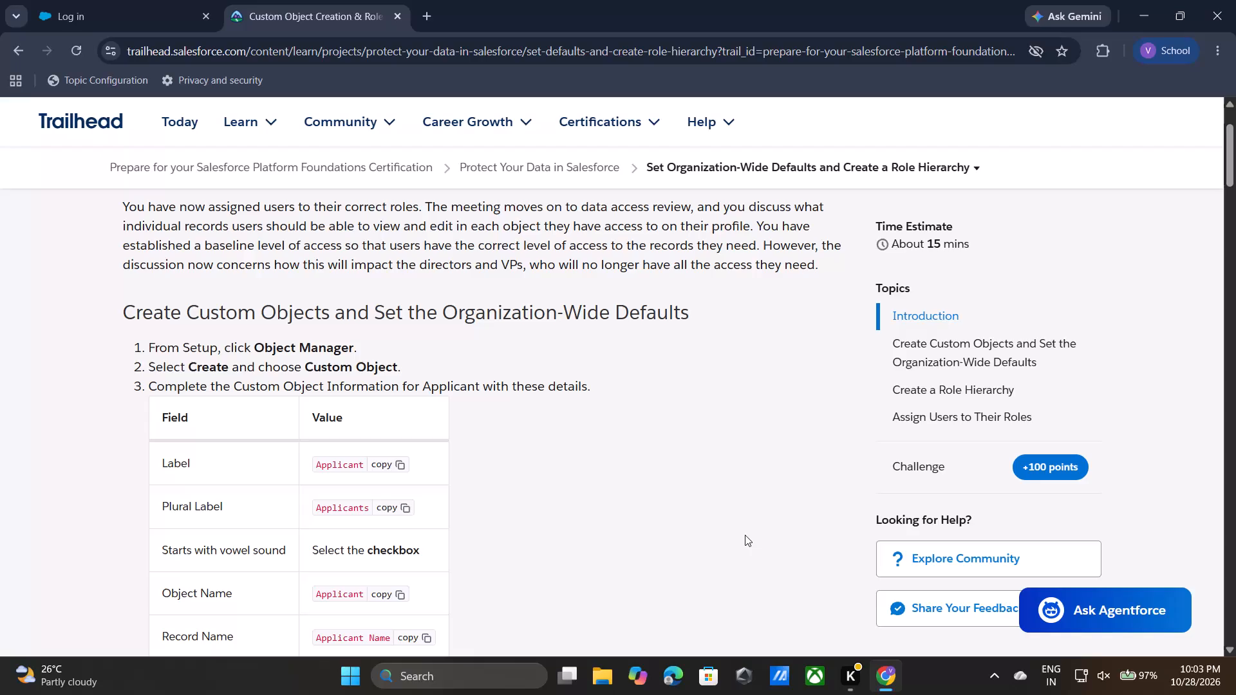
Launch the Curious Impala Playground from the project's Verify Step section and dismiss its Guidance Center.
{"action": "scroll", "coordinate": [745, 535], "scroll_direction": "up", "scroll_amount": 6}
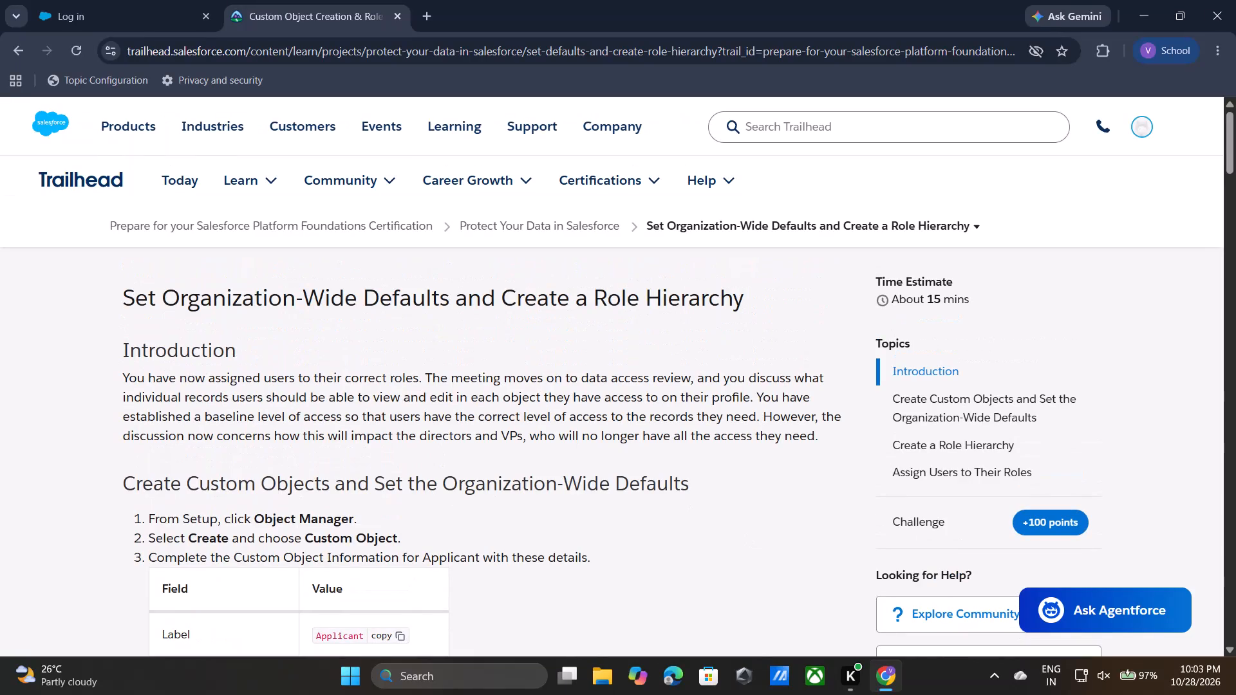
{"action": "scroll", "coordinate": [487, 402], "scroll_direction": "down", "scroll_amount": 2}
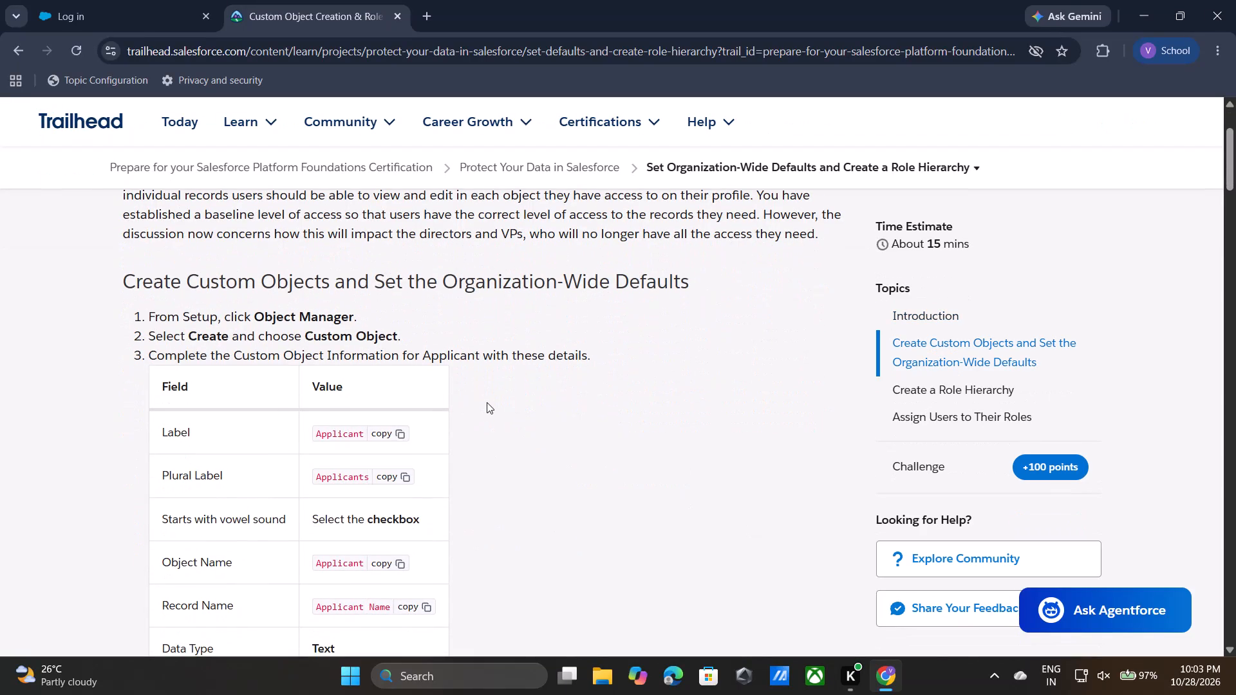
{"action": "scroll", "coordinate": [565, 310], "scroll_direction": "up", "scroll_amount": 3}
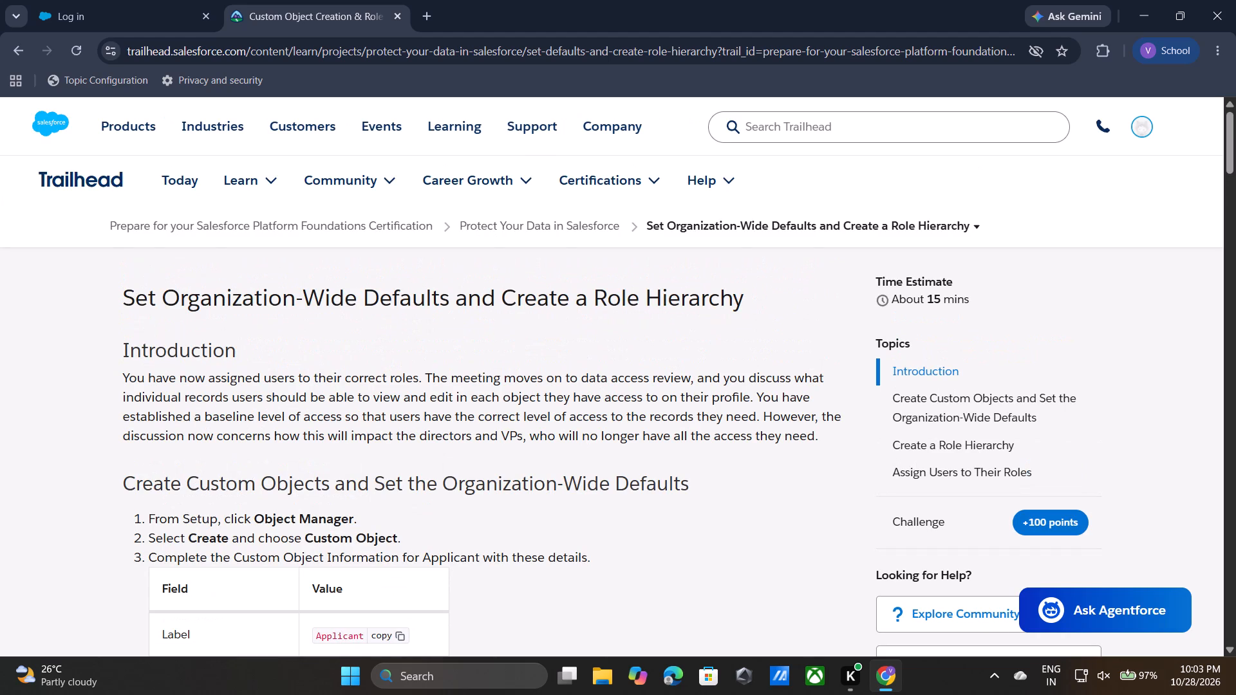
{"action": "scroll", "coordinate": [601, 498], "scroll_direction": "down", "scroll_amount": 13}
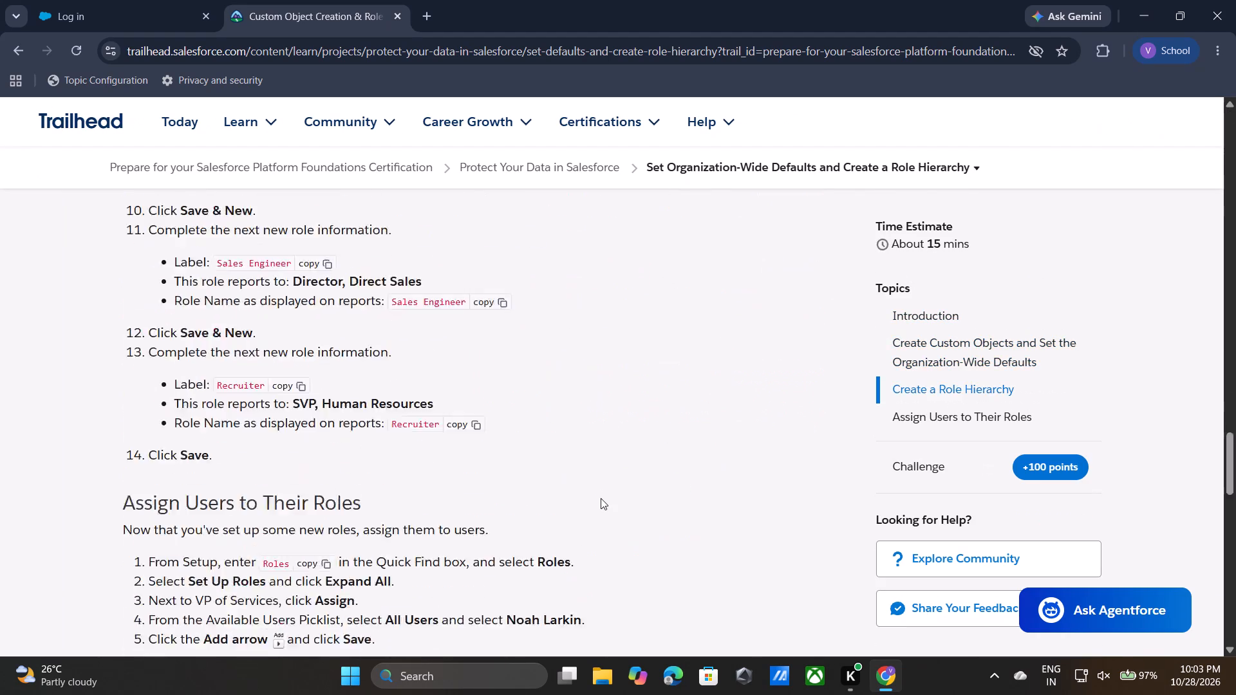
{"action": "scroll", "coordinate": [601, 498], "scroll_direction": "down", "scroll_amount": 7}
{"action": "scroll", "coordinate": [601, 498], "scroll_direction": "up", "scroll_amount": 3}
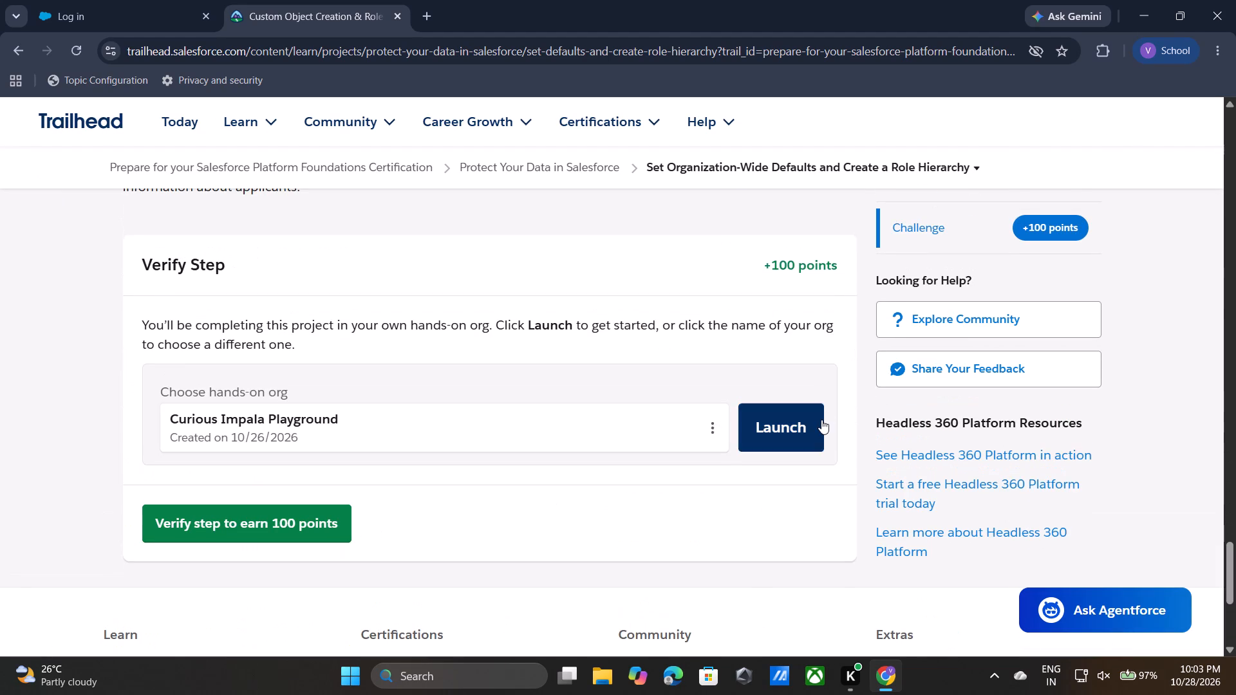
{"action": "left_click", "coordinate": [821, 420]}
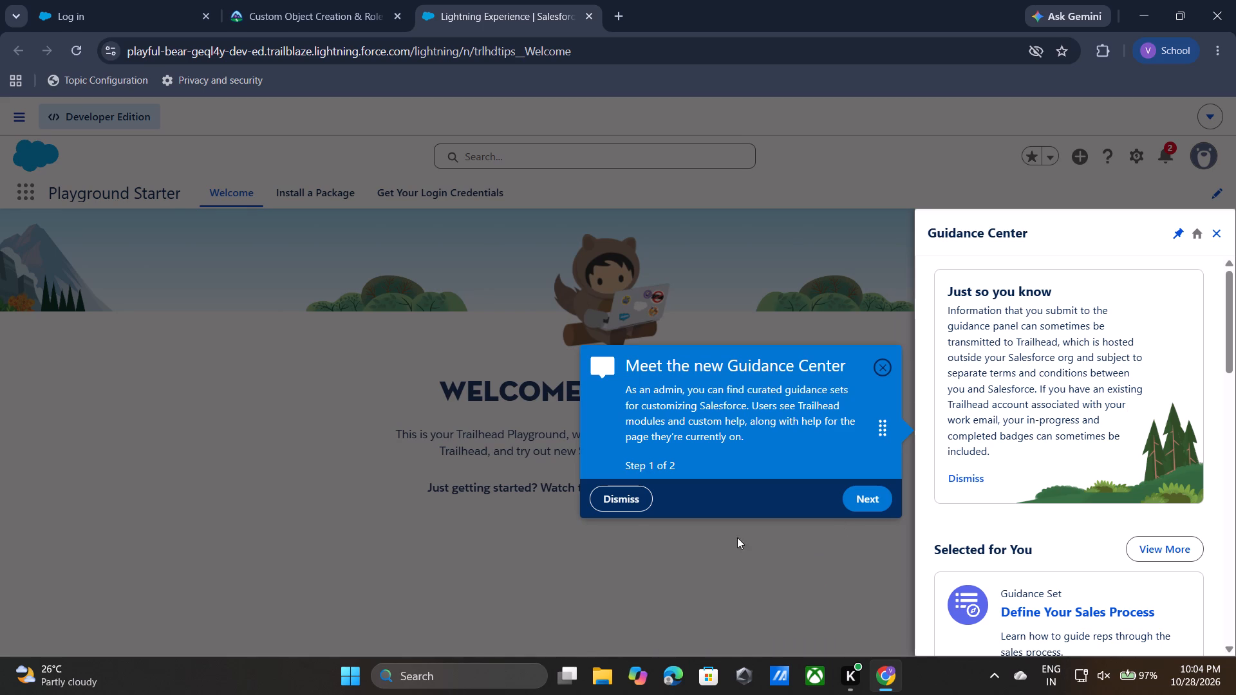
{"action": "left_click", "coordinate": [612, 503]}
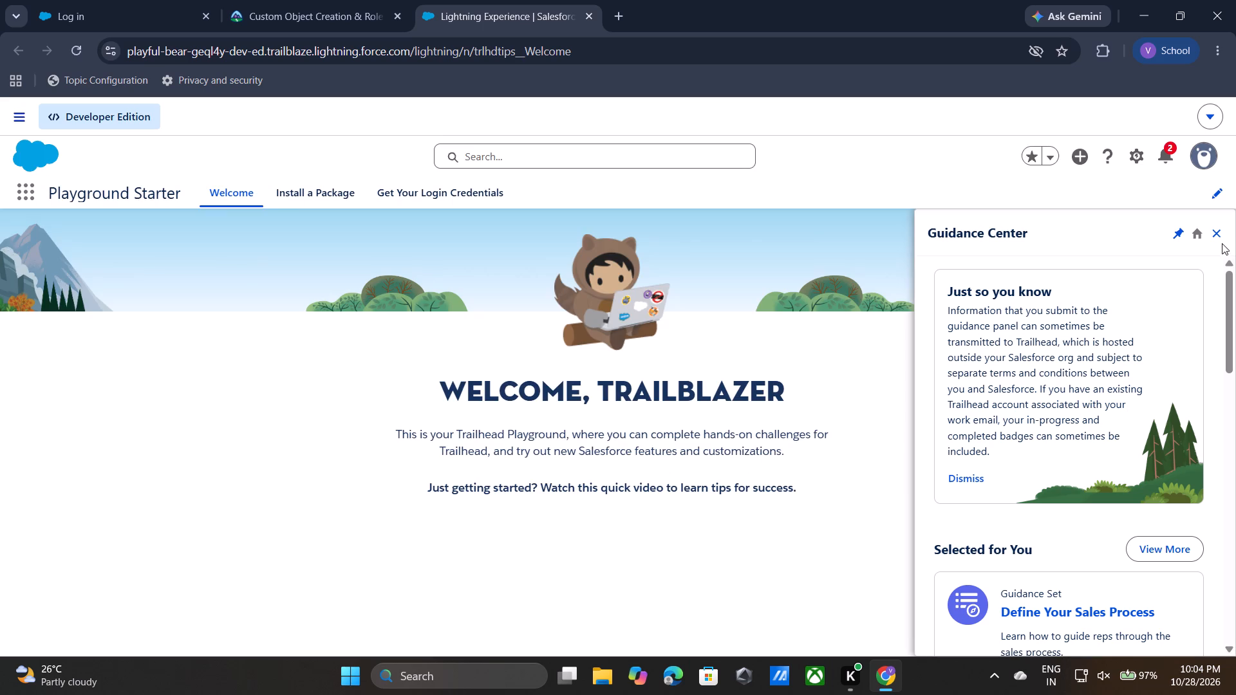
{"action": "left_click", "coordinate": [1214, 239]}
Open Setup for the playground and move the playground's browser tab ahead of the Trailhead instructions tab.
{"action": "left_click", "coordinate": [1132, 160]}
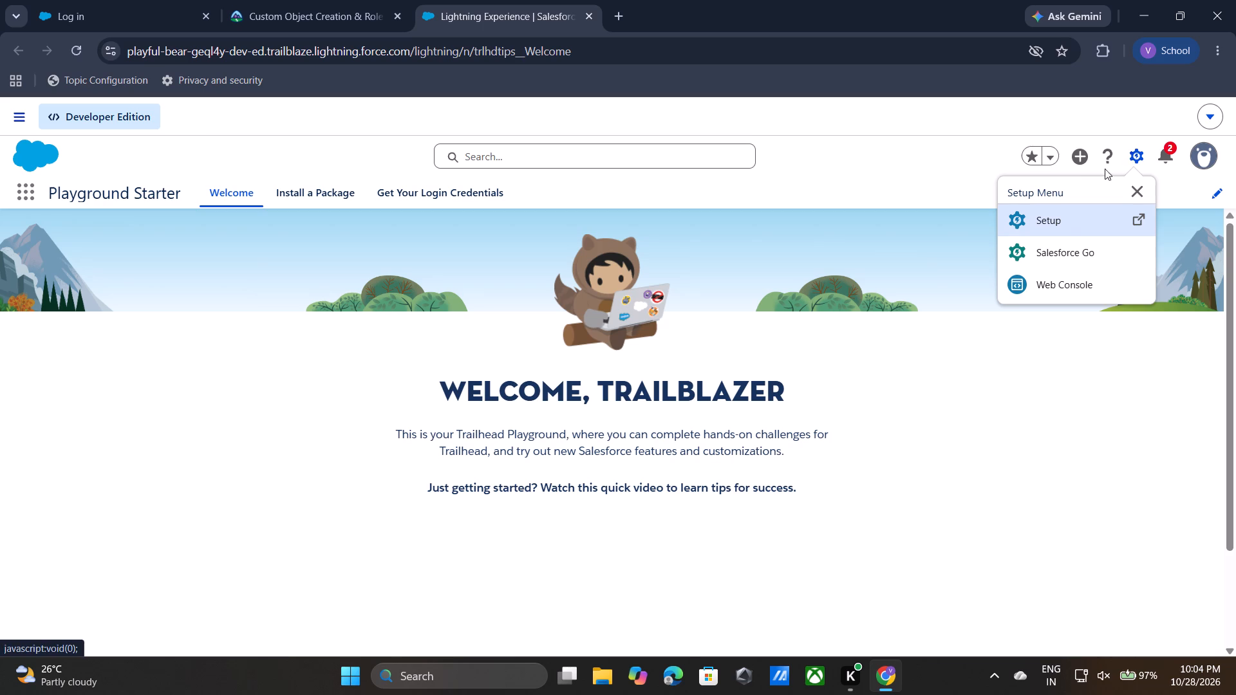
{"action": "left_click", "coordinate": [1071, 223]}
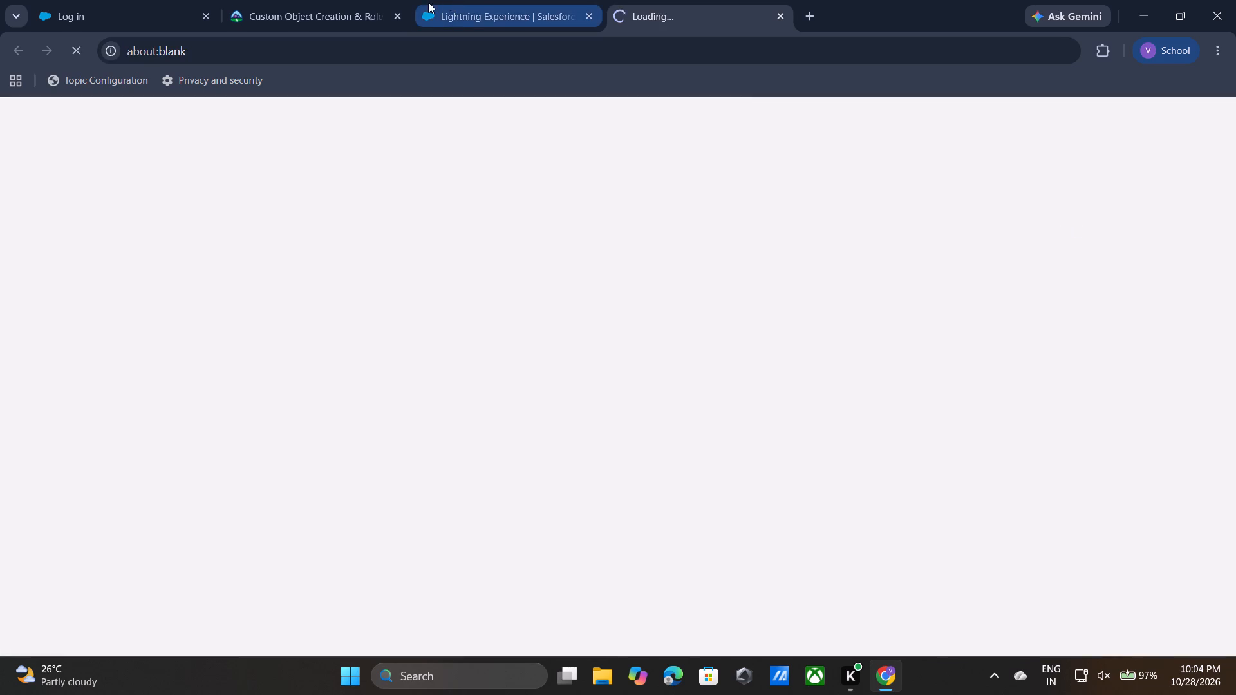
{"action": "left_click", "coordinate": [486, 7]}
{"action": "left_click_drag", "start_coordinate": [467, 10], "coordinate": [288, 19]}
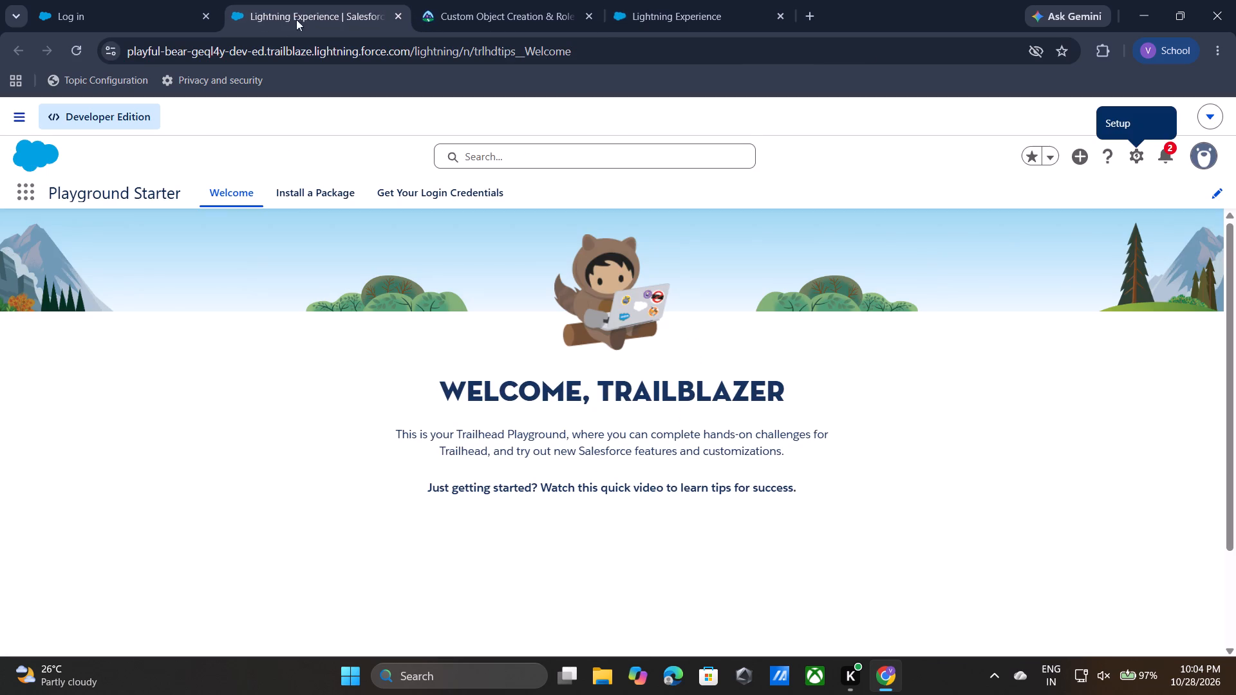
Start a new custom object in Object Manager and set its Label to Applicant, copied from the Trailhead instructions.
{"action": "left_click", "coordinate": [442, 17]}
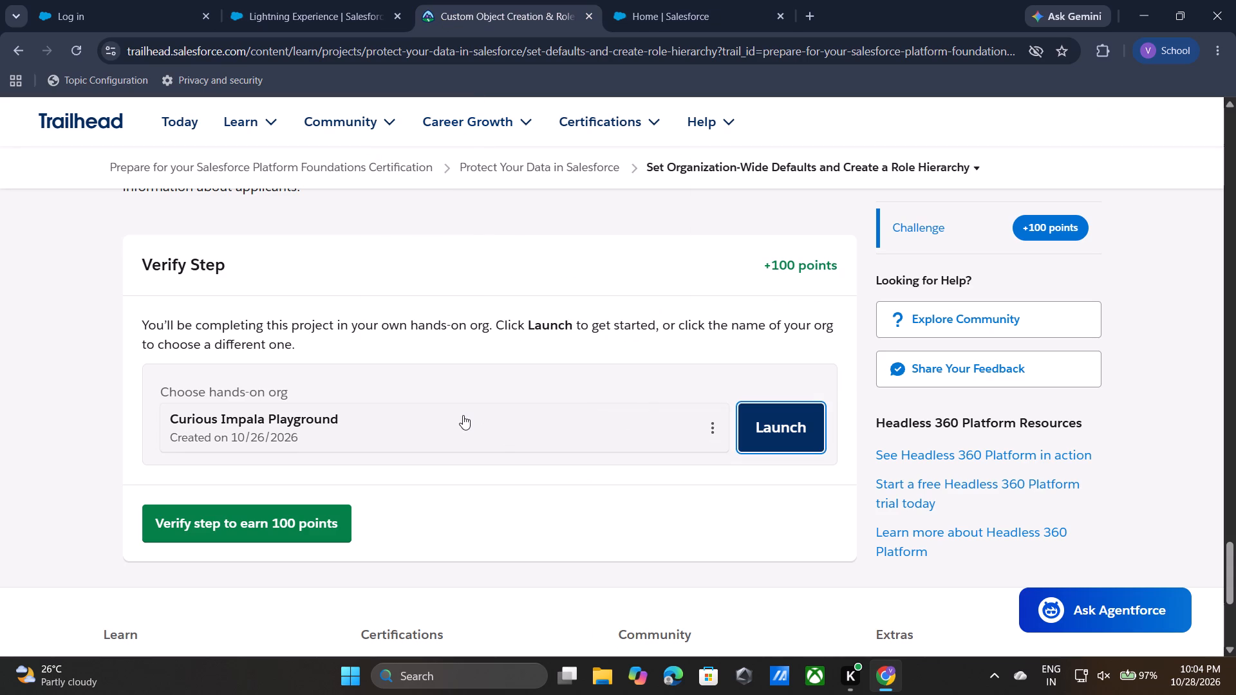
{"action": "scroll", "coordinate": [463, 415], "scroll_direction": "up", "scroll_amount": 20}
{"action": "scroll", "coordinate": [463, 415], "scroll_direction": "up", "scroll_amount": 5}
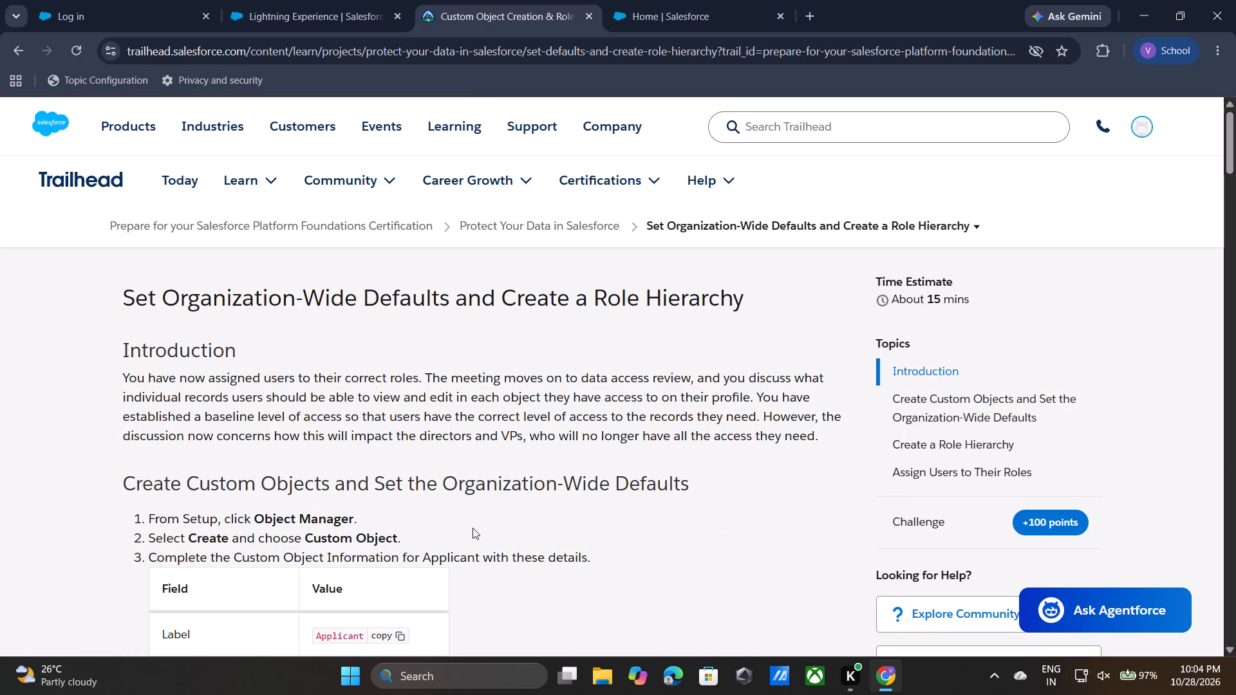
{"action": "scroll", "coordinate": [489, 485], "scroll_direction": "down", "scroll_amount": 1}
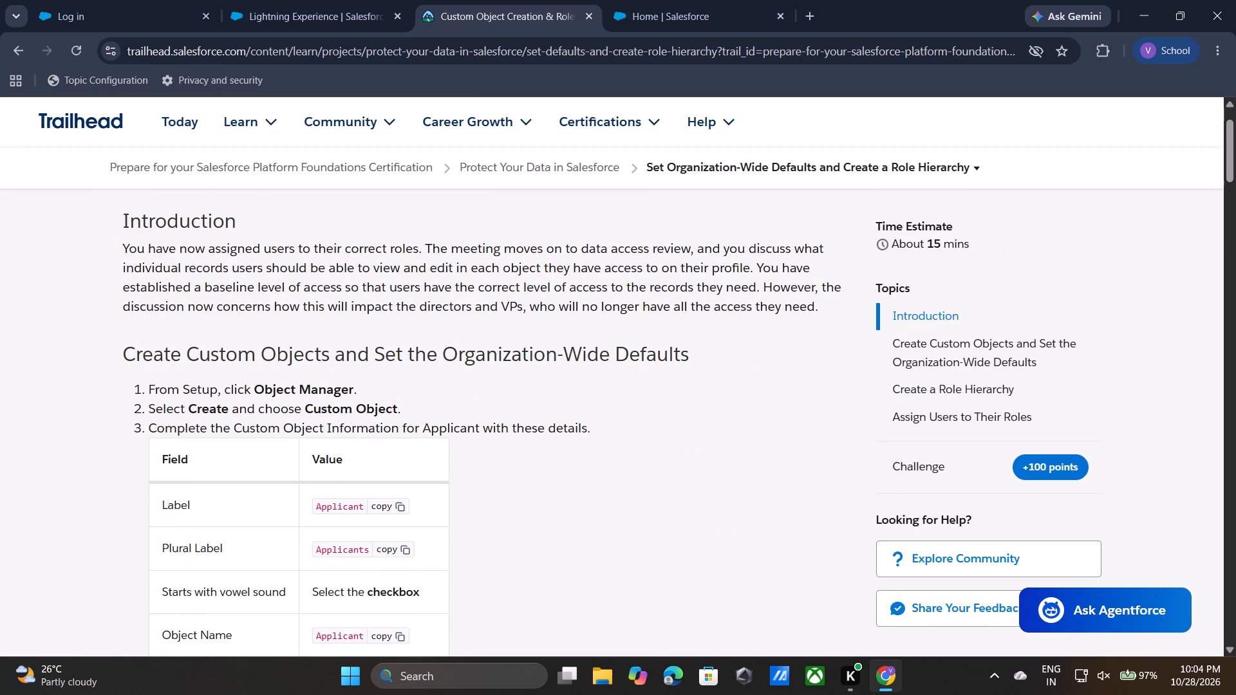
{"action": "left_click", "coordinate": [388, 508]}
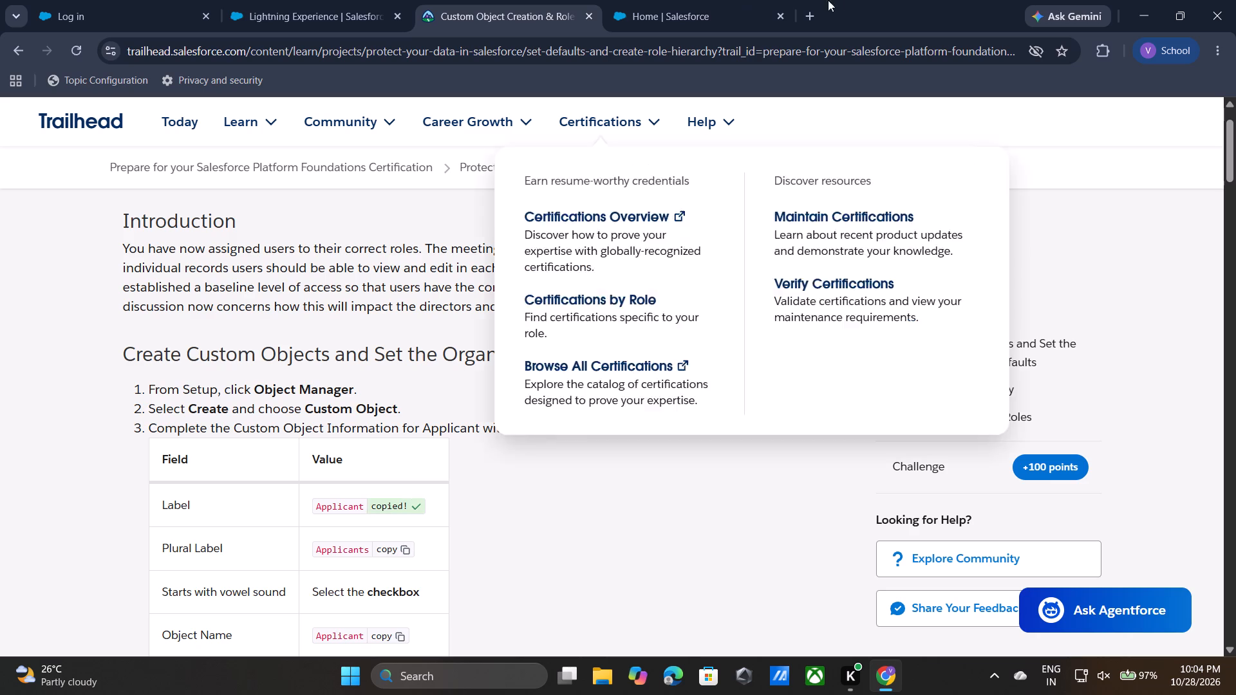
{"action": "left_click", "coordinate": [673, 14]}
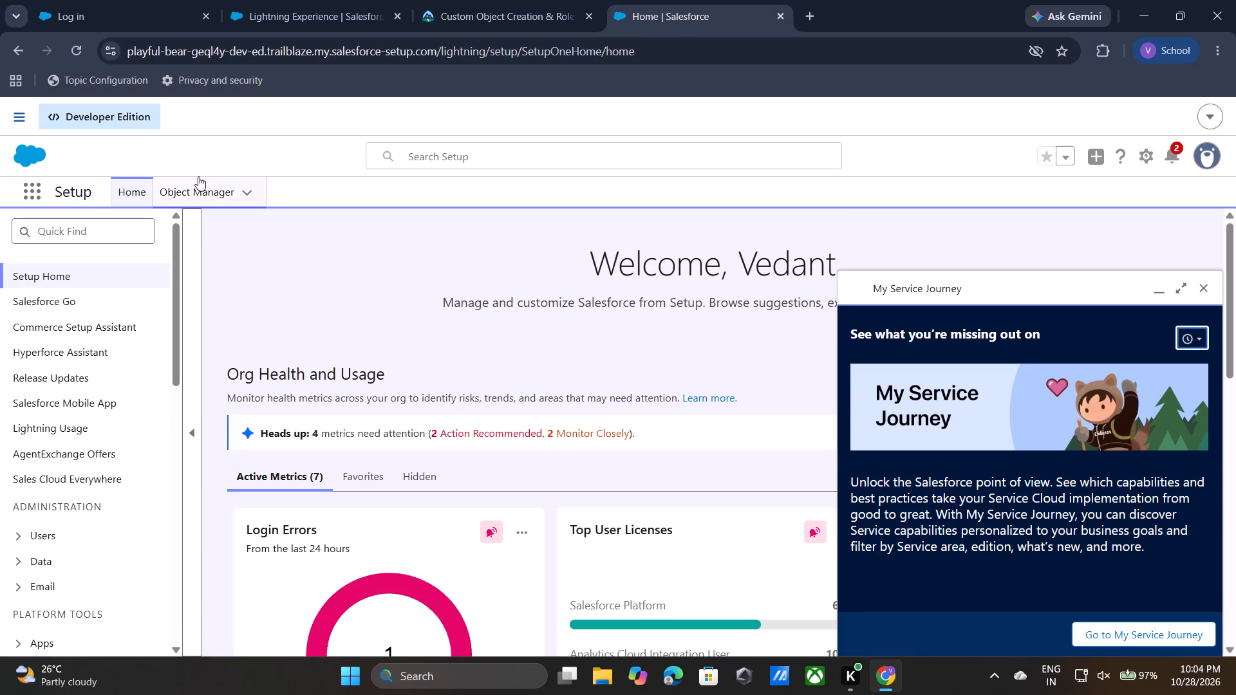
{"action": "left_click", "coordinate": [198, 176]}
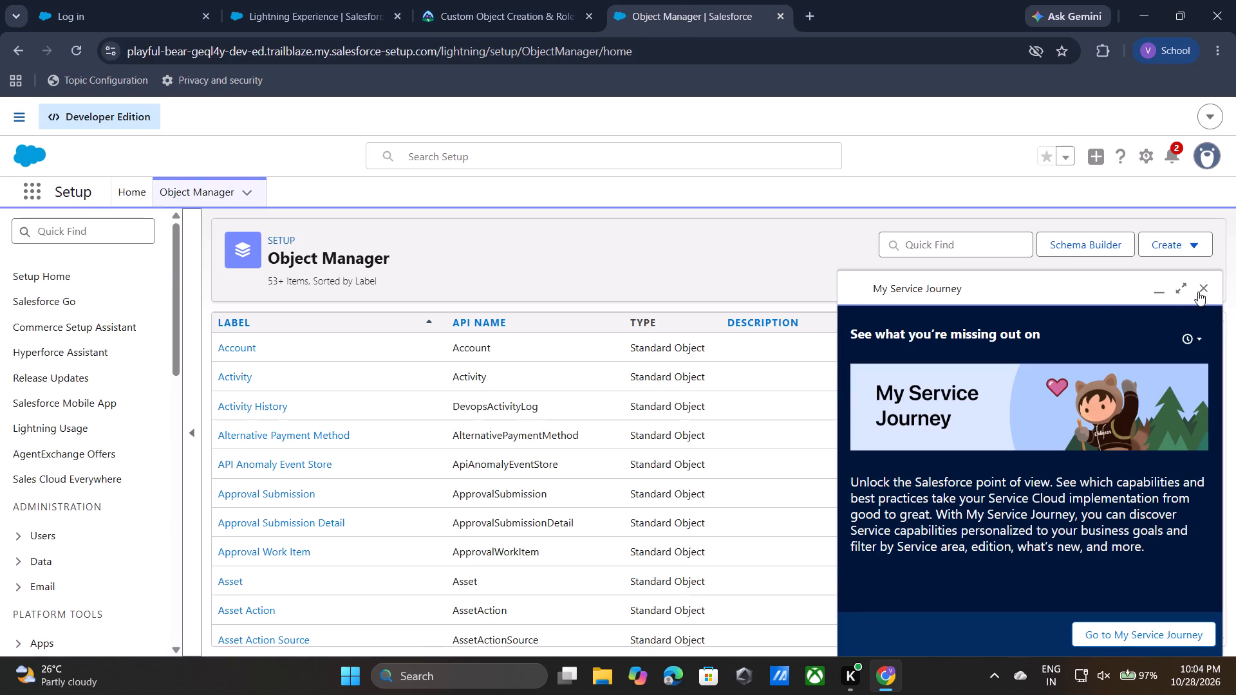
{"action": "left_click", "coordinate": [1205, 286]}
{"action": "left_click", "coordinate": [1172, 250]}
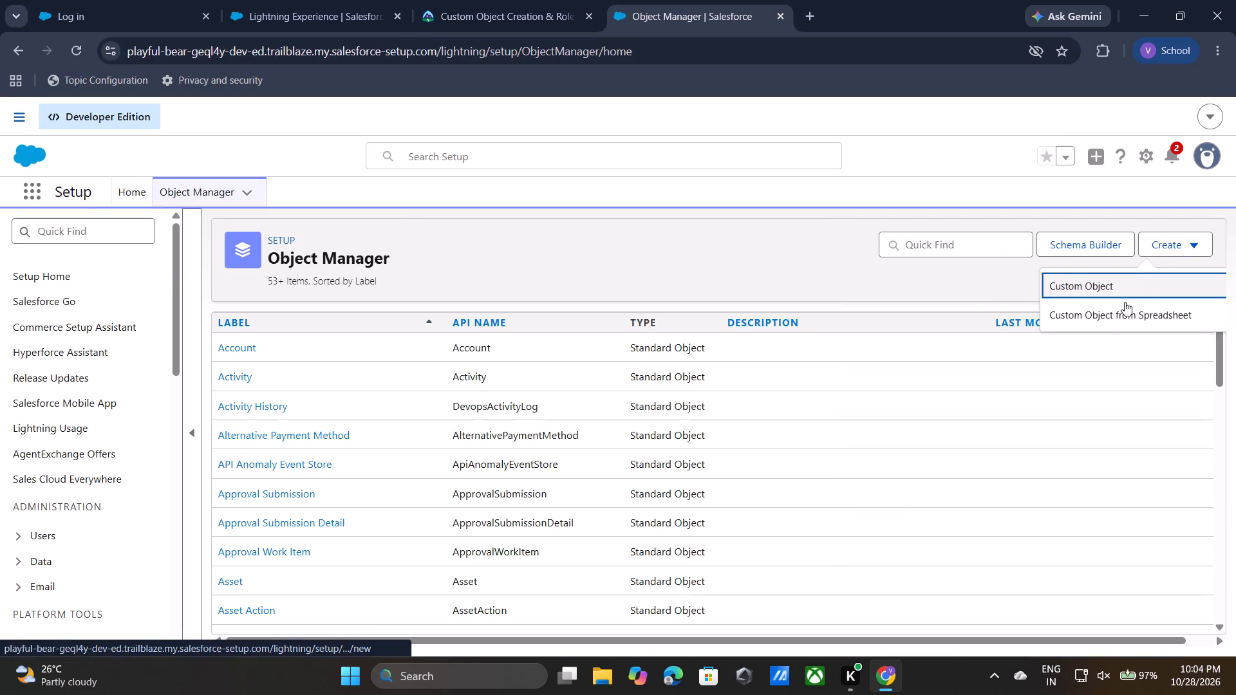
{"action": "left_click", "coordinate": [1114, 283]}
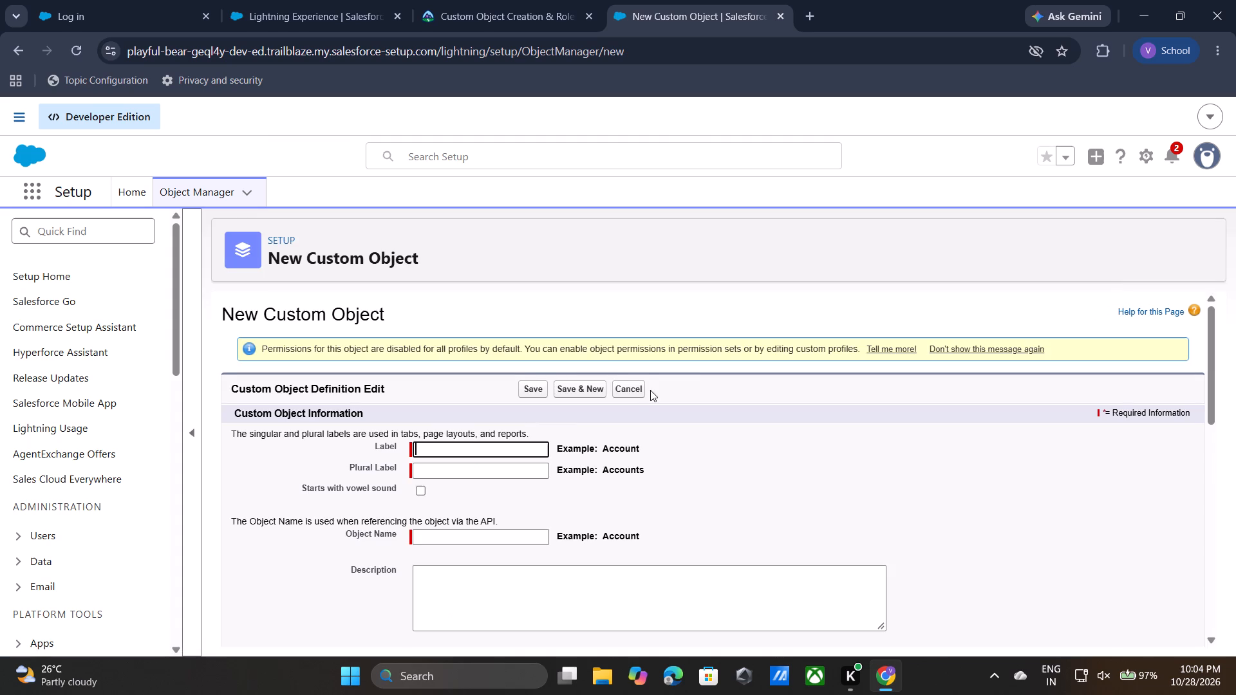
{"action": "key", "text": "shift+v"}
{"action": "key", "text": "BackSpace"}
{"action": "key", "text": "ctrl+v"}
{"action": "left_click", "coordinate": [526, 515]}
Set the new object's Plural Label to Applicants, copied from the Trailhead instructions.
{"action": "left_click", "coordinate": [515, 3]}
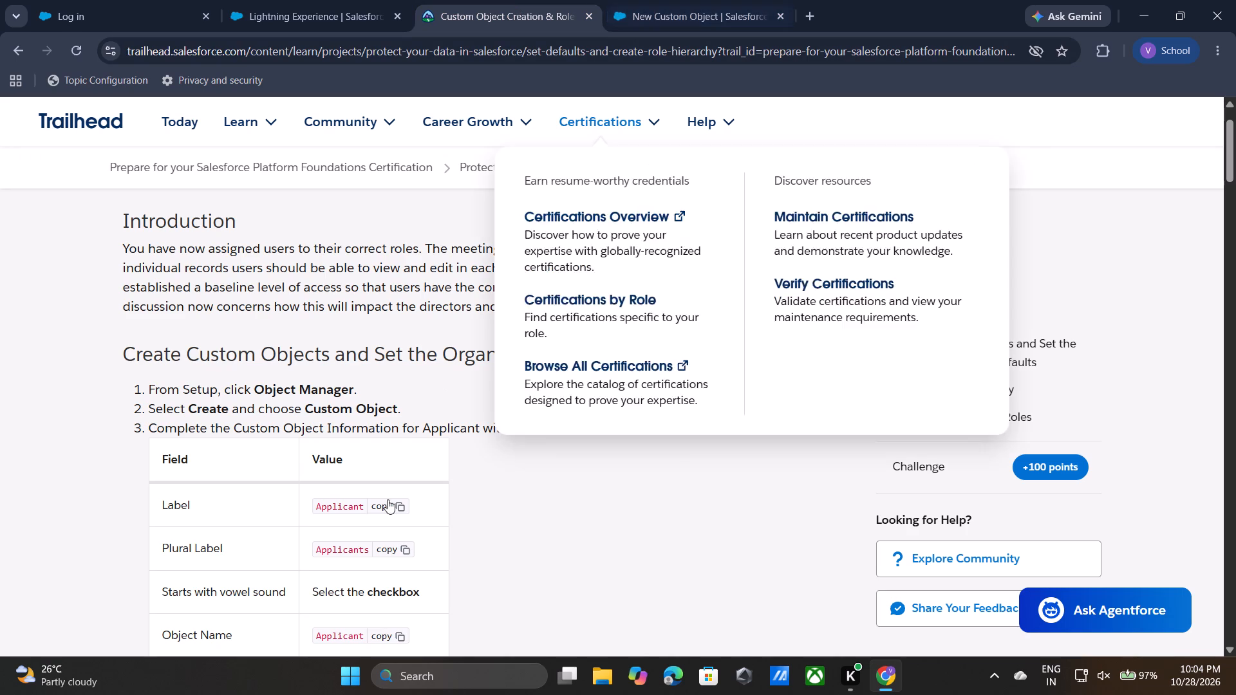
{"action": "left_click", "coordinate": [406, 547]}
{"action": "scroll", "coordinate": [509, 558], "scroll_direction": "down", "scroll_amount": 1}
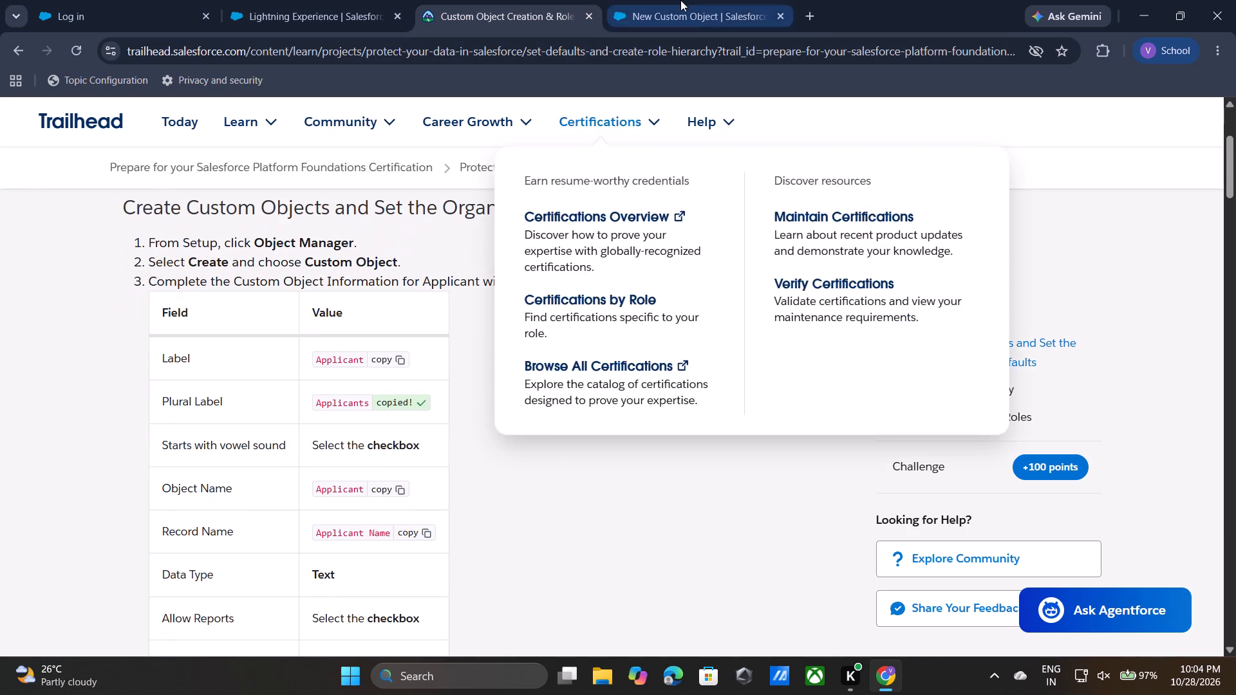
{"action": "left_click", "coordinate": [680, 0]}
{"action": "left_click", "coordinate": [519, 465]}
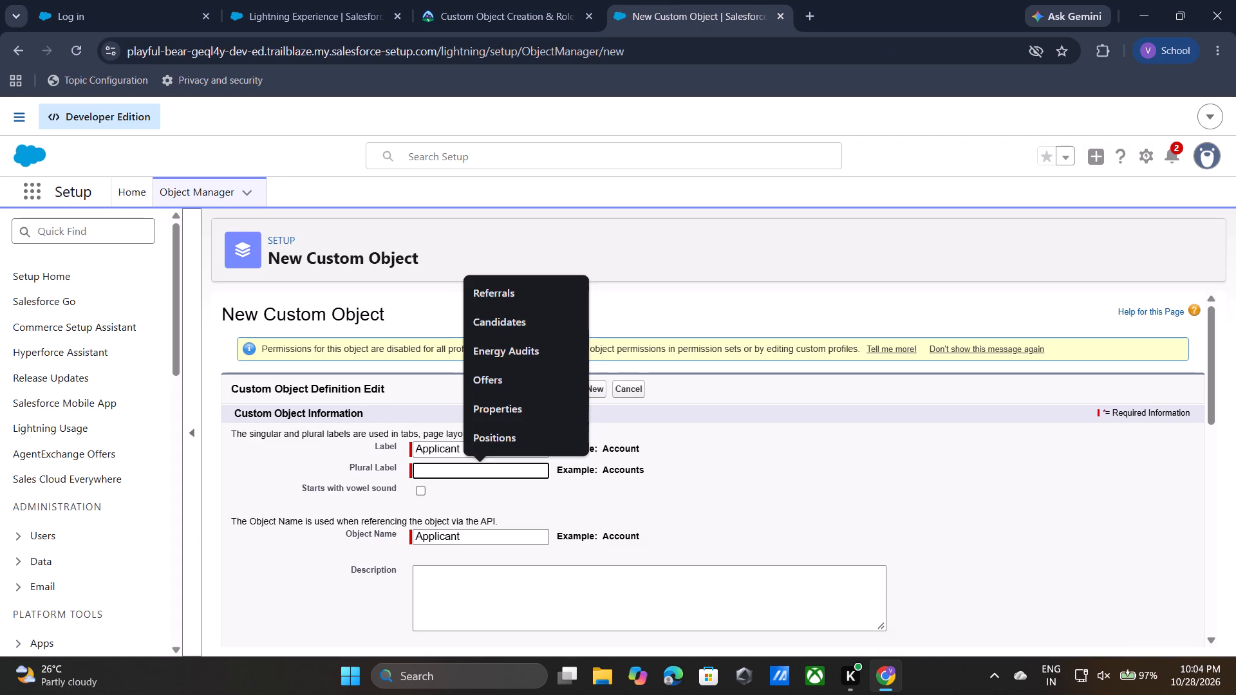
{"action": "key", "text": "ctrl+v"}
{"action": "left_click", "coordinate": [541, 501]}
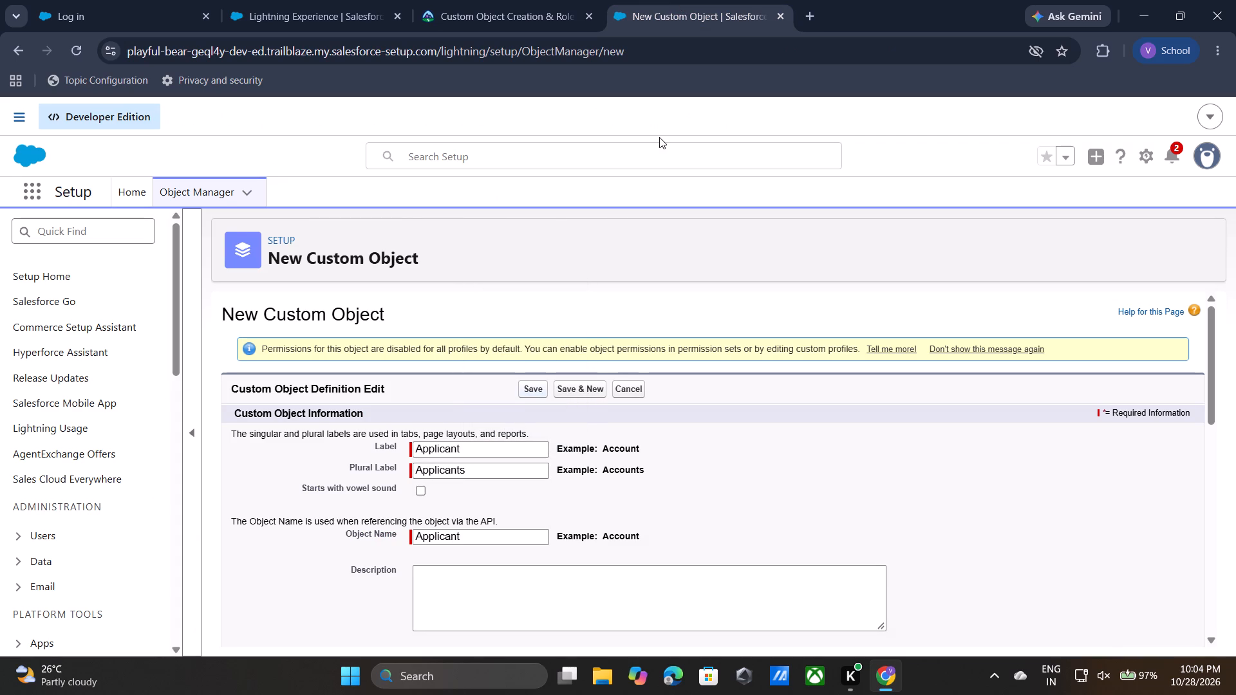
Check the vowel sound requirement in the instructions and enable Starts with vowel sound for the Applicant object.
{"action": "left_click", "coordinate": [554, 0]}
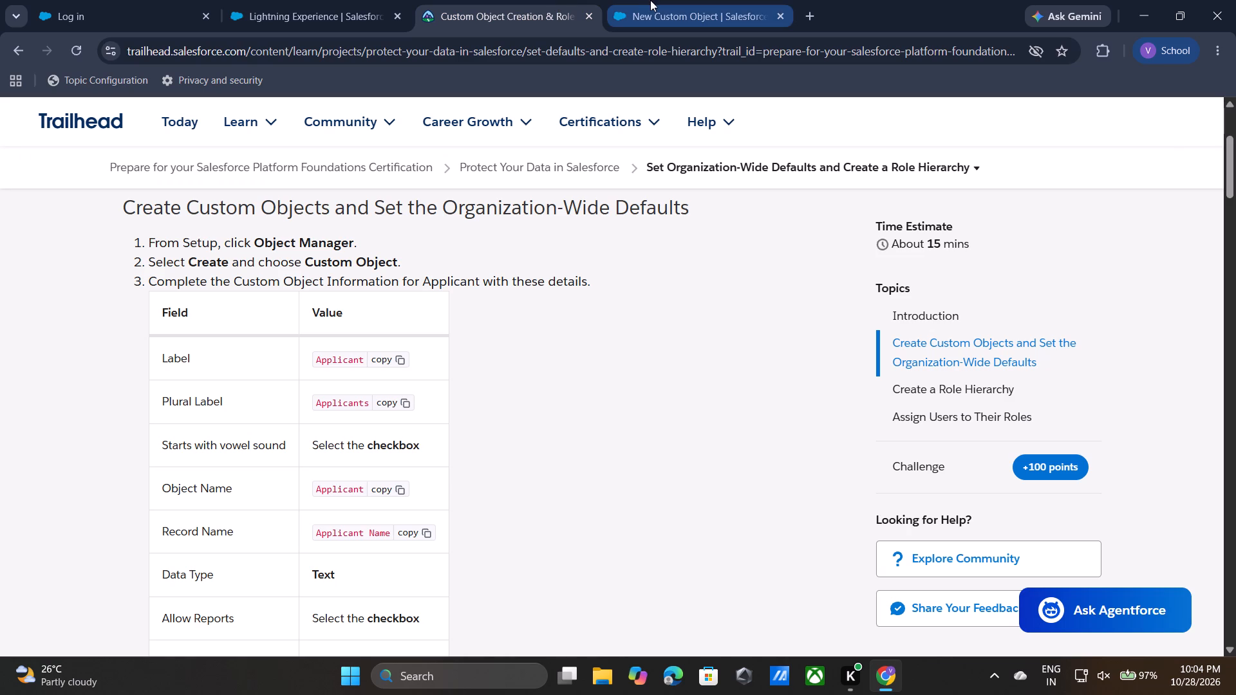
{"action": "left_click", "coordinate": [677, 0]}
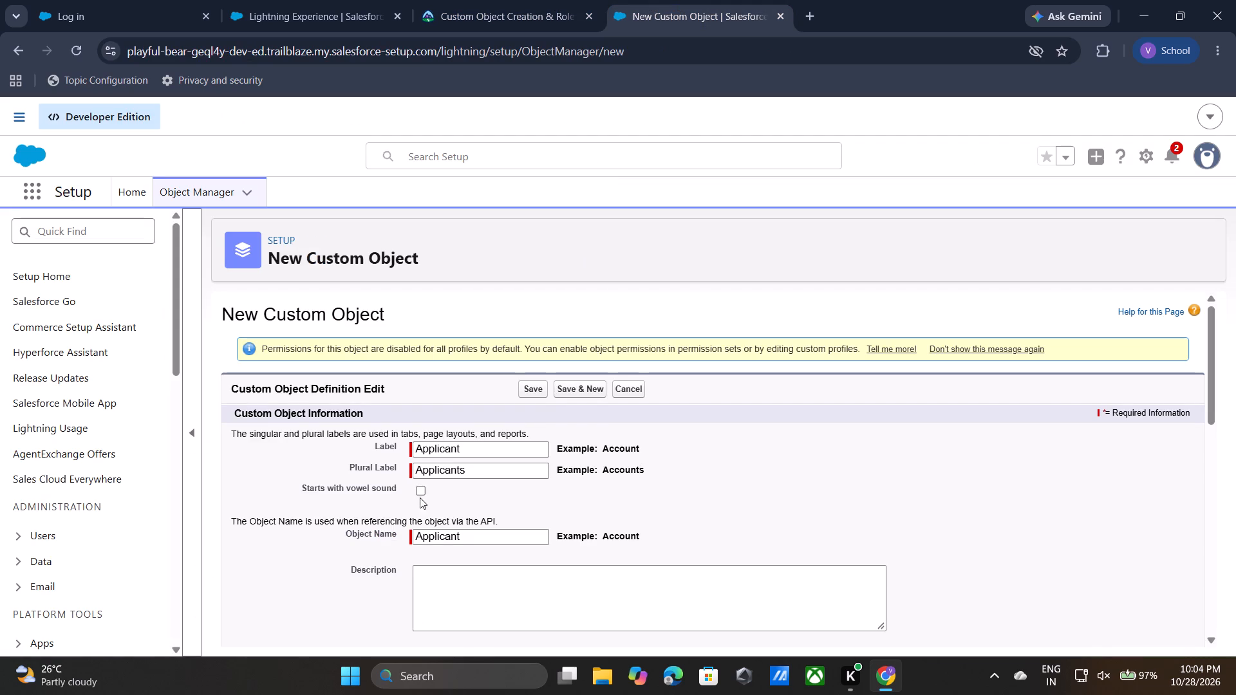
{"action": "left_click", "coordinate": [419, 486]}
Compare the Applicant object's record name, data type and optional features with the instructions, and enable Allow Reports.
{"action": "scroll", "coordinate": [508, 494], "scroll_direction": "down", "scroll_amount": 1}
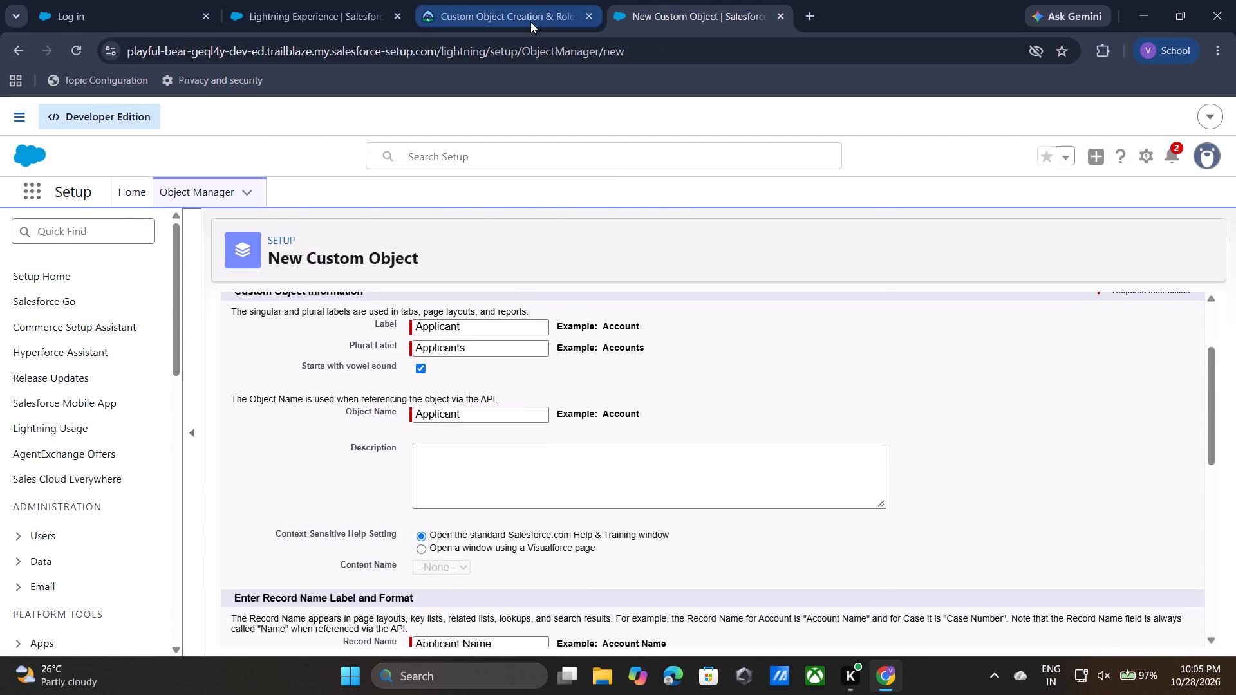
{"action": "left_click", "coordinate": [530, 22]}
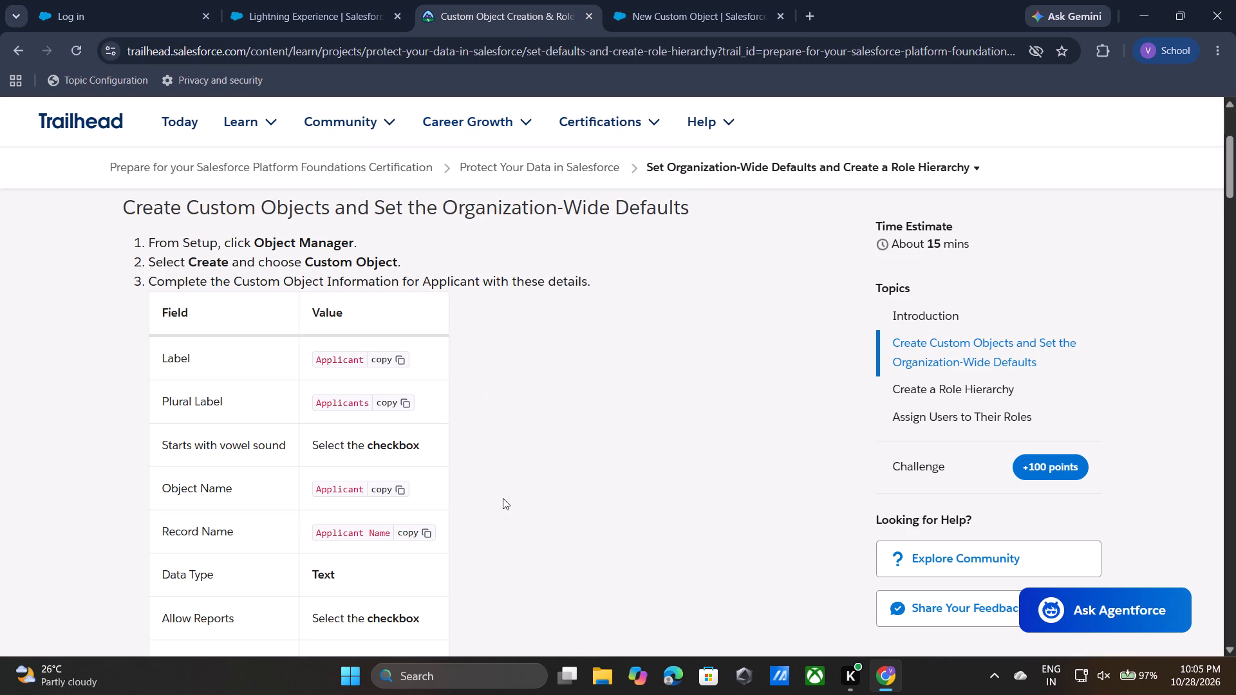
{"action": "scroll", "coordinate": [503, 498], "scroll_direction": "down", "scroll_amount": 1}
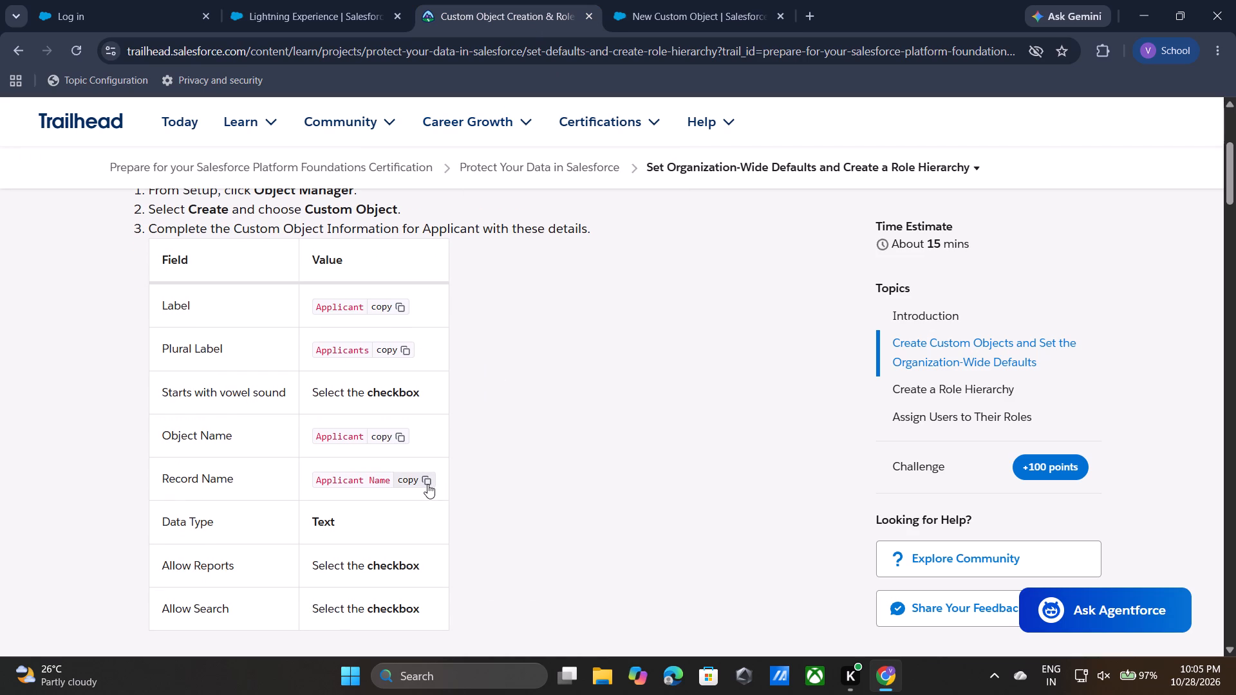
{"action": "left_click", "coordinate": [427, 483]}
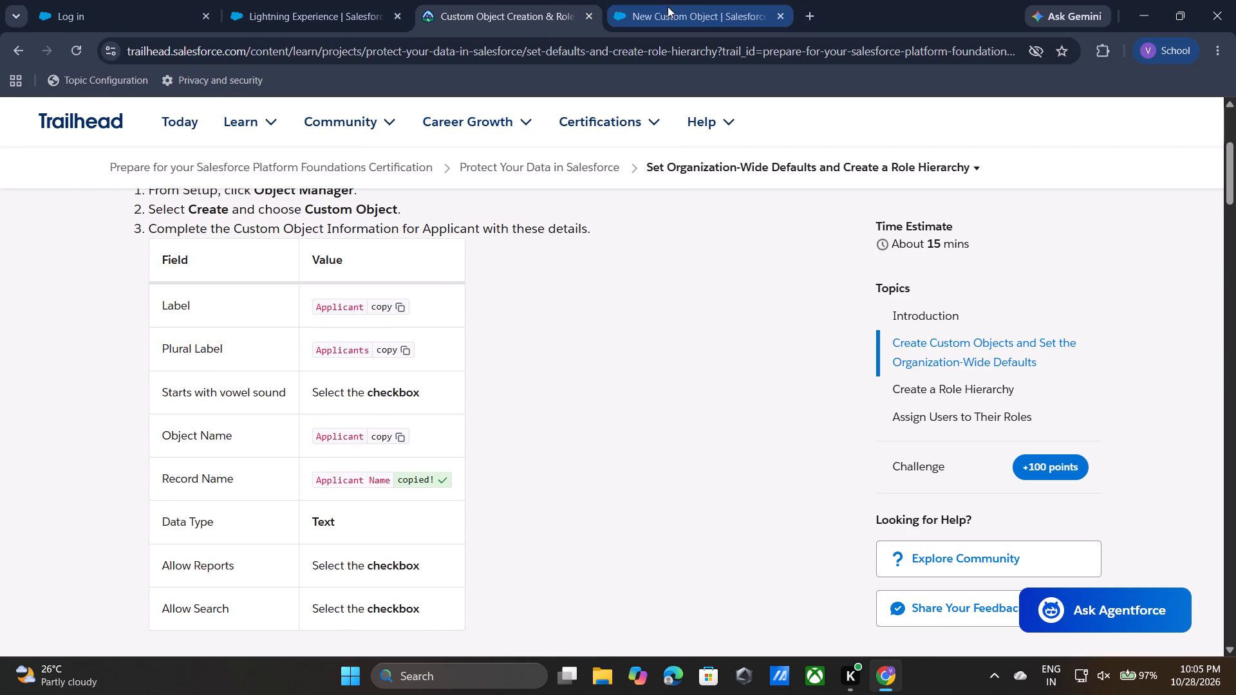
{"action": "left_click", "coordinate": [668, 6]}
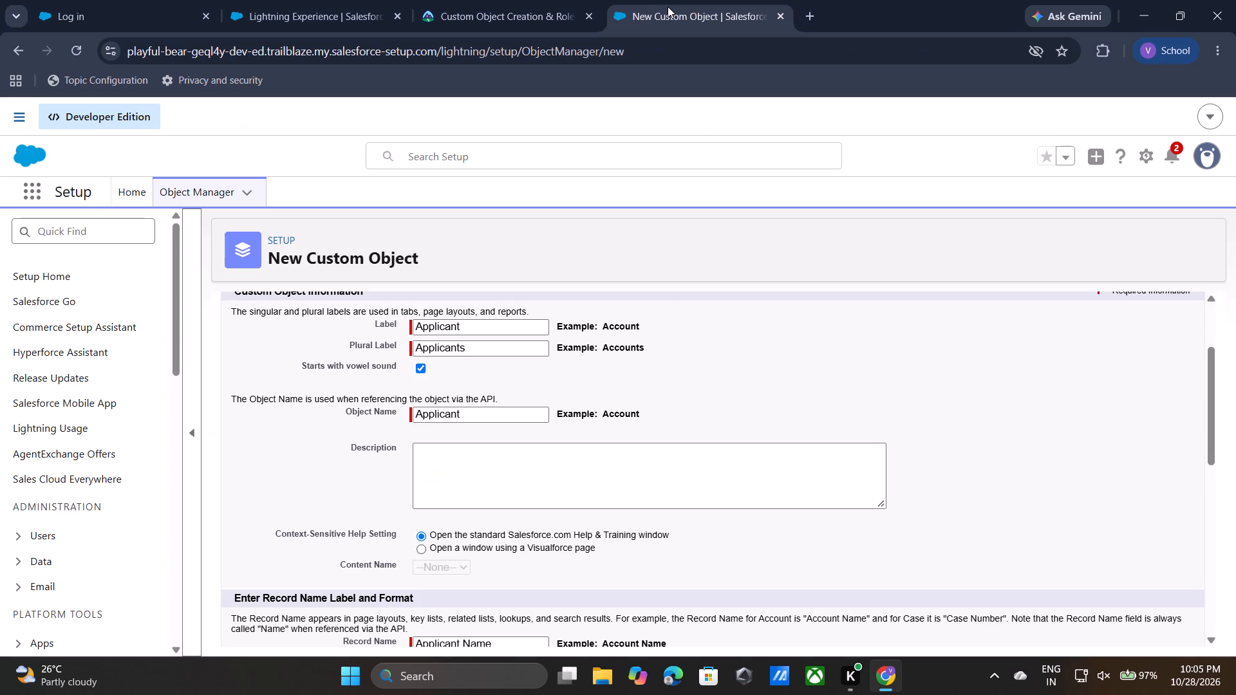
{"action": "scroll", "coordinate": [643, 373], "scroll_direction": "down", "scroll_amount": 2}
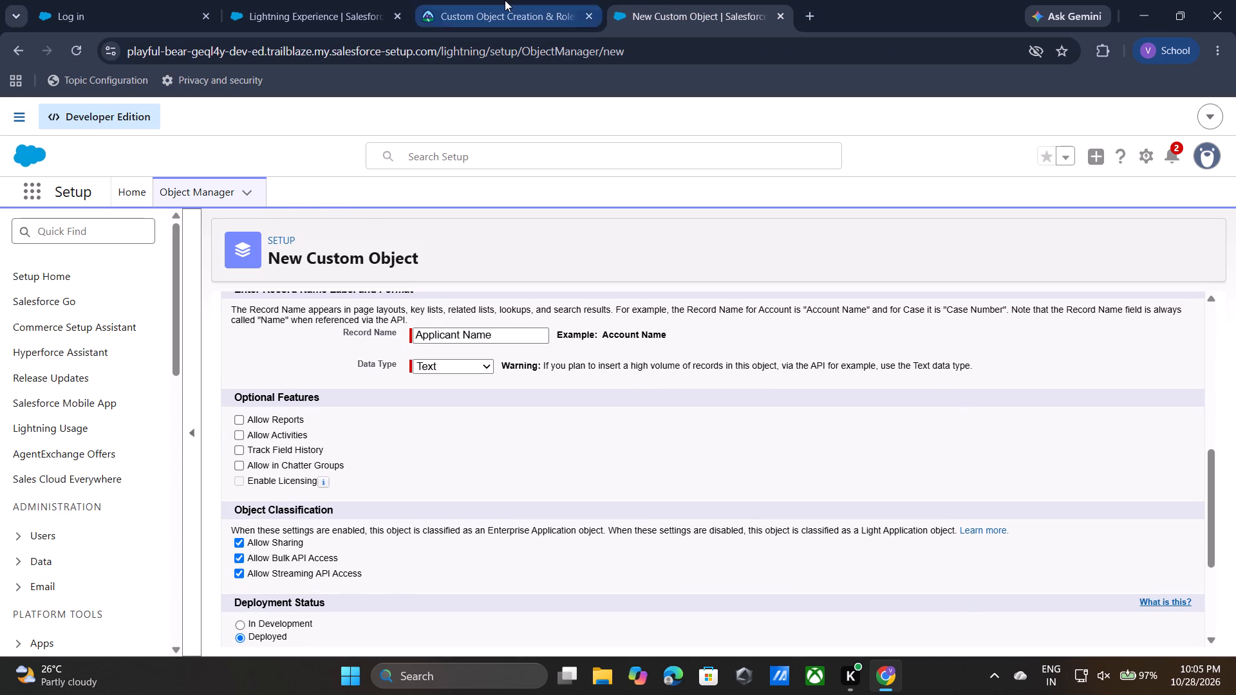
{"action": "left_click", "coordinate": [505, 0]}
{"action": "scroll", "coordinate": [581, 511], "scroll_direction": "down", "scroll_amount": 1}
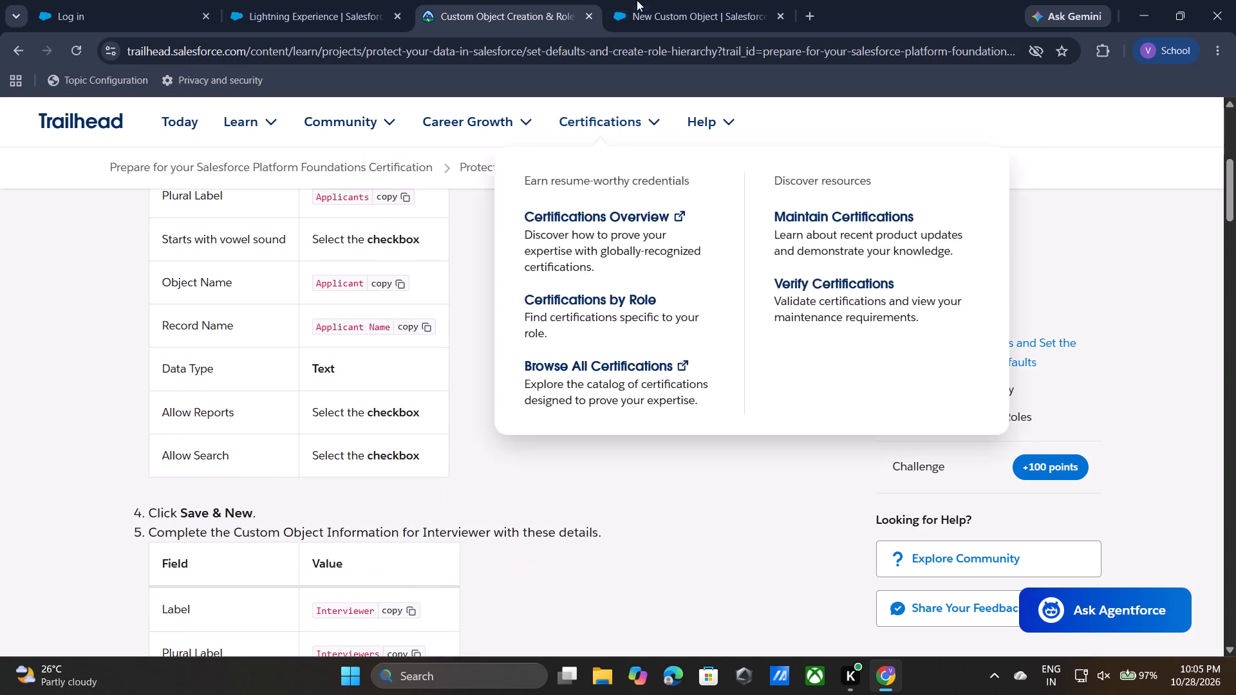
{"action": "left_click", "coordinate": [671, 6]}
{"action": "scroll", "coordinate": [477, 591], "scroll_direction": "down", "scroll_amount": 1}
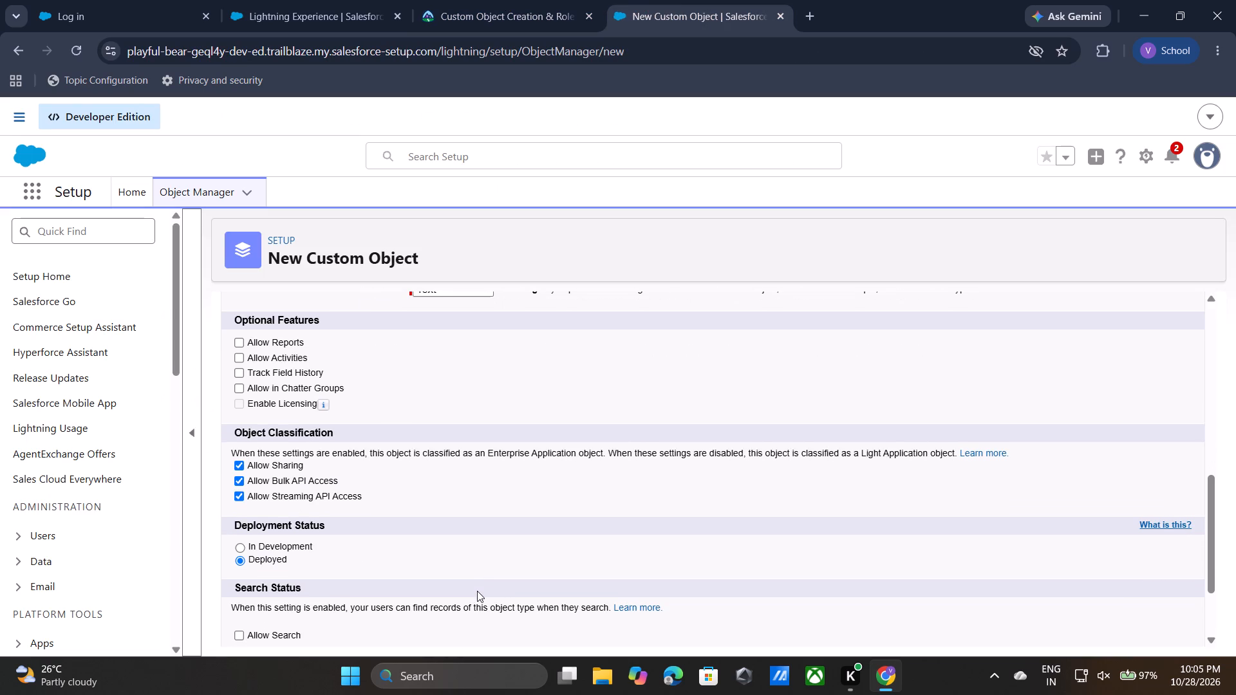
{"action": "scroll", "coordinate": [477, 591], "scroll_direction": "down", "scroll_amount": 1}
{"action": "left_click", "coordinate": [238, 341]}
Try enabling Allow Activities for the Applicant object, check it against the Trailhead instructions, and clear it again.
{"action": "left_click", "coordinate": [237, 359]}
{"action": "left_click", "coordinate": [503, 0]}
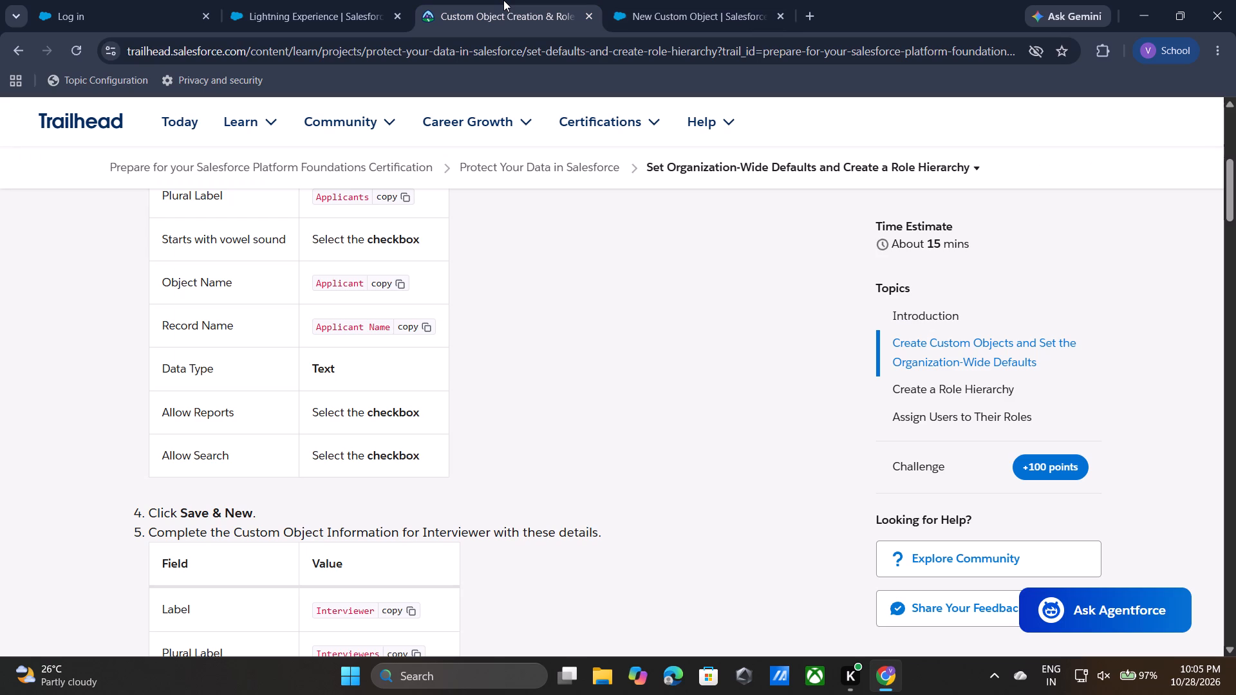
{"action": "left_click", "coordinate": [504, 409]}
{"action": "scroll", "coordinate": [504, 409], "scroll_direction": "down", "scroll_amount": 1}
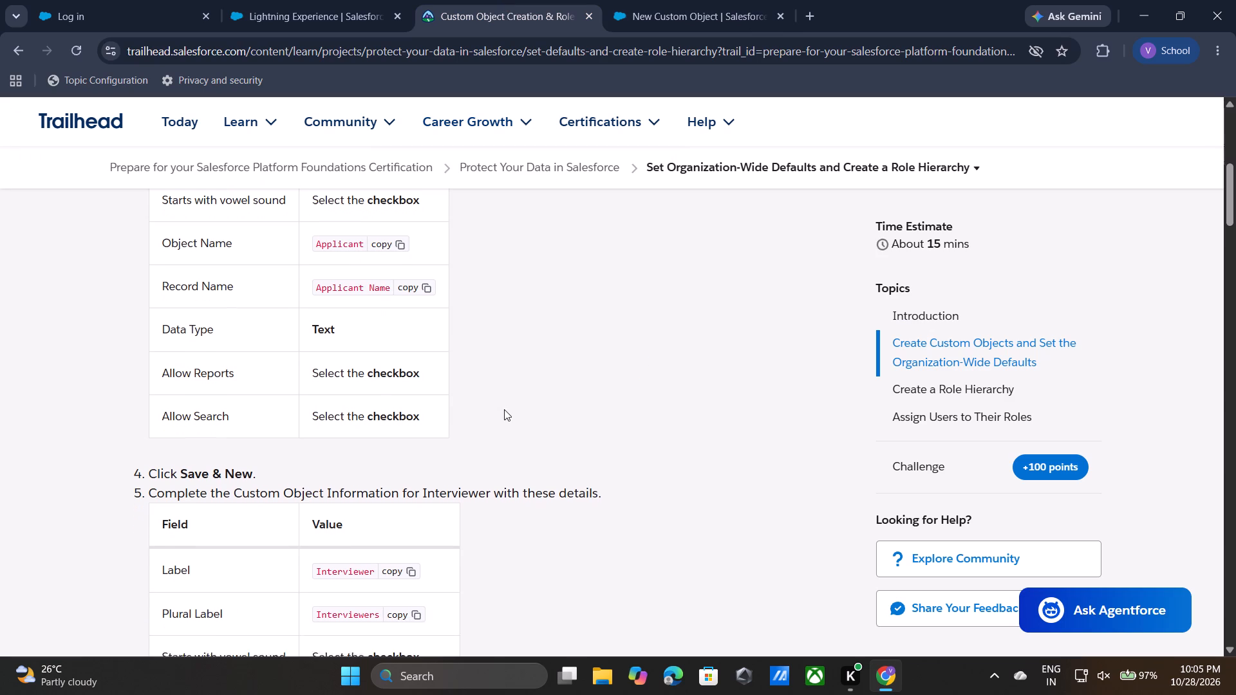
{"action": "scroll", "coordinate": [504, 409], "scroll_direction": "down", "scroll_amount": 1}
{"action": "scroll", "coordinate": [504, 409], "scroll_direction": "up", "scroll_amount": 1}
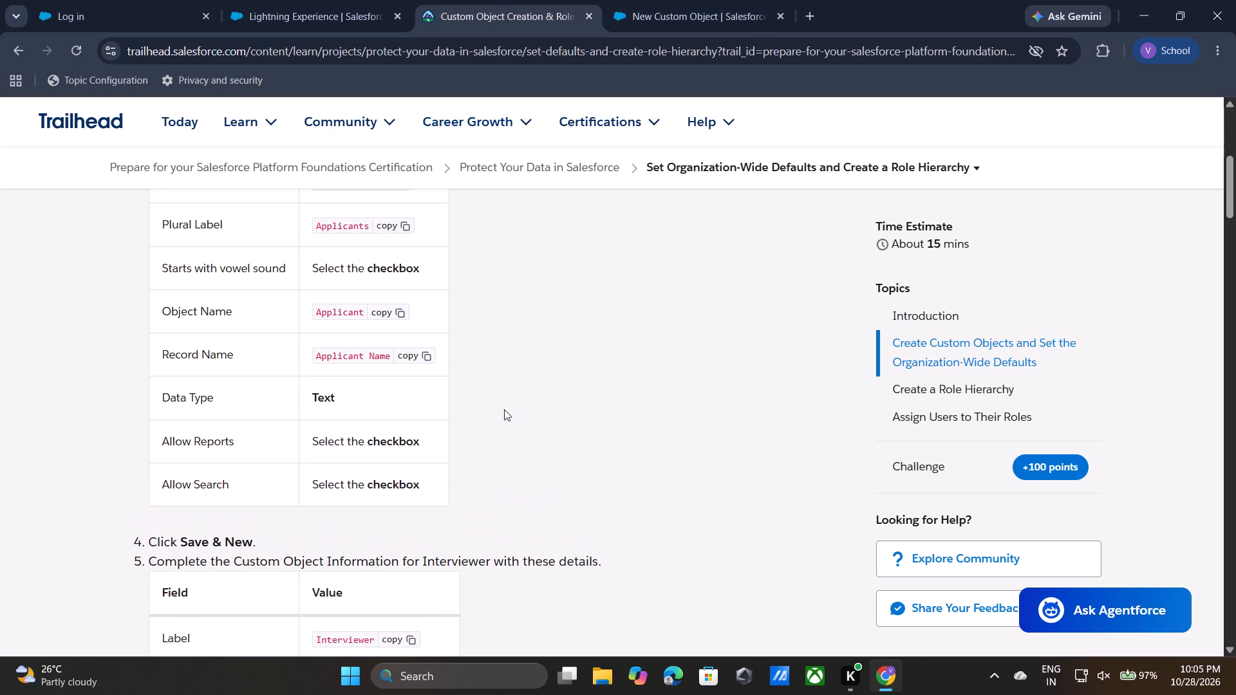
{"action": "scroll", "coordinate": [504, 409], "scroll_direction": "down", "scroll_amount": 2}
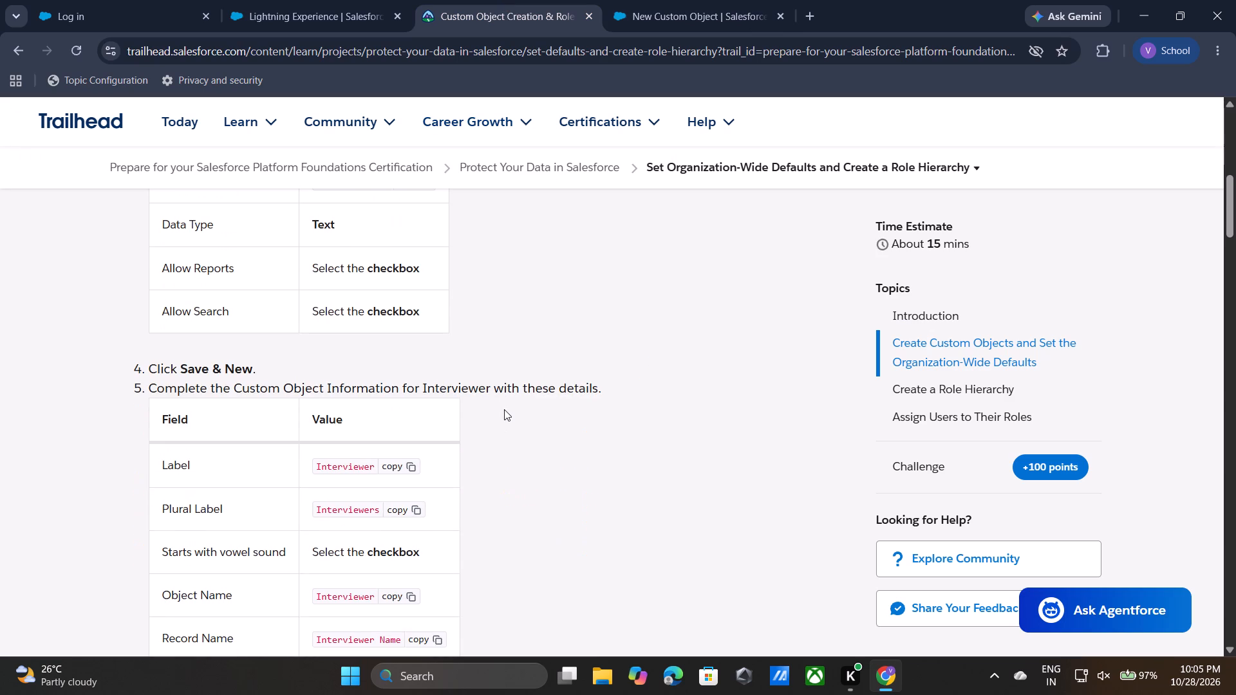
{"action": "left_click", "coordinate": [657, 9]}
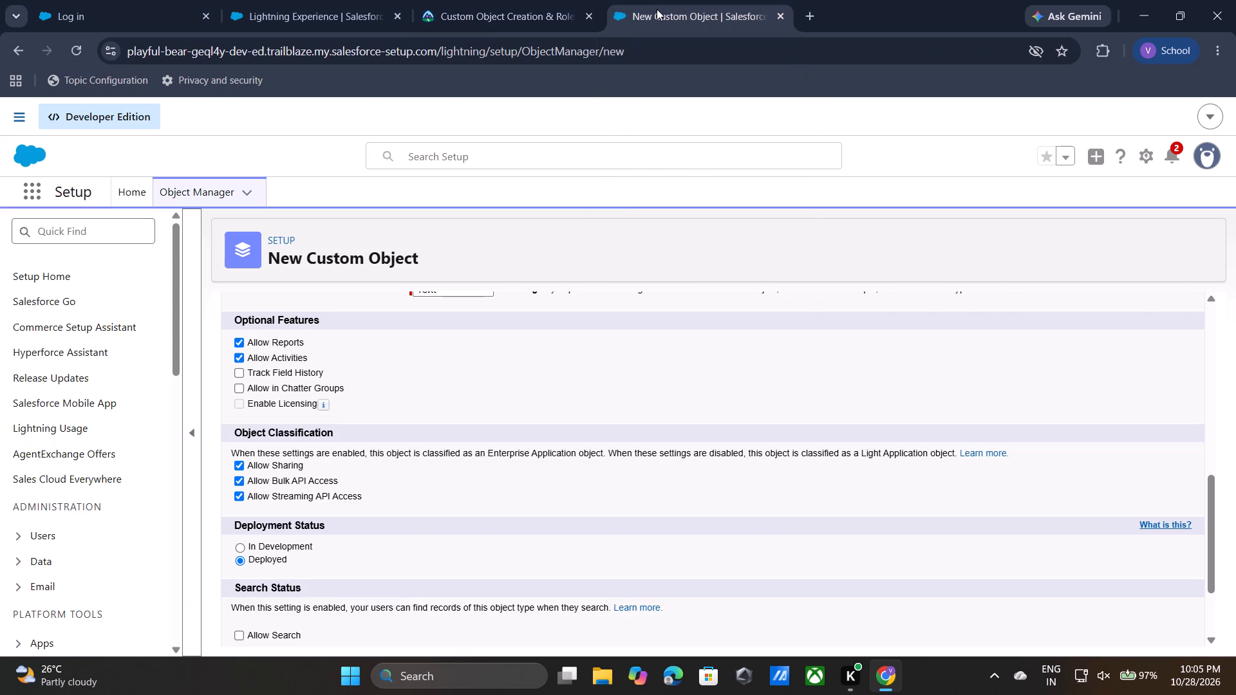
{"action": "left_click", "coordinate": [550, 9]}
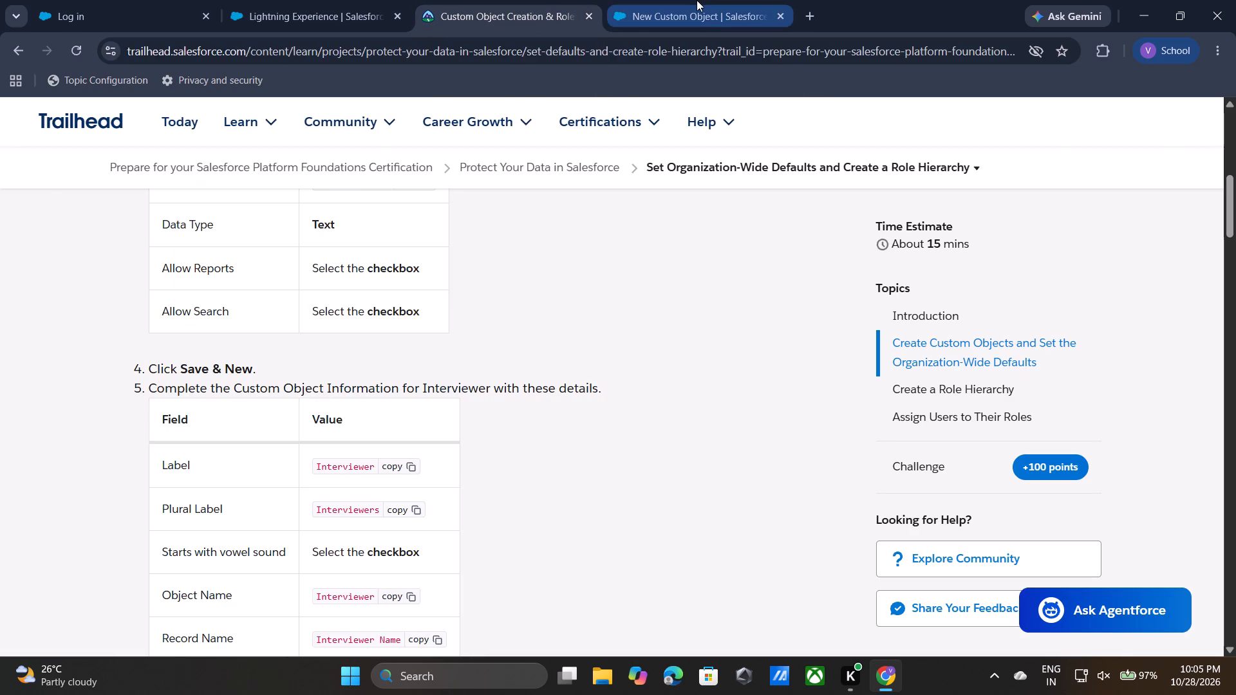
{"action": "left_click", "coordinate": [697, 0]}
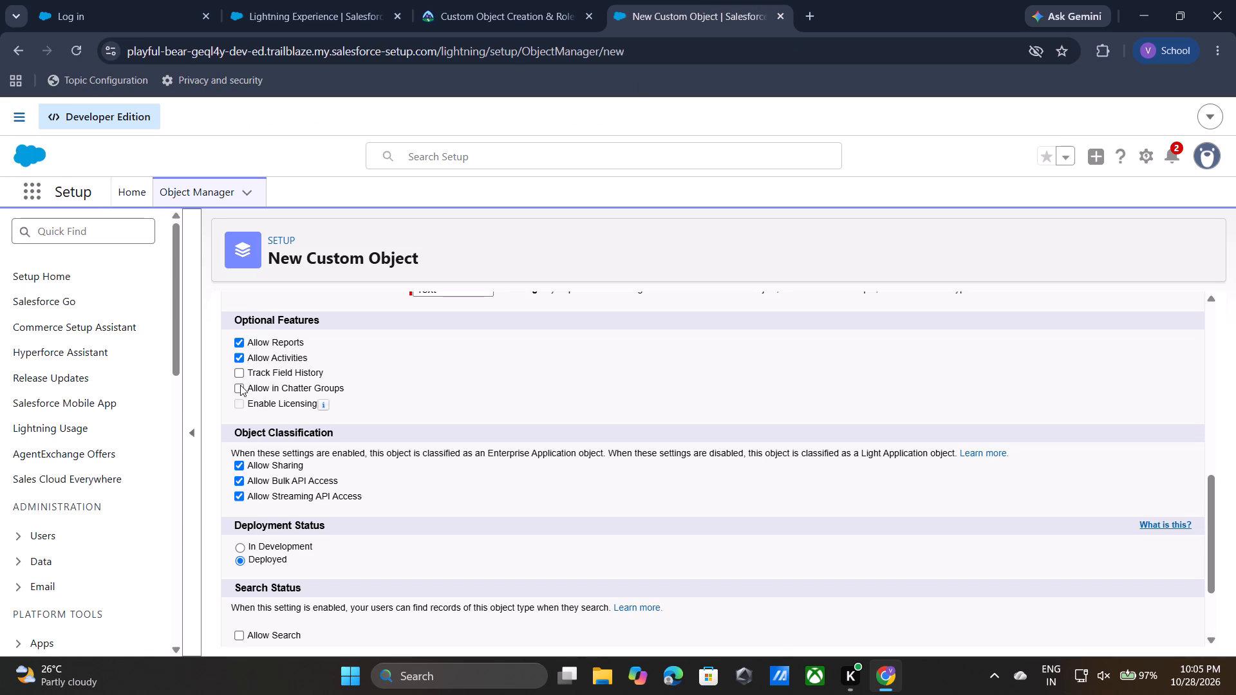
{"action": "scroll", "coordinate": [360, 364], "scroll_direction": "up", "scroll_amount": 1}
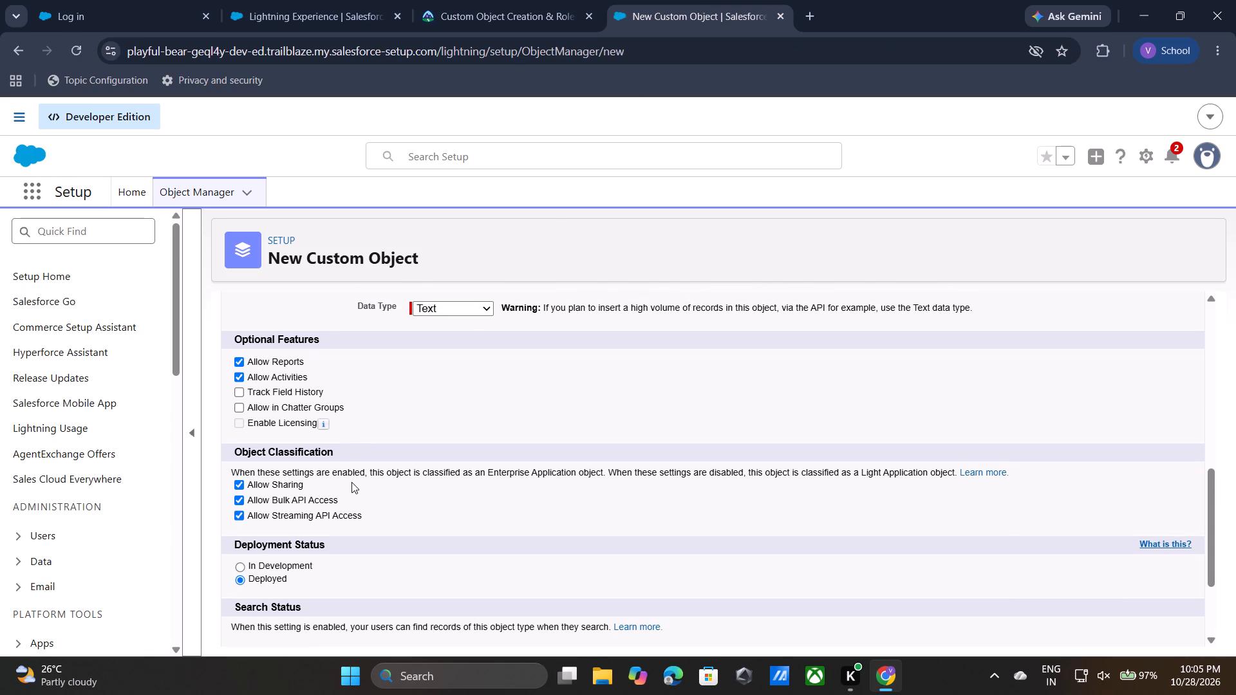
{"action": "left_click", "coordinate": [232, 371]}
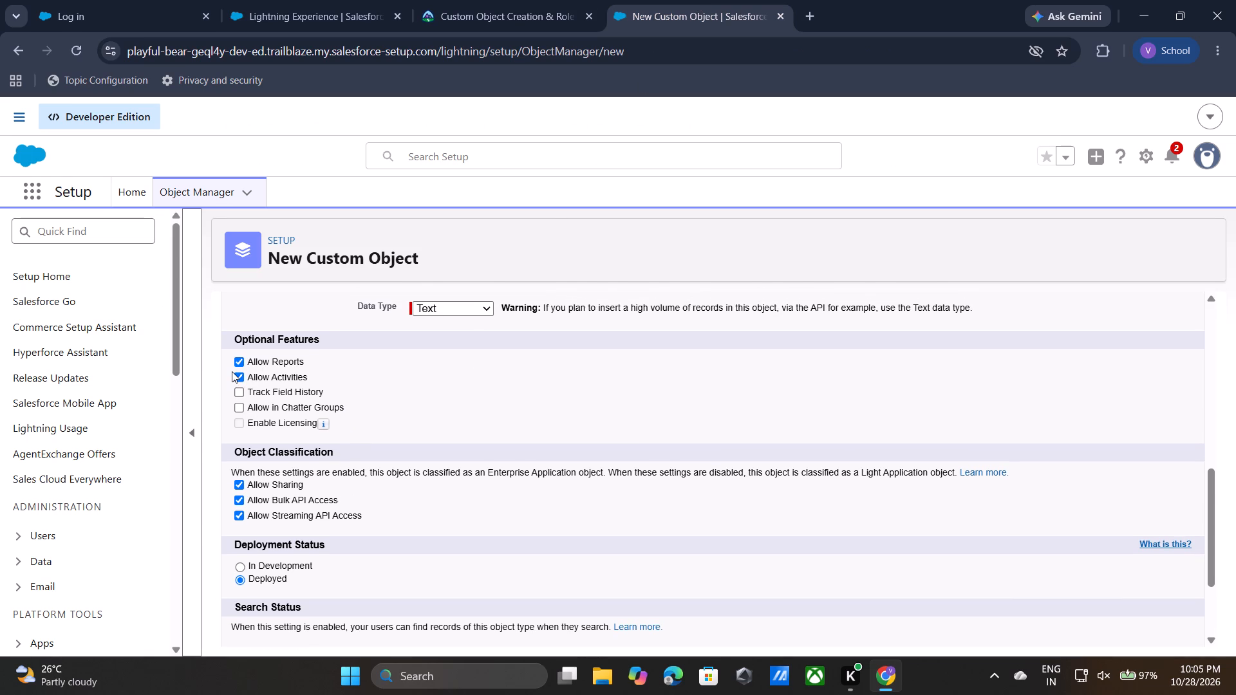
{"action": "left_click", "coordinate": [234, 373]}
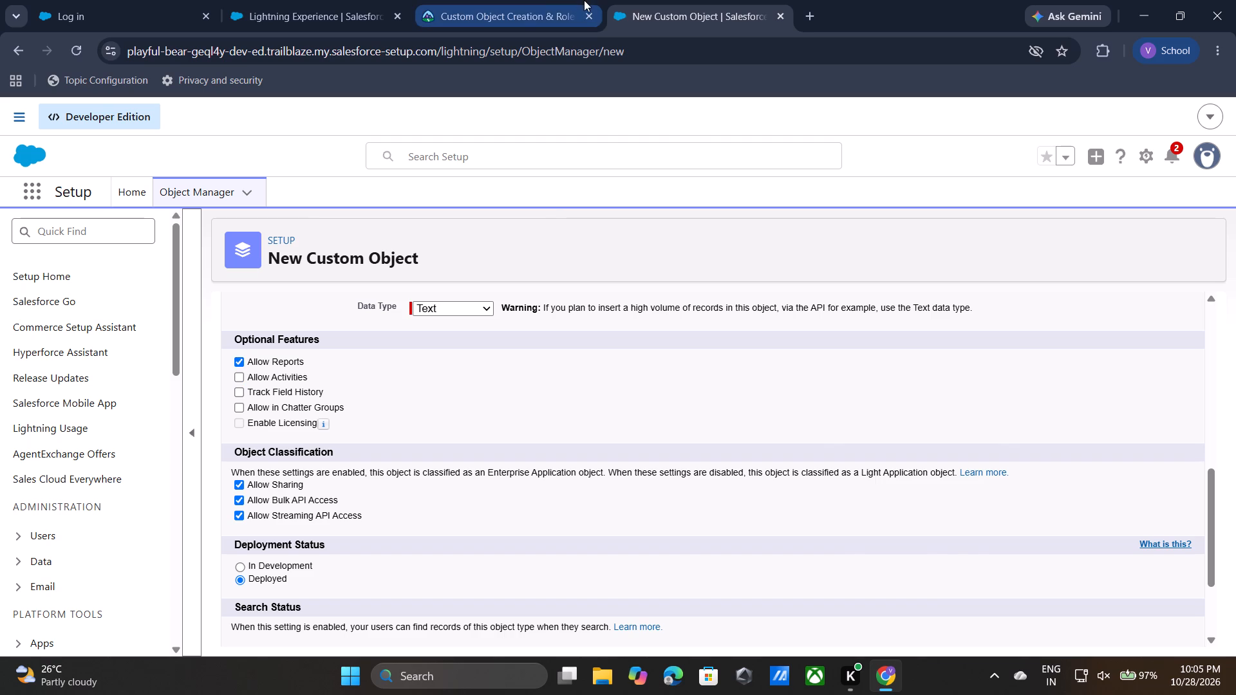
Check the remaining Applicant object settings in the Trailhead instructions and enable Allow Search.
{"action": "left_click", "coordinate": [544, 5]}
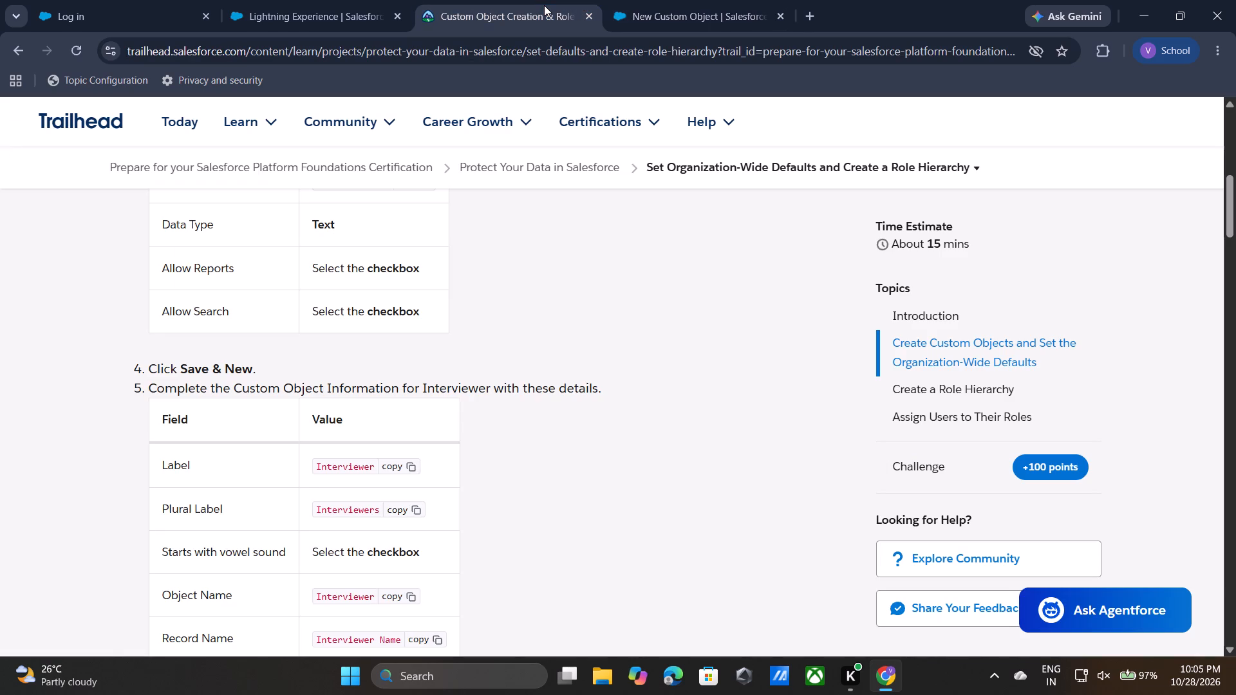
{"action": "left_click", "coordinate": [687, 0]}
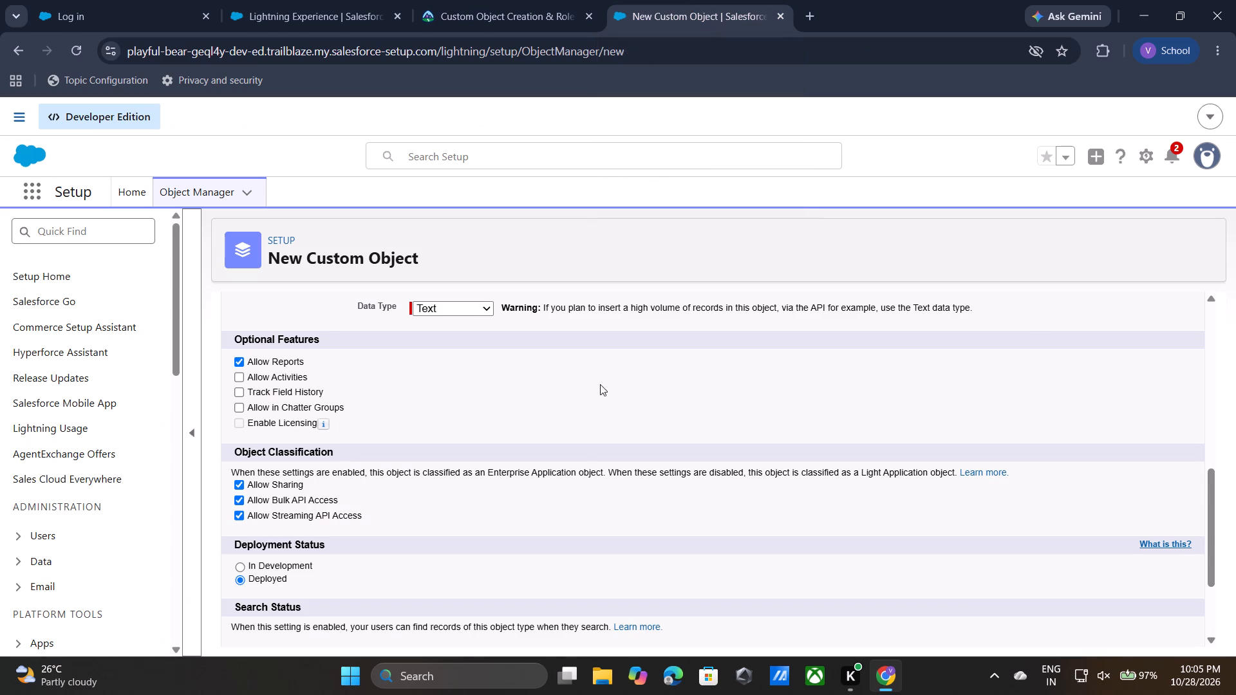
{"action": "scroll", "coordinate": [579, 461], "scroll_direction": "down", "scroll_amount": 1}
{"action": "left_click", "coordinate": [507, 0]}
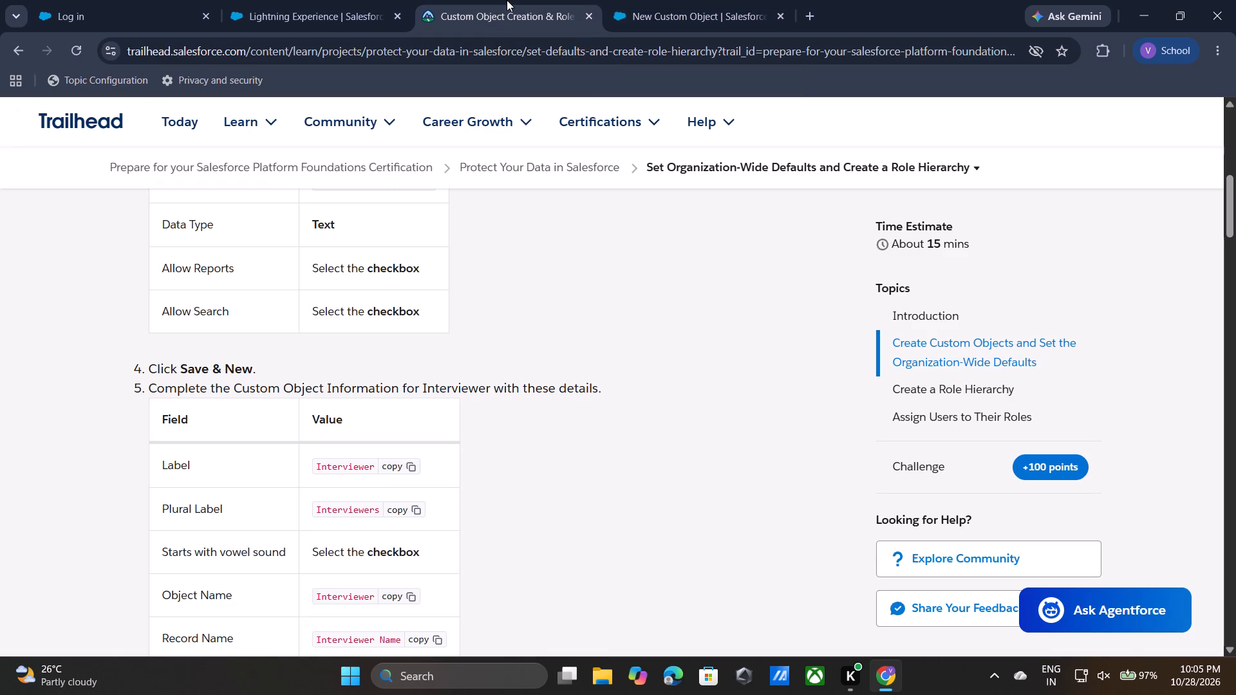
{"action": "scroll", "coordinate": [389, 366], "scroll_direction": "down", "scroll_amount": 1}
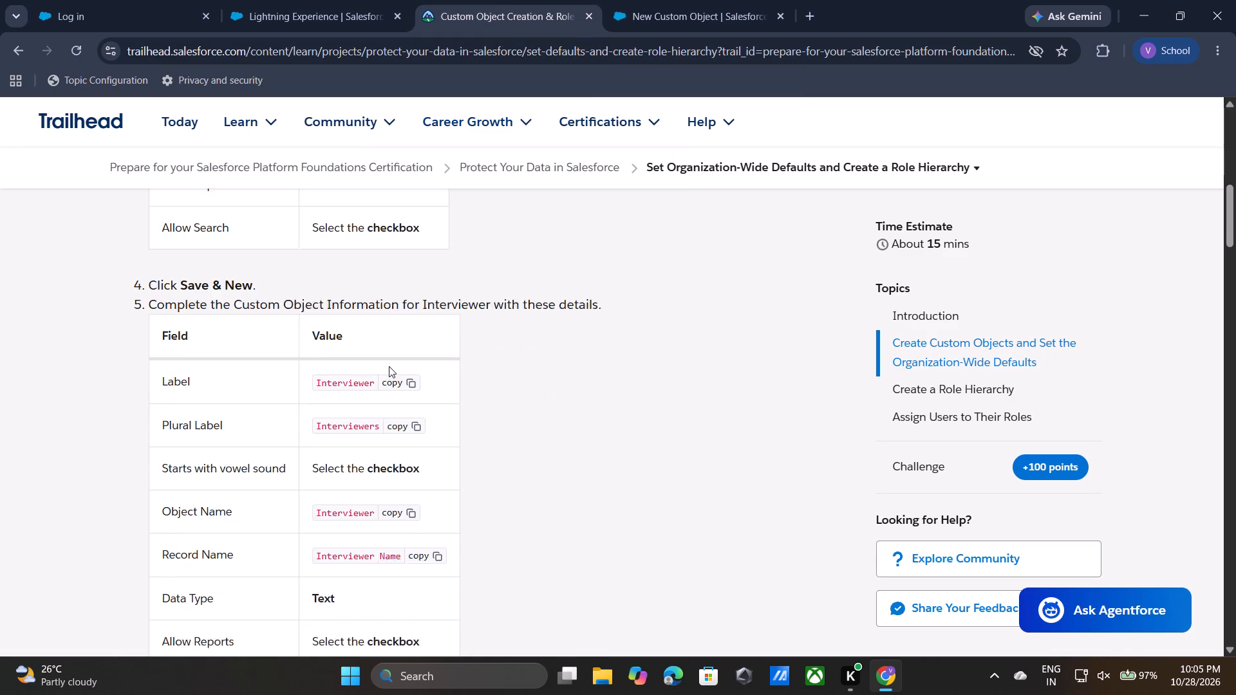
{"action": "scroll", "coordinate": [389, 366], "scroll_direction": "down", "scroll_amount": 1}
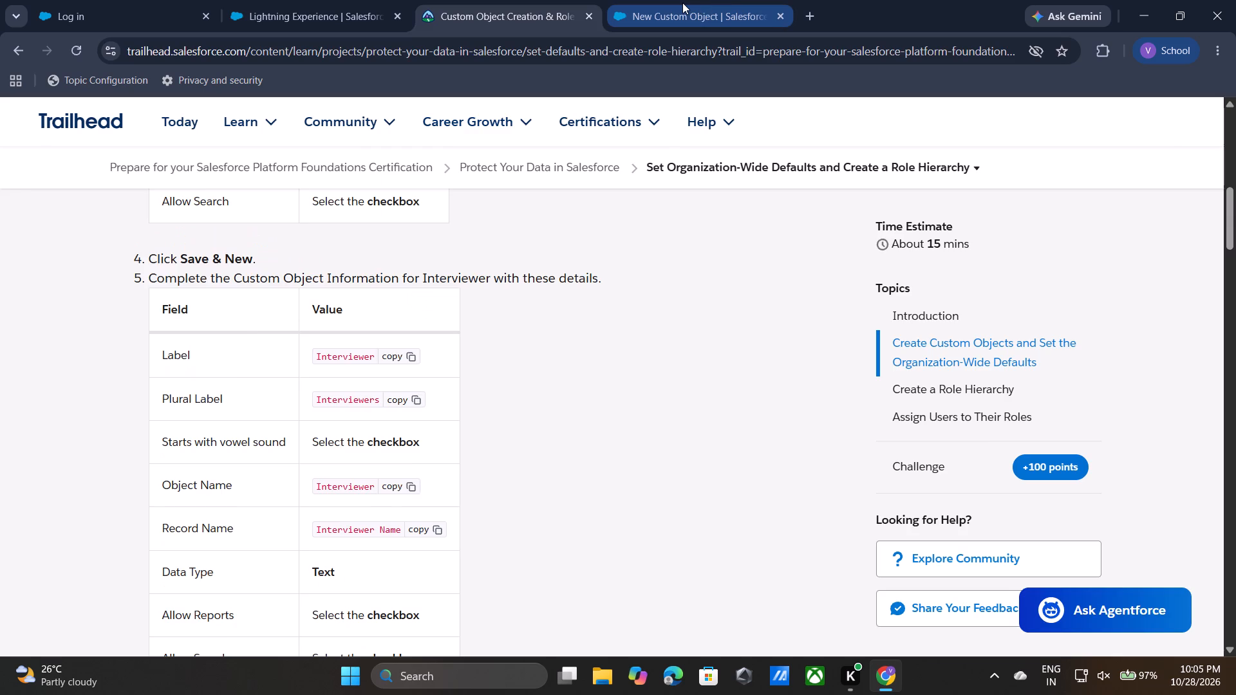
{"action": "left_click", "coordinate": [682, 3]}
{"action": "scroll", "coordinate": [657, 448], "scroll_direction": "down", "scroll_amount": 5}
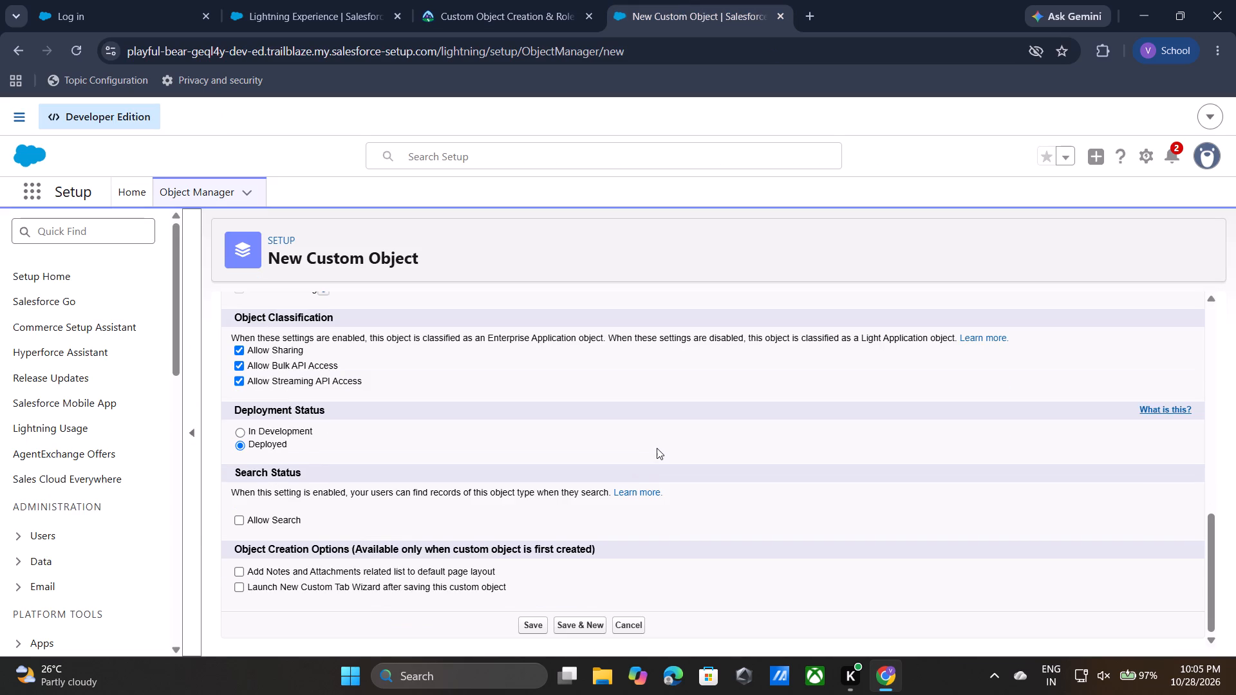
{"action": "left_click", "coordinate": [241, 521]}
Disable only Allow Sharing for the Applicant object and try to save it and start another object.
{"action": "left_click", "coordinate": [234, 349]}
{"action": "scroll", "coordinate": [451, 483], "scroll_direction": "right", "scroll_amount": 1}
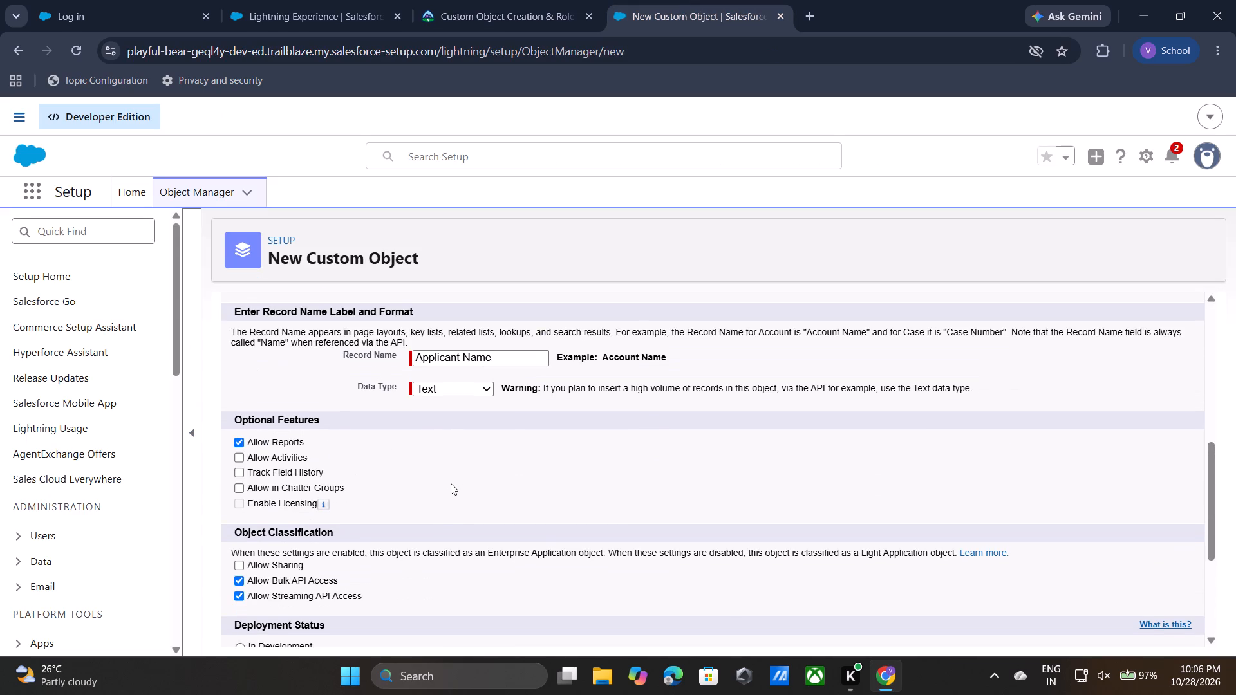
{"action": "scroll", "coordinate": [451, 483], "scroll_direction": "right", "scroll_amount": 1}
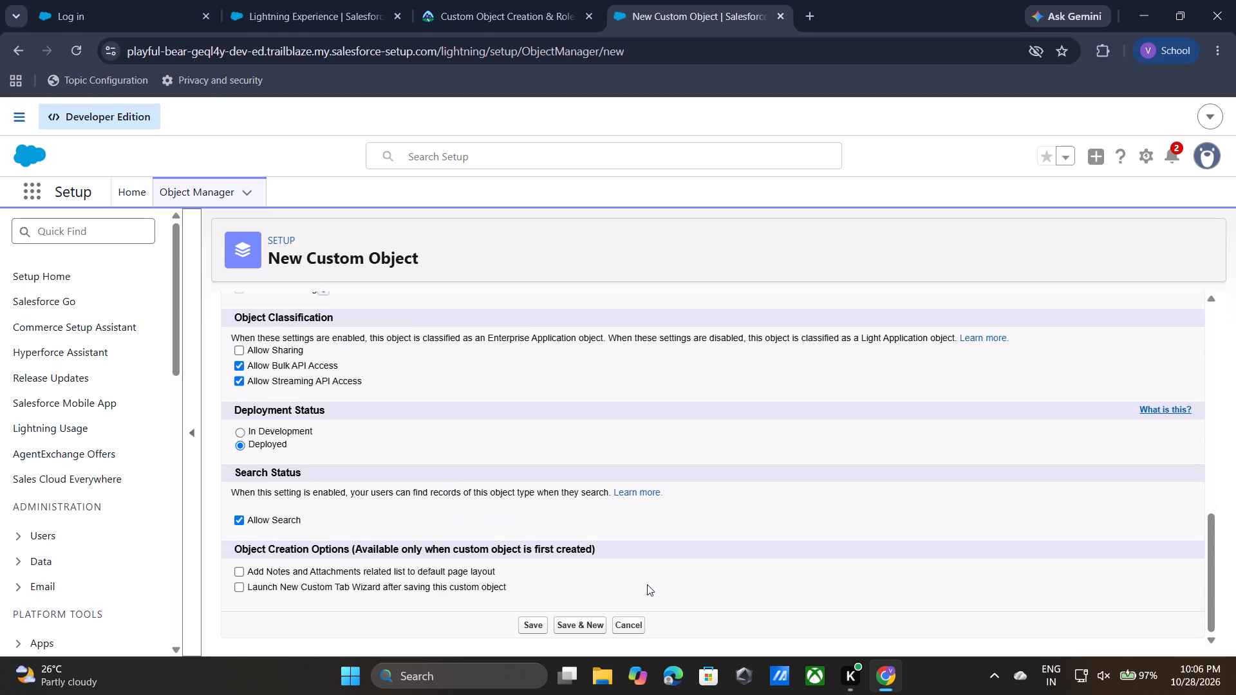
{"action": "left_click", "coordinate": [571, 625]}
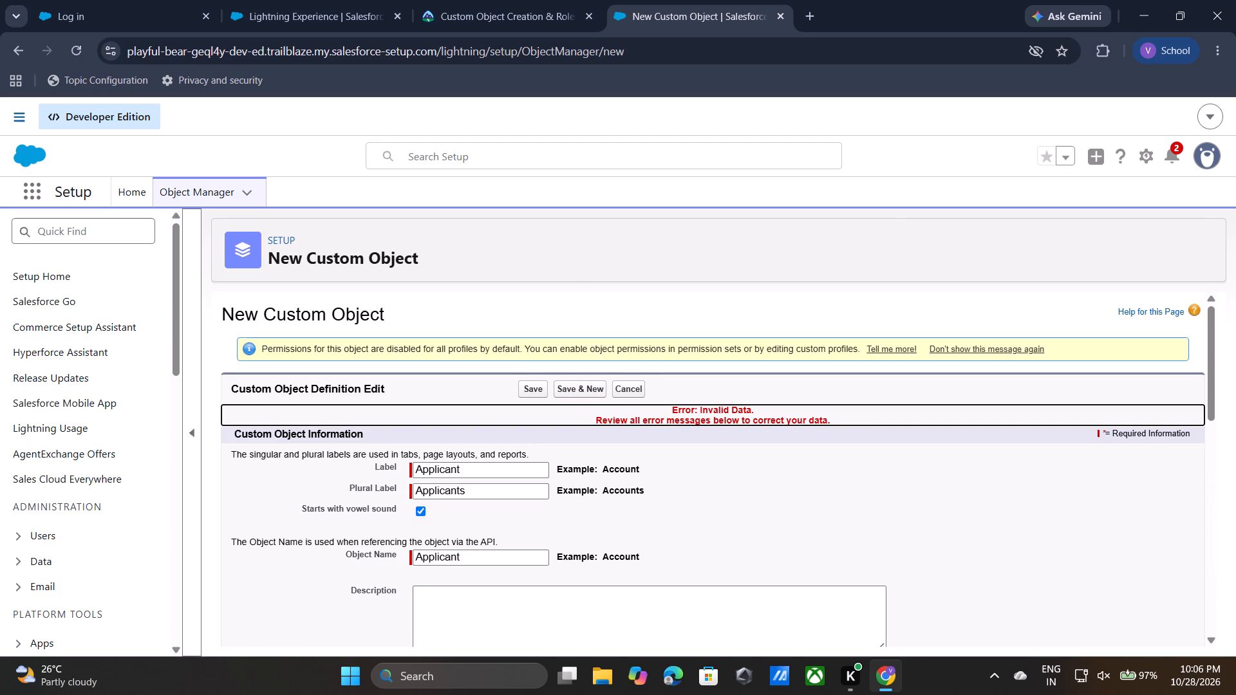
Disable Allow Streaming API Access, Allow Bulk API Access and Allow Sharing, and save the Applicant object while starting another new one.
{"action": "scroll", "coordinate": [676, 513], "scroll_direction": "down", "scroll_amount": 4}
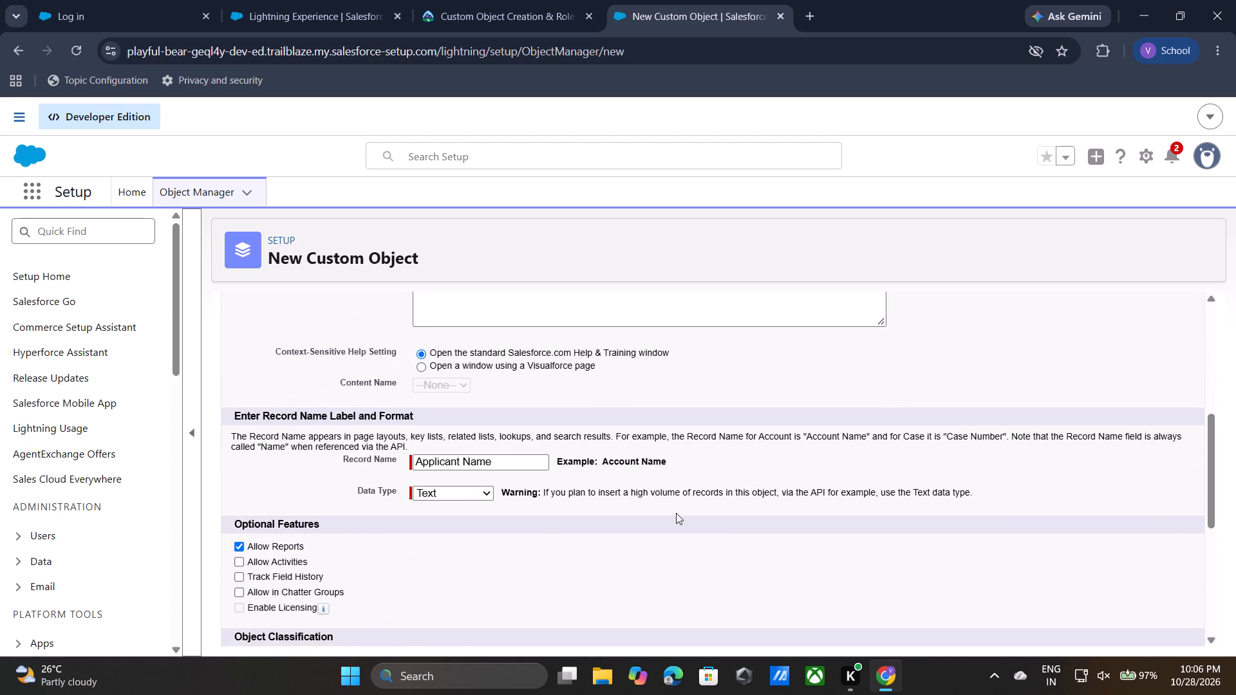
{"action": "scroll", "coordinate": [676, 513], "scroll_direction": "down", "scroll_amount": 2}
{"action": "scroll", "coordinate": [676, 513], "scroll_direction": "up", "scroll_amount": 1}
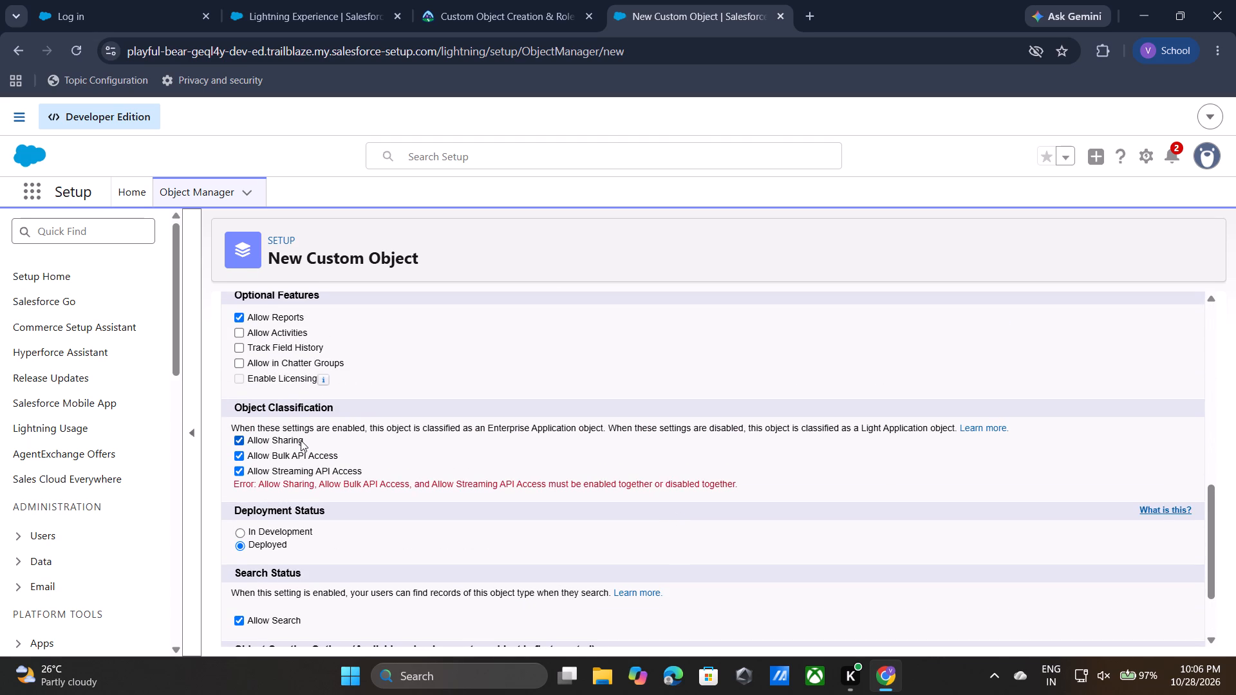
{"action": "left_click", "coordinate": [239, 467]}
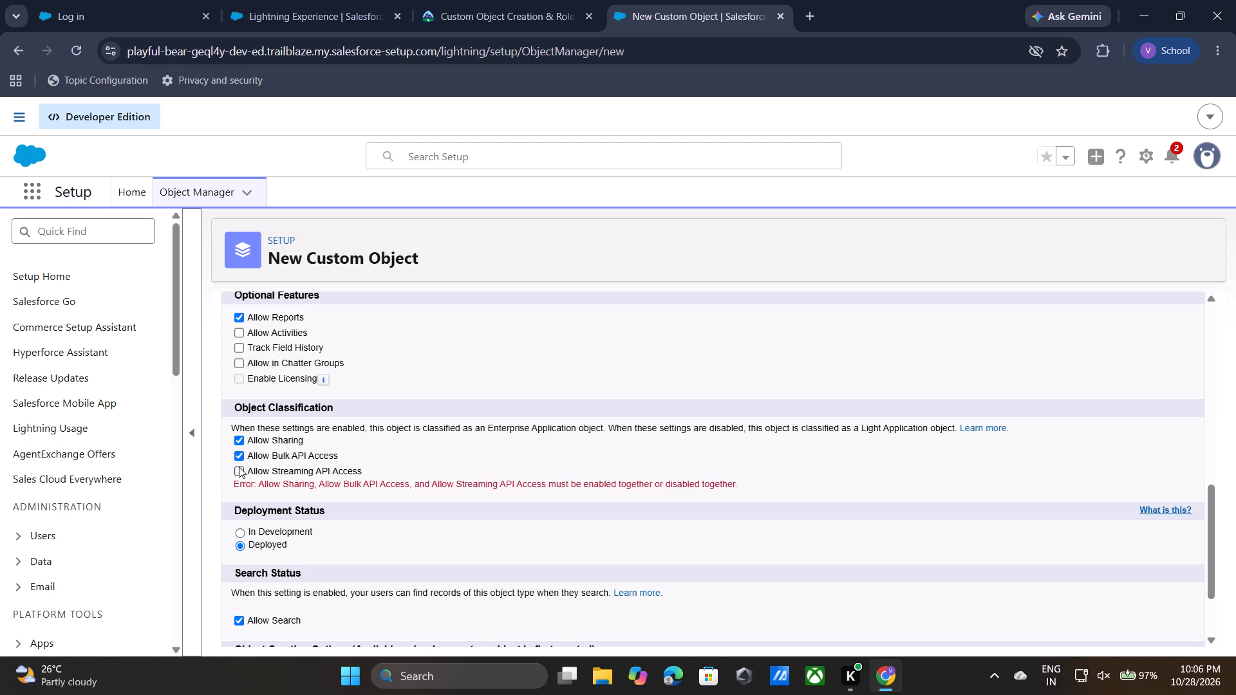
{"action": "left_click", "coordinate": [239, 456]}
{"action": "left_click", "coordinate": [245, 438]}
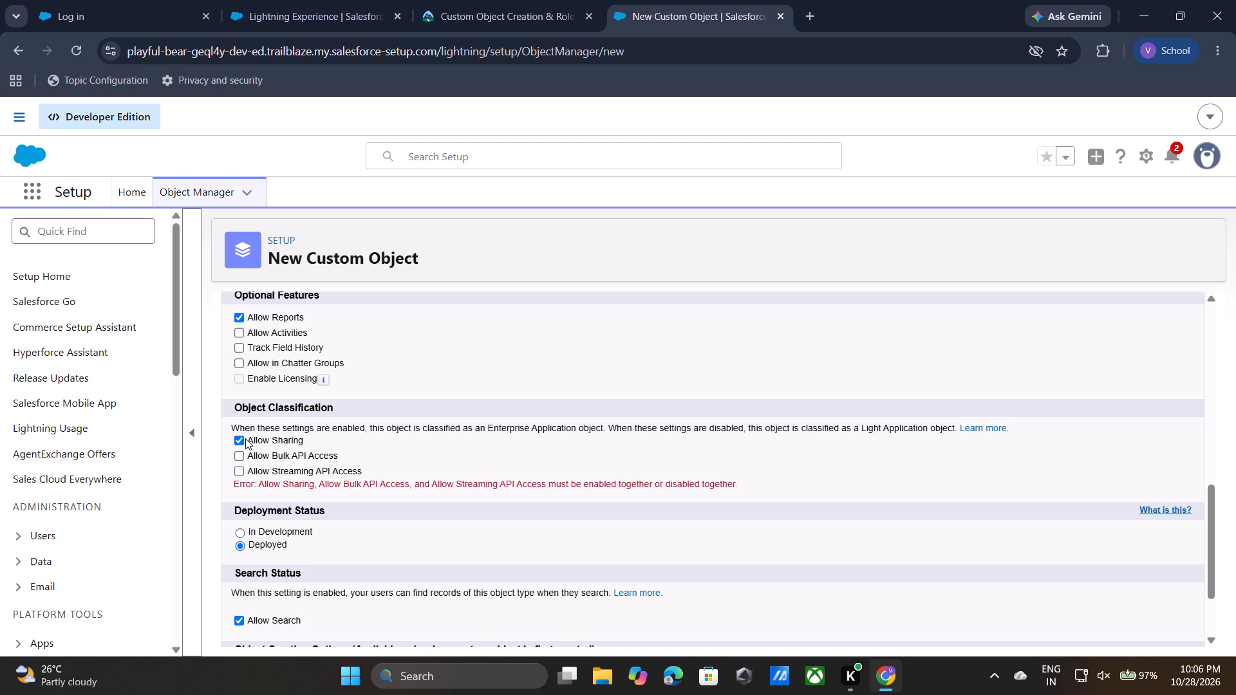
{"action": "left_click", "coordinate": [239, 438]}
{"action": "scroll", "coordinate": [413, 463], "scroll_direction": "down", "scroll_amount": 5}
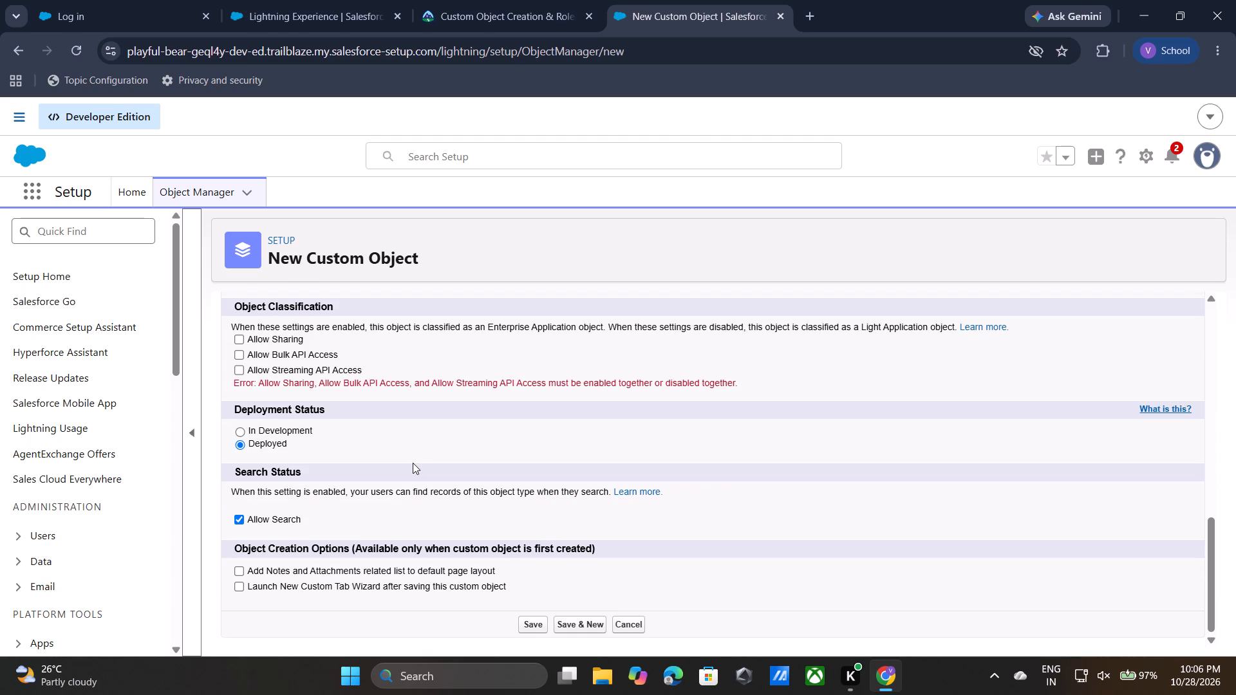
{"action": "left_click", "coordinate": [574, 615]}
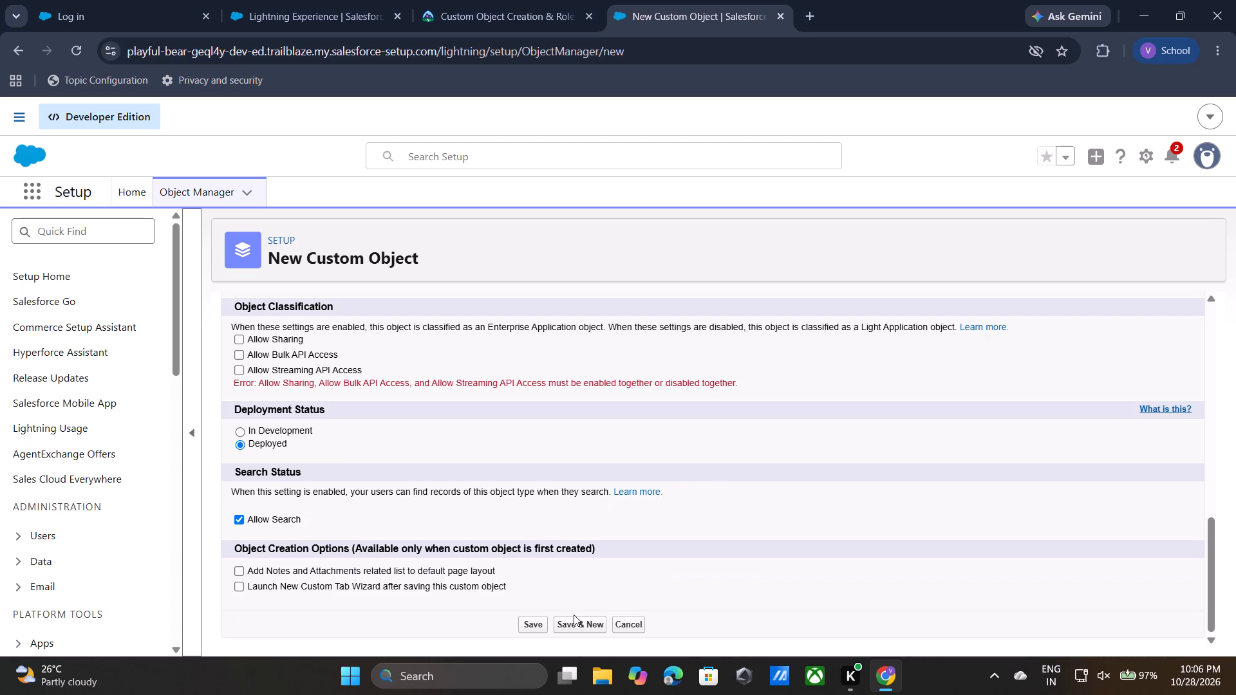
{"action": "left_click", "coordinate": [574, 621]}
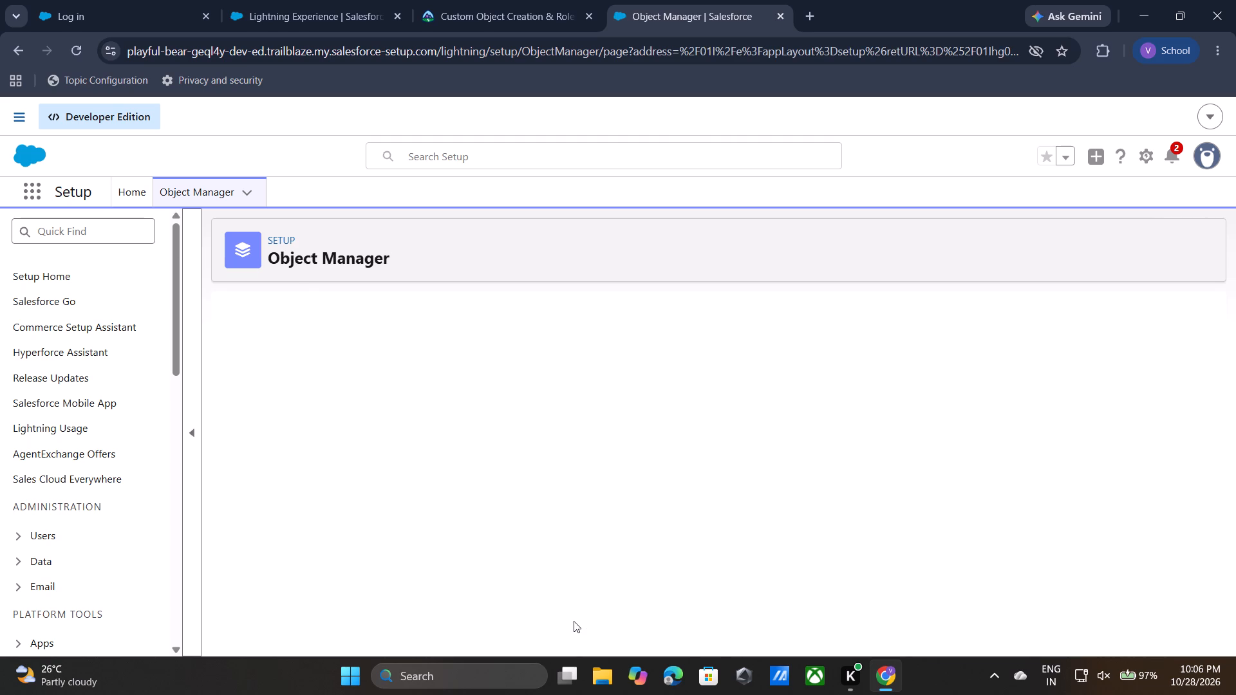
Set the new custom object's Label to Interviewer, copied from the Trailhead instructions.
{"action": "left_click", "coordinate": [526, 0]}
{"action": "left_click_drag", "start_coordinate": [547, 432], "coordinate": [417, 345]}
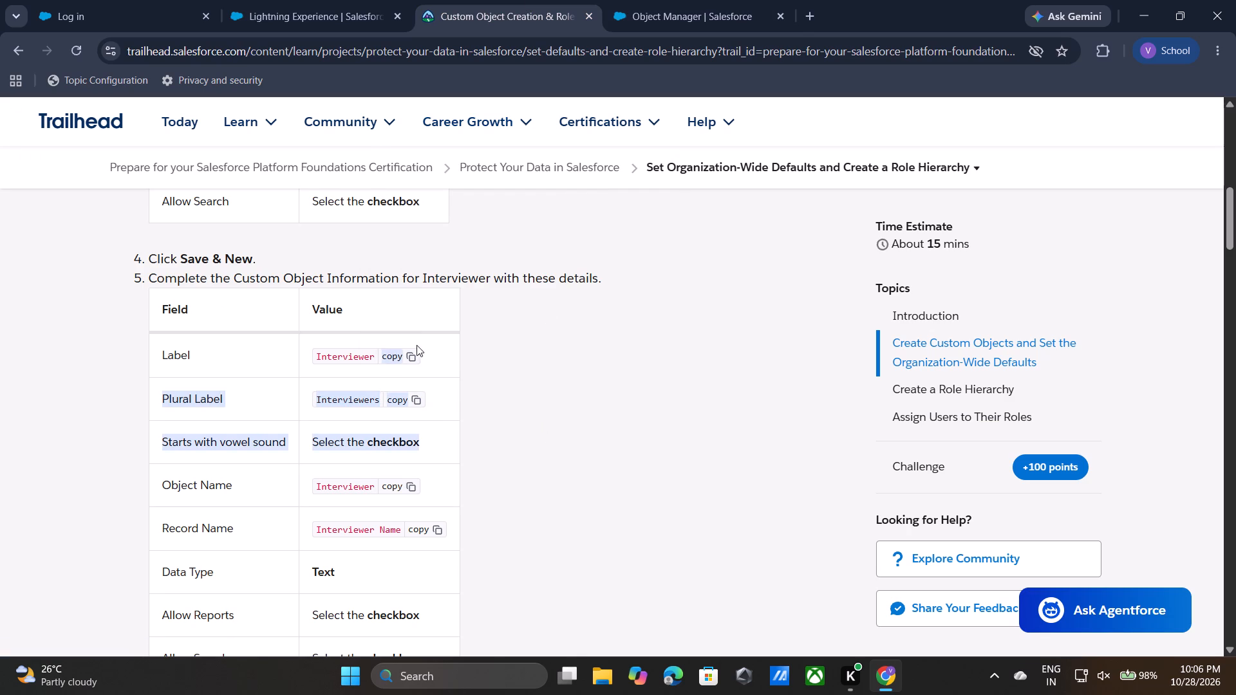
{"action": "left_click_drag", "start_coordinate": [417, 345], "coordinate": [398, 353]}
{"action": "left_click", "coordinate": [398, 353]}
{"action": "left_click", "coordinate": [644, 0]}
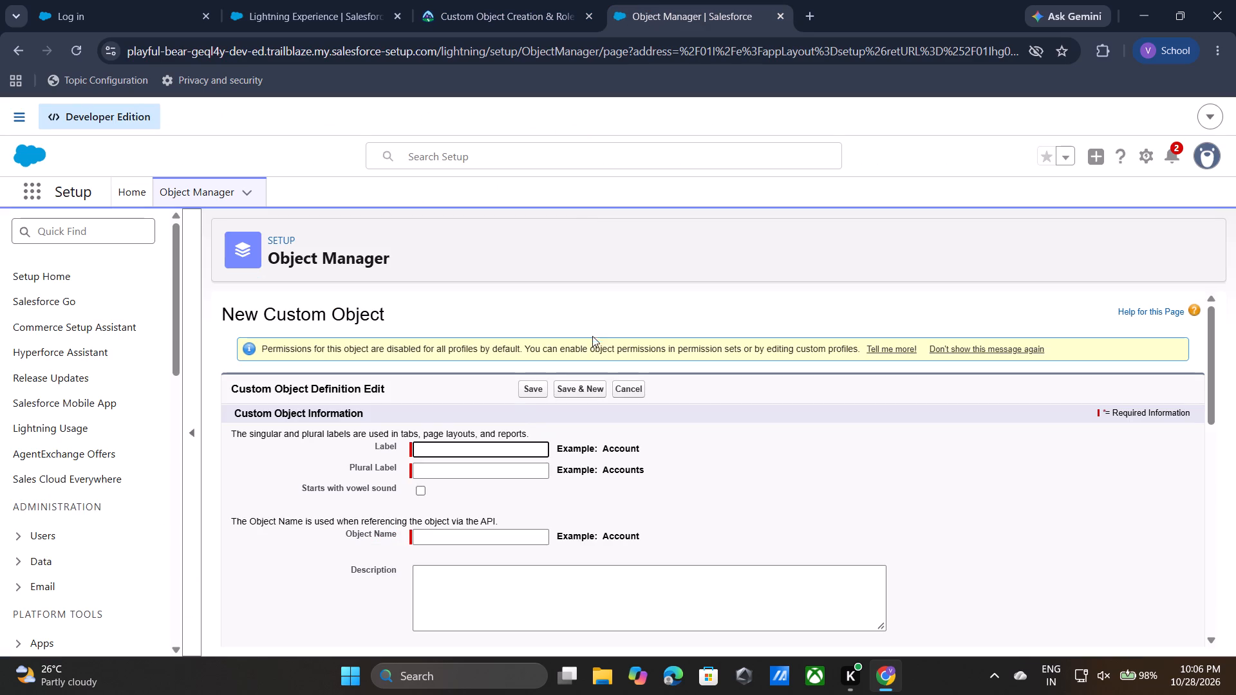
{"action": "left_click", "coordinate": [477, 456]}
{"action": "key", "text": "ctrl+v"}
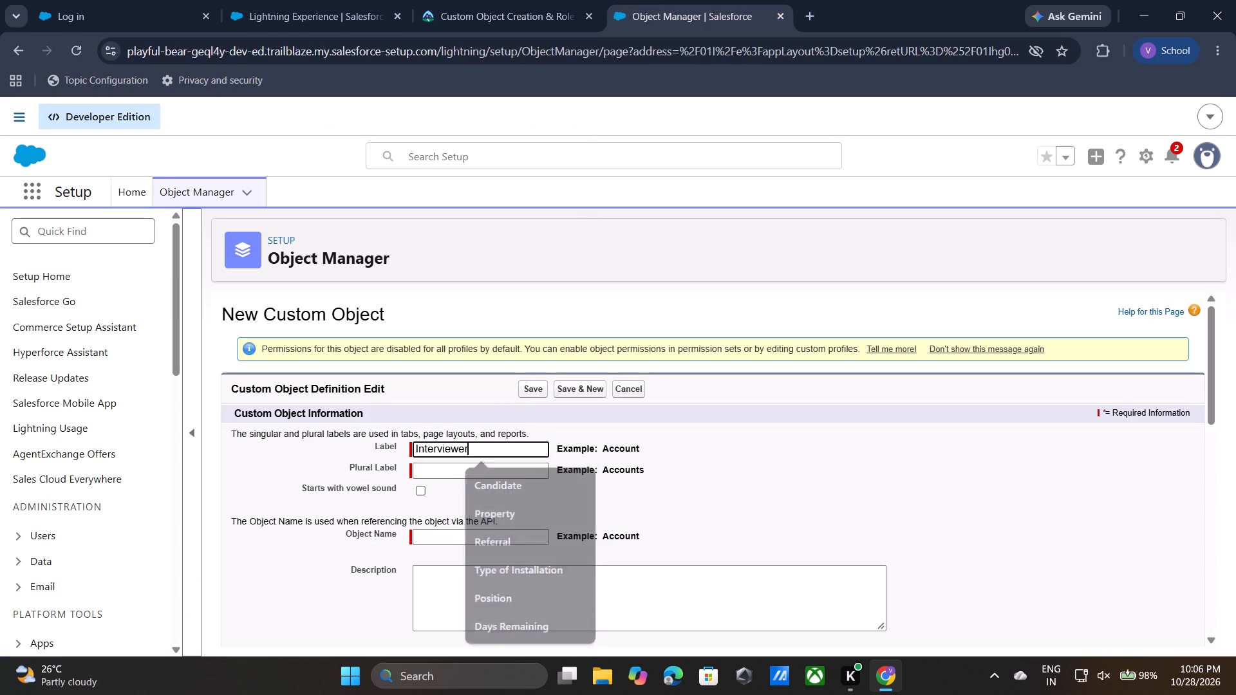
Set the Plural Label to Interviewers and enable Starts with vowel sound for the Interviewer object.
{"action": "left_click", "coordinate": [457, 468]}
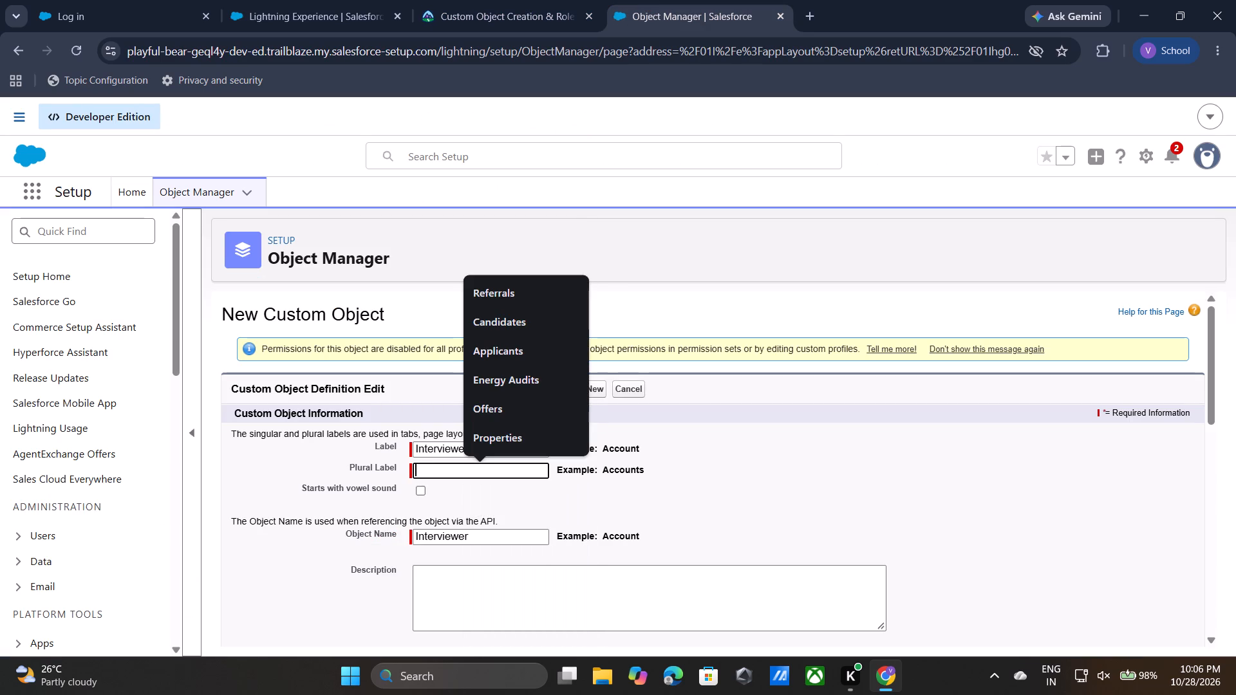
{"action": "key", "text": "ctrl+v"}
{"action": "key", "text": "s"}
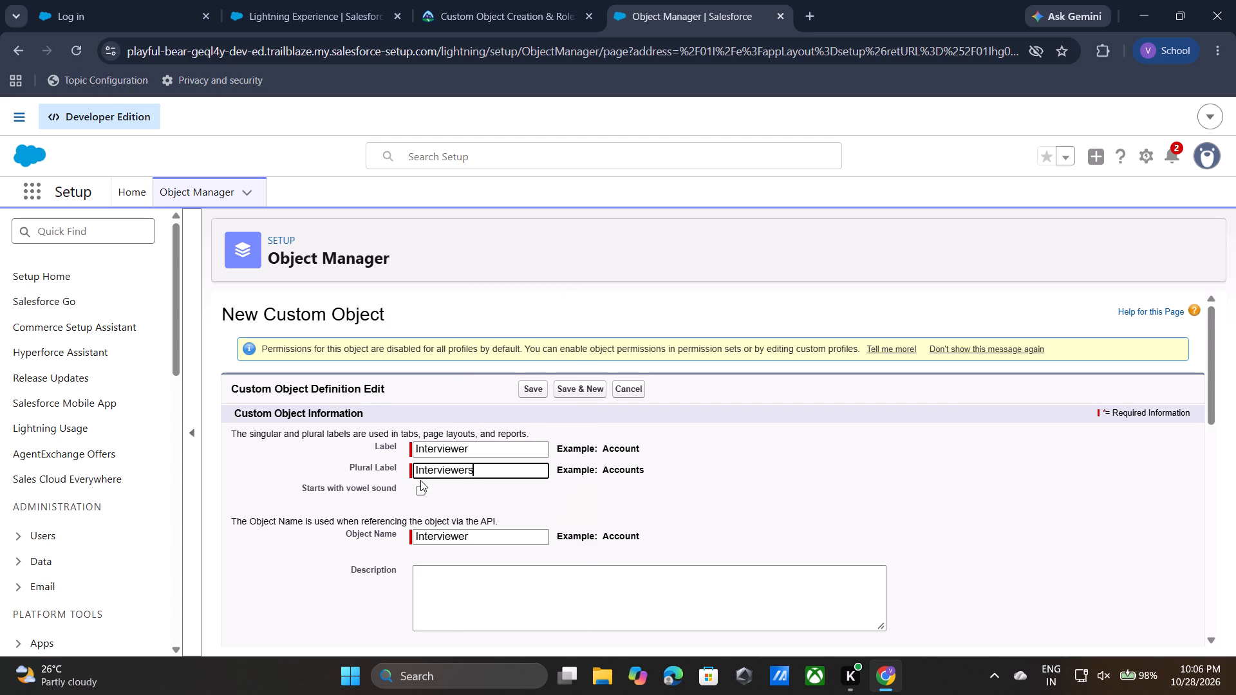
{"action": "left_click", "coordinate": [420, 487]}
{"action": "scroll", "coordinate": [571, 541], "scroll_direction": "down", "scroll_amount": 2}
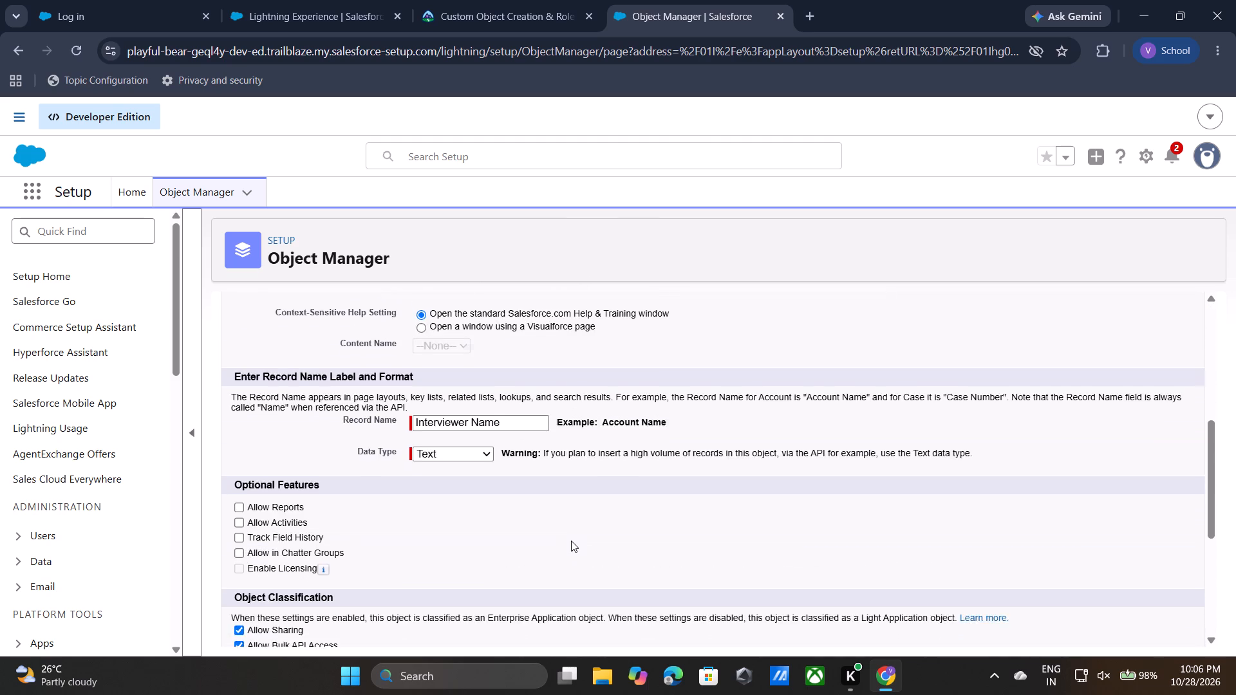
Enable Allow Reports and Allow Search for the Interviewer object, following the Trailhead instructions.
{"action": "scroll", "coordinate": [571, 541], "scroll_direction": "down", "scroll_amount": 2}
{"action": "left_click", "coordinate": [563, 0]}
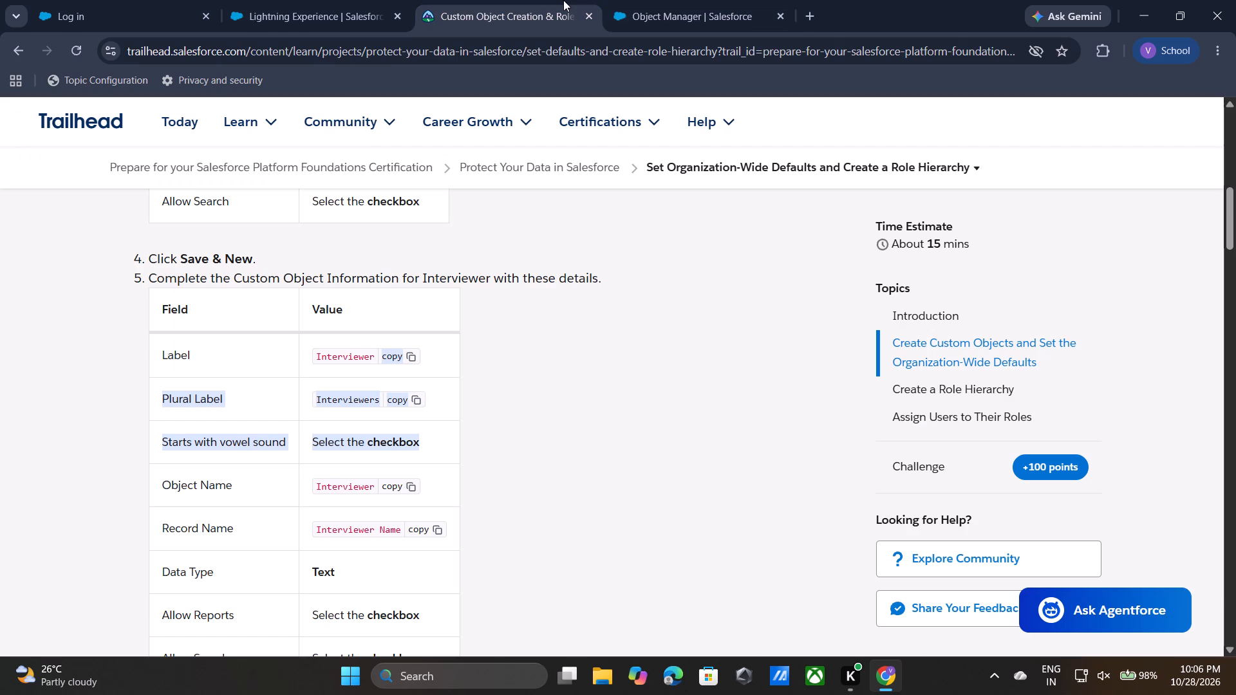
{"action": "scroll", "coordinate": [587, 504], "scroll_direction": "down", "scroll_amount": 2}
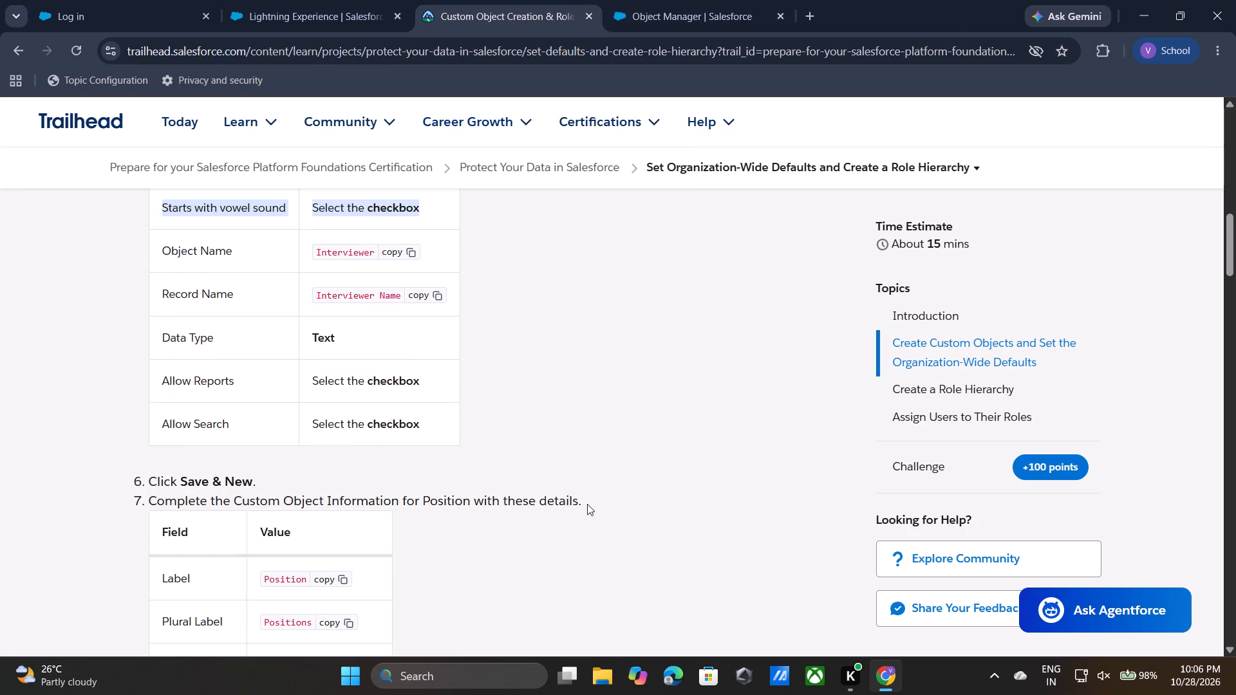
{"action": "left_click", "coordinate": [679, 10]}
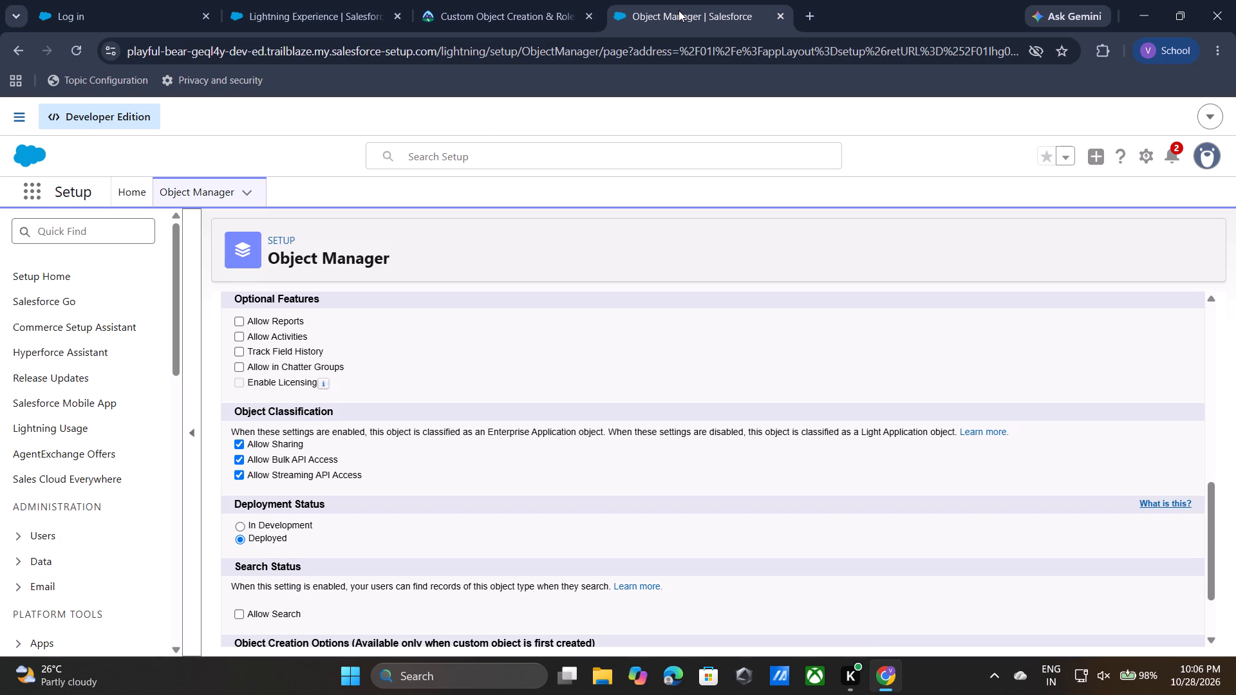
{"action": "left_click", "coordinate": [243, 319]}
{"action": "scroll", "coordinate": [297, 435], "scroll_direction": "down", "scroll_amount": 1}
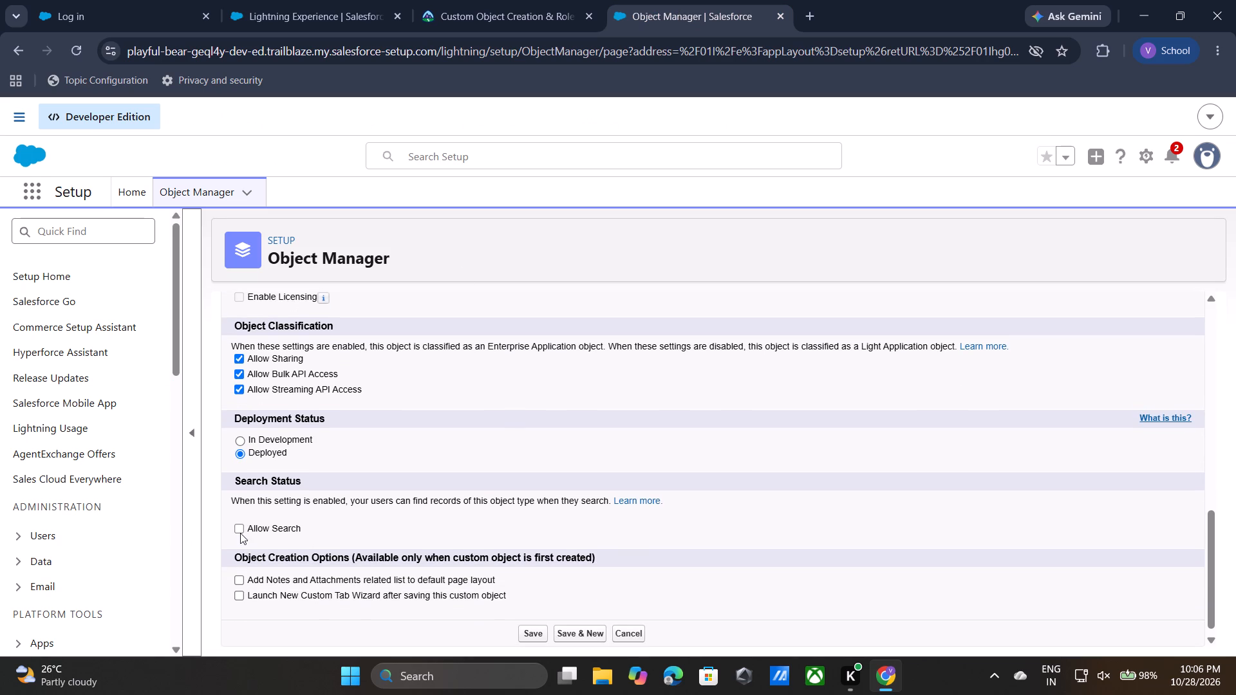
{"action": "left_click", "coordinate": [240, 533]}
{"action": "scroll", "coordinate": [399, 459], "scroll_direction": "up", "scroll_amount": 2}
Copy the Position label from the Trailhead instructions and save the Interviewer object while starting another new one.
{"action": "left_click", "coordinate": [499, 0]}
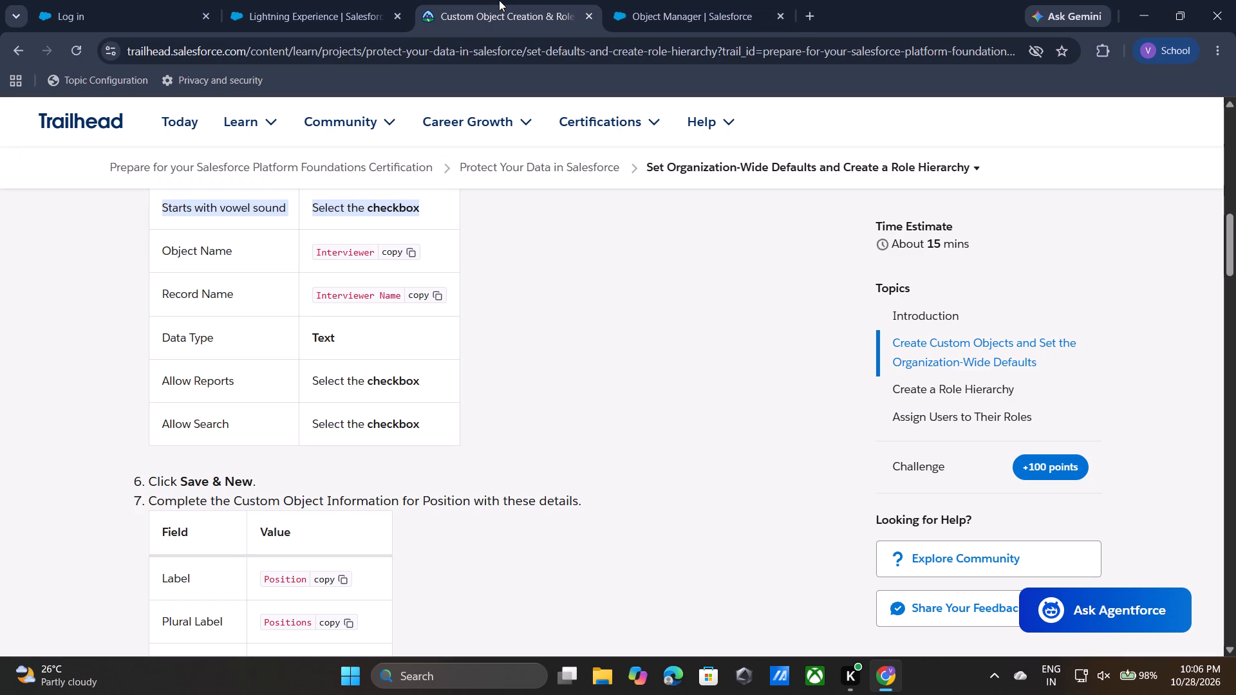
{"action": "left_click", "coordinate": [523, 474]}
{"action": "scroll", "coordinate": [523, 474], "scroll_direction": "down", "scroll_amount": 1}
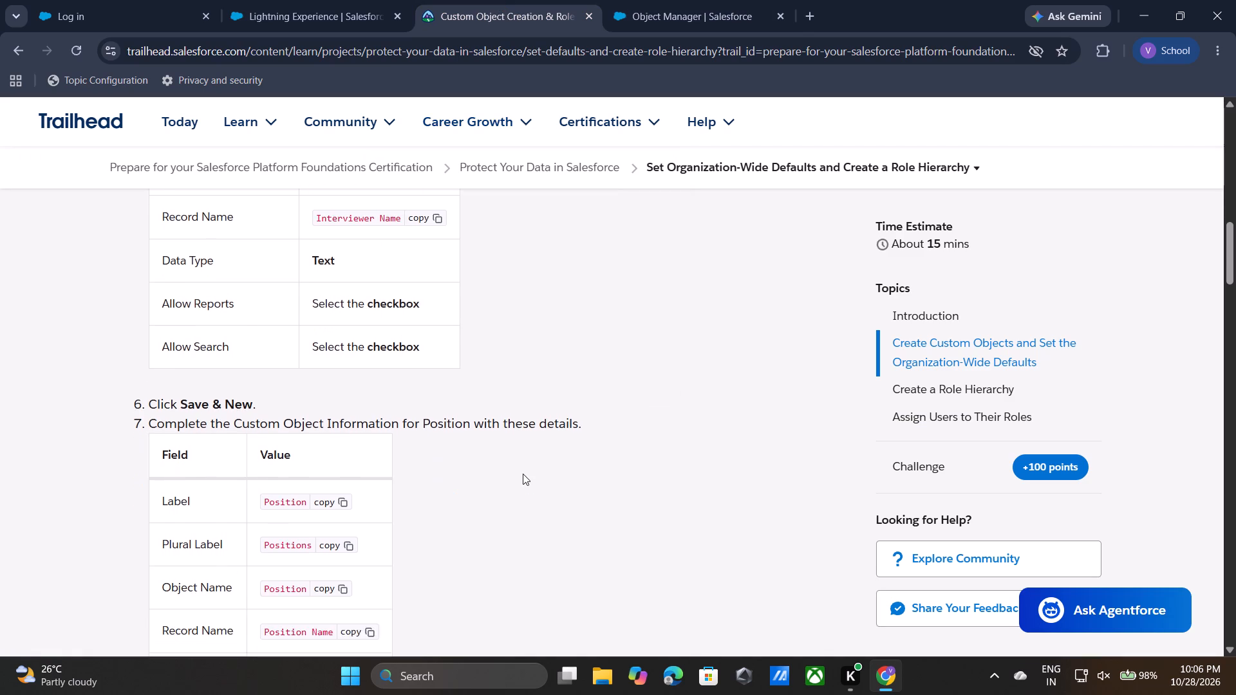
{"action": "scroll", "coordinate": [523, 474], "scroll_direction": "down", "scroll_amount": 1}
{"action": "left_click", "coordinate": [333, 306]}
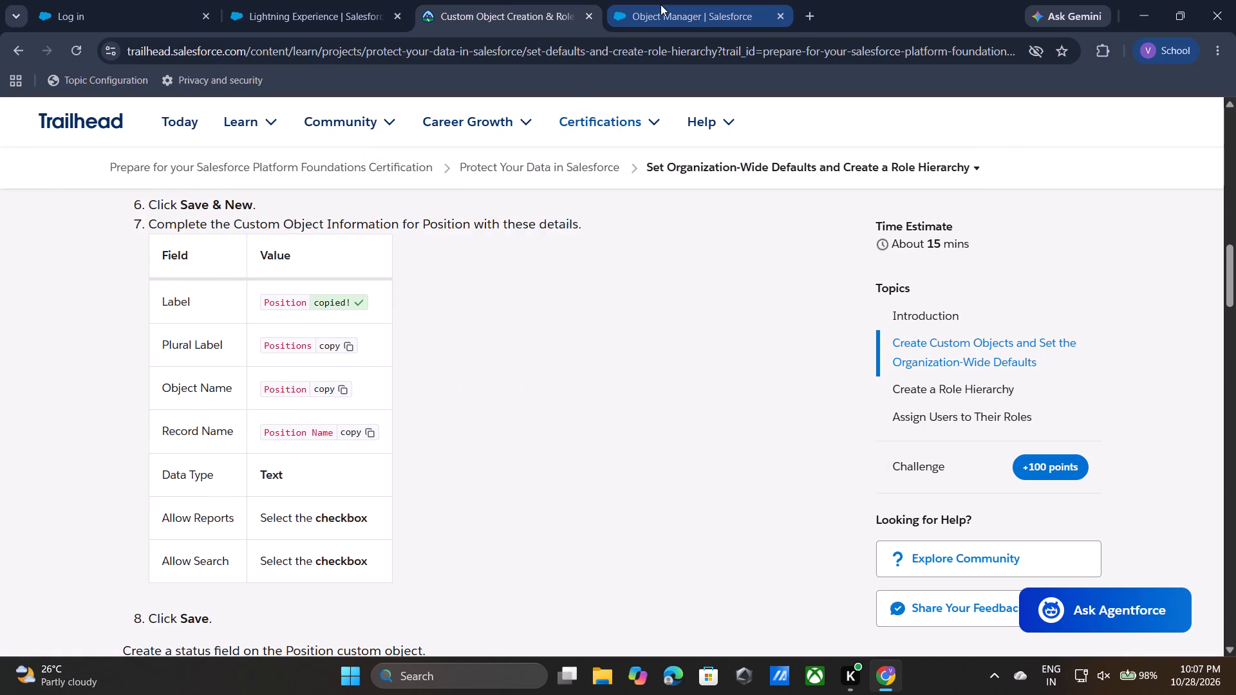
{"action": "left_click", "coordinate": [660, 5]}
{"action": "scroll", "coordinate": [617, 523], "scroll_direction": "down", "scroll_amount": 3}
{"action": "scroll", "coordinate": [722, 551], "scroll_direction": "down", "scroll_amount": 4}
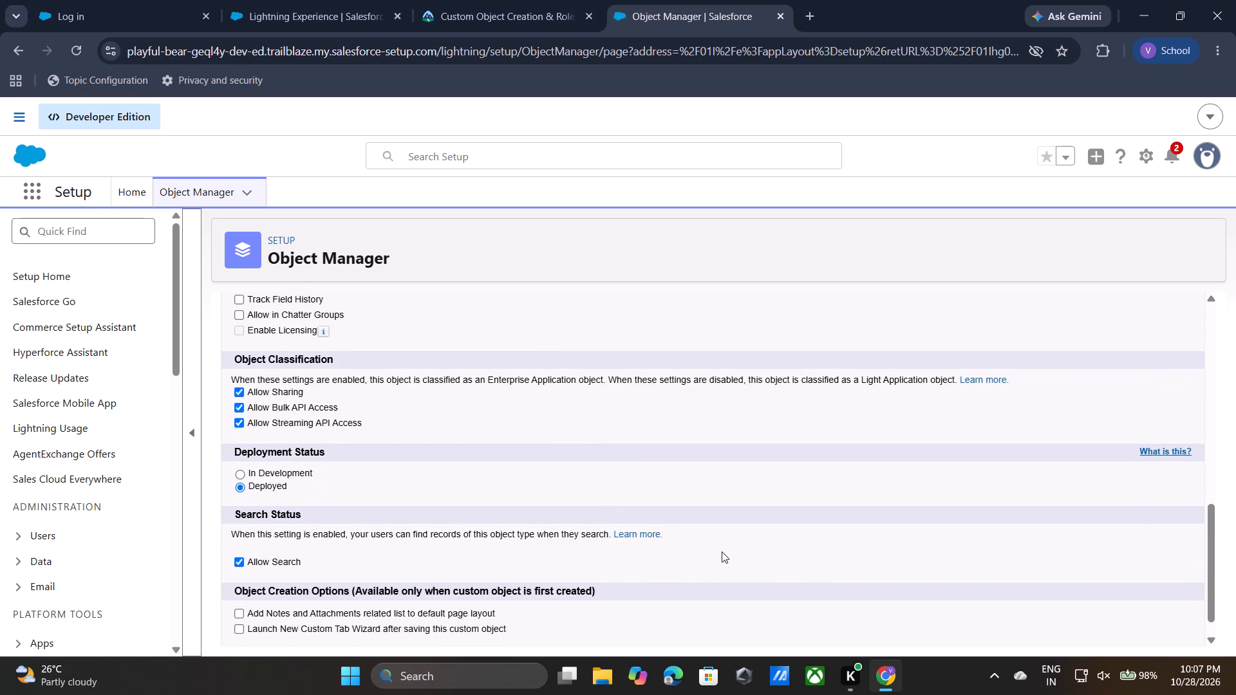
{"action": "left_click", "coordinate": [581, 625]}
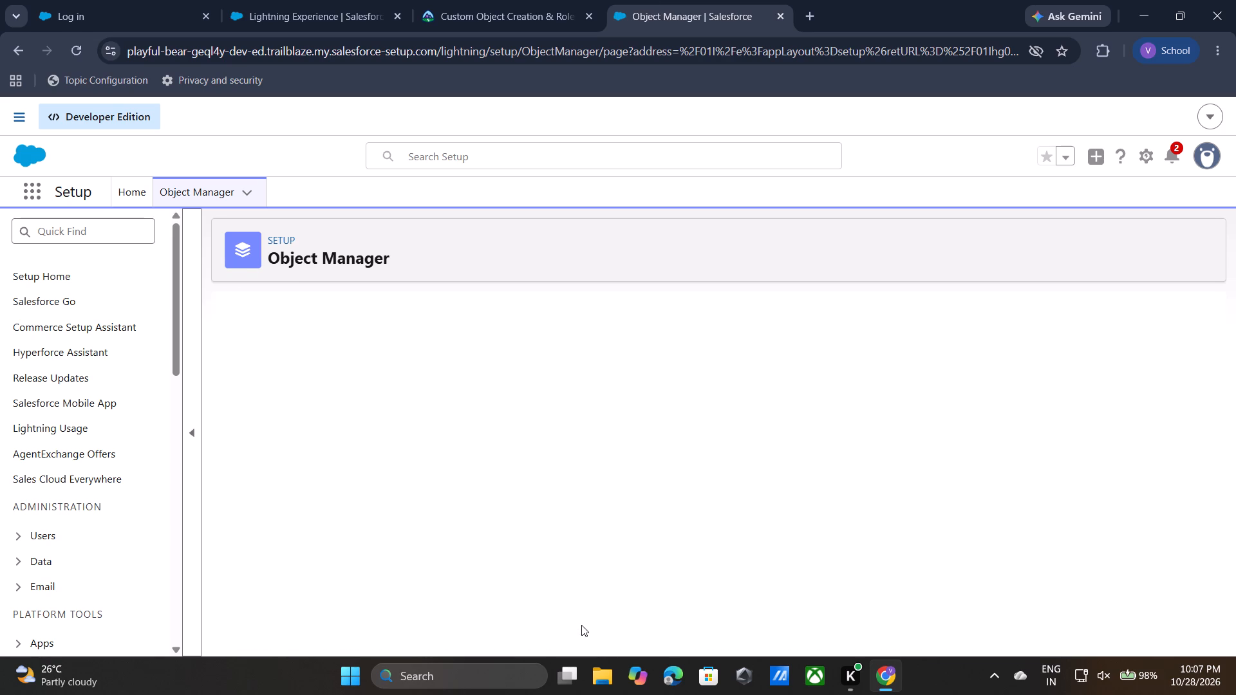
Set the new object's Label to Position and Plural Label to Positions, and enable Starts with vowel sound.
{"action": "left_click", "coordinate": [483, 451]}
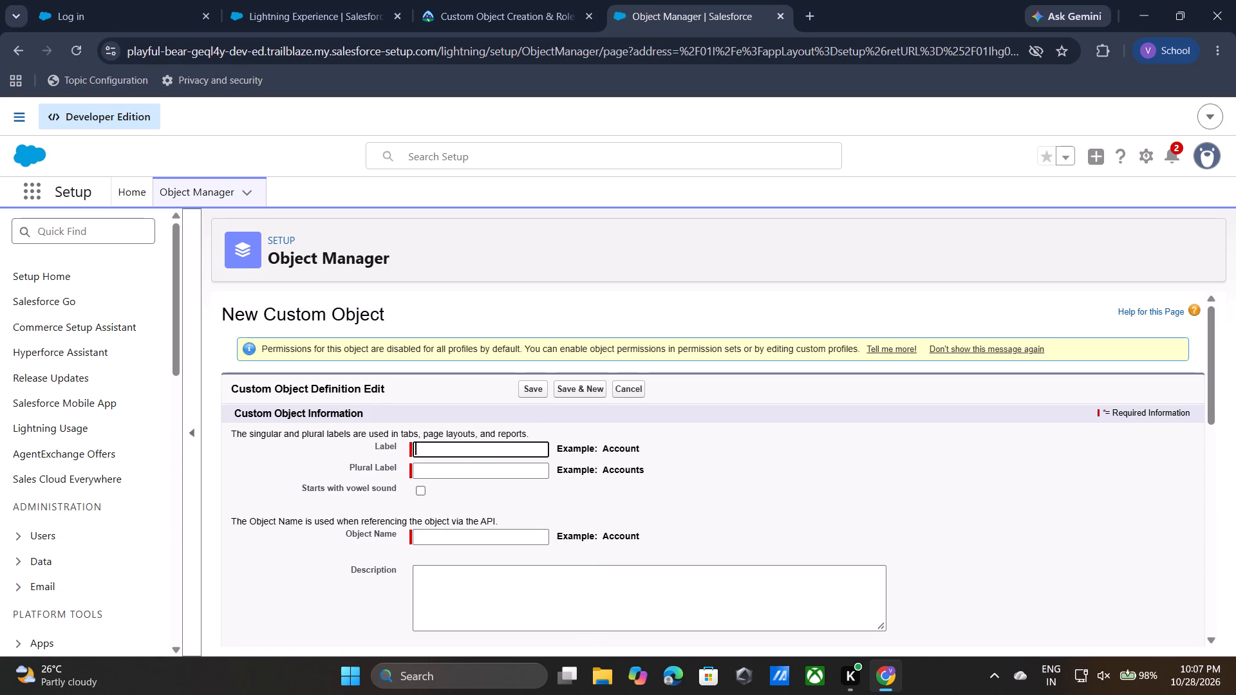
{"action": "key", "text": "ctrl+v"}
{"action": "left_click", "coordinate": [464, 470]}
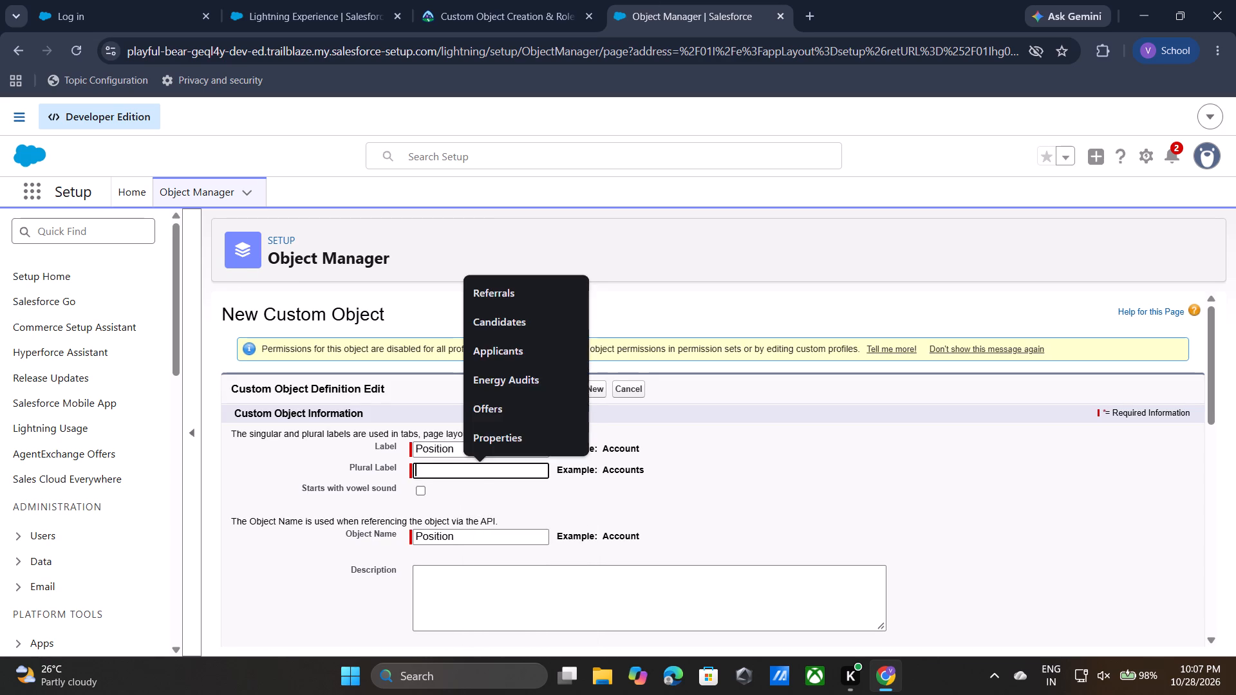
{"action": "key", "text": "ctrl+v"}
{"action": "key", "text": "s"}
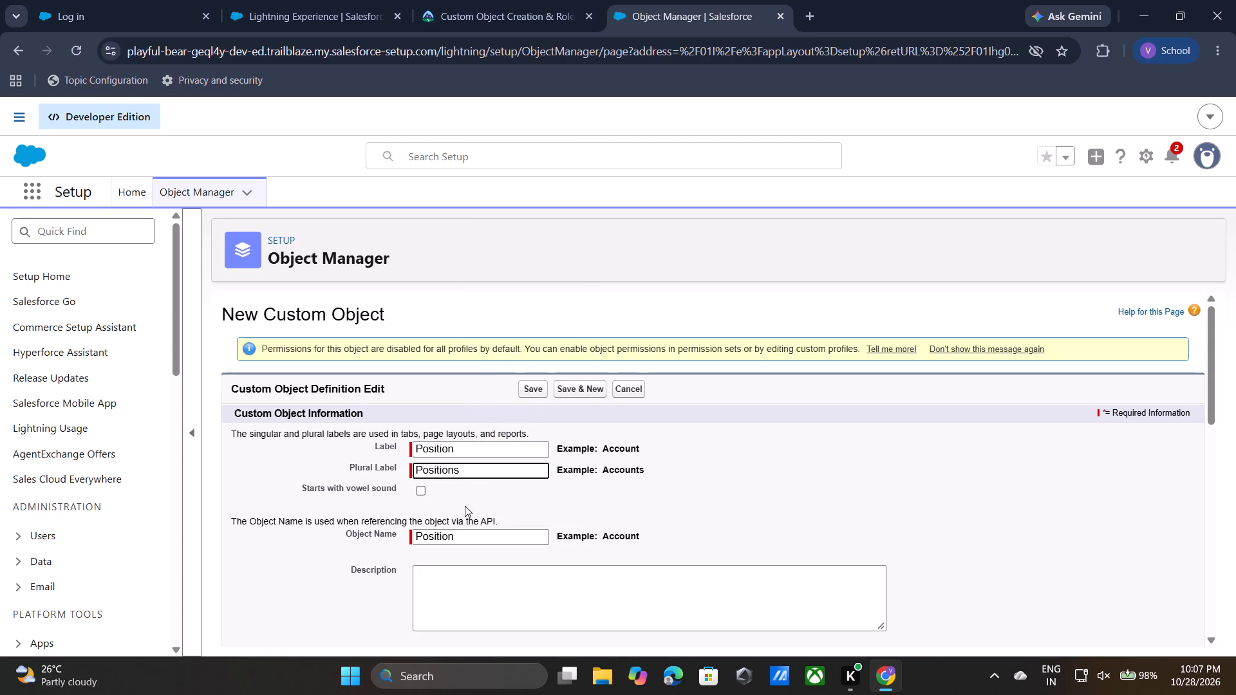
{"action": "left_click", "coordinate": [419, 490]}
{"action": "left_click", "coordinate": [543, 501]}
Check the Position details in Trailhead and enable Allow Reports and Allow Search for the Position object.
{"action": "scroll", "coordinate": [543, 501], "scroll_direction": "down", "scroll_amount": 5}
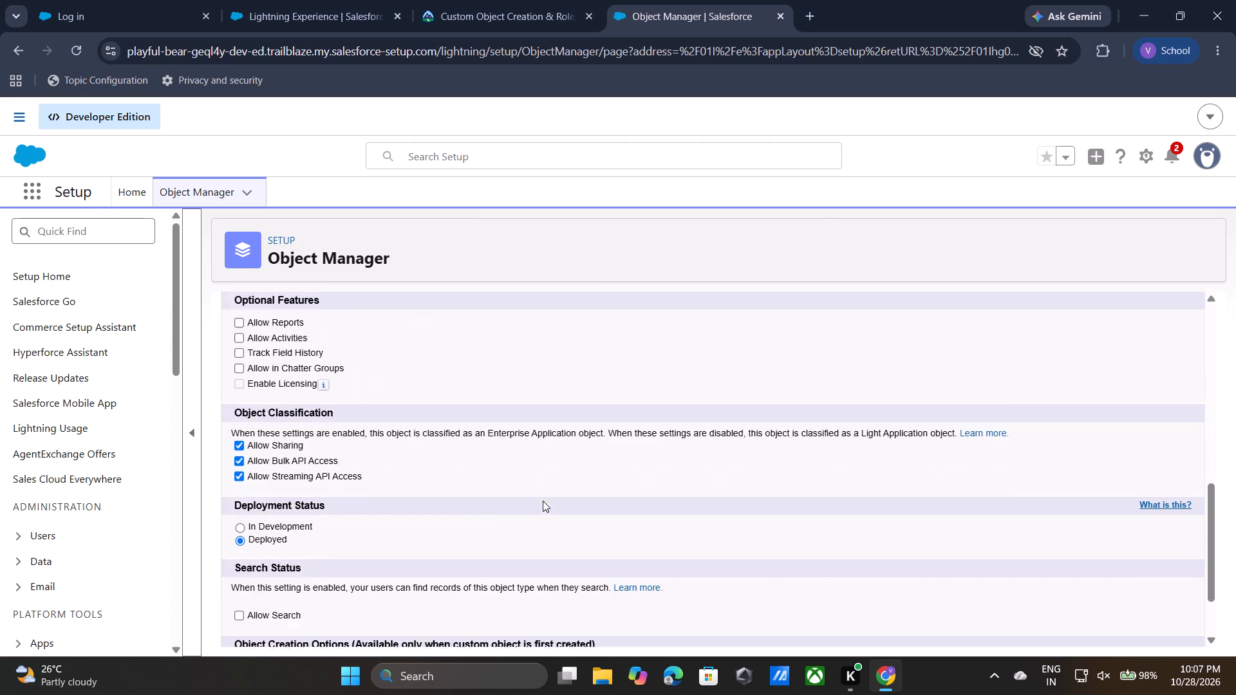
{"action": "scroll", "coordinate": [496, 218], "scroll_direction": "up", "scroll_amount": 1}
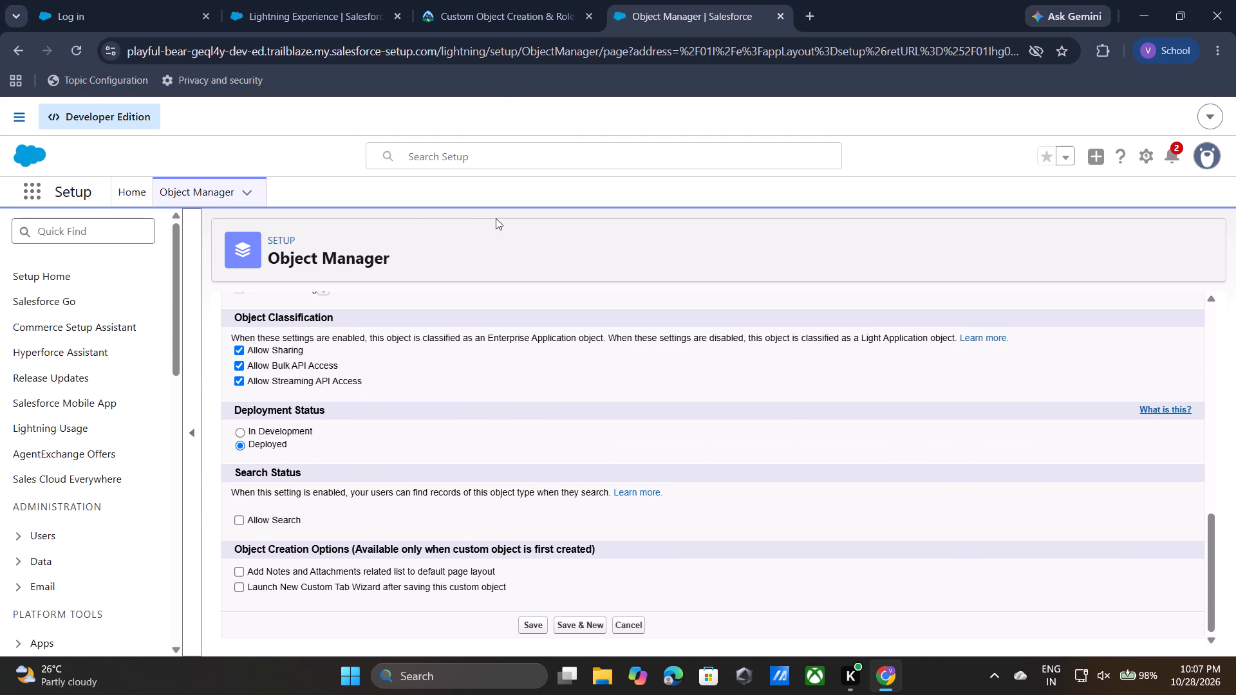
{"action": "left_click", "coordinate": [513, 0]}
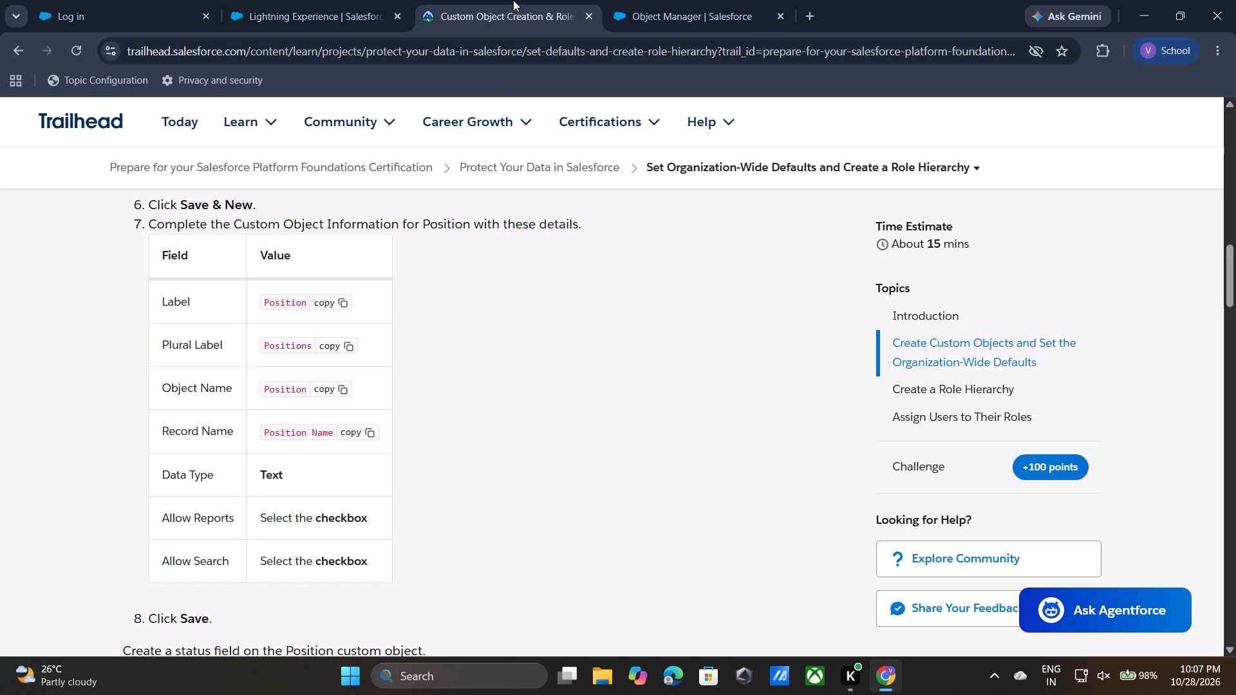
{"action": "left_click", "coordinate": [659, 5]}
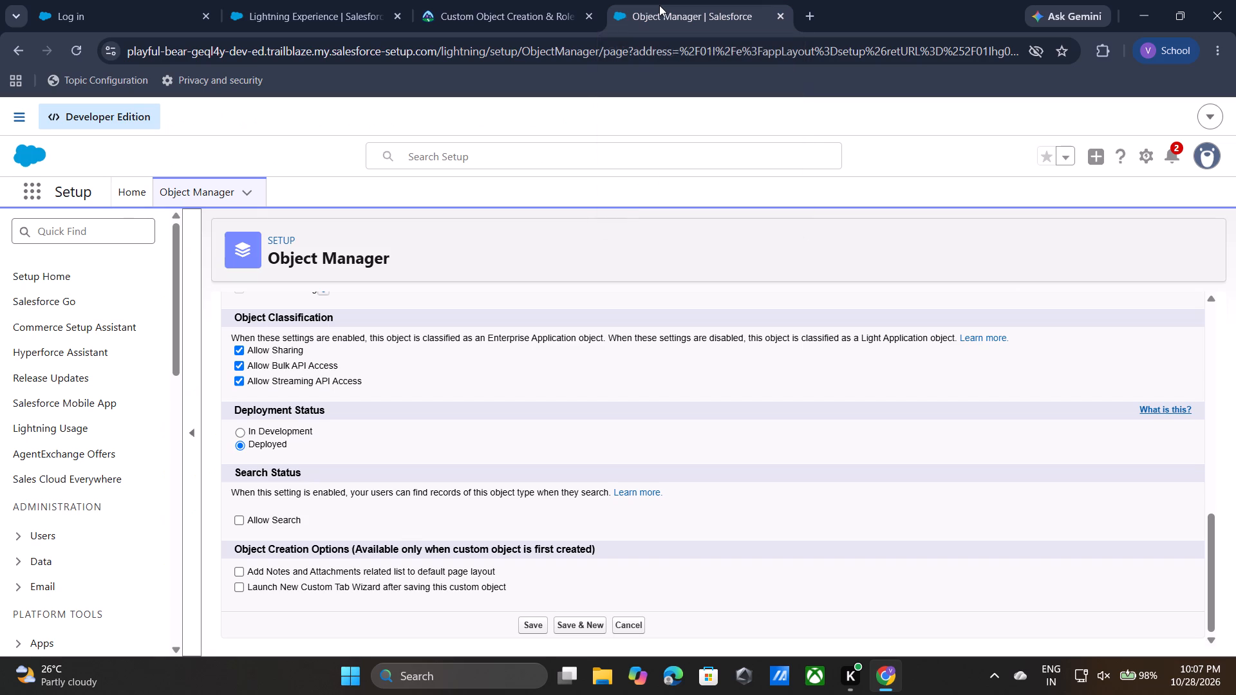
{"action": "scroll", "coordinate": [542, 542], "scroll_direction": "up", "scroll_amount": 1}
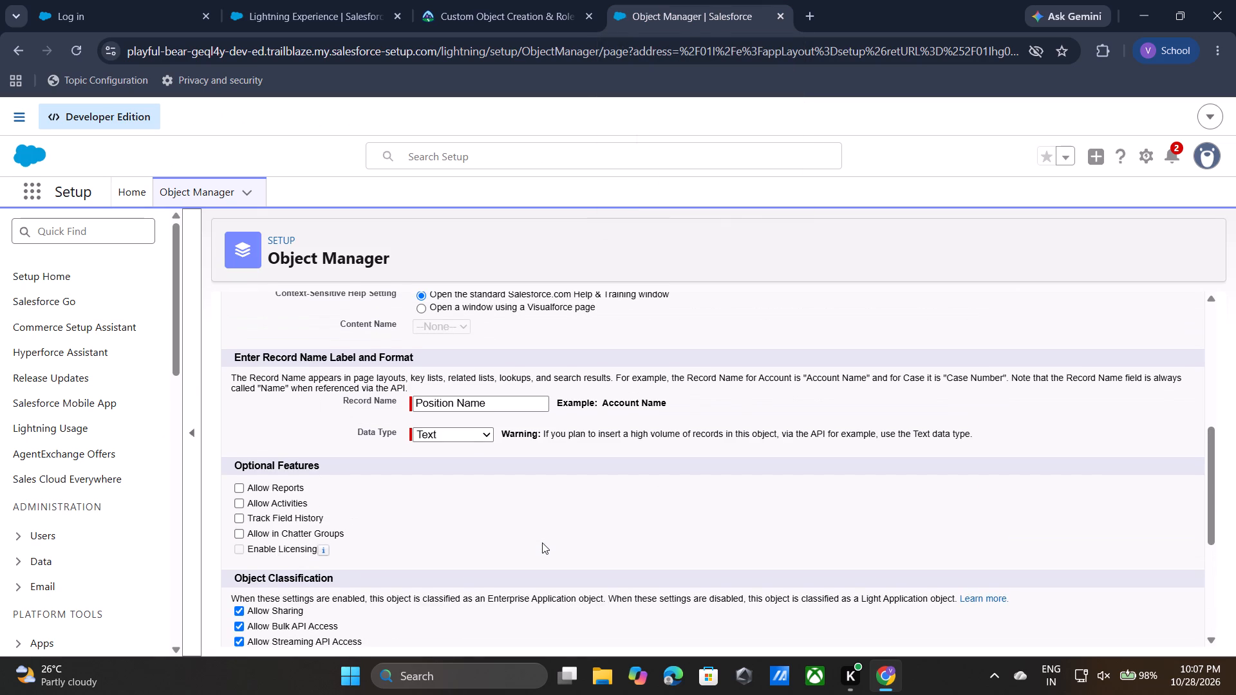
{"action": "scroll", "coordinate": [542, 542], "scroll_direction": "up", "scroll_amount": 1}
{"action": "left_click", "coordinate": [518, 0]}
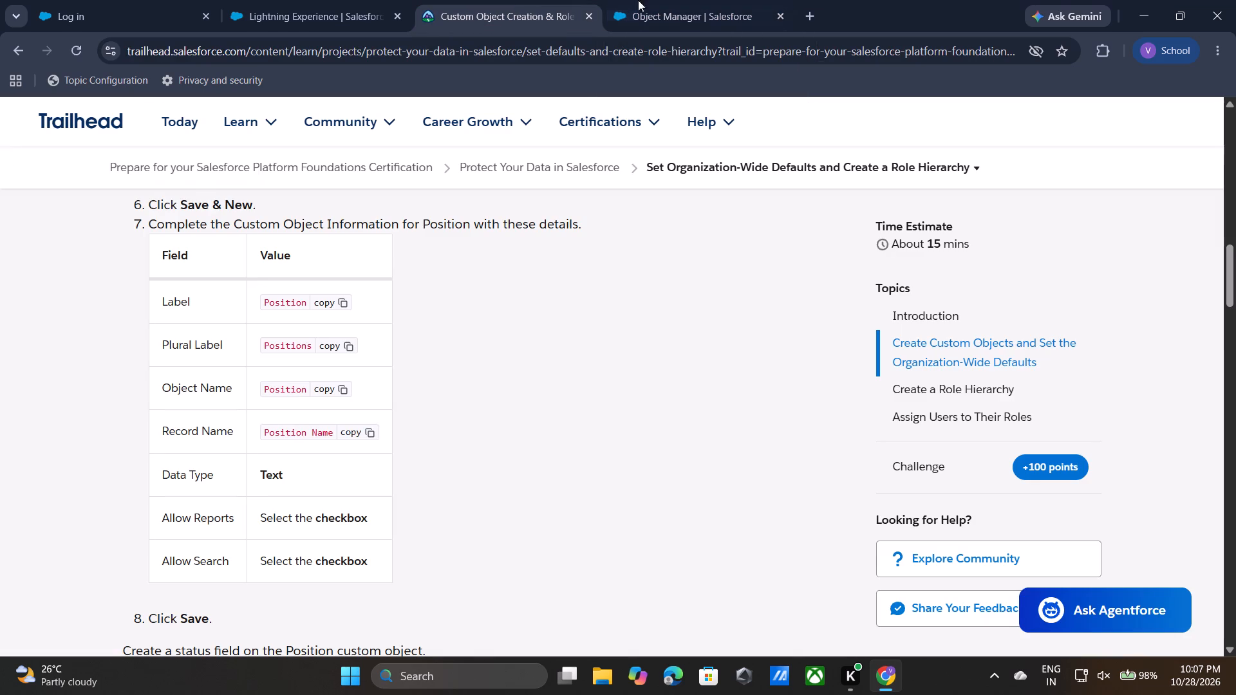
{"action": "left_click", "coordinate": [657, 0]}
{"action": "scroll", "coordinate": [527, 503], "scroll_direction": "down", "scroll_amount": 1}
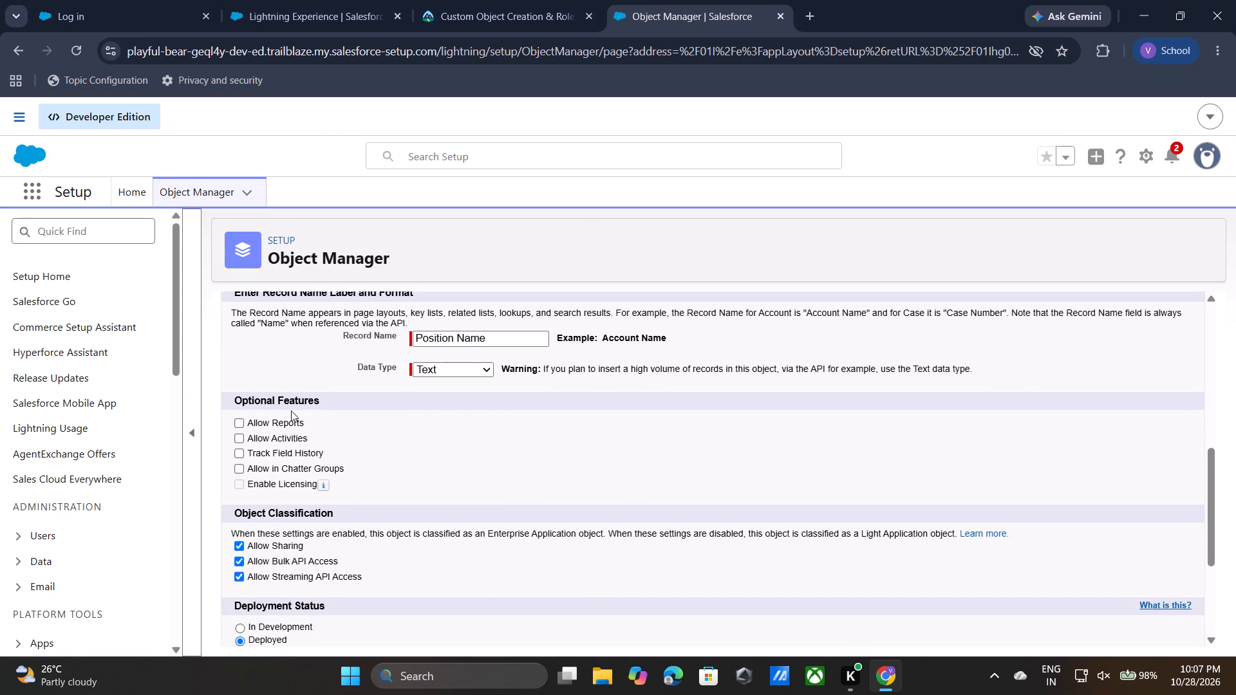
{"action": "left_click", "coordinate": [241, 422]}
{"action": "scroll", "coordinate": [370, 425], "scroll_direction": "down", "scroll_amount": 2}
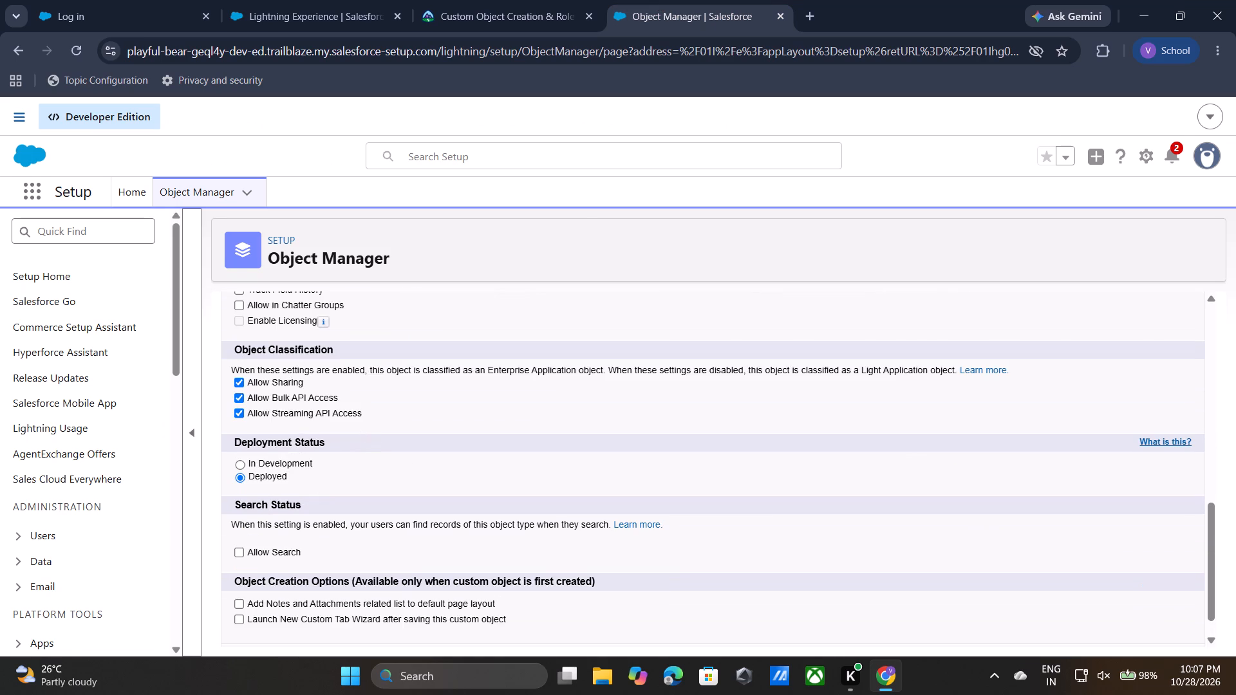
{"action": "left_click", "coordinate": [240, 519]}
{"action": "scroll", "coordinate": [477, 526], "scroll_direction": "down", "scroll_amount": 1}
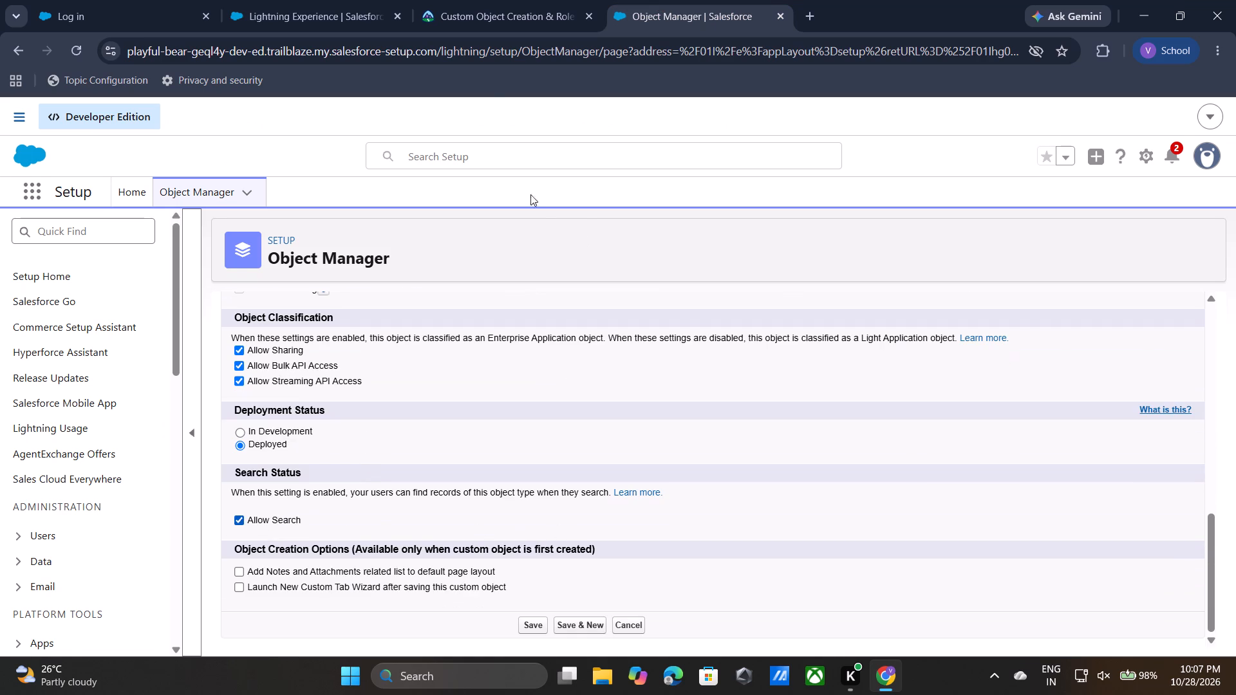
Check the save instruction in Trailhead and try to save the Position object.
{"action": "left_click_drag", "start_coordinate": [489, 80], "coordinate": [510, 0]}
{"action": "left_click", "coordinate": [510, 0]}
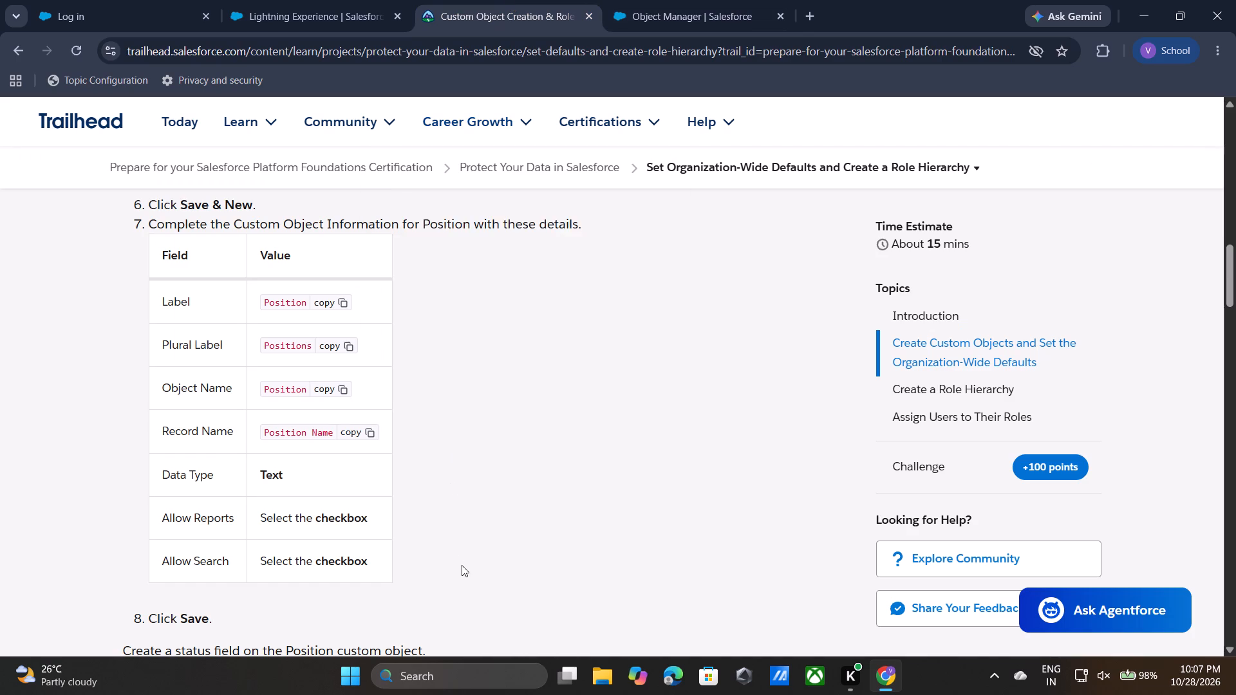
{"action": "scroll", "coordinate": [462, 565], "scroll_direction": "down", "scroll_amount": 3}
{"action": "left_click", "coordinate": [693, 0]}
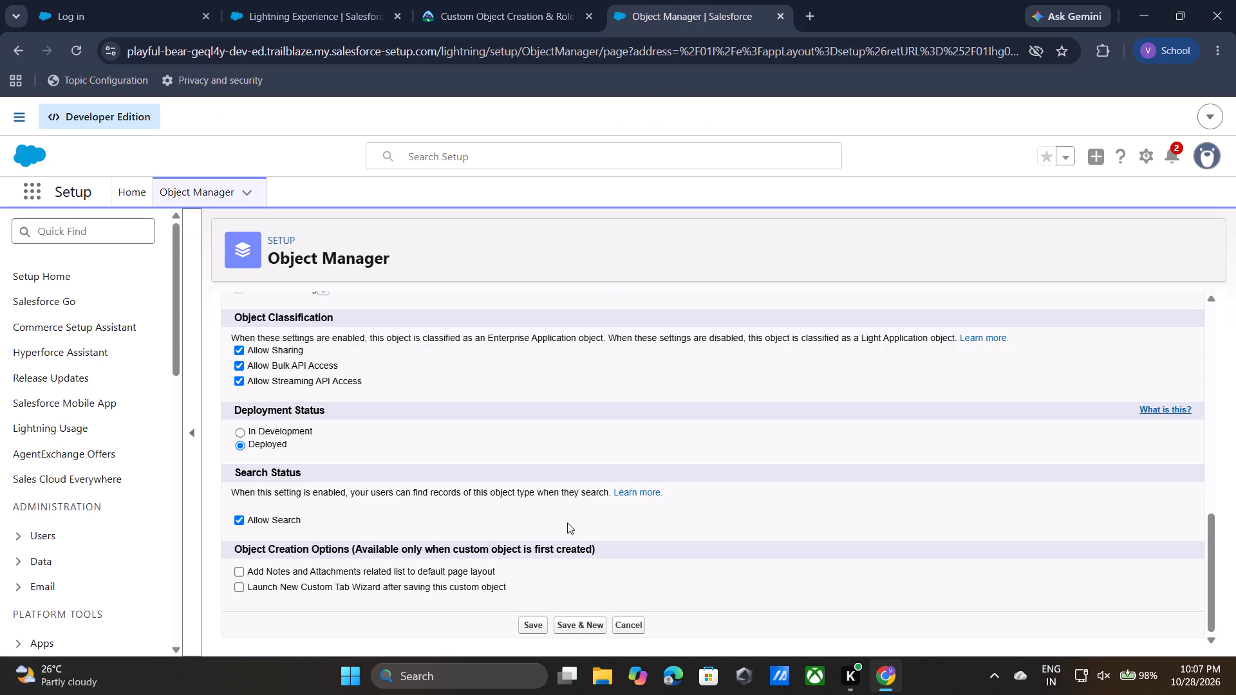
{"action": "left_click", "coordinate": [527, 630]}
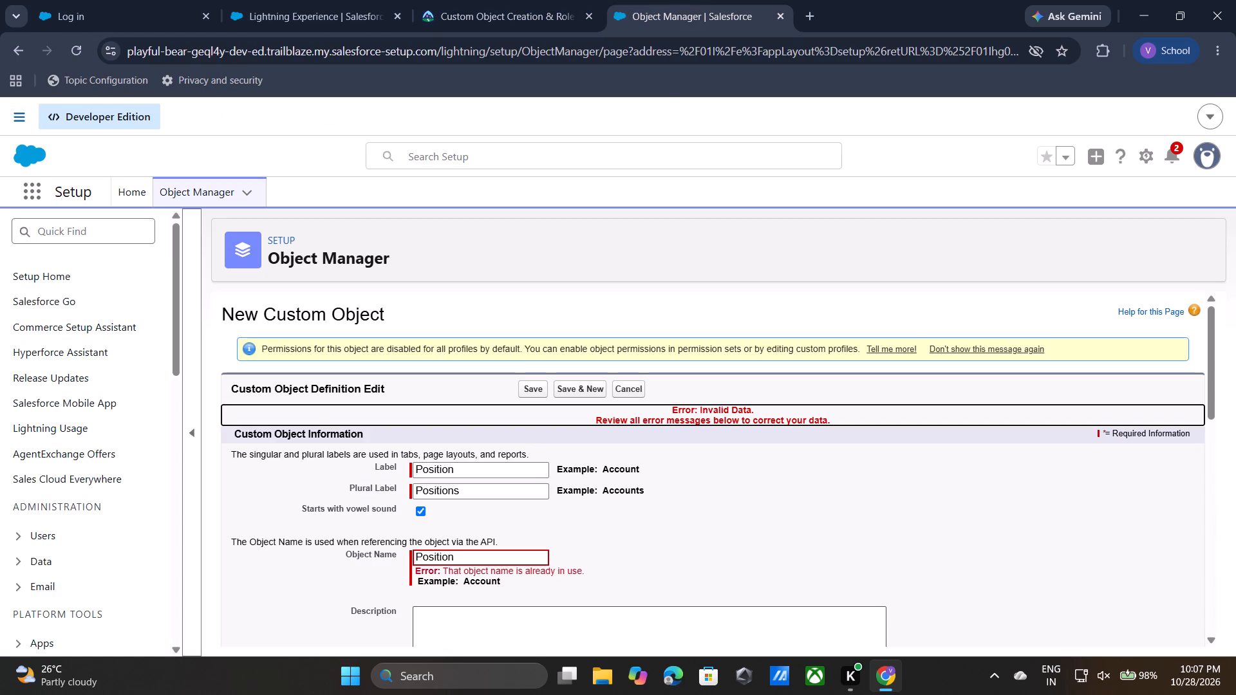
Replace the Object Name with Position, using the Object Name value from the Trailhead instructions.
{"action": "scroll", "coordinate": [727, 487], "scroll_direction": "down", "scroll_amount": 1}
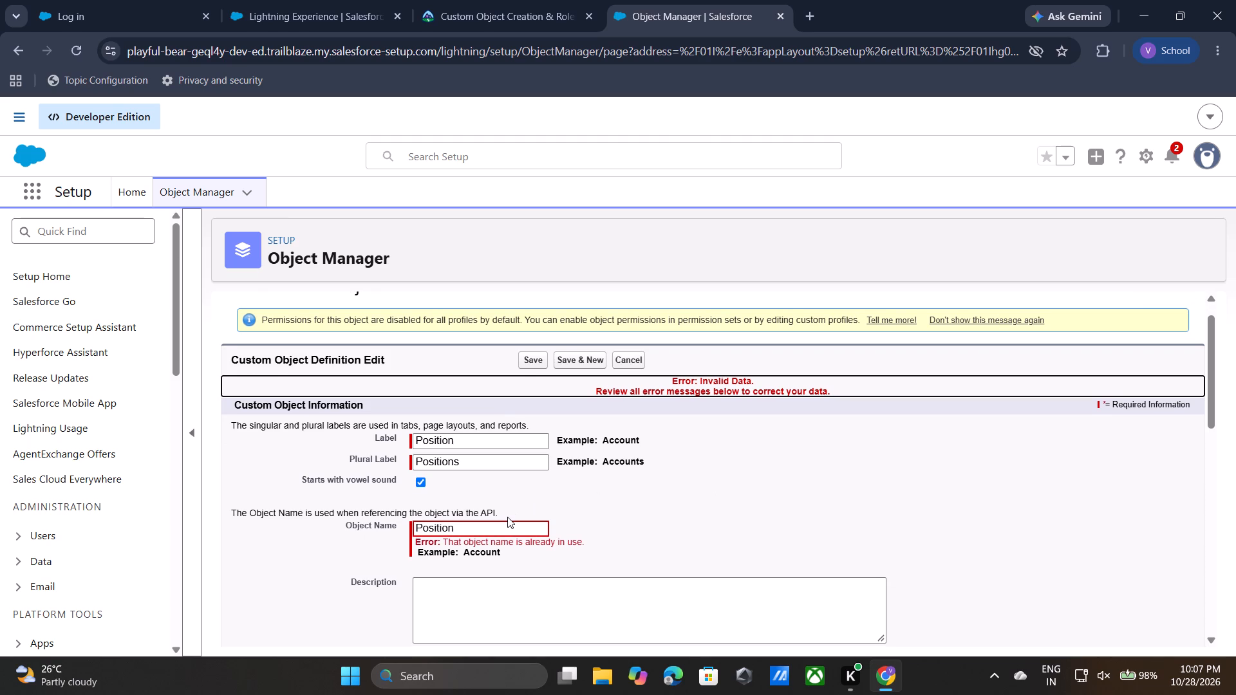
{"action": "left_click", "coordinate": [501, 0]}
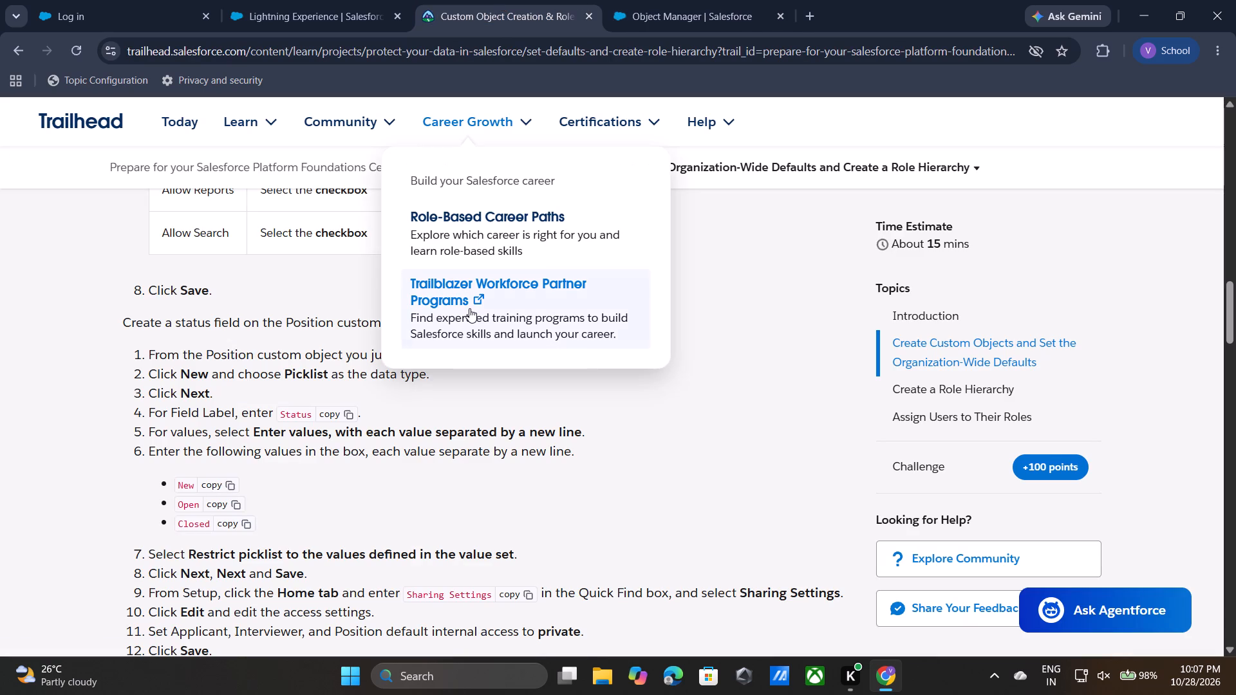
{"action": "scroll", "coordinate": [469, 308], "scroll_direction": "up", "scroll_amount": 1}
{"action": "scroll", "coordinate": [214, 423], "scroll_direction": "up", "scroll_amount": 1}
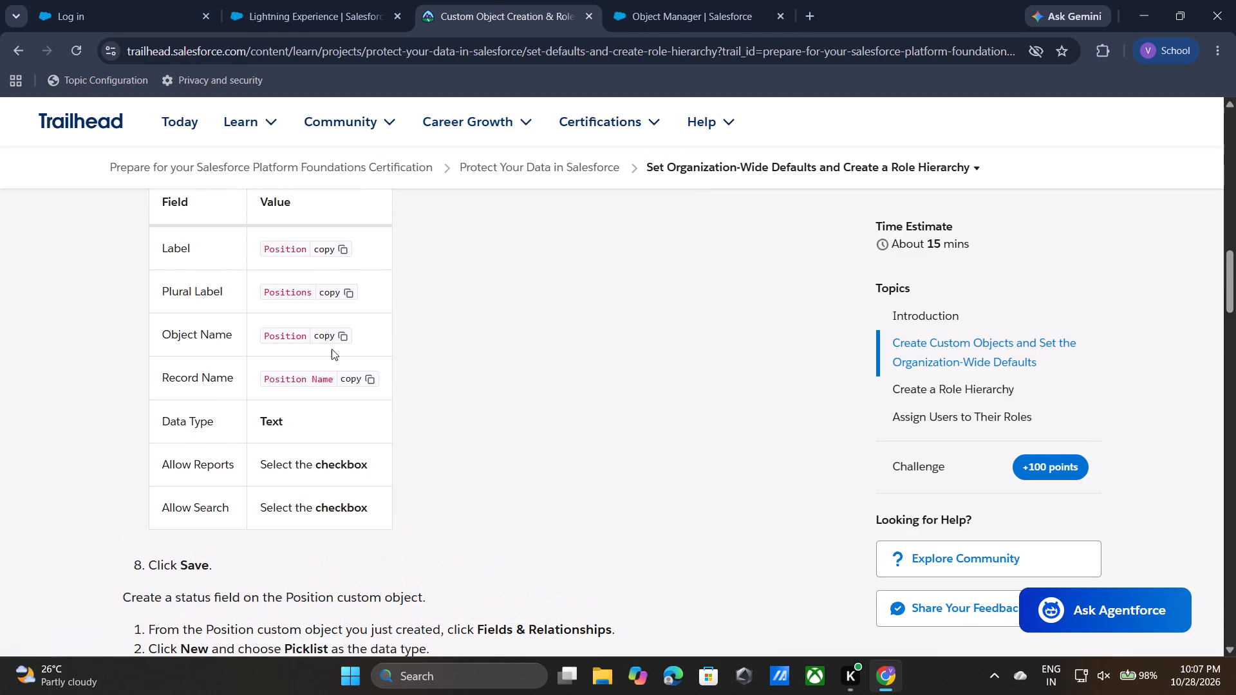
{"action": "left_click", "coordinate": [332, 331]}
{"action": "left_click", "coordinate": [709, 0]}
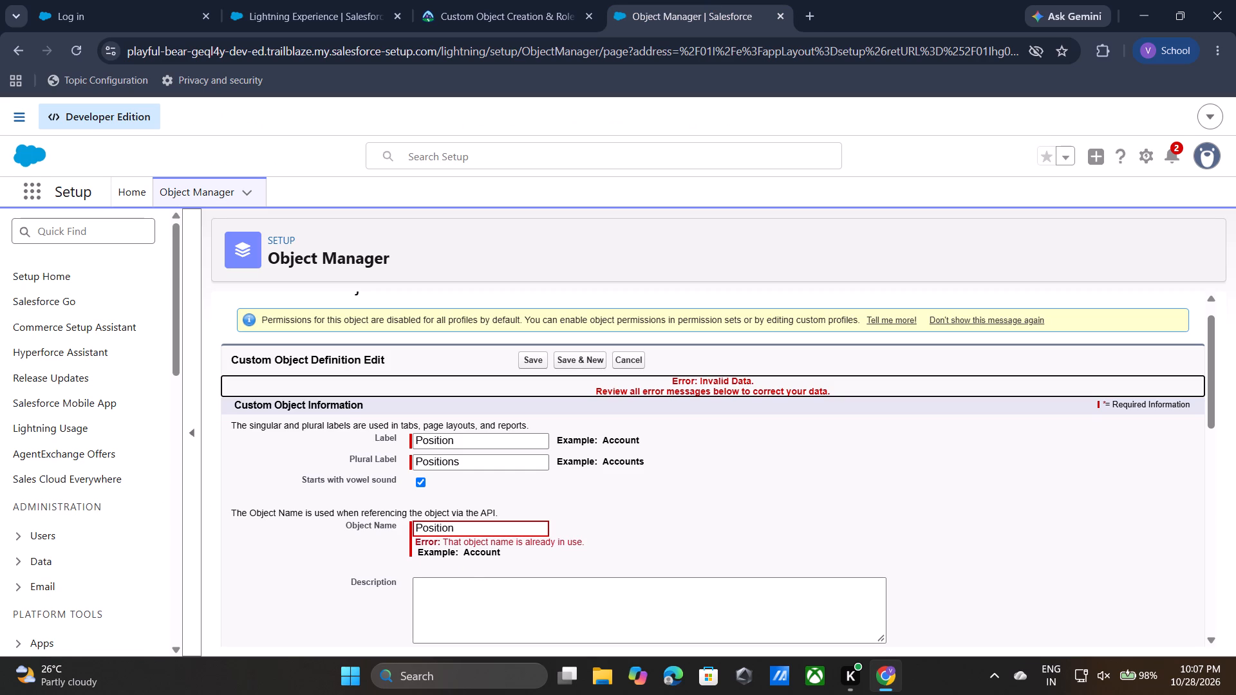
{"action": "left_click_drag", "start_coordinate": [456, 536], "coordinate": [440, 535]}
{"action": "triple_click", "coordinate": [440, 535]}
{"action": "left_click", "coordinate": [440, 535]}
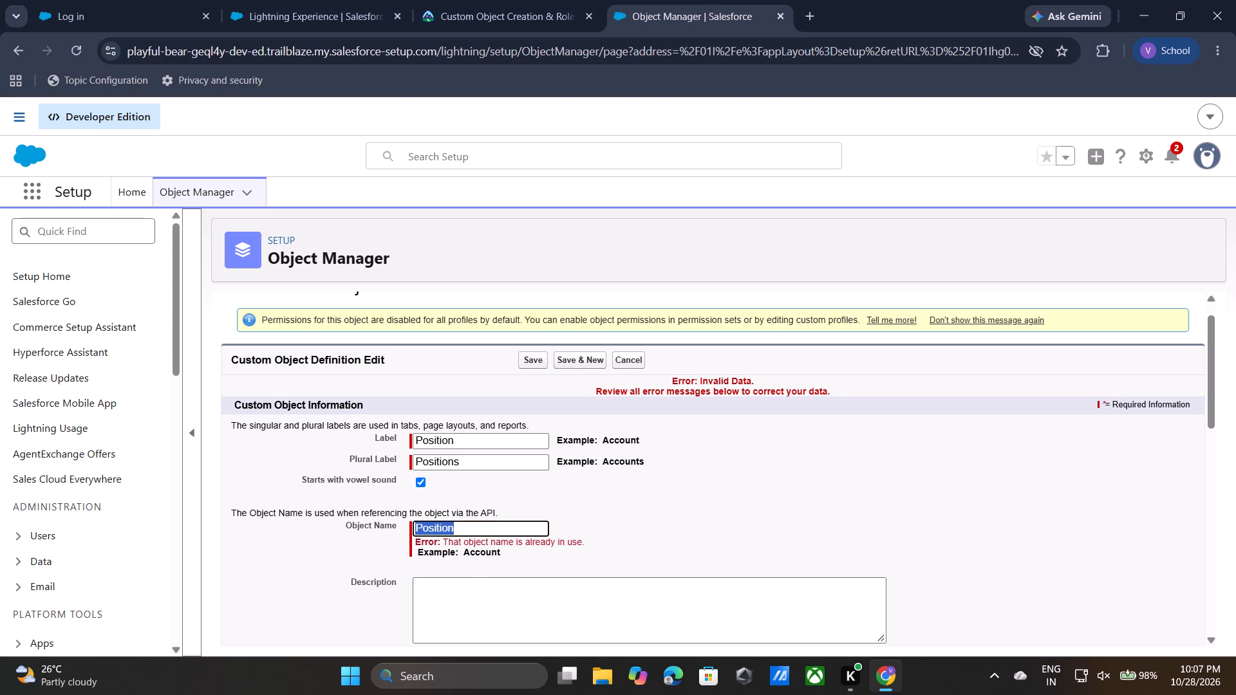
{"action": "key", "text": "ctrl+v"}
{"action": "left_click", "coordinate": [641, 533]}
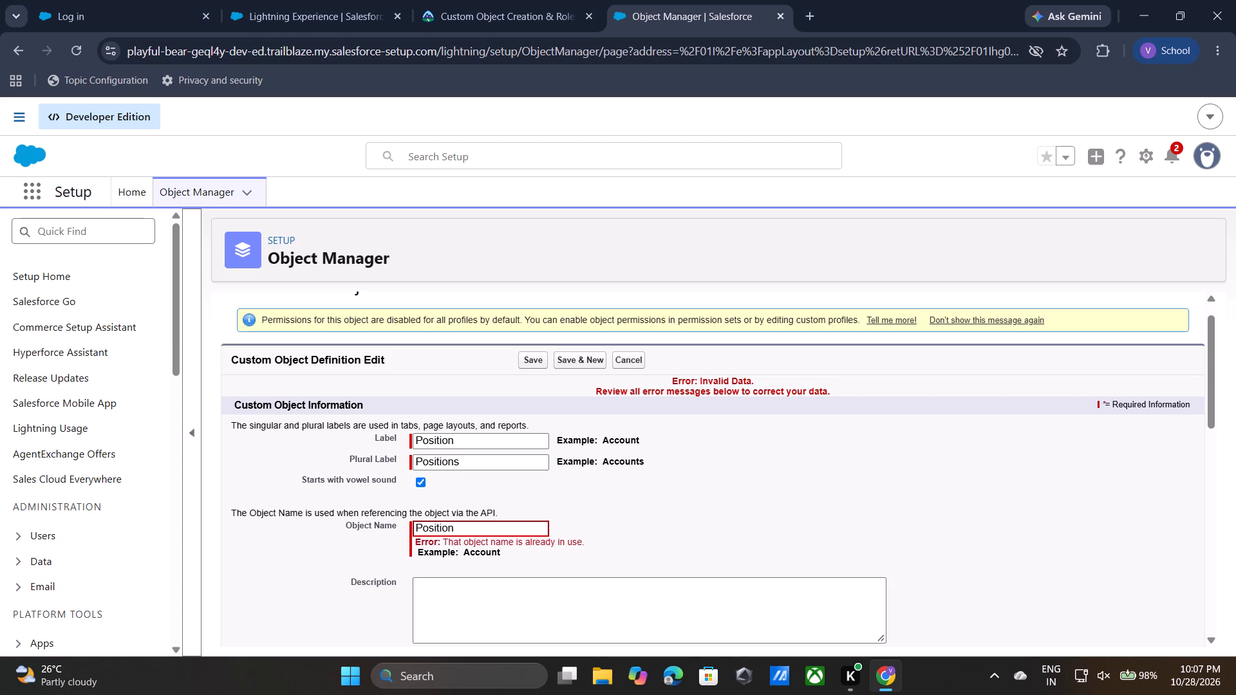
Change the new custom object's Object Name to Positions and save the object.
{"action": "scroll", "coordinate": [469, 532], "scroll_direction": "down", "scroll_amount": 1}
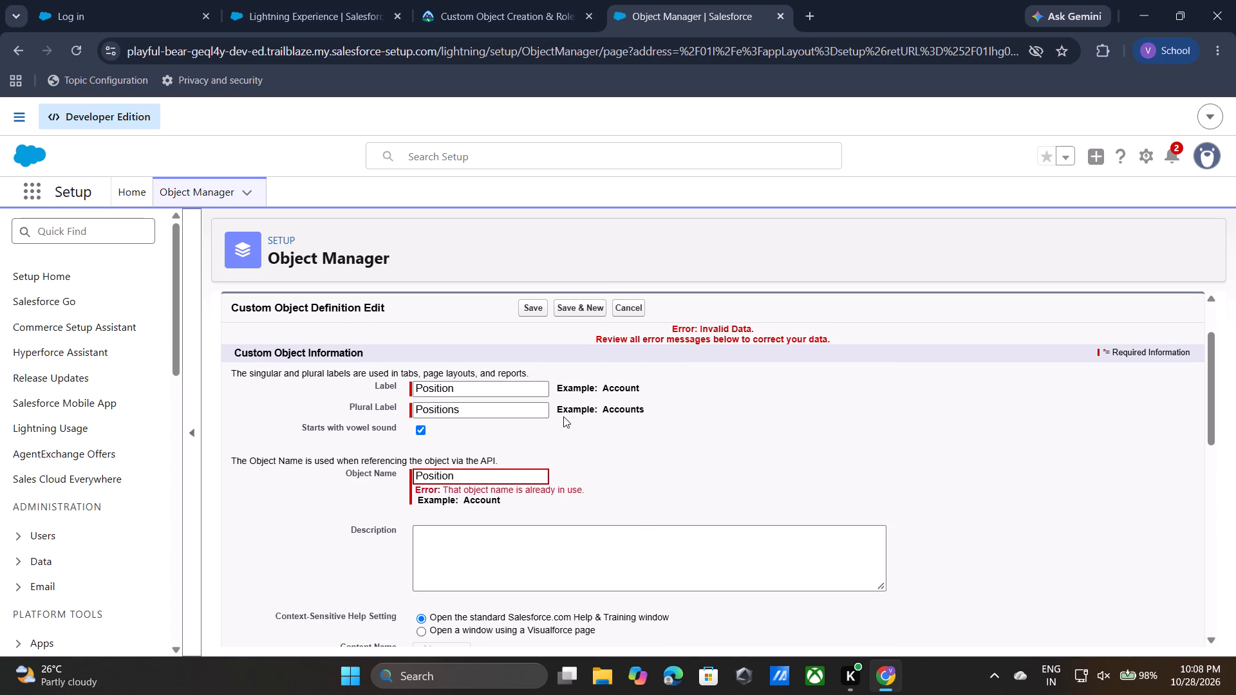
{"action": "left_click", "coordinate": [464, 476]}
{"action": "key", "text": "s"}
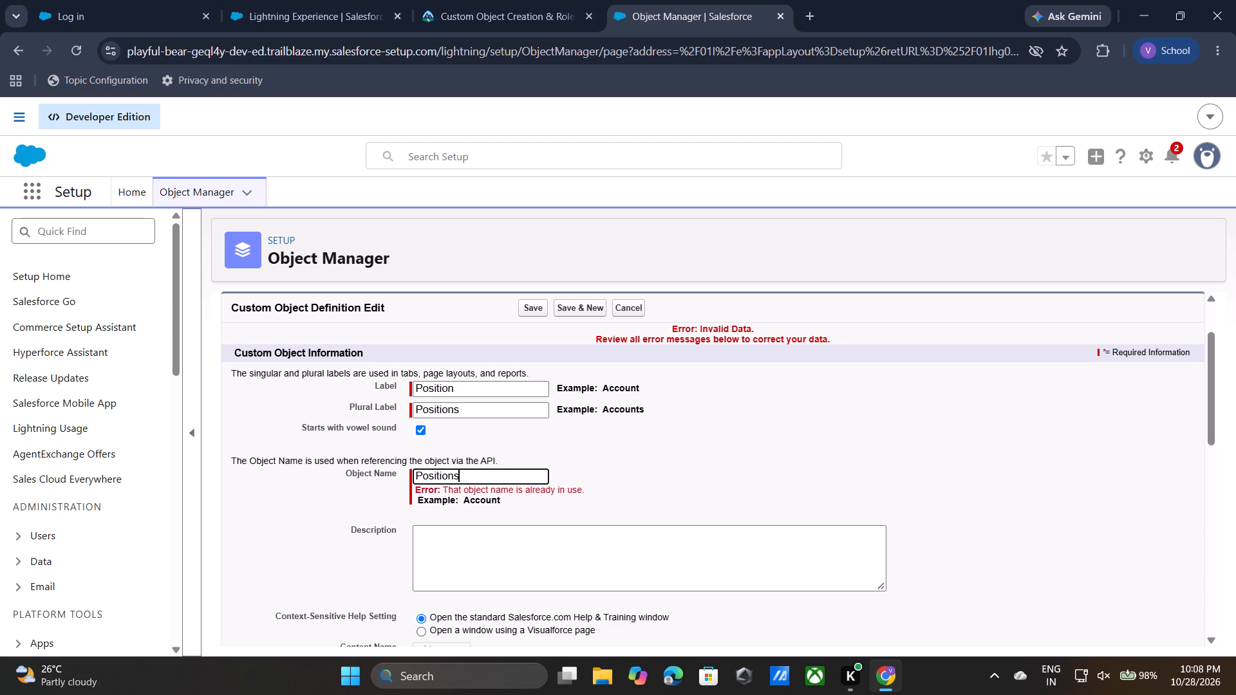
{"action": "left_click", "coordinate": [496, 0]}
{"action": "left_click", "coordinate": [711, 0]}
{"action": "scroll", "coordinate": [606, 551], "scroll_direction": "down", "scroll_amount": 7}
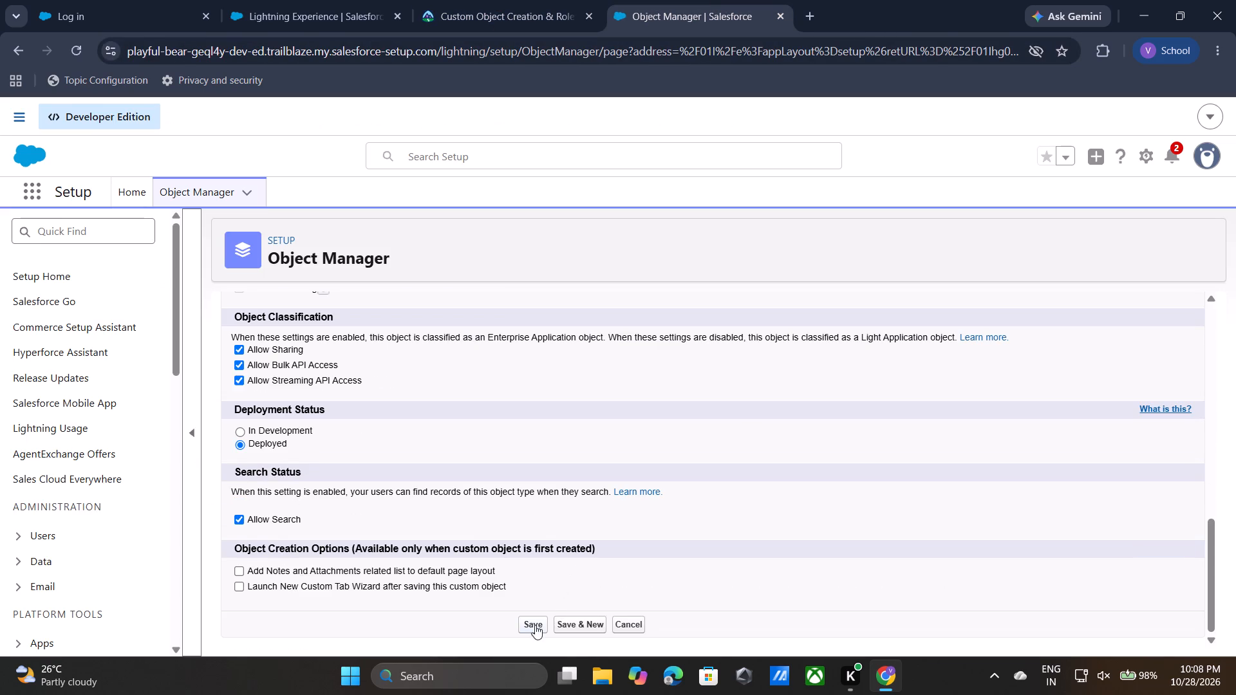
{"action": "left_click", "coordinate": [530, 626]}
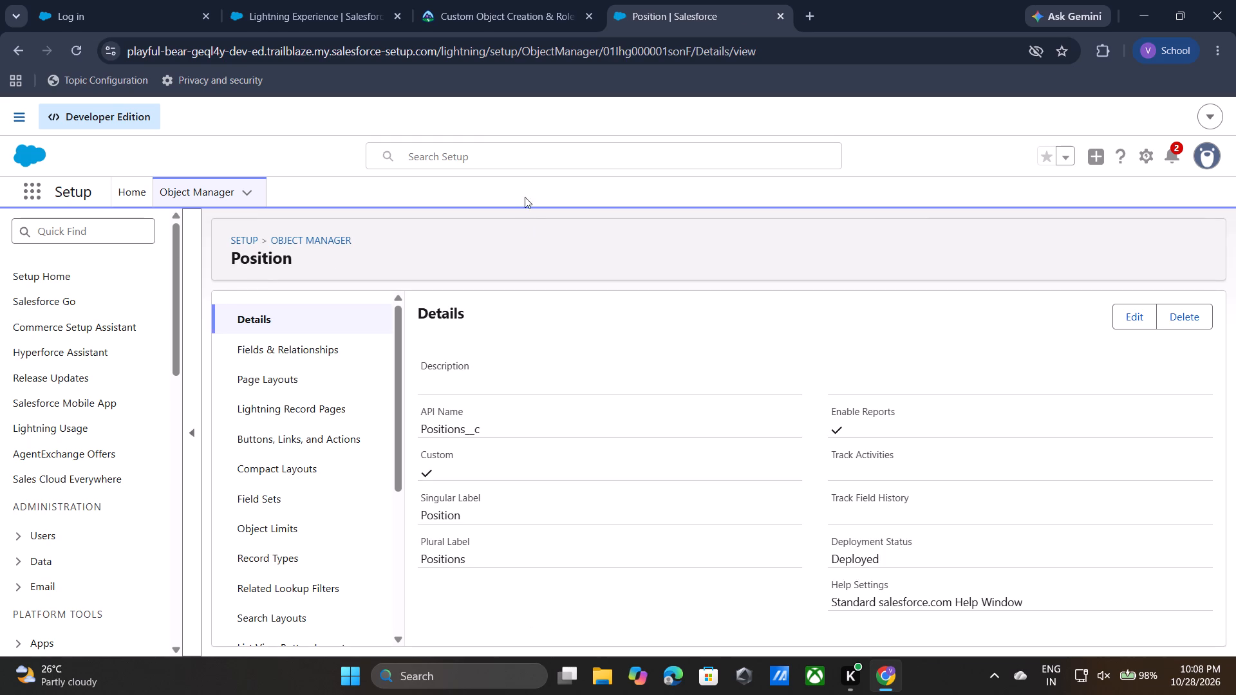
Check Trailhead's status field instructions and open Fields & Relationships for the Position object.
{"action": "left_click", "coordinate": [549, 0]}
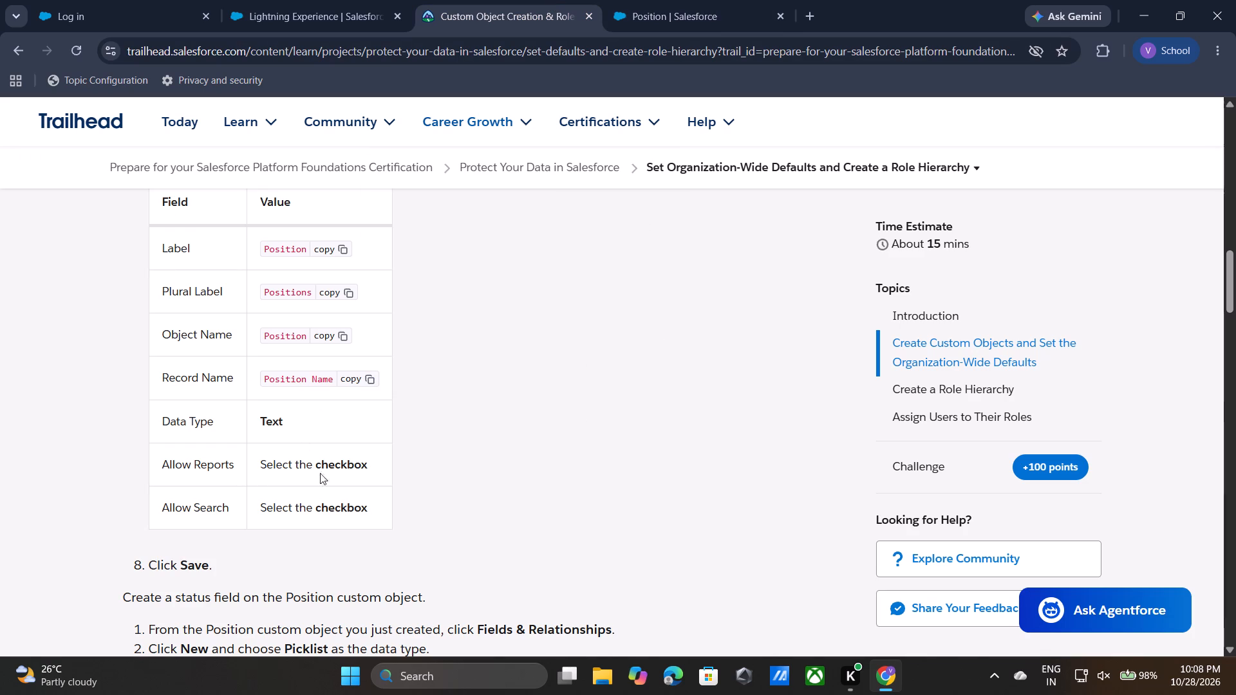
{"action": "scroll", "coordinate": [394, 546], "scroll_direction": "down", "scroll_amount": 2}
{"action": "left_click_drag", "start_coordinate": [601, 0], "coordinate": [682, 0]}
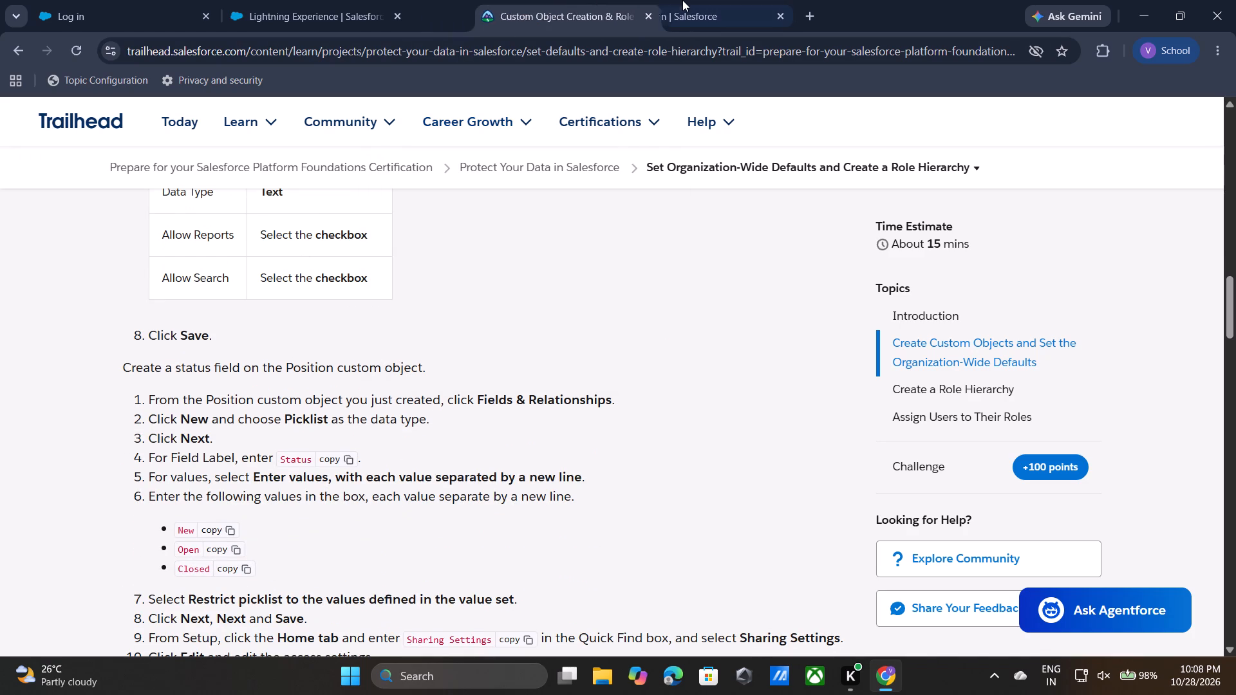
{"action": "left_click", "coordinate": [681, 0]}
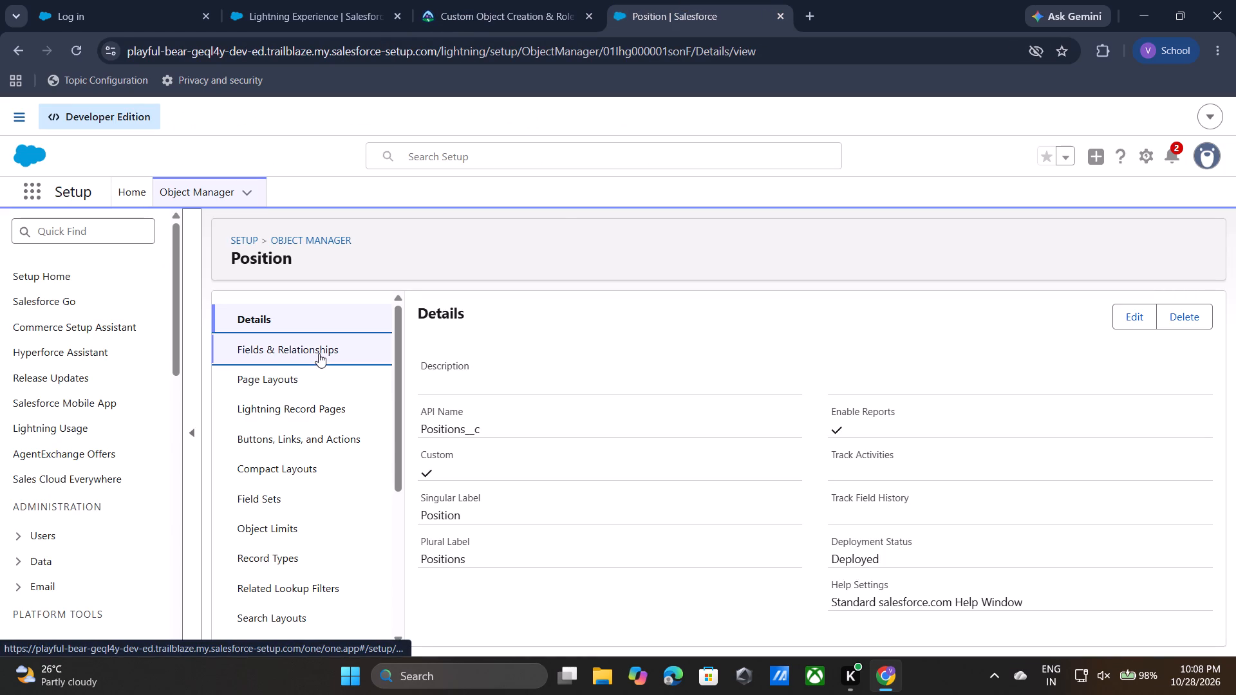
{"action": "left_click", "coordinate": [319, 353]}
Review the Trailhead instructions for creating the status field on the Position object and copy the field label Status.
{"action": "left_click", "coordinate": [482, 0]}
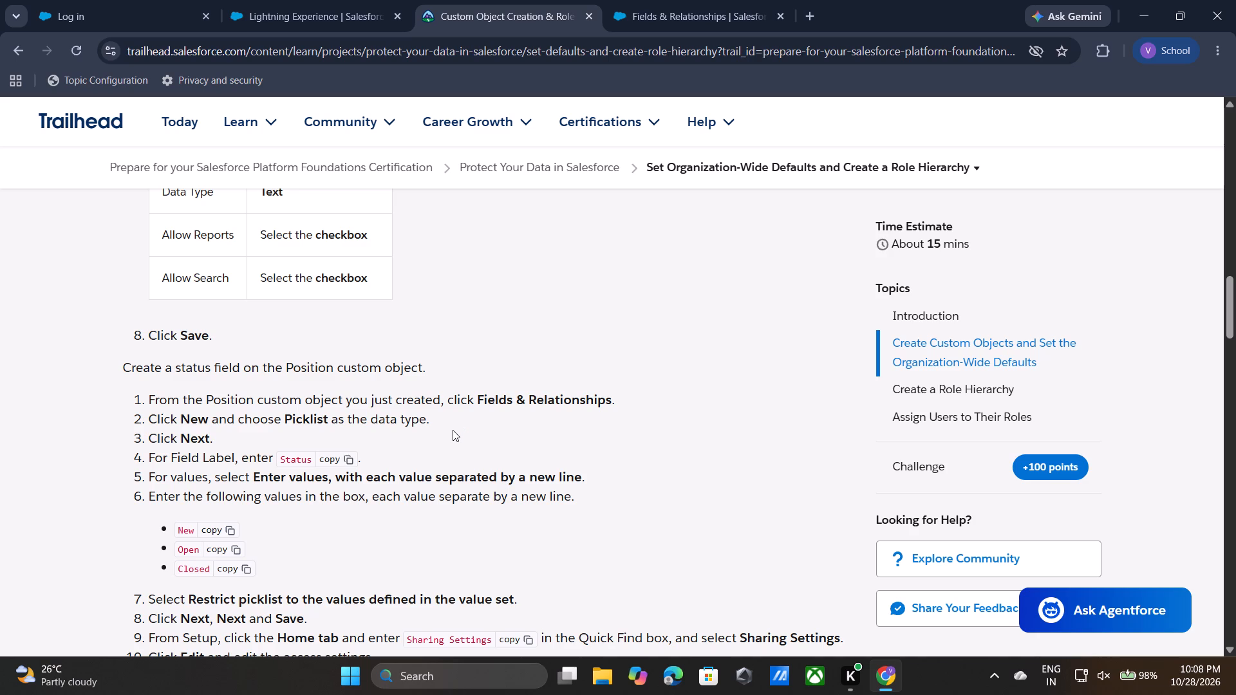
{"action": "scroll", "coordinate": [689, 401], "scroll_direction": "up", "scroll_amount": 2}
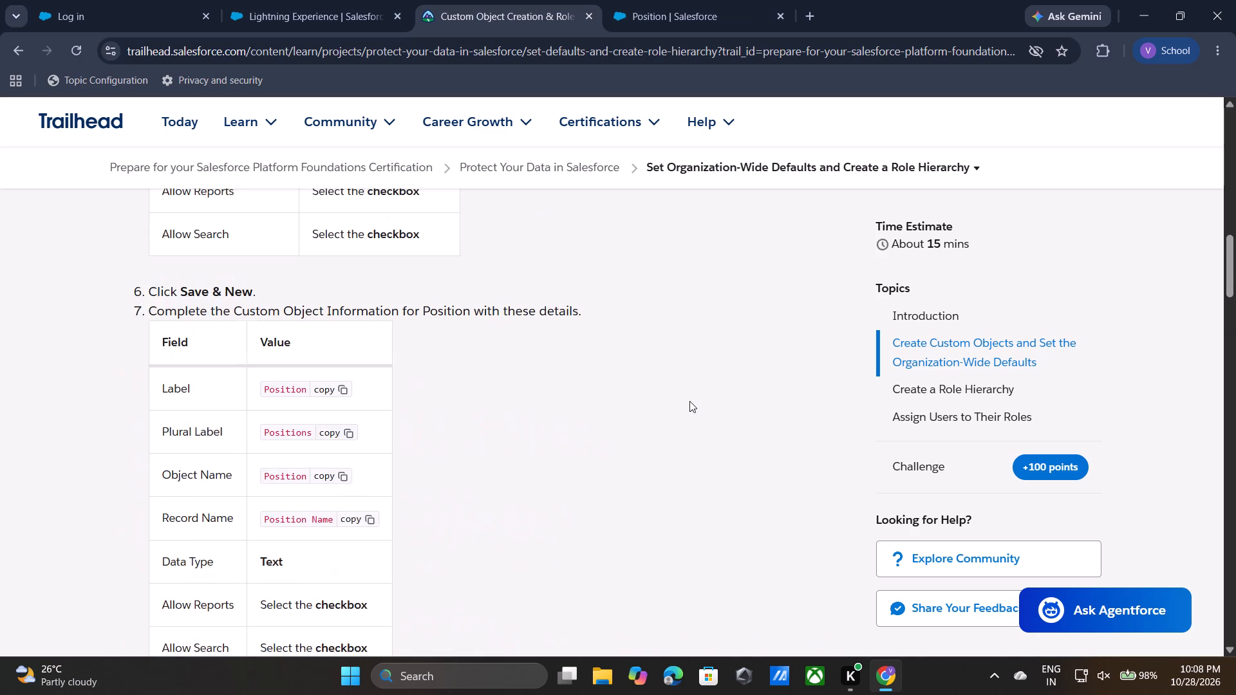
{"action": "scroll", "coordinate": [689, 401], "scroll_direction": "up", "scroll_amount": 2}
{"action": "scroll", "coordinate": [513, 501], "scroll_direction": "down", "scroll_amount": 4}
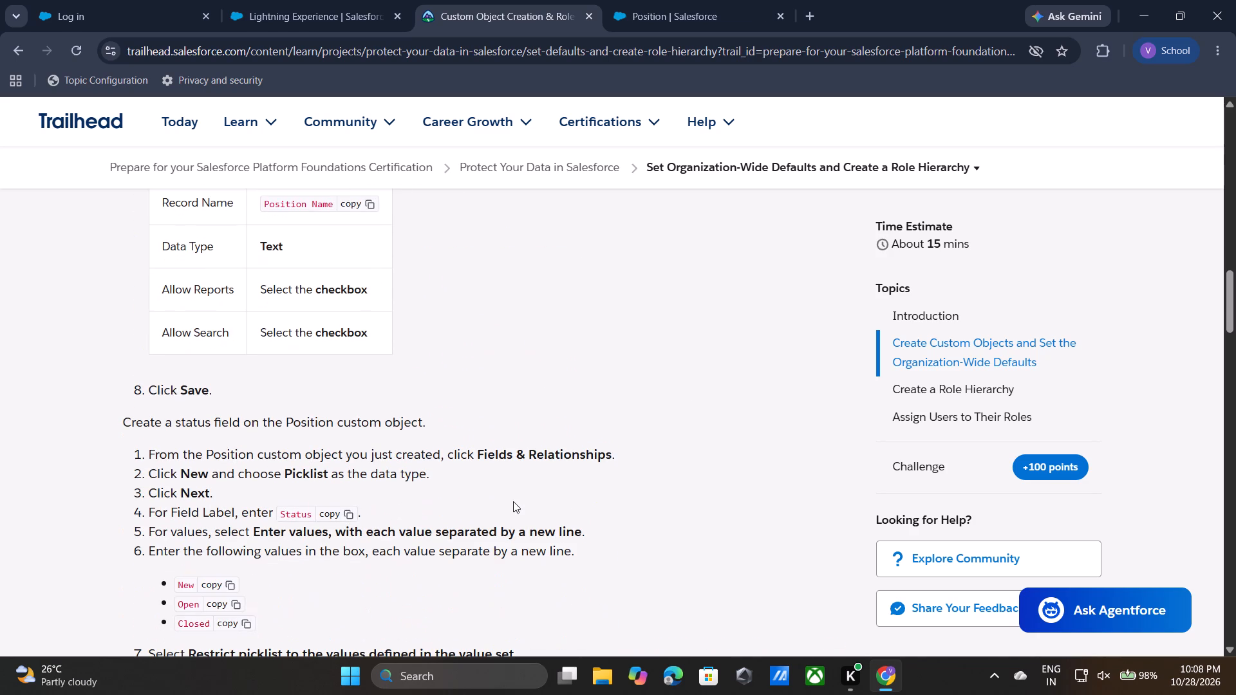
{"action": "scroll", "coordinate": [513, 501], "scroll_direction": "down", "scroll_amount": 1}
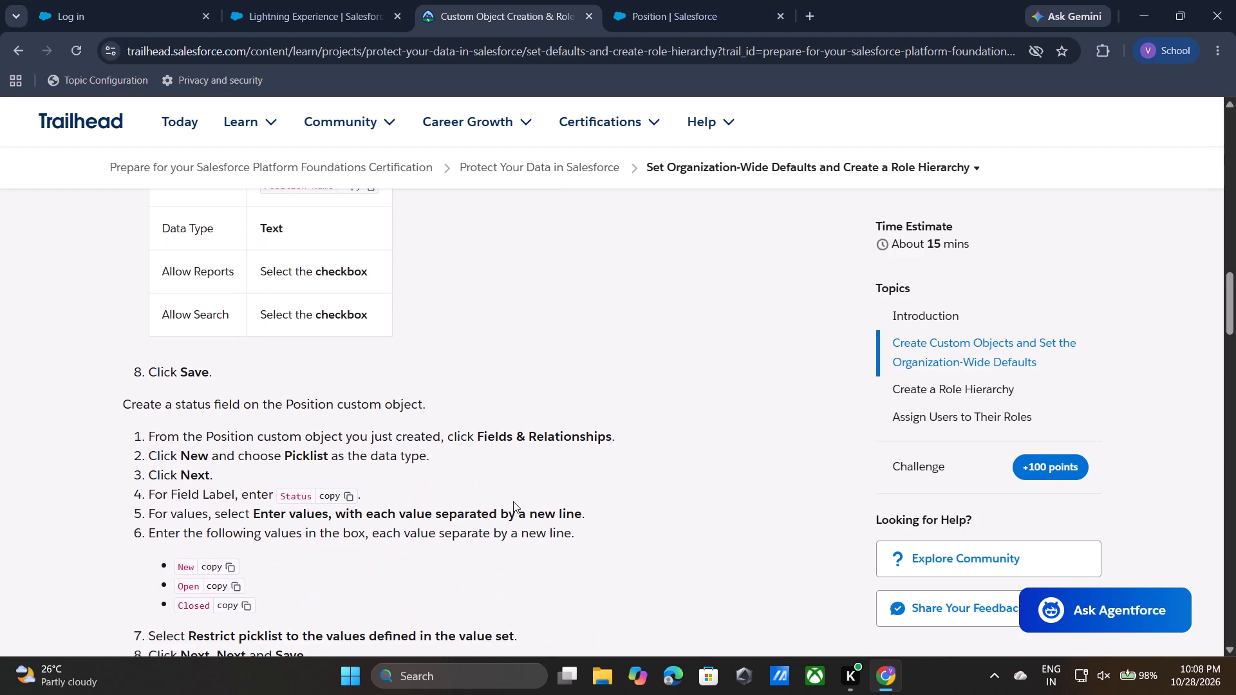
{"action": "scroll", "coordinate": [513, 501], "scroll_direction": "down", "scroll_amount": 1}
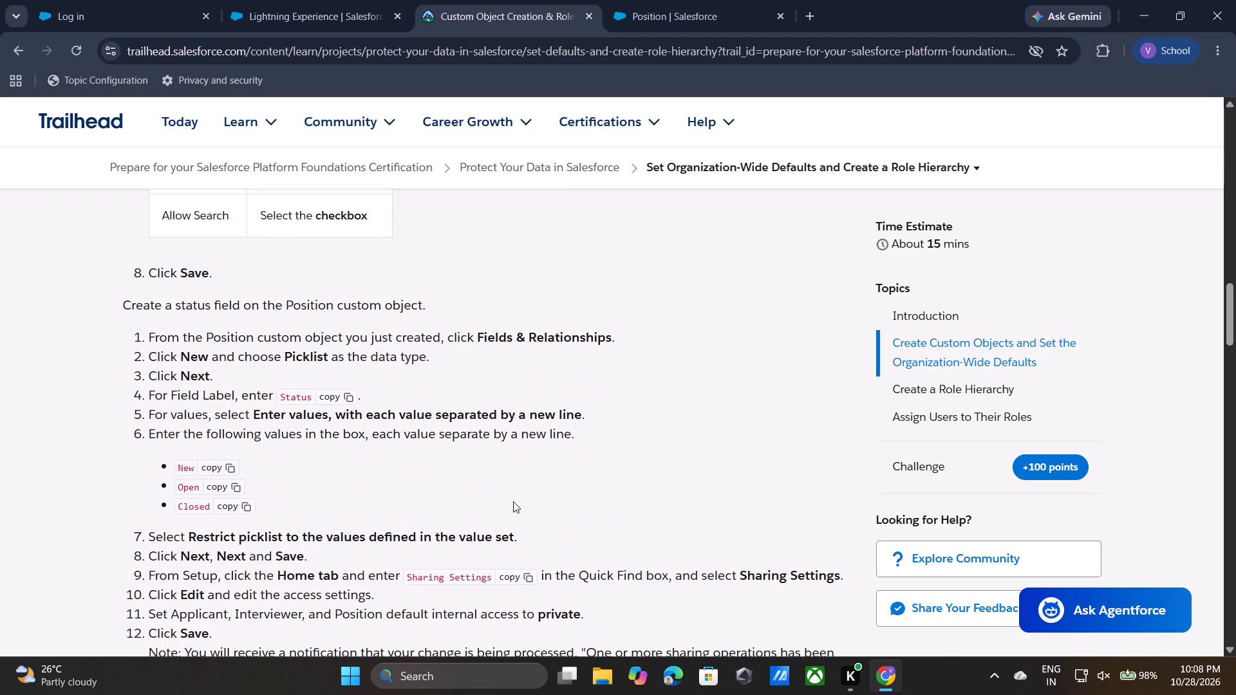
{"action": "left_click", "coordinate": [328, 391]}
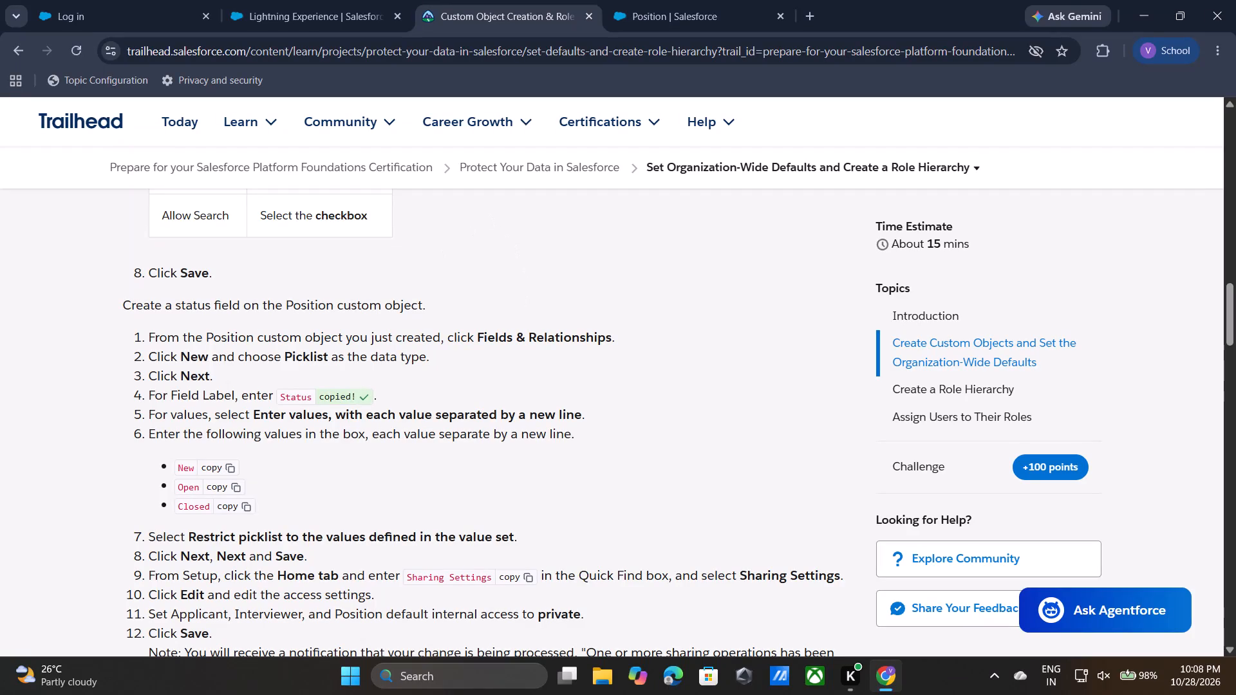
{"action": "left_click", "coordinate": [634, 0]}
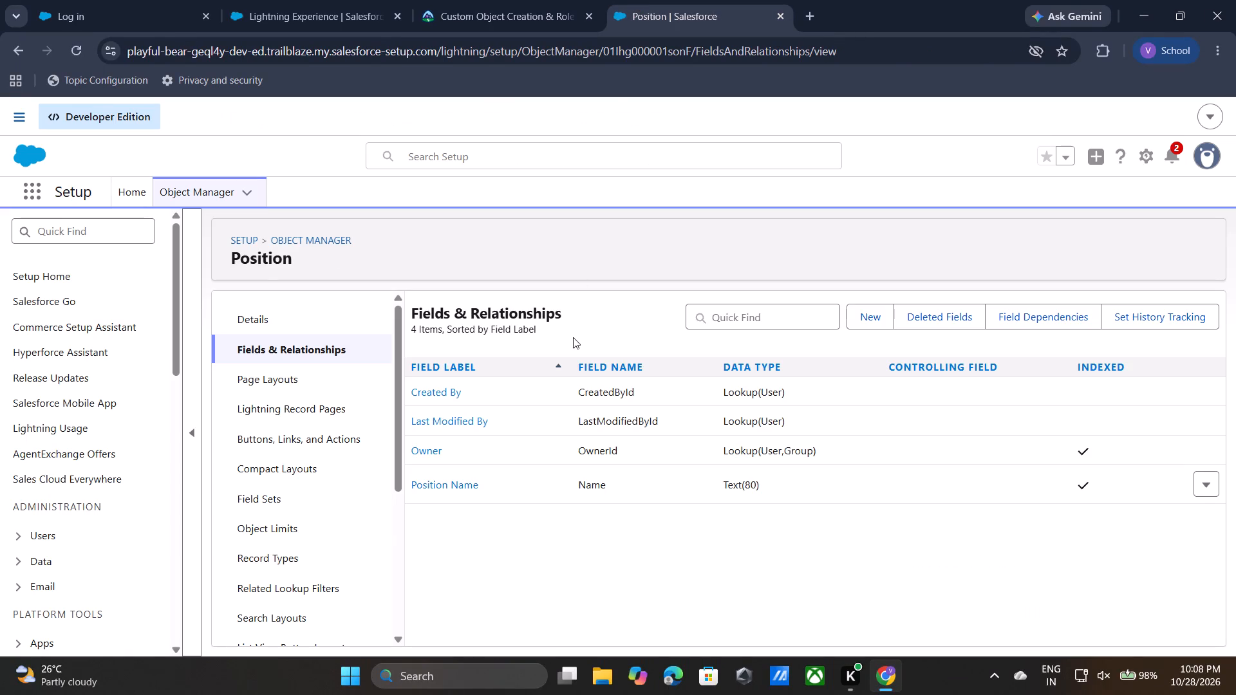
Start a new custom field on the Position object and choose Picklist as its data type.
{"action": "left_click", "coordinate": [863, 317]}
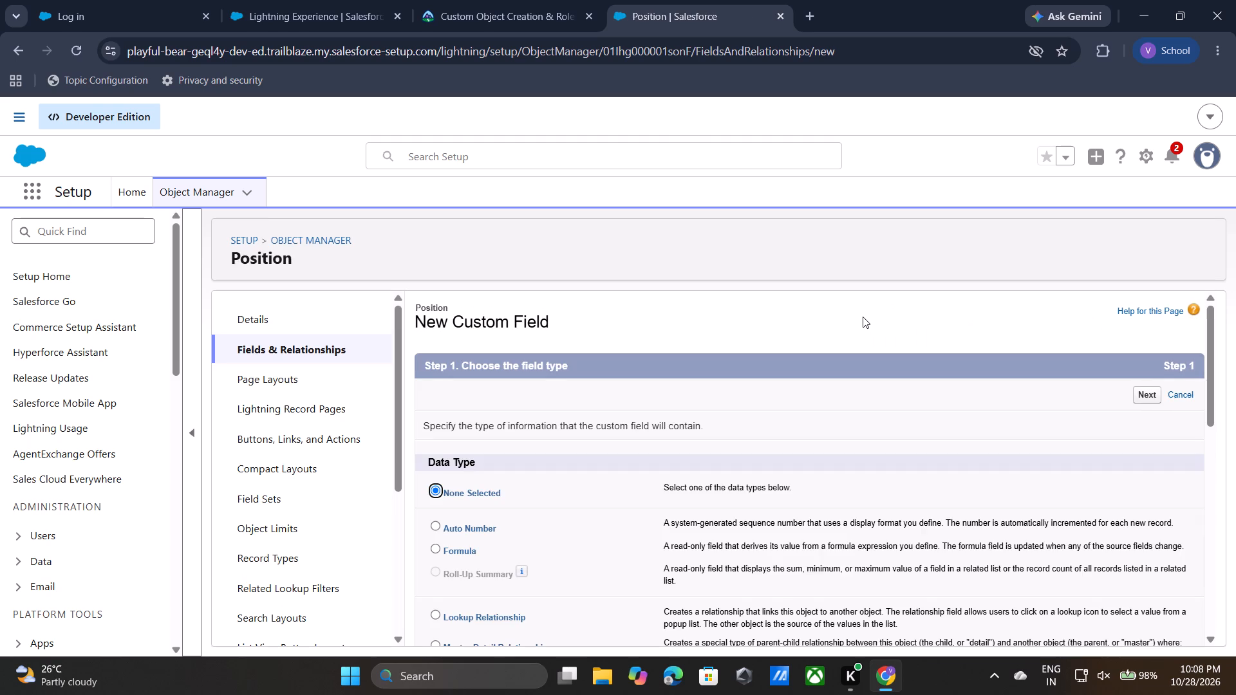
{"action": "scroll", "coordinate": [469, 513], "scroll_direction": "down", "scroll_amount": 2}
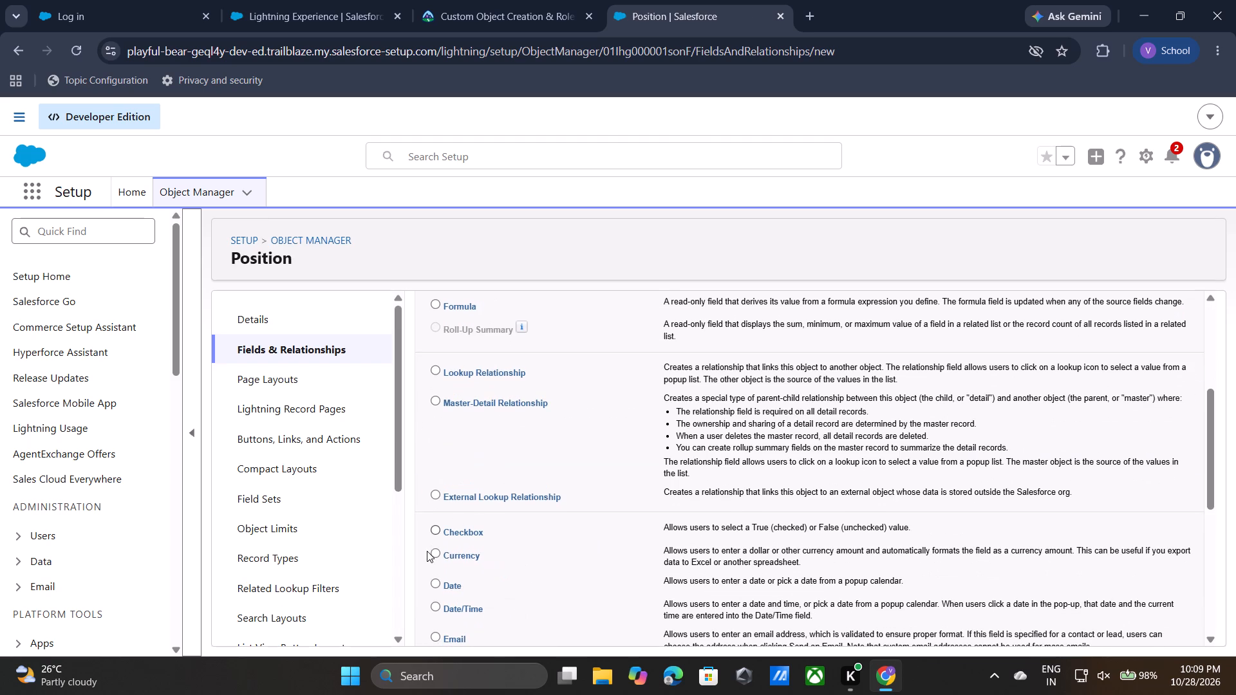
{"action": "scroll", "coordinate": [433, 536], "scroll_direction": "down", "scroll_amount": 2}
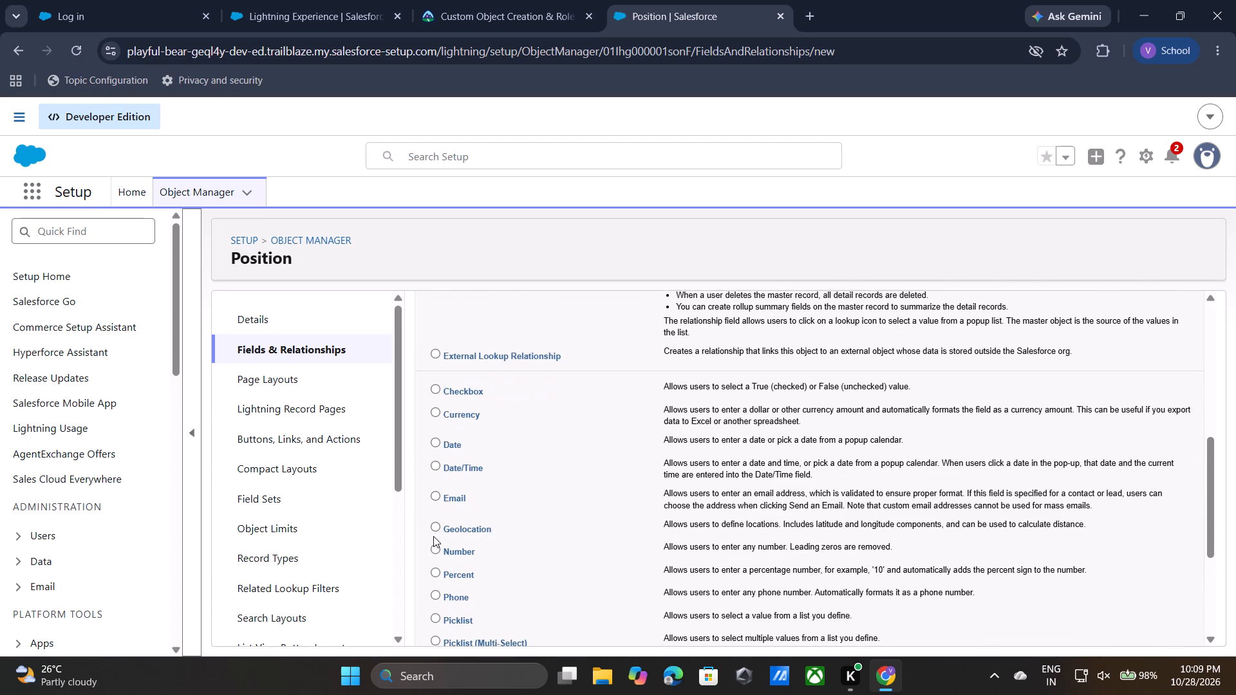
{"action": "scroll", "coordinate": [433, 564], "scroll_direction": "down", "scroll_amount": 1}
{"action": "left_click", "coordinate": [435, 541]}
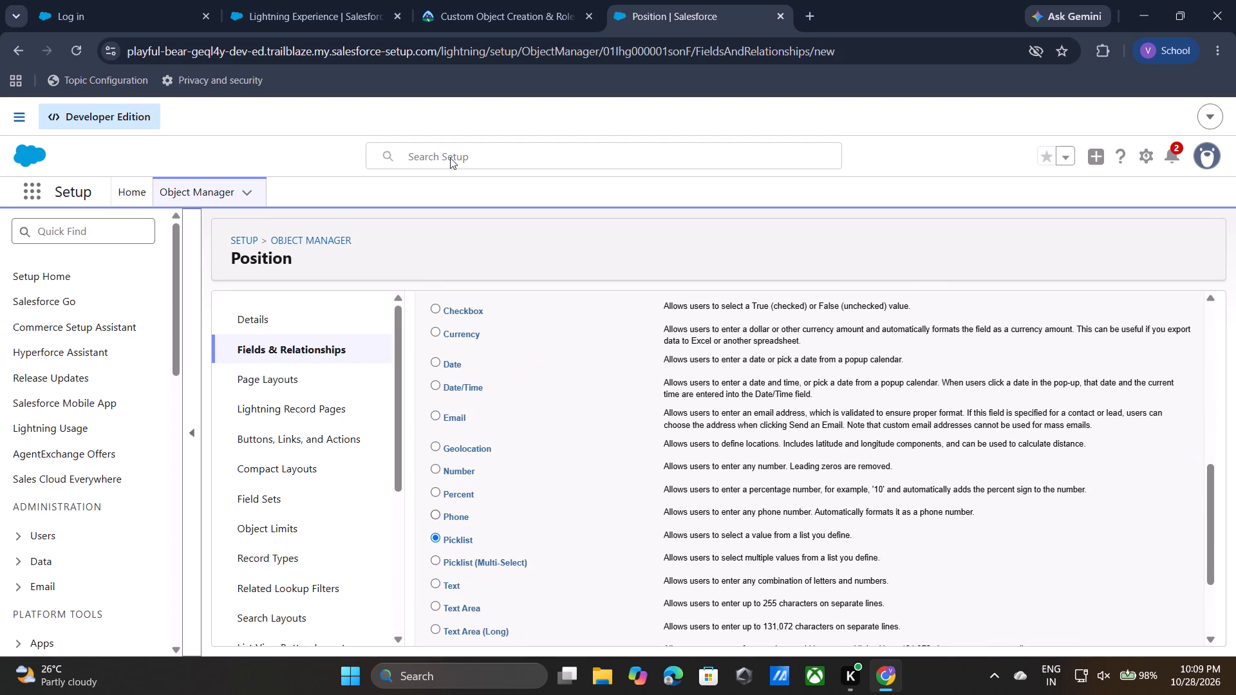
Copy Status from the Trailhead instructions, advance to the field details and set the Field Label to Status.
{"action": "left_click", "coordinate": [480, 2]}
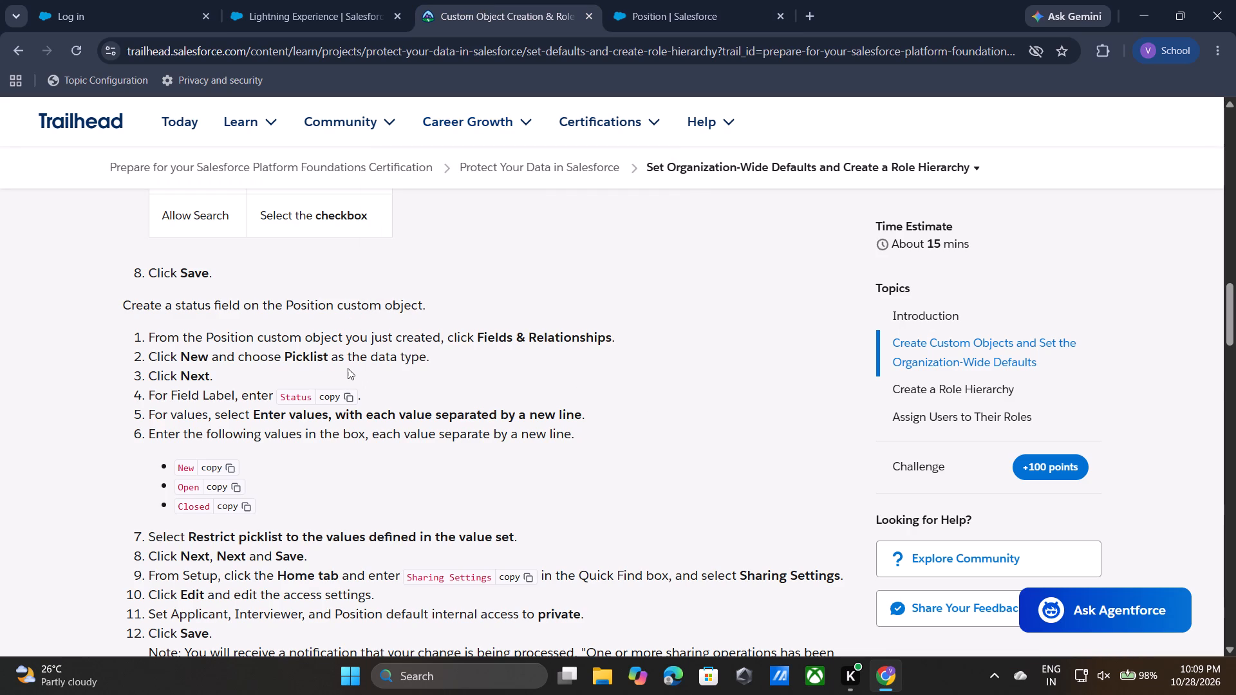
{"action": "left_click", "coordinate": [333, 394]}
{"action": "left_click", "coordinate": [700, 6]}
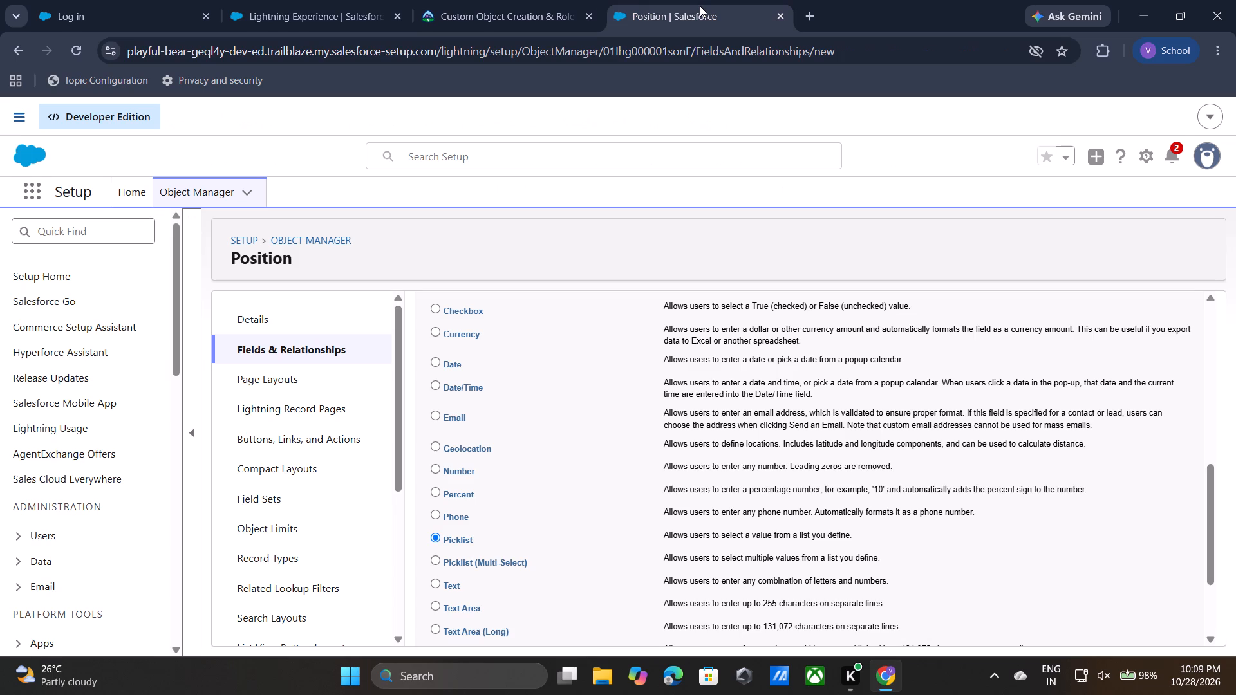
{"action": "scroll", "coordinate": [518, 476], "scroll_direction": "down", "scroll_amount": 3}
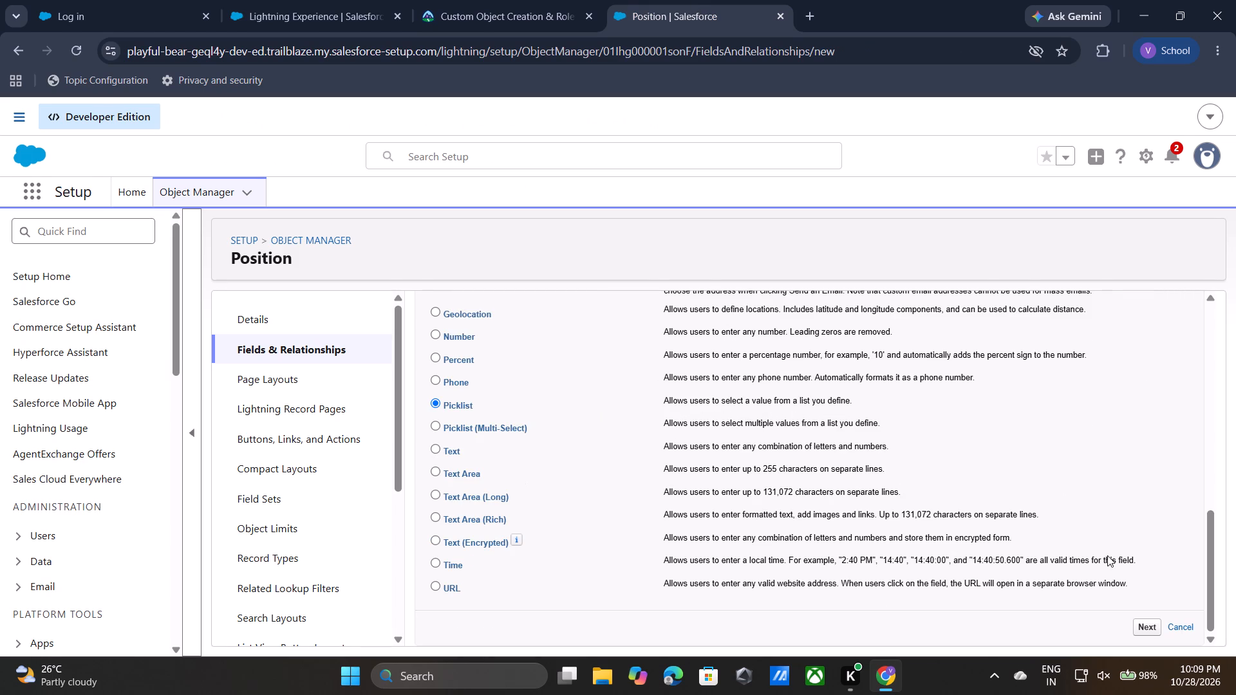
{"action": "left_click", "coordinate": [1152, 633]}
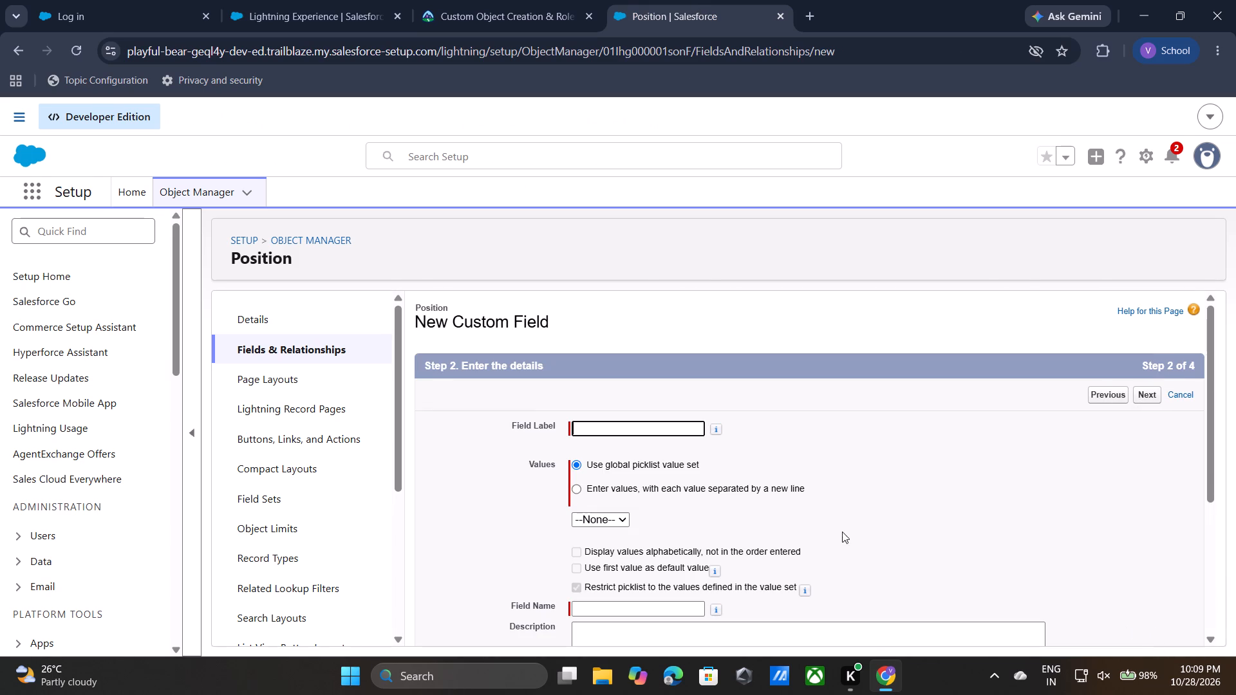
{"action": "key", "text": "ctrl+v"}
{"action": "left_click", "coordinate": [785, 457]}
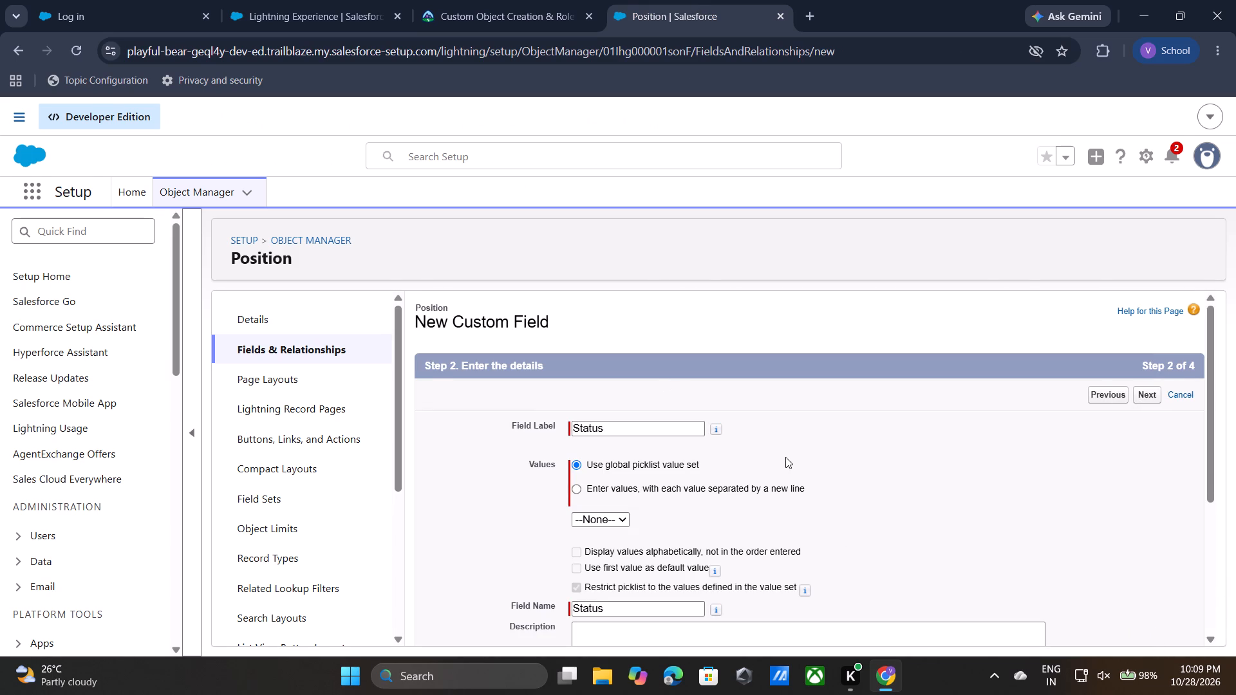
Set the Status field to use entered values, one per line, and paste New, Open and Closed copied from Trailhead.
{"action": "left_click", "coordinate": [554, 0]}
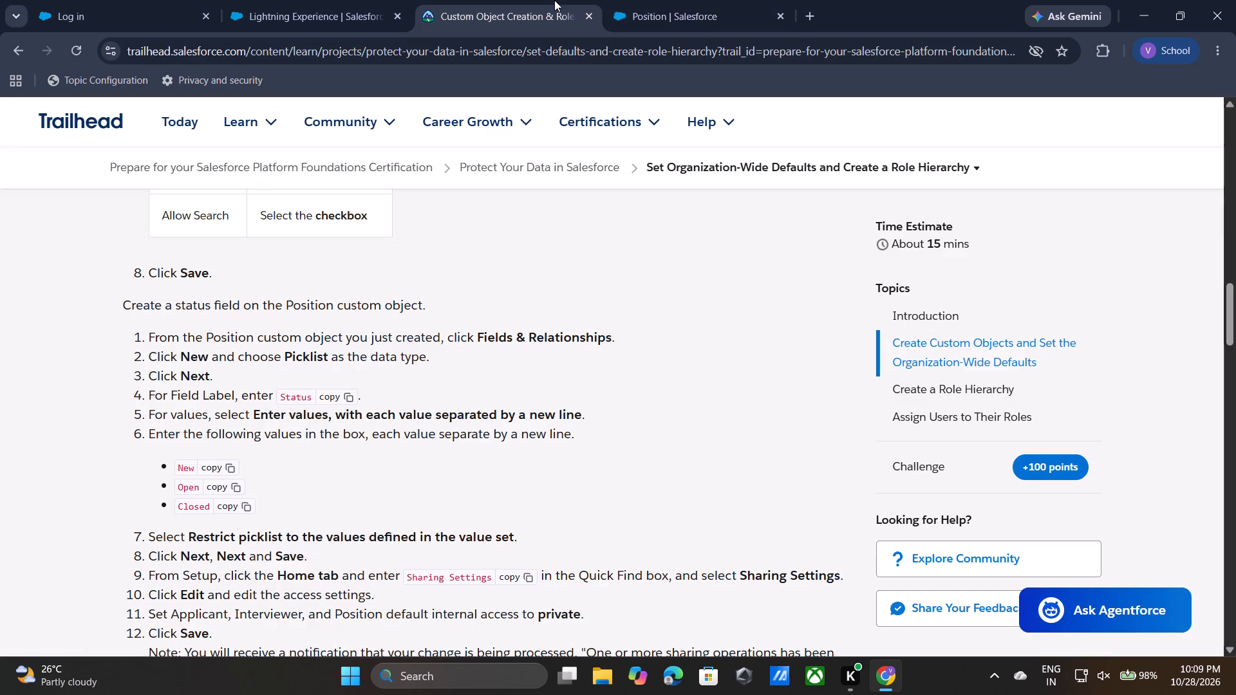
{"action": "left_click", "coordinate": [368, 525]}
{"action": "left_click", "coordinate": [223, 467]}
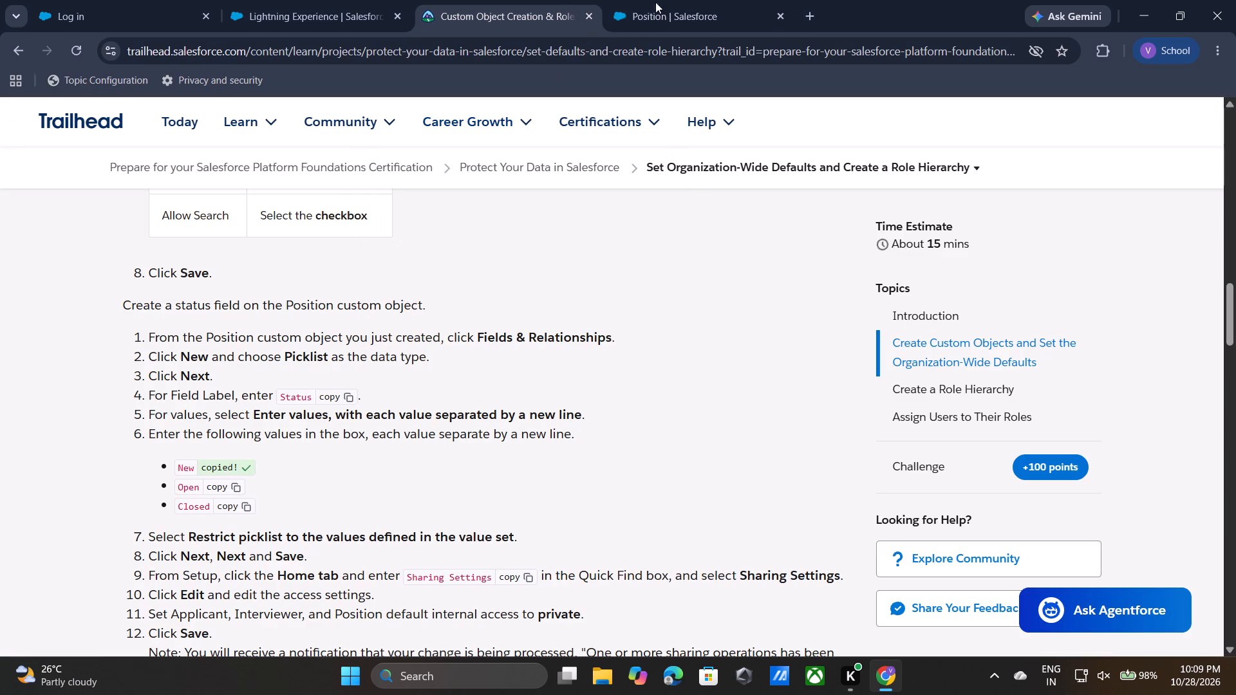
{"action": "left_click", "coordinate": [671, 0]}
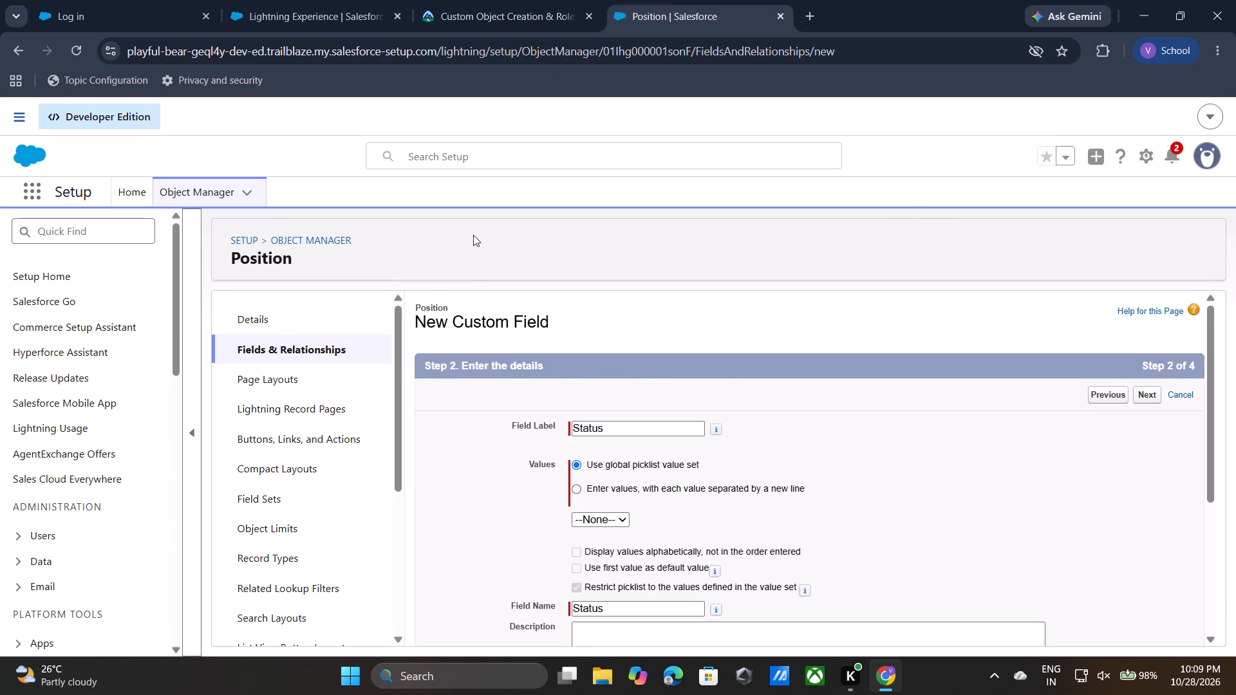
{"action": "left_click", "coordinate": [518, 0]}
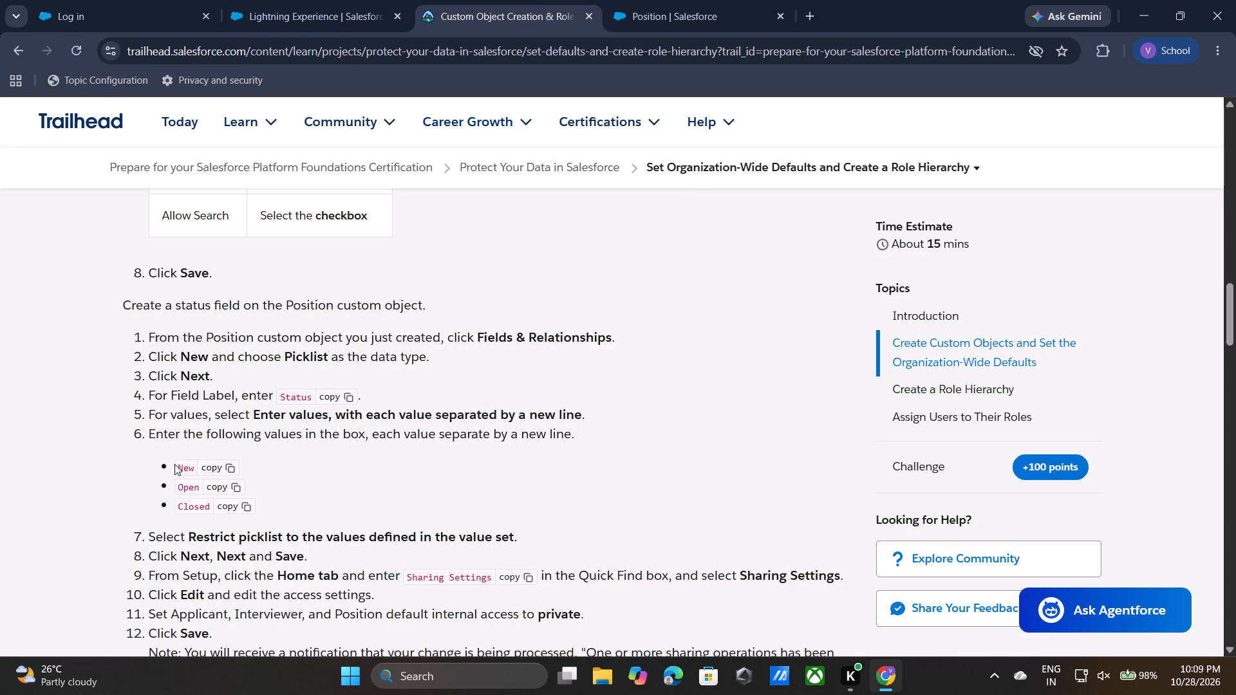
{"action": "left_click_drag", "start_coordinate": [174, 464], "coordinate": [218, 503]}
{"action": "key", "text": "ctrl+c"}
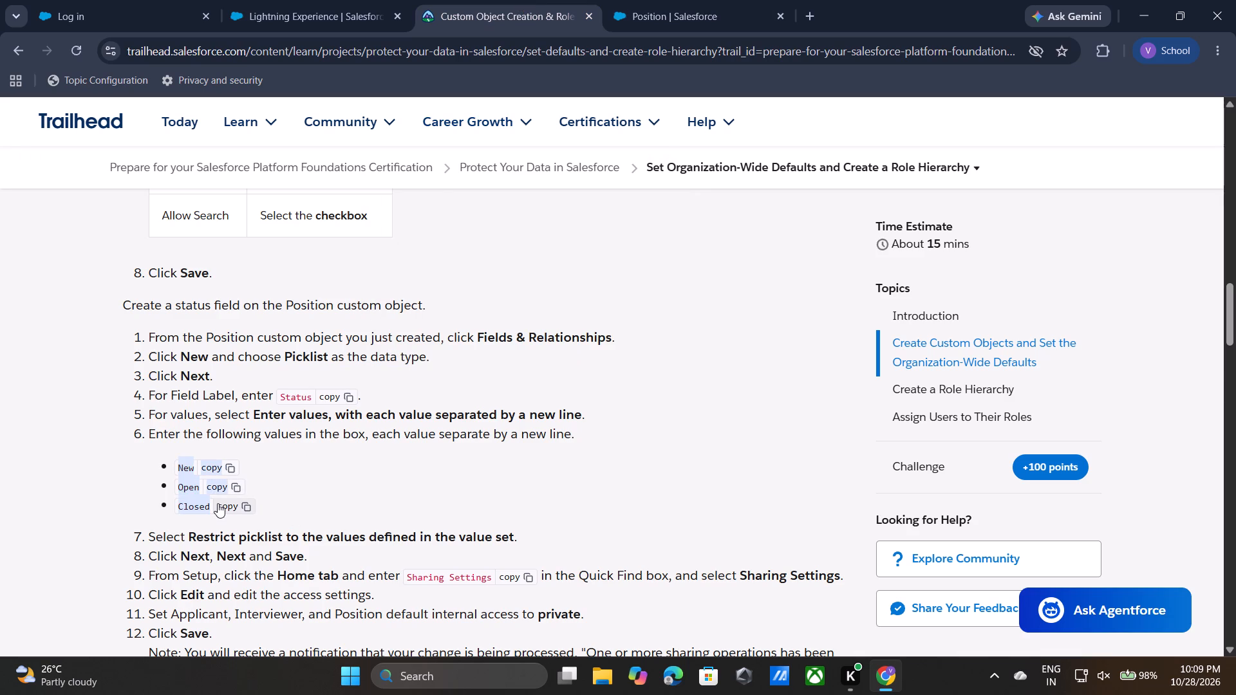
{"action": "left_click", "coordinate": [730, 15]}
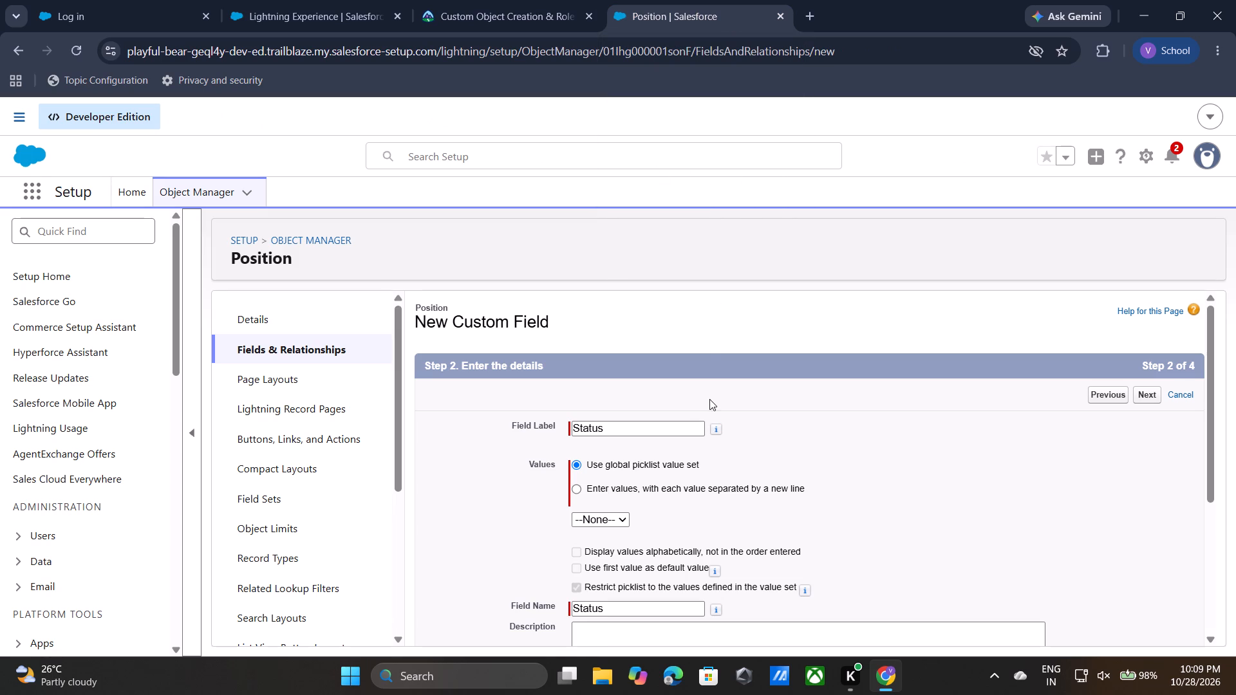
{"action": "left_click", "coordinate": [572, 487]}
{"action": "left_click", "coordinate": [591, 551]}
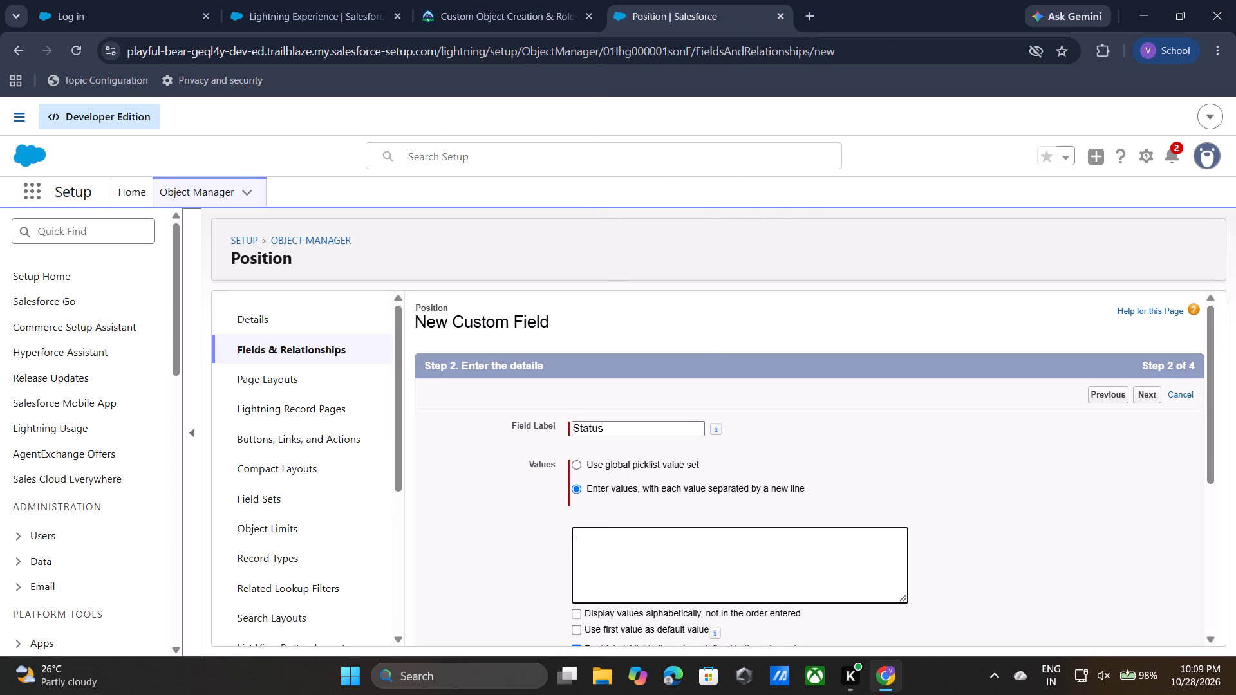
{"action": "key", "text": "ctrl+v"}
Remove the stray word Copy from the pasted picklist values so the lines read New, Open and Closed.
{"action": "left_click_drag", "start_coordinate": [594, 532], "coordinate": [665, 523]}
{"action": "key", "text": "BackSpace"}
{"action": "left_click_drag", "start_coordinate": [595, 544], "coordinate": [633, 538]}
{"action": "left_click_drag", "start_coordinate": [633, 538], "coordinate": [630, 540]}
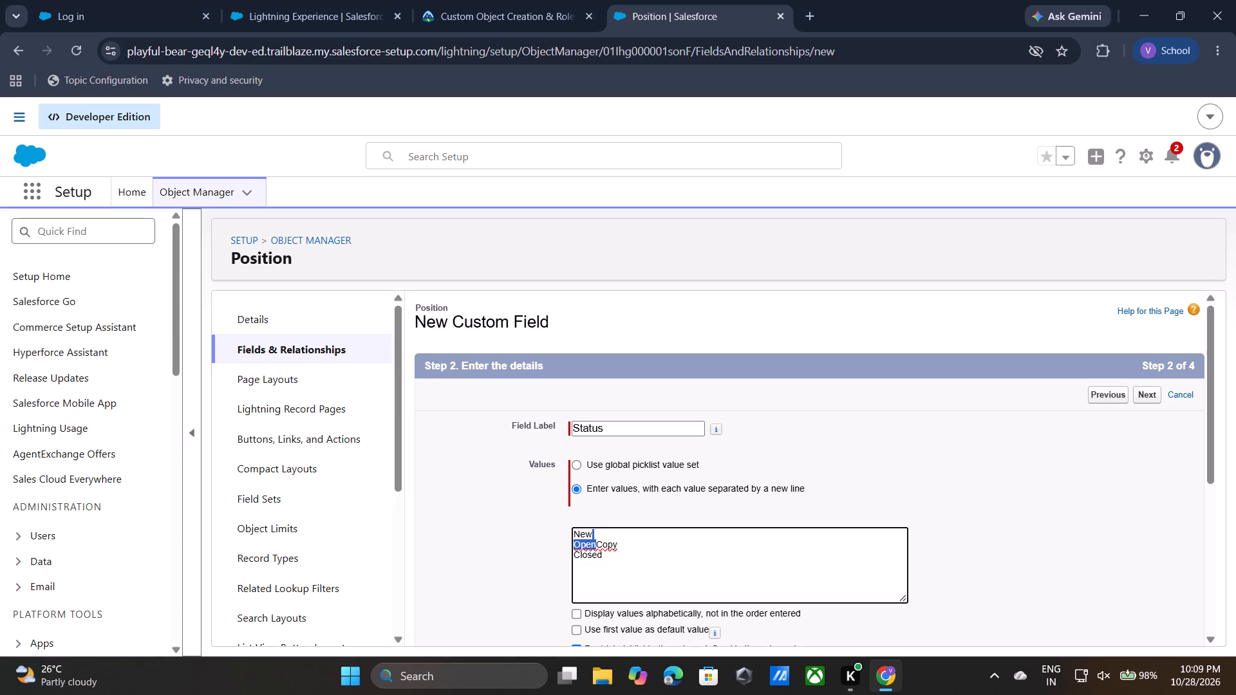
{"action": "left_click_drag", "start_coordinate": [630, 540], "coordinate": [613, 550]}
{"action": "left_click", "coordinate": [613, 550]}
{"action": "key", "text": "ctrl+z"}
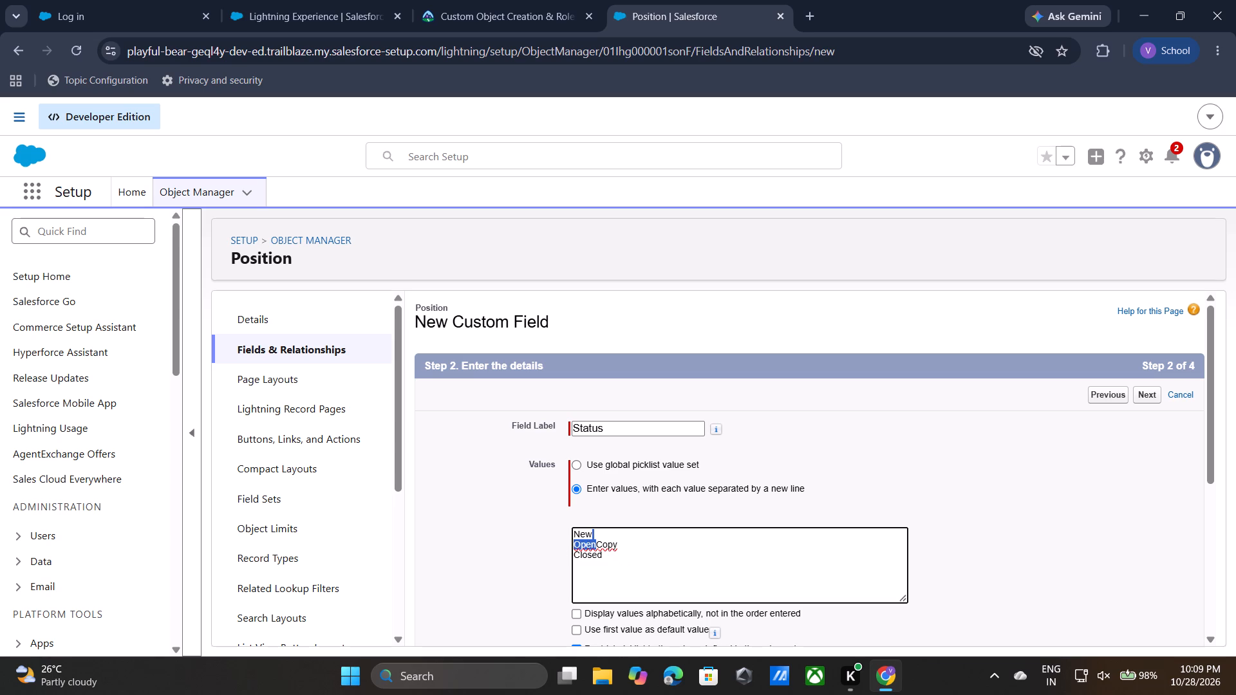
{"action": "left_click", "coordinate": [598, 541]}
{"action": "left_click_drag", "start_coordinate": [598, 541], "coordinate": [633, 557]}
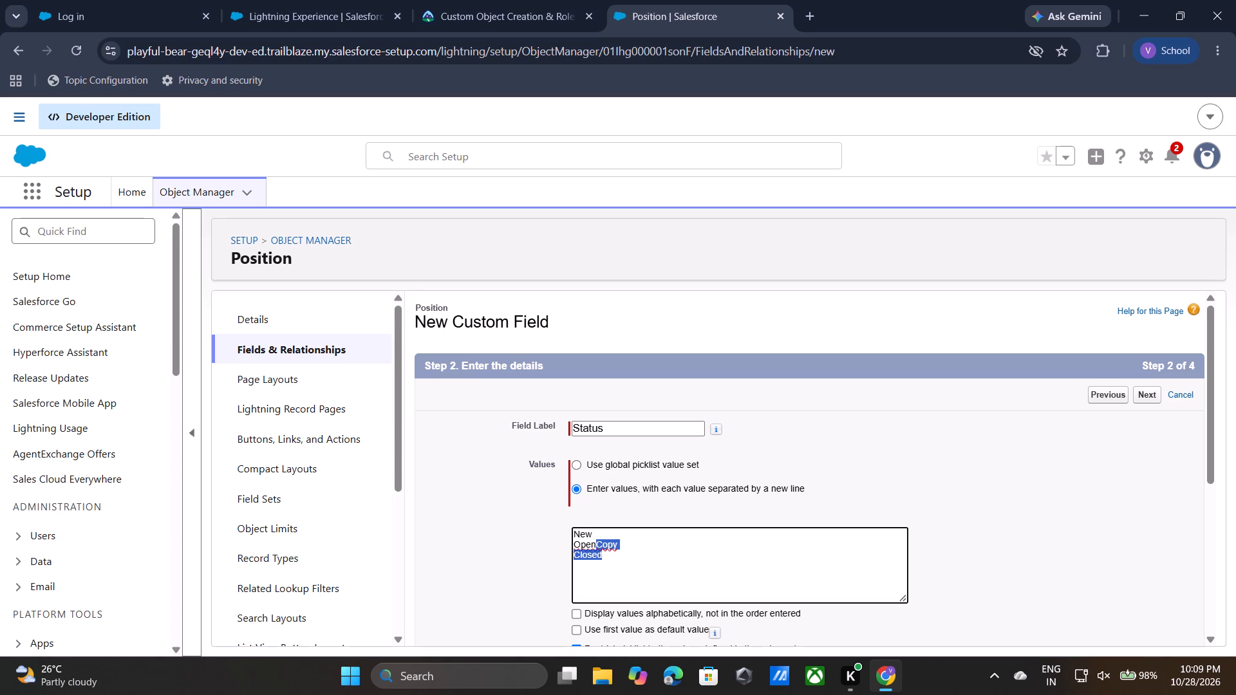
{"action": "left_click_drag", "start_coordinate": [633, 557], "coordinate": [617, 546]}
{"action": "key", "text": "BackSpace"}
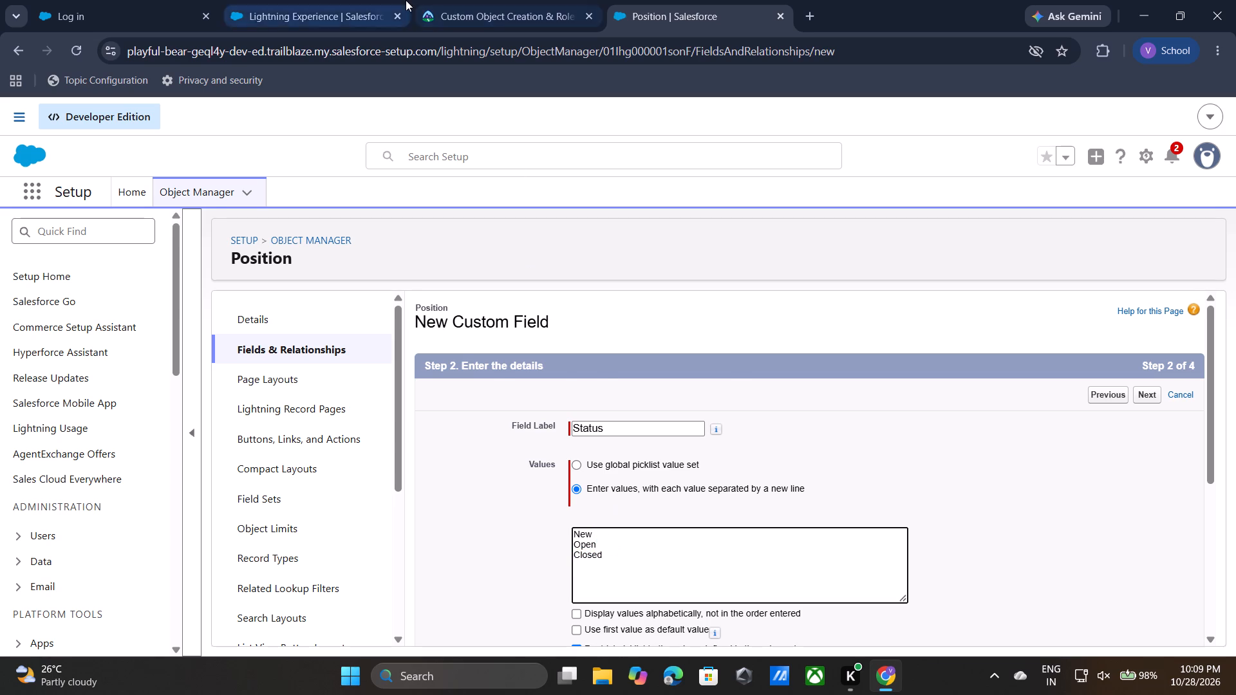
Compare the Status field's options, including restricting the picklist to the value set, with the Trailhead instructions.
{"action": "left_click", "coordinate": [406, 0]}
{"action": "left_click", "coordinate": [452, 0]}
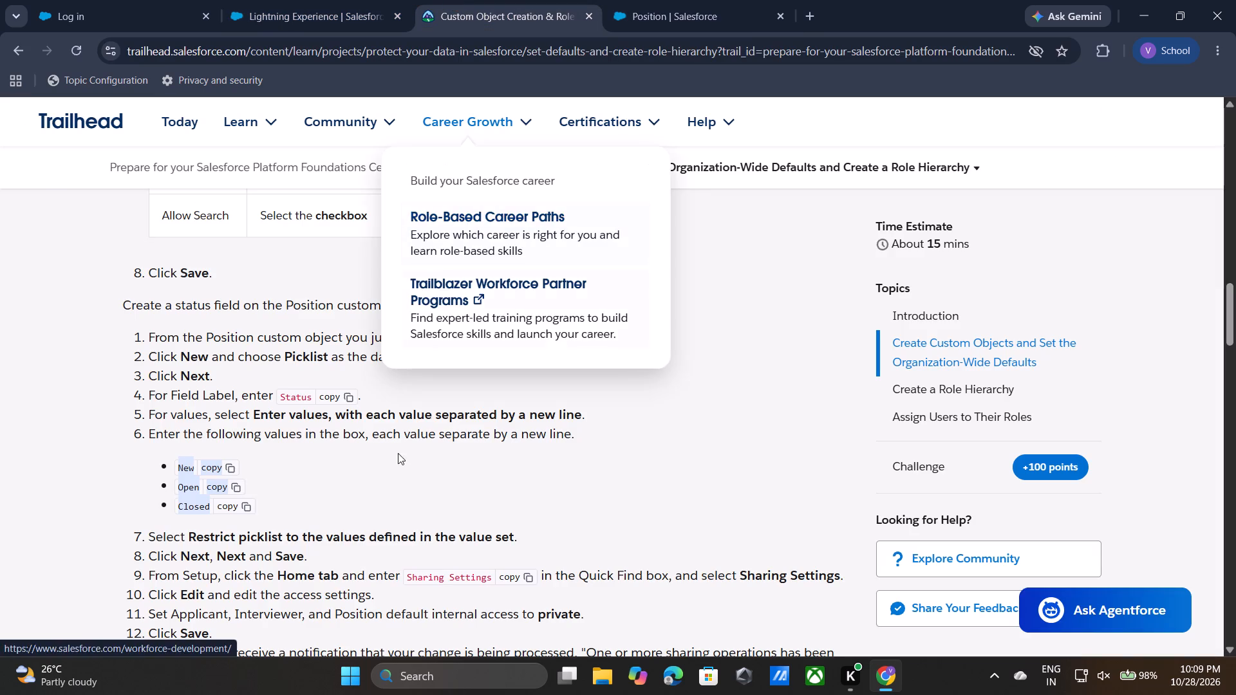
{"action": "left_click", "coordinate": [422, 526]}
{"action": "scroll", "coordinate": [422, 526], "scroll_direction": "down", "scroll_amount": 1}
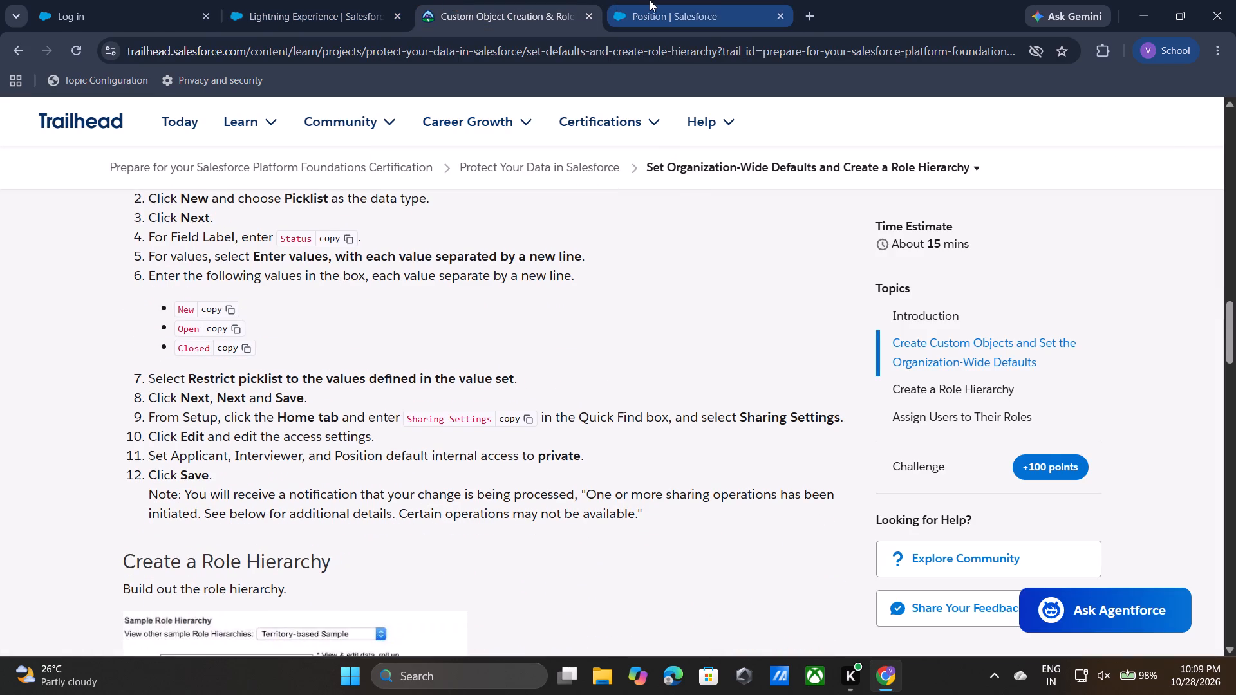
{"action": "left_click", "coordinate": [650, 0]}
{"action": "scroll", "coordinate": [691, 474], "scroll_direction": "down", "scroll_amount": 2}
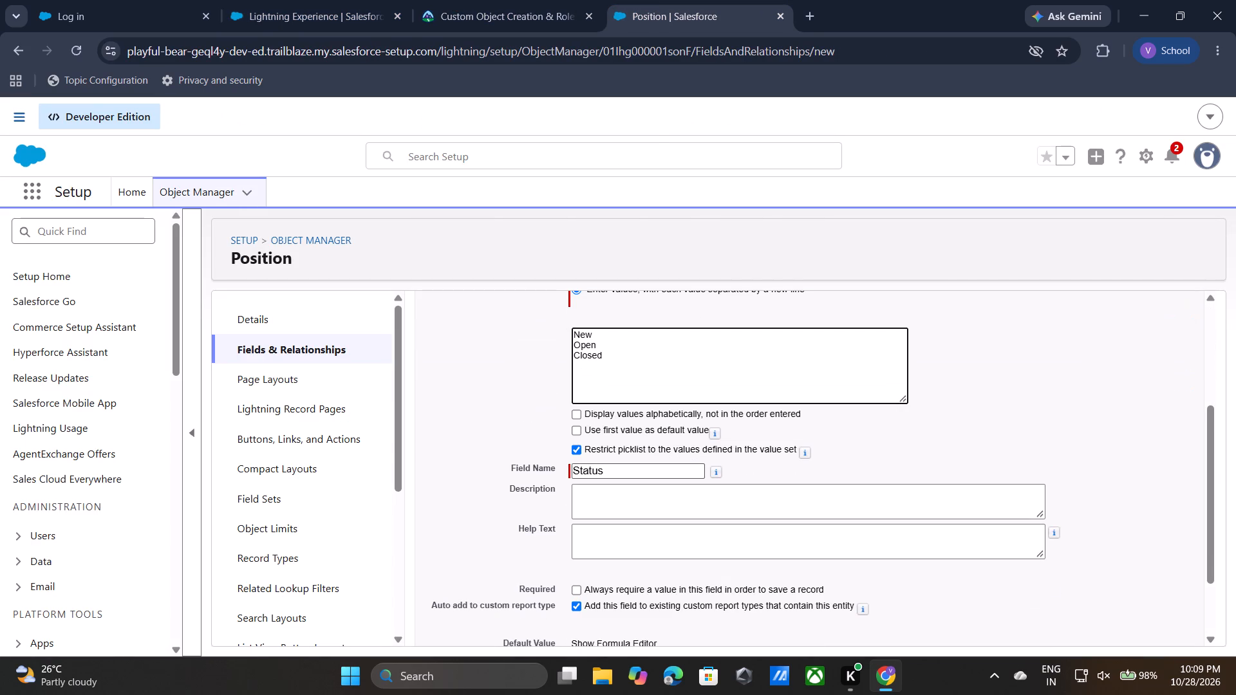
{"action": "scroll", "coordinate": [691, 474], "scroll_direction": "down", "scroll_amount": 1}
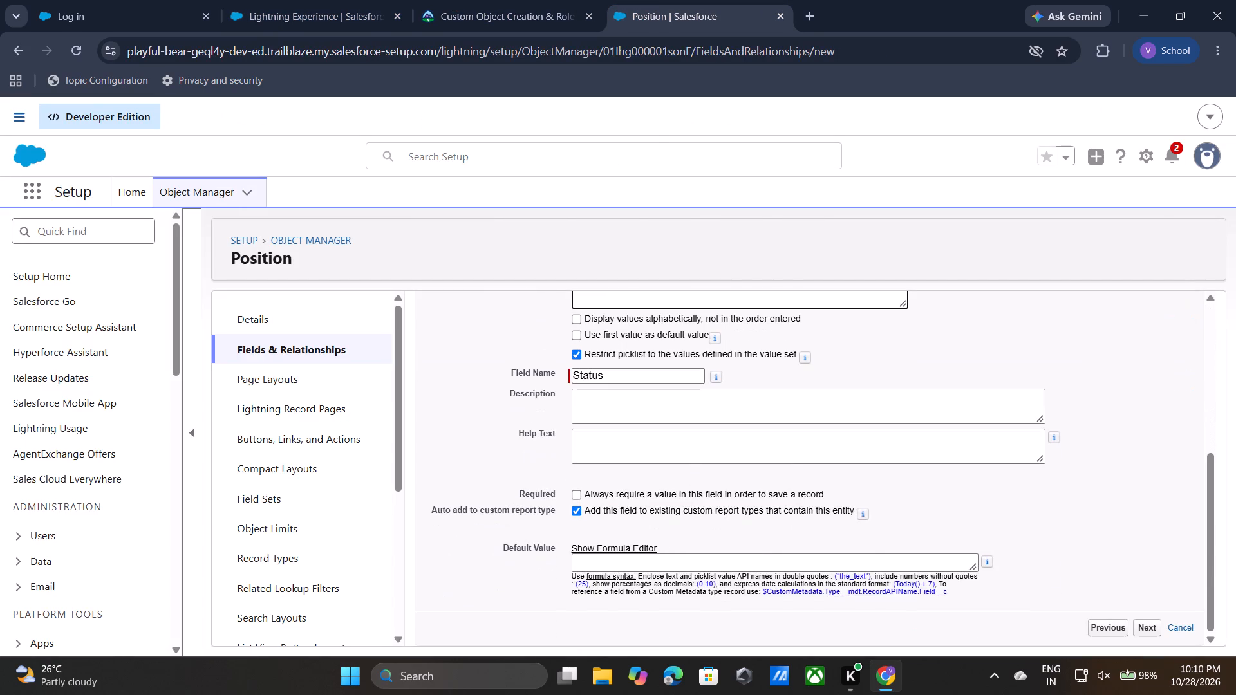
{"action": "scroll", "coordinate": [671, 512], "scroll_direction": "down", "scroll_amount": 2}
{"action": "scroll", "coordinate": [671, 512], "scroll_direction": "up", "scroll_amount": 1}
{"action": "left_click", "coordinate": [547, 0]}
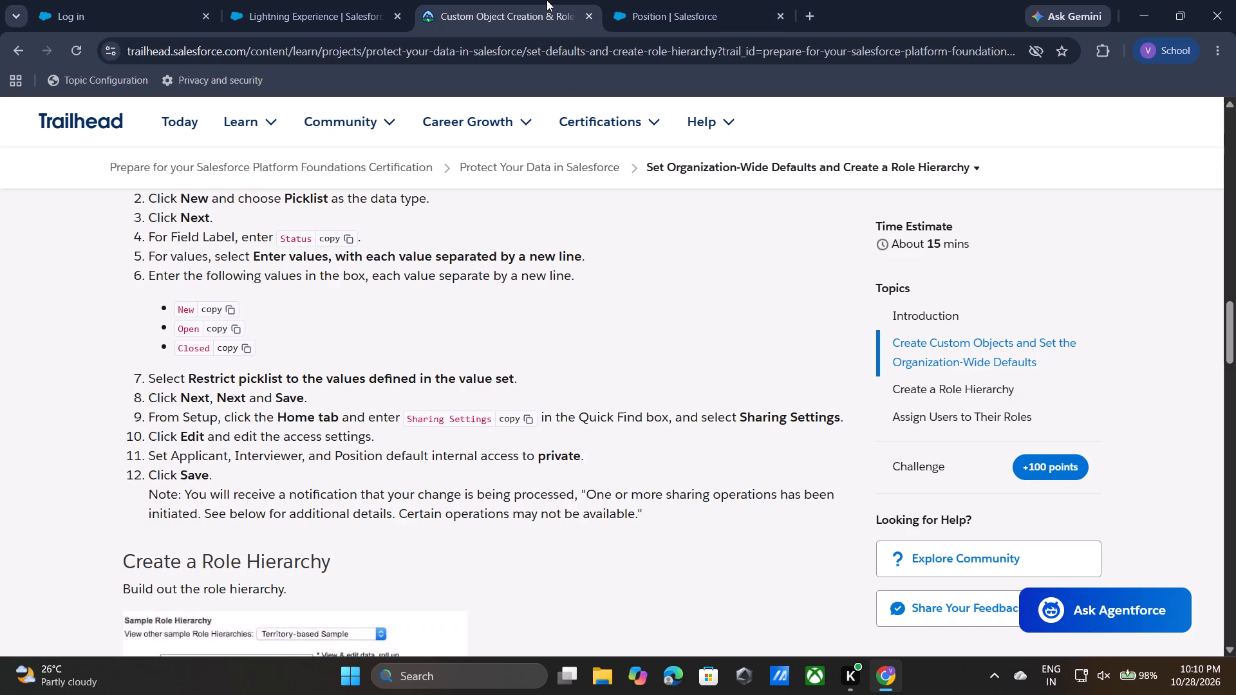
{"action": "left_click", "coordinate": [676, 1]}
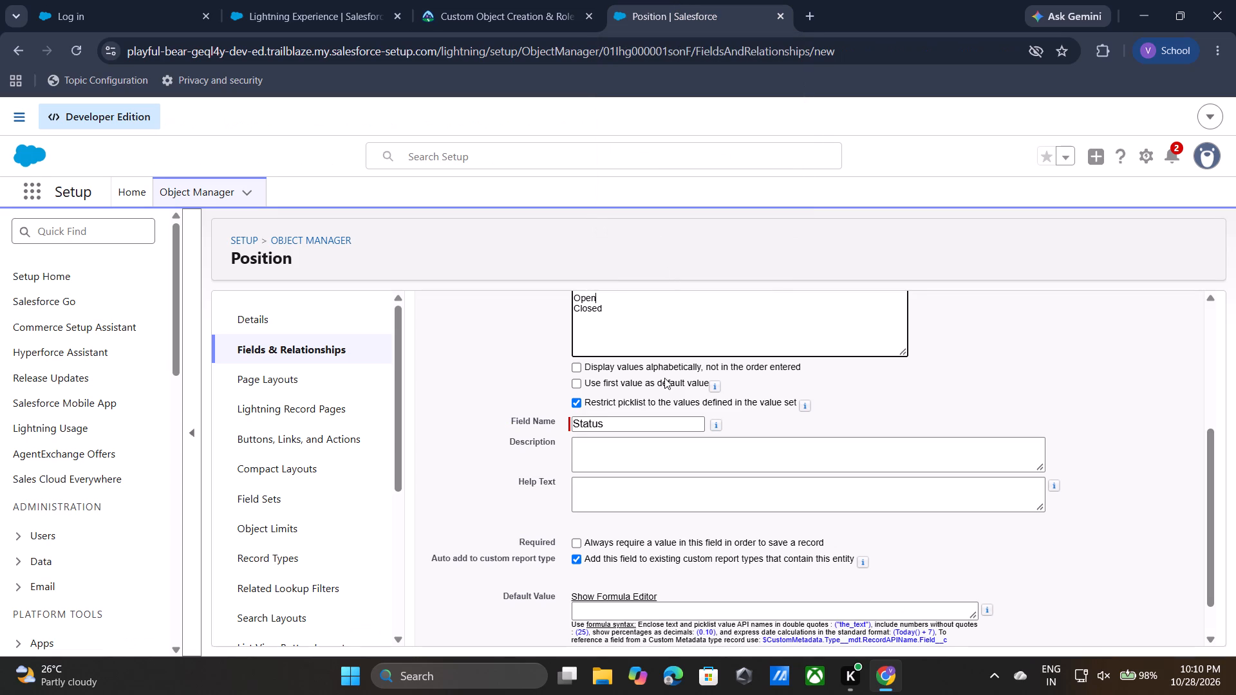
{"action": "scroll", "coordinate": [664, 378], "scroll_direction": "up", "scroll_amount": 1}
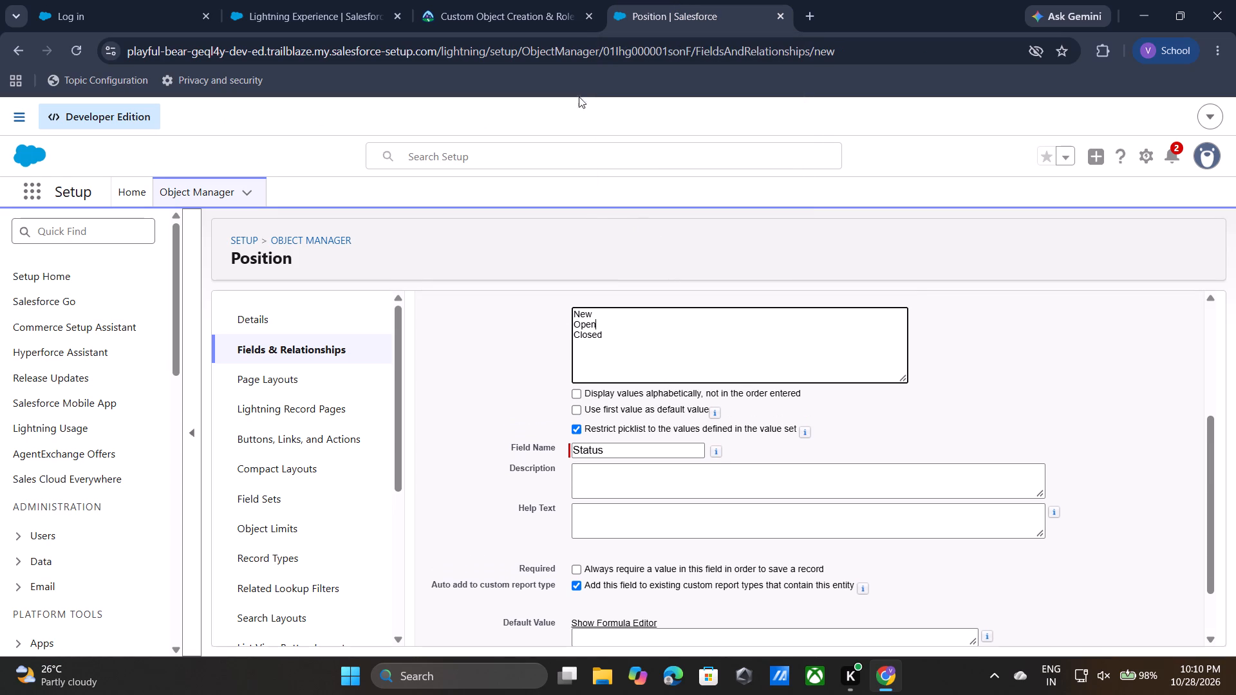
{"action": "left_click", "coordinate": [521, 0]}
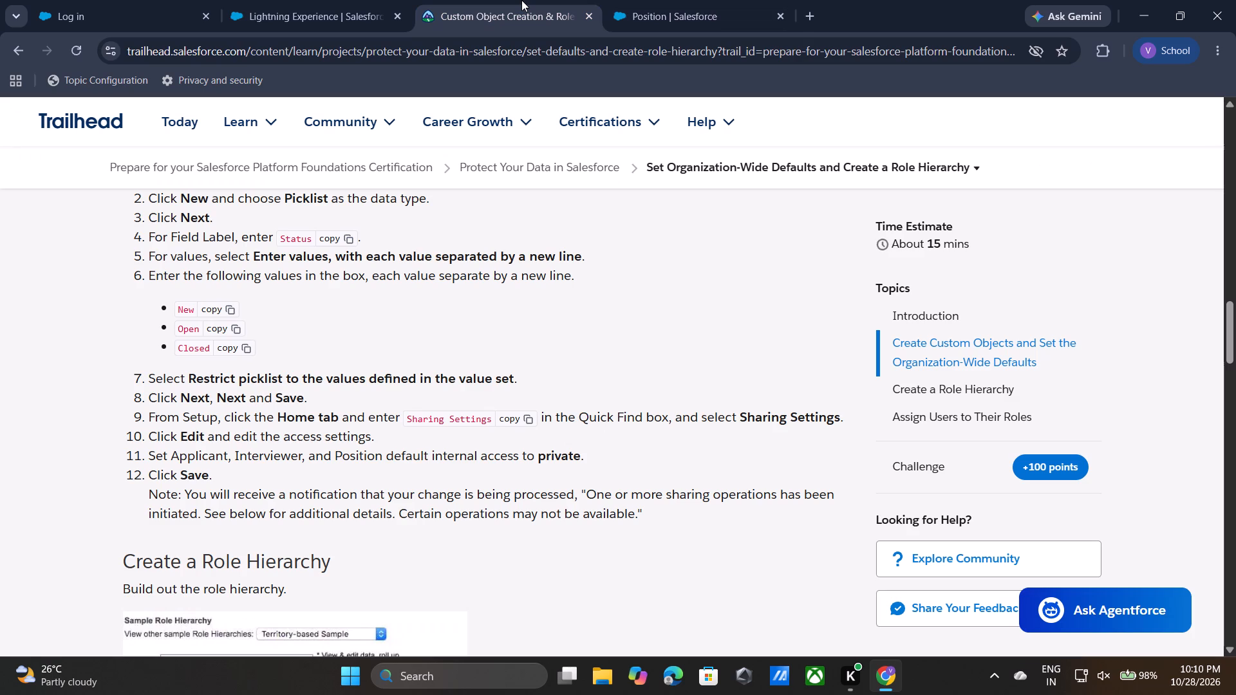
{"action": "left_click", "coordinate": [709, 0]}
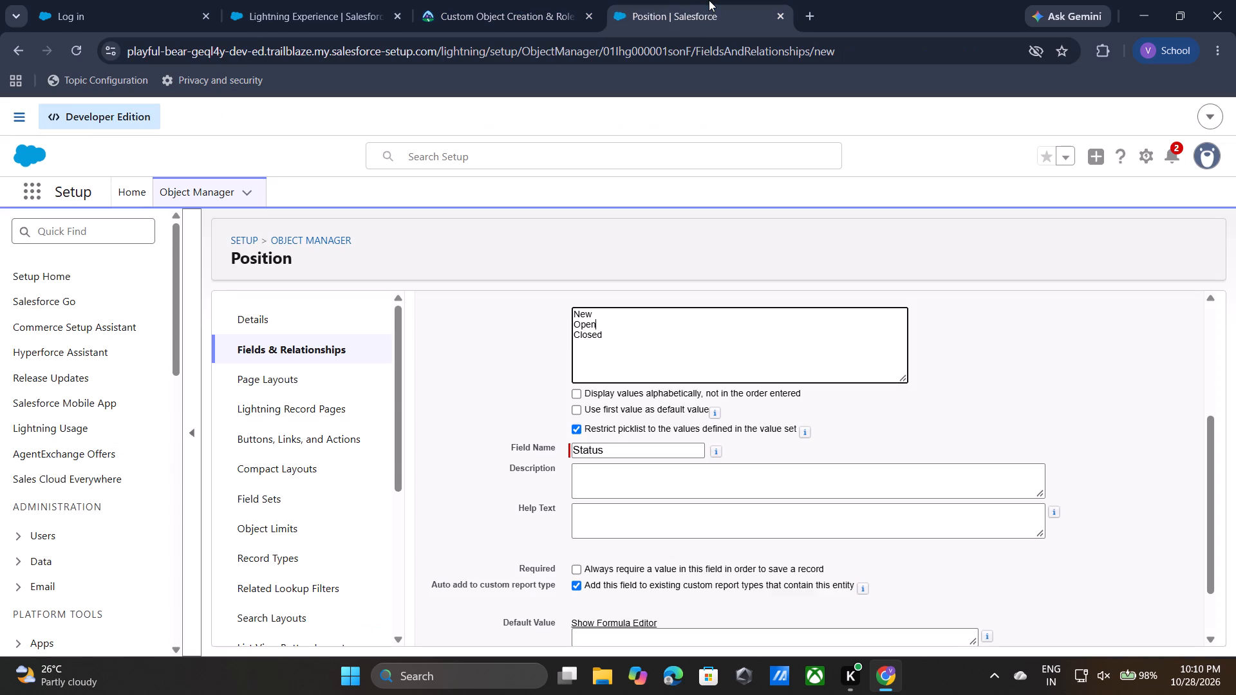
{"action": "scroll", "coordinate": [1059, 367], "scroll_direction": "up", "scroll_amount": 4}
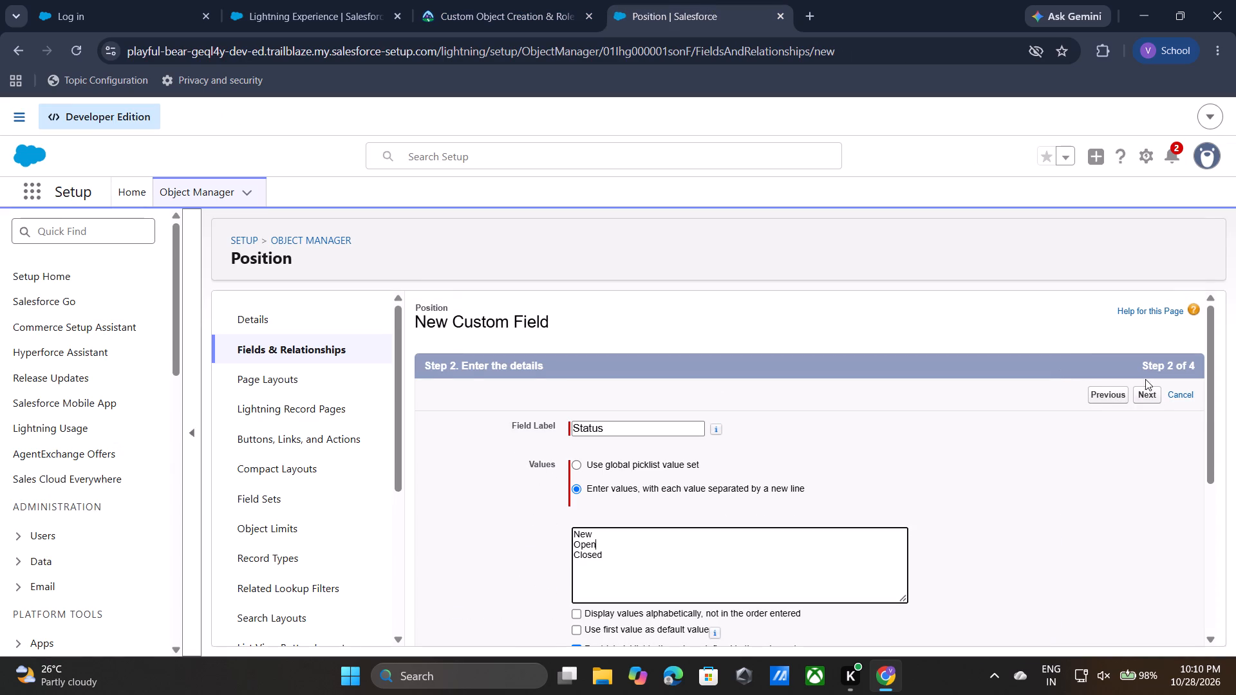
Advance through the remaining stages of the new Status field, keeping the default field-level security, and save it.
{"action": "left_click", "coordinate": [1143, 398]}
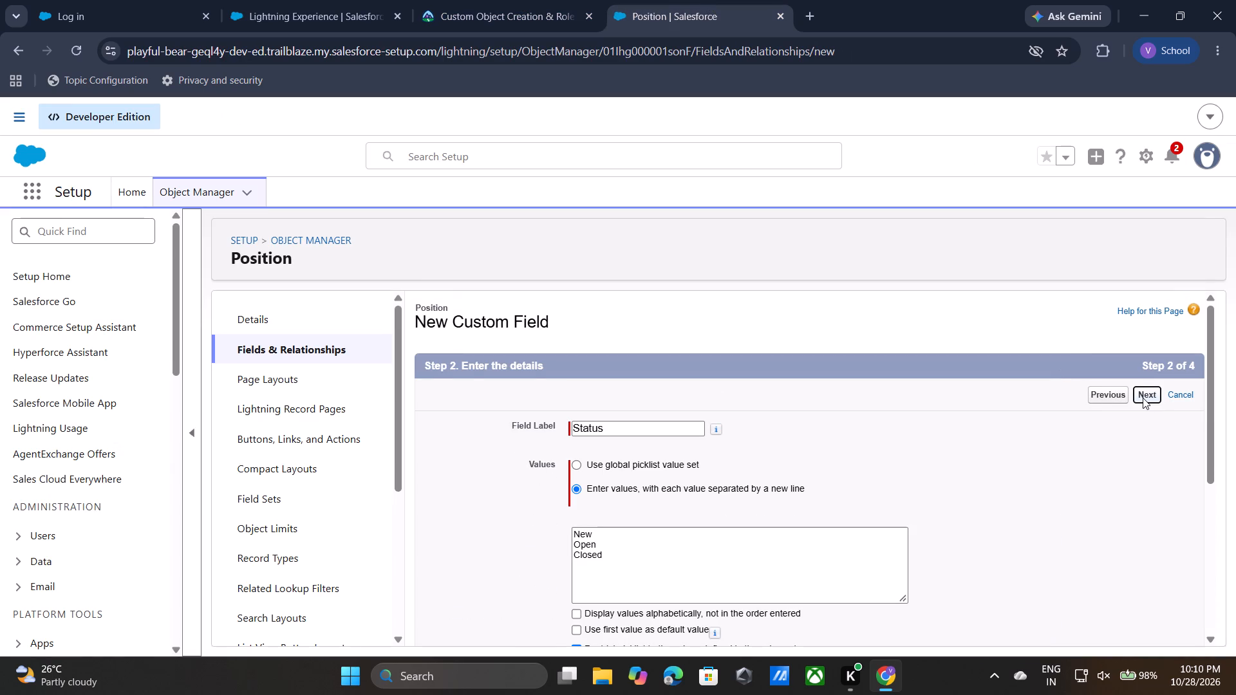
{"action": "left_click", "coordinate": [1148, 398]}
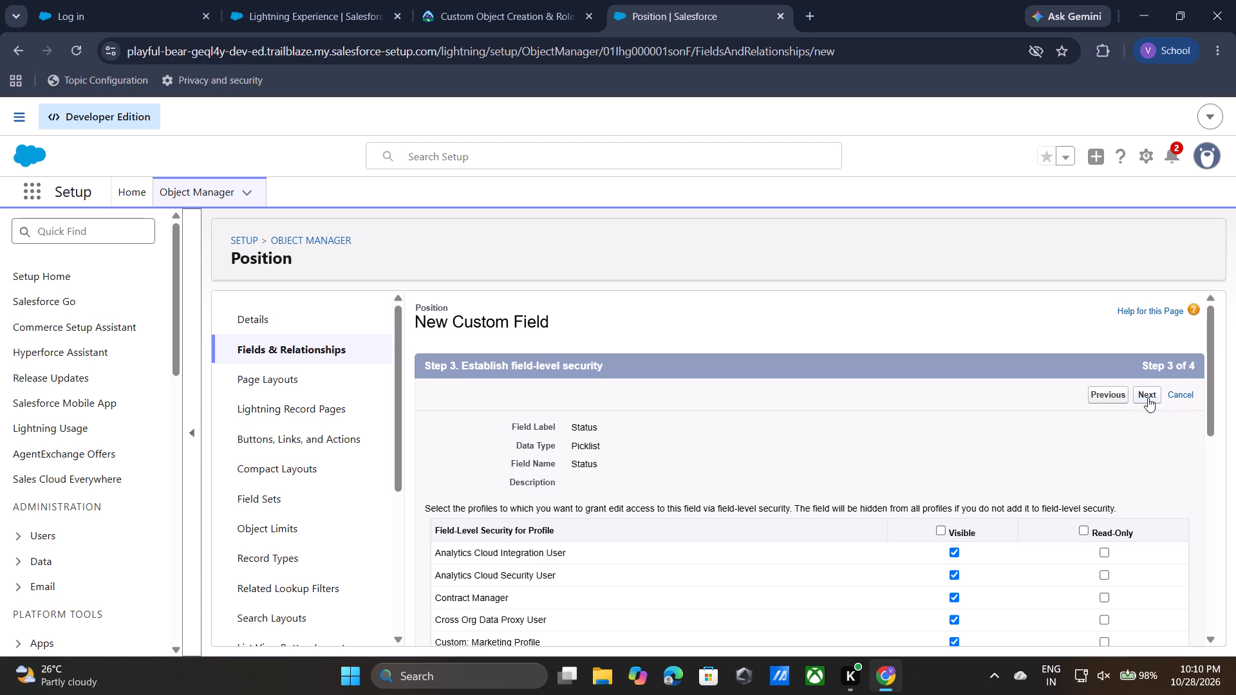
{"action": "left_click", "coordinate": [1148, 398]}
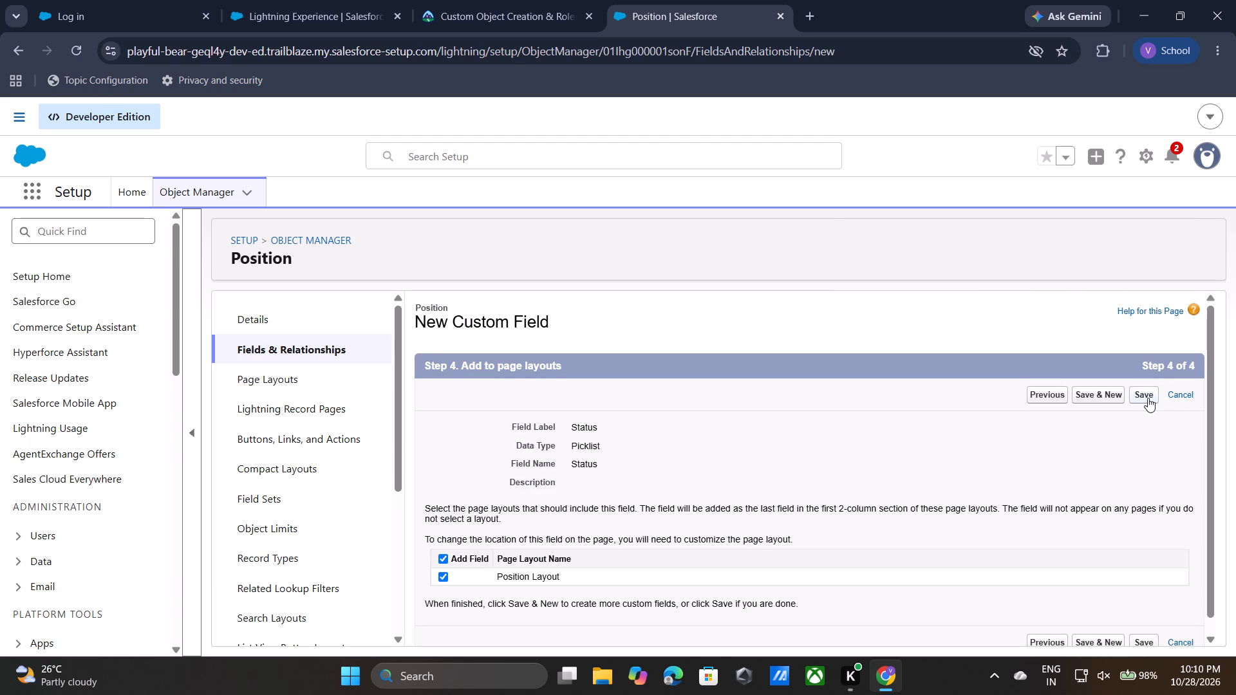
Copy Sharing Settings from the Trailhead instructions, search for it from Setup Home and open the Sharing Settings page.
{"action": "left_click", "coordinate": [469, 0]}
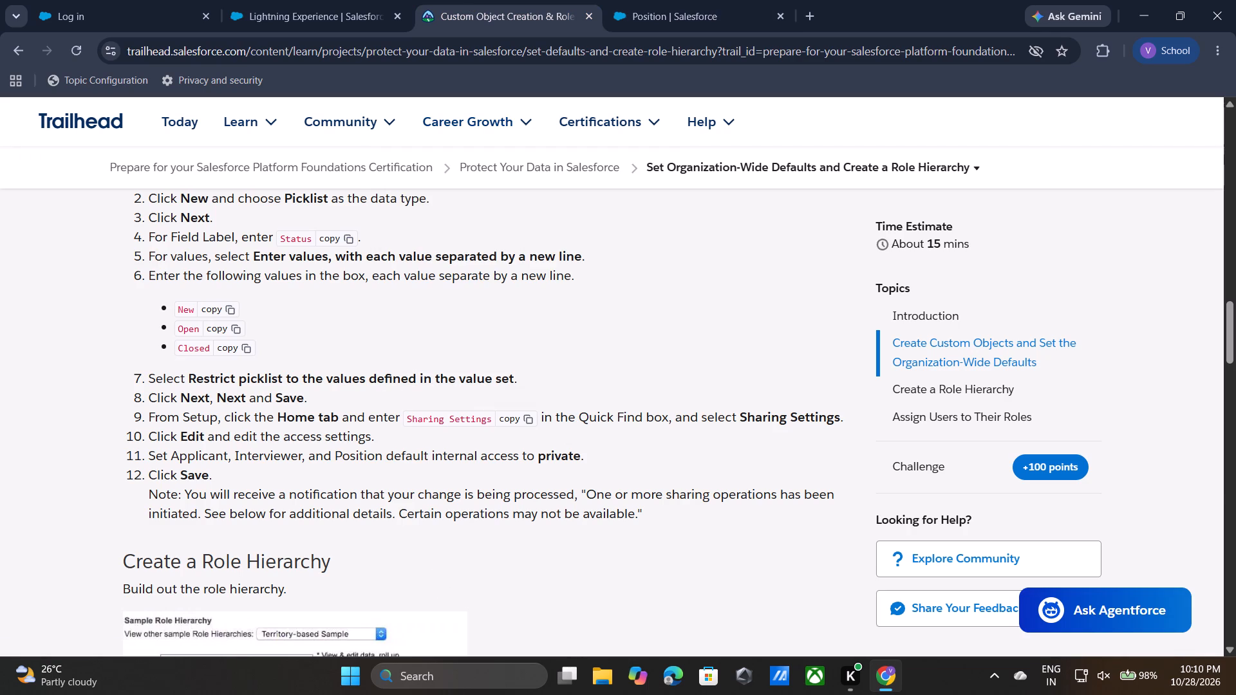
{"action": "left_click", "coordinate": [512, 422]}
{"action": "left_click_drag", "start_coordinate": [668, 140], "coordinate": [632, 133]}
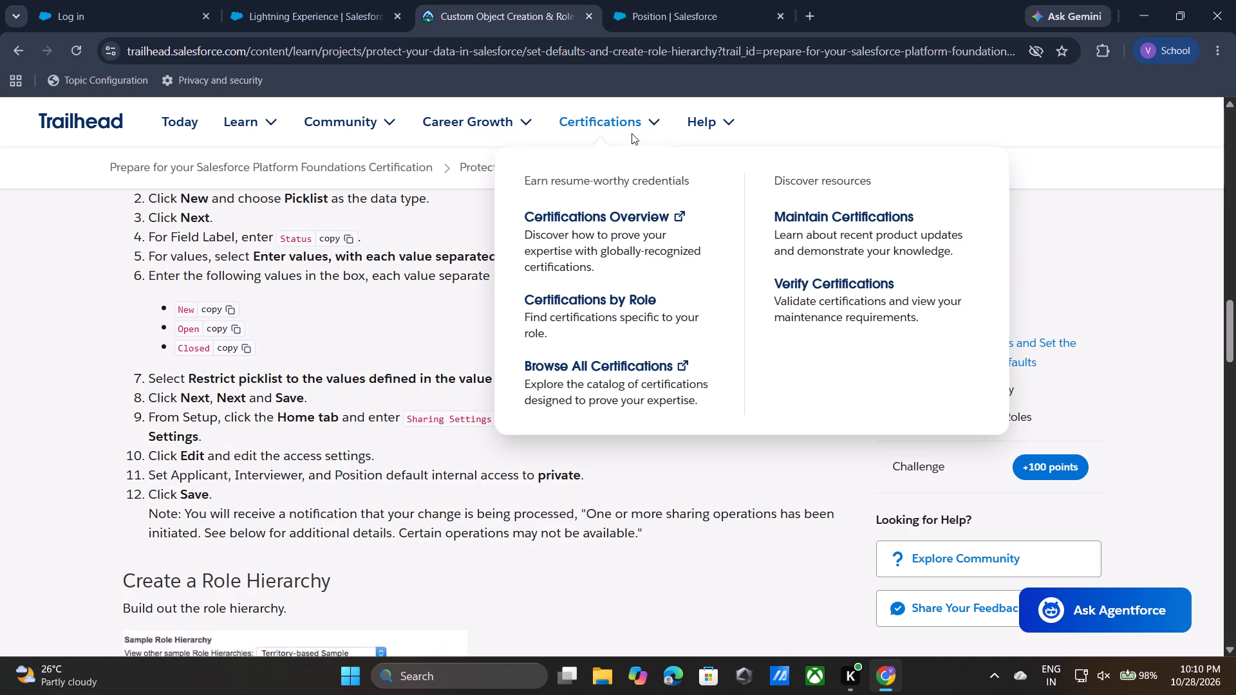
{"action": "left_click", "coordinate": [673, 0]}
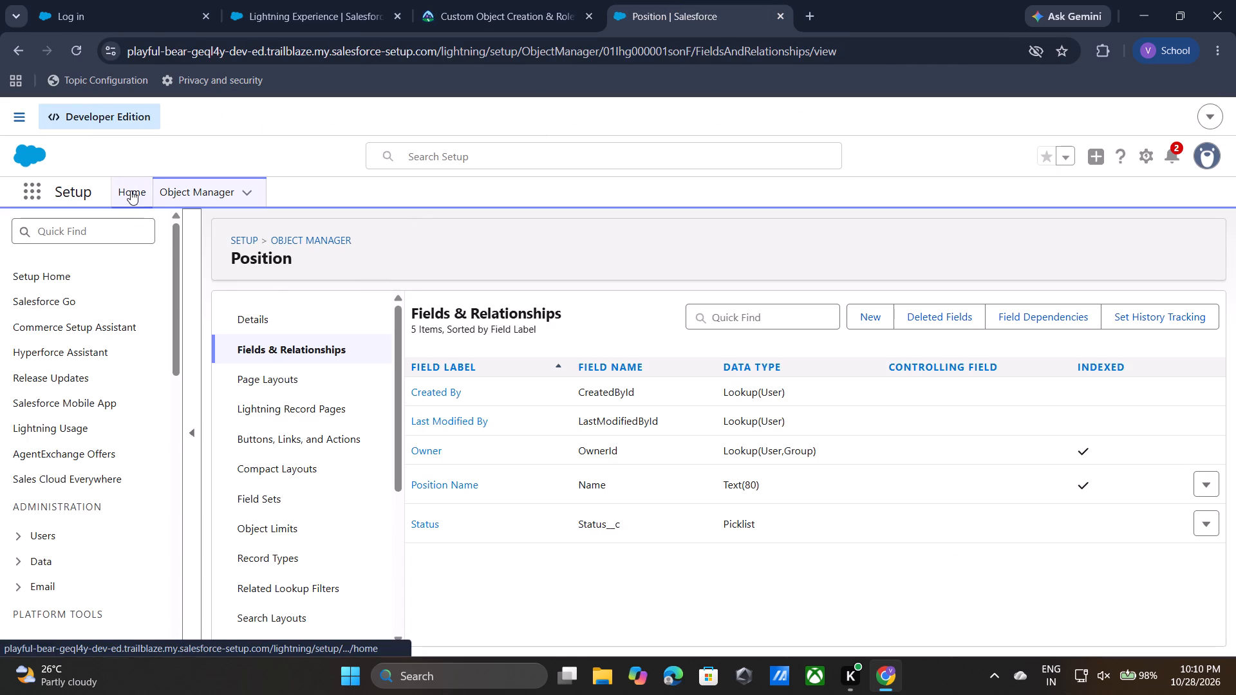
{"action": "left_click", "coordinate": [131, 190]}
{"action": "left_click", "coordinate": [115, 227]}
{"action": "key", "text": "ctrl+v"}
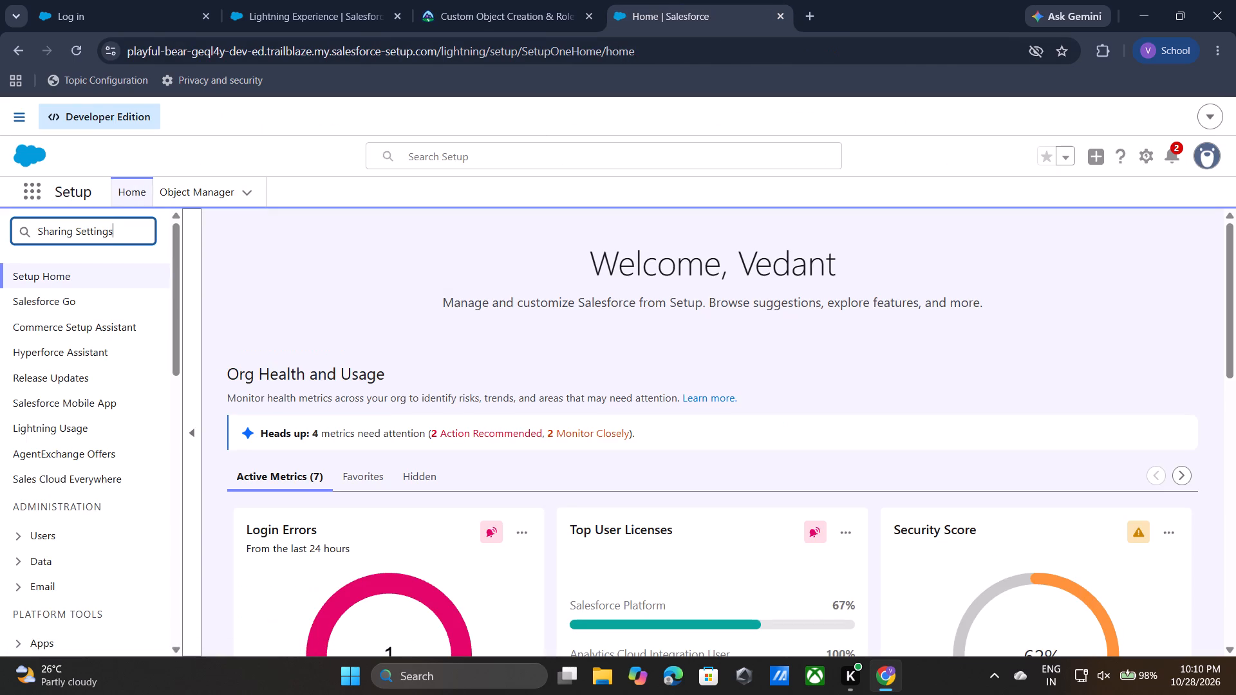
{"action": "left_click", "coordinate": [66, 297]}
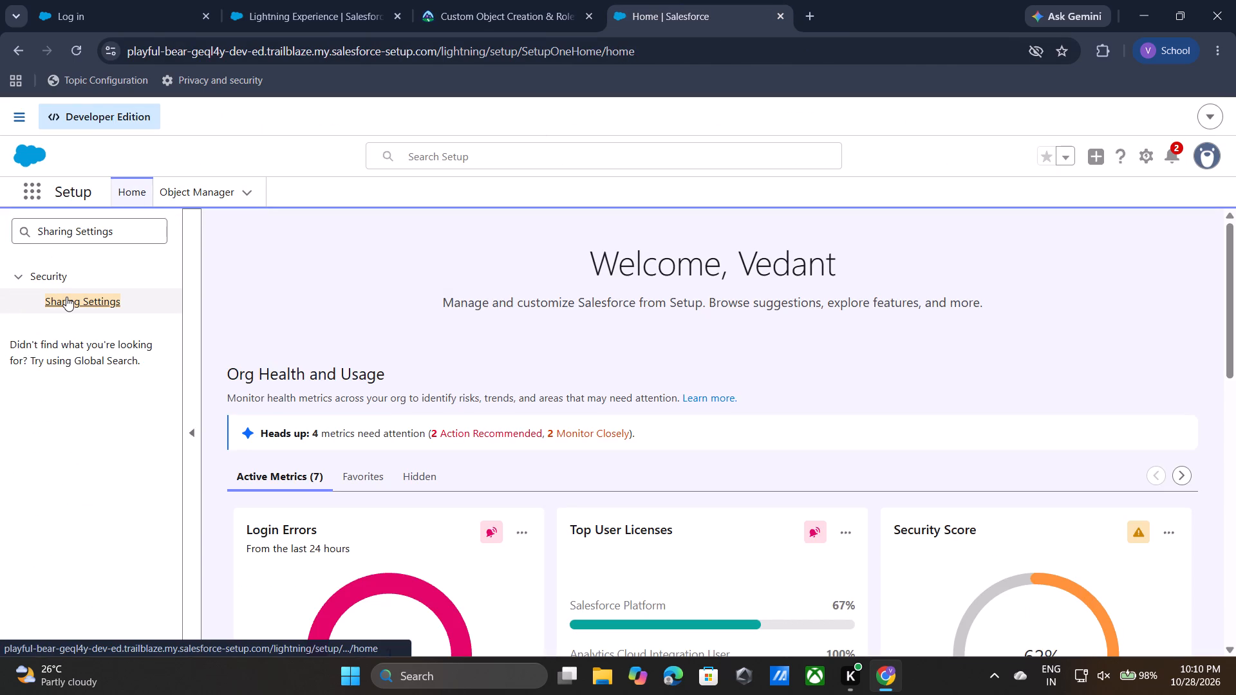
Edit the organization-wide defaults, following Trailhead, and set the default internal access of both Position objects to Private.
{"action": "left_click", "coordinate": [507, 9]}
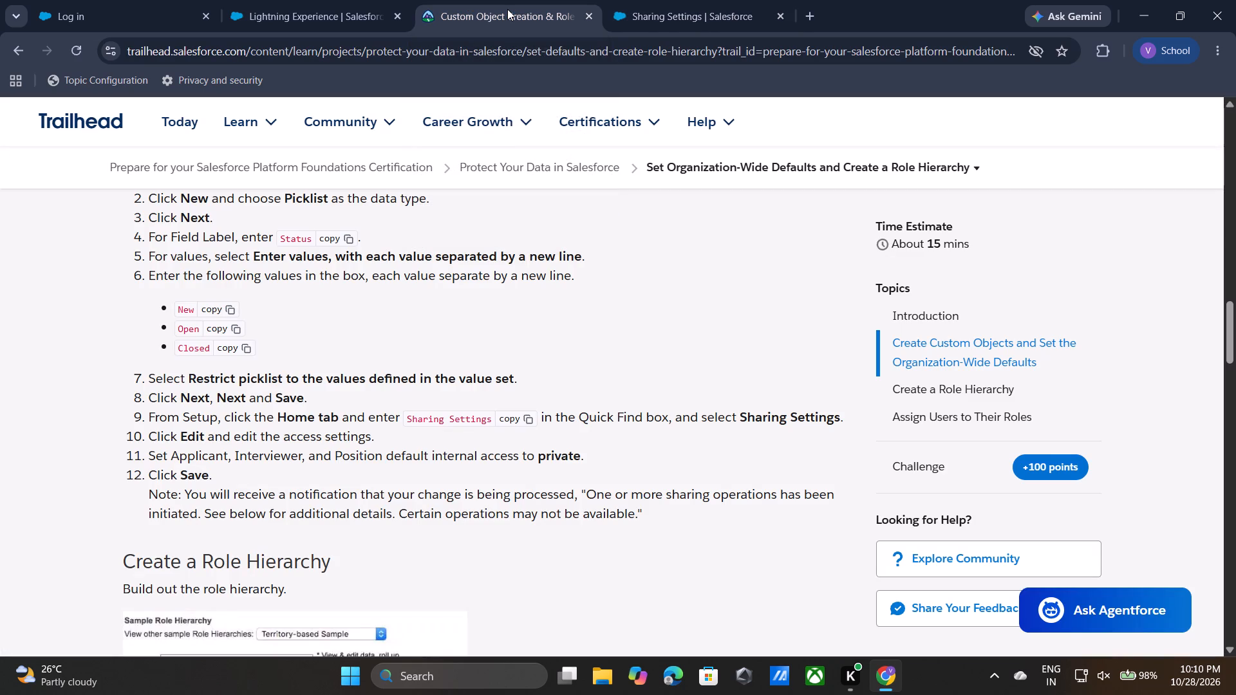
{"action": "left_click", "coordinate": [706, 5]}
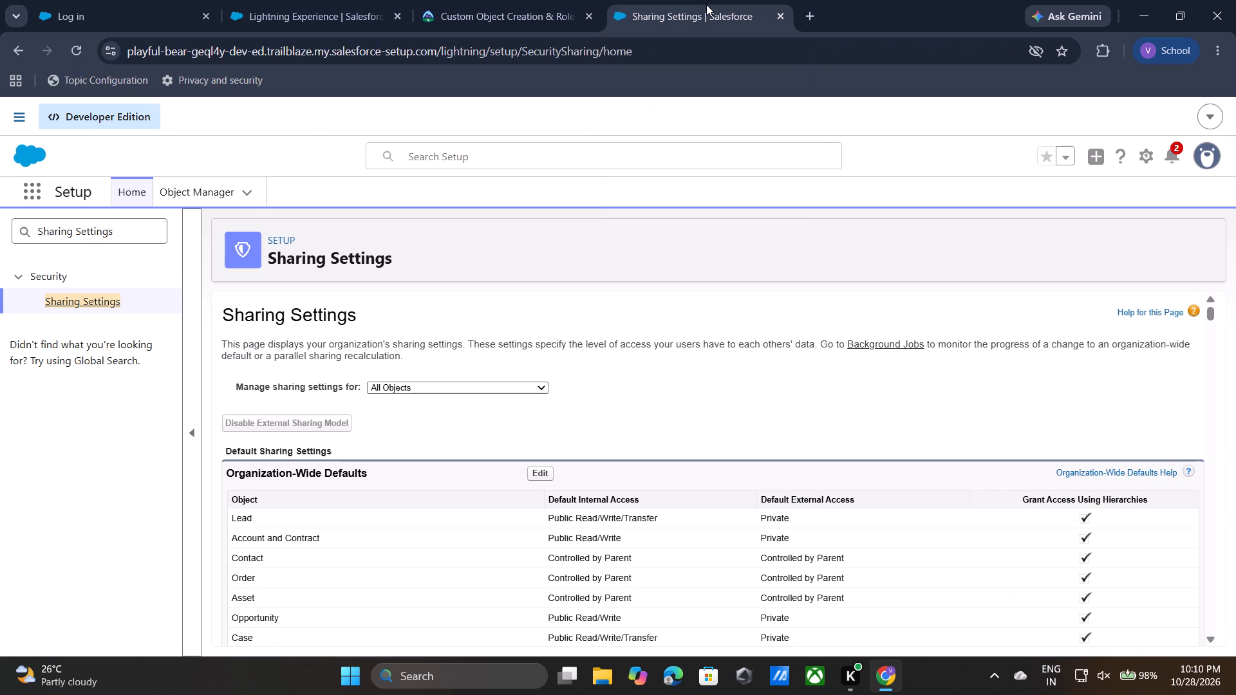
{"action": "left_click", "coordinate": [539, 481]}
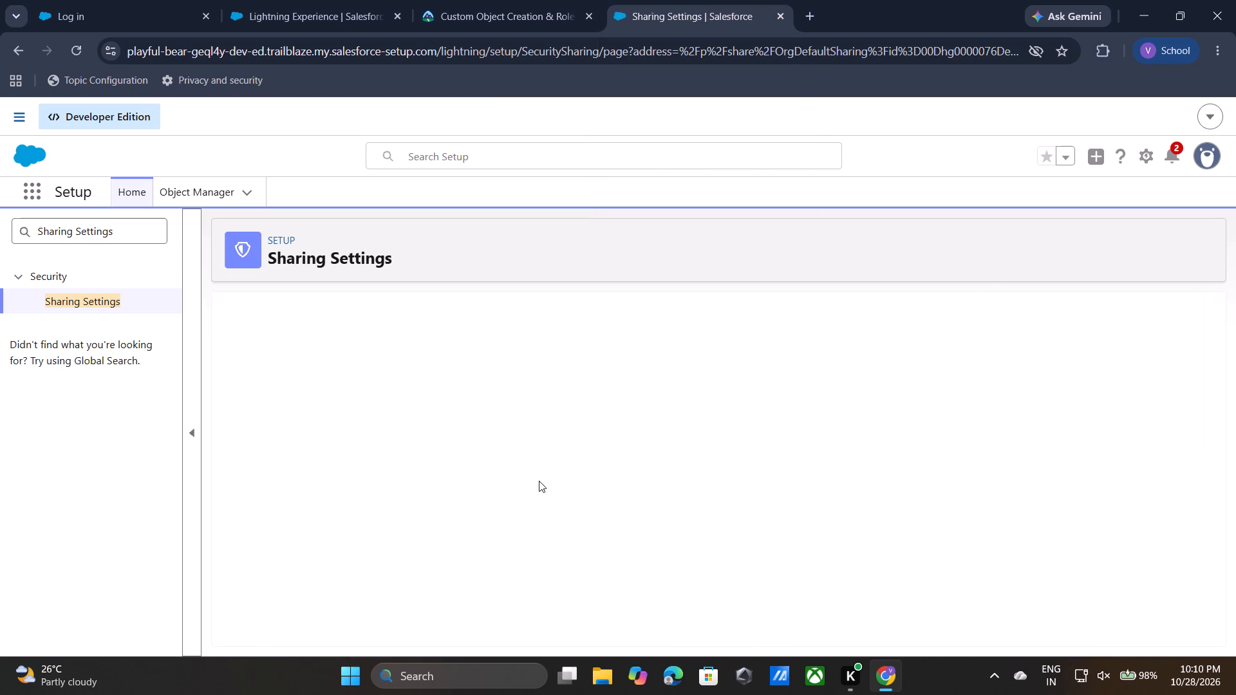
{"action": "scroll", "coordinate": [500, 544], "scroll_direction": "down", "scroll_amount": 9}
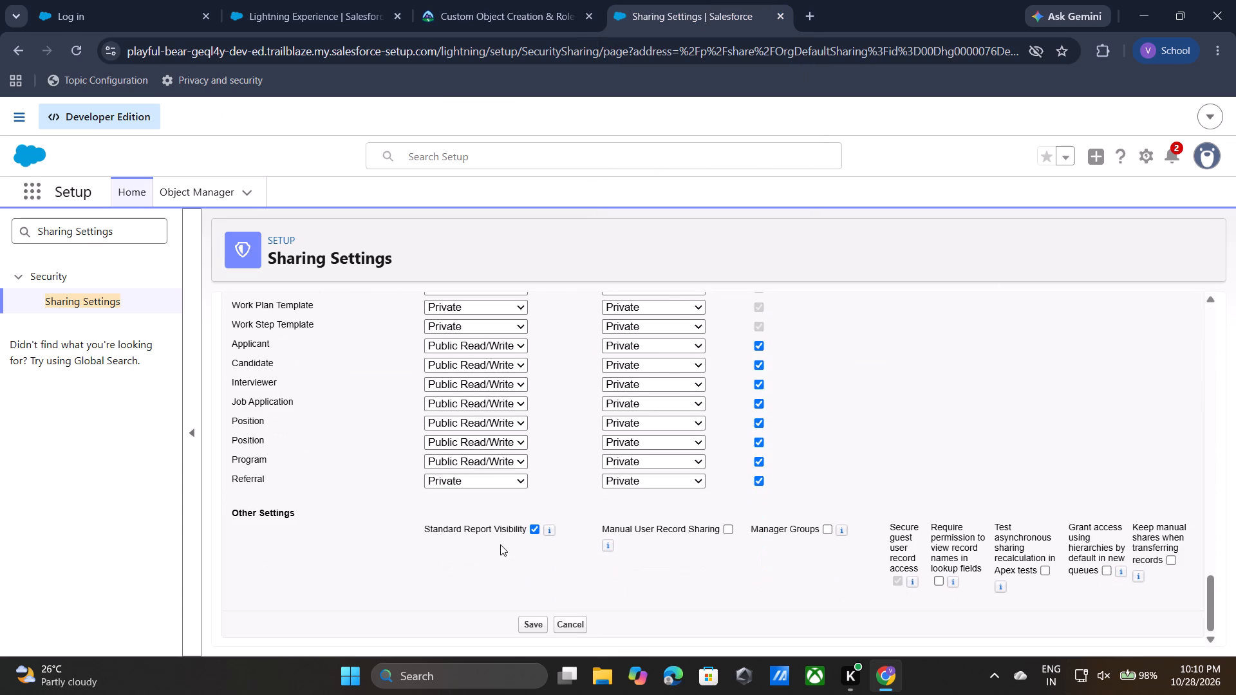
{"action": "left_click", "coordinate": [512, 438]}
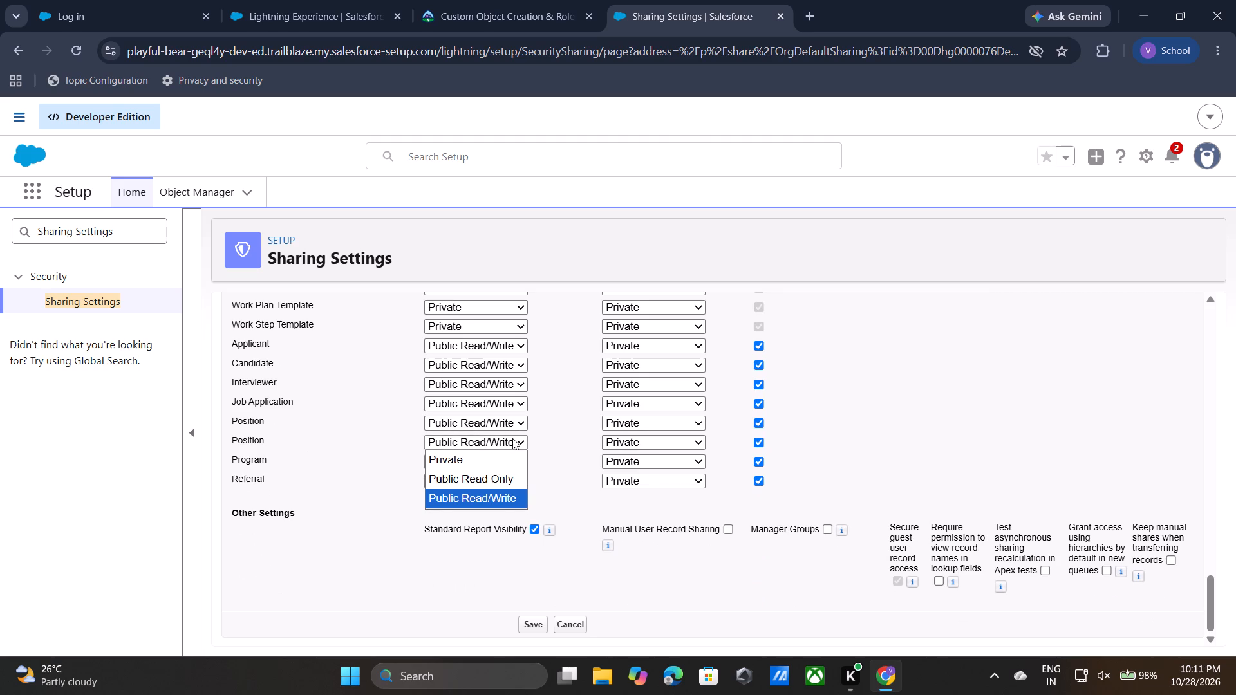
{"action": "left_click", "coordinate": [494, 460]}
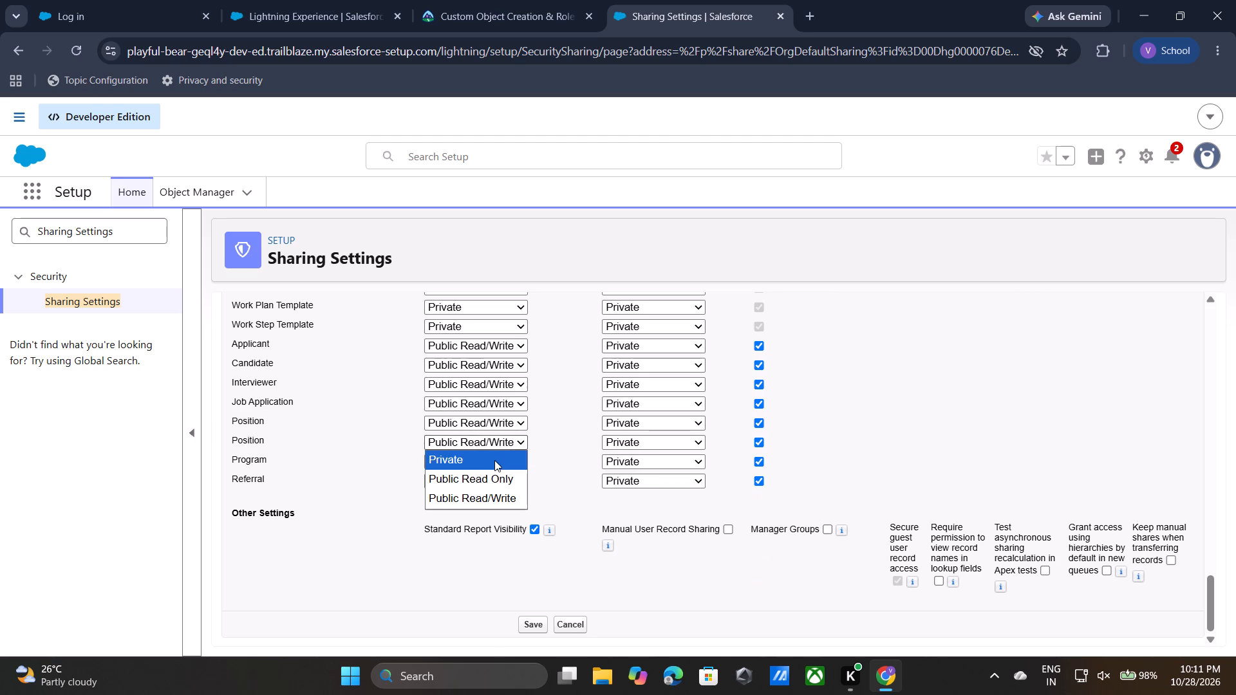
{"action": "left_click", "coordinate": [474, 0]}
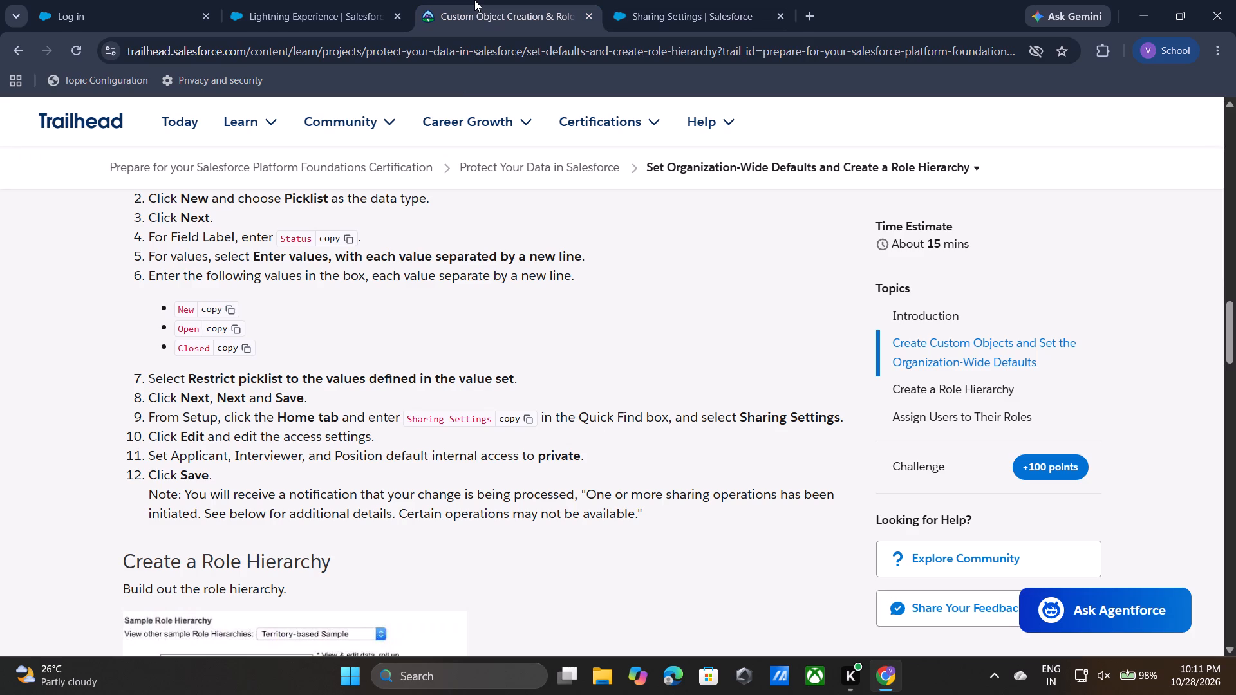
{"action": "left_click", "coordinate": [613, 3]}
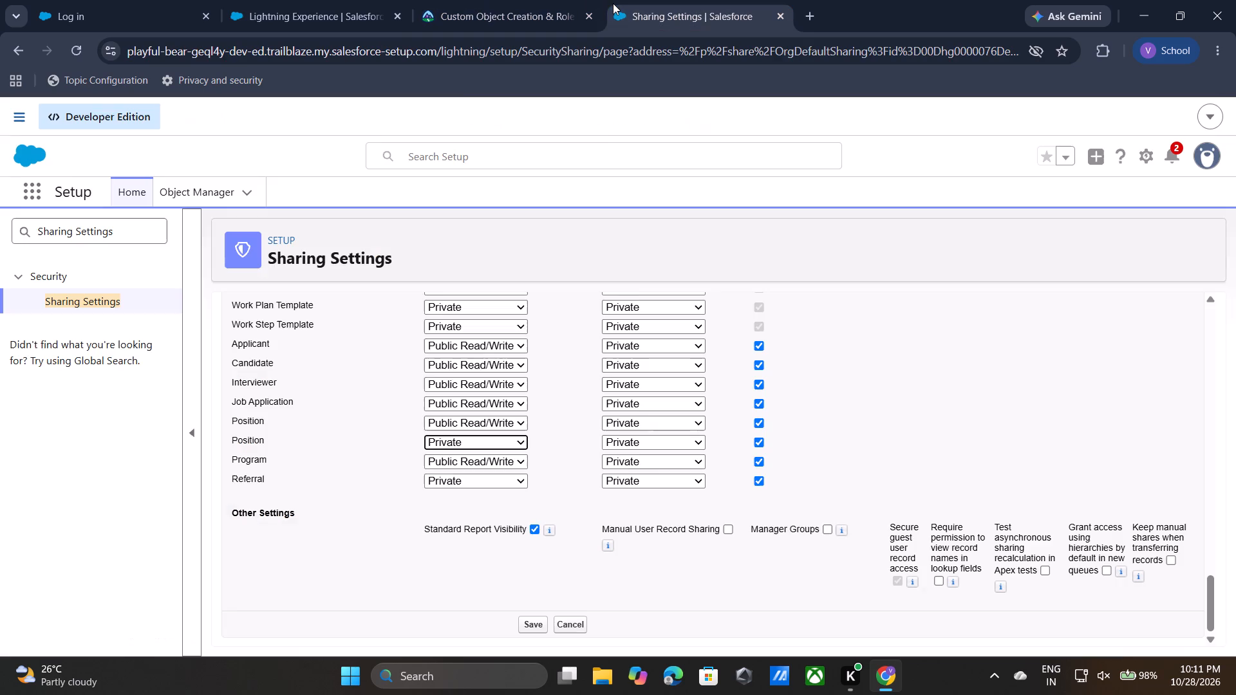
{"action": "left_click", "coordinate": [512, 418]}
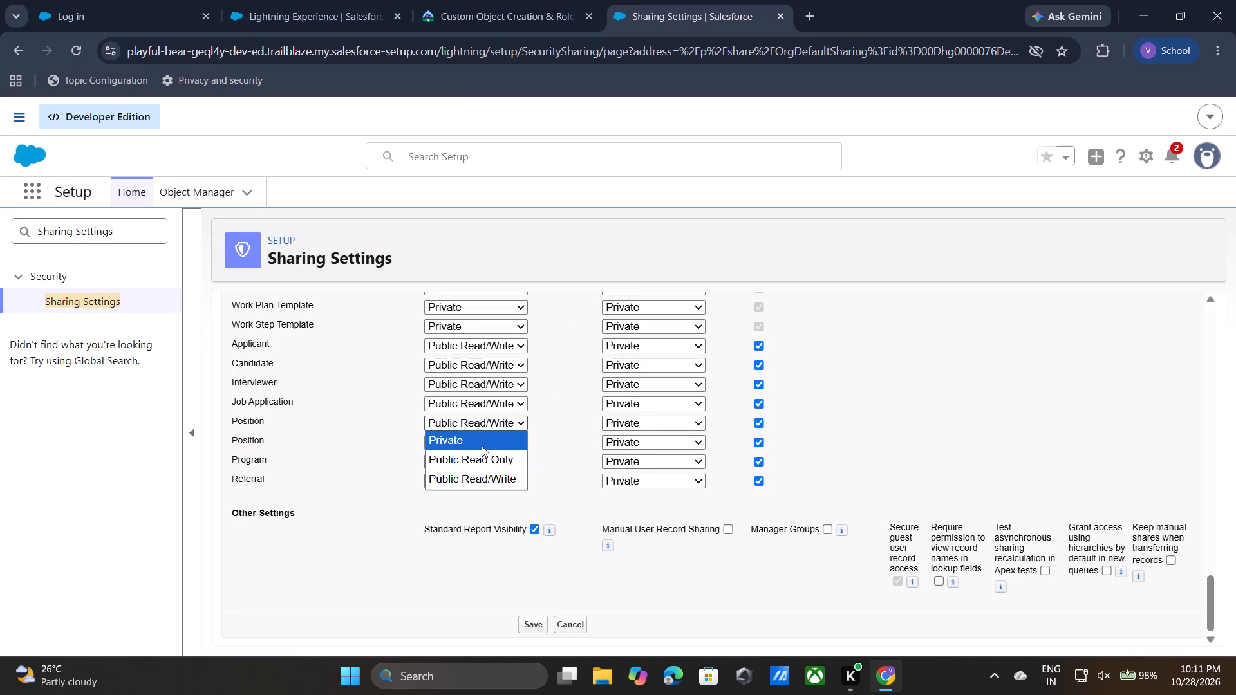
{"action": "left_click", "coordinate": [482, 446]}
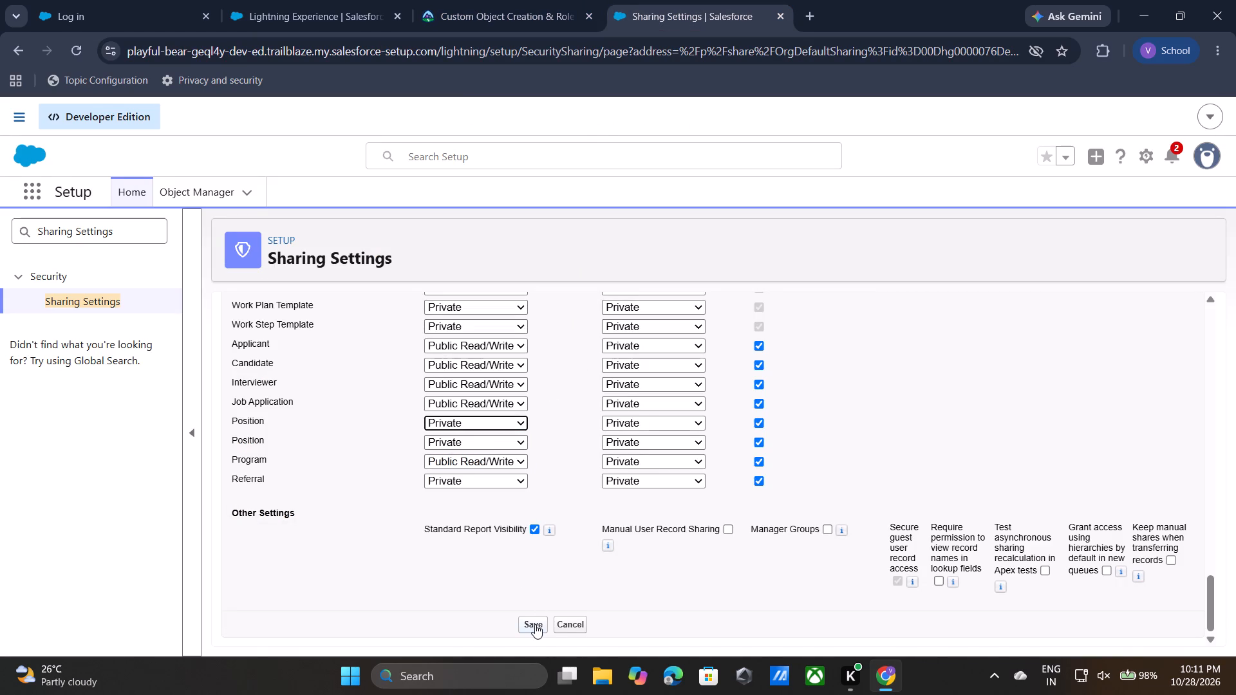
Save the edited organization-wide sharing defaults.
{"action": "left_click", "coordinate": [535, 624]}
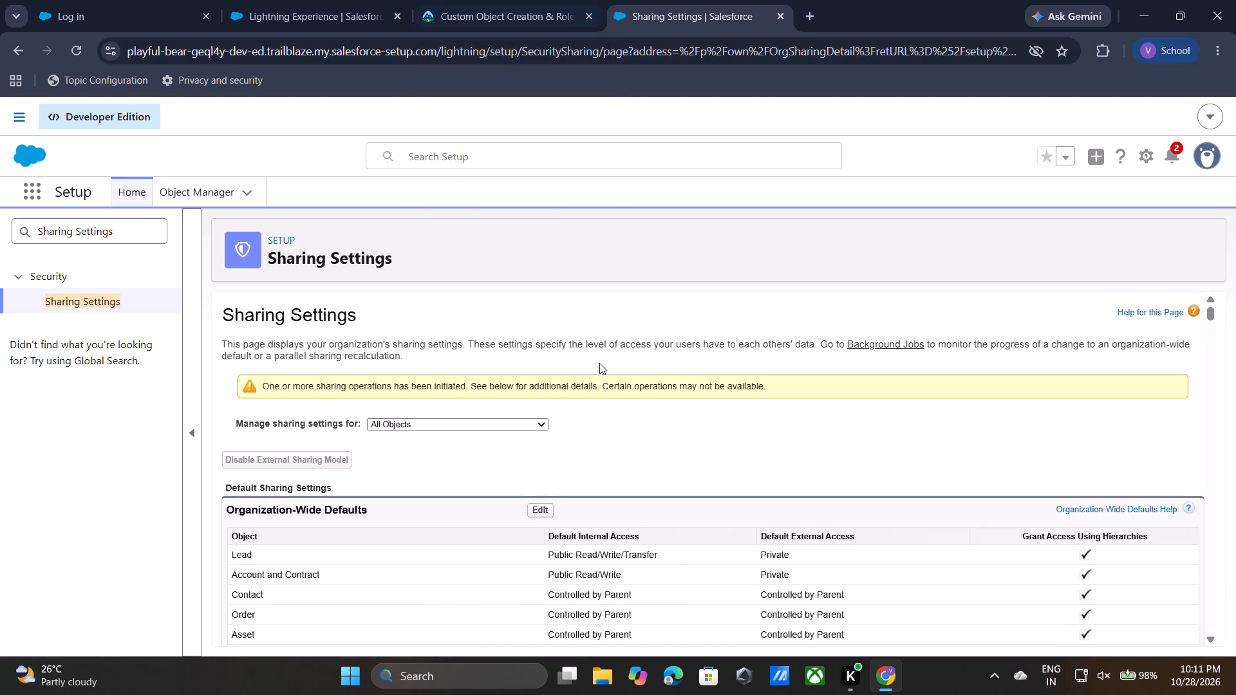
Check the default internal access of the Applicant, Interviewer and Position objects in the organization-wide defaults list.
{"action": "scroll", "coordinate": [613, 423], "scroll_direction": "down", "scroll_amount": 9}
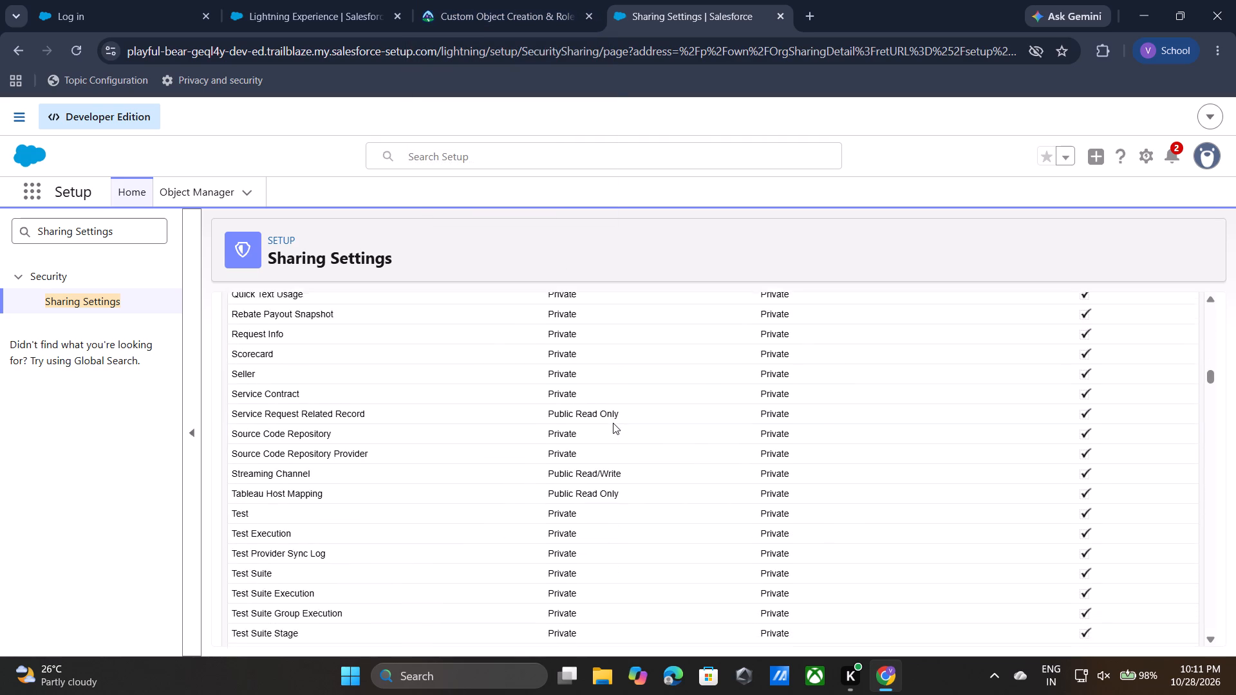
{"action": "scroll", "coordinate": [613, 423], "scroll_direction": "down", "scroll_amount": 8}
{"action": "scroll", "coordinate": [613, 423], "scroll_direction": "up", "scroll_amount": 9}
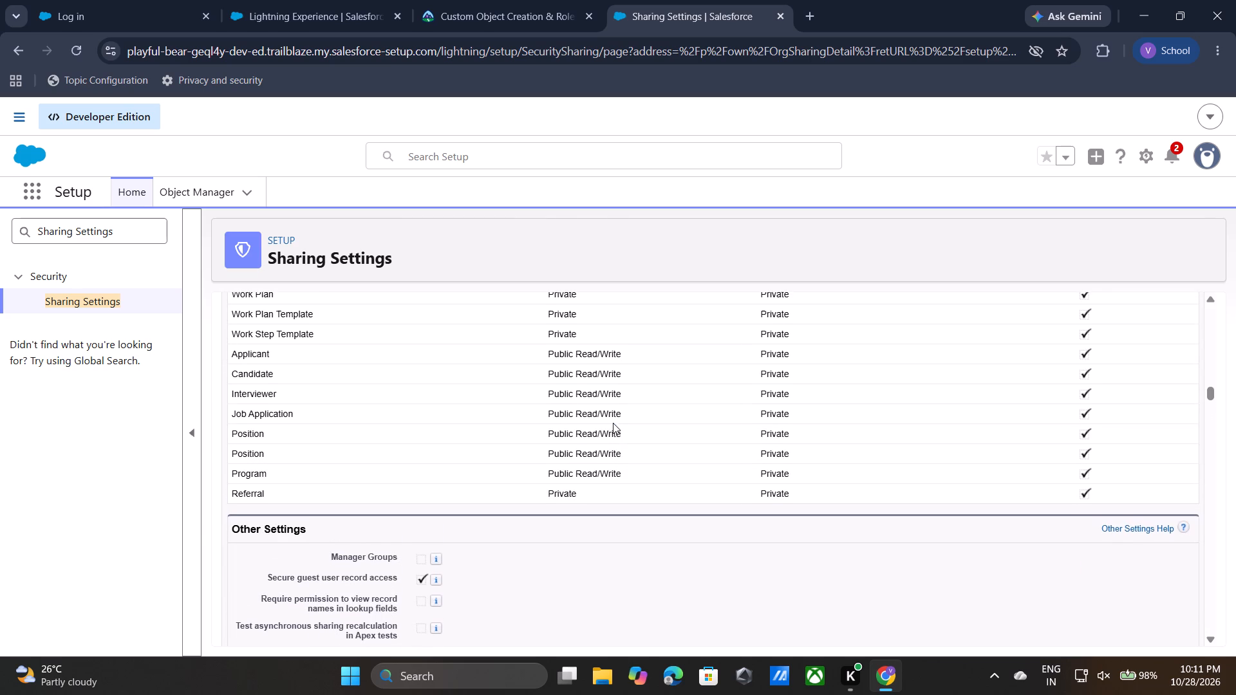
{"action": "scroll", "coordinate": [613, 423], "scroll_direction": "up", "scroll_amount": 1}
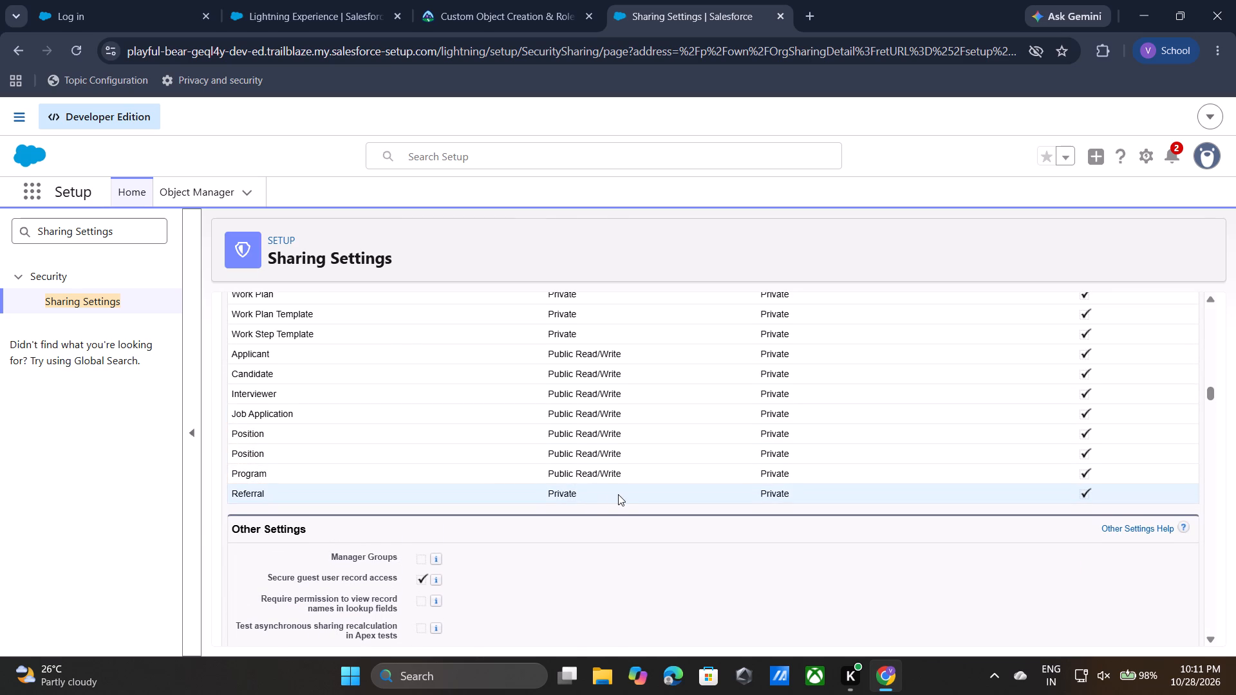
{"action": "scroll", "coordinate": [434, 496], "scroll_direction": "down", "scroll_amount": 2}
{"action": "scroll", "coordinate": [434, 496], "scroll_direction": "up", "scroll_amount": 14}
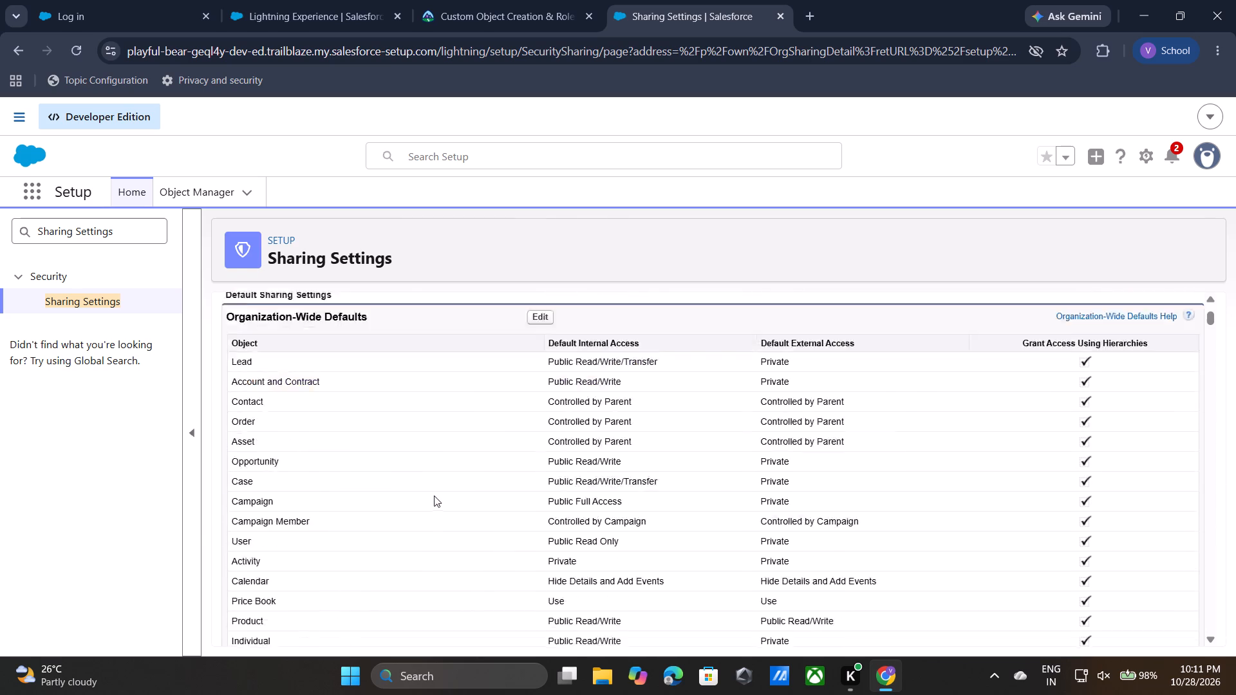
Reopen the organization-wide defaults for editing, compare them with the Trailhead instructions and save them again.
{"action": "left_click", "coordinate": [534, 518]}
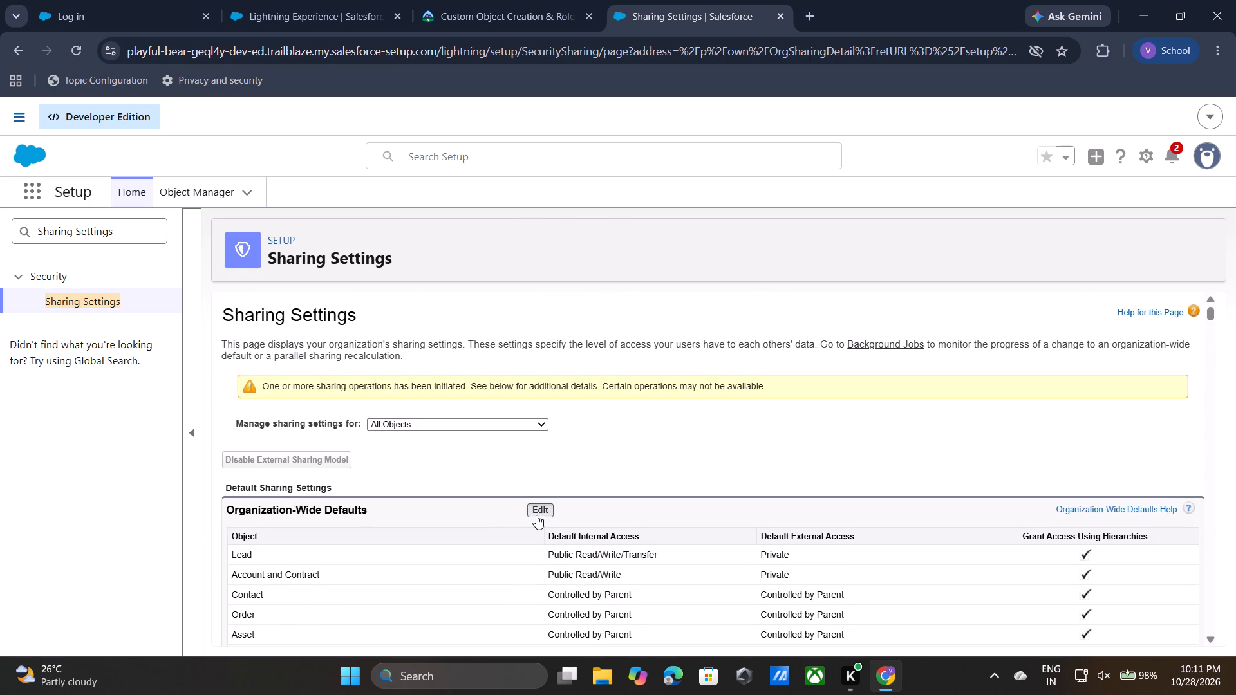
{"action": "left_click", "coordinate": [536, 515]}
{"action": "left_click", "coordinate": [442, 0]}
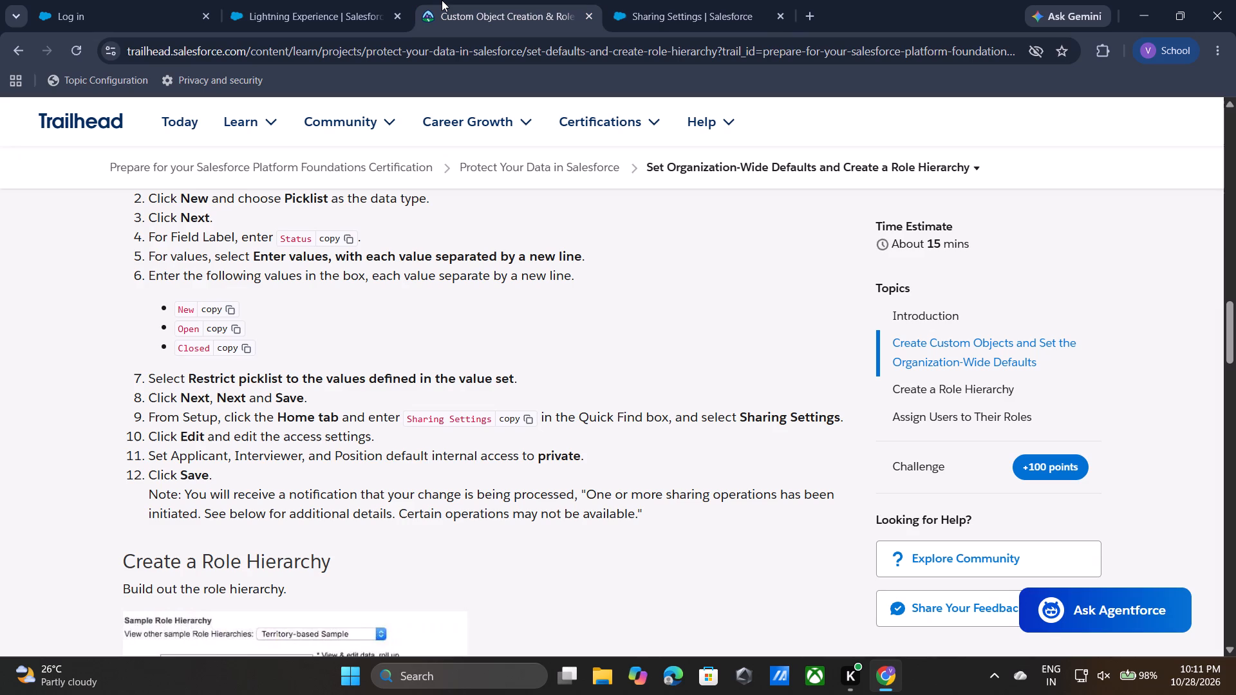
{"action": "left_click", "coordinate": [646, 6]}
{"action": "scroll", "coordinate": [548, 433], "scroll_direction": "down", "scroll_amount": 8}
{"action": "scroll", "coordinate": [548, 433], "scroll_direction": "up", "scroll_amount": 1}
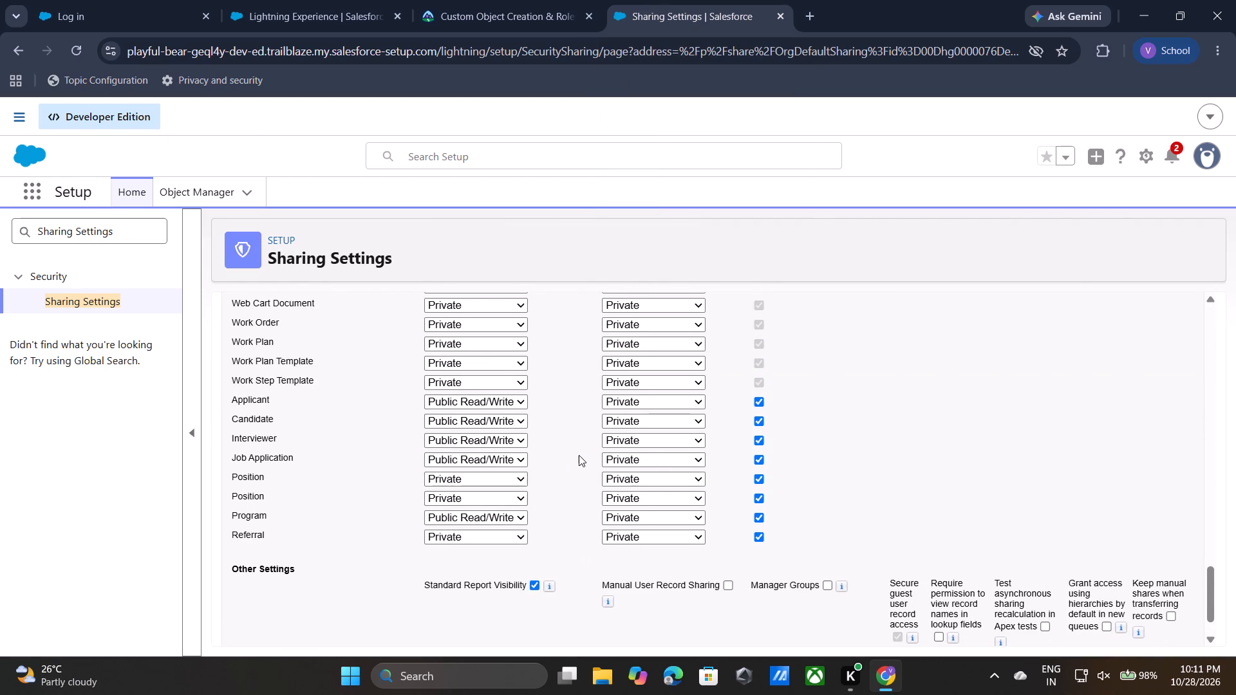
{"action": "scroll", "coordinate": [579, 455], "scroll_direction": "up", "scroll_amount": 9}
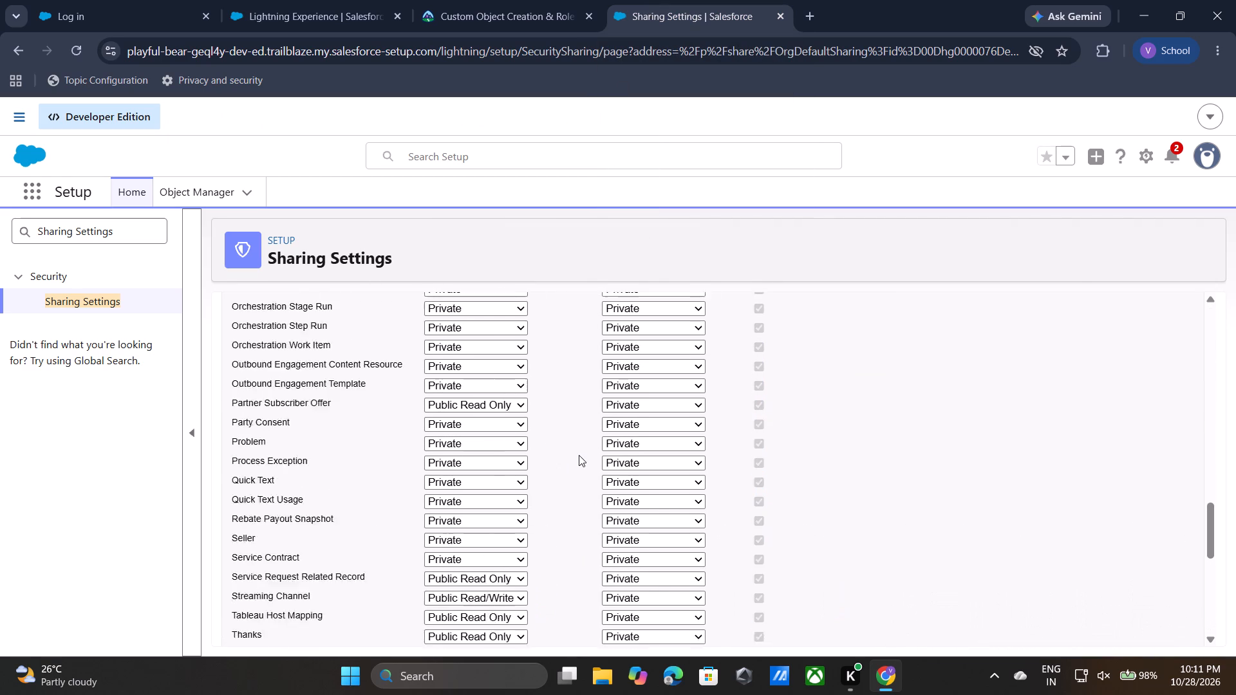
{"action": "left_click", "coordinate": [535, 394]}
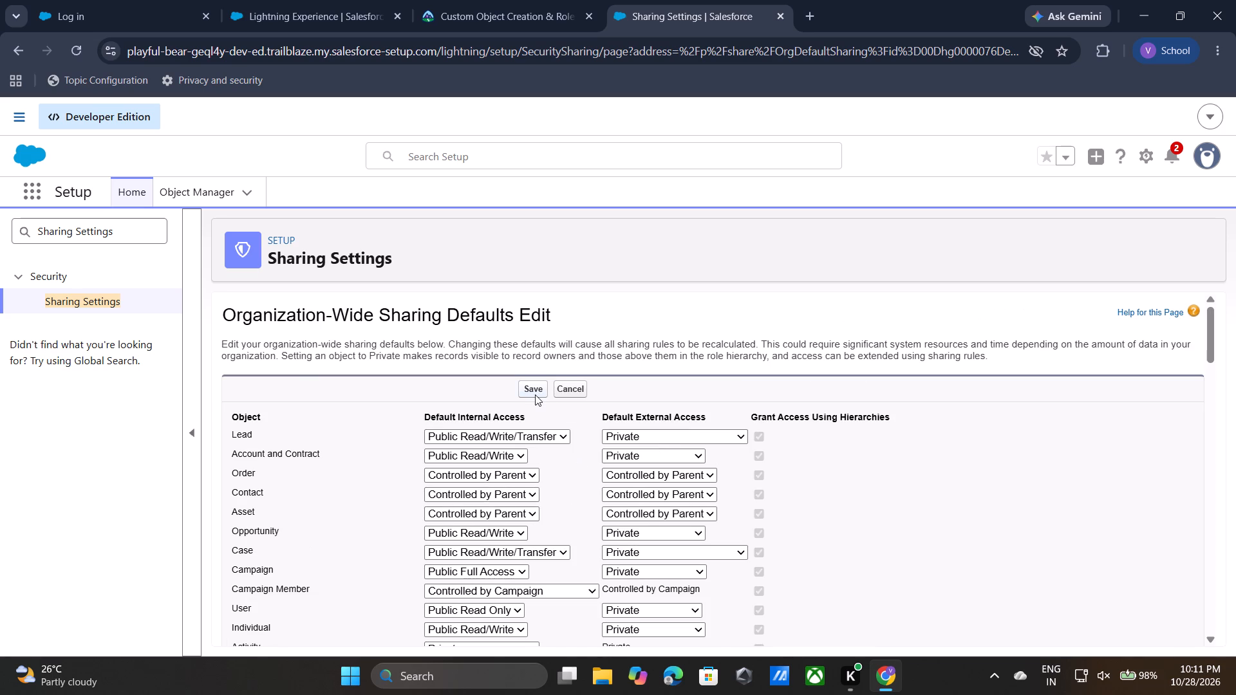
Review the default access of the custom objects at the end of the organization-wide defaults list.
{"action": "scroll", "coordinate": [535, 492], "scroll_direction": "down", "scroll_amount": 7}
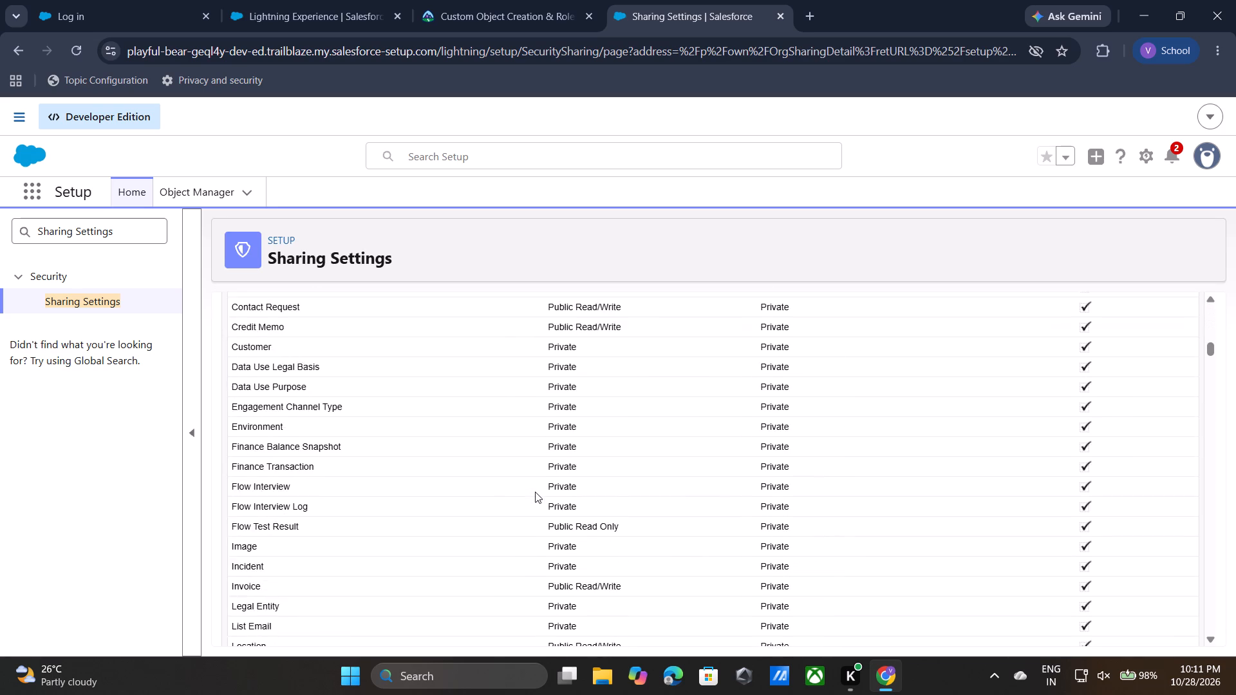
{"action": "scroll", "coordinate": [535, 492], "scroll_direction": "down", "scroll_amount": 10}
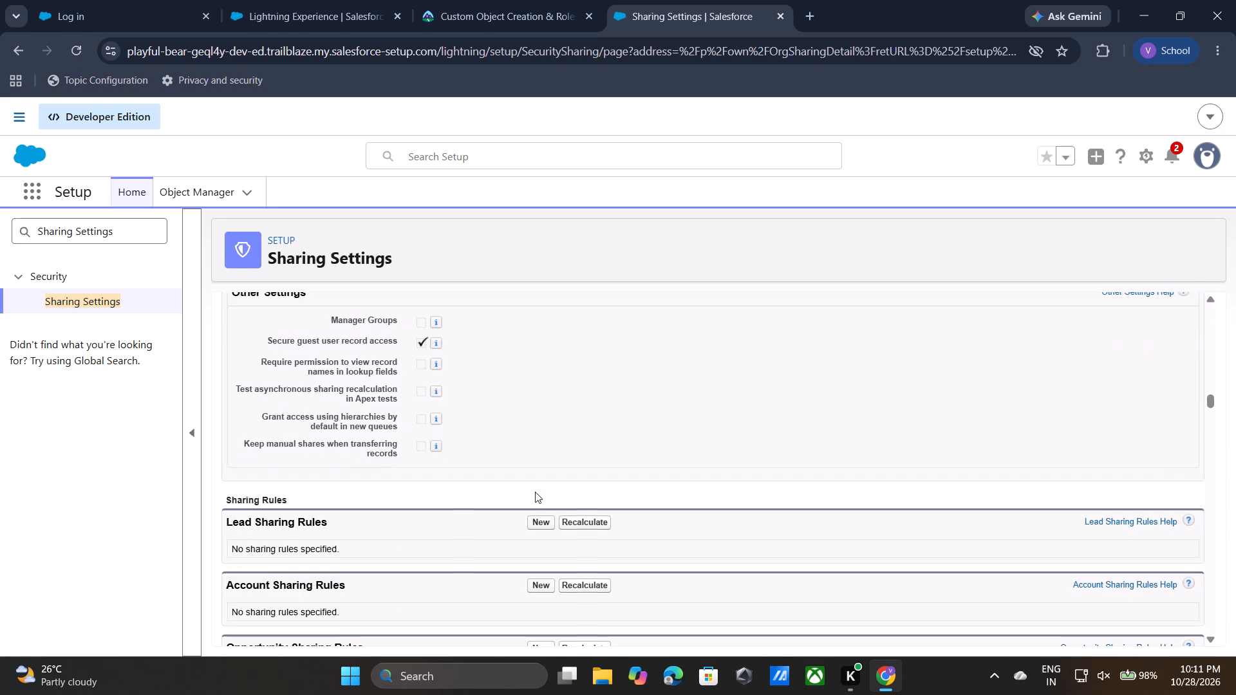
{"action": "scroll", "coordinate": [535, 492], "scroll_direction": "down", "scroll_amount": 1}
{"action": "scroll", "coordinate": [535, 492], "scroll_direction": "up", "scroll_amount": 3}
{"action": "scroll", "coordinate": [509, 567], "scroll_direction": "down", "scroll_amount": 1}
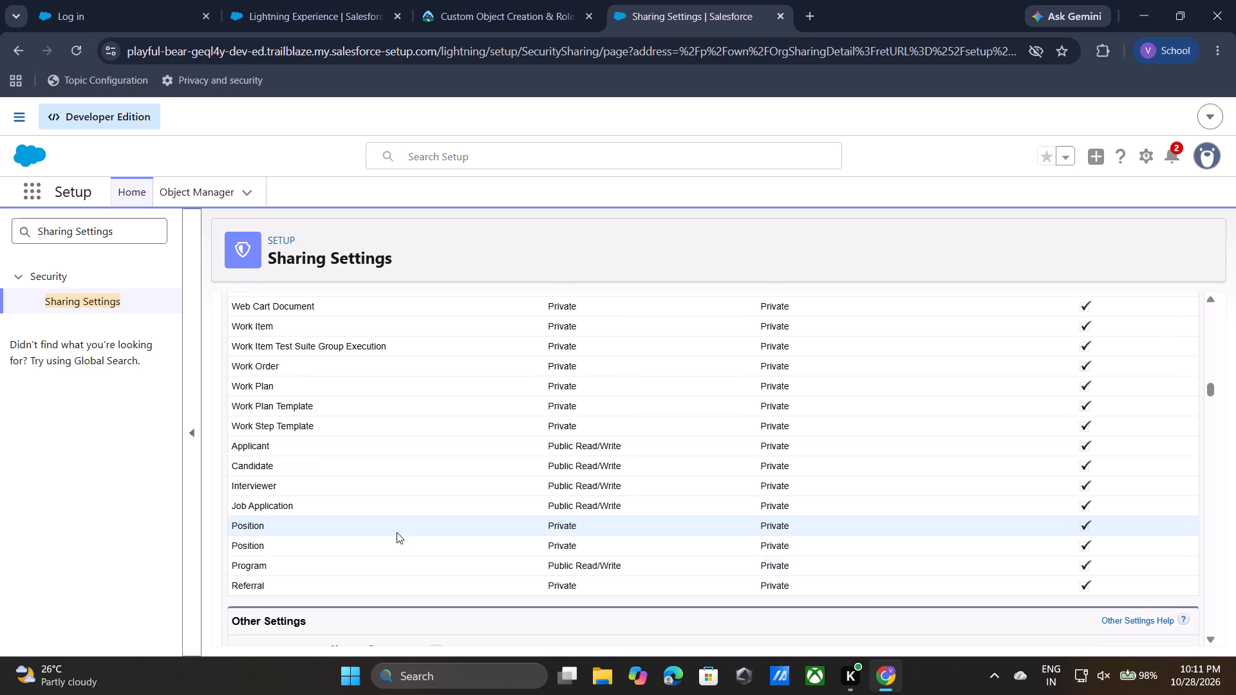
Read the Trailhead instructions on saving the access settings and the start of the Create a Role Hierarchy section.
{"action": "left_click", "coordinate": [474, 47]}
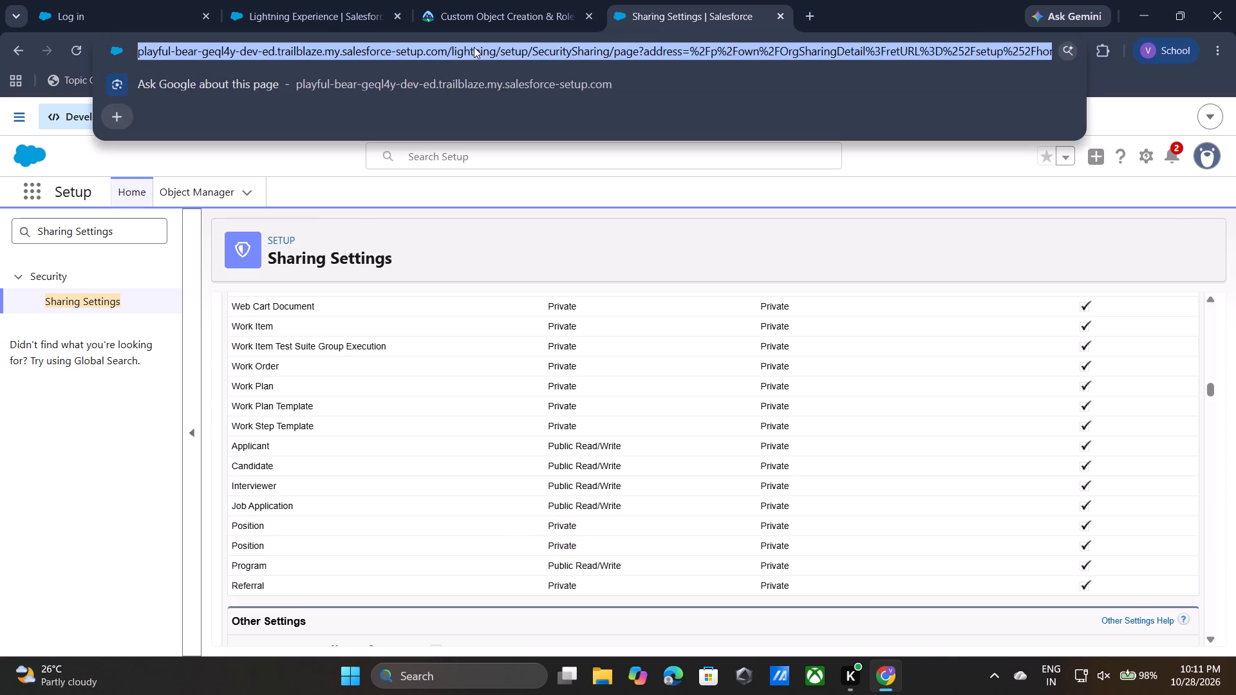
{"action": "left_click", "coordinate": [489, 7]}
{"action": "left_click", "coordinate": [461, 500]}
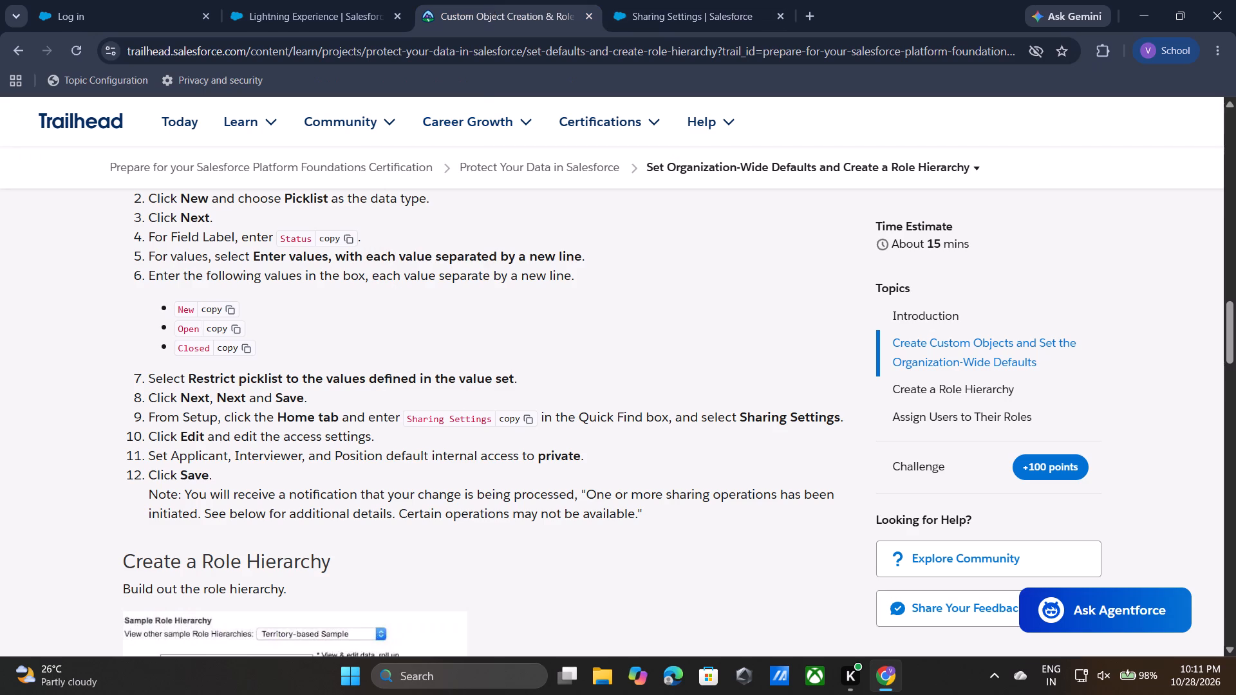
{"action": "scroll", "coordinate": [461, 500], "scroll_direction": "down", "scroll_amount": 2}
{"action": "scroll", "coordinate": [461, 500], "scroll_direction": "up", "scroll_amount": 1}
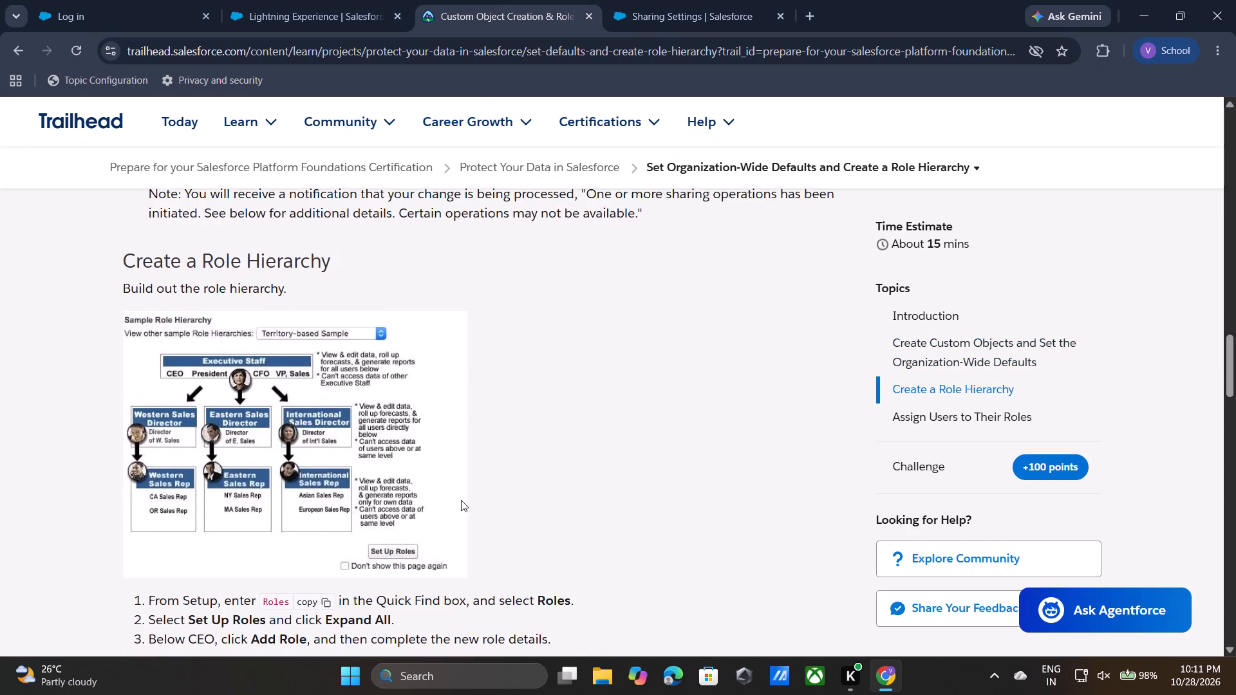
{"action": "scroll", "coordinate": [461, 500], "scroll_direction": "up", "scroll_amount": 1}
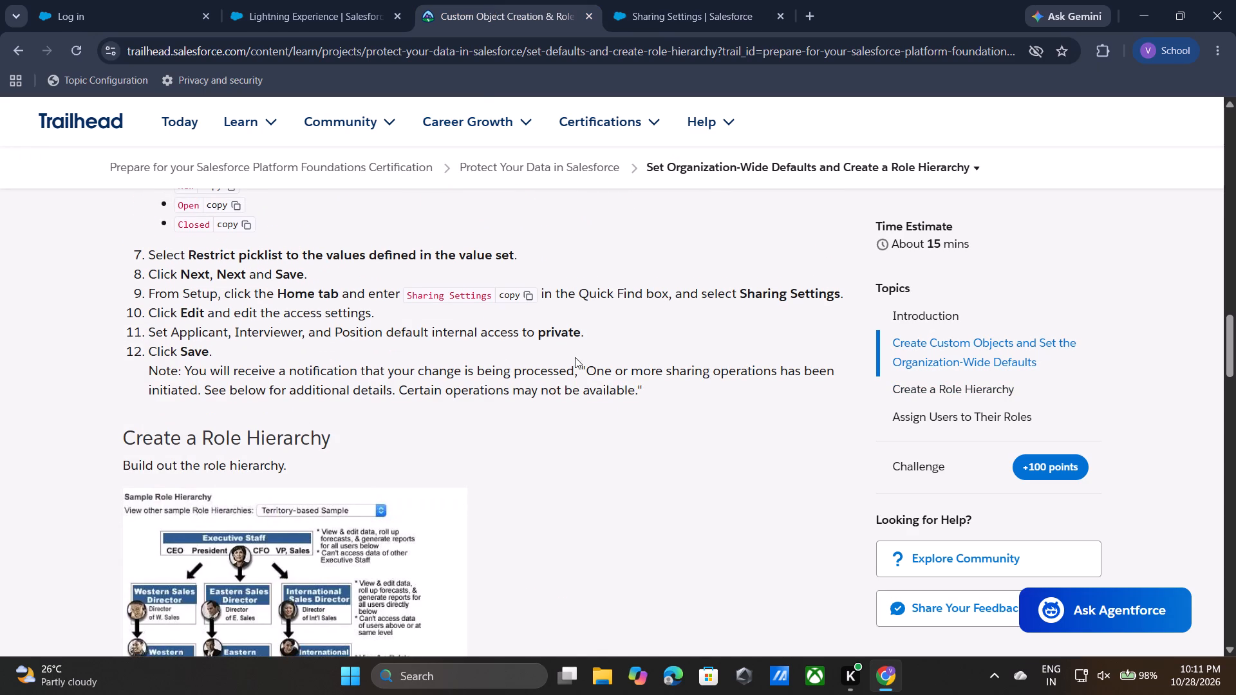
{"action": "scroll", "coordinate": [277, 479], "scroll_direction": "down", "scroll_amount": 1}
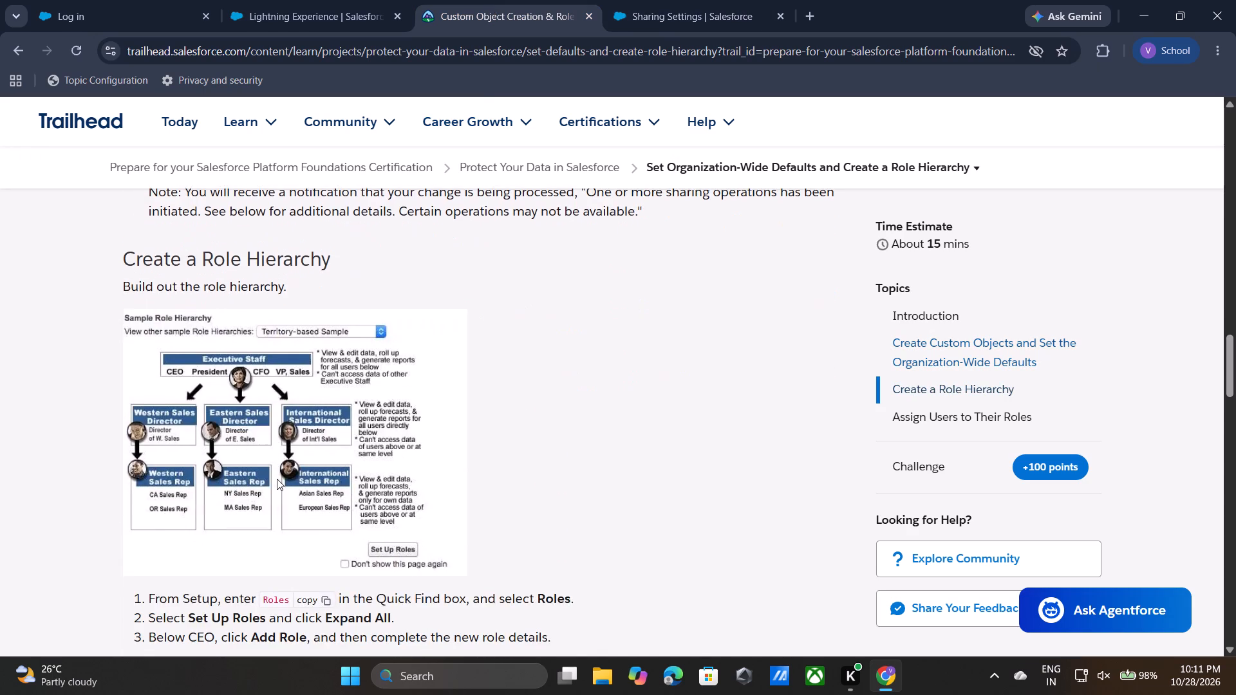
Copy Roles from the Trailhead instructions, search Setup for it and open the Roles page under Users.
{"action": "scroll", "coordinate": [277, 479], "scroll_direction": "down", "scroll_amount": 2}
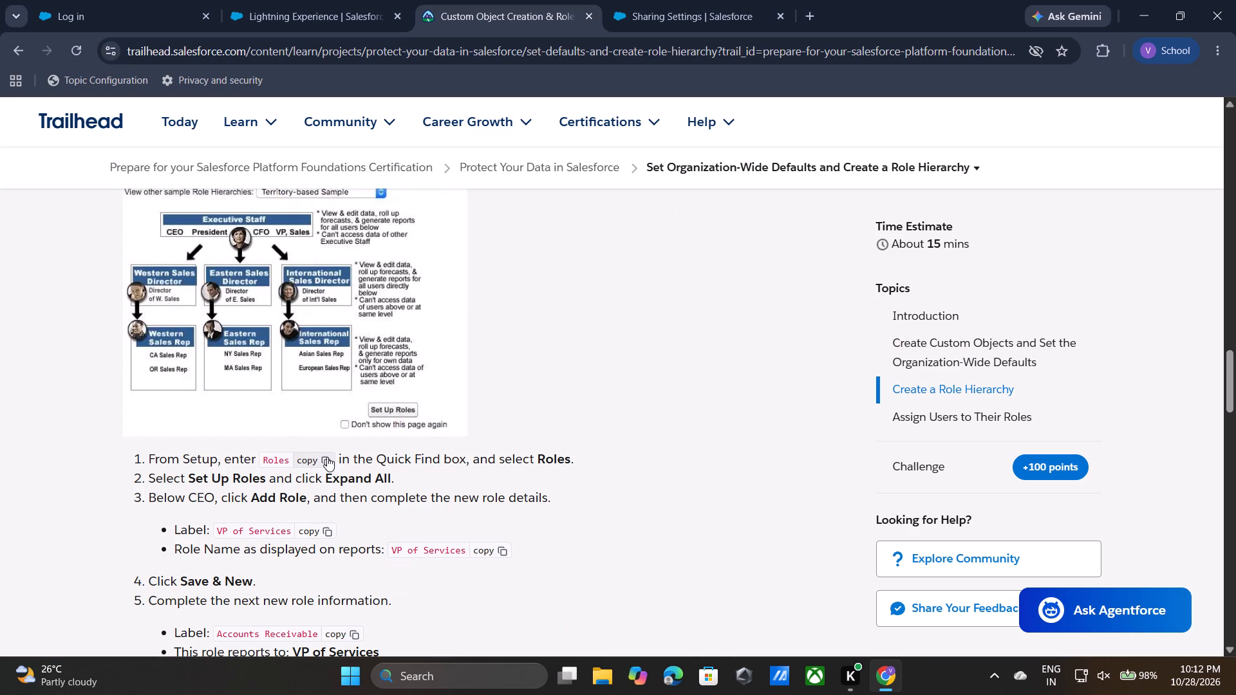
{"action": "left_click", "coordinate": [316, 459]}
{"action": "left_click", "coordinate": [745, 0]}
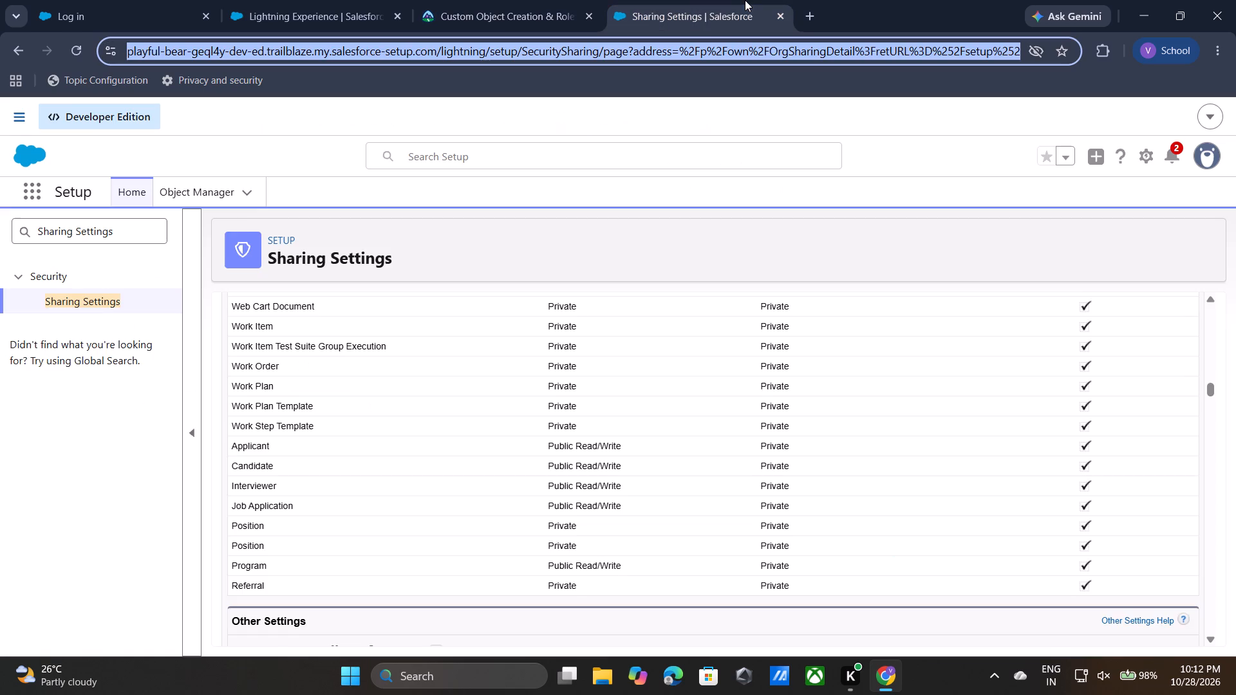
{"action": "triple_click", "coordinate": [111, 226]}
{"action": "key", "text": "ctrl+v"}
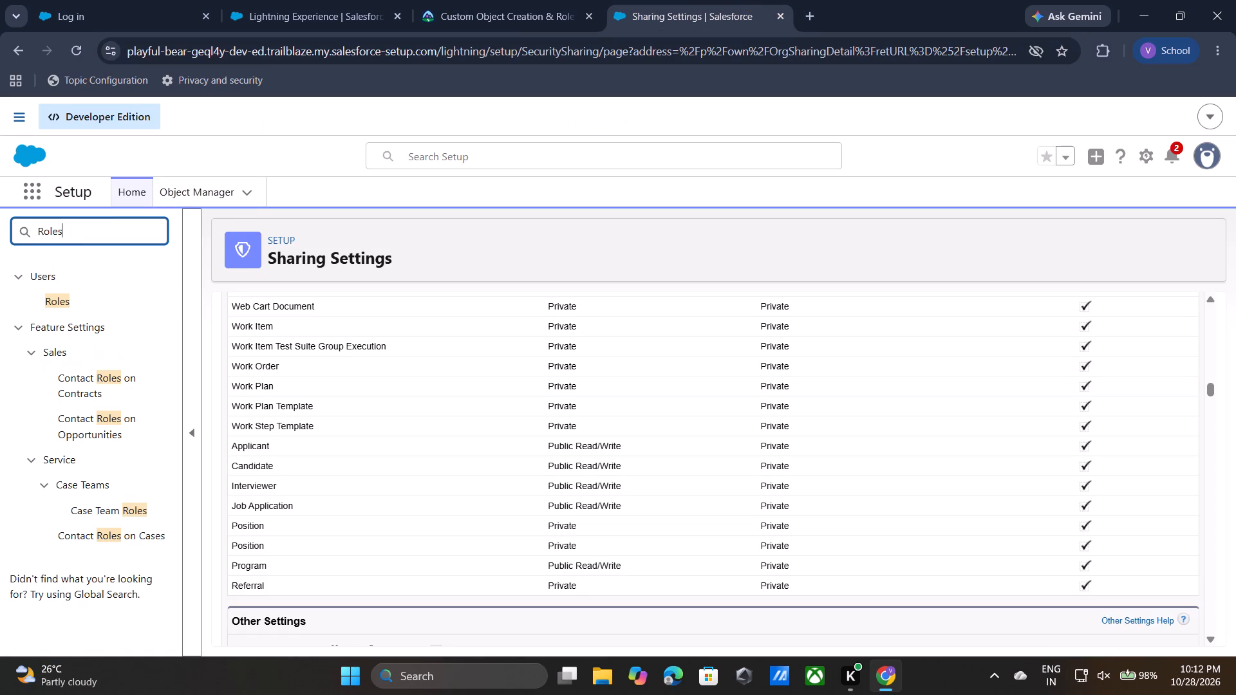
{"action": "left_click", "coordinate": [60, 303]}
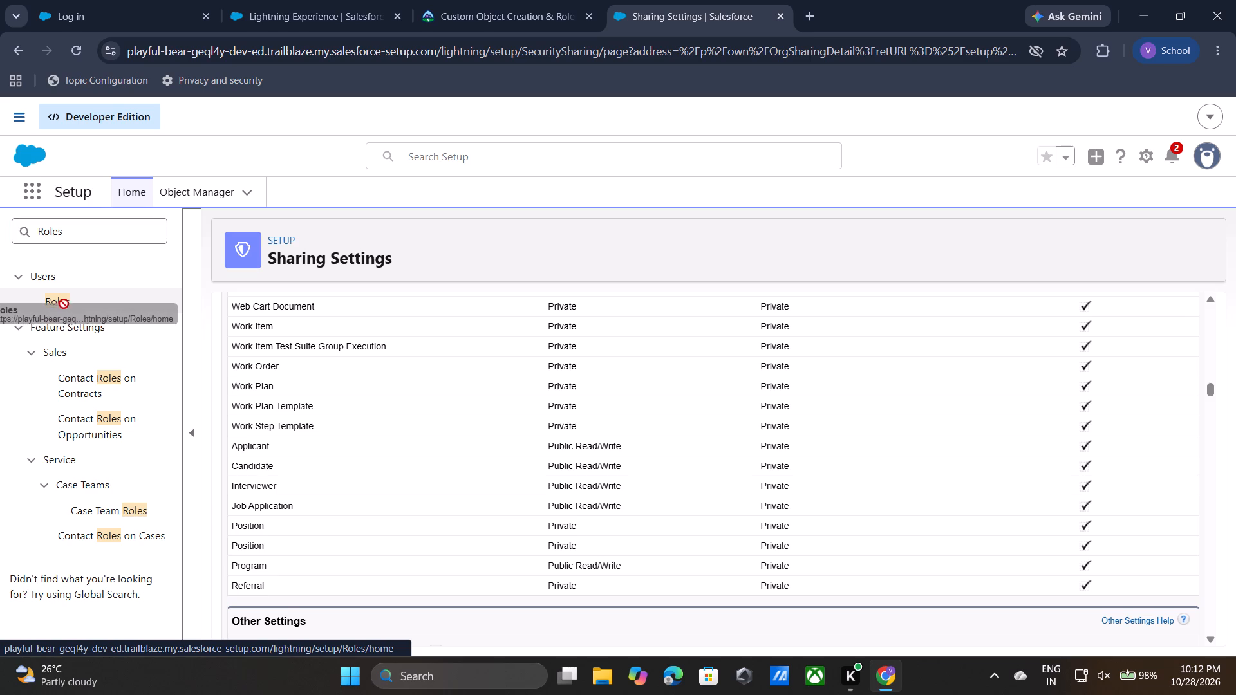
{"action": "double_click", "coordinate": [61, 304]}
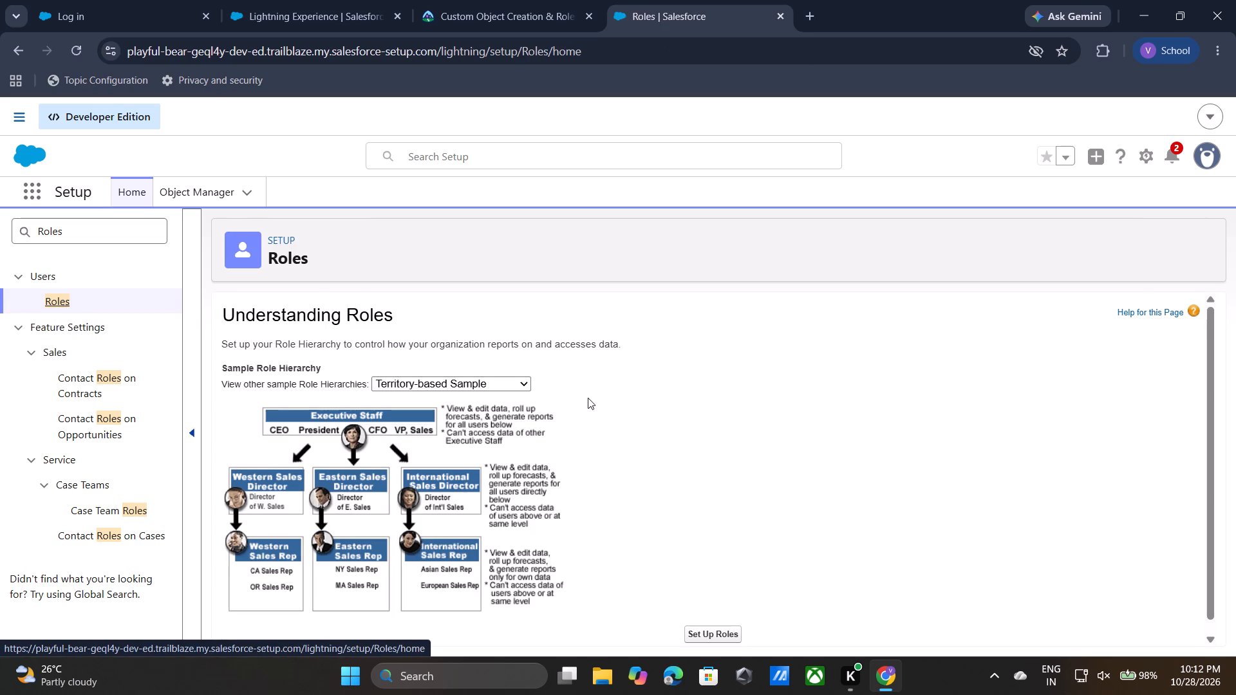
Go to Set Up Roles and expand the organization's entire role hierarchy, following the Trailhead instructions.
{"action": "scroll", "coordinate": [588, 398], "scroll_direction": "down", "scroll_amount": 2}
{"action": "left_click", "coordinate": [718, 618]}
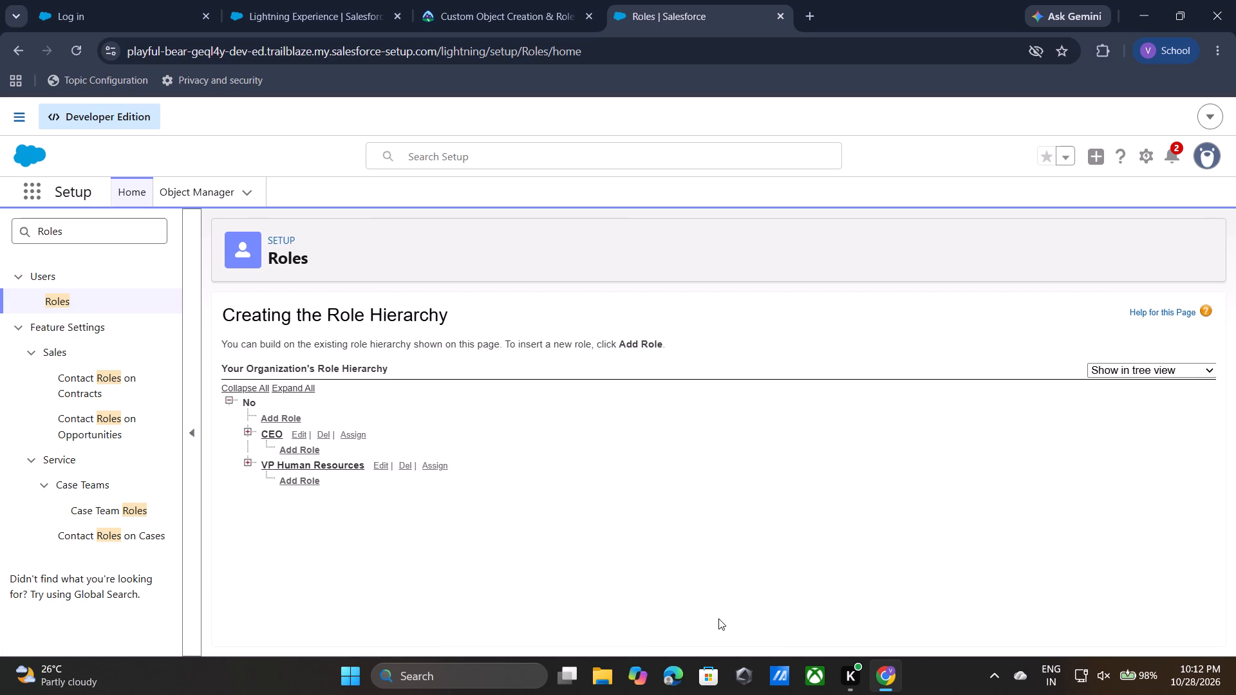
{"action": "scroll", "coordinate": [530, 444], "scroll_direction": "down", "scroll_amount": 1}
{"action": "left_click", "coordinate": [509, 0]}
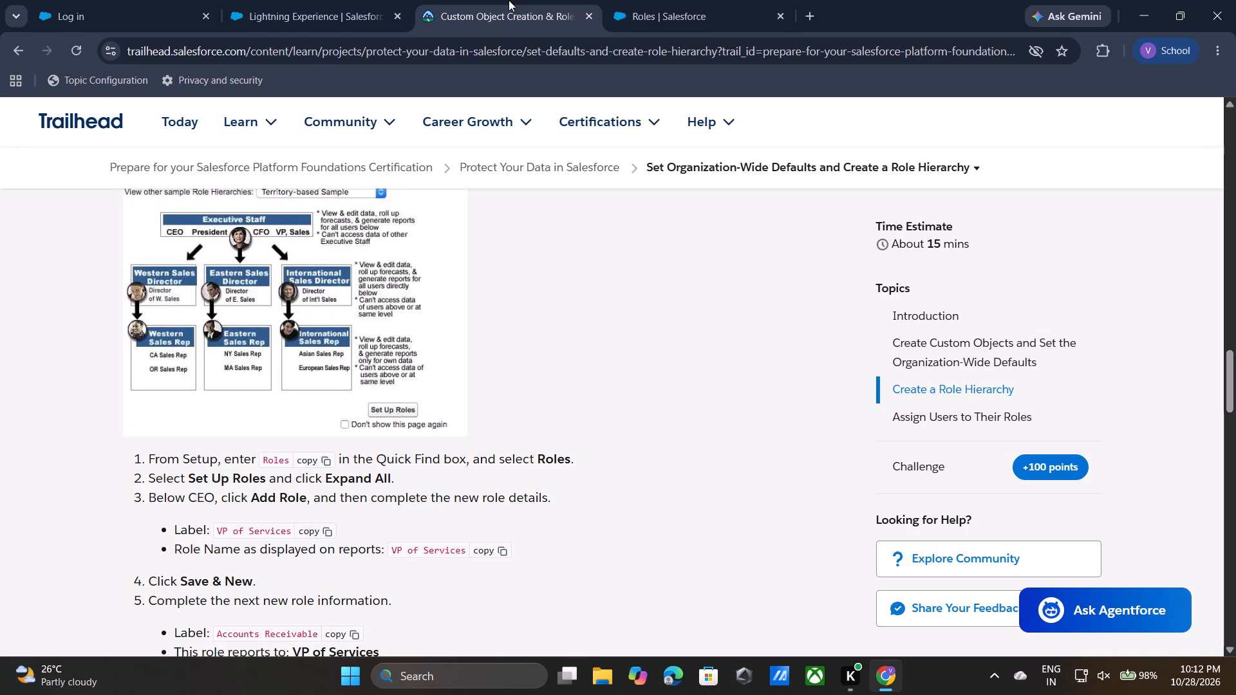
{"action": "left_click", "coordinate": [320, 530]}
{"action": "left_click", "coordinate": [646, 0]}
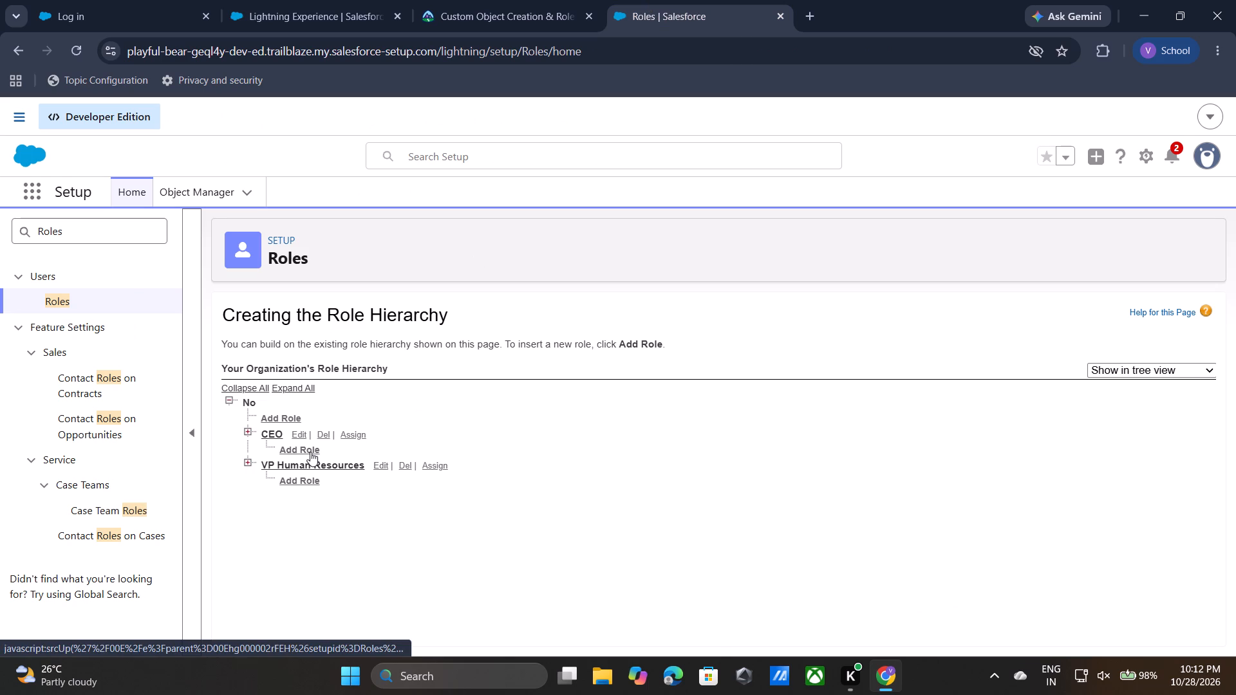
{"action": "left_click_drag", "start_coordinate": [301, 382], "coordinate": [297, 394]}
{"action": "left_click", "coordinate": [297, 394]}
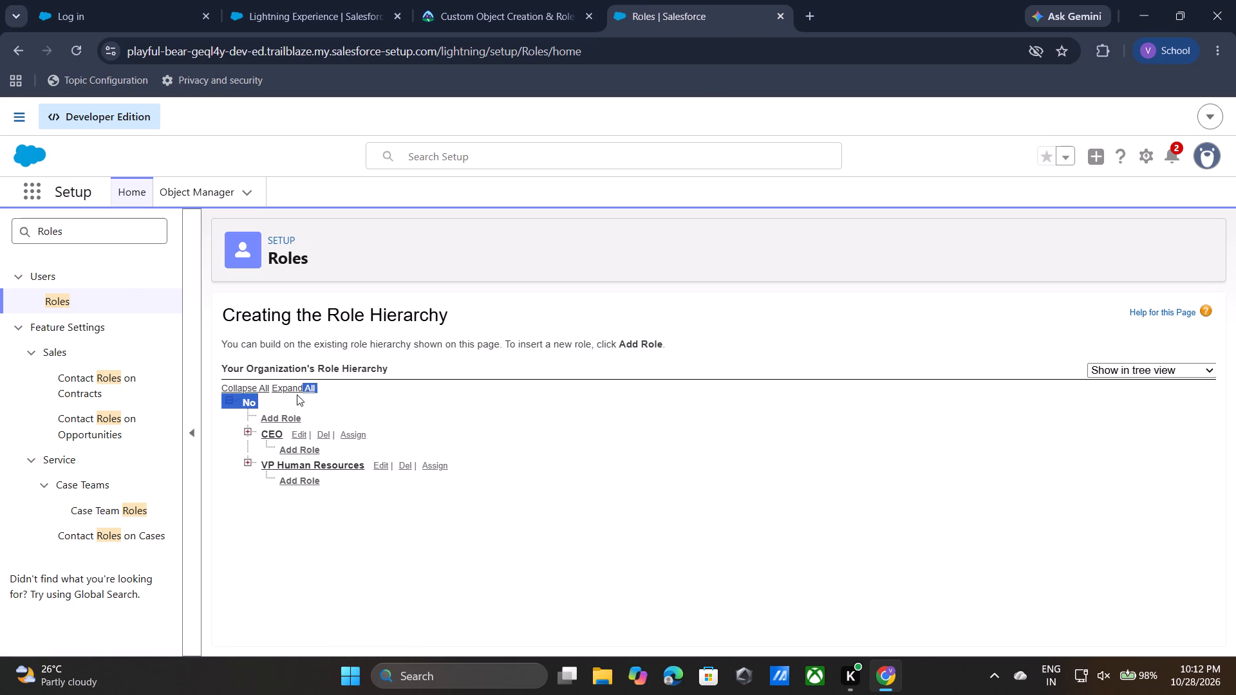
{"action": "left_click", "coordinate": [296, 391]}
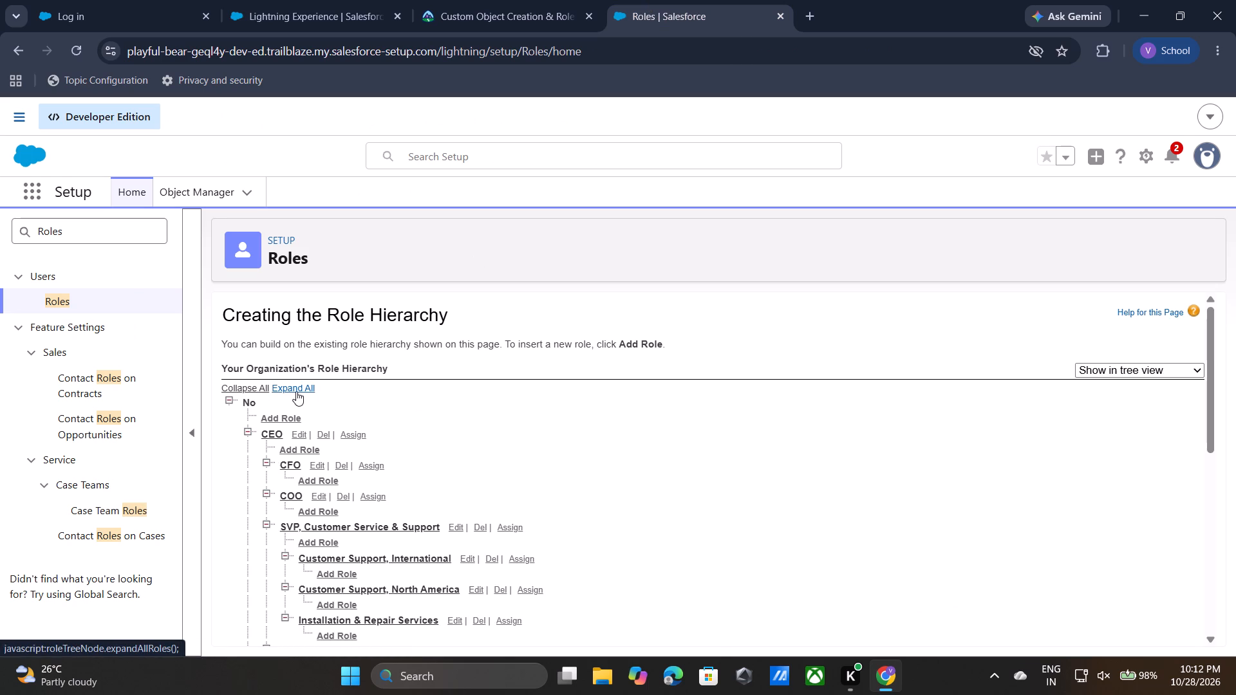
Add a role under CEO with the label VP of Services copied from Trailhead, and save it with a new role form opened.
{"action": "left_click", "coordinate": [521, 0]}
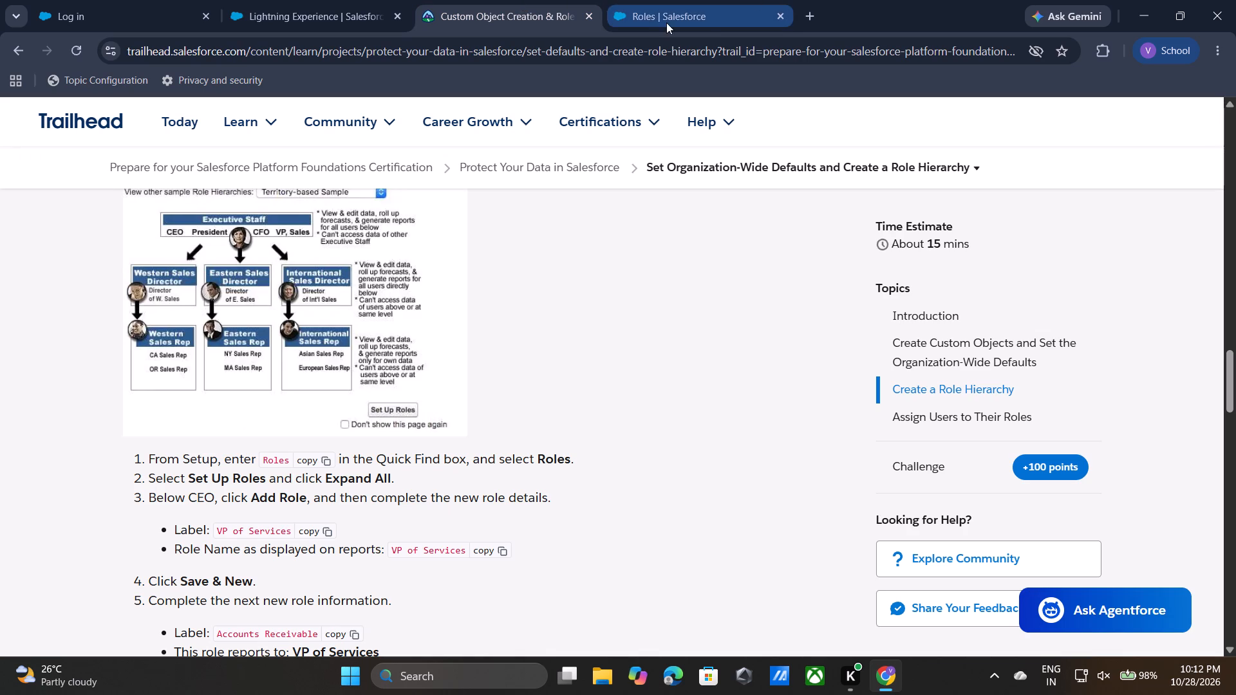
{"action": "left_click", "coordinate": [325, 526]}
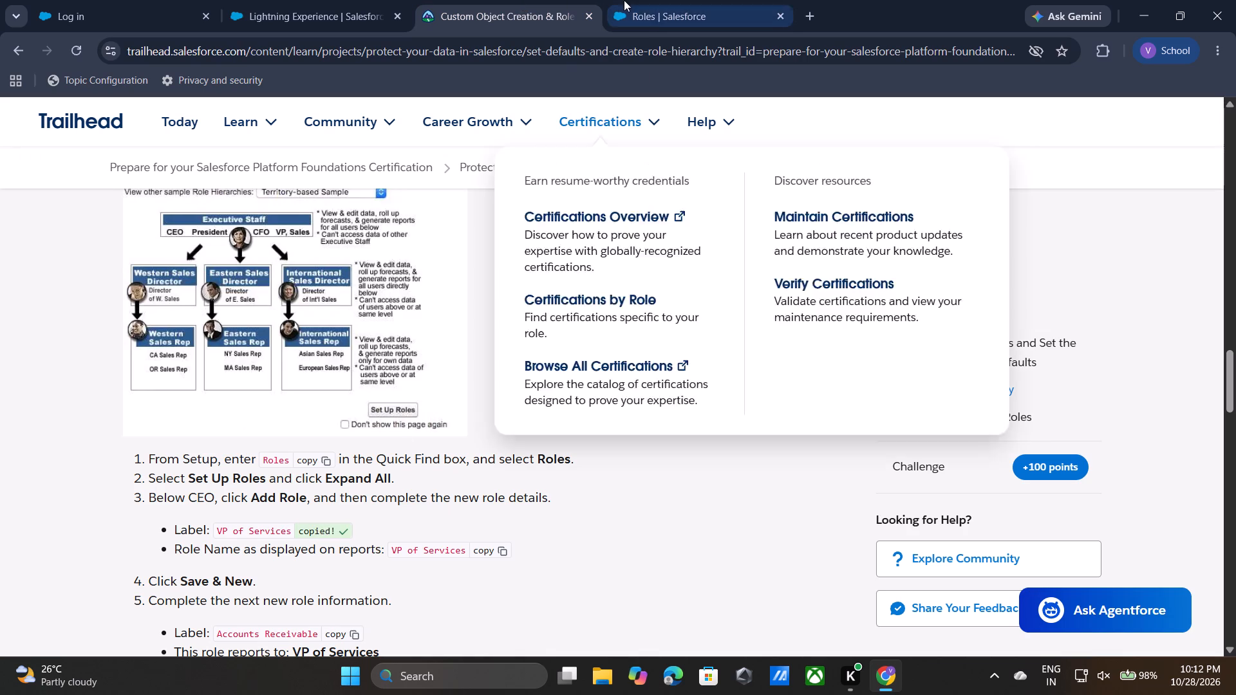
{"action": "left_click", "coordinate": [642, 3]}
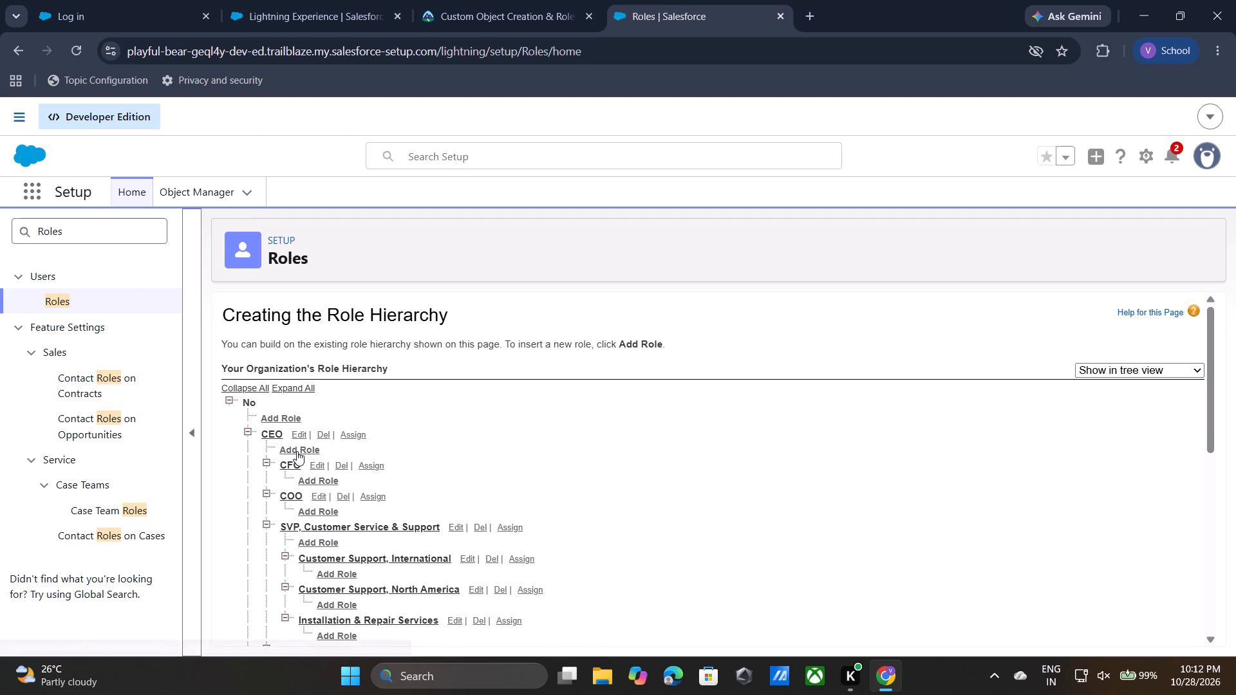
{"action": "left_click", "coordinate": [297, 451]}
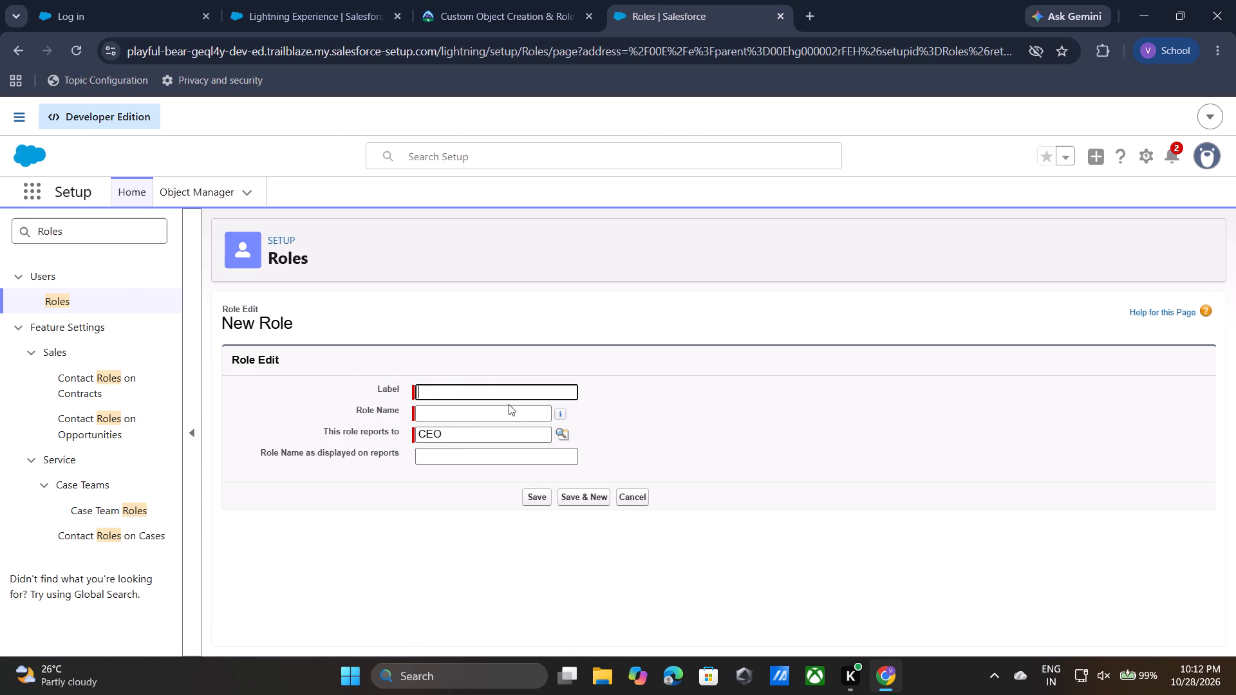
{"action": "key", "text": "ctrl+v"}
{"action": "left_click", "coordinate": [701, 384]}
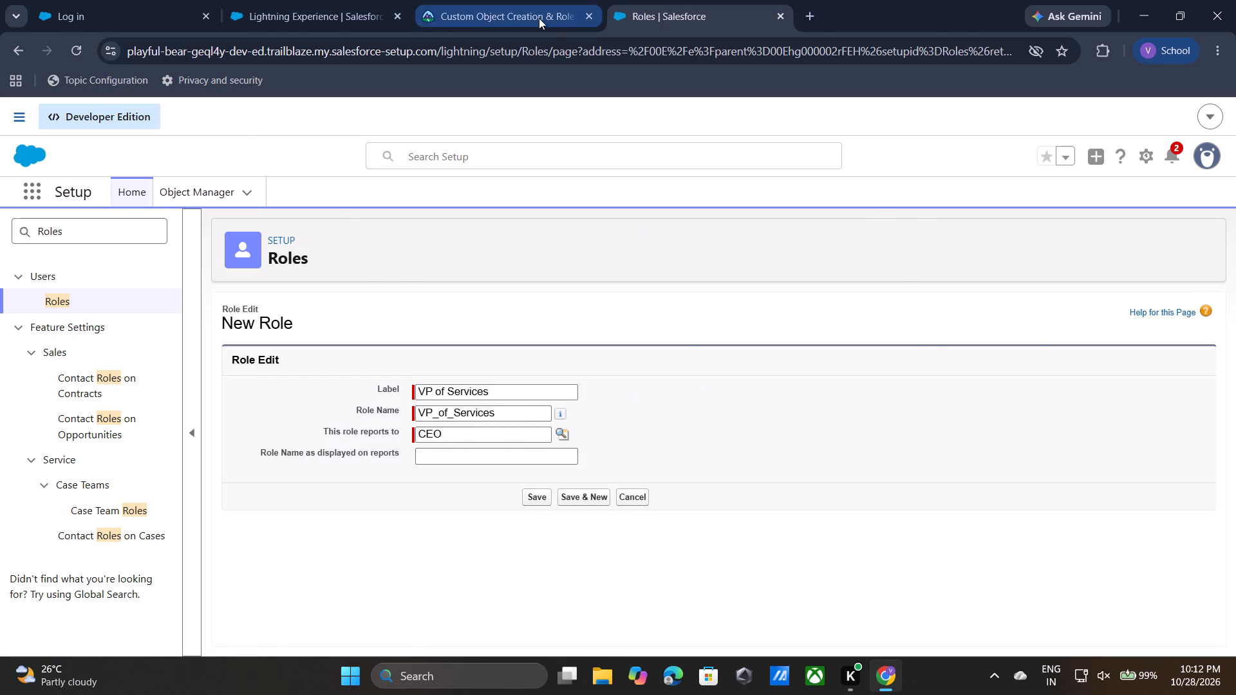
{"action": "left_click", "coordinate": [539, 18]}
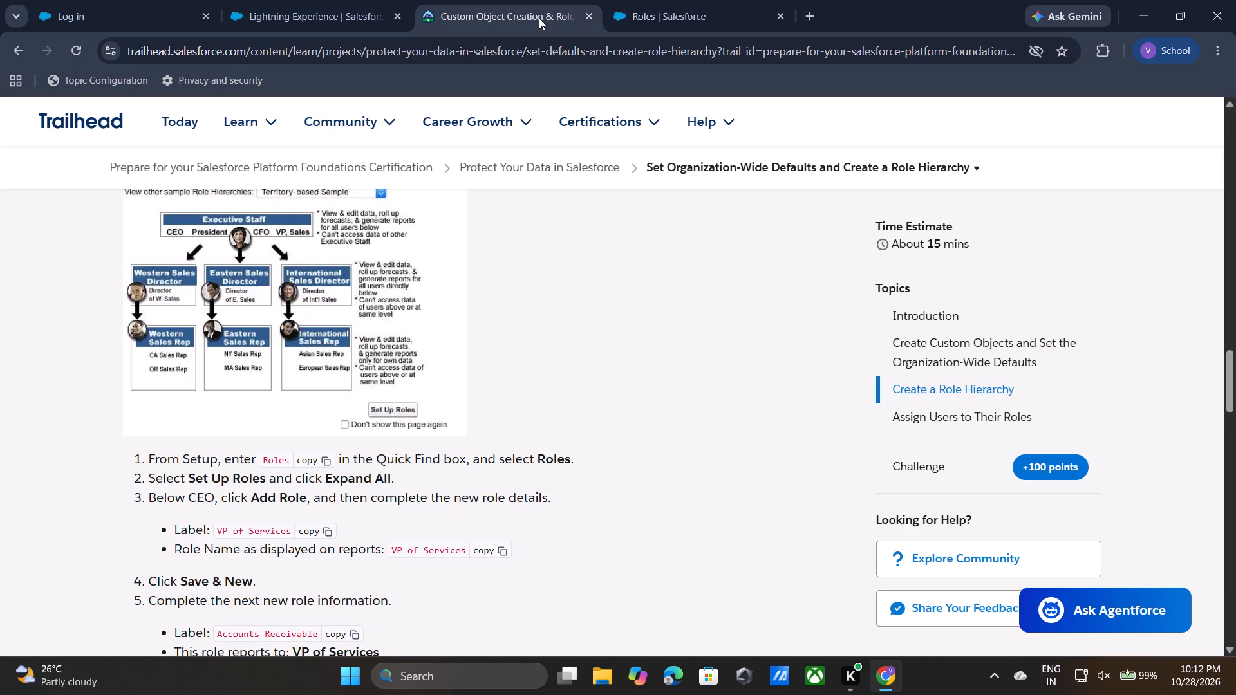
{"action": "left_click", "coordinate": [709, 0]}
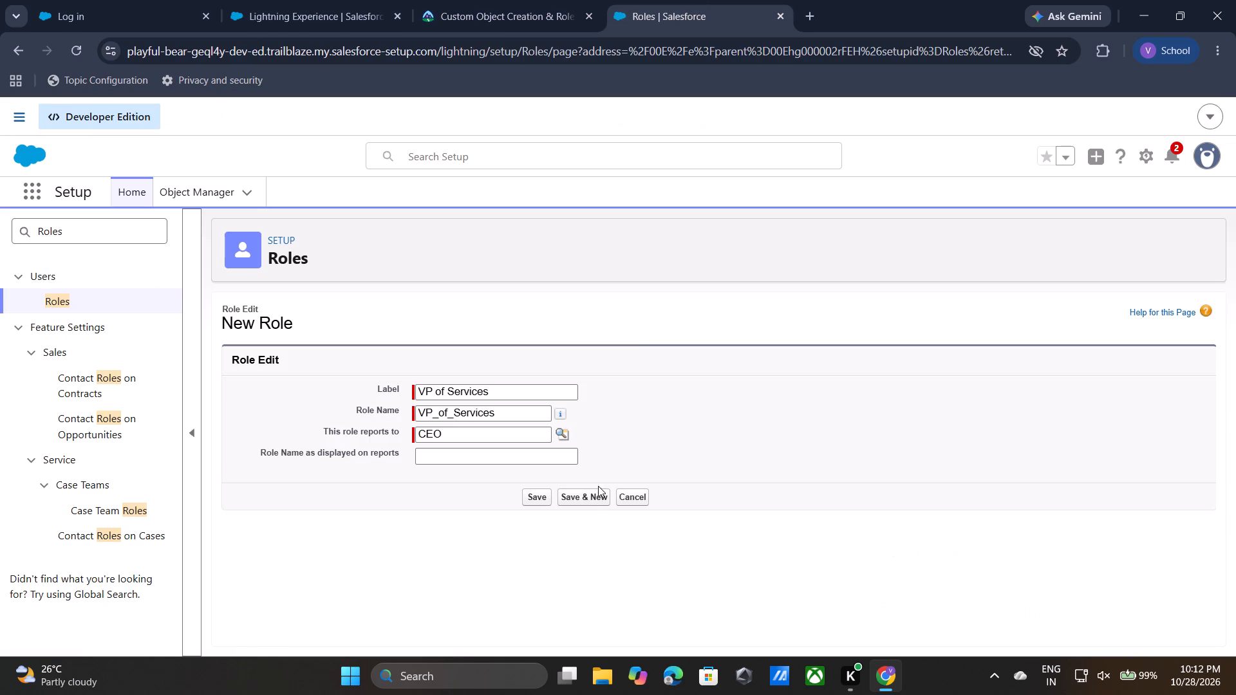
{"action": "left_click", "coordinate": [590, 503]}
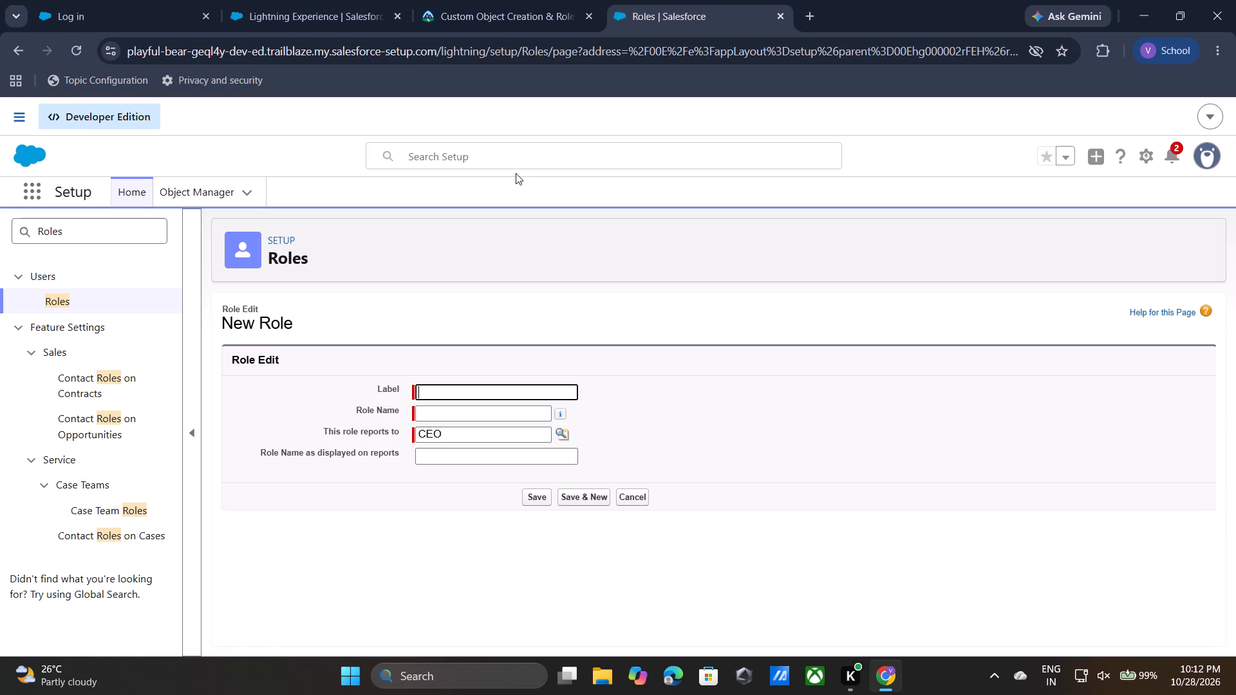
Copy Accounts Receivable from the Trailhead instructions and enter it as the new role's label.
{"action": "left_click", "coordinate": [476, 6]}
{"action": "left_click", "coordinate": [481, 533]}
{"action": "scroll", "coordinate": [481, 533], "scroll_direction": "down", "scroll_amount": 1}
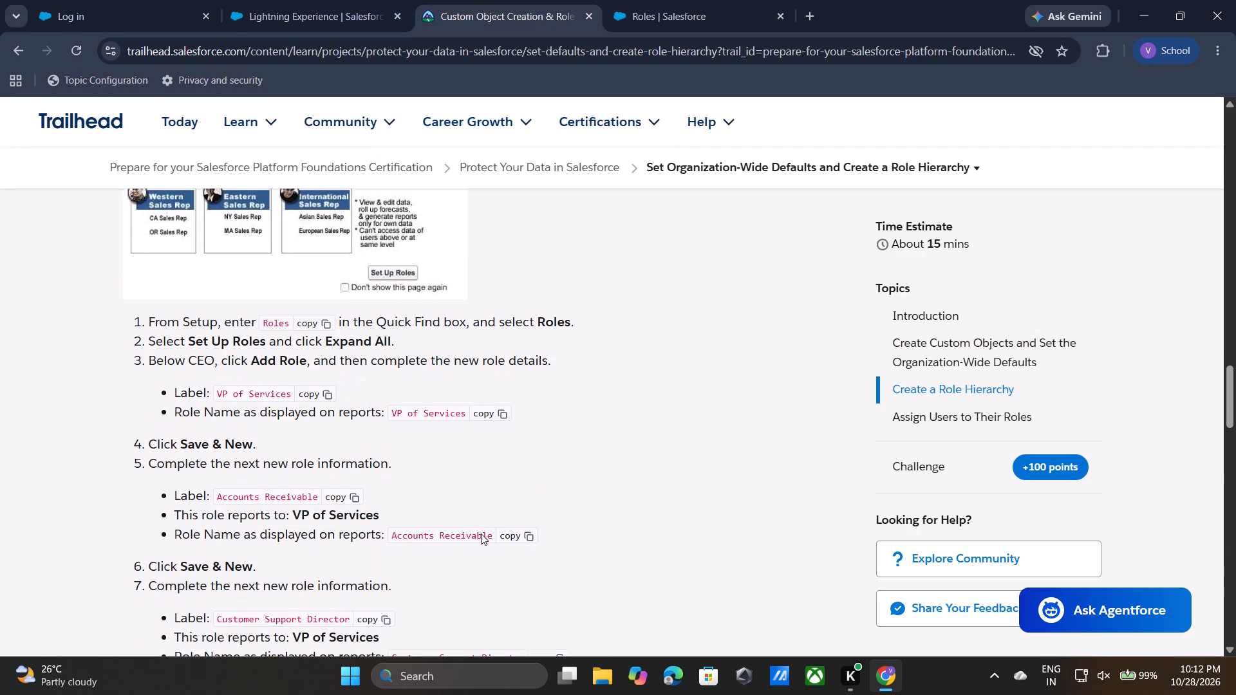
{"action": "scroll", "coordinate": [481, 533], "scroll_direction": "down", "scroll_amount": 1}
{"action": "left_click", "coordinate": [348, 498]}
{"action": "left_click", "coordinate": [689, 0]}
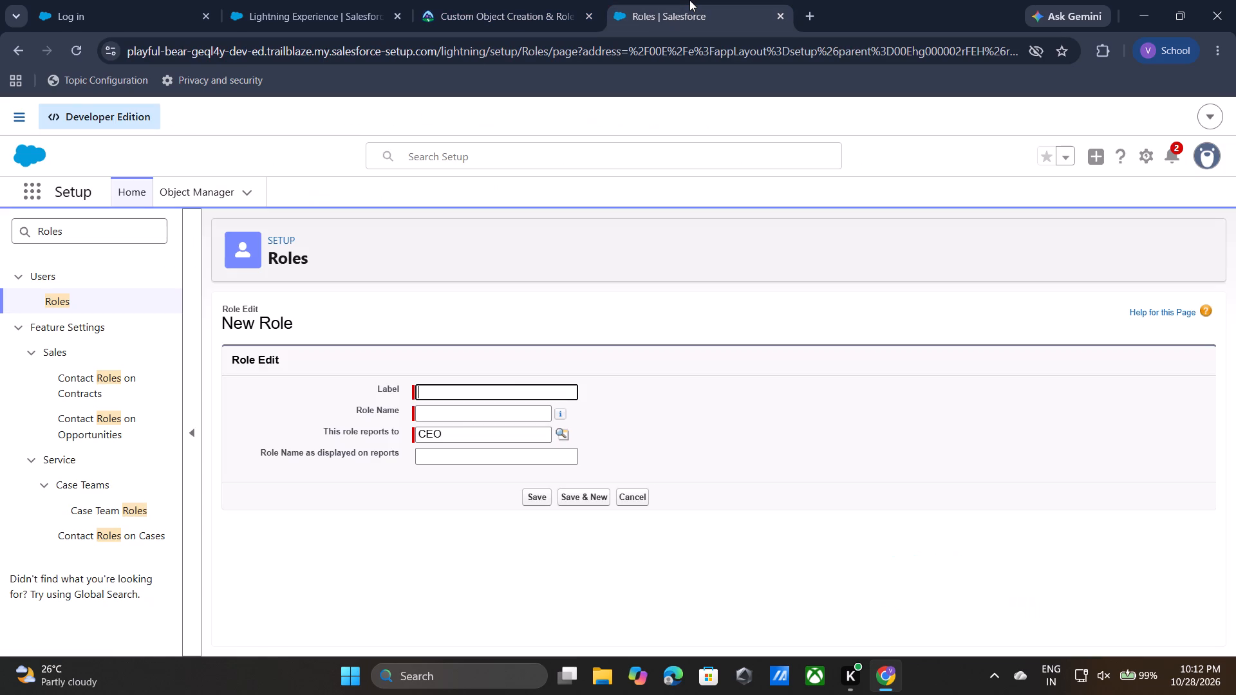
{"action": "key", "text": "ctrl+v"}
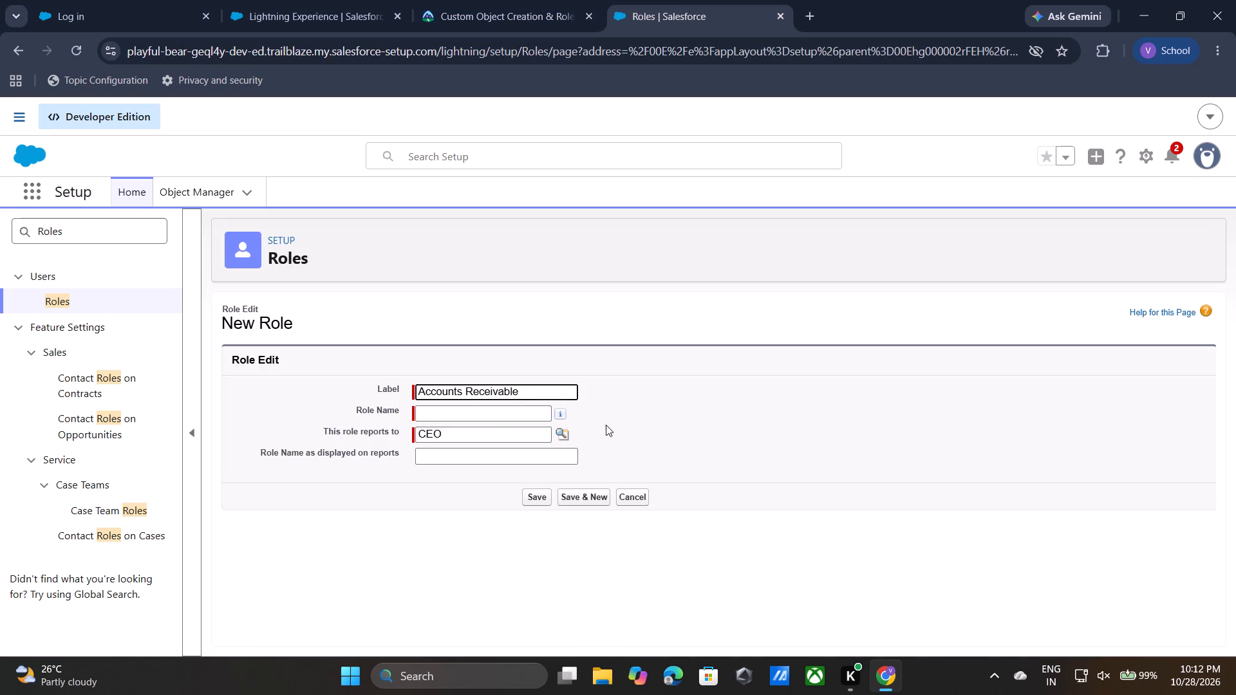
{"action": "left_click", "coordinate": [610, 427]}
Check the Trailhead instructions and set the Accounts Receivable role to report to VP of Services.
{"action": "left_click", "coordinate": [545, 16]}
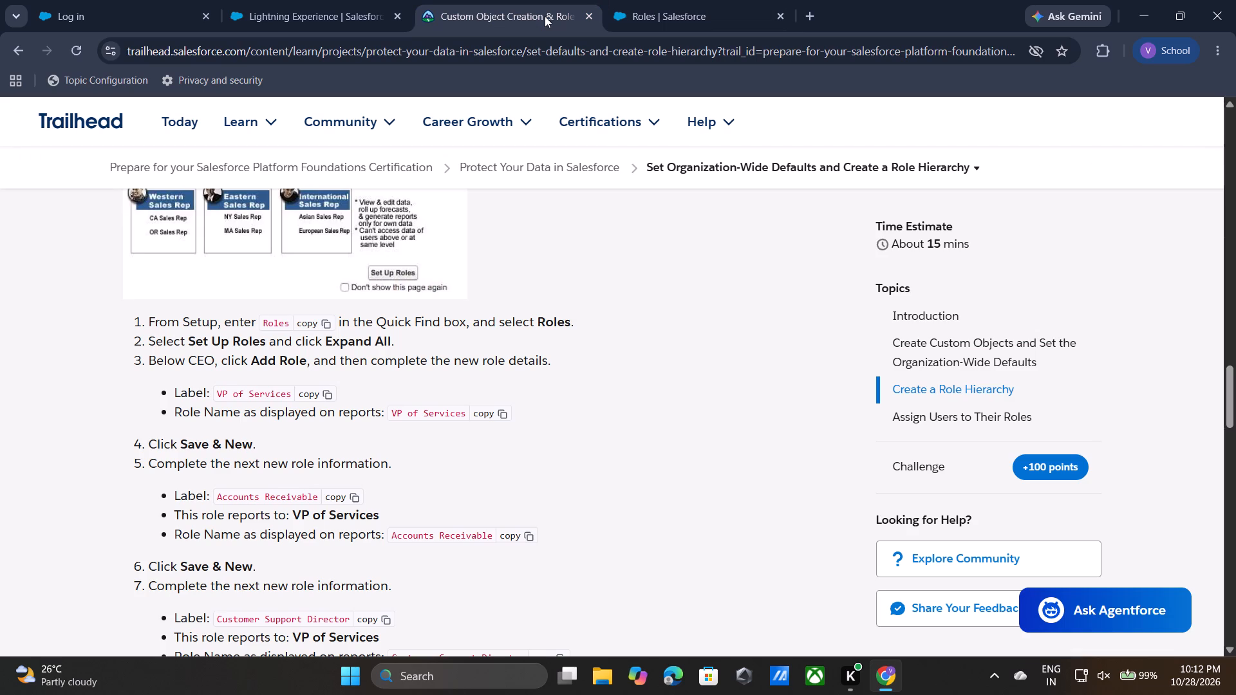
{"action": "scroll", "coordinate": [579, 496], "scroll_direction": "down", "scroll_amount": 1}
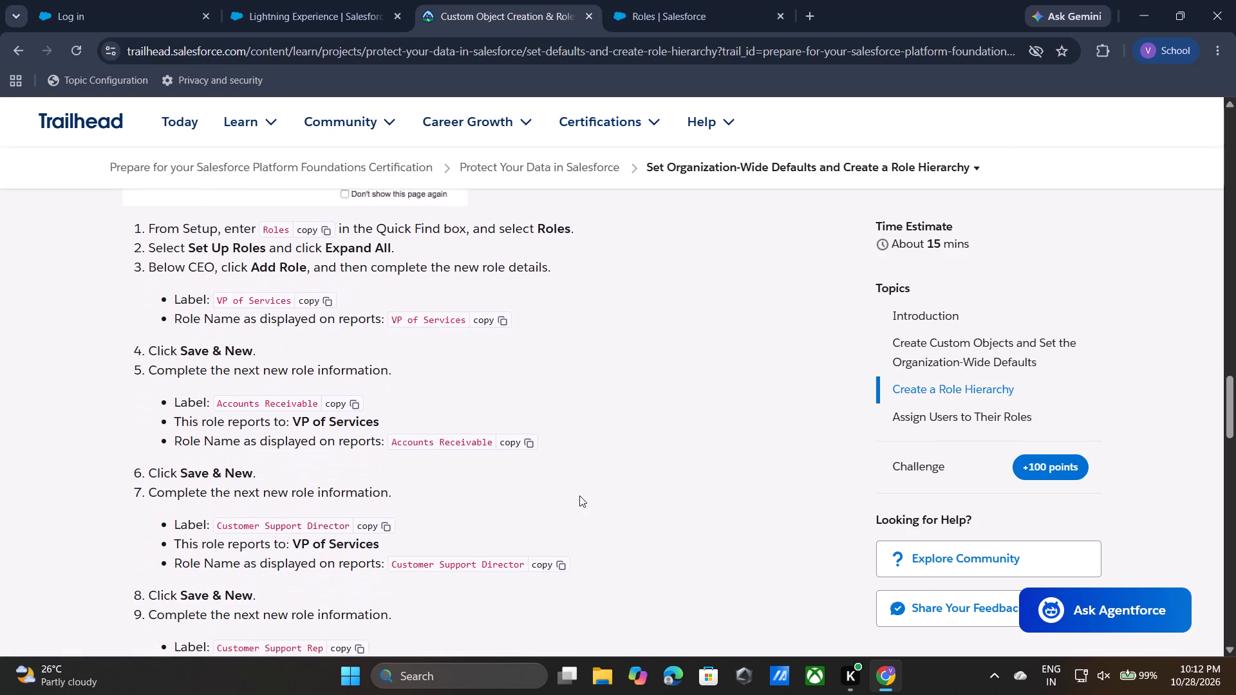
{"action": "scroll", "coordinate": [579, 496], "scroll_direction": "down", "scroll_amount": 1}
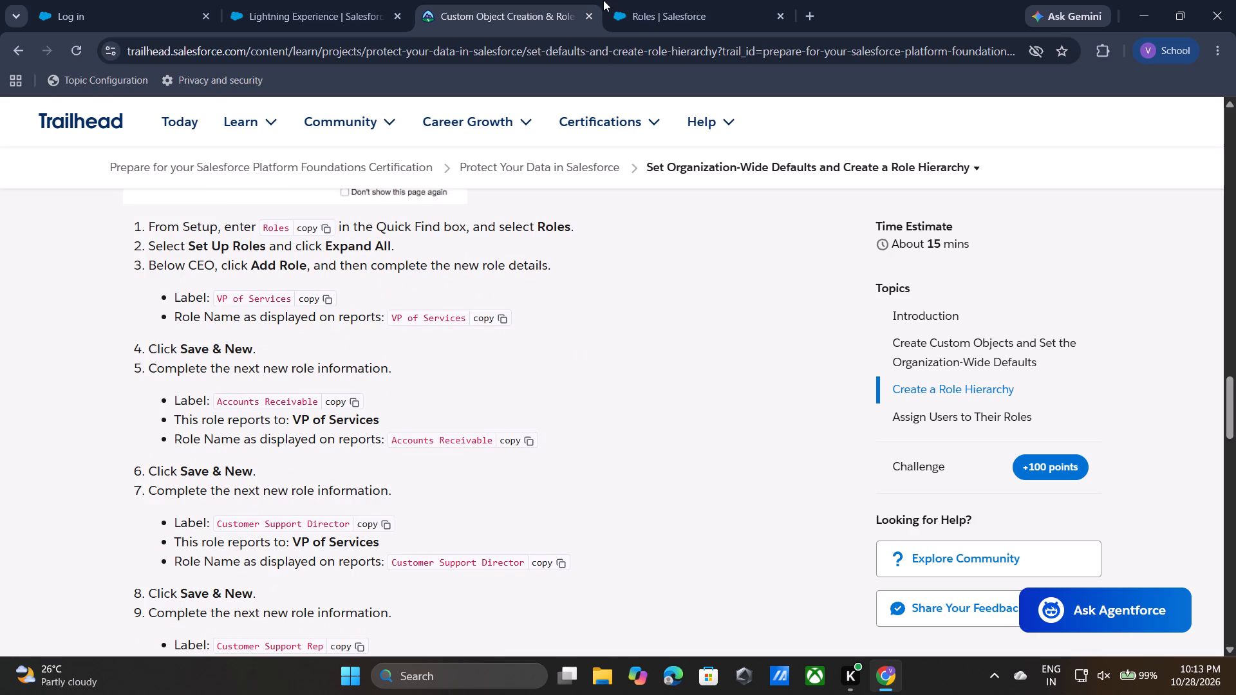
{"action": "left_click", "coordinate": [691, 1]}
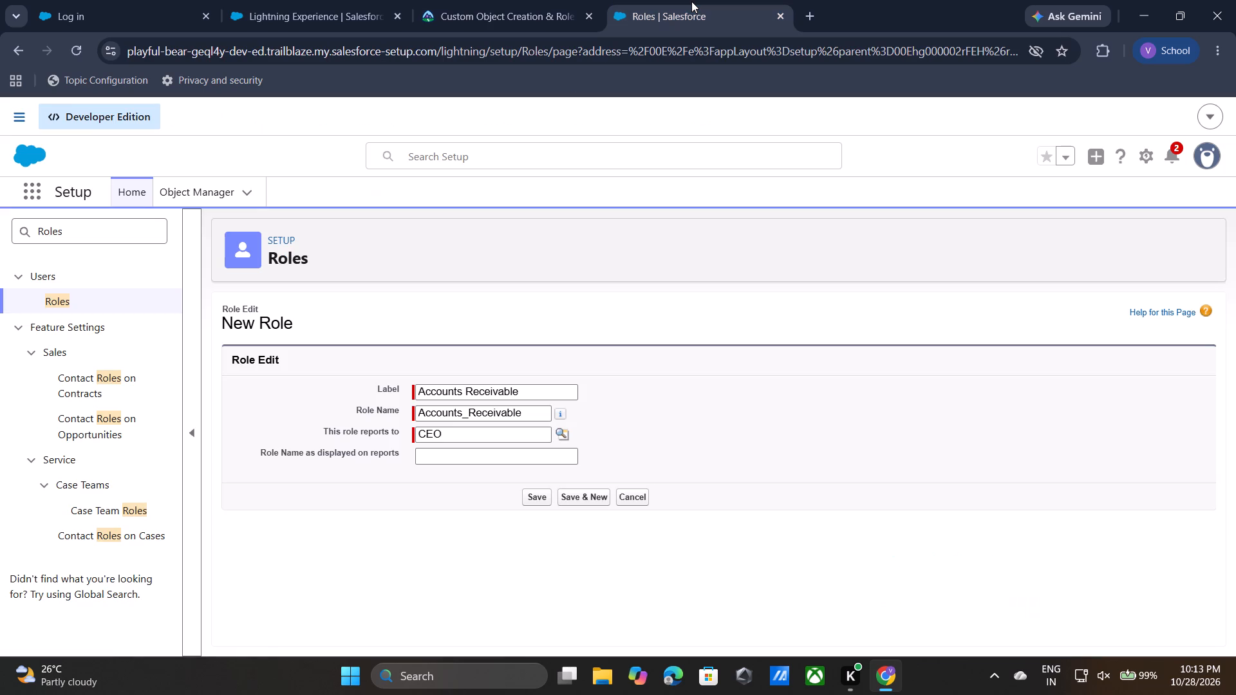
{"action": "left_click", "coordinate": [563, 435]}
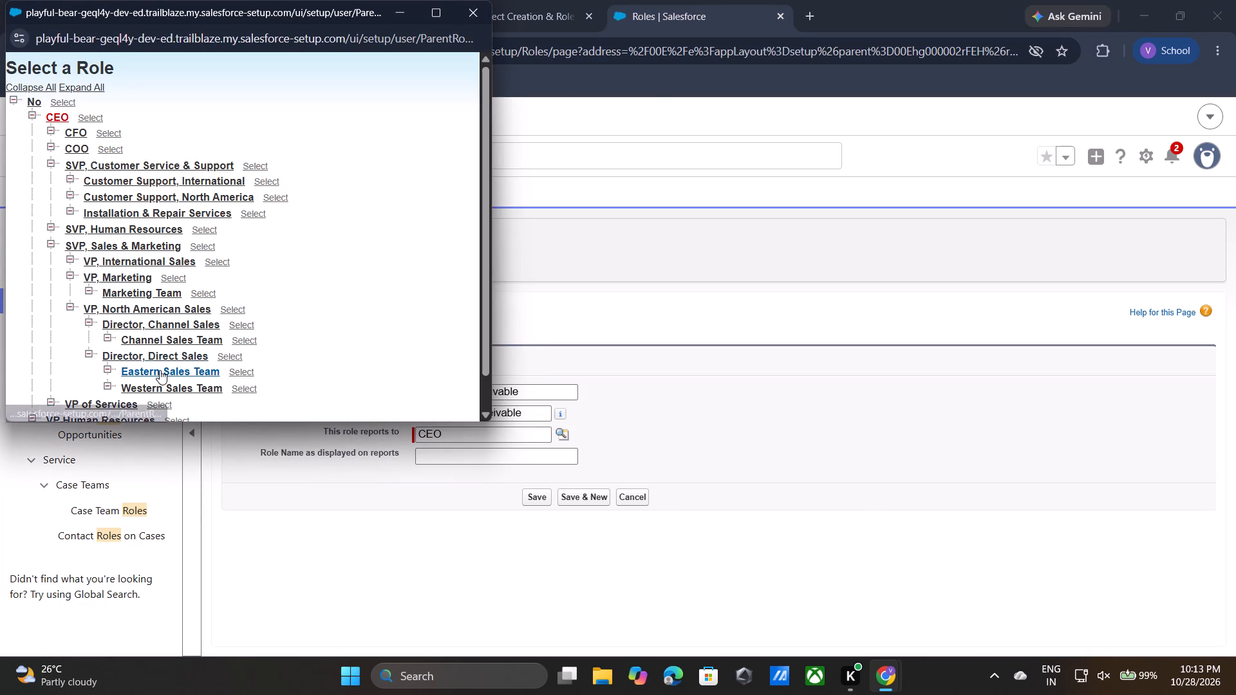
{"action": "left_click", "coordinate": [543, 319]}
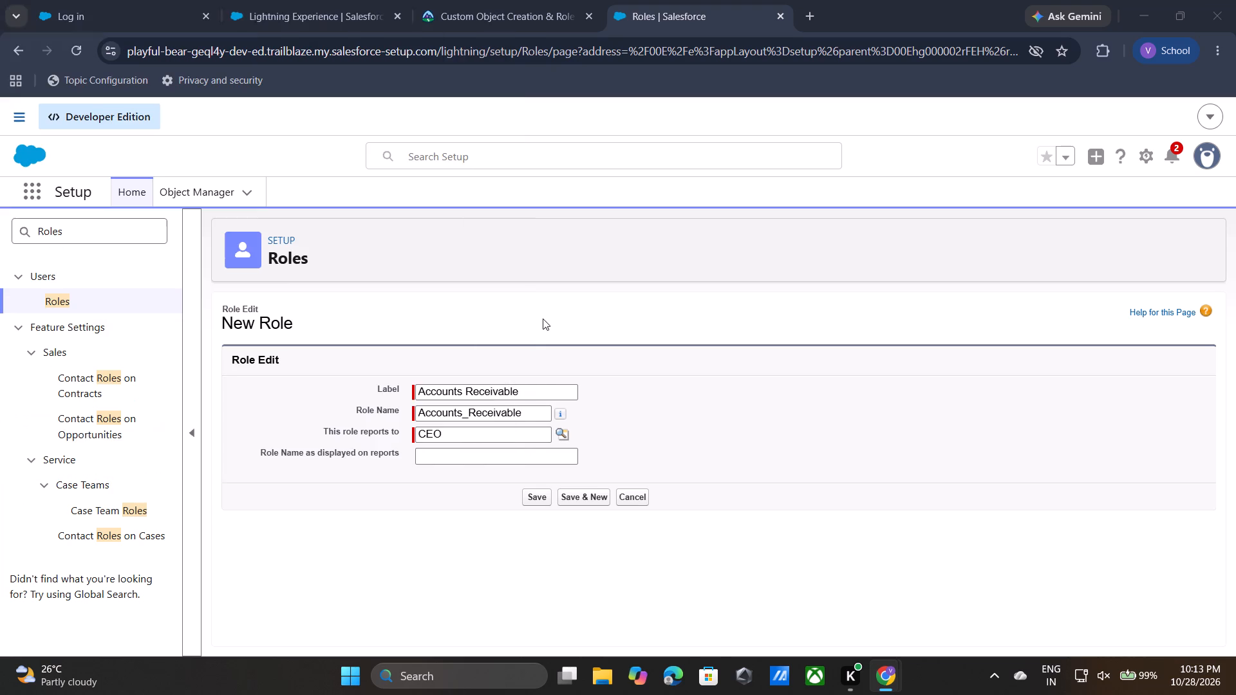
{"action": "left_click", "coordinate": [510, 0]}
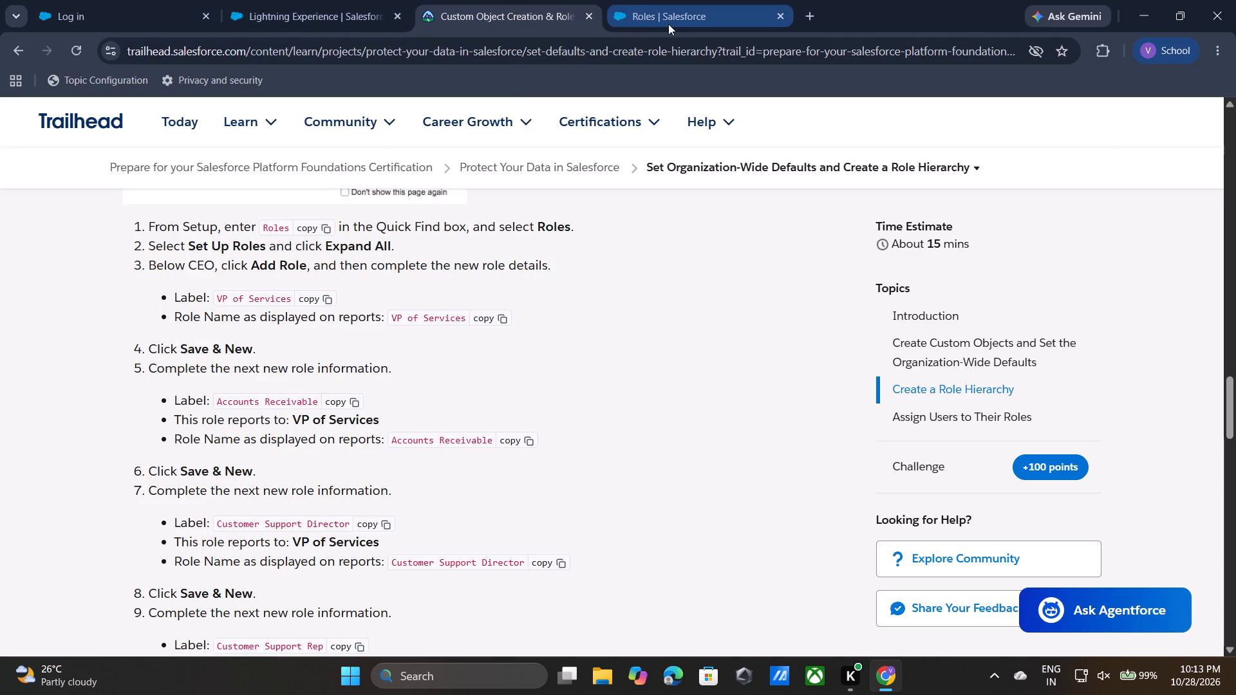
{"action": "left_click", "coordinate": [668, 24]}
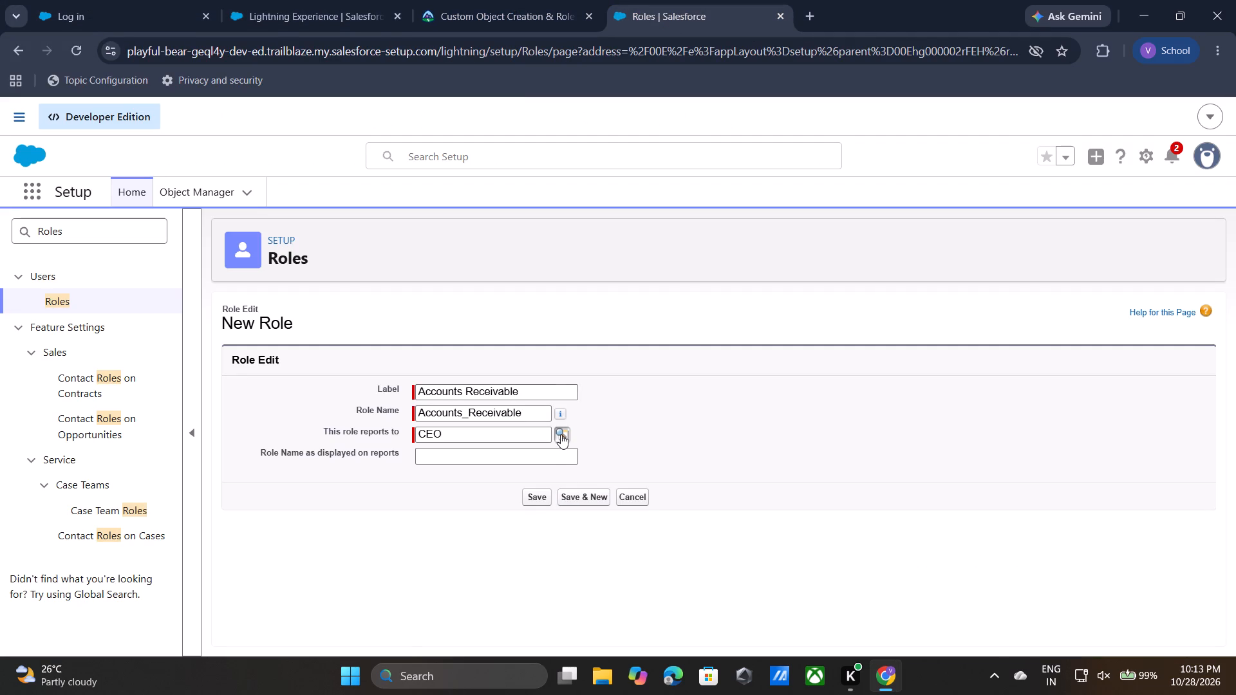
{"action": "left_click", "coordinate": [560, 433]}
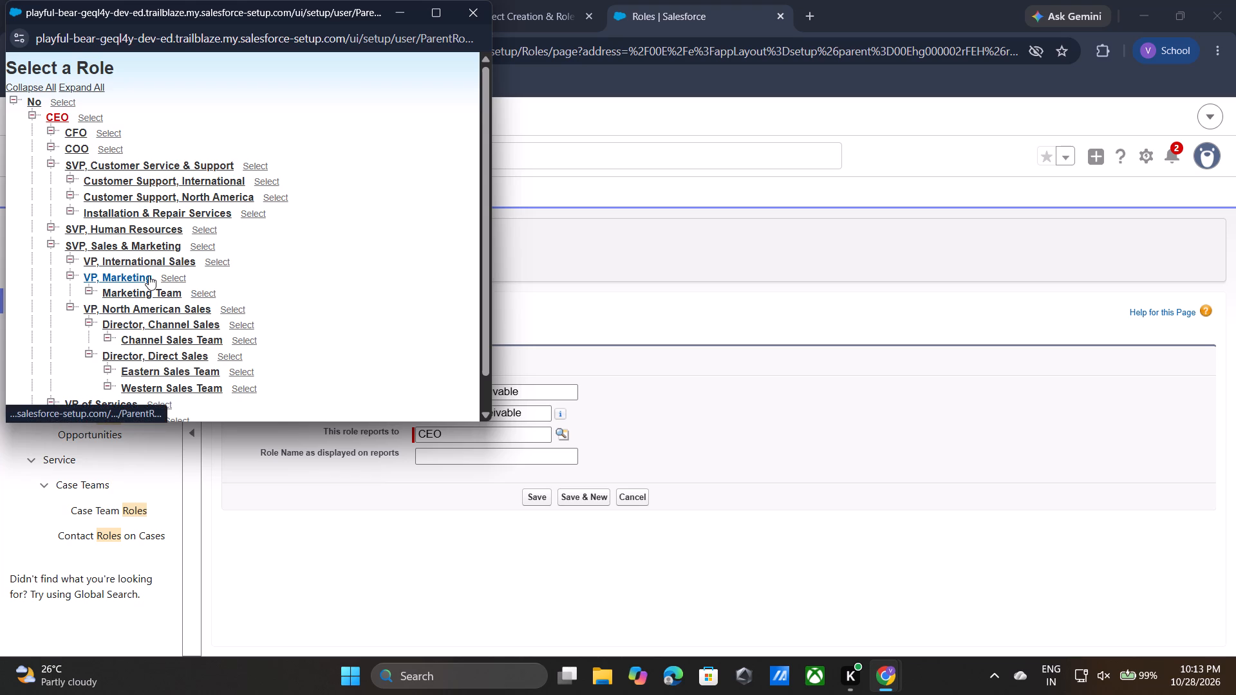
{"action": "scroll", "coordinate": [158, 341], "scroll_direction": "down", "scroll_amount": 1}
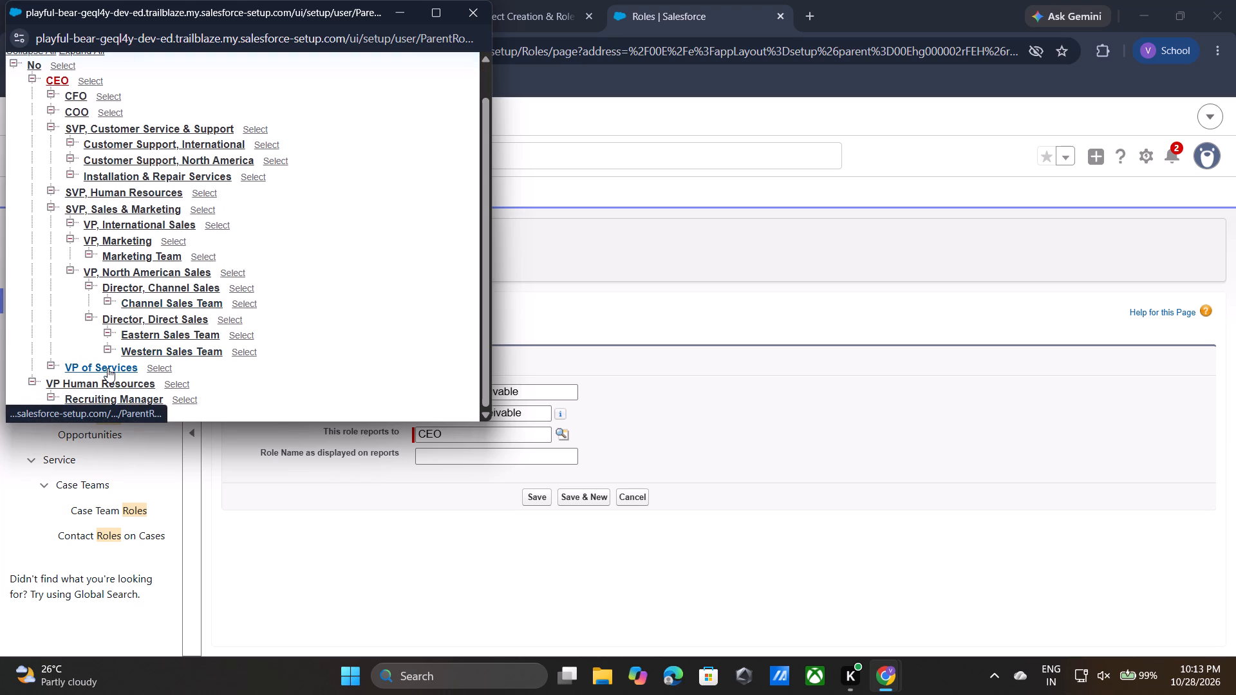
{"action": "left_click", "coordinate": [108, 368]}
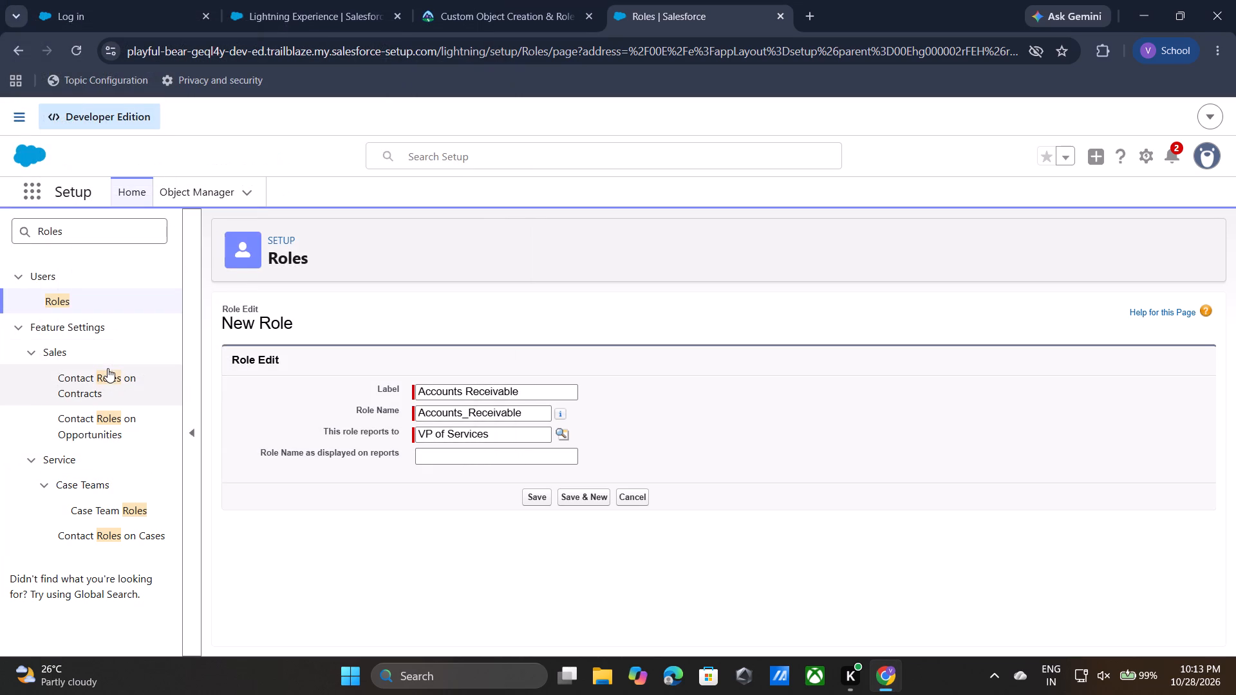
Enter Accounts Receivable, copied from Trailhead, as the role name displayed on reports, and save the role with another new role form opened.
{"action": "left_click", "coordinate": [550, 0]}
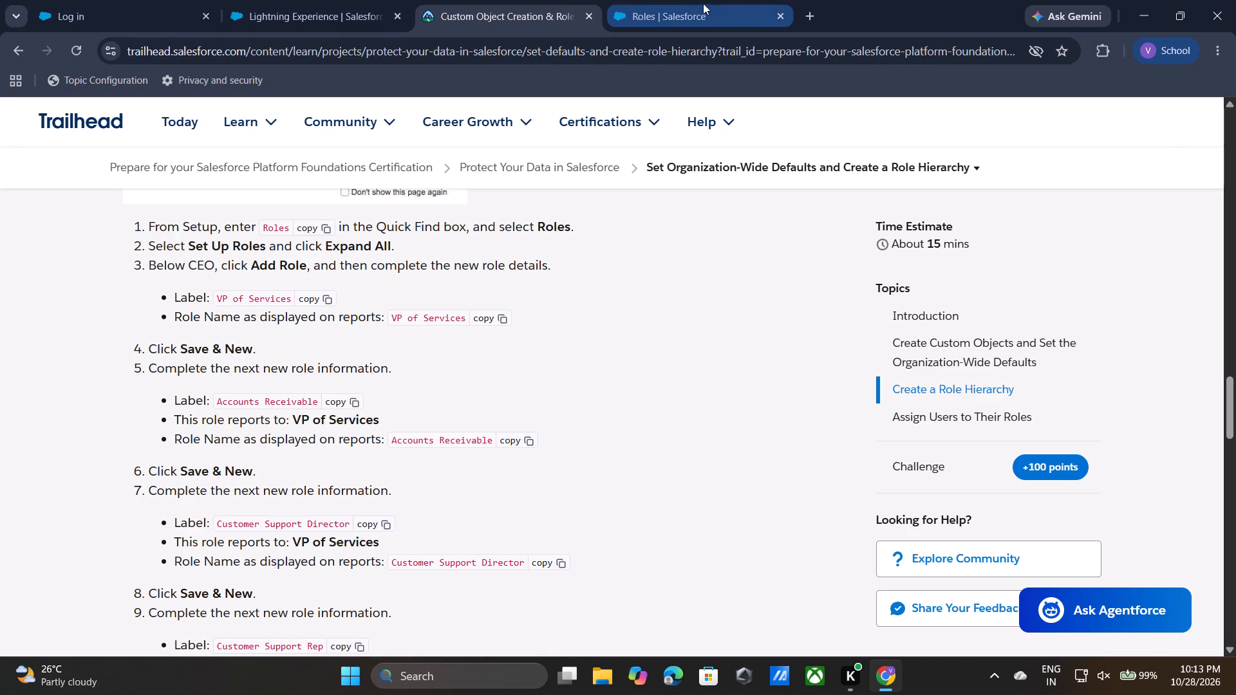
{"action": "left_click", "coordinate": [695, 6]}
{"action": "left_click", "coordinate": [557, 5]}
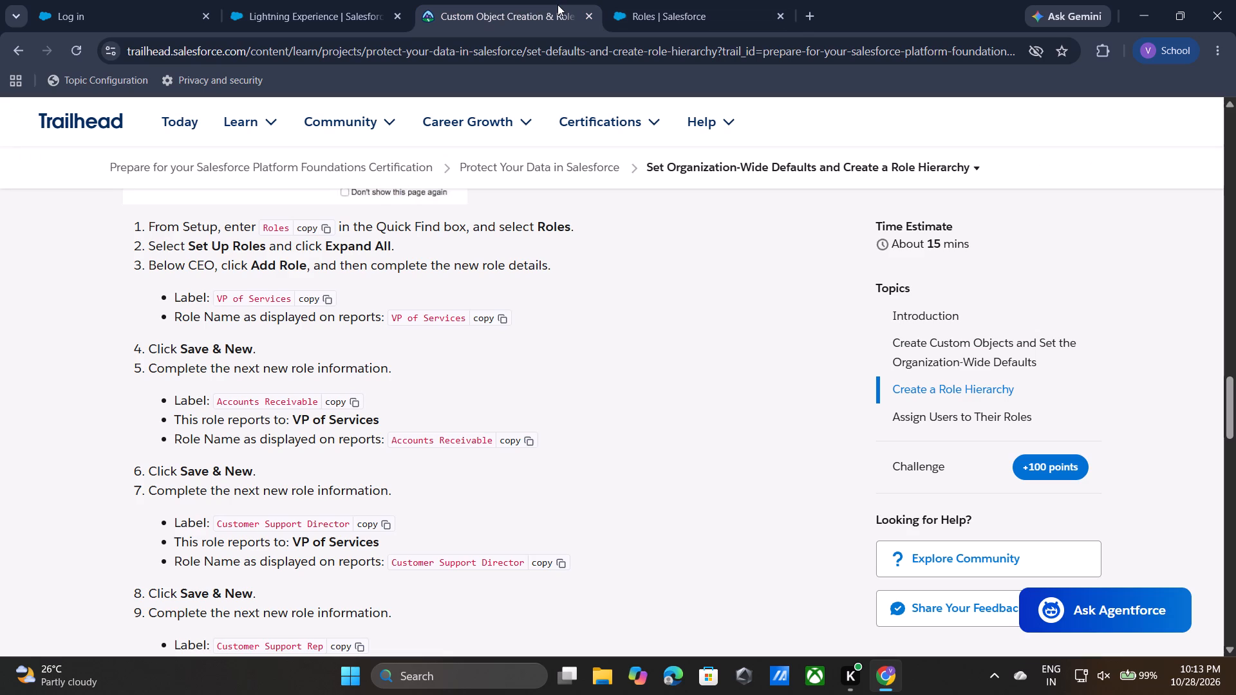
{"action": "left_click", "coordinate": [715, 6]}
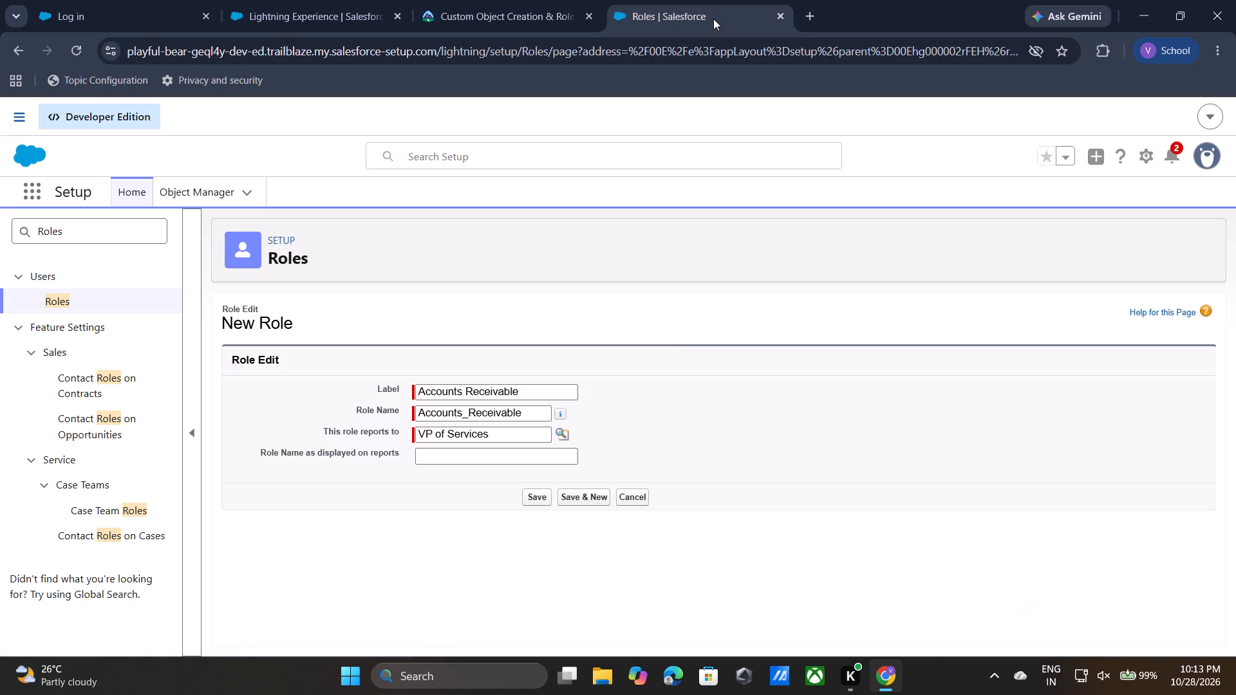
{"action": "left_click", "coordinate": [532, 0]}
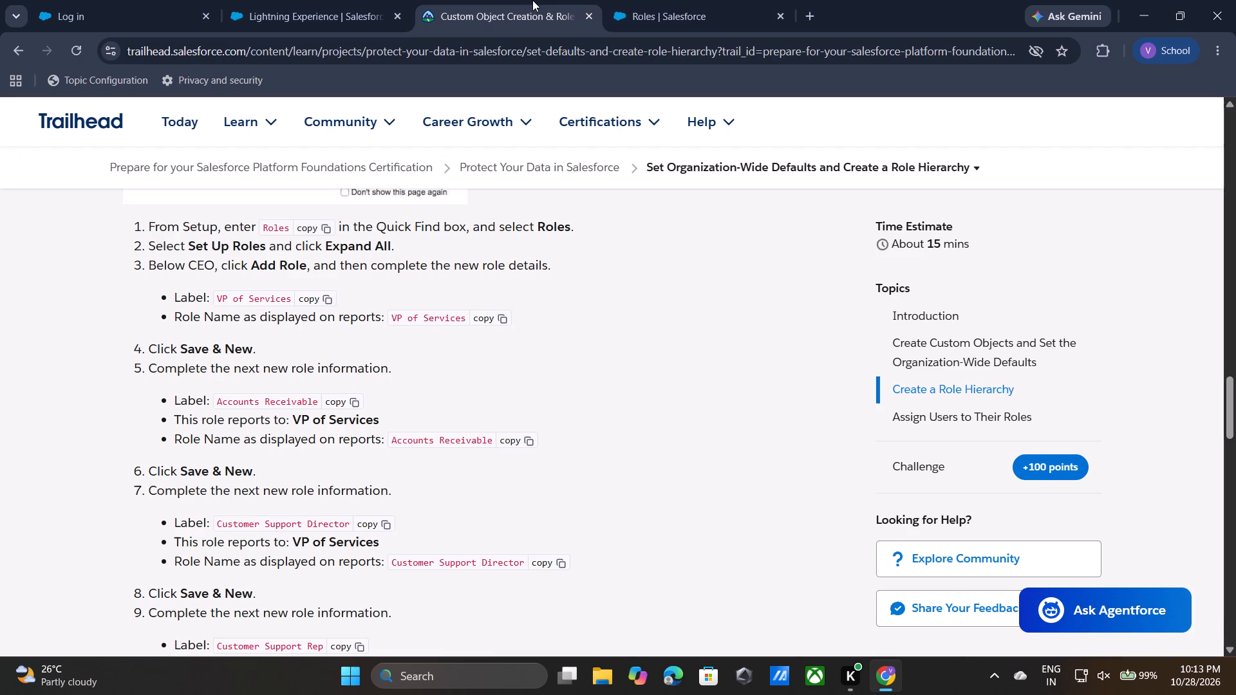
{"action": "left_click", "coordinate": [524, 440]}
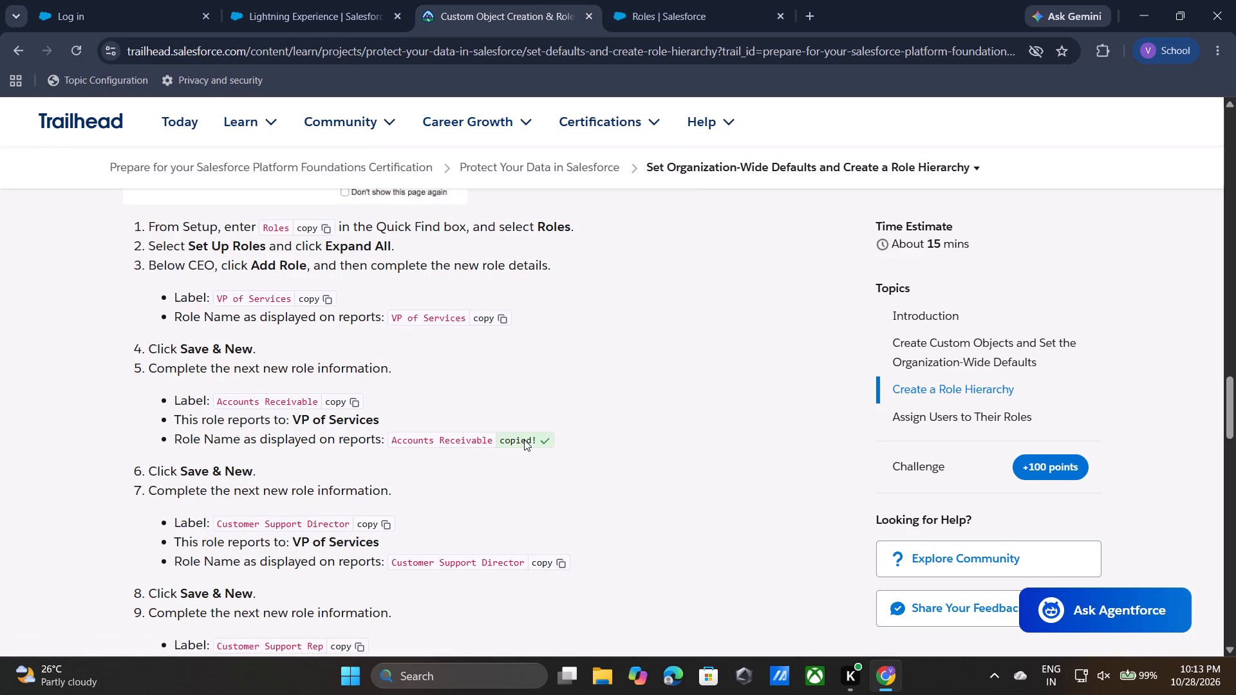
{"action": "left_click", "coordinate": [657, 5]}
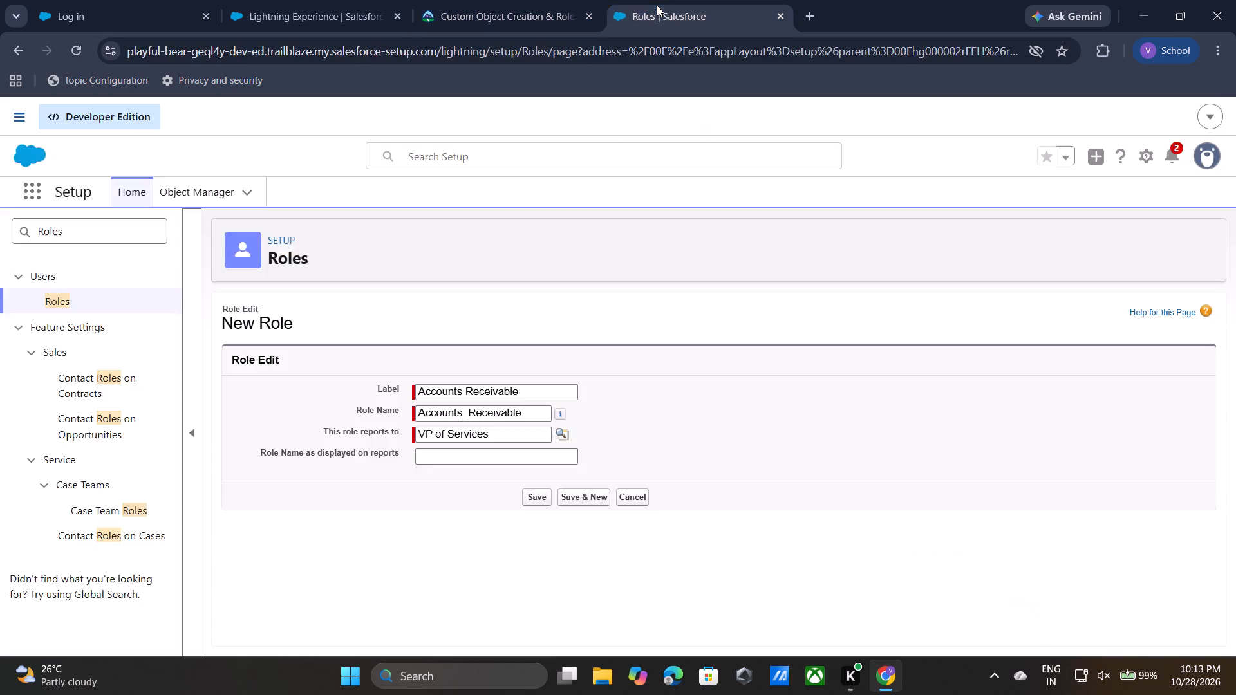
{"action": "left_click", "coordinate": [498, 459]}
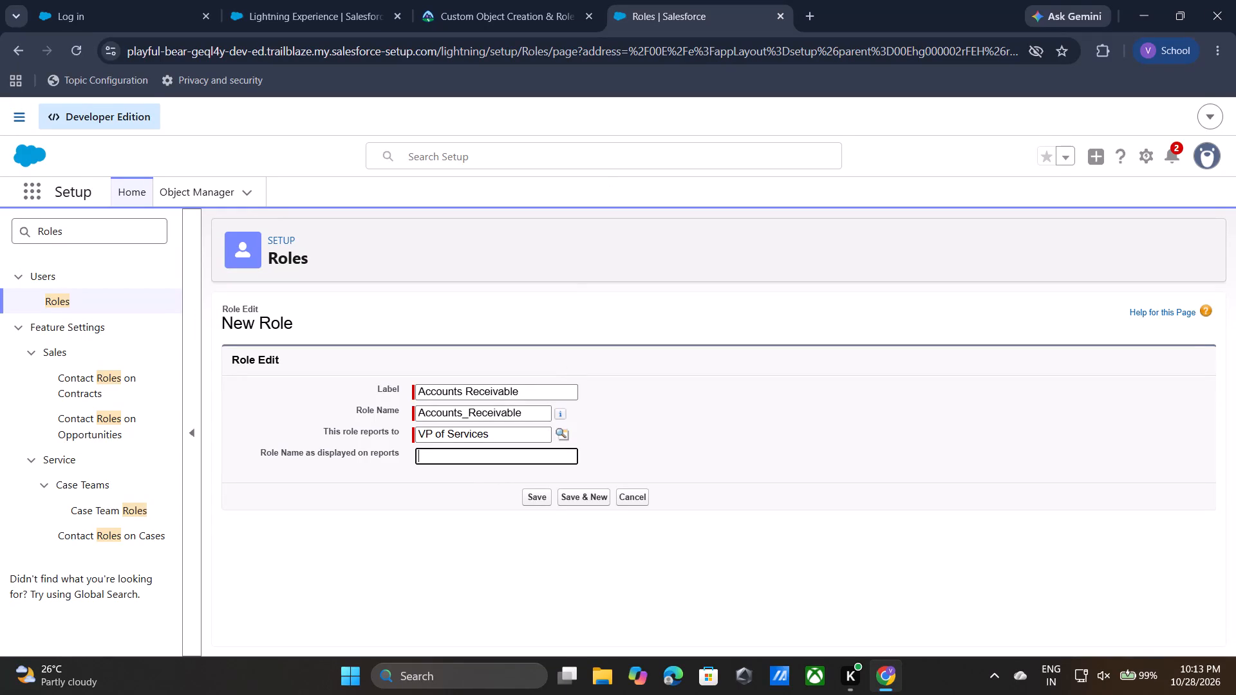
{"action": "key", "text": "ctrl+v"}
{"action": "left_click", "coordinate": [505, 14]}
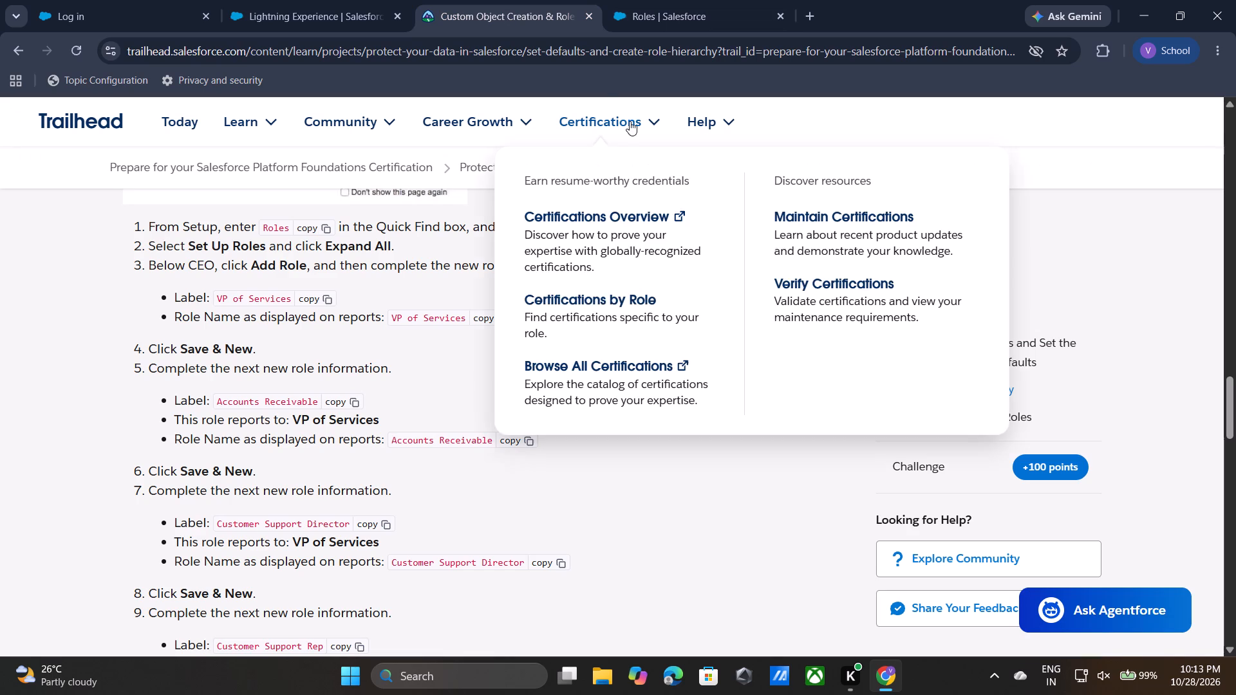
{"action": "left_click", "coordinate": [534, 472]}
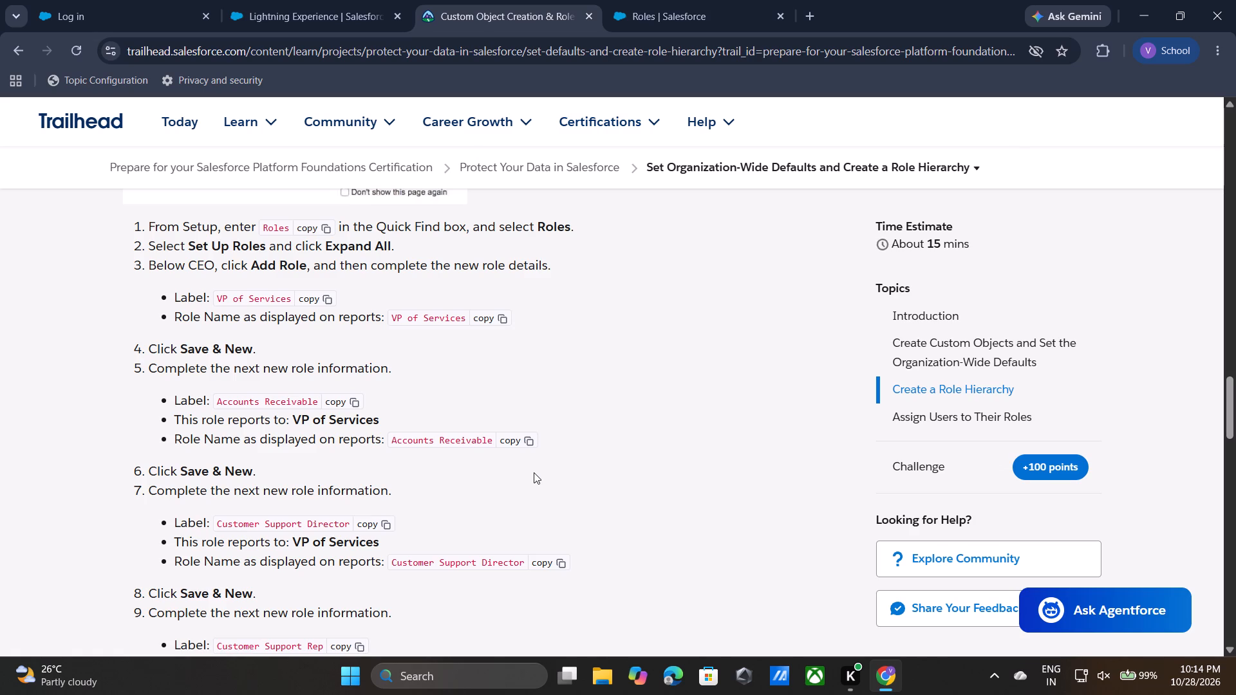
{"action": "left_click", "coordinate": [638, 0]}
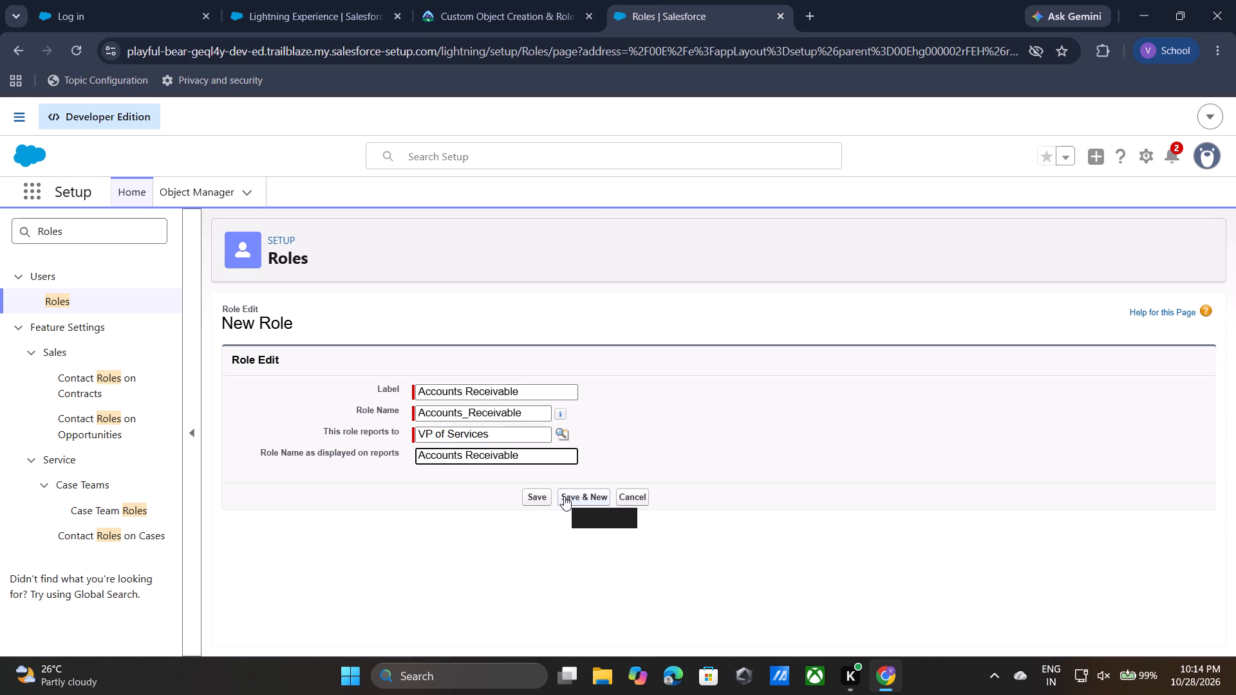
{"action": "left_click", "coordinate": [564, 496]}
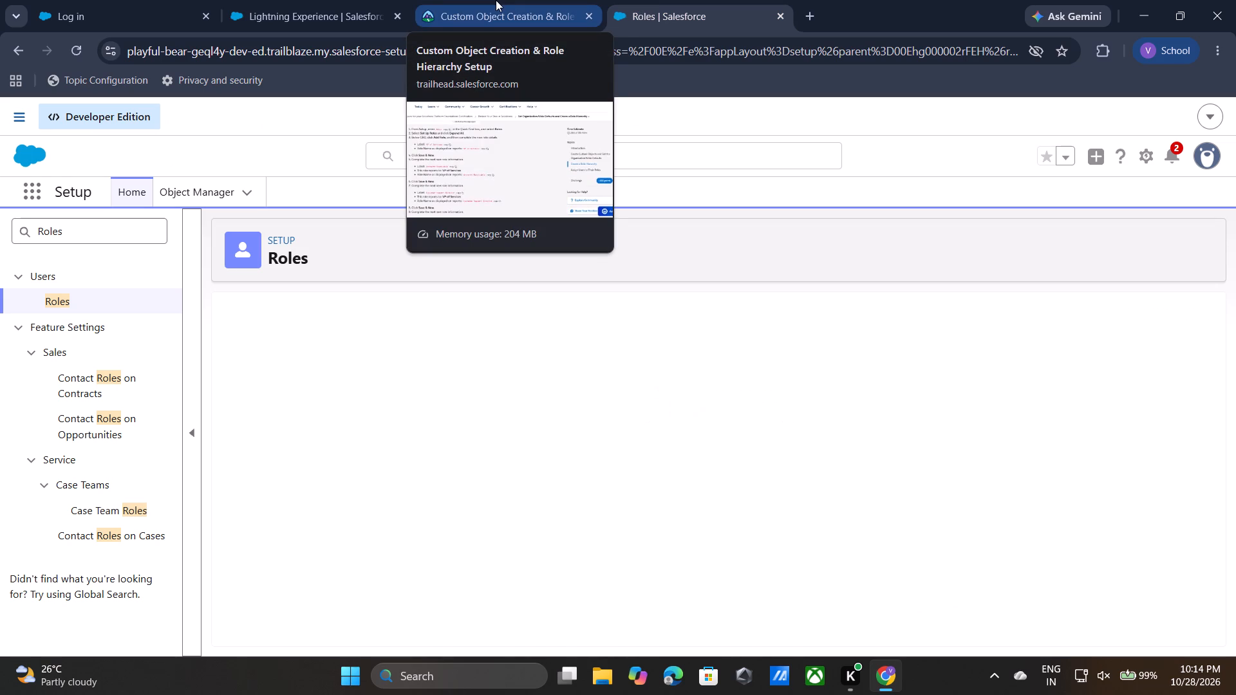
{"action": "scroll", "coordinate": [557, 412], "scroll_direction": "down", "scroll_amount": 1}
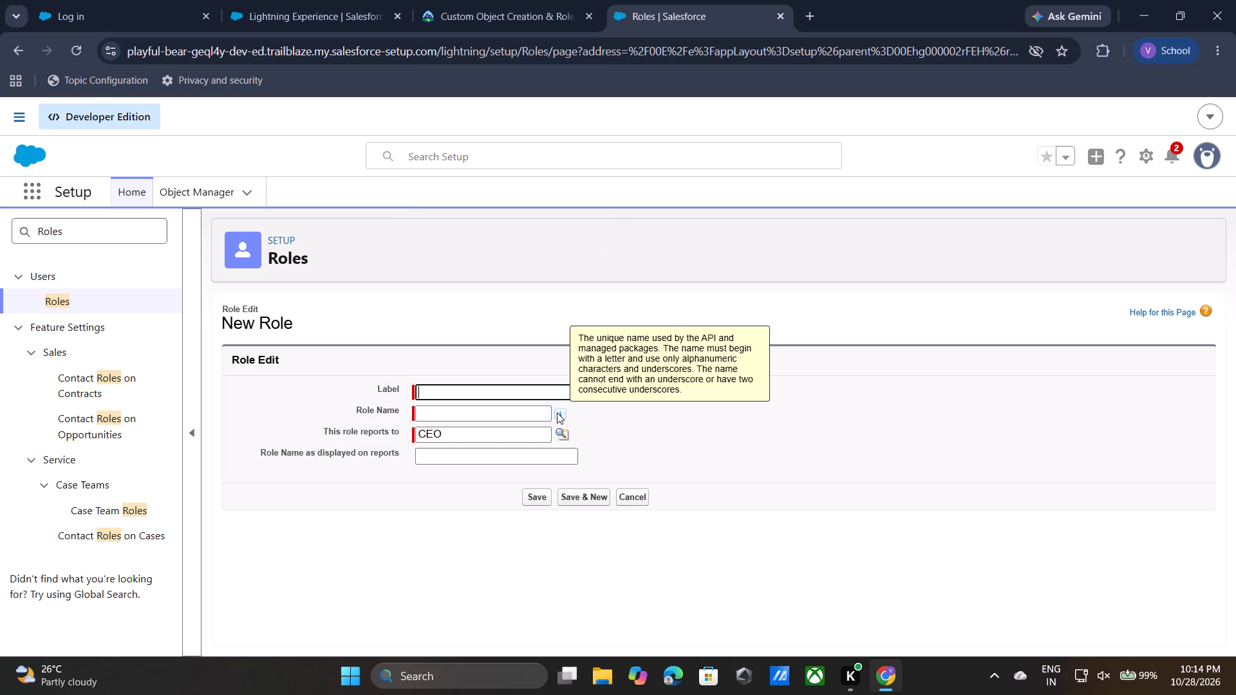
Copy Customer Support Director from the Trailhead instructions and enter it as the new role's label.
{"action": "left_click", "coordinate": [467, 9]}
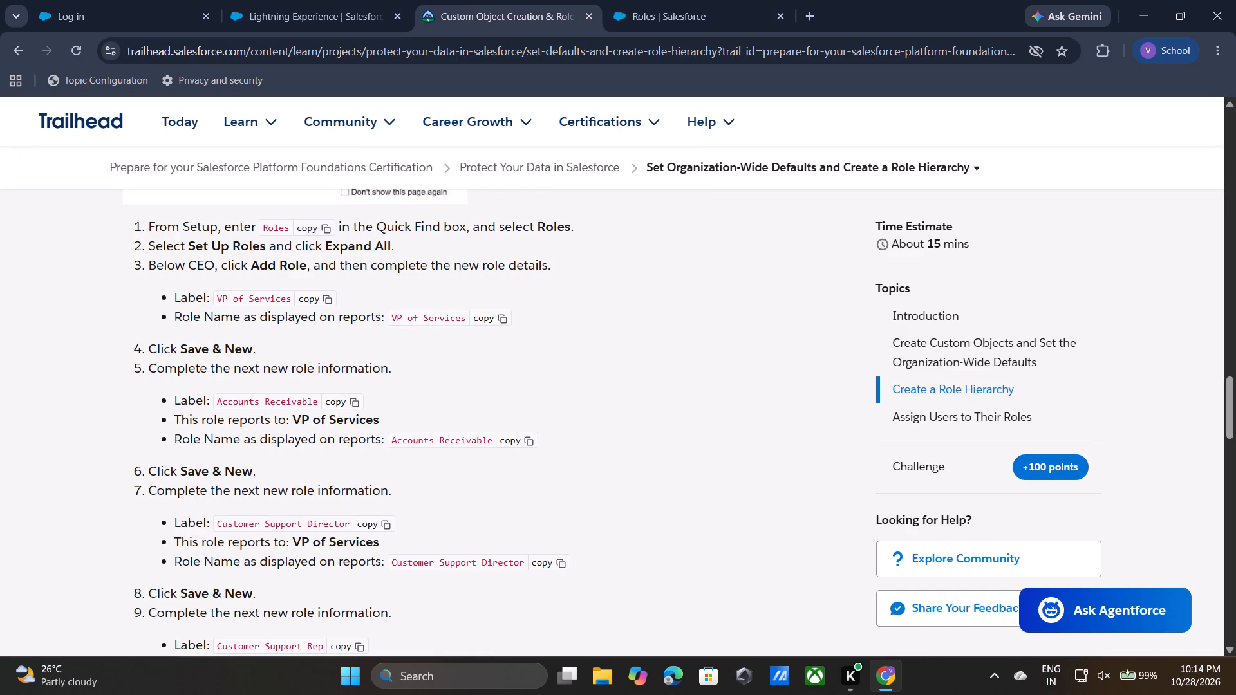
{"action": "left_click", "coordinate": [368, 525]}
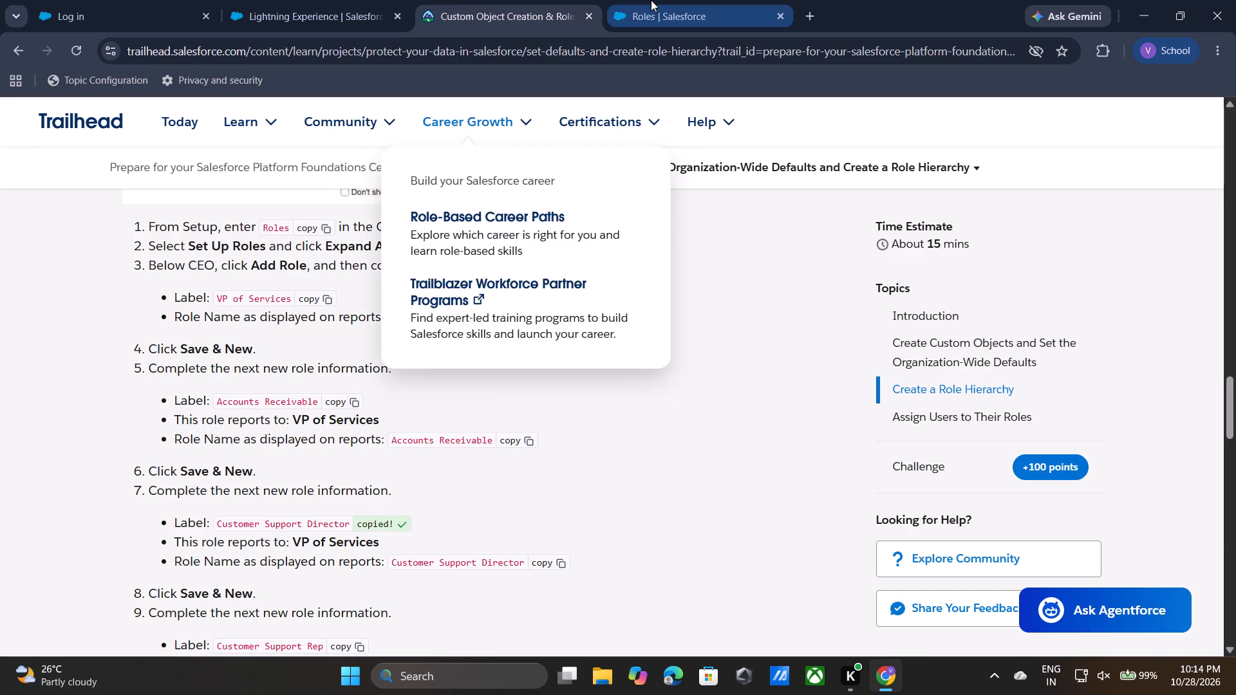
{"action": "left_click", "coordinate": [651, 0]}
{"action": "left_click", "coordinate": [515, 394]}
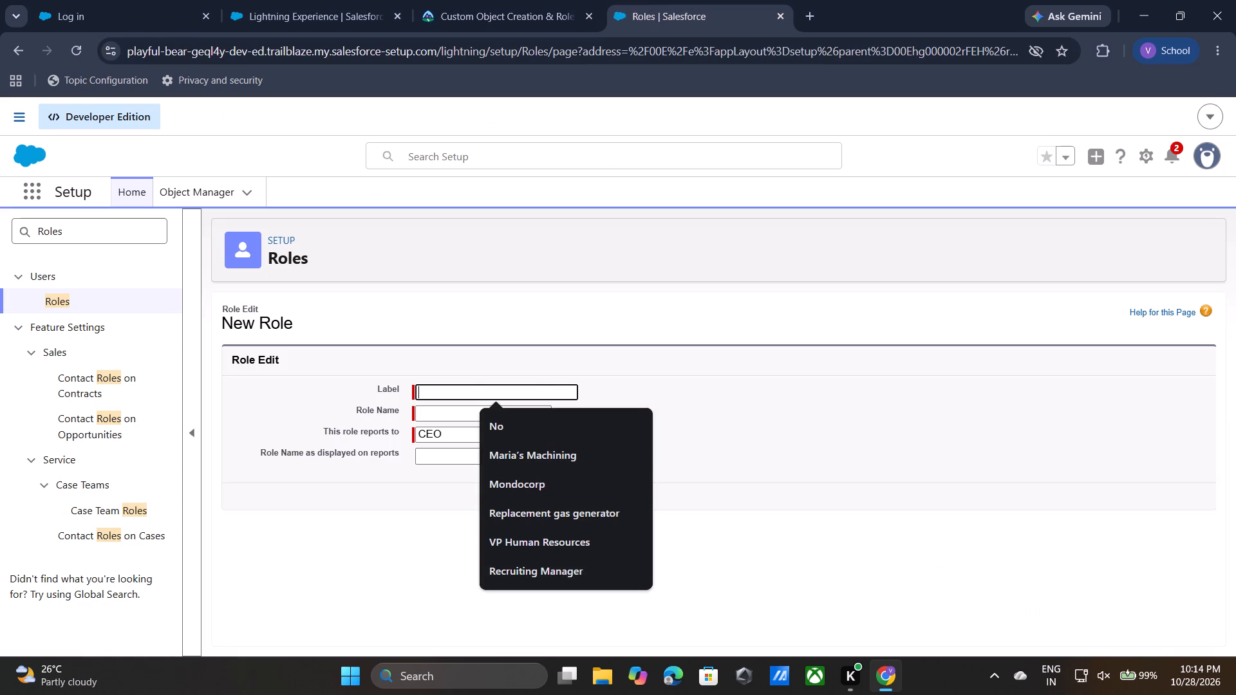
{"action": "key", "text": "ctrl+v"}
Set the Customer Support Director role to report to VP of Services.
{"action": "left_click_drag", "start_coordinate": [638, 419], "coordinate": [563, 436]}
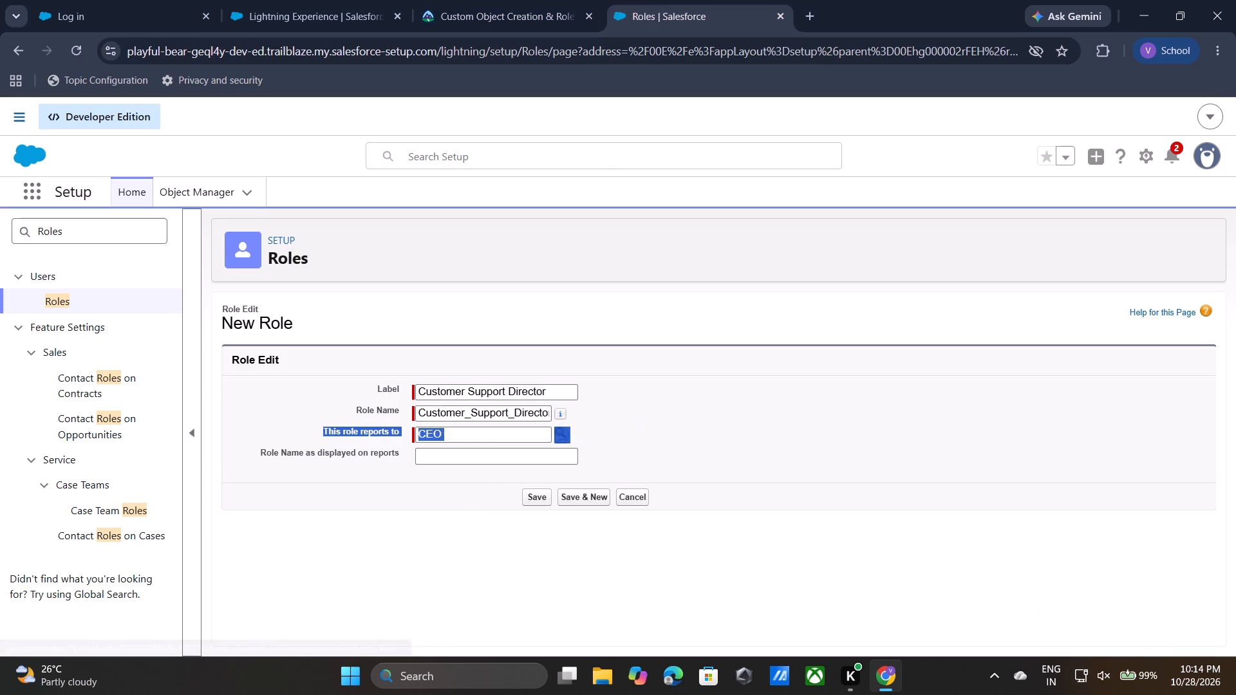
{"action": "left_click_drag", "start_coordinate": [563, 436], "coordinate": [562, 436]}
{"action": "left_click", "coordinate": [562, 436]}
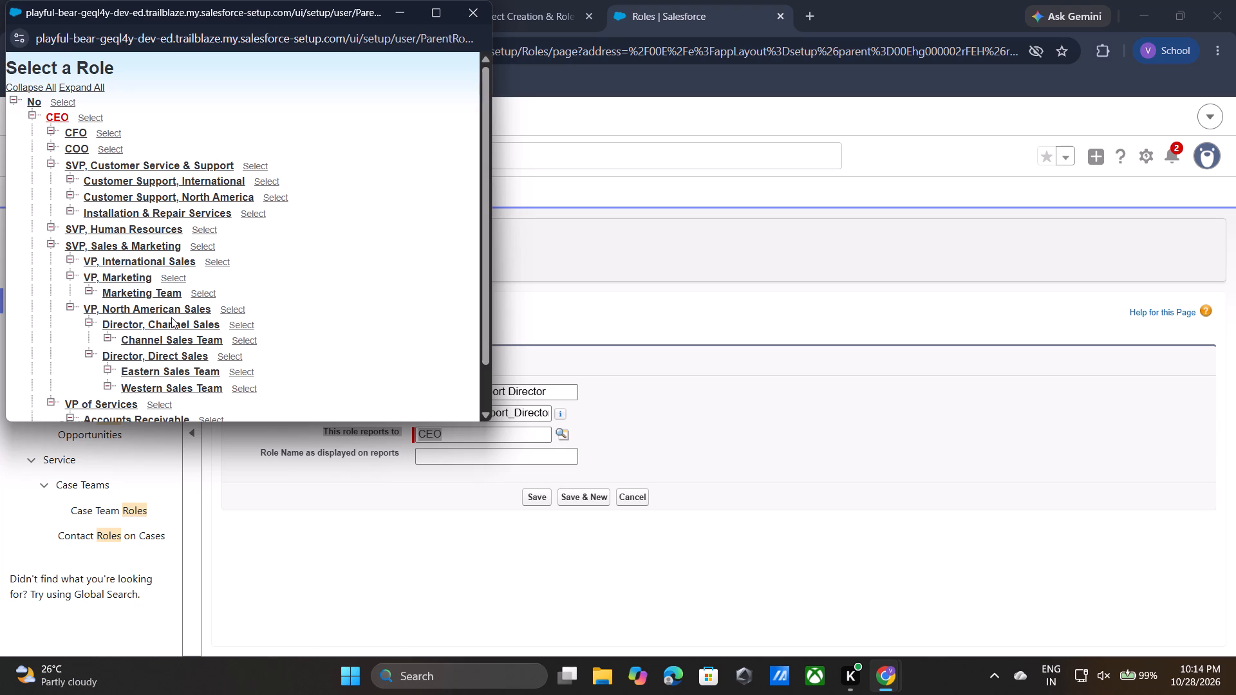
{"action": "left_click", "coordinate": [114, 404]}
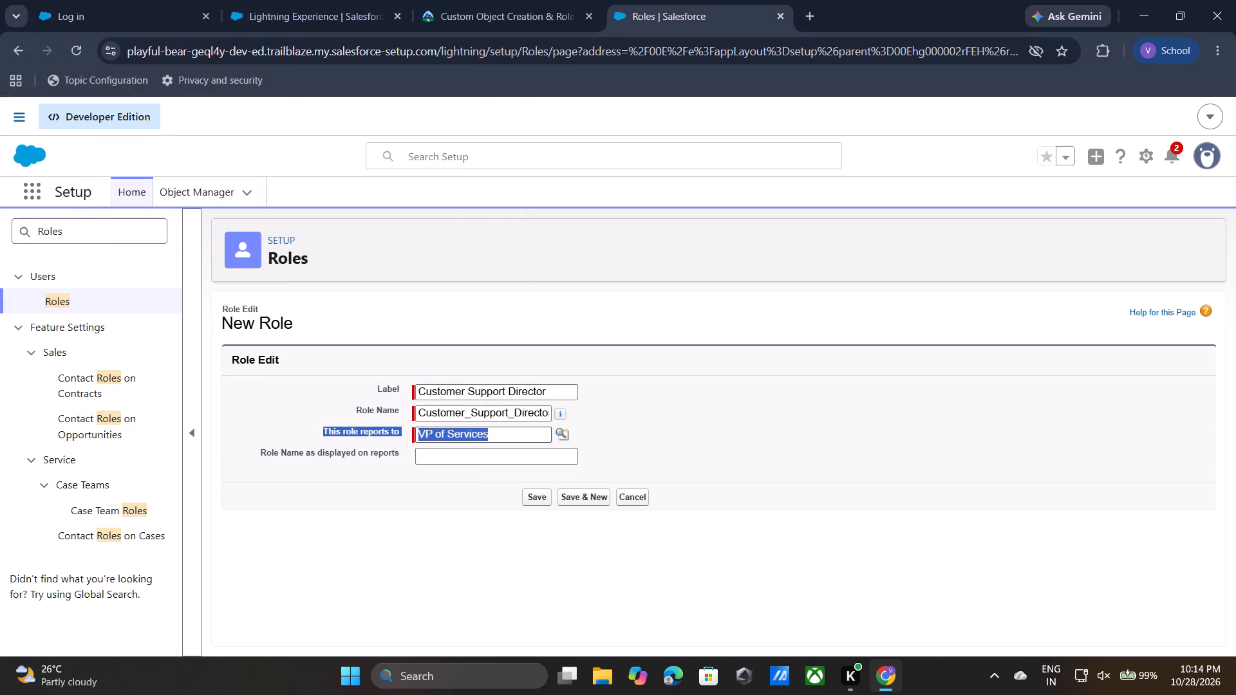
{"action": "left_click", "coordinate": [612, 412]}
Copy Customer Support Director from Trailhead and enter it as the role name displayed on reports.
{"action": "left_click", "coordinate": [540, 0]}
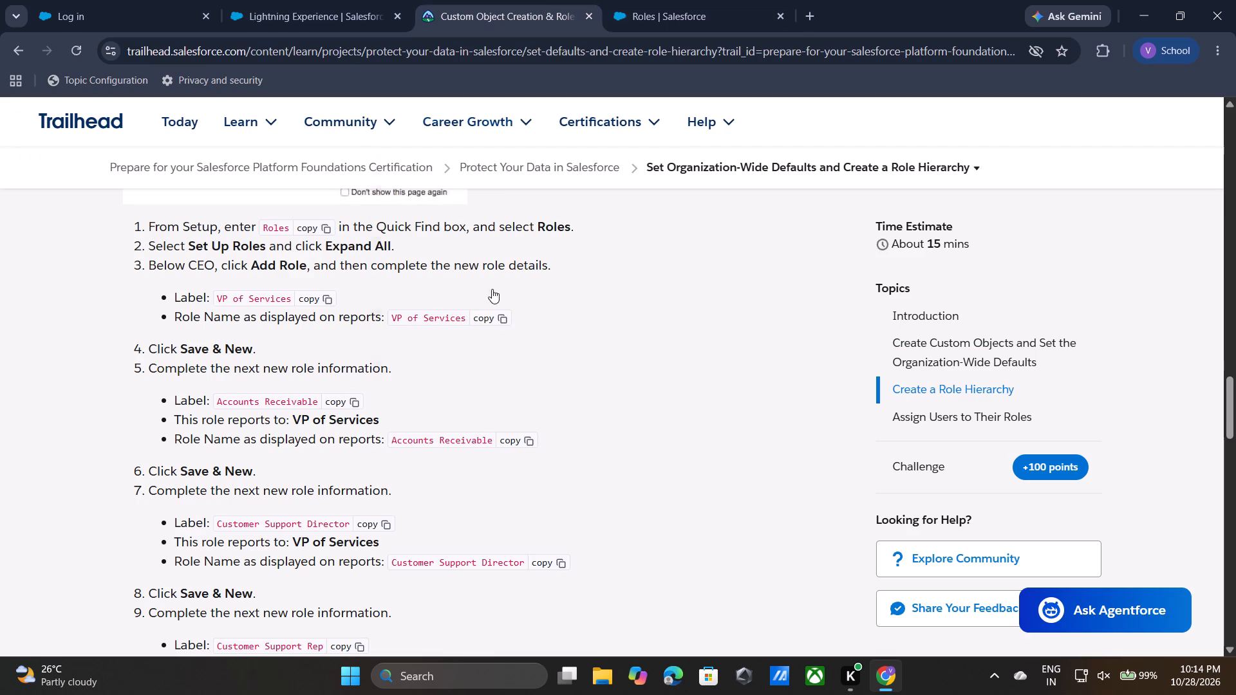
{"action": "left_click", "coordinate": [495, 580]}
{"action": "scroll", "coordinate": [495, 580], "scroll_direction": "down", "scroll_amount": 1}
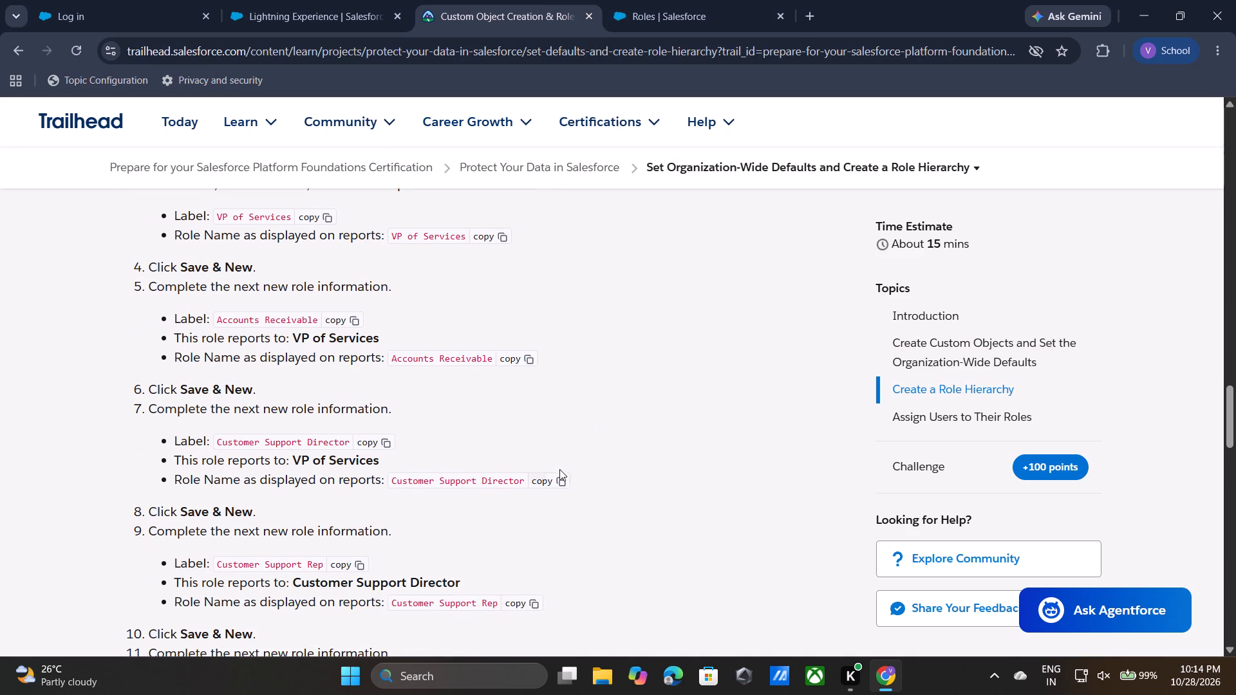
{"action": "left_click", "coordinate": [552, 479]}
{"action": "left_click", "coordinate": [669, 15]}
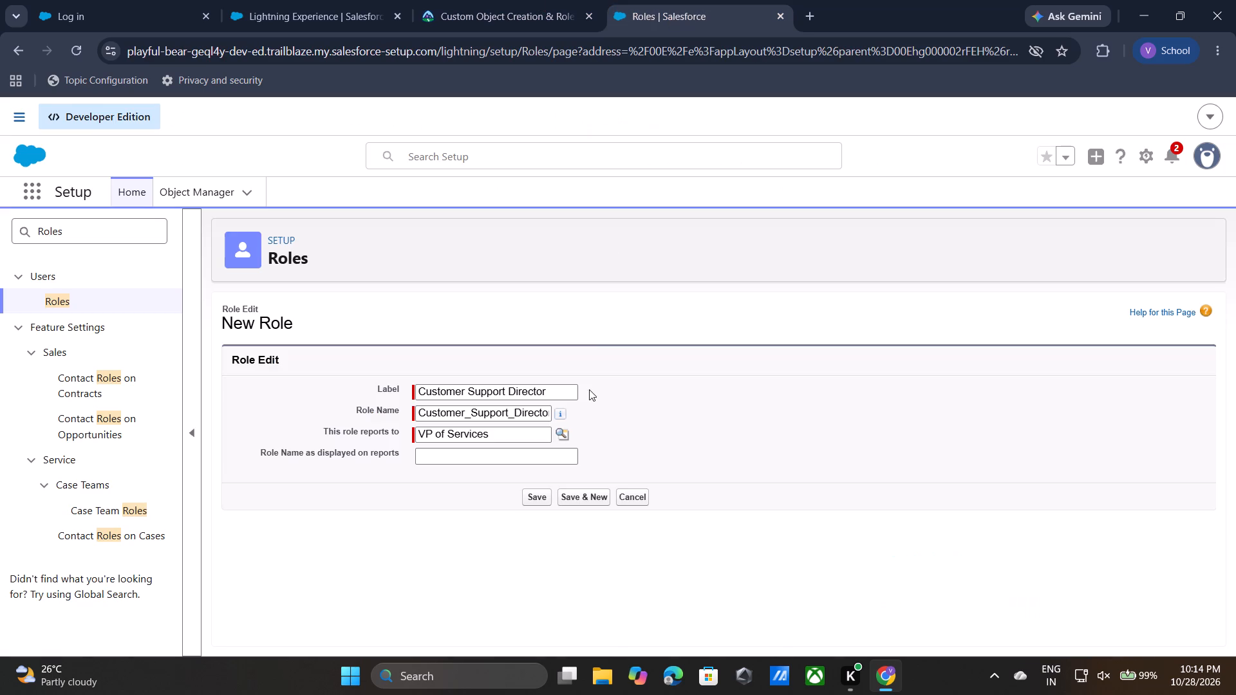
{"action": "left_click", "coordinate": [519, 452]}
{"action": "key", "text": "ctrl+v"}
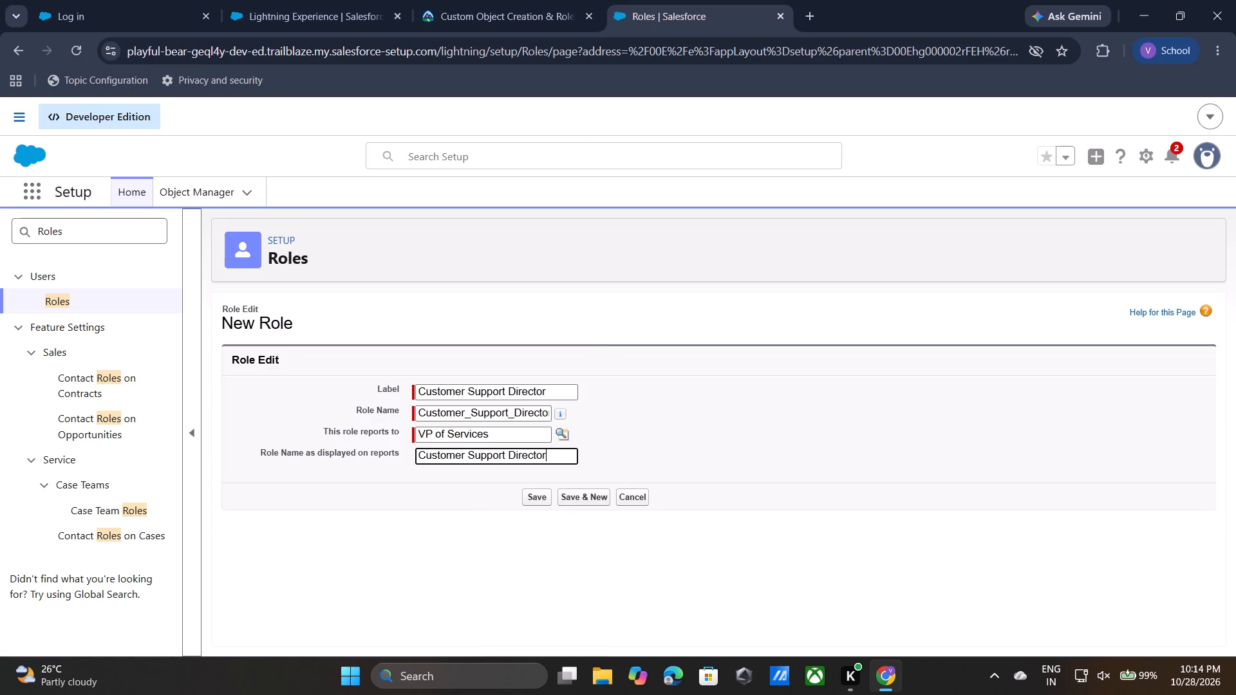
{"action": "left_click", "coordinate": [618, 450]}
Copy the Customer Support Rep label from Trailhead, and save the Customer Support Director role with another new role form opened.
{"action": "left_click", "coordinate": [565, 0]}
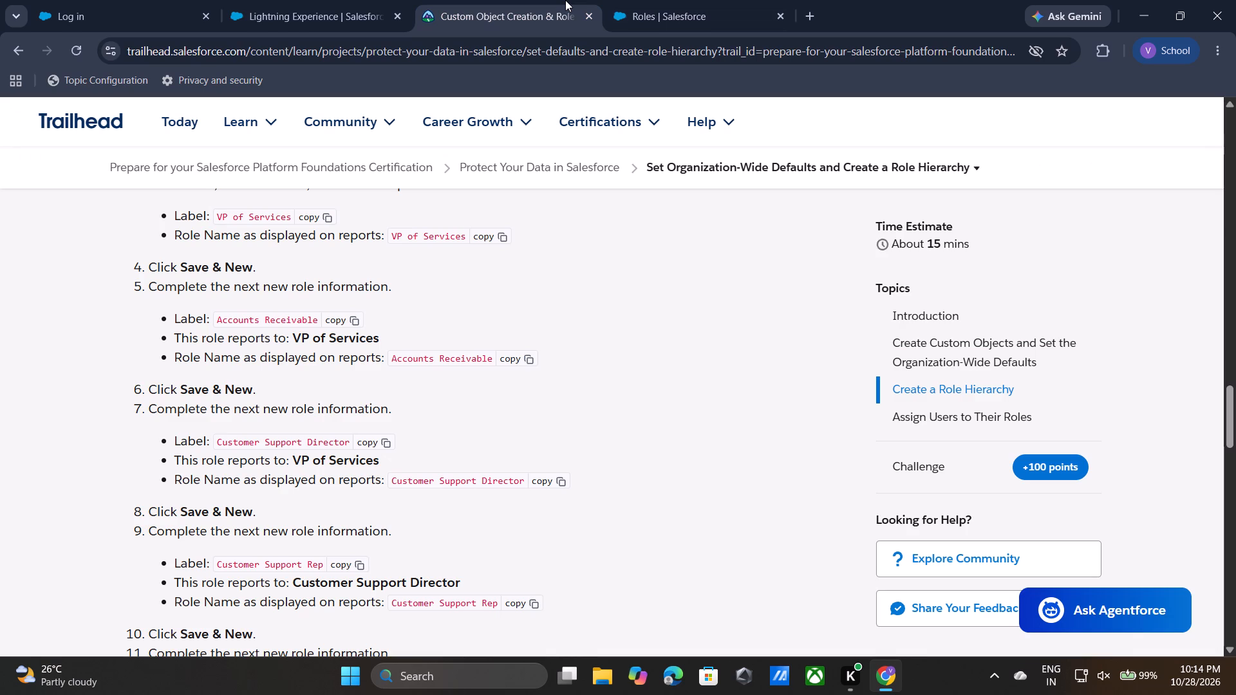
{"action": "scroll", "coordinate": [538, 536], "scroll_direction": "down", "scroll_amount": 1}
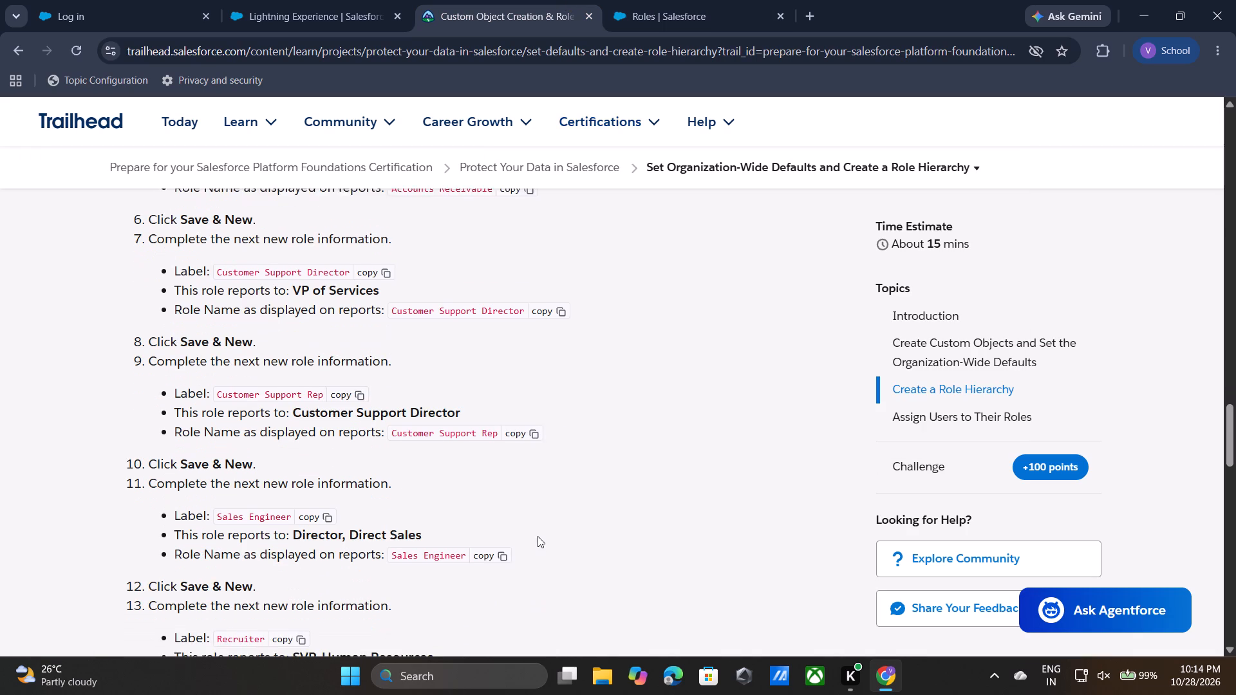
{"action": "scroll", "coordinate": [538, 536], "scroll_direction": "down", "scroll_amount": 1}
{"action": "left_click", "coordinate": [344, 394]}
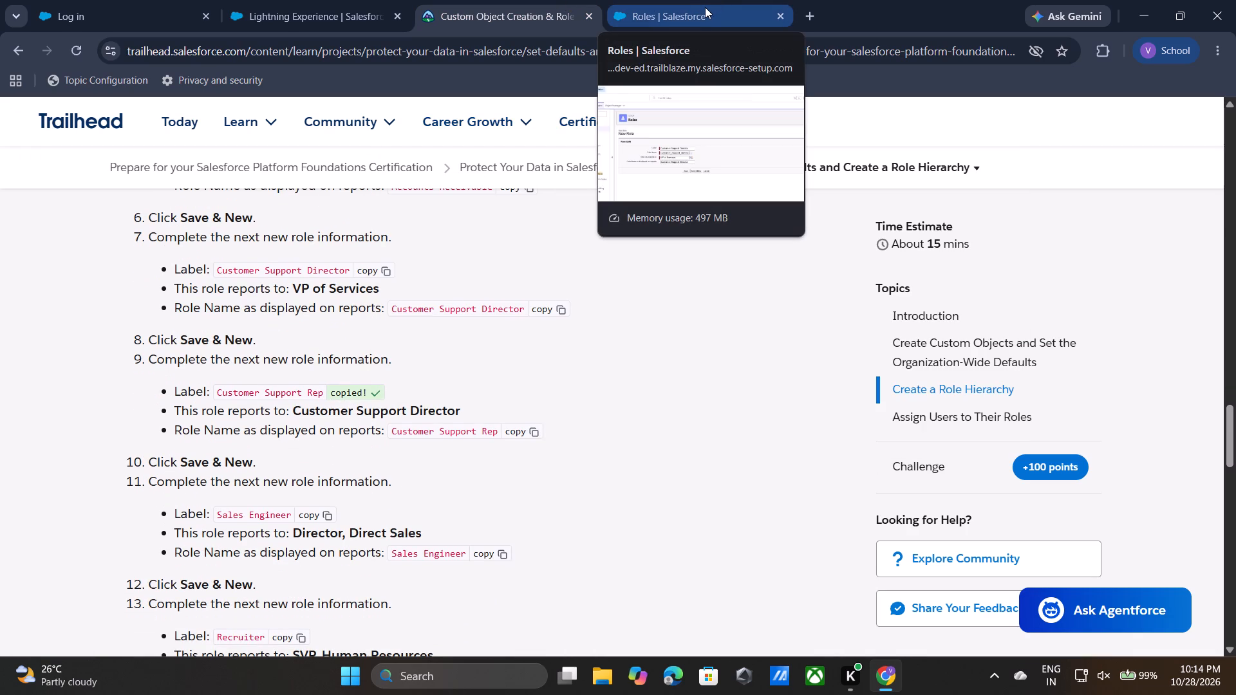
{"action": "left_click", "coordinate": [705, 7]}
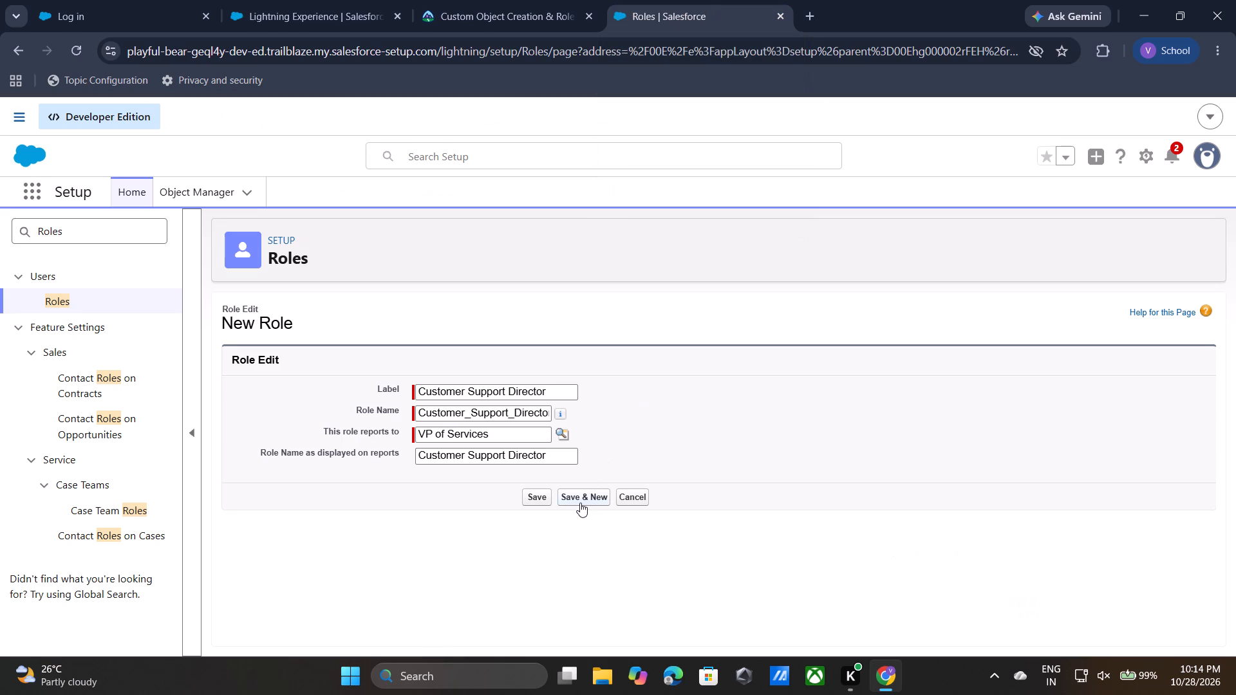
{"action": "left_click", "coordinate": [580, 503]}
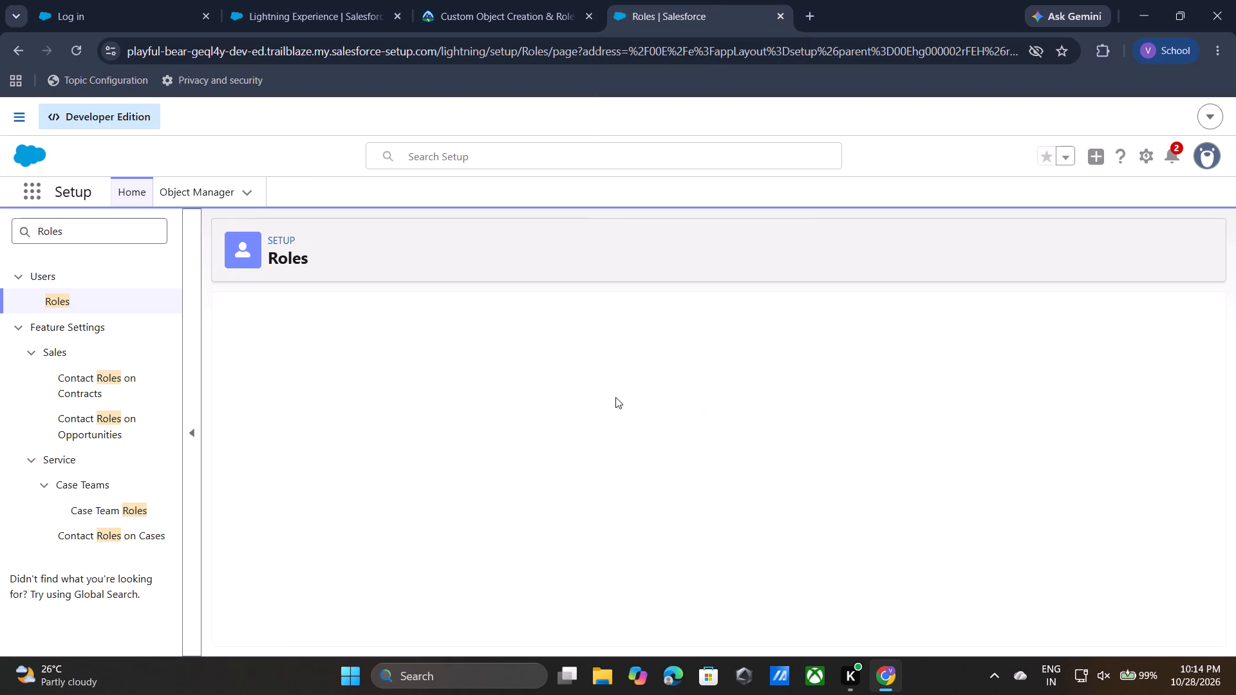
Enter the copied Customer Support Rep as the new role's label.
{"action": "left_click", "coordinate": [615, 397]}
{"action": "left_click", "coordinate": [545, 393]}
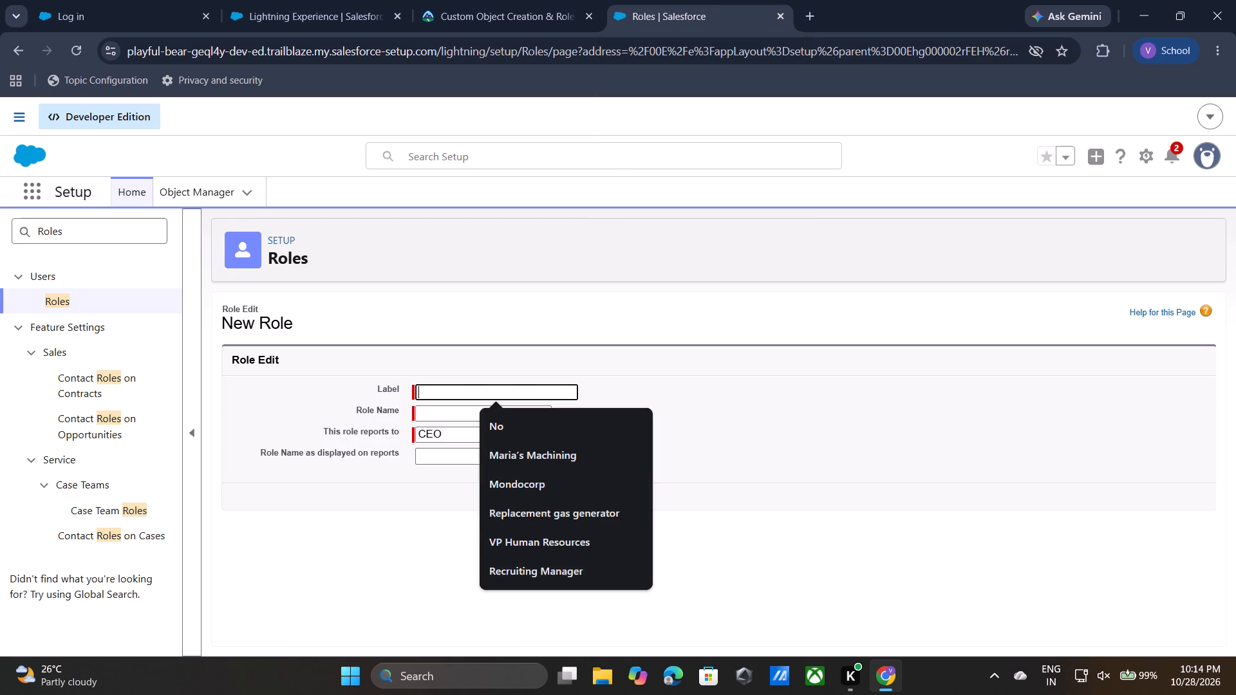
{"action": "key", "text": "ctrl+v"}
{"action": "left_click", "coordinate": [676, 445]}
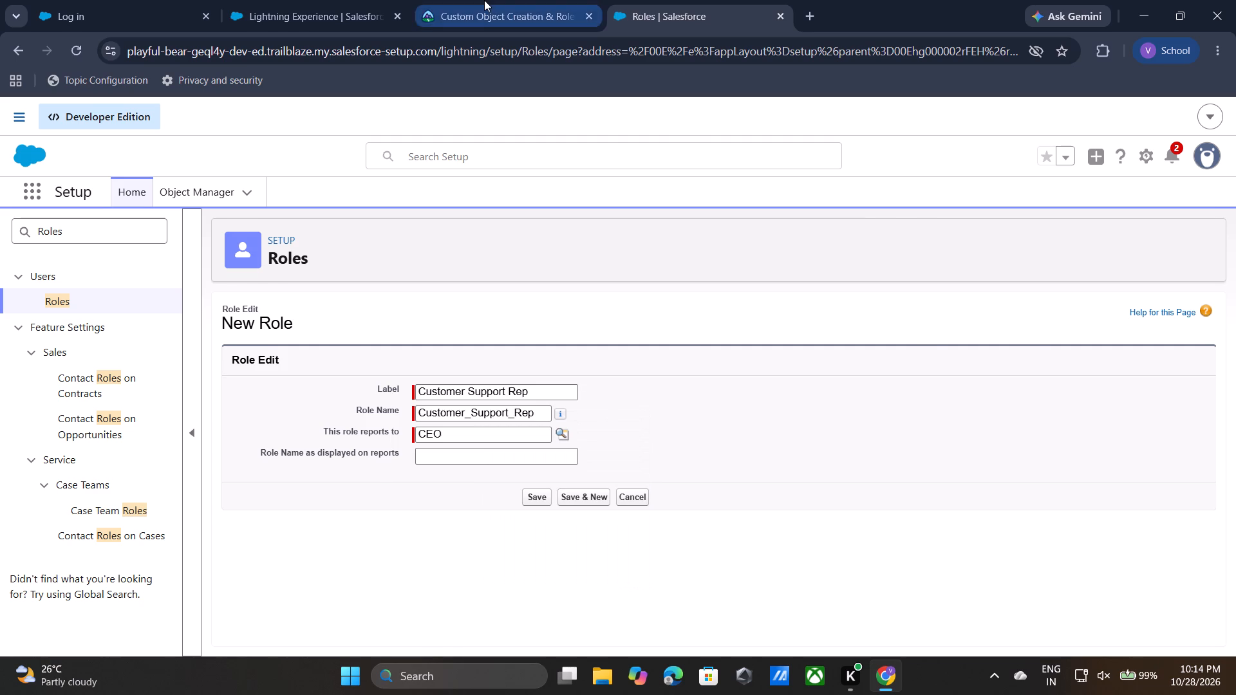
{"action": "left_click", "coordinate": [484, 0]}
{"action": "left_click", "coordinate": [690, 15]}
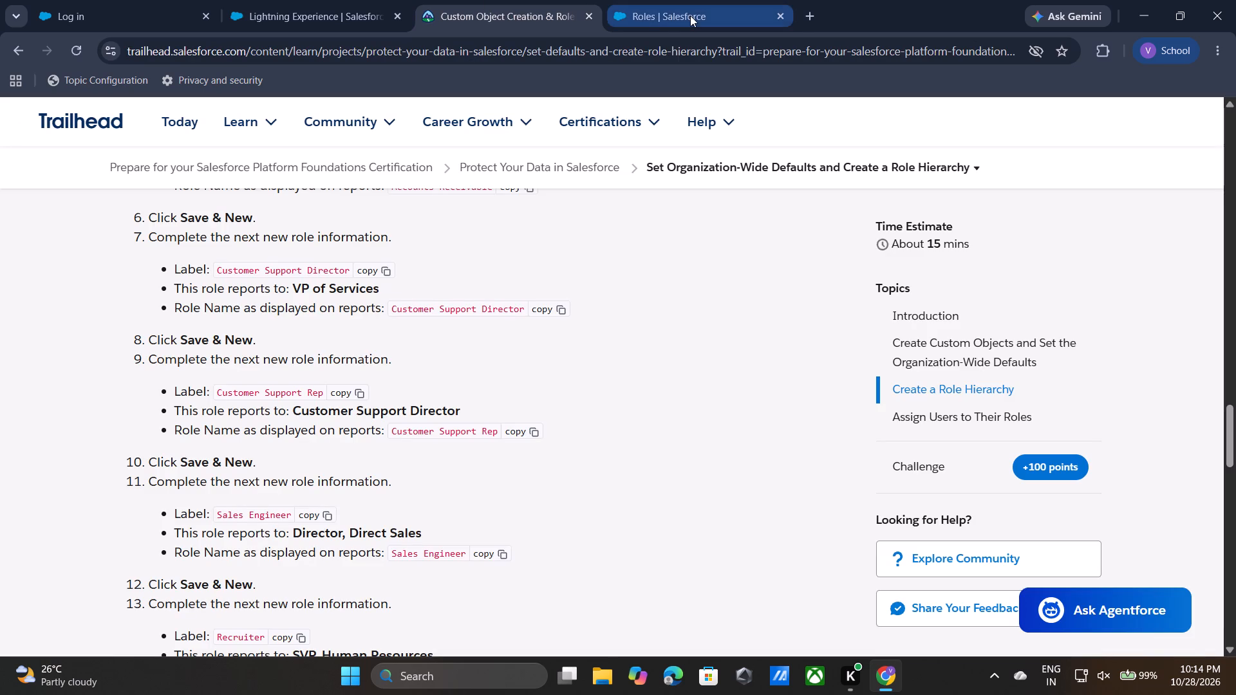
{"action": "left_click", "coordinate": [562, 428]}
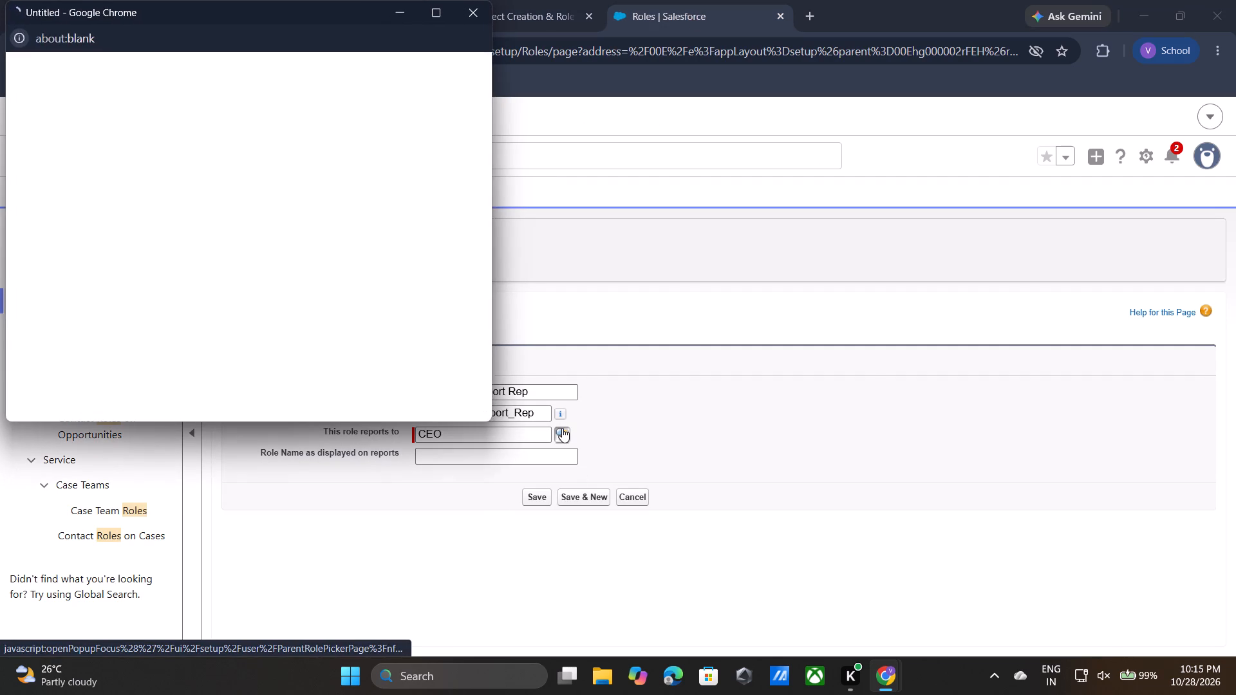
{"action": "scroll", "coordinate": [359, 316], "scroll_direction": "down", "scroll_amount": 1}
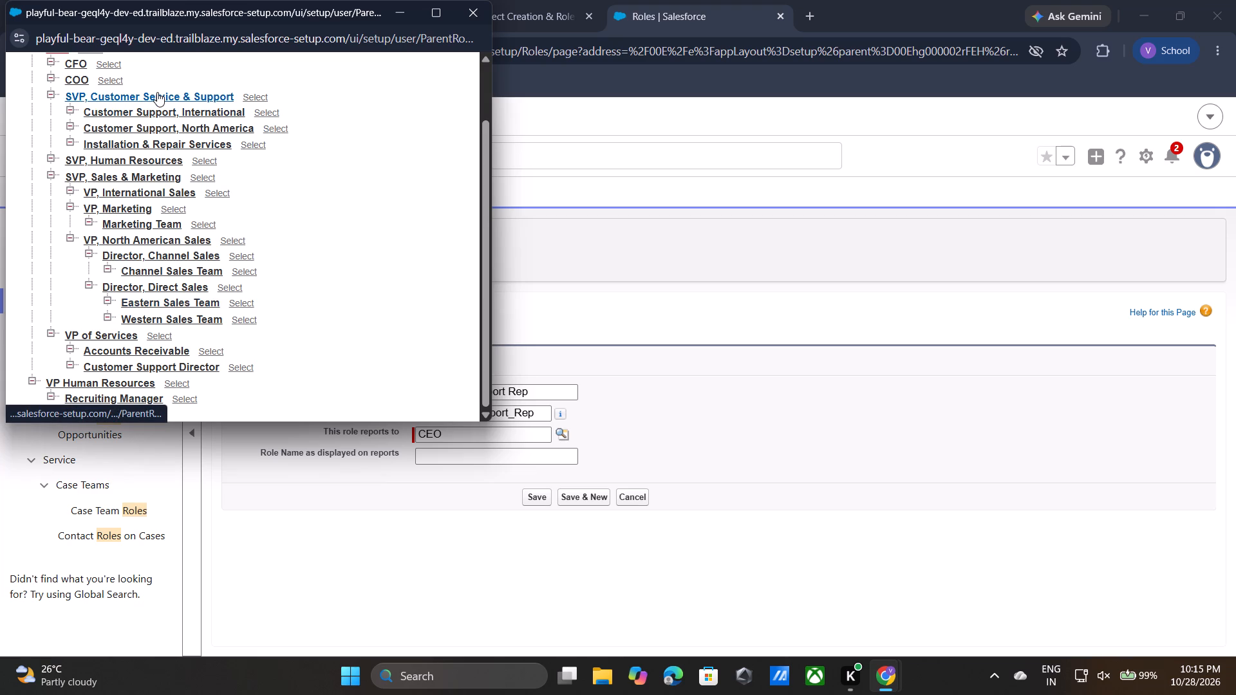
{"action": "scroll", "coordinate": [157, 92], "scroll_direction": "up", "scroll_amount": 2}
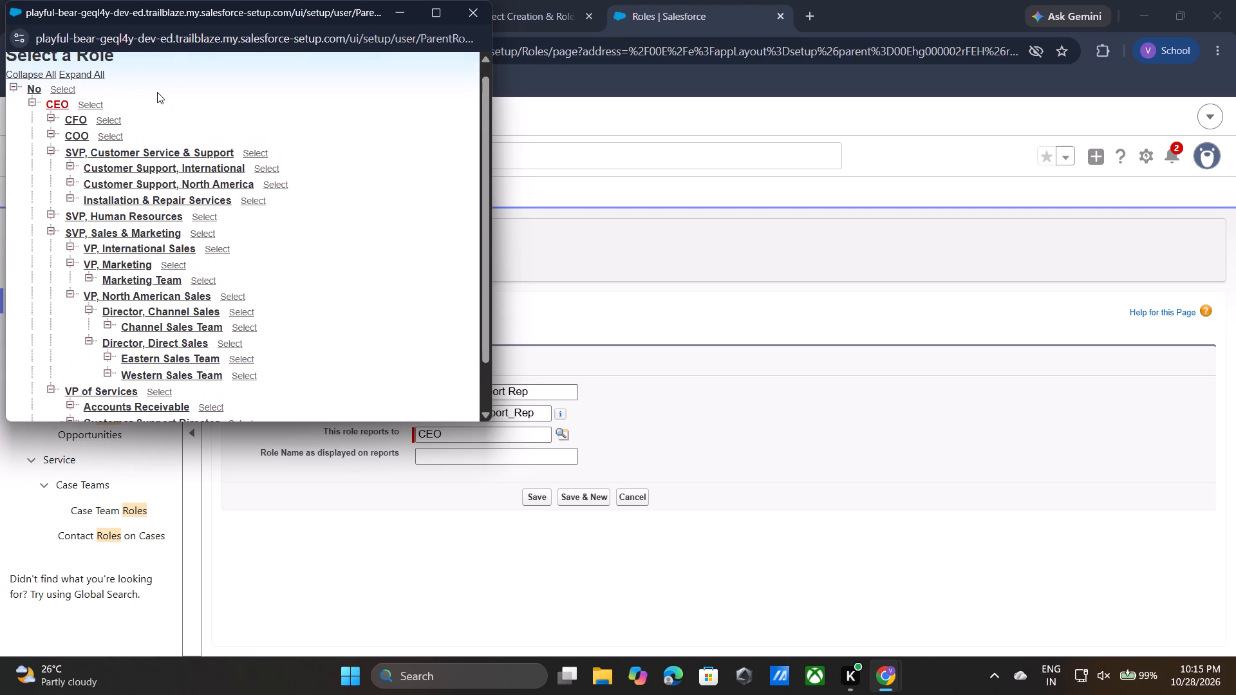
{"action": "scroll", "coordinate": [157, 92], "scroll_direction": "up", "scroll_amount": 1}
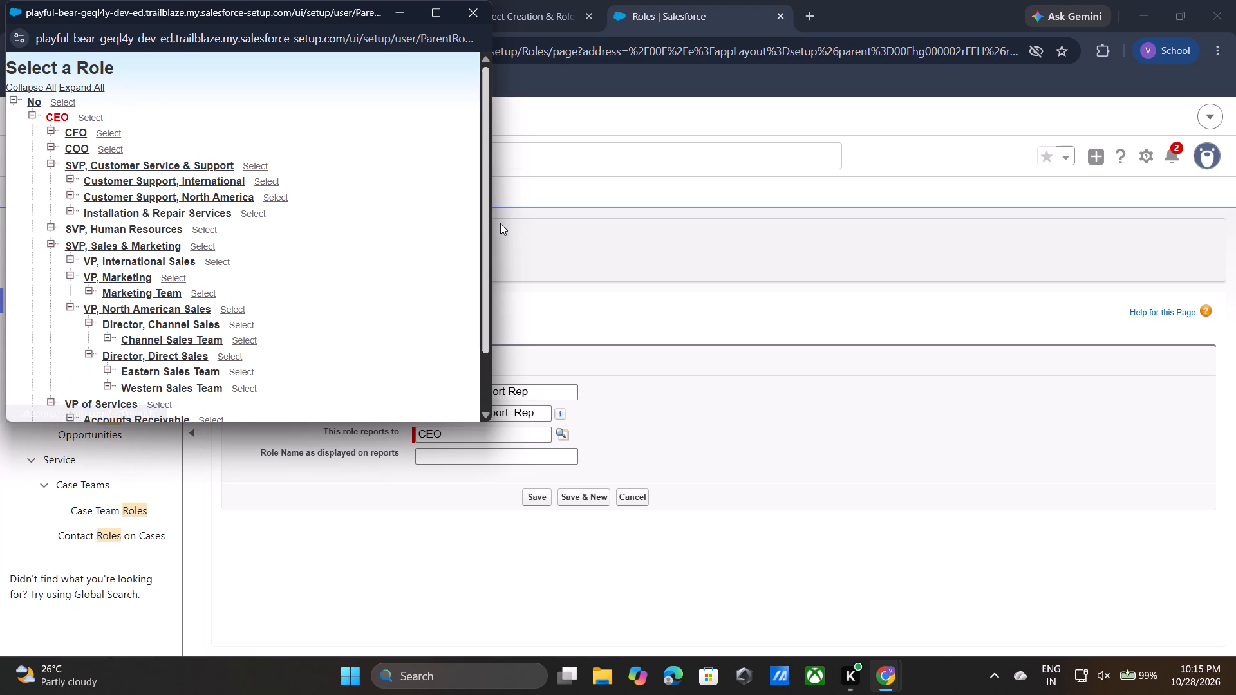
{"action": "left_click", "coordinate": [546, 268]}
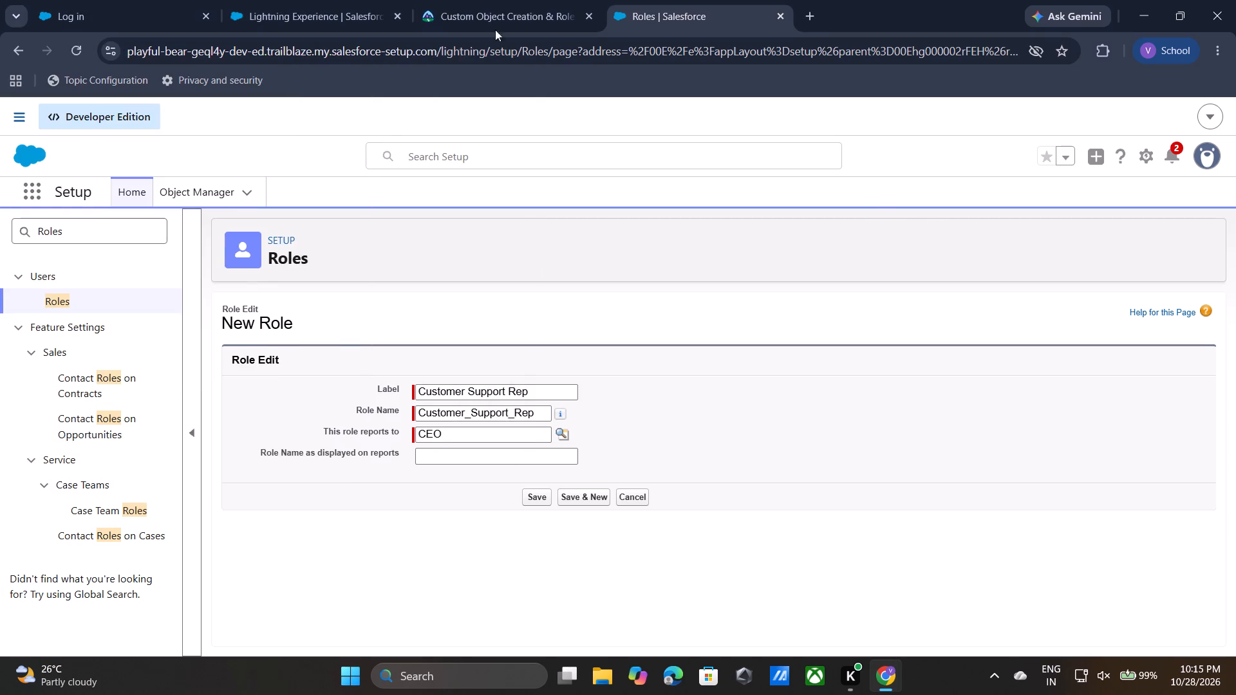
Check the Trailhead instructions and set the Customer Support Rep role to report to Customer Support Director.
{"action": "left_click", "coordinate": [482, 0]}
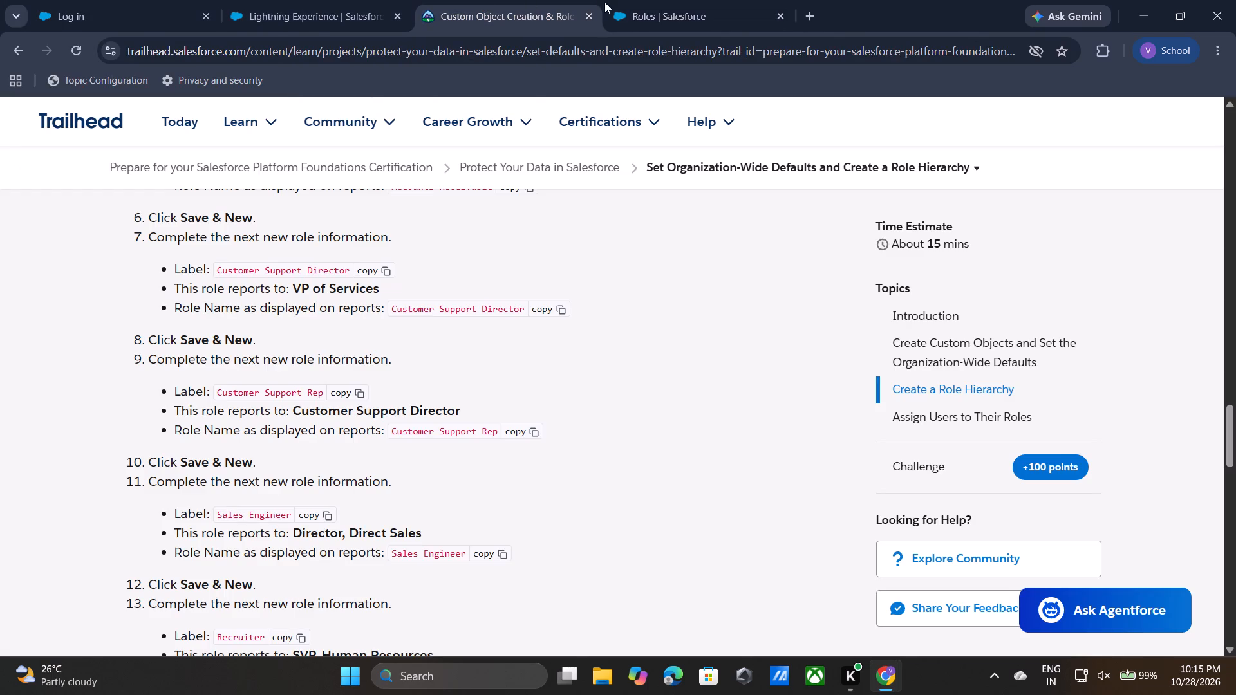
{"action": "left_click", "coordinate": [667, 15]}
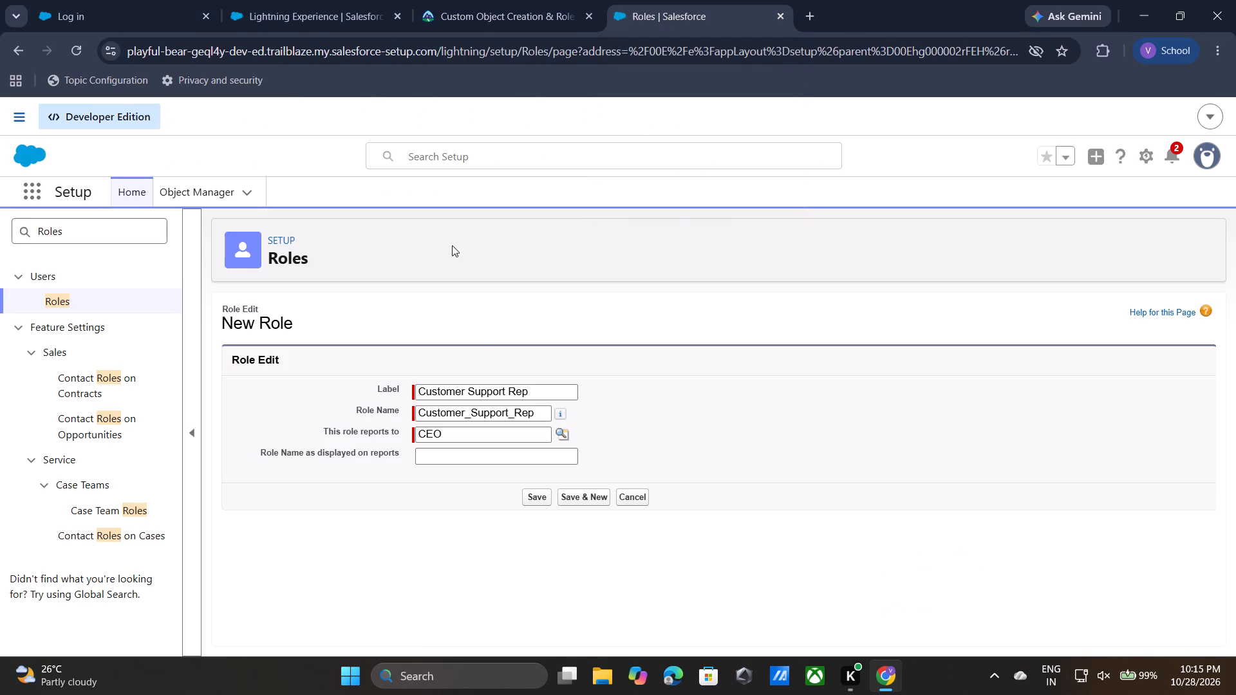
{"action": "left_click", "coordinate": [565, 432]}
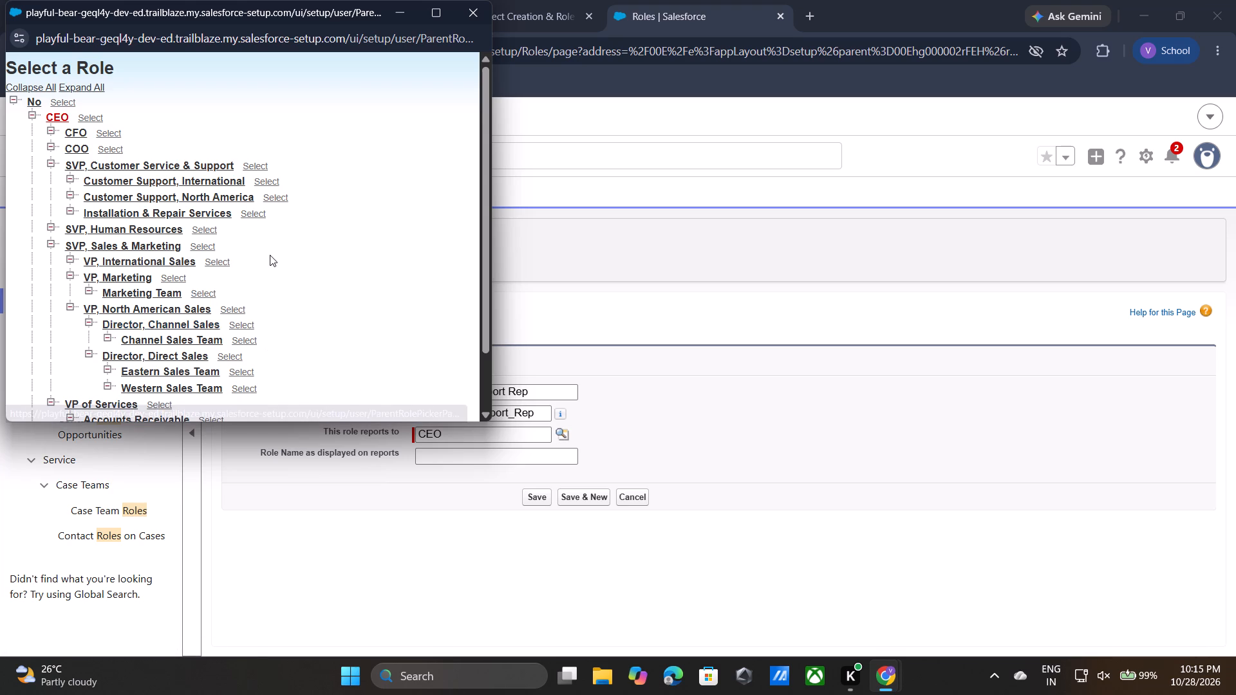
{"action": "scroll", "coordinate": [270, 255], "scroll_direction": "down", "scroll_amount": 1}
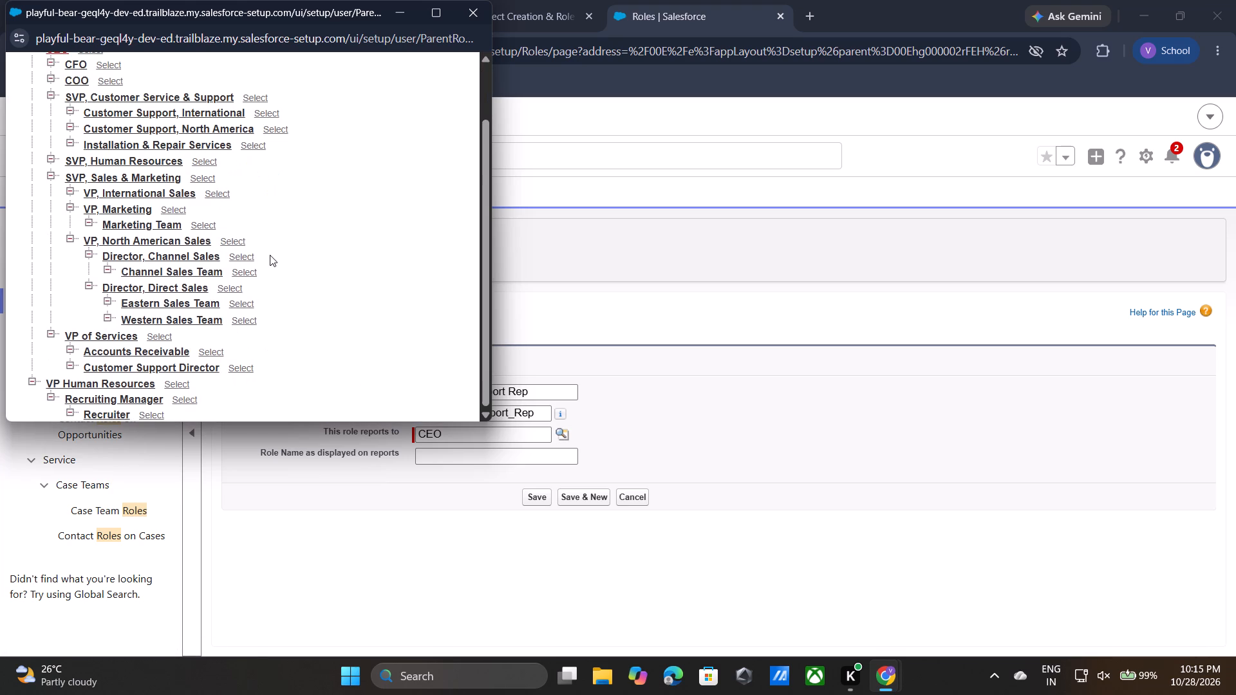
{"action": "scroll", "coordinate": [270, 255], "scroll_direction": "down", "scroll_amount": 1}
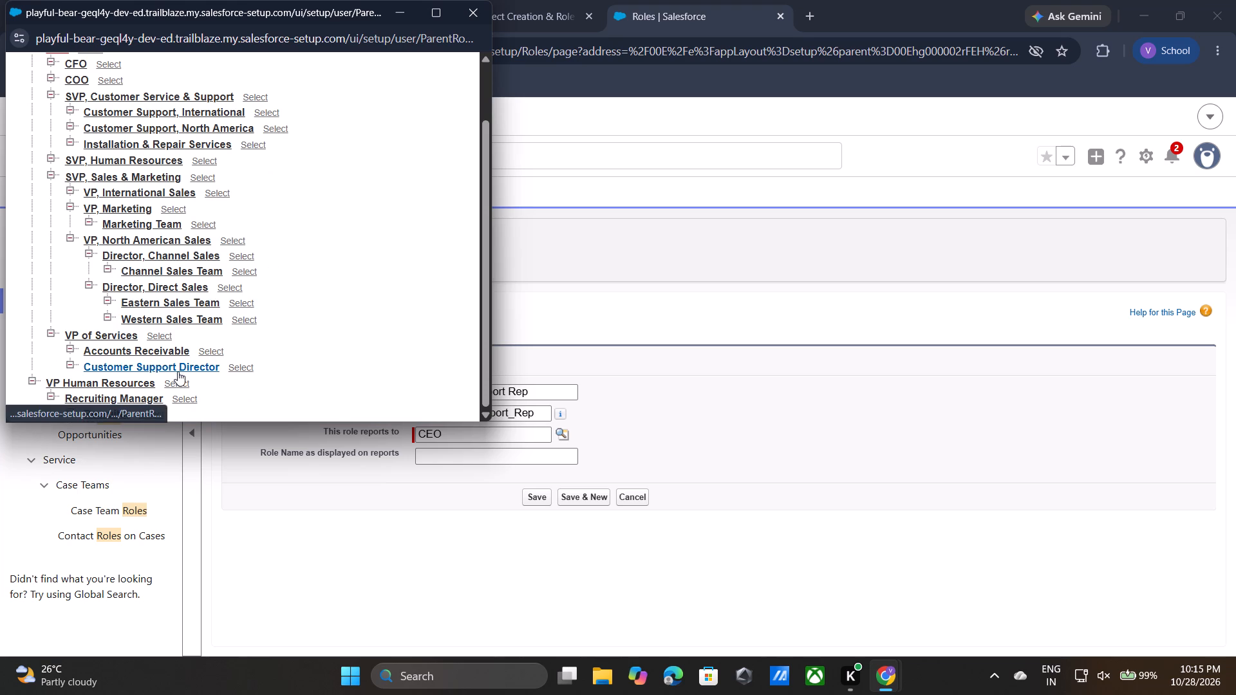
{"action": "left_click", "coordinate": [187, 366]}
Copy Customer Support Rep from Trailhead and enter it as the role name displayed on reports.
{"action": "left_click", "coordinate": [514, 0]}
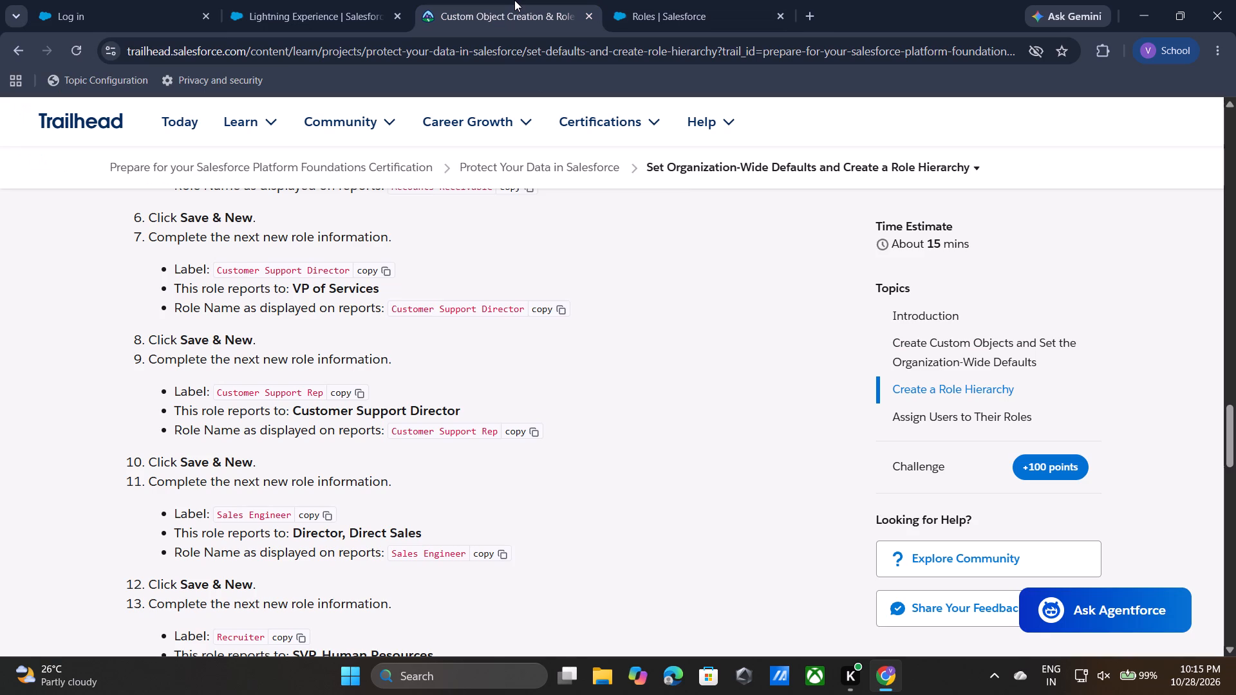
{"action": "left_click", "coordinate": [530, 428]}
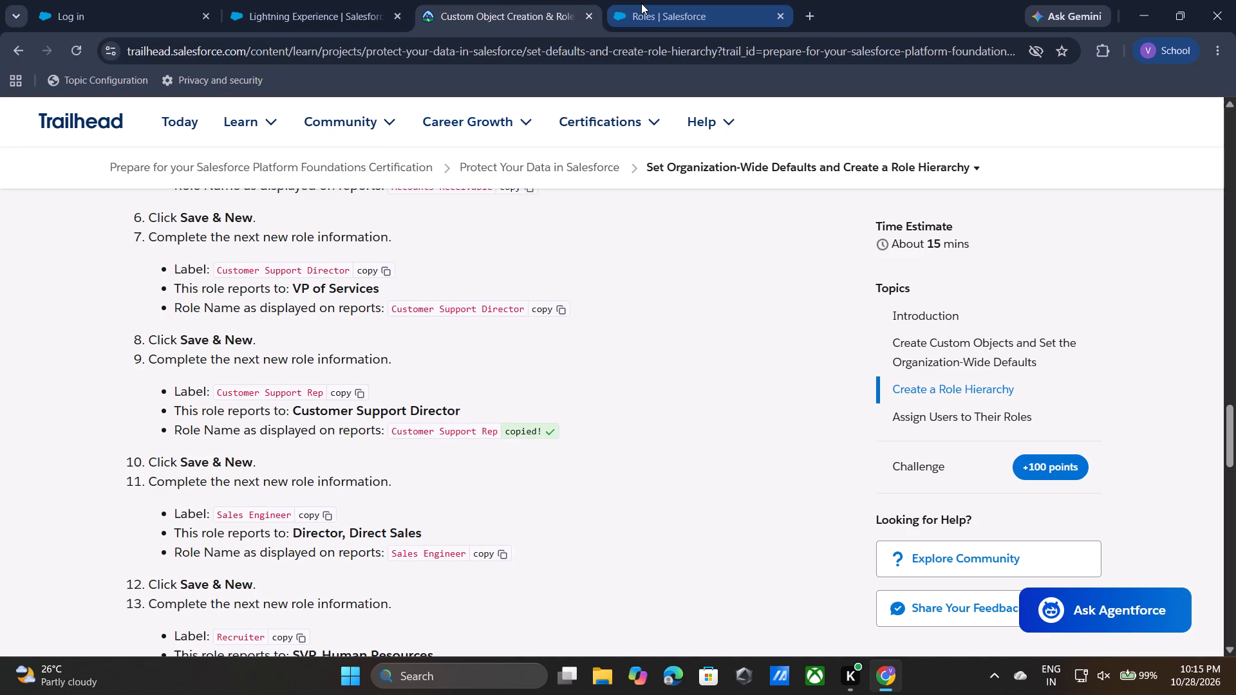
{"action": "left_click", "coordinate": [641, 3]}
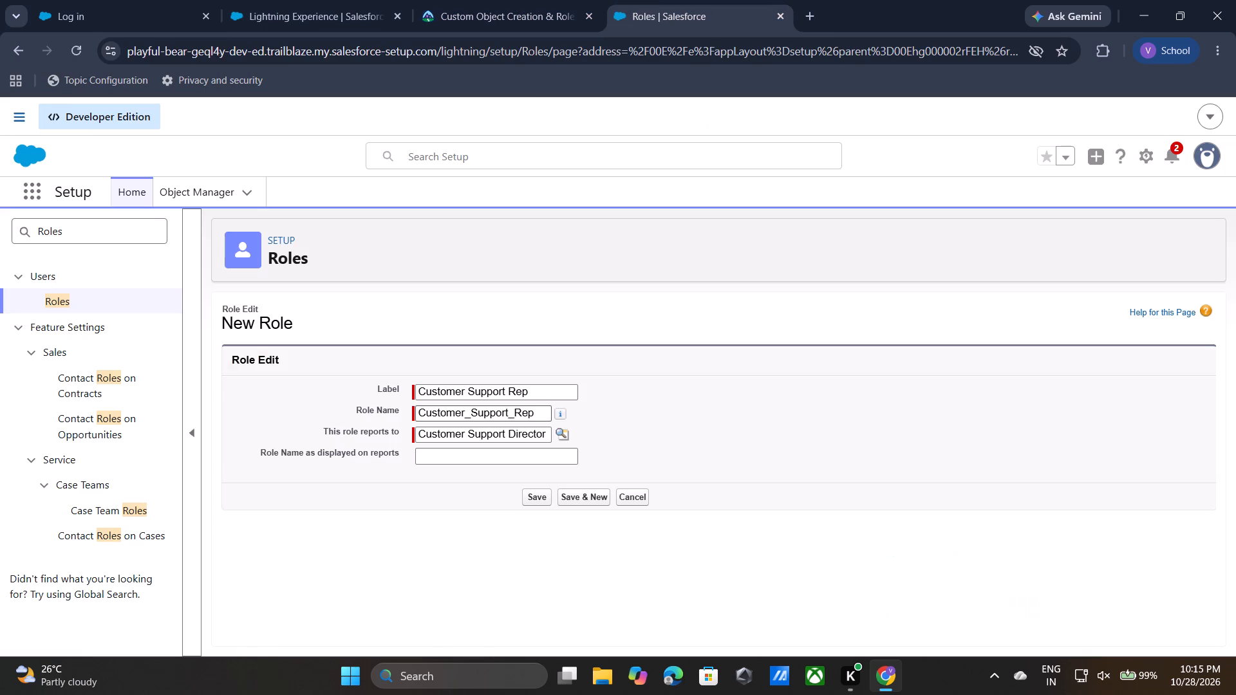
{"action": "left_click", "coordinate": [496, 456]}
{"action": "key", "text": "ctrl+v"}
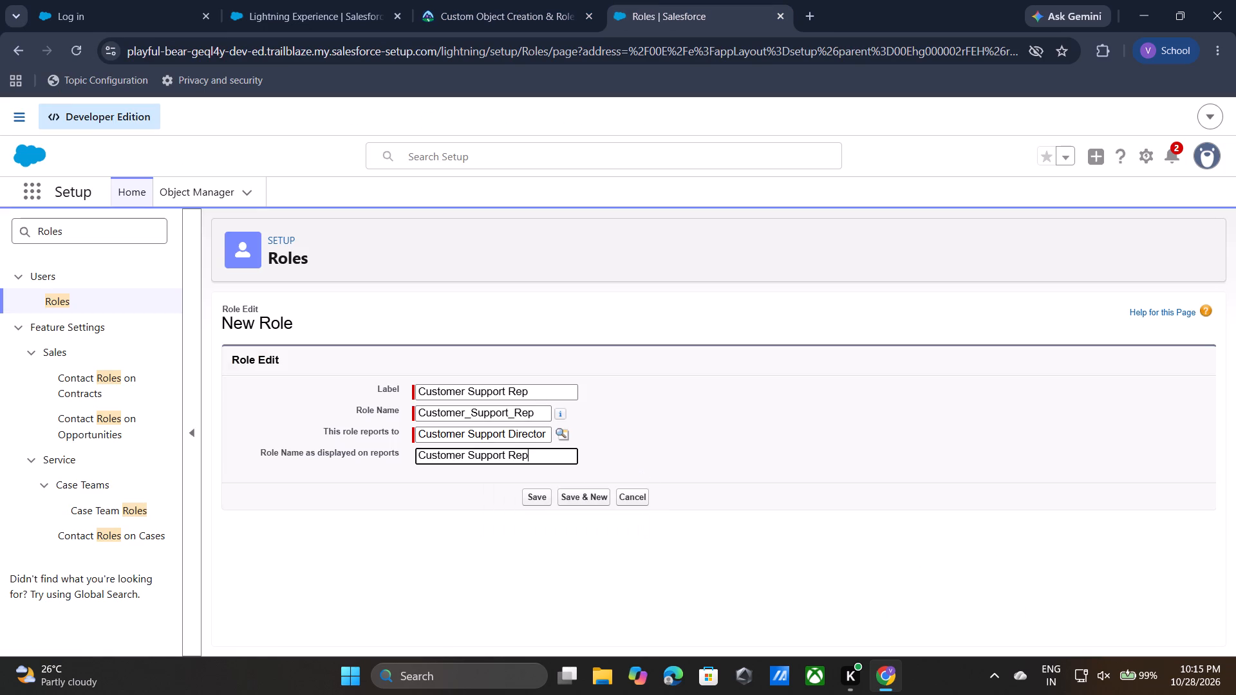
Check the remaining Trailhead role instructions, and save the Customer Support Rep role with another new role form opened.
{"action": "left_click", "coordinate": [458, 0]}
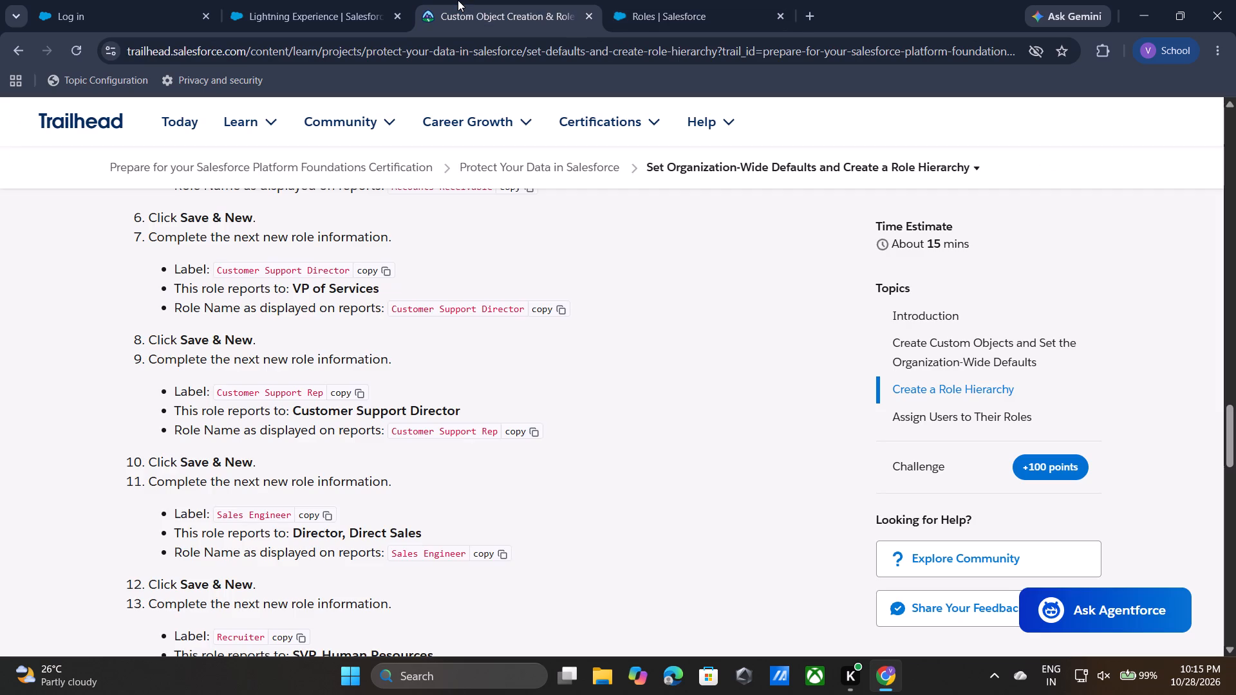
{"action": "scroll", "coordinate": [460, 505], "scroll_direction": "down", "scroll_amount": 1}
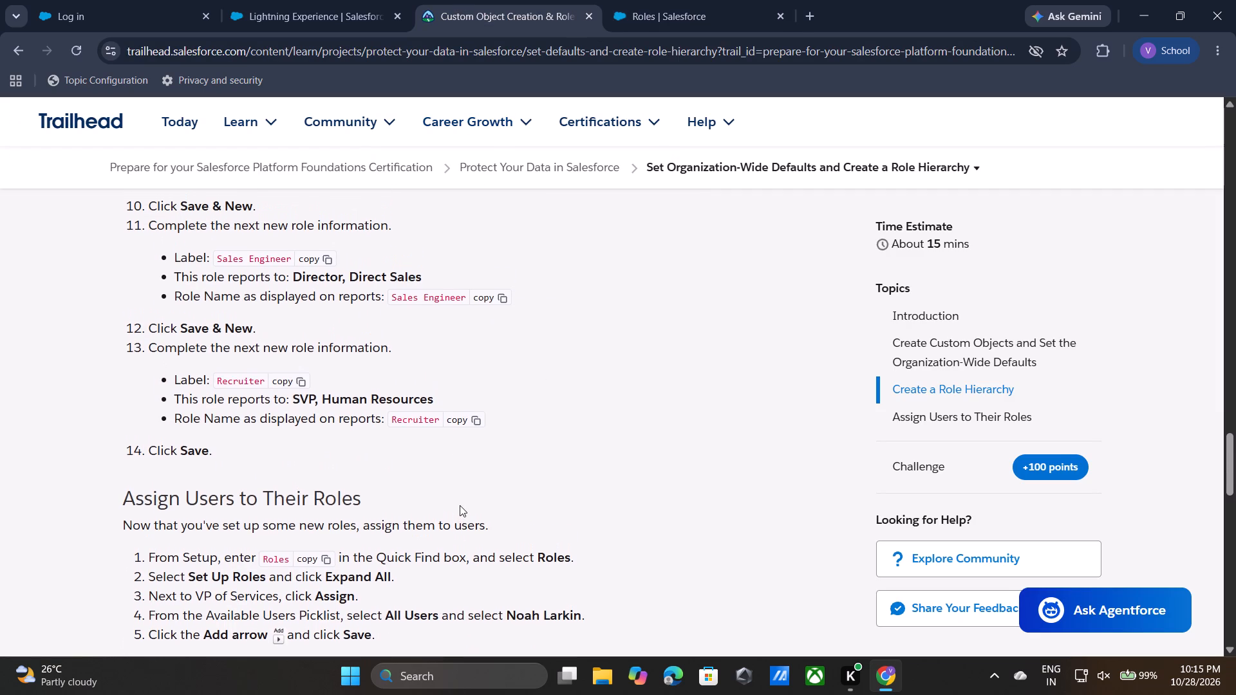
{"action": "scroll", "coordinate": [460, 505], "scroll_direction": "down", "scroll_amount": 1}
{"action": "left_click", "coordinate": [721, 28]}
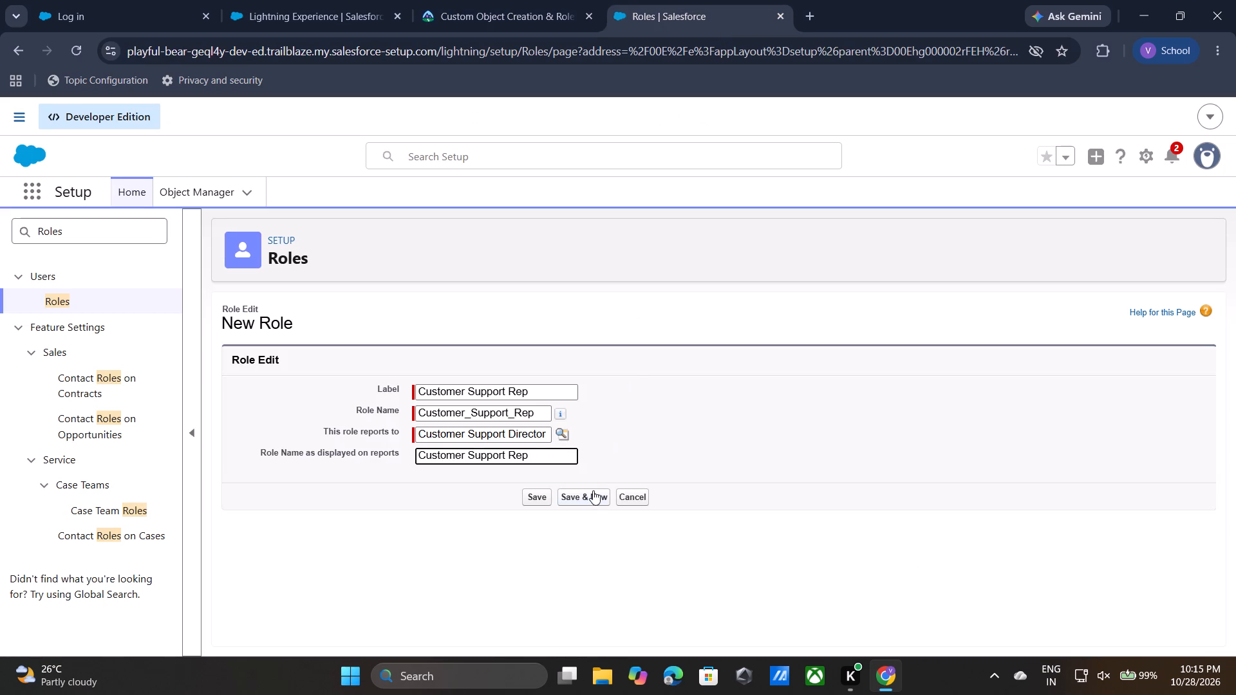
{"action": "left_click", "coordinate": [593, 491]}
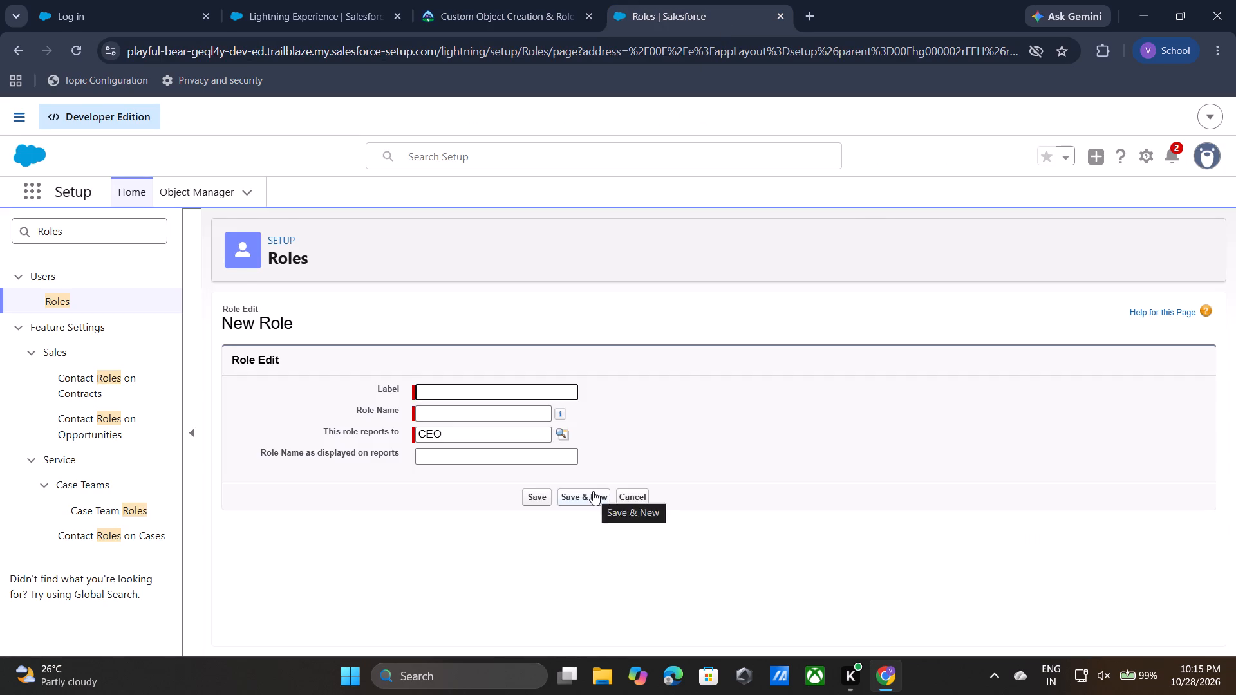
Copy the Sales Engineer label from Trailhead and enter it as the new role's label.
{"action": "left_click", "coordinate": [563, 0]}
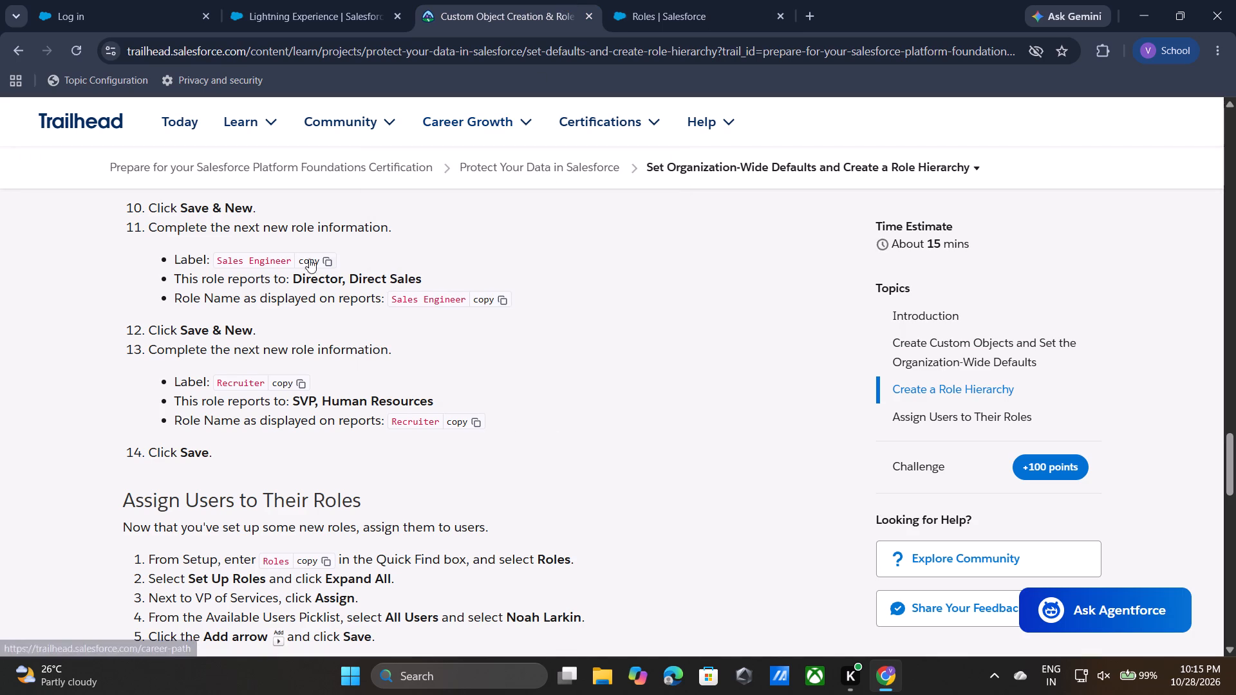
{"action": "left_click", "coordinate": [314, 263]}
{"action": "scroll", "coordinate": [407, 275], "scroll_direction": "up", "scroll_amount": 1}
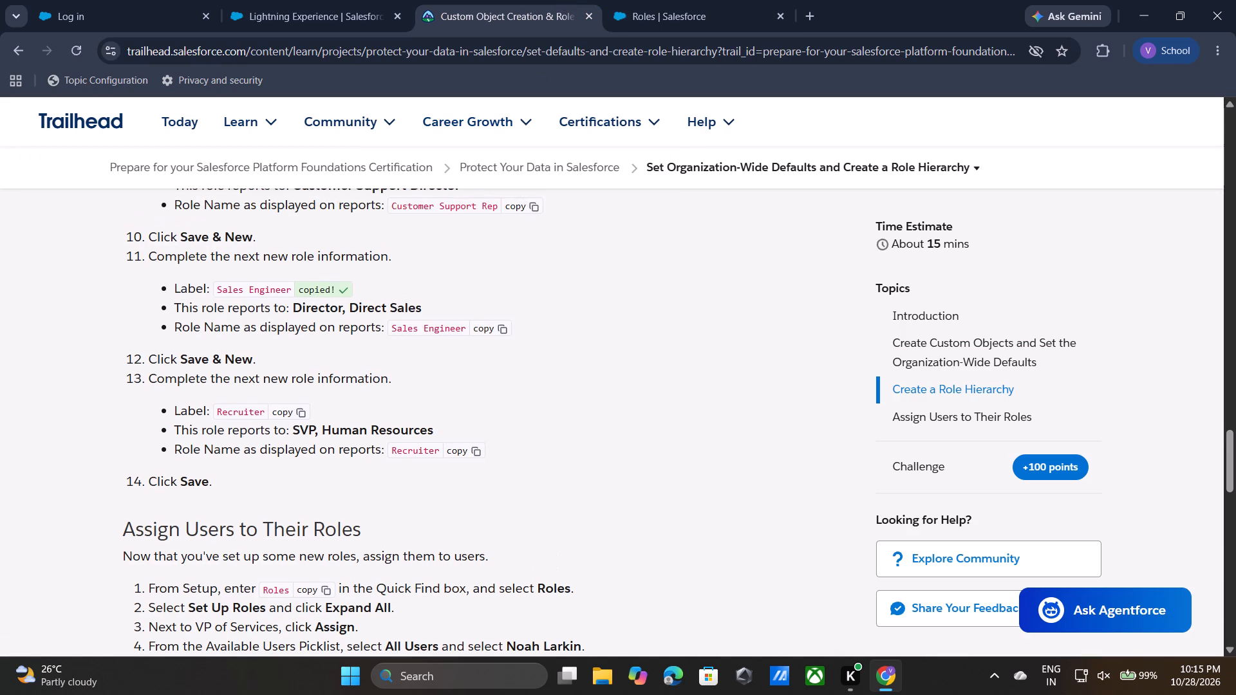
{"action": "scroll", "coordinate": [407, 275], "scroll_direction": "up", "scroll_amount": 1}
{"action": "left_click", "coordinate": [624, 7]}
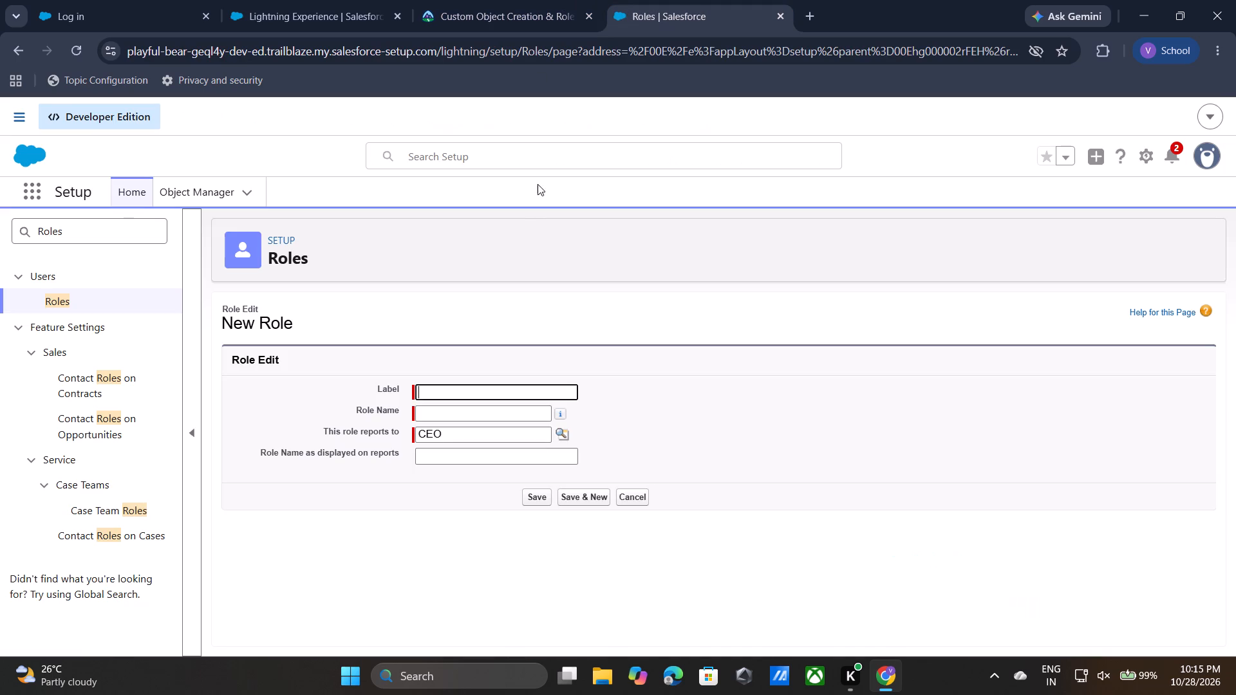
{"action": "key", "text": "ctrl+v"}
Copy Sales Engineer from Trailhead and enter it as the role name displayed on reports.
{"action": "left_click_drag", "start_coordinate": [608, 366], "coordinate": [550, 11]}
{"action": "left_click", "coordinate": [550, 11]}
{"action": "left_click_drag", "start_coordinate": [485, 403], "coordinate": [490, 333]}
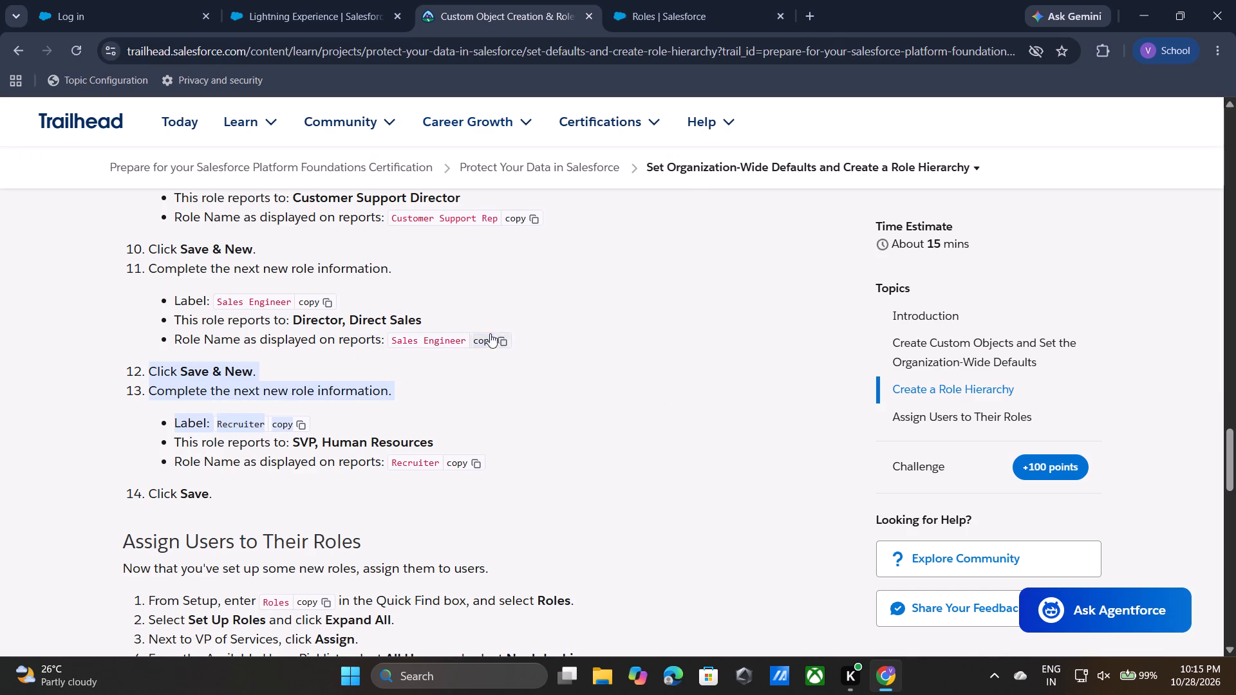
{"action": "left_click_drag", "start_coordinate": [490, 333], "coordinate": [312, 322]}
{"action": "left_click", "coordinate": [312, 322]}
{"action": "left_click", "coordinate": [500, 338]}
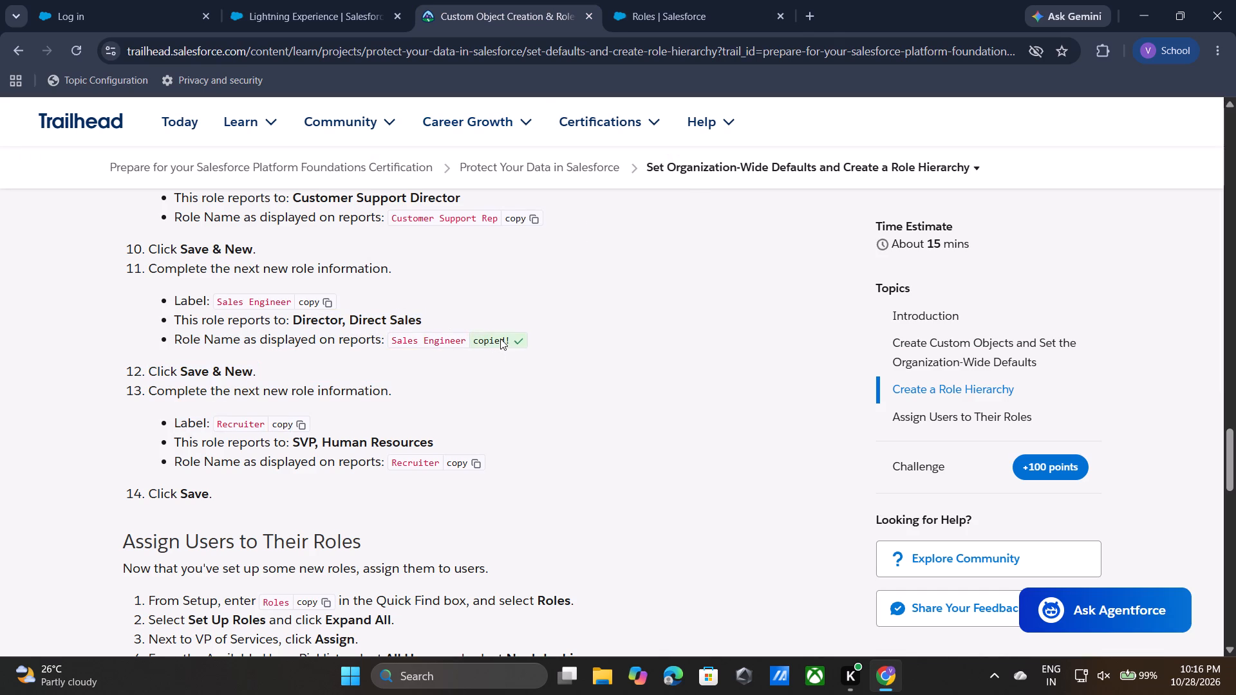
{"action": "left_click", "coordinate": [679, 5]}
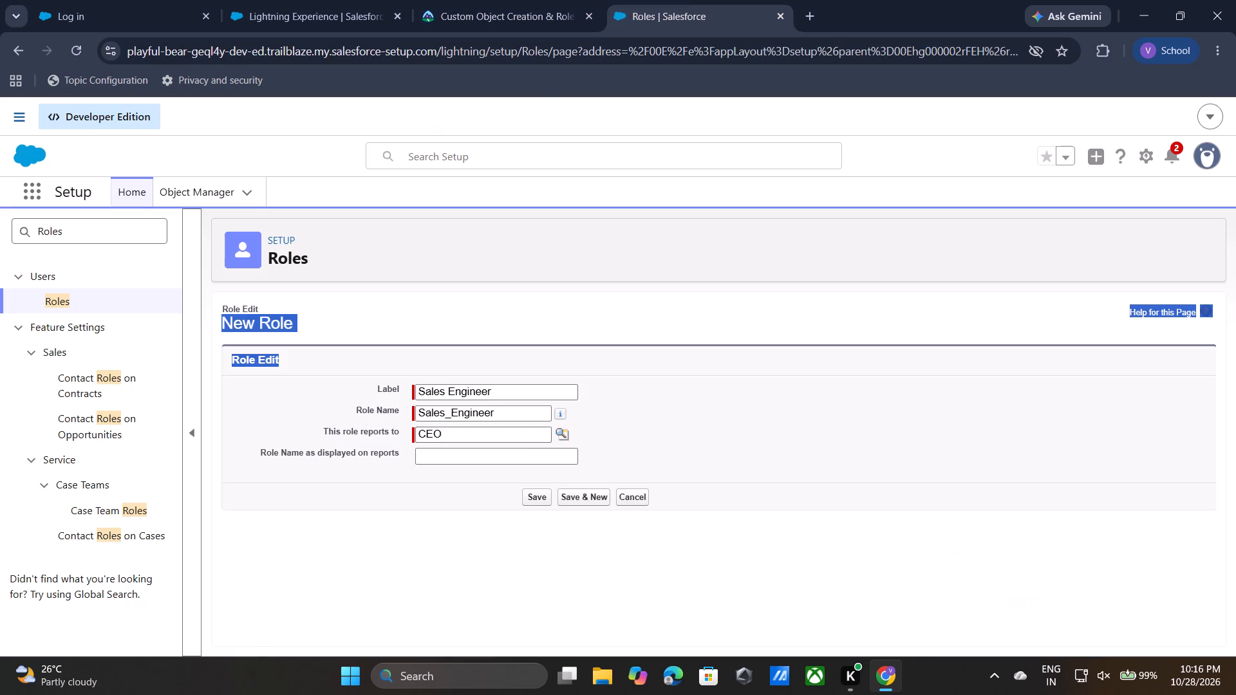
{"action": "left_click", "coordinate": [505, 450]}
{"action": "key", "text": "ctrl+v"}
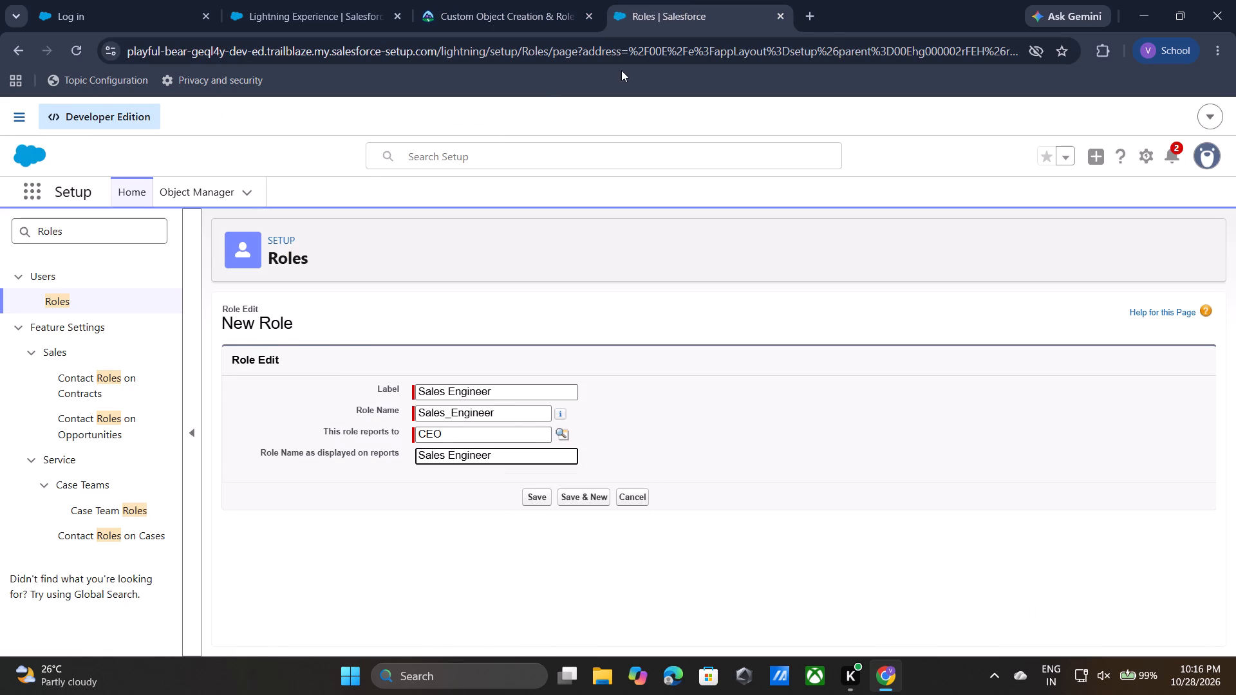
Check the Trailhead instructions and set the Sales Engineer role to report to Director, Direct Sales.
{"action": "left_click", "coordinate": [509, 21]}
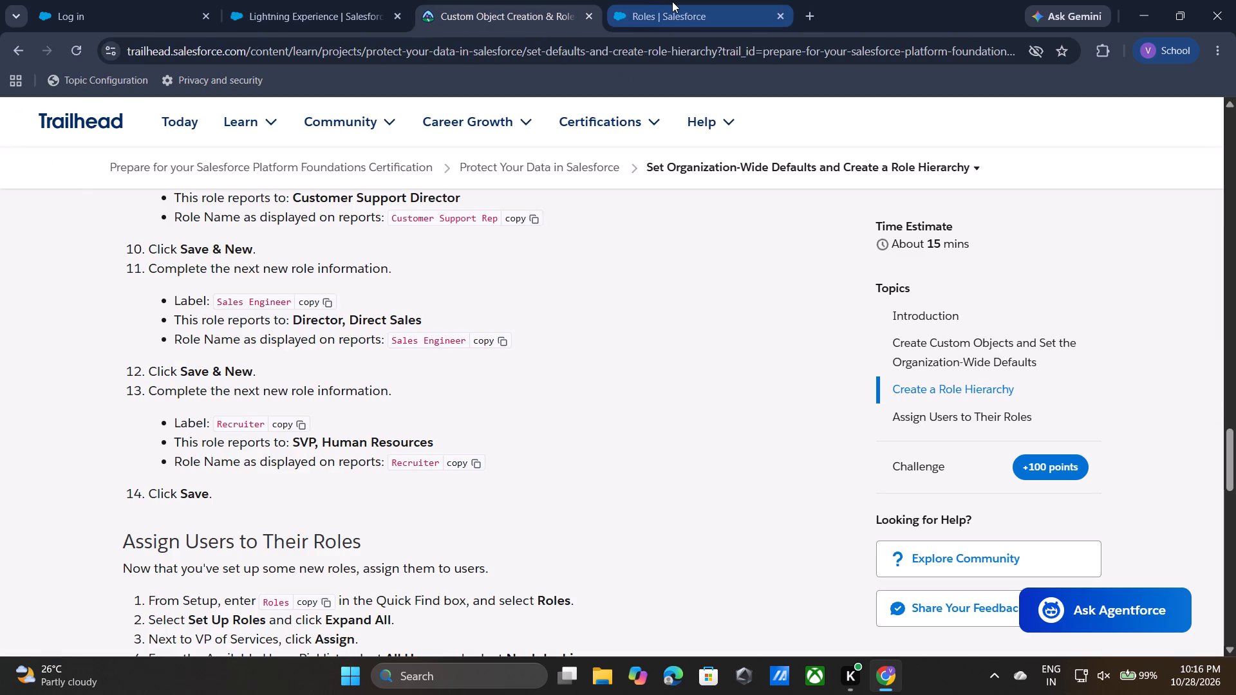
{"action": "left_click", "coordinate": [672, 1]}
{"action": "left_click", "coordinate": [557, 437]}
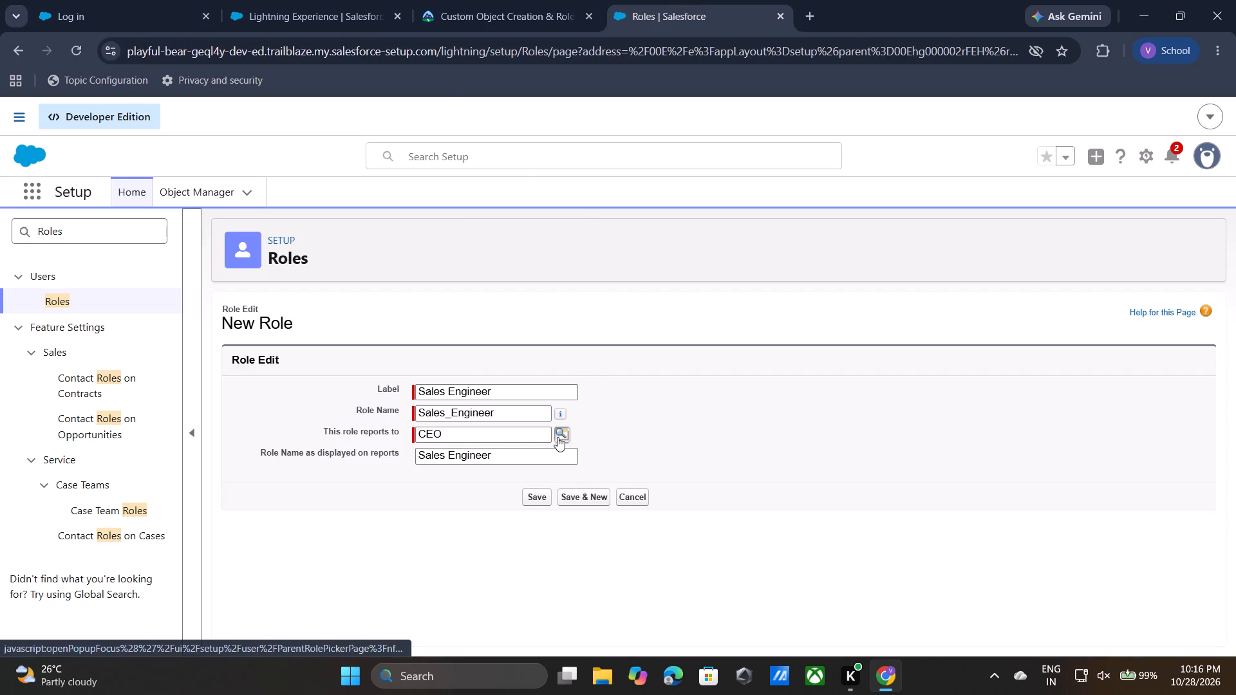
{"action": "scroll", "coordinate": [329, 325], "scroll_direction": "down", "scroll_amount": 2}
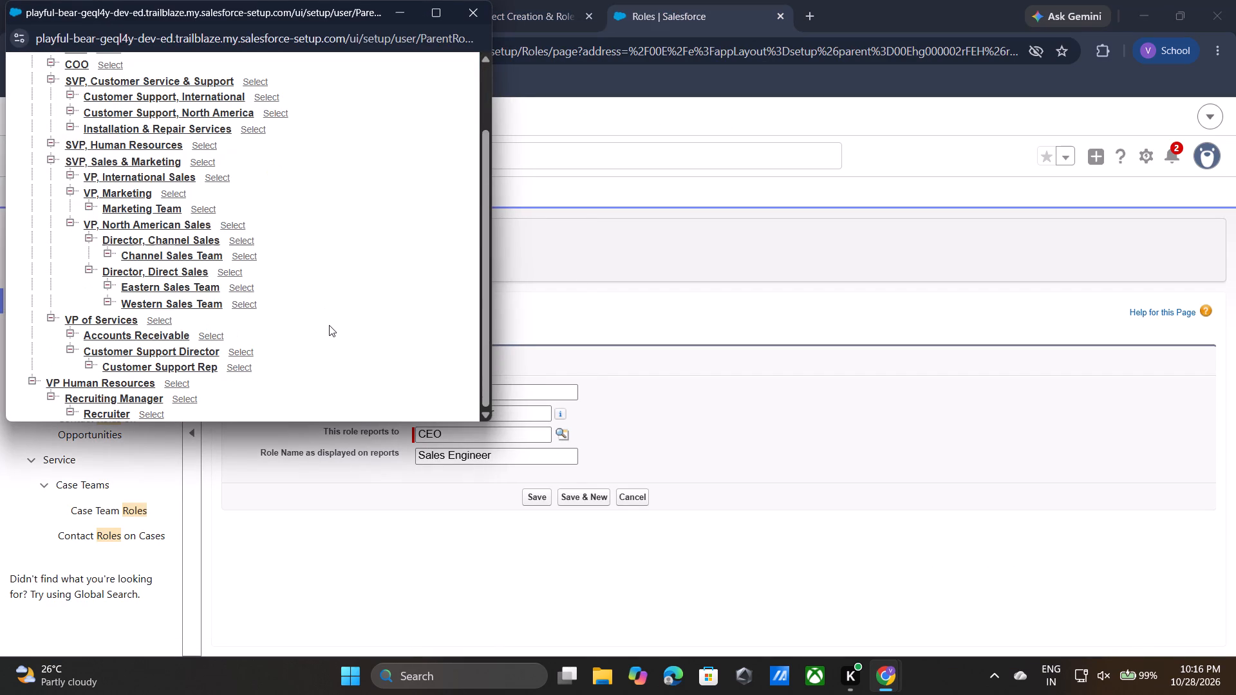
{"action": "left_click", "coordinate": [184, 270]}
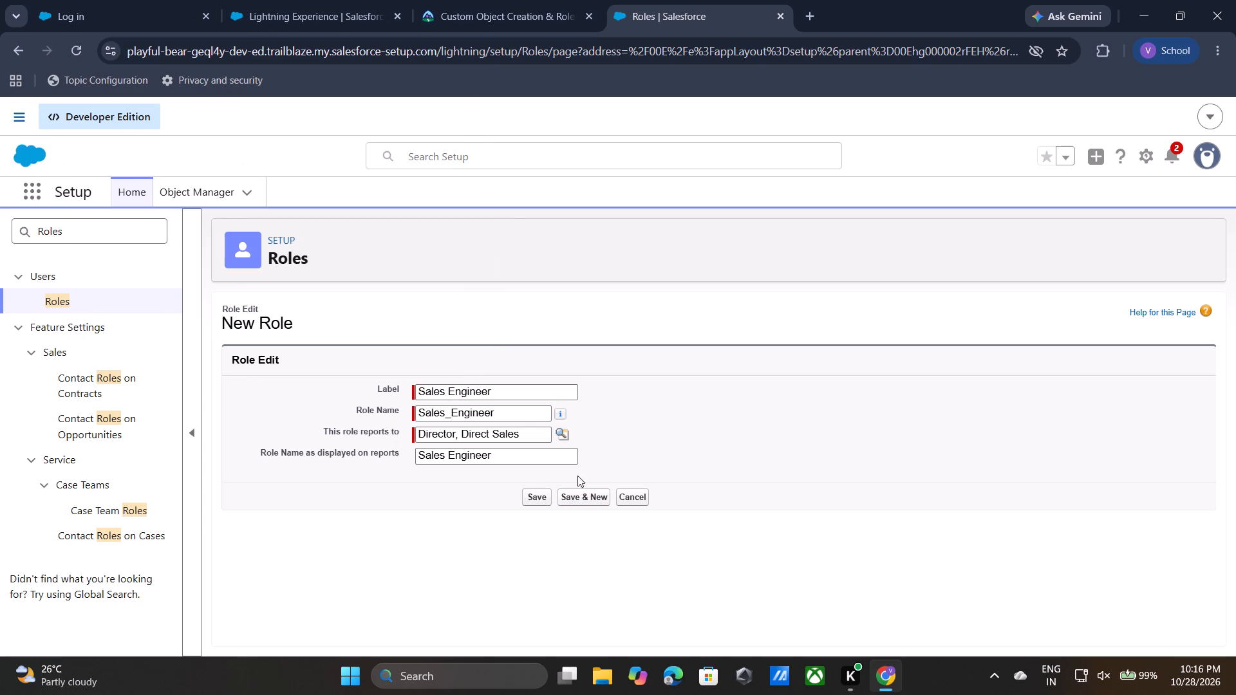
Recheck the Trailhead instructions, and save the Sales Engineer role with another new role form opened.
{"action": "left_click", "coordinate": [514, 20]}
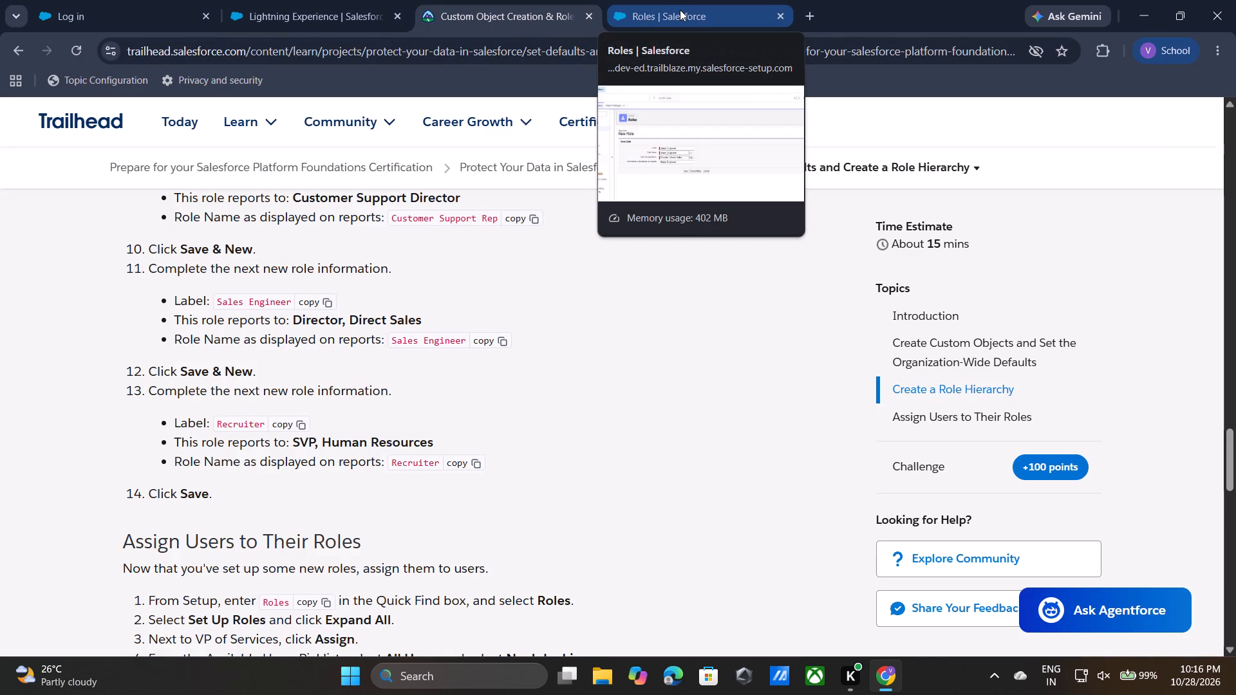
{"action": "left_click", "coordinate": [680, 10]}
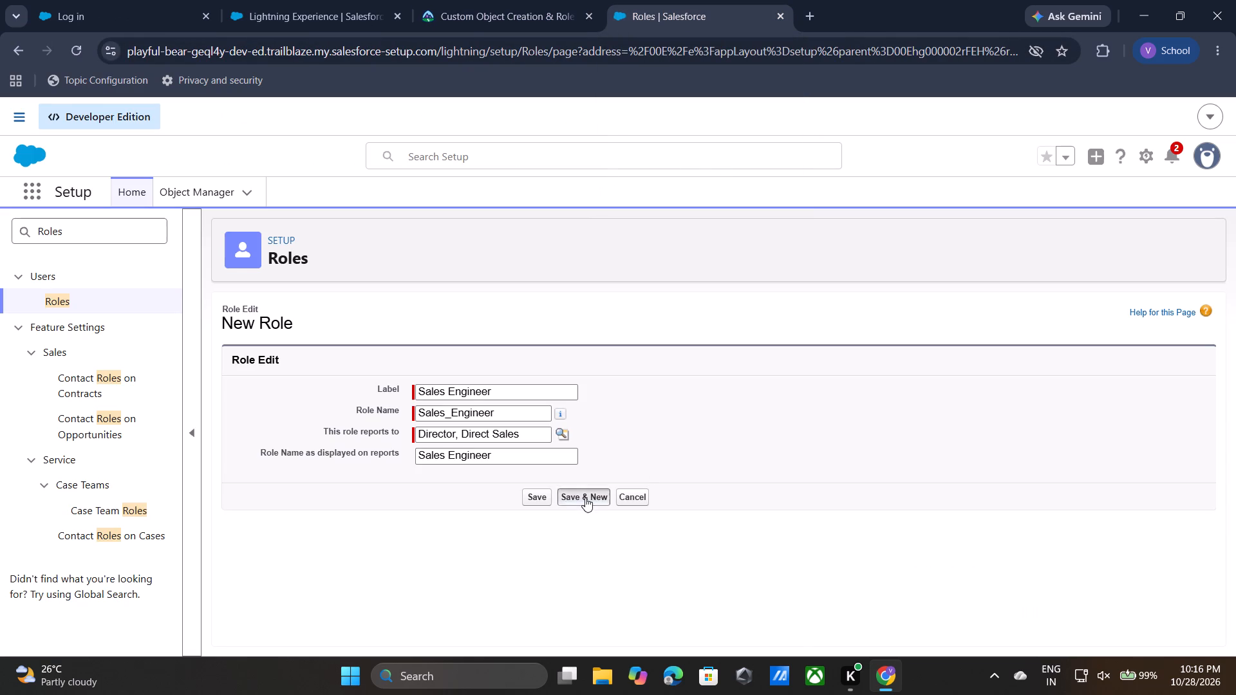
{"action": "left_click", "coordinate": [585, 497]}
Copy the Recruiter label from Trailhead and enter it as the new role's label.
{"action": "left_click", "coordinate": [480, 5]}
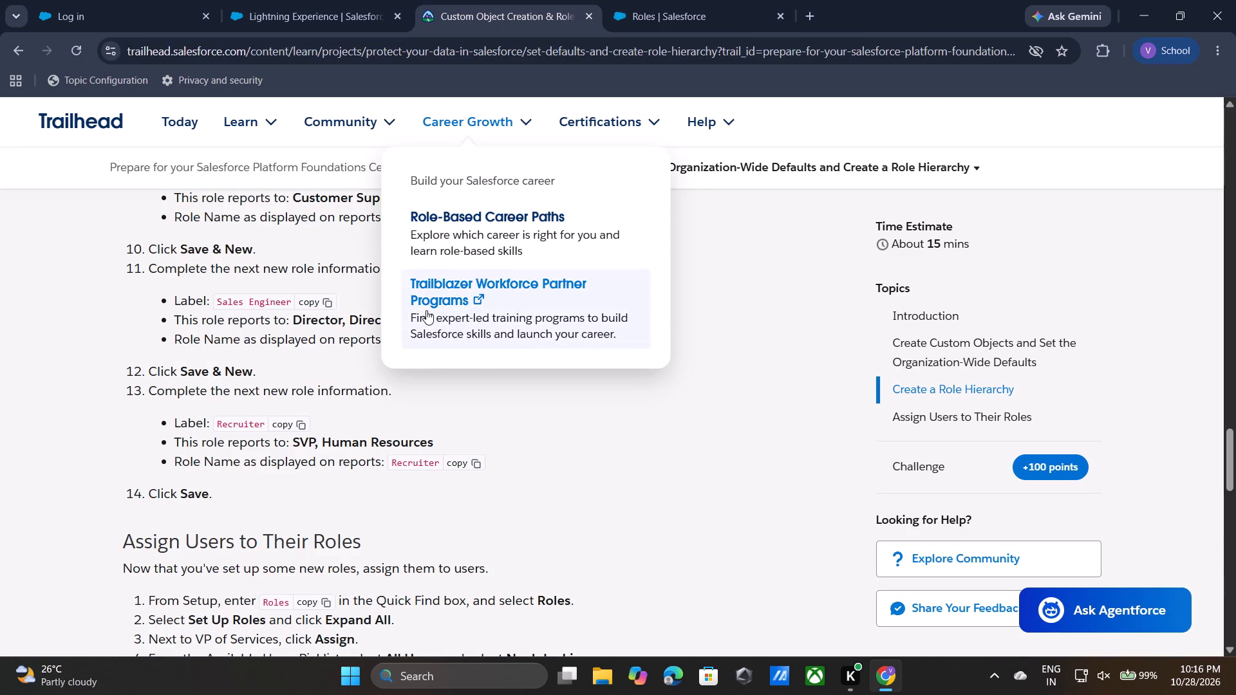
{"action": "left_click", "coordinate": [297, 415]}
{"action": "left_click", "coordinate": [283, 425]}
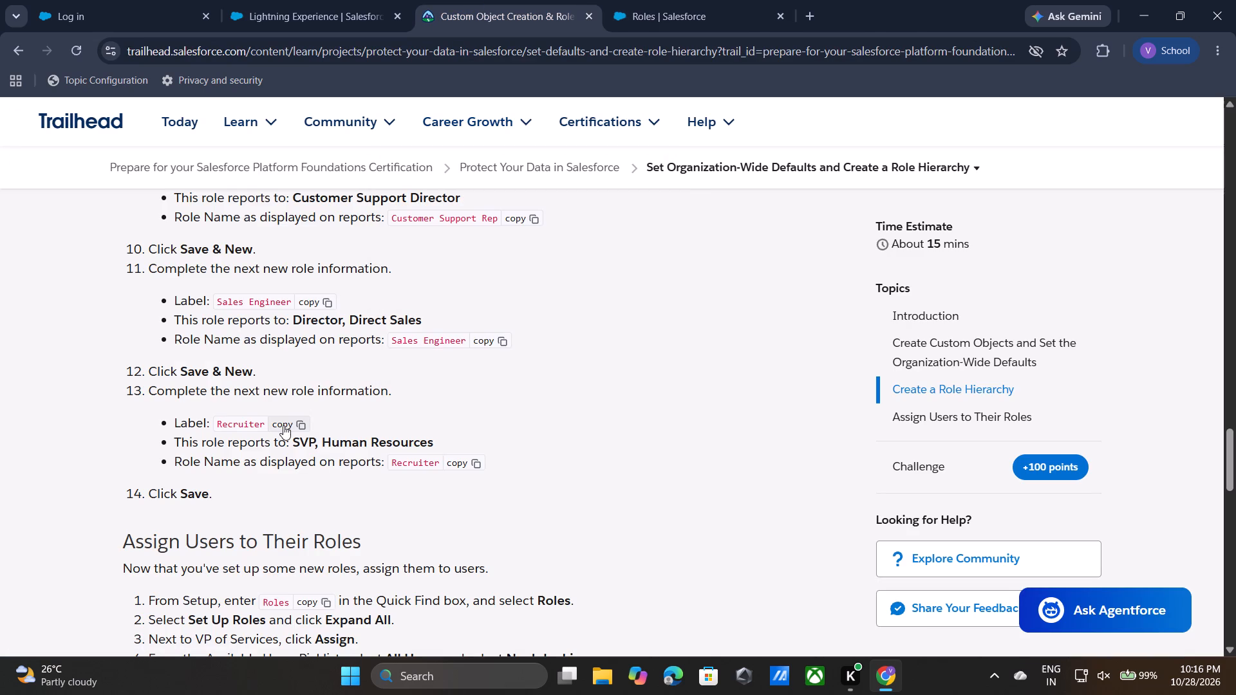
{"action": "left_click", "coordinate": [672, 0]}
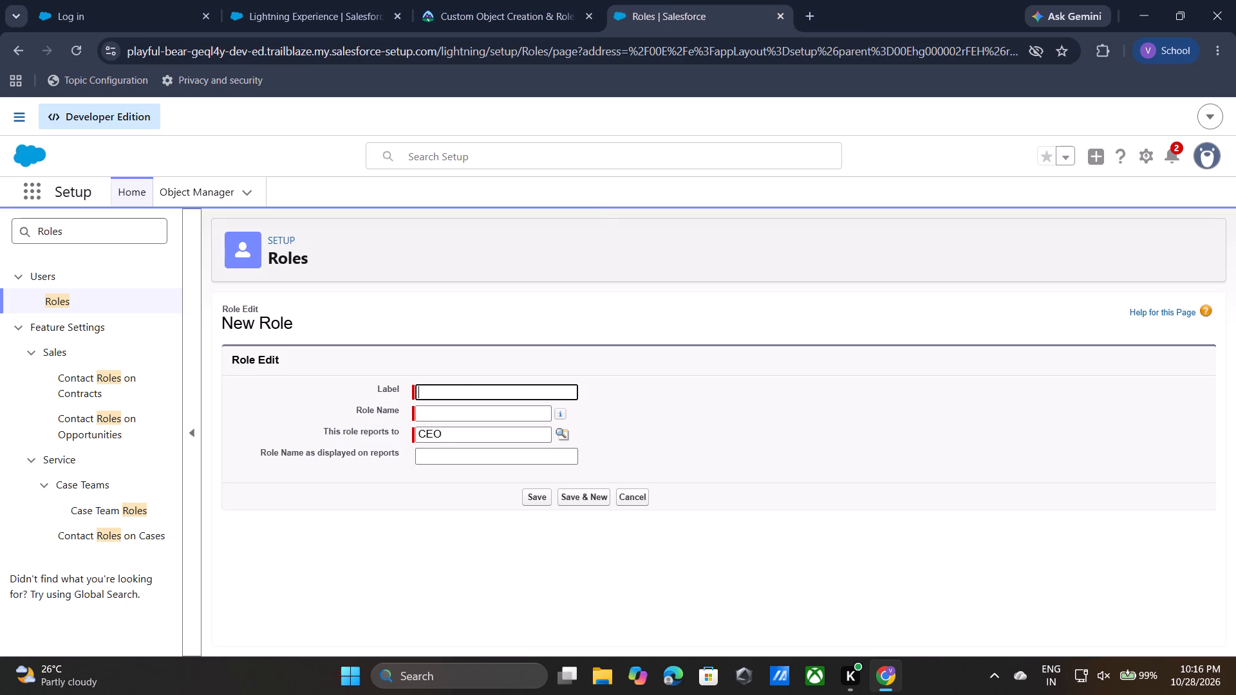
{"action": "key", "text": "ctrl+v"}
{"action": "left_click", "coordinate": [622, 439]}
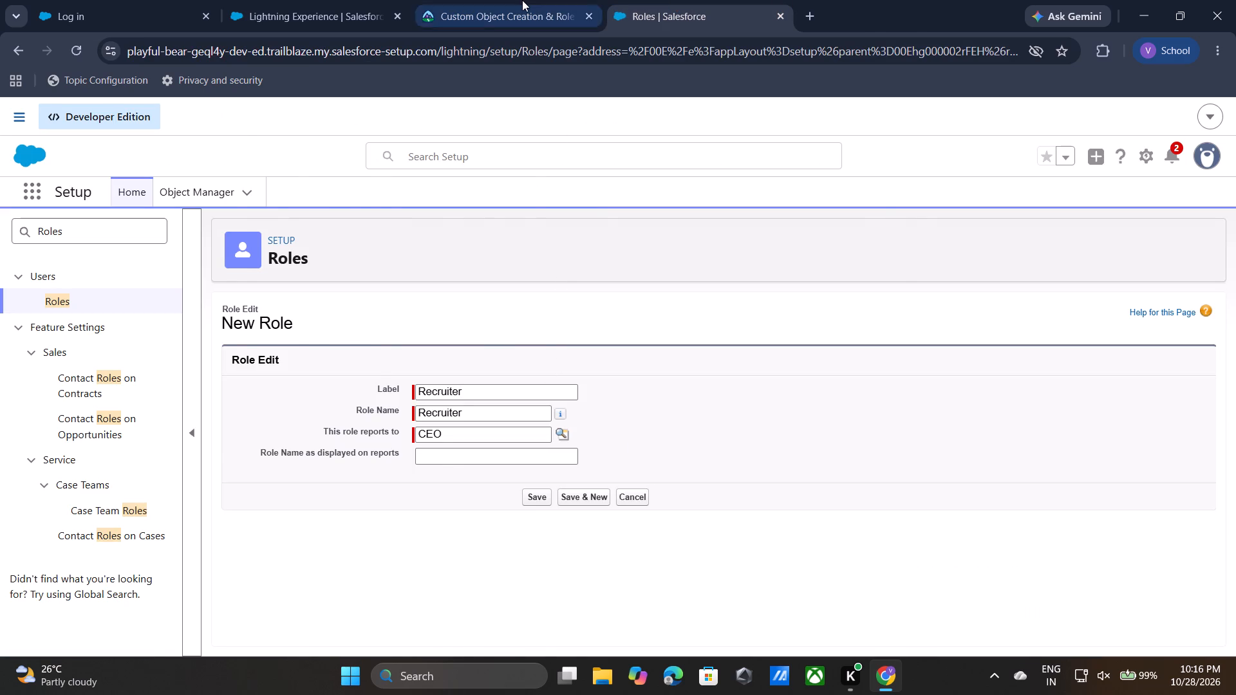
Check the Trailhead instructions and set the Recruiter role to report to SVP, Human Resources.
{"action": "left_click", "coordinate": [522, 0]}
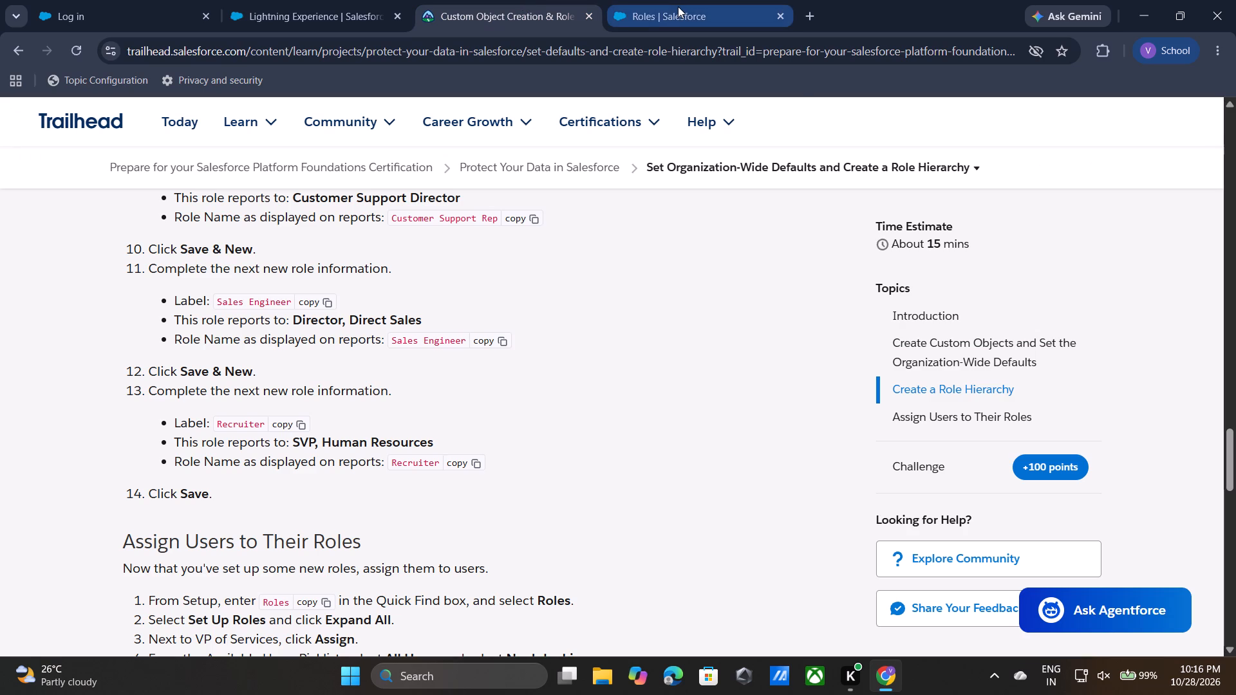
{"action": "left_click", "coordinate": [678, 6]}
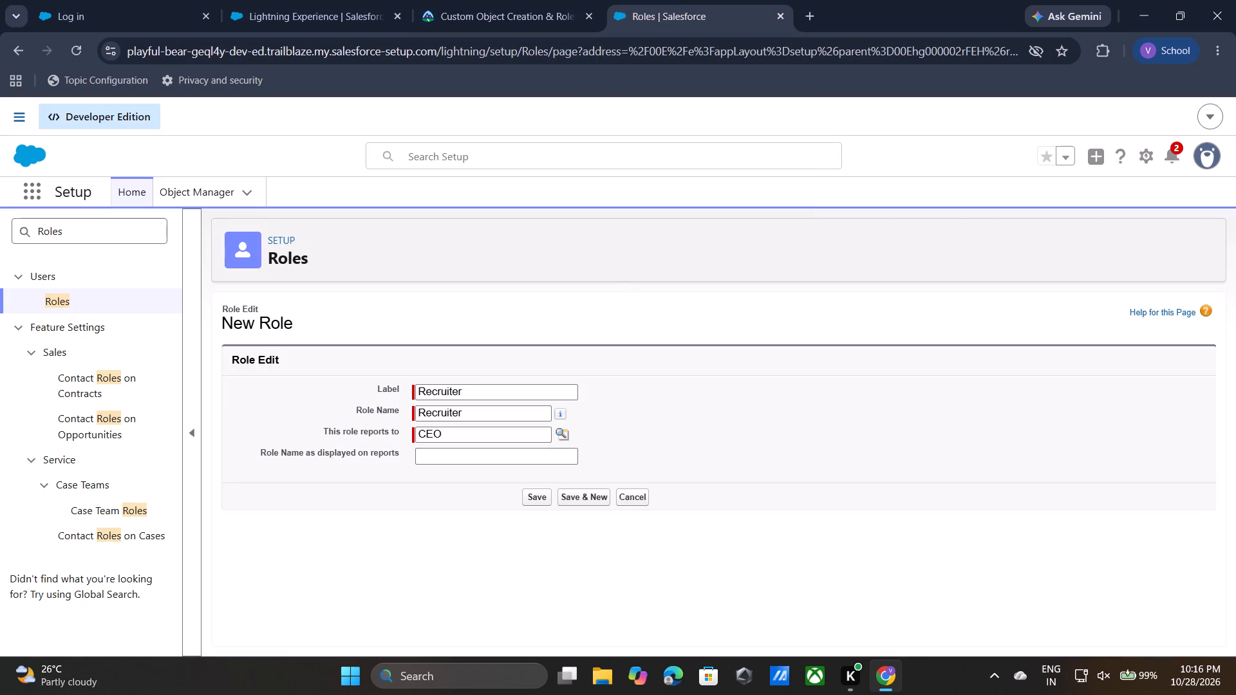
{"action": "left_click", "coordinate": [562, 433]}
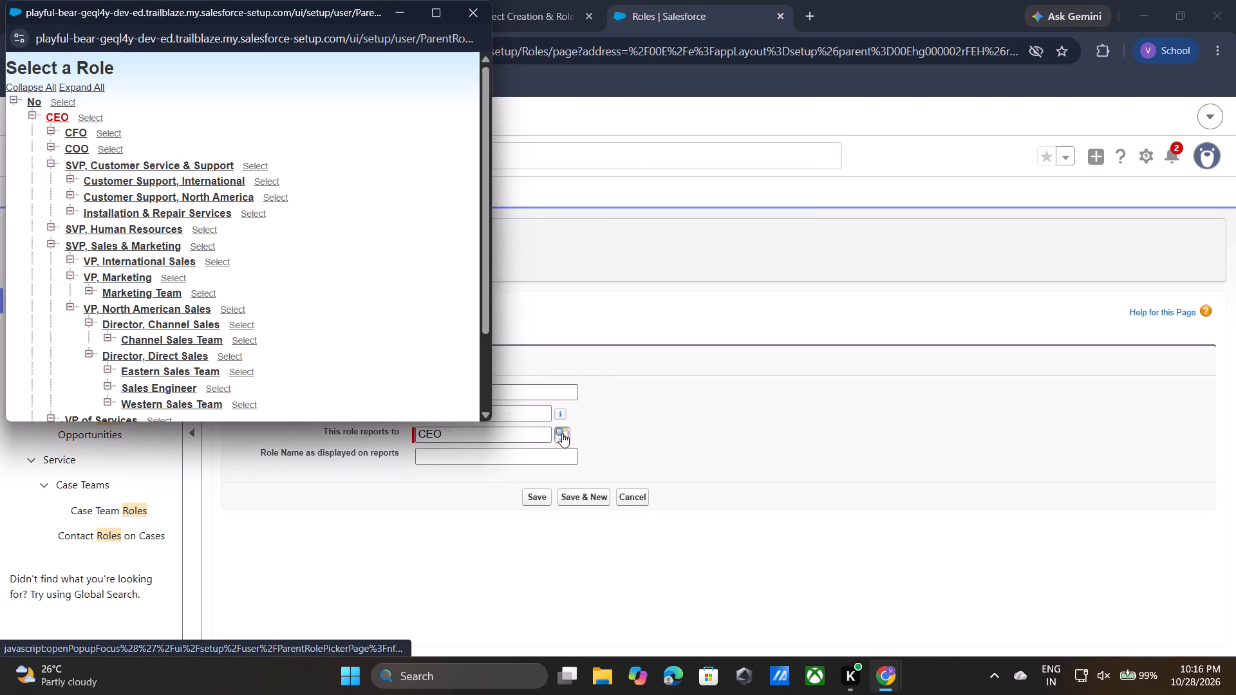
{"action": "left_click", "coordinate": [151, 230]}
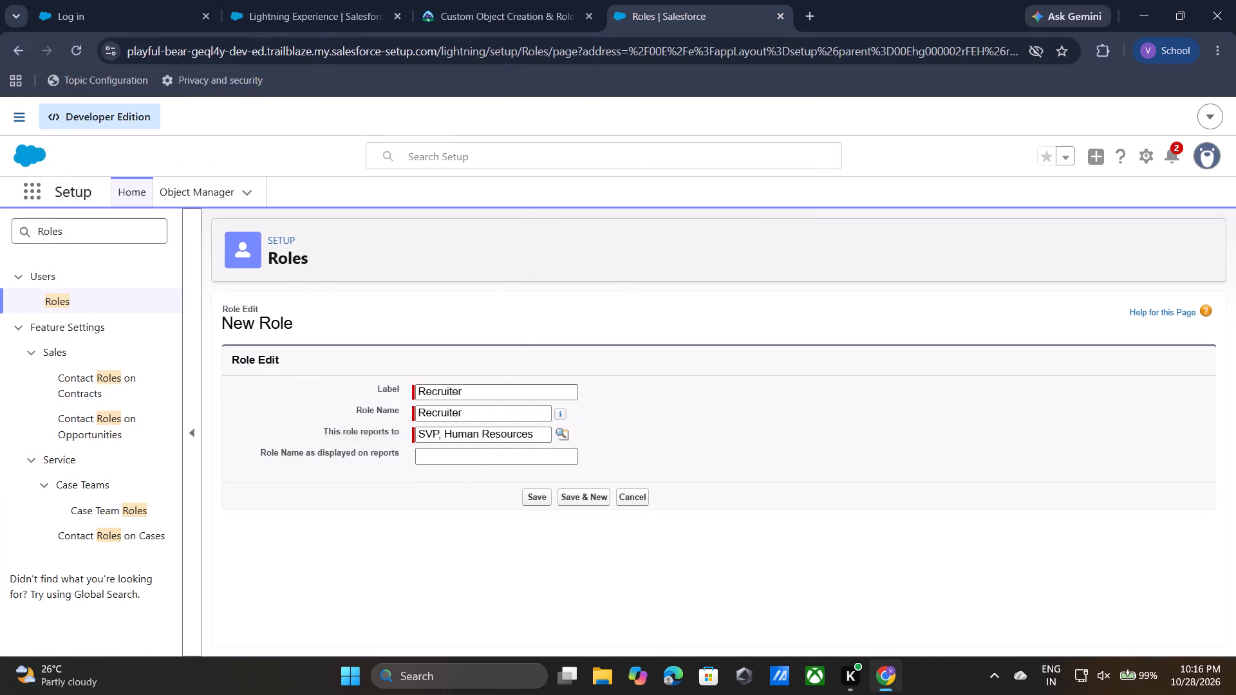
Copy Recruiter from Trailhead and enter it as the role name displayed on reports.
{"action": "left_click", "coordinate": [482, 0]}
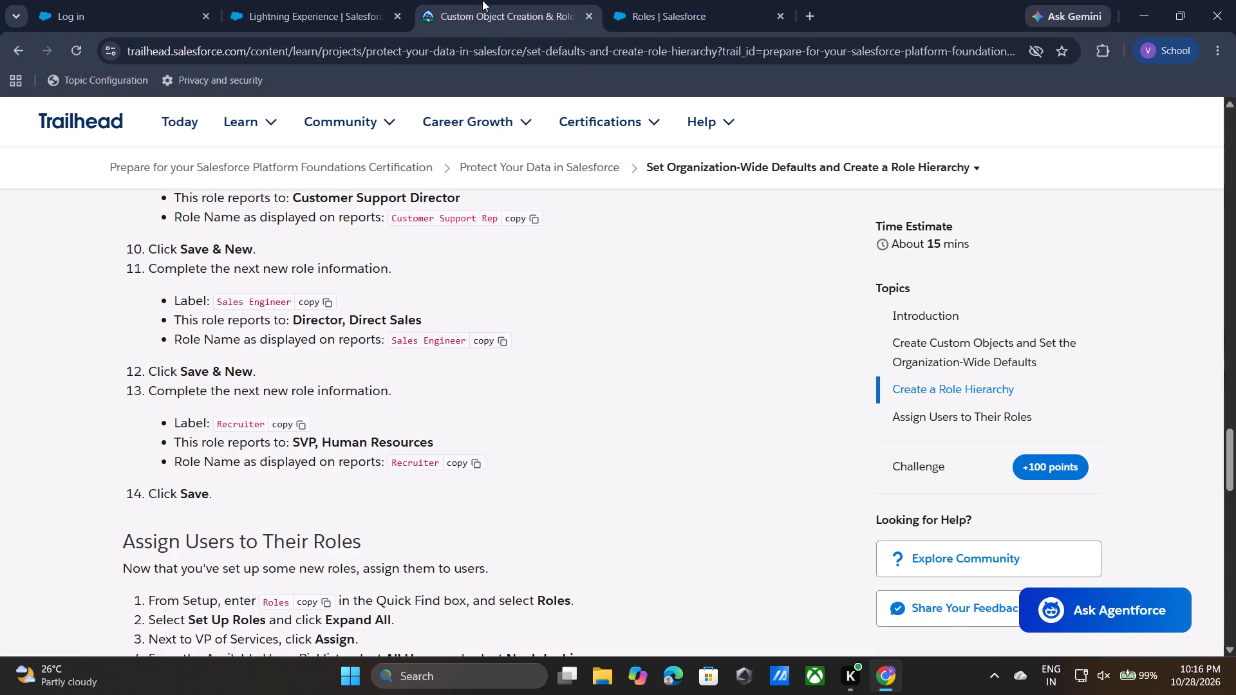
{"action": "left_click", "coordinate": [468, 466]}
{"action": "left_click", "coordinate": [682, 0]}
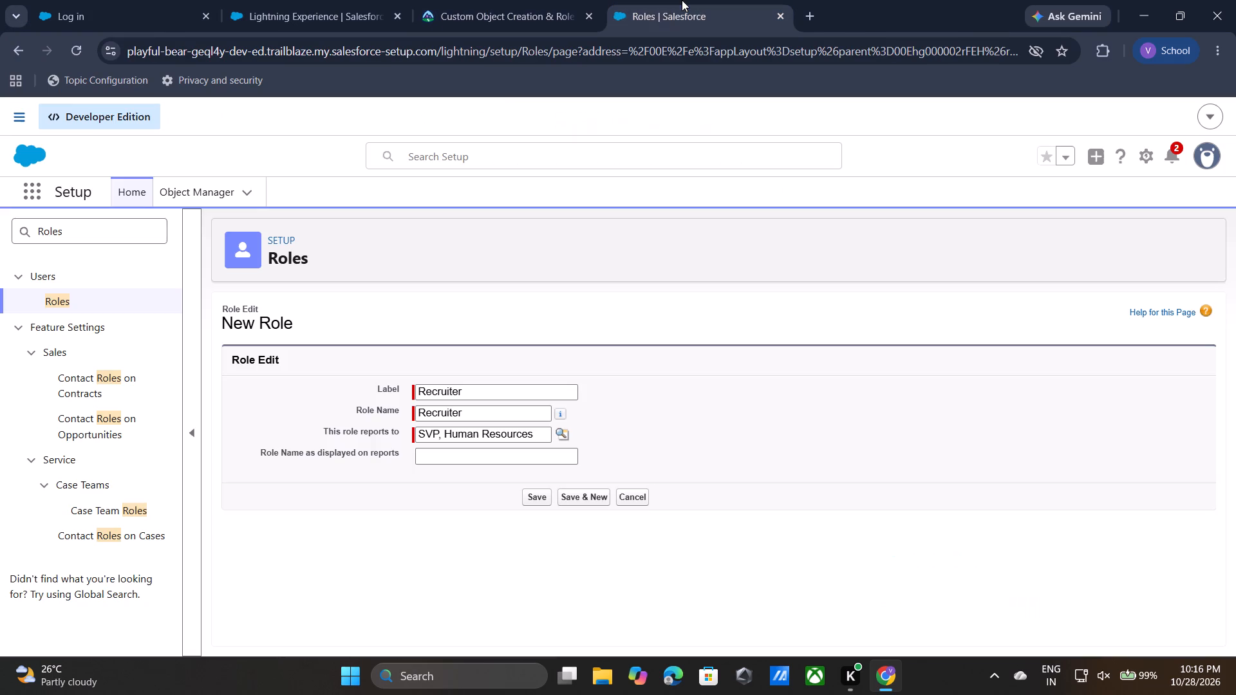
{"action": "left_click", "coordinate": [533, 452]}
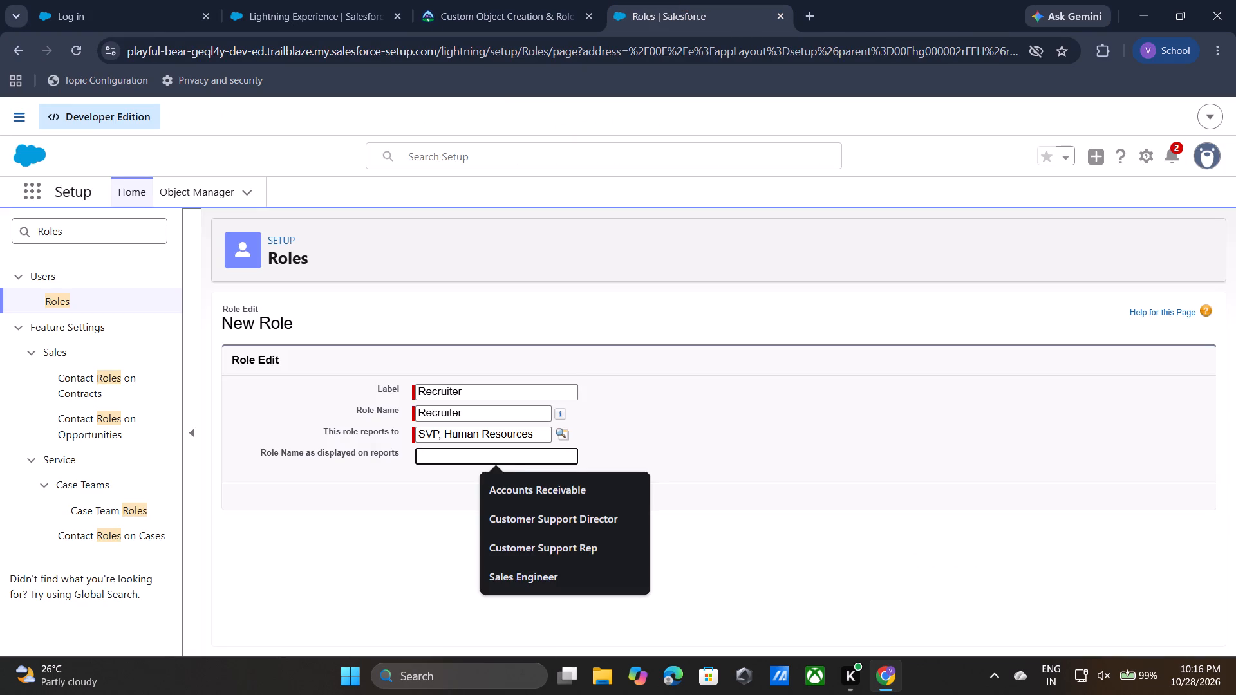
{"action": "key", "text": "ctrl+v"}
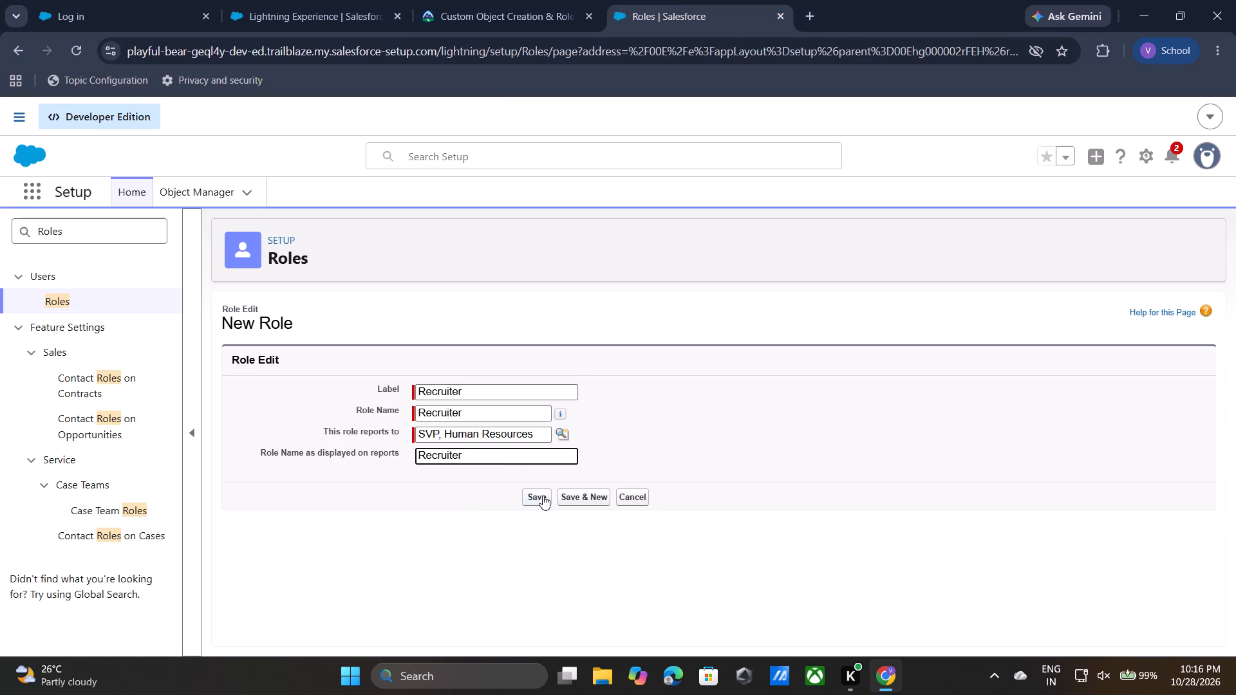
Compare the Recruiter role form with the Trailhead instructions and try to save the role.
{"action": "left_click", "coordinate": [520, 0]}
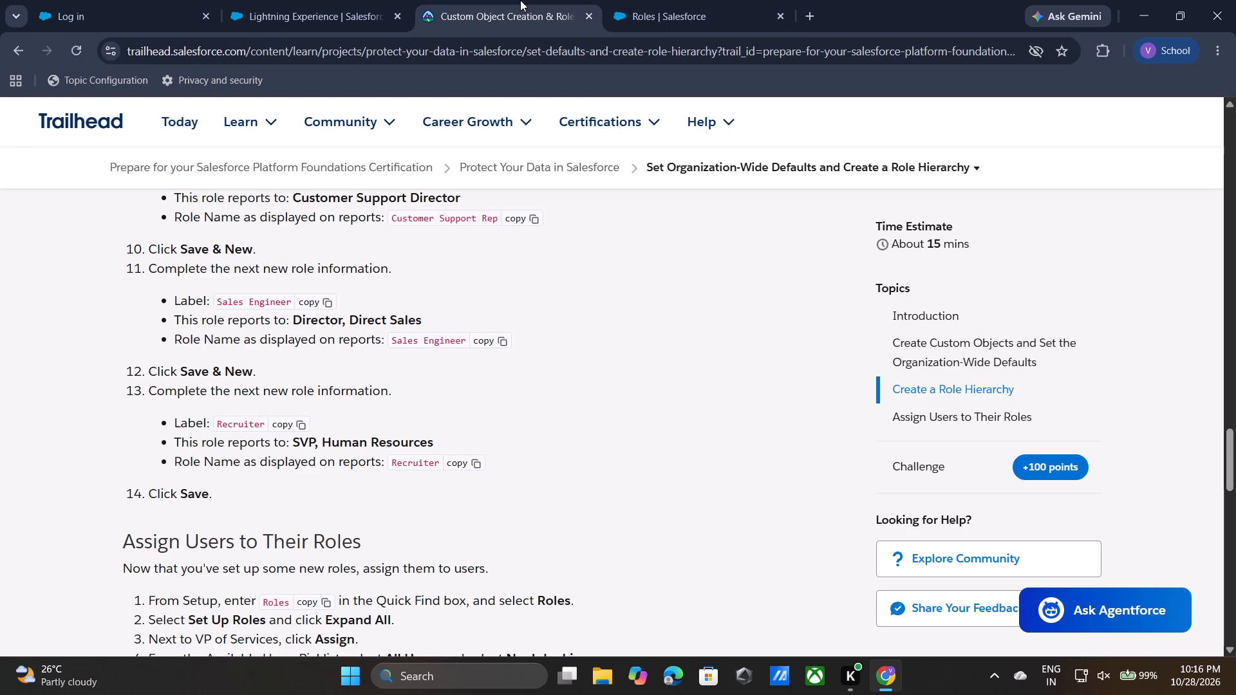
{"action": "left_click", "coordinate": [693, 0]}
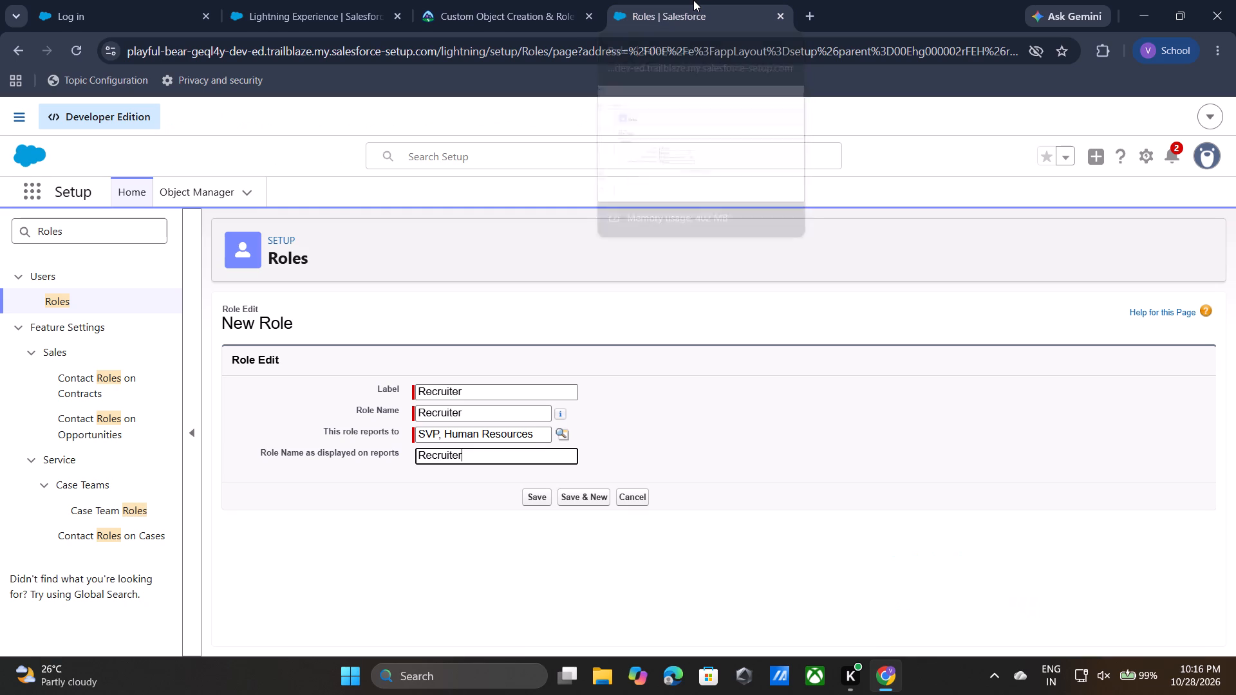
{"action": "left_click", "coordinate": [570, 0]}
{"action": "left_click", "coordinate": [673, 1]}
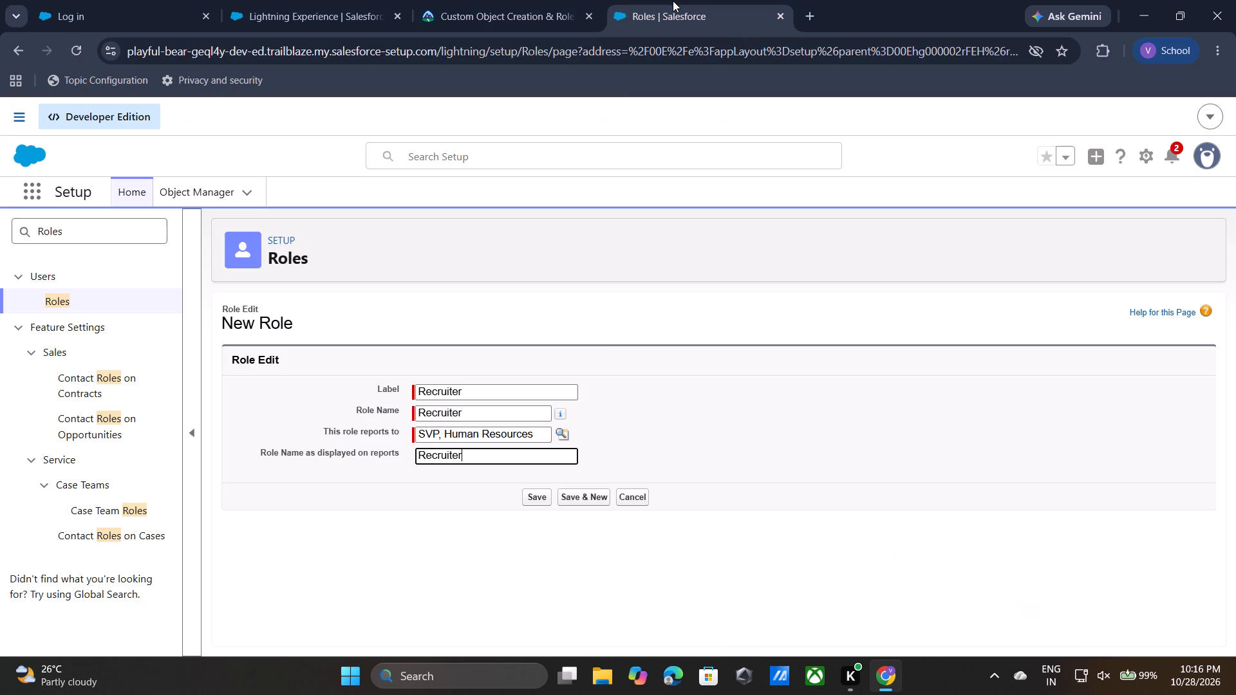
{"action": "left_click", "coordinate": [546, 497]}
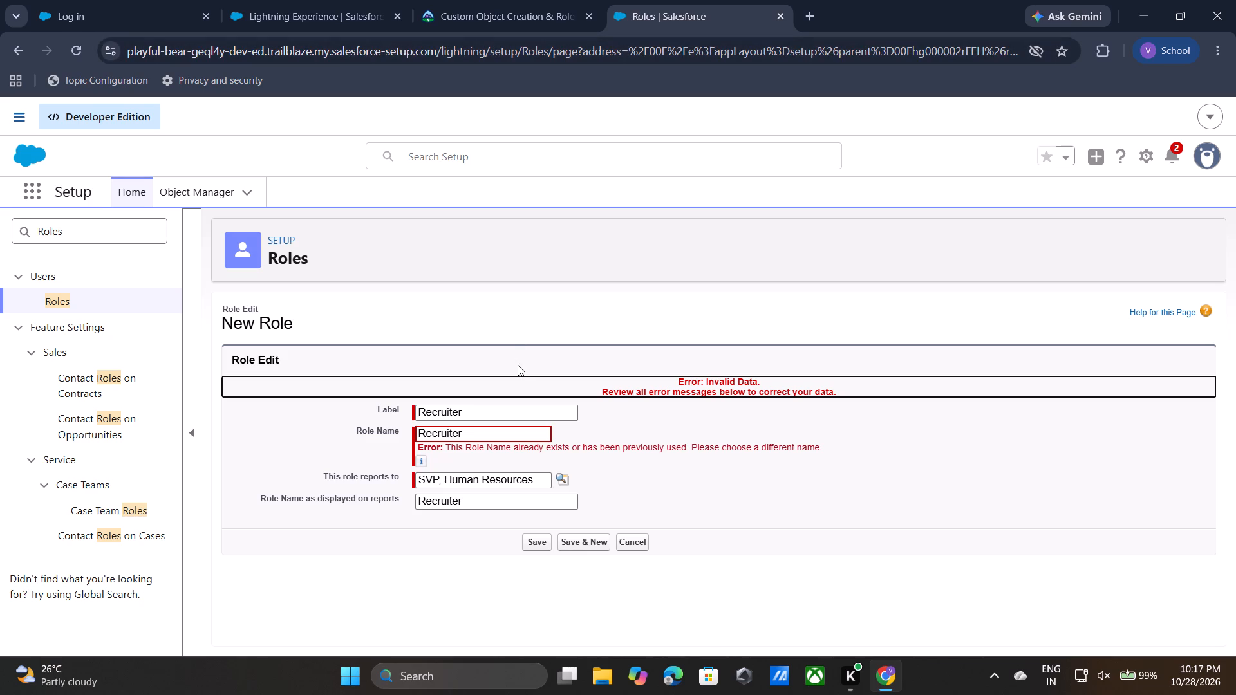
Change the Role Name of the new Recruiter role to Recruiters and save the role.
{"action": "left_click", "coordinate": [496, 434]}
{"action": "key", "text": "s"}
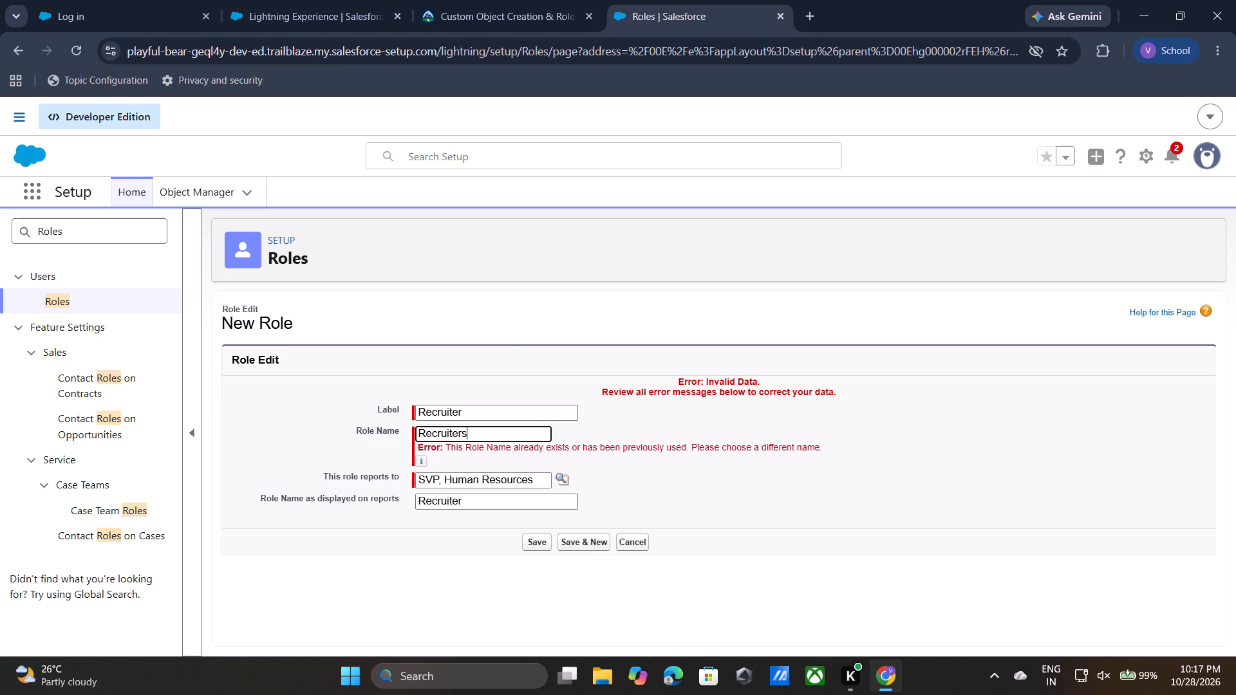
{"action": "left_click", "coordinate": [533, 530]}
{"action": "left_click", "coordinate": [535, 535]}
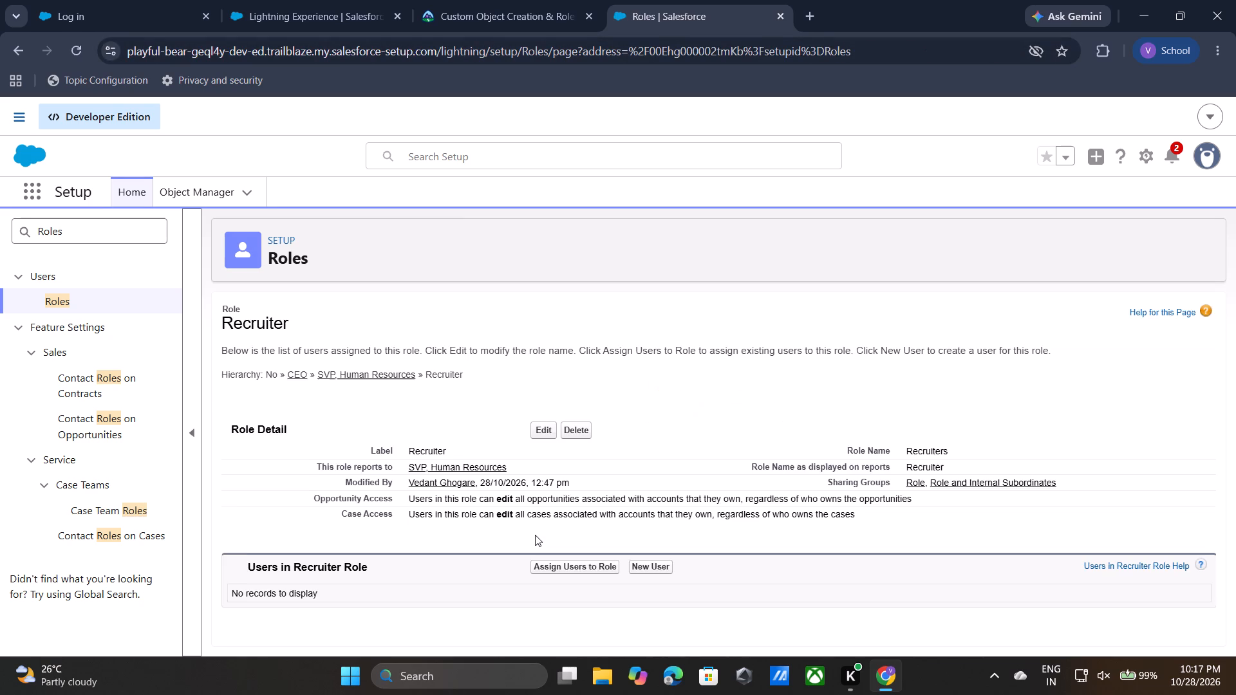
Check the Assign Users to Their Roles instructions in Trailhead and open the organization's role hierarchy in Salesforce Setup.
{"action": "left_click", "coordinate": [503, 0]}
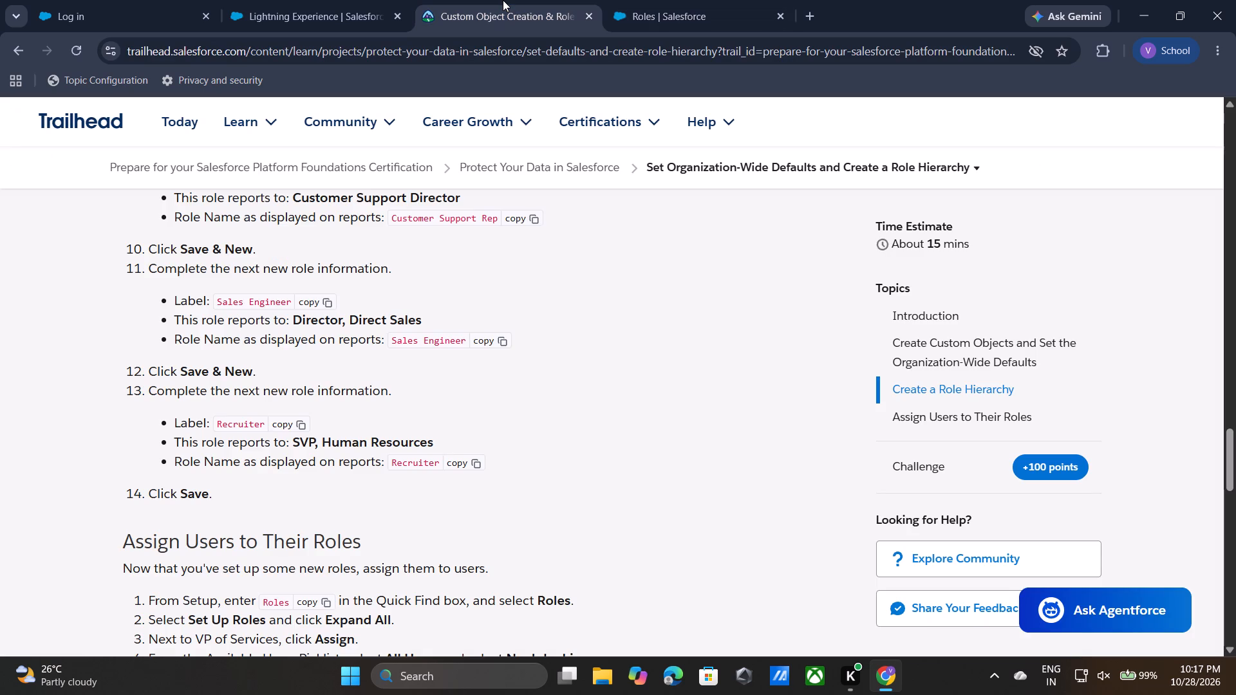
{"action": "left_click", "coordinate": [455, 538]}
{"action": "scroll", "coordinate": [455, 538], "scroll_direction": "down", "scroll_amount": 1}
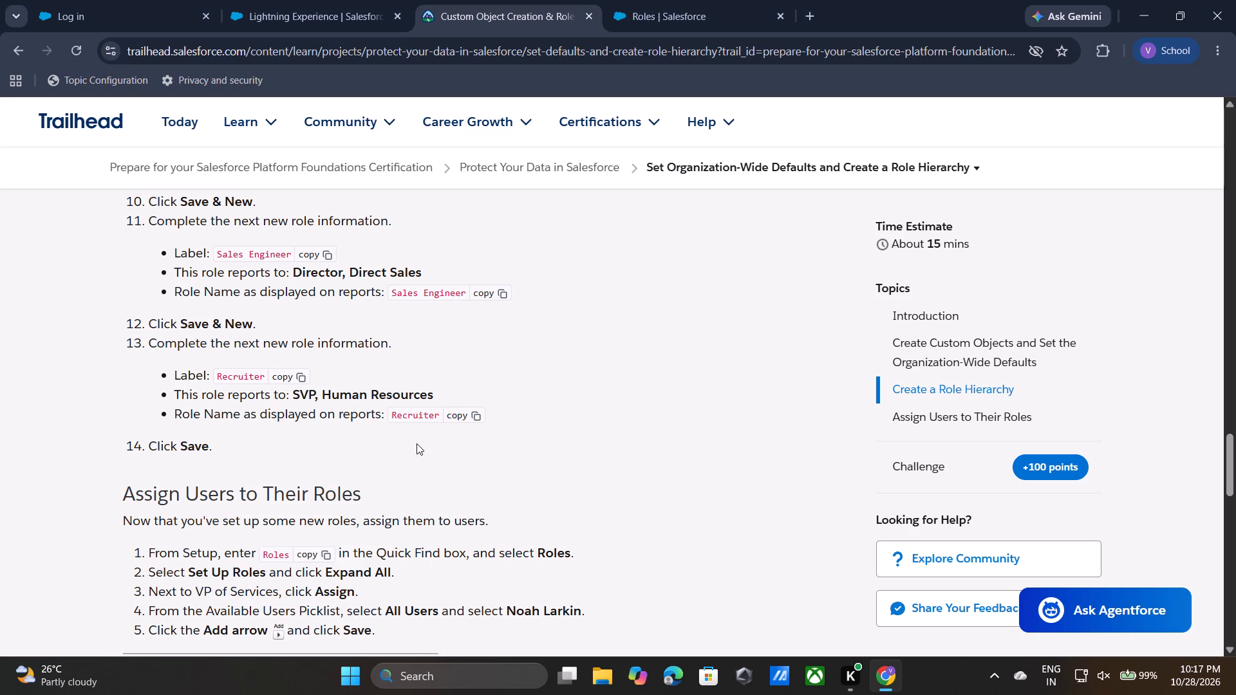
{"action": "scroll", "coordinate": [417, 443], "scroll_direction": "down", "scroll_amount": 1}
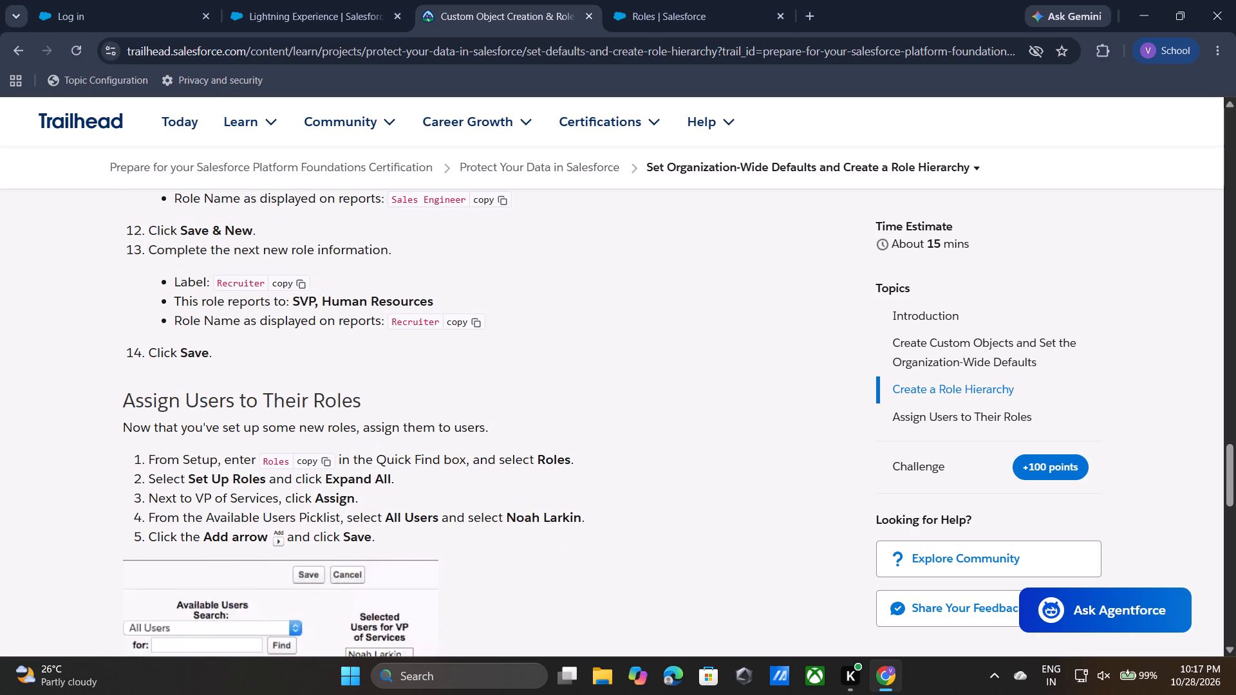
{"action": "scroll", "coordinate": [393, 426], "scroll_direction": "down", "scroll_amount": 1}
{"action": "left_click", "coordinate": [304, 445]}
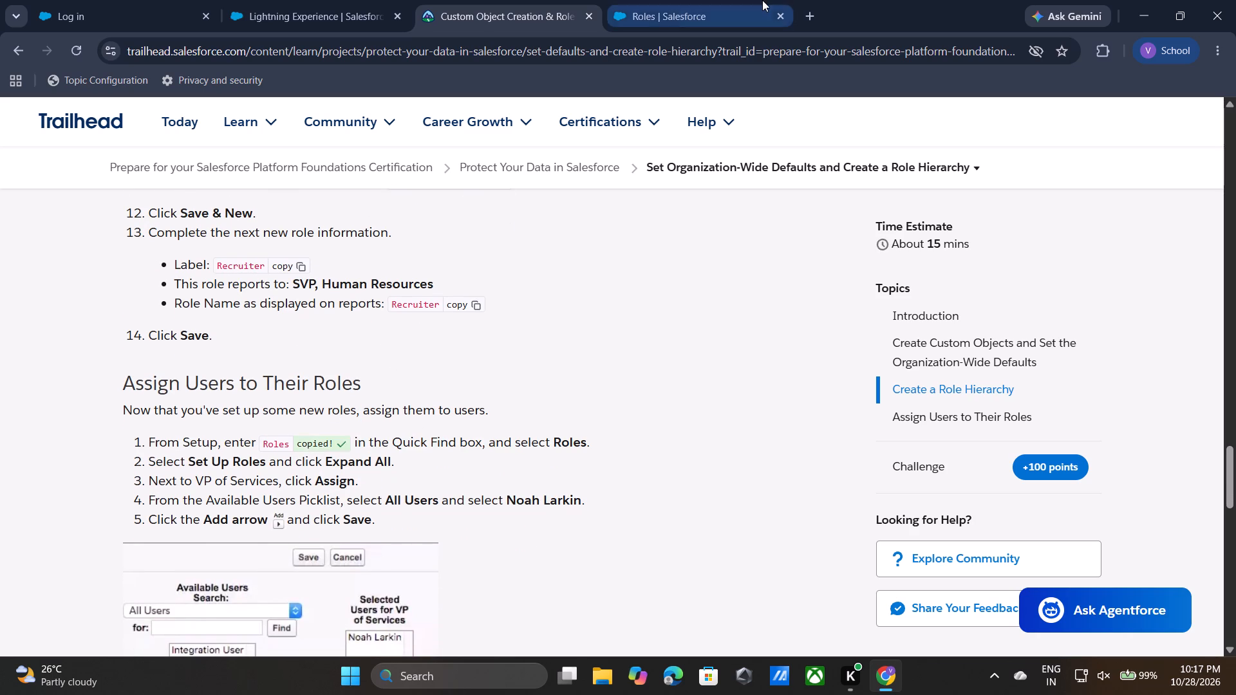
{"action": "left_click", "coordinate": [762, 0]}
{"action": "left_click", "coordinate": [523, 30]}
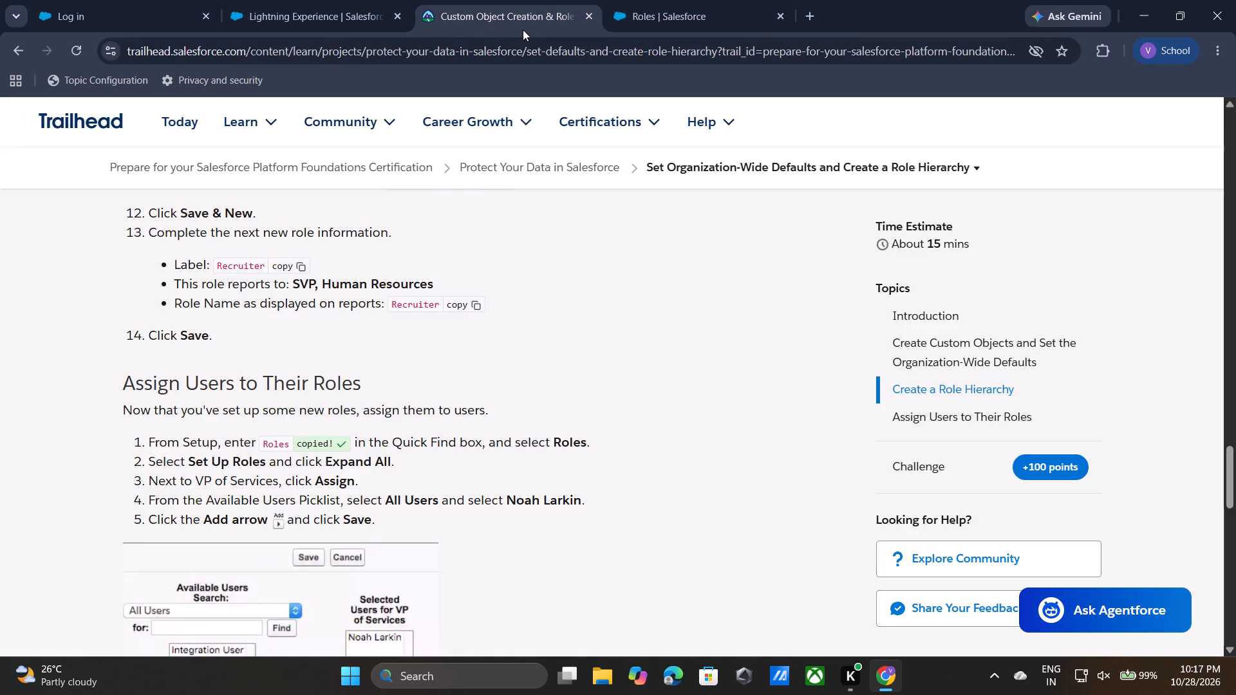
{"action": "left_click", "coordinate": [535, 455]}
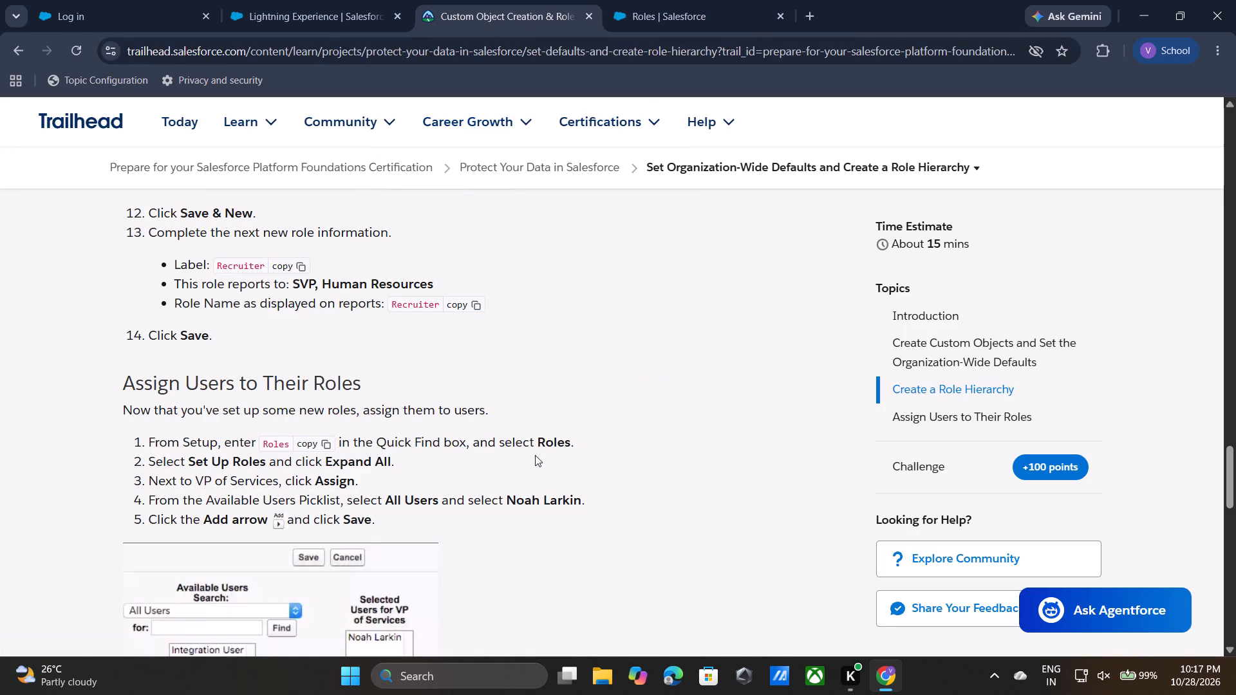
{"action": "left_click", "coordinate": [671, 19]}
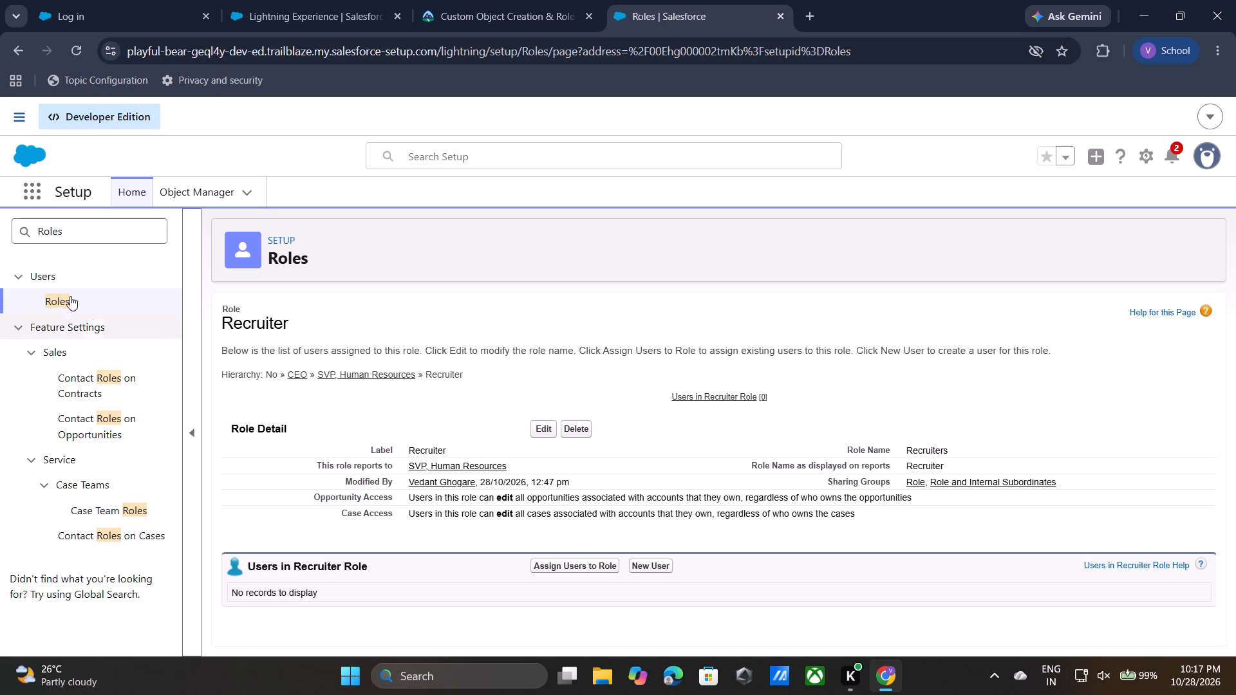
{"action": "left_click", "coordinate": [60, 301]}
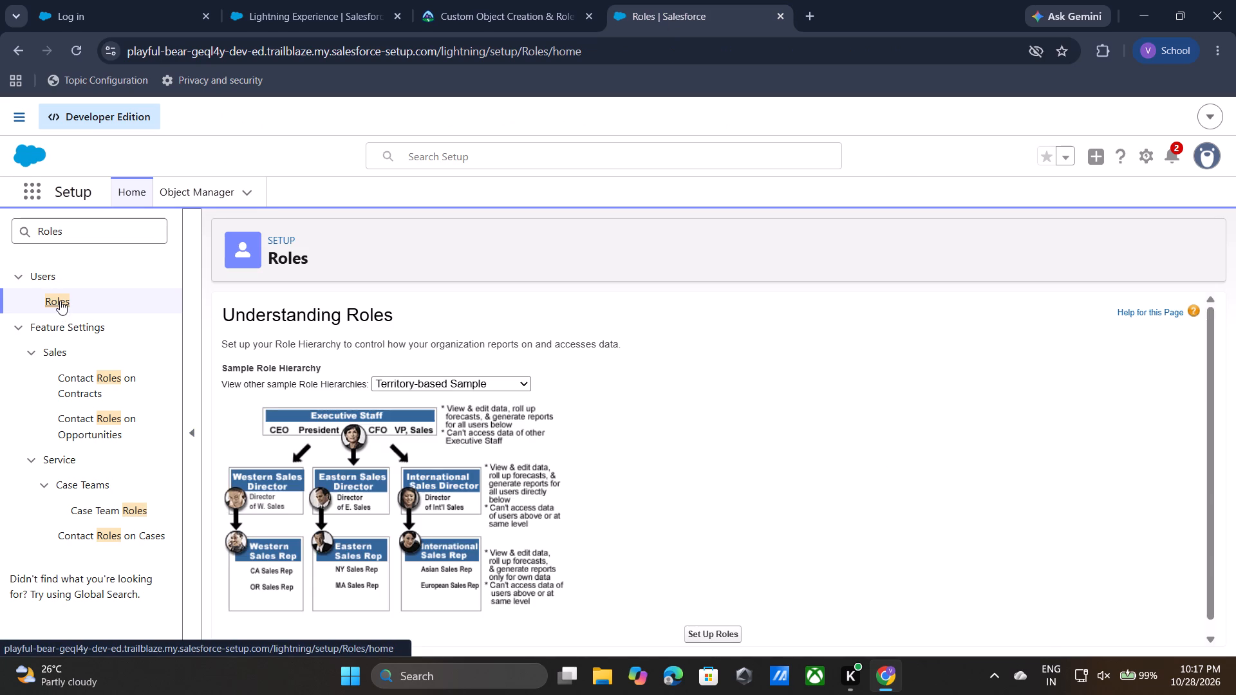
{"action": "left_click", "coordinate": [716, 631]}
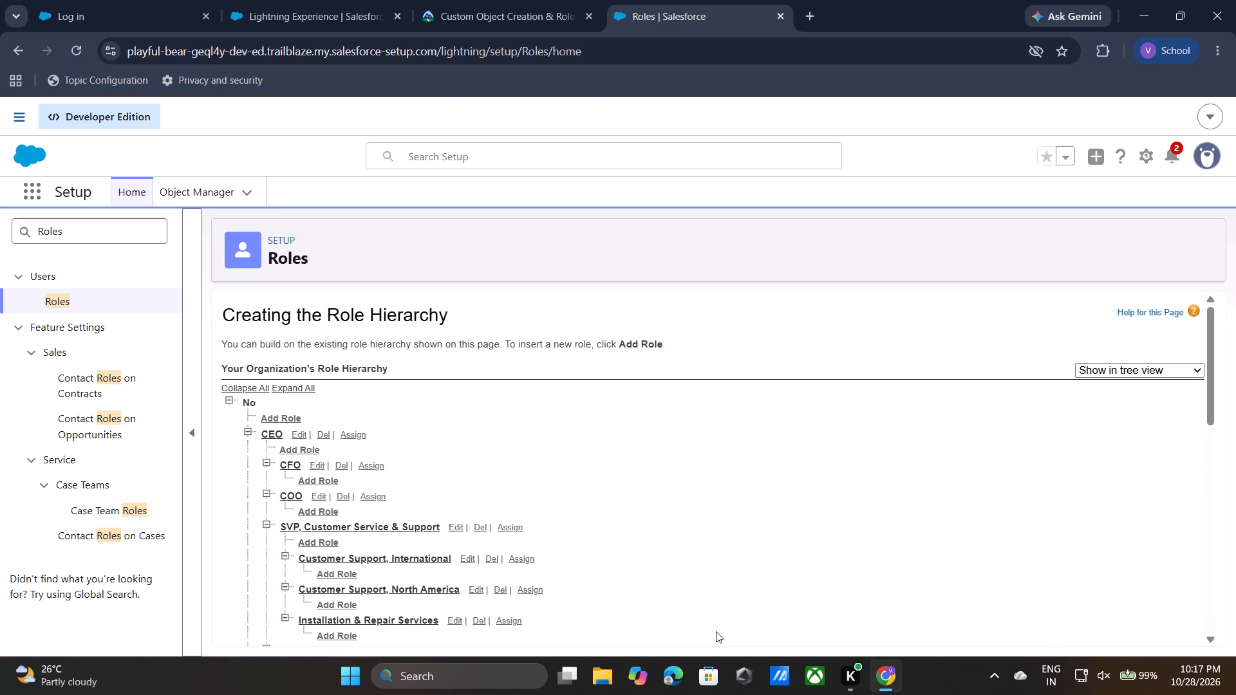
Review the first user-assignment instructions in Trailhead and open the user assignment page for the VP of Services role.
{"action": "left_click", "coordinate": [469, 5]}
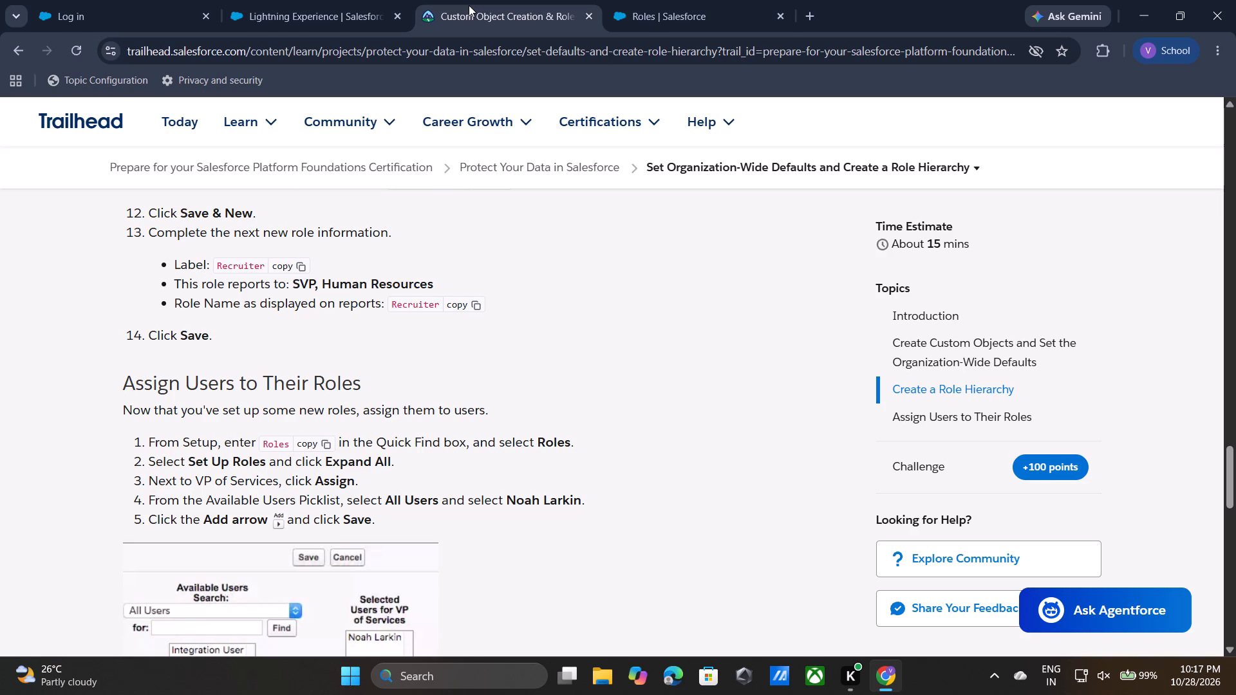
{"action": "left_click", "coordinate": [590, 501]}
{"action": "scroll", "coordinate": [590, 501], "scroll_direction": "down", "scroll_amount": 1}
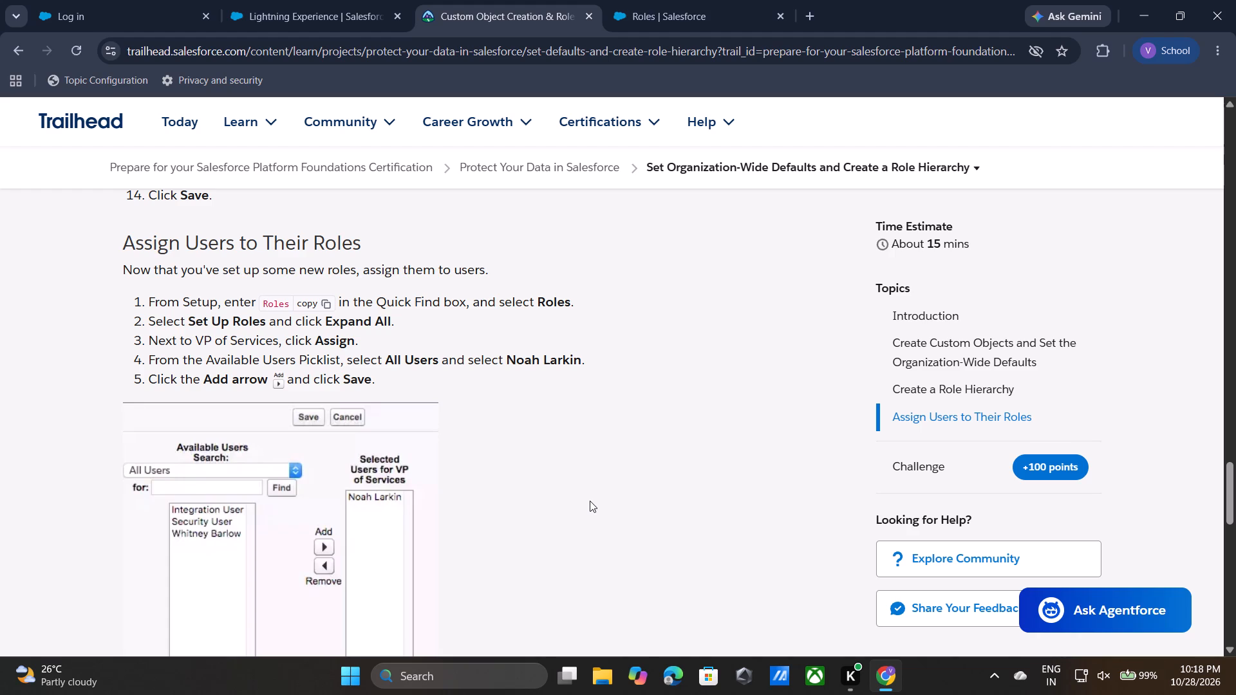
{"action": "scroll", "coordinate": [590, 501], "scroll_direction": "down", "scroll_amount": 1}
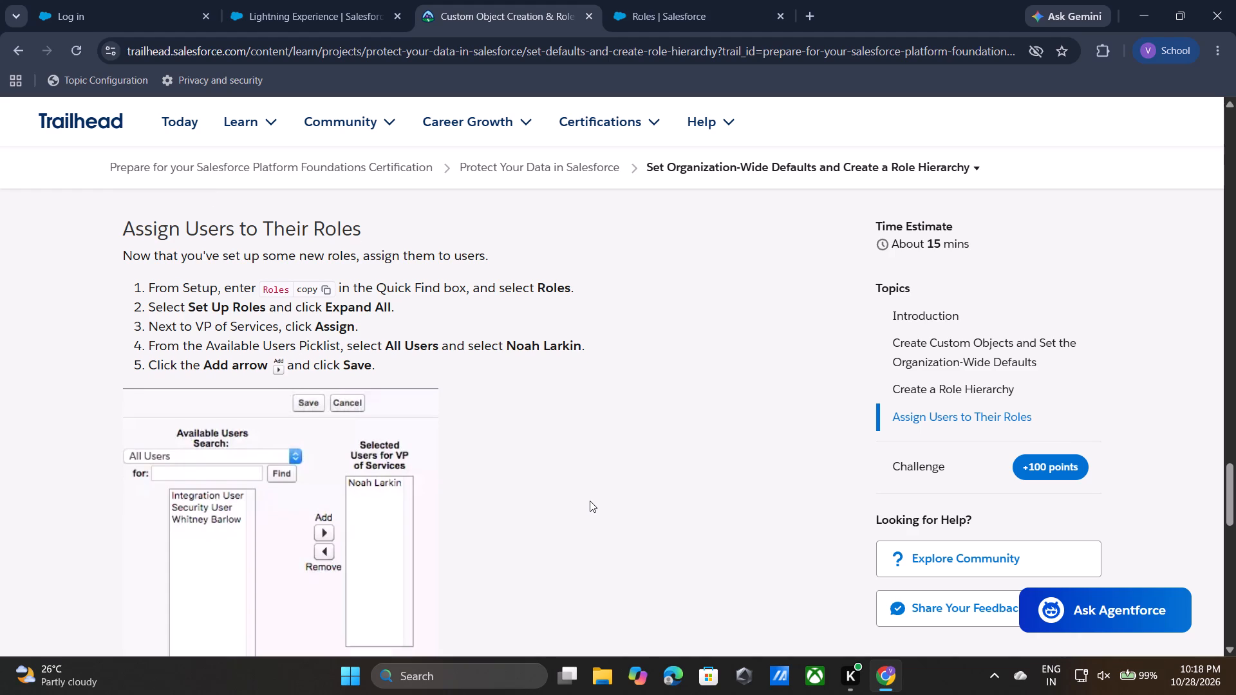
{"action": "scroll", "coordinate": [590, 501], "scroll_direction": "down", "scroll_amount": 1}
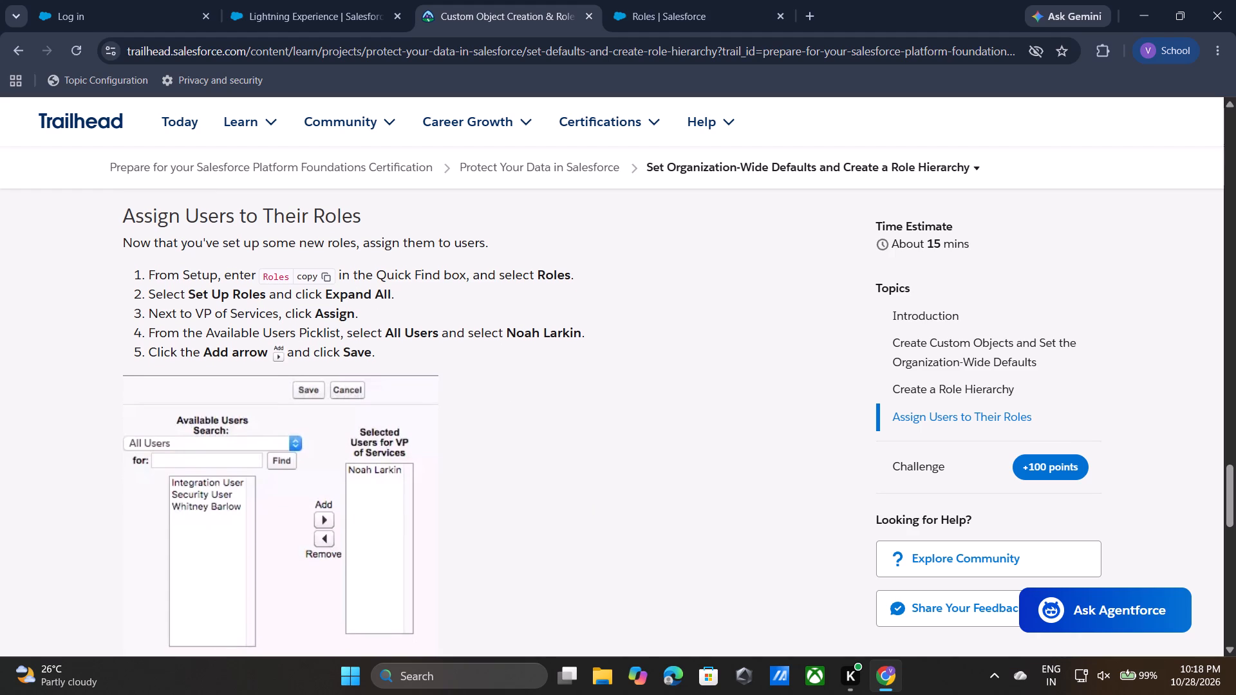
{"action": "left_click", "coordinate": [677, 2]}
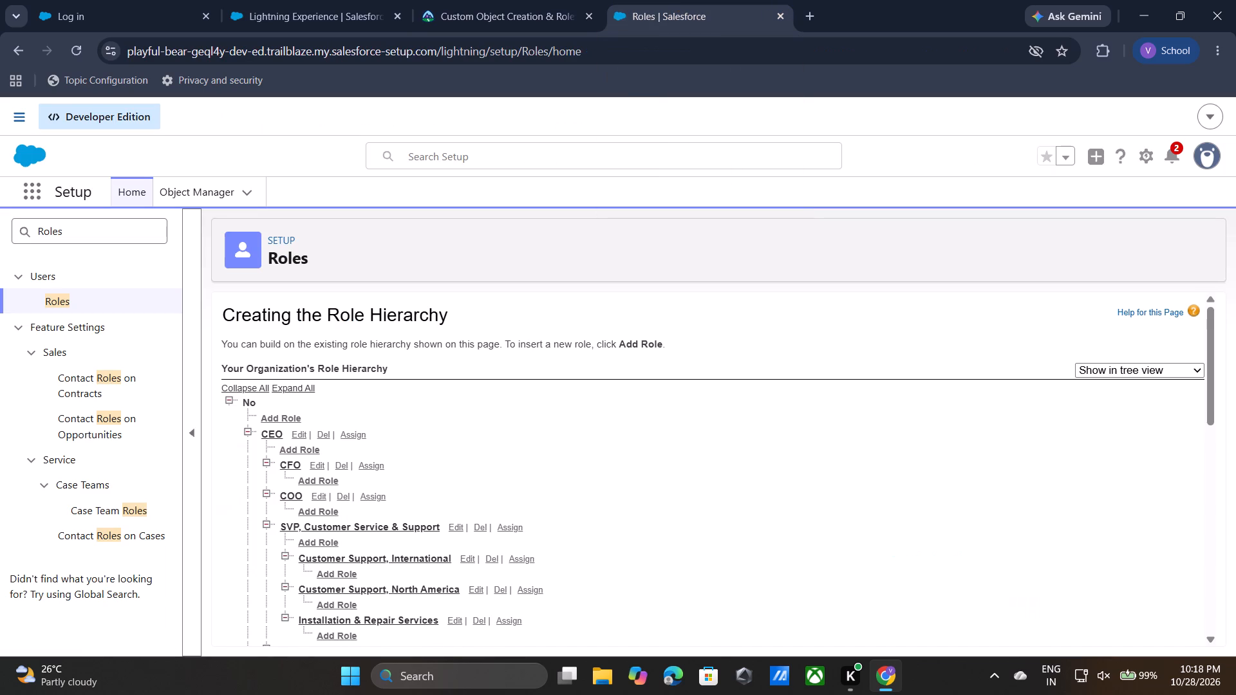
{"action": "scroll", "coordinate": [490, 528], "scroll_direction": "down", "scroll_amount": 3}
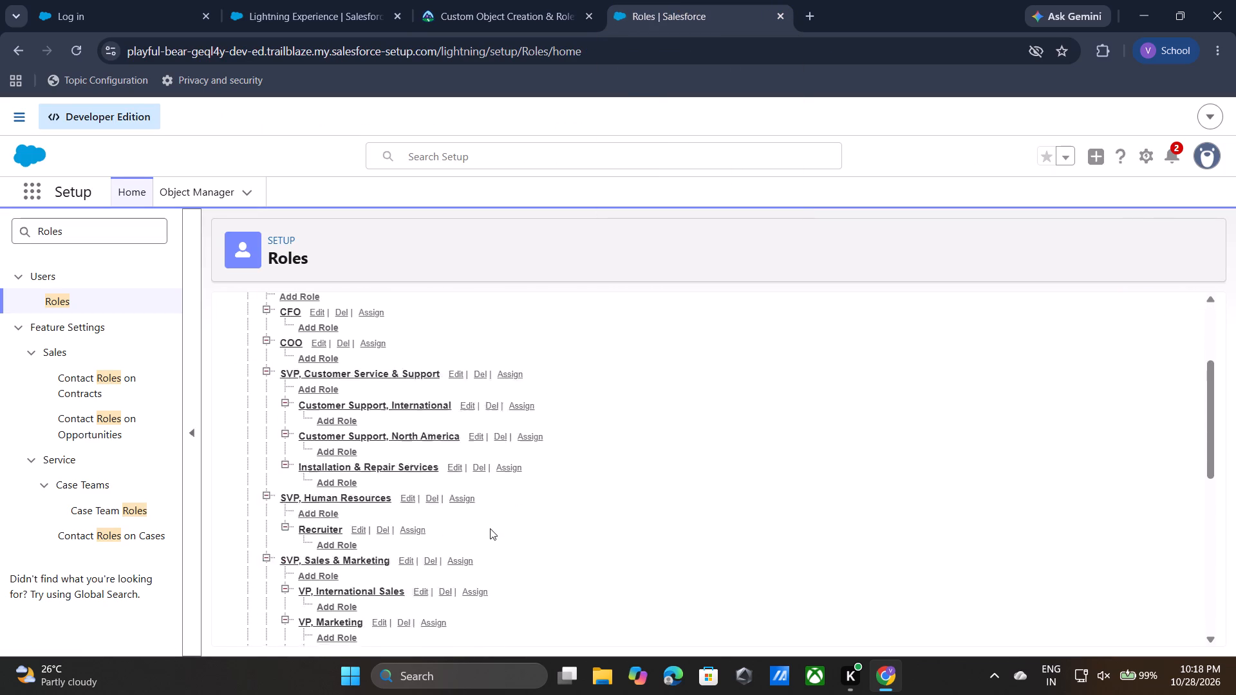
{"action": "scroll", "coordinate": [490, 528], "scroll_direction": "down", "scroll_amount": 1}
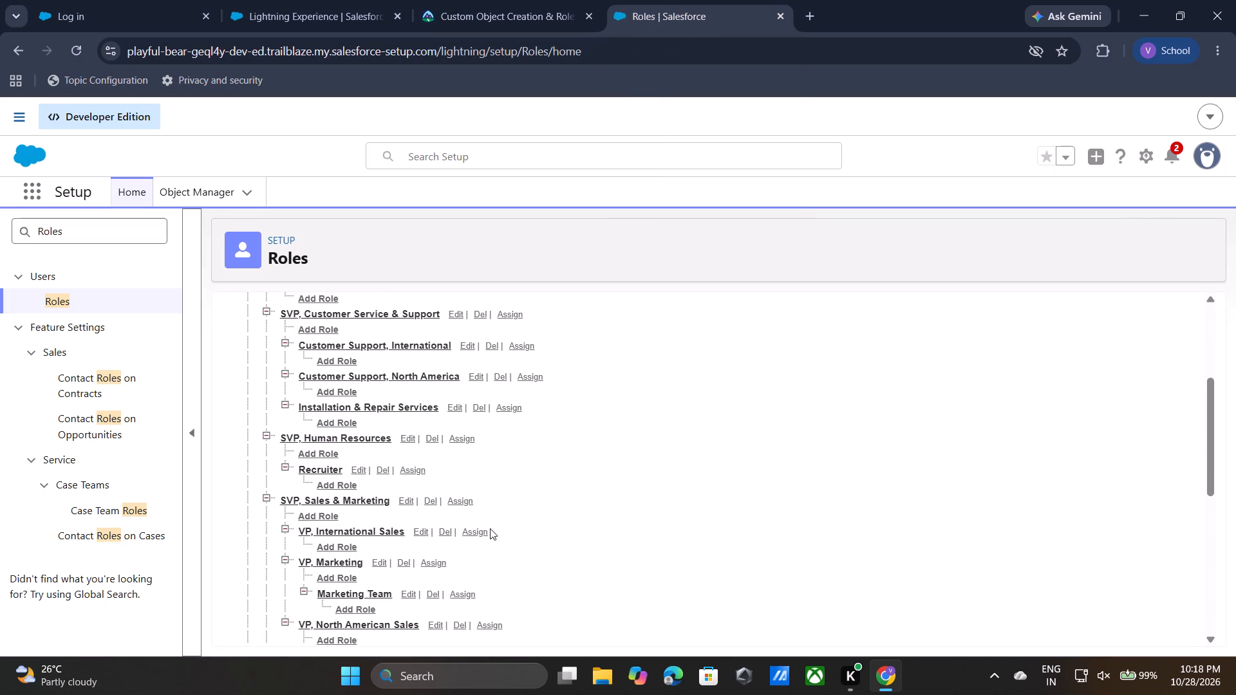
{"action": "scroll", "coordinate": [490, 528], "scroll_direction": "down", "scroll_amount": 2}
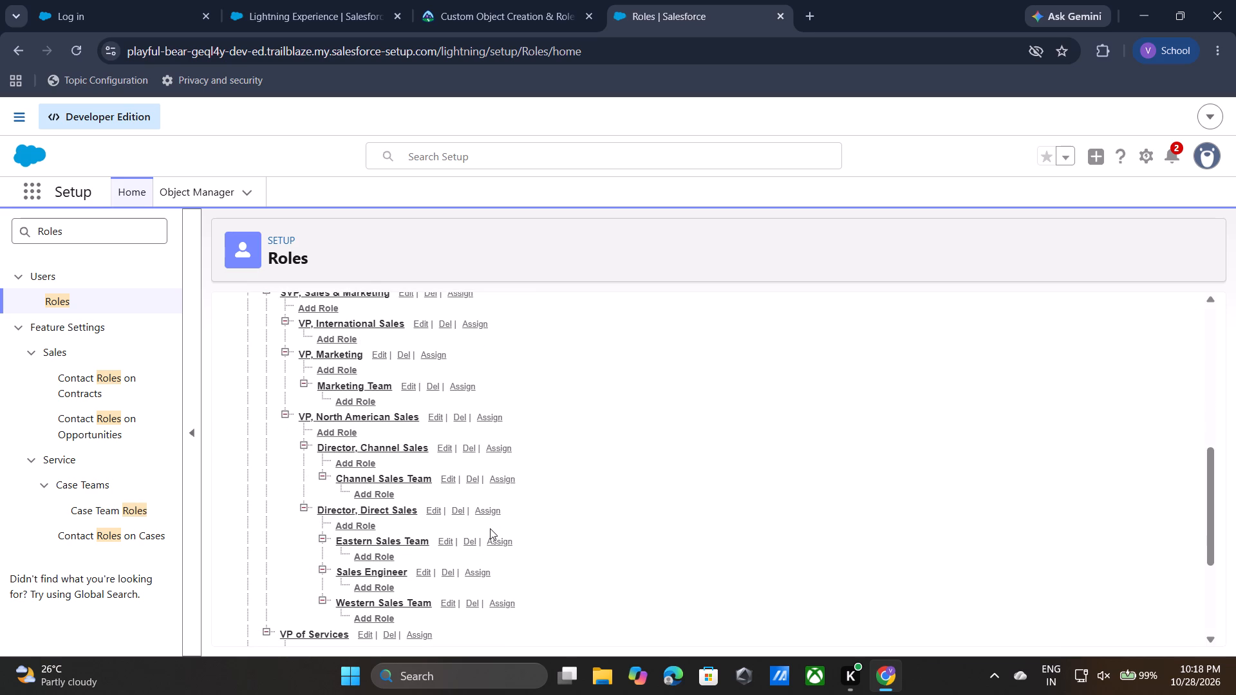
{"action": "scroll", "coordinate": [490, 528], "scroll_direction": "down", "scroll_amount": 2}
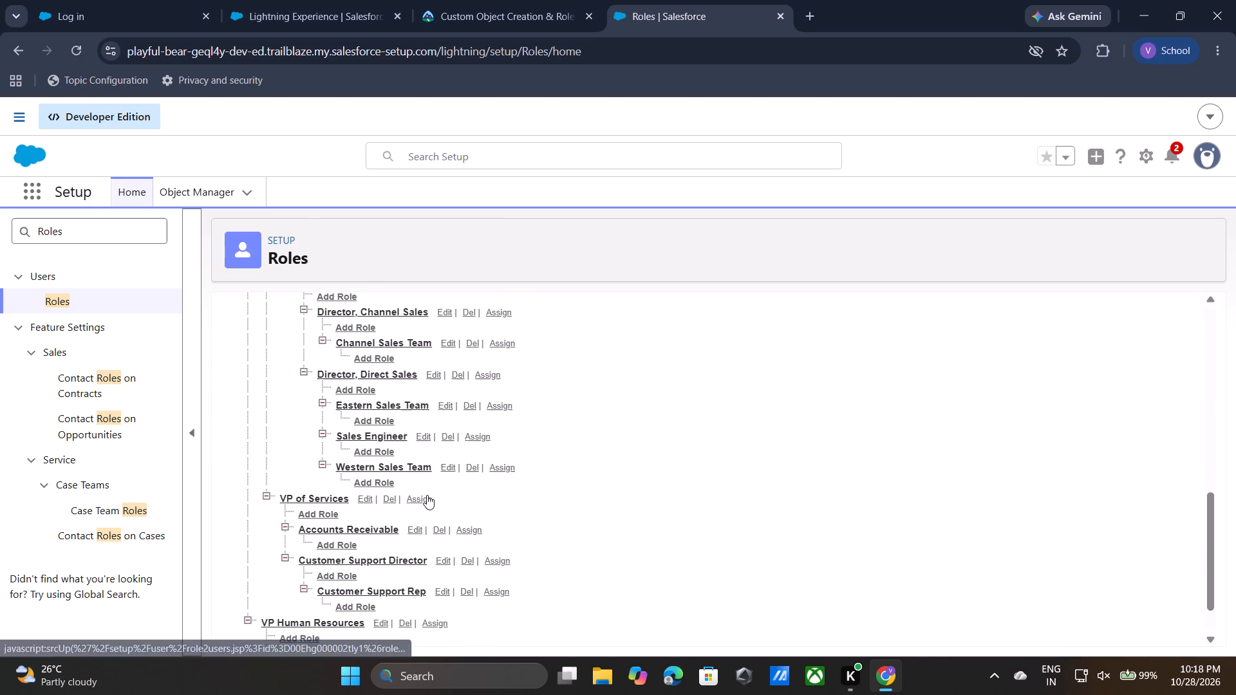
{"action": "left_click", "coordinate": [422, 498]}
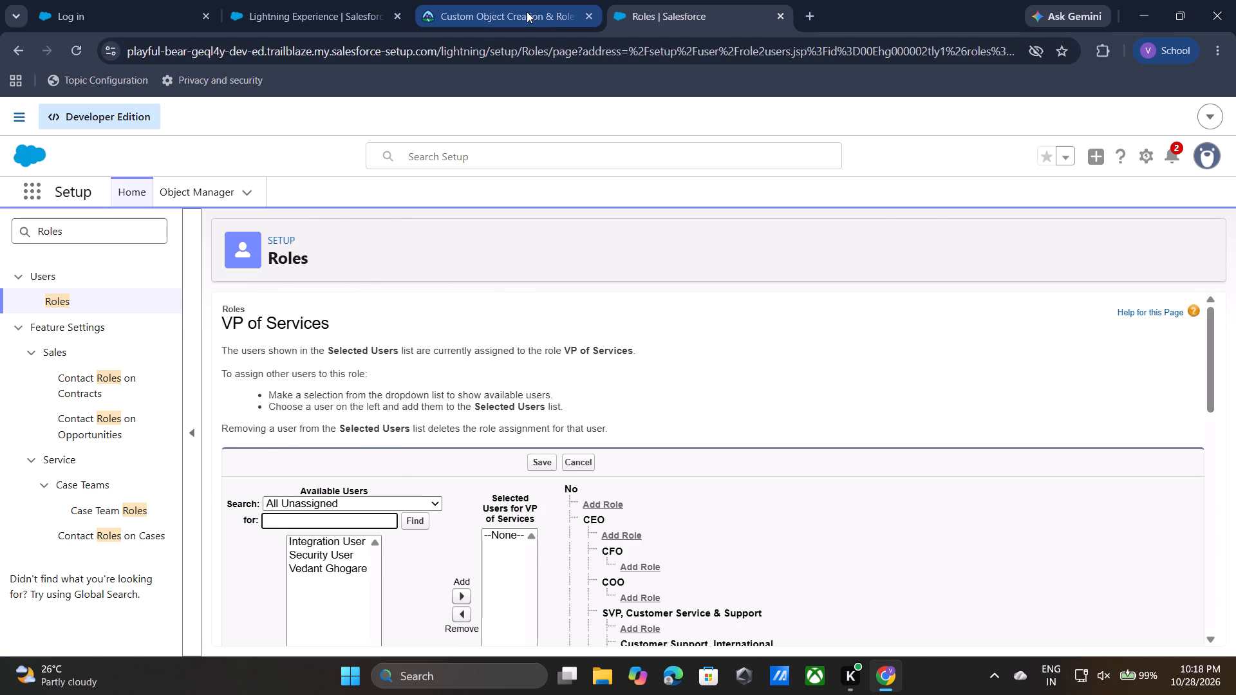
Show All Users as available users and add the sample user Noah to the selected users for VP of Services.
{"action": "left_click", "coordinate": [527, 12]}
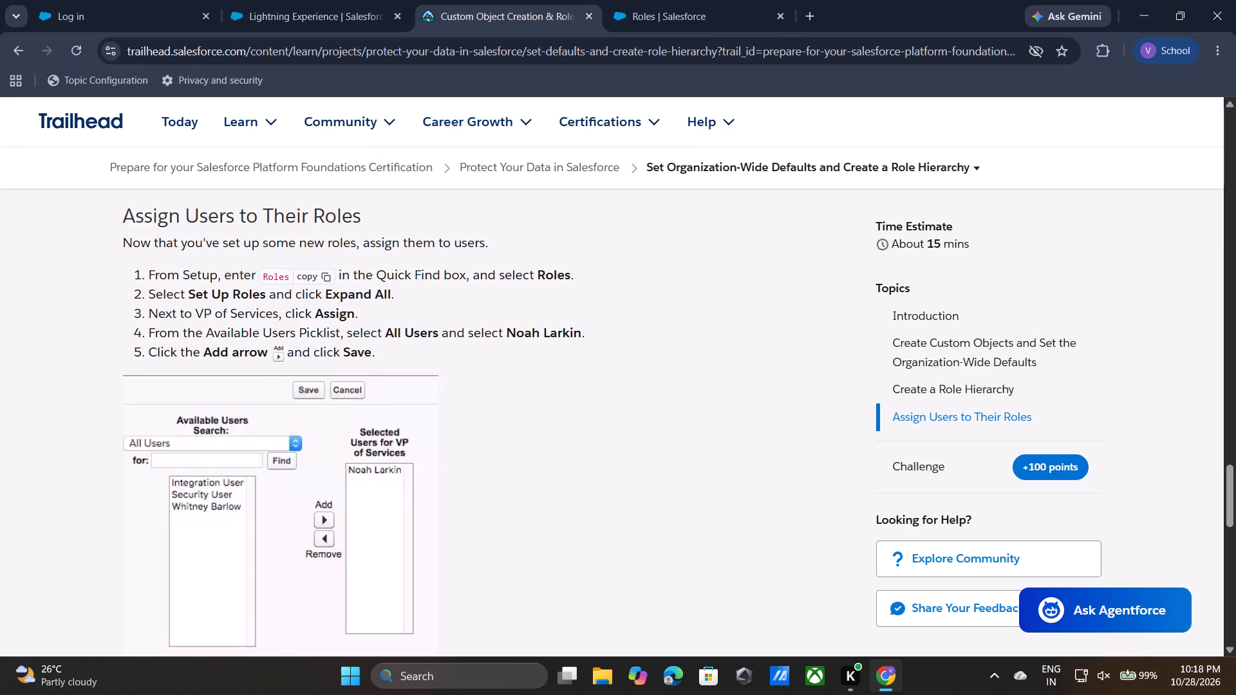
{"action": "left_click", "coordinate": [696, 10]}
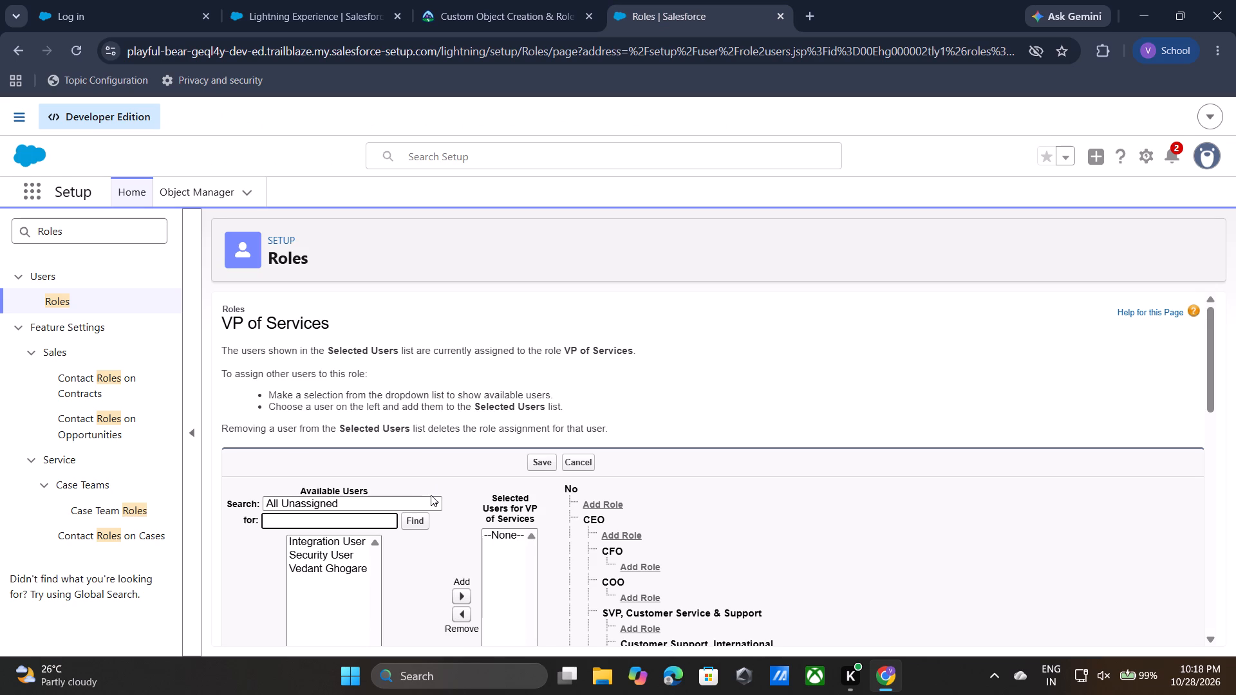
{"action": "scroll", "coordinate": [491, 499], "scroll_direction": "down", "scroll_amount": 1}
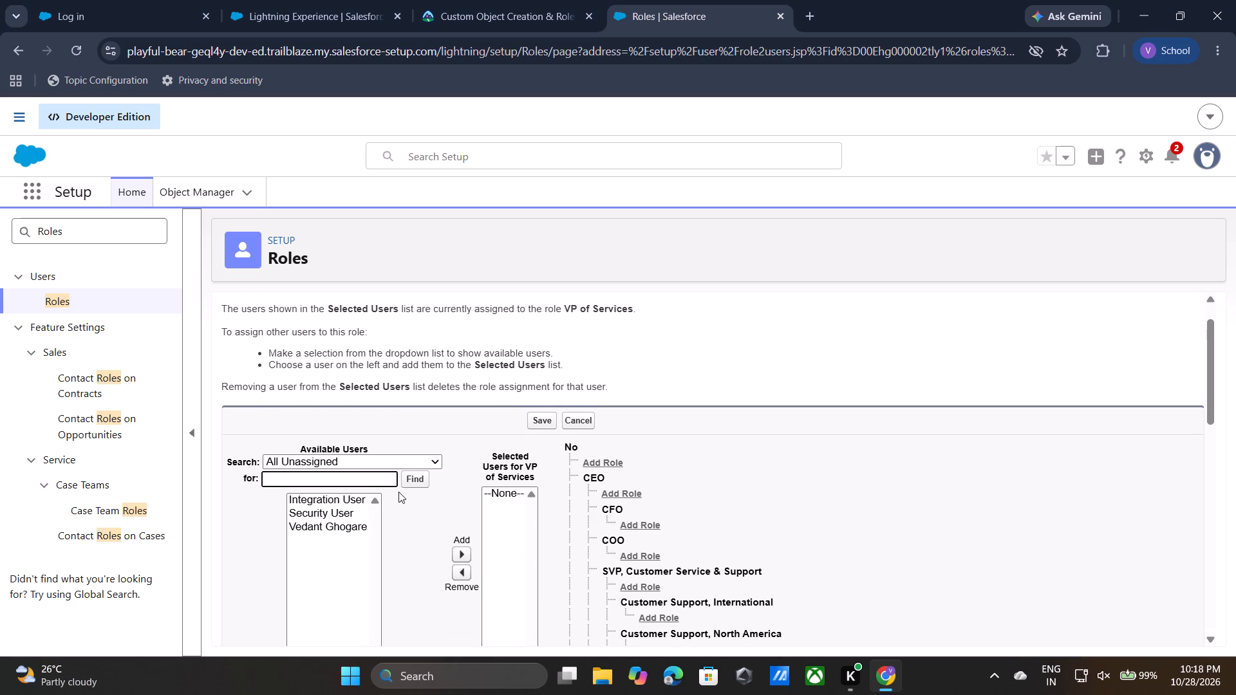
{"action": "scroll", "coordinate": [398, 492], "scroll_direction": "down", "scroll_amount": 1}
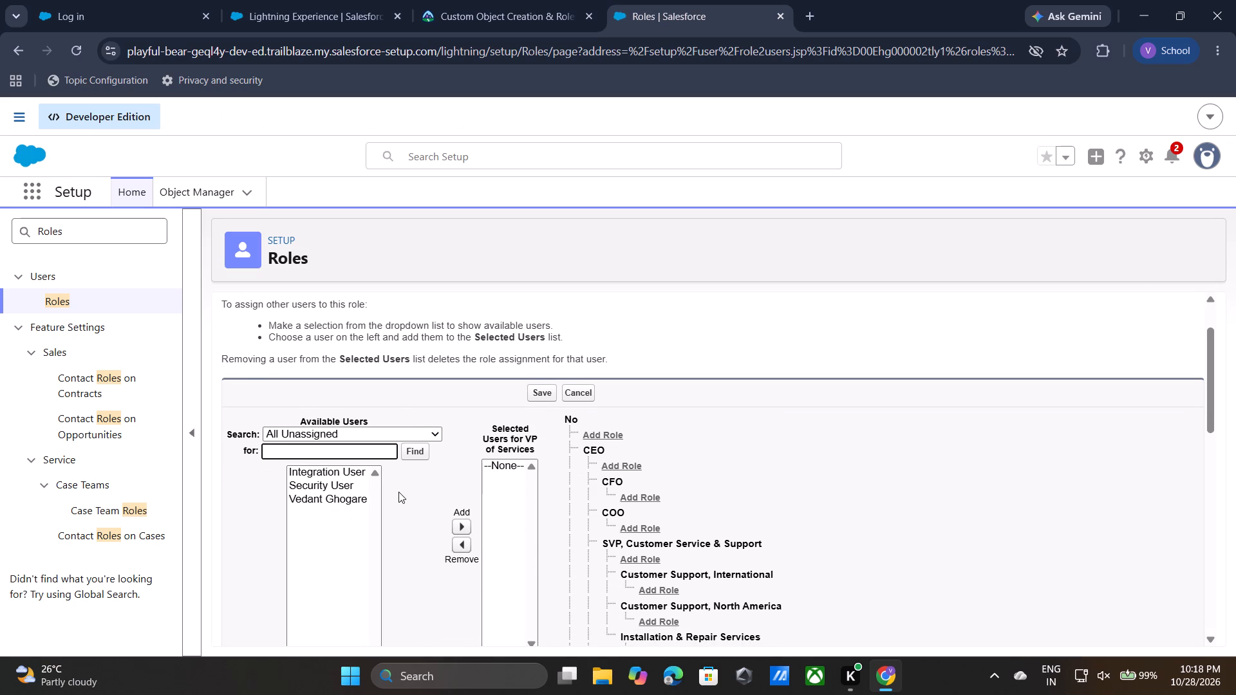
{"action": "left_click", "coordinate": [404, 425]}
{"action": "left_click", "coordinate": [402, 436]}
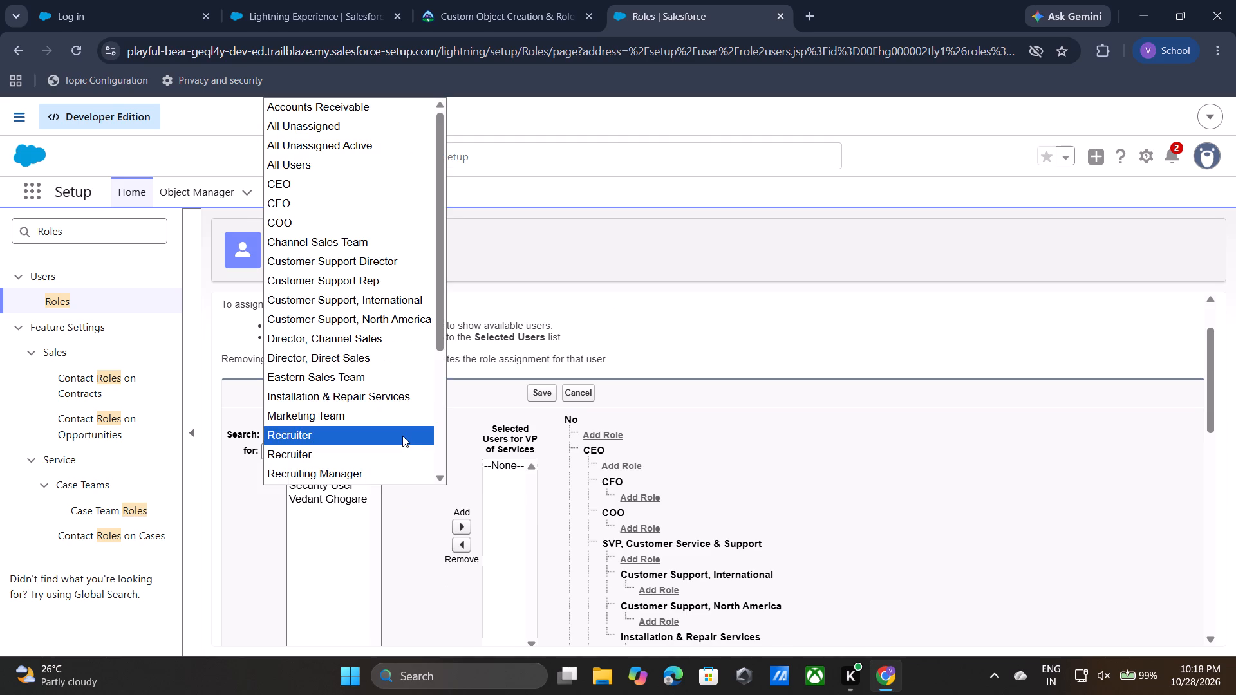
{"action": "left_click", "coordinate": [361, 162]}
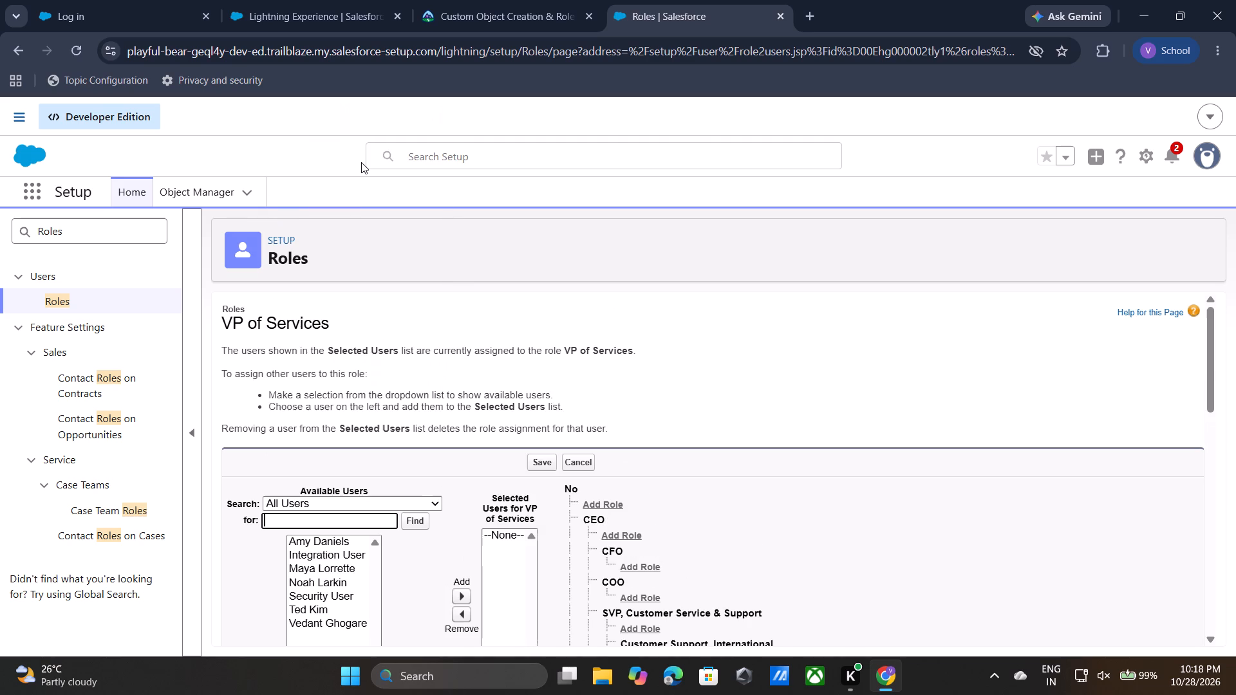
{"action": "scroll", "coordinate": [469, 515], "scroll_direction": "down", "scroll_amount": 1}
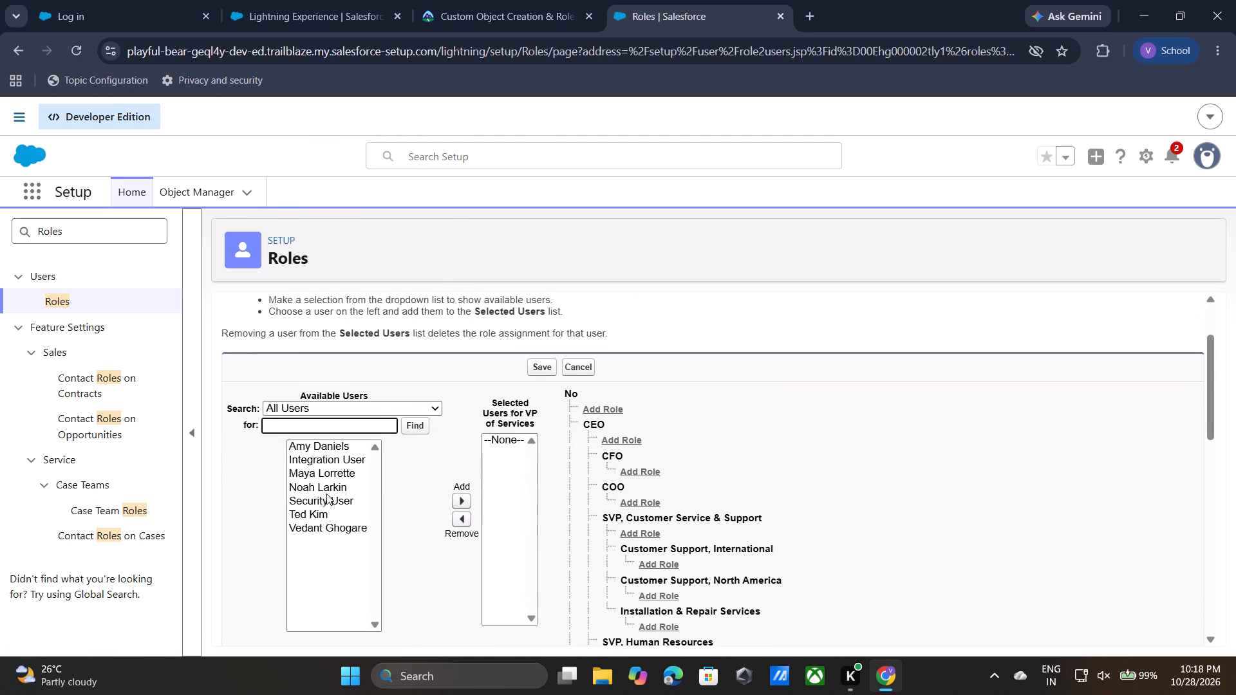
{"action": "left_click", "coordinate": [328, 481]}
{"action": "left_click", "coordinate": [465, 498]}
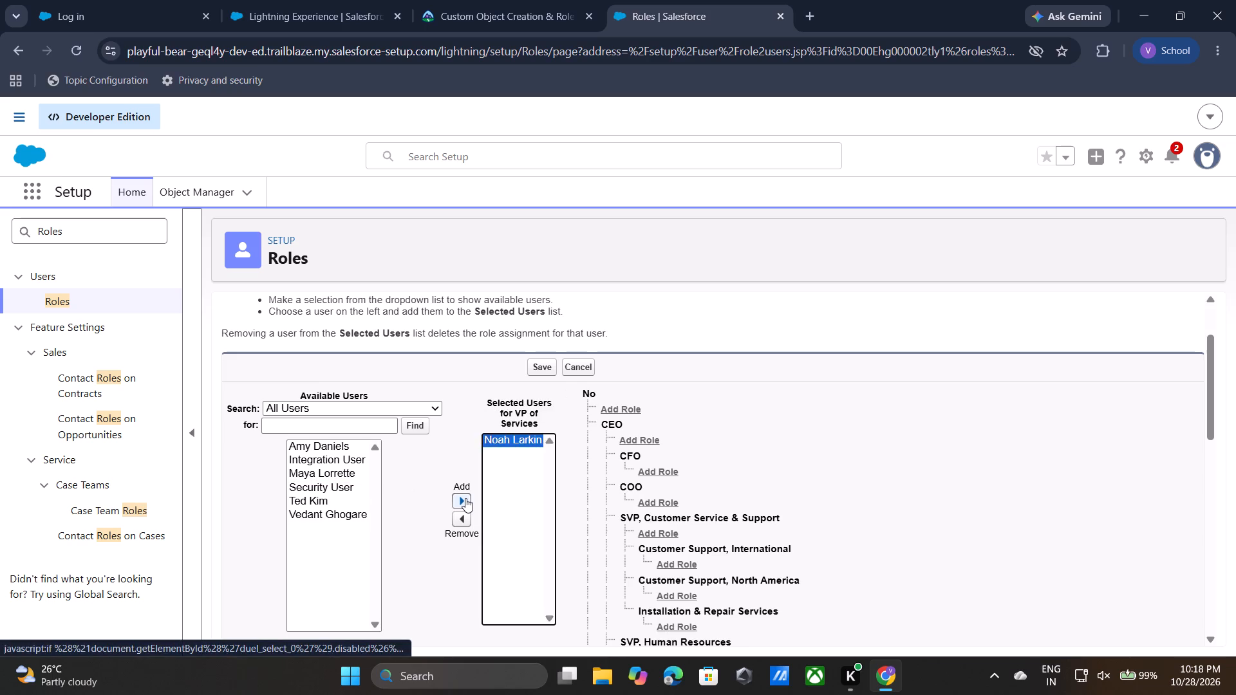
Read the remaining user-assignment instructions in Trailhead and look through the role tree on the VP of Services assignment page.
{"action": "left_click", "coordinate": [523, 9]}
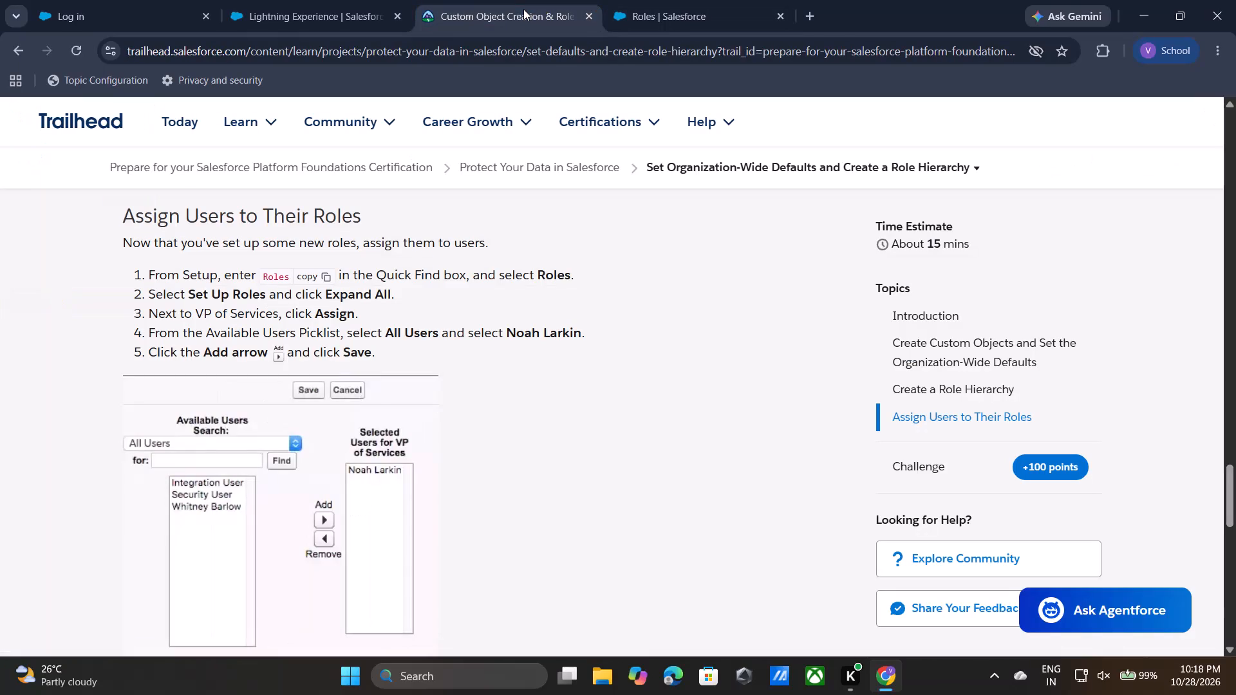
{"action": "scroll", "coordinate": [502, 443], "scroll_direction": "down", "scroll_amount": 2}
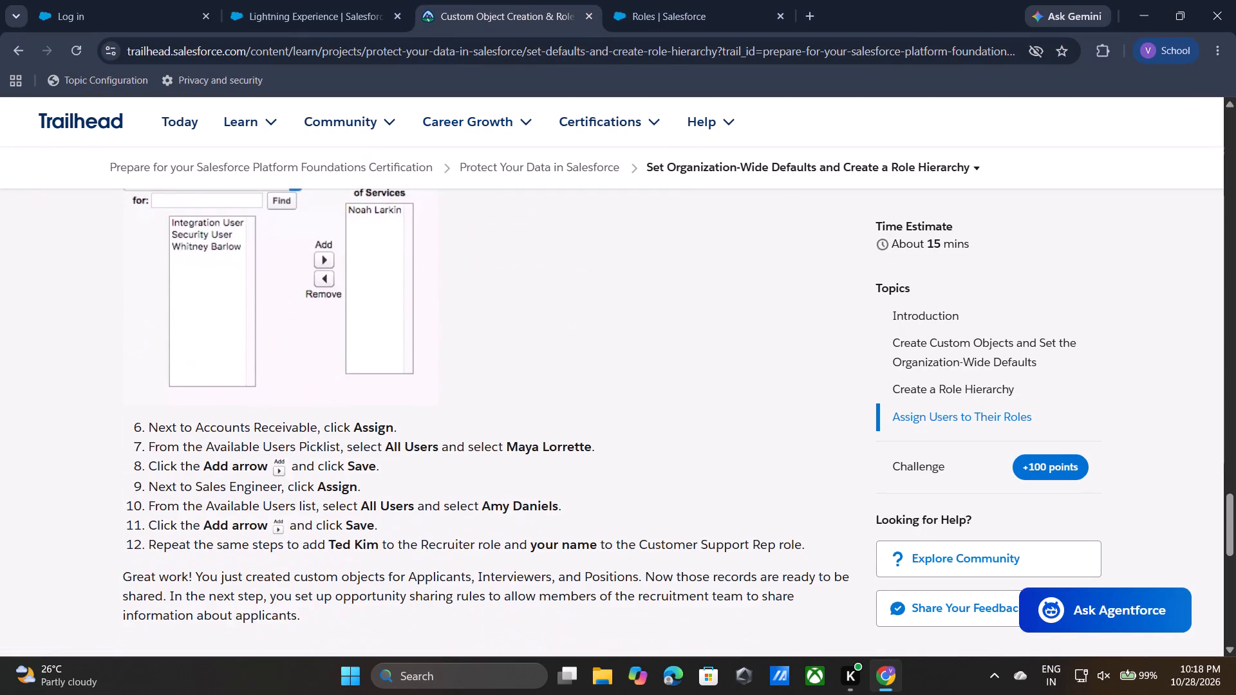
{"action": "scroll", "coordinate": [502, 443], "scroll_direction": "down", "scroll_amount": 1}
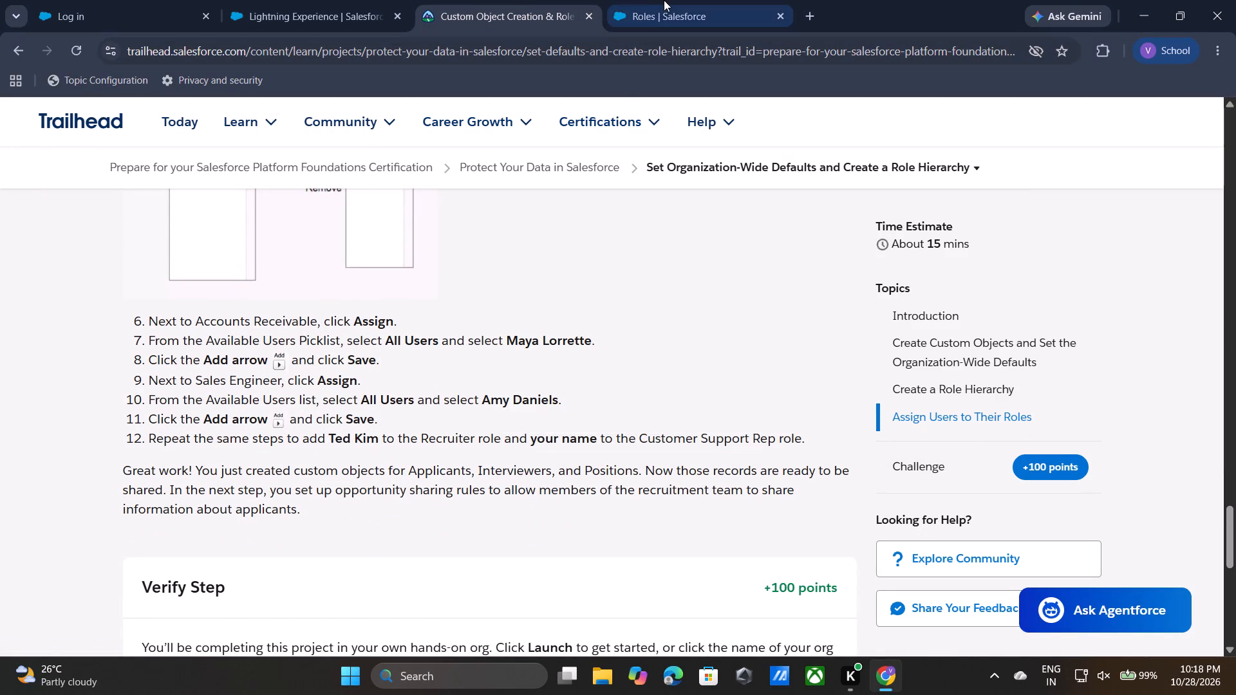
{"action": "left_click", "coordinate": [664, 0]}
{"action": "scroll", "coordinate": [624, 461], "scroll_direction": "down", "scroll_amount": 2}
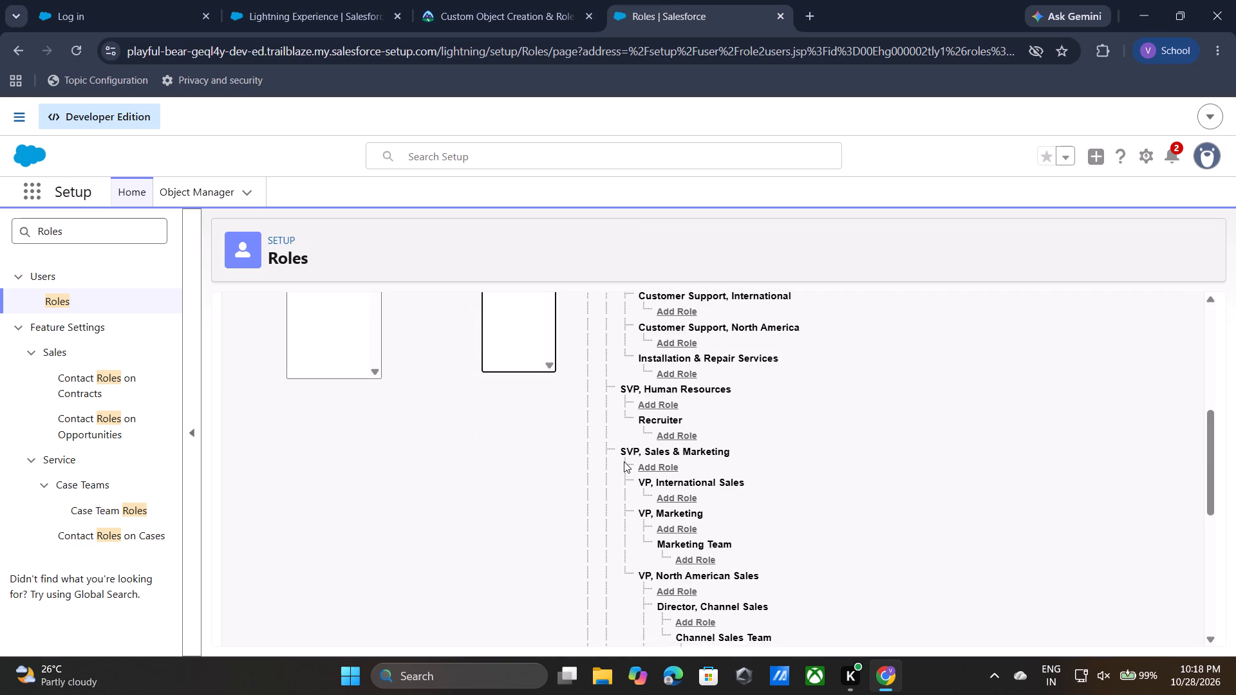
{"action": "scroll", "coordinate": [624, 461], "scroll_direction": "down", "scroll_amount": 4}
{"action": "scroll", "coordinate": [624, 461], "scroll_direction": "up", "scroll_amount": 6}
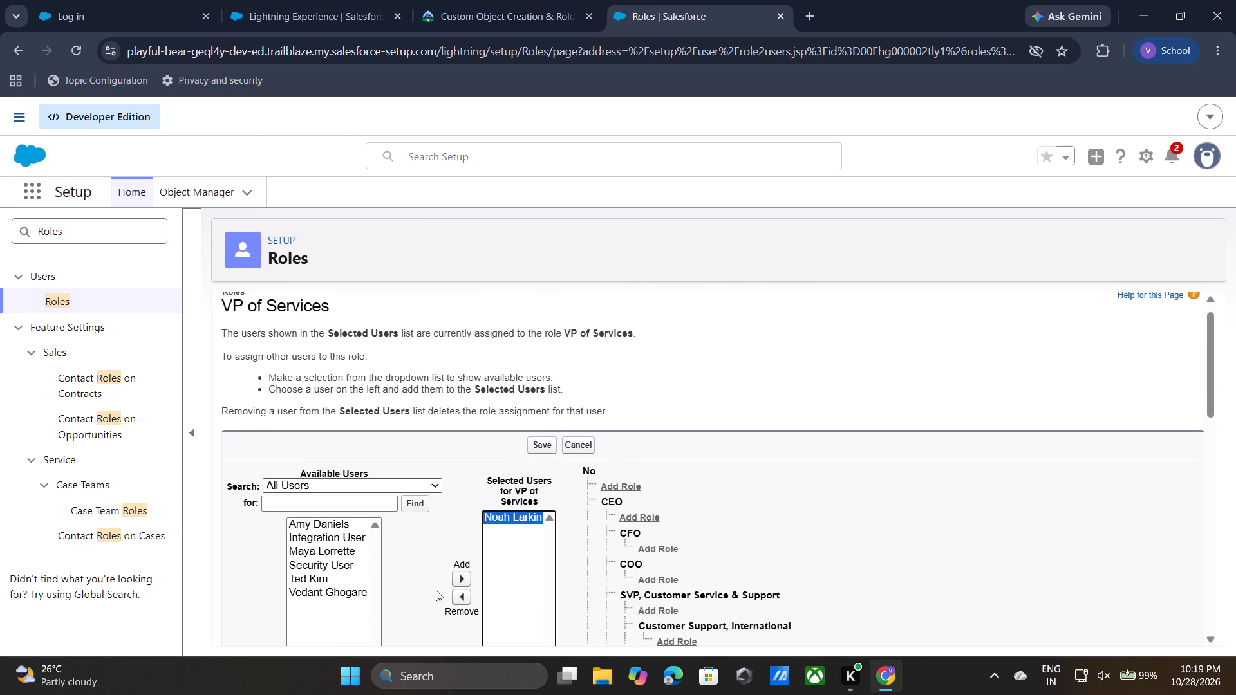
{"action": "left_click", "coordinate": [420, 582]}
Reread the remaining user-assignment instructions in Trailhead and look through the role tree on the VP of Services assignment page.
{"action": "scroll", "coordinate": [420, 582], "scroll_direction": "down", "scroll_amount": 1}
{"action": "left_click", "coordinate": [483, 0]}
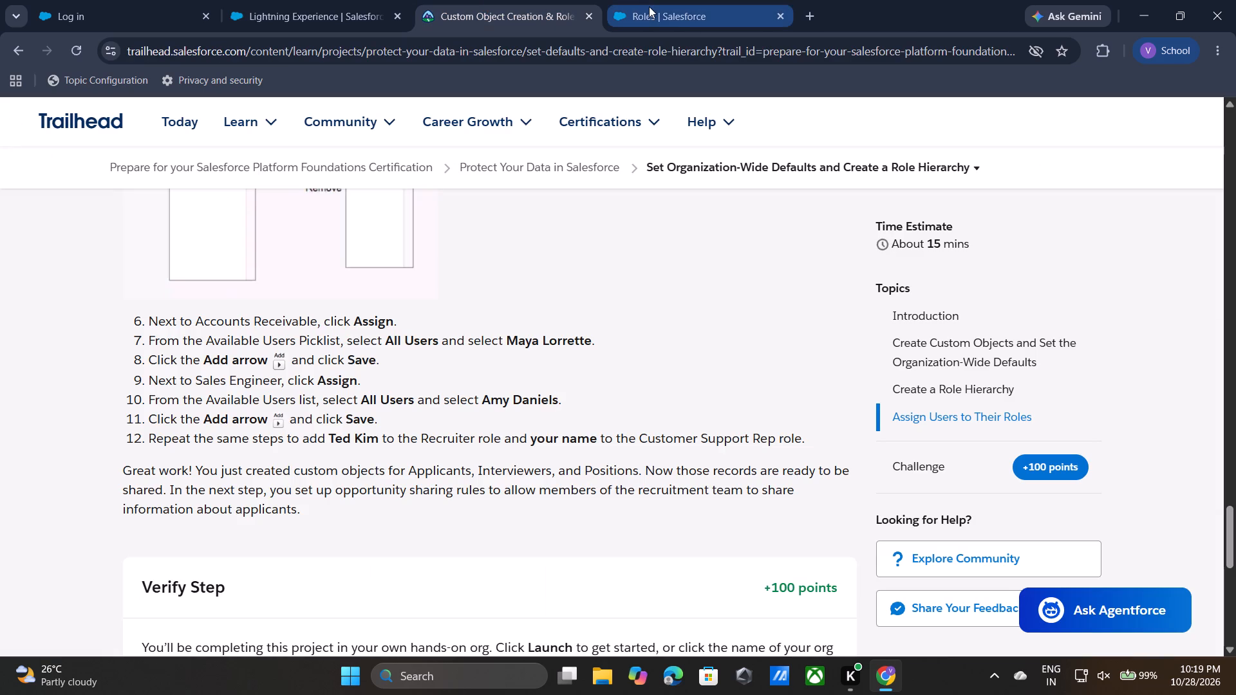
{"action": "scroll", "coordinate": [360, 338], "scroll_direction": "up", "scroll_amount": 1}
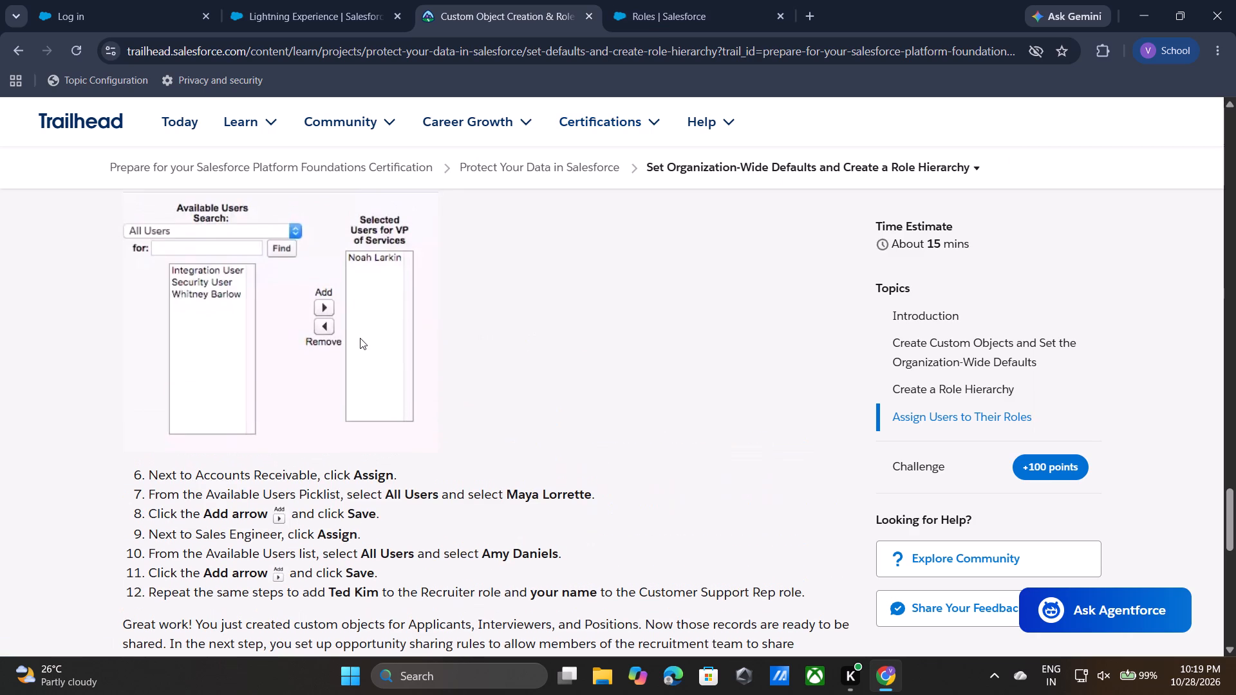
{"action": "scroll", "coordinate": [505, 331], "scroll_direction": "up", "scroll_amount": 1}
{"action": "scroll", "coordinate": [505, 331], "scroll_direction": "down", "scroll_amount": 1}
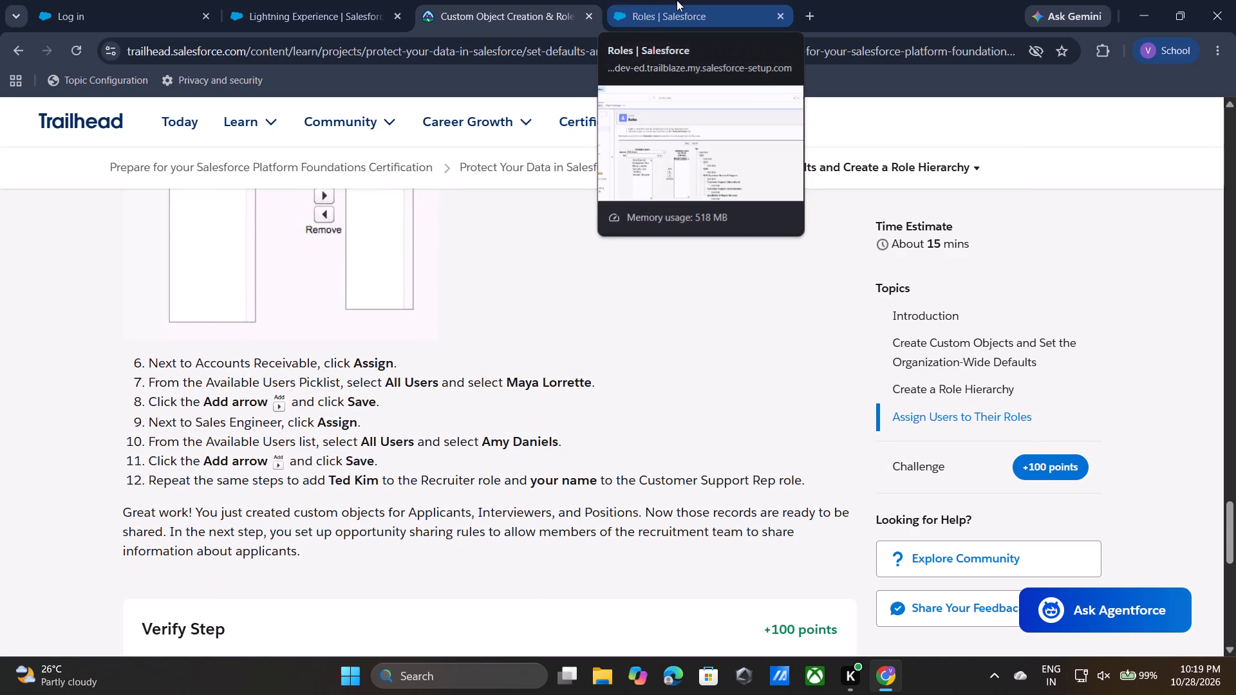
{"action": "left_click", "coordinate": [677, 0]}
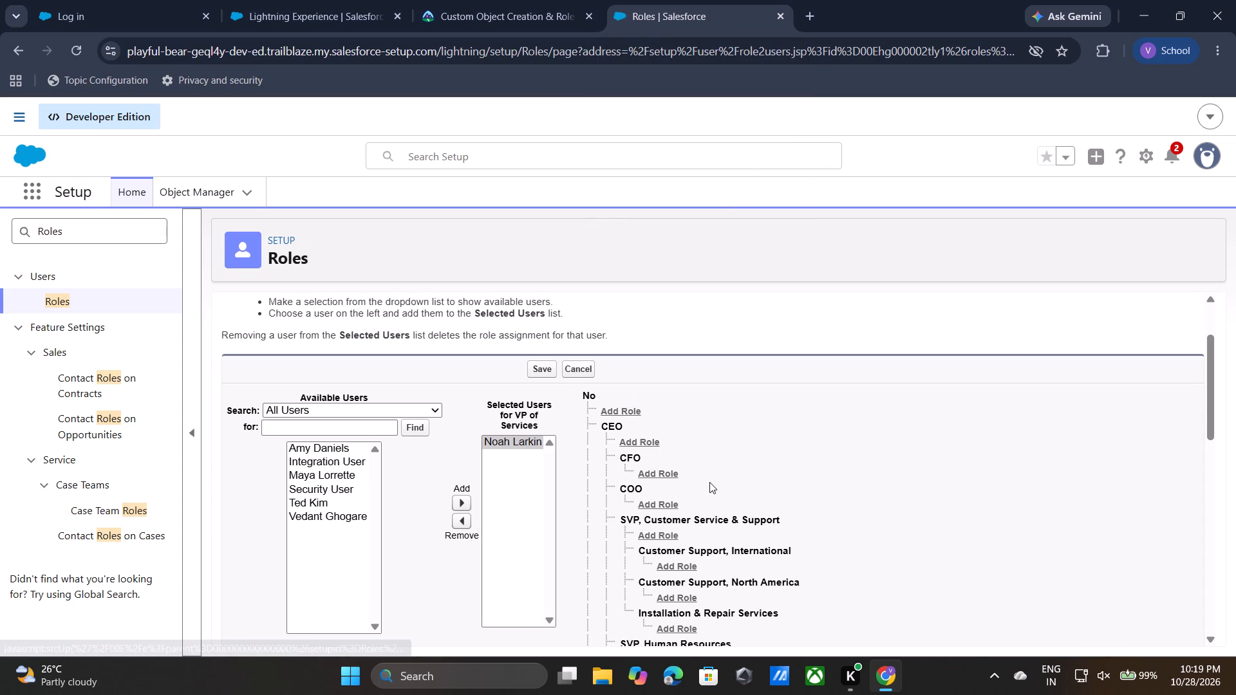
{"action": "scroll", "coordinate": [709, 482], "scroll_direction": "down", "scroll_amount": 1}
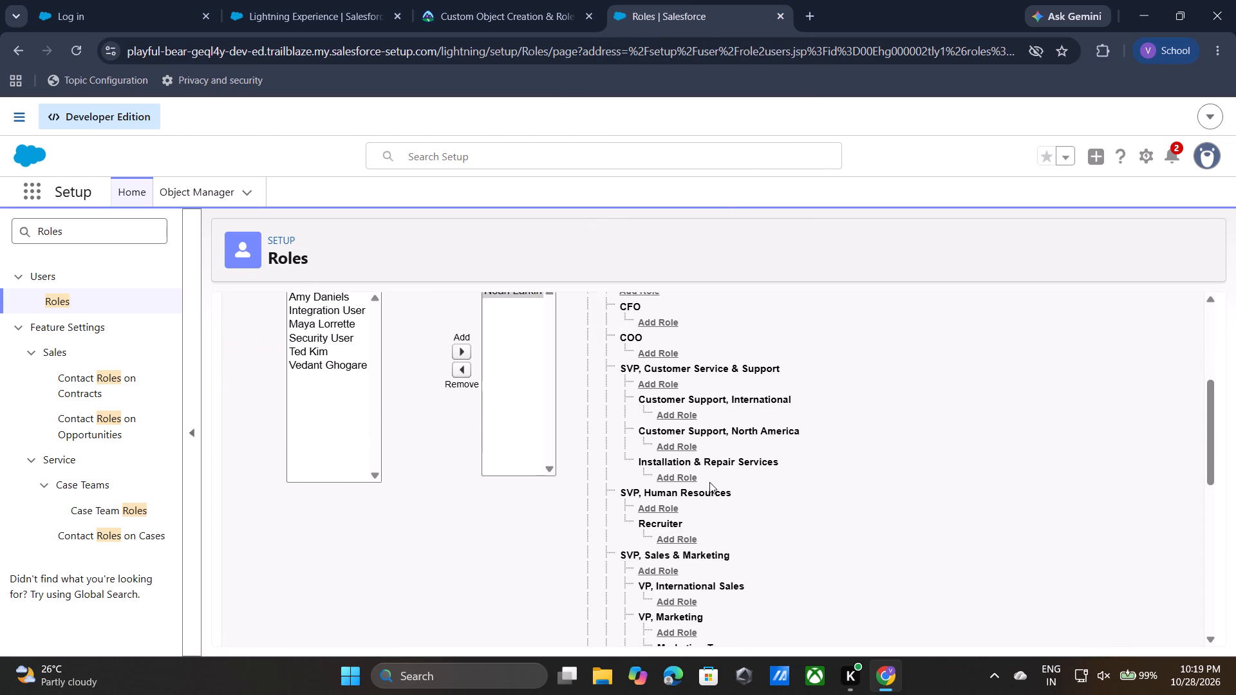
{"action": "scroll", "coordinate": [709, 482], "scroll_direction": "down", "scroll_amount": 4}
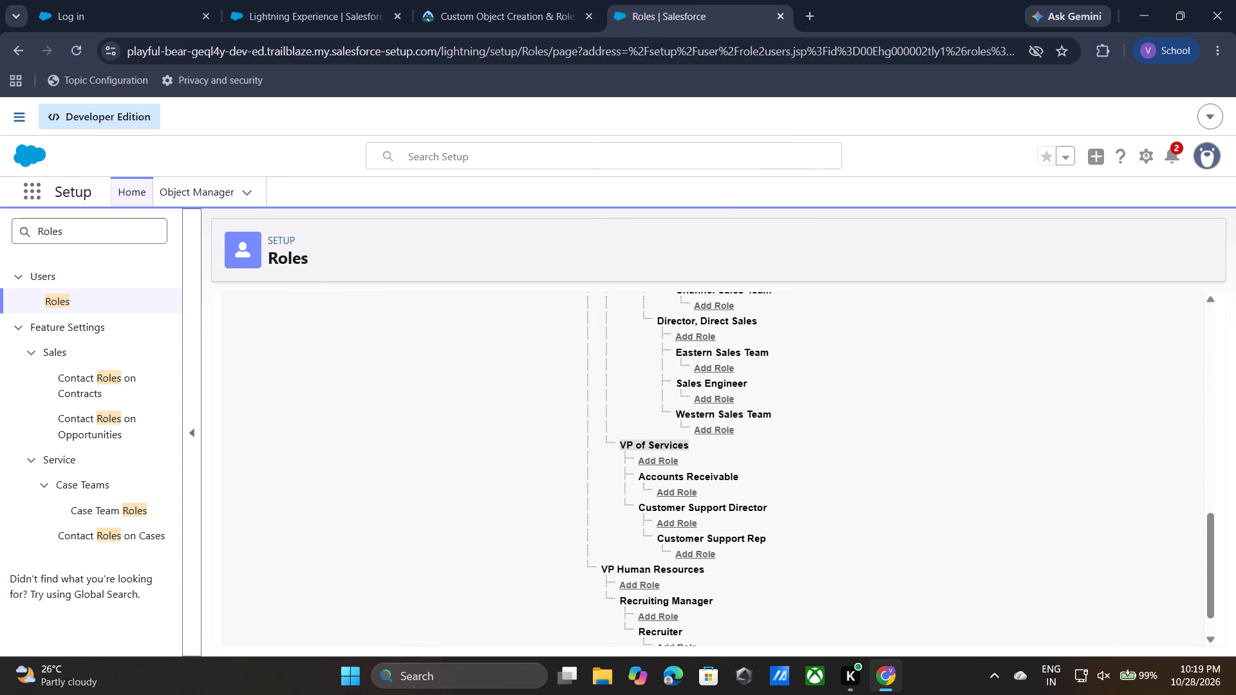
{"action": "scroll", "coordinate": [709, 482], "scroll_direction": "down", "scroll_amount": 1}
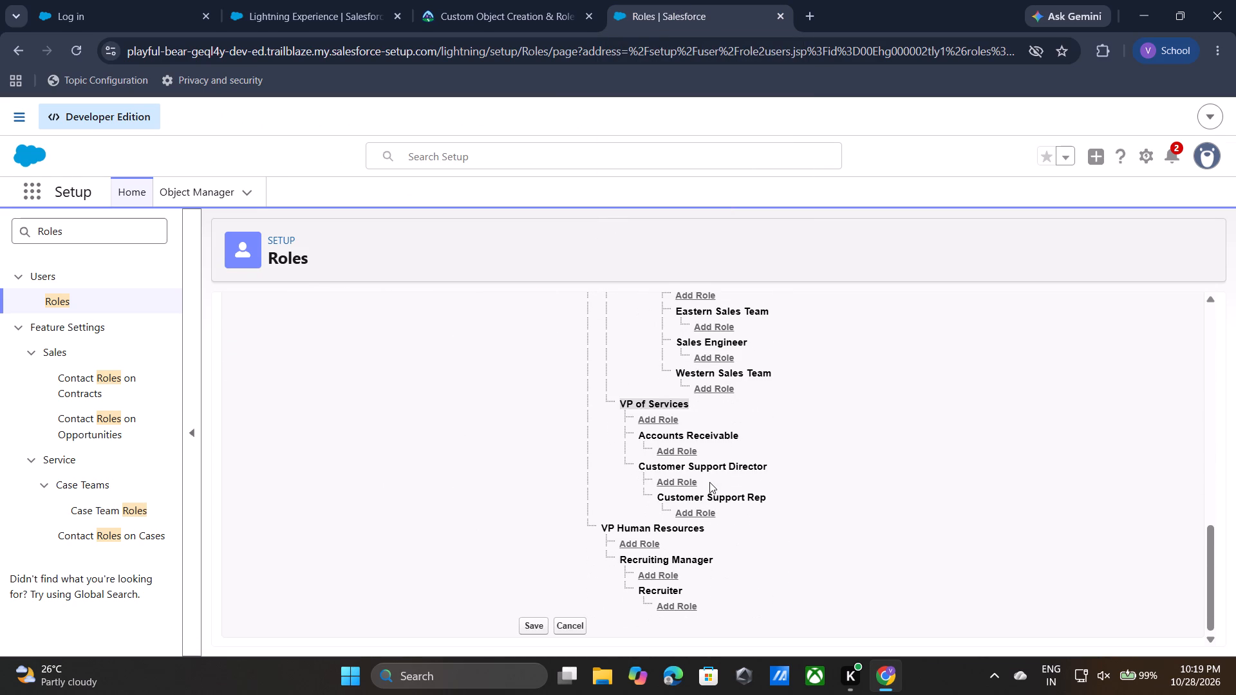
{"action": "scroll", "coordinate": [709, 482], "scroll_direction": "up", "scroll_amount": 1}
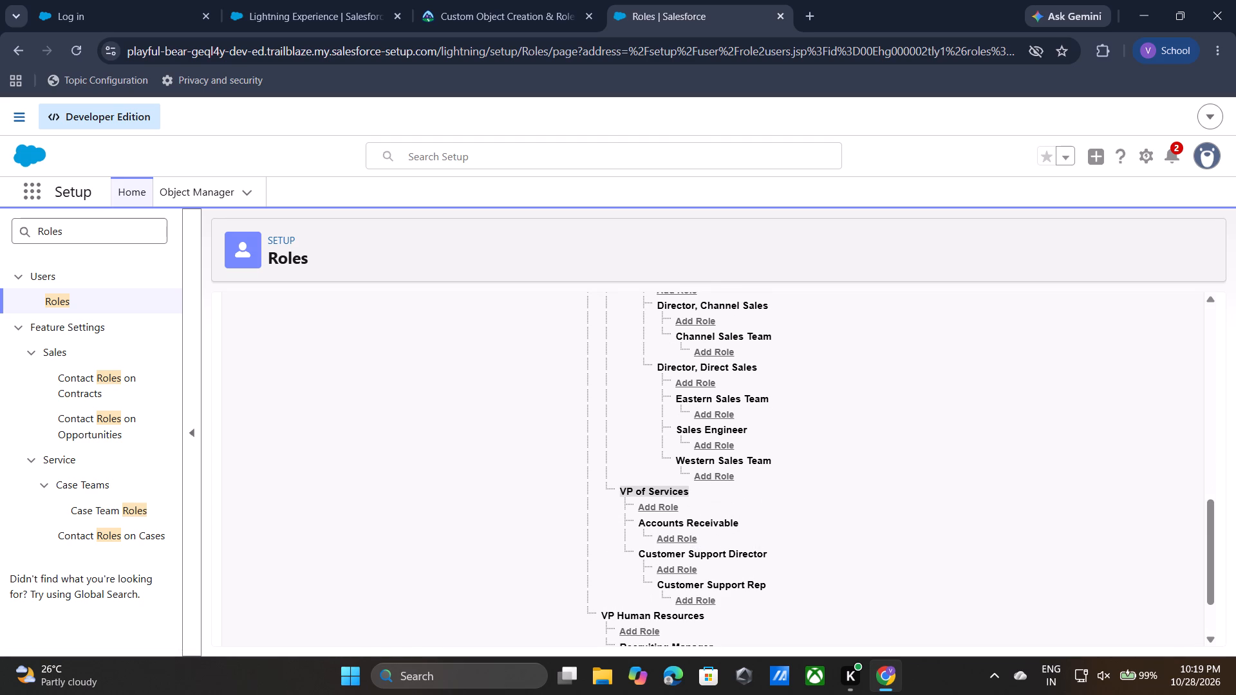
Recheck the Accounts Receivable instruction in Trailhead and examine the Accounts Receivable entry and surrounding role tree for a way to assign users.
{"action": "left_click", "coordinate": [438, 0]}
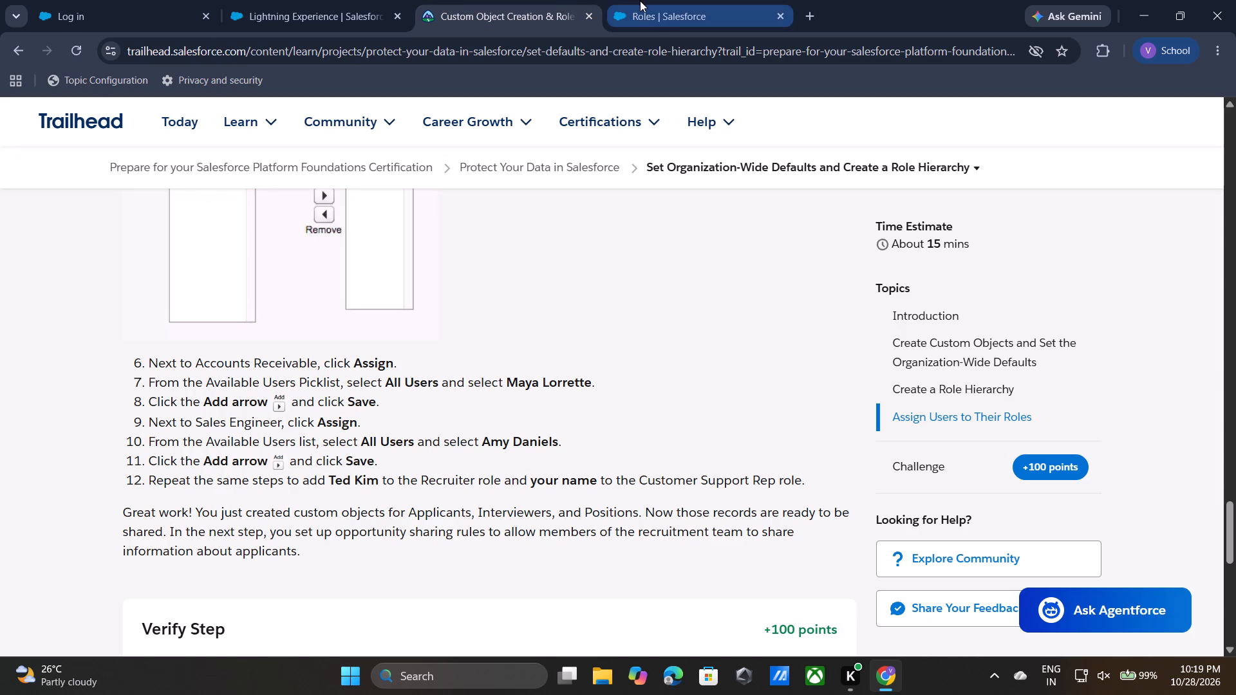
{"action": "left_click", "coordinate": [656, 5]}
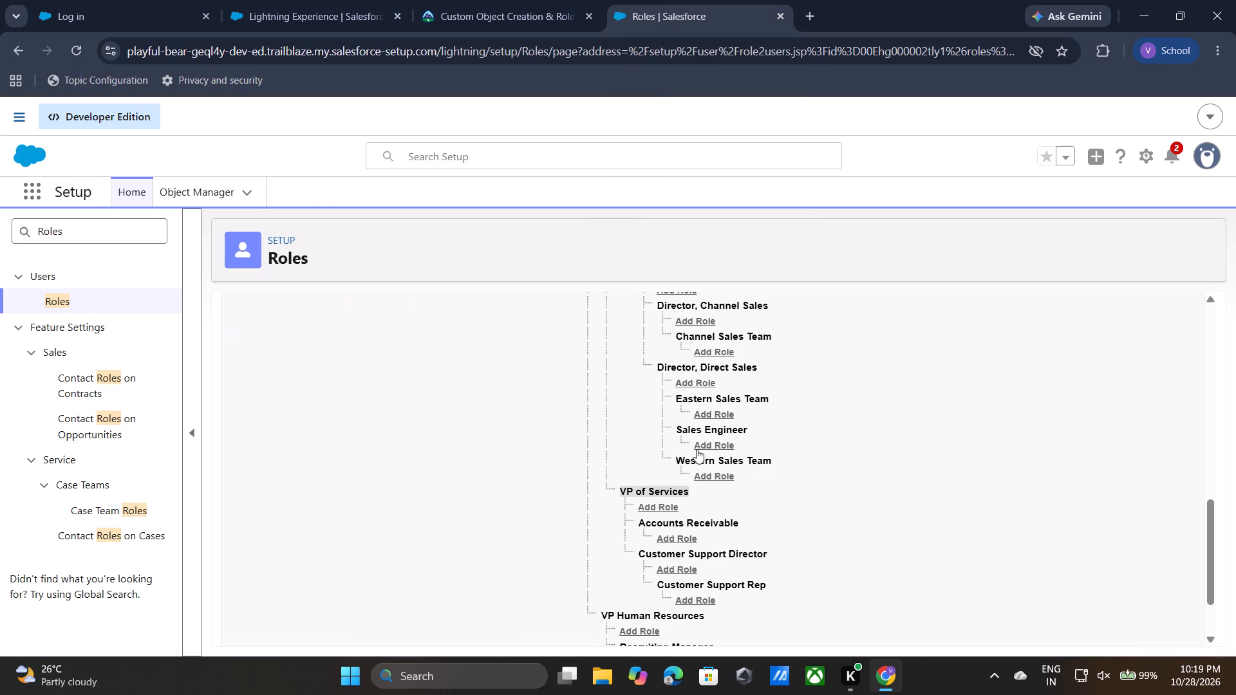
{"action": "left_click", "coordinate": [689, 524]}
{"action": "scroll", "coordinate": [671, 454], "scroll_direction": "up", "scroll_amount": 2}
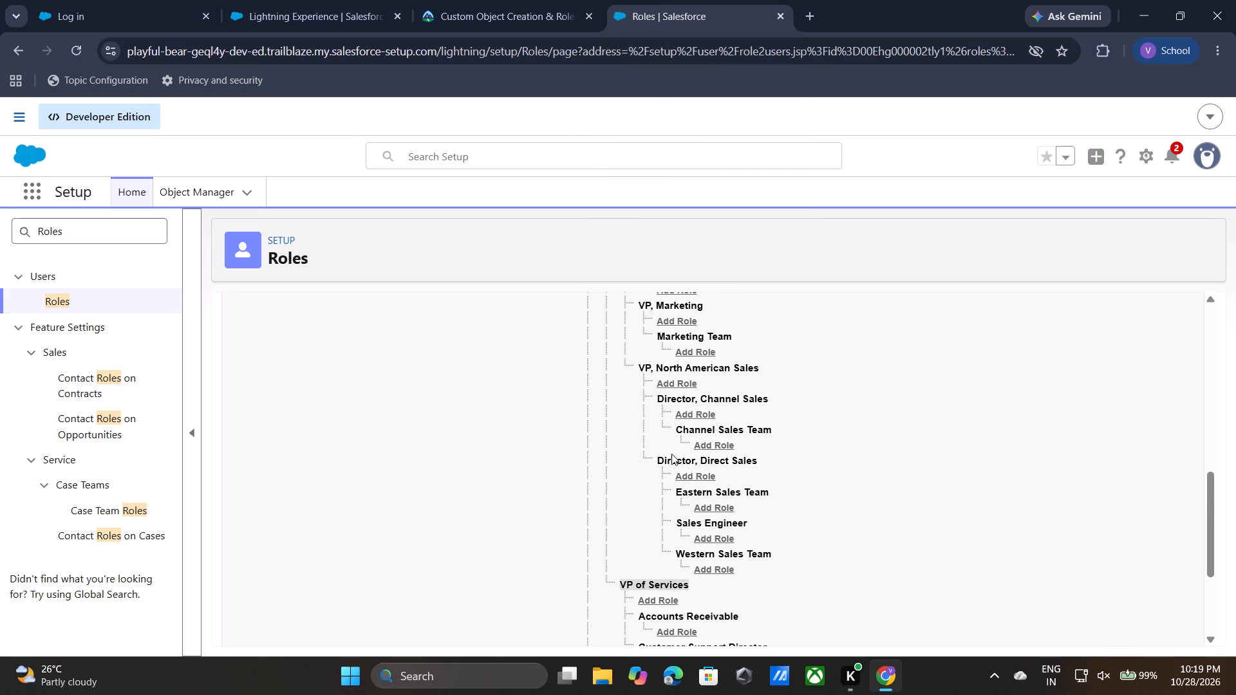
{"action": "scroll", "coordinate": [718, 615], "scroll_direction": "down", "scroll_amount": 2}
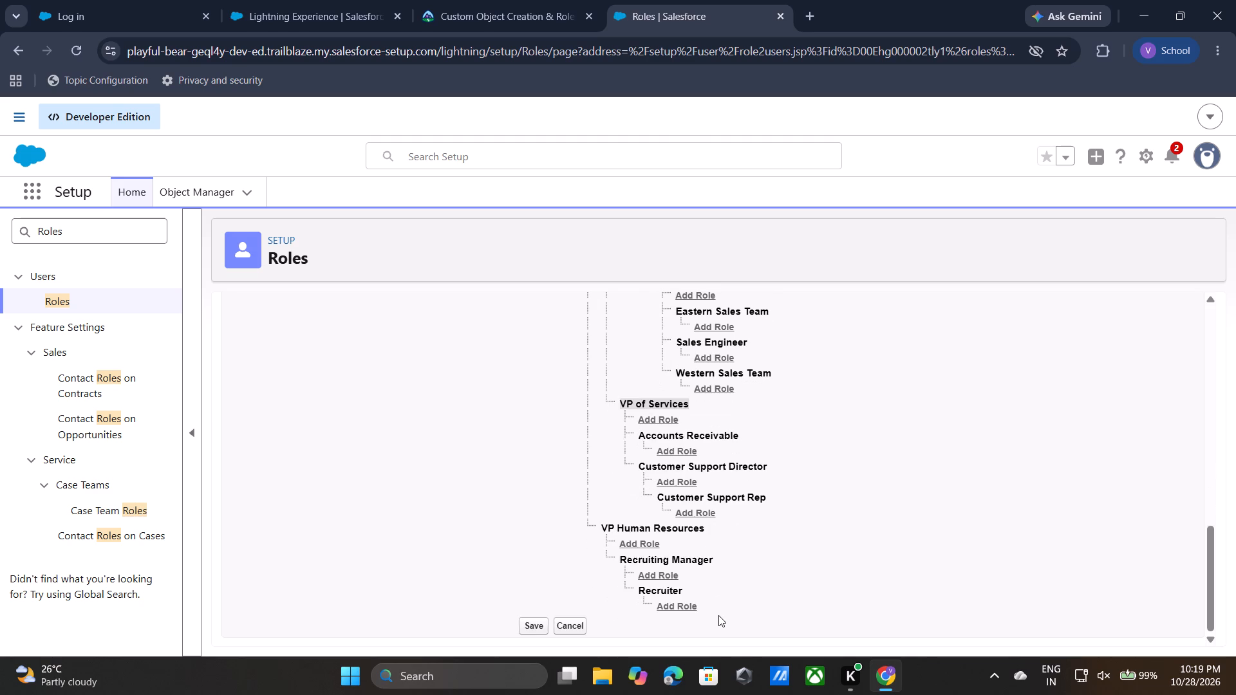
{"action": "scroll", "coordinate": [718, 615], "scroll_direction": "down", "scroll_amount": 2}
{"action": "scroll", "coordinate": [718, 574], "scroll_direction": "up", "scroll_amount": 2}
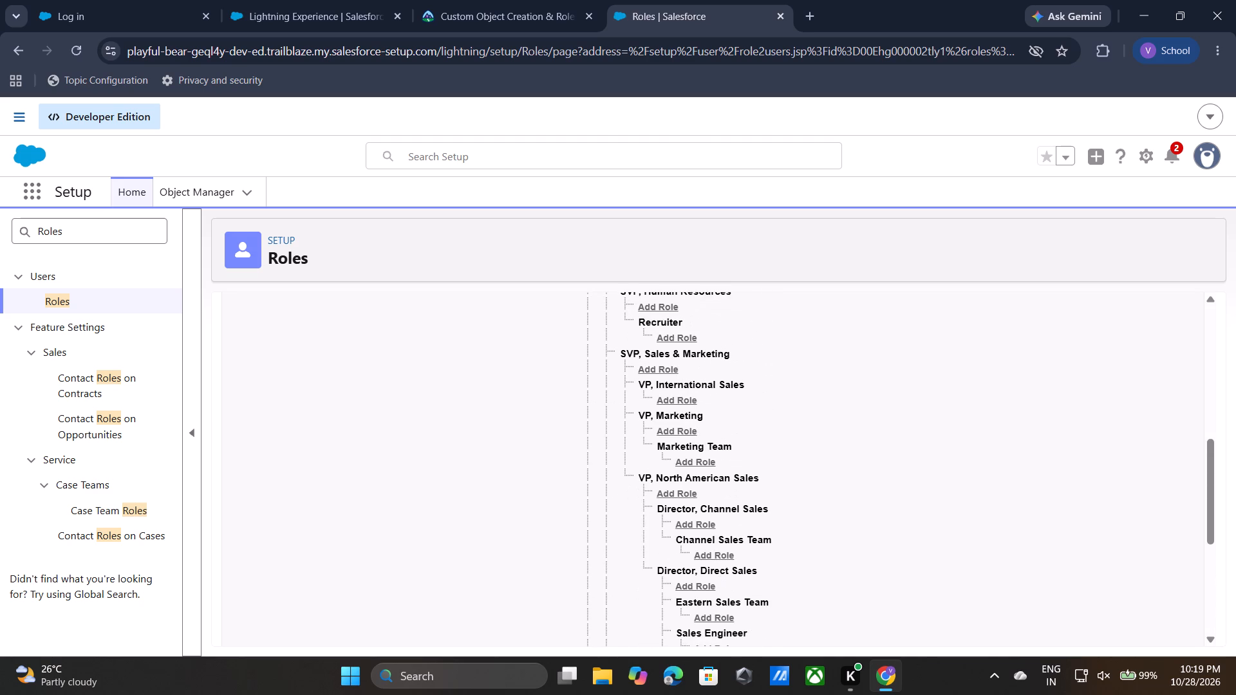
{"action": "scroll", "coordinate": [718, 574], "scroll_direction": "up", "scroll_amount": 3}
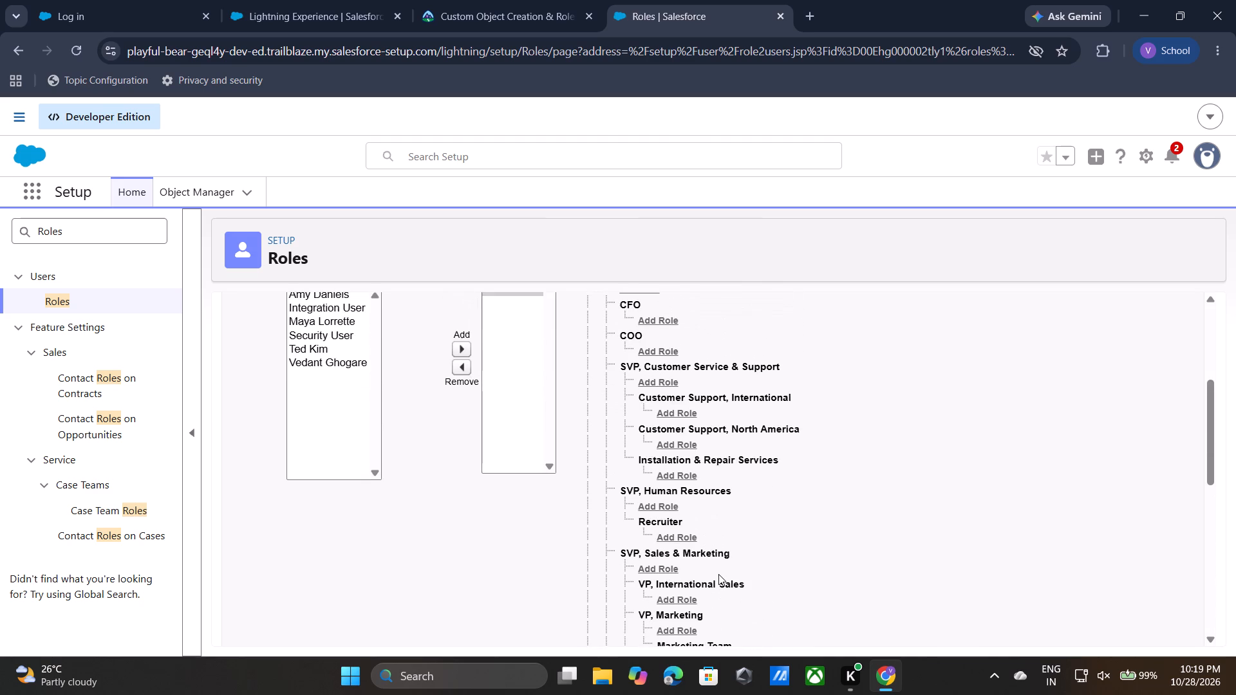
{"action": "scroll", "coordinate": [718, 574], "scroll_direction": "up", "scroll_amount": 3}
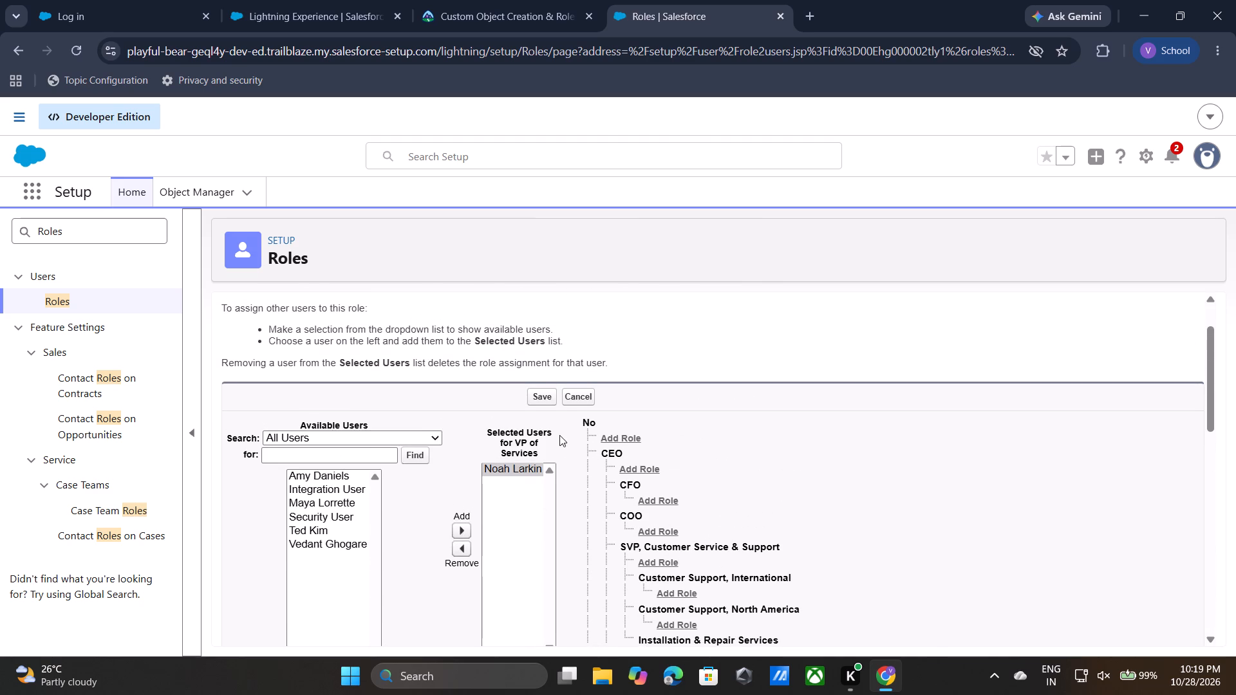
Review the assignment instructions in Trailhead again and open a new role form under Accounts Receivable in the role tree.
{"action": "left_click", "coordinate": [480, 0]}
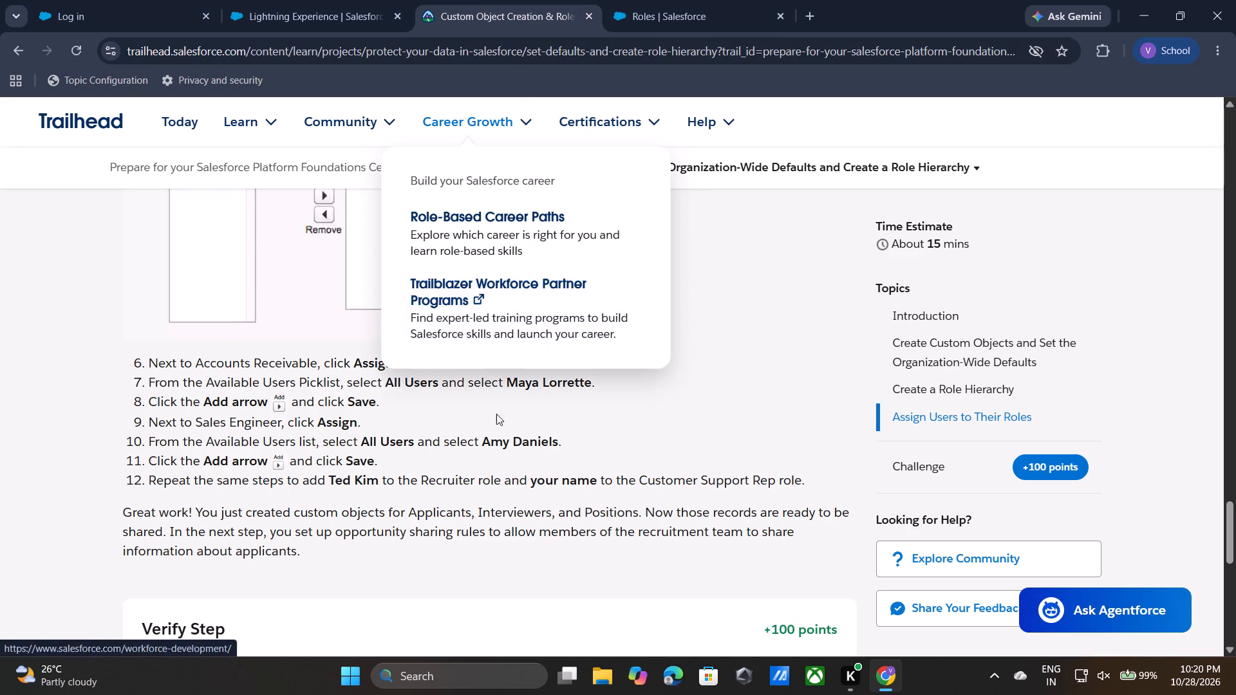
{"action": "left_click", "coordinate": [494, 442]}
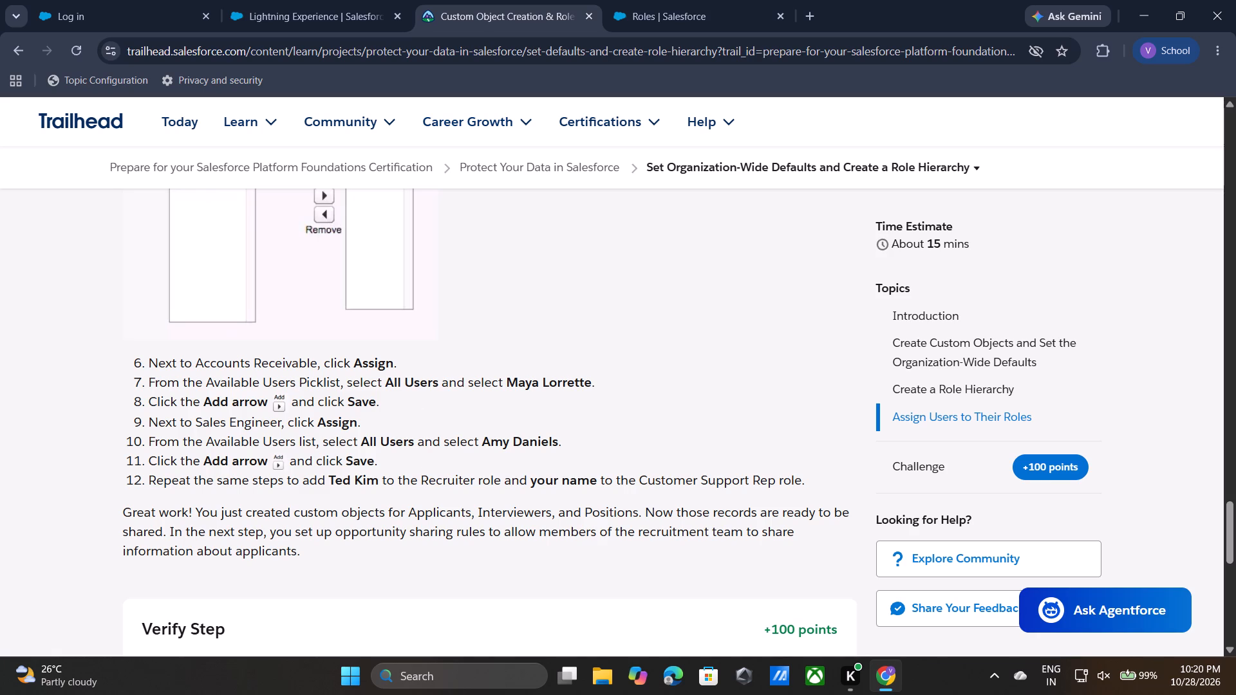
{"action": "left_click", "coordinate": [703, 0]}
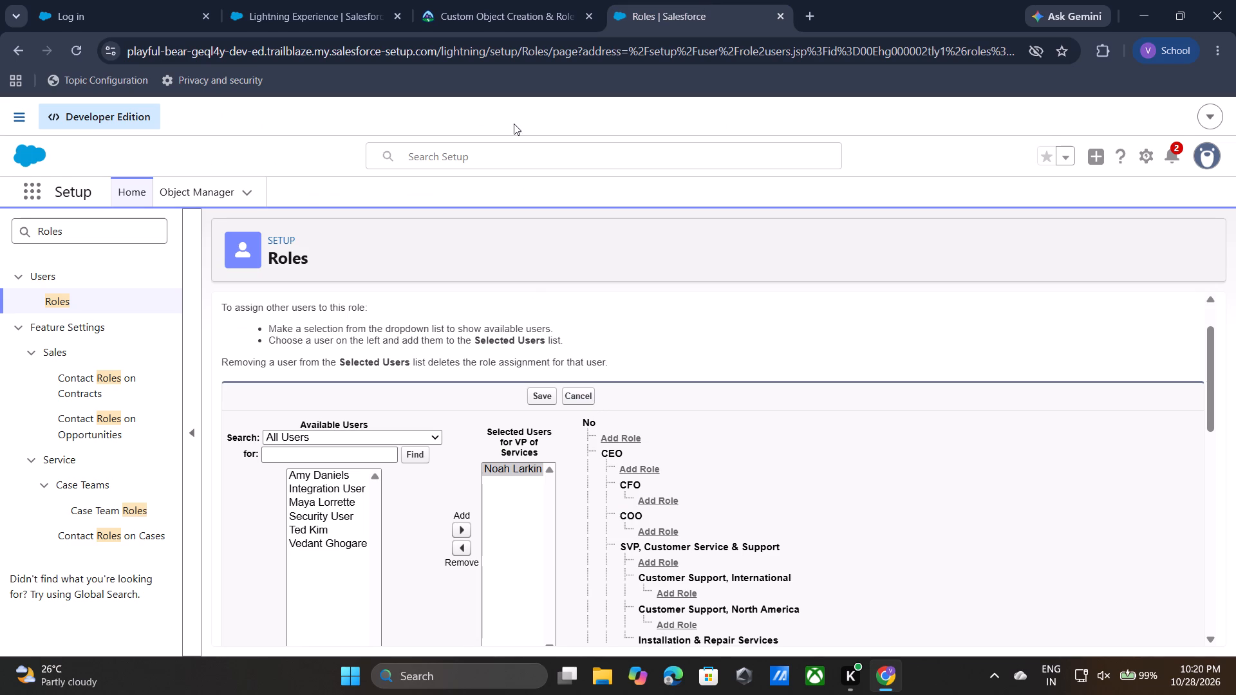
{"action": "left_click", "coordinate": [510, 0]}
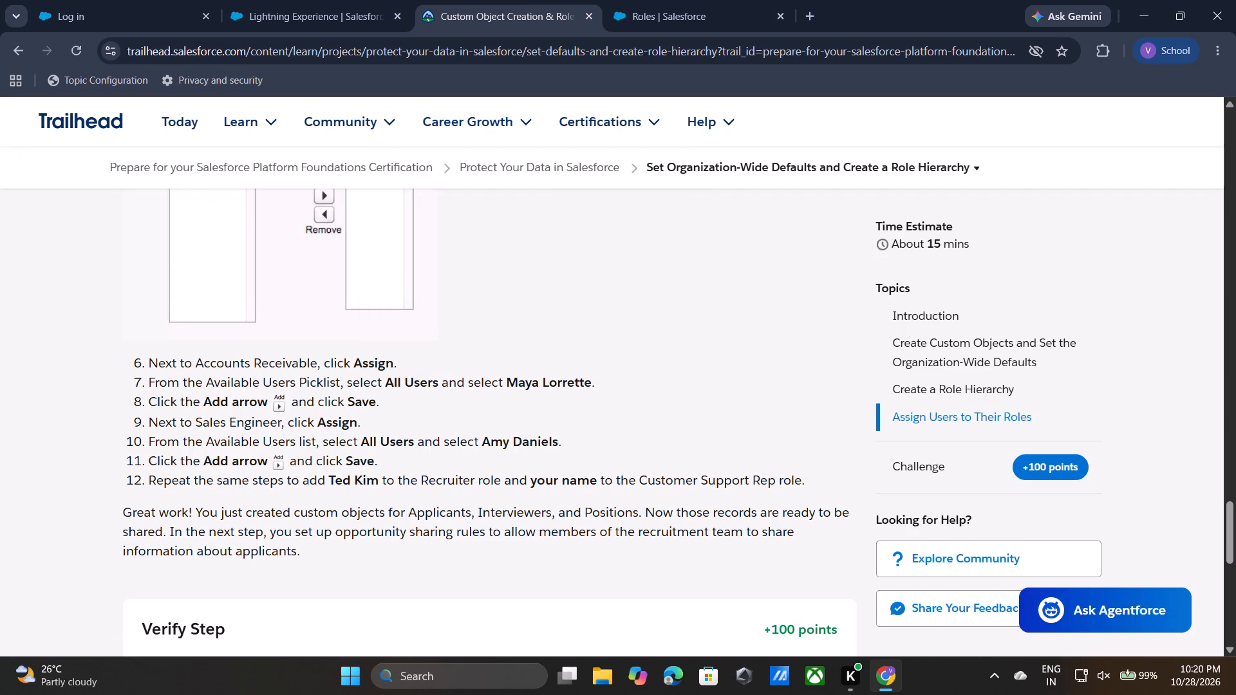
{"action": "scroll", "coordinate": [527, 470], "scroll_direction": "down", "scroll_amount": 1}
{"action": "left_click", "coordinate": [698, 0]}
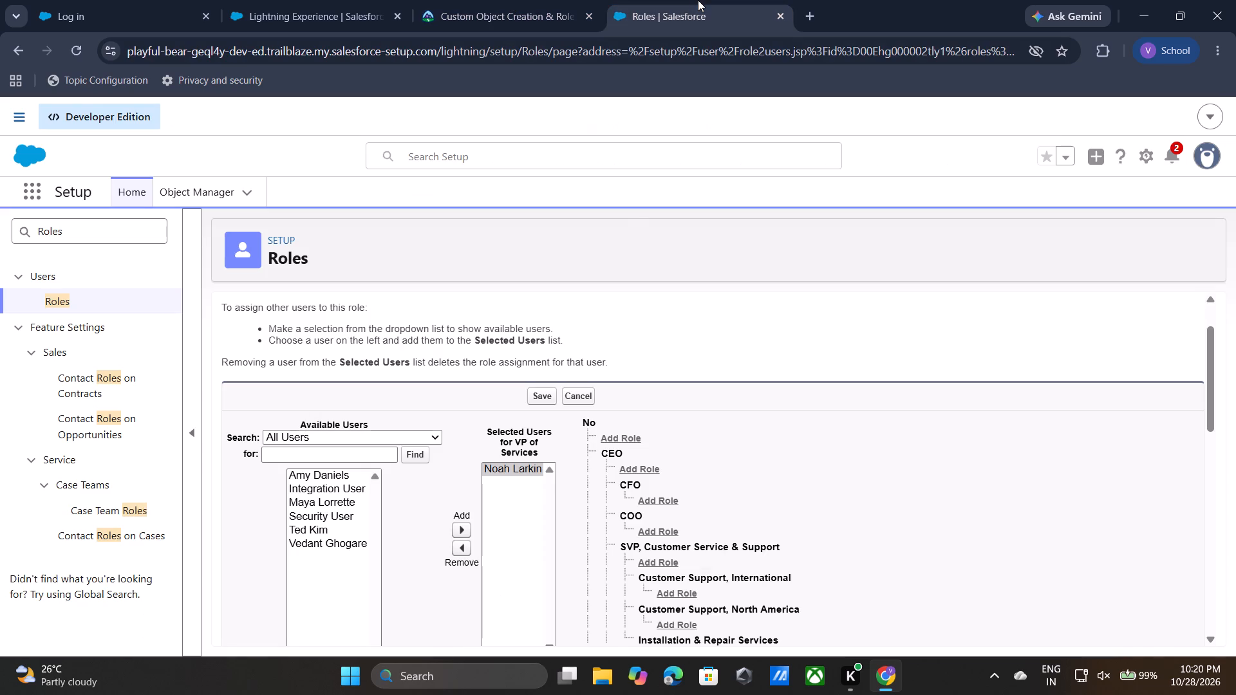
{"action": "scroll", "coordinate": [591, 460], "scroll_direction": "down", "scroll_amount": 2}
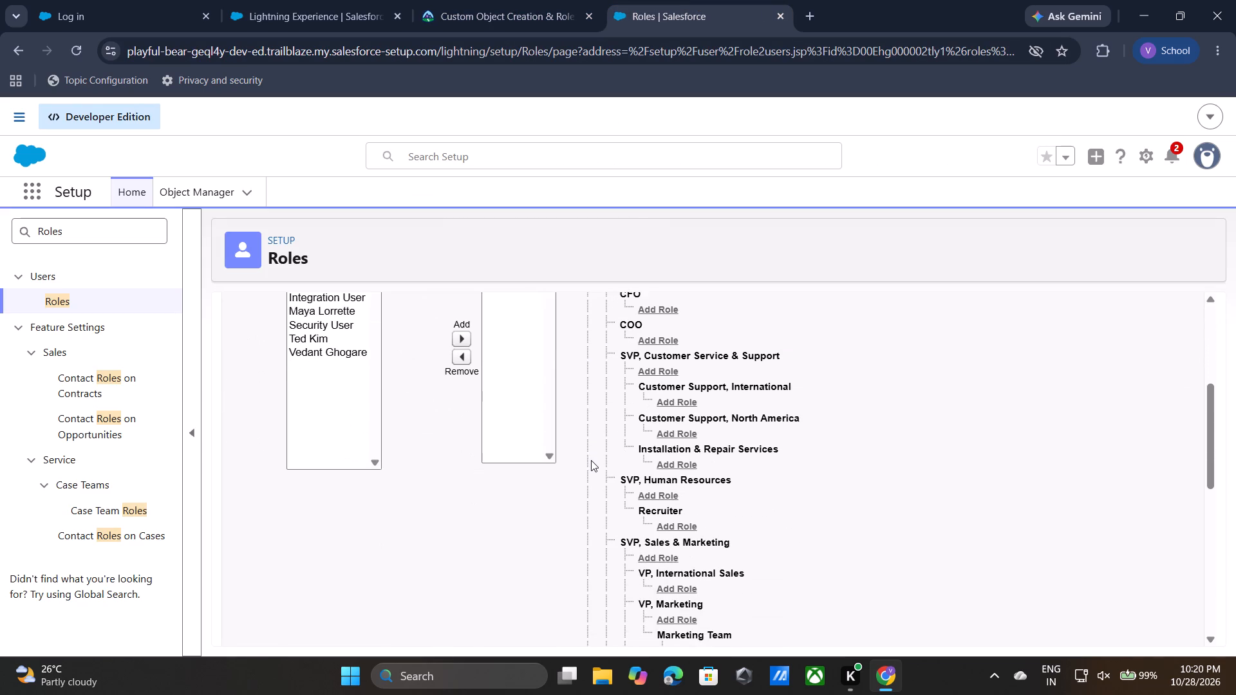
{"action": "scroll", "coordinate": [591, 460], "scroll_direction": "down", "scroll_amount": 3}
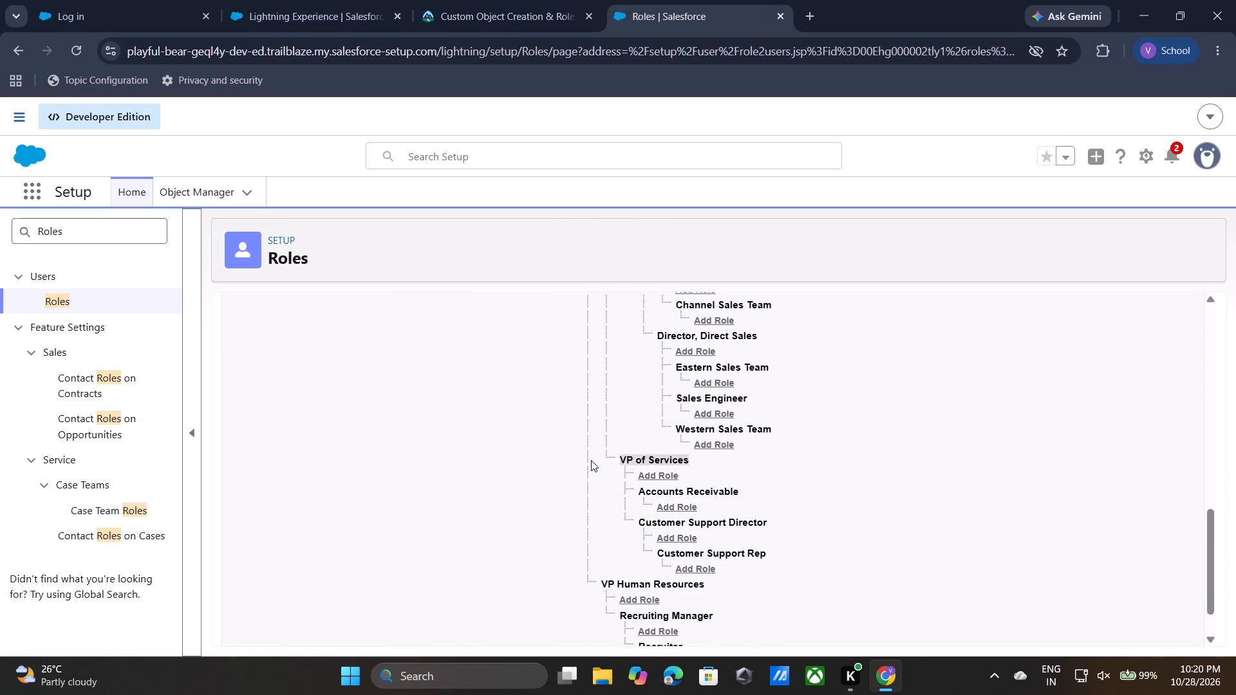
{"action": "scroll", "coordinate": [591, 460], "scroll_direction": "right", "scroll_amount": 1}
{"action": "left_click", "coordinate": [683, 497]}
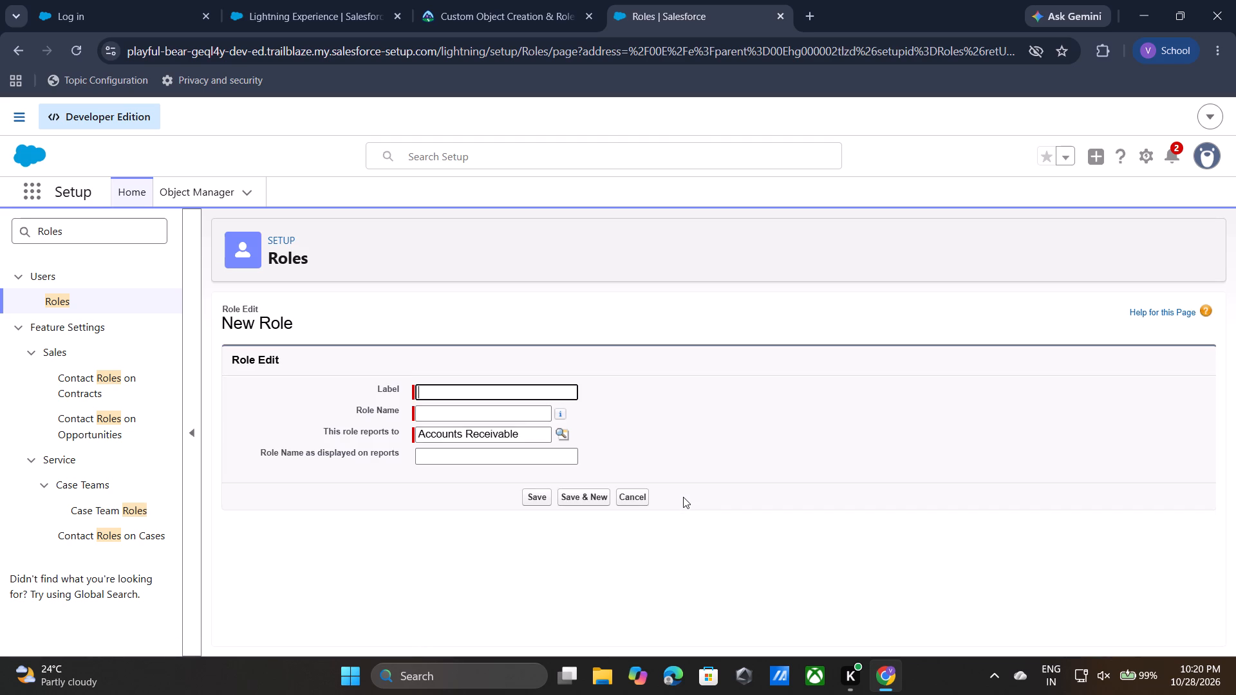
View the roles available as the role the new role reports to, leaving the selection as is.
{"action": "left_click", "coordinate": [555, 434]}
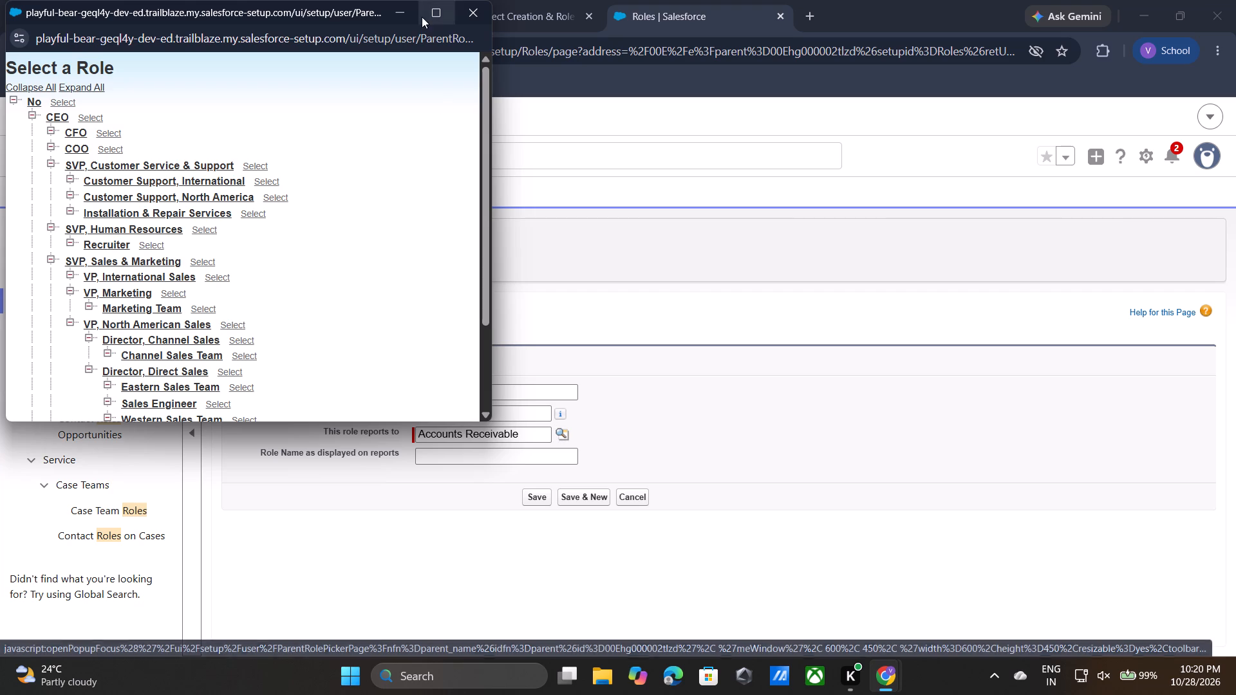
{"action": "left_click", "coordinate": [468, 11]}
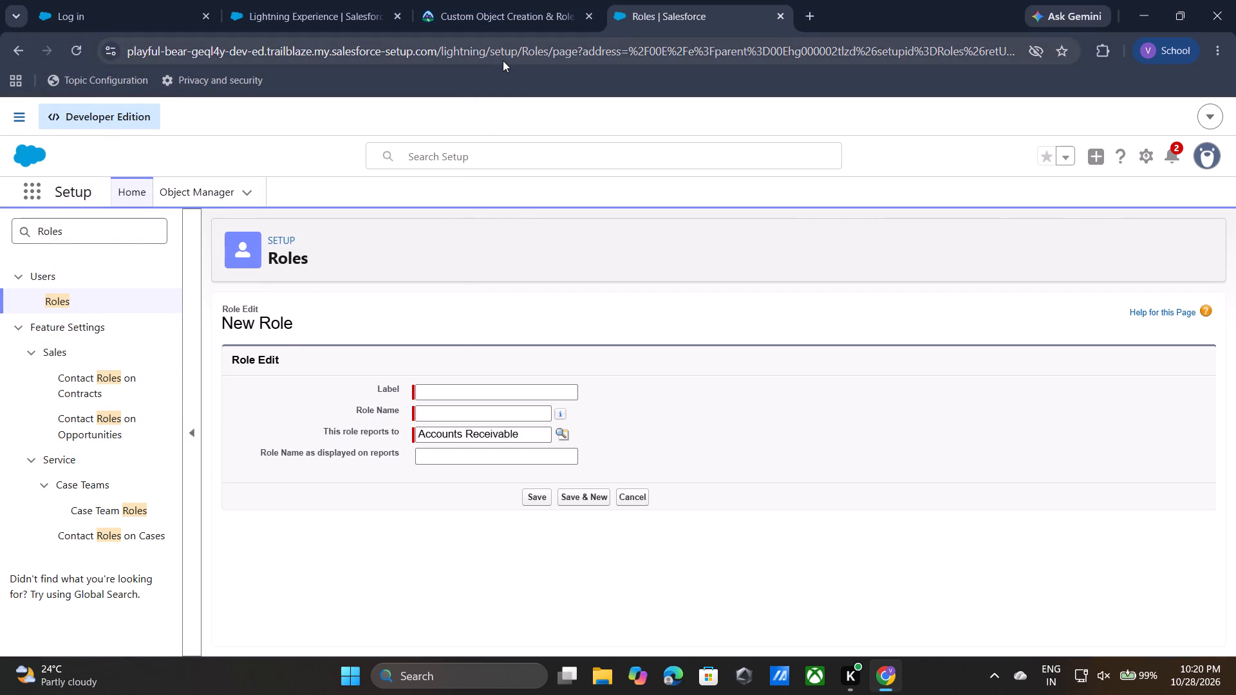
Review the Trailhead Create a Role Hierarchy instructions, checking which role Accounts Receivable reports to.
{"action": "left_click", "coordinate": [507, 0]}
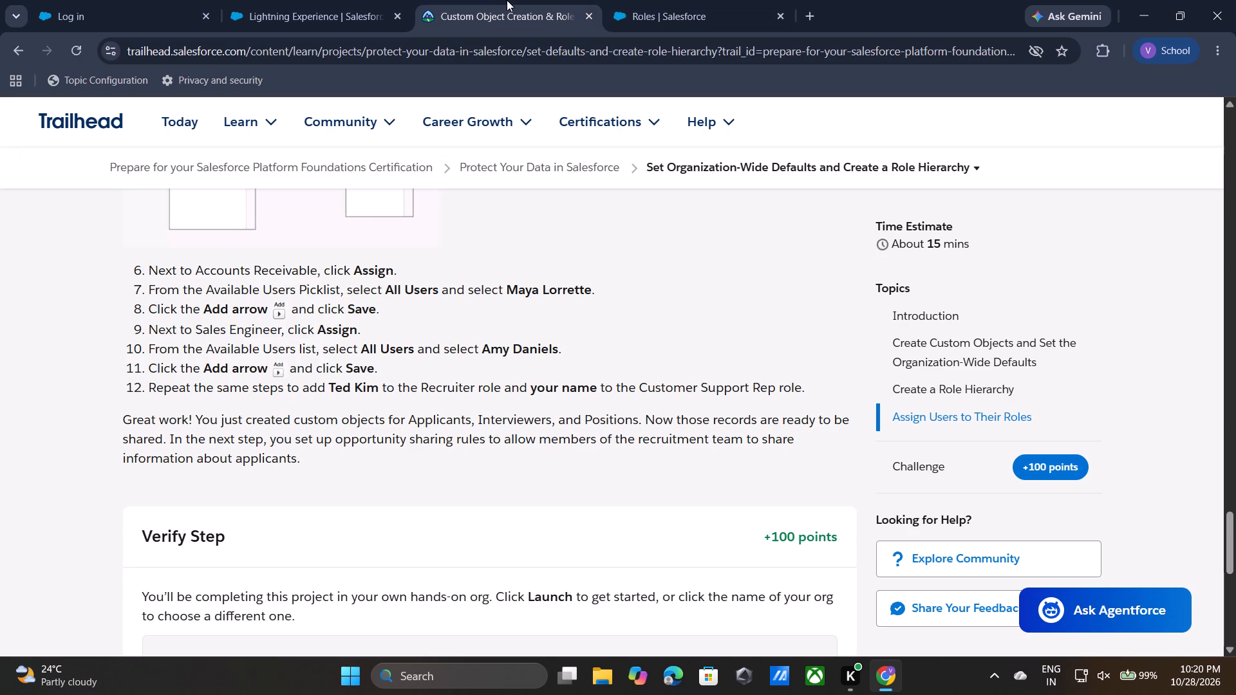
{"action": "left_click", "coordinate": [348, 309]}
{"action": "scroll", "coordinate": [348, 309], "scroll_direction": "up", "scroll_amount": 8}
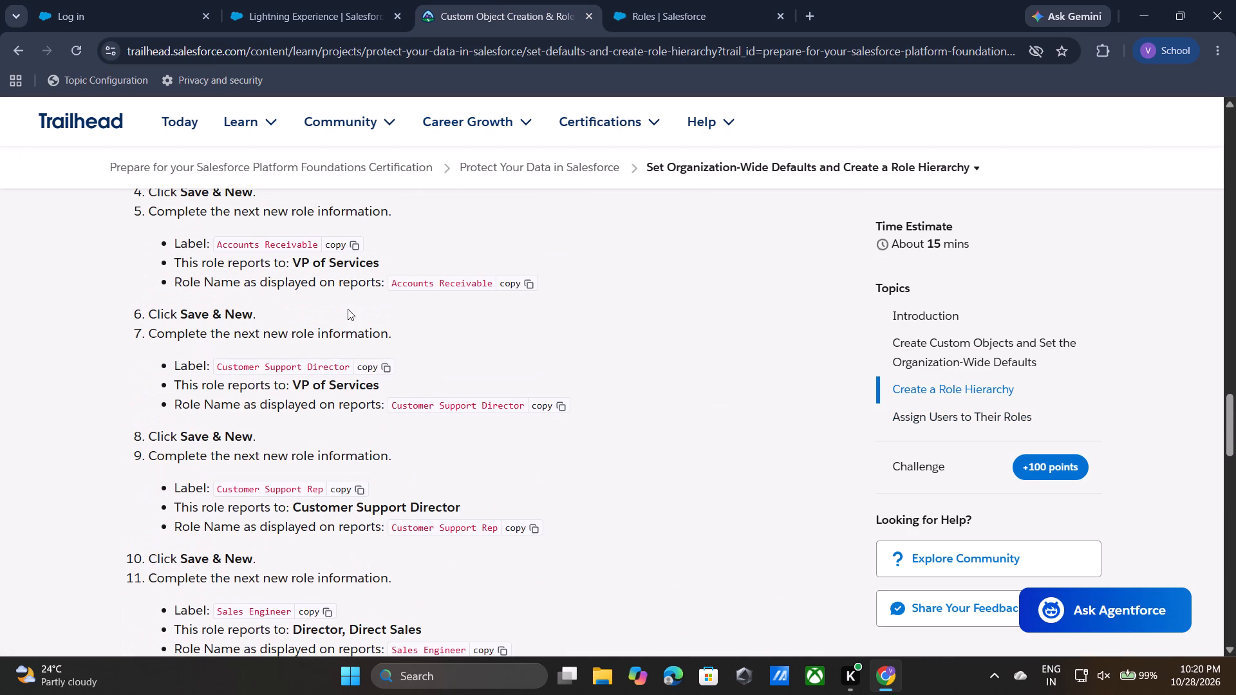
{"action": "scroll", "coordinate": [348, 309], "scroll_direction": "up", "scroll_amount": 1}
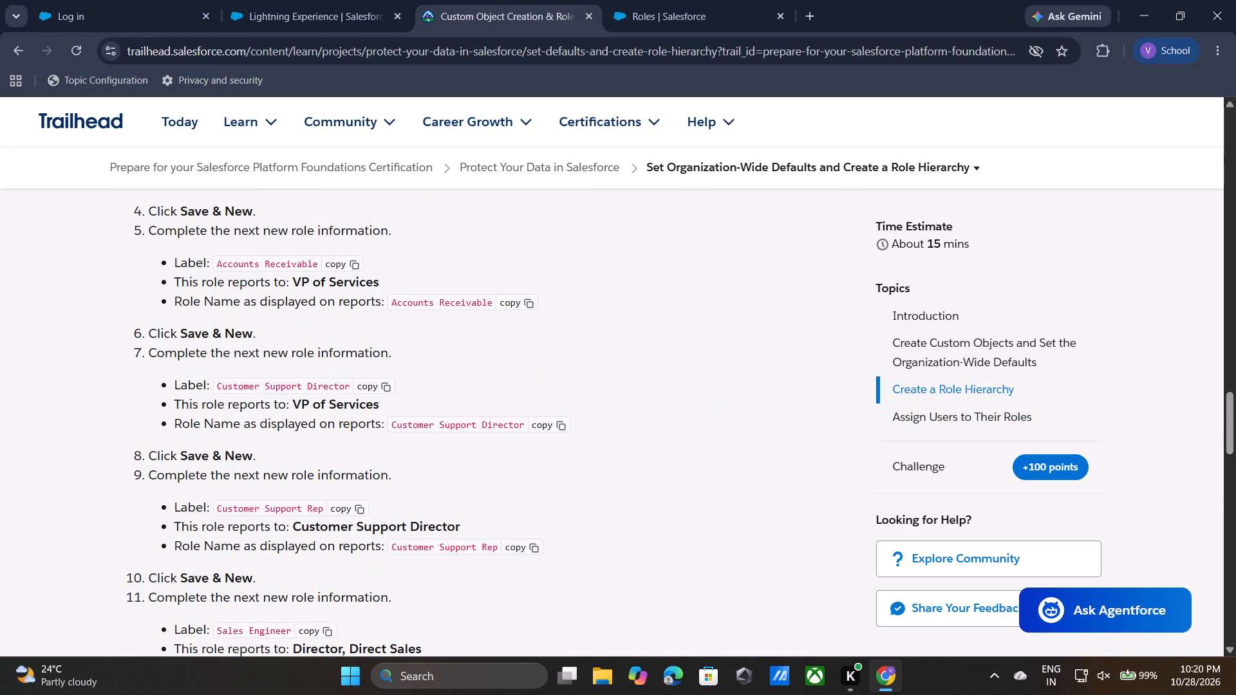
{"action": "left_click_drag", "start_coordinate": [294, 281], "coordinate": [383, 282]}
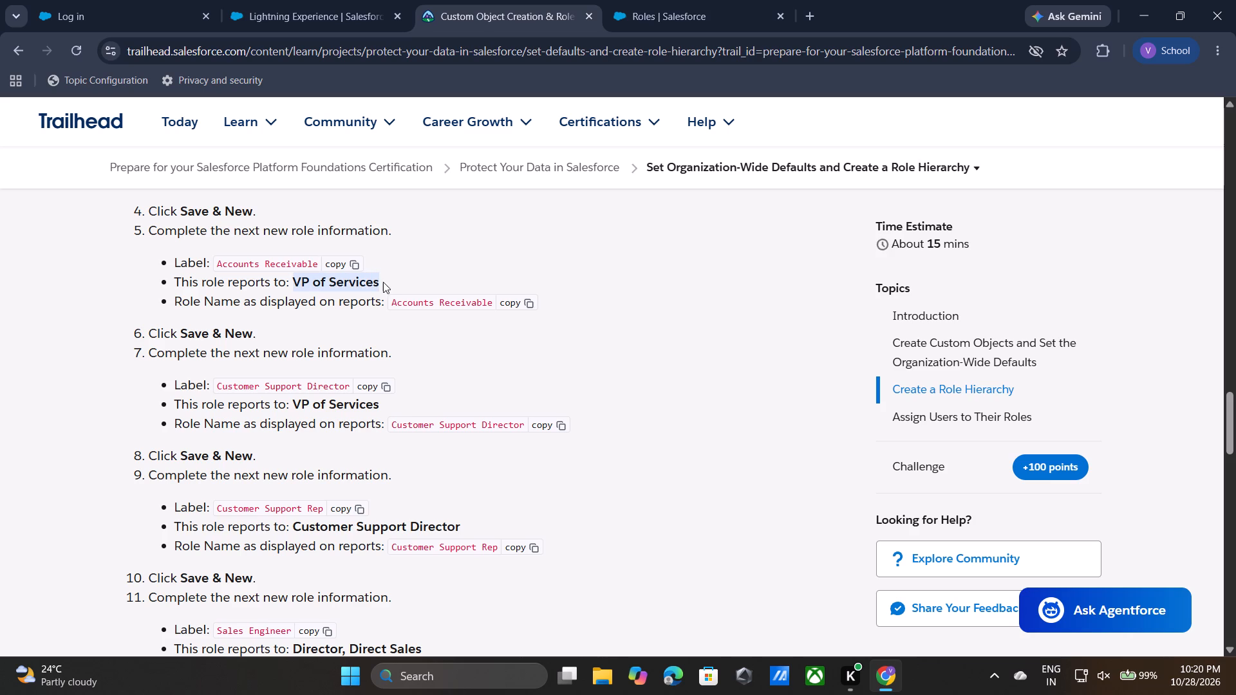
{"action": "left_click_drag", "start_coordinate": [383, 282], "coordinate": [386, 282]}
{"action": "left_click", "coordinate": [426, 282]}
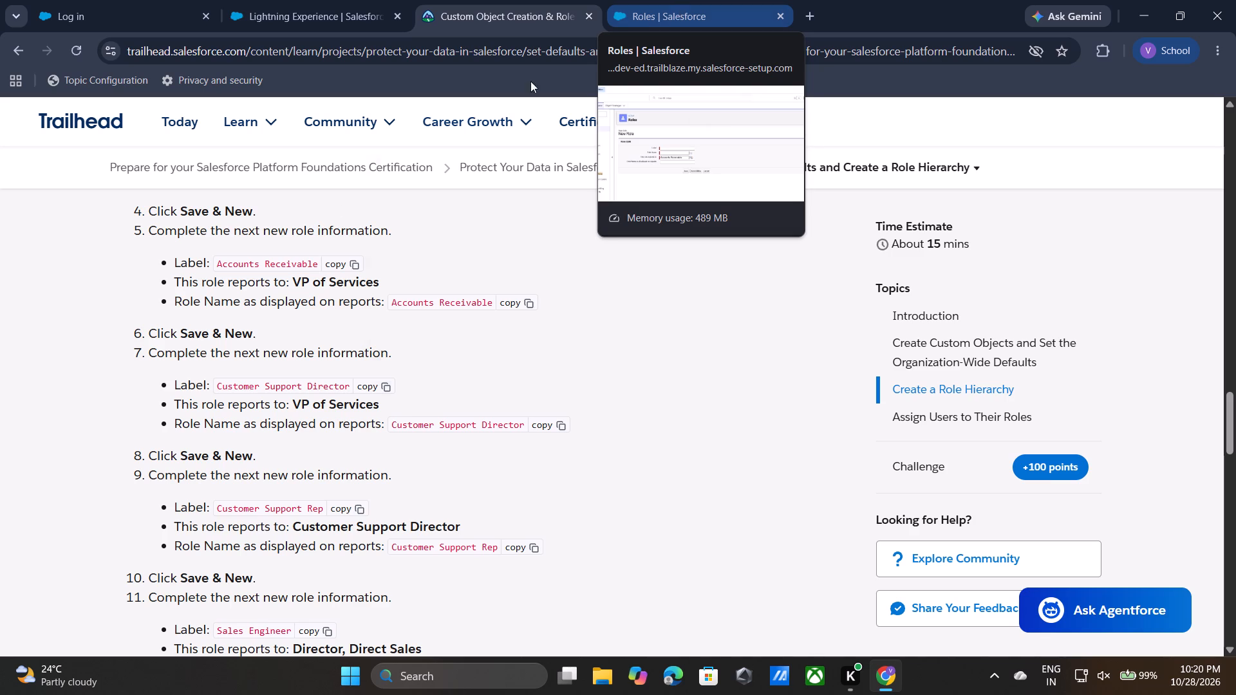
{"action": "scroll", "coordinate": [312, 270], "scroll_direction": "up", "scroll_amount": 3}
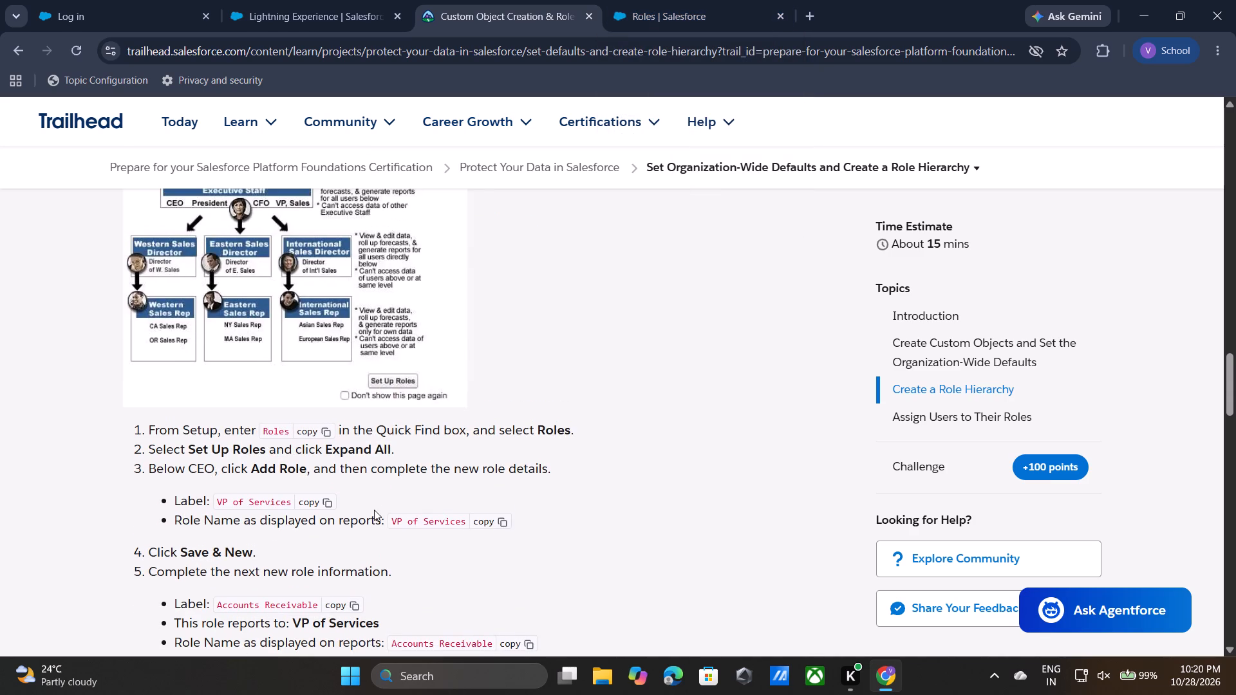
{"action": "scroll", "coordinate": [374, 510], "scroll_direction": "down", "scroll_amount": 1}
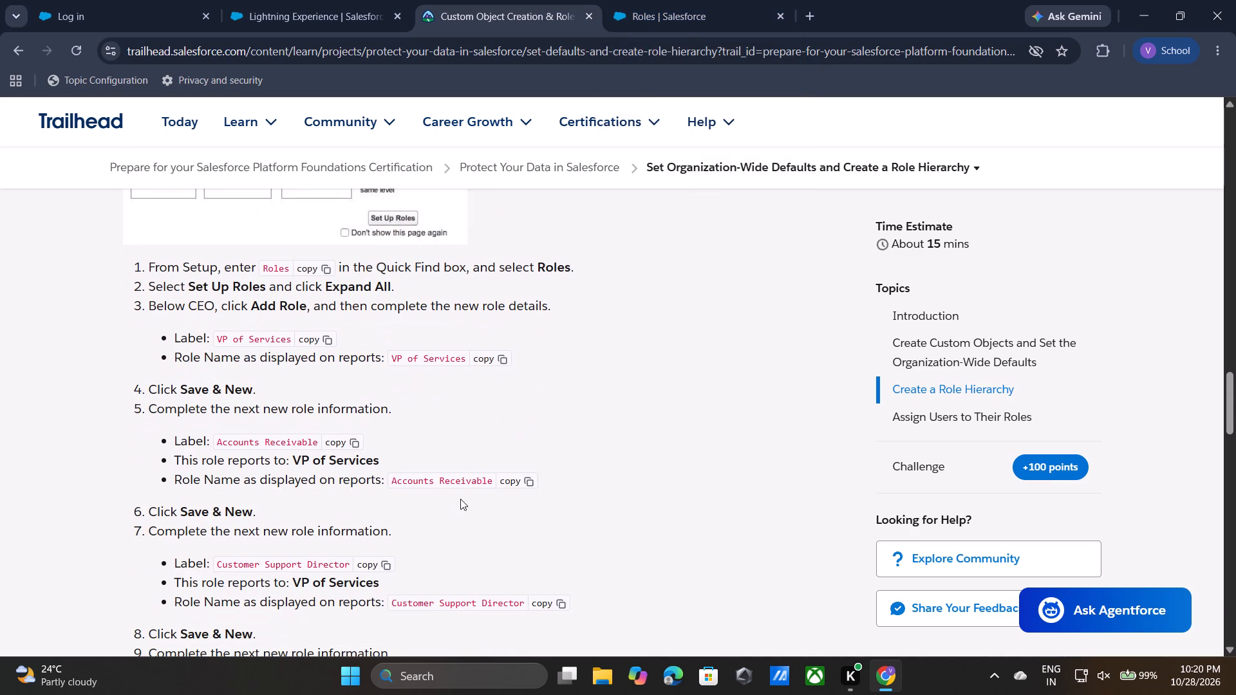
Detach the Salesforce Roles page into its own browser window over the Trailhead instructions.
{"action": "left_click", "coordinate": [691, 26]}
{"action": "left_click_drag", "start_coordinate": [691, 26], "coordinate": [644, 137]}
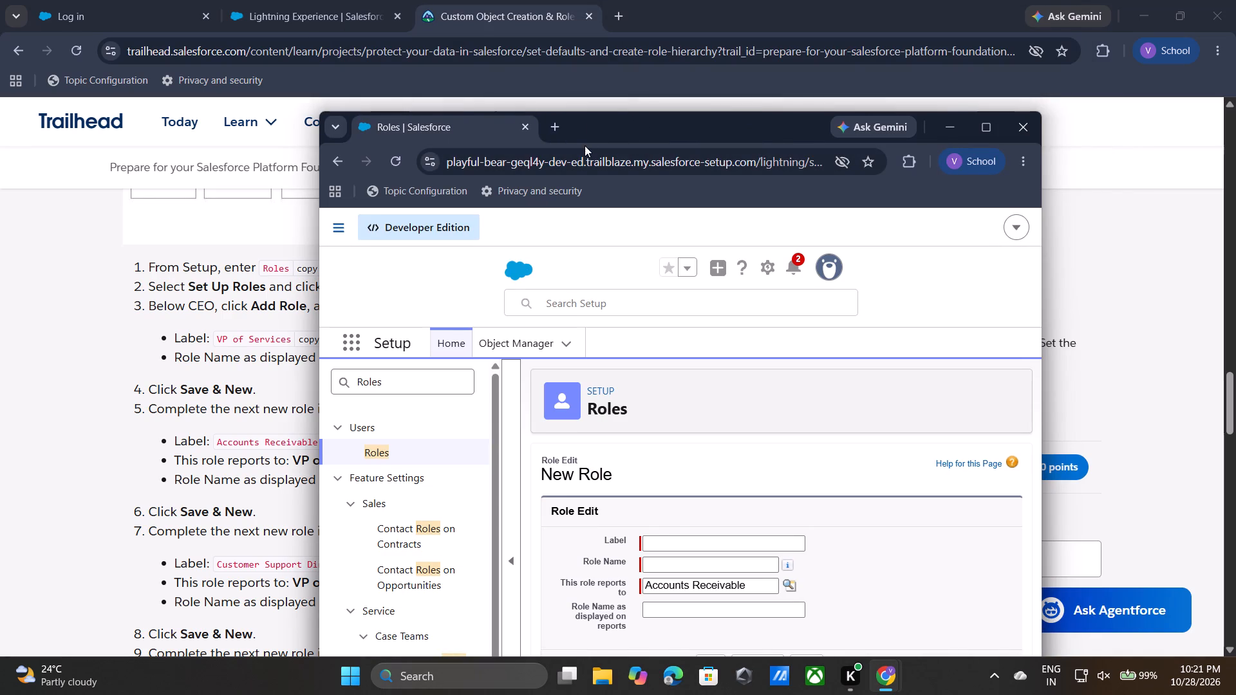
Reattach the detached Salesforce Roles page to the main browser window beside the Trailhead page.
{"action": "left_click_drag", "start_coordinate": [453, 131], "coordinate": [624, 6]}
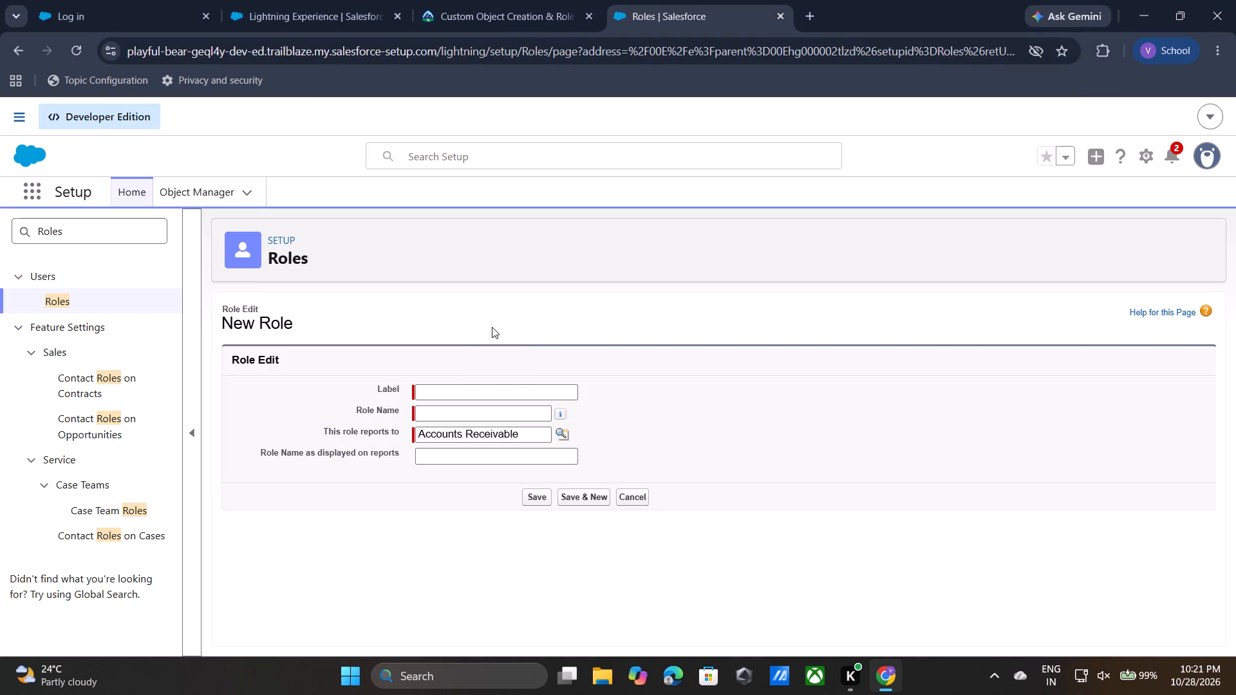
Cancel the new role and go back to the VP of Services user assignment page.
{"action": "left_click", "coordinate": [641, 497]}
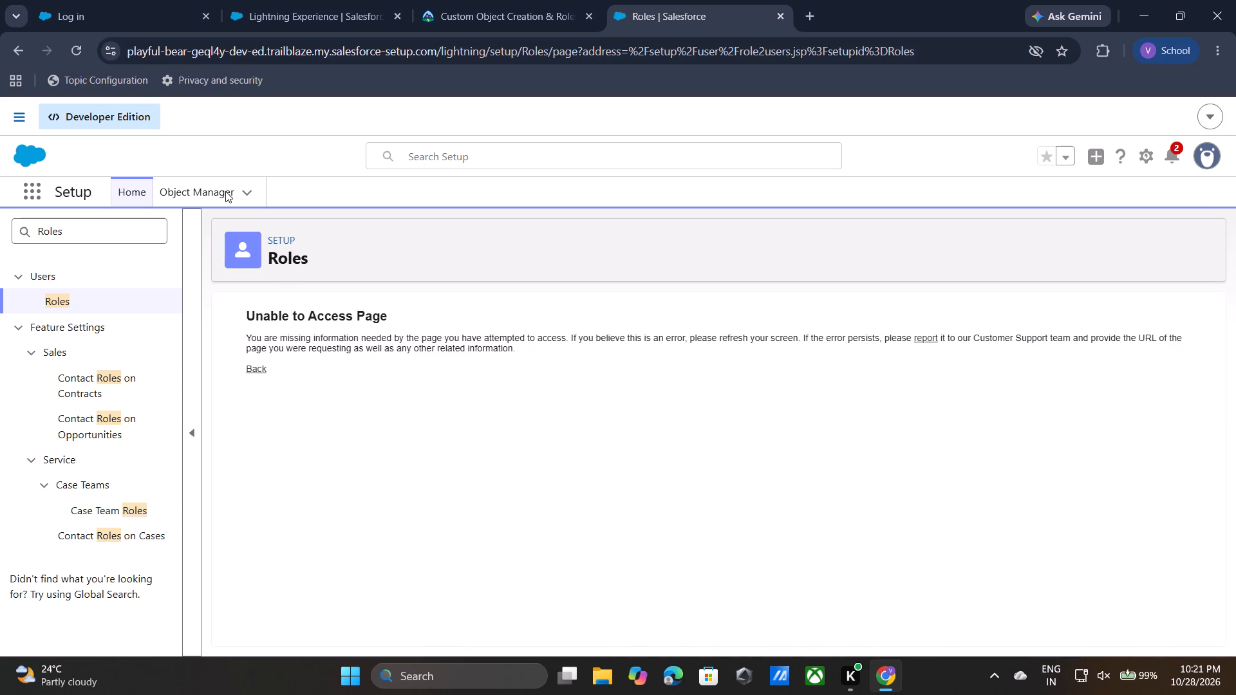
{"action": "left_click", "coordinate": [29, 44]}
{"action": "left_click", "coordinate": [6, 49]}
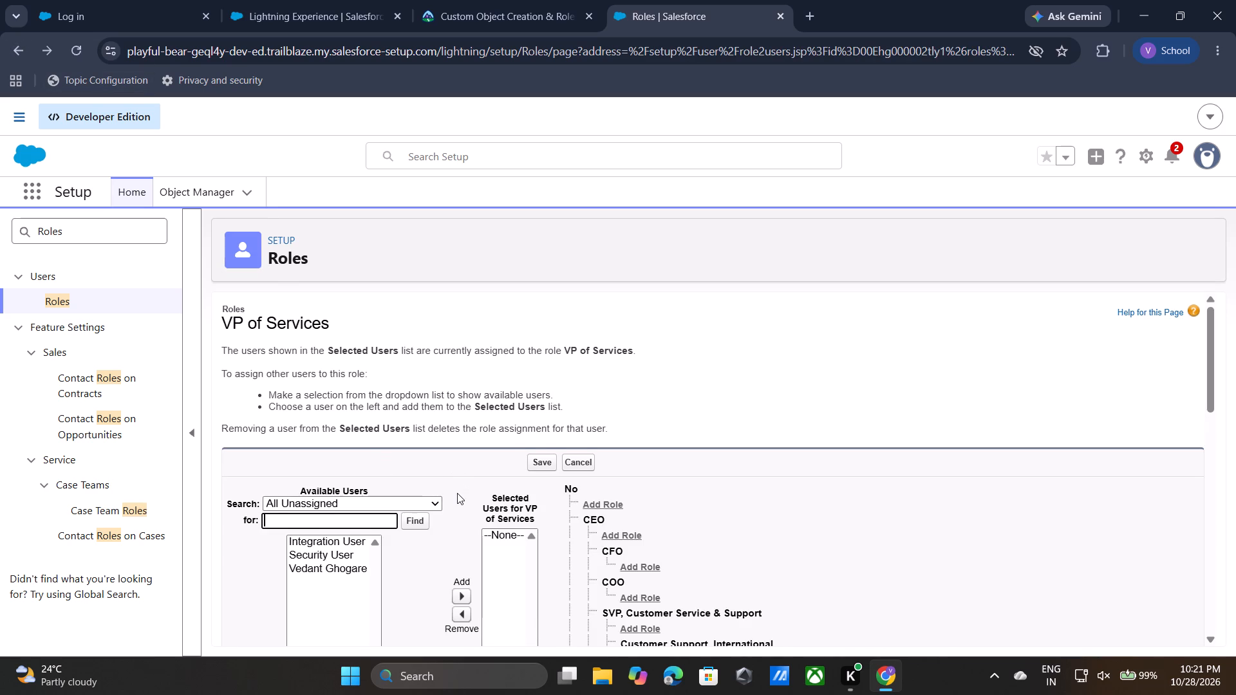
Examine the role tree around VP of Services and Accounts Receivable.
{"action": "scroll", "coordinate": [457, 493], "scroll_direction": "down", "scroll_amount": 4}
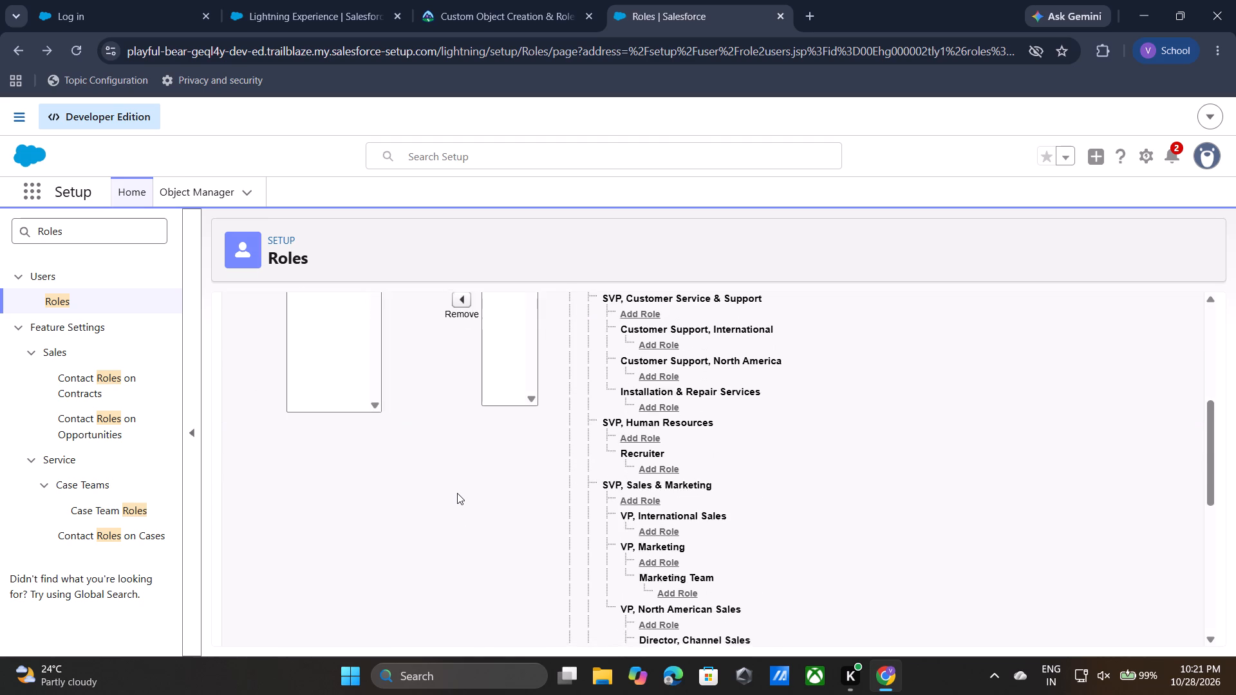
{"action": "scroll", "coordinate": [457, 493], "scroll_direction": "down", "scroll_amount": 2}
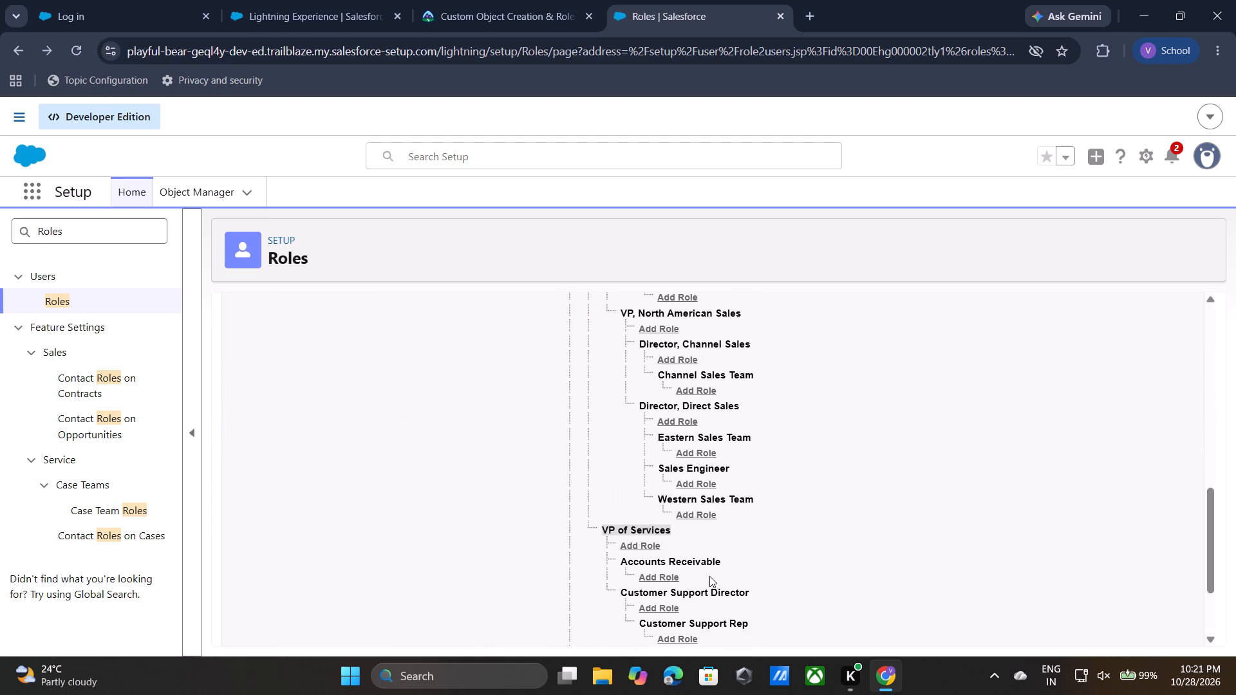
{"action": "scroll", "coordinate": [709, 576], "scroll_direction": "down", "scroll_amount": 2}
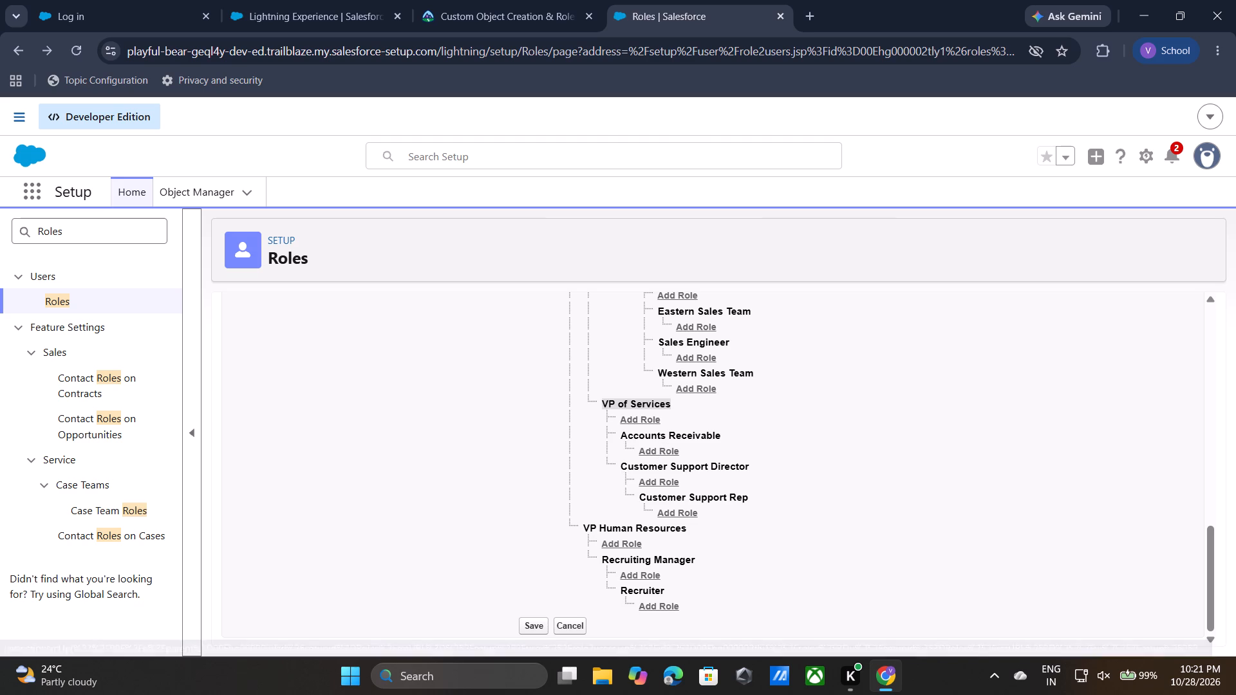
{"action": "triple_click", "coordinate": [626, 436]}
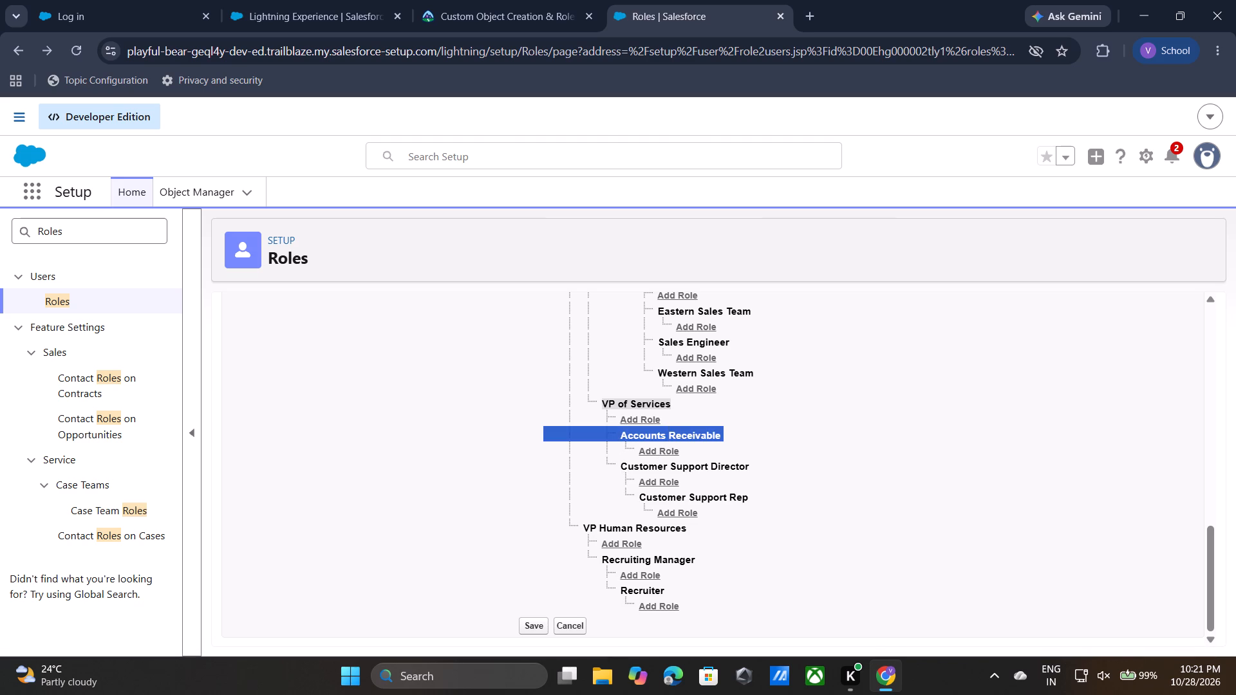
{"action": "left_click", "coordinate": [701, 436]}
{"action": "scroll", "coordinate": [672, 407], "scroll_direction": "up", "scroll_amount": 9}
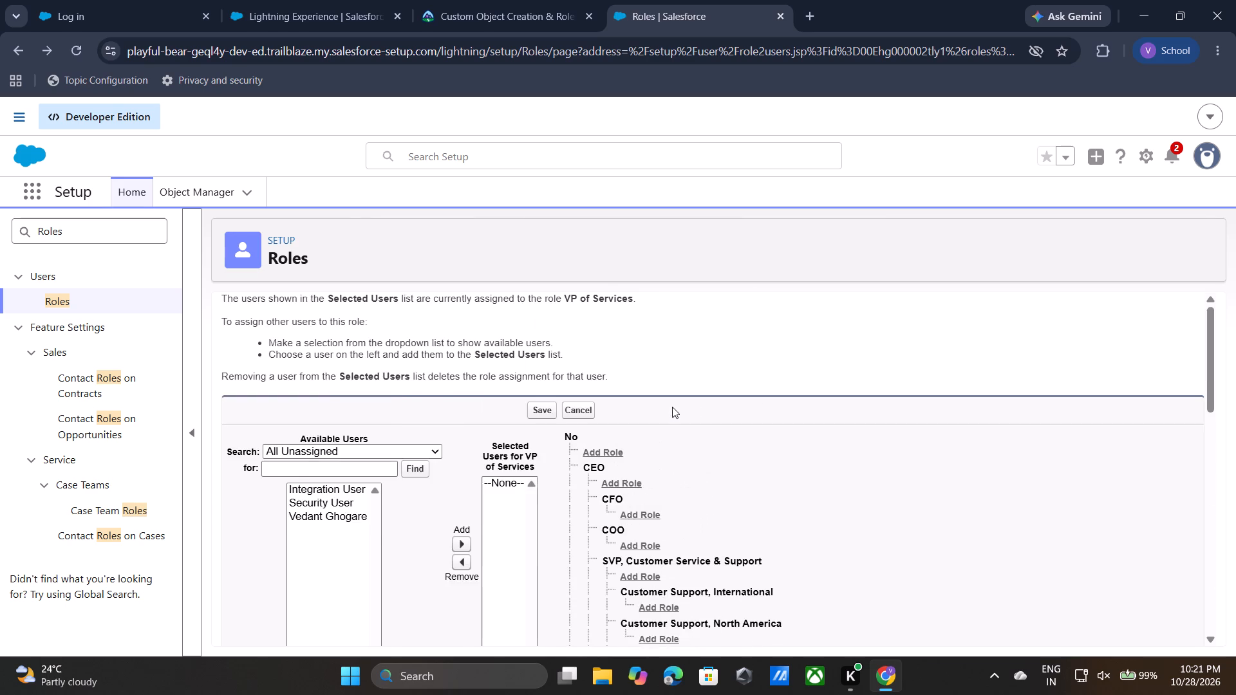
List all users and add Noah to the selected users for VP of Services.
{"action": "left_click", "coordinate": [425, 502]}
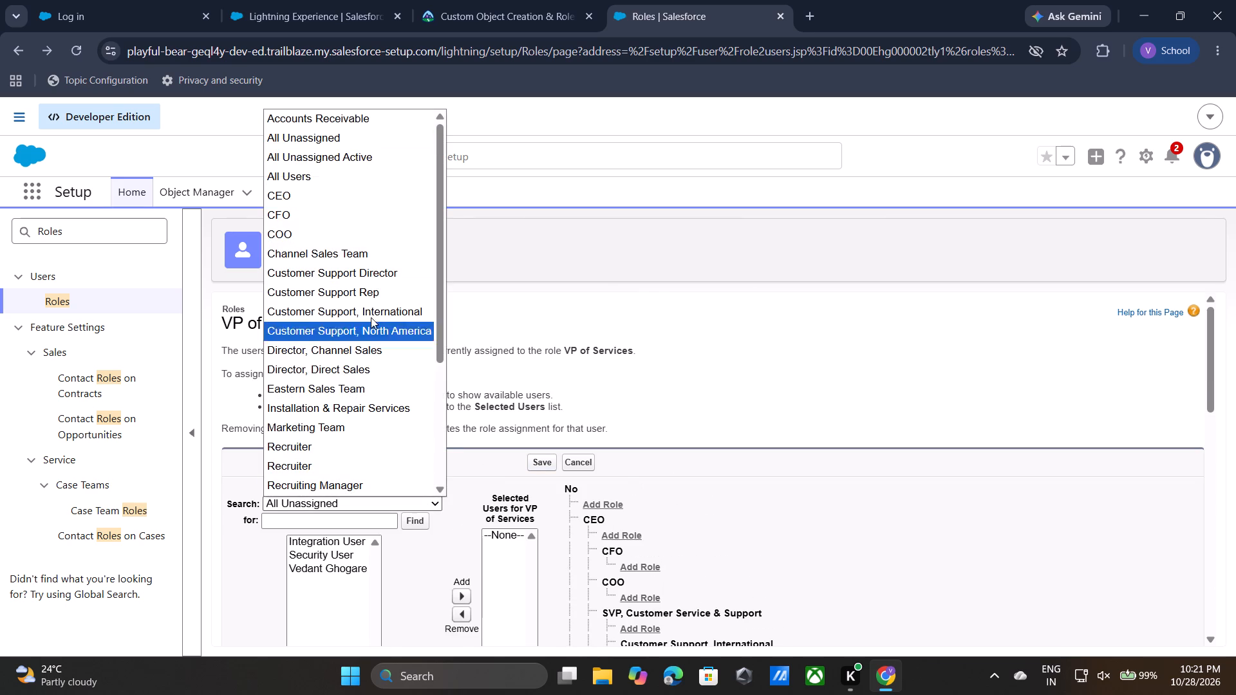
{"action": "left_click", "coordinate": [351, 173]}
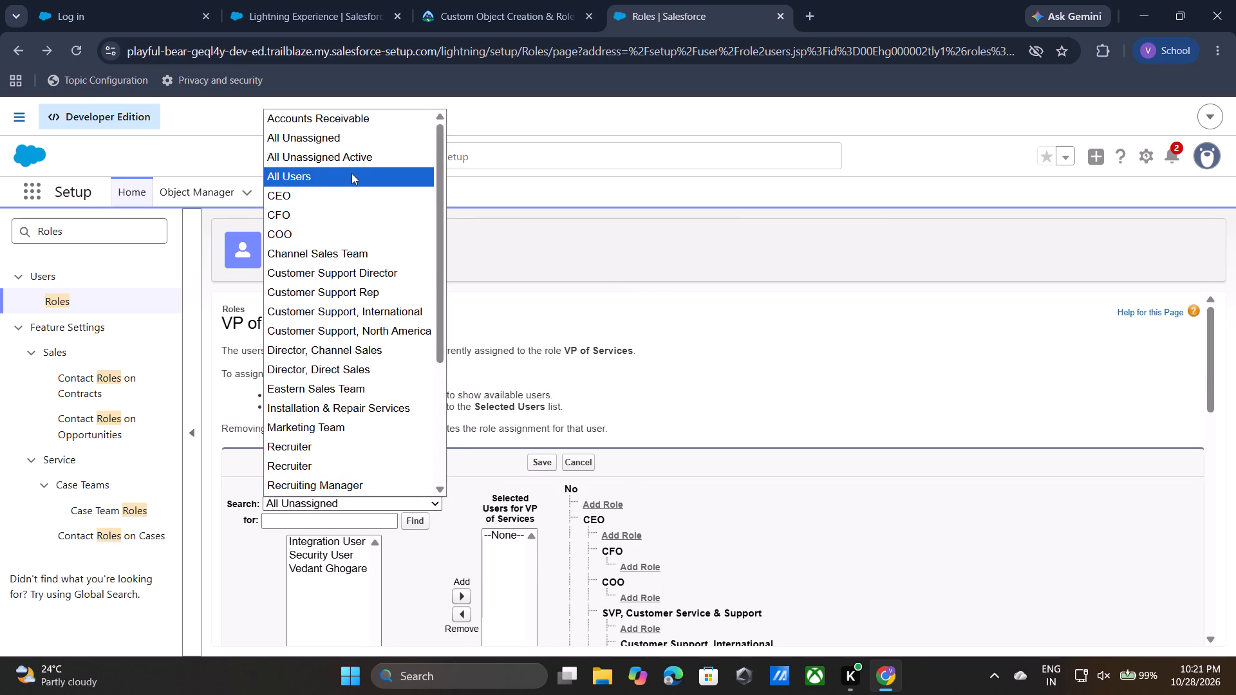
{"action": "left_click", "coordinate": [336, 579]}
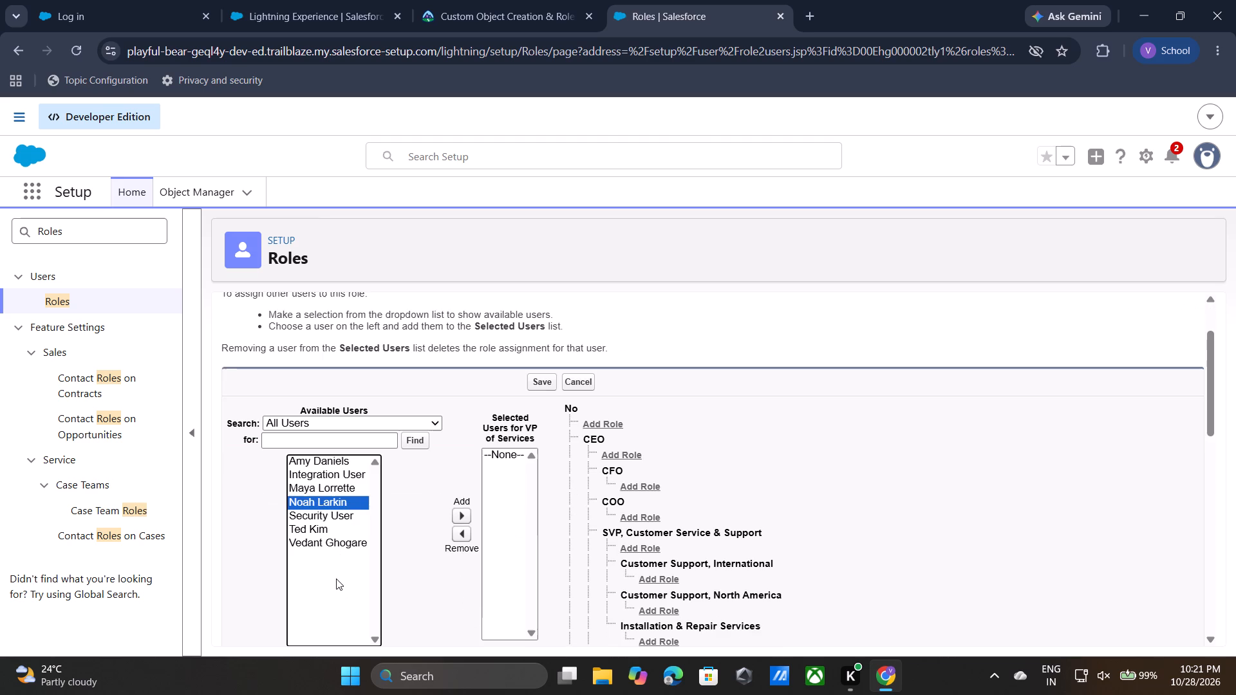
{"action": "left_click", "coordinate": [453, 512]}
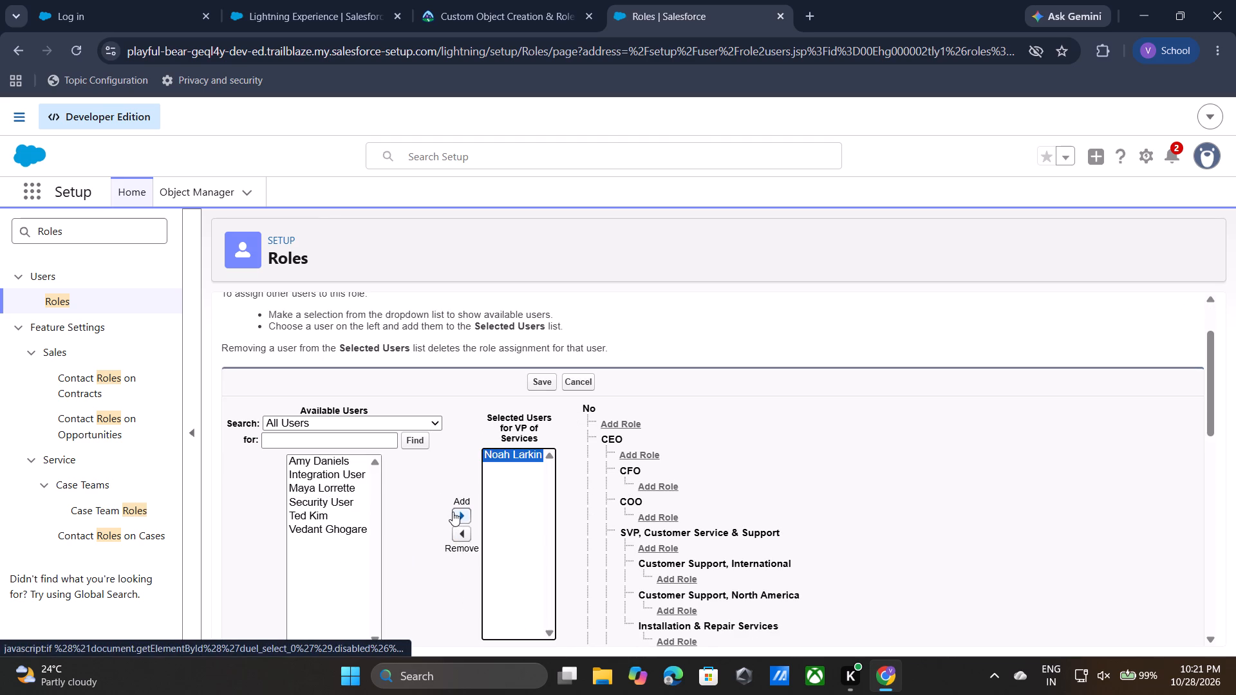
Filter the available users by the Accounts Receivable role and run the search.
{"action": "left_click", "coordinate": [412, 422]}
{"action": "scroll", "coordinate": [412, 422], "scroll_direction": "down", "scroll_amount": 2}
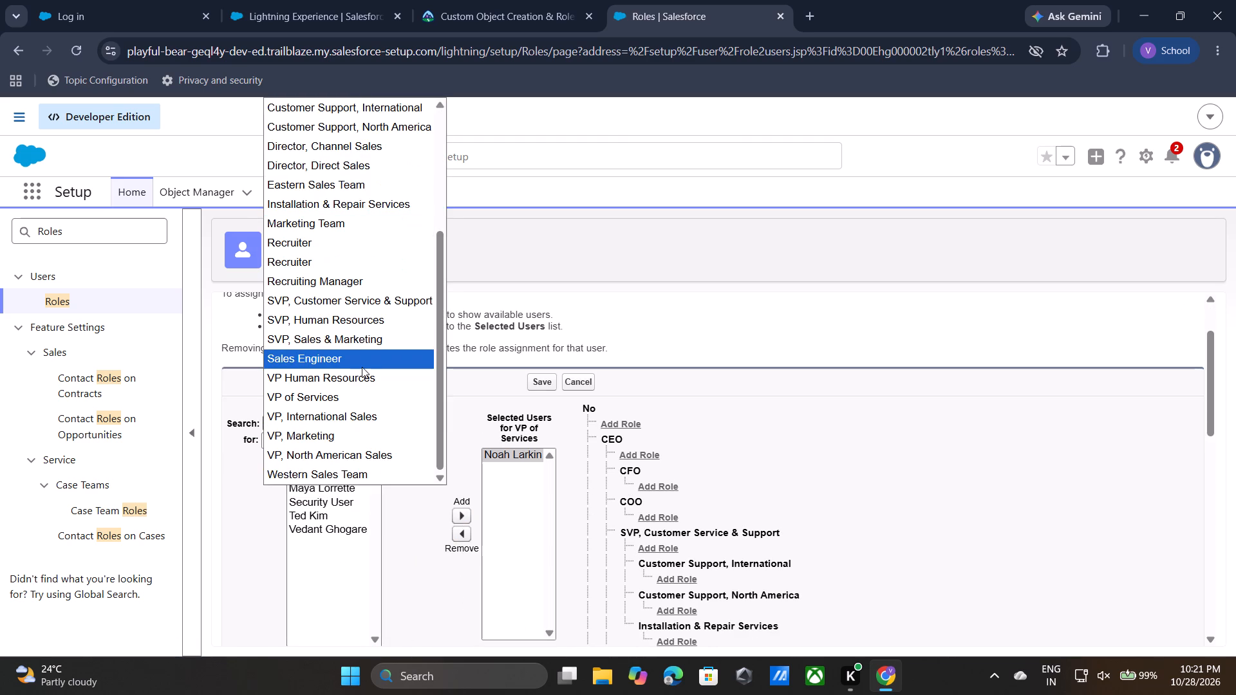
{"action": "scroll", "coordinate": [362, 367], "scroll_direction": "up", "scroll_amount": 6}
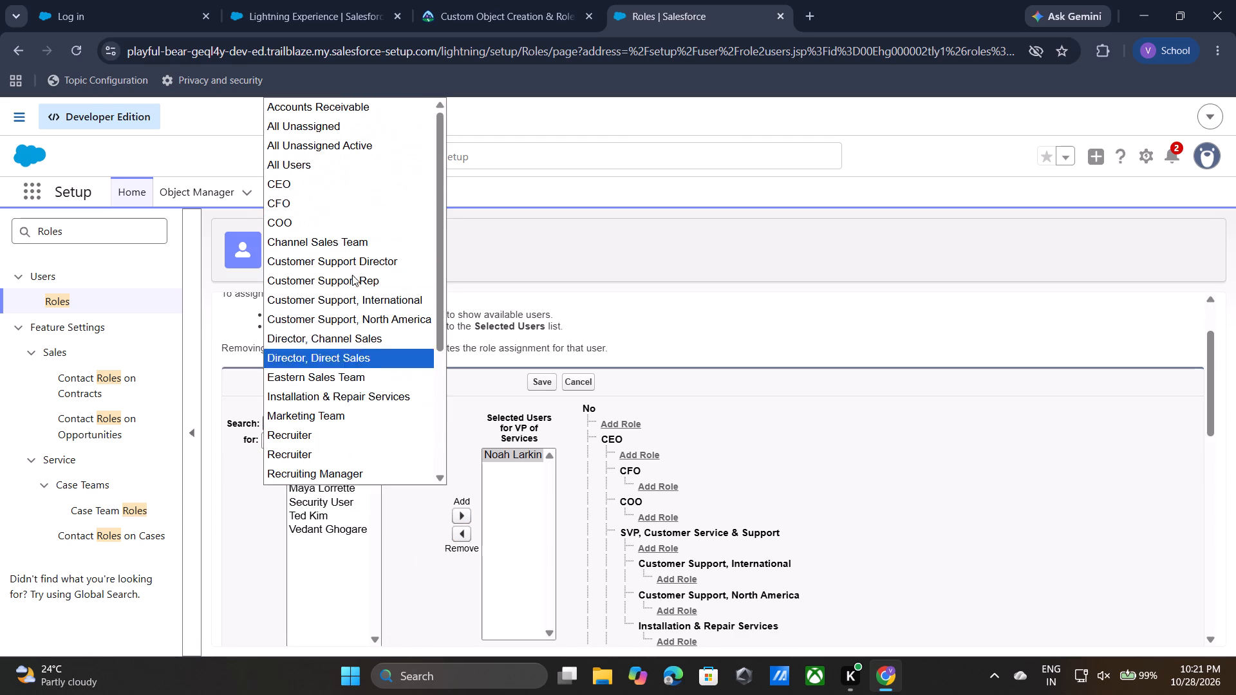
{"action": "left_click", "coordinate": [343, 107]}
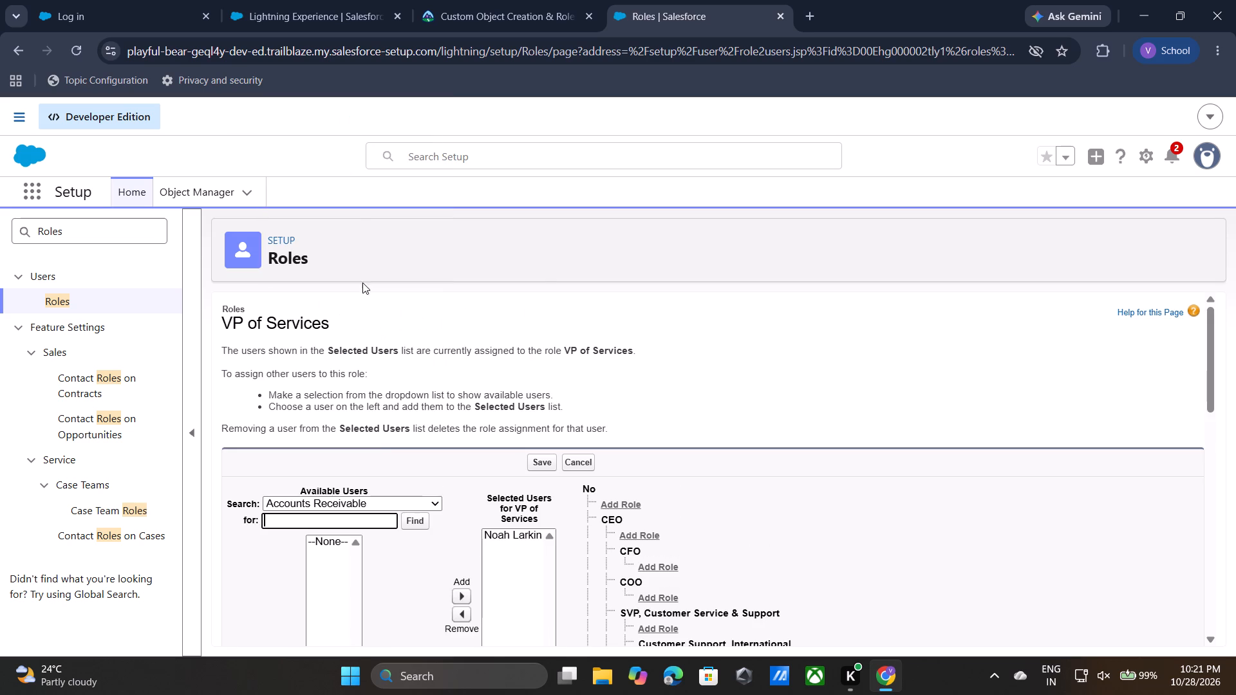
{"action": "scroll", "coordinate": [379, 490], "scroll_direction": "down", "scroll_amount": 1}
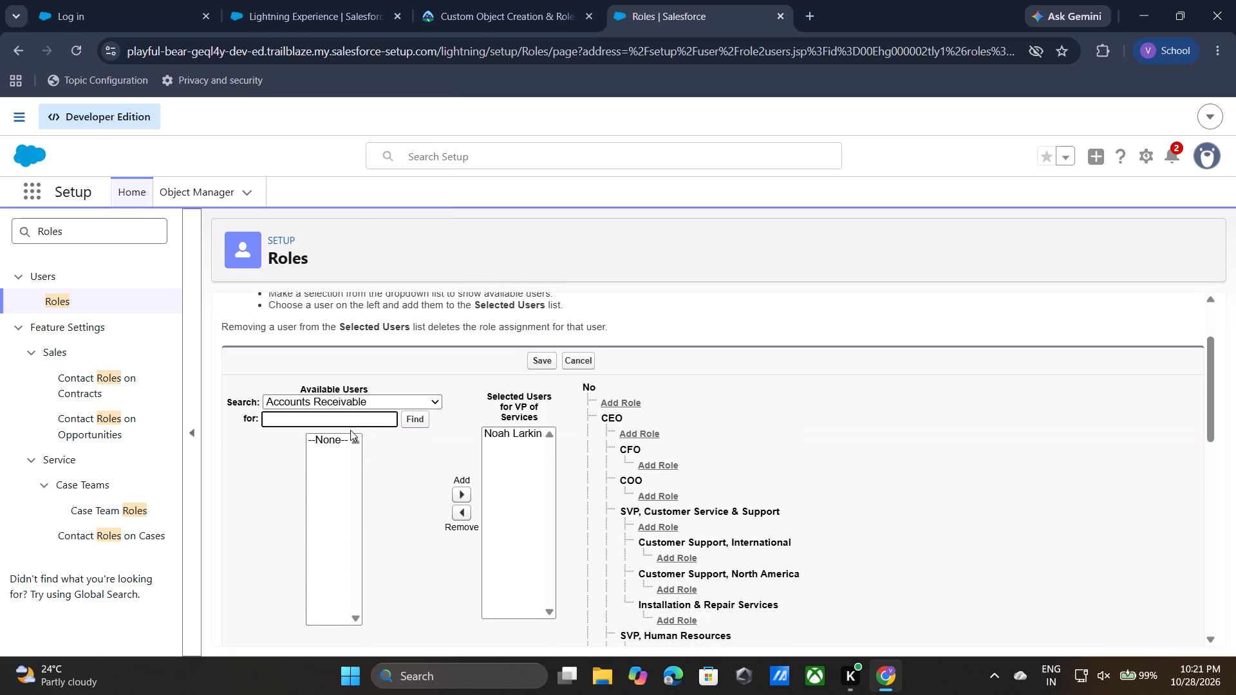
{"action": "left_click", "coordinate": [409, 416]}
{"action": "left_click", "coordinate": [334, 418]}
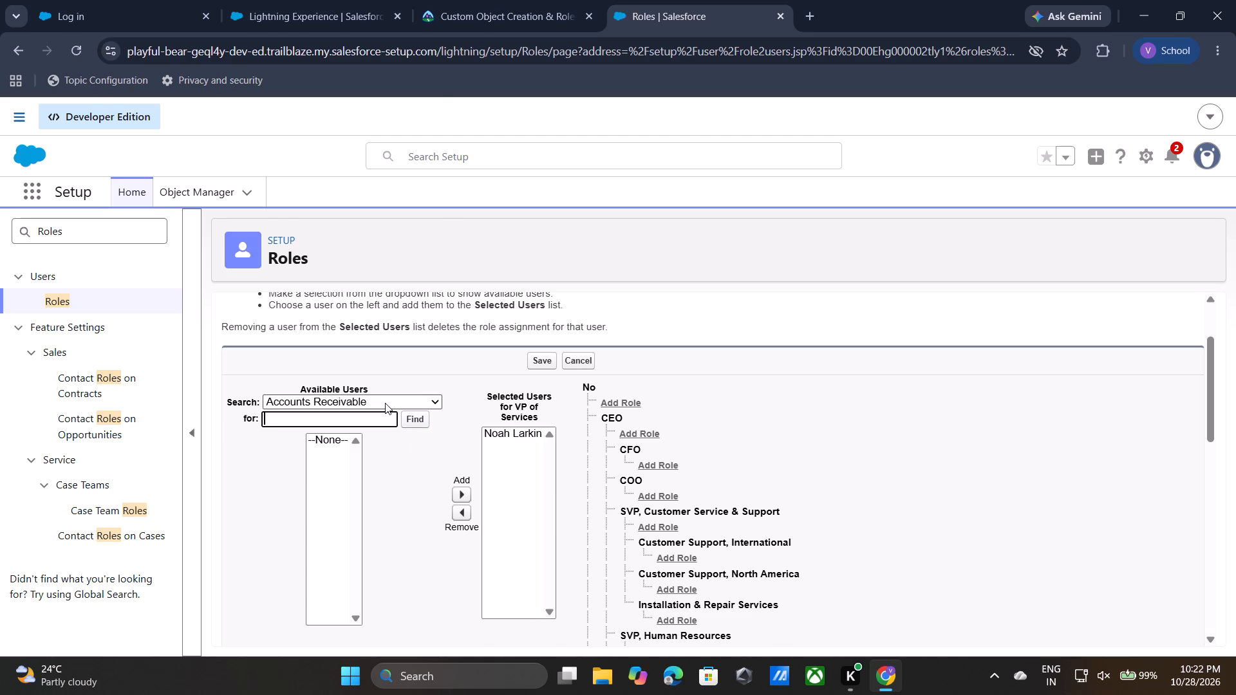
{"action": "left_click", "coordinate": [385, 403]}
{"action": "left_click", "coordinate": [592, 273]}
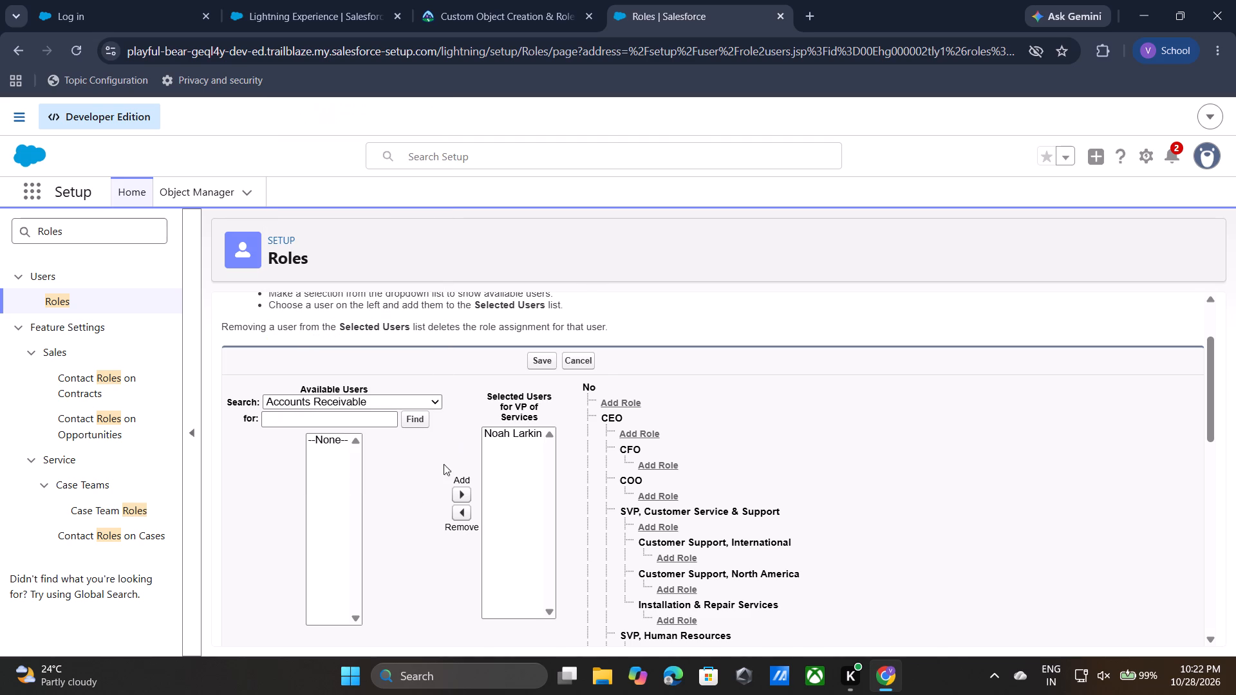
{"action": "scroll", "coordinate": [406, 529], "scroll_direction": "down", "scroll_amount": 1}
{"action": "left_click", "coordinate": [342, 434]}
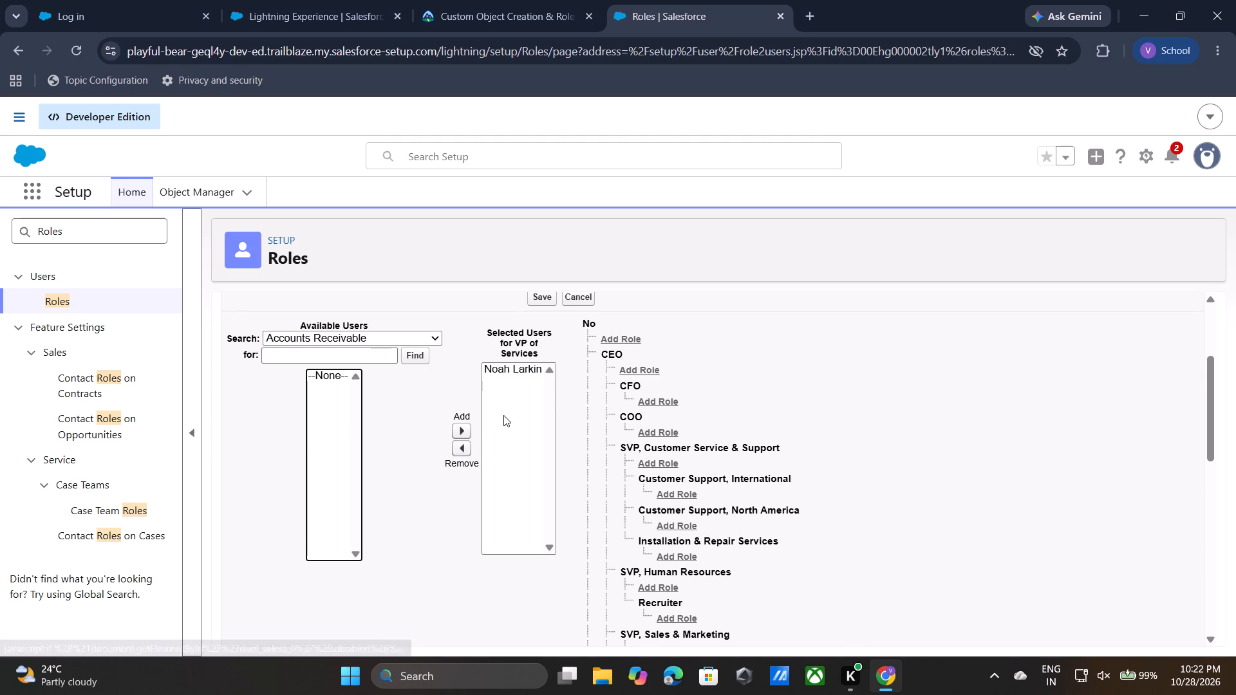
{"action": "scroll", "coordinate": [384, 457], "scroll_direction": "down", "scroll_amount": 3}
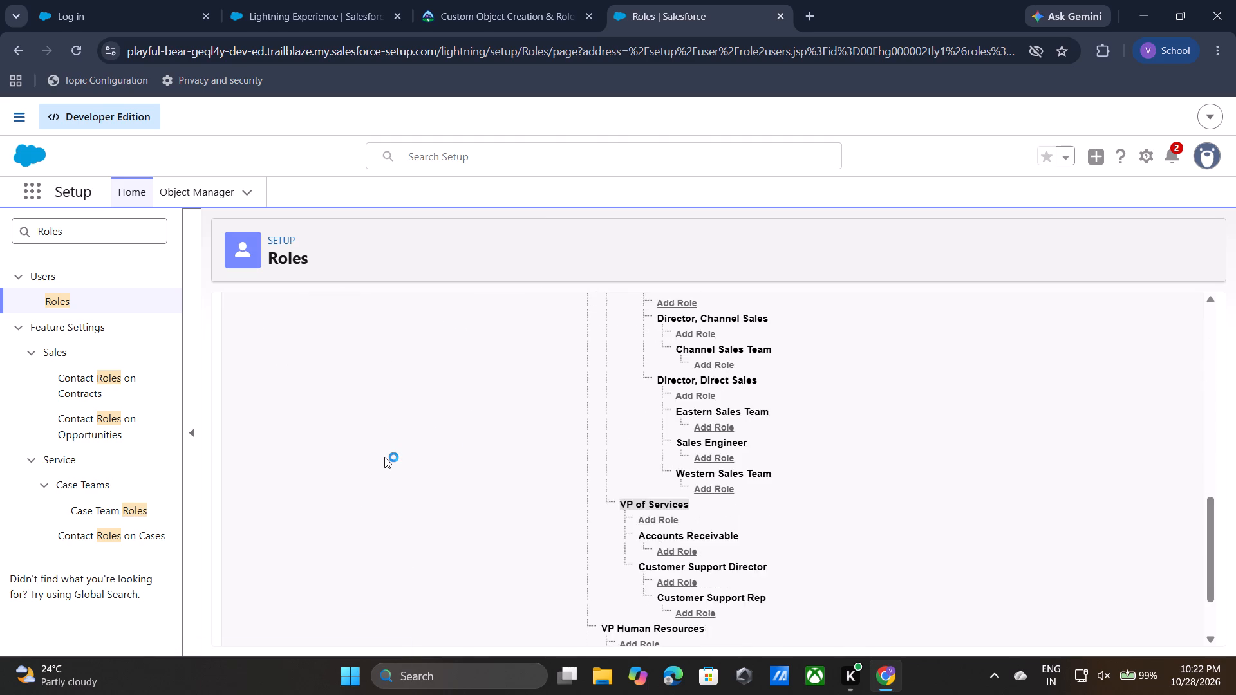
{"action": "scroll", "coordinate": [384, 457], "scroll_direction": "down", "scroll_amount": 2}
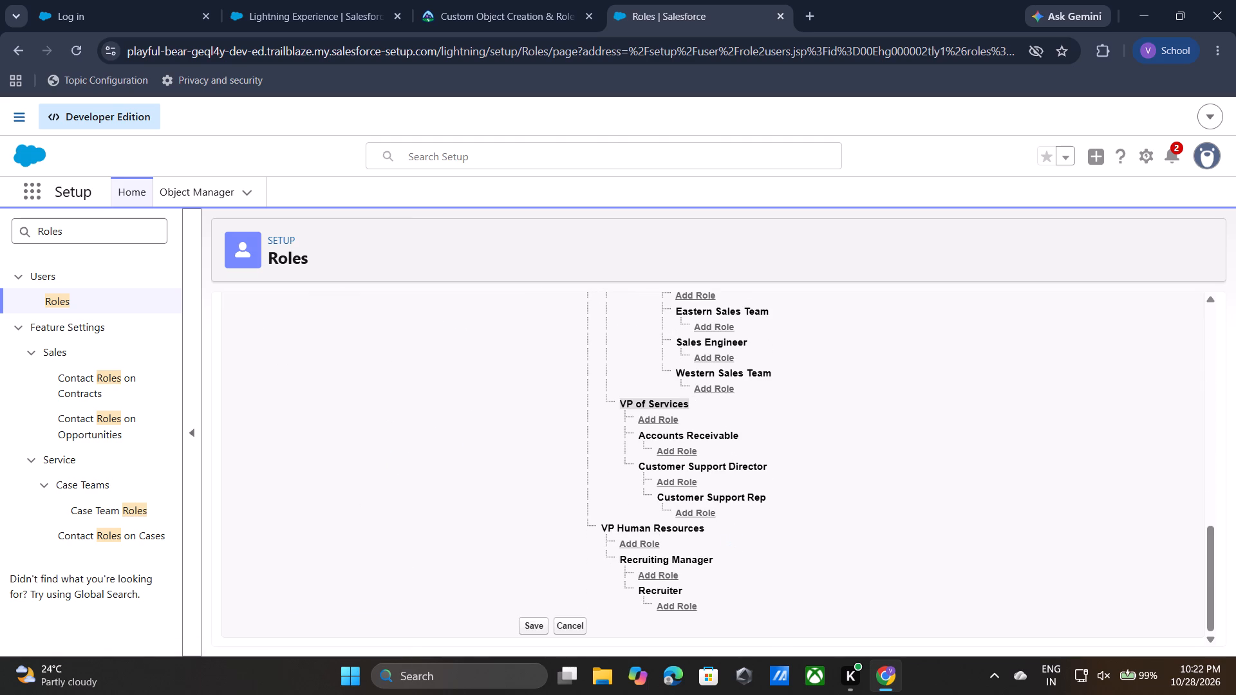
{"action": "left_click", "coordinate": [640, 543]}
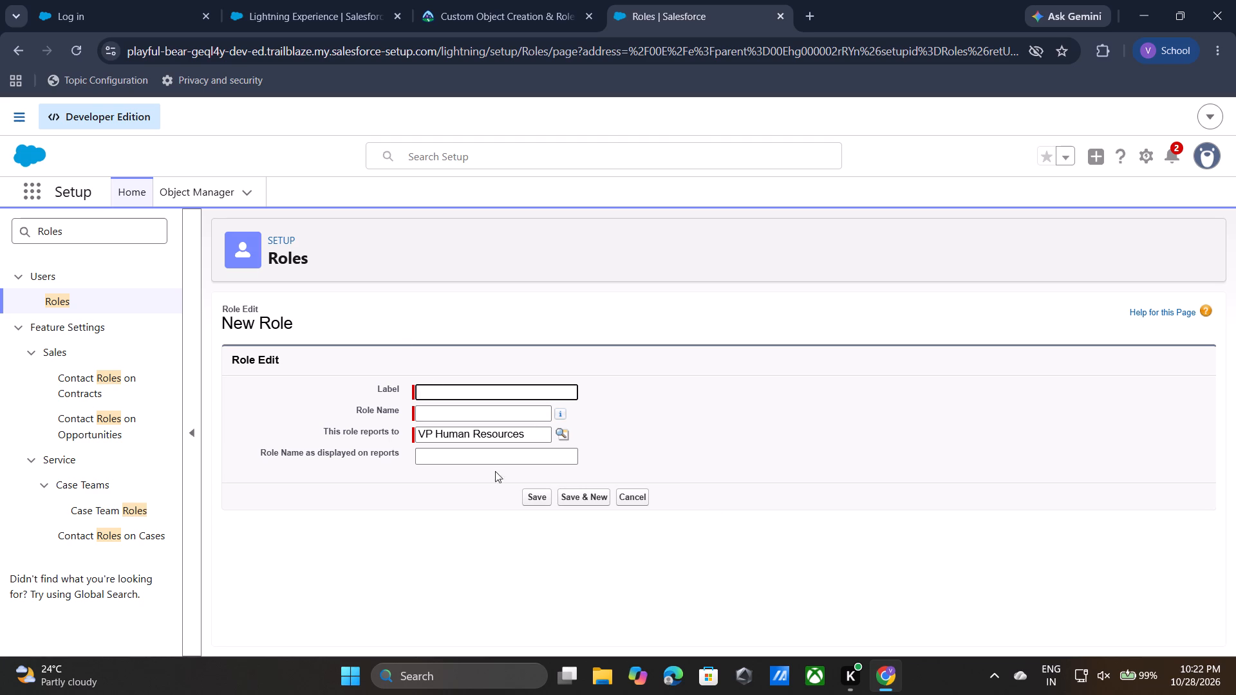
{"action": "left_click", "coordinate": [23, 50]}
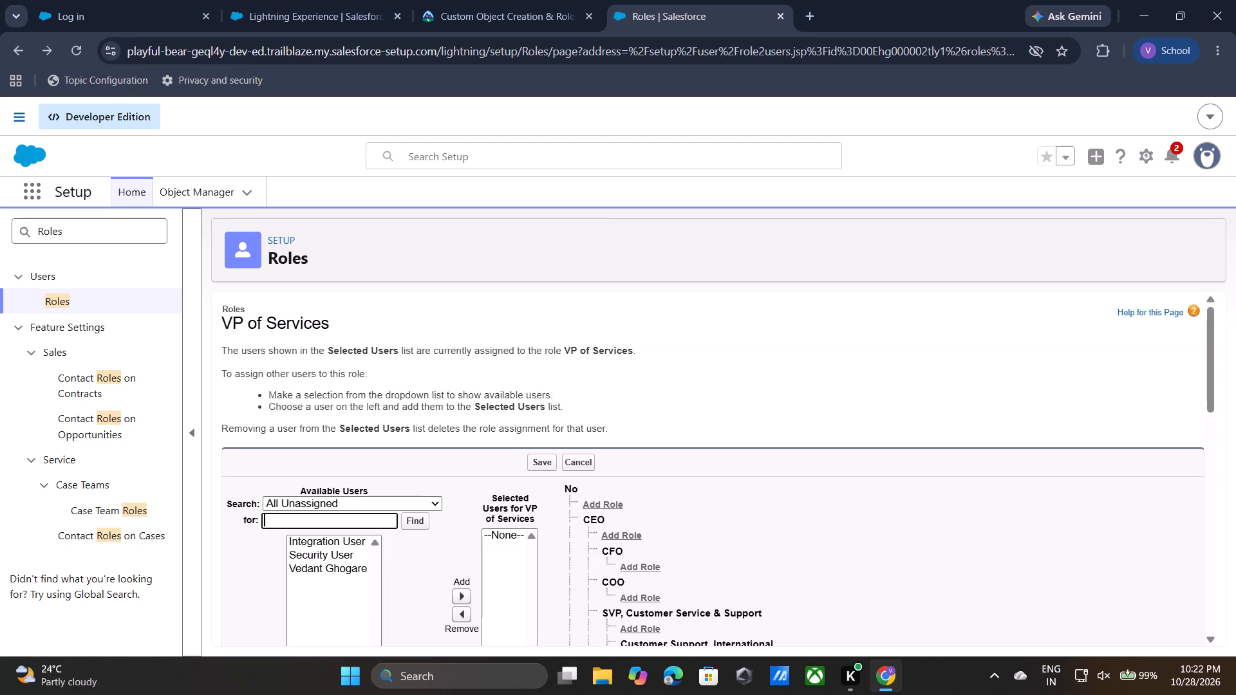
Open a new role form under Accounts Receivable in the role tree.
{"action": "scroll", "coordinate": [539, 499], "scroll_direction": "down", "scroll_amount": 1}
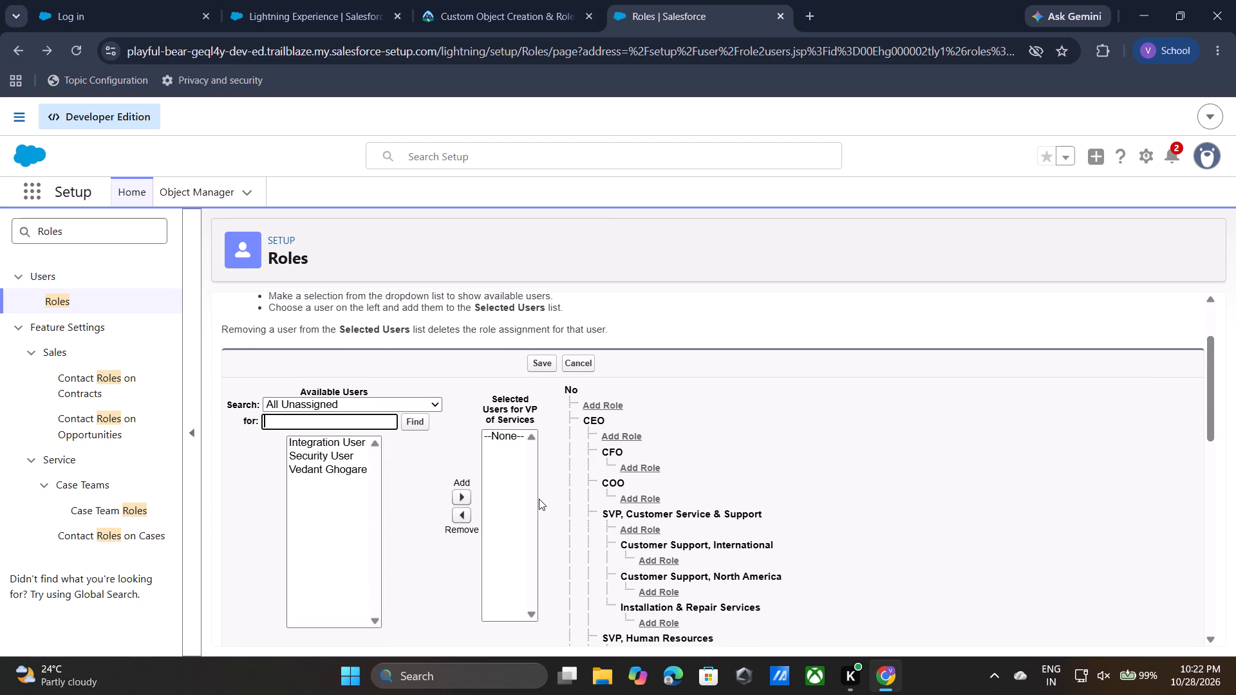
{"action": "scroll", "coordinate": [539, 499], "scroll_direction": "down", "scroll_amount": 5}
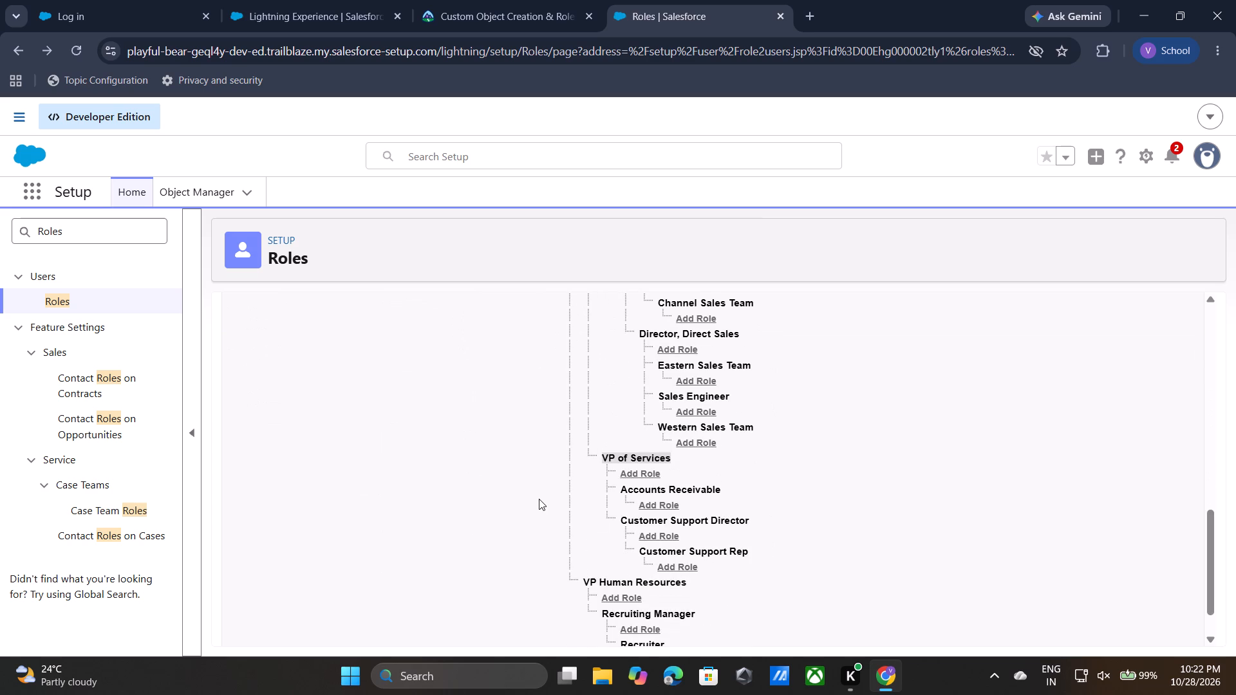
{"action": "left_click", "coordinate": [667, 505]}
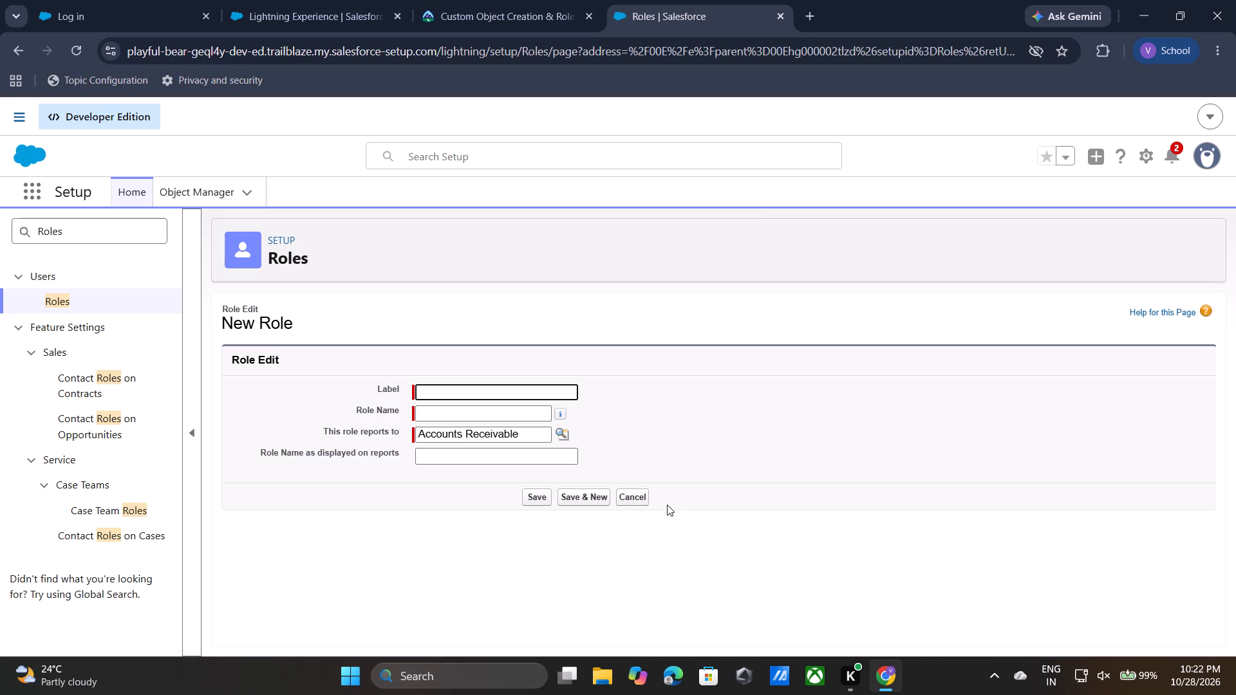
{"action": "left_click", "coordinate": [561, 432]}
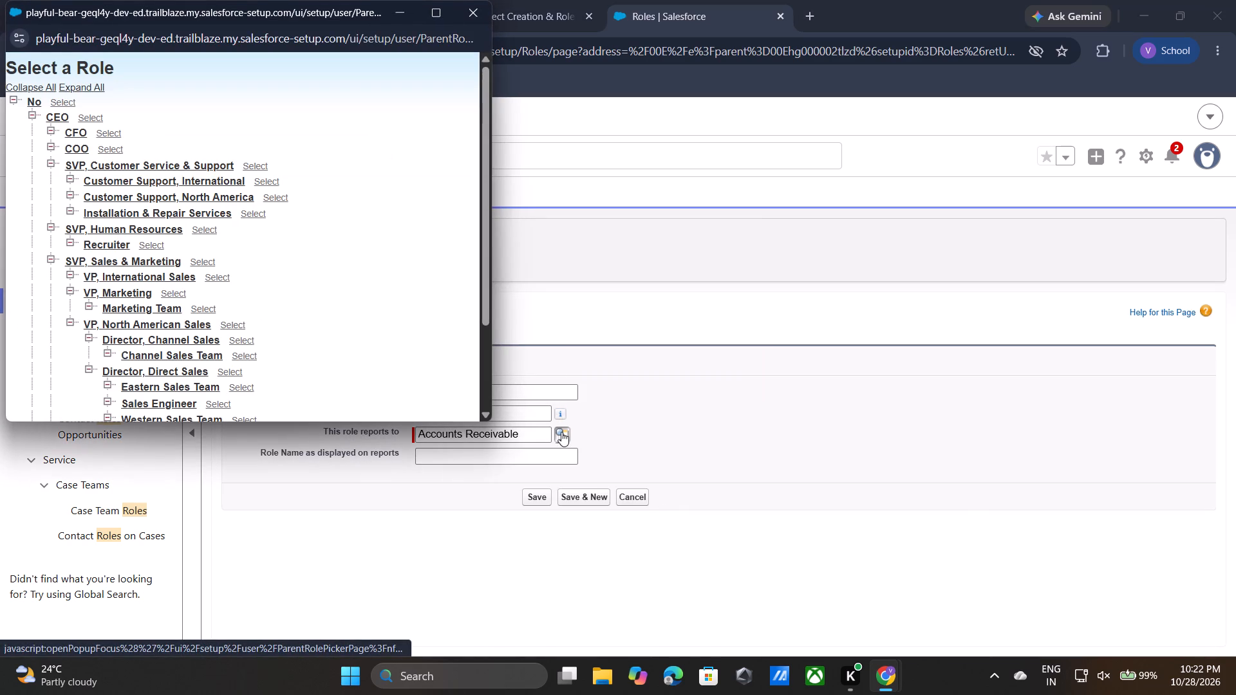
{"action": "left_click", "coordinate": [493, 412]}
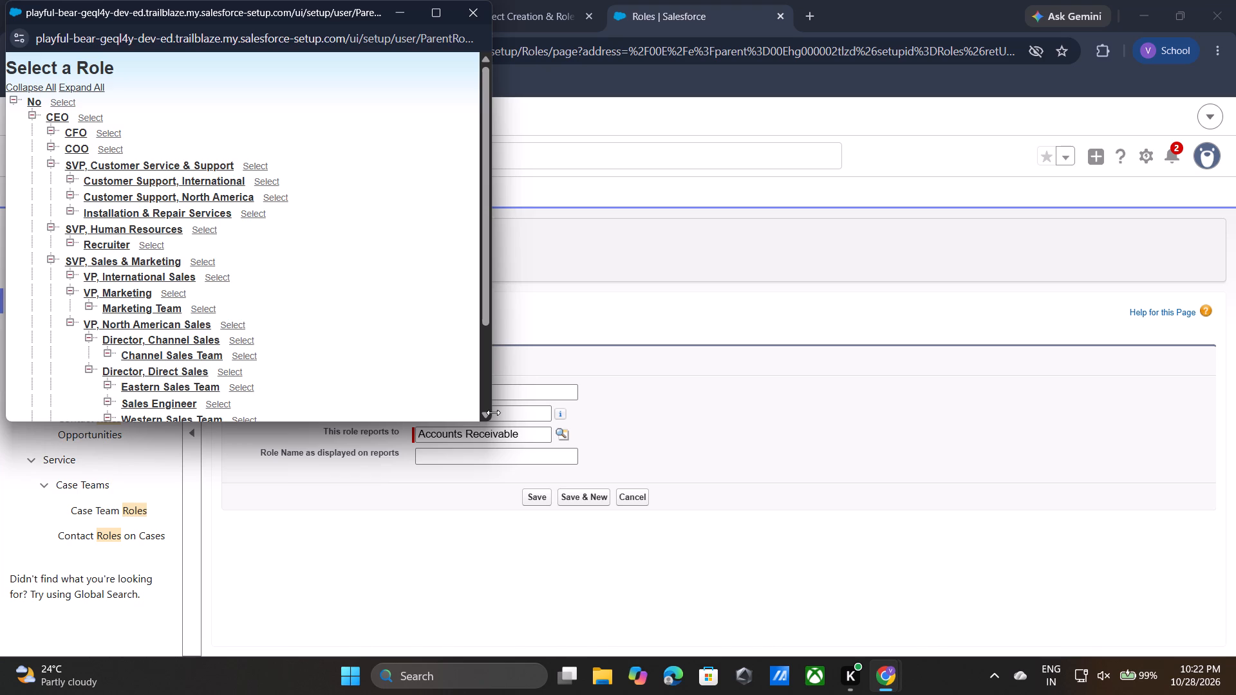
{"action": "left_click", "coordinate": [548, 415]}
Copy the reports-to value into the new role's label so it reads Accounts Receivable, filling in the role name too.
{"action": "triple_click", "coordinate": [440, 435]}
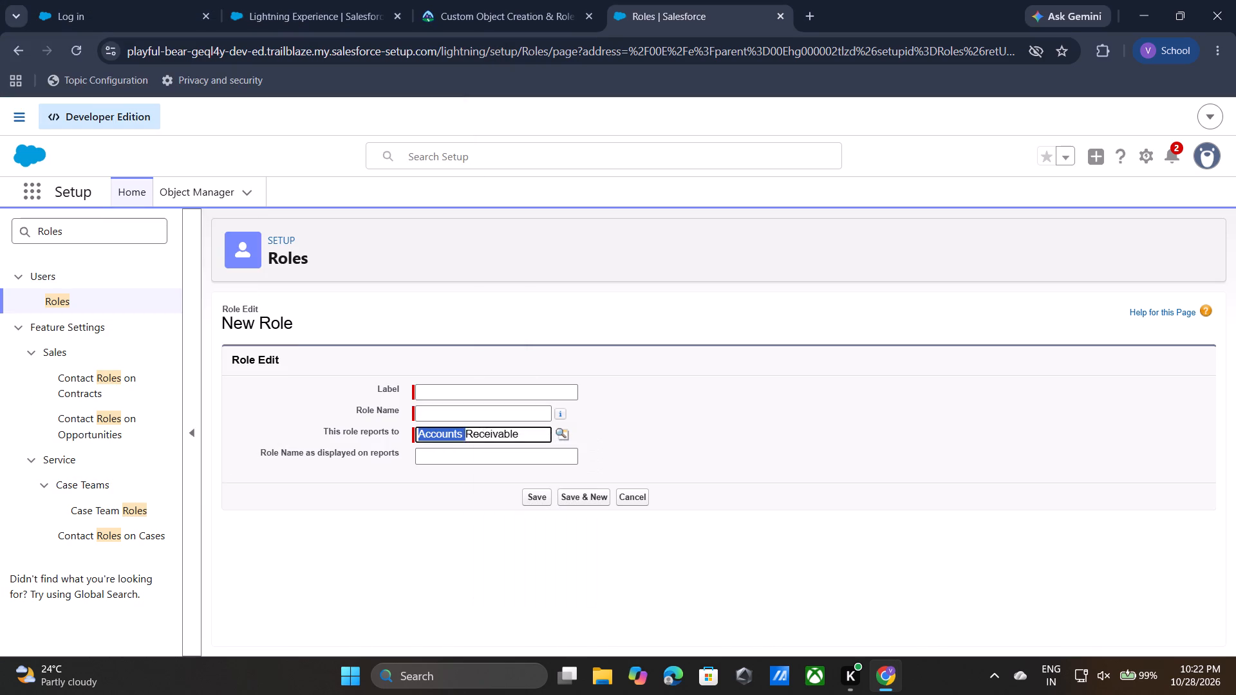
{"action": "key", "text": "ctrl+c"}
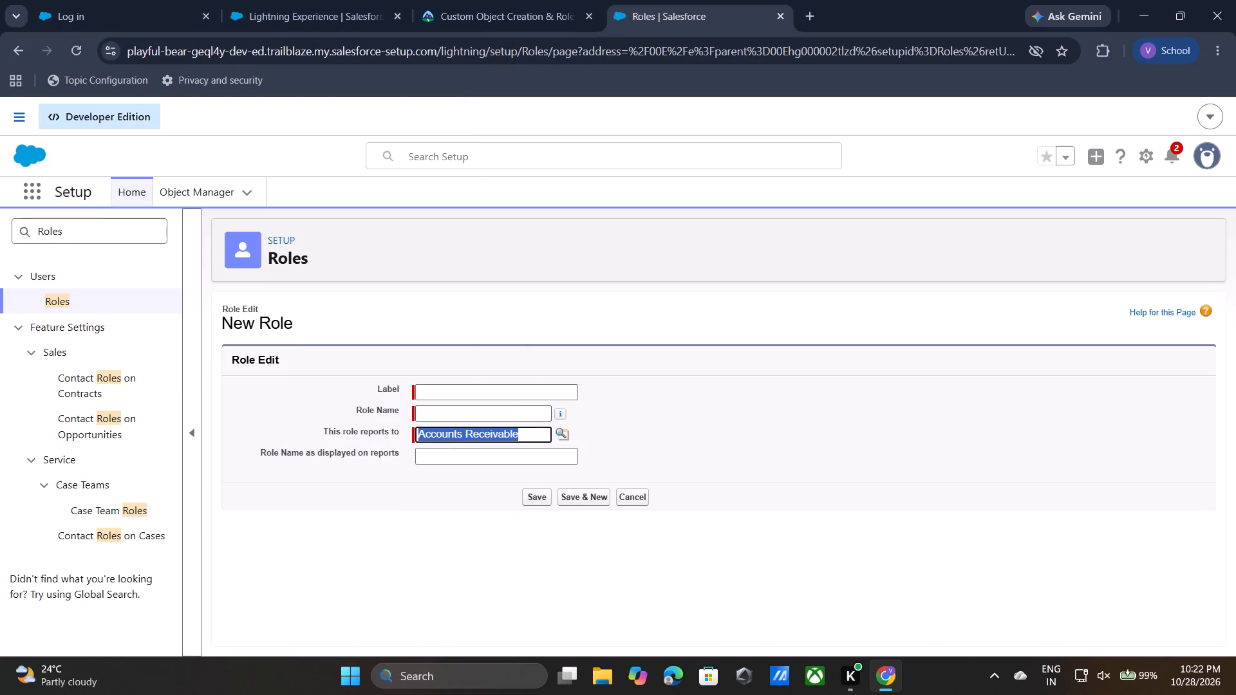
{"action": "left_click", "coordinate": [510, 397]}
{"action": "key", "text": "ctrl+v"}
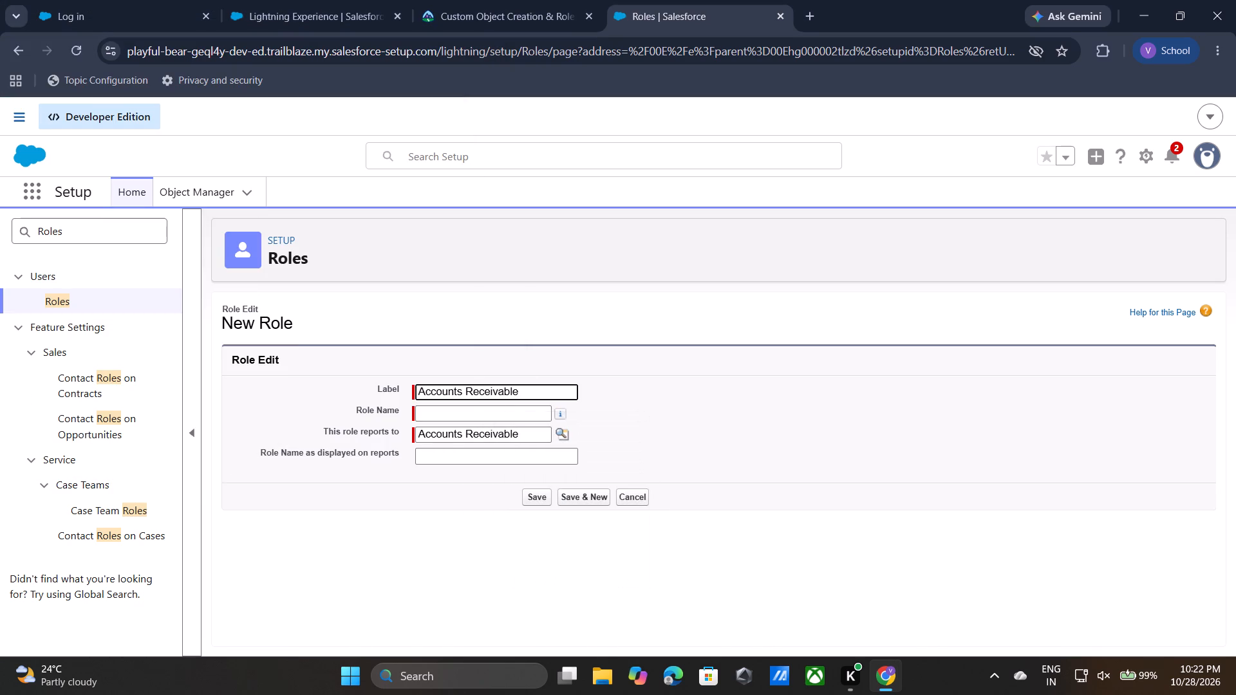
{"action": "left_click", "coordinate": [624, 418]}
Set the new Accounts Receivable role to report to VP of Services.
{"action": "left_click", "coordinate": [559, 432]}
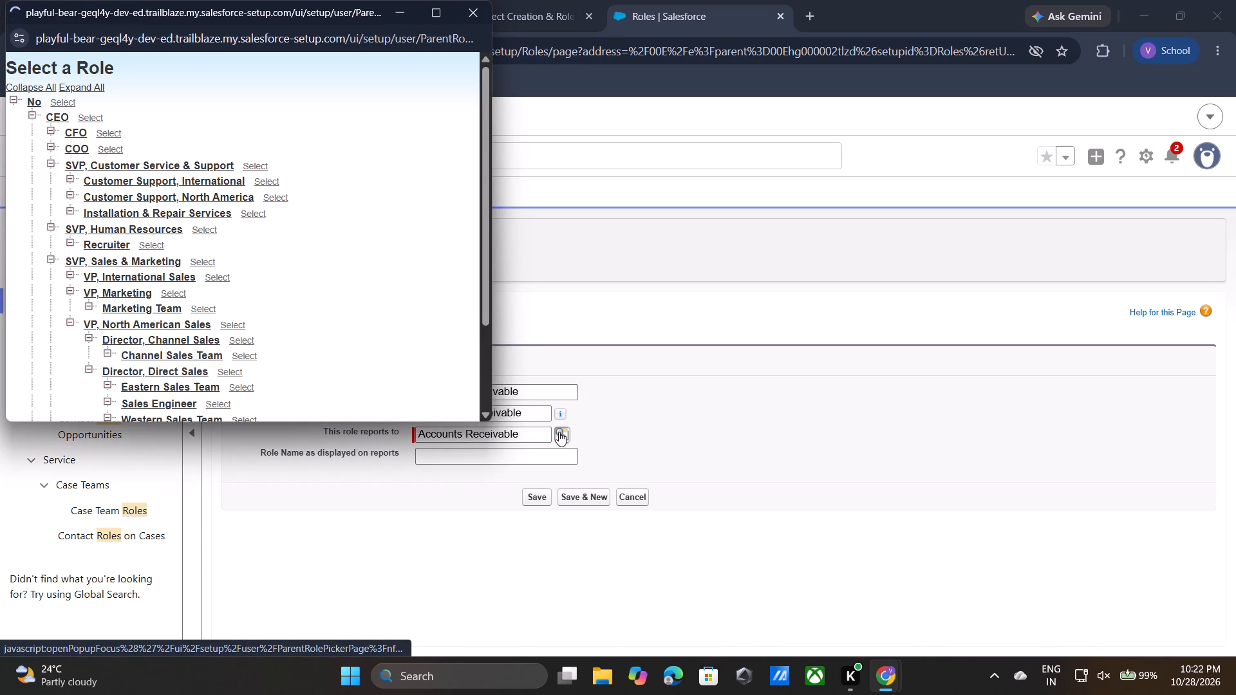
{"action": "scroll", "coordinate": [241, 357], "scroll_direction": "down", "scroll_amount": 1}
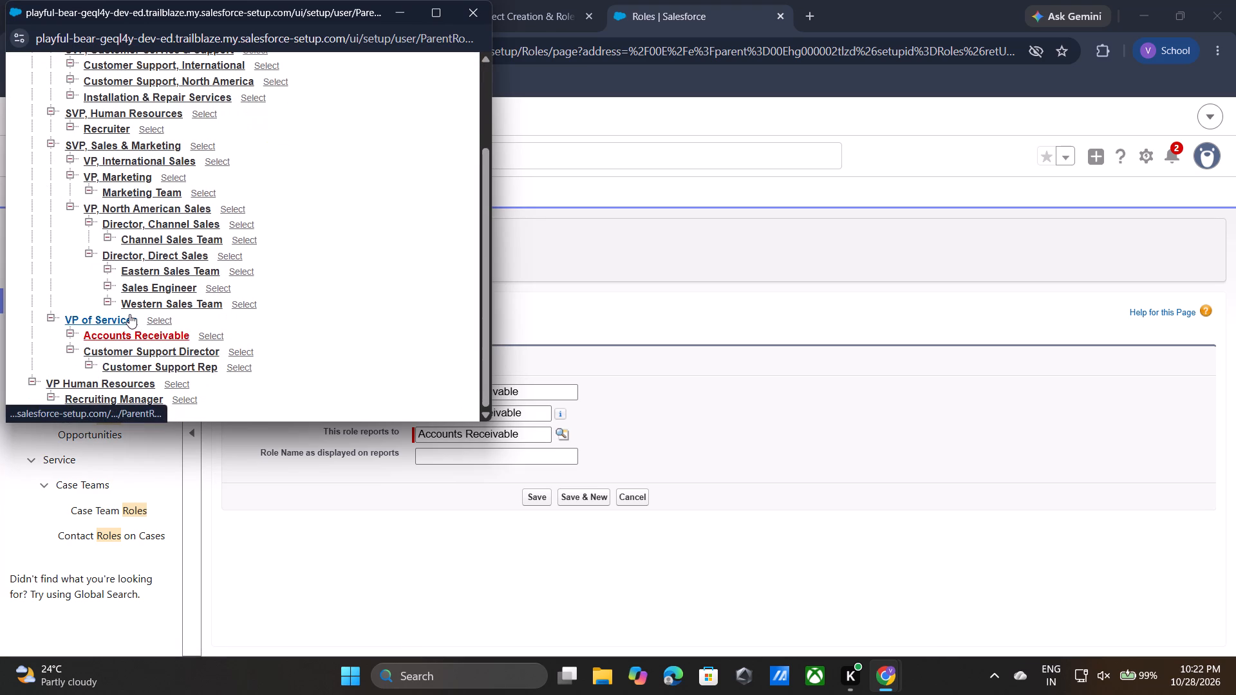
{"action": "left_click", "coordinate": [122, 317]}
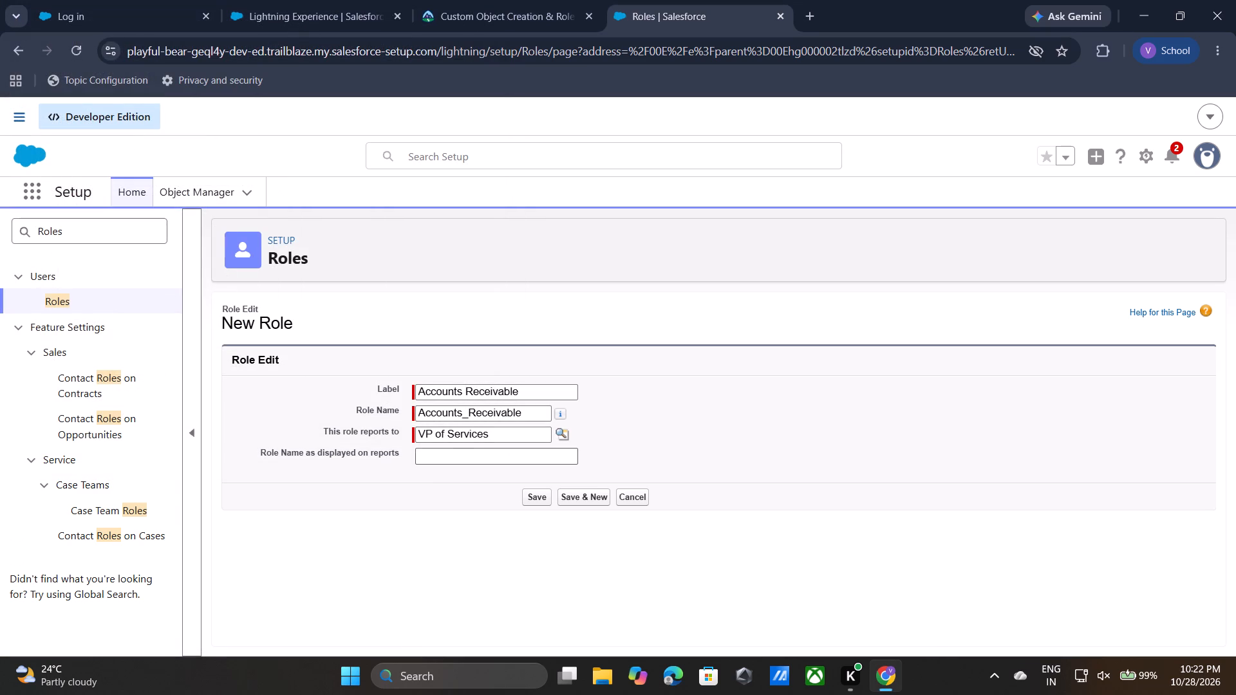
Copy Accounts Receivable from the Trailhead instructions into the role name displayed on reports and try to save the role.
{"action": "left_click", "coordinate": [462, 457]}
{"action": "left_click", "coordinate": [464, 0]}
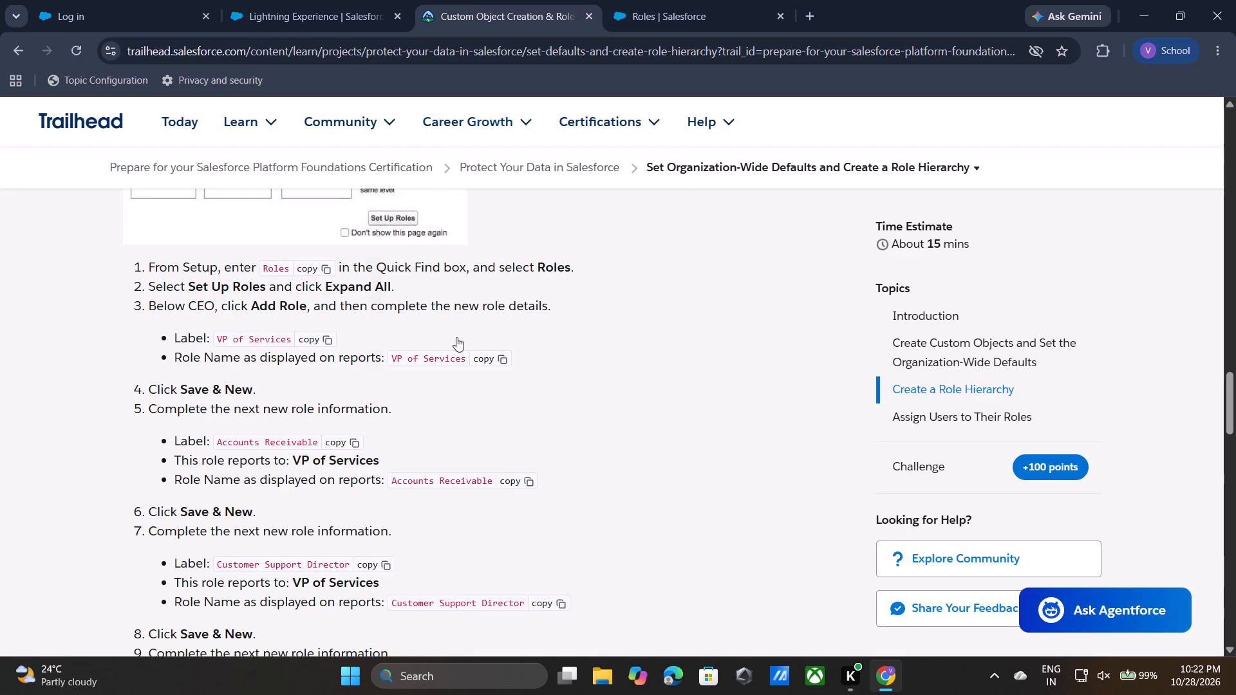
{"action": "left_click", "coordinate": [527, 481]}
{"action": "left_click", "coordinate": [671, 0]}
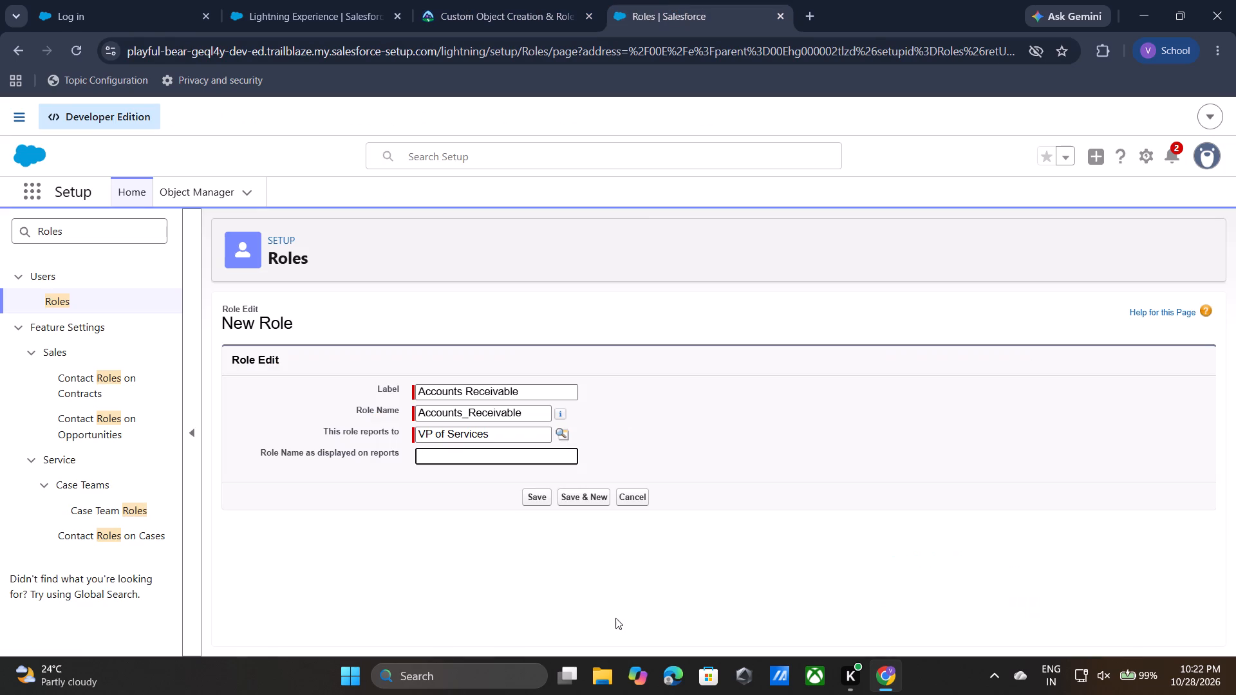
{"action": "key", "text": "ctrl+v"}
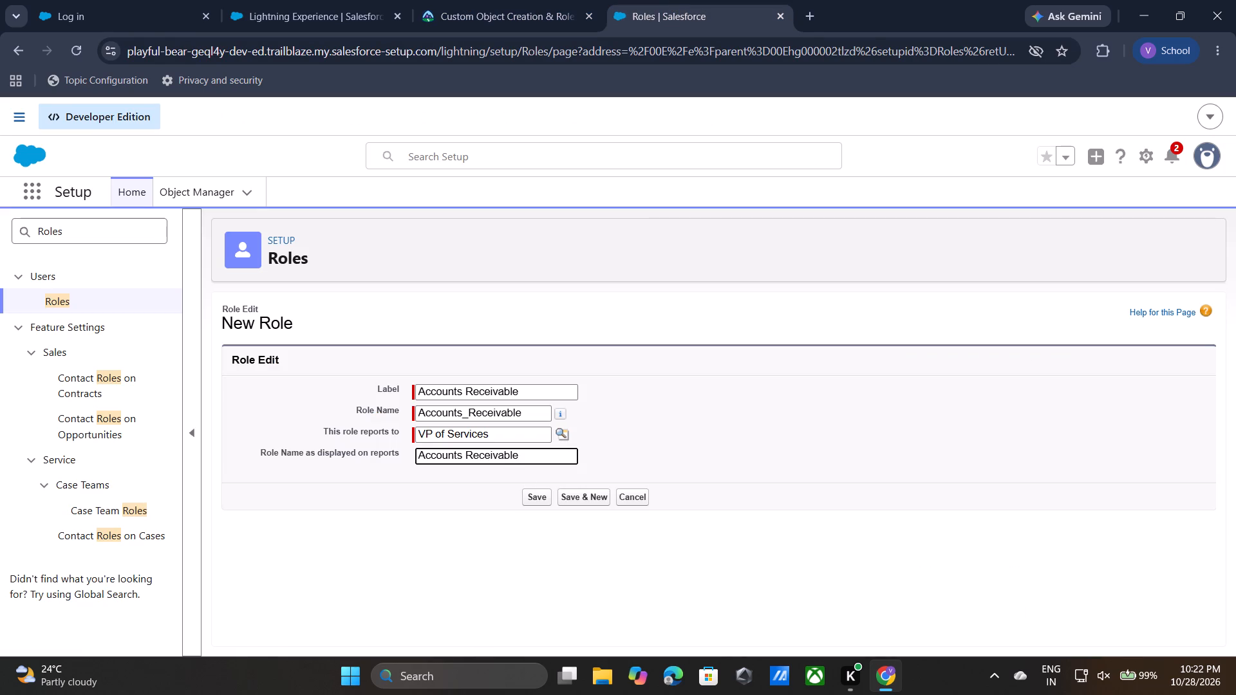
{"action": "left_click", "coordinate": [544, 501]}
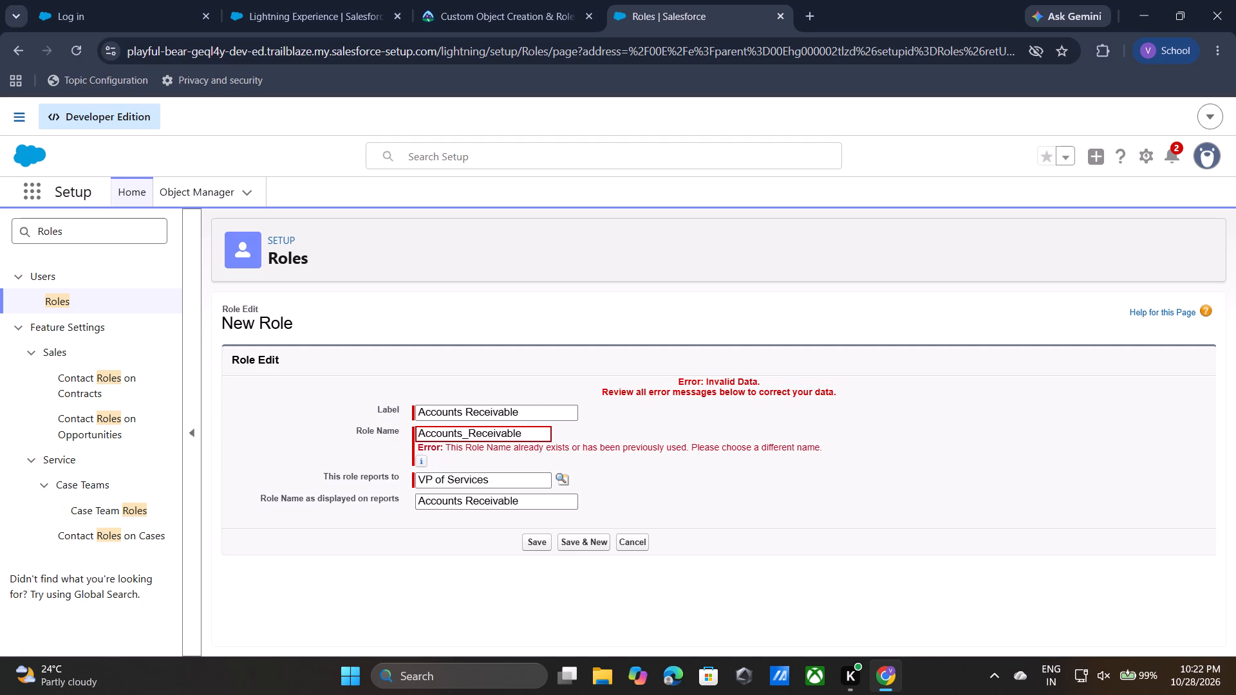
Change the new role's label to Accounts Receivables and its role name to Accounts_Receivables, saving the role.
{"action": "left_click", "coordinate": [520, 431]}
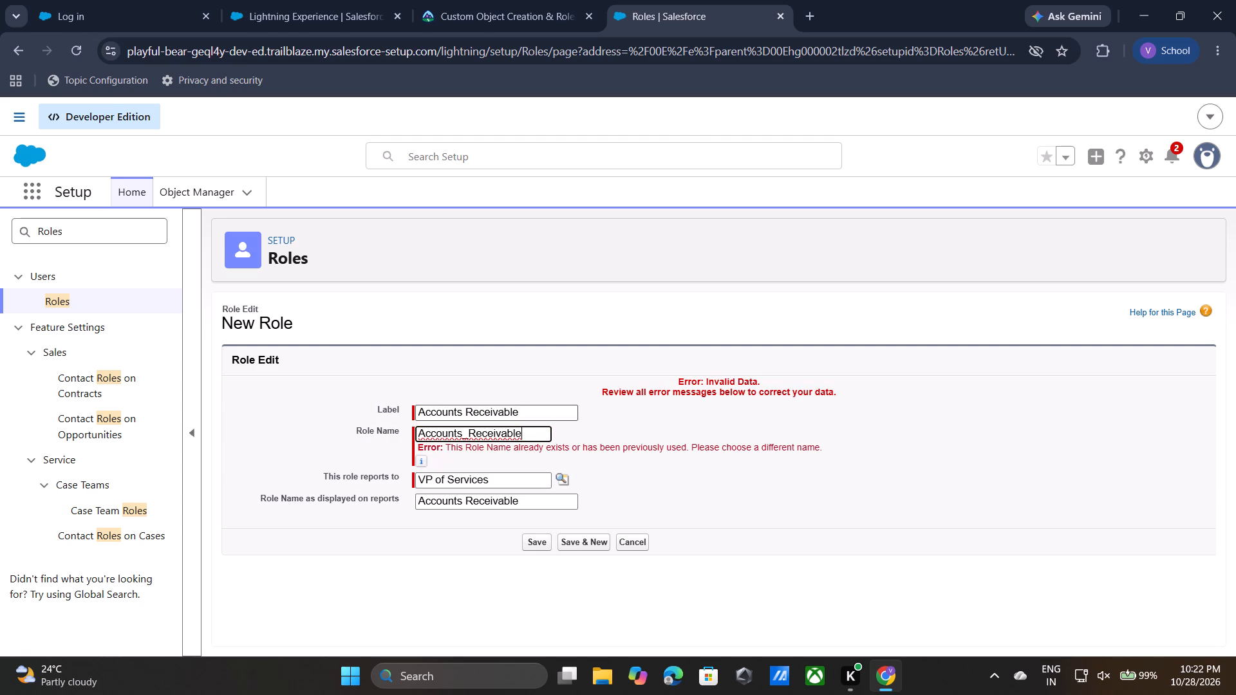
{"action": "left_click", "coordinate": [520, 406]}
{"action": "key", "text": "s"}
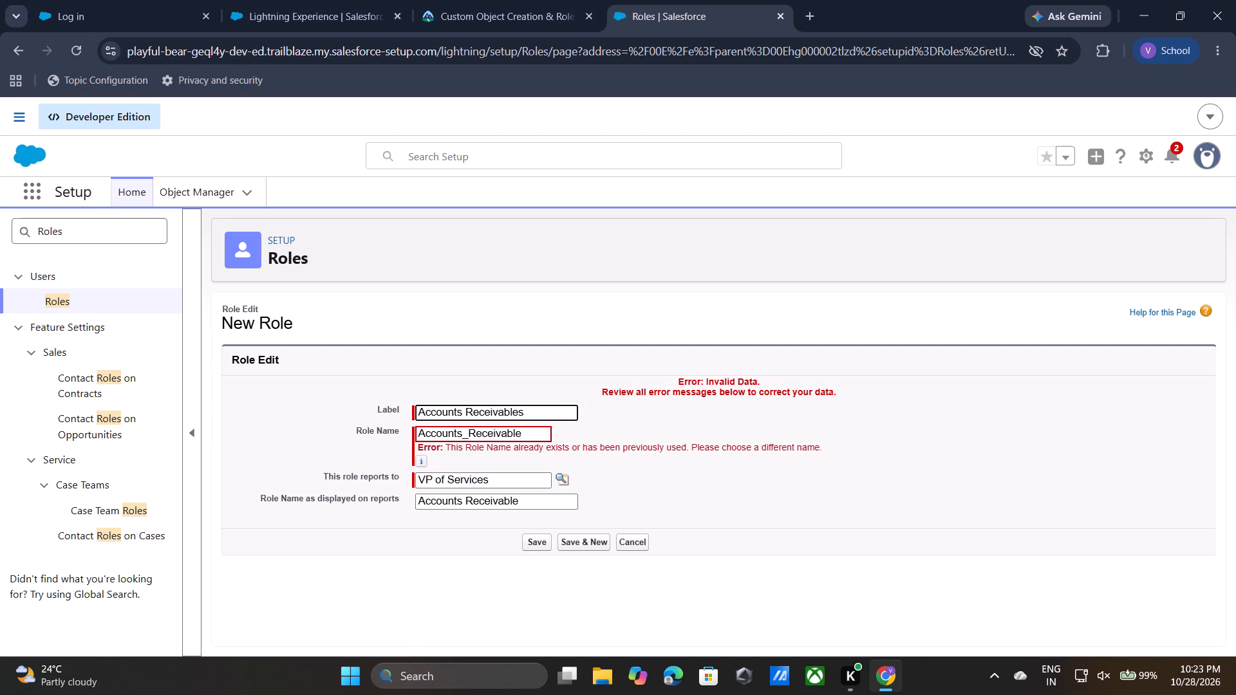
{"action": "left_click", "coordinate": [543, 542]}
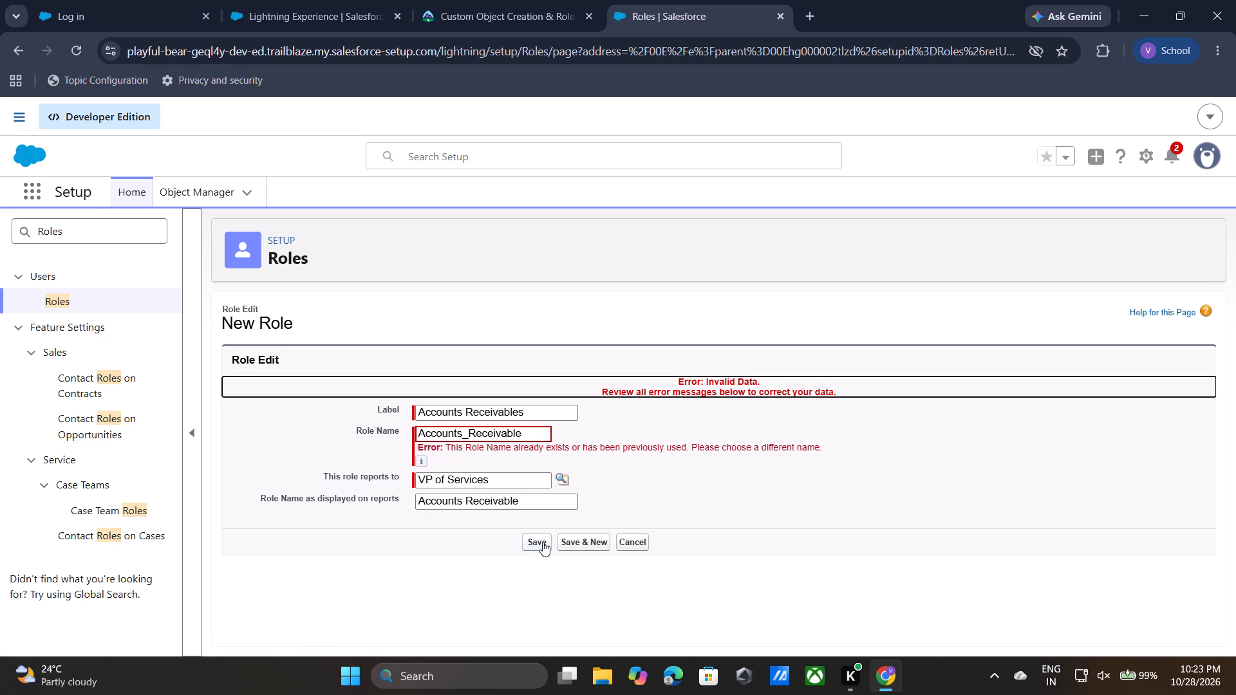
{"action": "left_click", "coordinate": [525, 438]}
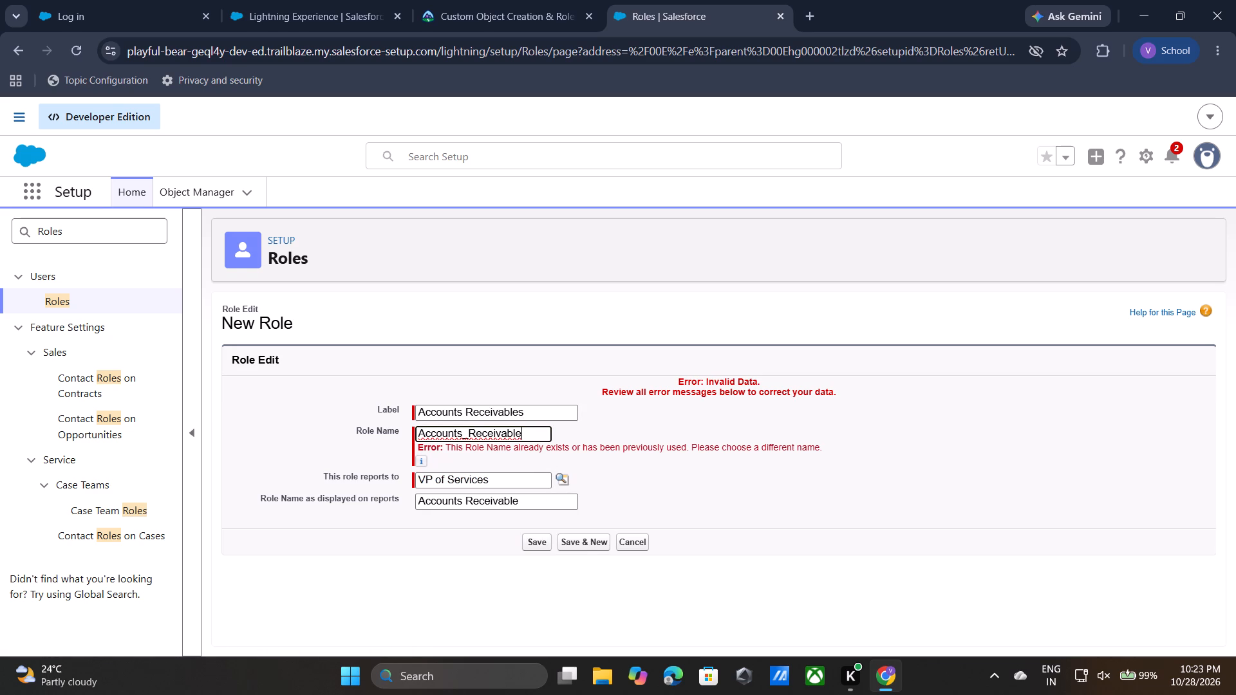
{"action": "key", "text": "s"}
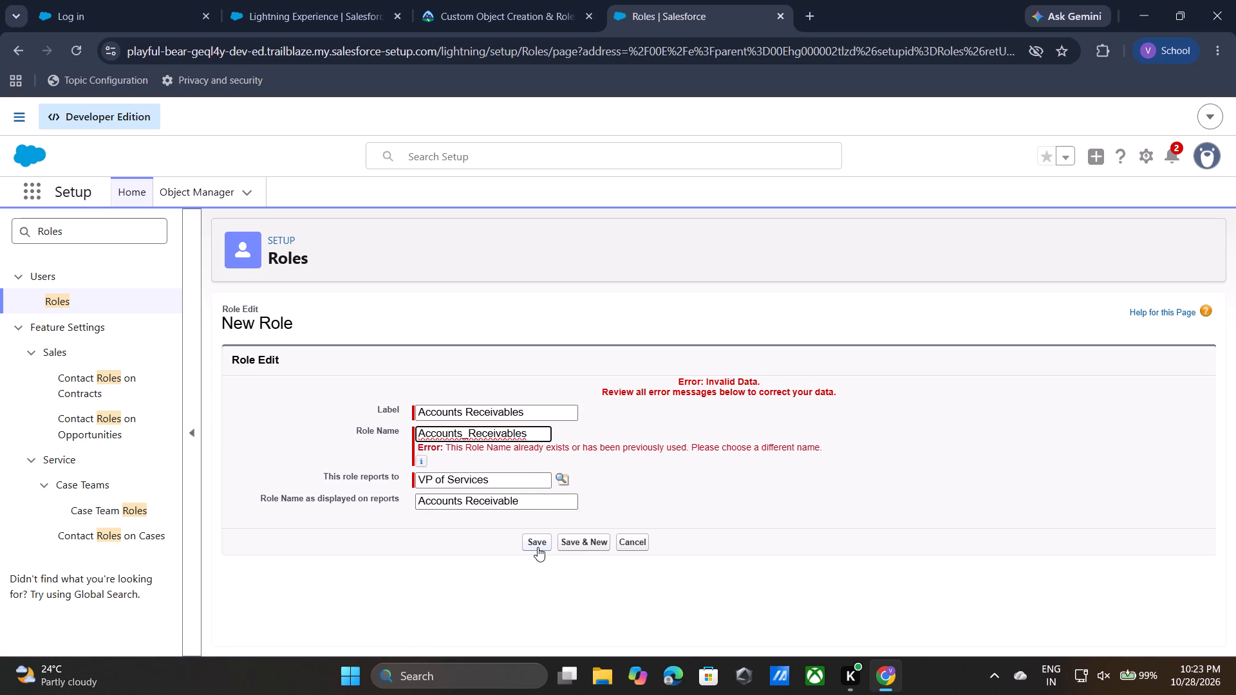
{"action": "left_click", "coordinate": [538, 547]}
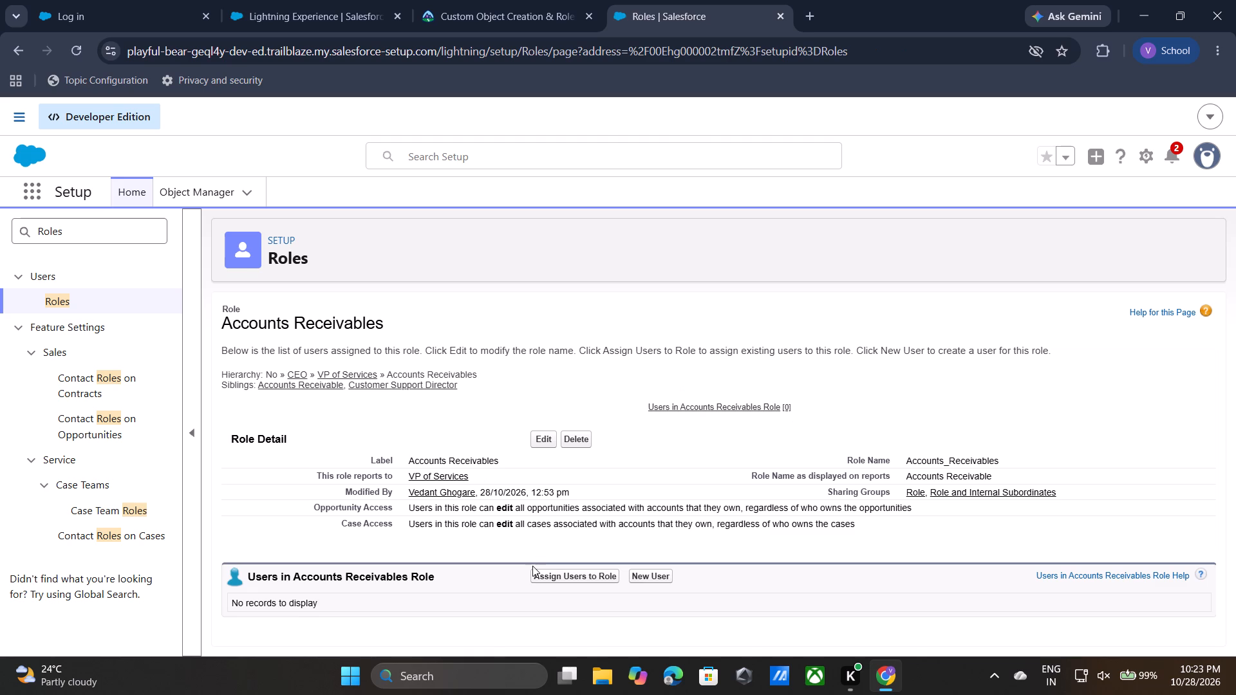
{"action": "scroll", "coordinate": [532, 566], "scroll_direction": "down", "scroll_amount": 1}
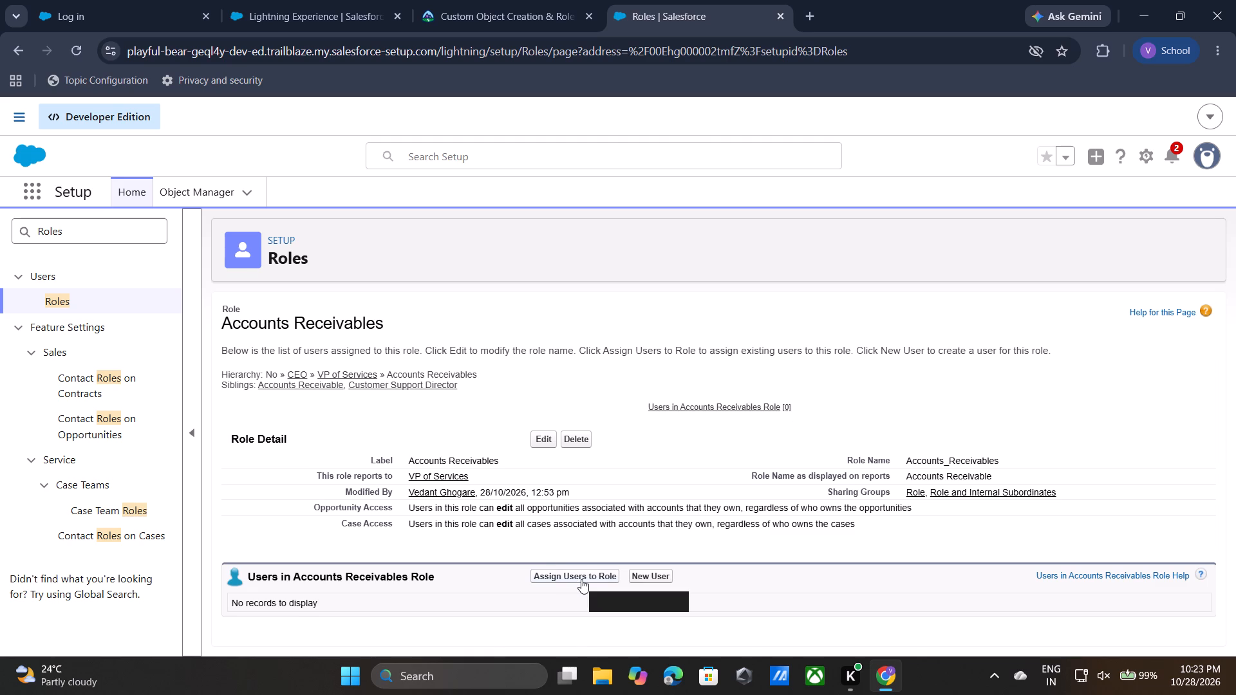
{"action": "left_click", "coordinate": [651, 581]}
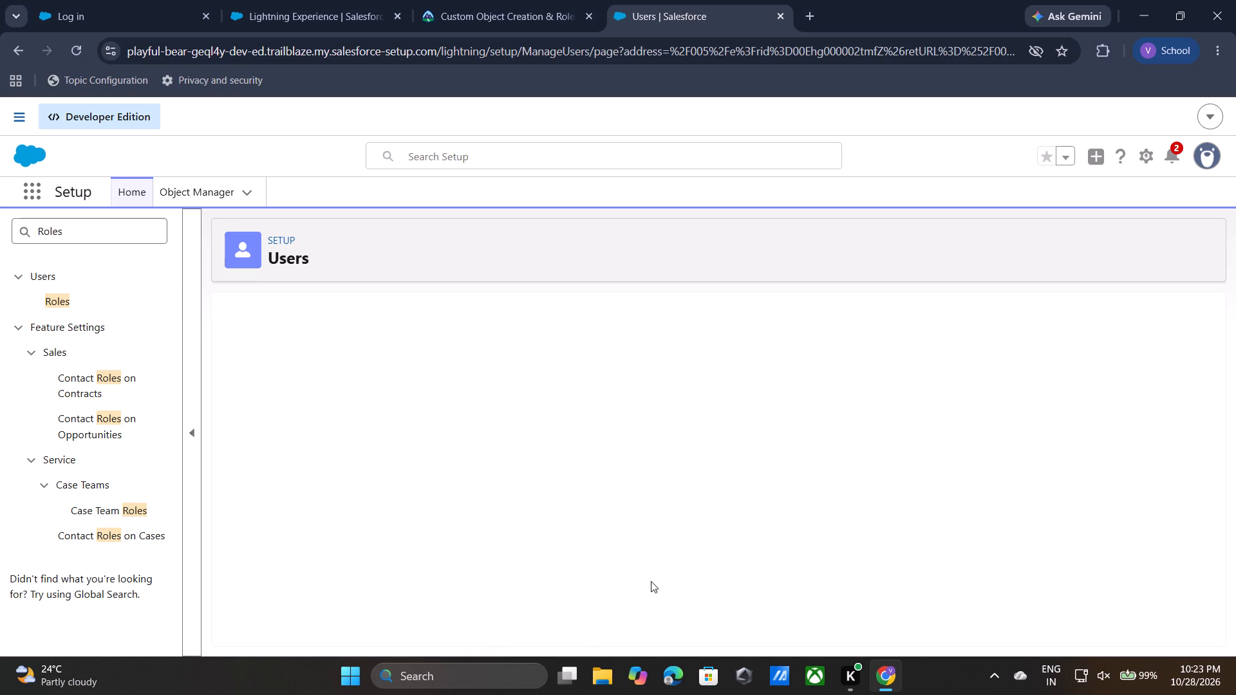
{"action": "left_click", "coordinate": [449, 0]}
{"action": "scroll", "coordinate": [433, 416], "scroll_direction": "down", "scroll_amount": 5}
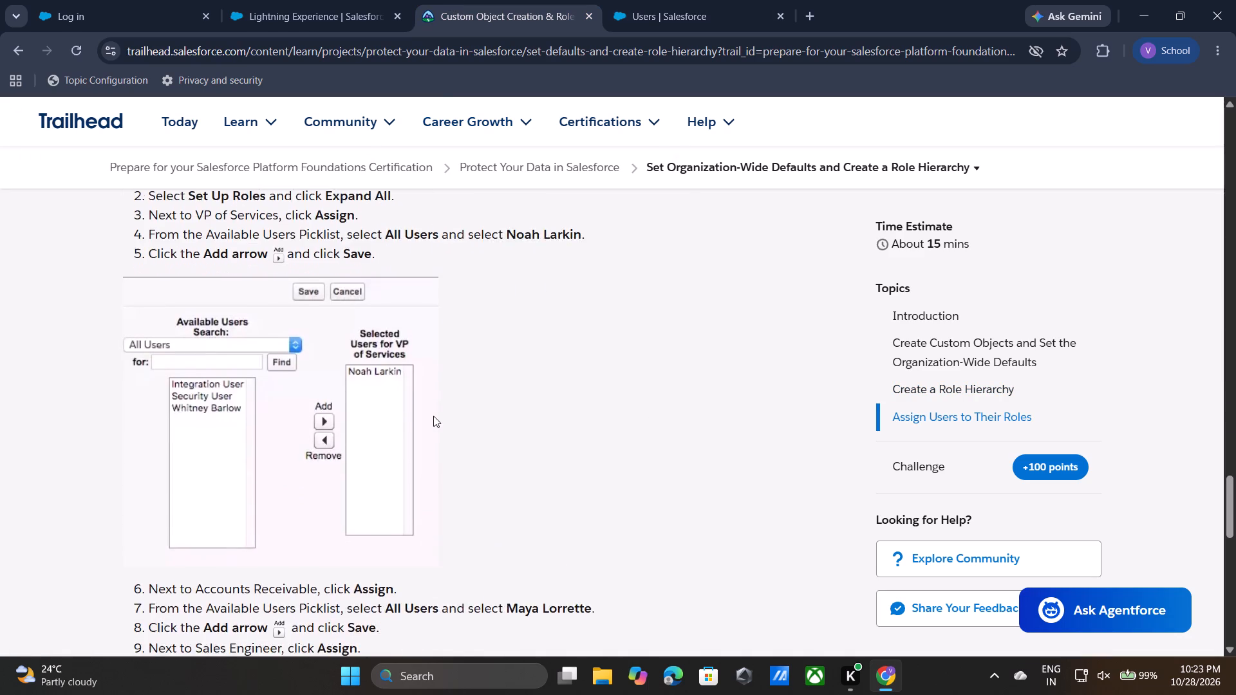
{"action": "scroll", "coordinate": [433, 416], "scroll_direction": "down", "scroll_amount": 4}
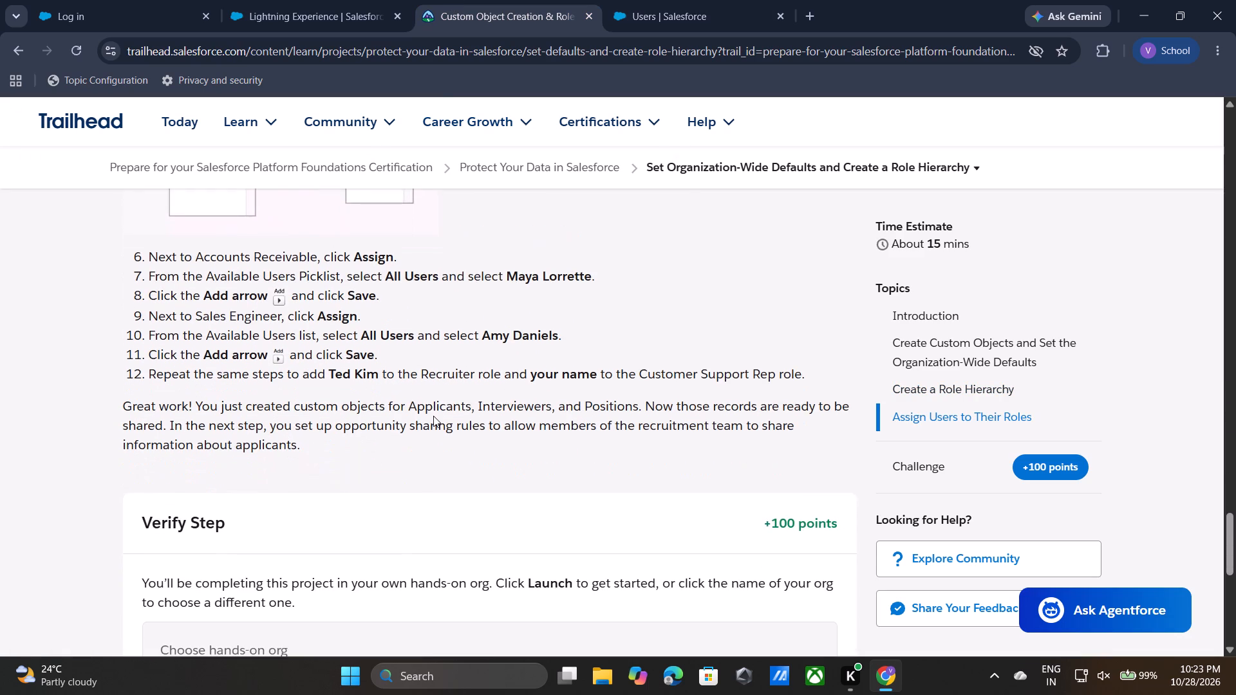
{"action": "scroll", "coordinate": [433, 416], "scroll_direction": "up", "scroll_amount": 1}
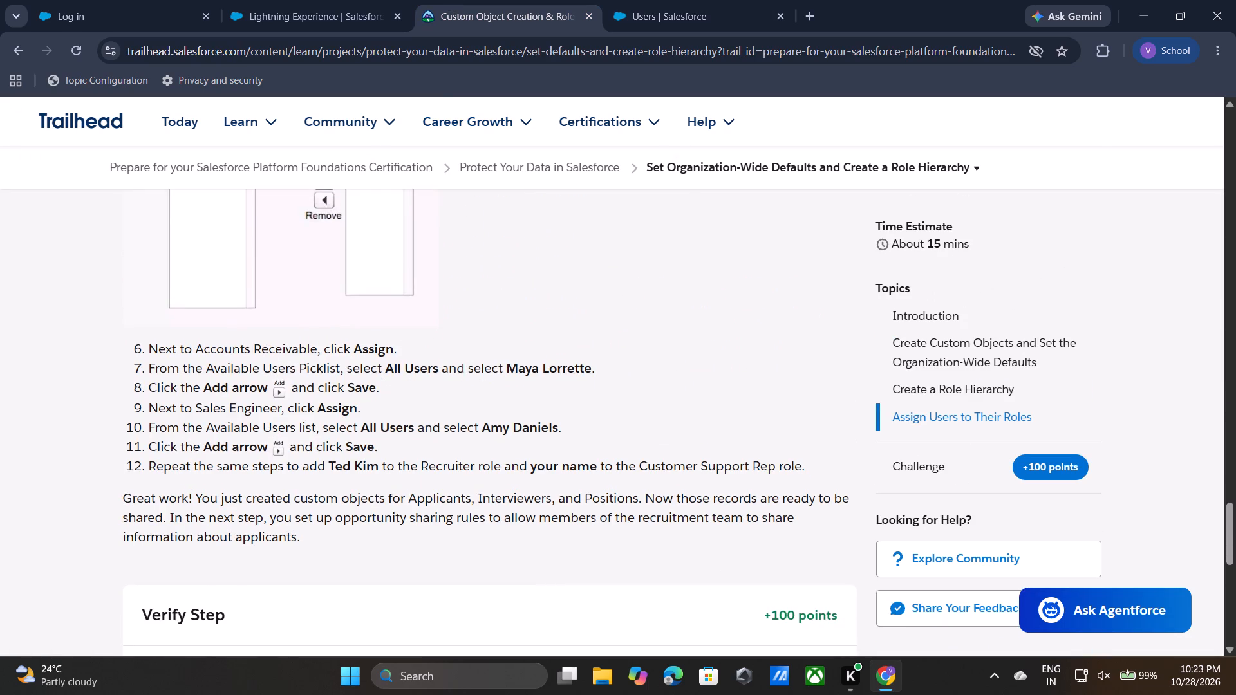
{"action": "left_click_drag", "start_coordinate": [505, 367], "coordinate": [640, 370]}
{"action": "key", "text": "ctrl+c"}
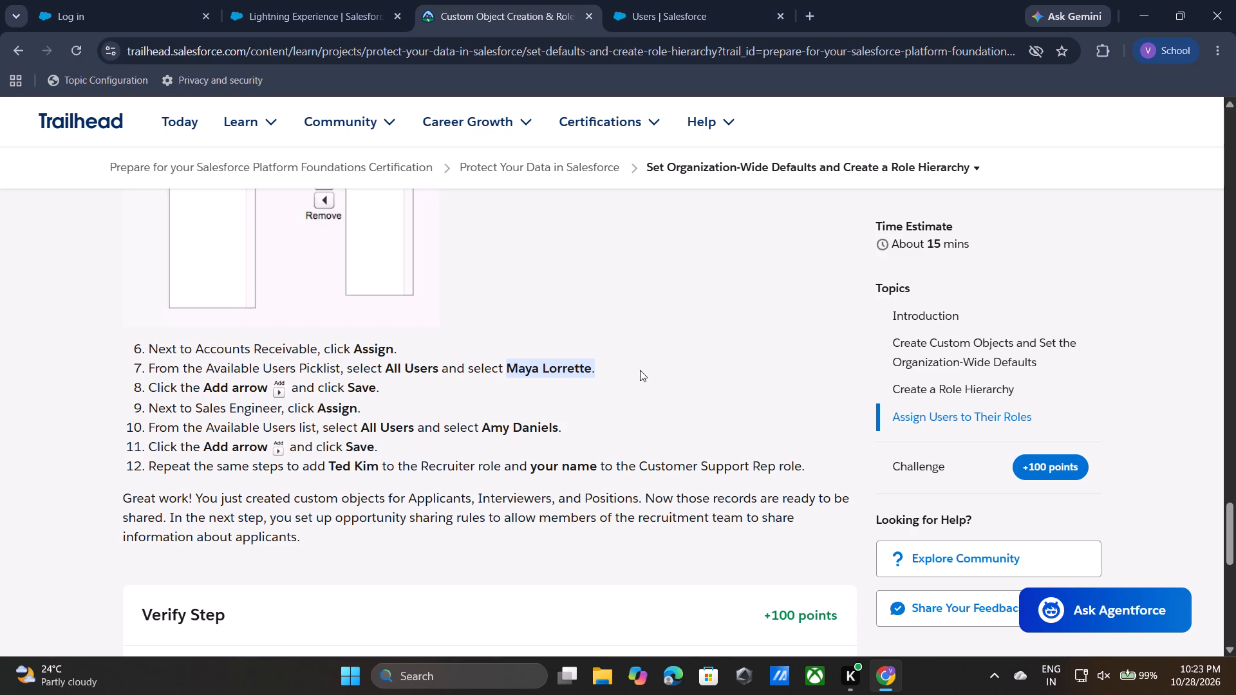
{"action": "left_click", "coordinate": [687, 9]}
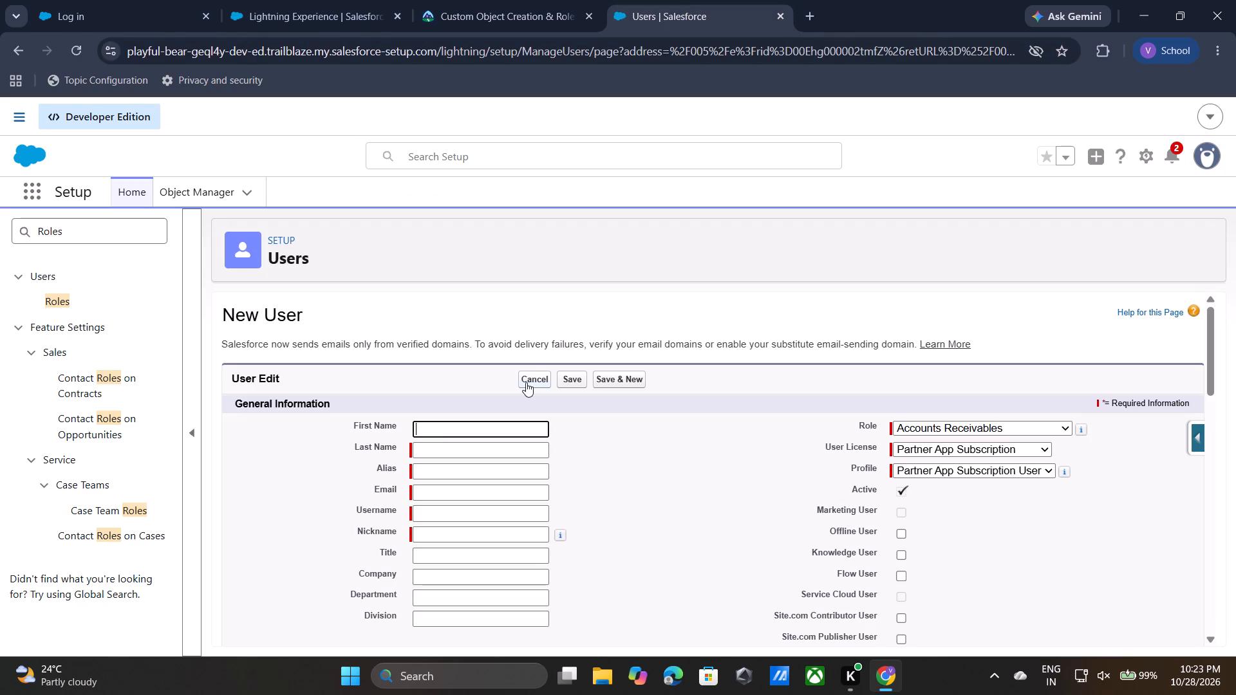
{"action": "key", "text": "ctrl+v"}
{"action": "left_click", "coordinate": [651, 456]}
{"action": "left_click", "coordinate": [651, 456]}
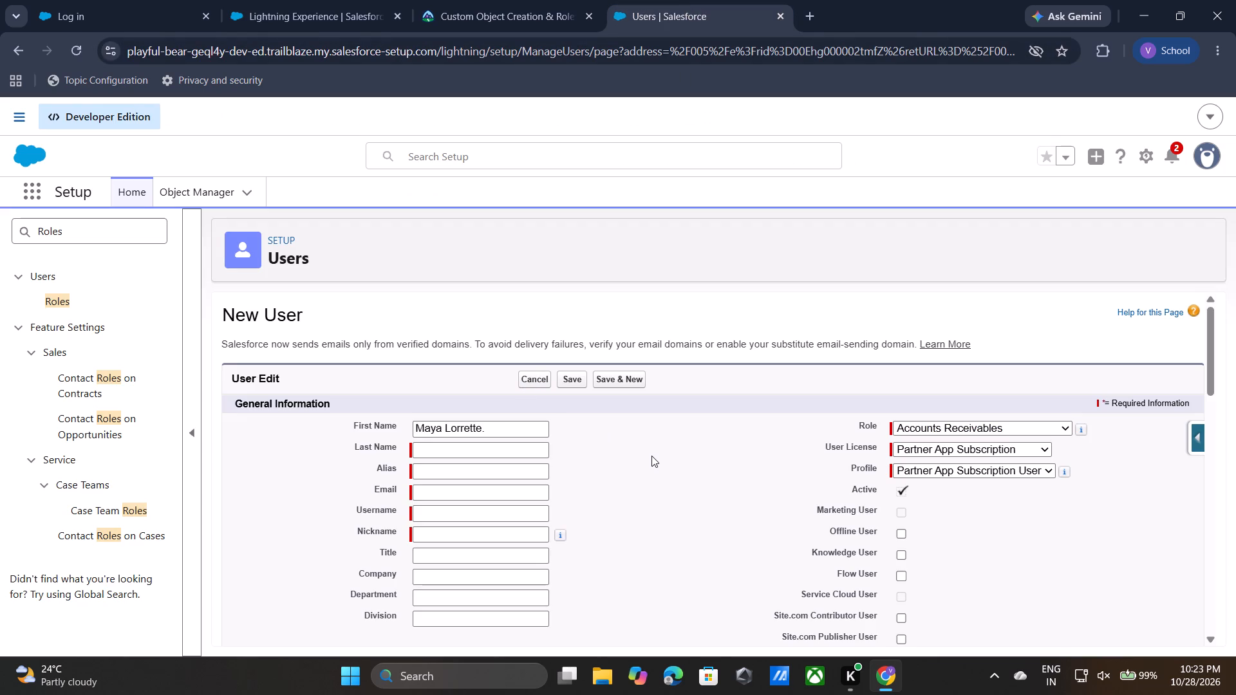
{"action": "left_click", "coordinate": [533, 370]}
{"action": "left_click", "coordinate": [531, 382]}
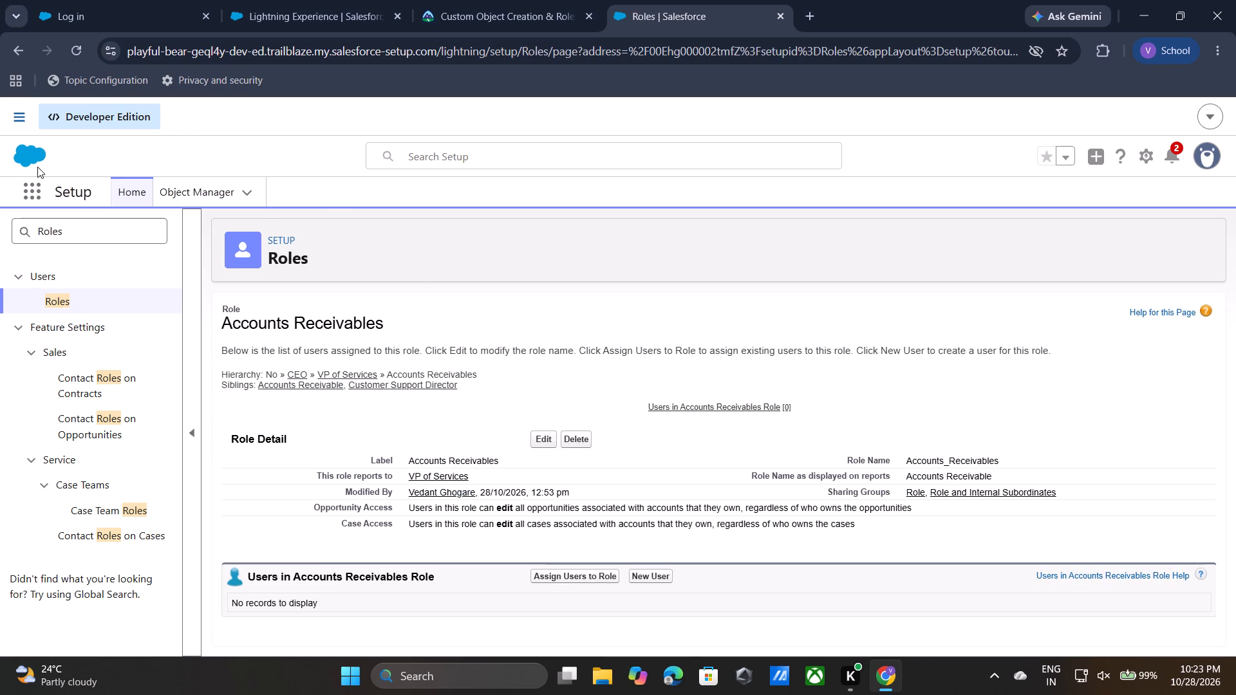
Return to the VP of Services user assignment, list all users and add Noah to the selected users.
{"action": "left_click", "coordinate": [19, 50]}
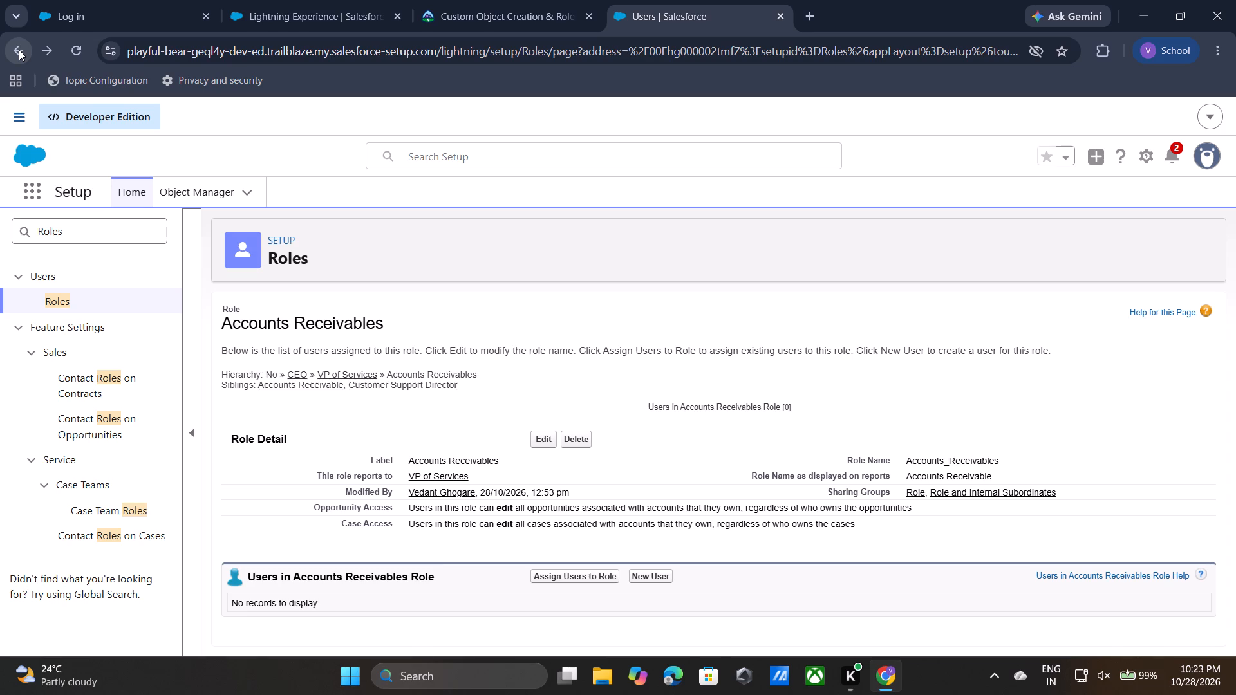
{"action": "double_click", "coordinate": [19, 50]}
{"action": "double_click", "coordinate": [19, 50]}
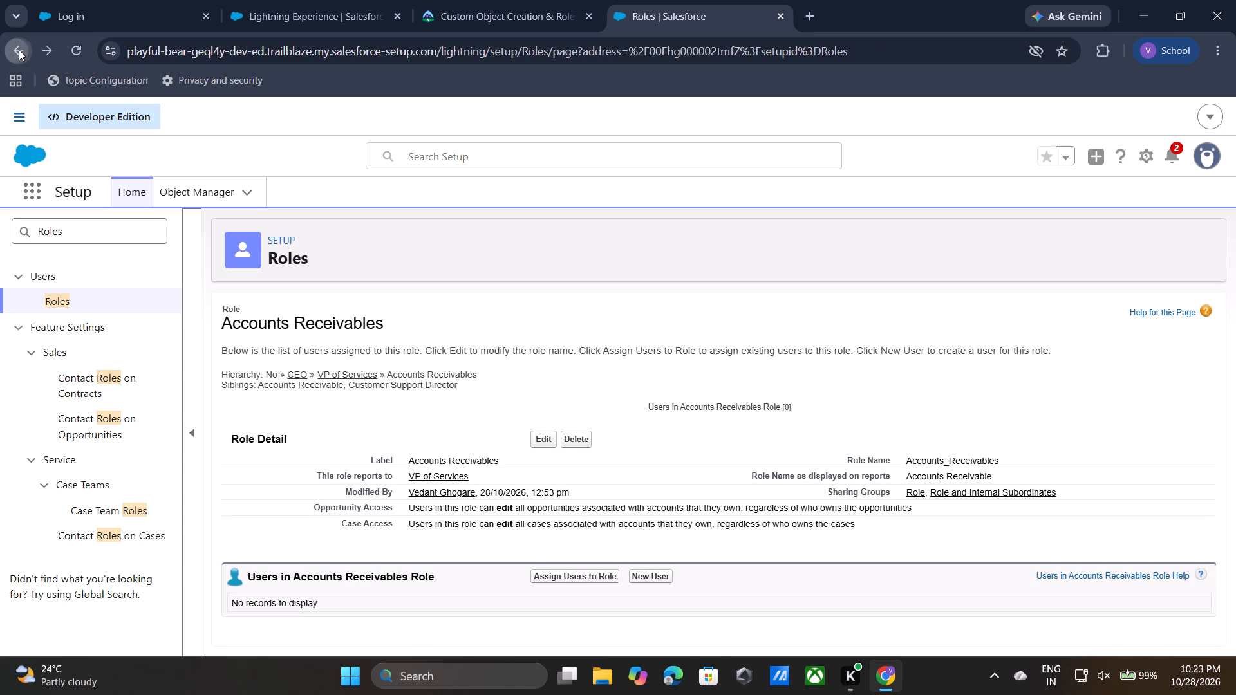
{"action": "double_click", "coordinate": [19, 50]}
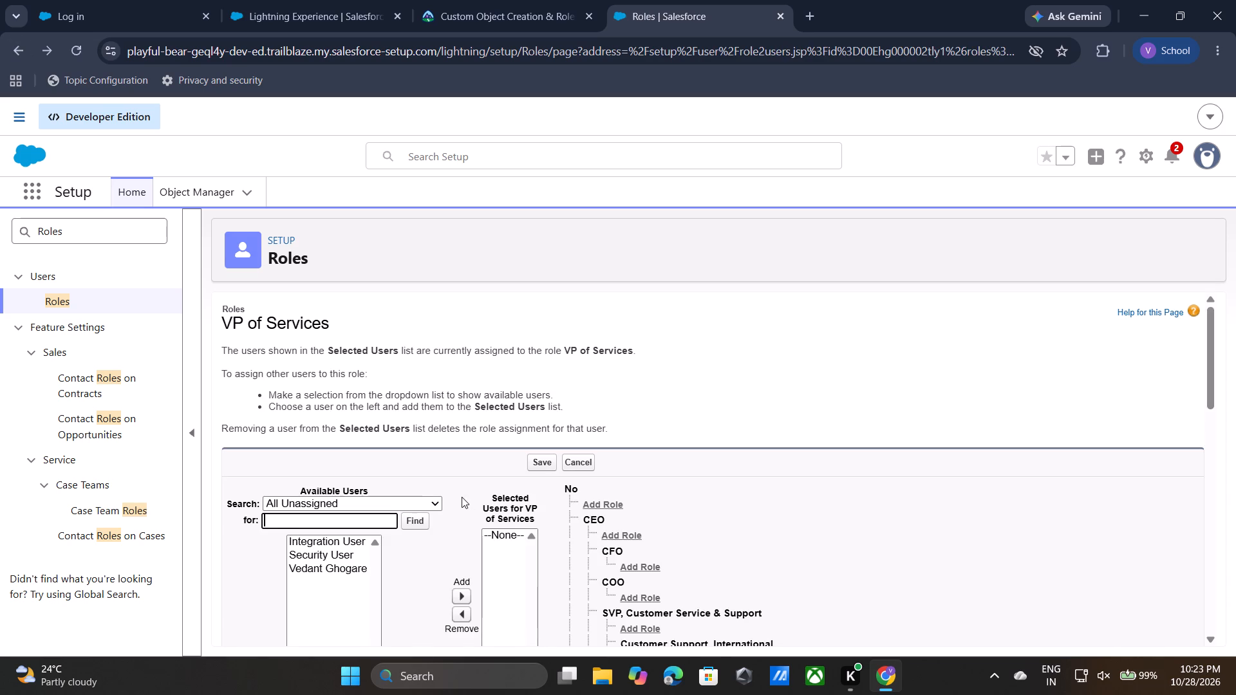
{"action": "left_click", "coordinate": [396, 499]}
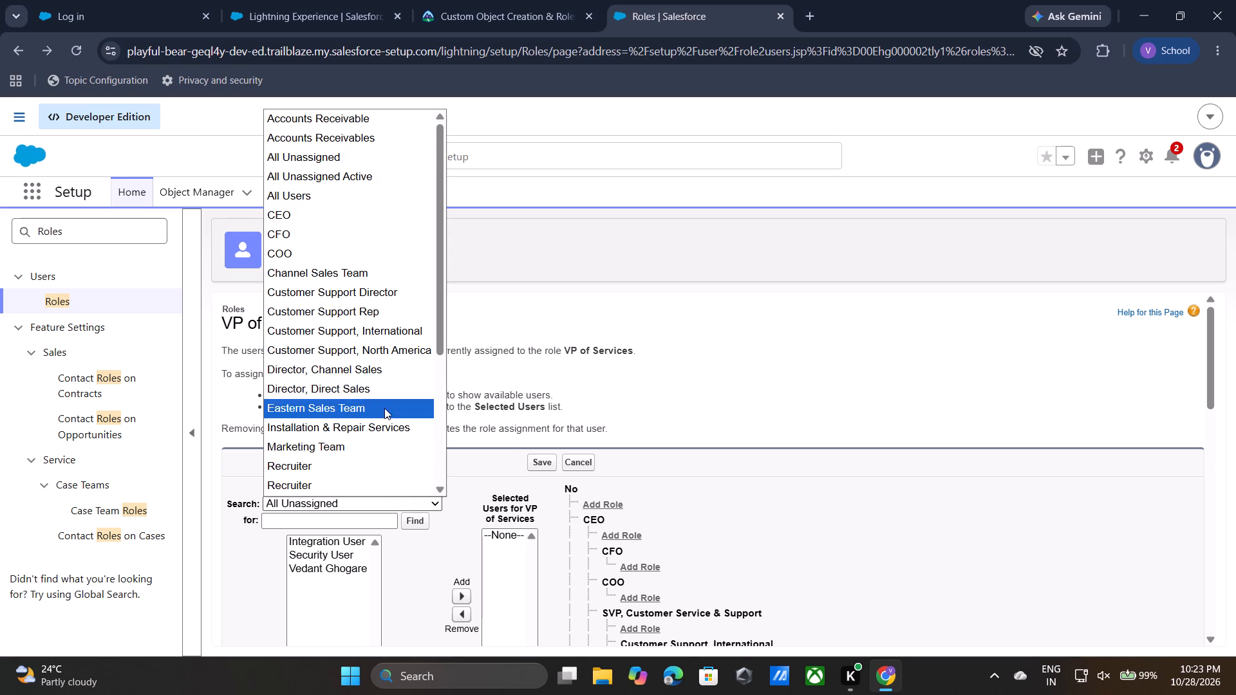
{"action": "scroll", "coordinate": [362, 298], "scroll_direction": "down", "scroll_amount": 1}
{"action": "left_click", "coordinate": [357, 194]}
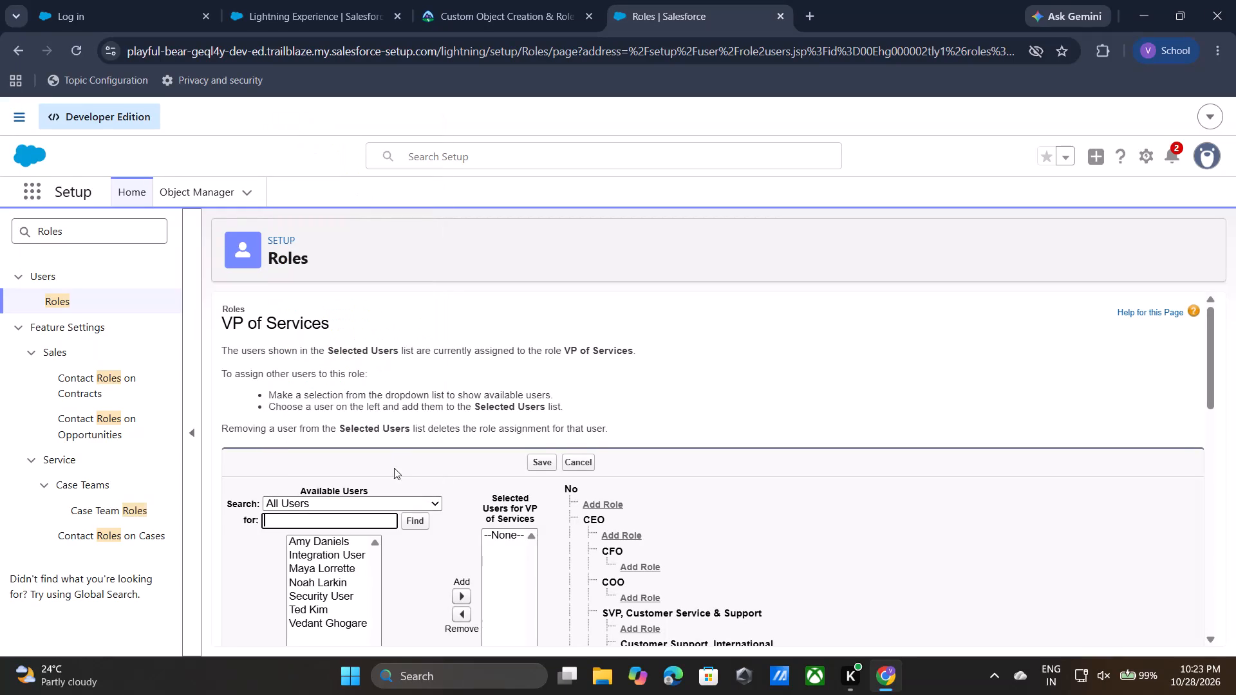
{"action": "scroll", "coordinate": [386, 521], "scroll_direction": "down", "scroll_amount": 1}
{"action": "left_click", "coordinate": [341, 502]}
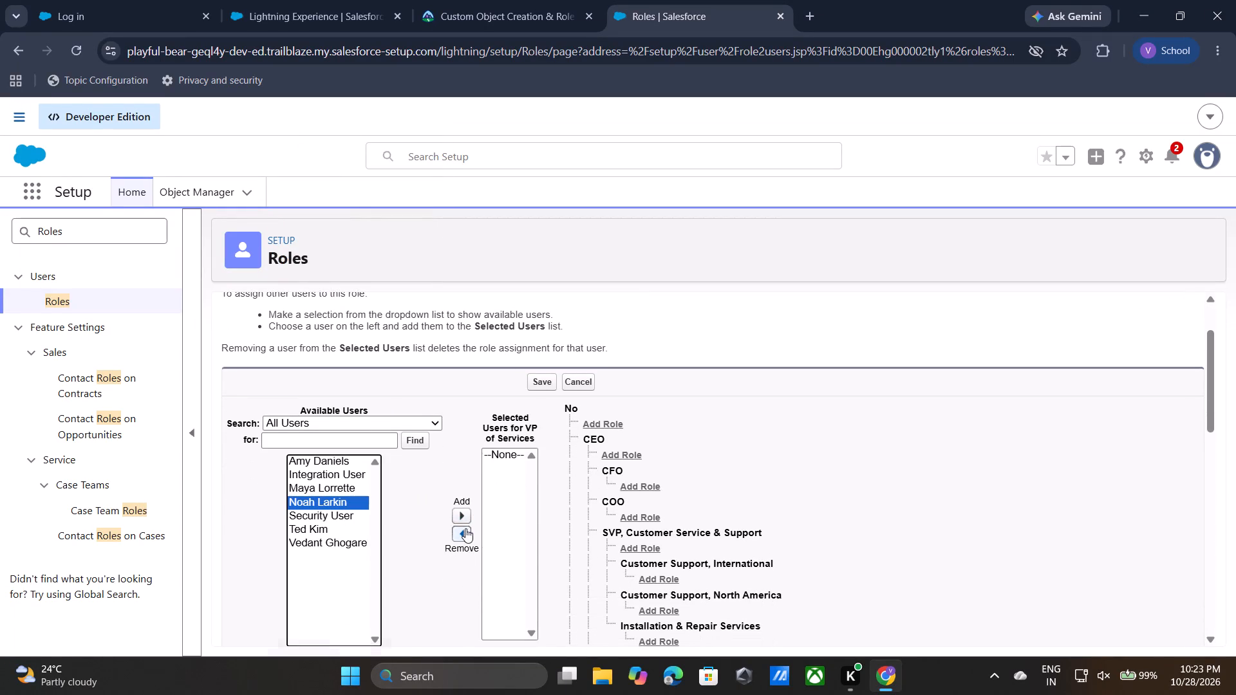
{"action": "left_click", "coordinate": [461, 512]}
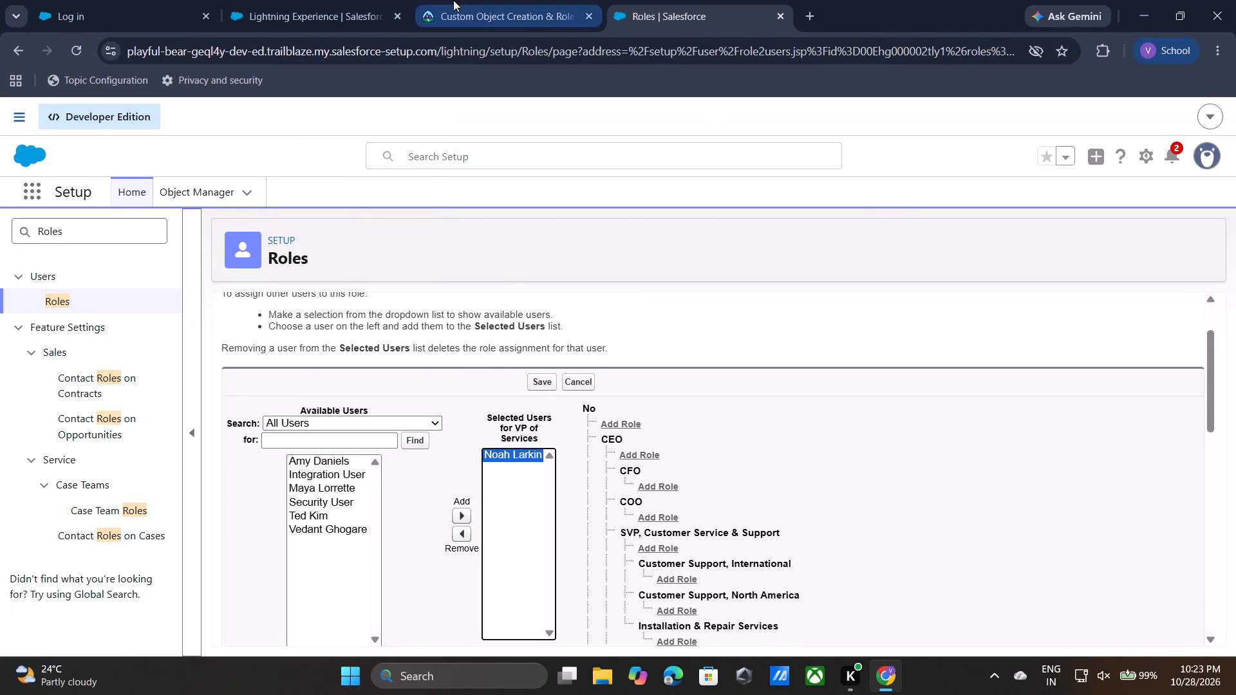
Check the Trailhead instructions and add Maya to the selected users for VP of Services.
{"action": "left_click", "coordinate": [453, 0]}
{"action": "left_click", "coordinate": [642, 8]}
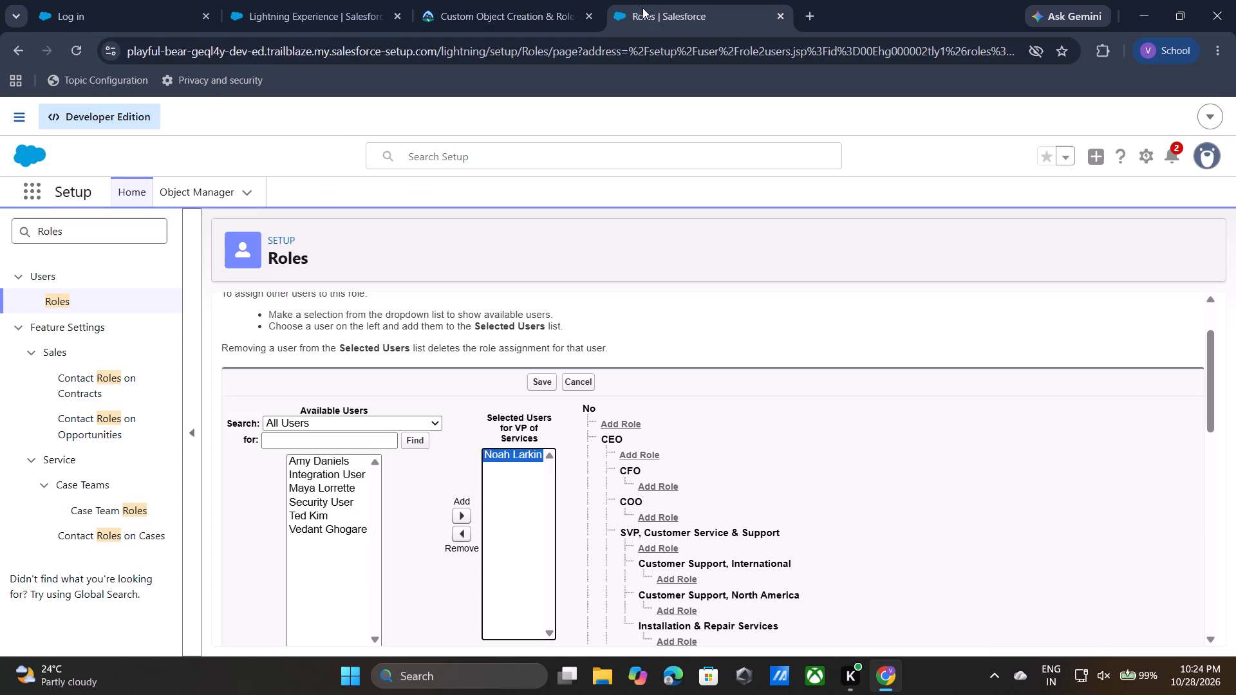
{"action": "left_click", "coordinate": [345, 489]}
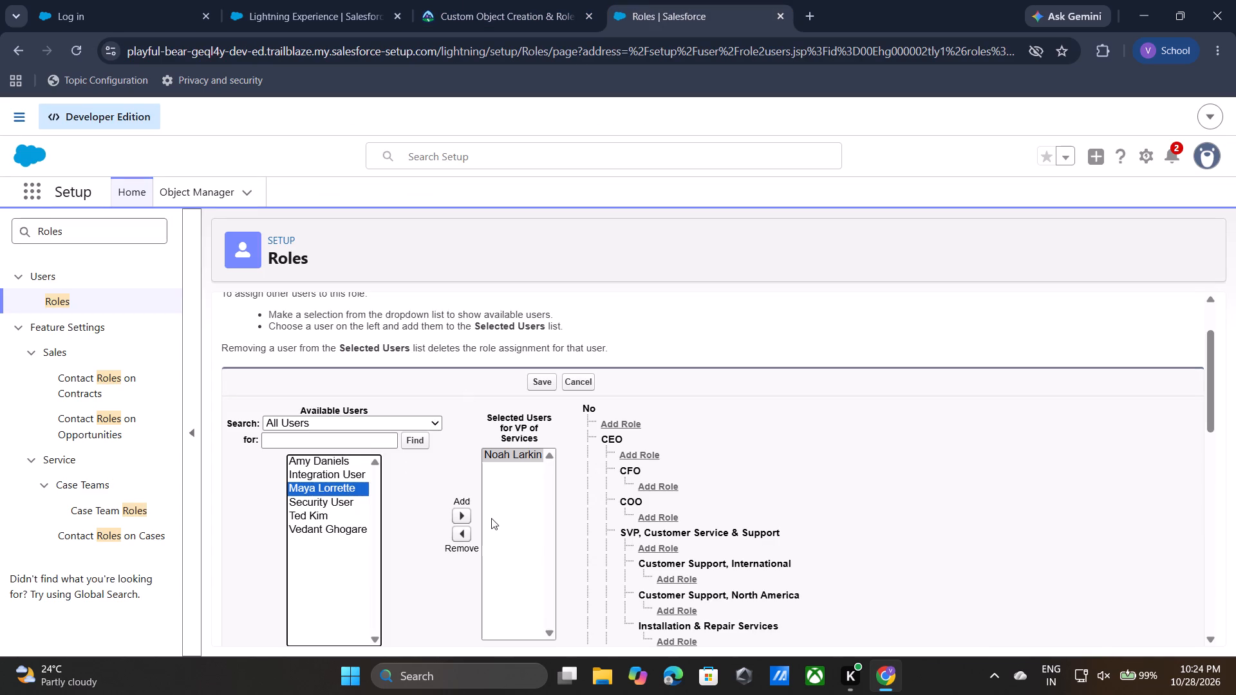
{"action": "left_click", "coordinate": [460, 512]}
Search for Maya among the available users assigned to the Accounts Receivables role.
{"action": "left_click", "coordinate": [371, 424]}
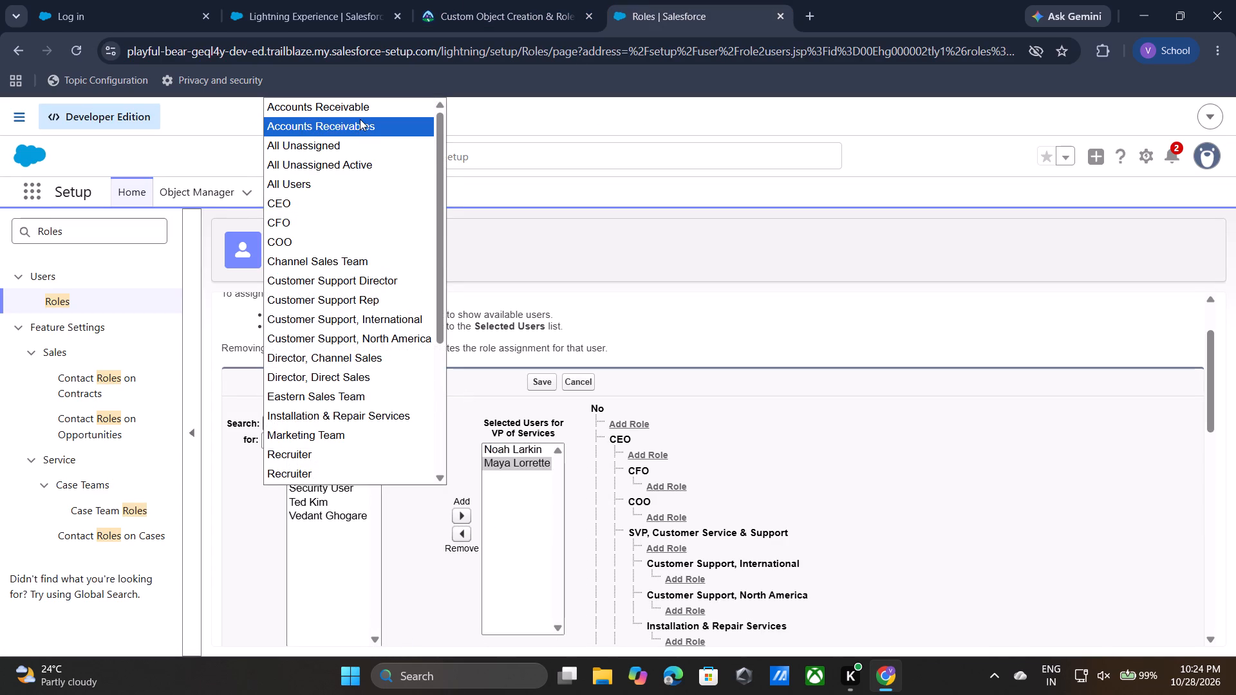
{"action": "left_click", "coordinate": [360, 119]}
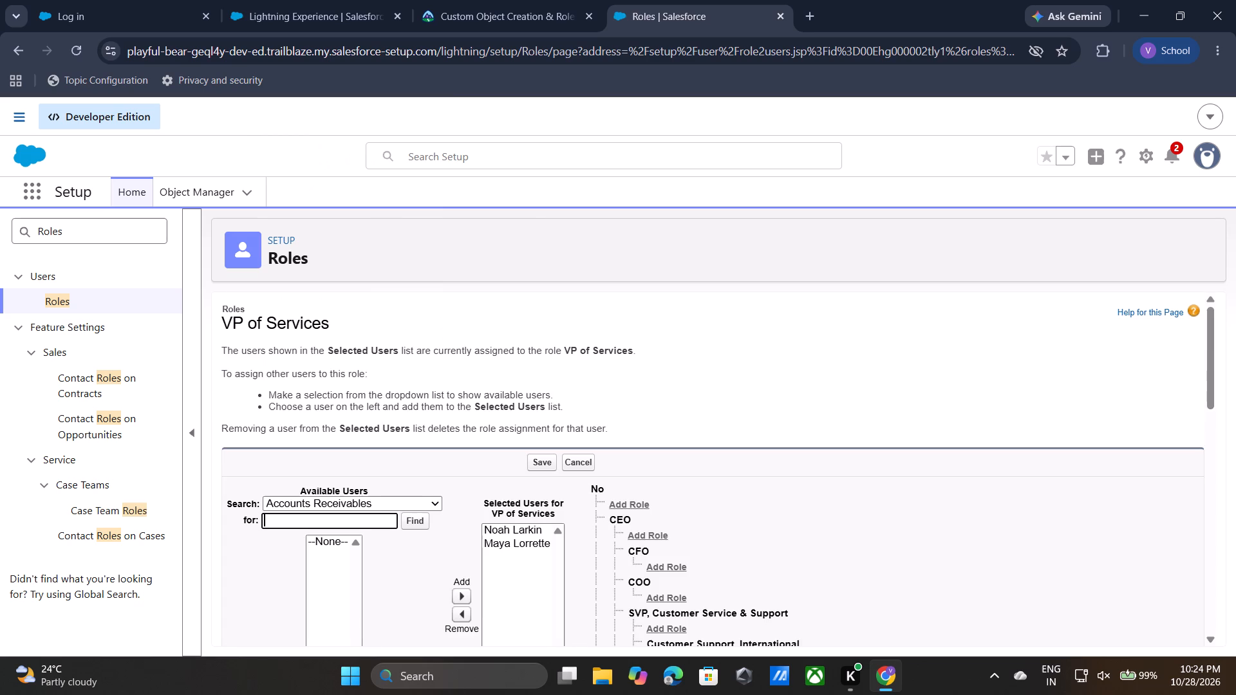
{"action": "left_click", "coordinate": [416, 517]}
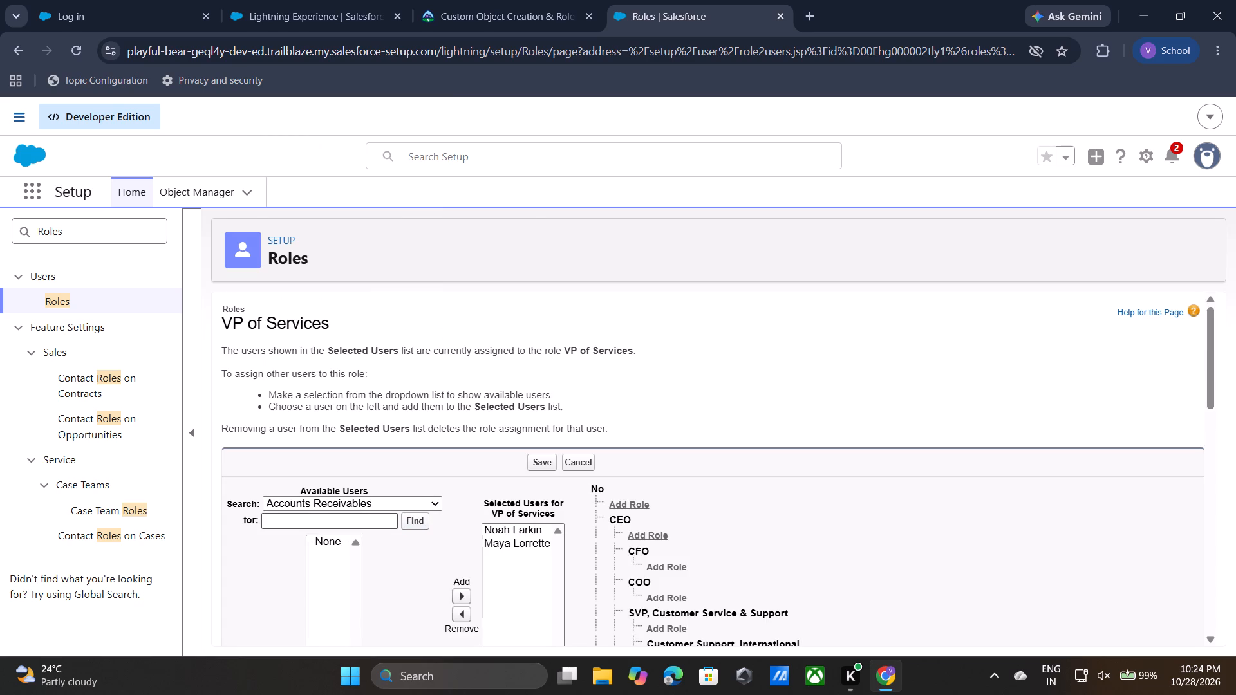
{"action": "left_click", "coordinate": [370, 521]}
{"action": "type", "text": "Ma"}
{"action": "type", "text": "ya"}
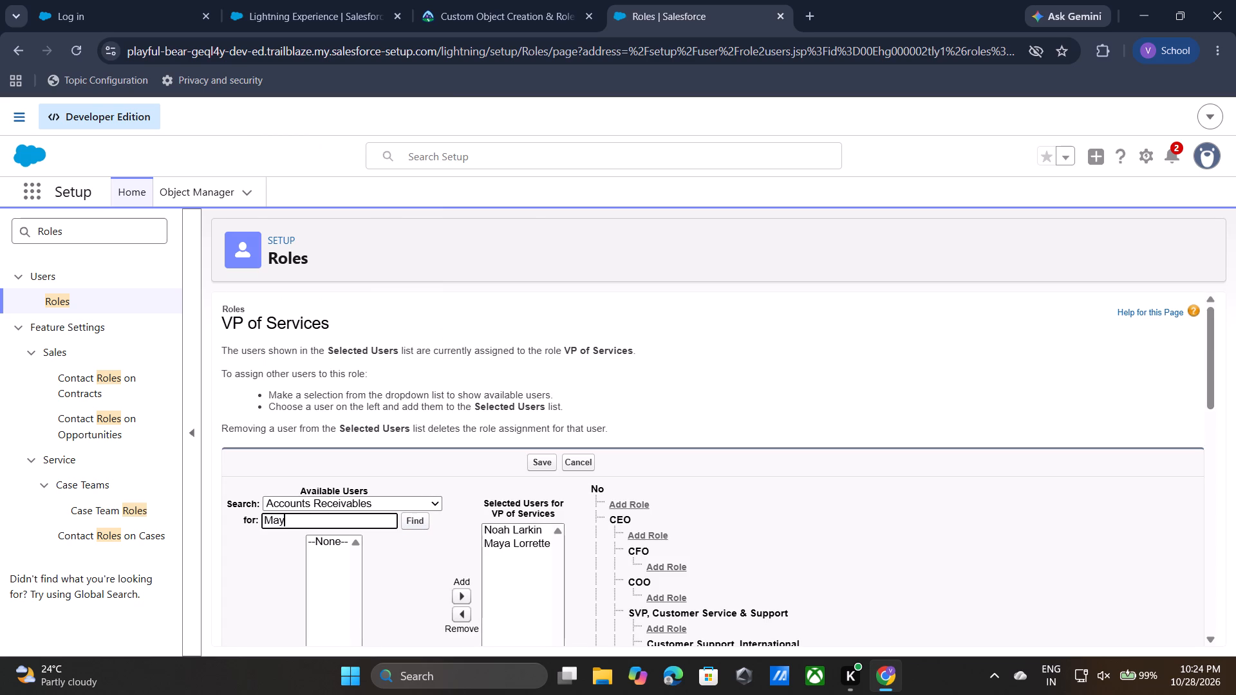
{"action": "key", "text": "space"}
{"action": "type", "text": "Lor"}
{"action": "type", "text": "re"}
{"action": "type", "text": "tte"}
{"action": "left_click", "coordinate": [420, 514]}
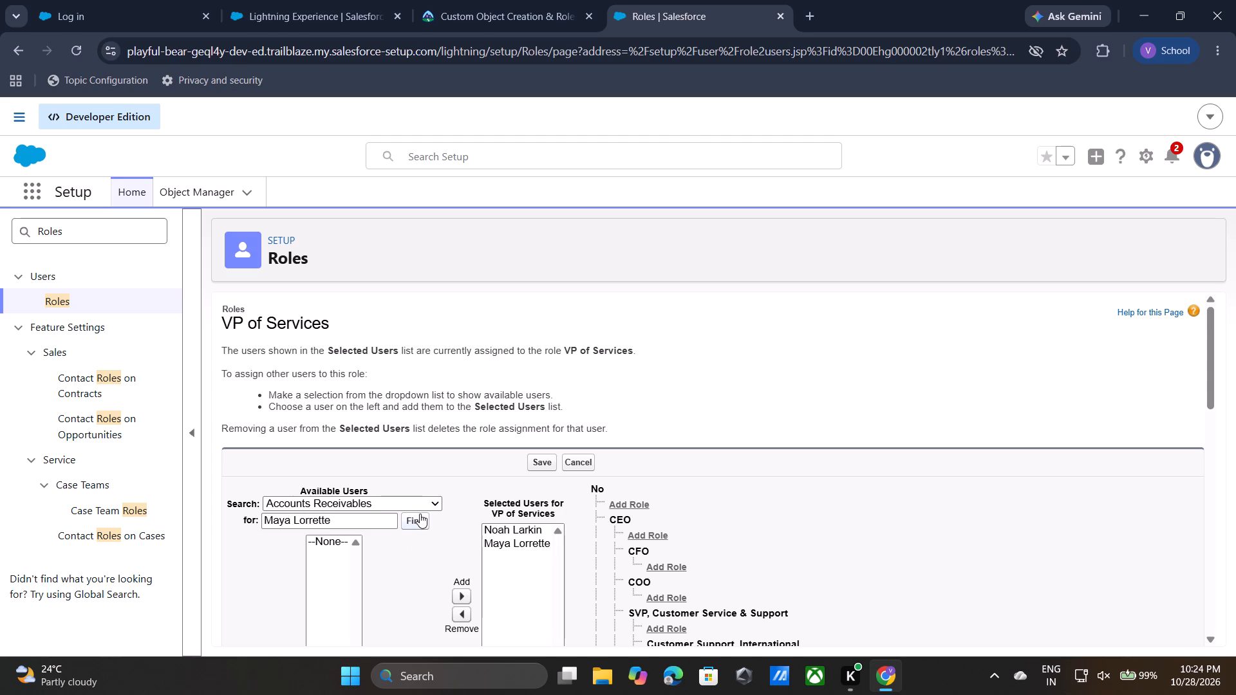
{"action": "triple_click", "coordinate": [415, 525]}
{"action": "double_click", "coordinate": [415, 525]}
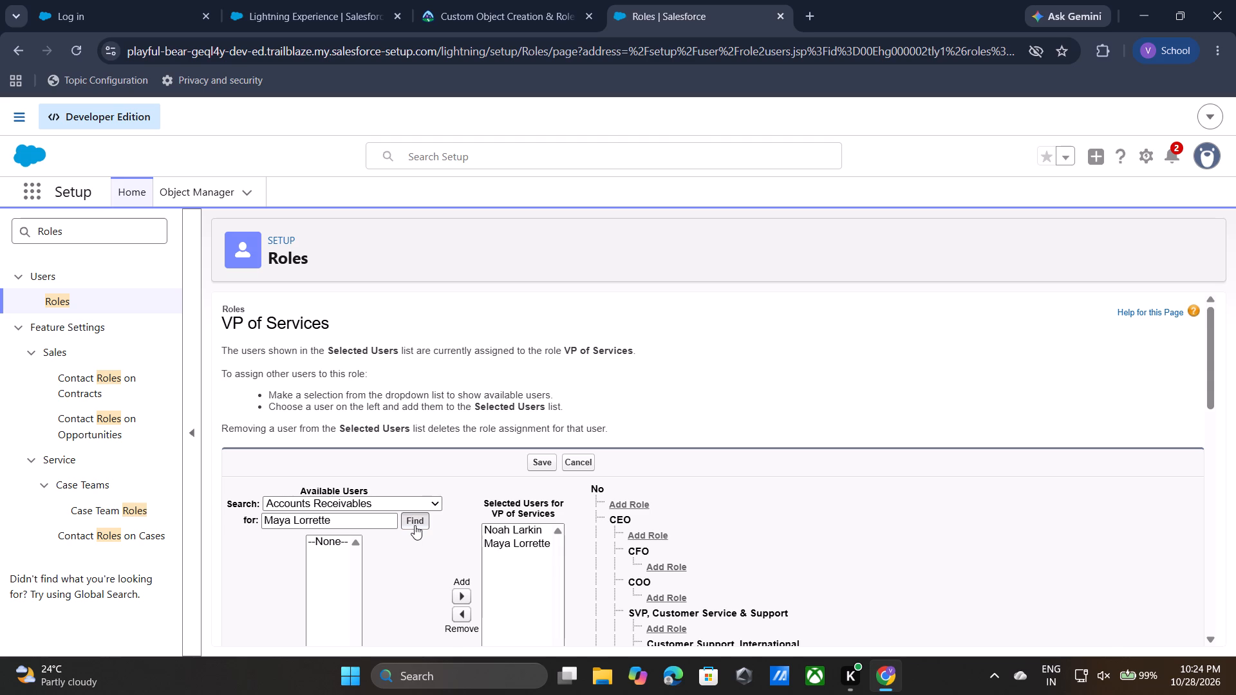
{"action": "left_click", "coordinate": [417, 539]}
Check the Trailhead assignment instructions and save the selected users for VP of Services.
{"action": "left_click", "coordinate": [506, 12]}
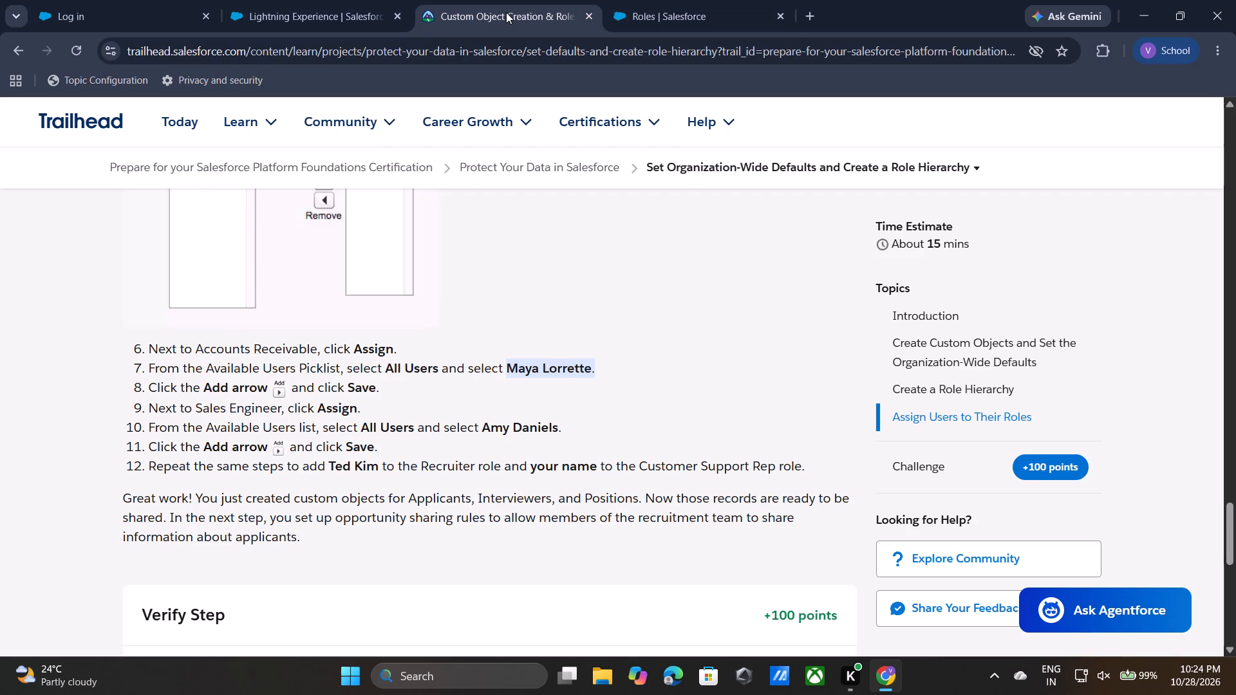
{"action": "left_click", "coordinate": [409, 487]}
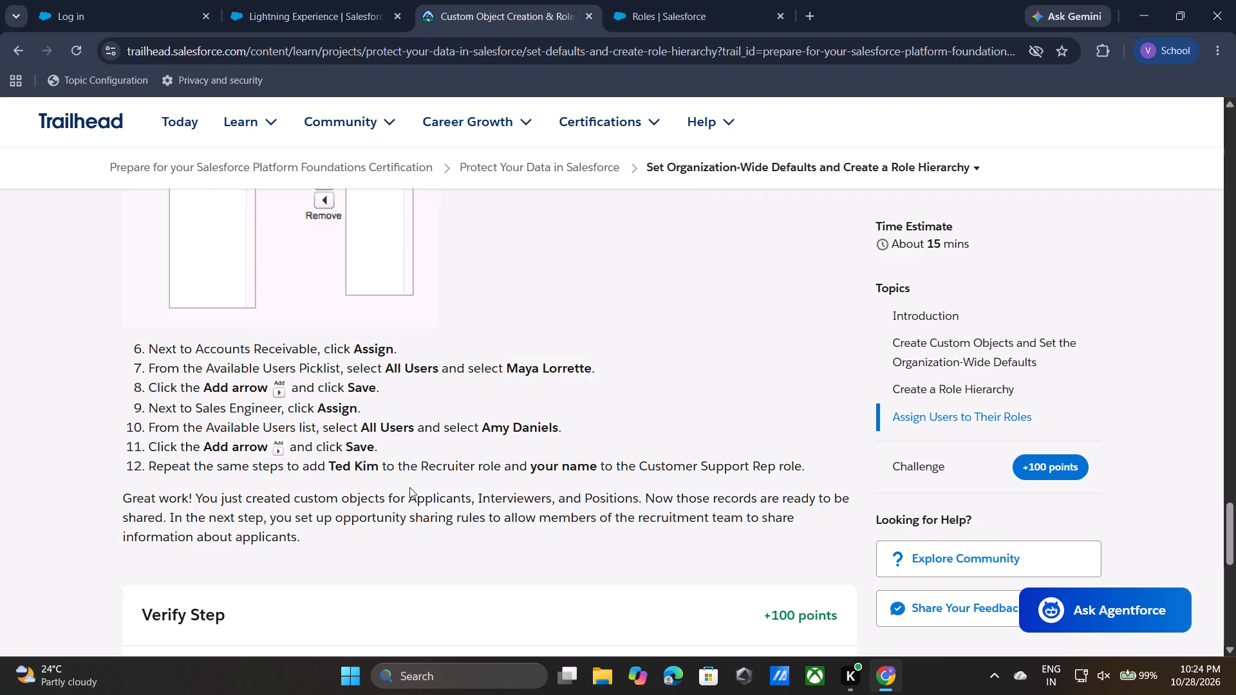
{"action": "left_click", "coordinate": [656, 12]}
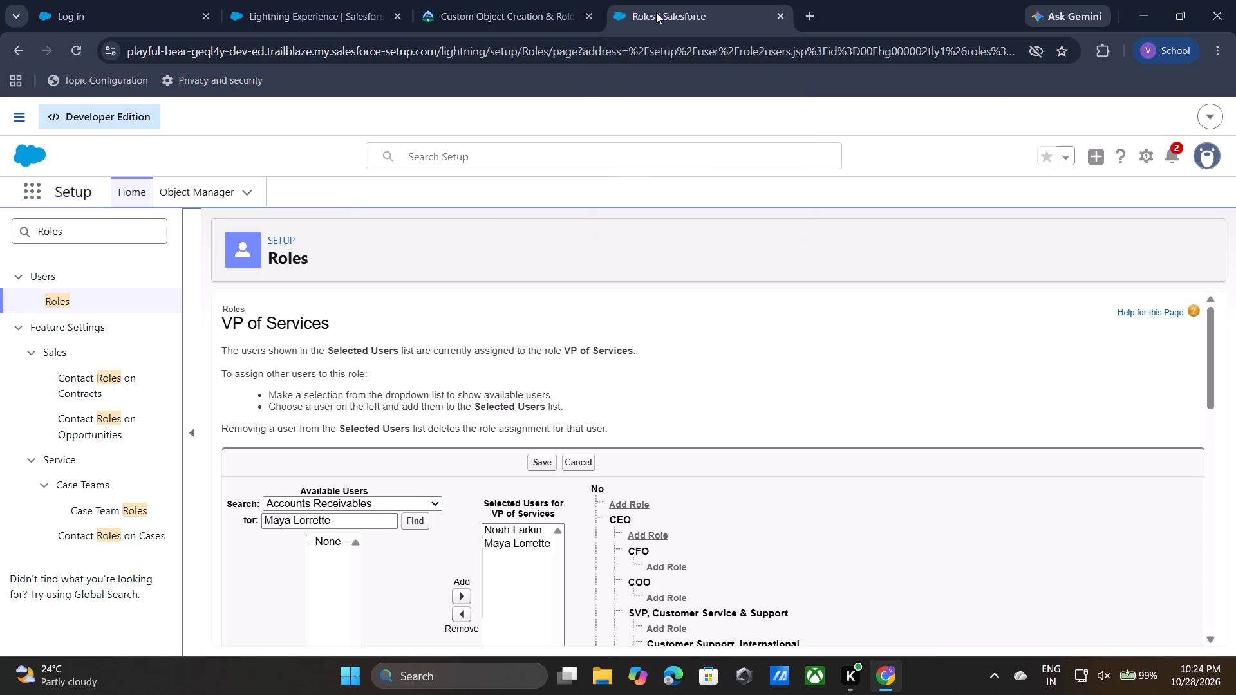
{"action": "left_click", "coordinate": [531, 1]}
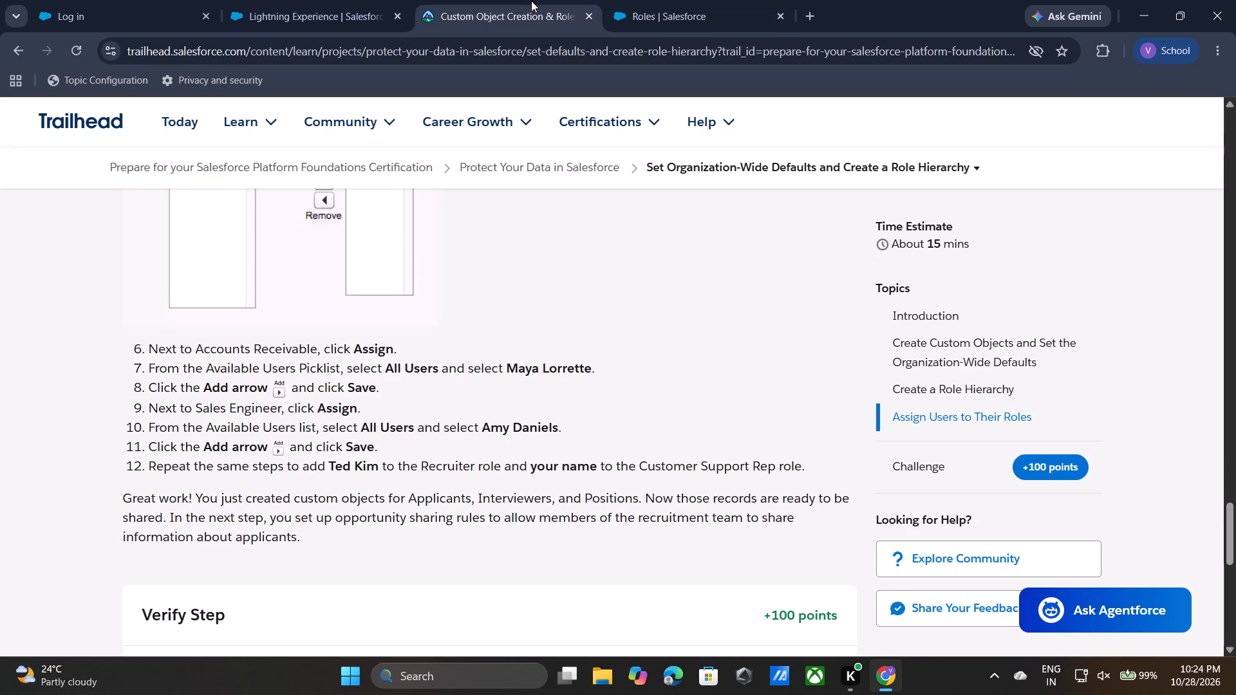
{"action": "left_click", "coordinate": [654, 19]}
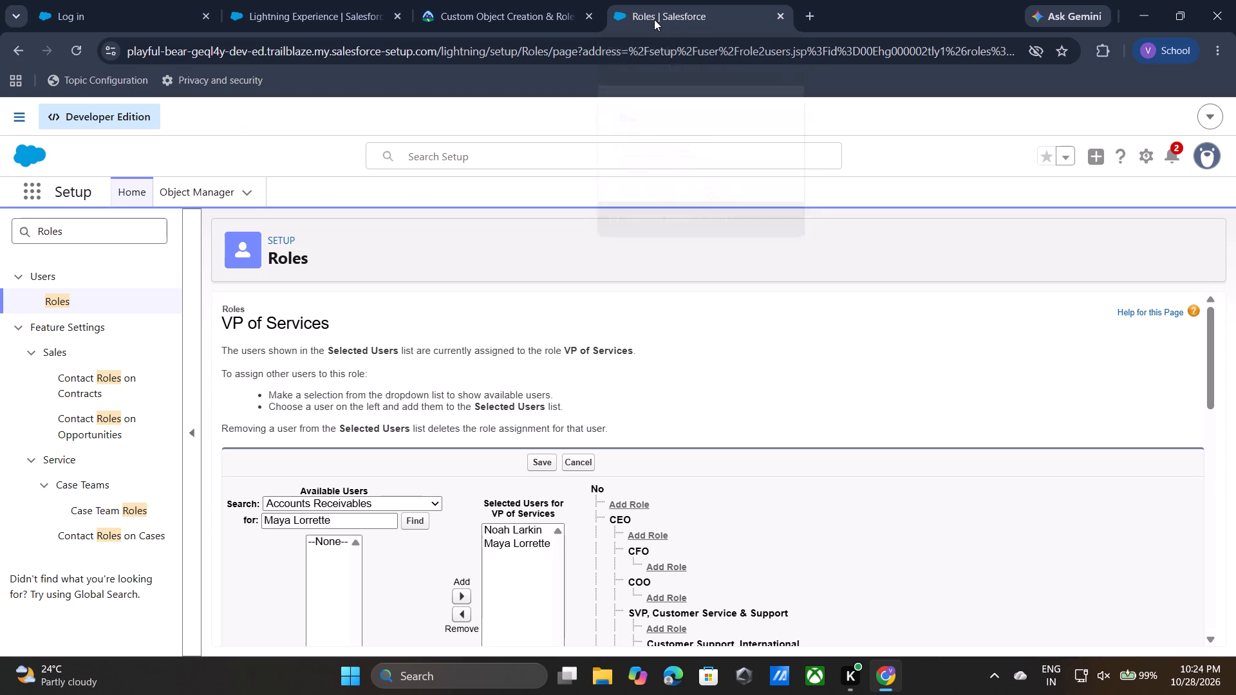
{"action": "left_click", "coordinate": [547, 466]}
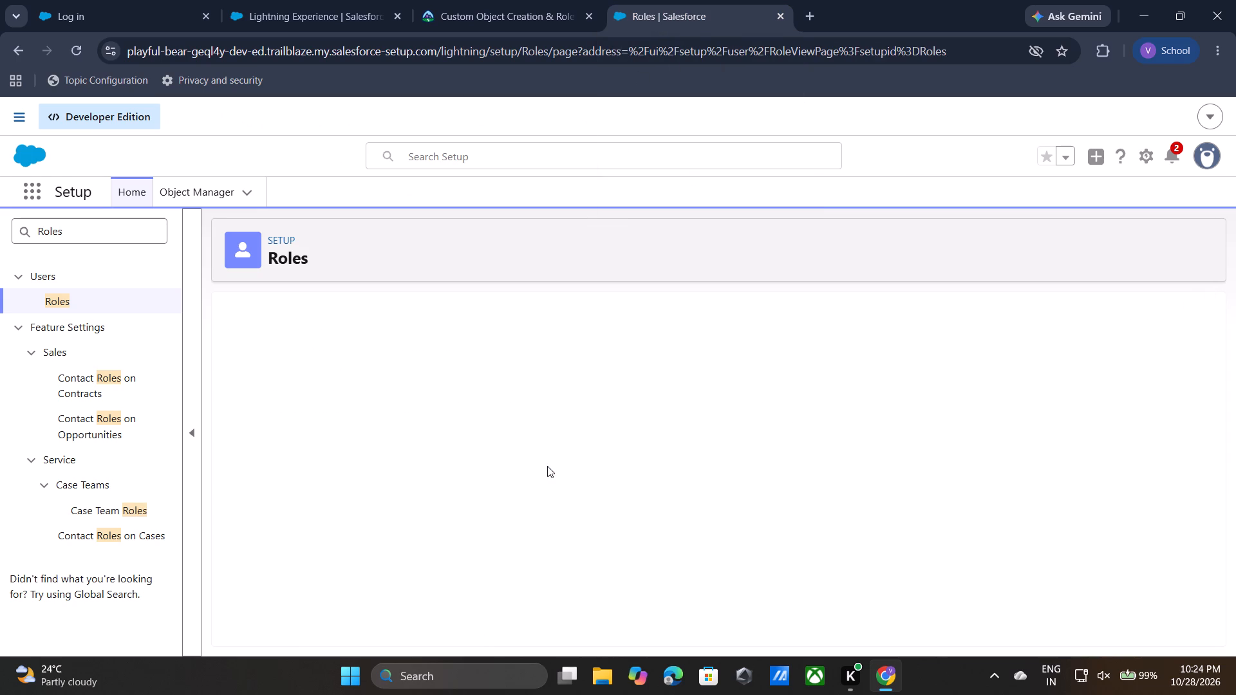
Open the user assignment for the Sales Engineer role, consulting the Trailhead instructions for which user it needs.
{"action": "scroll", "coordinate": [547, 466], "scroll_direction": "down", "scroll_amount": 9}
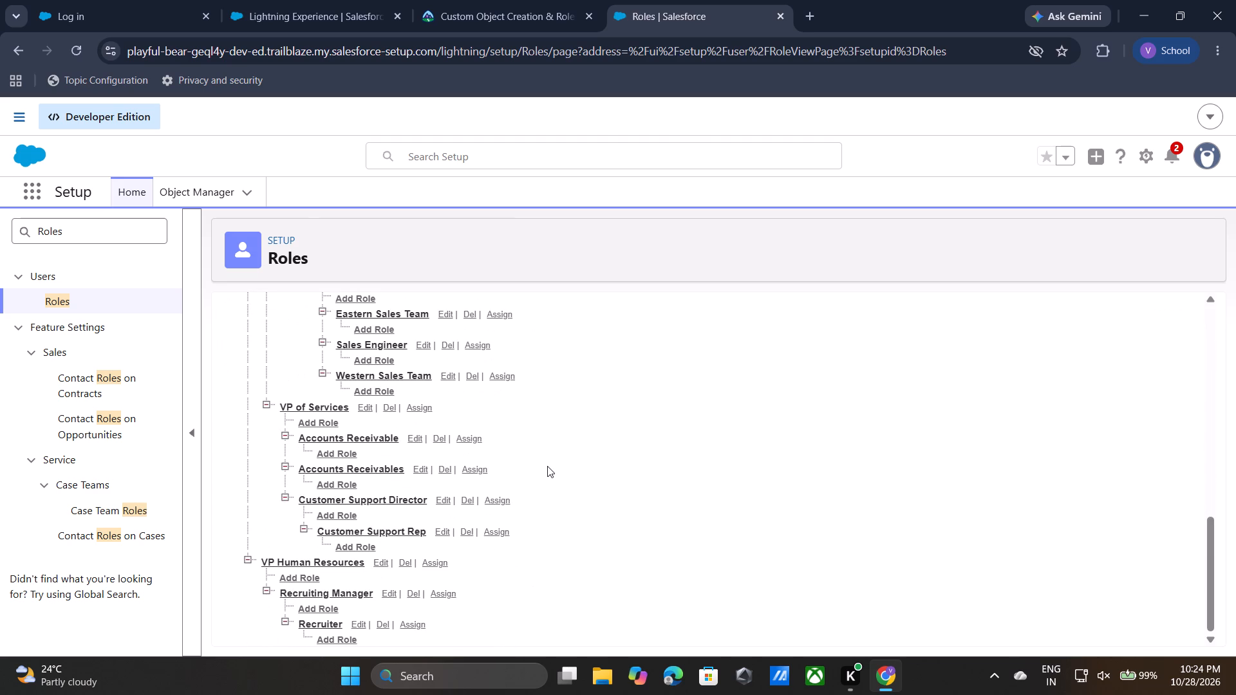
{"action": "left_click", "coordinate": [528, 0]}
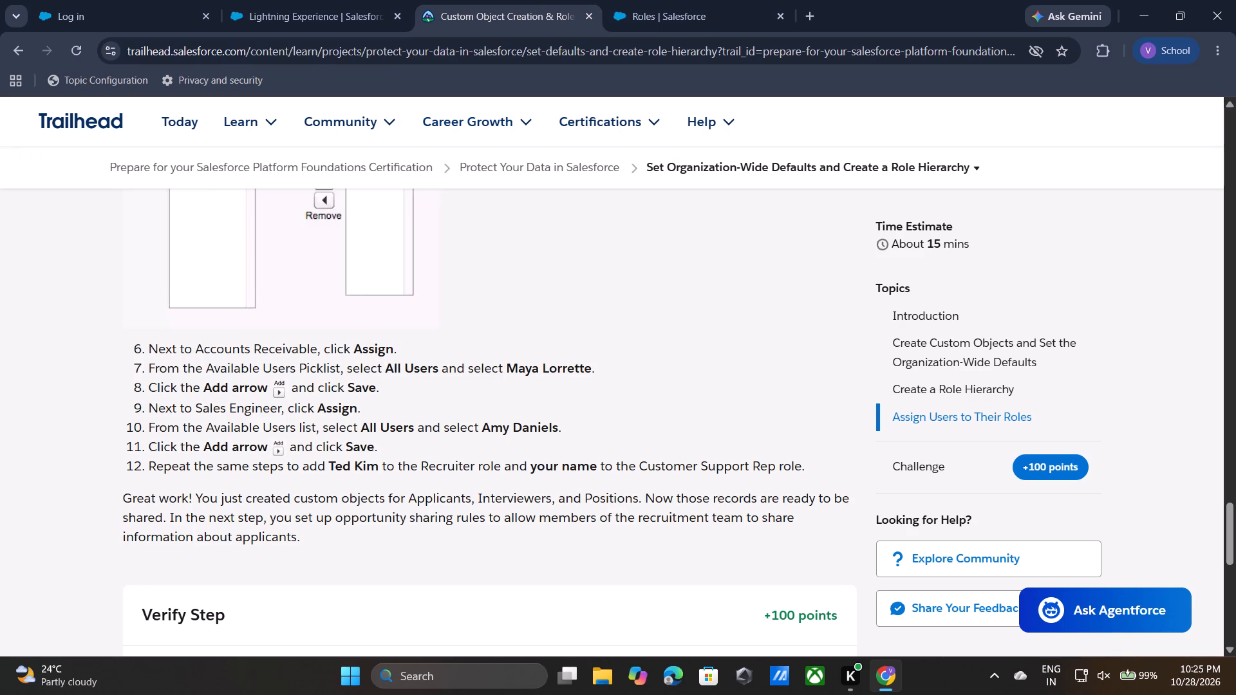
{"action": "left_click", "coordinate": [729, 6]}
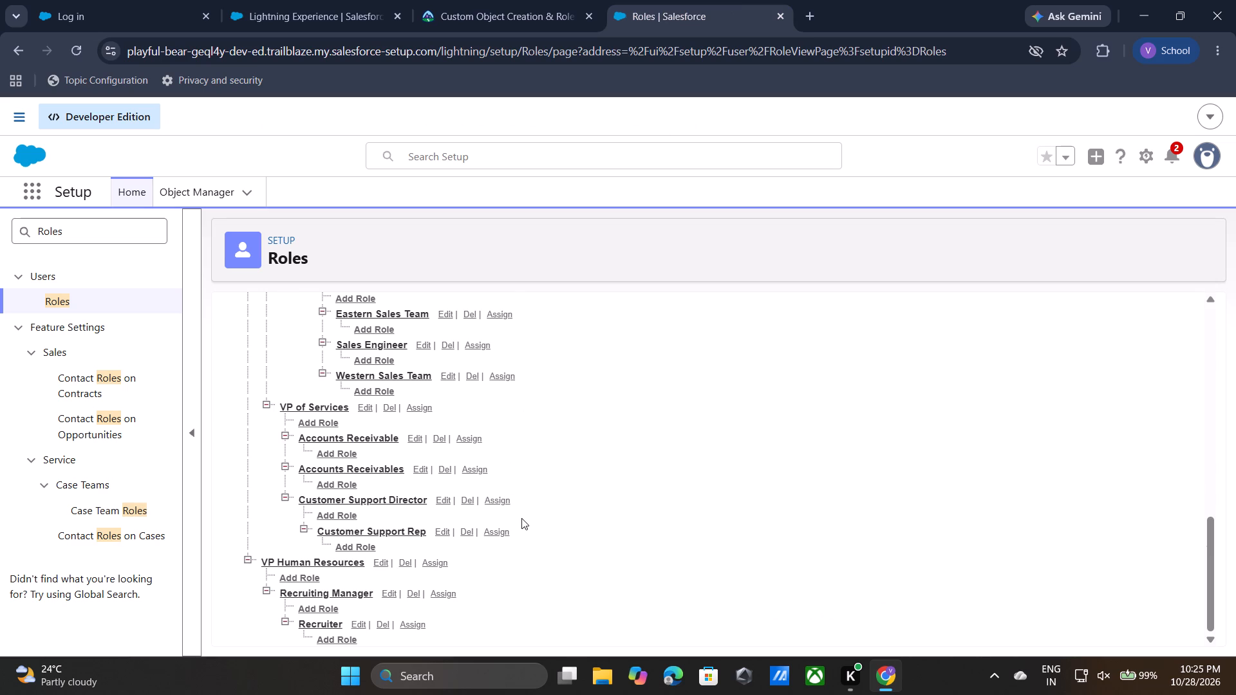
{"action": "scroll", "coordinate": [521, 518], "scroll_direction": "up", "scroll_amount": 1}
{"action": "left_click", "coordinate": [483, 470]}
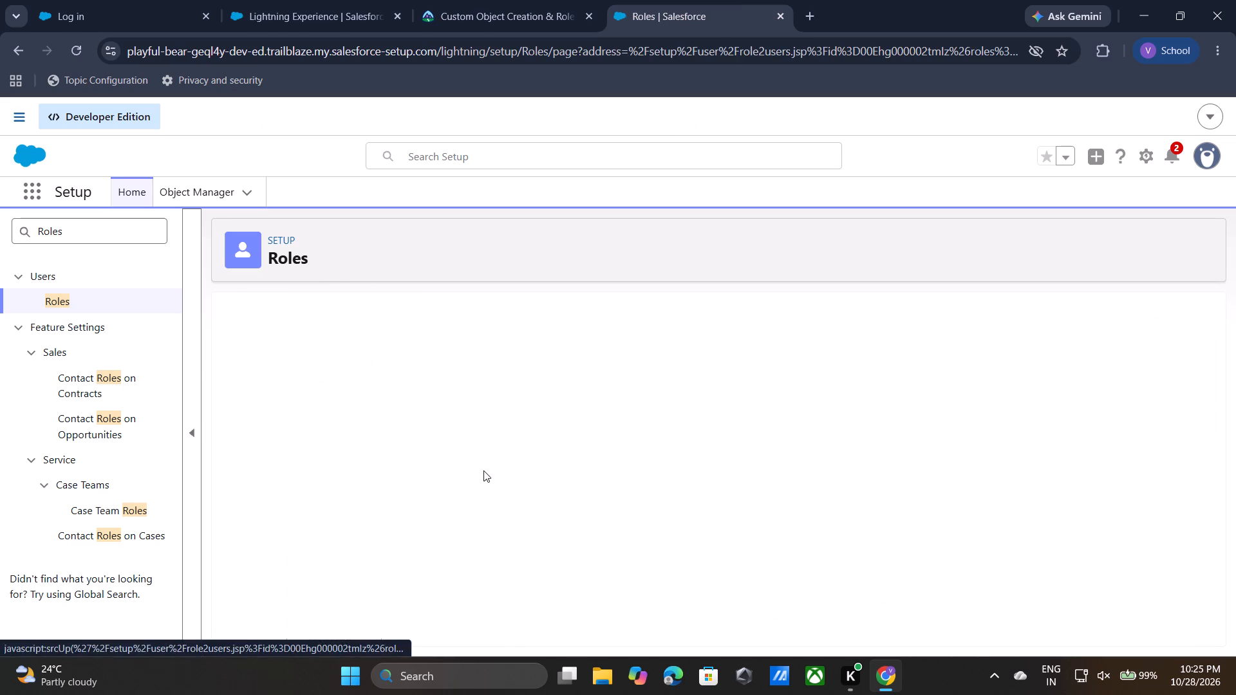
{"action": "left_click", "coordinate": [507, 0]}
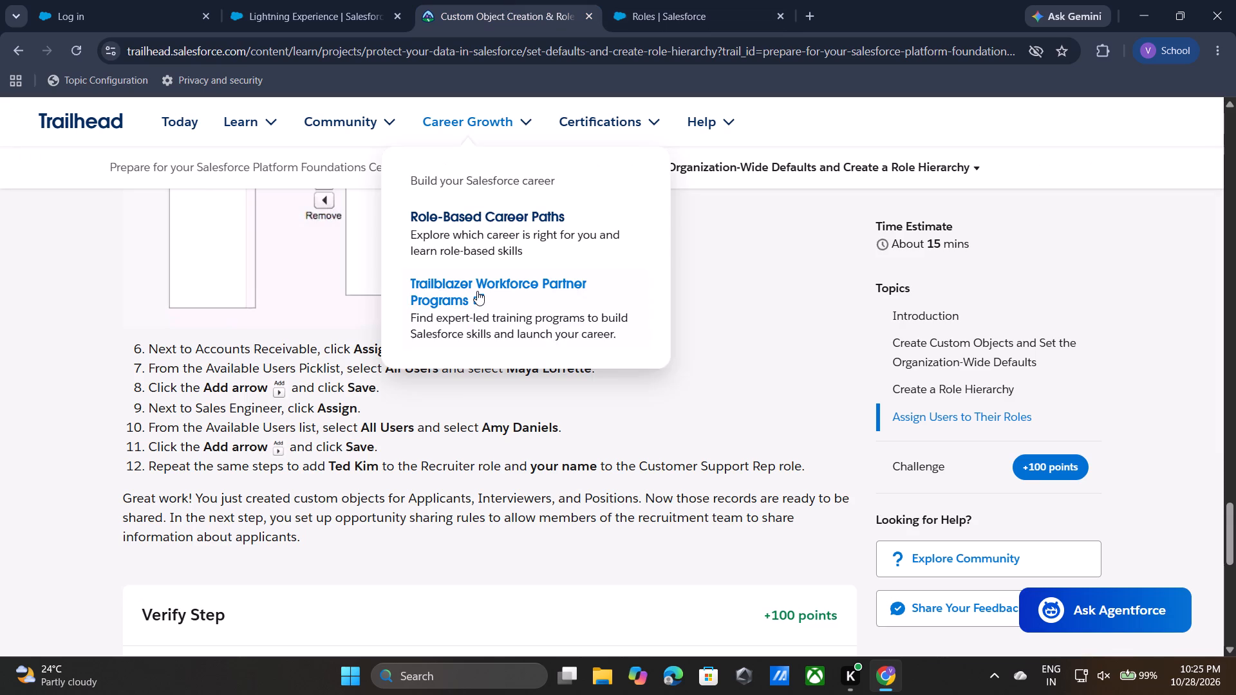
{"action": "scroll", "coordinate": [450, 430], "scroll_direction": "down", "scroll_amount": 2}
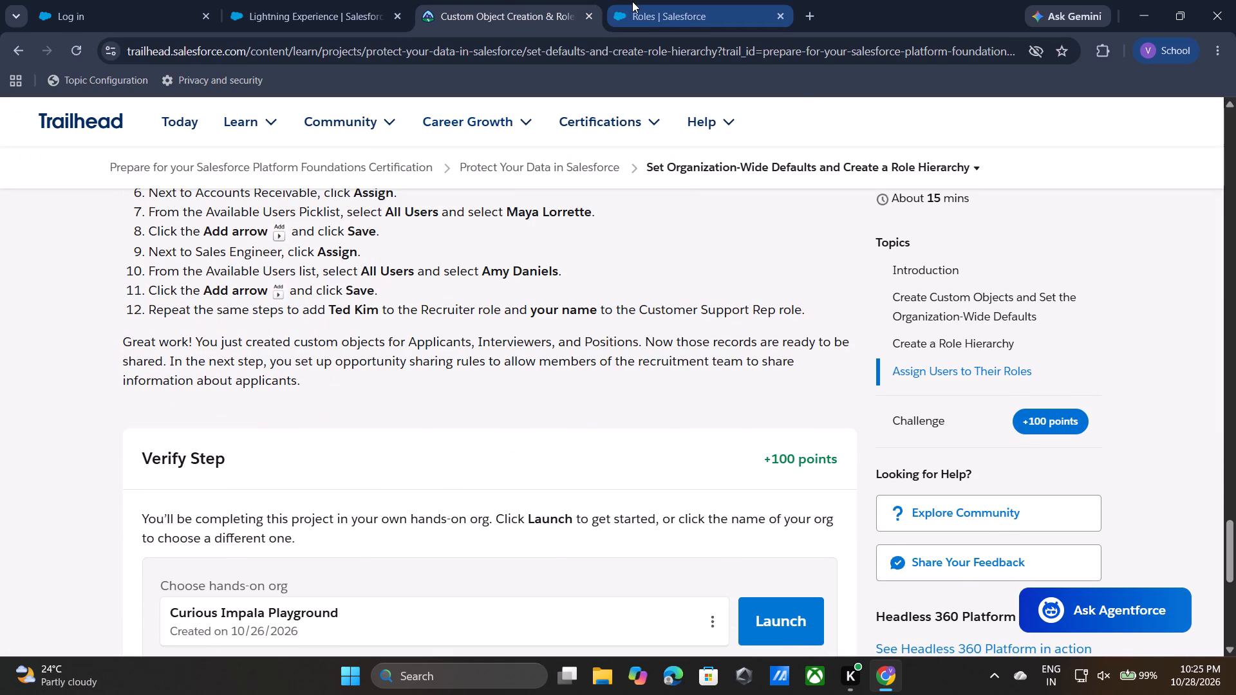
{"action": "left_click", "coordinate": [670, 20]}
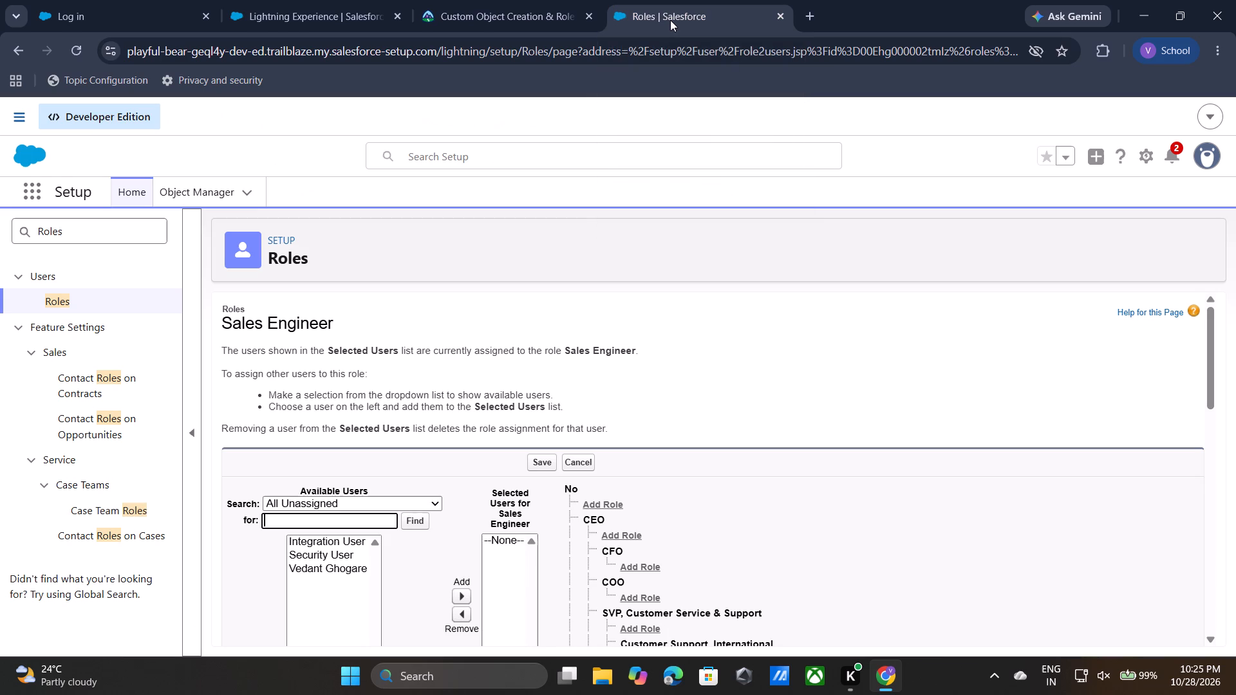
{"action": "left_click", "coordinate": [577, 0]}
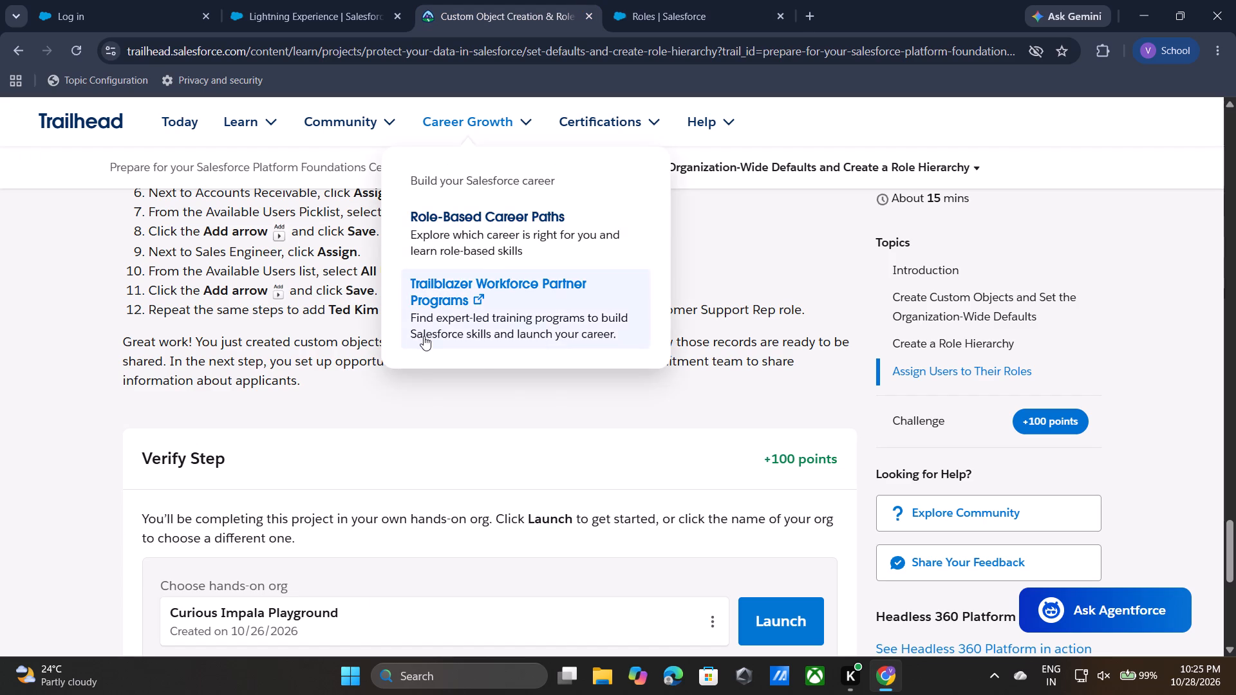
{"action": "left_click", "coordinate": [682, 0]}
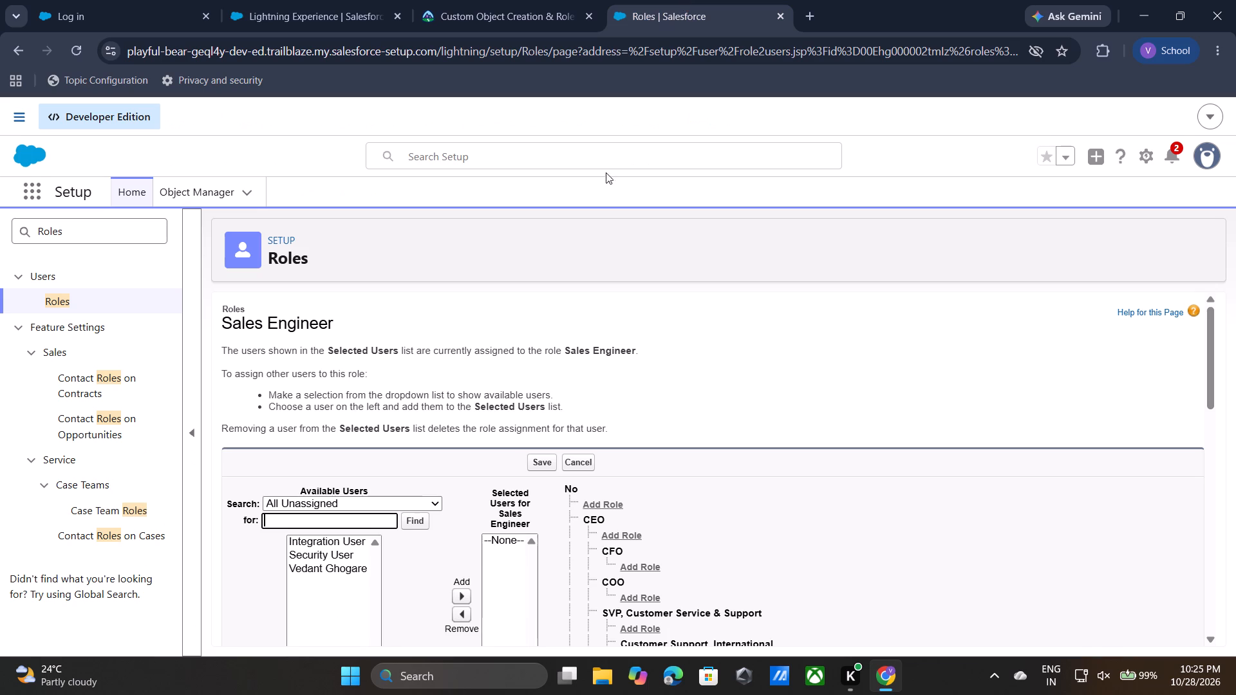
List all users, add Amy to the selected users for Sales Engineer and save the assignment.
{"action": "scroll", "coordinate": [440, 553], "scroll_direction": "down", "scroll_amount": 1}
{"action": "left_click", "coordinate": [382, 425]}
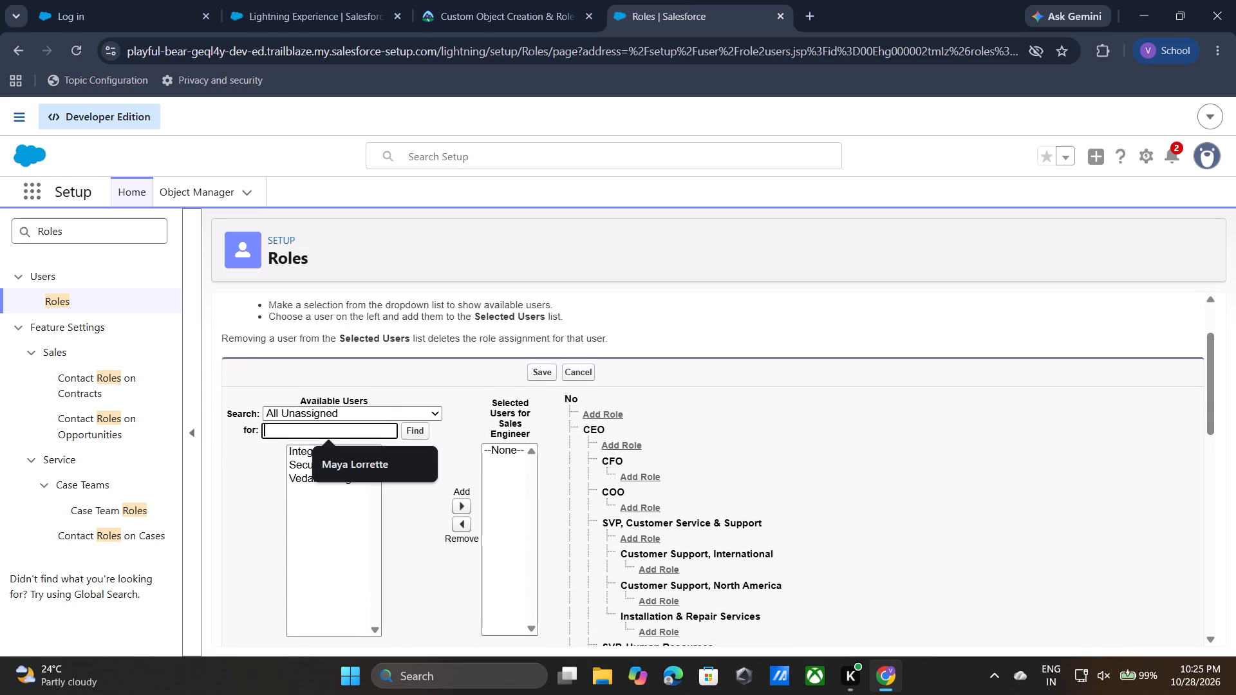
{"action": "left_click", "coordinate": [403, 418]}
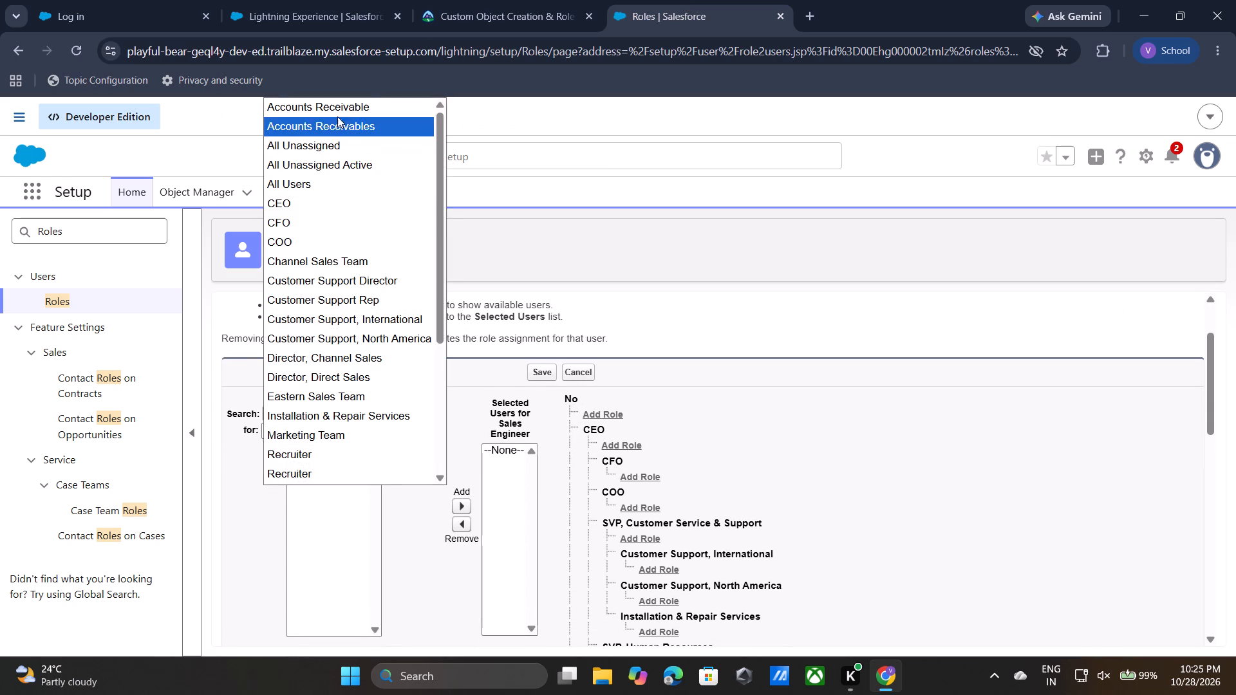
{"action": "left_click", "coordinate": [330, 178]}
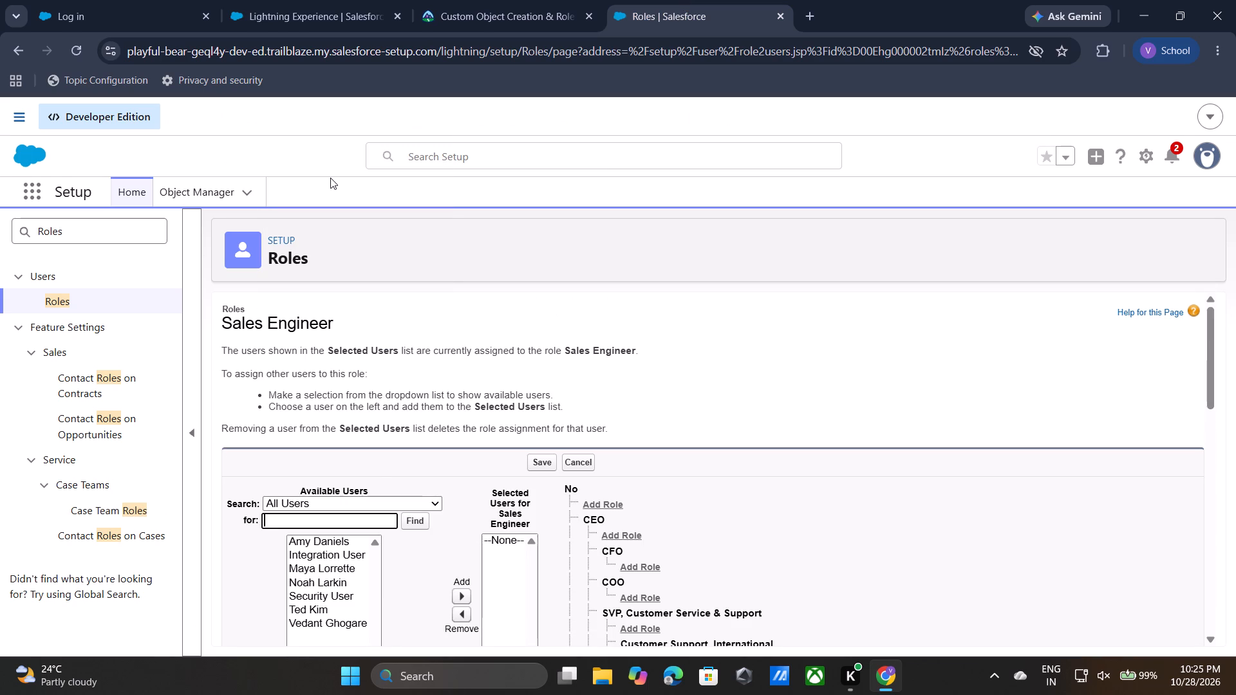
{"action": "scroll", "coordinate": [372, 537], "scroll_direction": "down", "scroll_amount": 1}
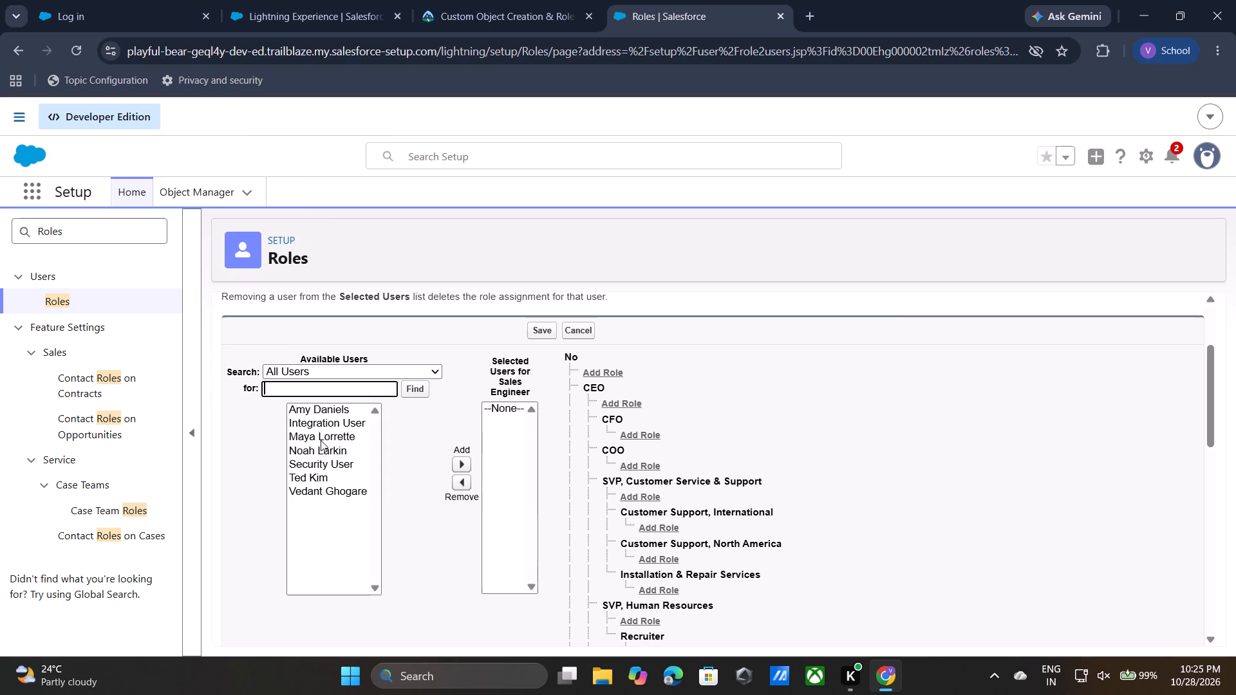
{"action": "left_click", "coordinate": [581, 0]}
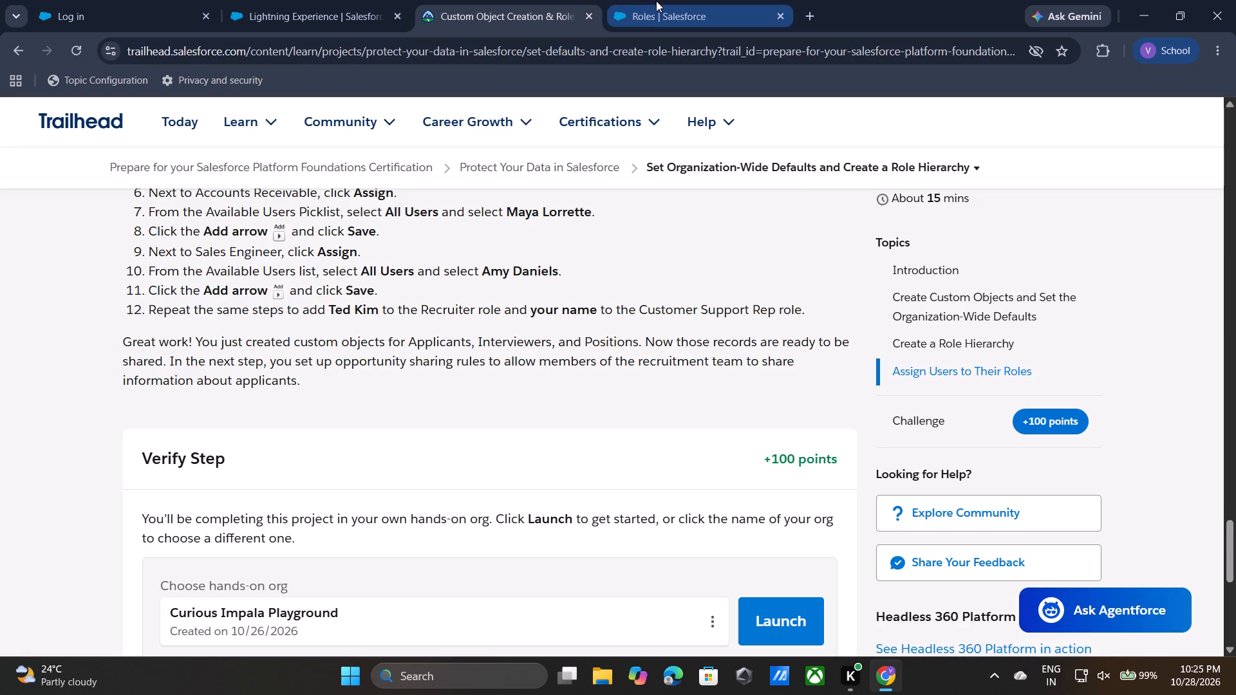
{"action": "left_click", "coordinate": [662, 0]}
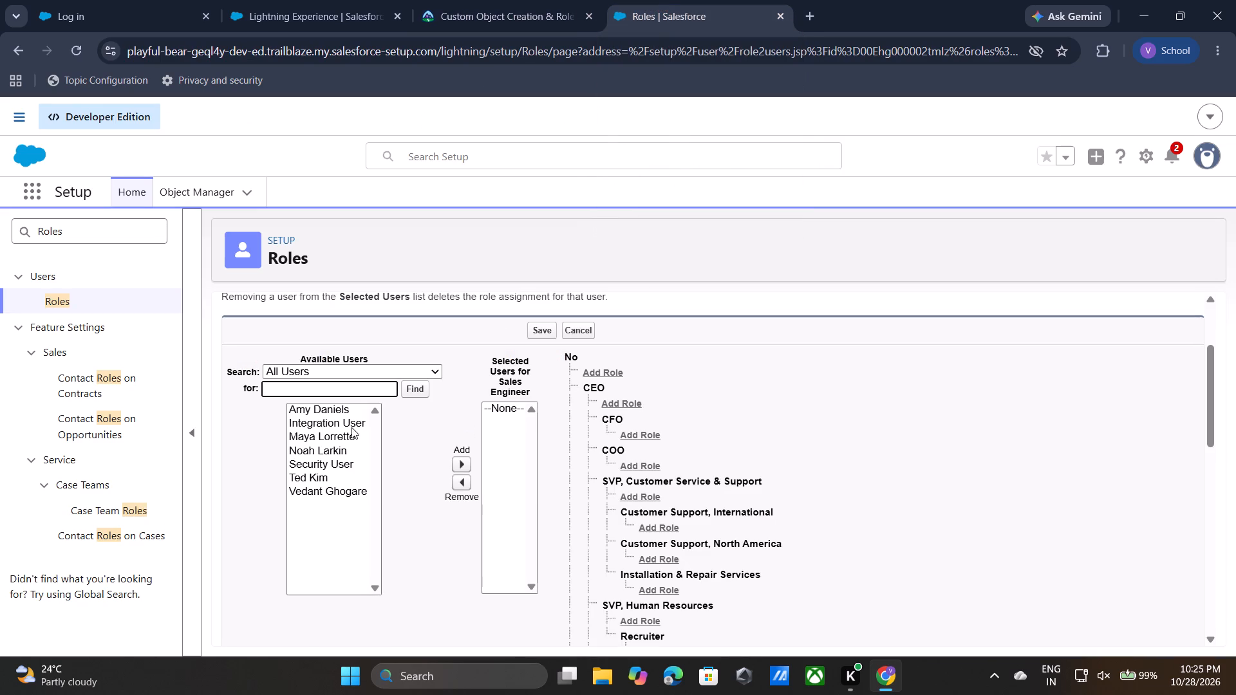
{"action": "left_click", "coordinate": [322, 413]}
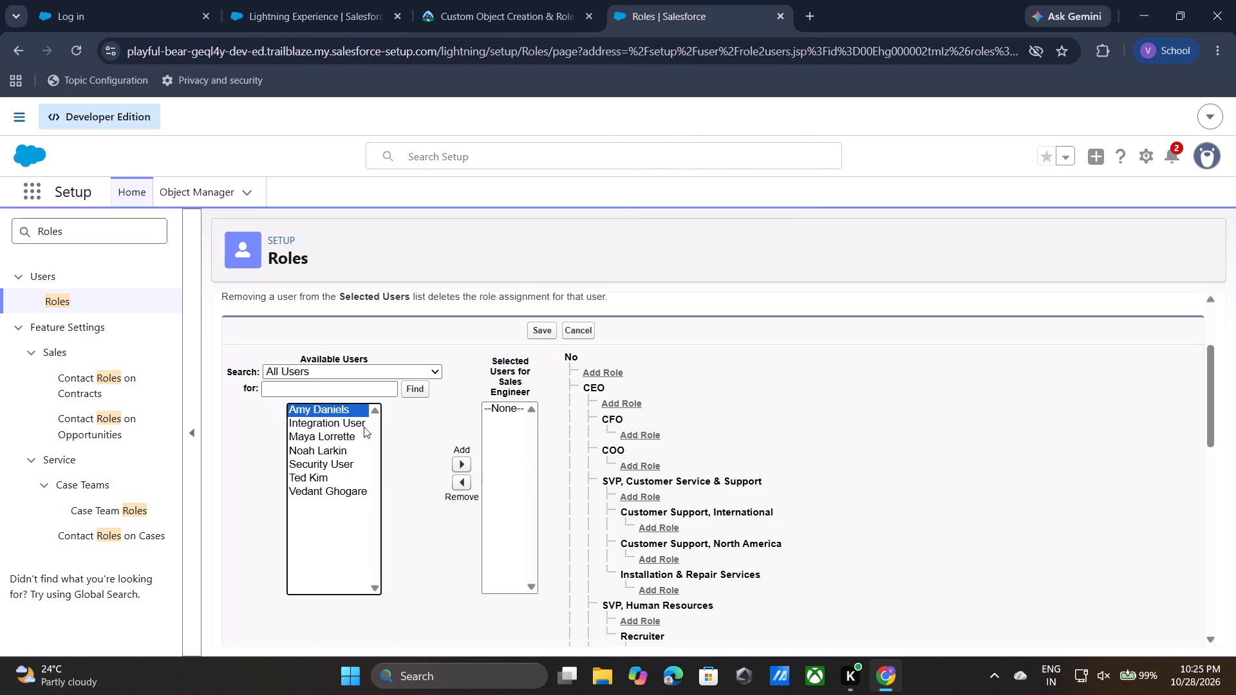
{"action": "left_click", "coordinate": [464, 466]}
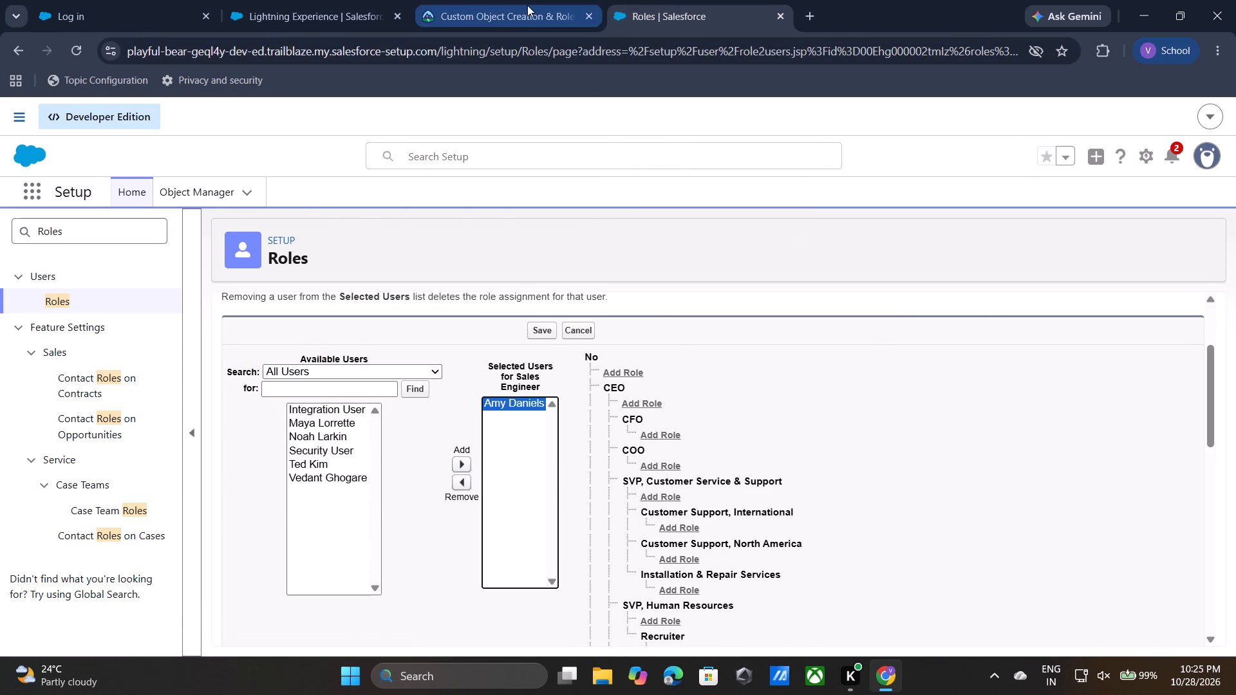
{"action": "left_click", "coordinate": [527, 5]}
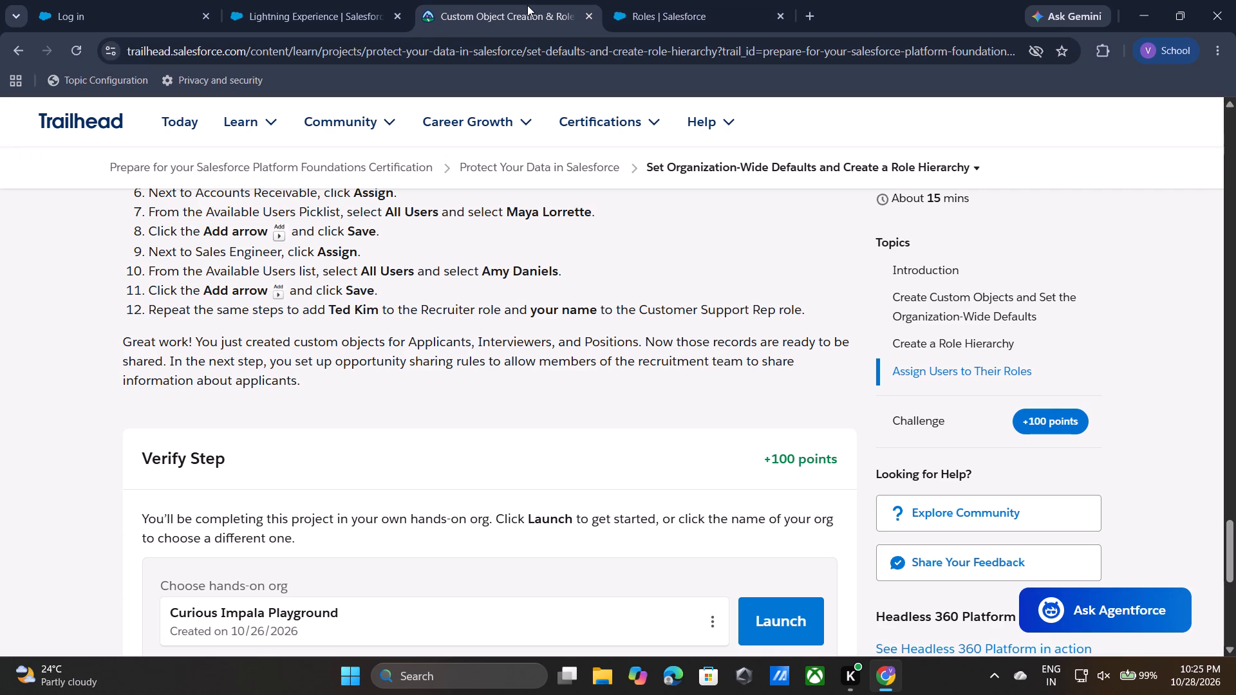
{"action": "left_click", "coordinate": [660, 3]}
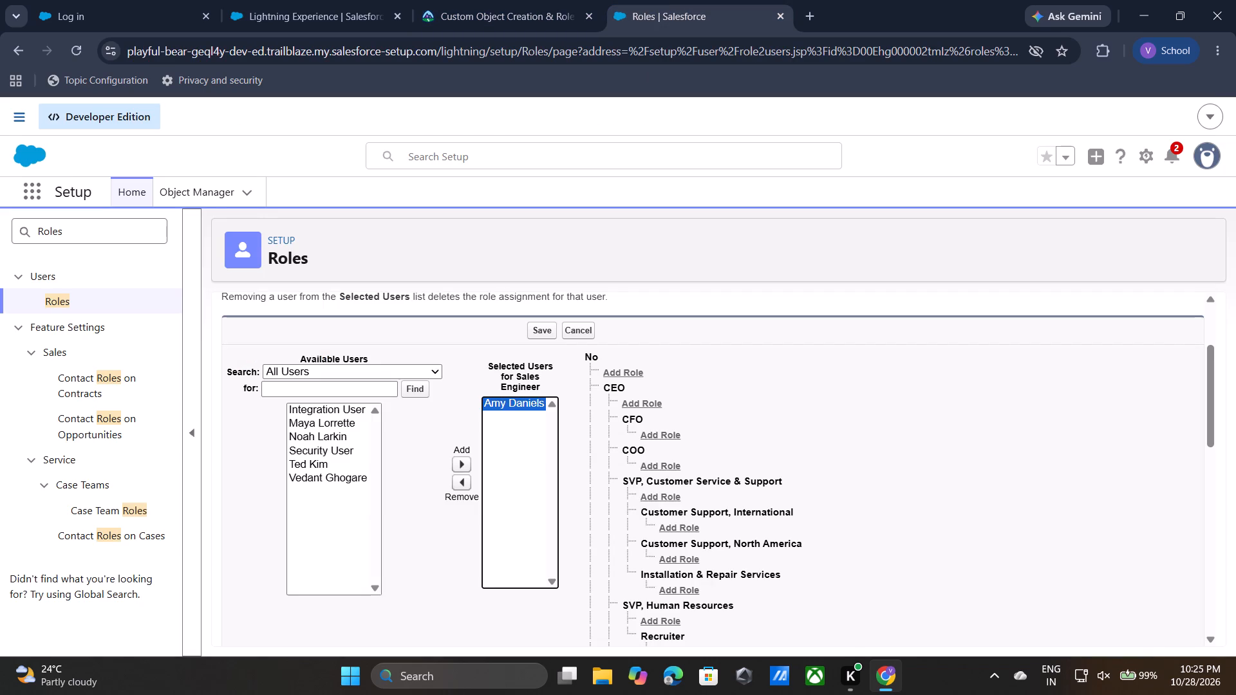
{"action": "left_click", "coordinate": [455, 496]}
{"action": "left_click", "coordinate": [543, 332]}
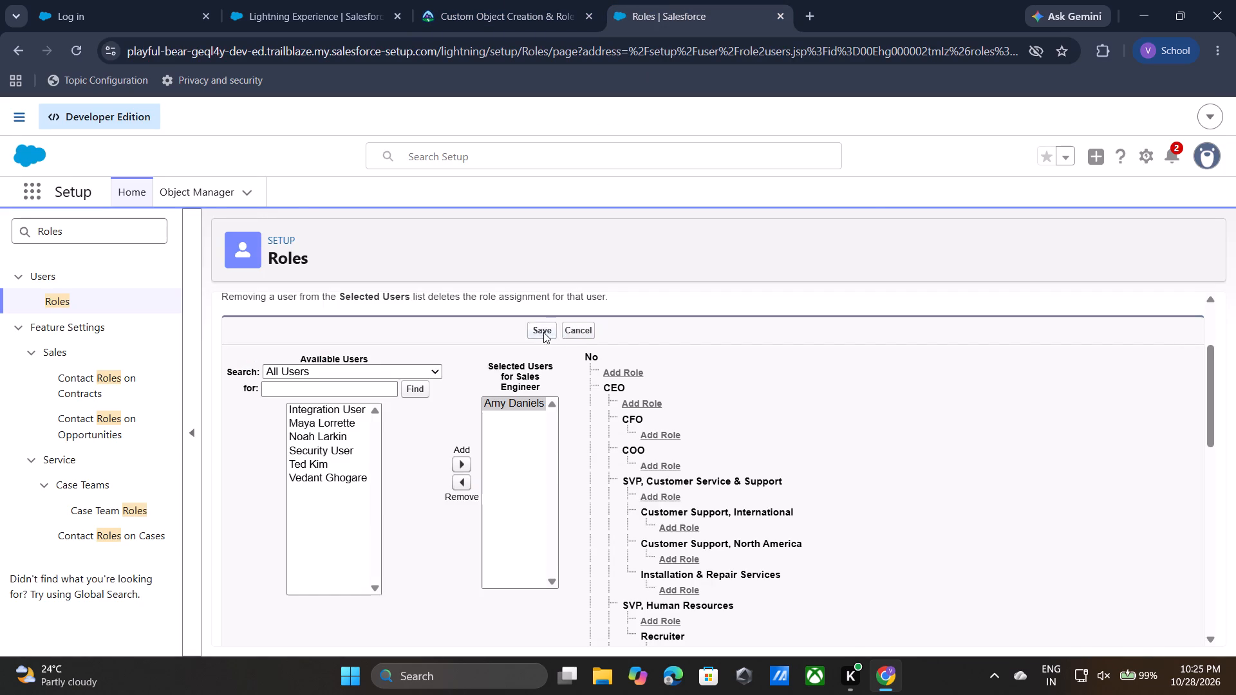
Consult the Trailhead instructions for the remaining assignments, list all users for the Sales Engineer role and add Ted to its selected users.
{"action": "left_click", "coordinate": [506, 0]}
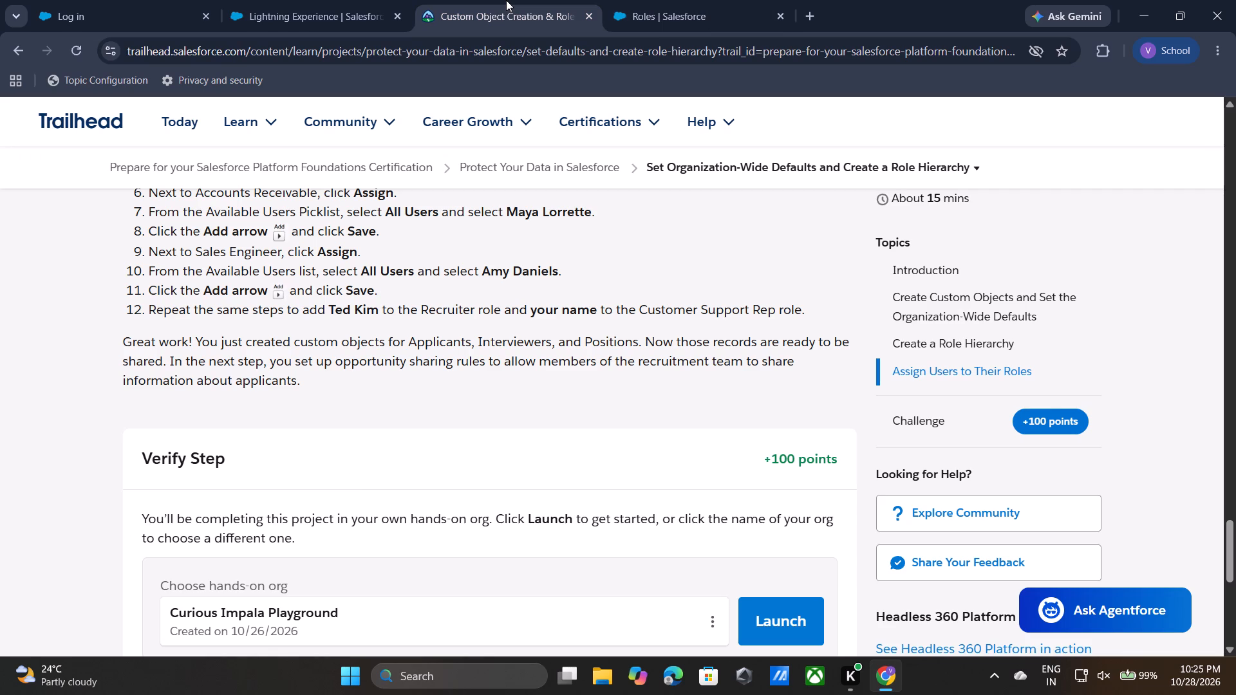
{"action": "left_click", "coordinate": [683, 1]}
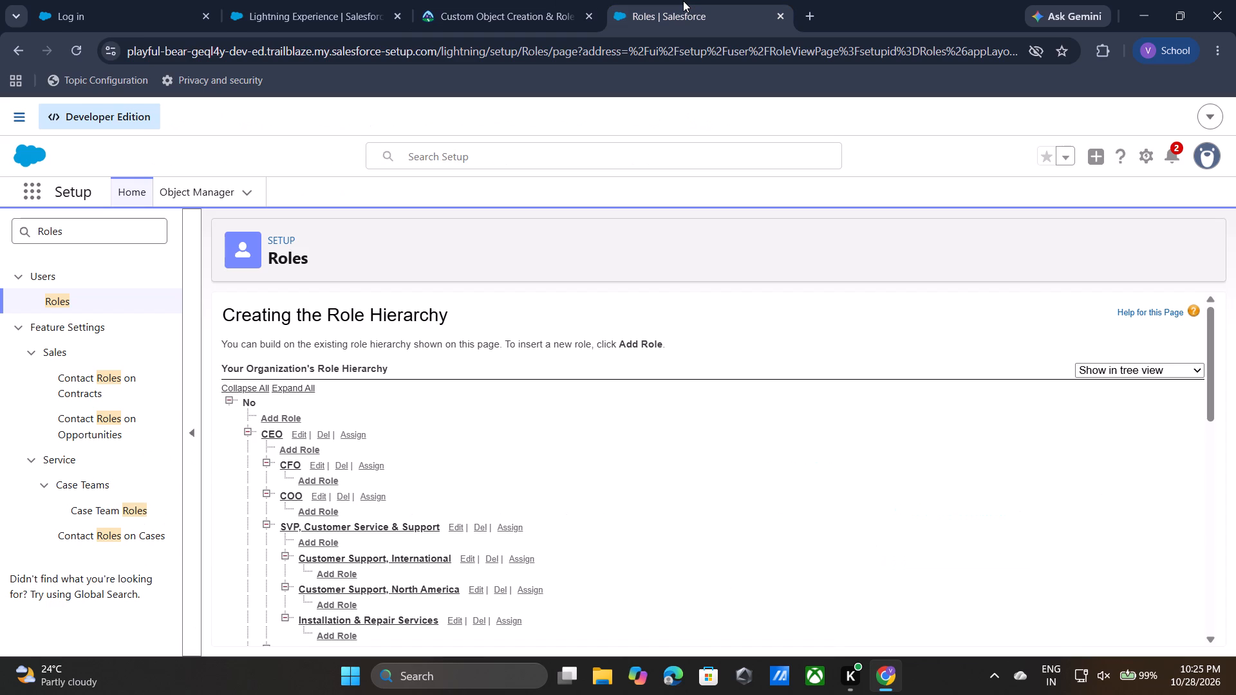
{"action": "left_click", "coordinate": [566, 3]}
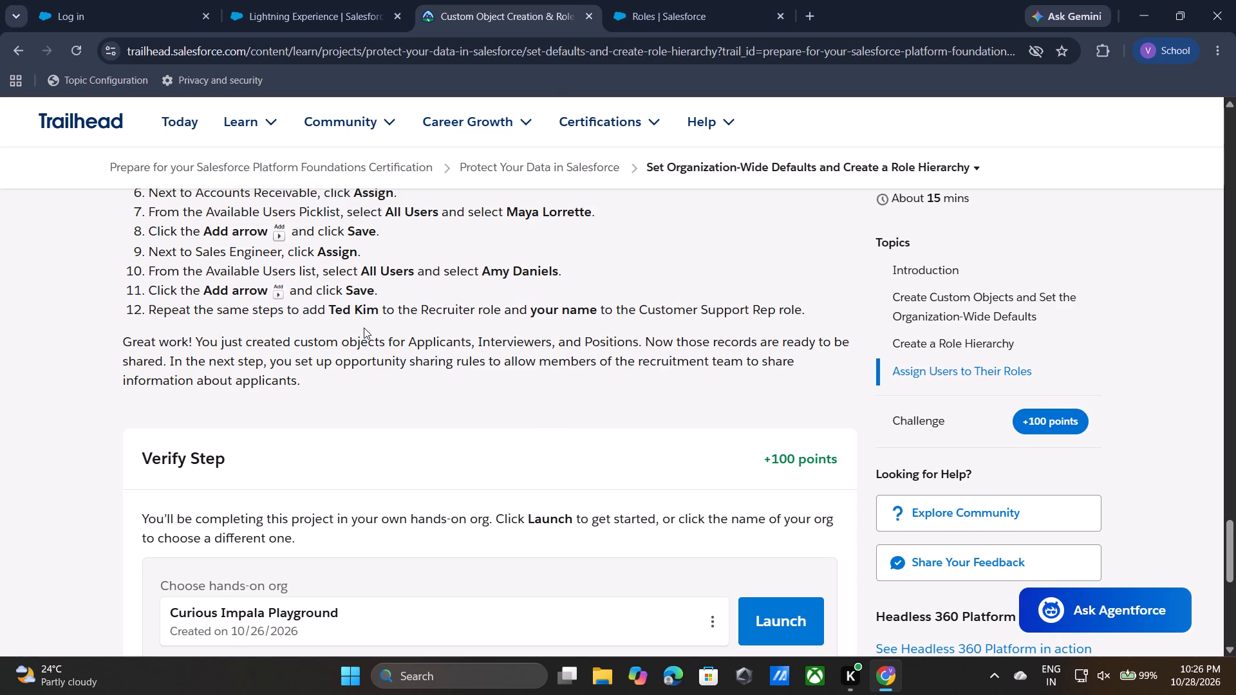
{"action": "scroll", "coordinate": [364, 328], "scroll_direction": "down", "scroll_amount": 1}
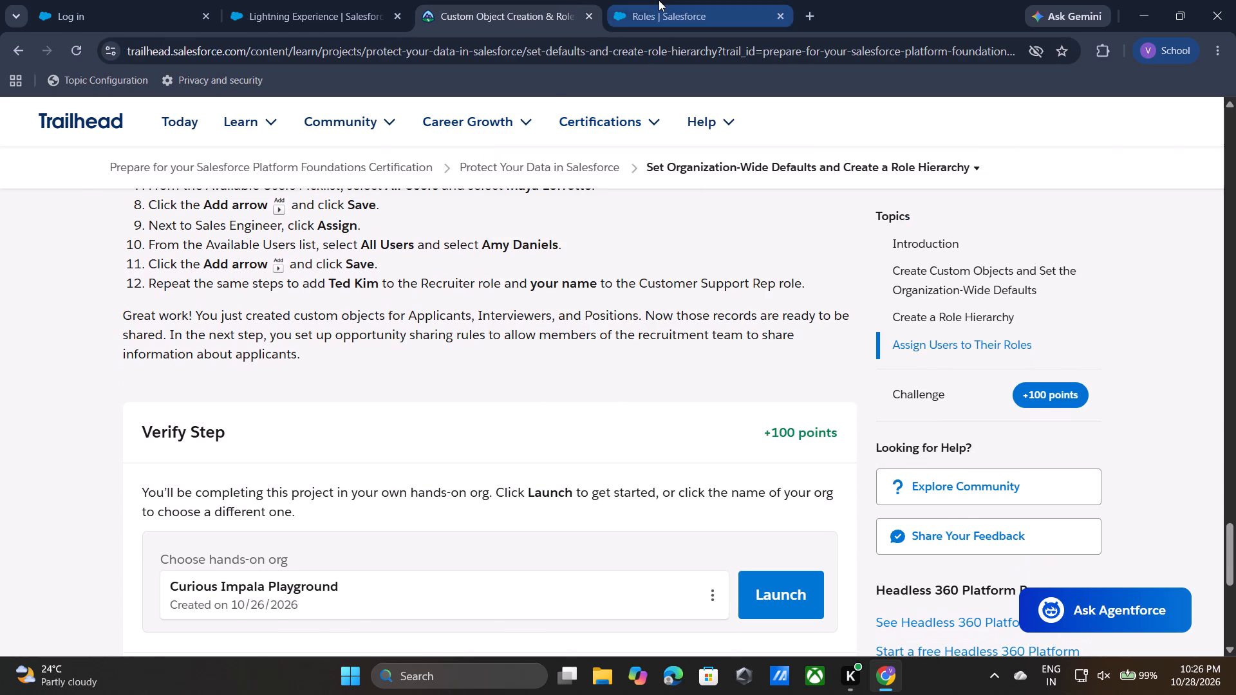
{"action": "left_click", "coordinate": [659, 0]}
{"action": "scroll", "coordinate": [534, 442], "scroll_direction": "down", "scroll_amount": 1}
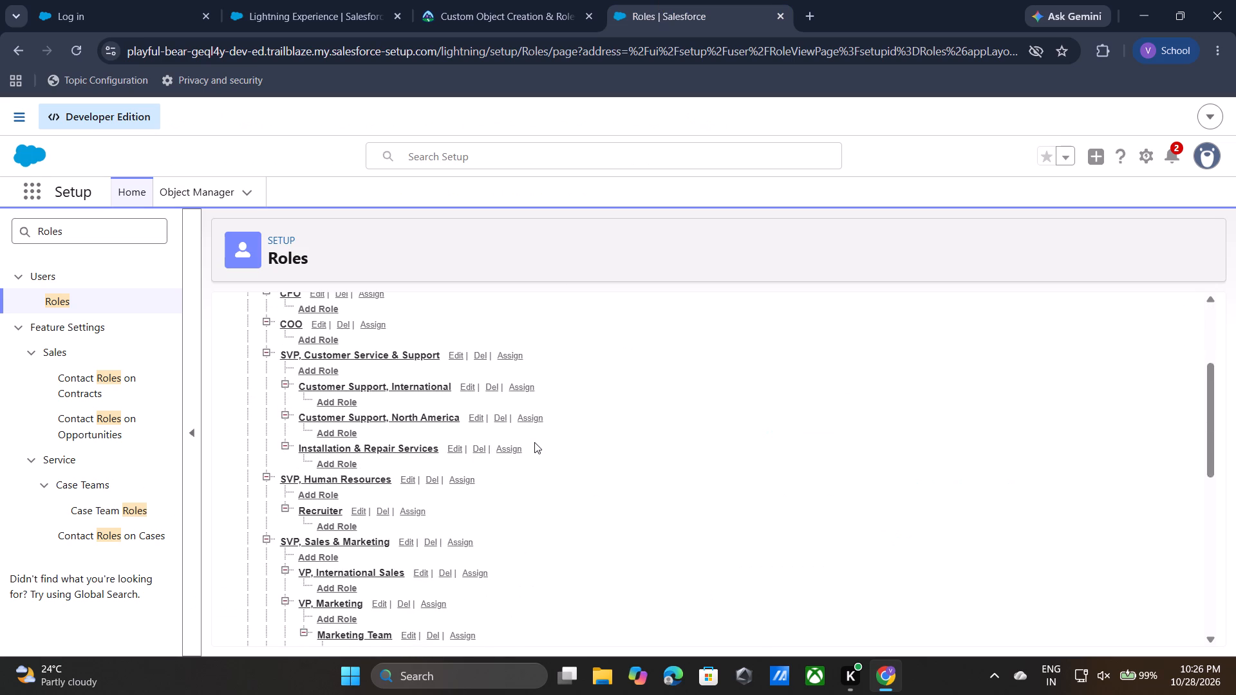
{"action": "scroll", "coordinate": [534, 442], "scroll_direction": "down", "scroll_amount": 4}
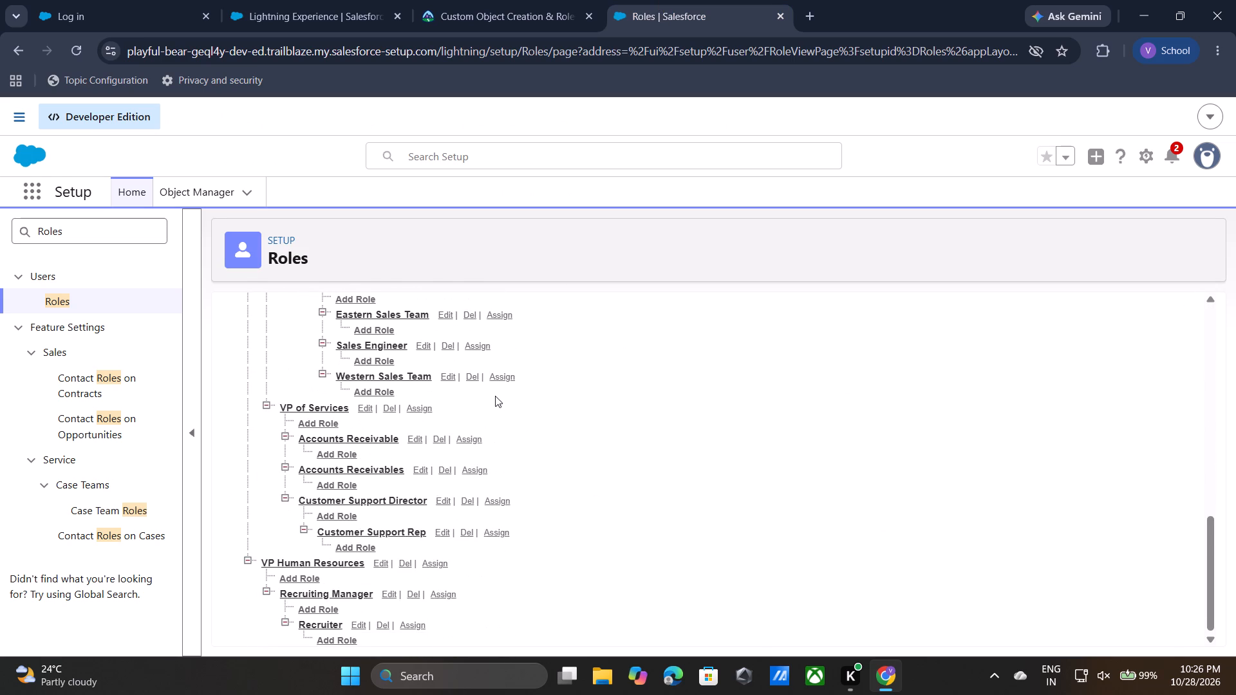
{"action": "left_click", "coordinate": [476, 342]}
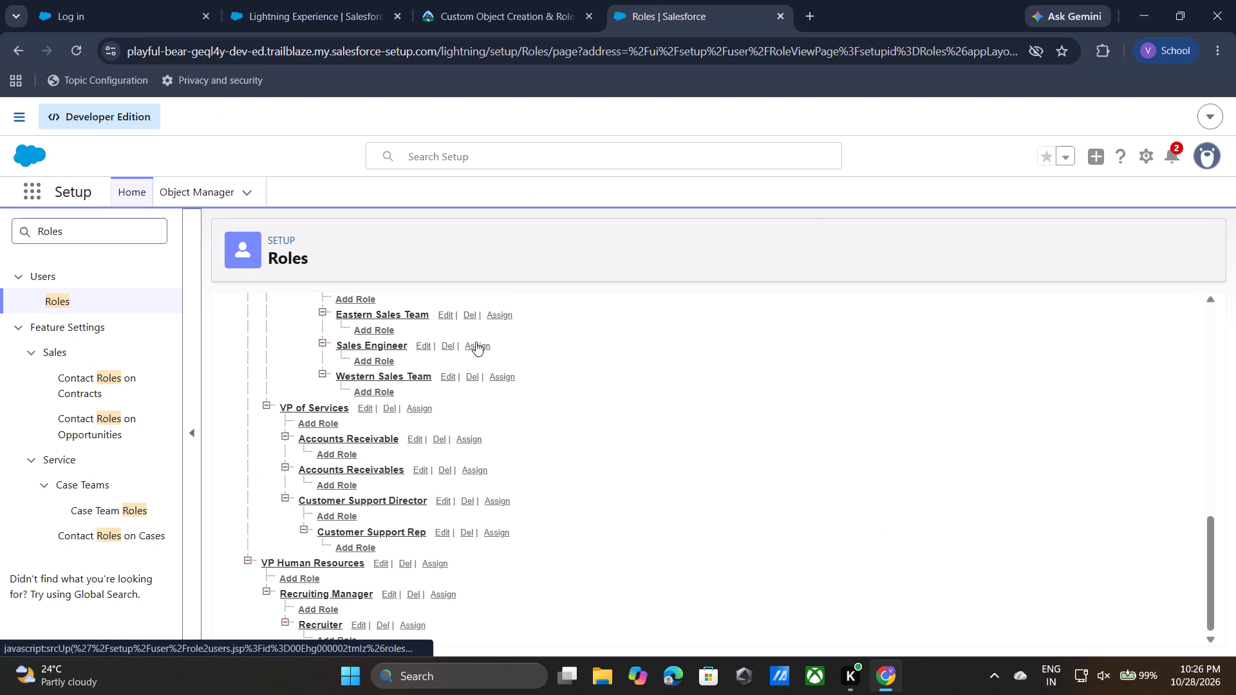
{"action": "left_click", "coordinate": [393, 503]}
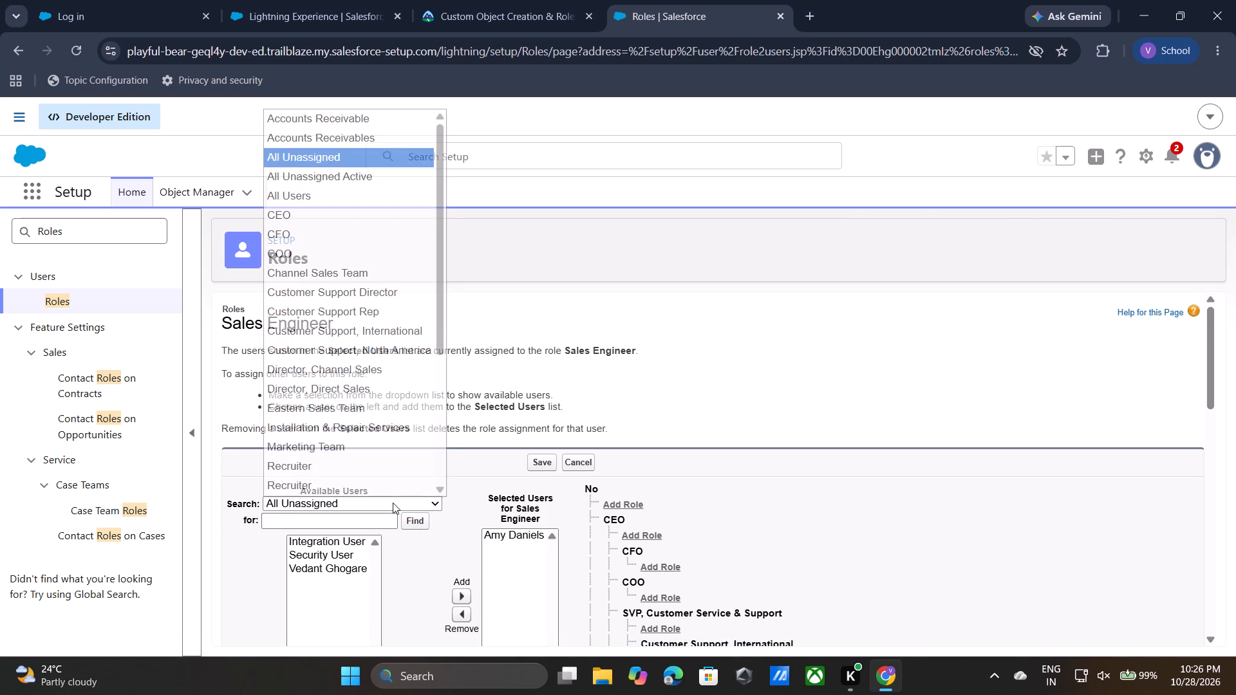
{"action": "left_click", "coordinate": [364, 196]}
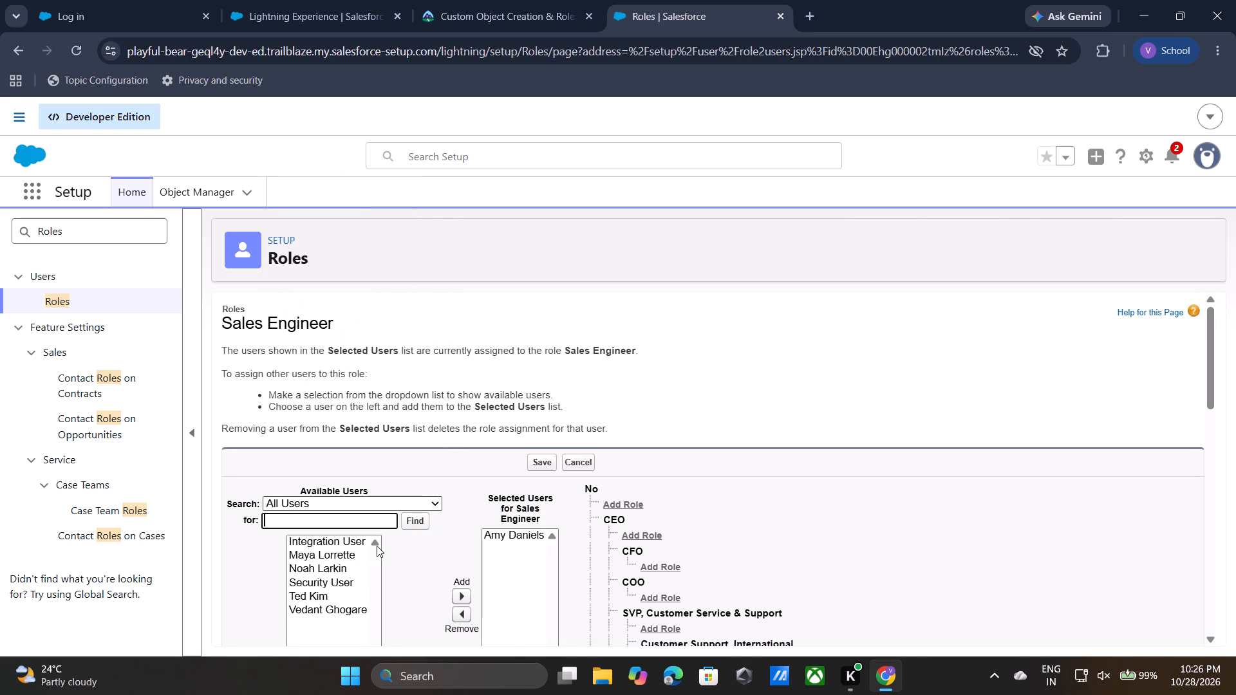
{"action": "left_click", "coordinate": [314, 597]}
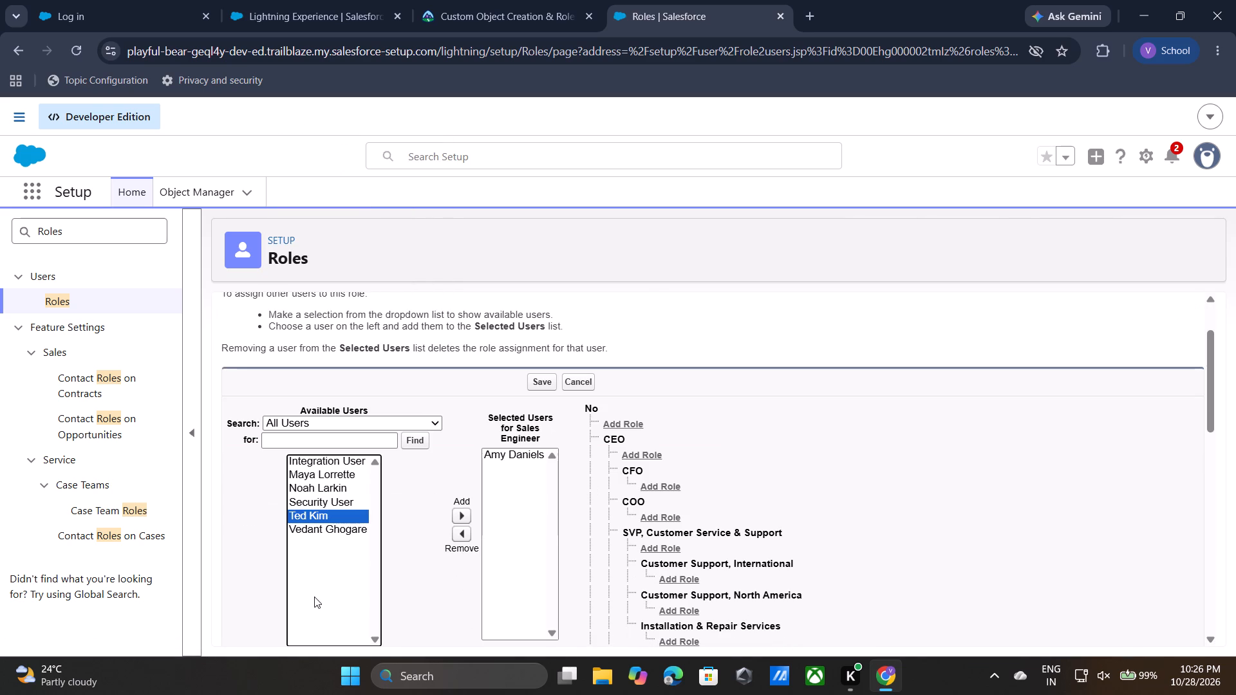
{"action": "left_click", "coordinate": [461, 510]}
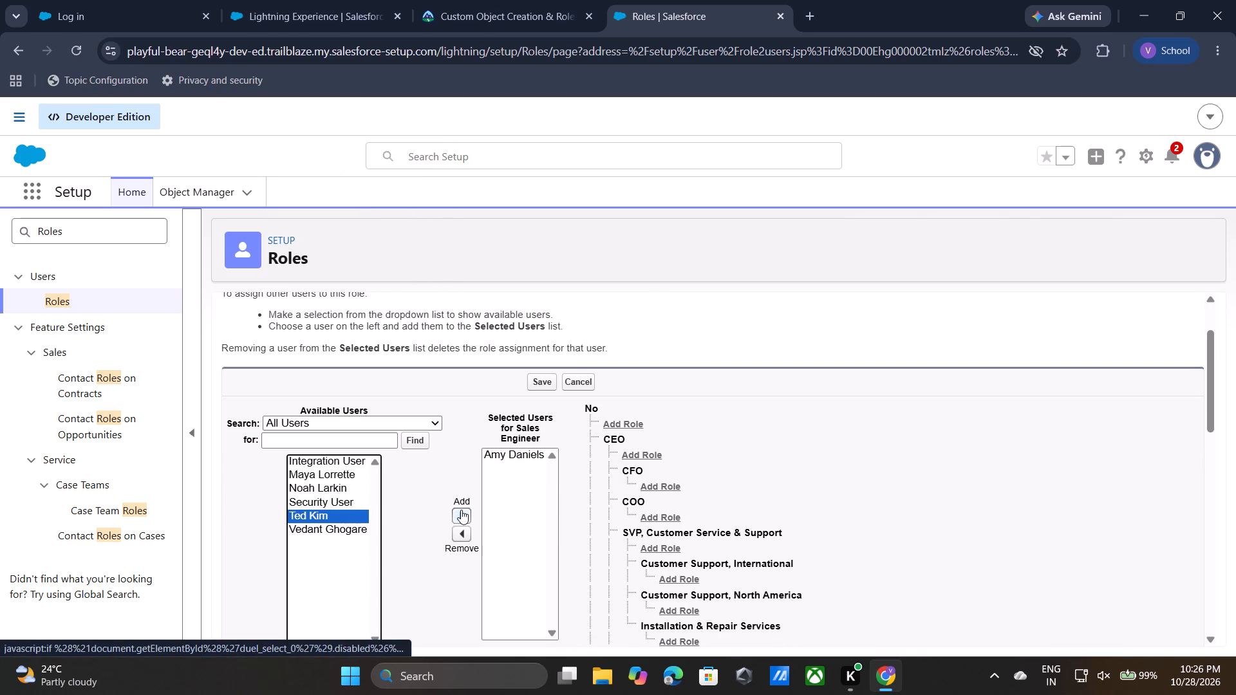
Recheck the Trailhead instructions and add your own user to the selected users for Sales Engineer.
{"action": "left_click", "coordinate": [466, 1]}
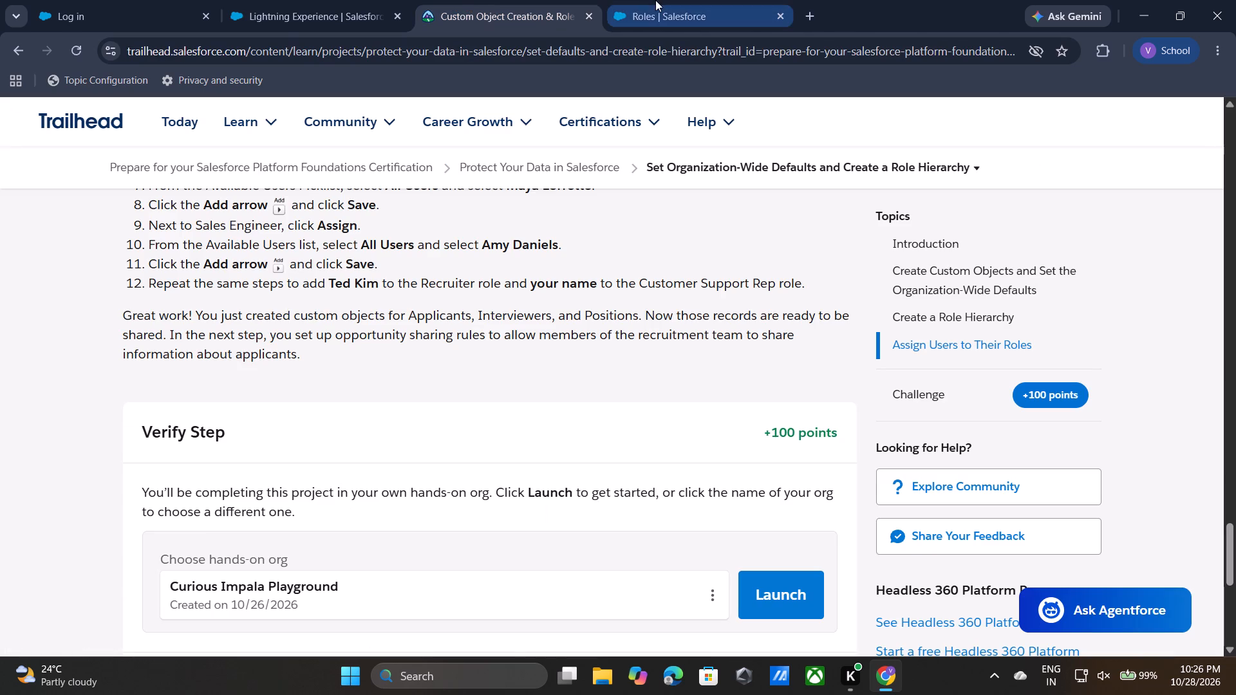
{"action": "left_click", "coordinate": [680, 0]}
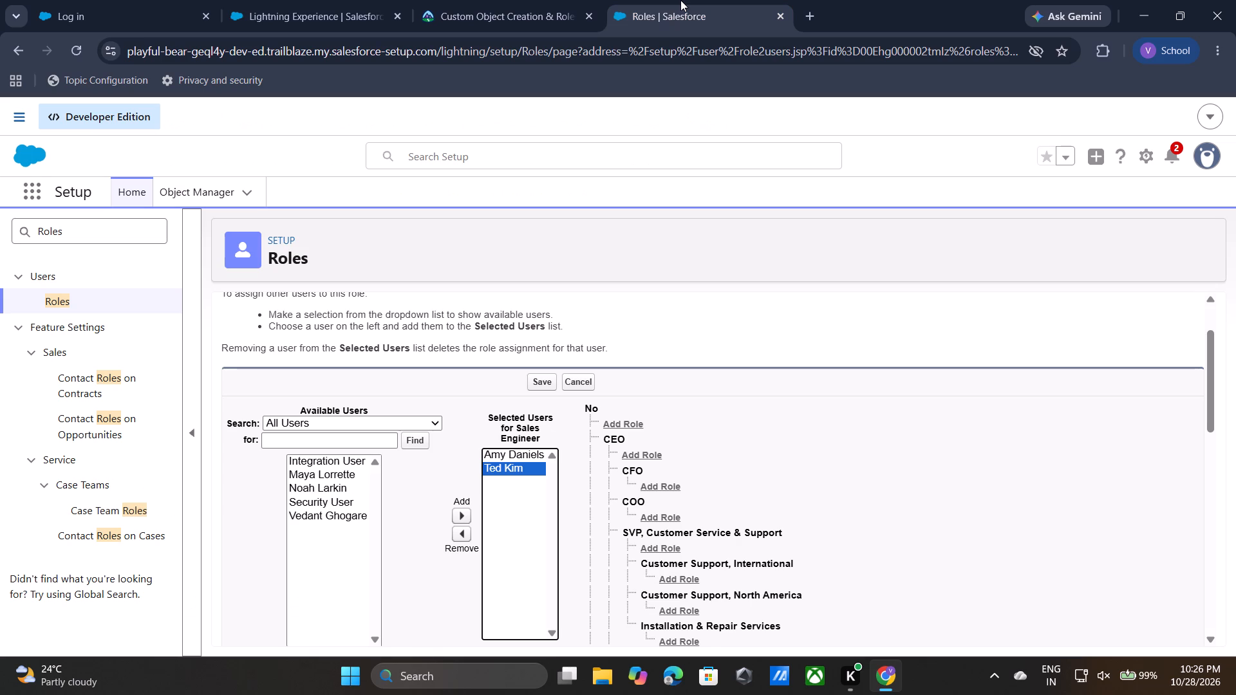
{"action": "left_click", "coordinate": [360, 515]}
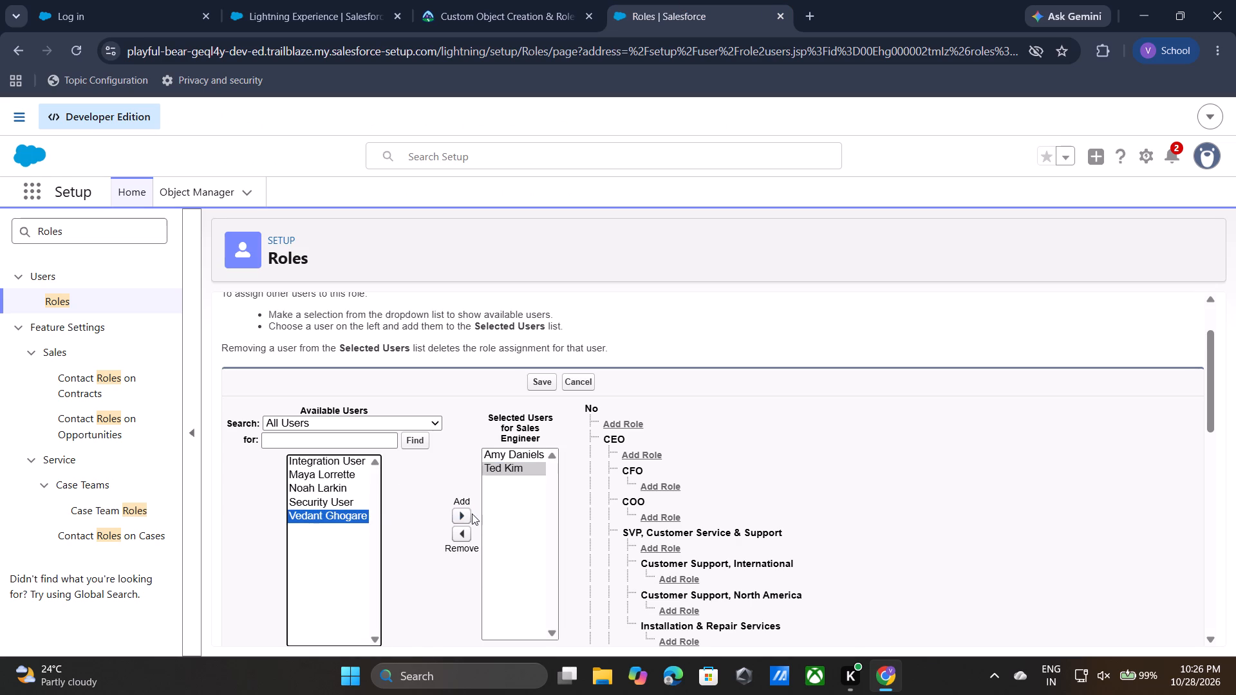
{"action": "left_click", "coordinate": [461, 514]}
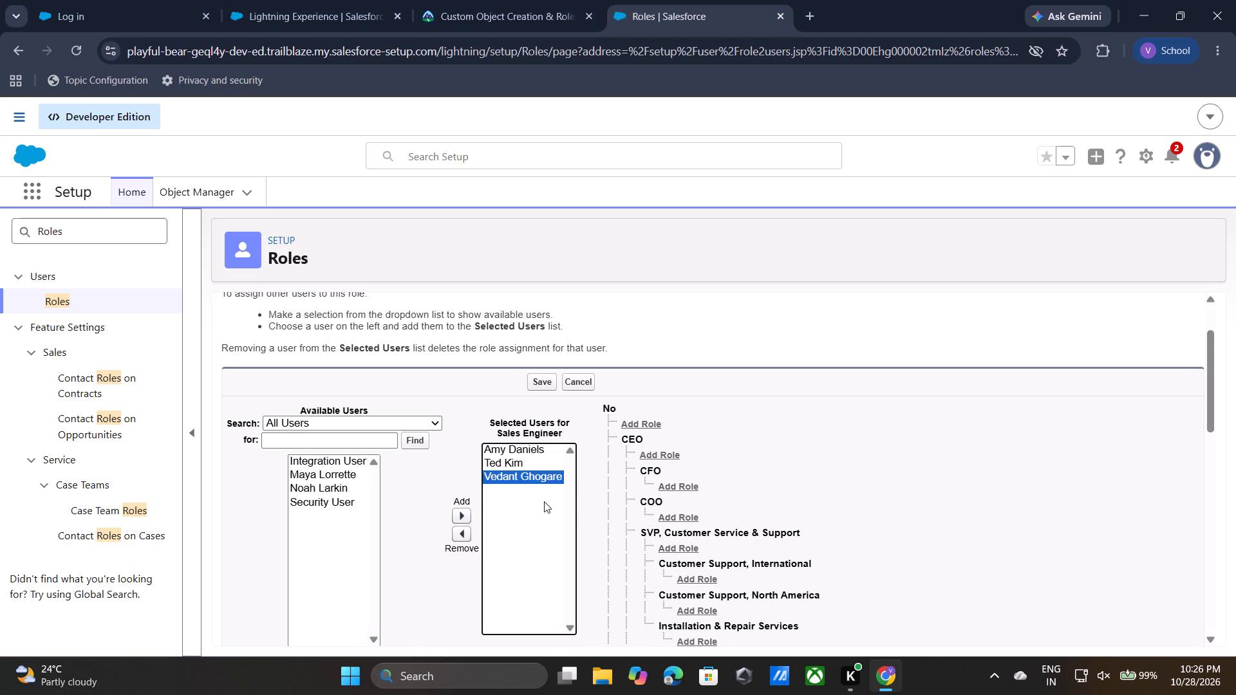
Compare the Trailhead instructions with the role tree on the Sales Engineer assignment page, looking for the Customer Support Rep and Recruiter roles.
{"action": "left_click", "coordinate": [518, 43]}
{"action": "left_click", "coordinate": [519, 14]}
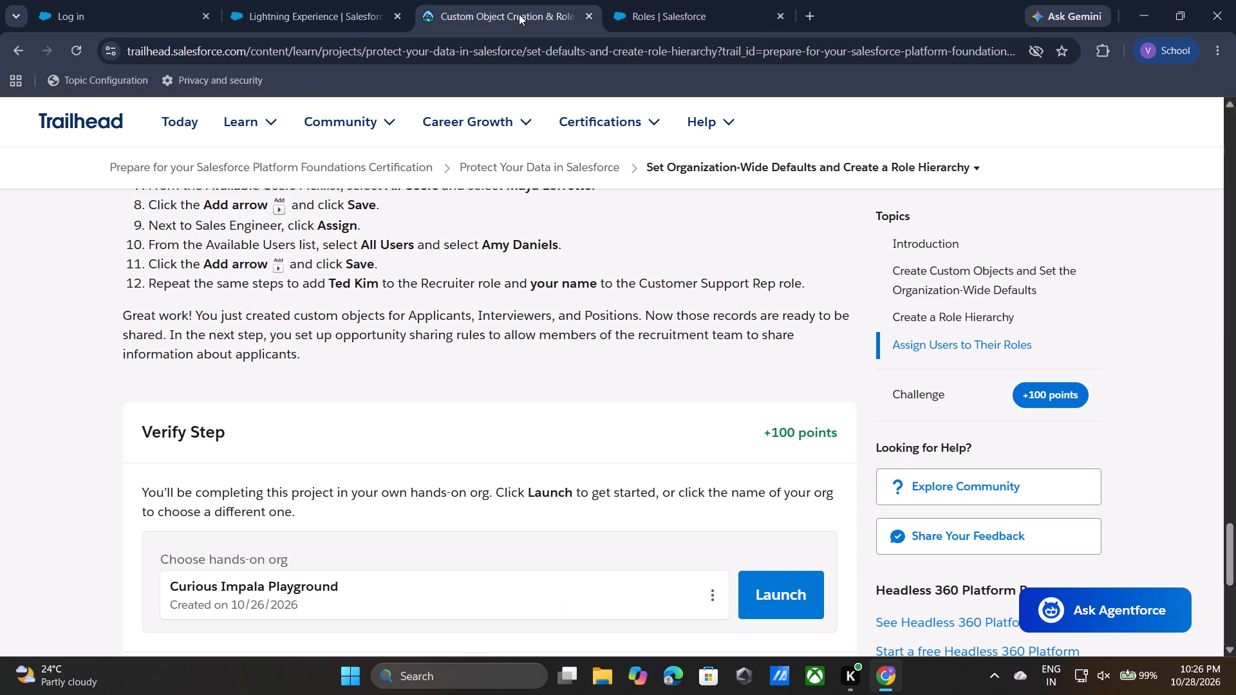
{"action": "left_click", "coordinate": [708, 0]}
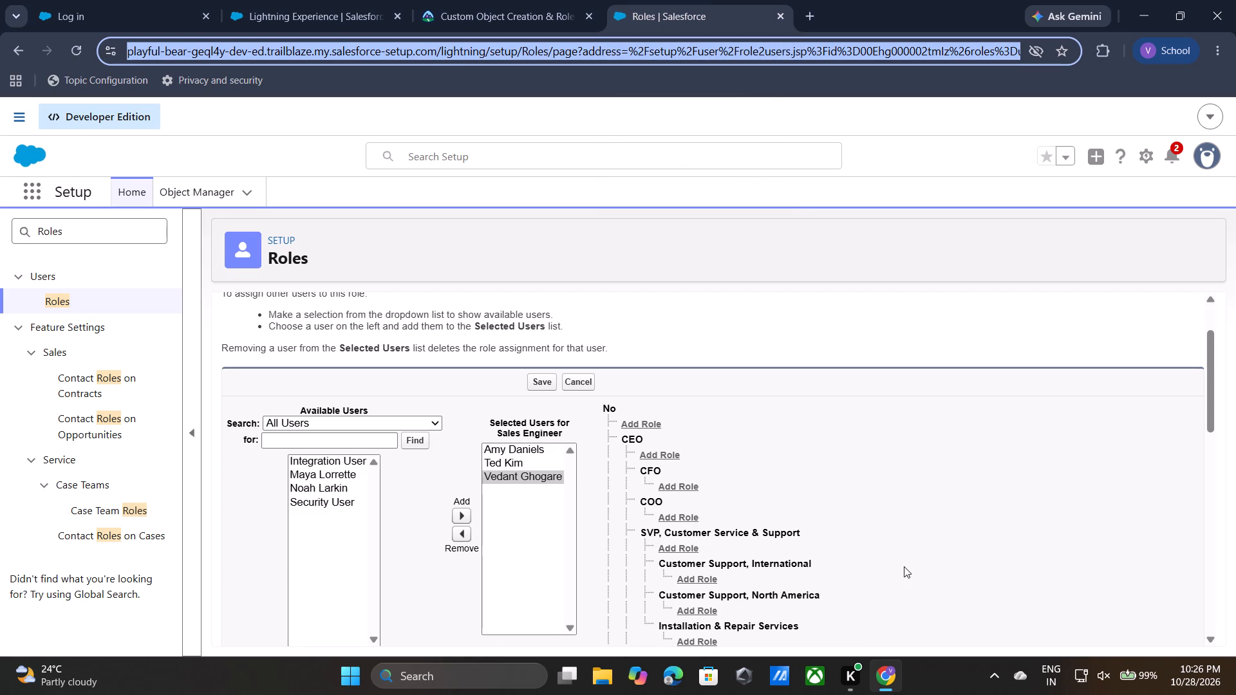
{"action": "scroll", "coordinate": [904, 566], "scroll_direction": "down", "scroll_amount": 1}
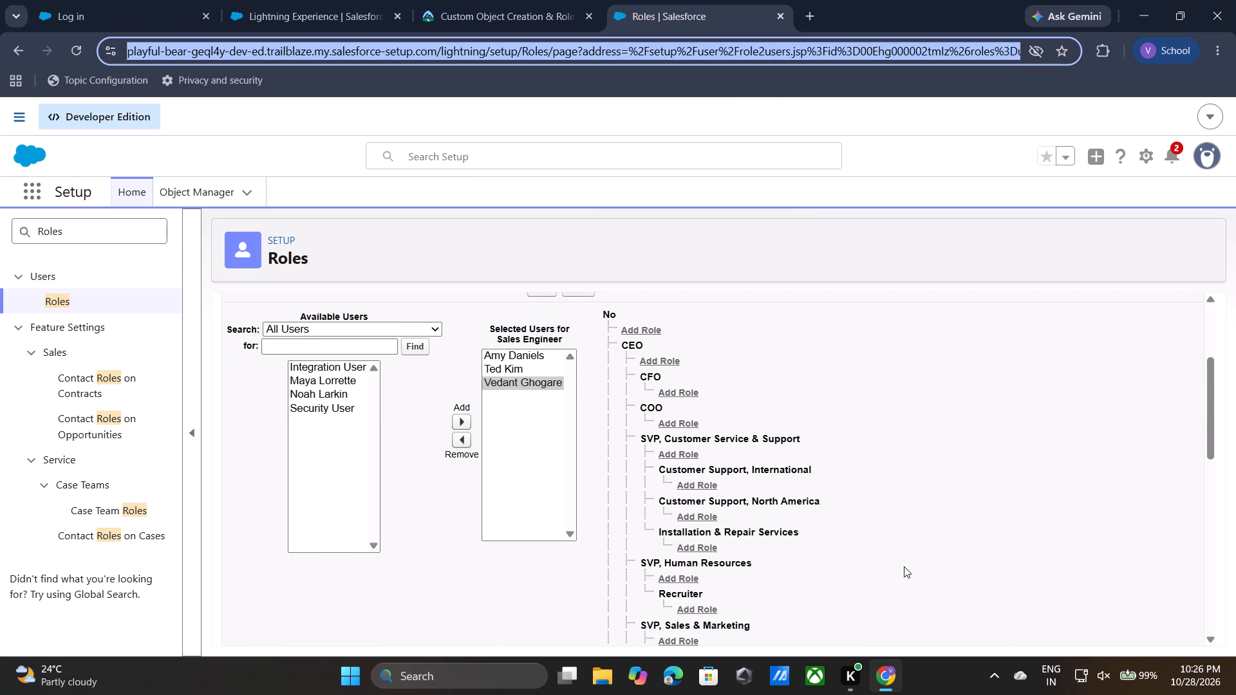
{"action": "scroll", "coordinate": [904, 566], "scroll_direction": "down", "scroll_amount": 2}
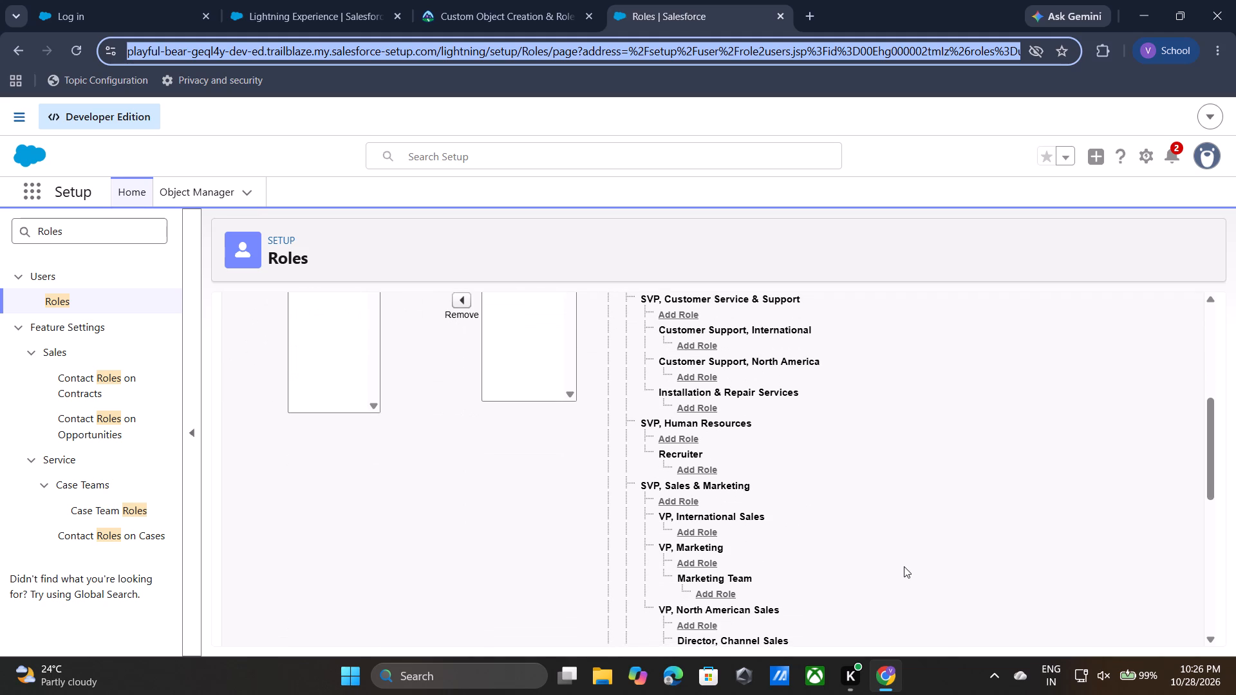
{"action": "scroll", "coordinate": [904, 566], "scroll_direction": "down", "scroll_amount": 2}
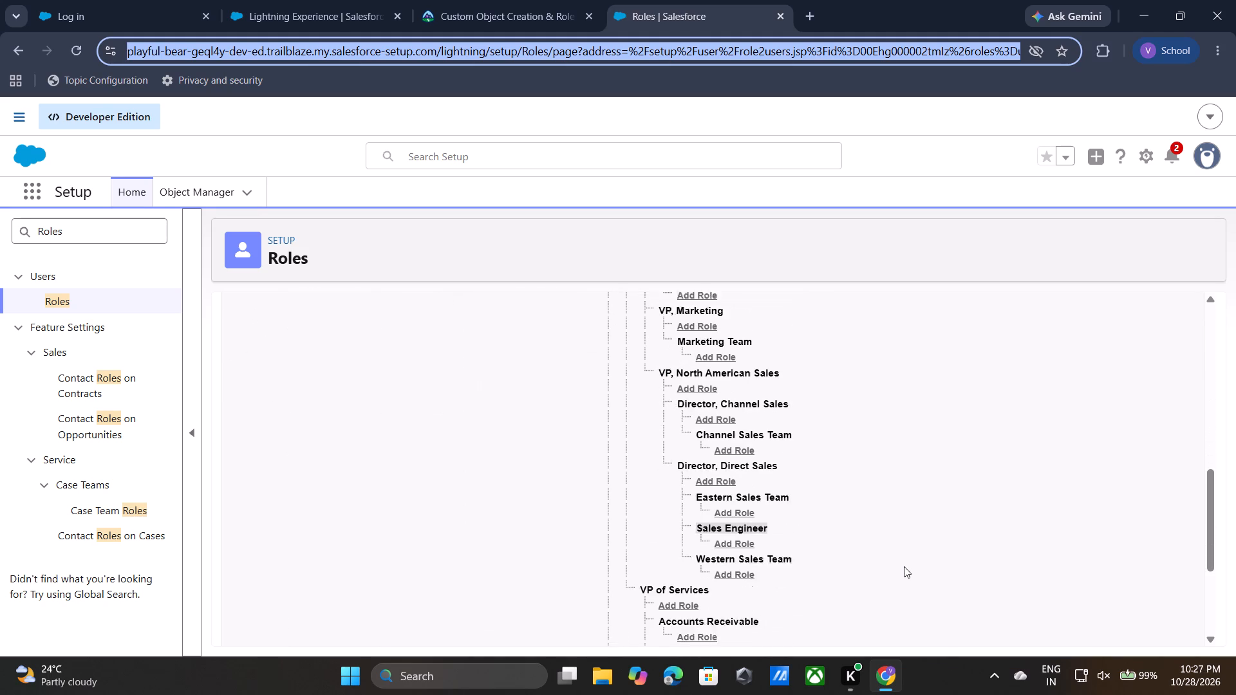
{"action": "scroll", "coordinate": [904, 566], "scroll_direction": "down", "scroll_amount": 3}
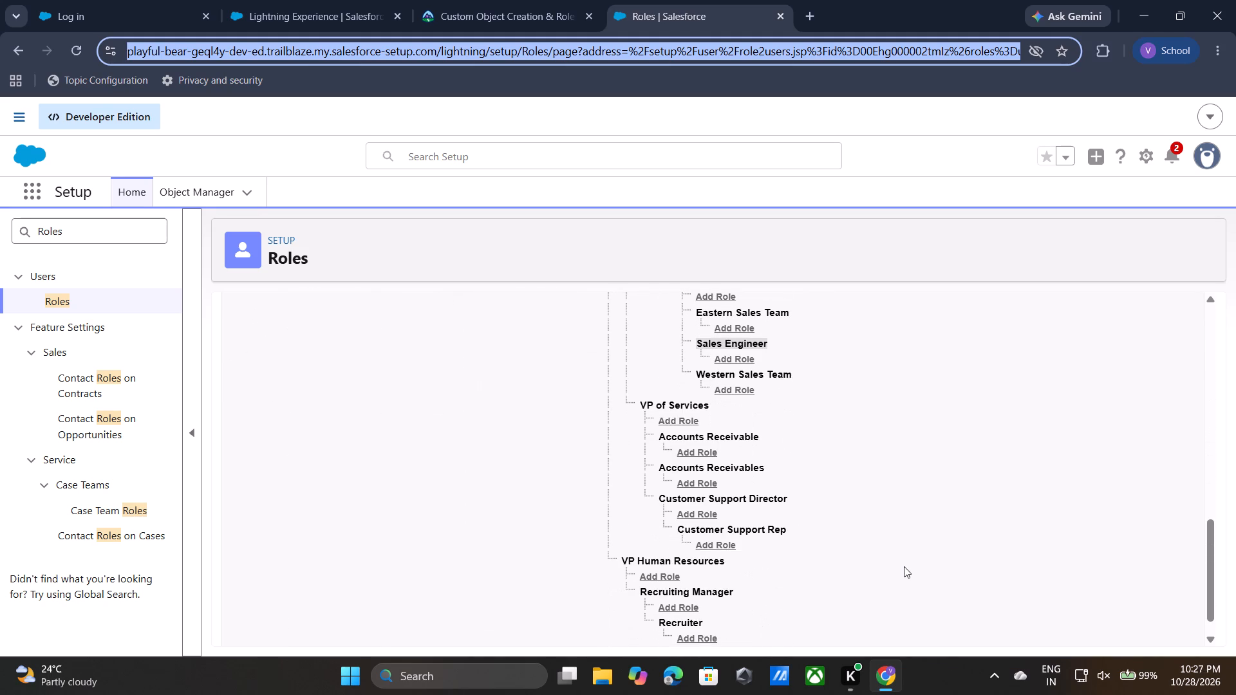
{"action": "left_click", "coordinate": [740, 528]}
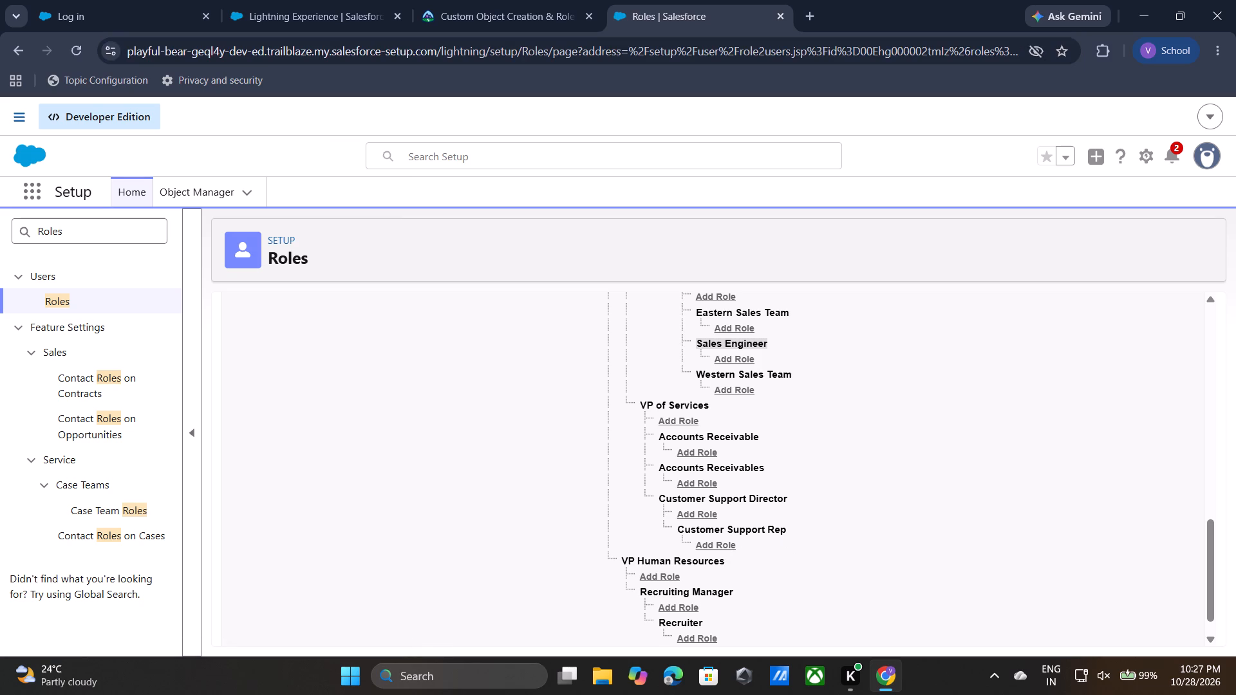
{"action": "left_click", "coordinate": [554, 0]}
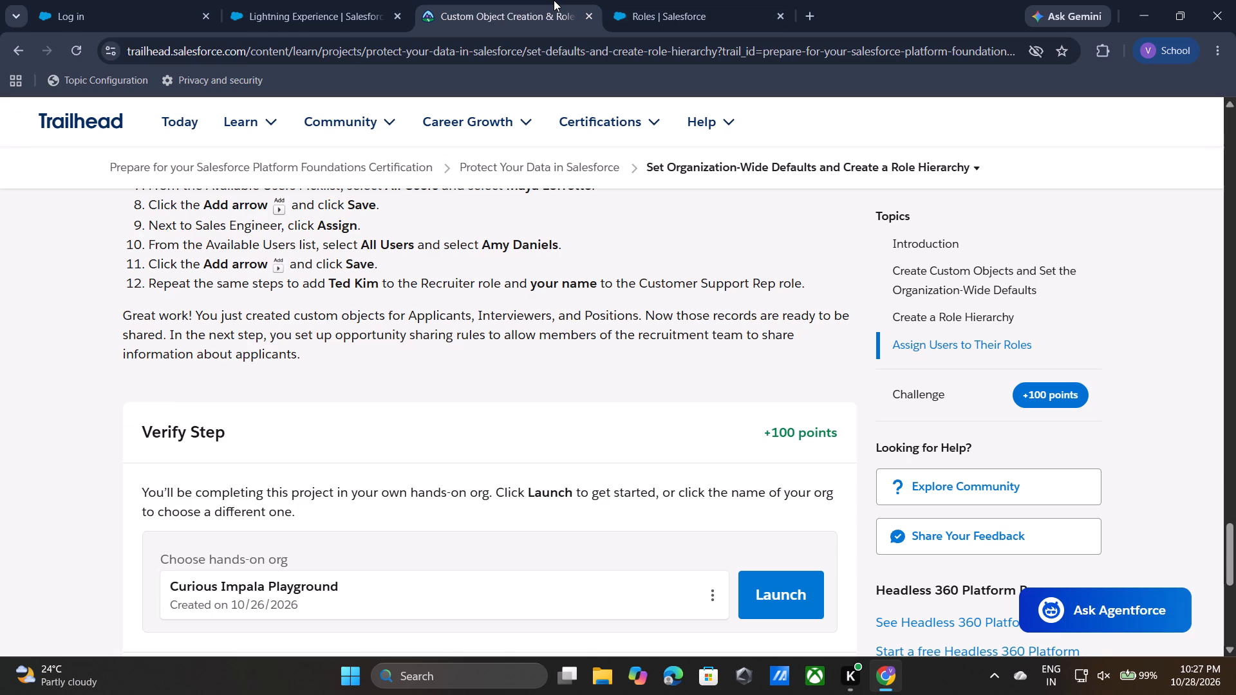
{"action": "left_click", "coordinate": [629, 1]}
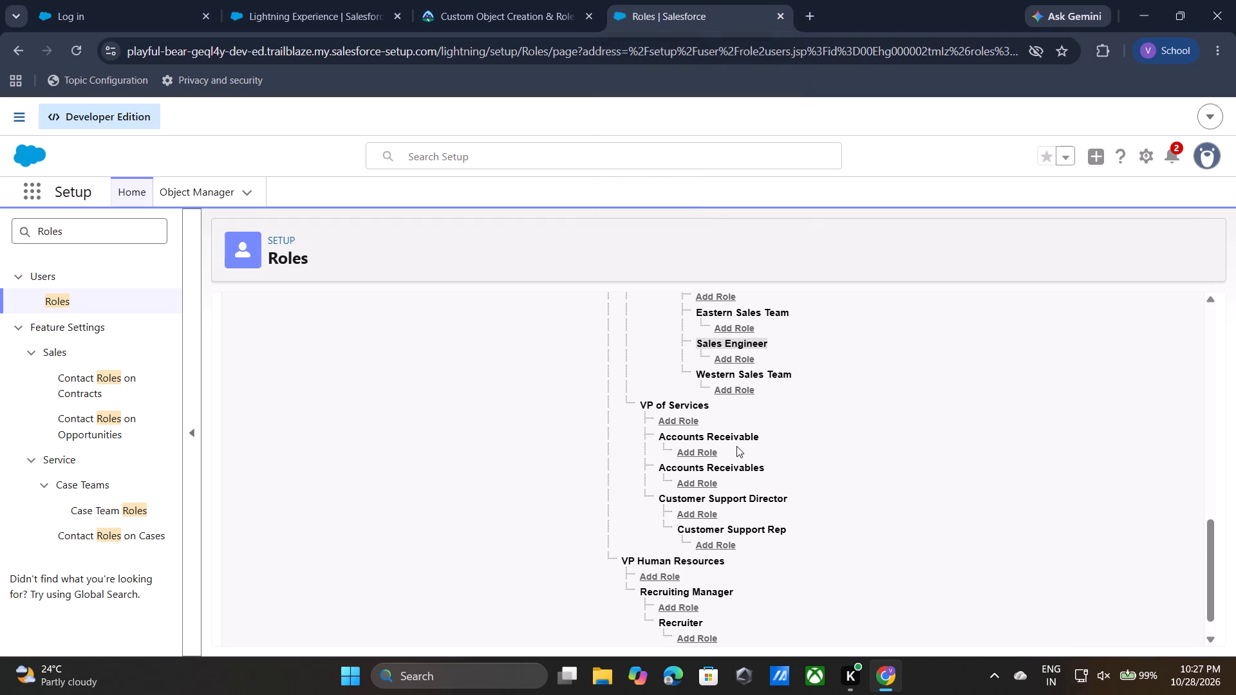
{"action": "scroll", "coordinate": [753, 542], "scroll_direction": "down", "scroll_amount": 1}
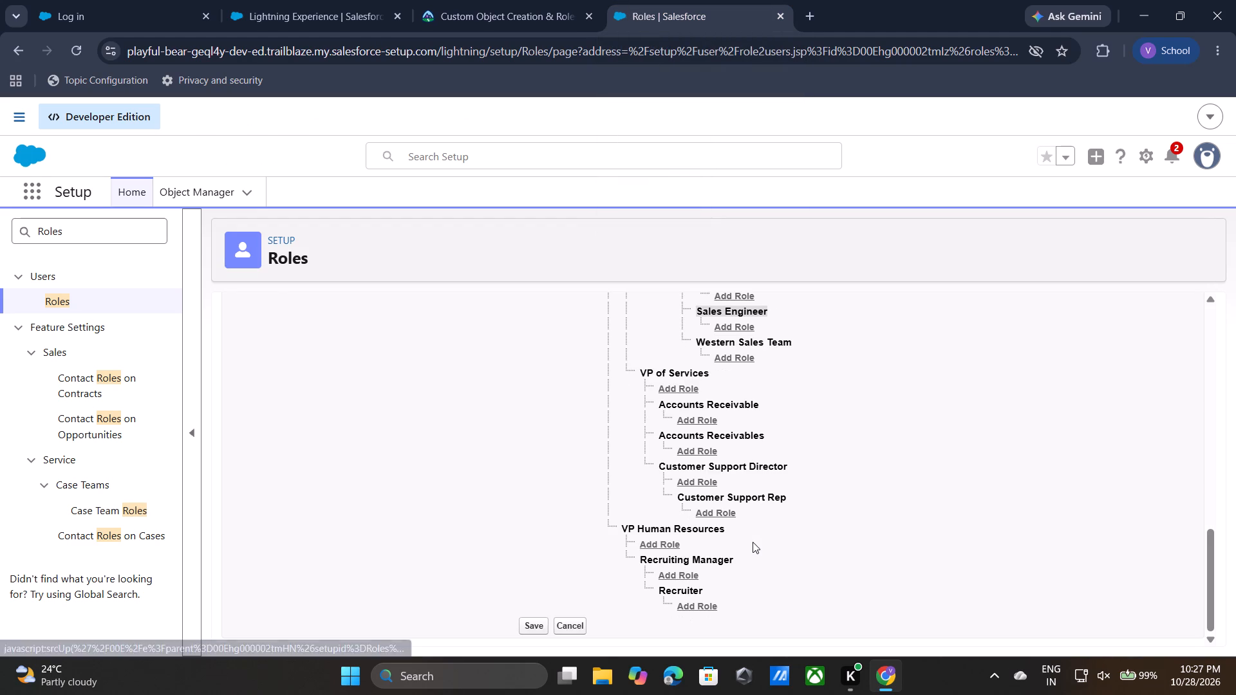
{"action": "scroll", "coordinate": [753, 542], "scroll_direction": "down", "scroll_amount": 1}
{"action": "scroll", "coordinate": [736, 480], "scroll_direction": "up", "scroll_amount": 6}
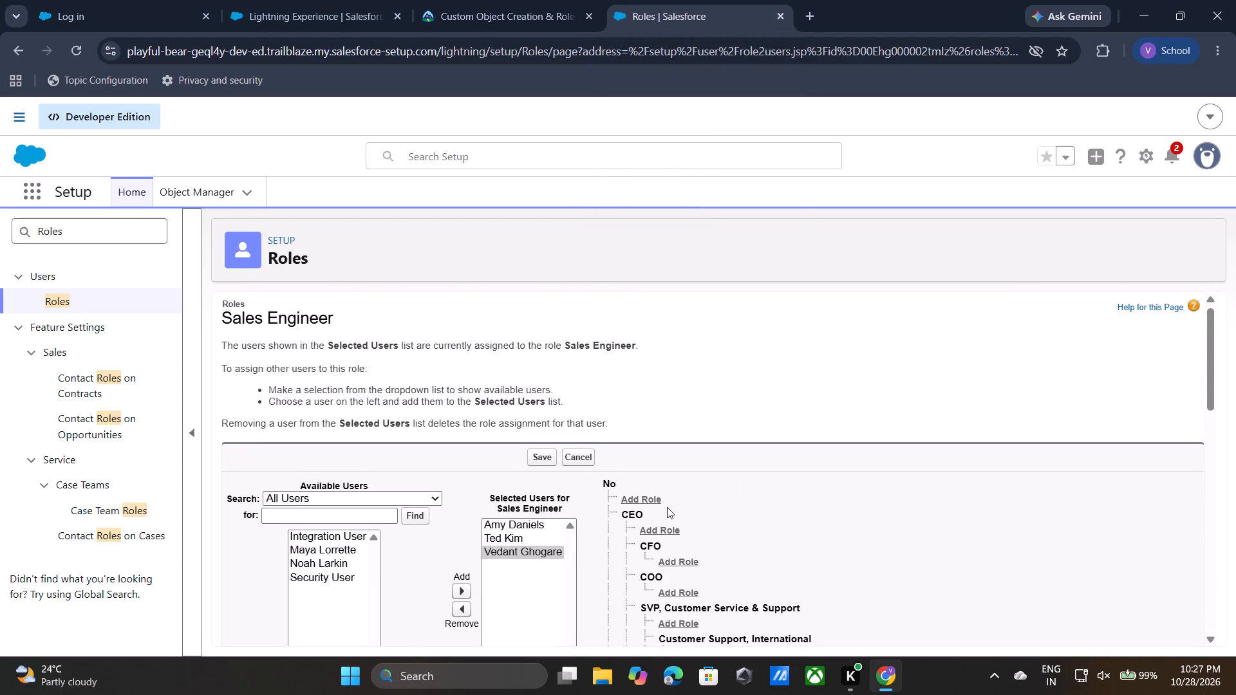
{"action": "scroll", "coordinate": [655, 501], "scroll_direction": "down", "scroll_amount": 6}
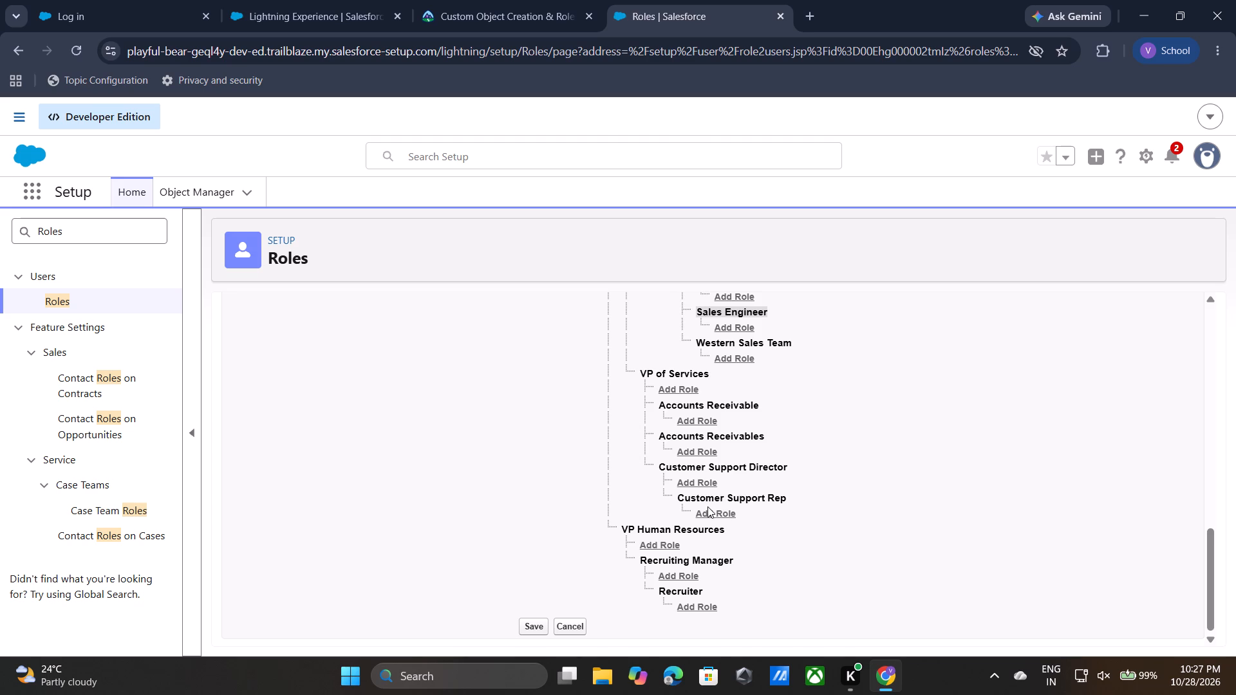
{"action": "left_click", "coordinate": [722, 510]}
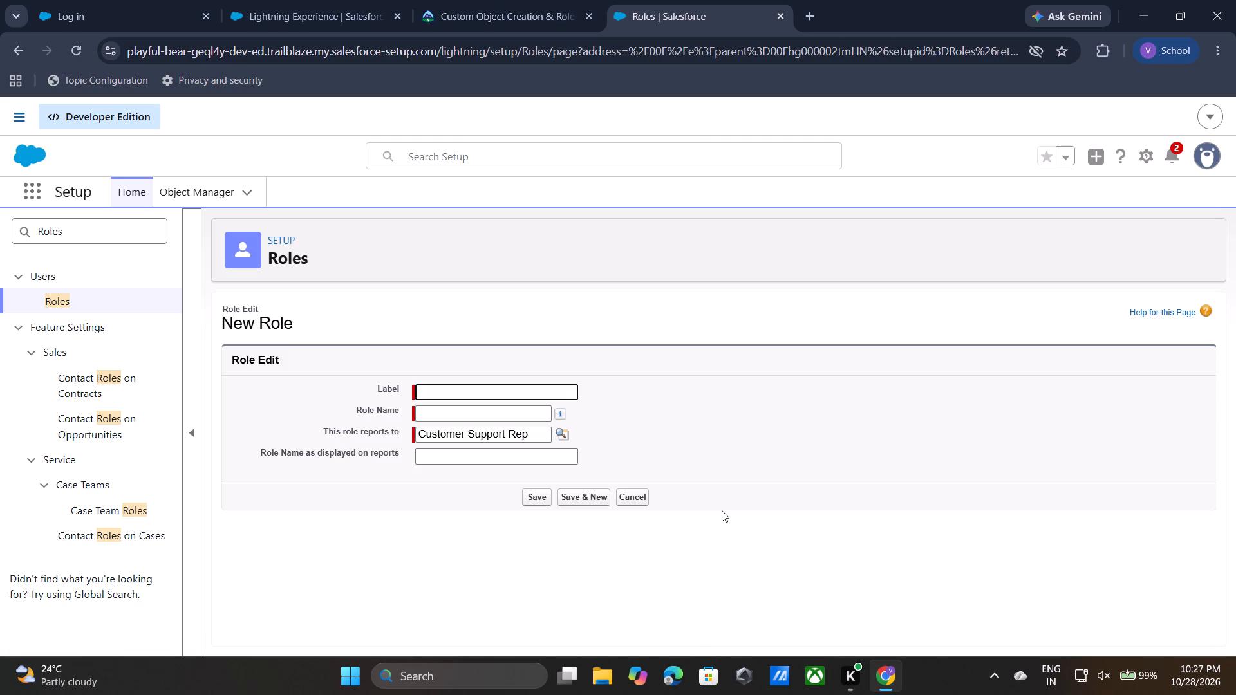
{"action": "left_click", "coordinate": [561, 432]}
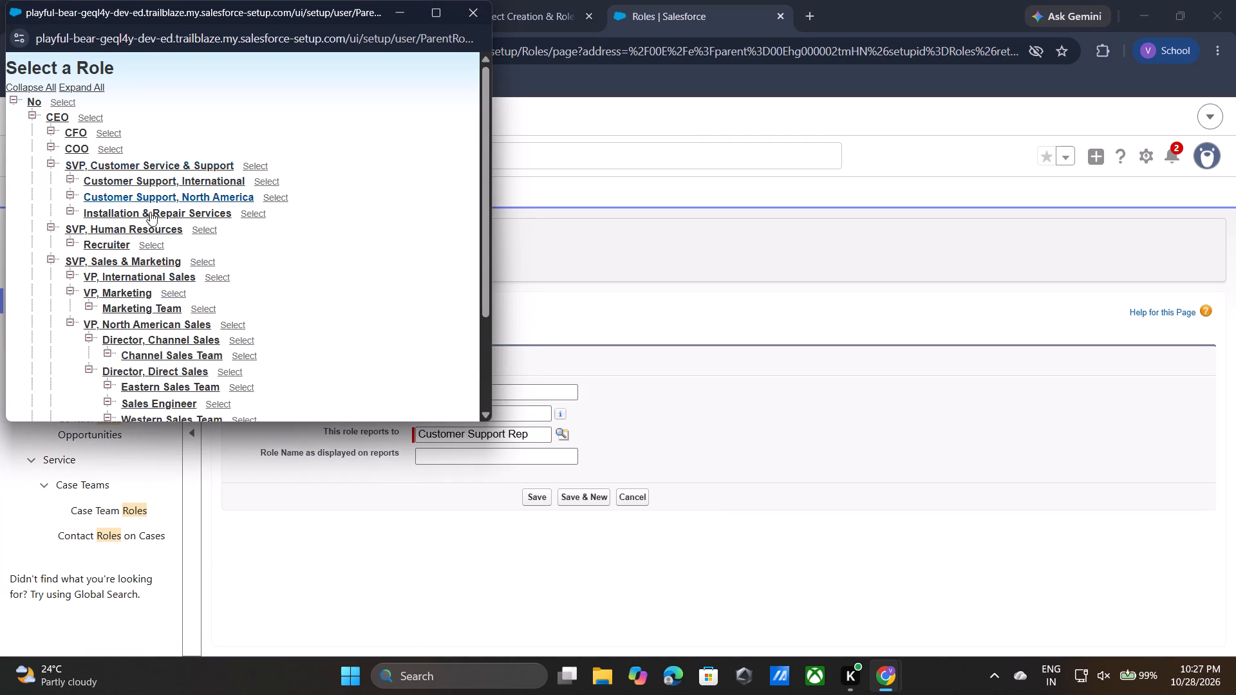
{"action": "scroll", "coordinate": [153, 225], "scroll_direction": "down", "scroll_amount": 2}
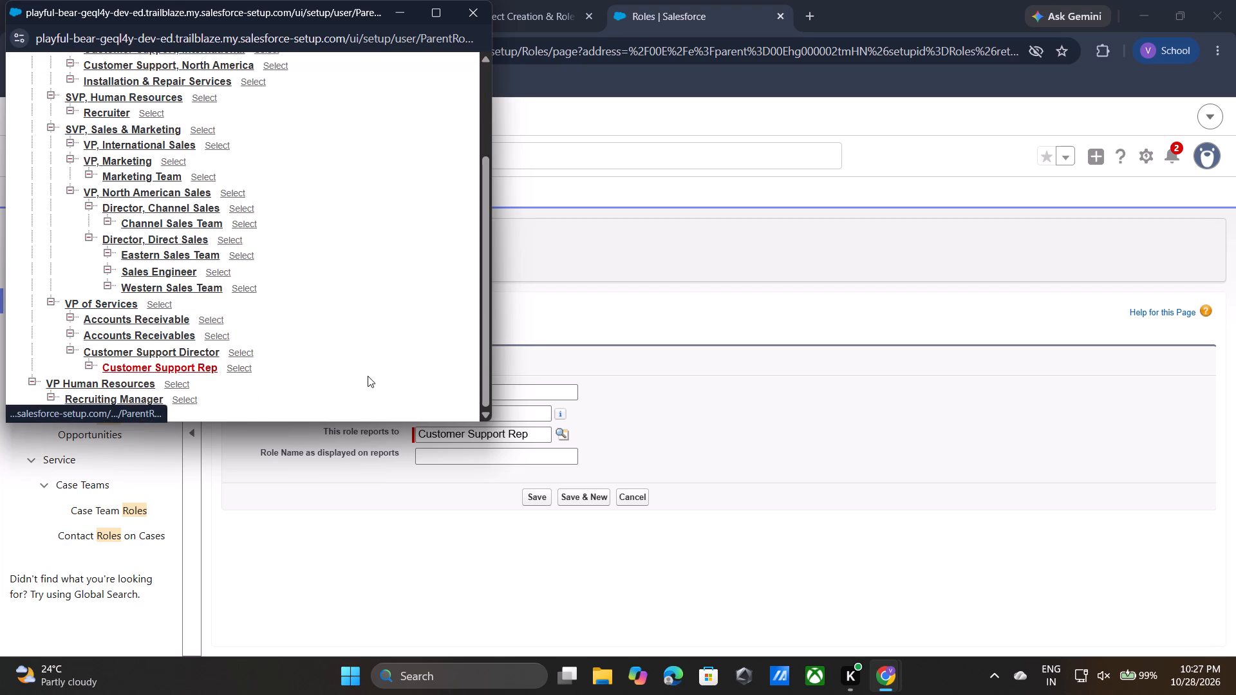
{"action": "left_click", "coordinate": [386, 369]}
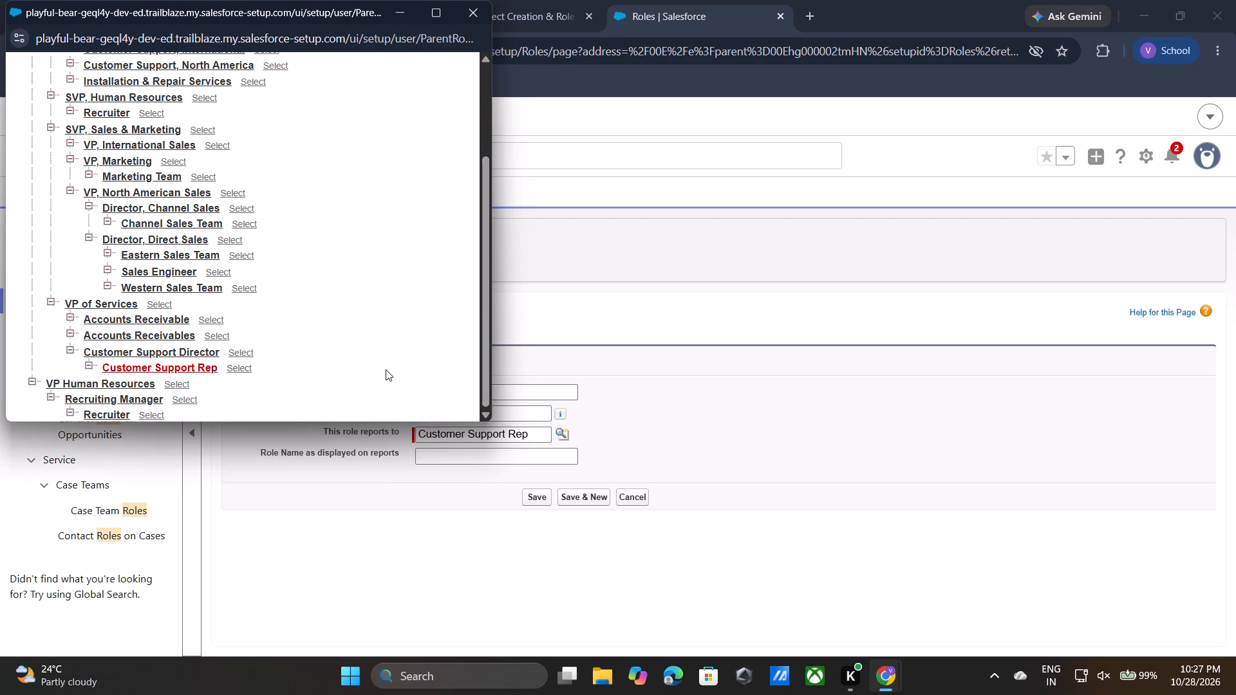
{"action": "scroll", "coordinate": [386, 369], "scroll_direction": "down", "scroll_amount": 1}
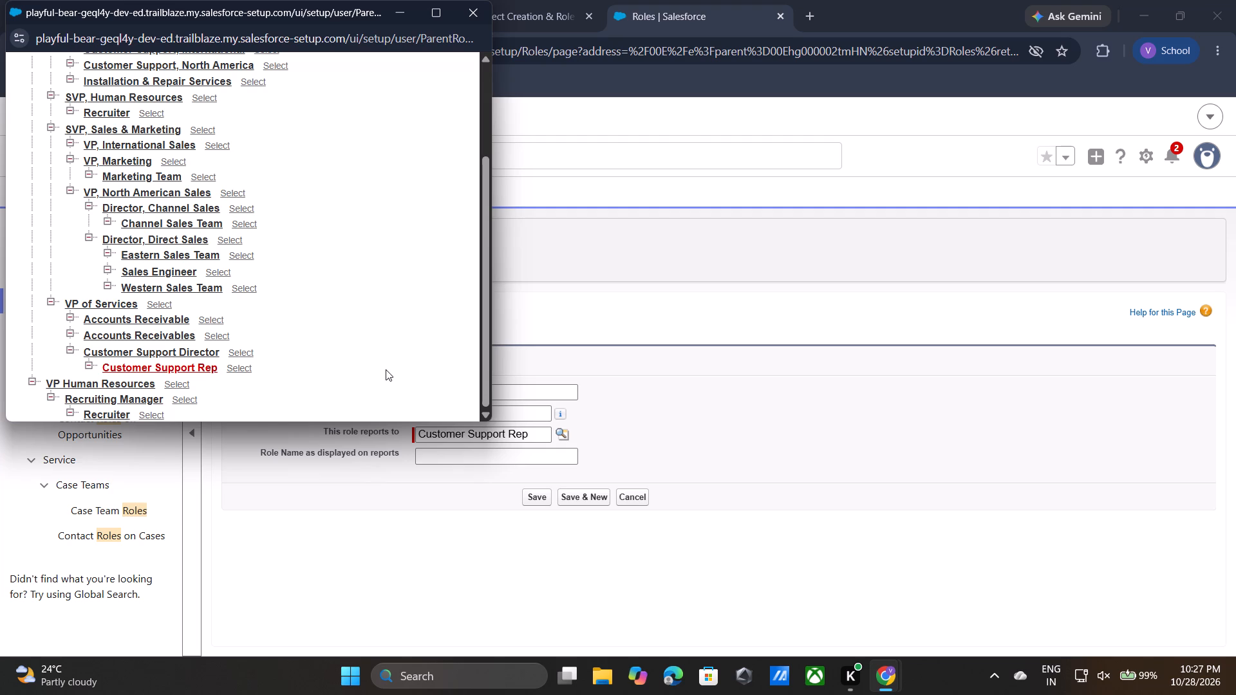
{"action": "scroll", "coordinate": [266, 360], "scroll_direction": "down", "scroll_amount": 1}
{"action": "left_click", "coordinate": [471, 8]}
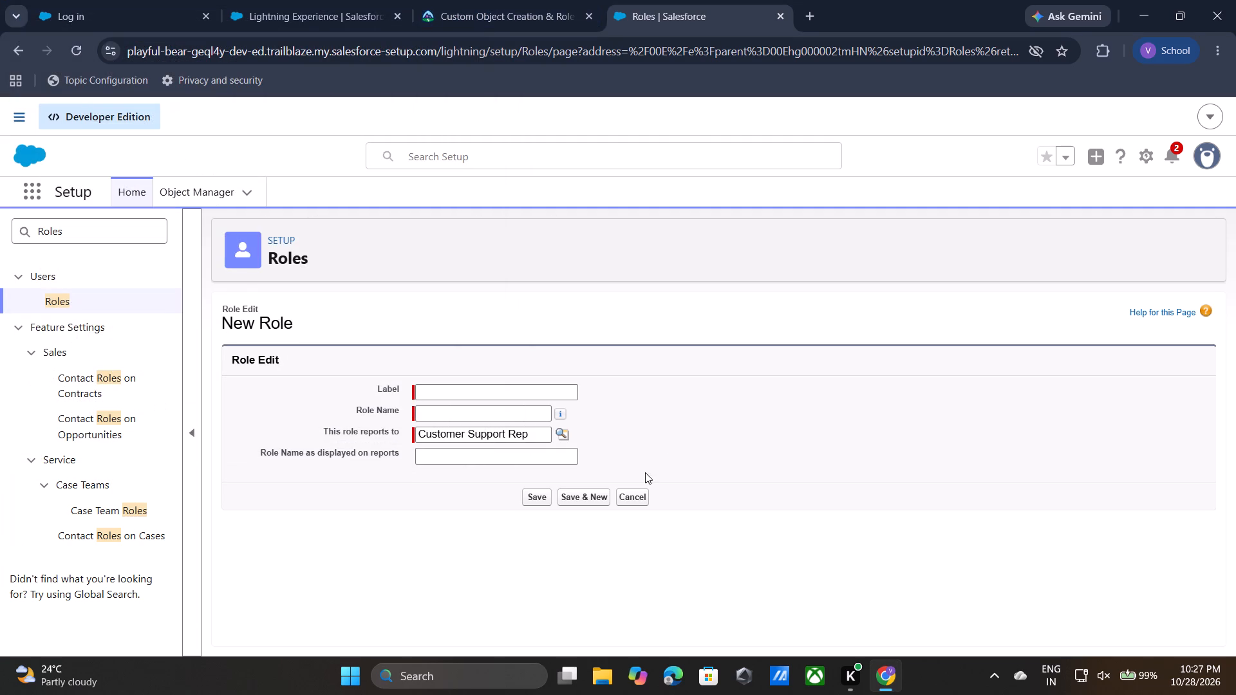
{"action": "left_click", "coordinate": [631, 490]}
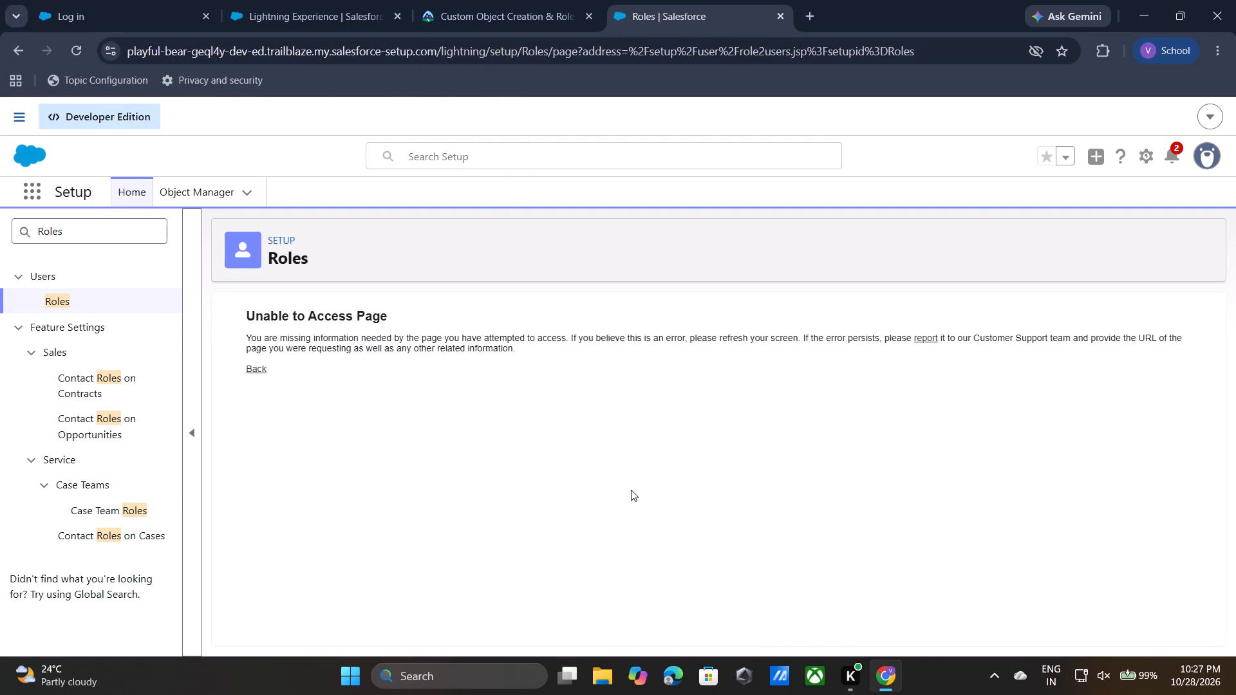
Return to the Sales Engineer assignment page and save it with Amy as the only selected user.
{"action": "double_click", "coordinate": [24, 44]}
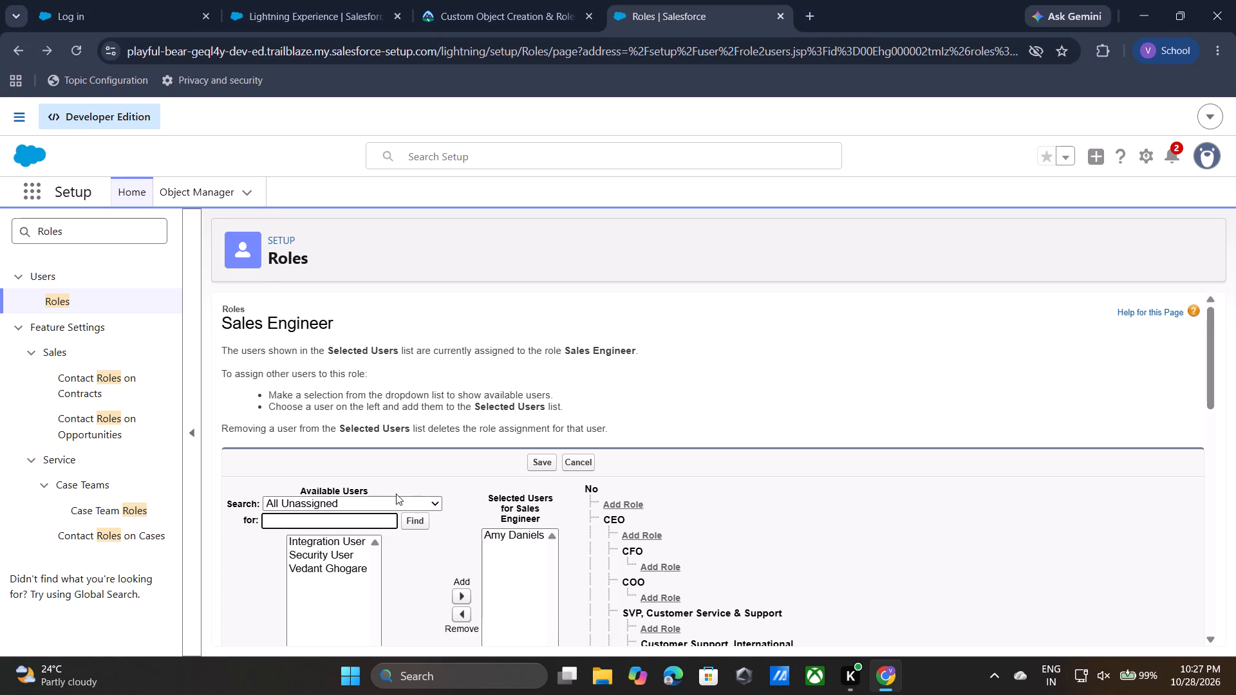
{"action": "scroll", "coordinate": [436, 524], "scroll_direction": "down", "scroll_amount": 1}
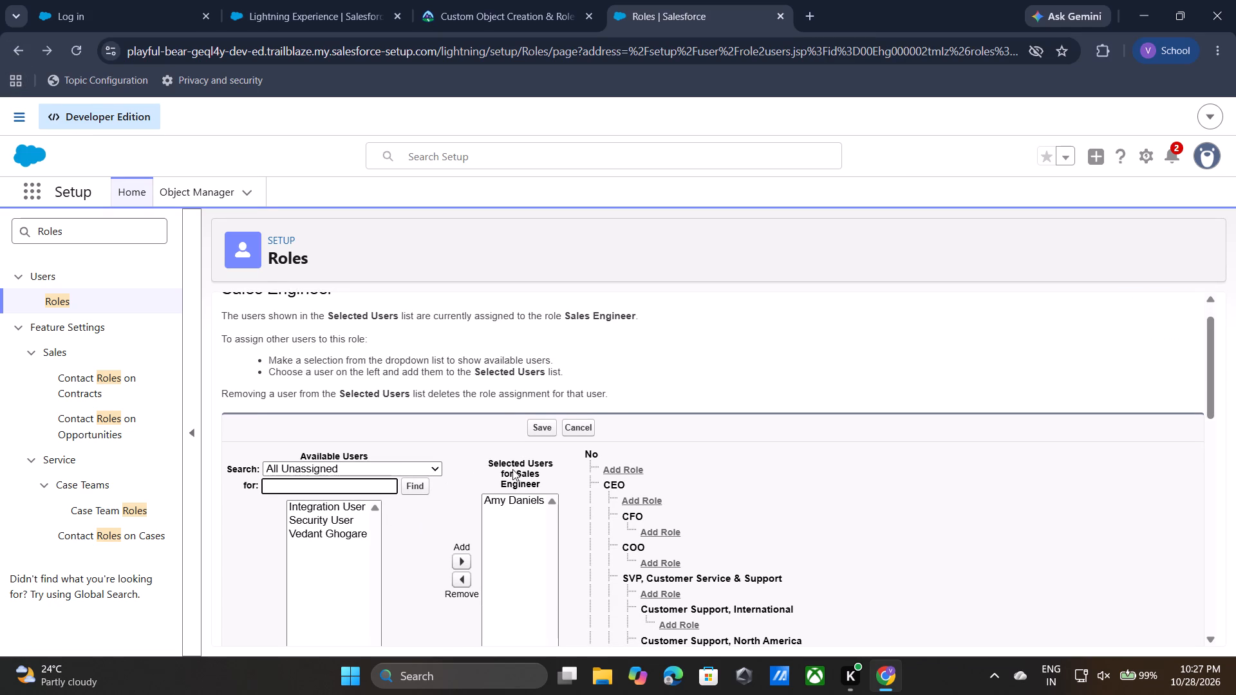
{"action": "scroll", "coordinate": [615, 451], "scroll_direction": "down", "scroll_amount": 4}
{"action": "scroll", "coordinate": [615, 451], "scroll_direction": "up", "scroll_amount": 3}
{"action": "left_click", "coordinate": [547, 420]}
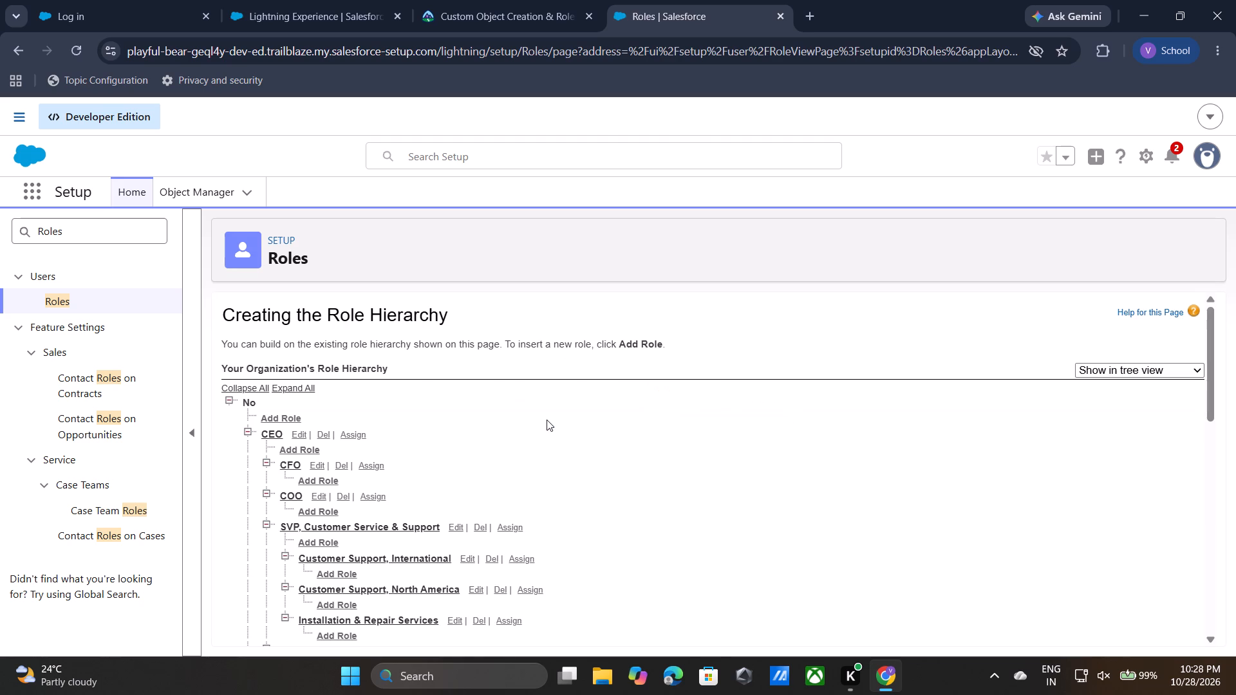
Assign Ted and your own user to the Customer Support Rep role from the All Users list, check the Trailhead instructions and save.
{"action": "scroll", "coordinate": [547, 420], "scroll_direction": "down", "scroll_amount": 6}
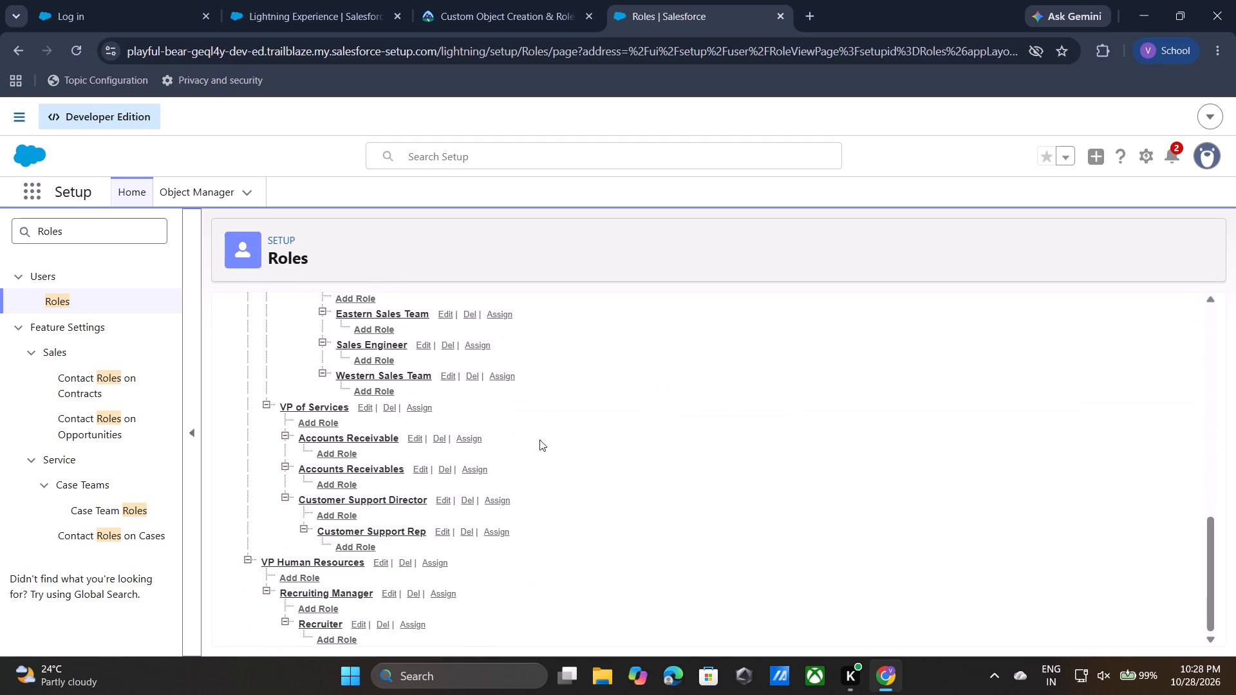
{"action": "left_click", "coordinate": [498, 533]}
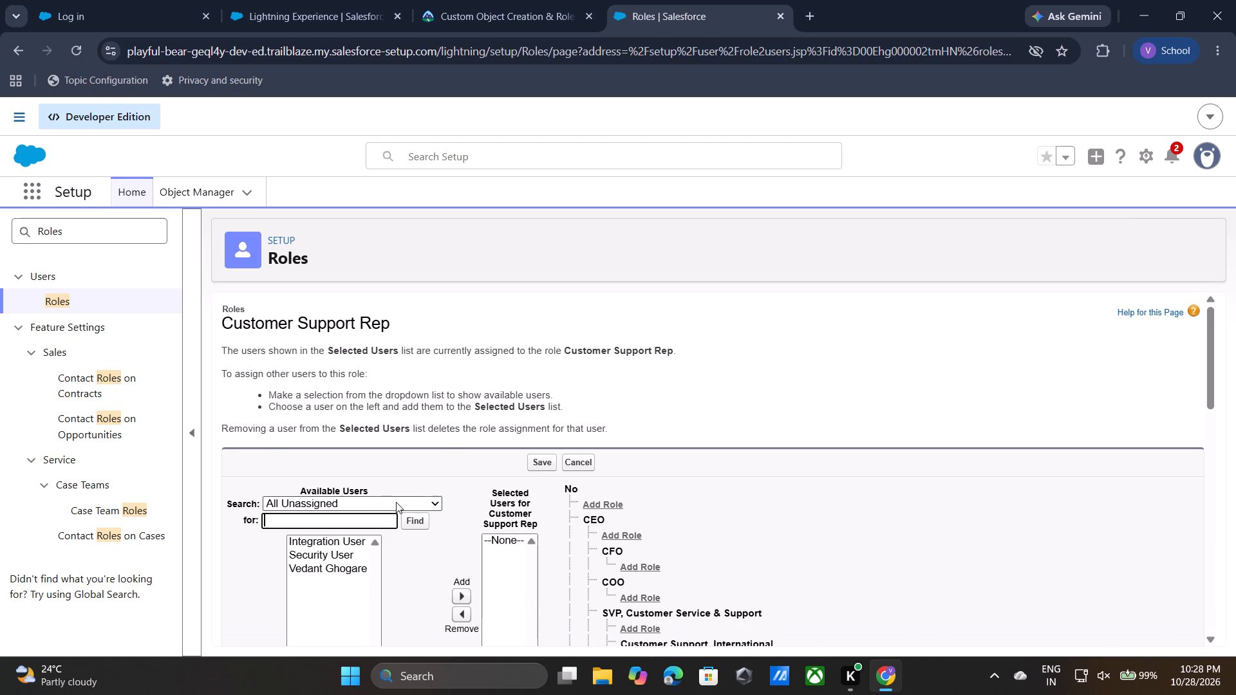
{"action": "left_click", "coordinate": [396, 502]}
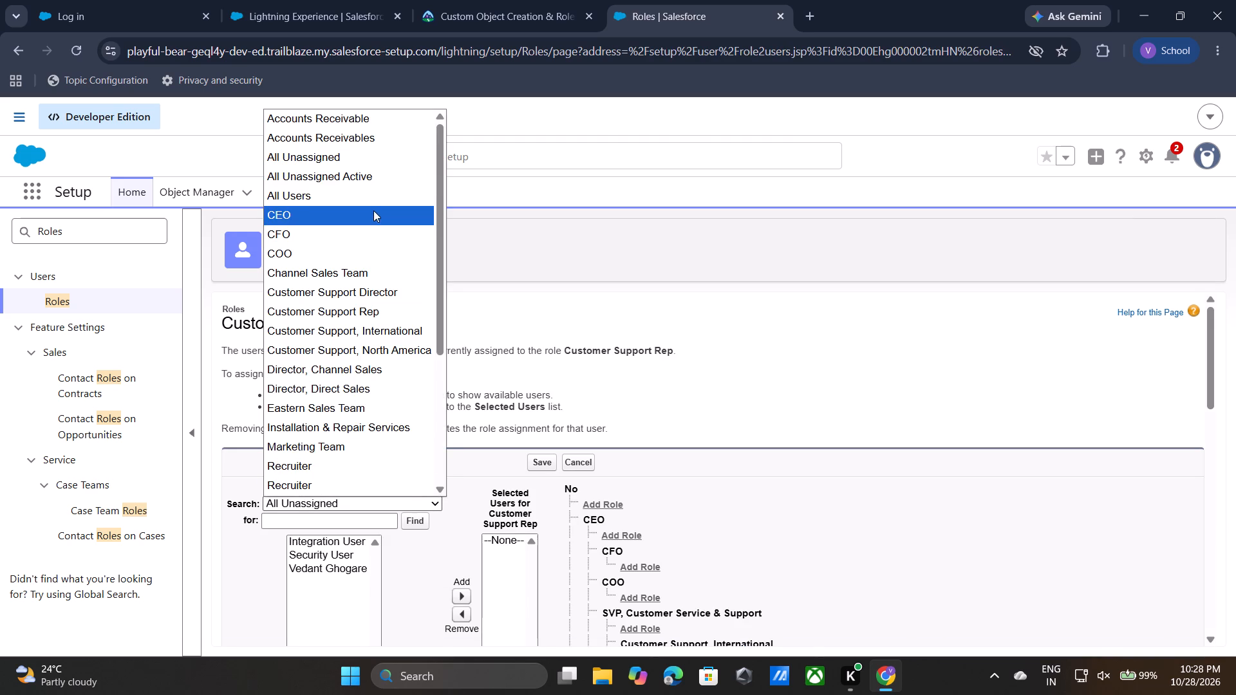
{"action": "left_click", "coordinate": [381, 202]}
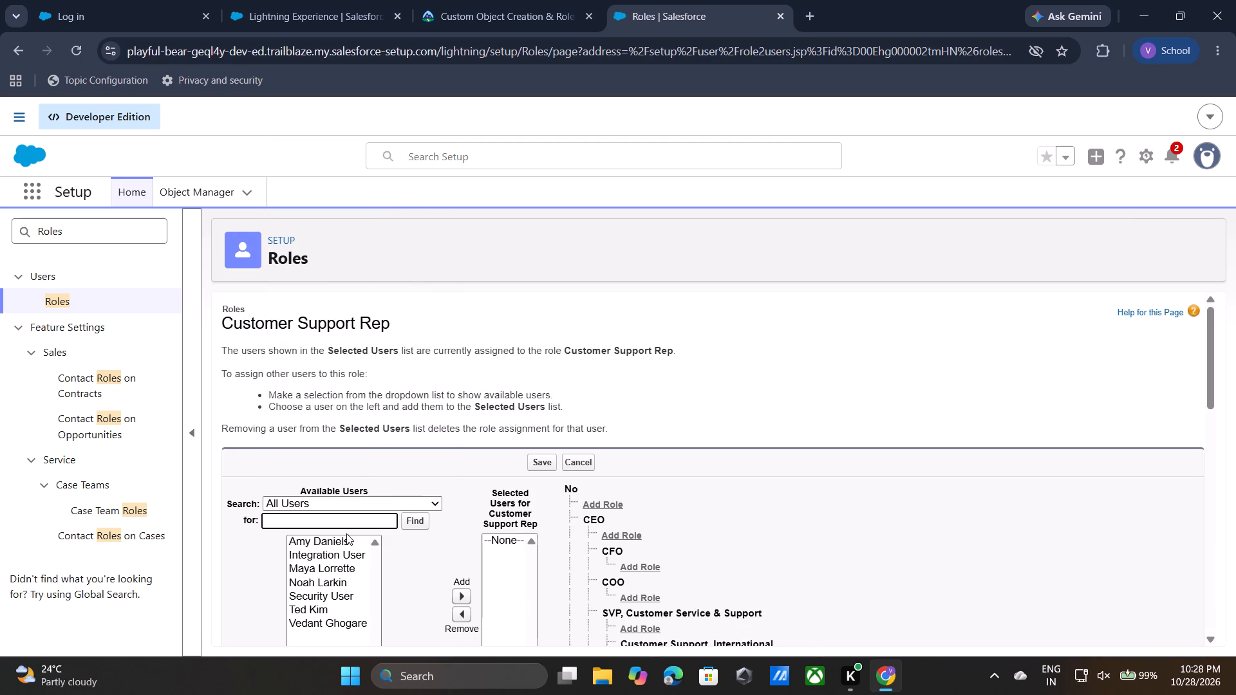
{"action": "left_click", "coordinate": [332, 611]}
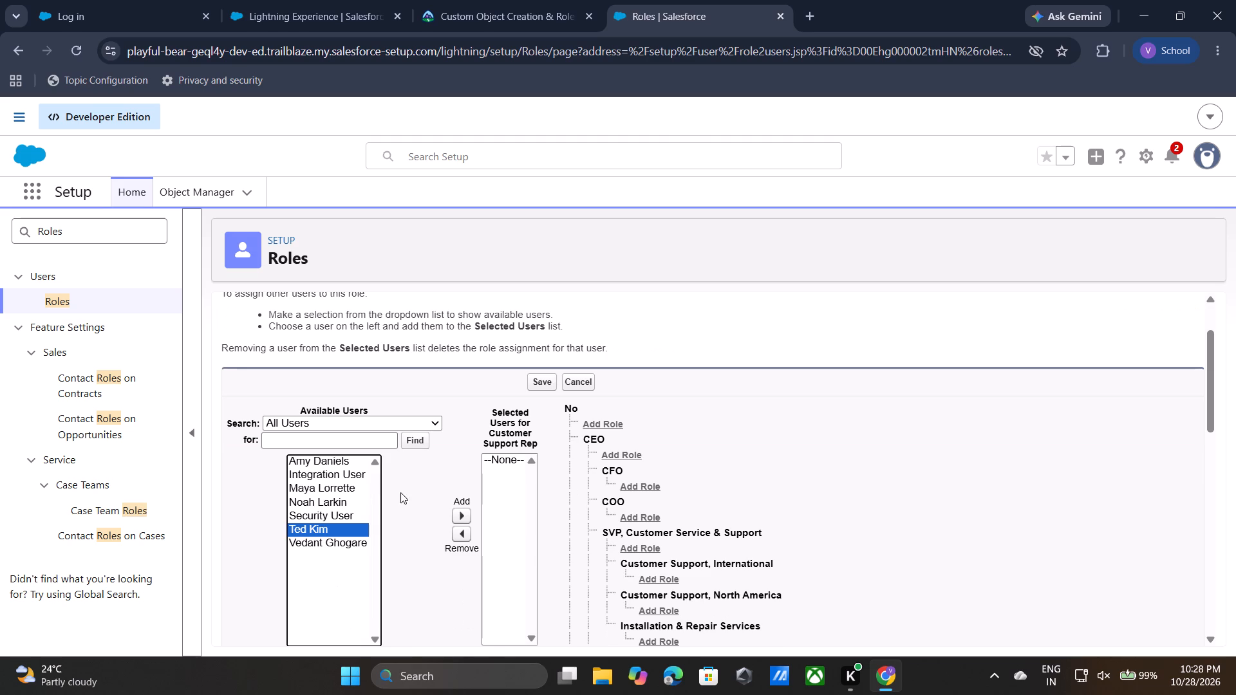
{"action": "left_click", "coordinate": [462, 513]}
{"action": "left_click", "coordinate": [346, 531]}
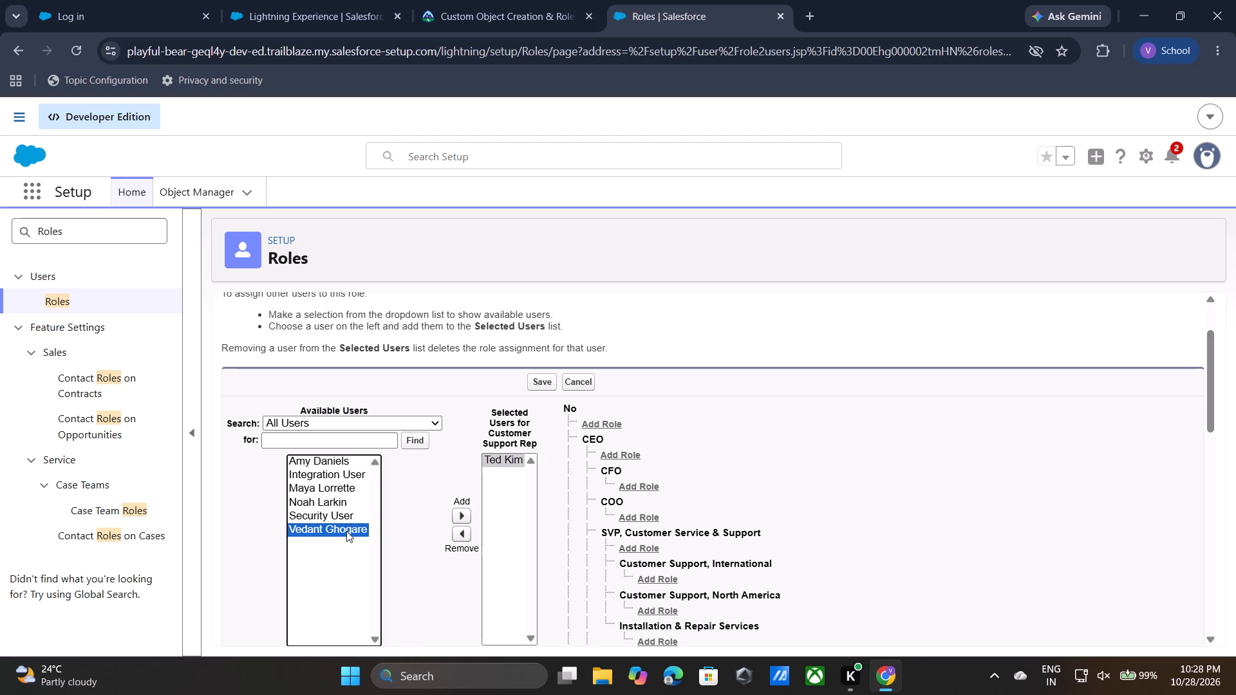
{"action": "left_click", "coordinate": [460, 519]}
{"action": "scroll", "coordinate": [615, 531], "scroll_direction": "down", "scroll_amount": 2}
{"action": "scroll", "coordinate": [615, 531], "scroll_direction": "up", "scroll_amount": 3}
{"action": "left_click", "coordinate": [510, 0]}
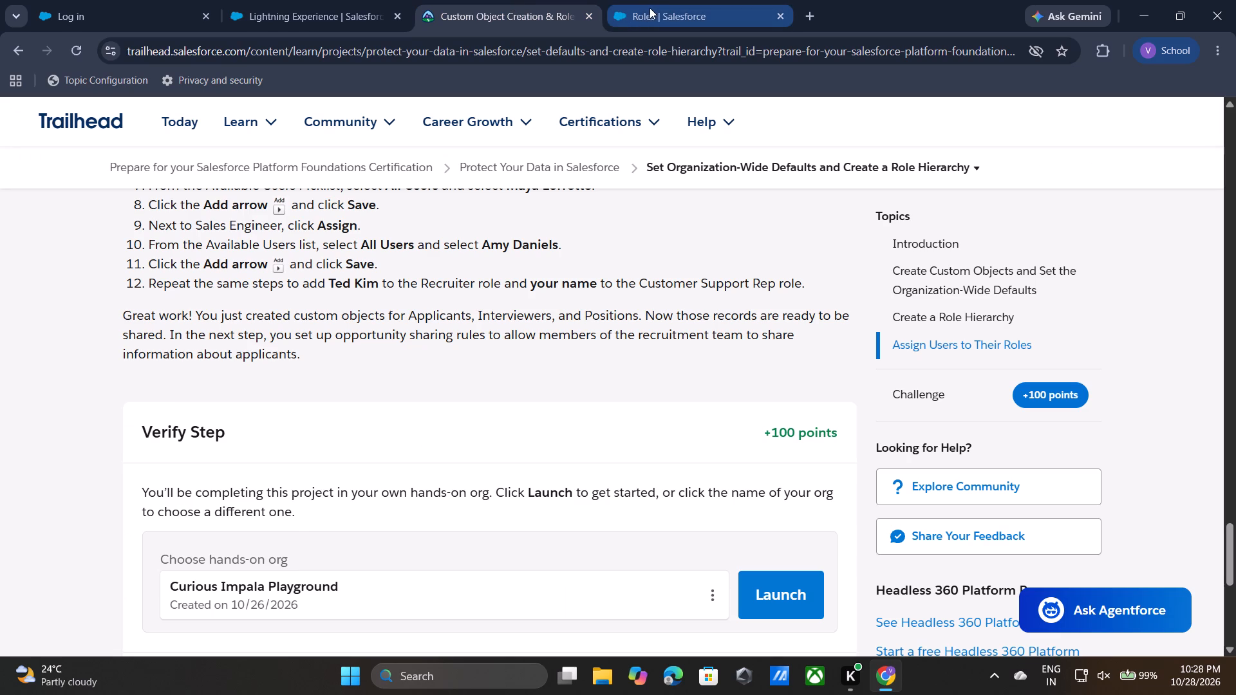
{"action": "left_click", "coordinate": [651, 8]}
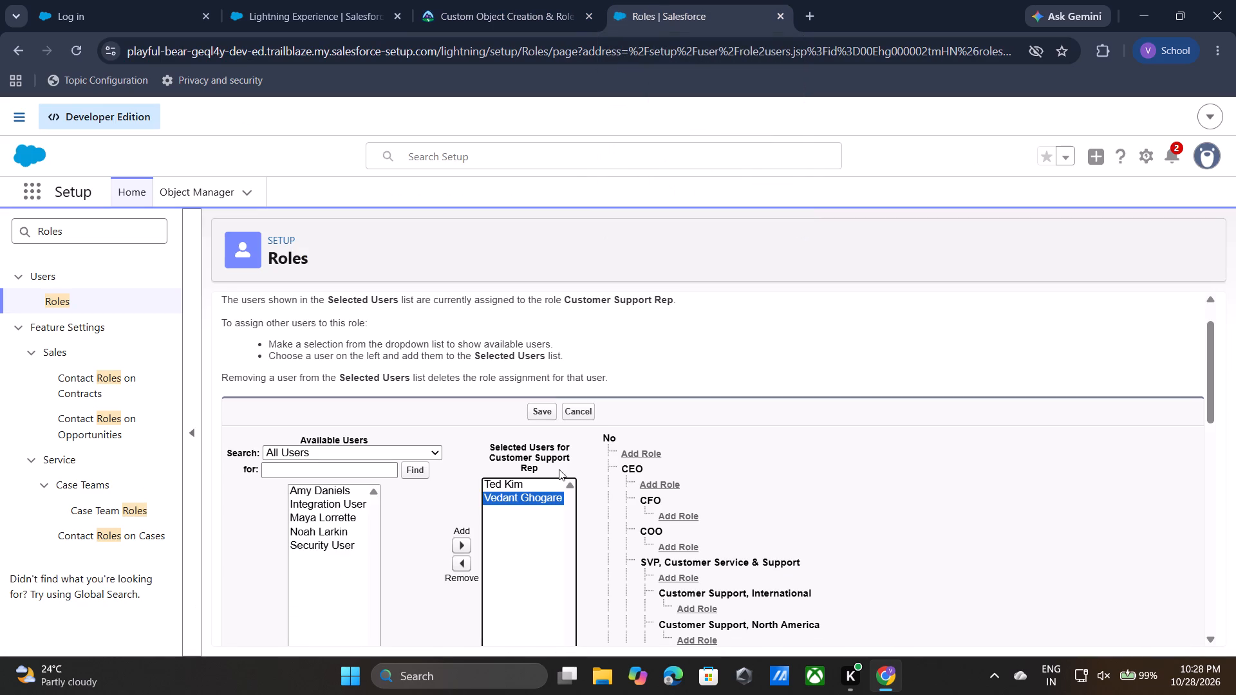
{"action": "left_click", "coordinate": [545, 416]}
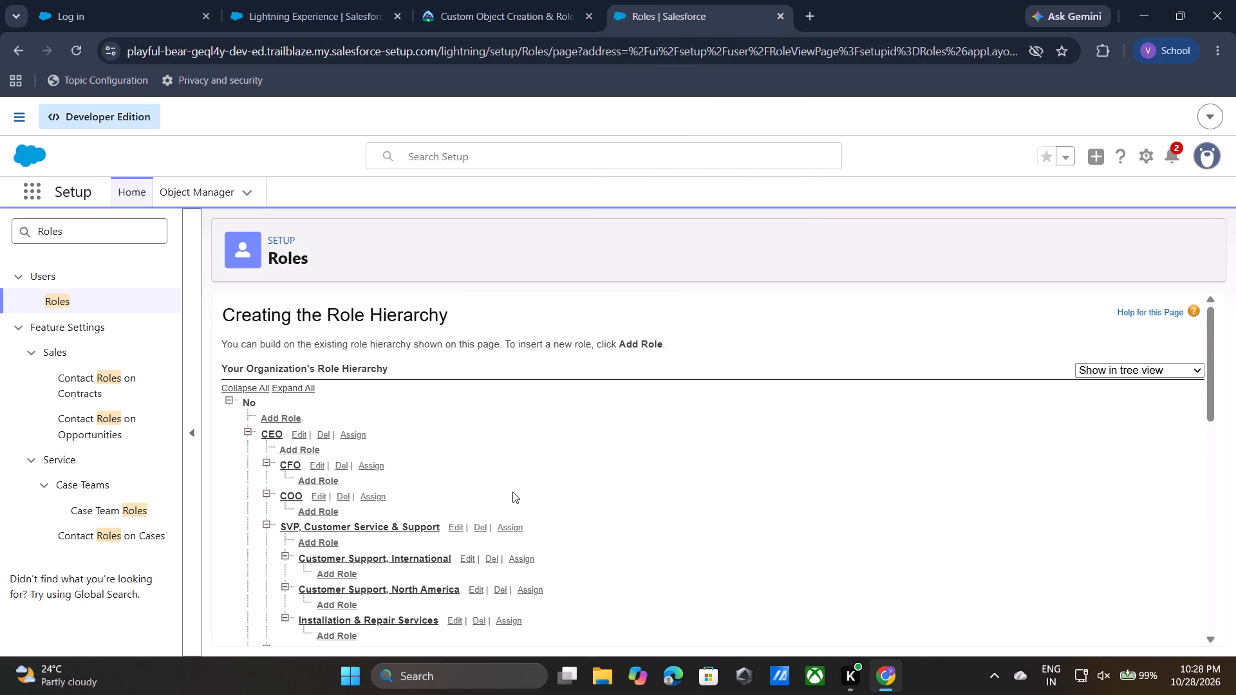
Compare the Trailhead user-assignment instructions with the role hierarchy to identify the remaining role assignments.
{"action": "scroll", "coordinate": [512, 492], "scroll_direction": "down", "scroll_amount": 1}
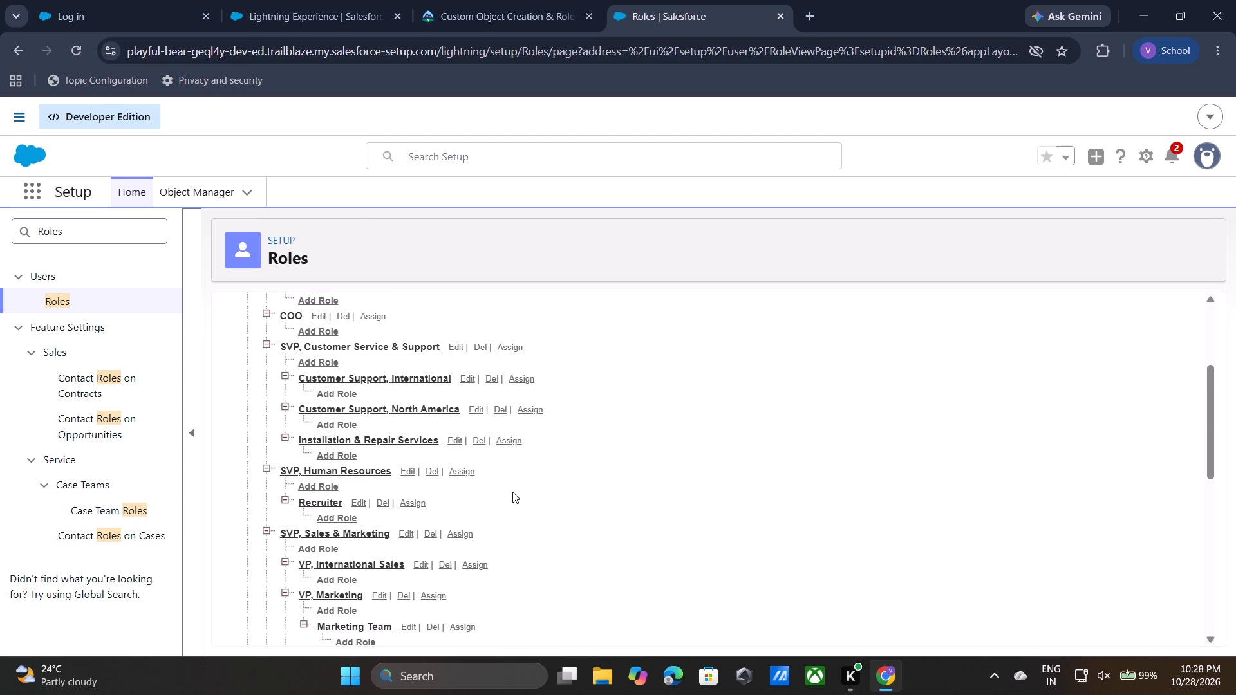
{"action": "left_click", "coordinate": [458, 0]}
{"action": "right_click", "coordinate": [343, 419]}
{"action": "scroll", "coordinate": [343, 419], "scroll_direction": "up", "scroll_amount": 1}
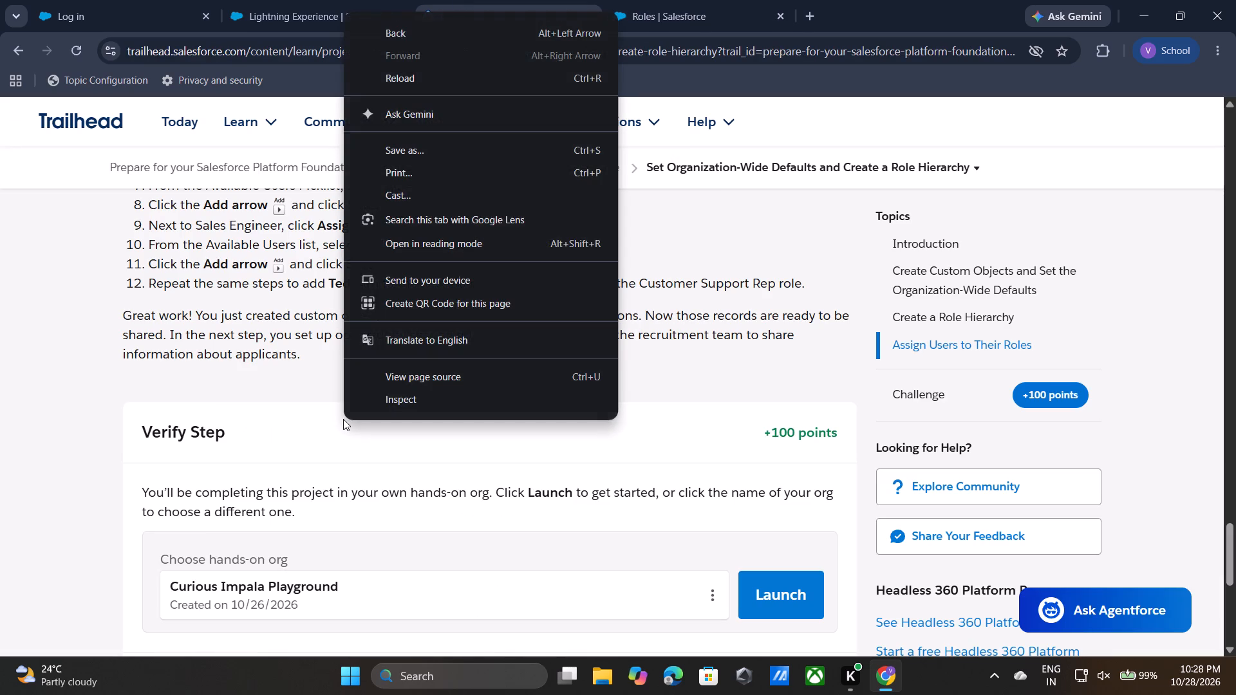
{"action": "scroll", "coordinate": [343, 419], "scroll_direction": "up", "scroll_amount": 1}
{"action": "left_click_drag", "start_coordinate": [264, 389], "coordinate": [377, 376]}
{"action": "scroll", "coordinate": [377, 376], "scroll_direction": "up", "scroll_amount": 1}
{"action": "left_click_drag", "start_coordinate": [377, 376], "coordinate": [304, 337]}
{"action": "left_click", "coordinate": [539, 376]}
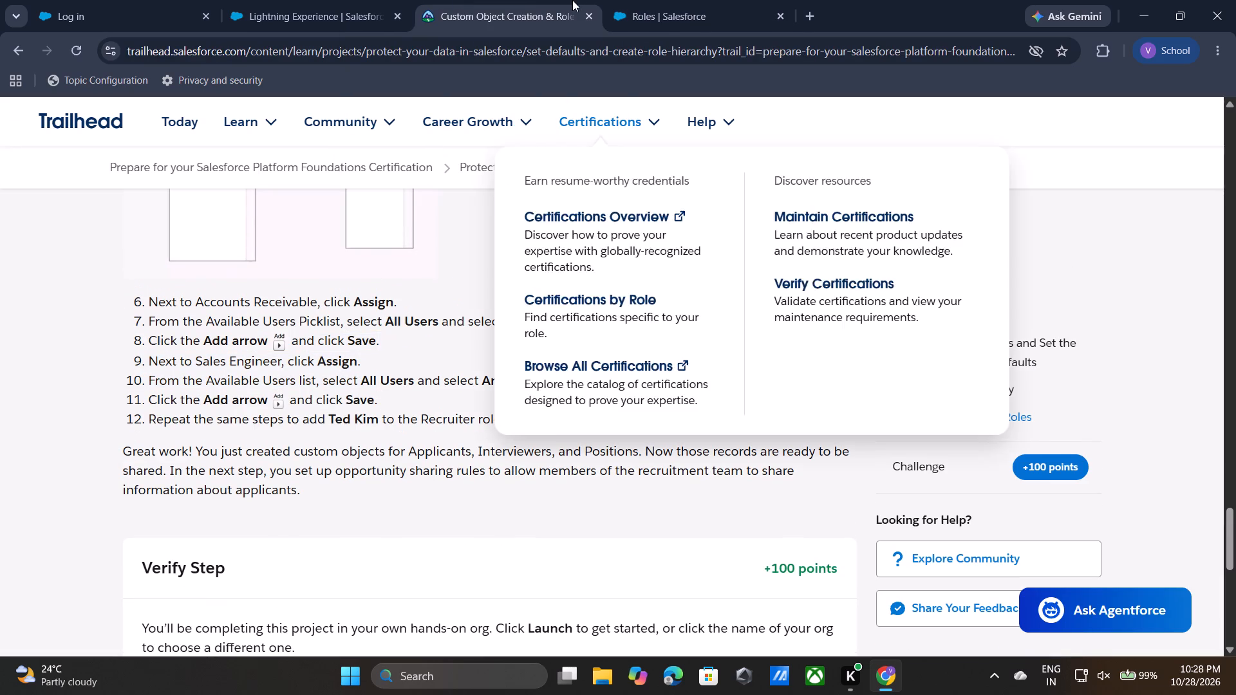
{"action": "left_click", "coordinate": [660, 8]}
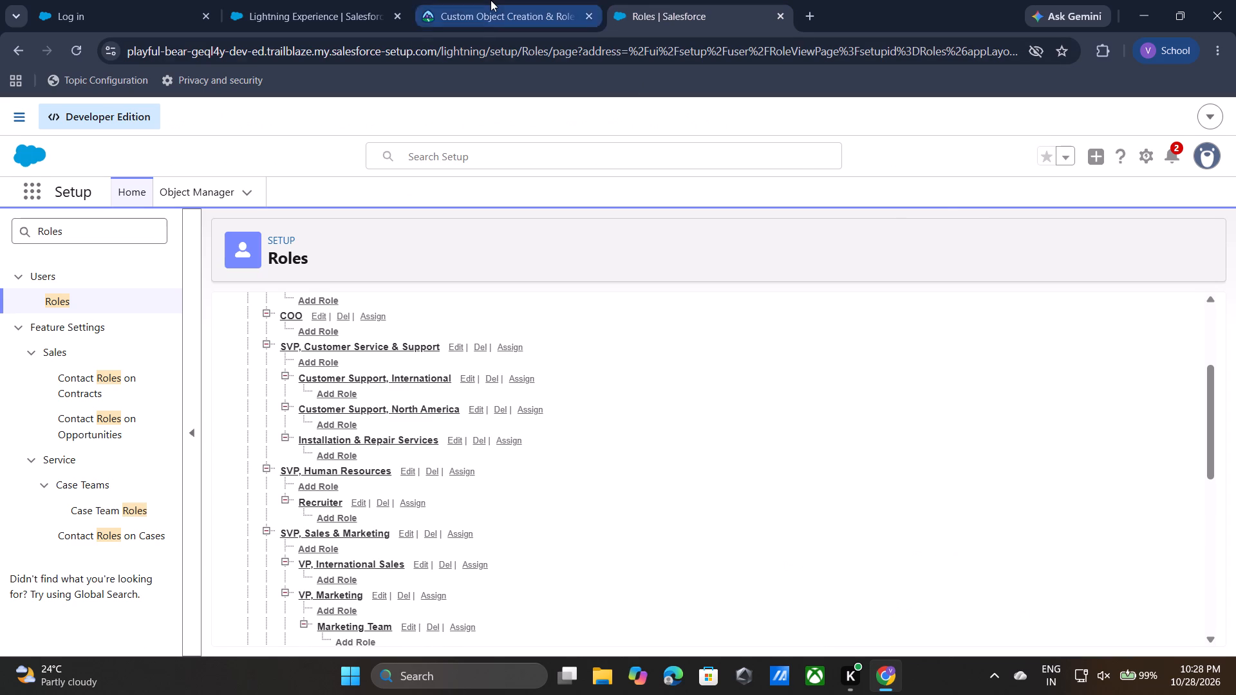
{"action": "left_click", "coordinate": [491, 0]}
{"action": "left_click", "coordinate": [652, 6]}
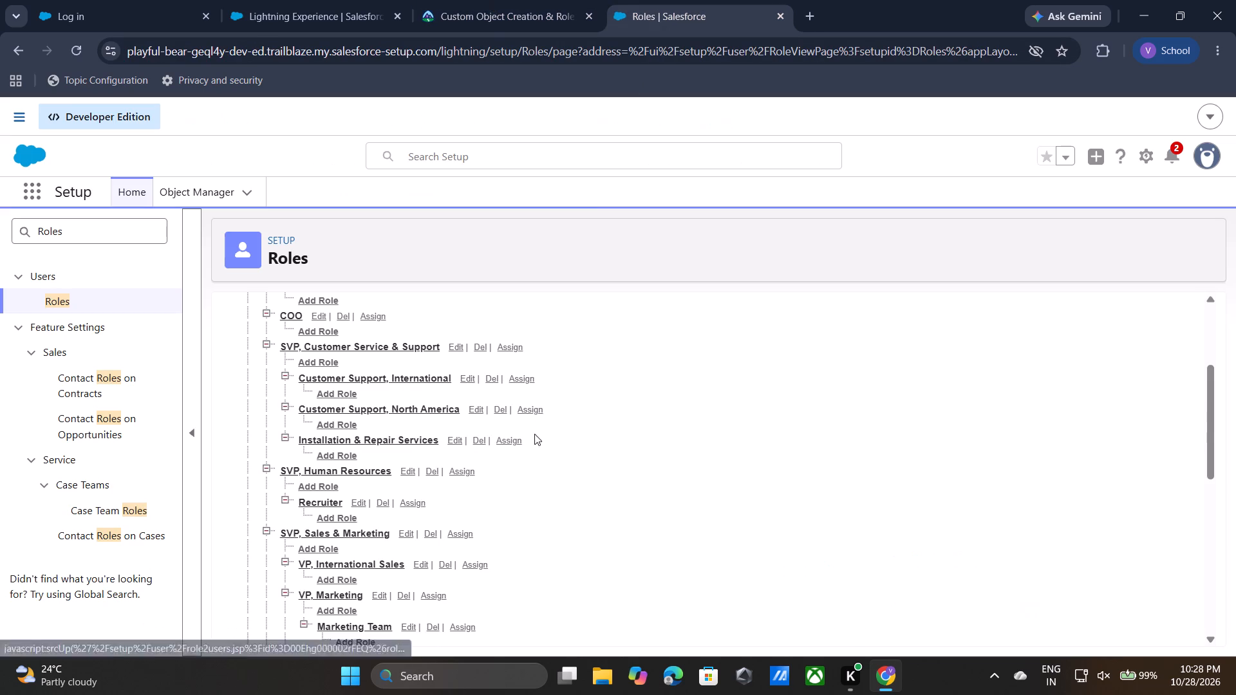
Assign Maya to the Accounts Receivable role from the All Users list, check the Trailhead instructions and save.
{"action": "scroll", "coordinate": [531, 470], "scroll_direction": "down", "scroll_amount": 3}
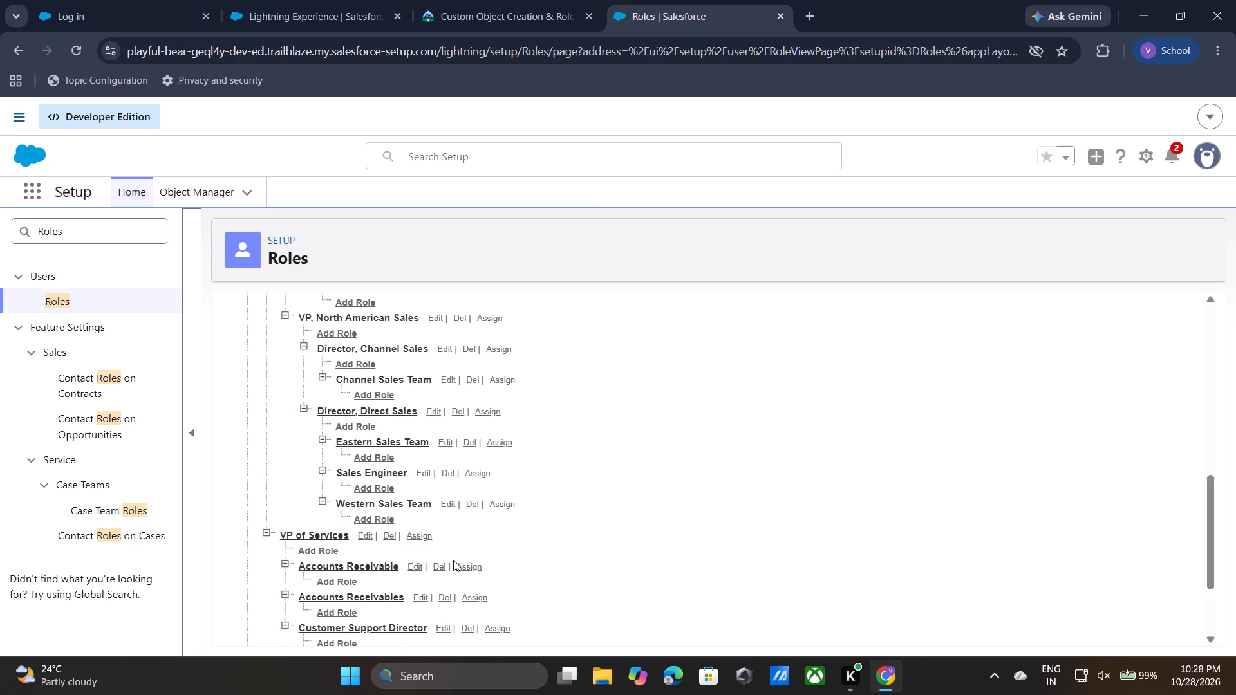
{"action": "left_click", "coordinate": [475, 567]}
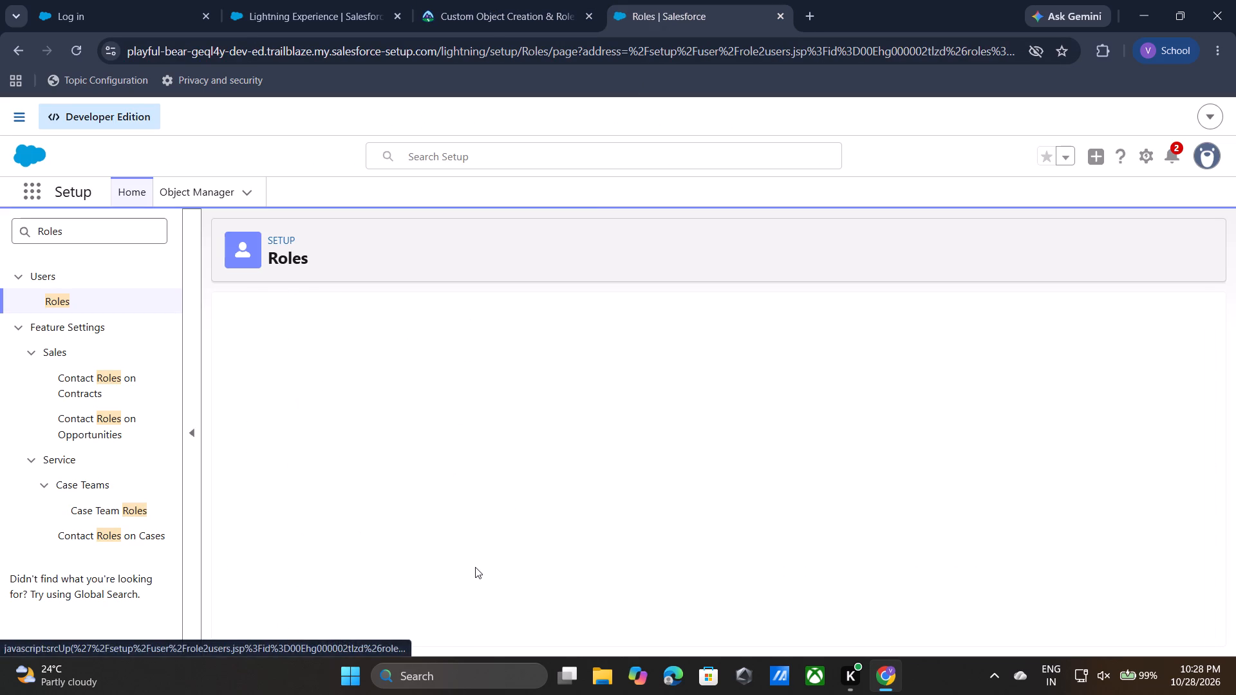
{"action": "left_click", "coordinate": [402, 503]}
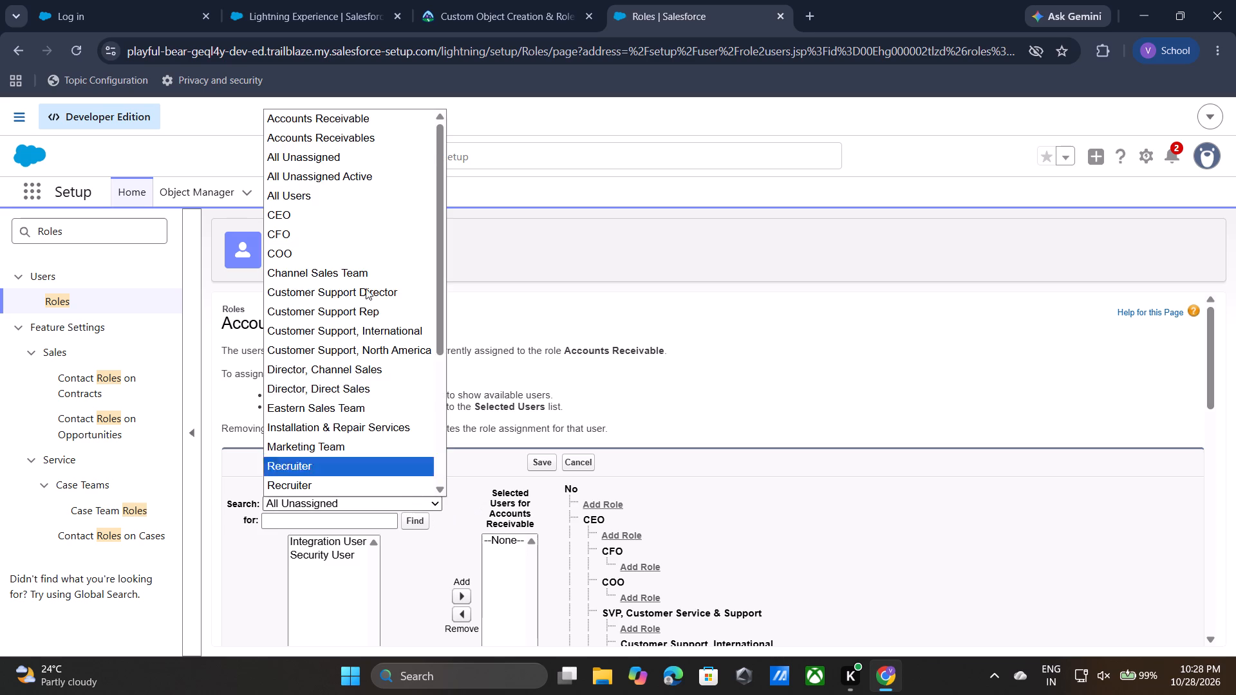
{"action": "left_click", "coordinate": [355, 188]}
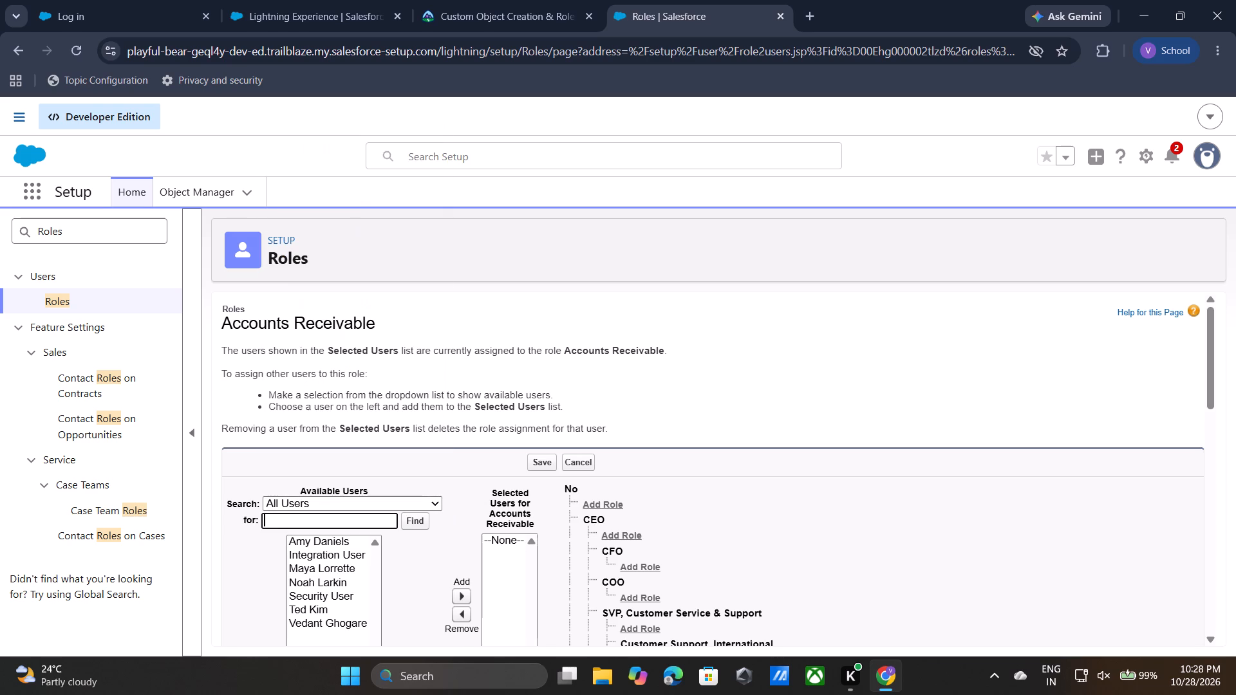
{"action": "scroll", "coordinate": [346, 571], "scroll_direction": "down", "scroll_amount": 1}
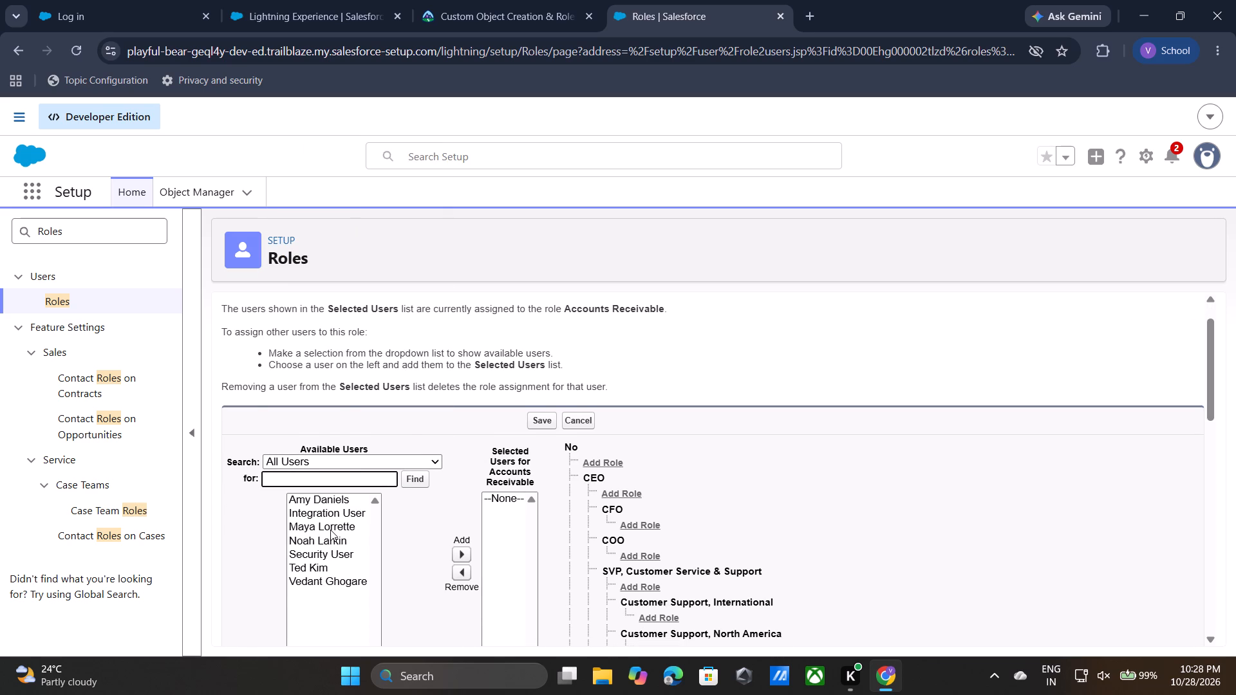
{"action": "left_click", "coordinate": [330, 530]}
{"action": "left_click", "coordinate": [535, 0]}
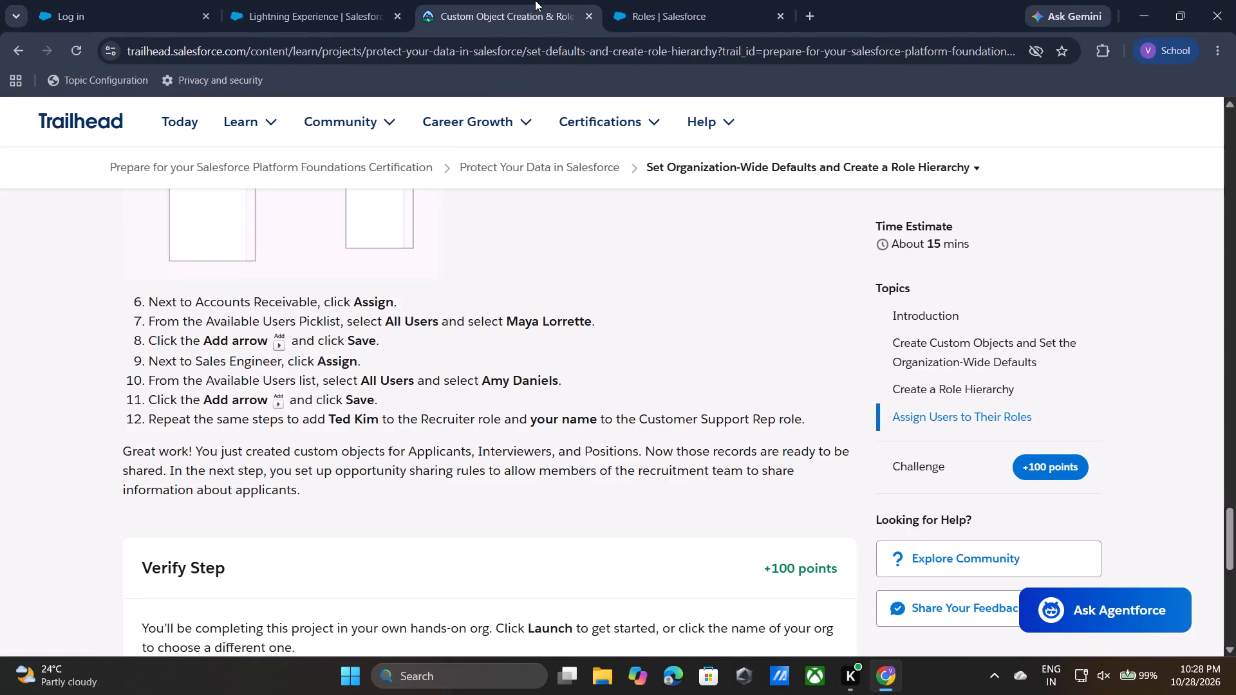
{"action": "left_click", "coordinate": [698, 5]}
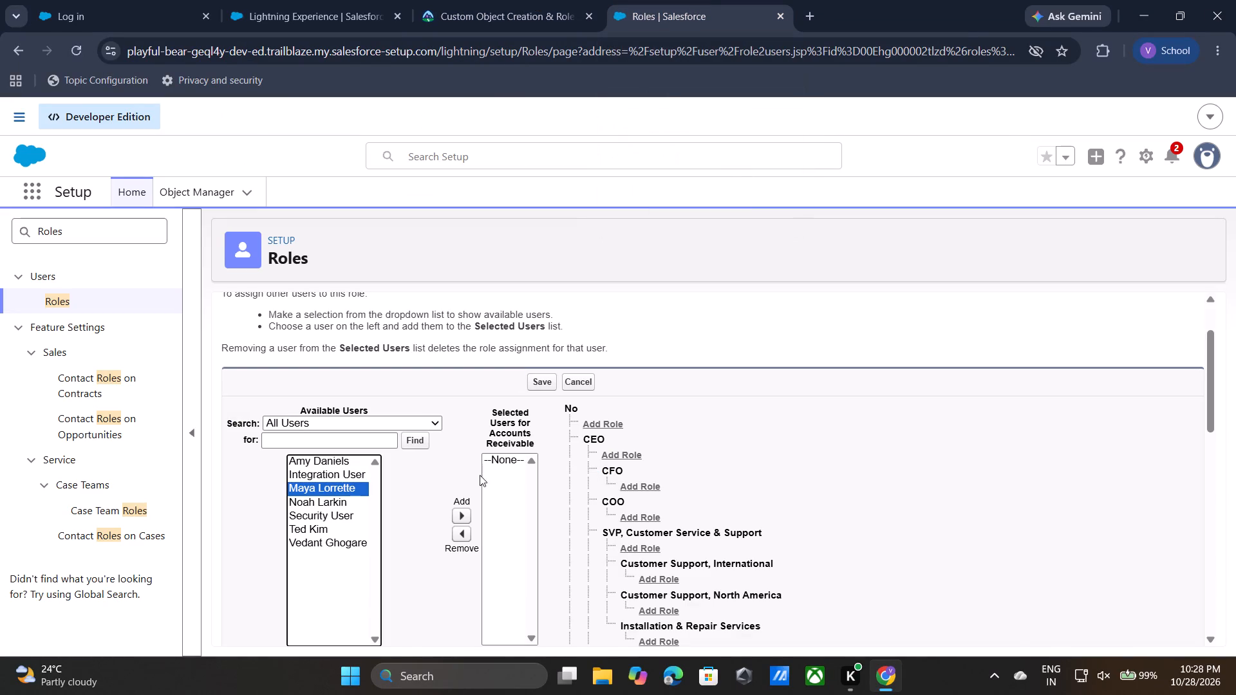
{"action": "left_click", "coordinate": [464, 523]}
{"action": "left_click", "coordinate": [533, 378]}
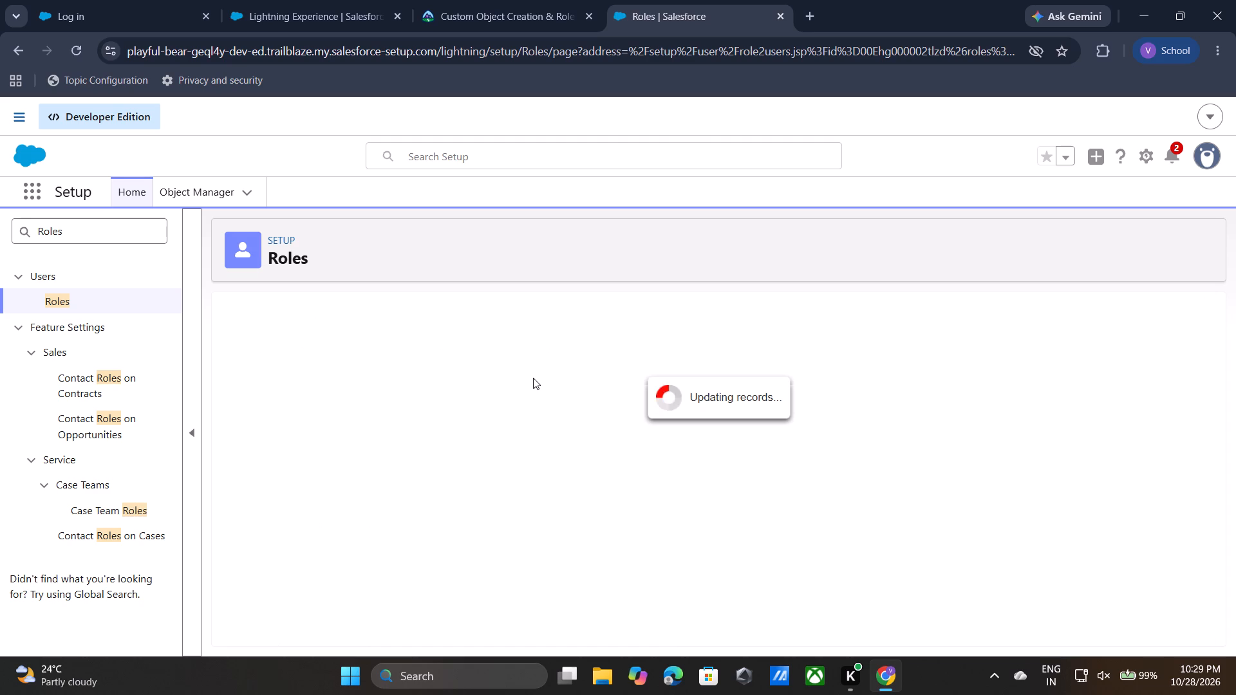
Return to the Trailhead project page and run the step verification for 100 points.
{"action": "left_click", "coordinate": [538, 0]}
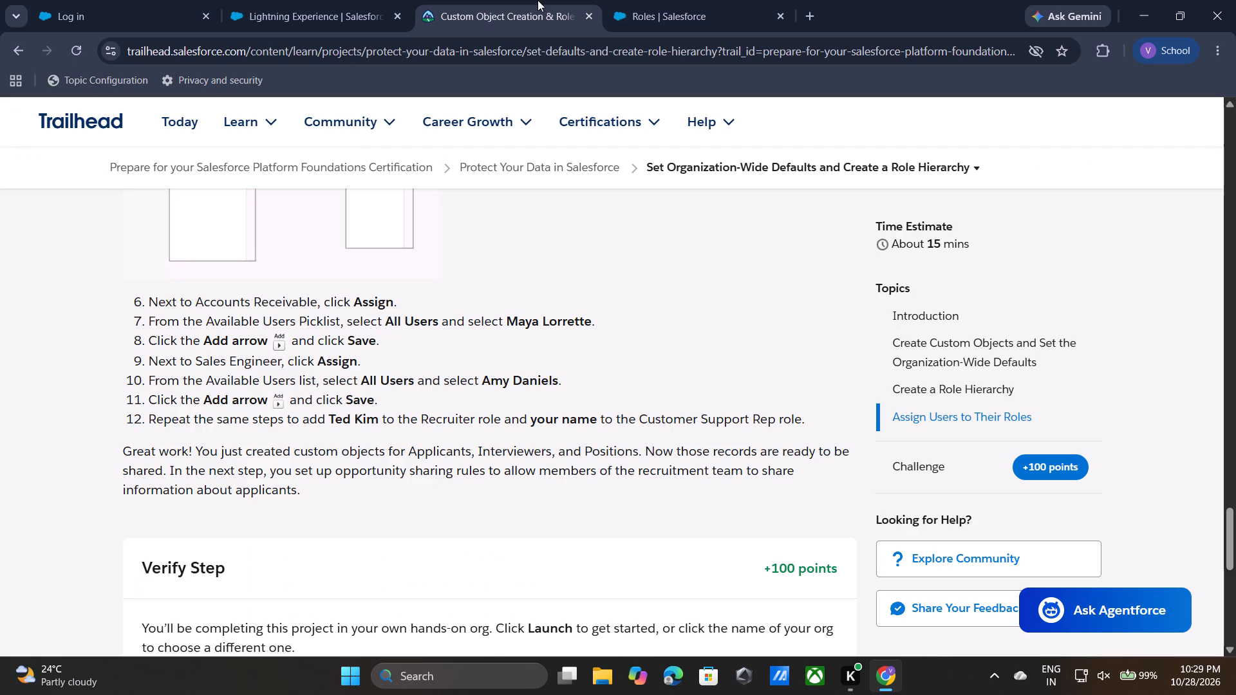
{"action": "left_click", "coordinate": [544, 449]}
{"action": "scroll", "coordinate": [544, 449], "scroll_direction": "down", "scroll_amount": 1}
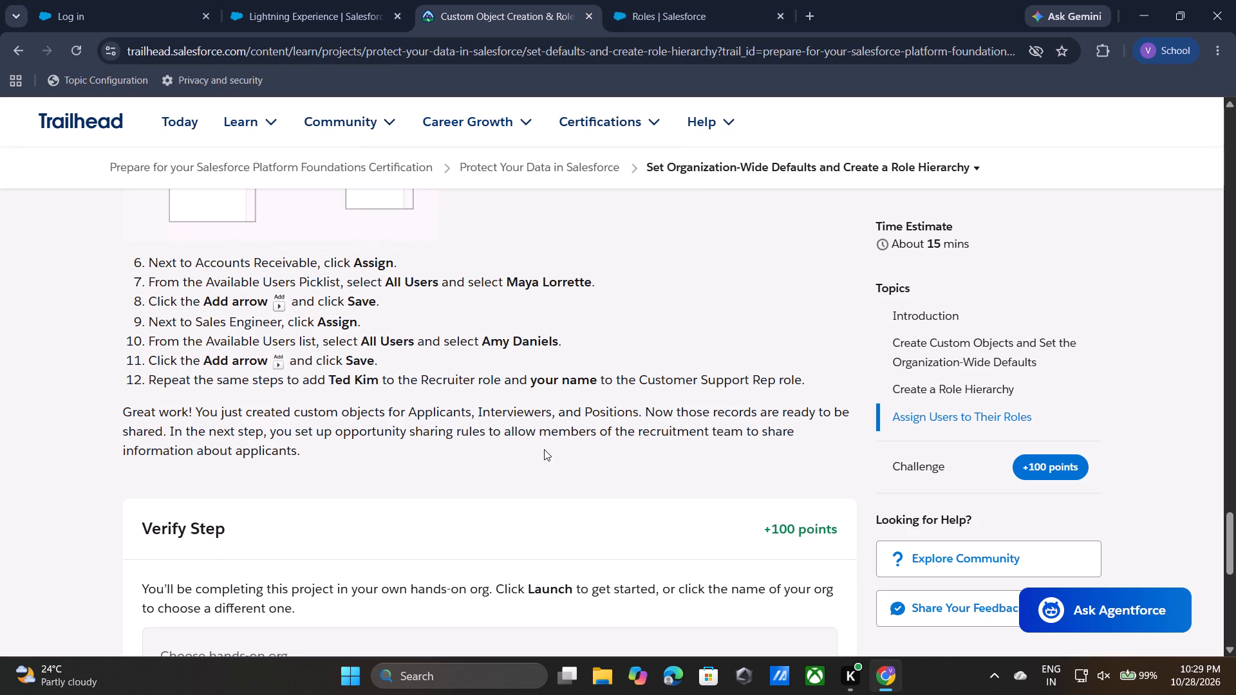
{"action": "scroll", "coordinate": [544, 449], "scroll_direction": "down", "scroll_amount": 2}
{"action": "left_click", "coordinate": [249, 485]}
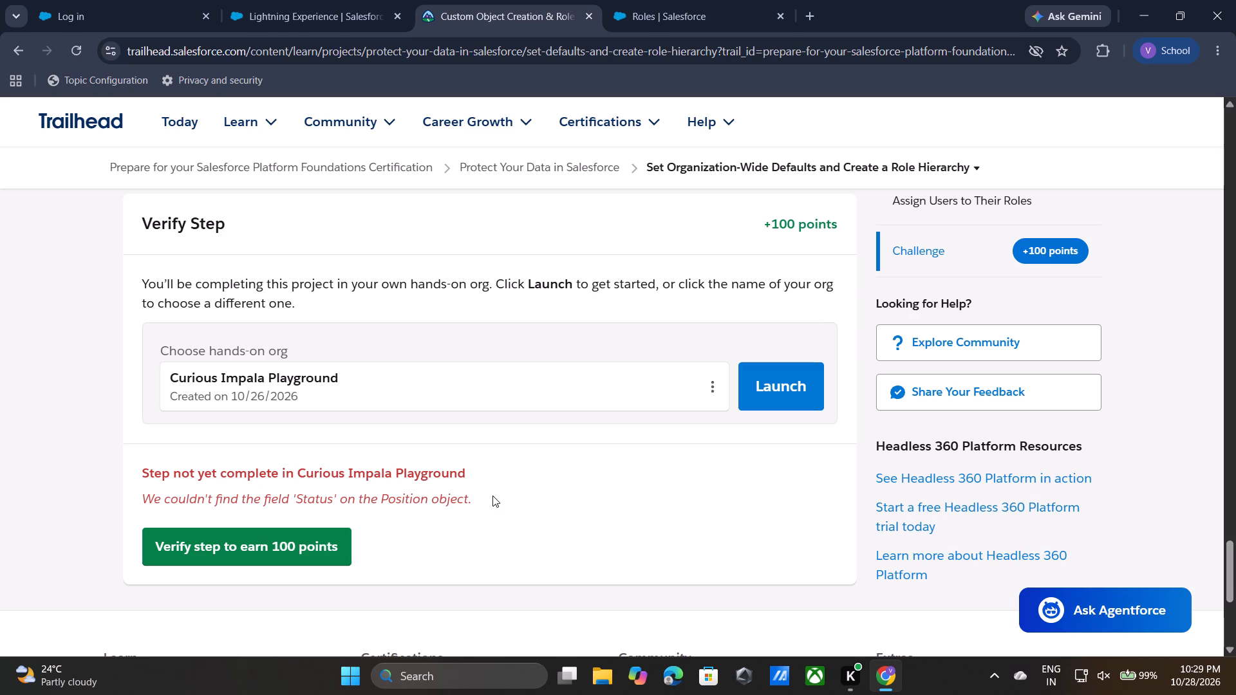
Review the Trailhead custom object instructions, examining the Position object details and how to create its Status field.
{"action": "scroll", "coordinate": [512, 319], "scroll_direction": "up", "scroll_amount": 2}
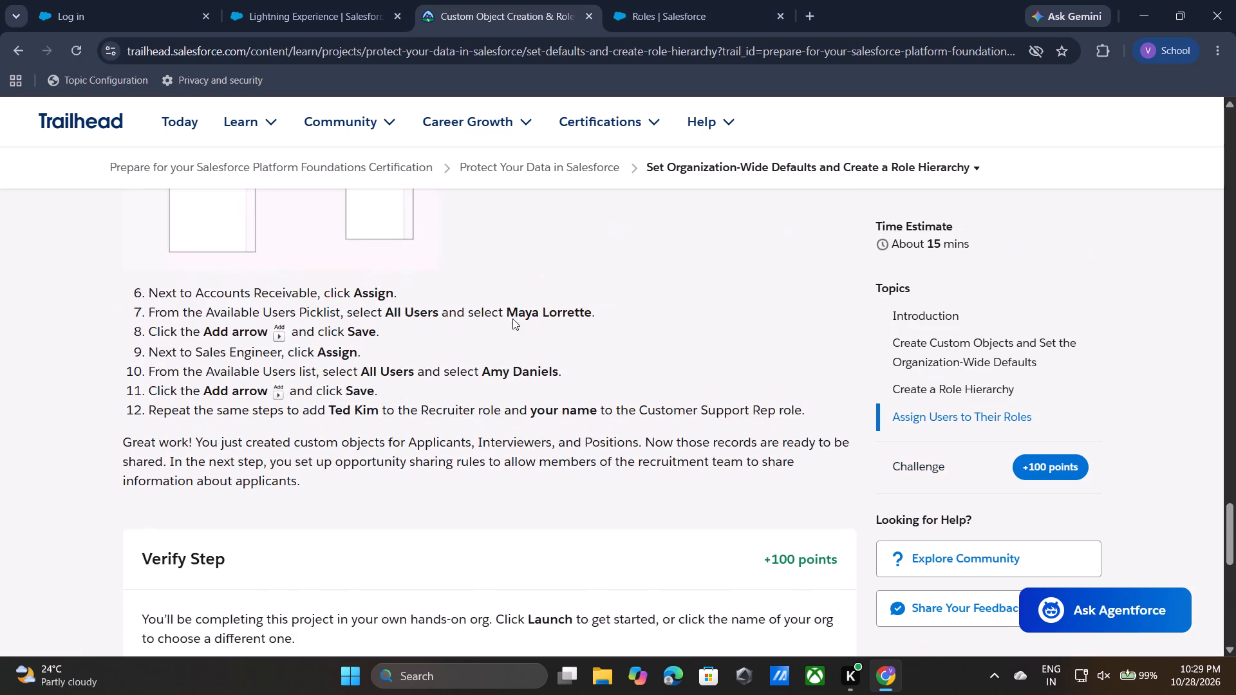
{"action": "scroll", "coordinate": [512, 319], "scroll_direction": "up", "scroll_amount": 9}
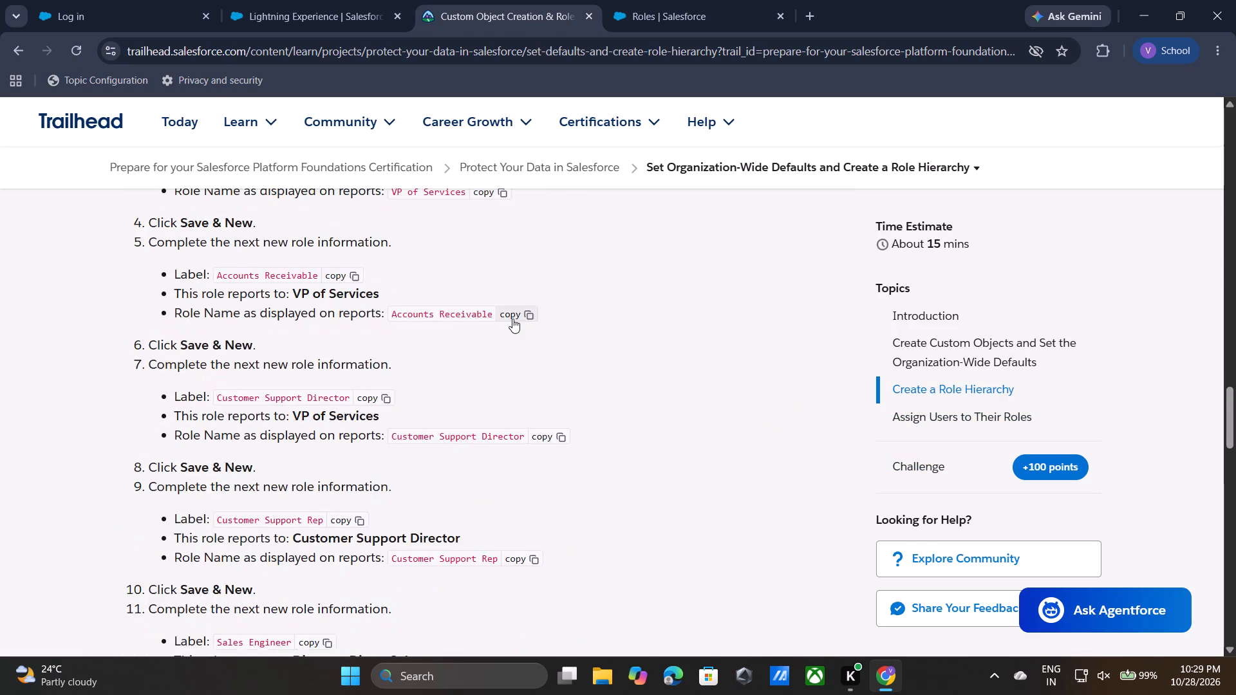
{"action": "scroll", "coordinate": [512, 319], "scroll_direction": "up", "scroll_amount": 8}
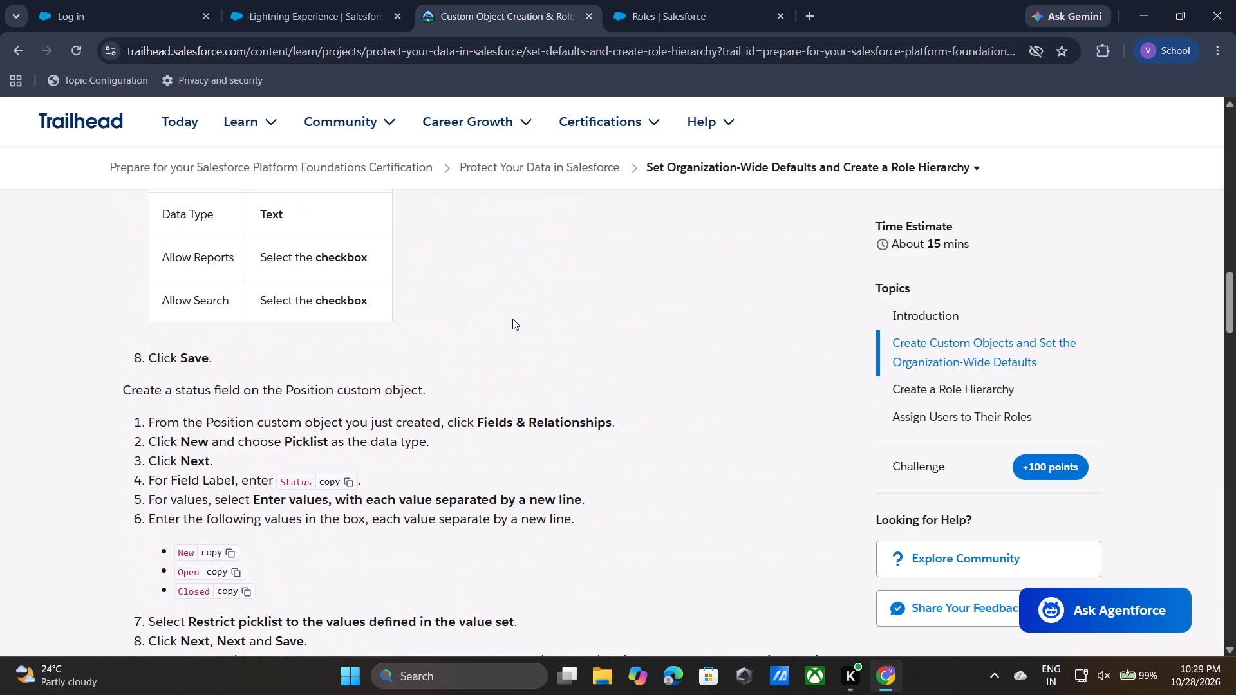
{"action": "scroll", "coordinate": [491, 232], "scroll_direction": "up", "scroll_amount": 3}
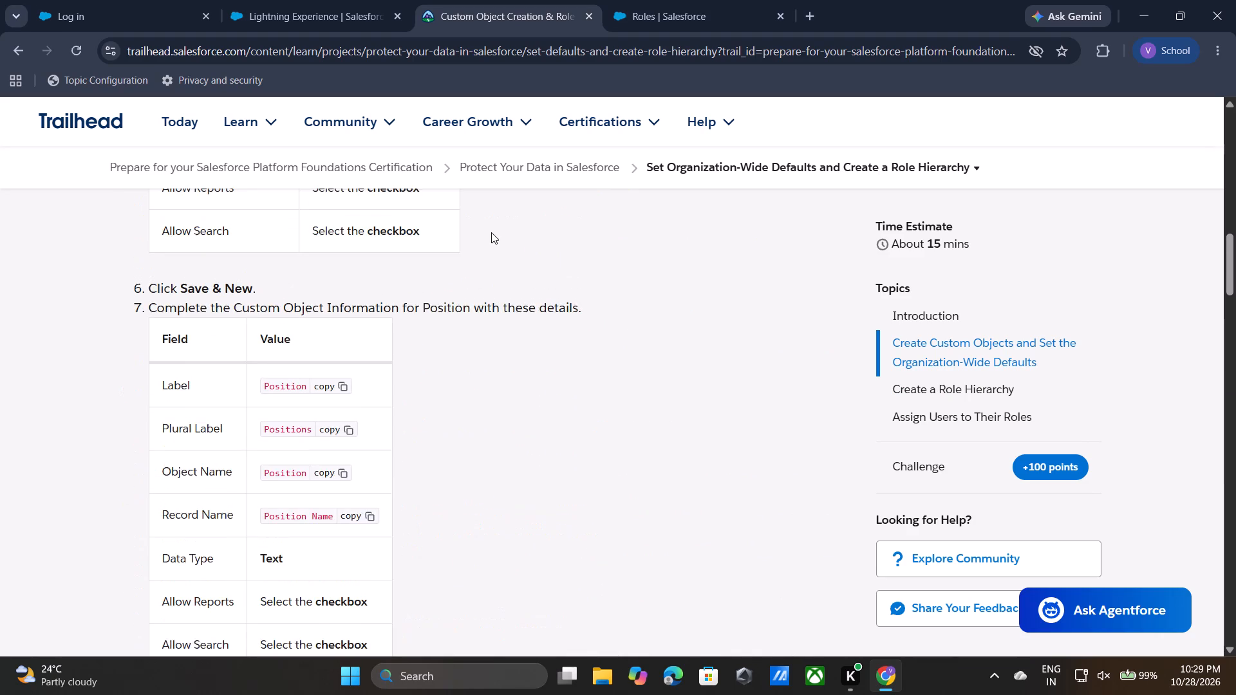
{"action": "scroll", "coordinate": [491, 232], "scroll_direction": "up", "scroll_amount": 6}
{"action": "scroll", "coordinate": [491, 232], "scroll_direction": "down", "scroll_amount": 1}
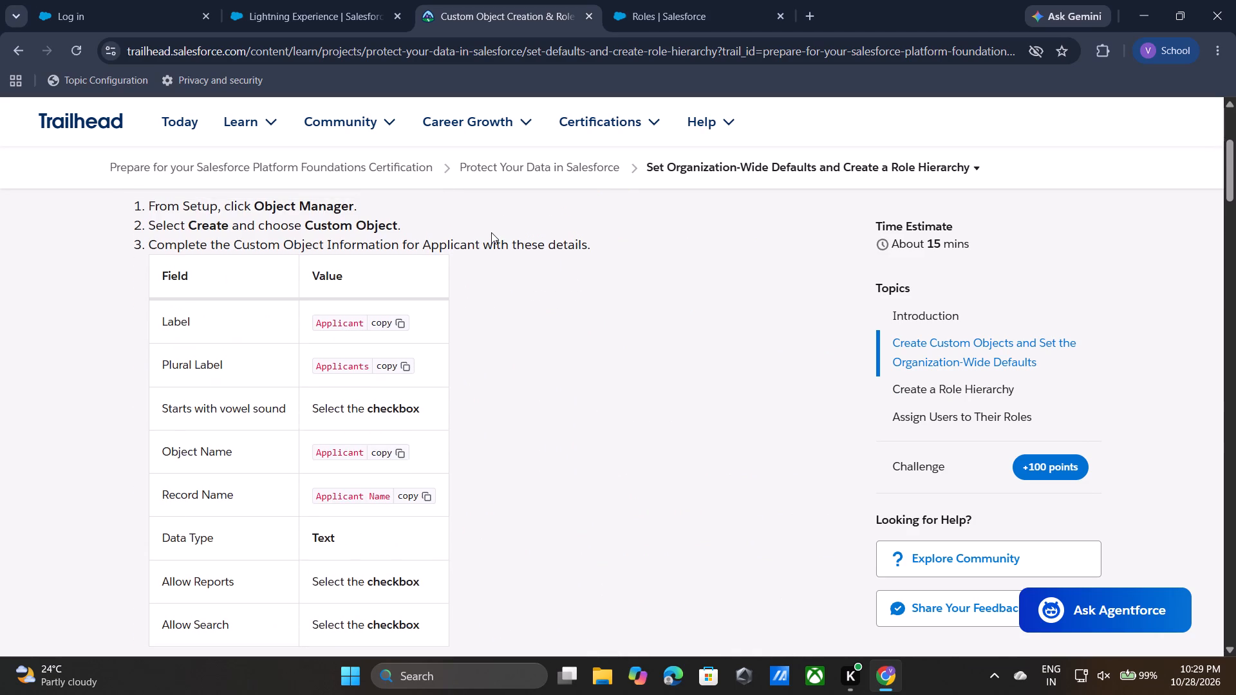
{"action": "scroll", "coordinate": [491, 232], "scroll_direction": "down", "scroll_amount": 3}
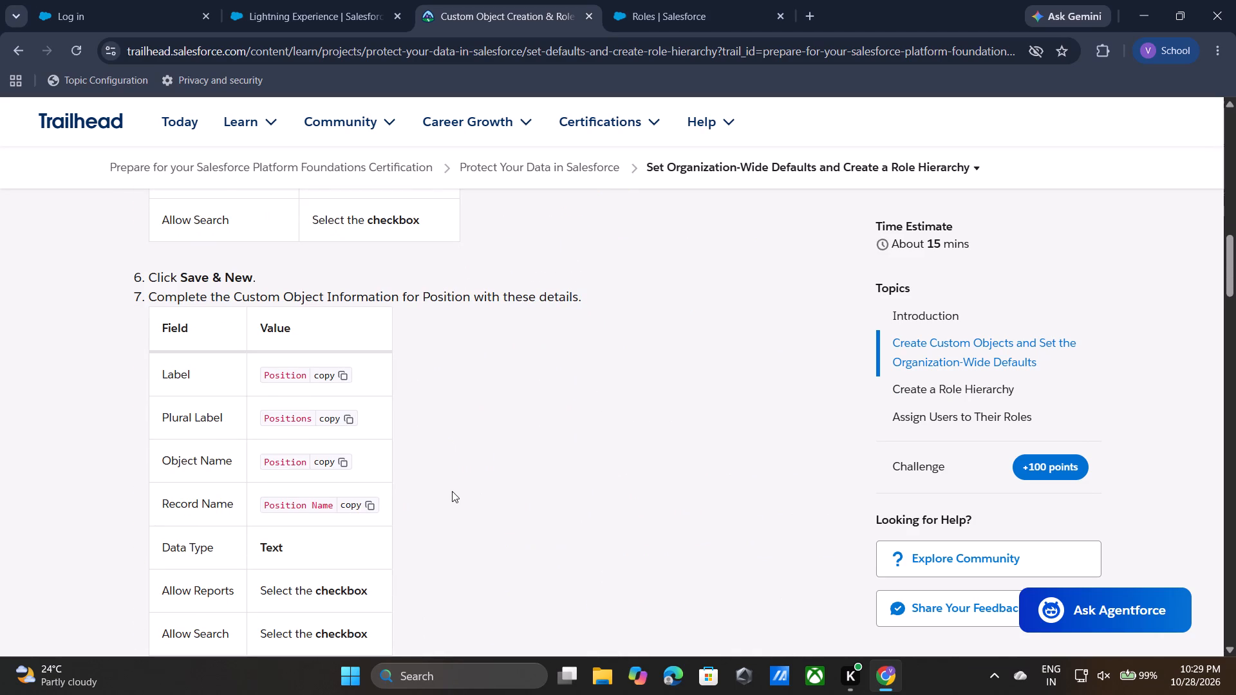
{"action": "scroll", "coordinate": [452, 491], "scroll_direction": "down", "scroll_amount": 1}
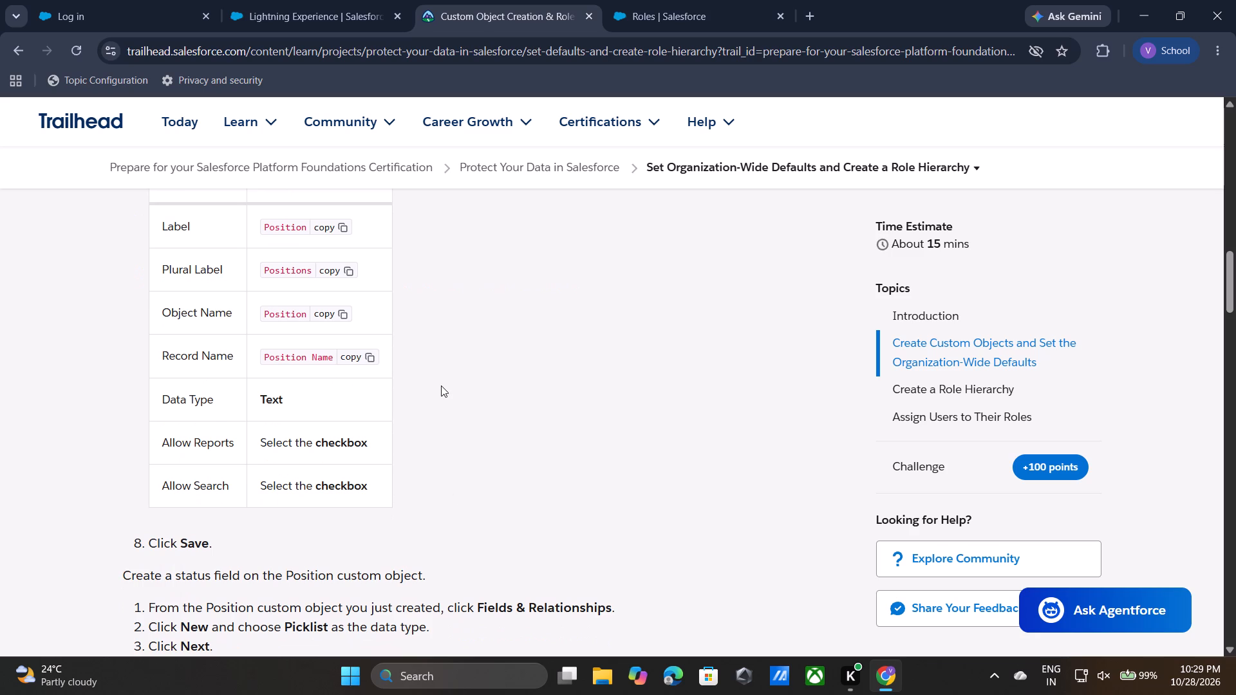
Check the Position object details in the Trailhead instructions, search Object Manager for pos, and open the Position object with API name Positions__c.
{"action": "scroll", "coordinate": [441, 385], "scroll_direction": "up", "scroll_amount": 1}
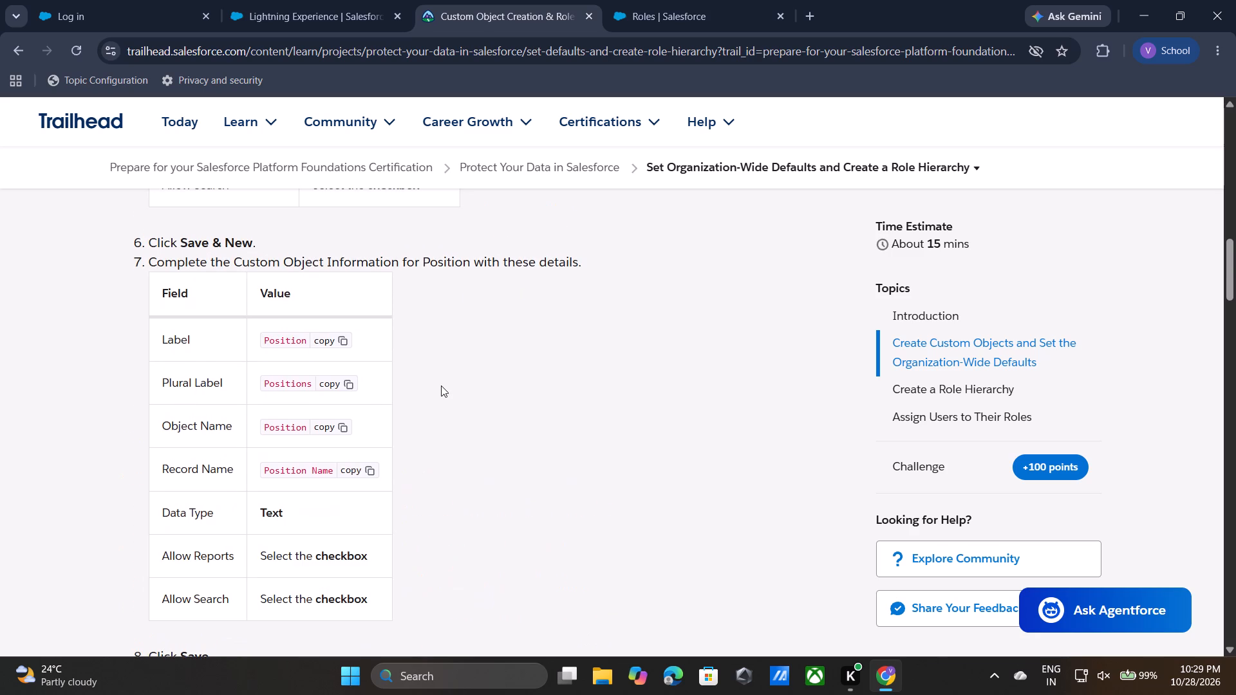
{"action": "scroll", "coordinate": [441, 385], "scroll_direction": "up", "scroll_amount": 1}
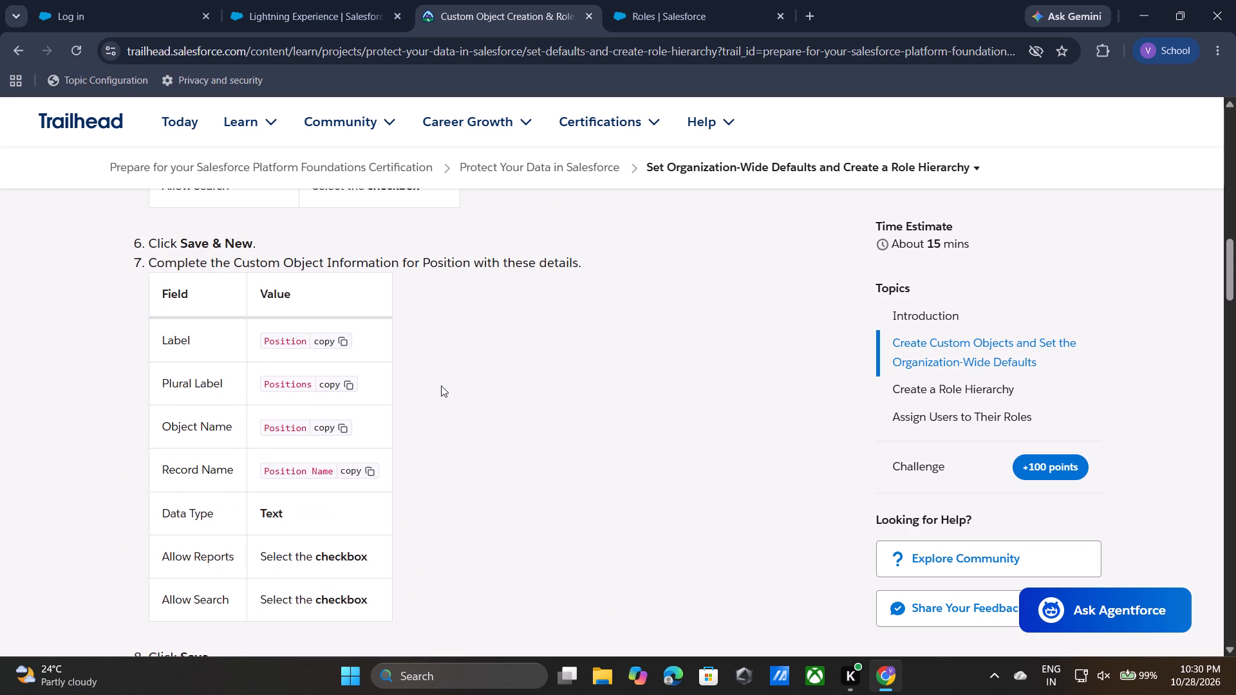
{"action": "left_click", "coordinate": [716, 0]}
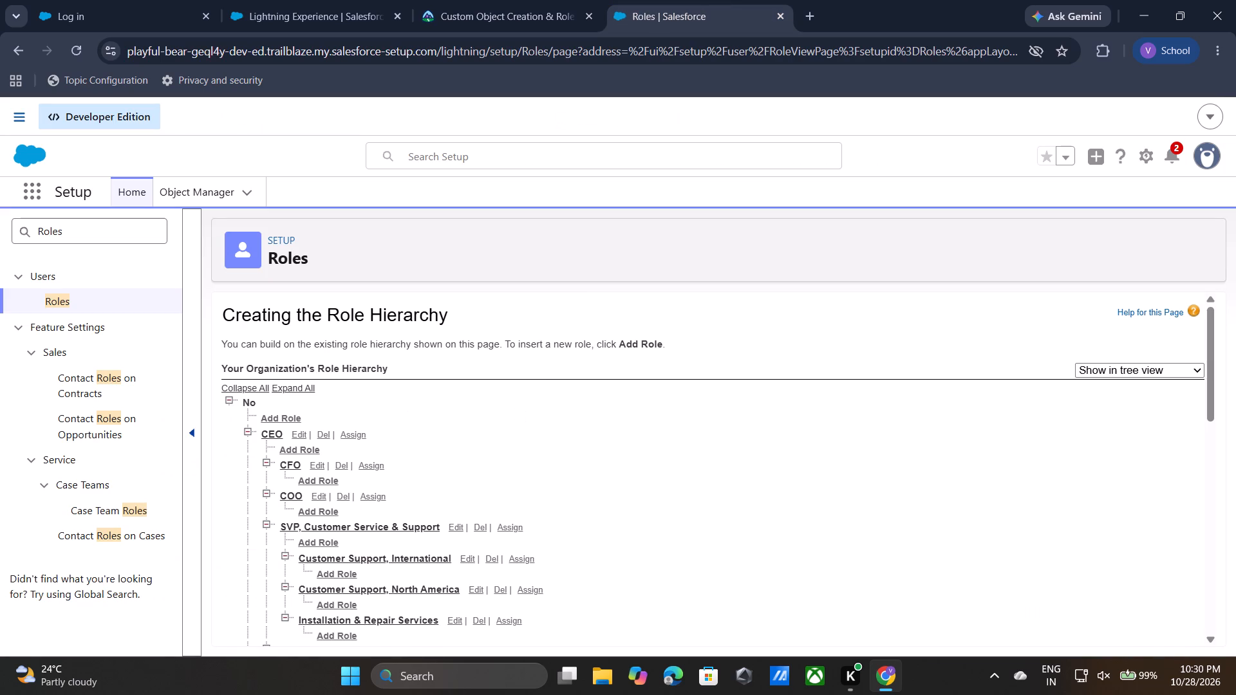
{"action": "triple_click", "coordinate": [61, 239]}
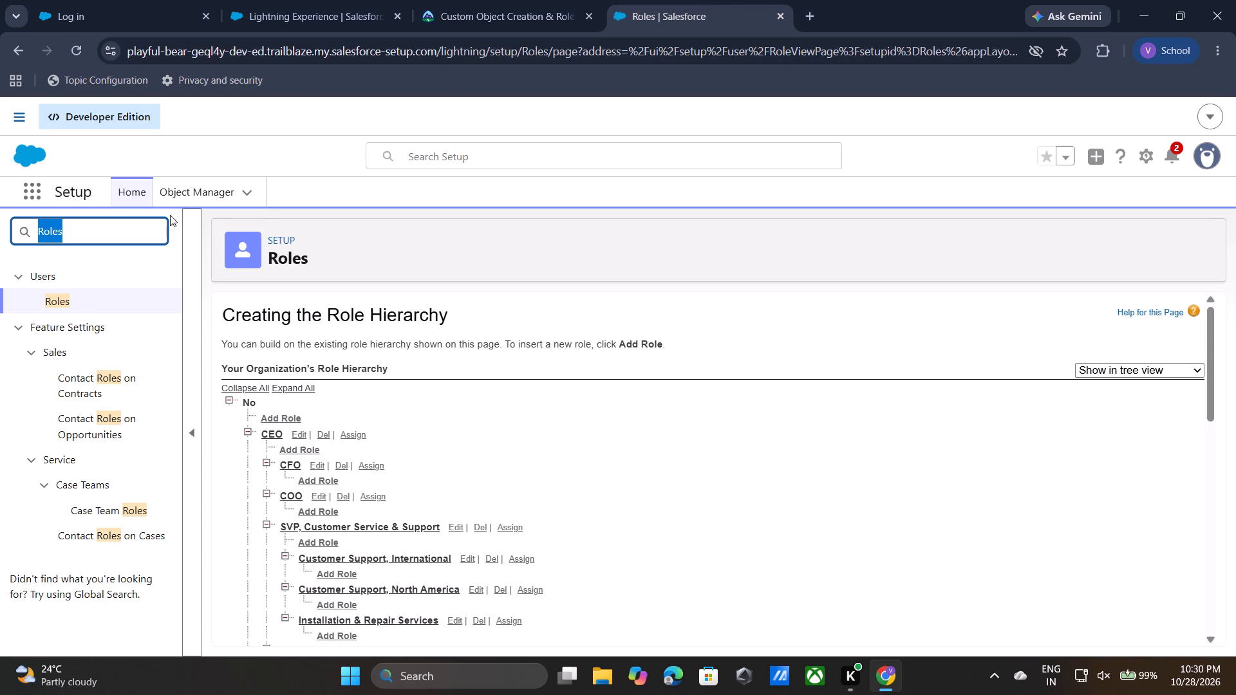
{"action": "double_click", "coordinate": [197, 198]}
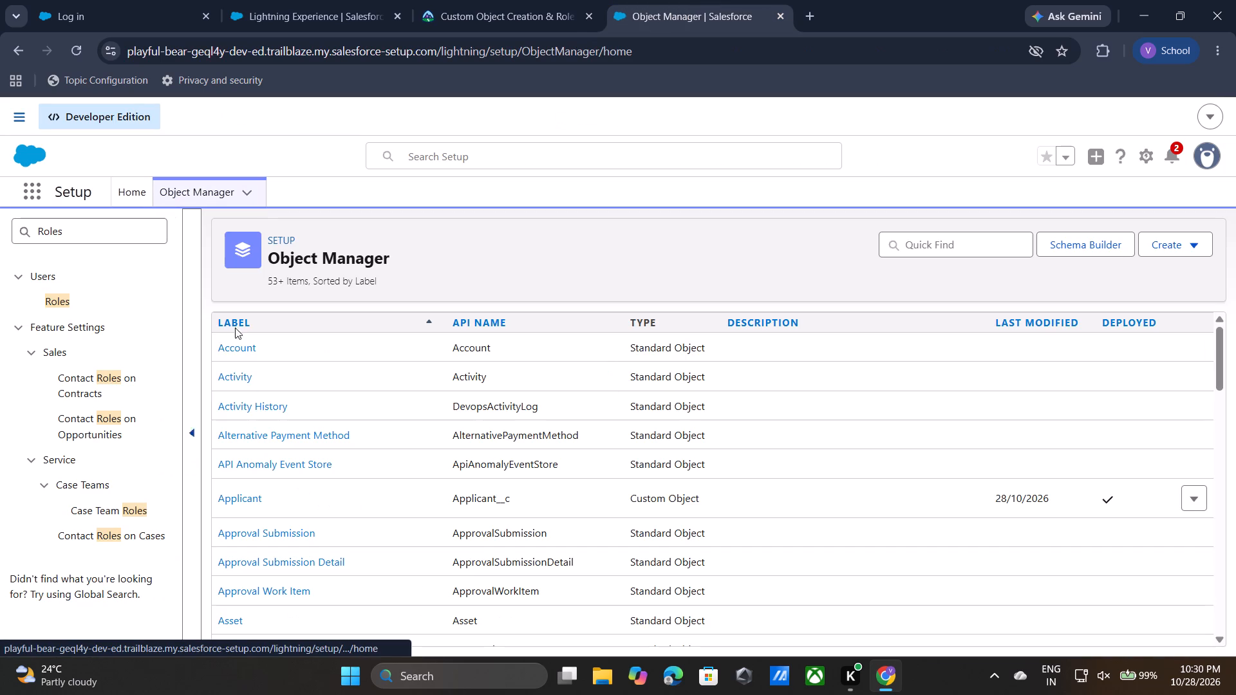
{"action": "scroll", "coordinate": [275, 510], "scroll_direction": "down", "scroll_amount": 9}
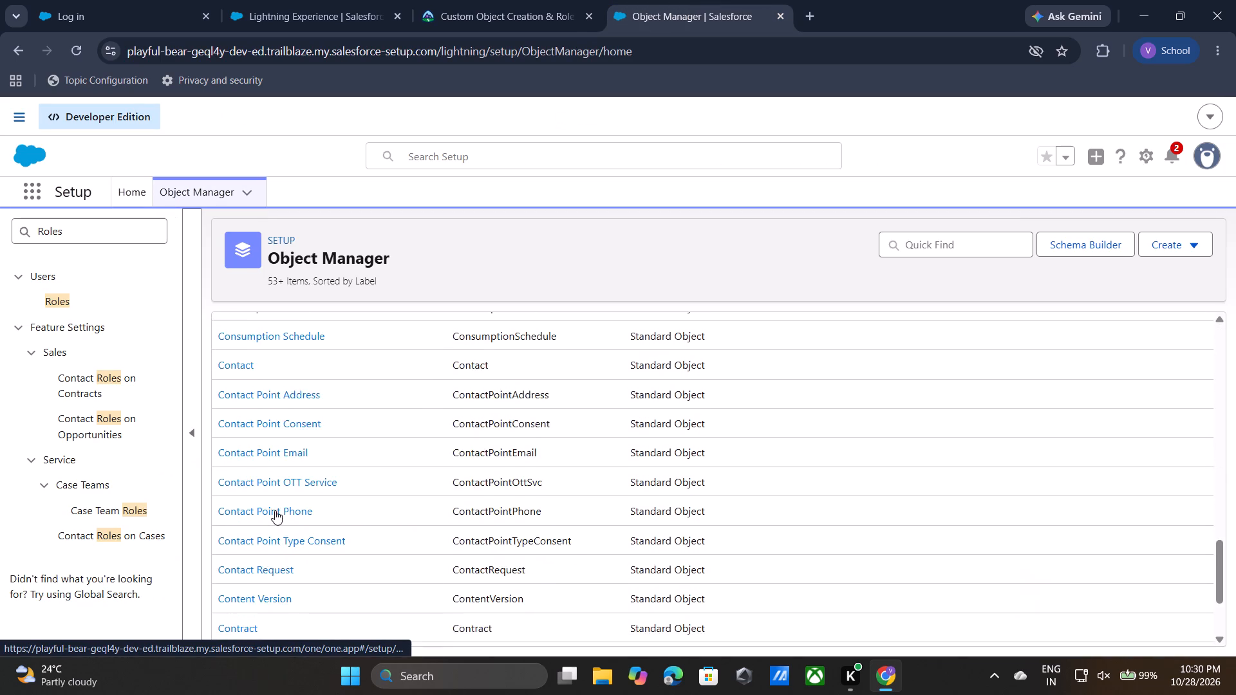
{"action": "scroll", "coordinate": [275, 510], "scroll_direction": "up", "scroll_amount": 8}
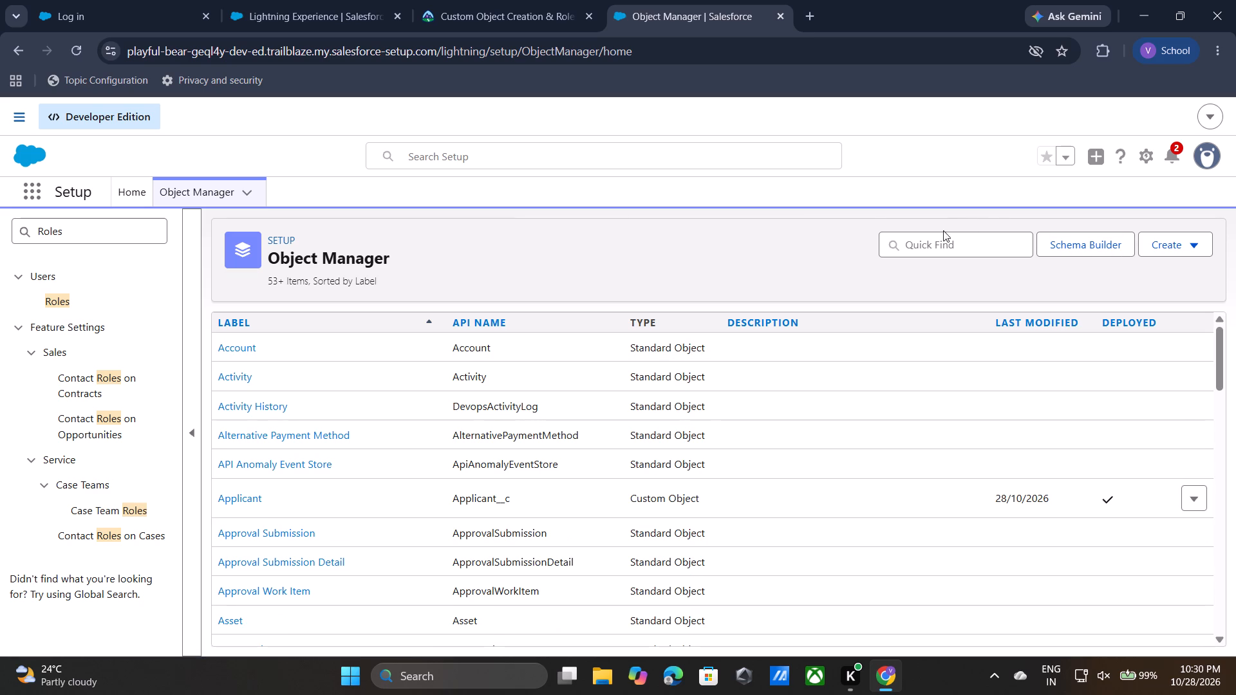
{"action": "left_click", "coordinate": [939, 235]}
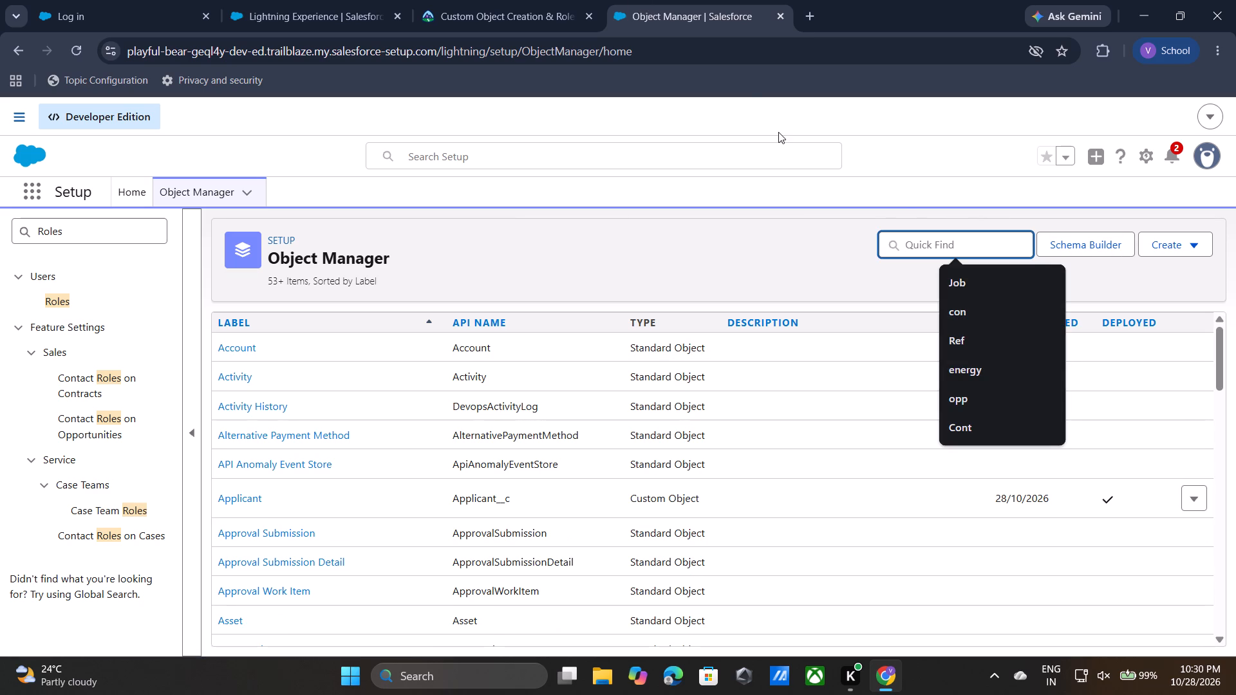
{"action": "type", "text": "po"}
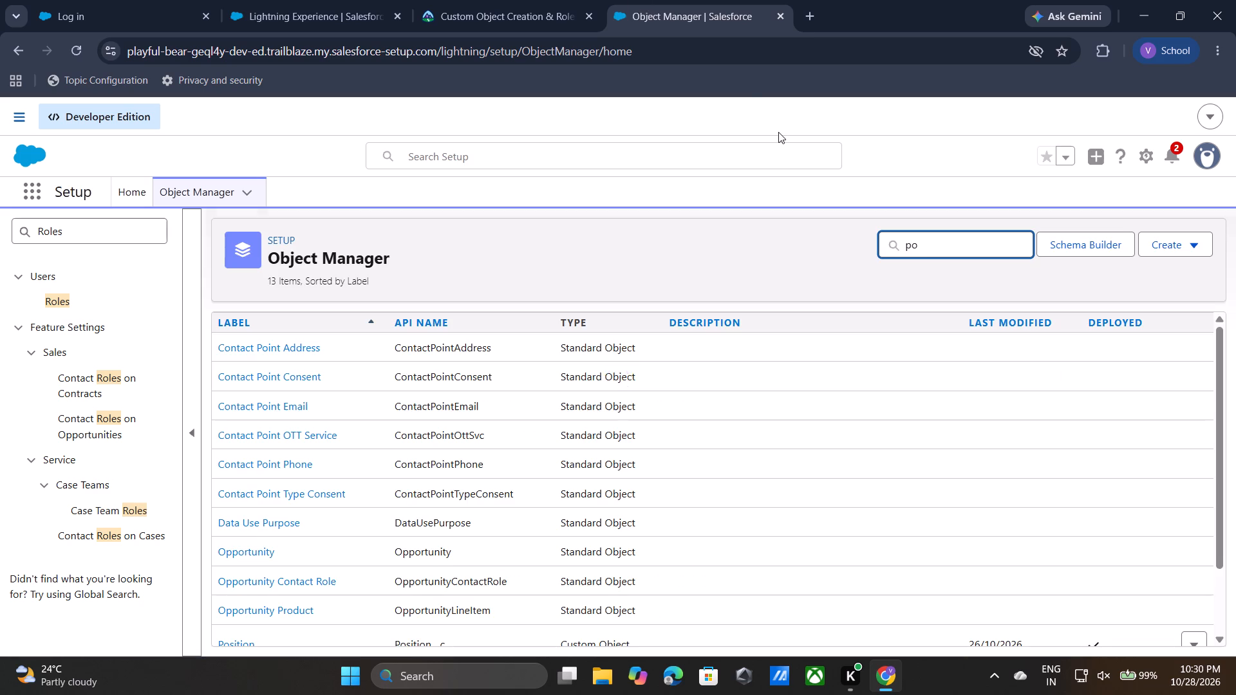
{"action": "key", "text": "s"}
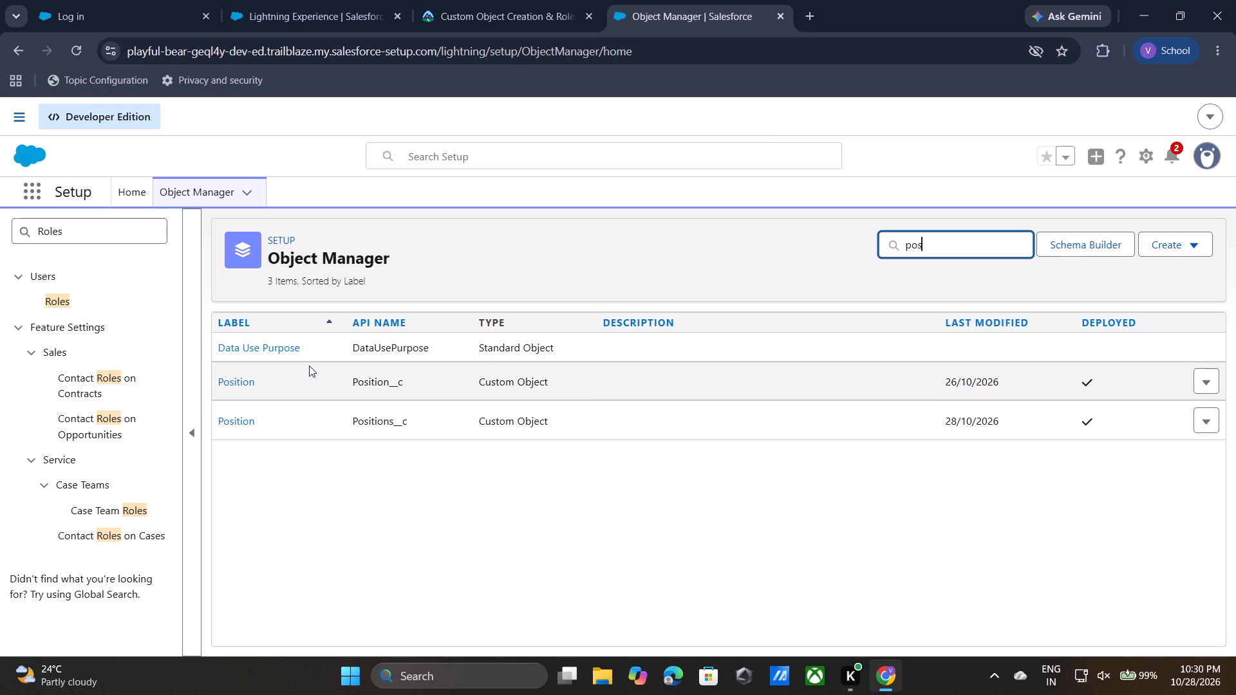
{"action": "double_click", "coordinate": [246, 425]}
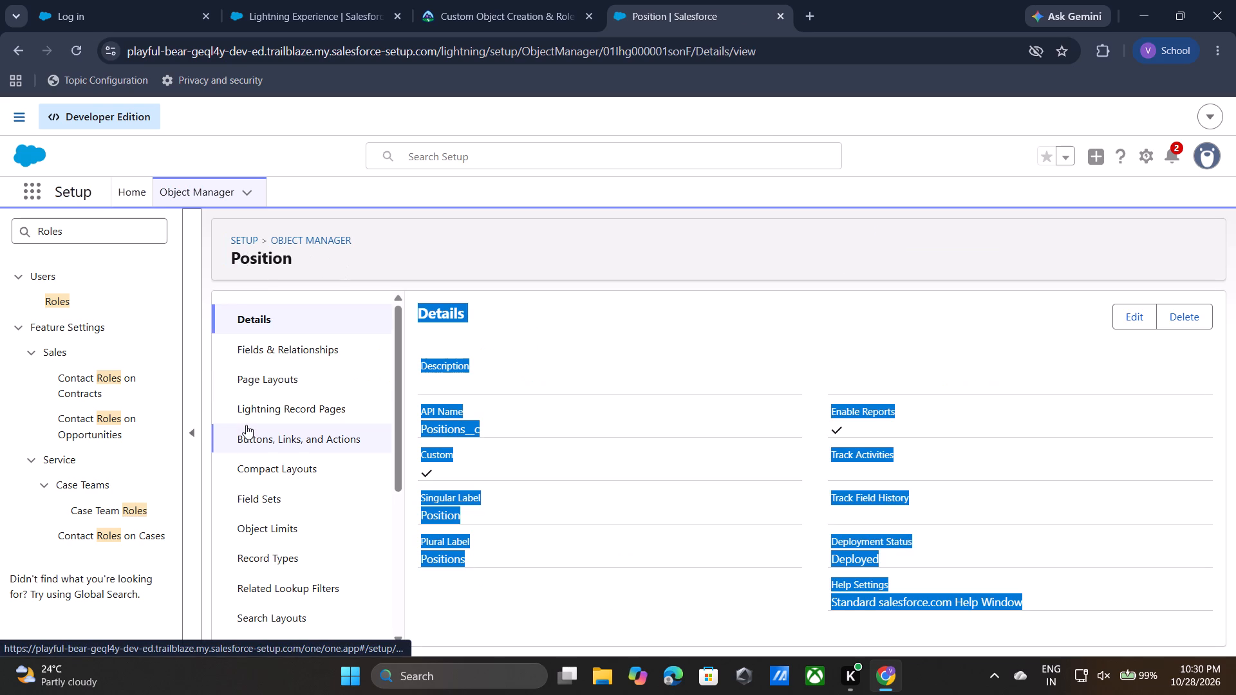
{"action": "left_click", "coordinate": [779, 553]}
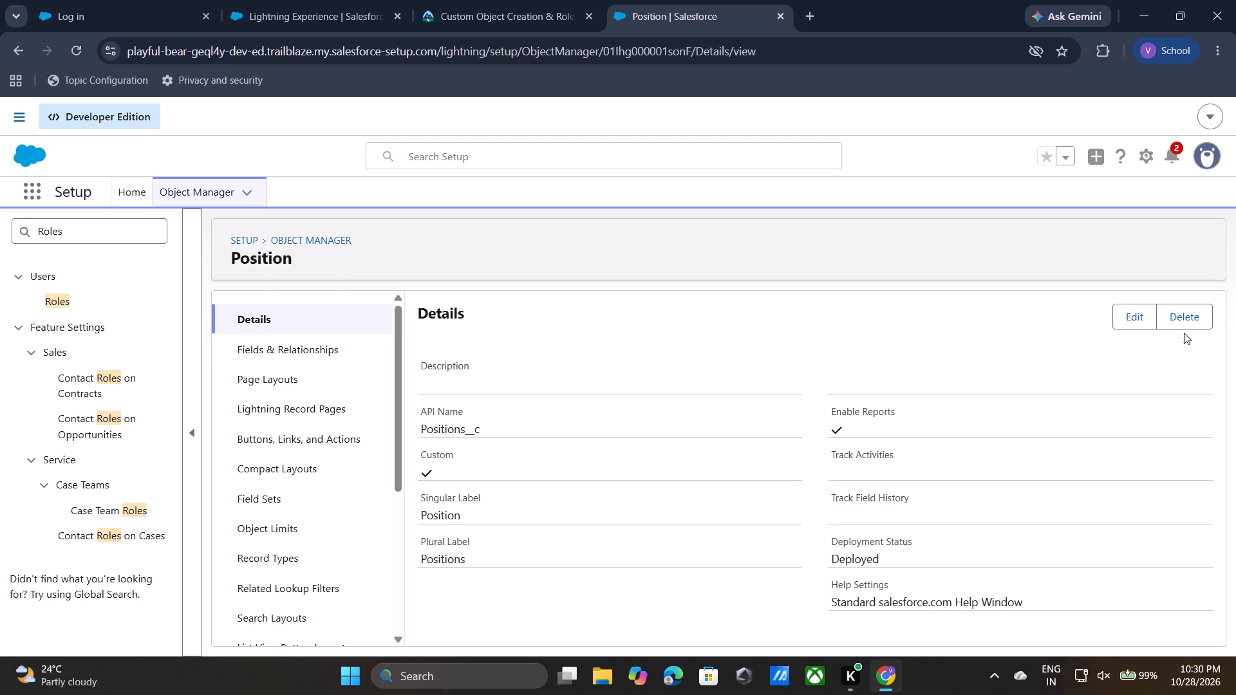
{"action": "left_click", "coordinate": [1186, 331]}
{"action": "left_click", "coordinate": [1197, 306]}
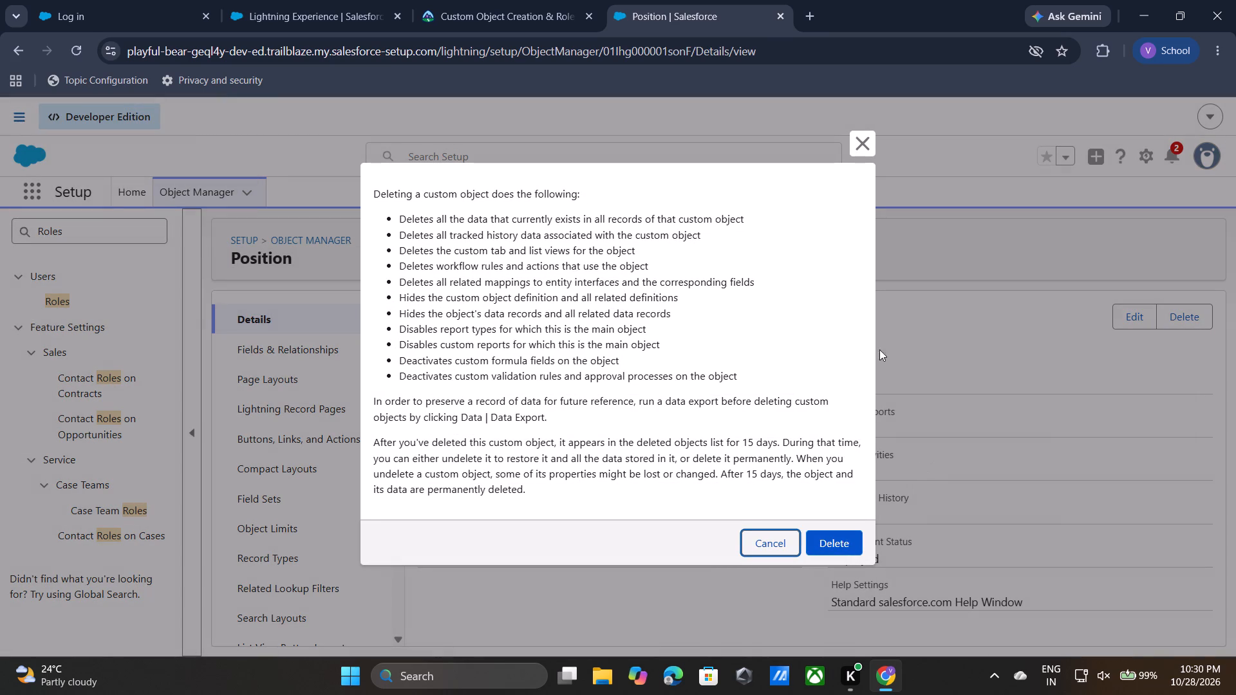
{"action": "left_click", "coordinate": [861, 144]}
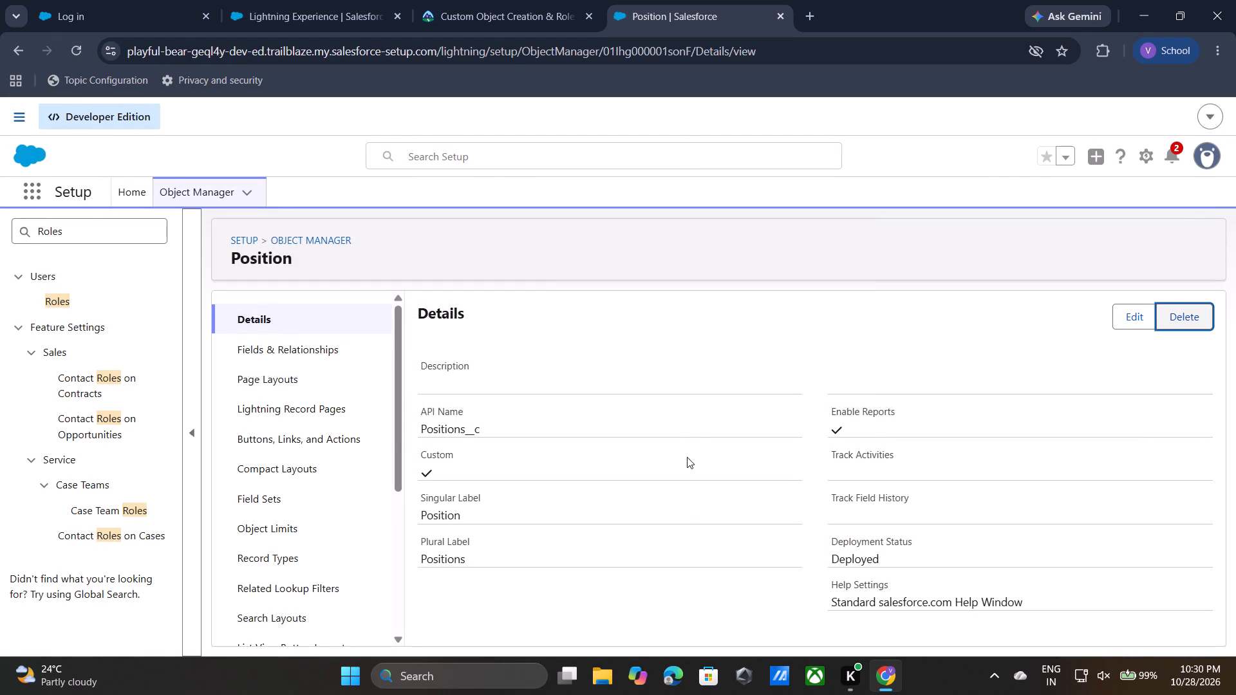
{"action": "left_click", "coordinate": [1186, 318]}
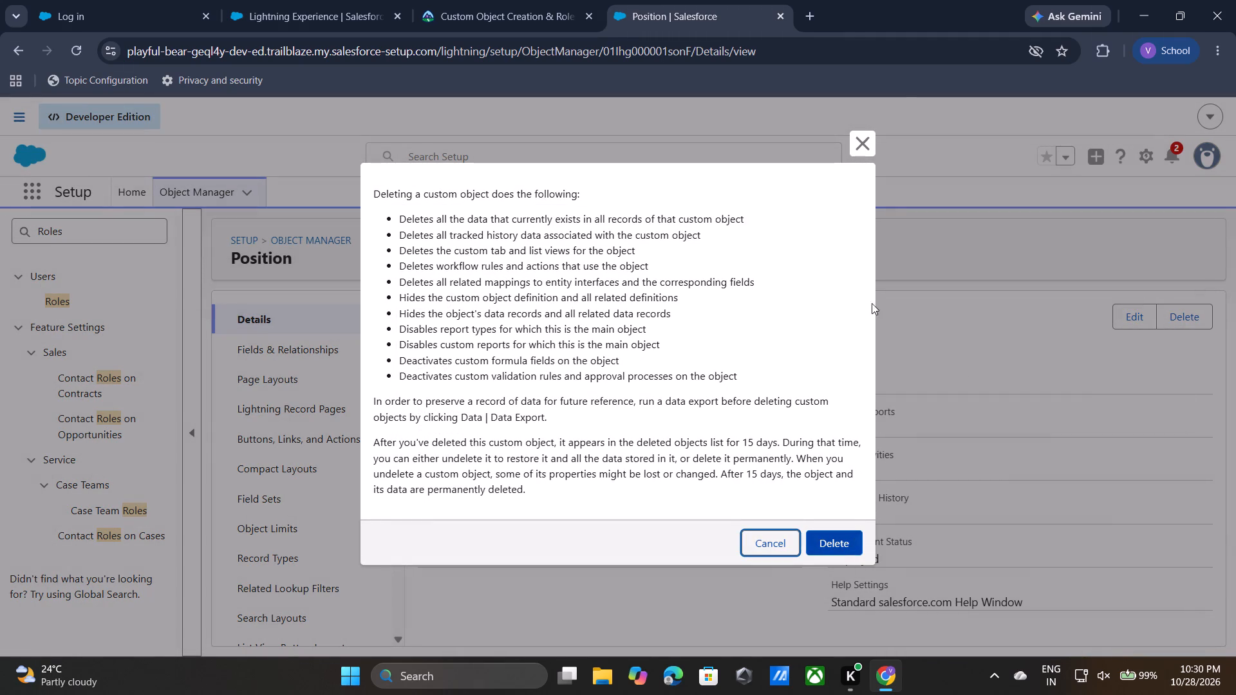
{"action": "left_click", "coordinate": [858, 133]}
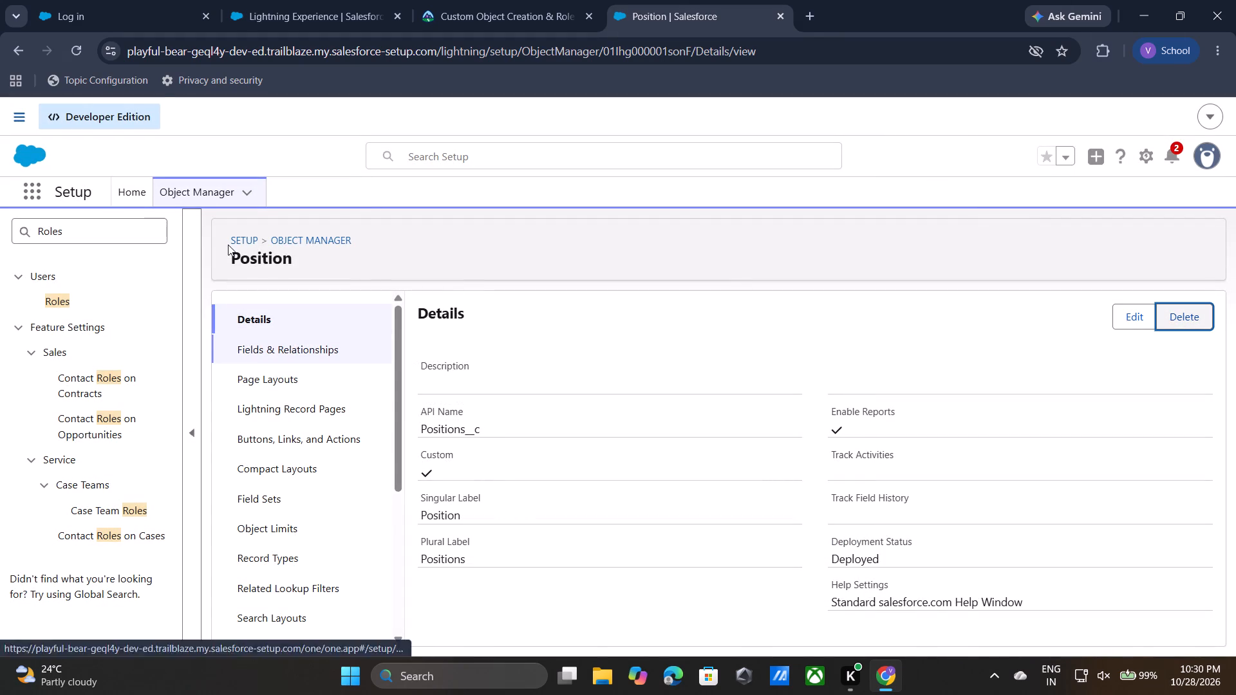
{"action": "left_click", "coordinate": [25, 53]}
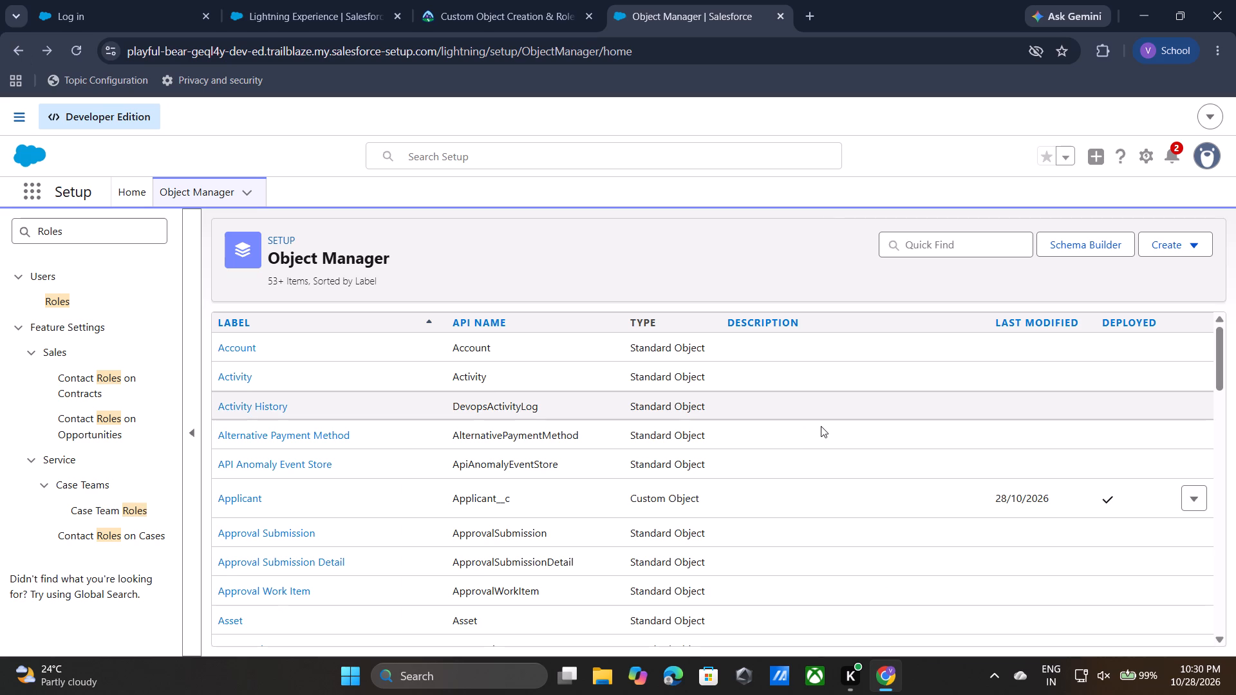
Search Object Manager for posi and delete the duplicate Position custom object with API name Positions__c.
{"action": "double_click", "coordinate": [938, 249]}
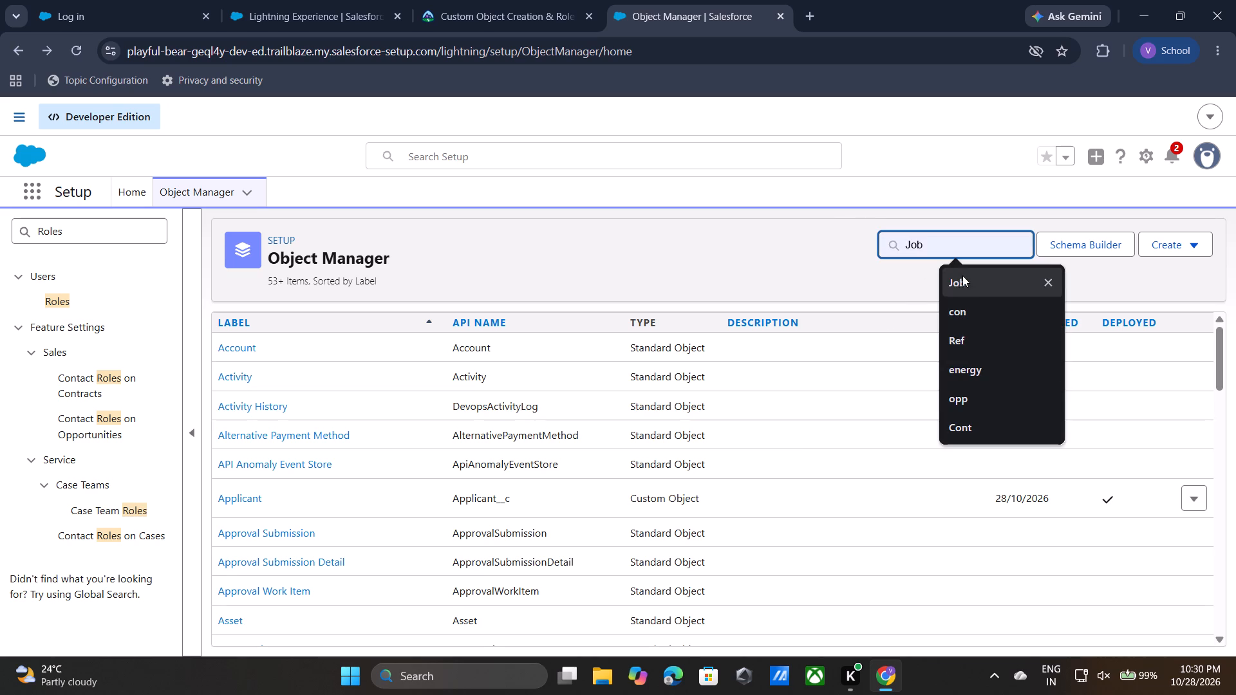
{"action": "left_click", "coordinate": [942, 247]}
{"action": "type", "text": "po"}
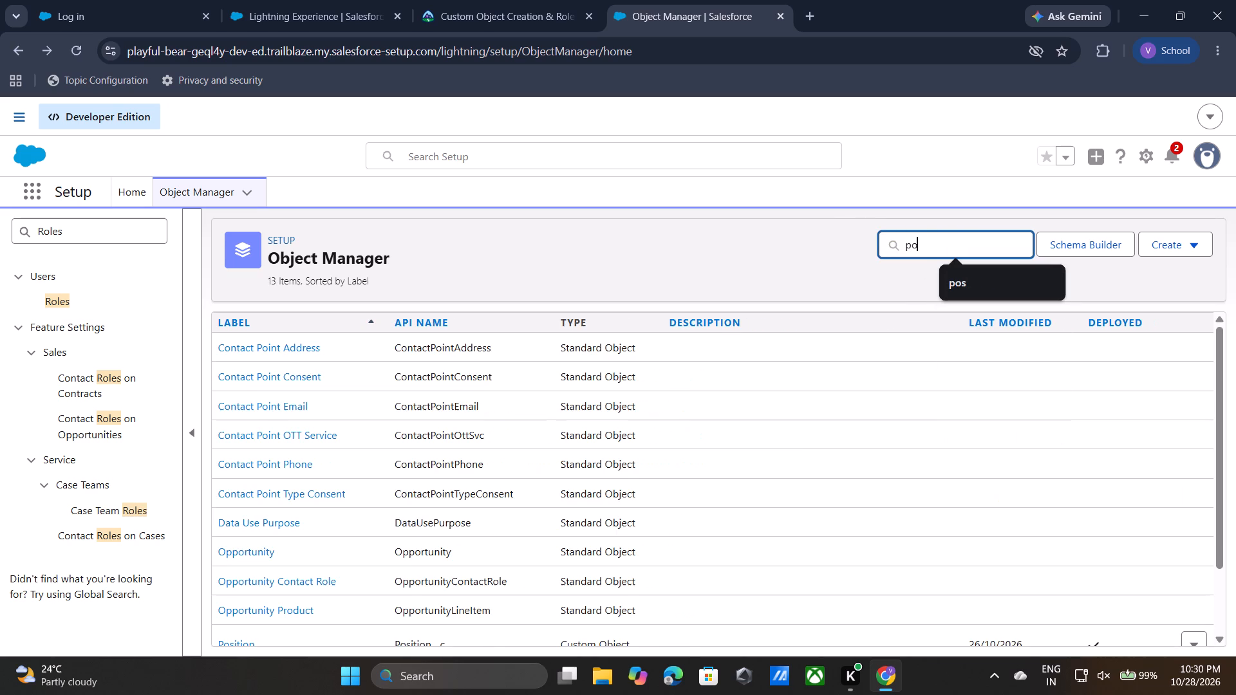
{"action": "type", "text": "si"}
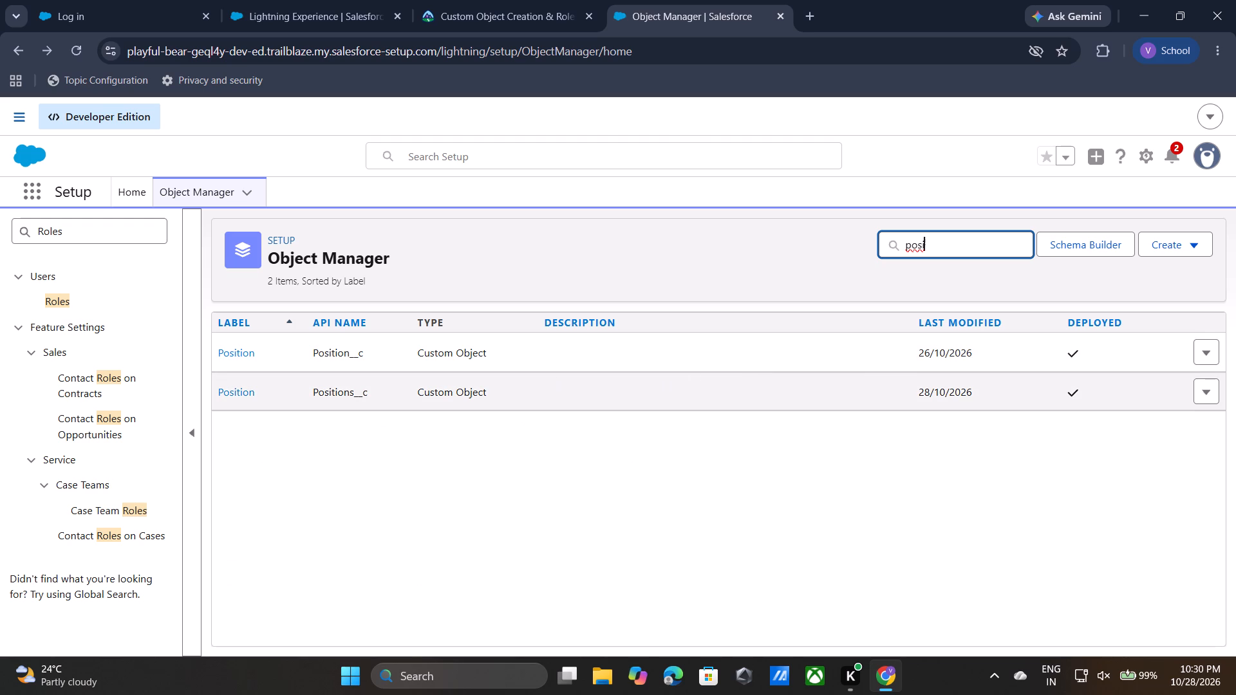
{"action": "left_click", "coordinate": [254, 396]}
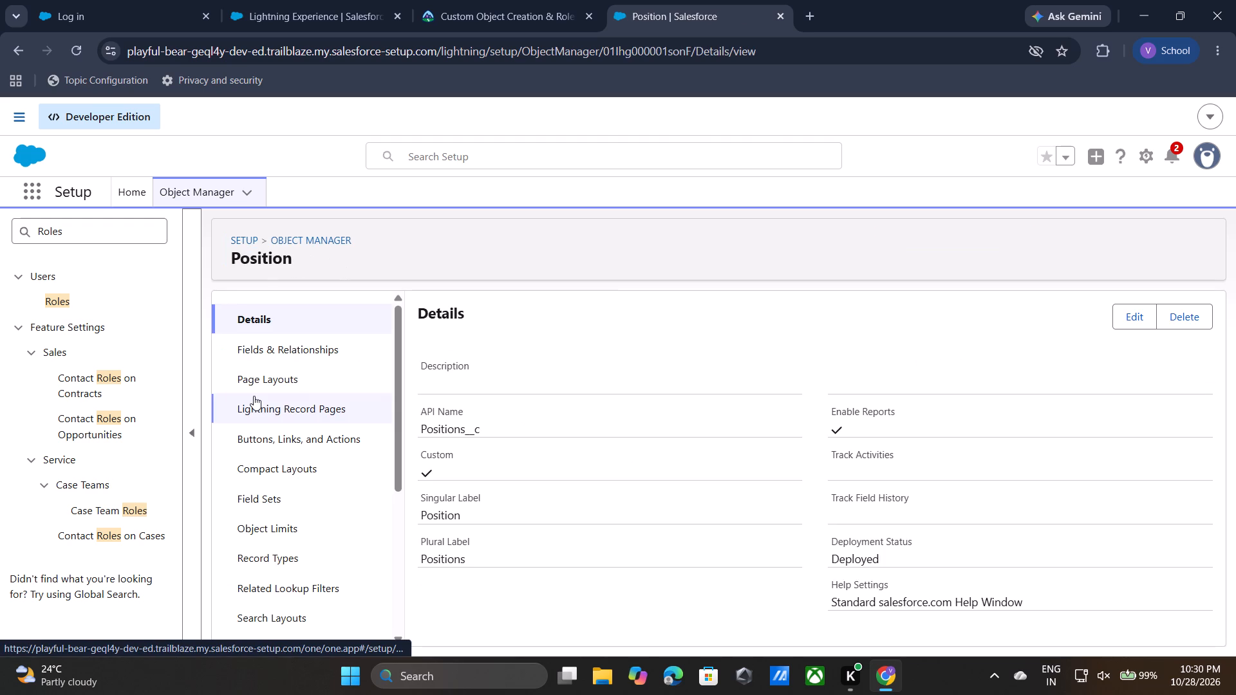
{"action": "left_click", "coordinate": [1195, 313]}
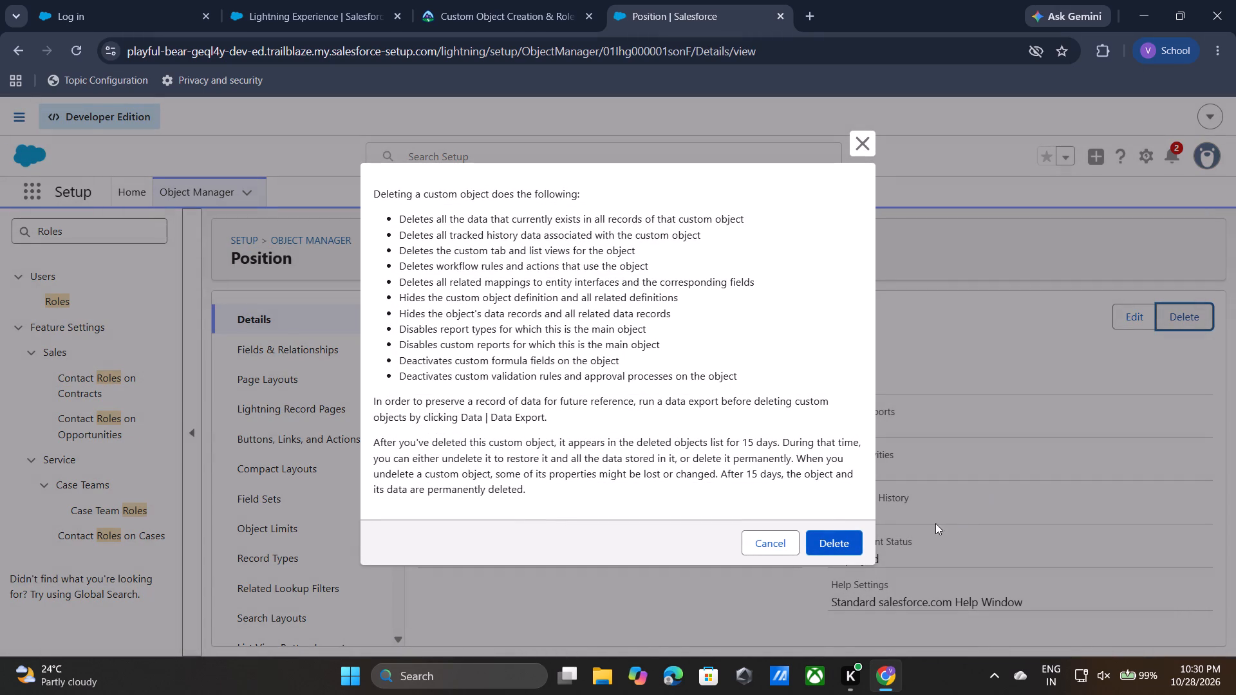
{"action": "scroll", "coordinate": [742, 384], "scroll_direction": "down", "scroll_amount": 2}
{"action": "left_click", "coordinate": [840, 535]}
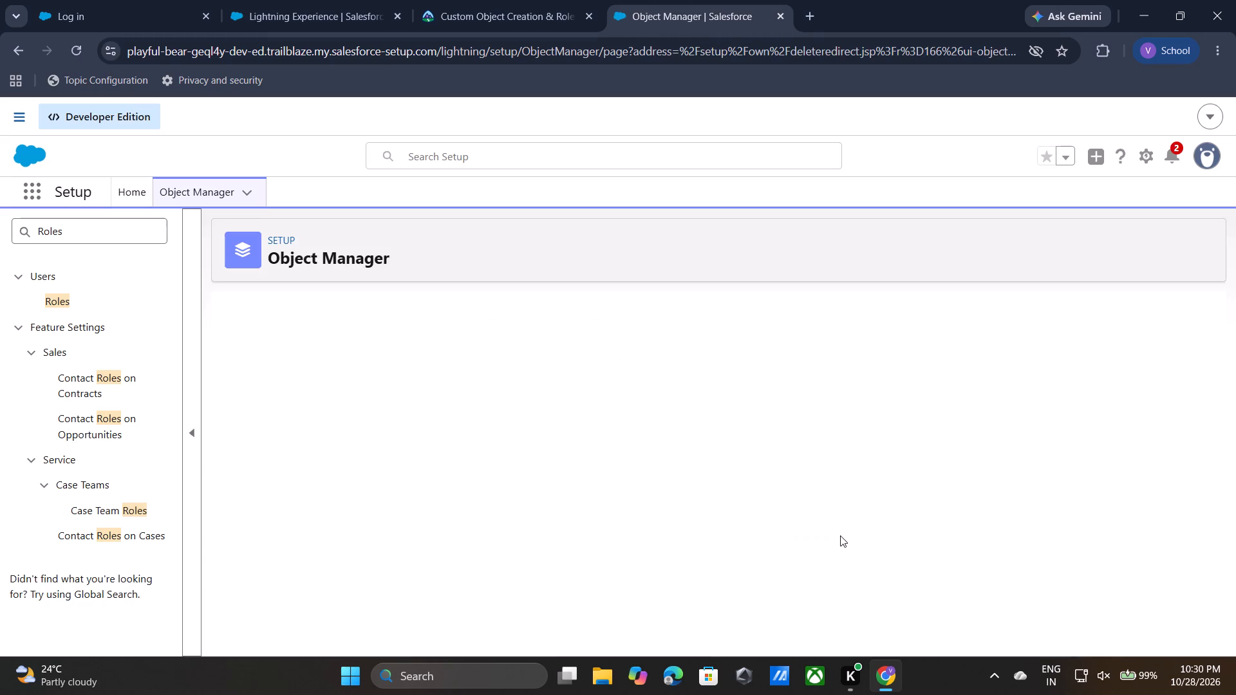
Search Object Manager for posi and open the fields and relationships of the Position object with API name Position__c.
{"action": "left_click_drag", "start_coordinate": [946, 260], "coordinate": [960, 215]}
{"action": "double_click", "coordinate": [957, 235]}
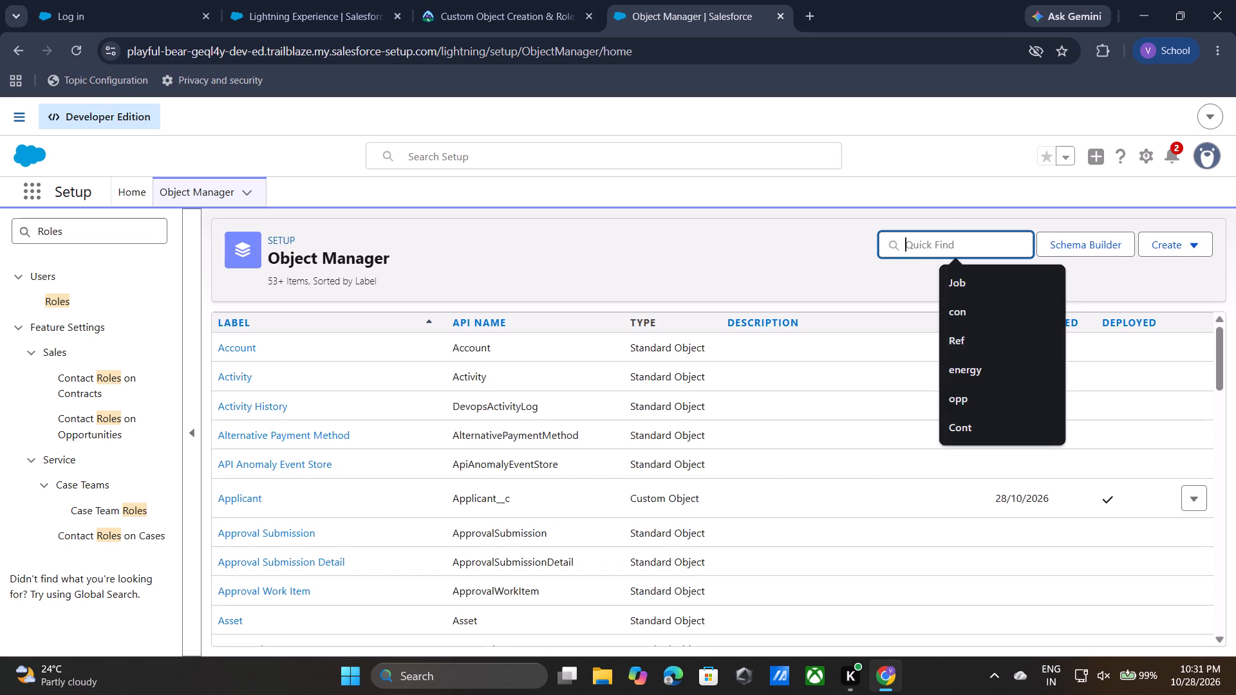
{"action": "type", "text": "po"}
{"action": "type", "text": "si"}
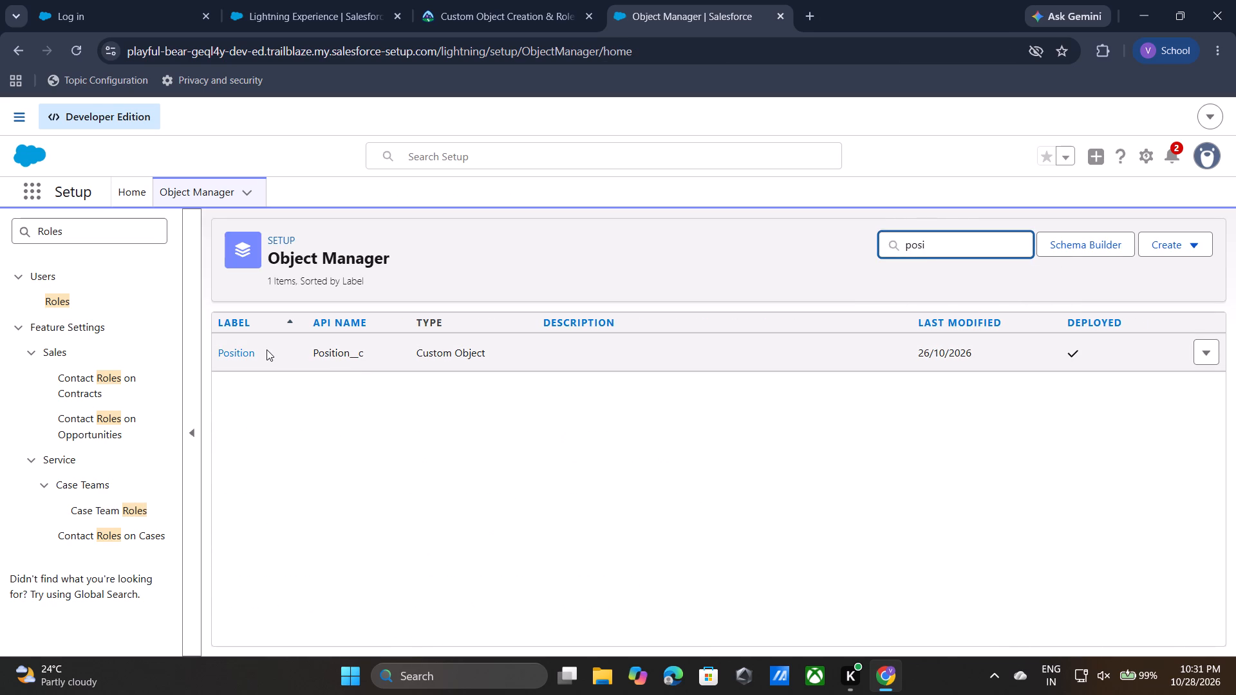
{"action": "left_click", "coordinate": [246, 352]}
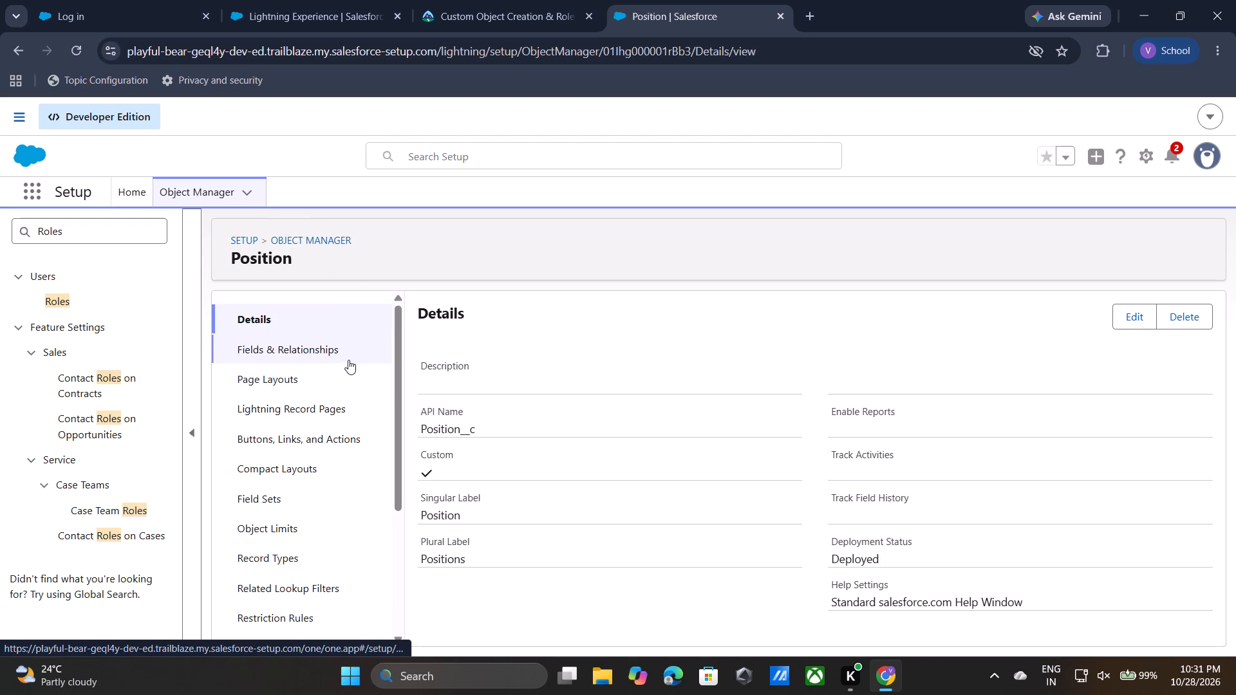
{"action": "double_click", "coordinate": [348, 352]}
{"action": "left_click", "coordinate": [606, 544]}
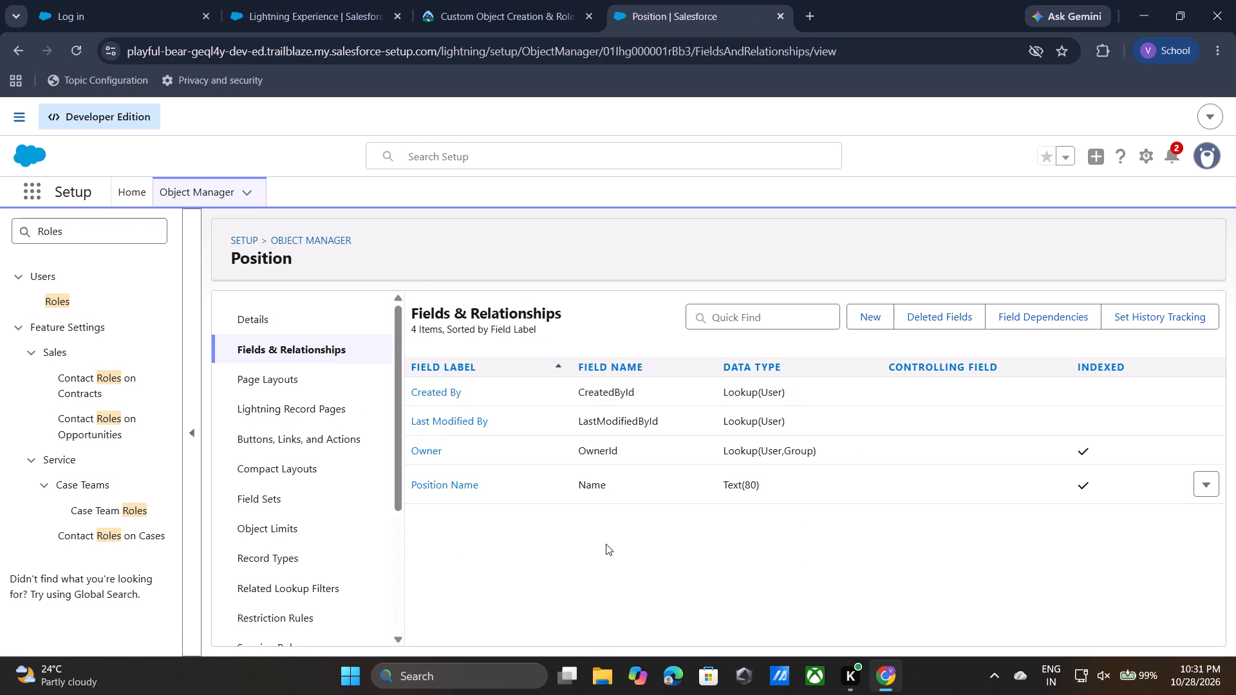
Copy the Status label from the Trailhead instructions and start a new custom field on Position with the Picklist data type.
{"action": "left_click", "coordinate": [564, 0]}
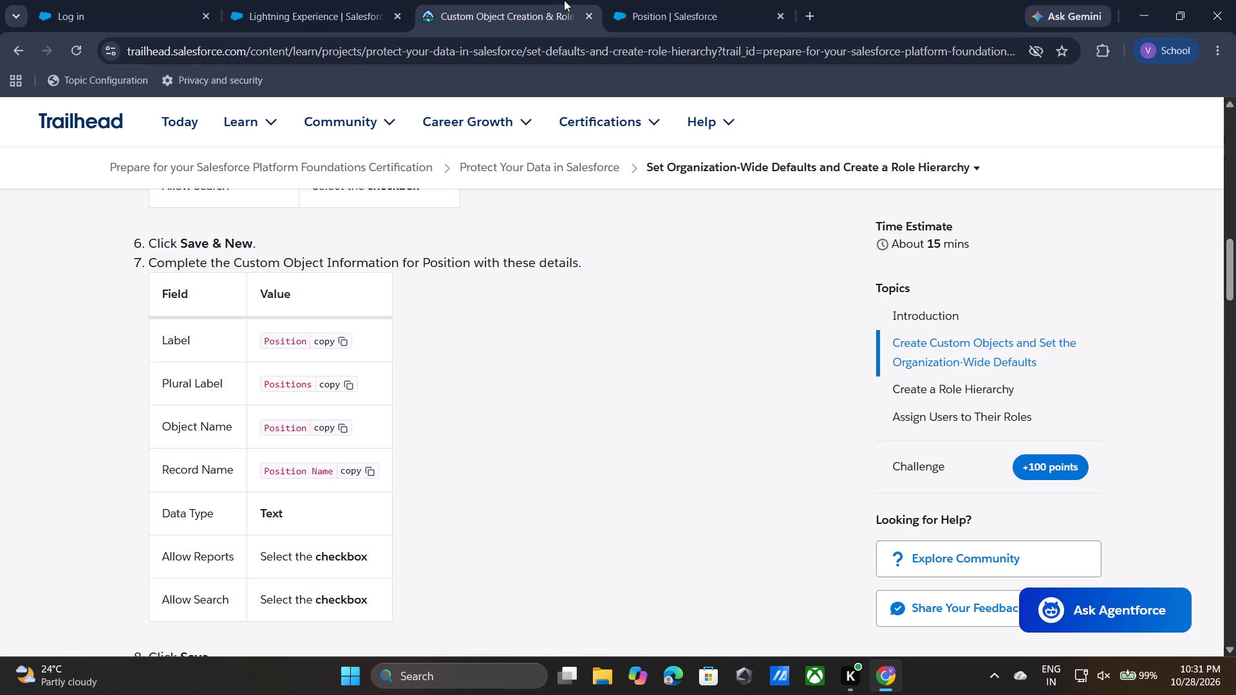
{"action": "left_click", "coordinate": [516, 478]}
{"action": "scroll", "coordinate": [516, 478], "scroll_direction": "down", "scroll_amount": 2}
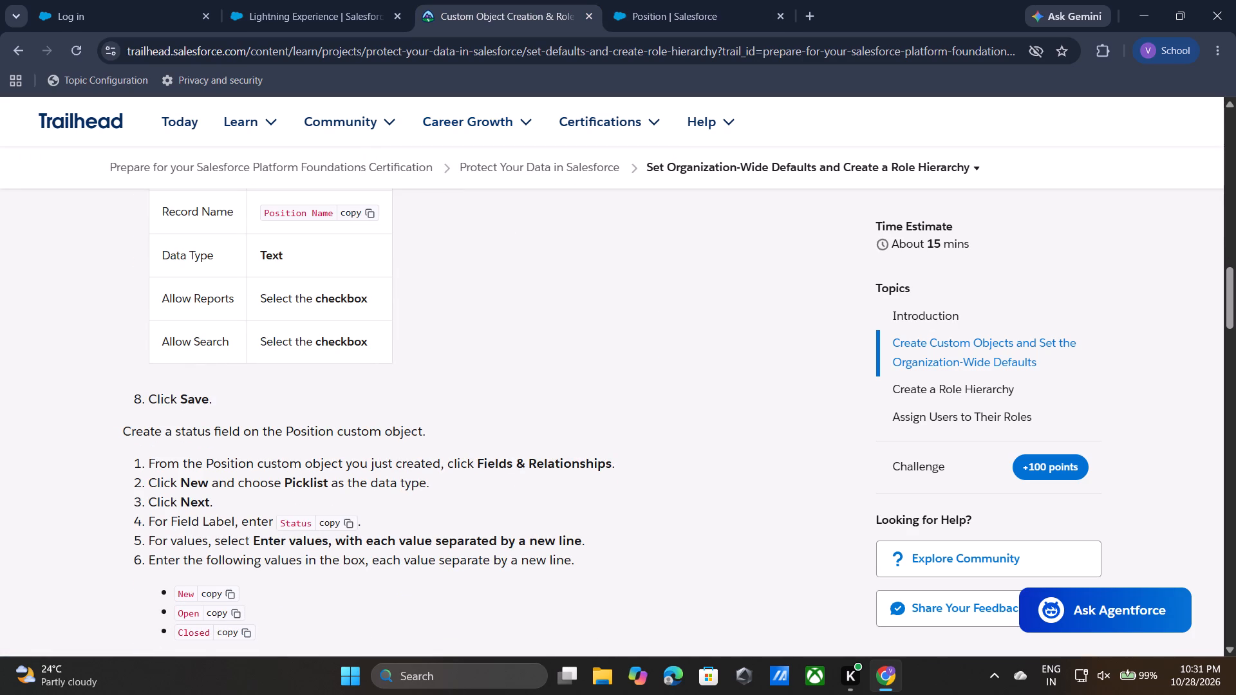
{"action": "left_click", "coordinate": [337, 521]}
{"action": "left_click", "coordinate": [713, 0]}
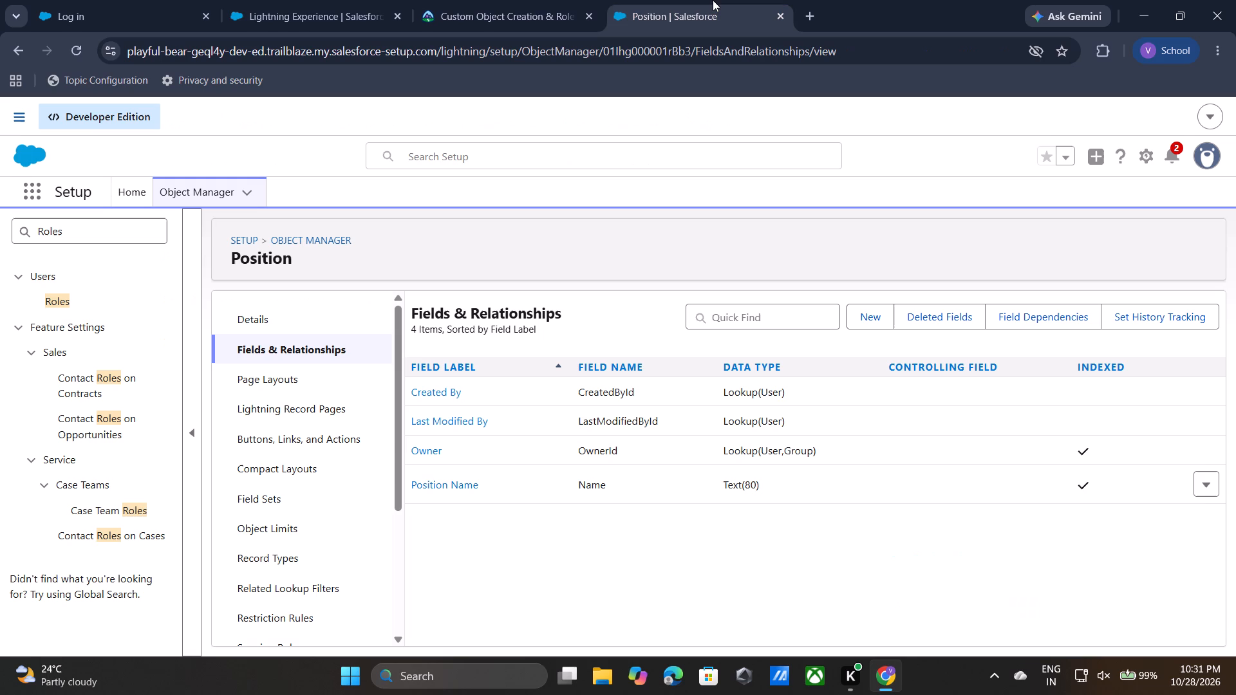
{"action": "left_click", "coordinate": [891, 314]}
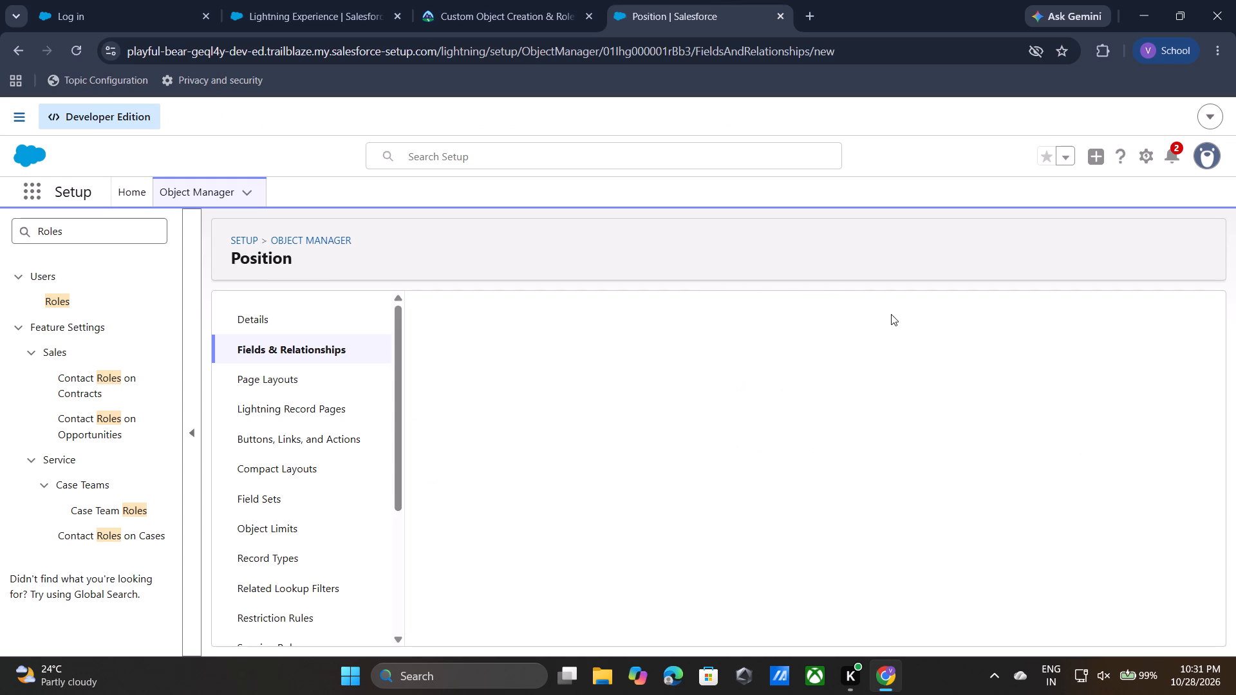
{"action": "scroll", "coordinate": [466, 502], "scroll_direction": "down", "scroll_amount": 1}
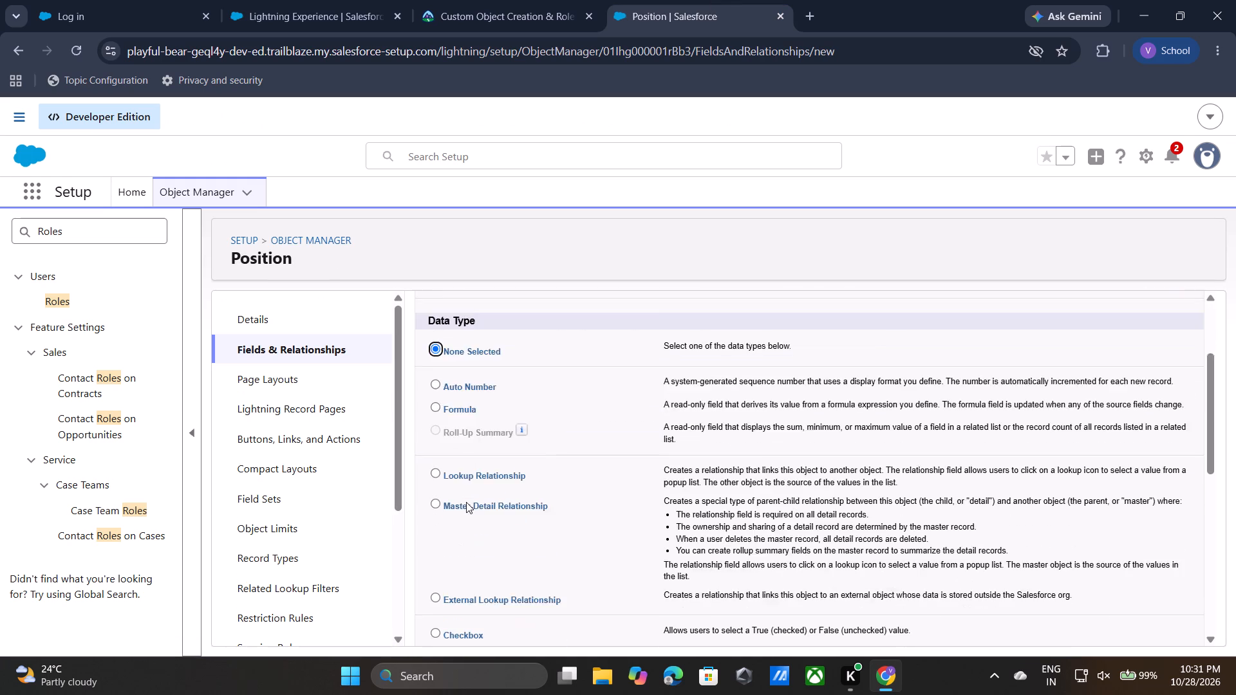
{"action": "scroll", "coordinate": [466, 502], "scroll_direction": "down", "scroll_amount": 2}
{"action": "scroll", "coordinate": [440, 551], "scroll_direction": "down", "scroll_amount": 1}
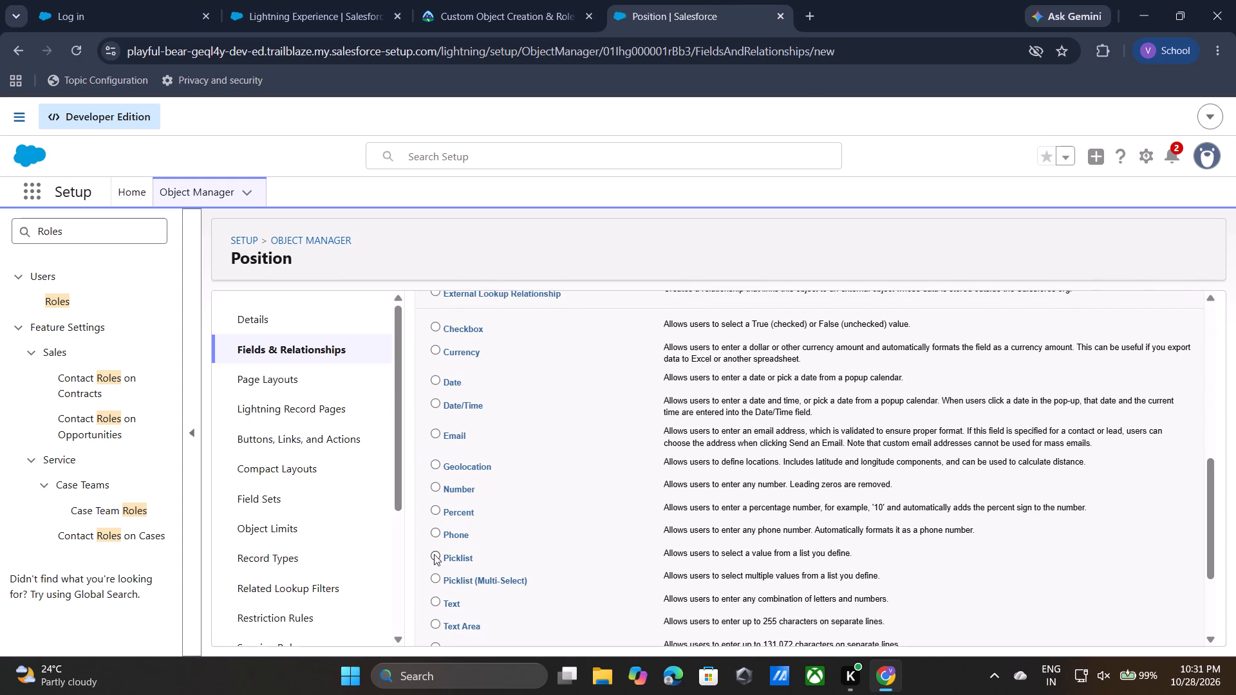
{"action": "left_click_drag", "start_coordinate": [432, 556], "coordinate": [646, 552]}
{"action": "scroll", "coordinate": [646, 552], "scroll_direction": "down", "scroll_amount": 2}
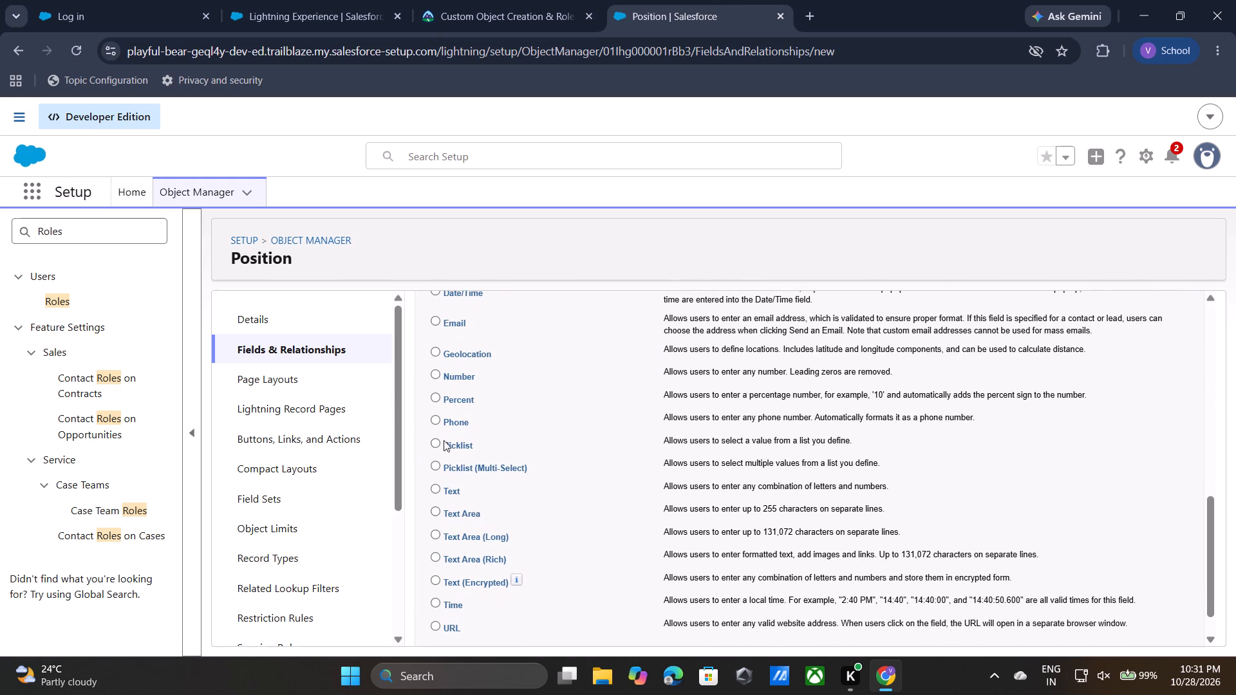
{"action": "left_click", "coordinate": [434, 441]}
{"action": "scroll", "coordinate": [694, 485], "scroll_direction": "down", "scroll_amount": 4}
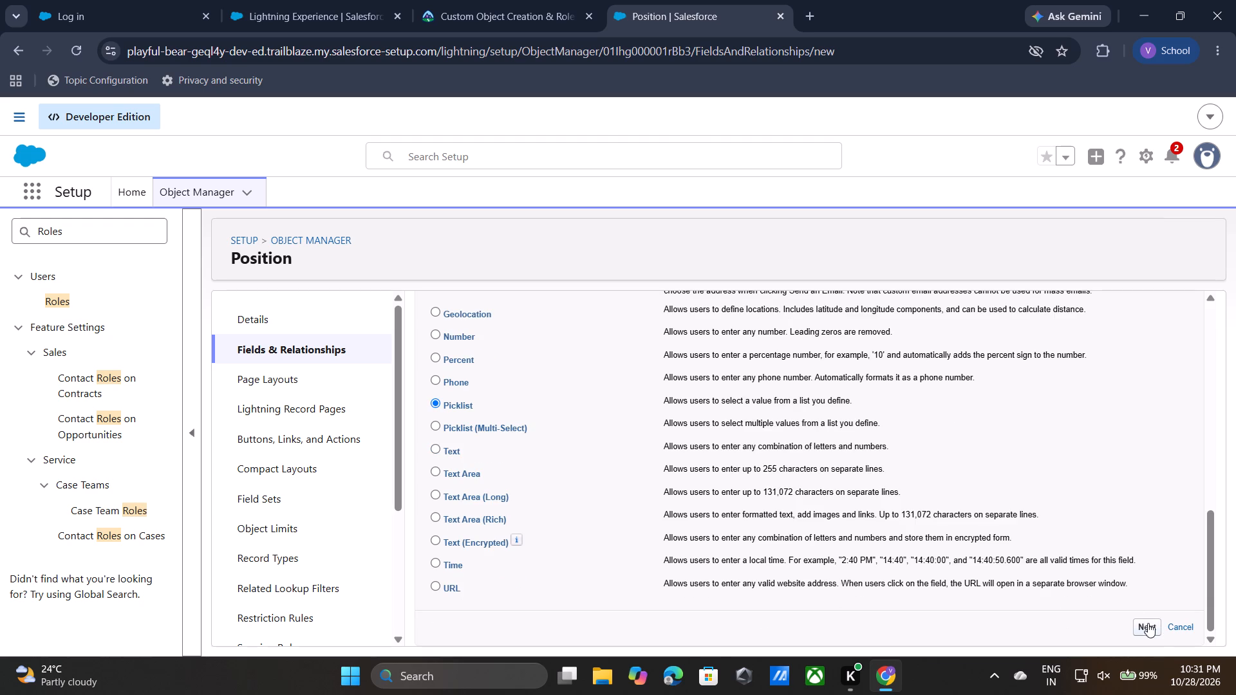
{"action": "left_click", "coordinate": [1145, 621]}
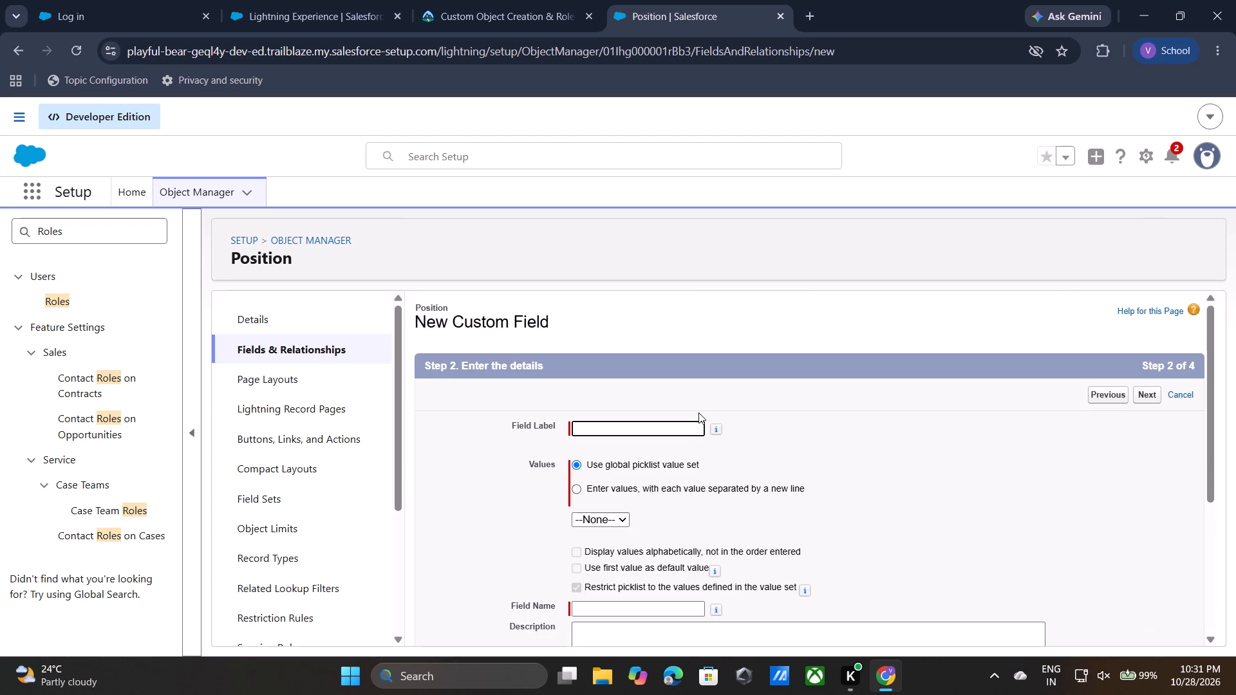
Label the field Status and enter the values New, Open and Closed on separate lines, copied from Trailhead without the extra Copy text.
{"action": "key", "text": "ctrl+v"}
{"action": "left_click", "coordinate": [778, 469]}
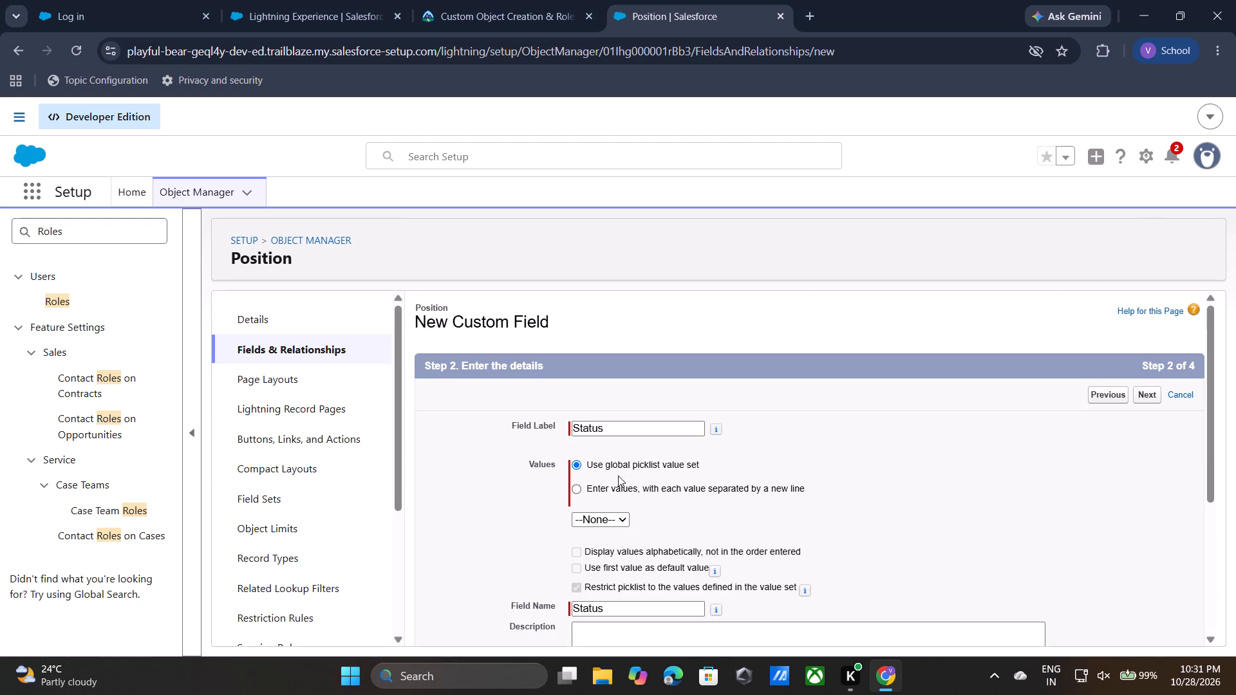
{"action": "left_click", "coordinate": [579, 488]}
{"action": "left_click", "coordinate": [523, 0]}
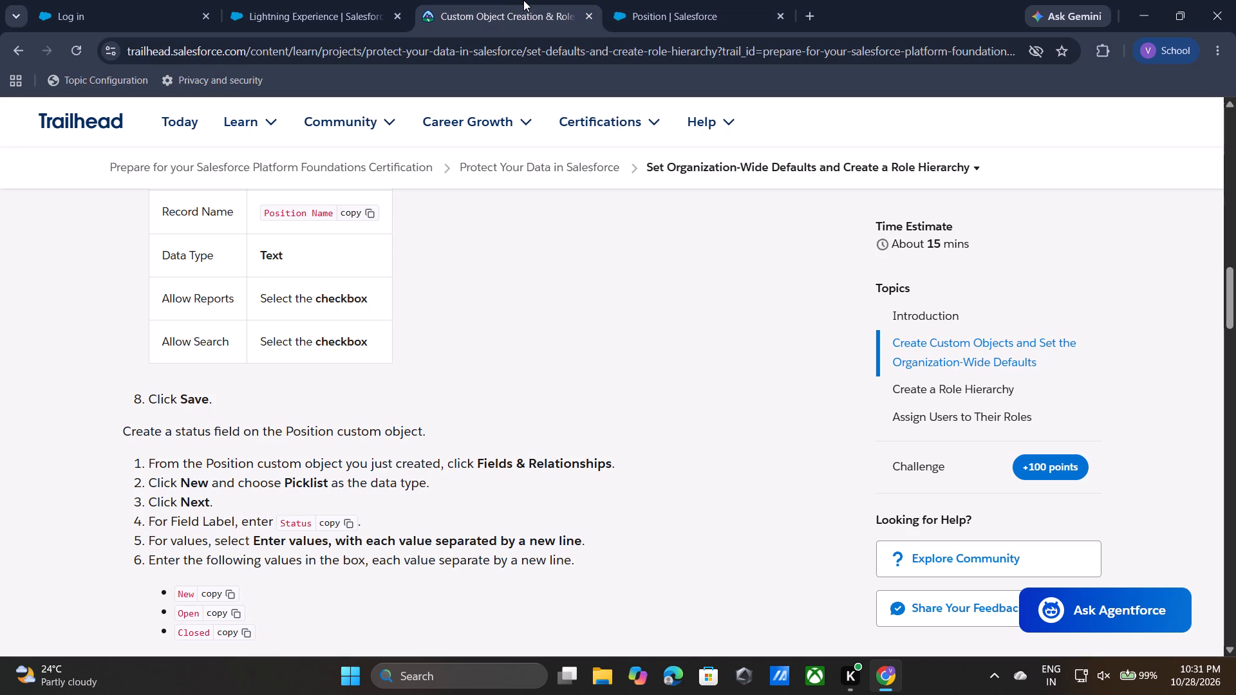
{"action": "scroll", "coordinate": [352, 550], "scroll_direction": "down", "scroll_amount": 2}
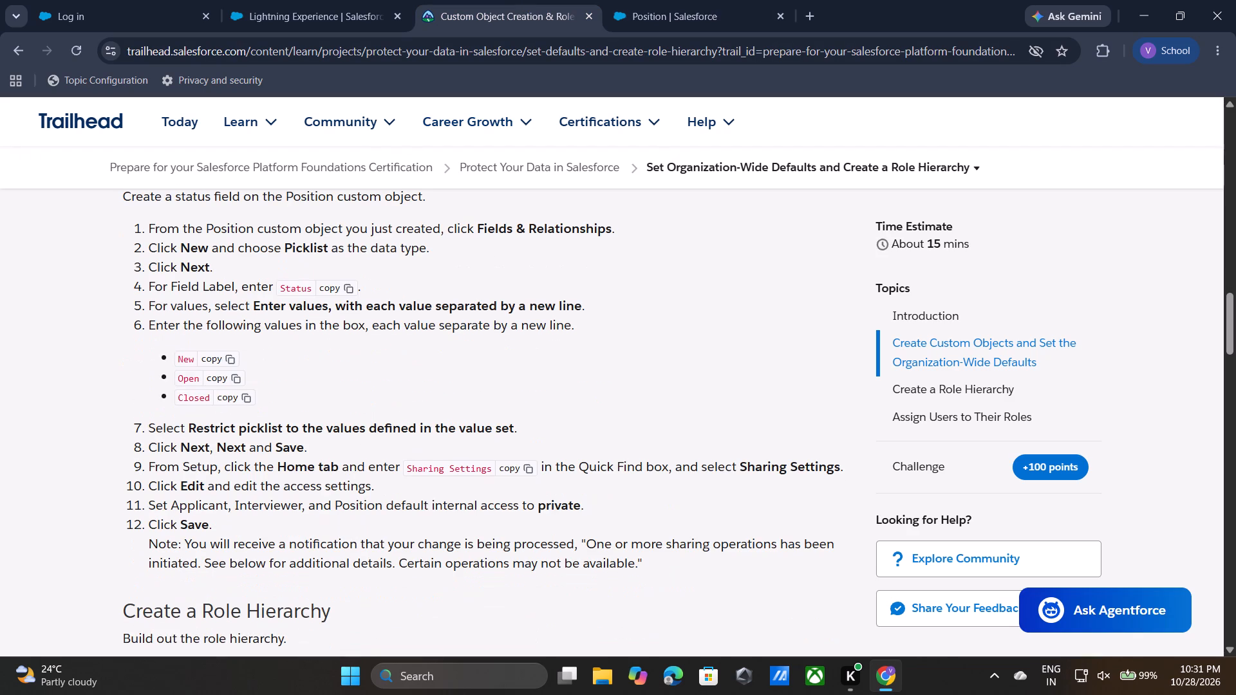
{"action": "left_click_drag", "start_coordinate": [177, 353], "coordinate": [212, 394]}
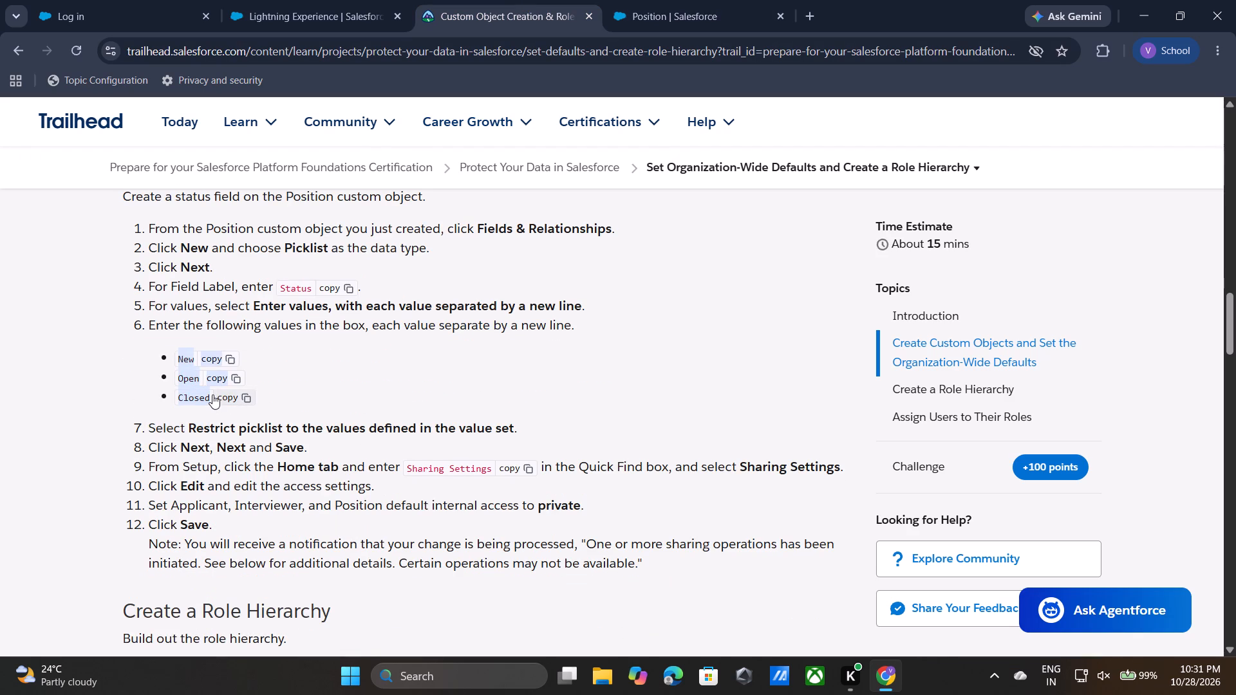
{"action": "key", "text": "ctrl+c"}
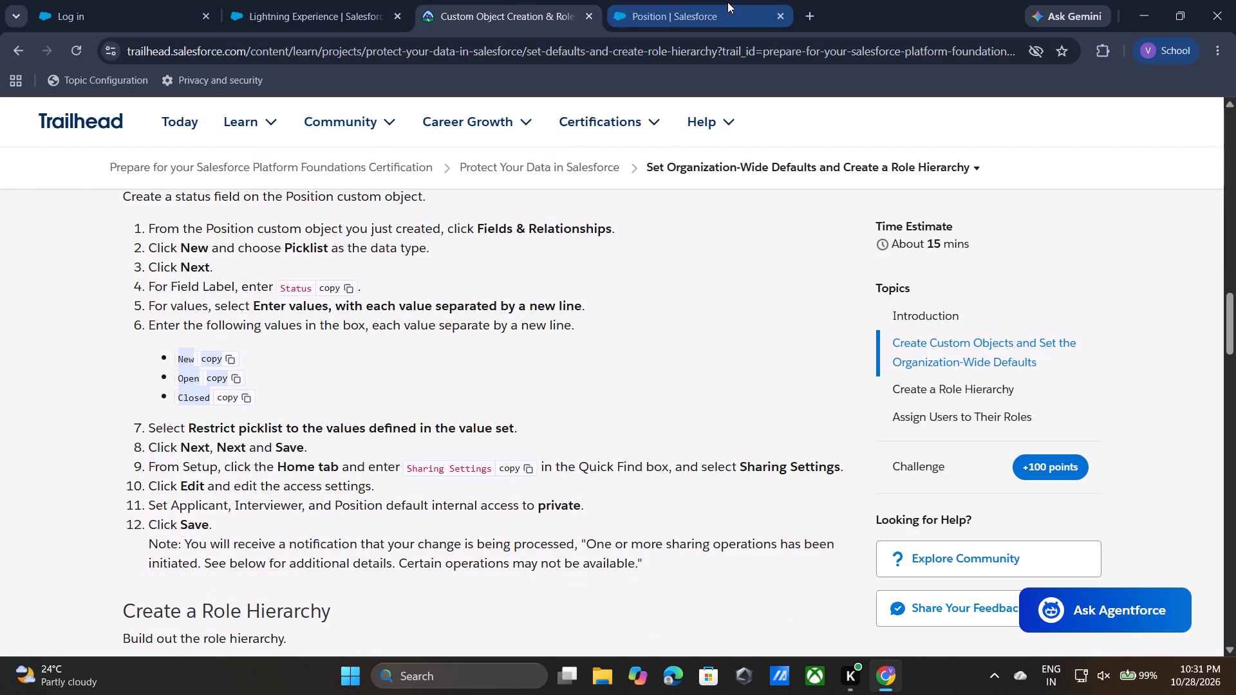
{"action": "left_click", "coordinate": [727, 2]}
{"action": "left_click", "coordinate": [617, 530]}
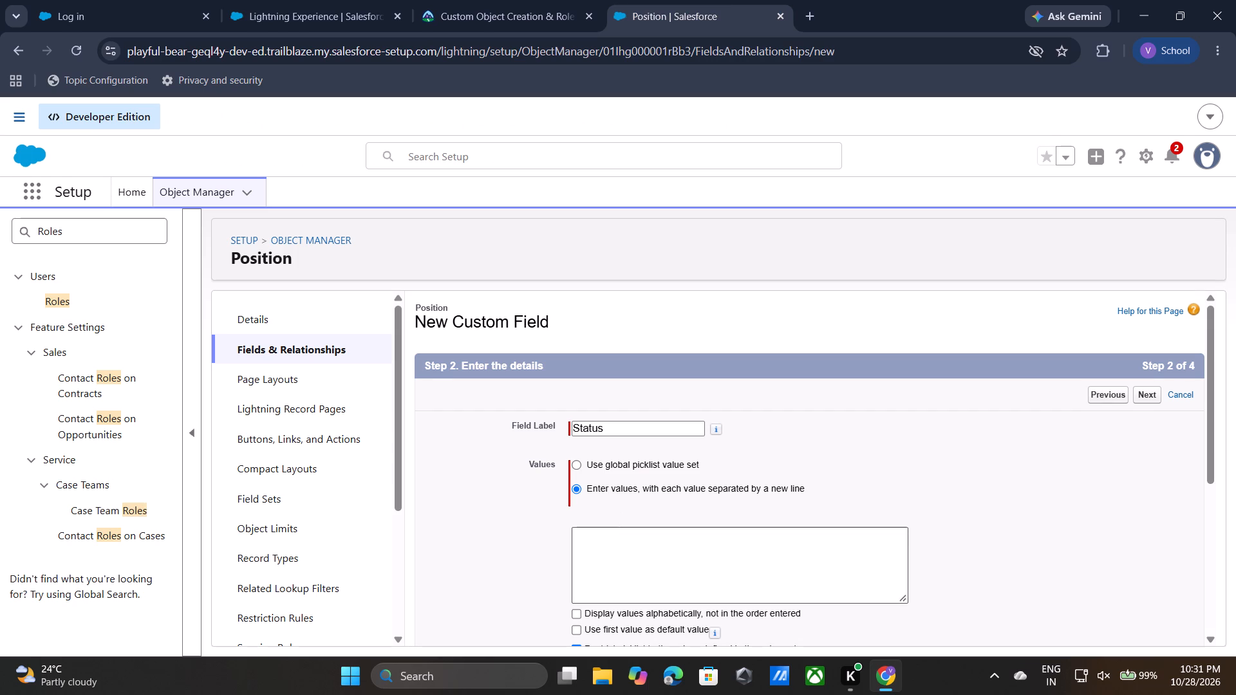
{"action": "key", "text": "ctrl+v"}
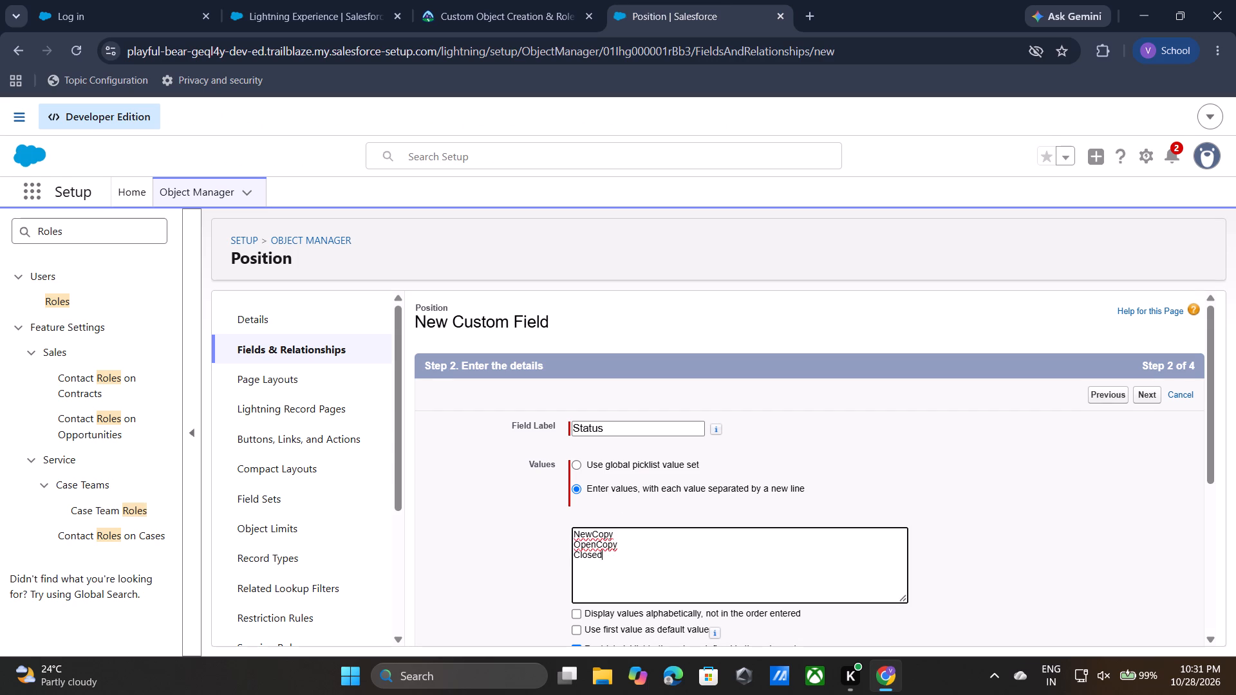
{"action": "left_click_drag", "start_coordinate": [597, 534], "coordinate": [615, 537]}
{"action": "key", "text": "BackSpace"}
{"action": "key", "text": "BackSpace"}
{"action": "left_click_drag", "start_coordinate": [597, 544], "coordinate": [633, 546]}
{"action": "key", "text": "BackSpace"}
Check the Status field options against the Trailhead instructions, then save the field with default field-level security and the Position Layout.
{"action": "scroll", "coordinate": [629, 587], "scroll_direction": "down", "scroll_amount": 2}
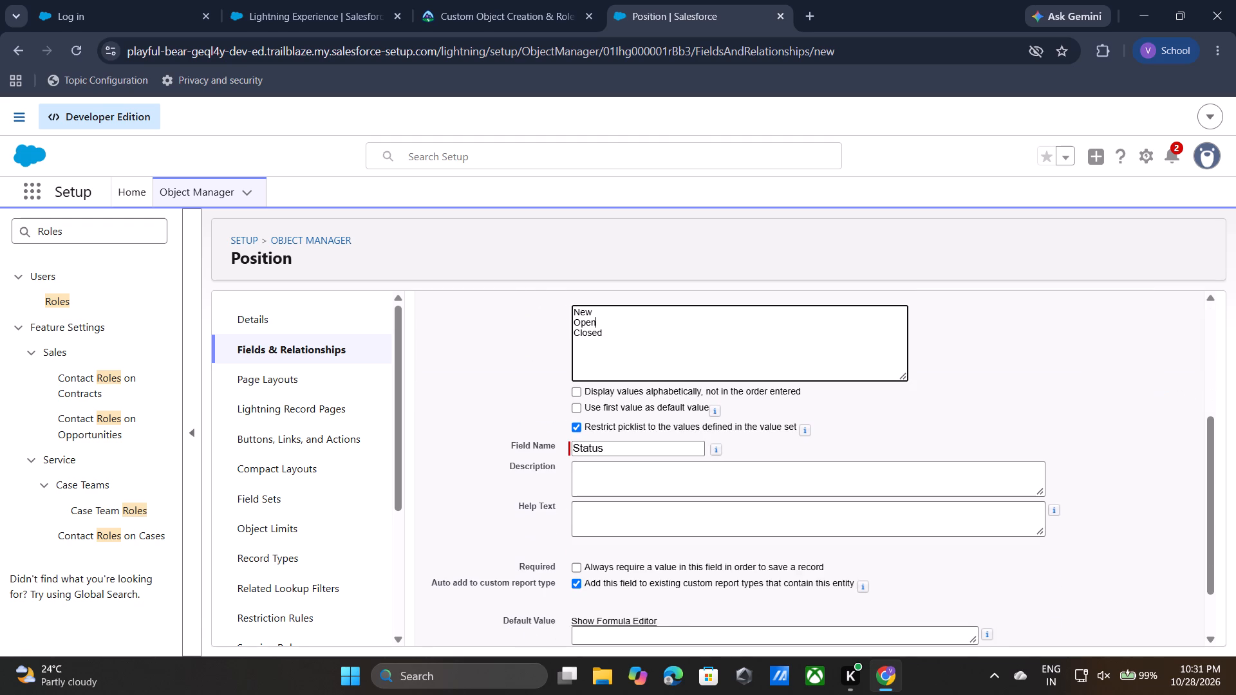
{"action": "scroll", "coordinate": [623, 560], "scroll_direction": "down", "scroll_amount": 1}
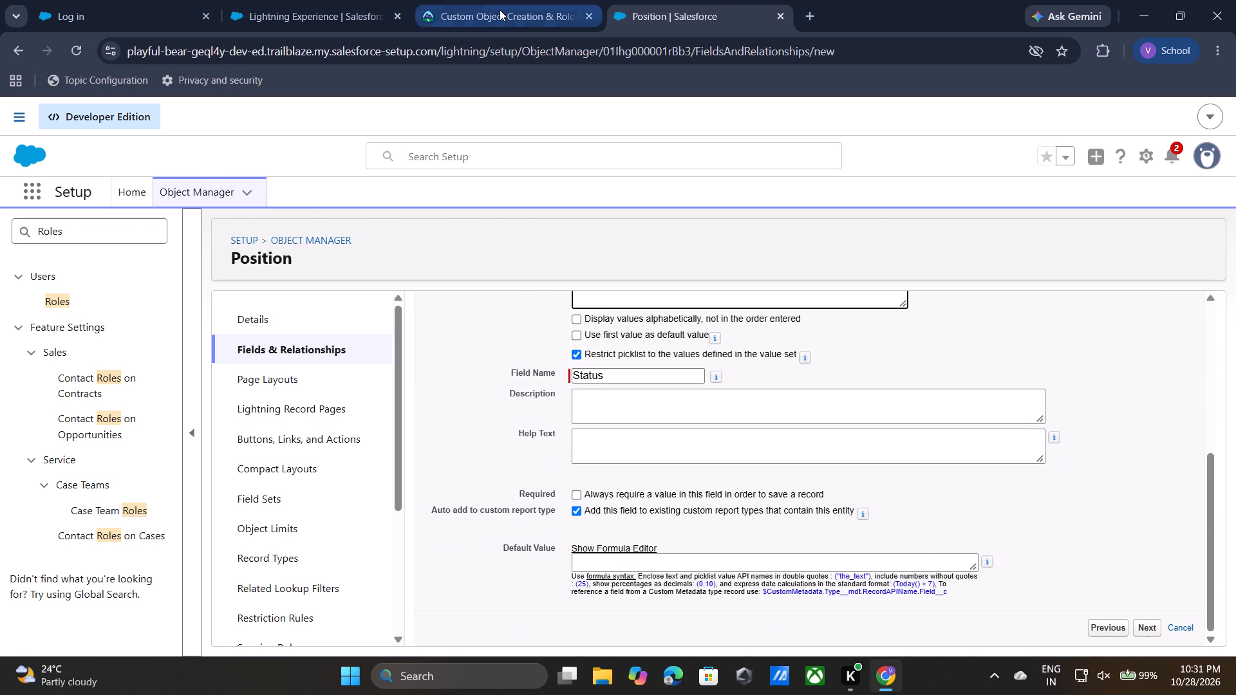
{"action": "left_click", "coordinate": [500, 10]}
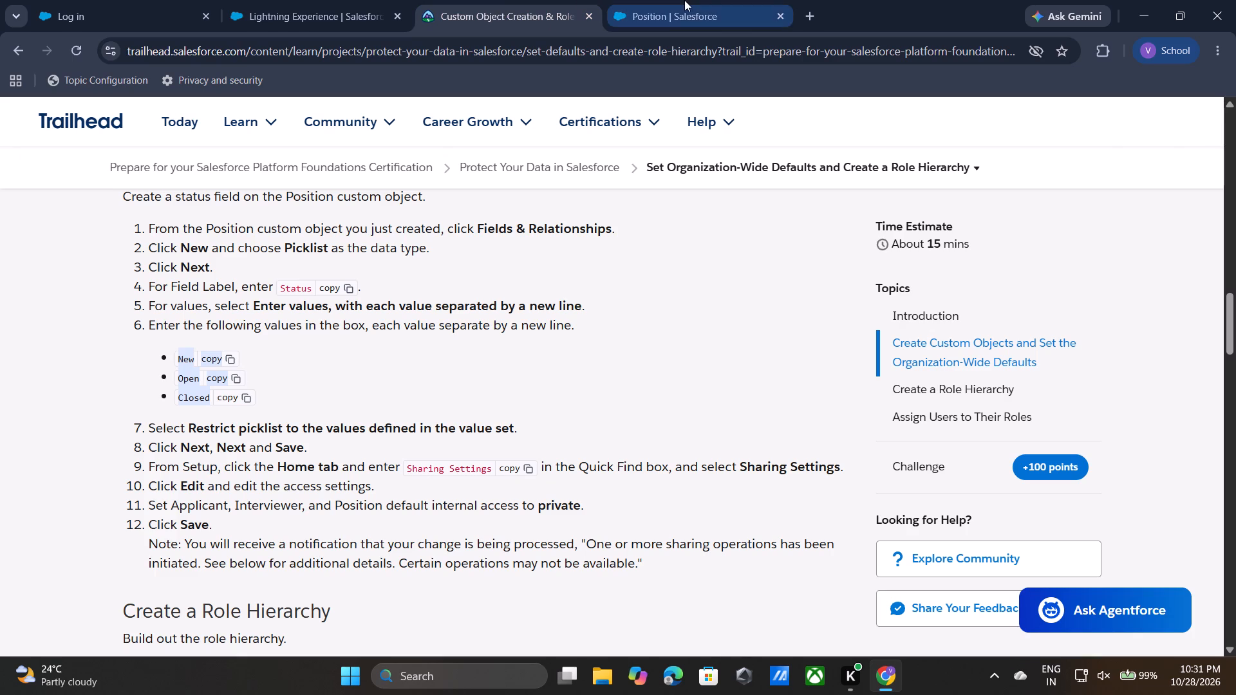
{"action": "left_click", "coordinate": [684, 0]}
{"action": "scroll", "coordinate": [1133, 376], "scroll_direction": "up", "scroll_amount": 6}
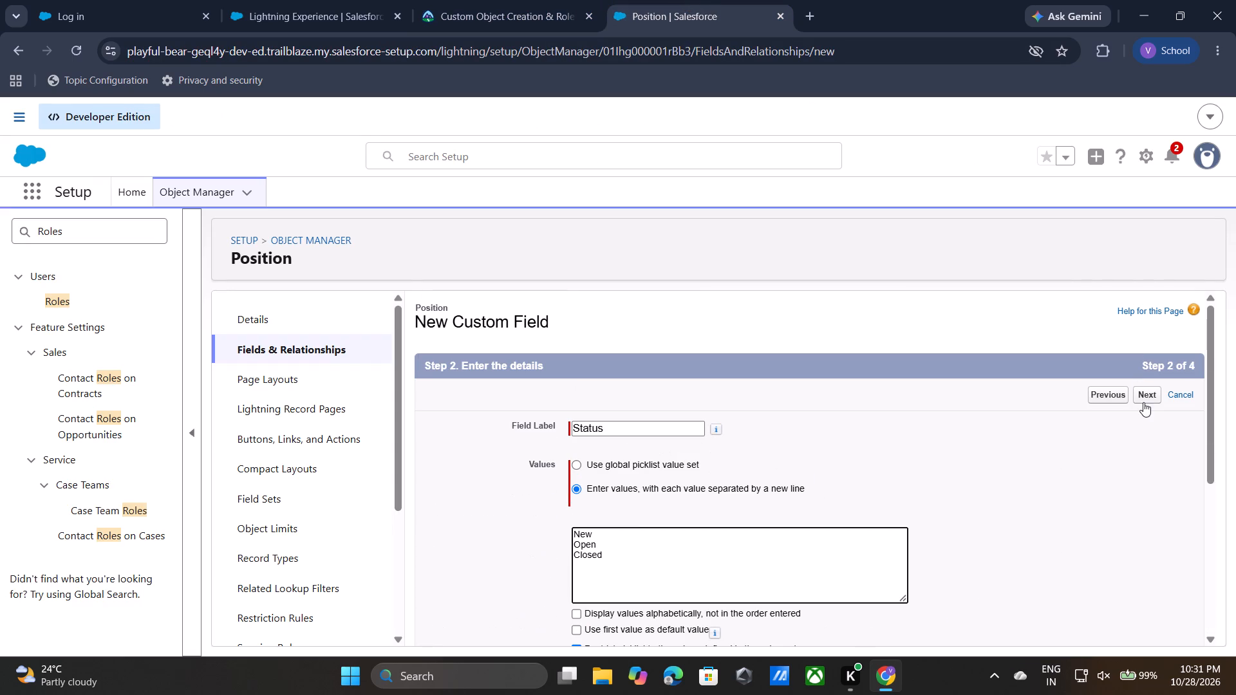
{"action": "left_click", "coordinate": [1152, 393]}
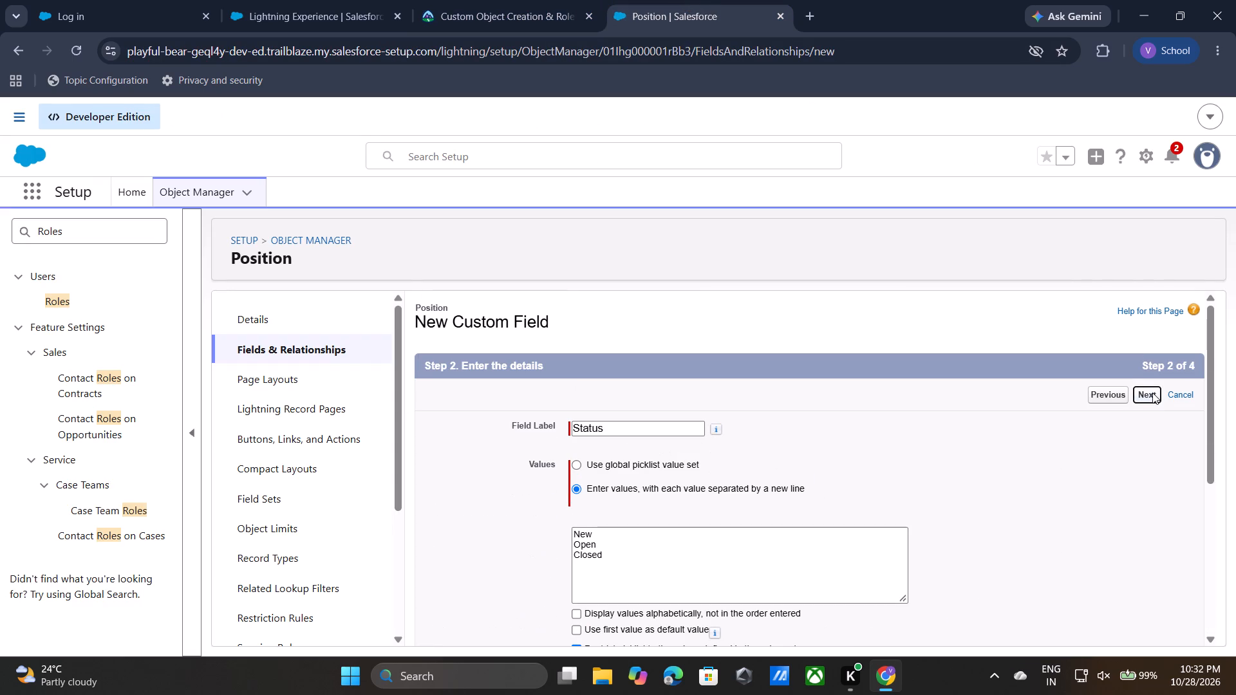
{"action": "left_click", "coordinate": [1151, 393]}
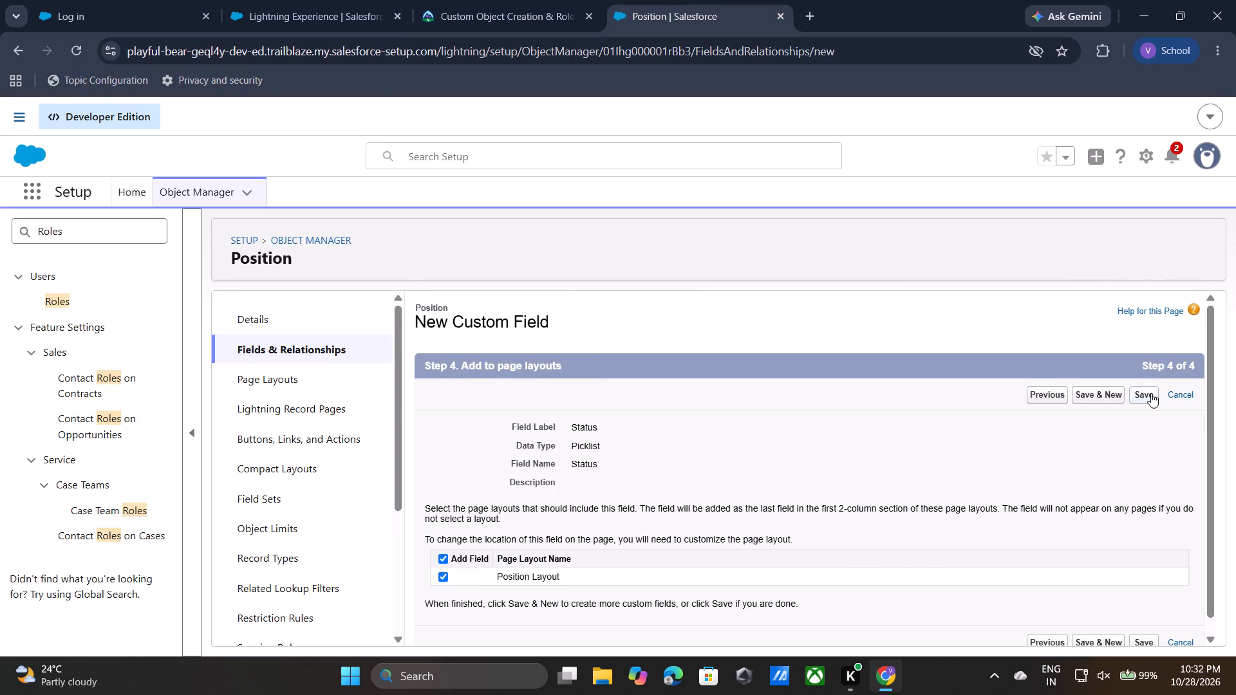
{"action": "left_click", "coordinate": [1151, 393]}
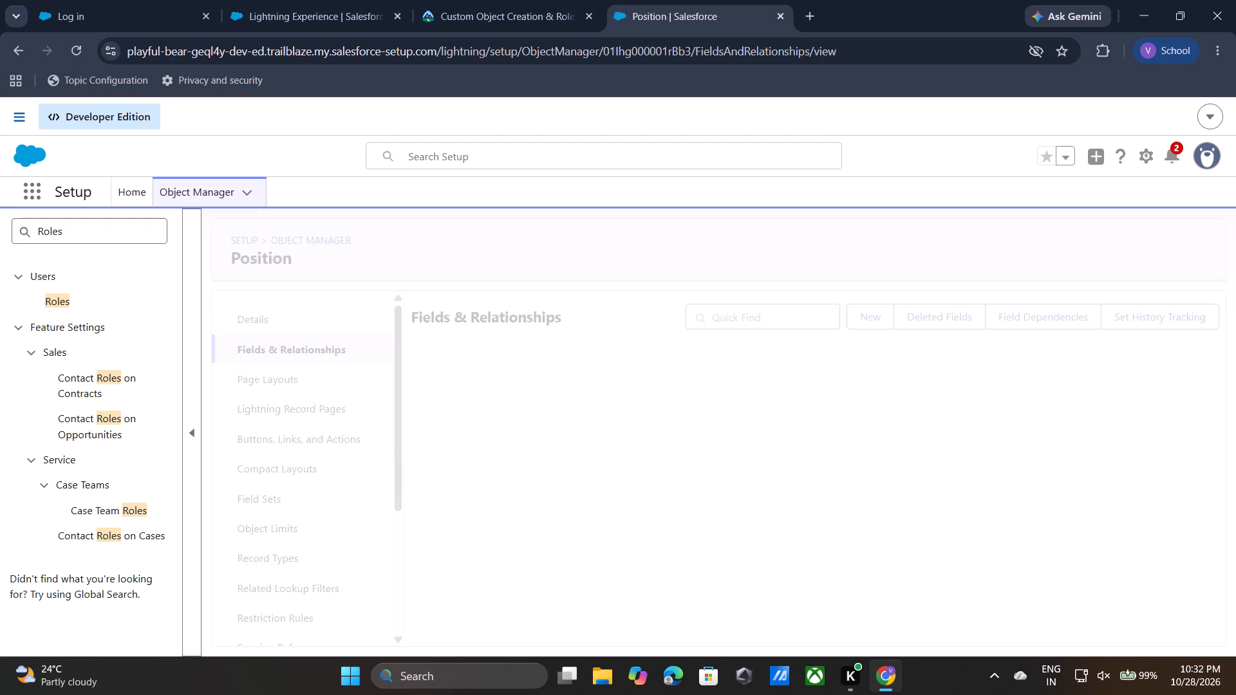
Check the Position fields against the Trailhead instructions and run the verification of the organization-wide defaults and role hierarchy step.
{"action": "left_click", "coordinate": [523, 2]}
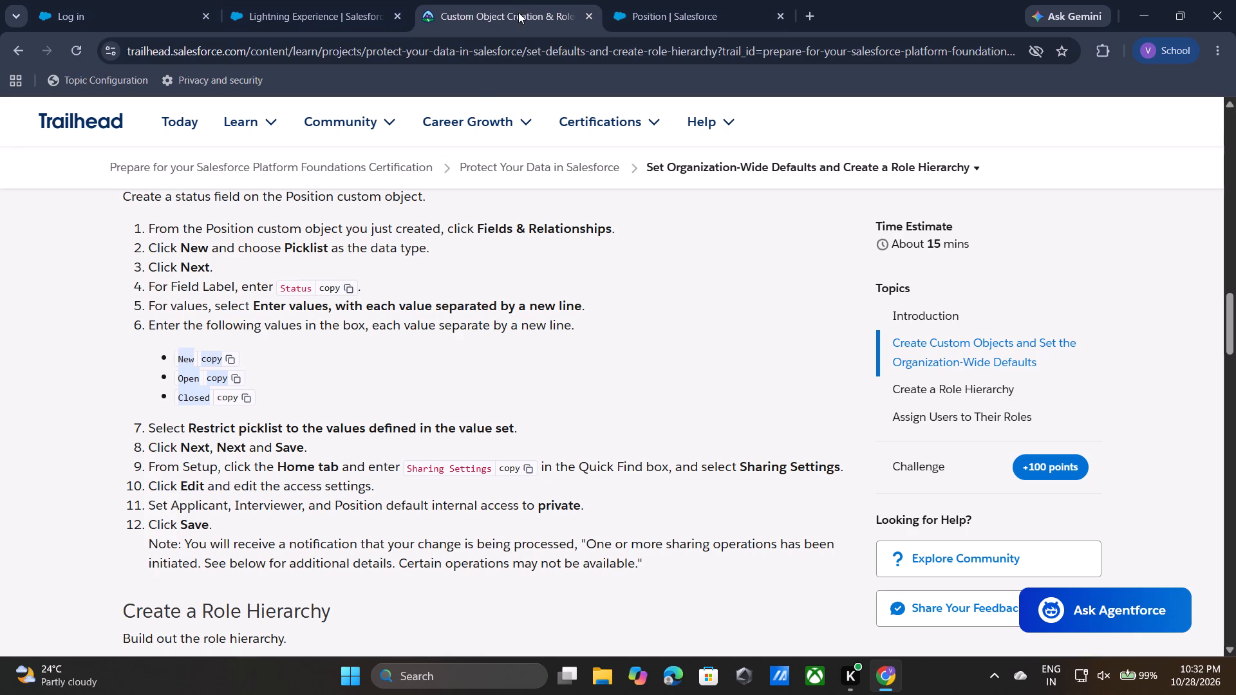
{"action": "left_click", "coordinate": [315, 364]}
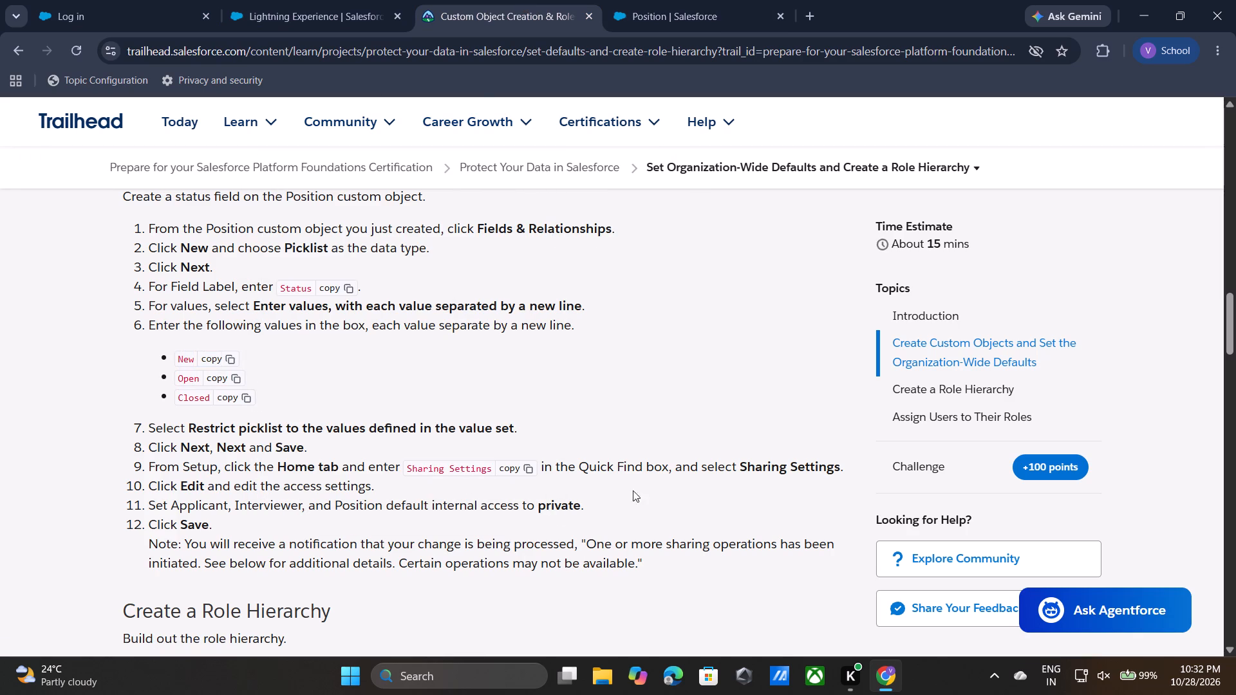
{"action": "left_click", "coordinate": [698, 0]}
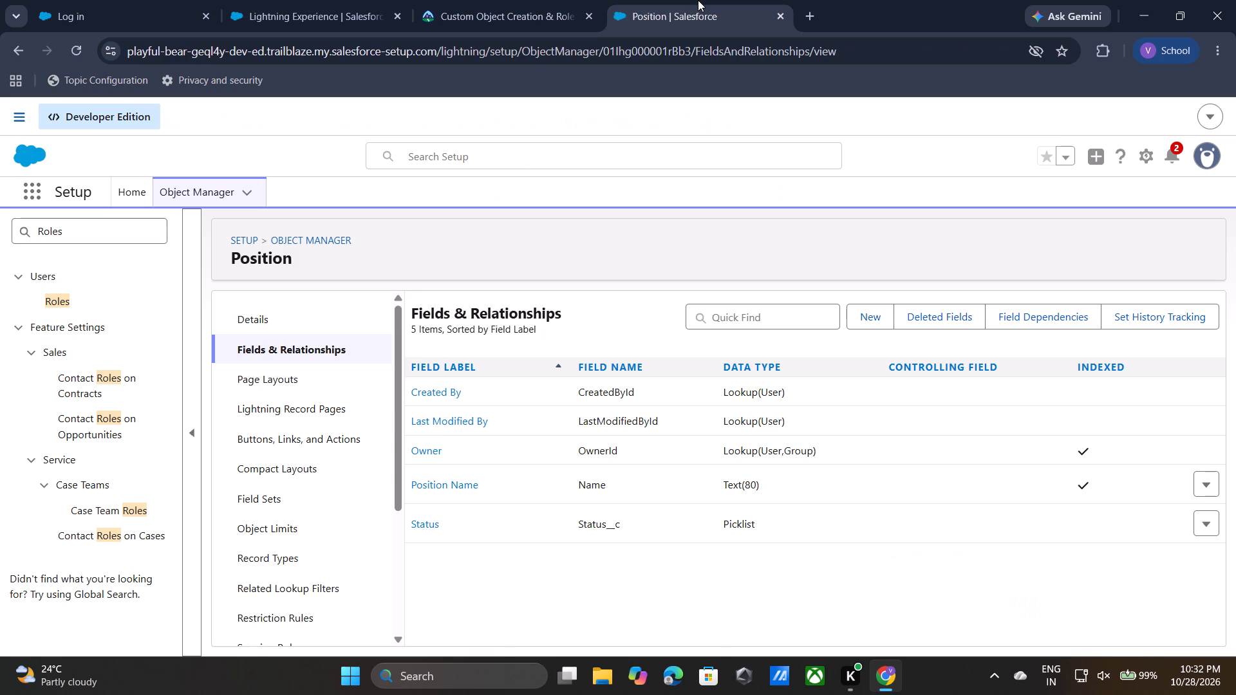
{"action": "left_click", "coordinate": [536, 0]}
{"action": "scroll", "coordinate": [509, 588], "scroll_direction": "down", "scroll_amount": 4}
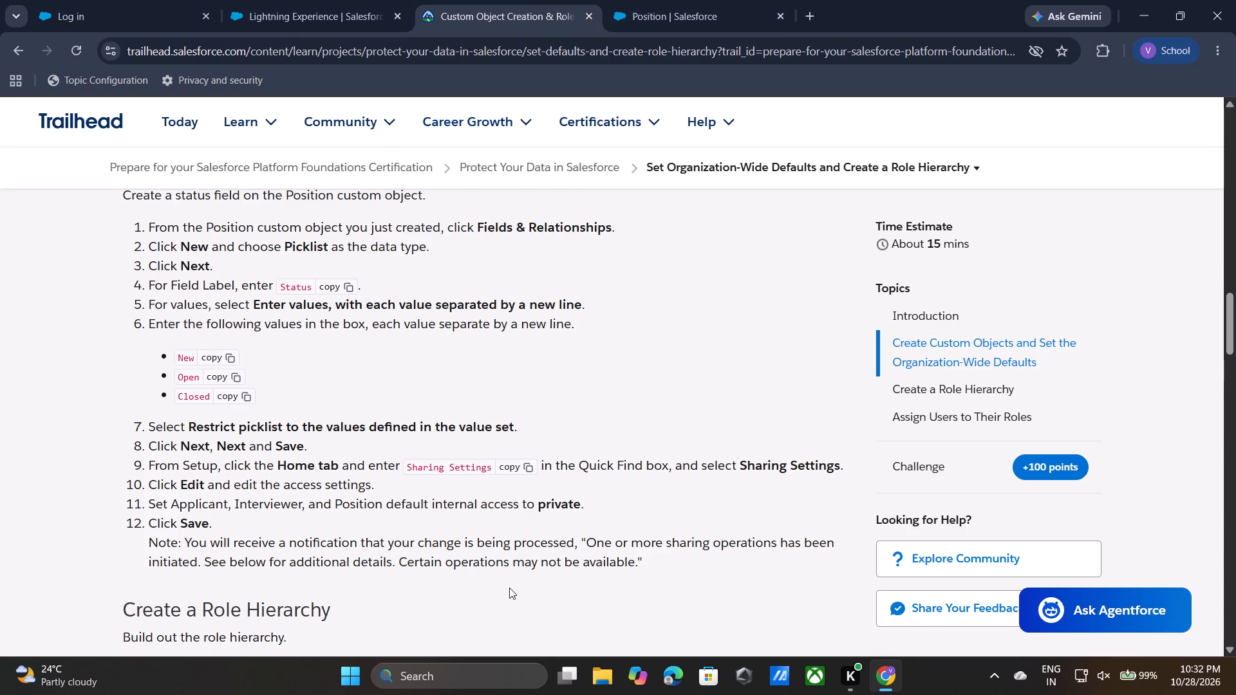
{"action": "scroll", "coordinate": [509, 588], "scroll_direction": "down", "scroll_amount": 5}
{"action": "scroll", "coordinate": [306, 463], "scroll_direction": "down", "scroll_amount": 8}
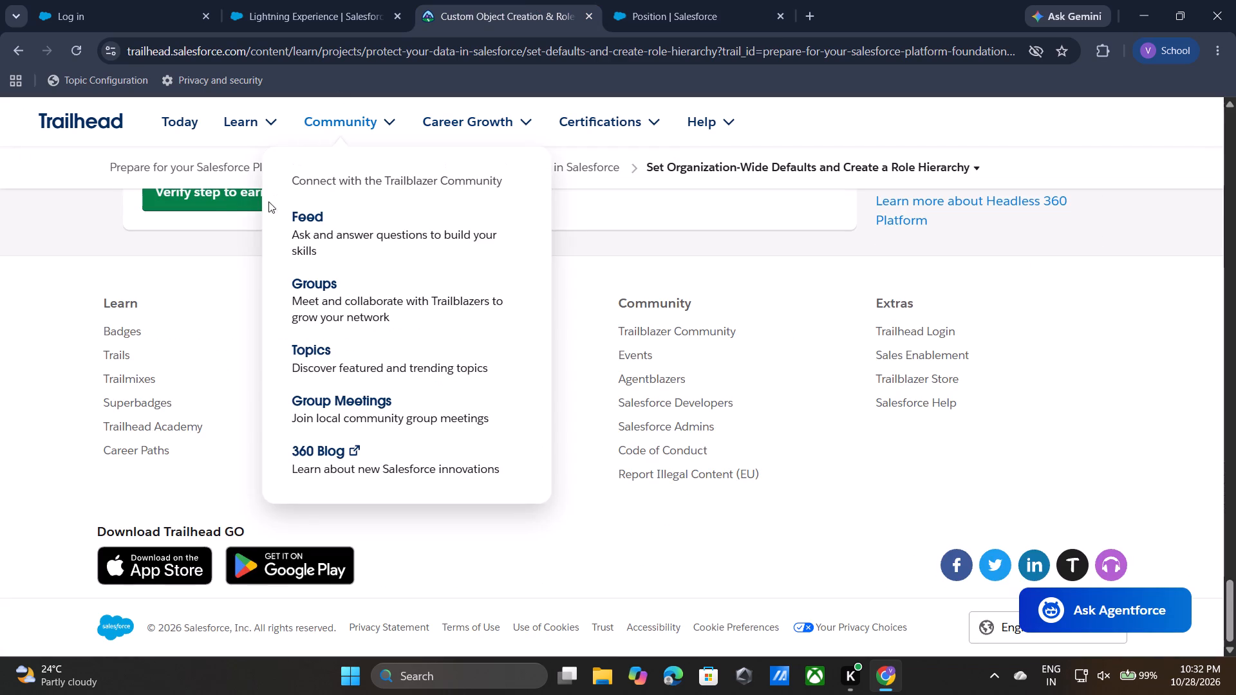
{"action": "left_click", "coordinate": [218, 194]}
{"action": "scroll", "coordinate": [428, 329], "scroll_direction": "up", "scroll_amount": 3}
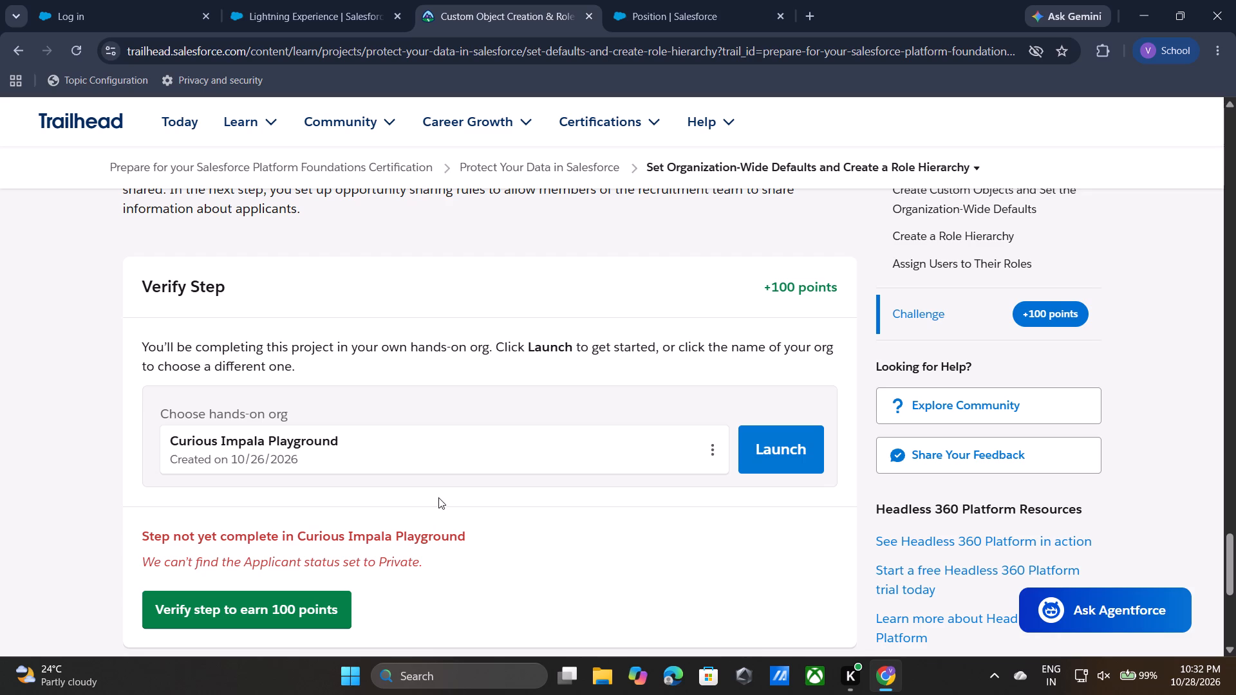
{"action": "scroll", "coordinate": [440, 496], "scroll_direction": "up", "scroll_amount": 12}
Find Sharing Settings in the Salesforce Setup and open the organization-wide defaults for editing.
{"action": "left_click", "coordinate": [695, 0]}
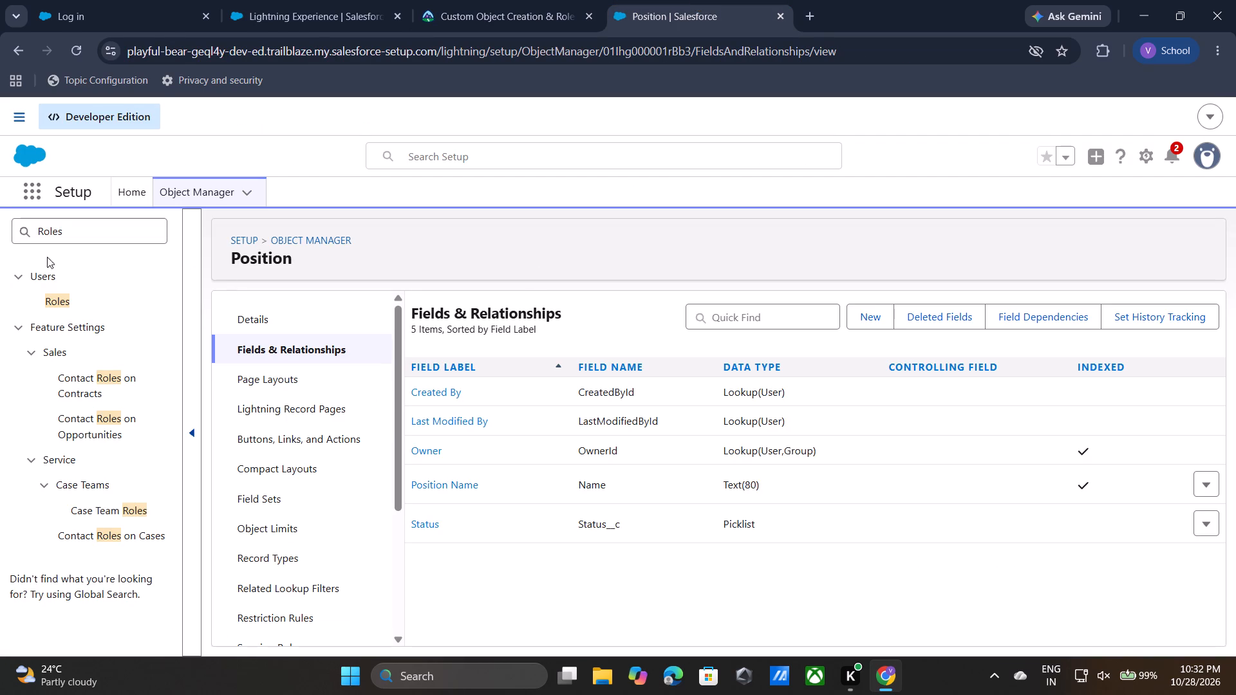
{"action": "triple_click", "coordinate": [46, 236]}
{"action": "left_click", "coordinate": [46, 236]}
{"action": "type", "text": "sharr"}
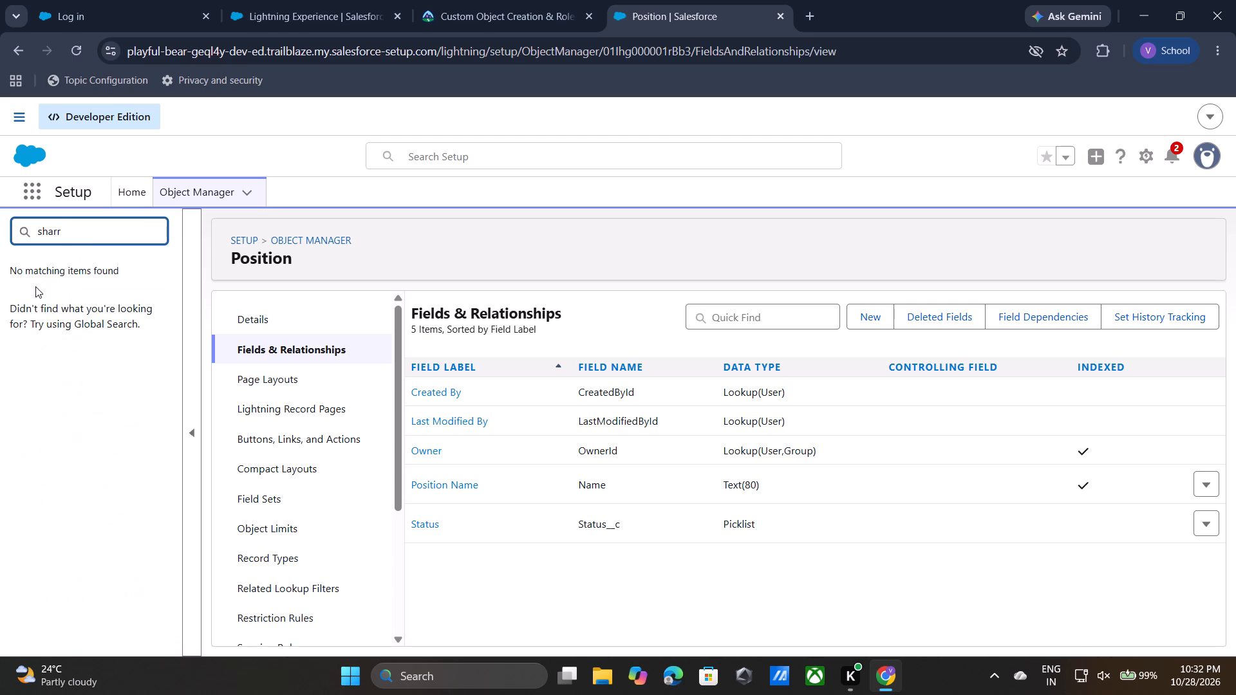
{"action": "key", "text": "BackSpace"}
{"action": "key", "text": "BackSpace"}
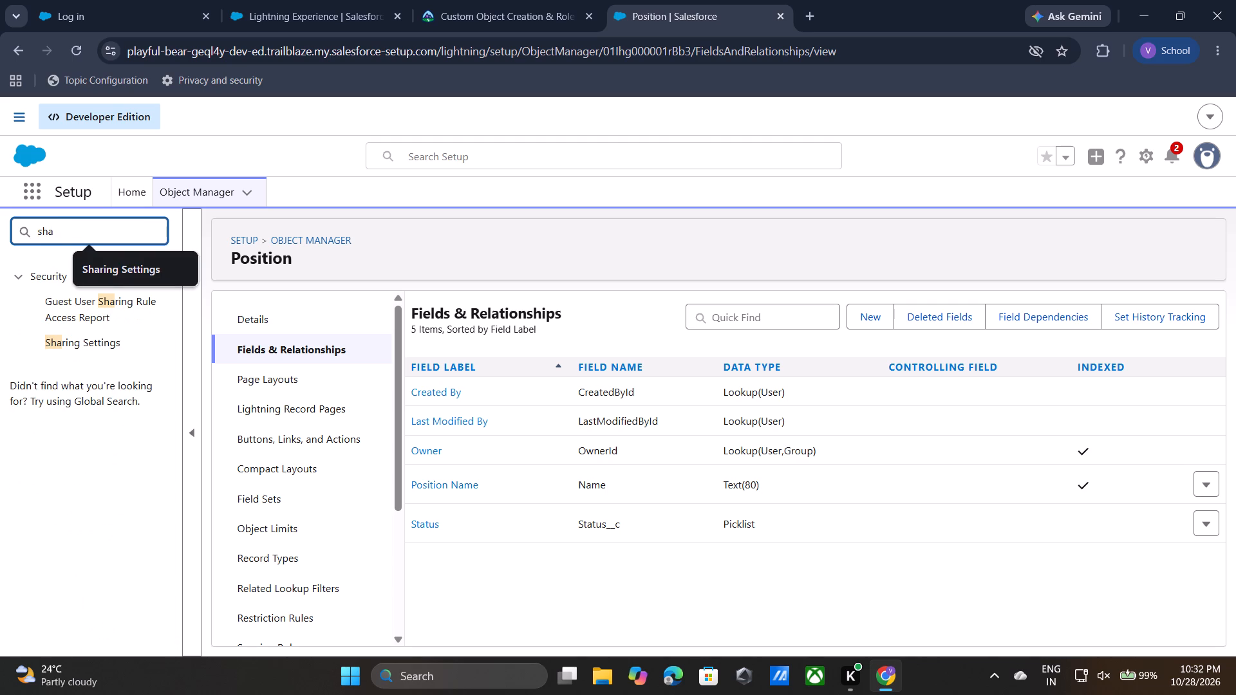
{"action": "left_click", "coordinate": [102, 339]}
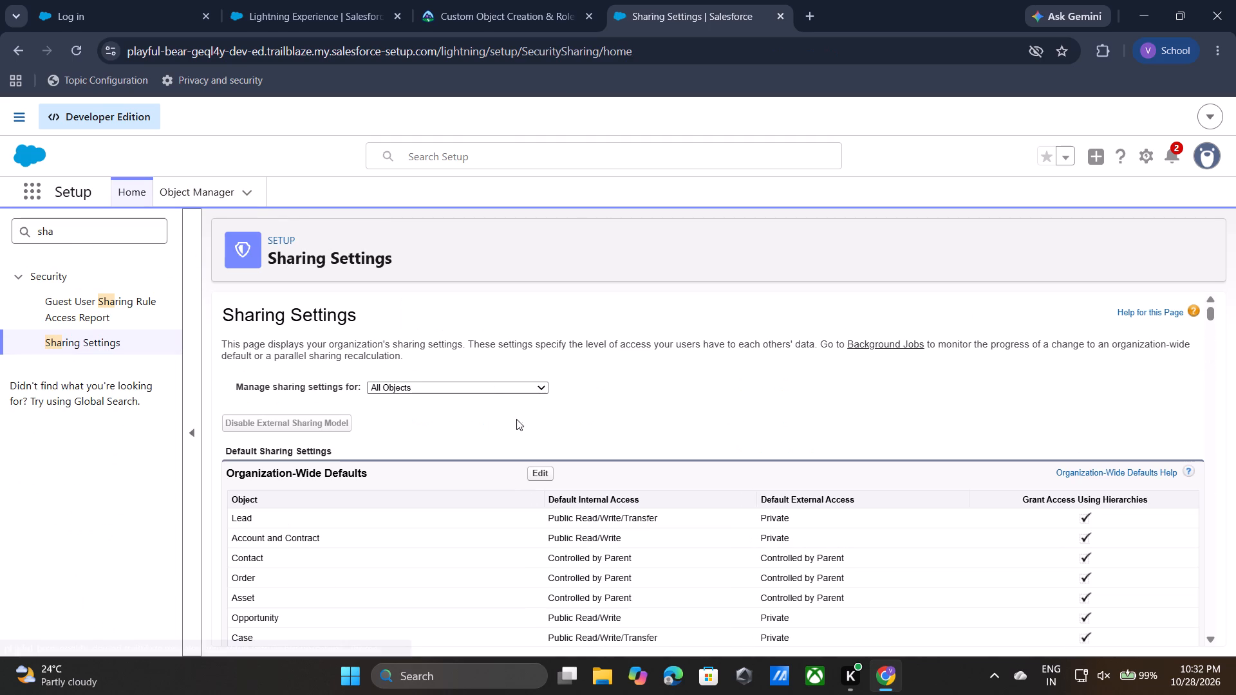
{"action": "left_click", "coordinate": [545, 468]}
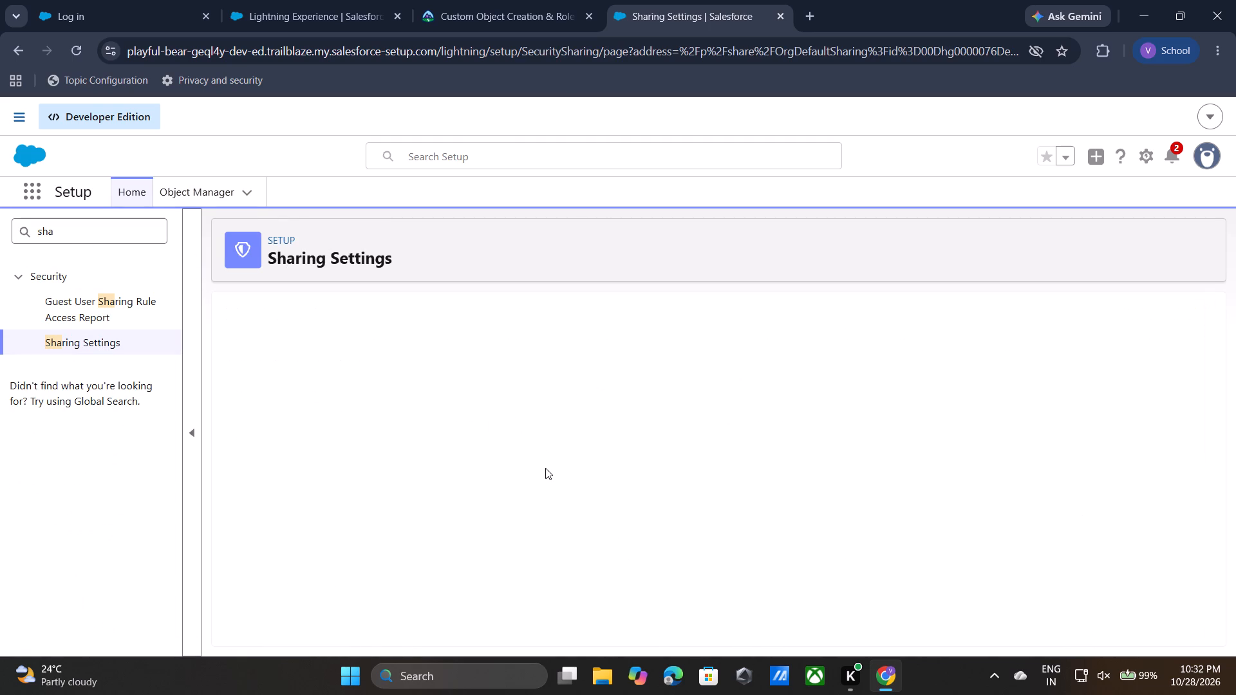
Recheck the Trailhead verification feedback, then set Applicant's default internal access to Private and save the organization-wide defaults.
{"action": "scroll", "coordinate": [545, 468], "scroll_direction": "down", "scroll_amount": 10}
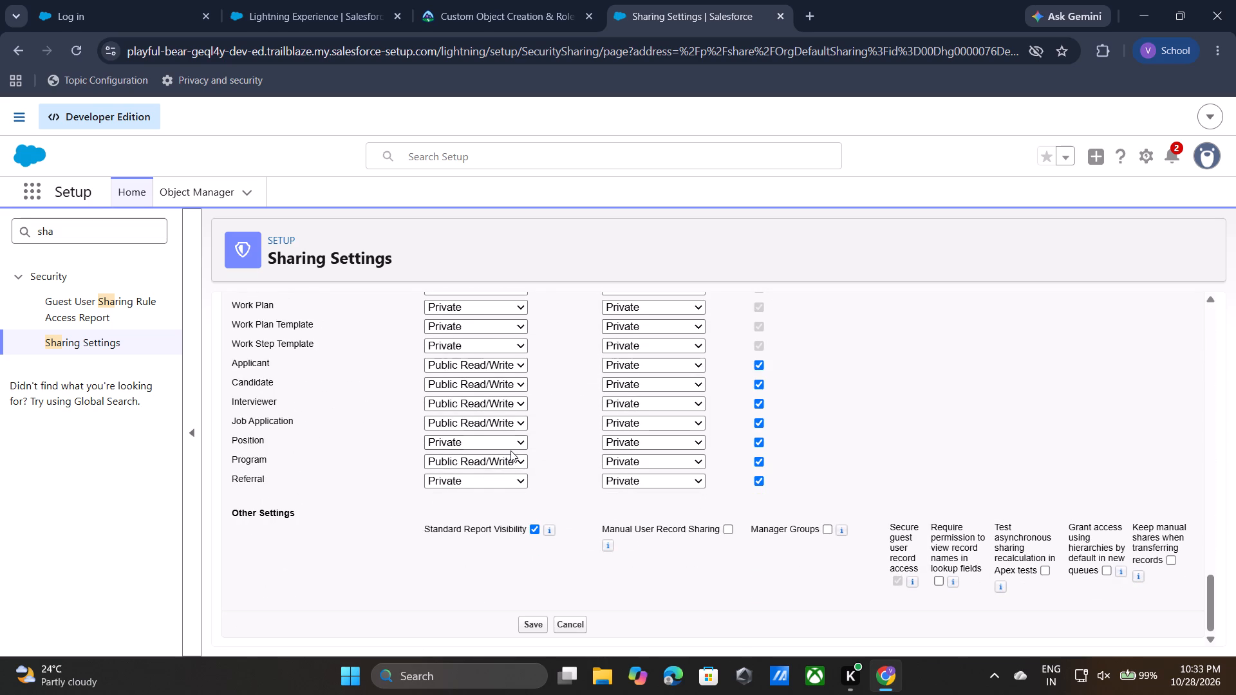
{"action": "left_click", "coordinate": [499, 0]}
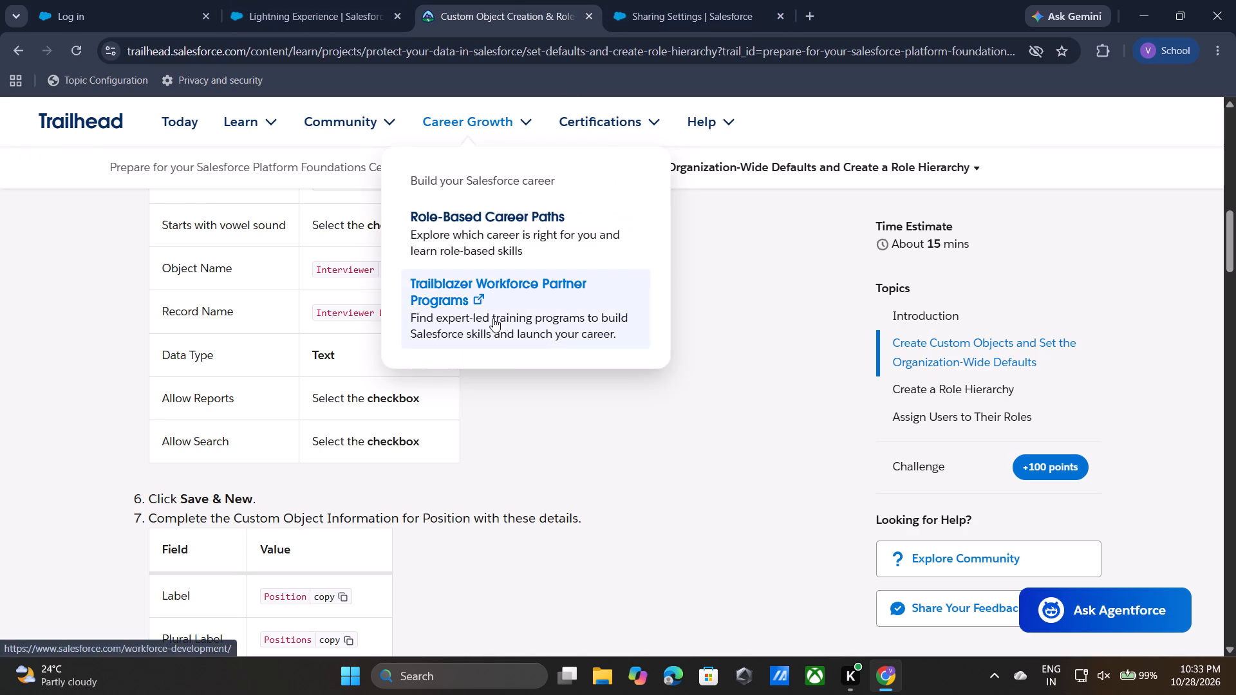
{"action": "left_click", "coordinate": [509, 445]}
{"action": "scroll", "coordinate": [509, 445], "scroll_direction": "down", "scroll_amount": 16}
{"action": "scroll", "coordinate": [509, 445], "scroll_direction": "up", "scroll_amount": 2}
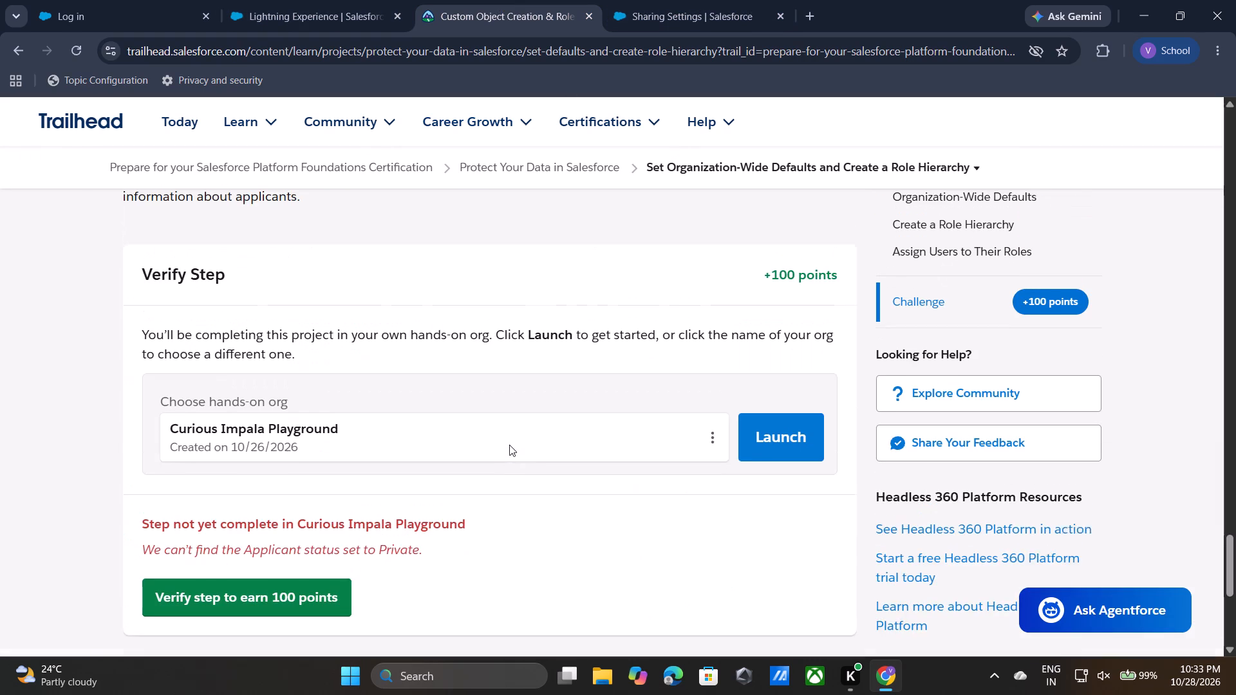
{"action": "scroll", "coordinate": [509, 445], "scroll_direction": "up", "scroll_amount": 1}
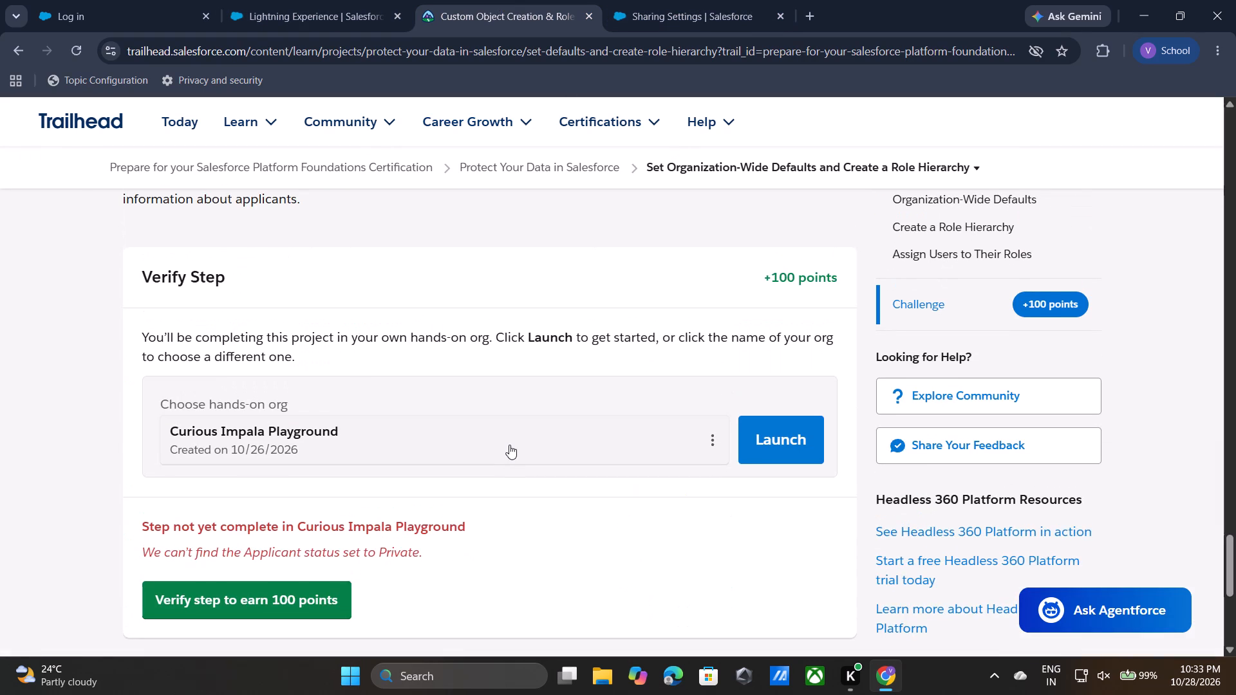
{"action": "left_click", "coordinate": [728, 8]}
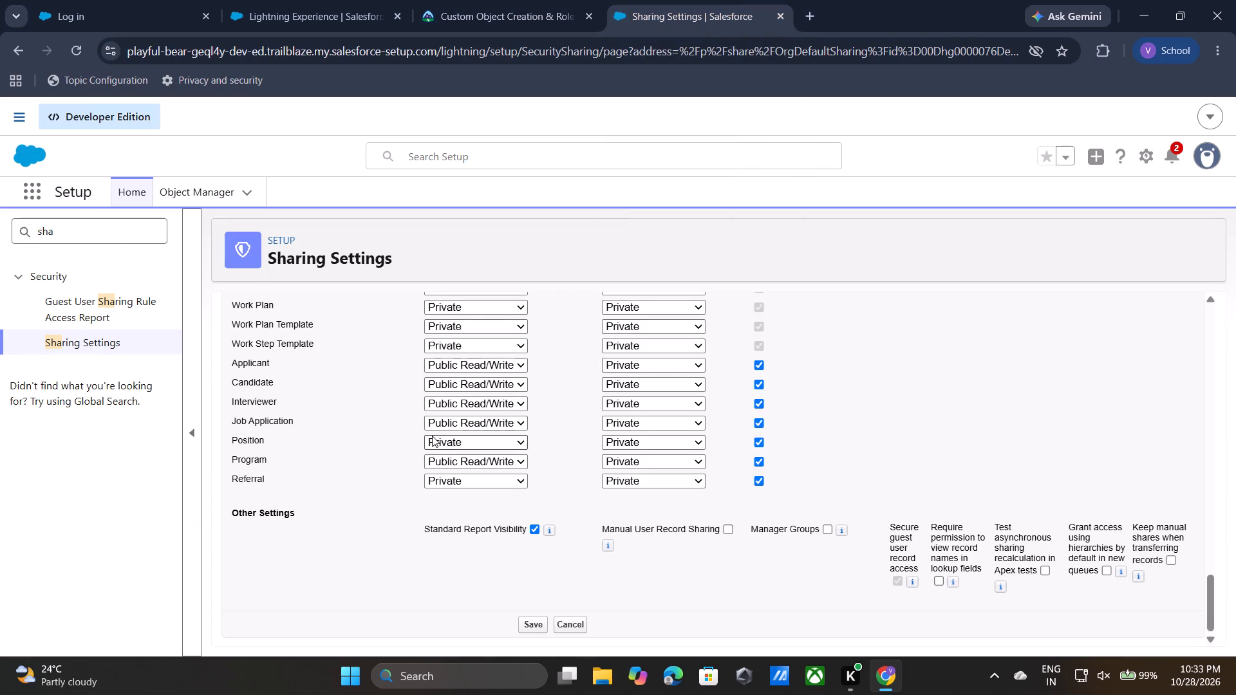
{"action": "double_click", "coordinate": [443, 367]}
{"action": "left_click", "coordinate": [443, 367]}
{"action": "left_click", "coordinate": [443, 391]}
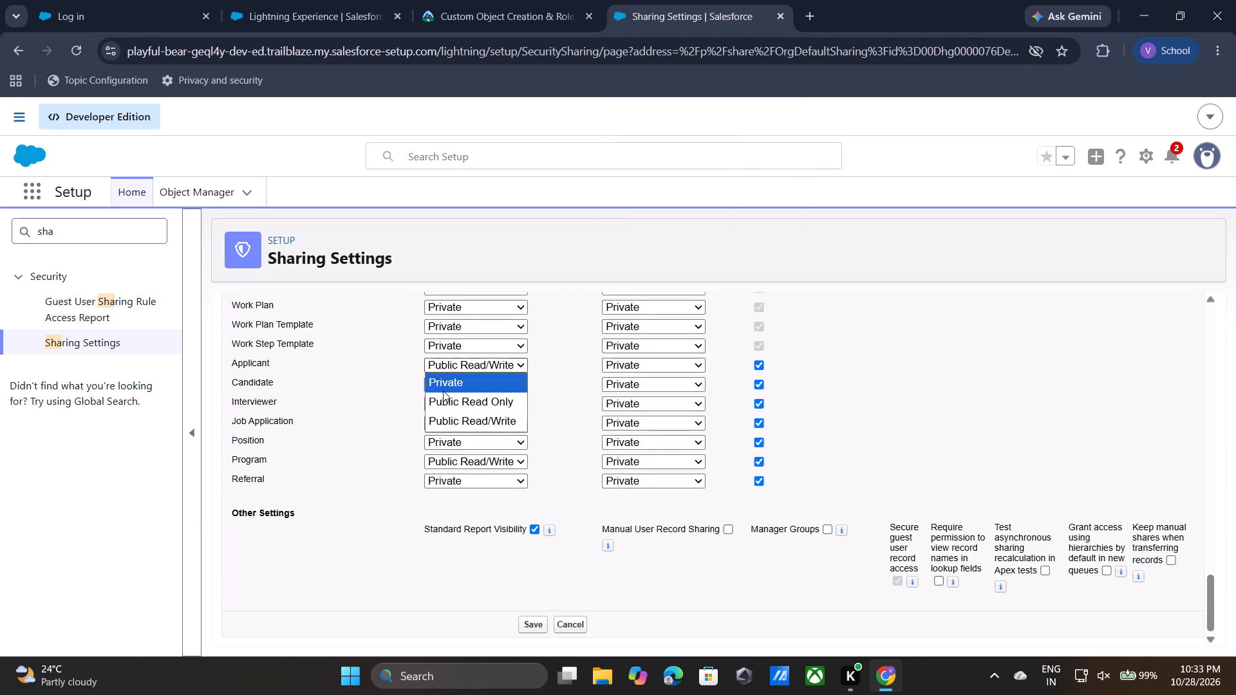
{"action": "left_click", "coordinate": [538, 618]}
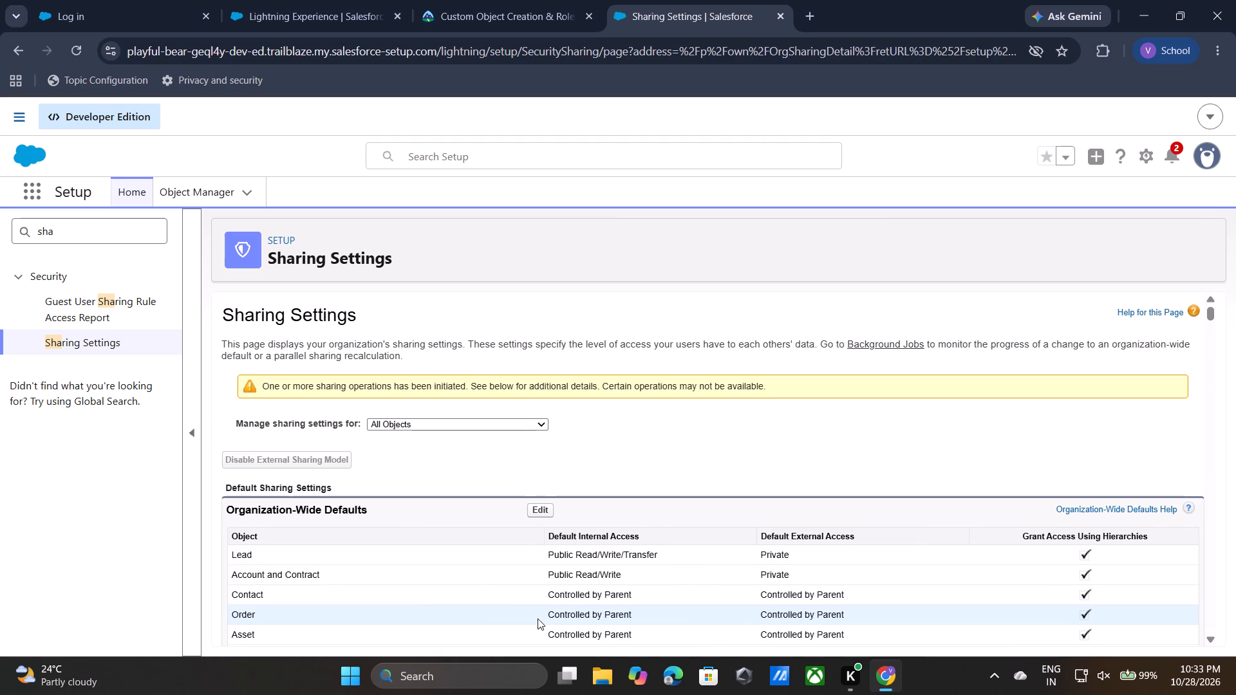
Check Applicant's default internal access in the saved organization-wide defaults, reloading the Sharing Settings page to refresh the list.
{"action": "scroll", "coordinate": [527, 553], "scroll_direction": "down", "scroll_amount": 14}
{"action": "scroll", "coordinate": [527, 553], "scroll_direction": "up", "scroll_amount": 2}
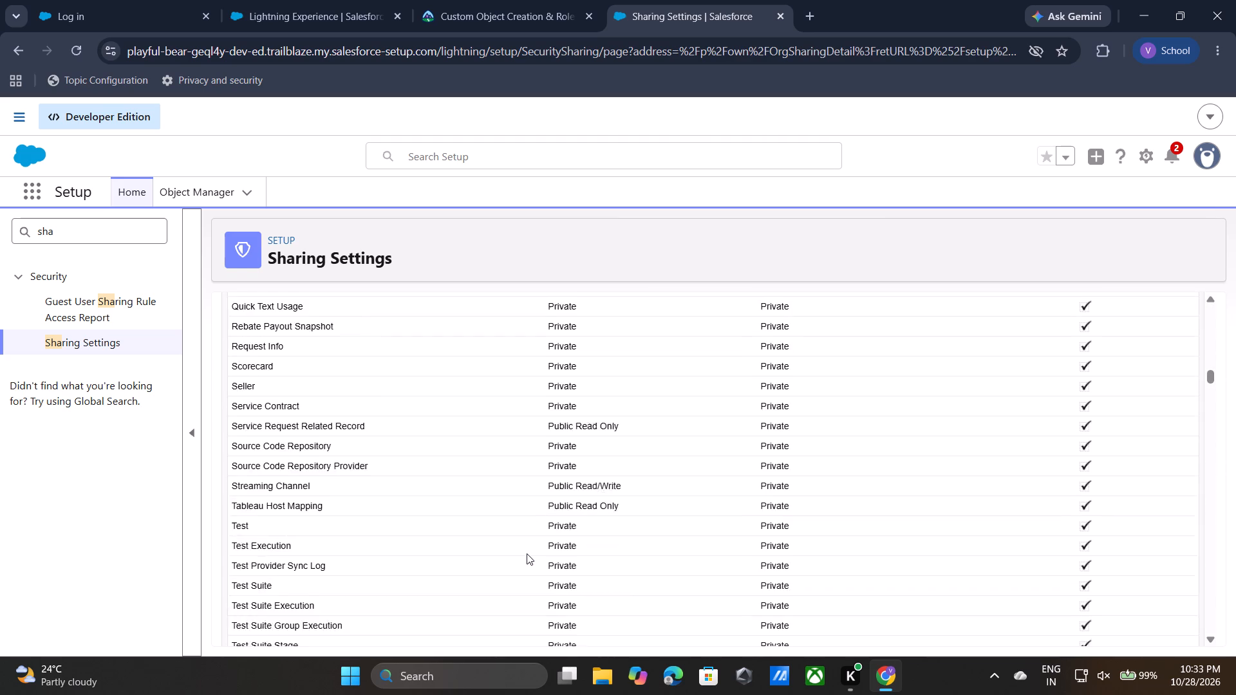
{"action": "scroll", "coordinate": [527, 553], "scroll_direction": "up", "scroll_amount": 3}
{"action": "scroll", "coordinate": [527, 553], "scroll_direction": "down", "scroll_amount": 6}
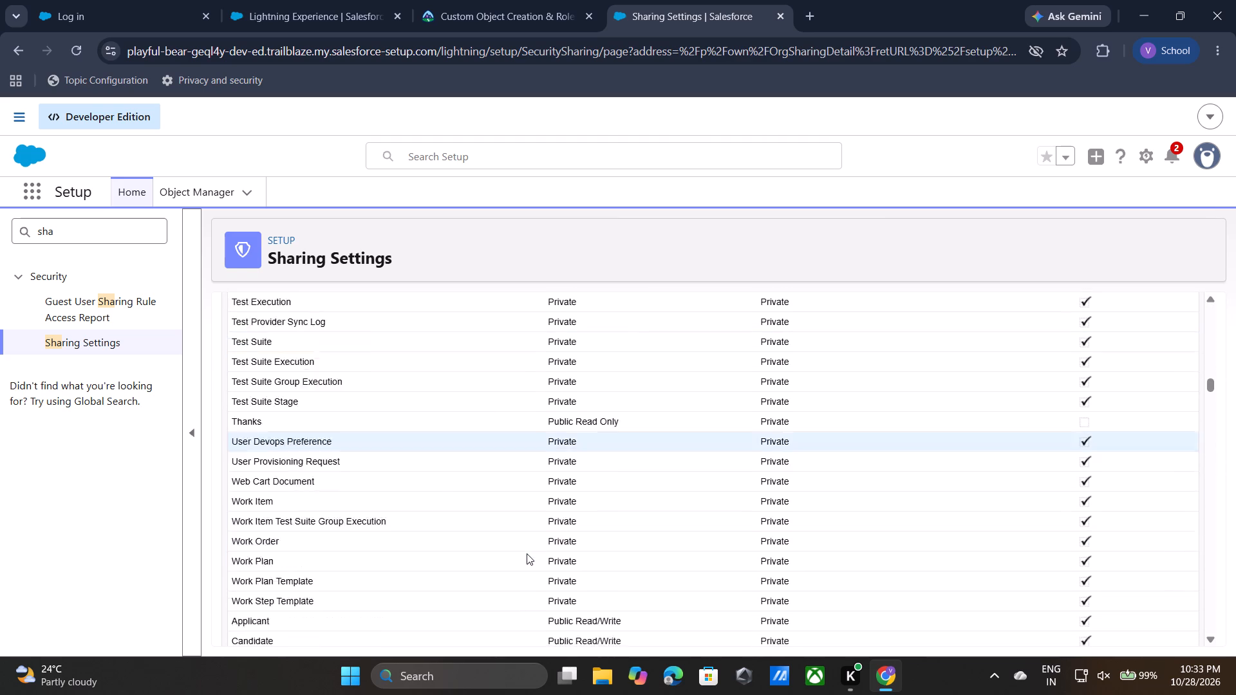
{"action": "scroll", "coordinate": [527, 553], "scroll_direction": "down", "scroll_amount": 2}
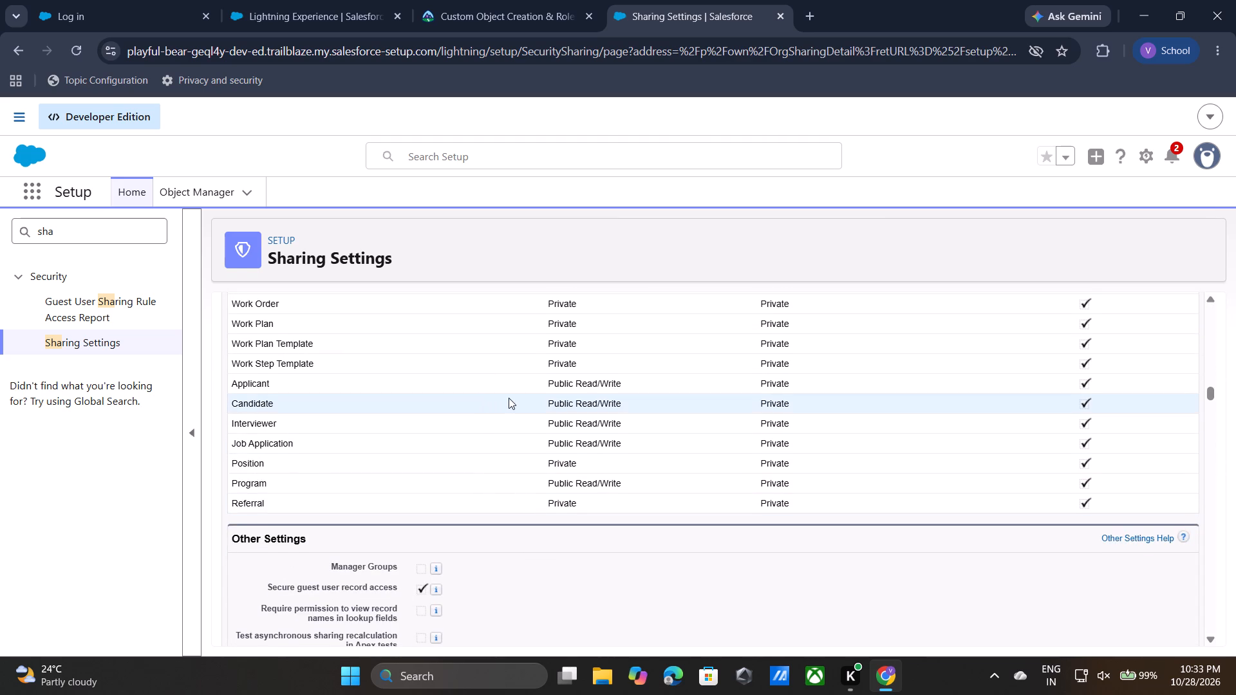
{"action": "scroll", "coordinate": [508, 414], "scroll_direction": "up", "scroll_amount": 13}
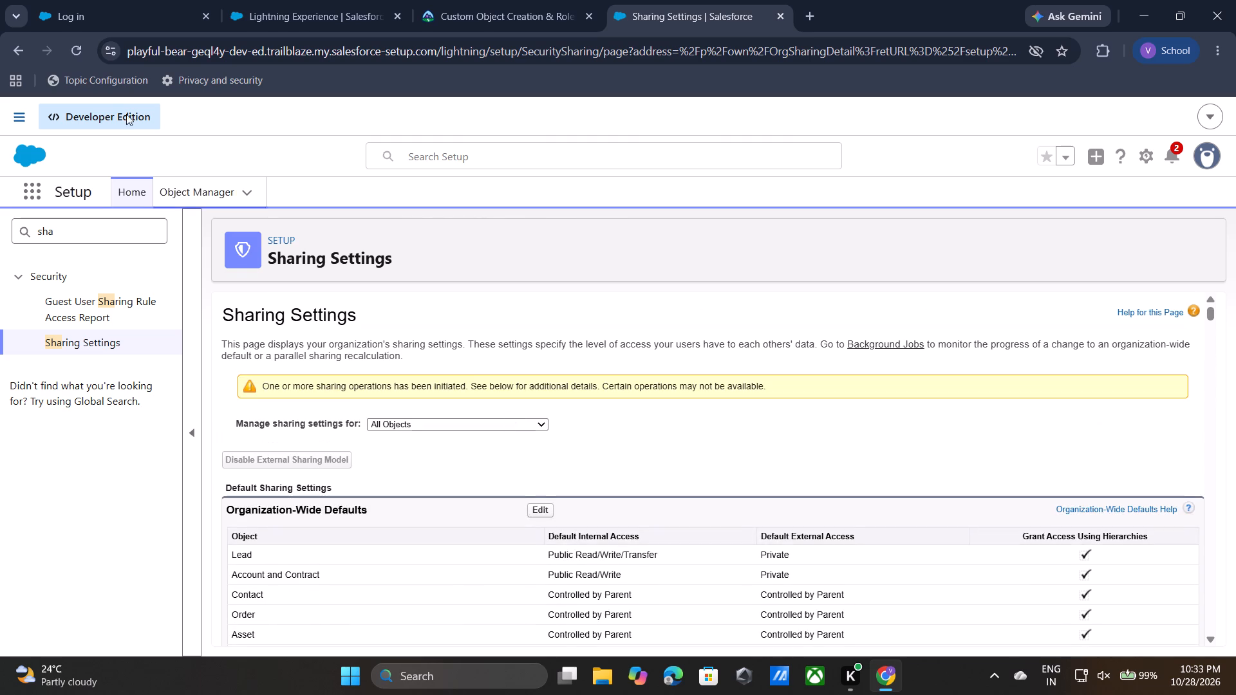
{"action": "left_click", "coordinate": [71, 46]}
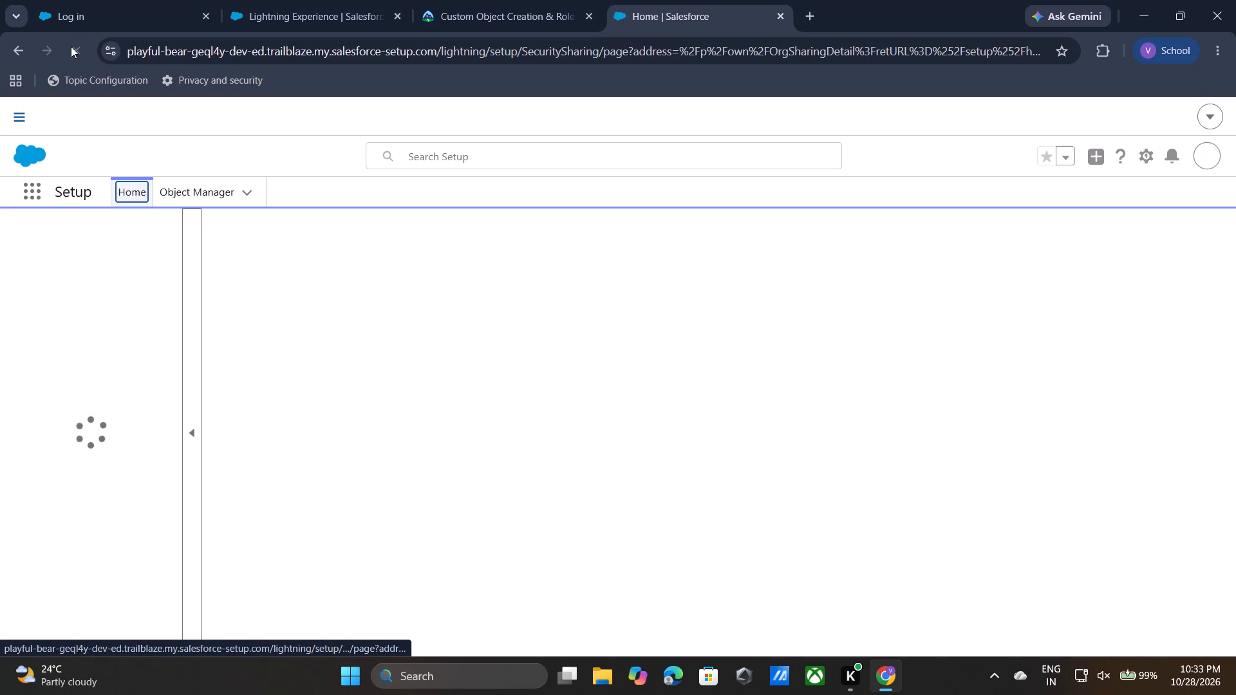
{"action": "scroll", "coordinate": [355, 187], "scroll_direction": "down", "scroll_amount": 5}
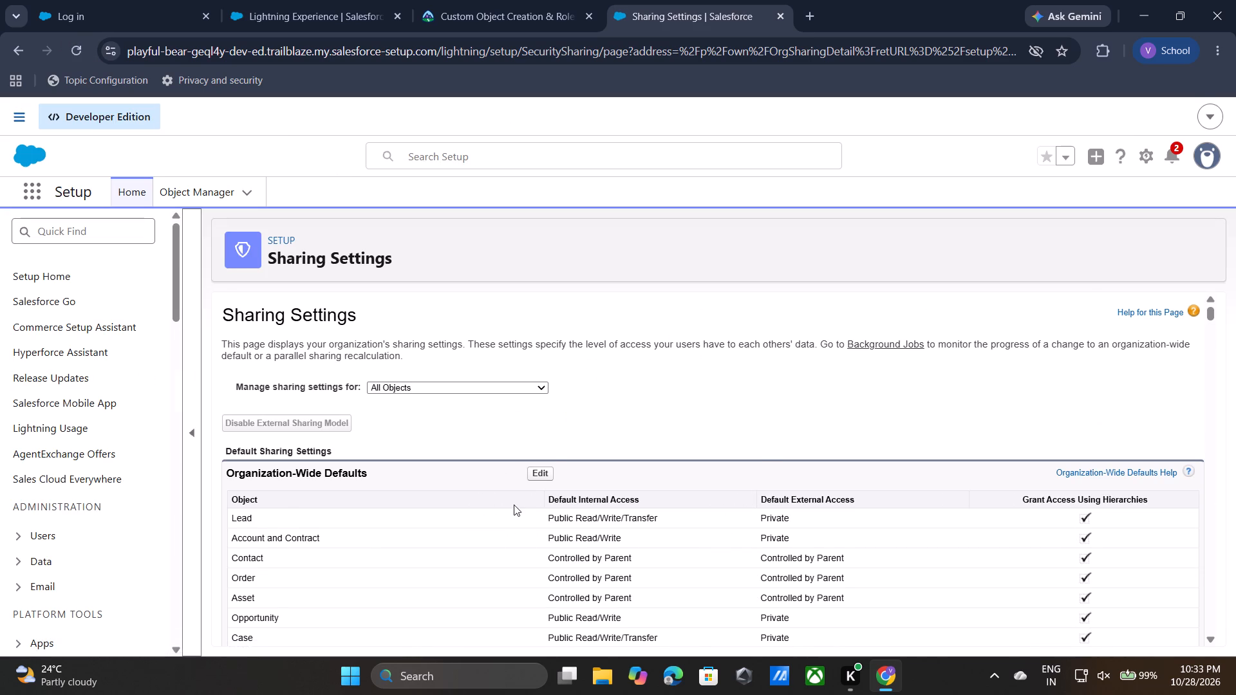
{"action": "scroll", "coordinate": [514, 505], "scroll_direction": "down", "scroll_amount": 12}
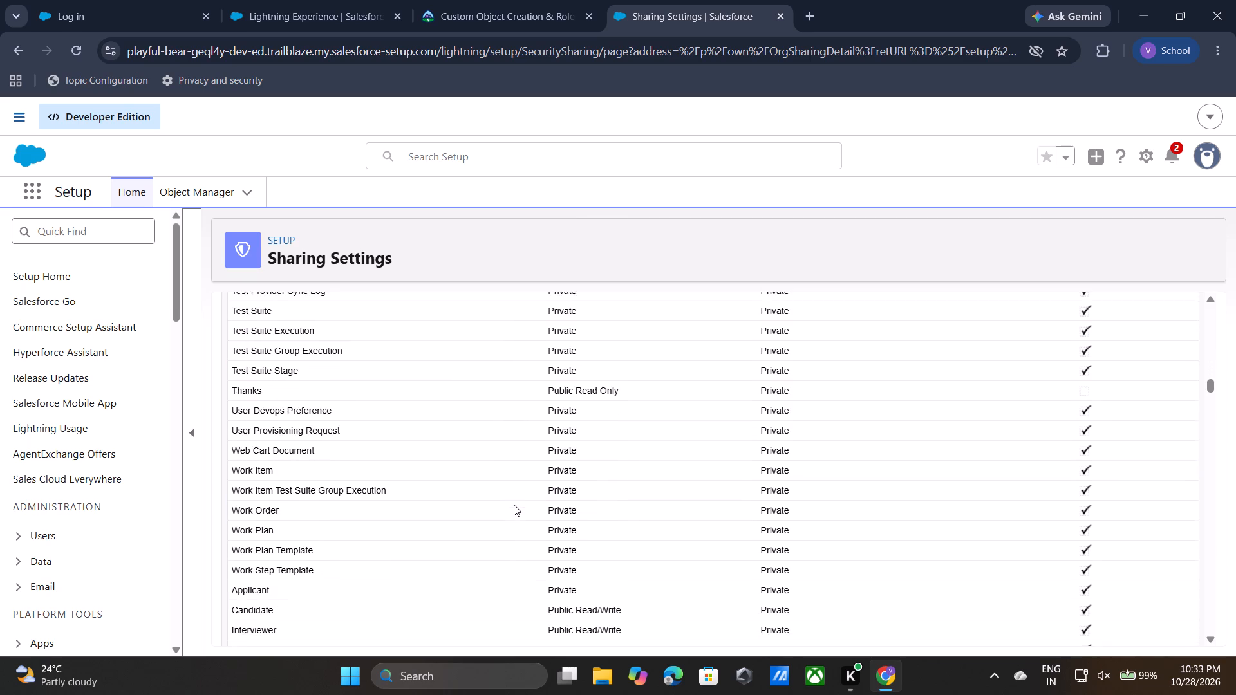
{"action": "scroll", "coordinate": [514, 505], "scroll_direction": "down", "scroll_amount": 2}
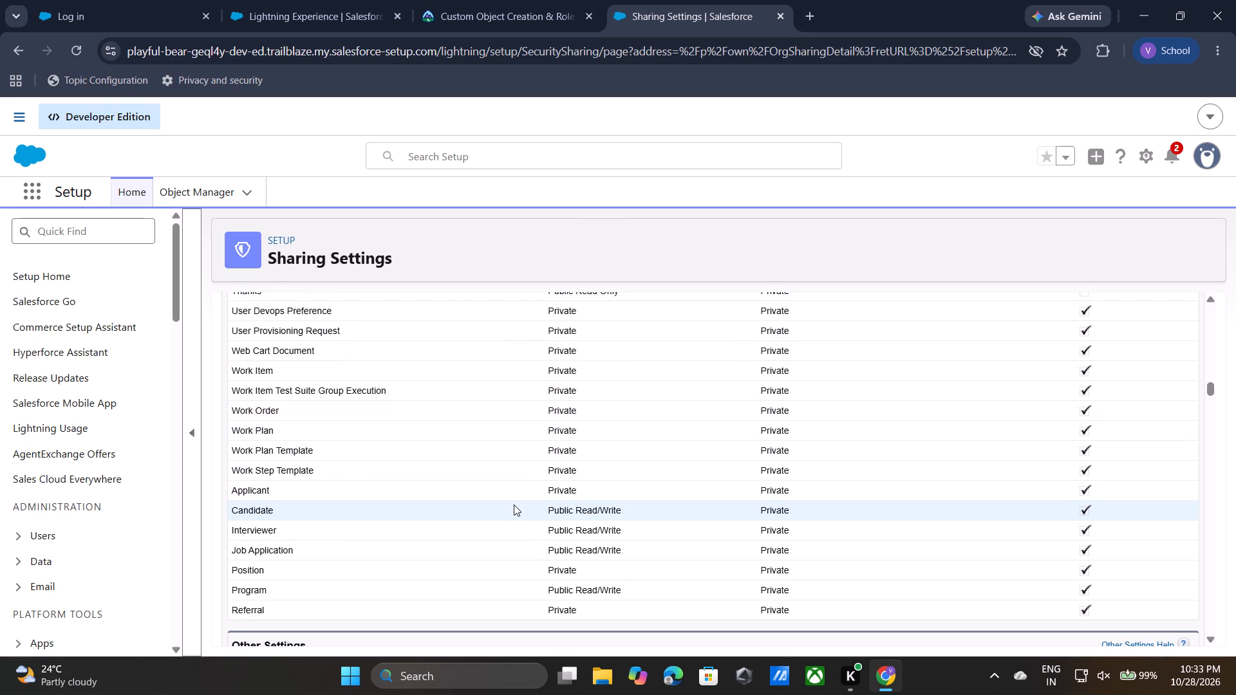
Run the Trailhead verification of the organization-wide defaults and role hierarchy step again.
{"action": "left_click", "coordinate": [514, 5]}
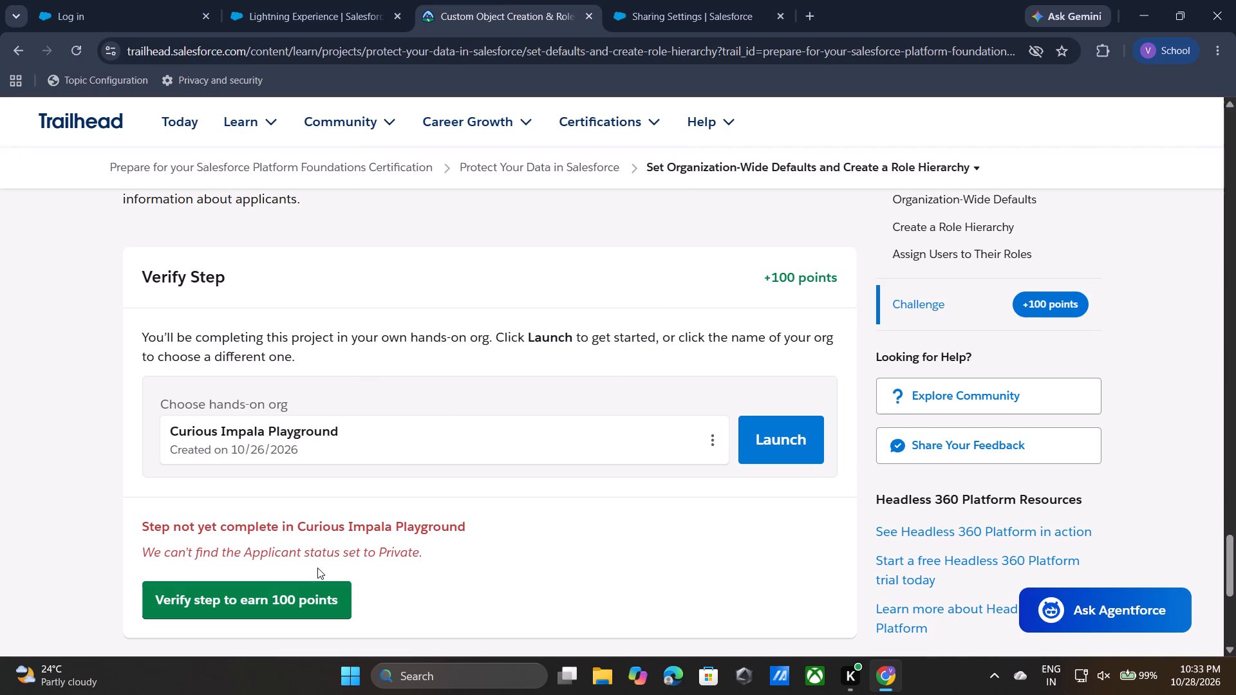
{"action": "left_click", "coordinate": [301, 594]}
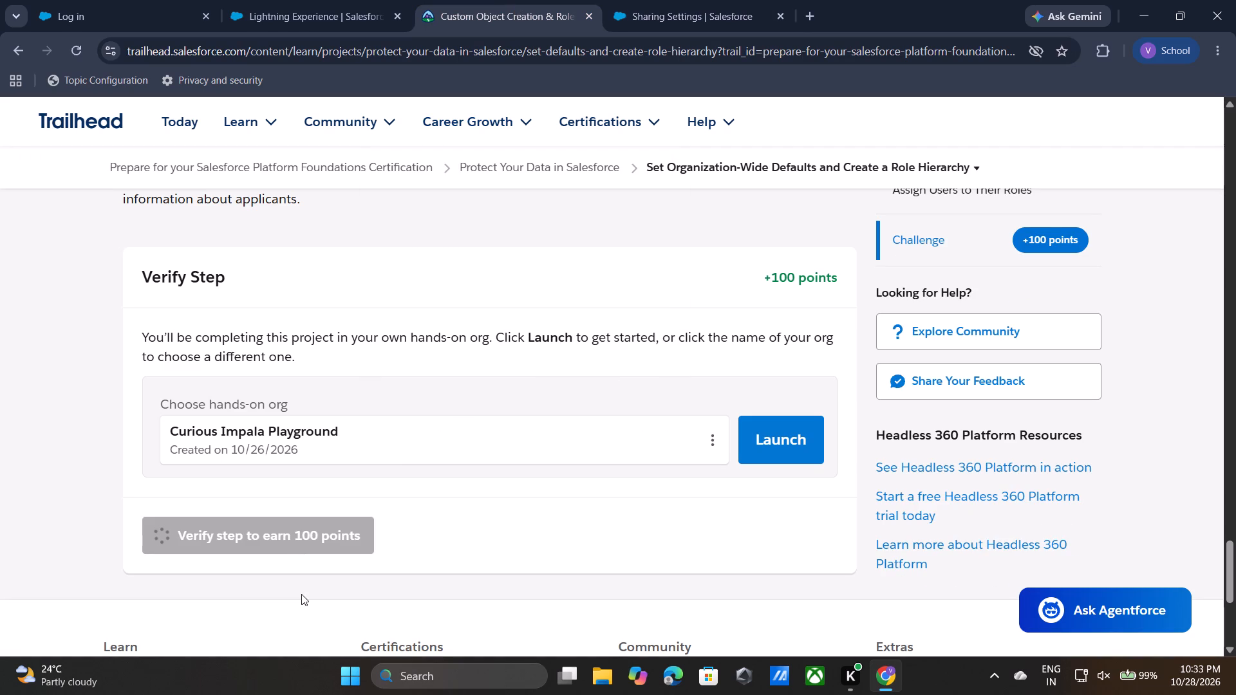
Review the Trailhead instructions for the custom objects, Status field and default access settings, then read the verification feedback.
{"action": "scroll", "coordinate": [318, 420], "scroll_direction": "up", "scroll_amount": 19}
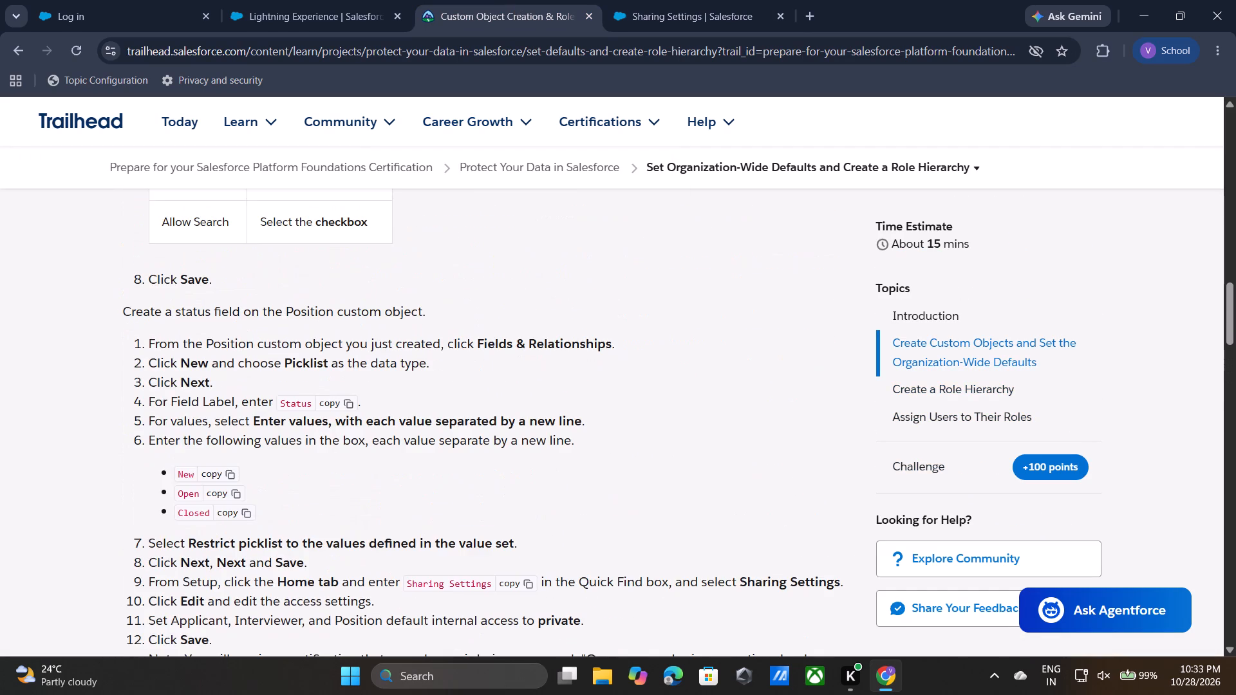
{"action": "scroll", "coordinate": [318, 420], "scroll_direction": "up", "scroll_amount": 8}
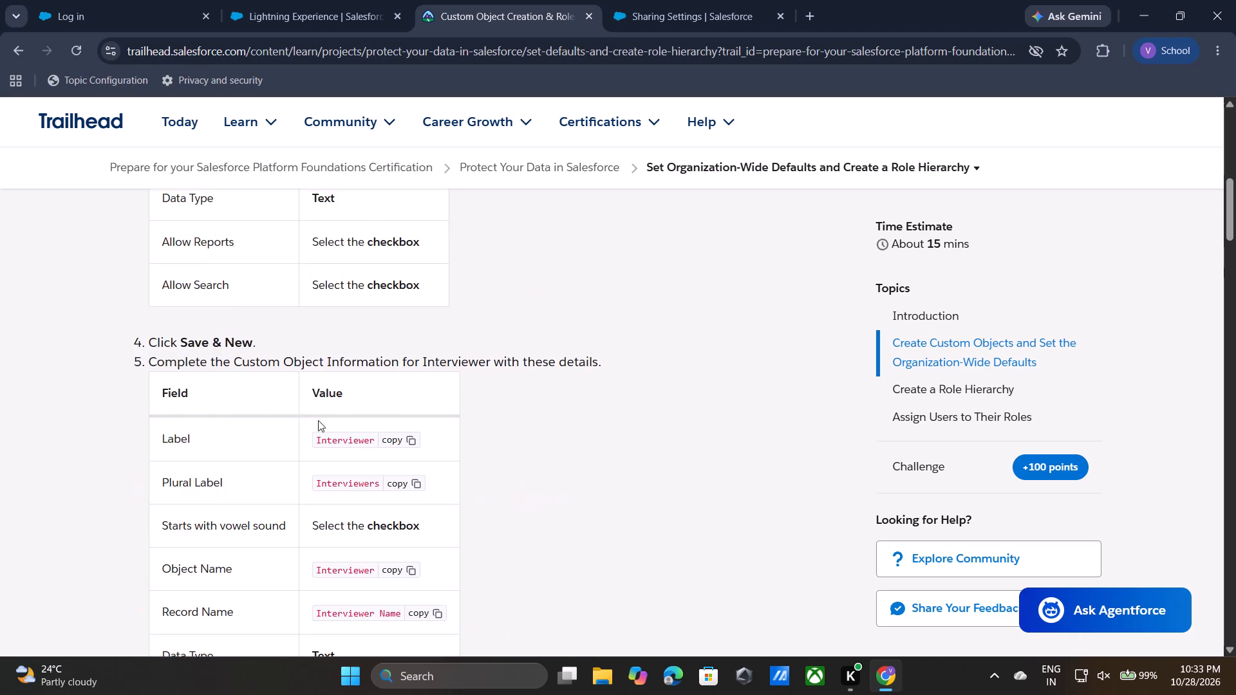
{"action": "scroll", "coordinate": [318, 420], "scroll_direction": "up", "scroll_amount": 4}
{"action": "scroll", "coordinate": [318, 420], "scroll_direction": "down", "scroll_amount": 3}
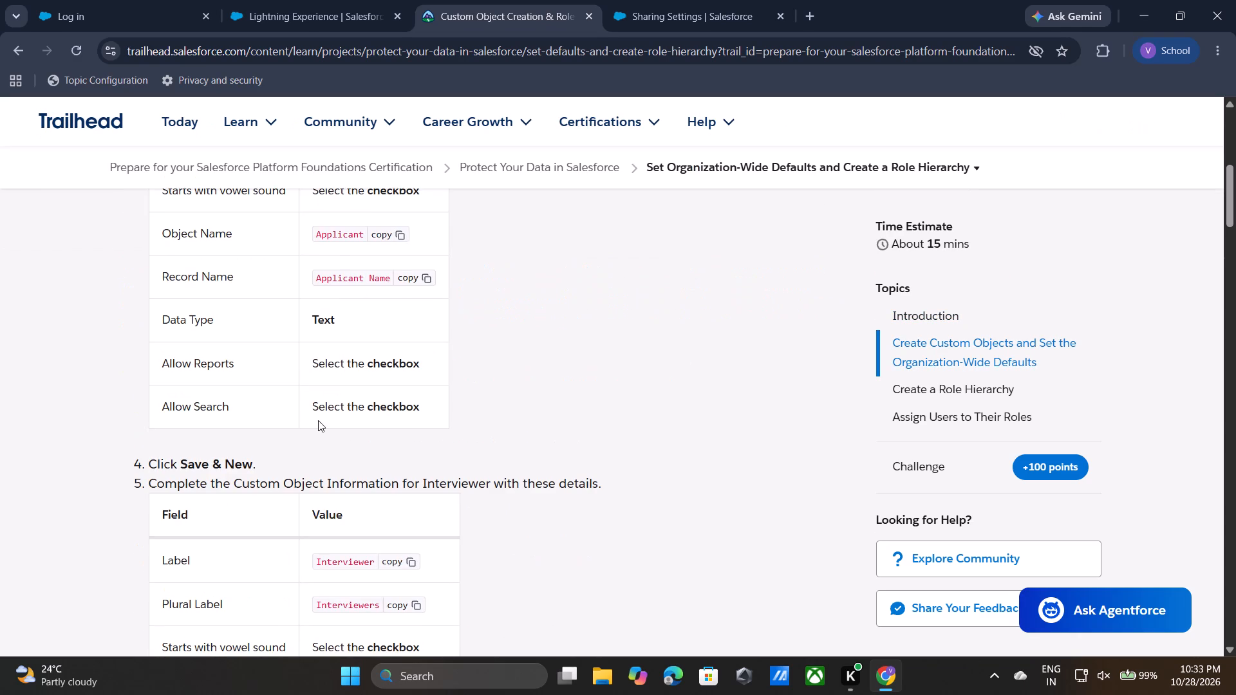
{"action": "scroll", "coordinate": [415, 477], "scroll_direction": "down", "scroll_amount": 9}
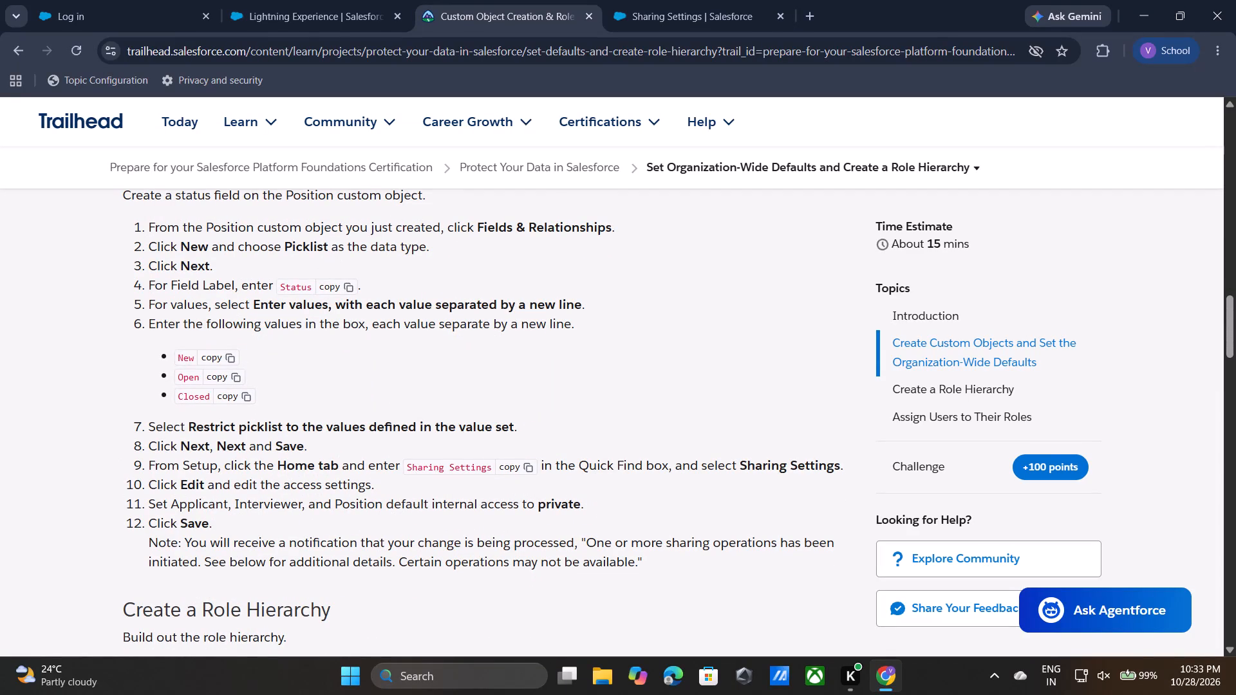
{"action": "scroll", "coordinate": [341, 229], "scroll_direction": "down", "scroll_amount": 2}
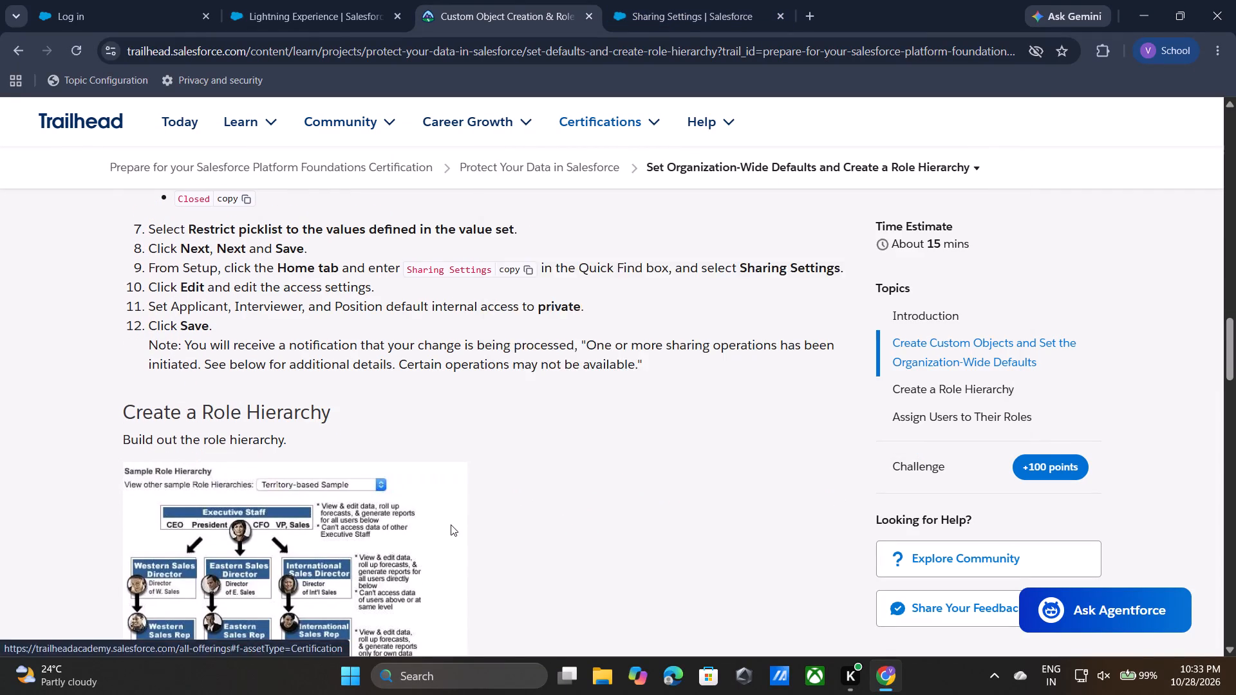
{"action": "left_click", "coordinate": [451, 524]}
{"action": "scroll", "coordinate": [451, 524], "scroll_direction": "down", "scroll_amount": 11}
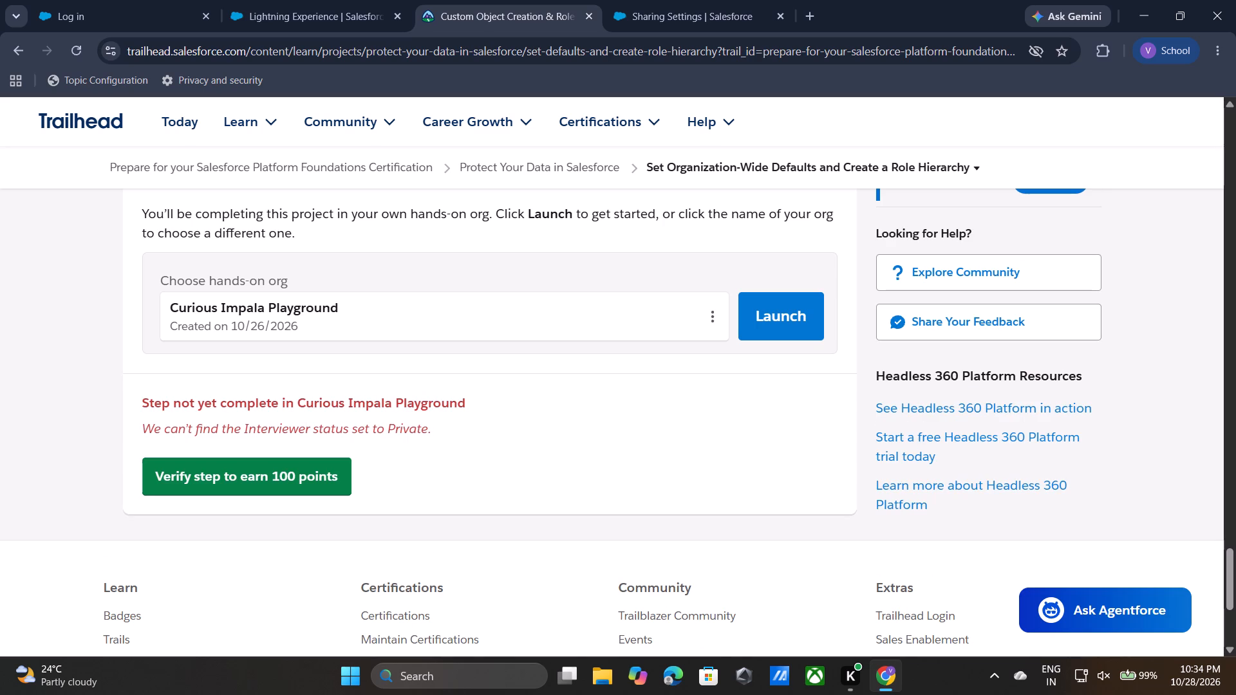
Edit the organization-wide defaults in Sharing Settings and set Interviewer's default internal access to Private.
{"action": "left_click", "coordinate": [673, 3]}
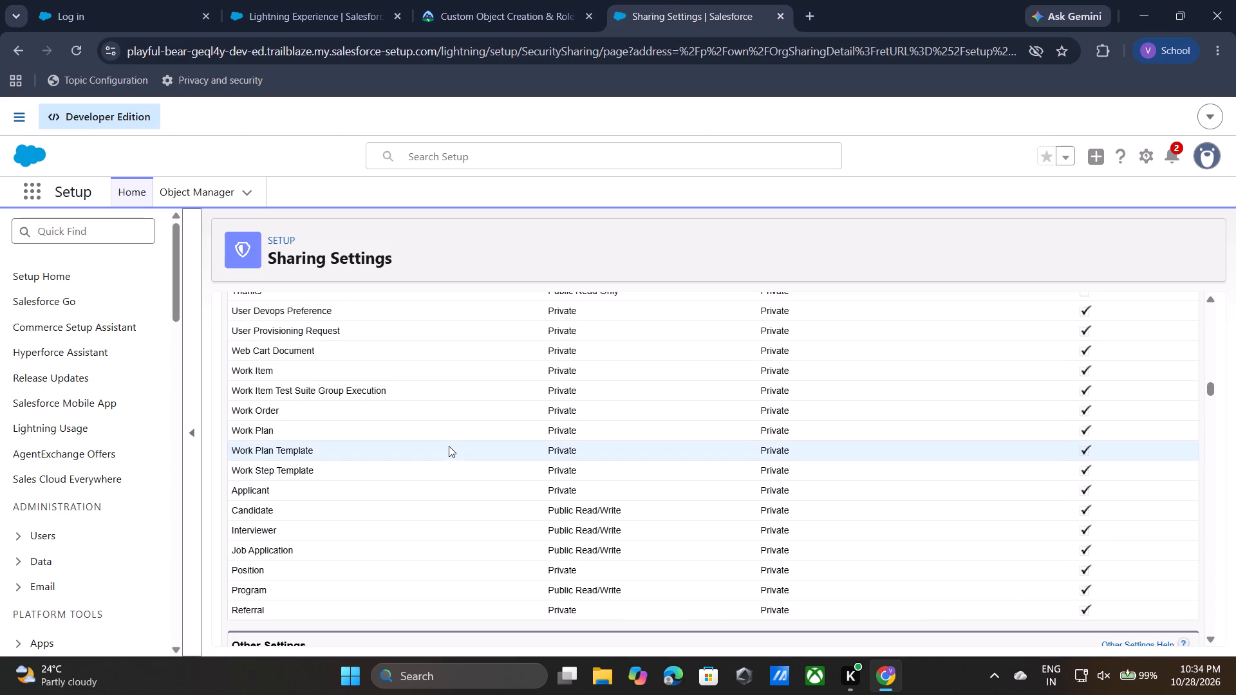
{"action": "scroll", "coordinate": [596, 382], "scroll_direction": "up", "scroll_amount": 12}
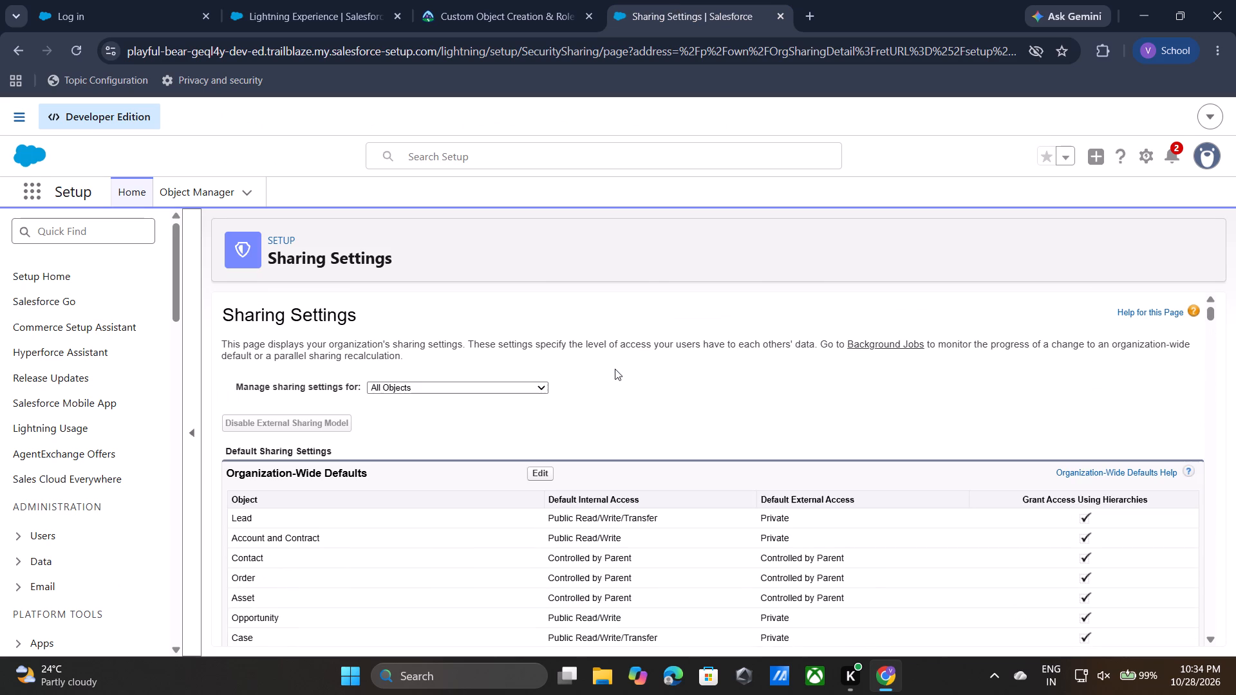
{"action": "left_click", "coordinate": [549, 470]}
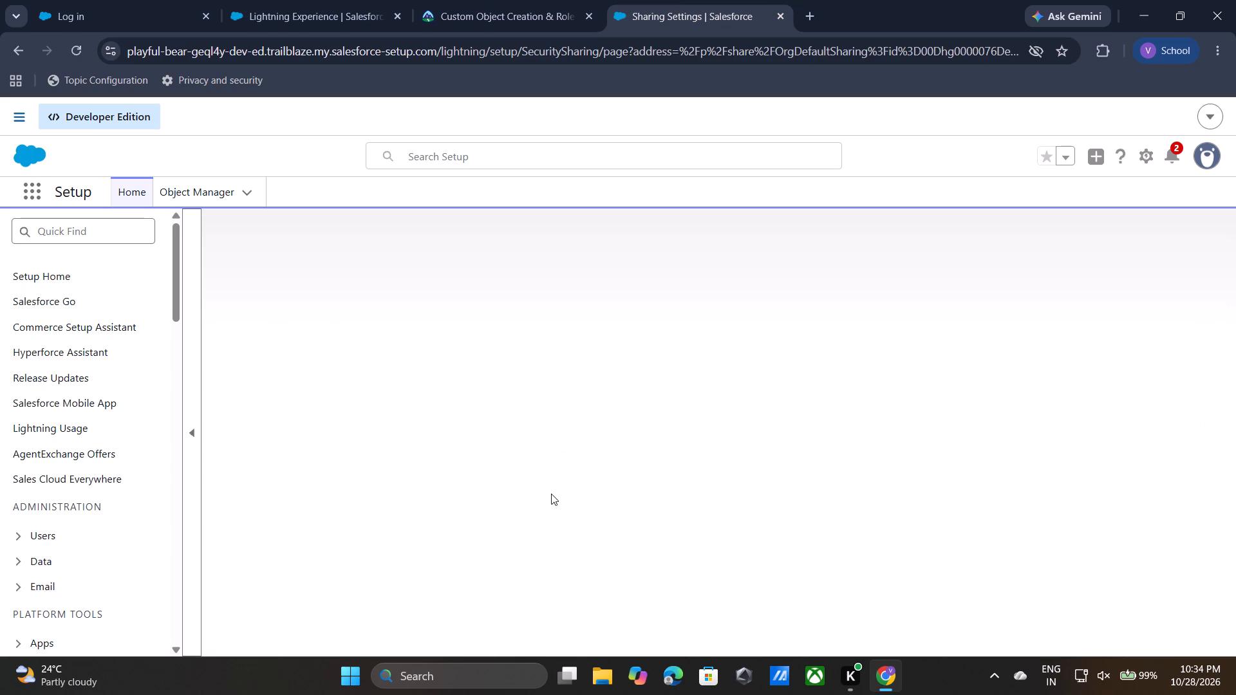
{"action": "scroll", "coordinate": [551, 494], "scroll_direction": "down", "scroll_amount": 9}
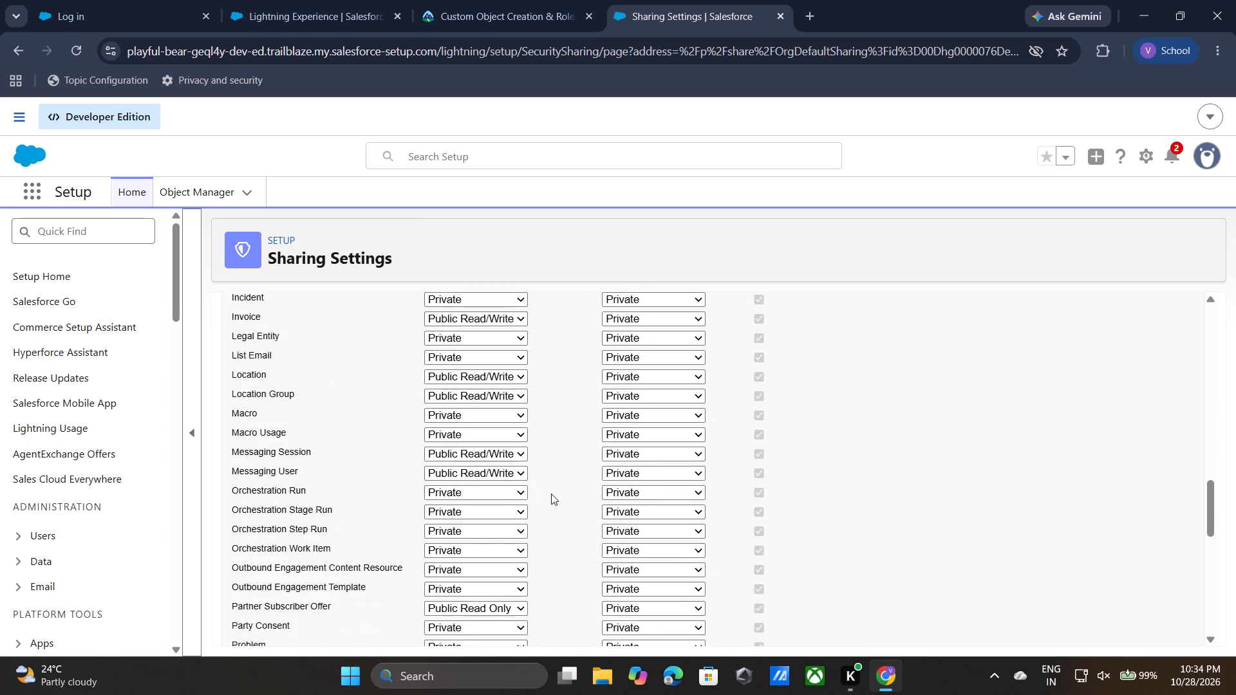
{"action": "scroll", "coordinate": [551, 494], "scroll_direction": "down", "scroll_amount": 5}
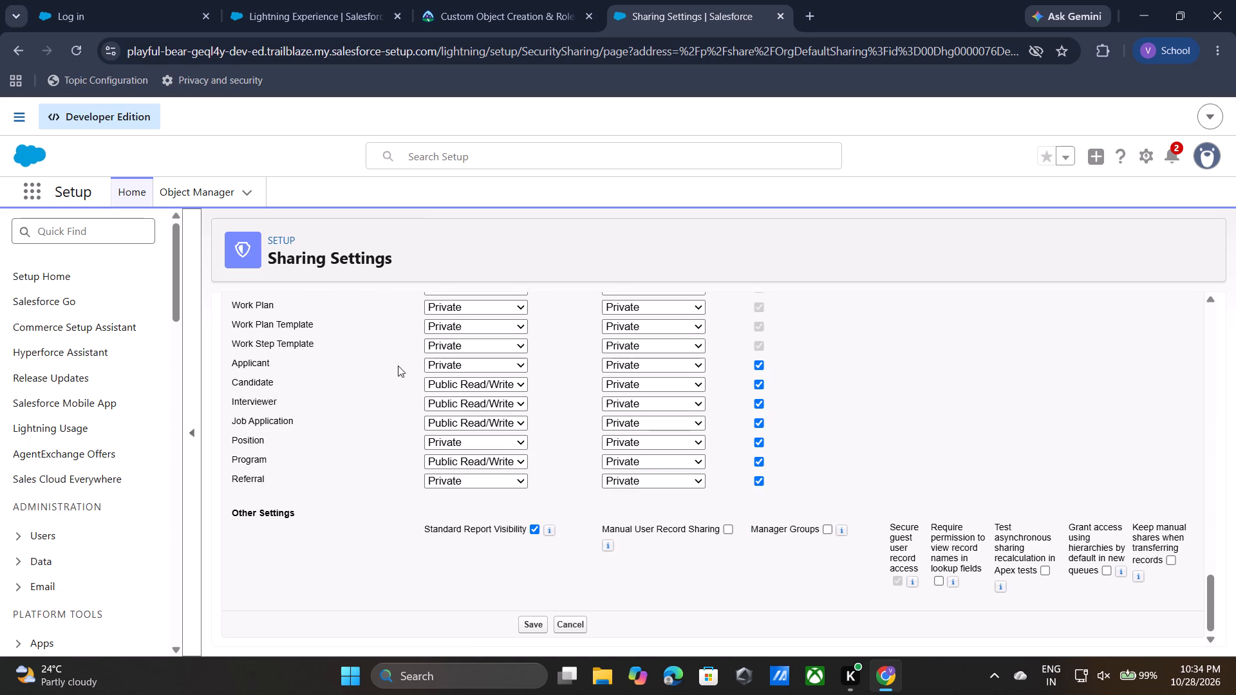
{"action": "left_click", "coordinate": [457, 403]}
{"action": "left_click", "coordinate": [457, 403]}
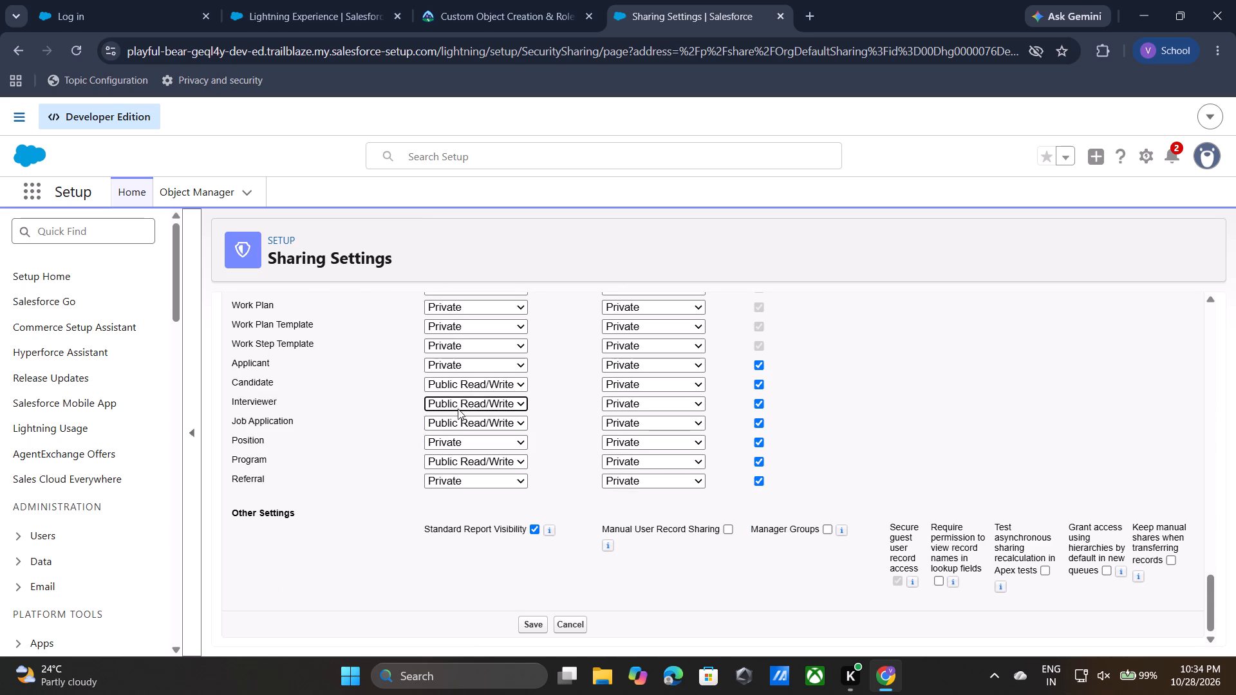
{"action": "left_click", "coordinate": [460, 405]}
{"action": "left_click", "coordinate": [455, 424]}
Recheck the Trailhead custom object instructions, then save the edited organization-wide defaults.
{"action": "left_click", "coordinate": [541, 6]}
{"action": "scroll", "coordinate": [510, 452], "scroll_direction": "up", "scroll_amount": 3}
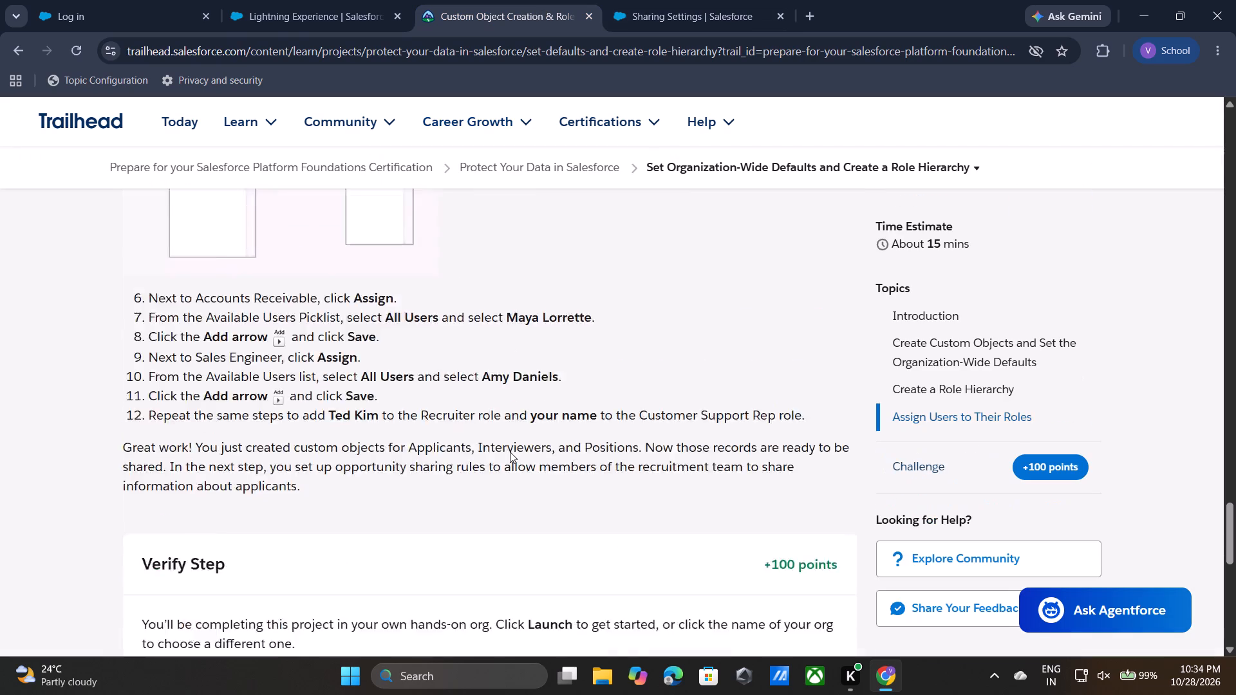
{"action": "scroll", "coordinate": [510, 452], "scroll_direction": "up", "scroll_amount": 9}
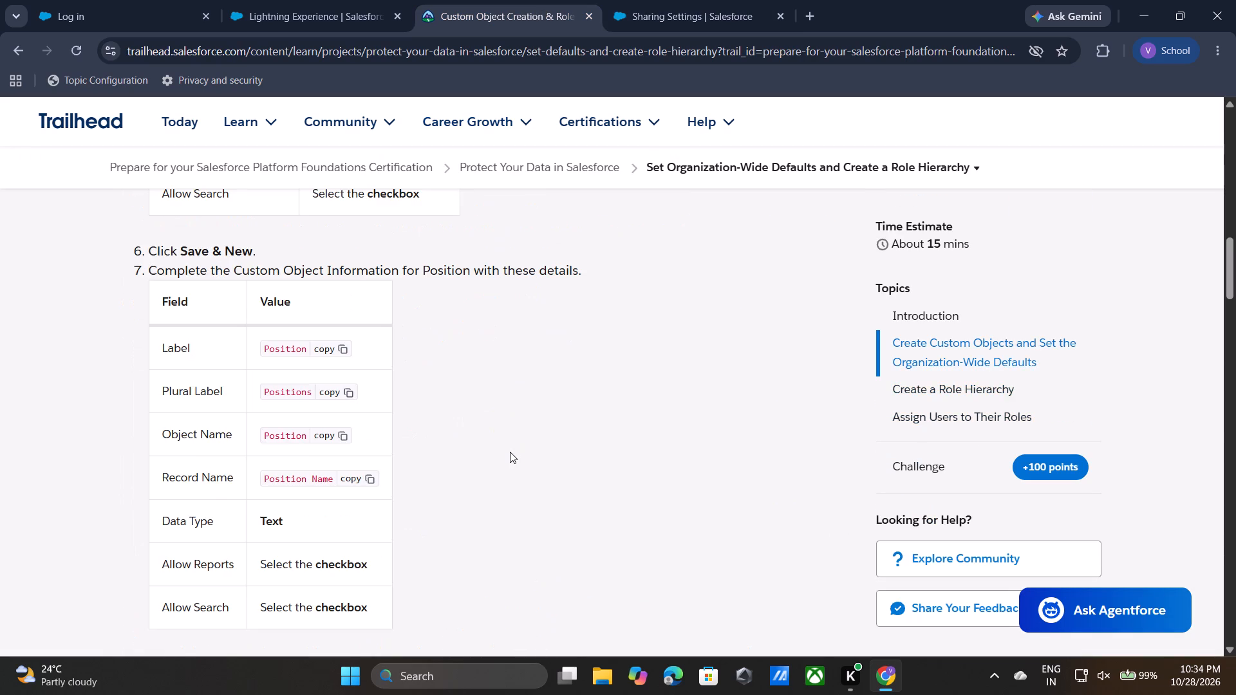
{"action": "scroll", "coordinate": [510, 452], "scroll_direction": "up", "scroll_amount": 5}
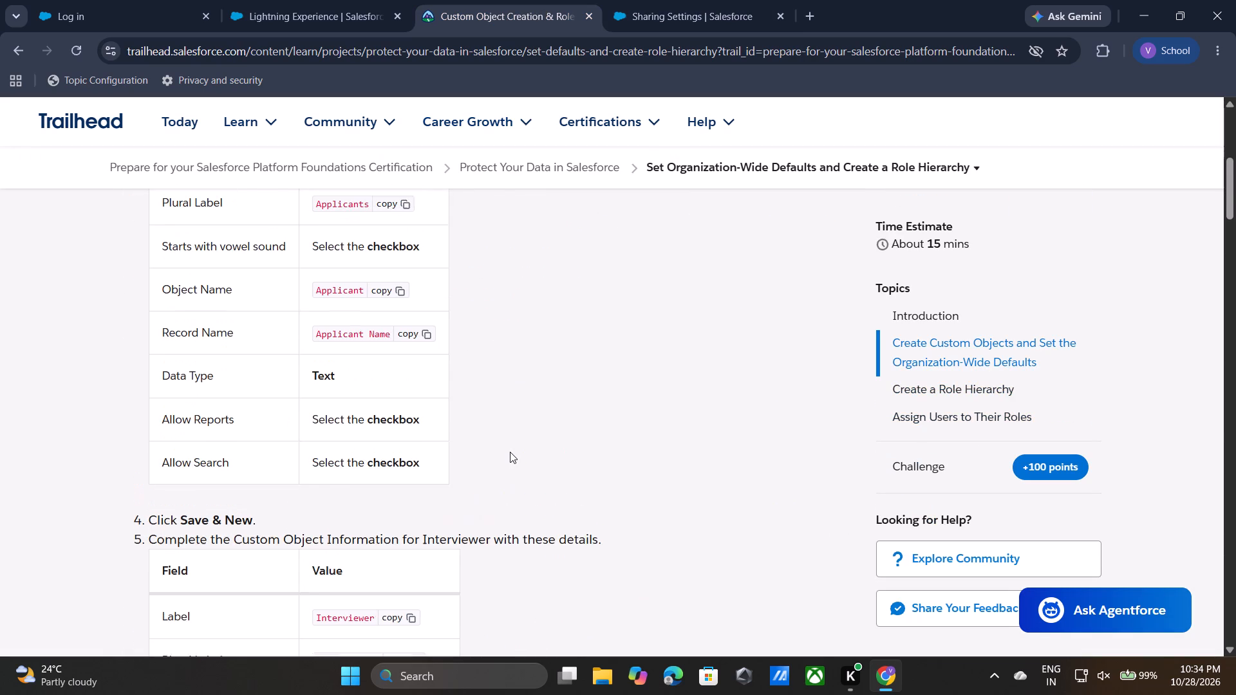
{"action": "scroll", "coordinate": [510, 452], "scroll_direction": "up", "scroll_amount": 1}
{"action": "left_click", "coordinate": [711, 3]}
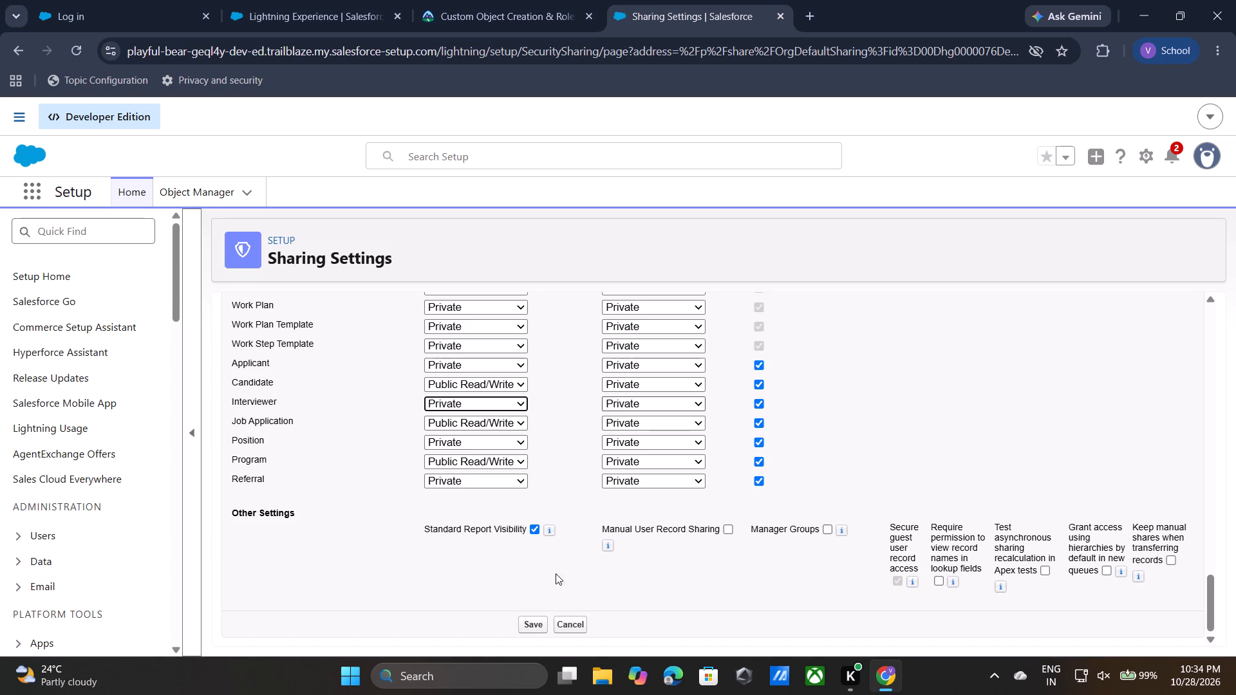
{"action": "left_click", "coordinate": [534, 619]}
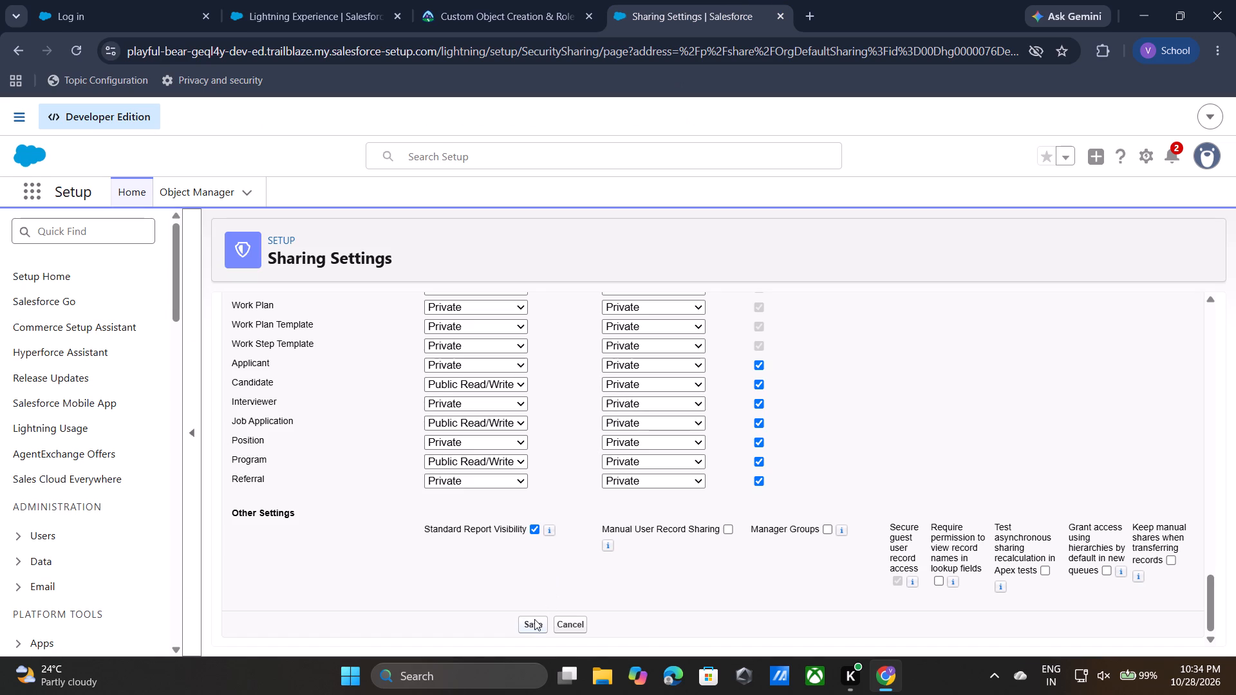
Reload the Sharing Settings page and check Interviewer's default internal access in the organization-wide defaults list.
{"action": "left_click", "coordinate": [86, 45]}
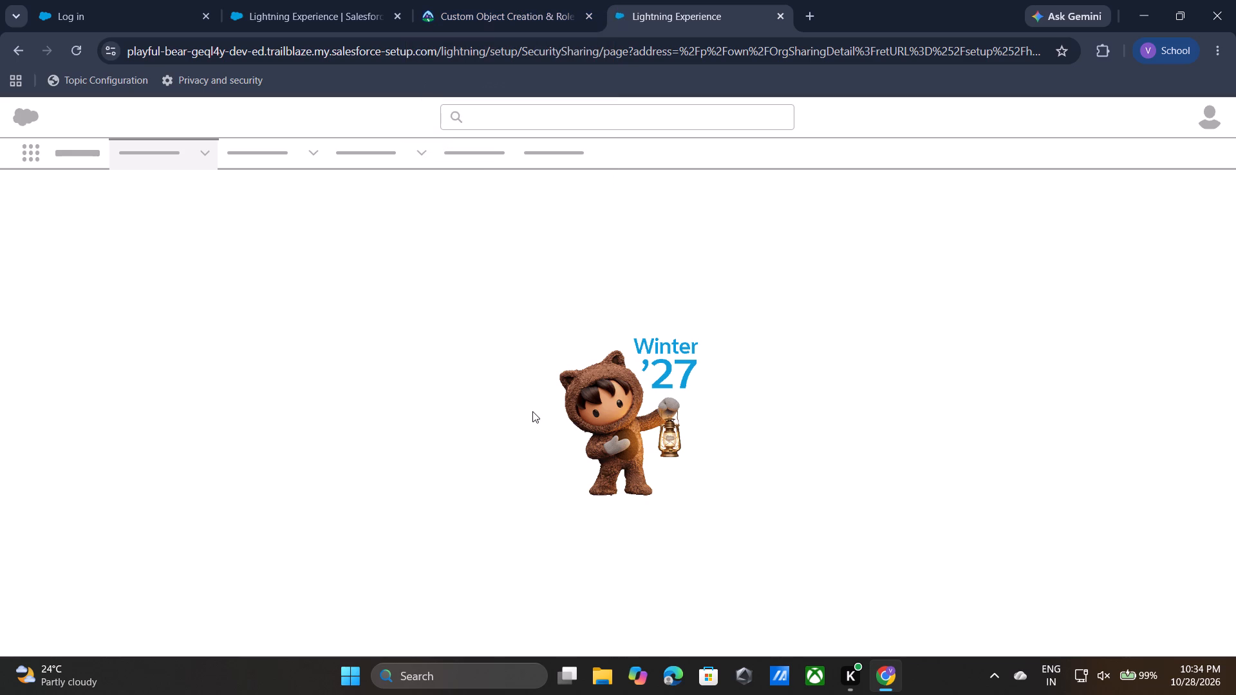
{"action": "scroll", "coordinate": [532, 411], "scroll_direction": "down", "scroll_amount": 15}
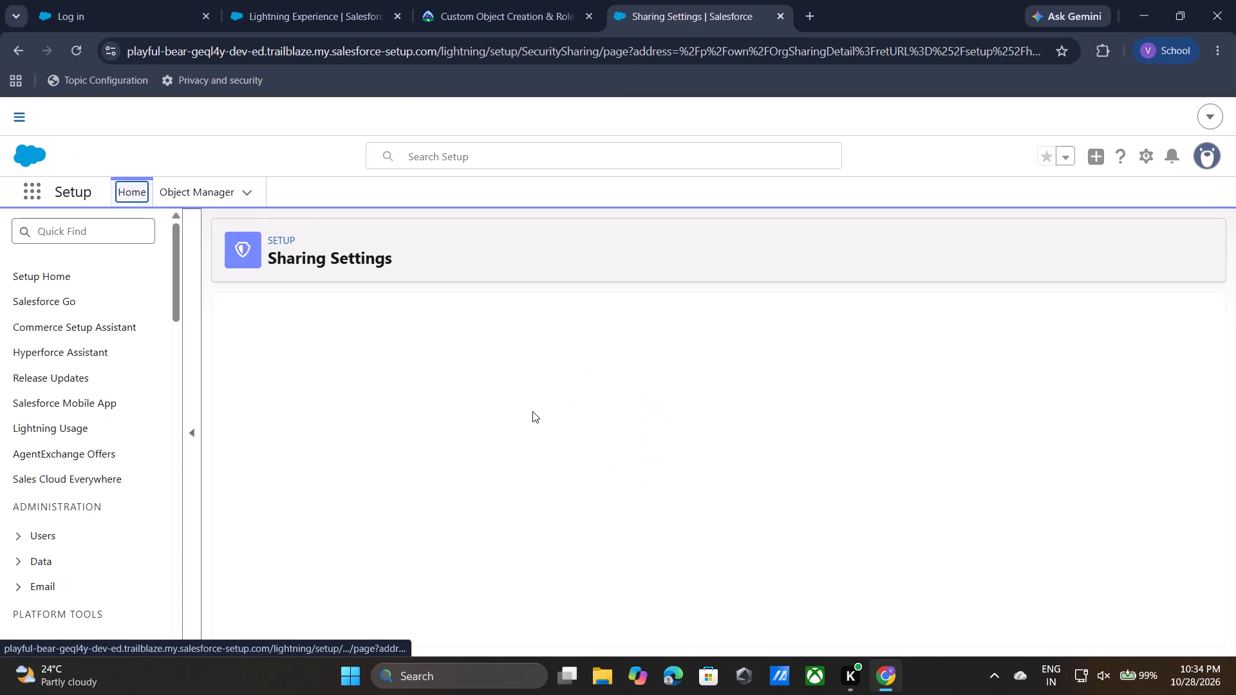
{"action": "scroll", "coordinate": [532, 411], "scroll_direction": "down", "scroll_amount": 5}
{"action": "scroll", "coordinate": [523, 508], "scroll_direction": "down", "scroll_amount": 10}
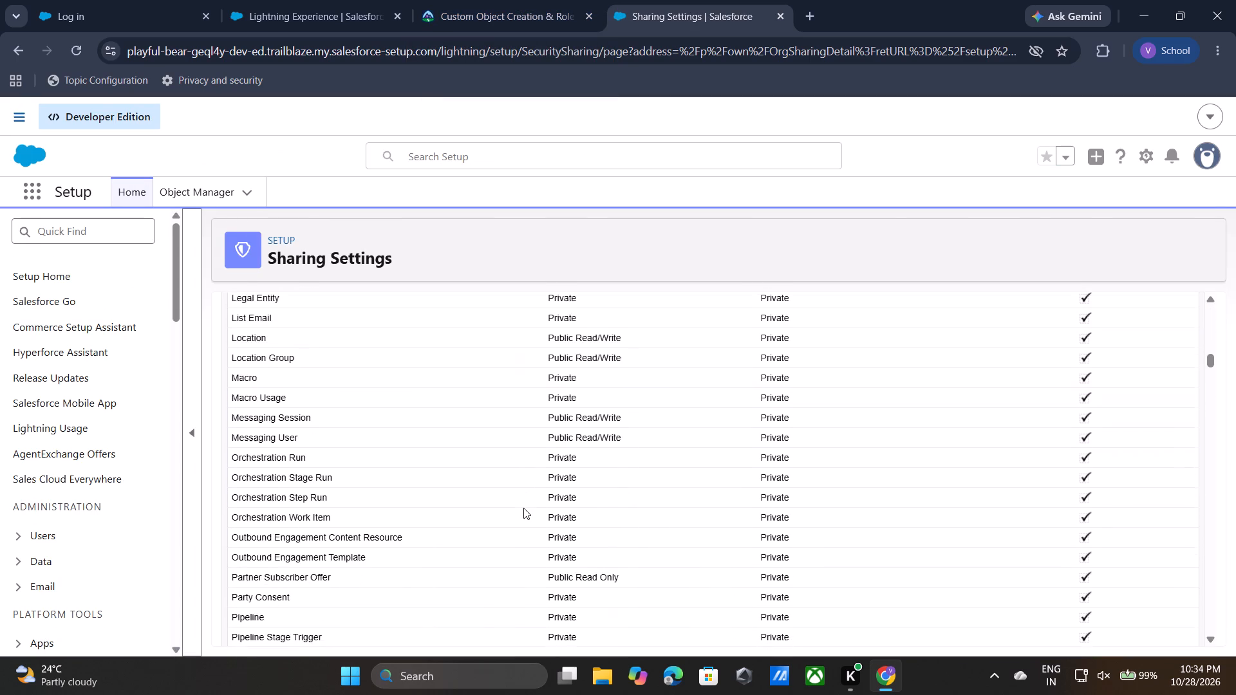
{"action": "scroll", "coordinate": [523, 508], "scroll_direction": "down", "scroll_amount": 4}
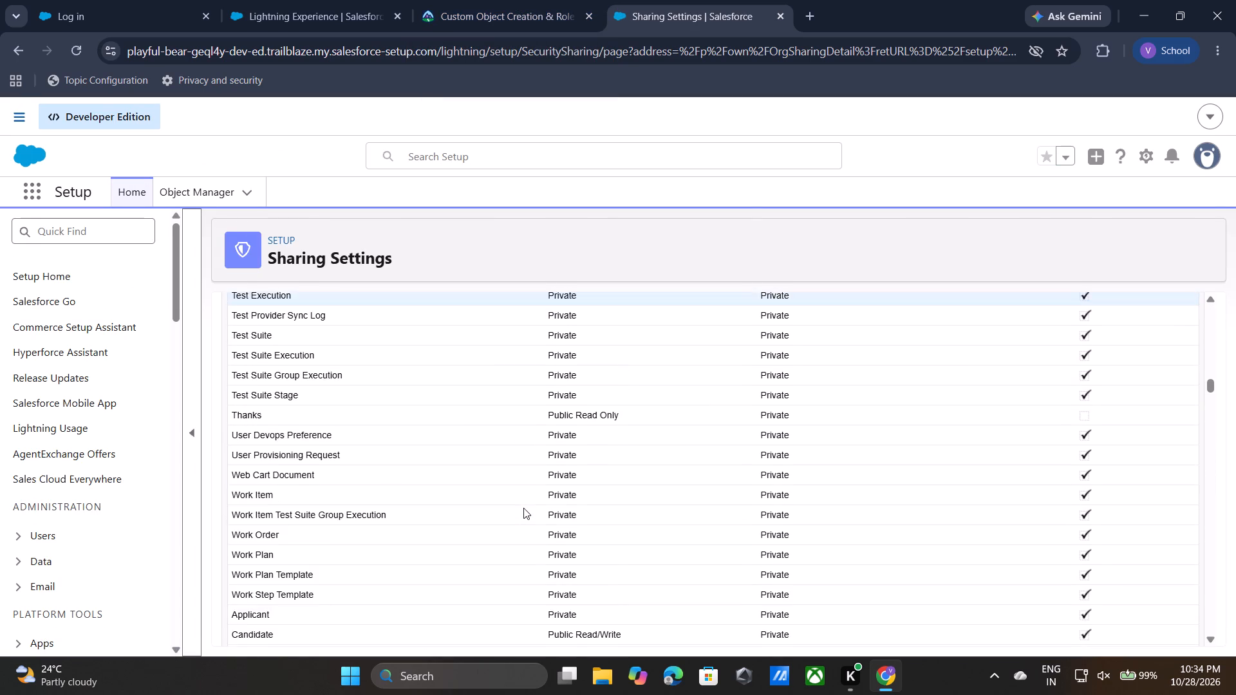
{"action": "scroll", "coordinate": [523, 508], "scroll_direction": "down", "scroll_amount": 2}
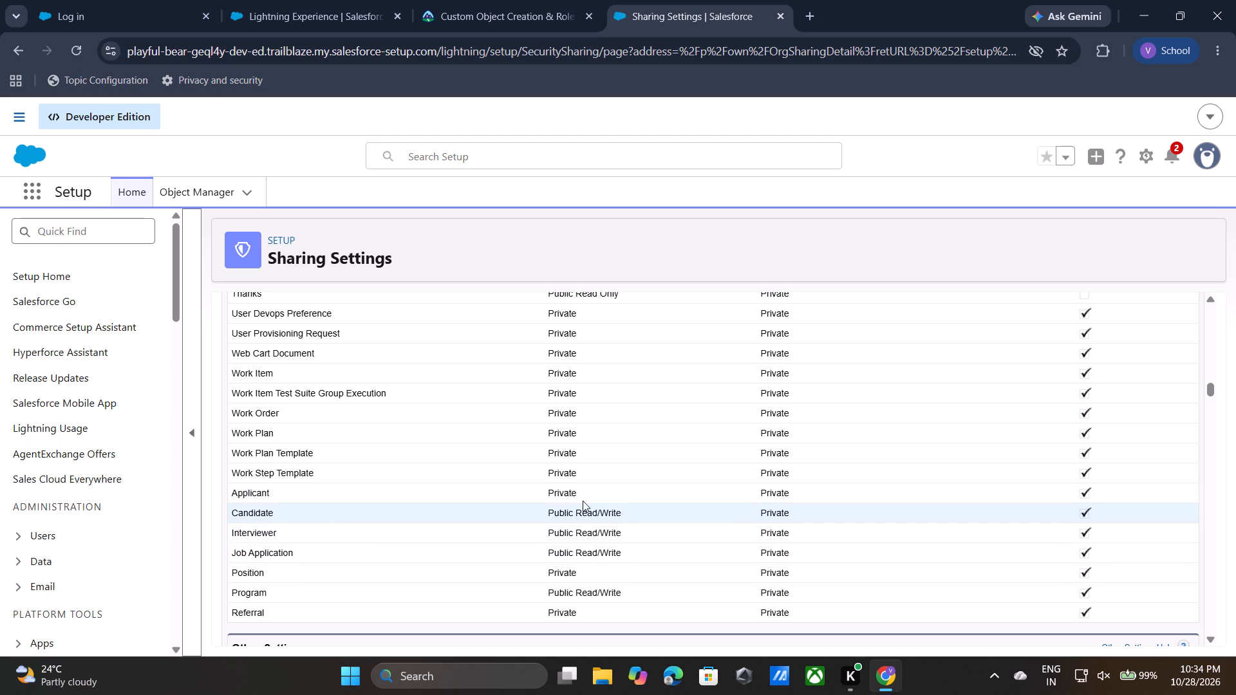
Reopen the organization-wide defaults for editing, check Interviewer's default internal access, save again and review the saved list.
{"action": "scroll", "coordinate": [632, 434], "scroll_direction": "up", "scroll_amount": 13}
{"action": "left_click", "coordinate": [545, 506]}
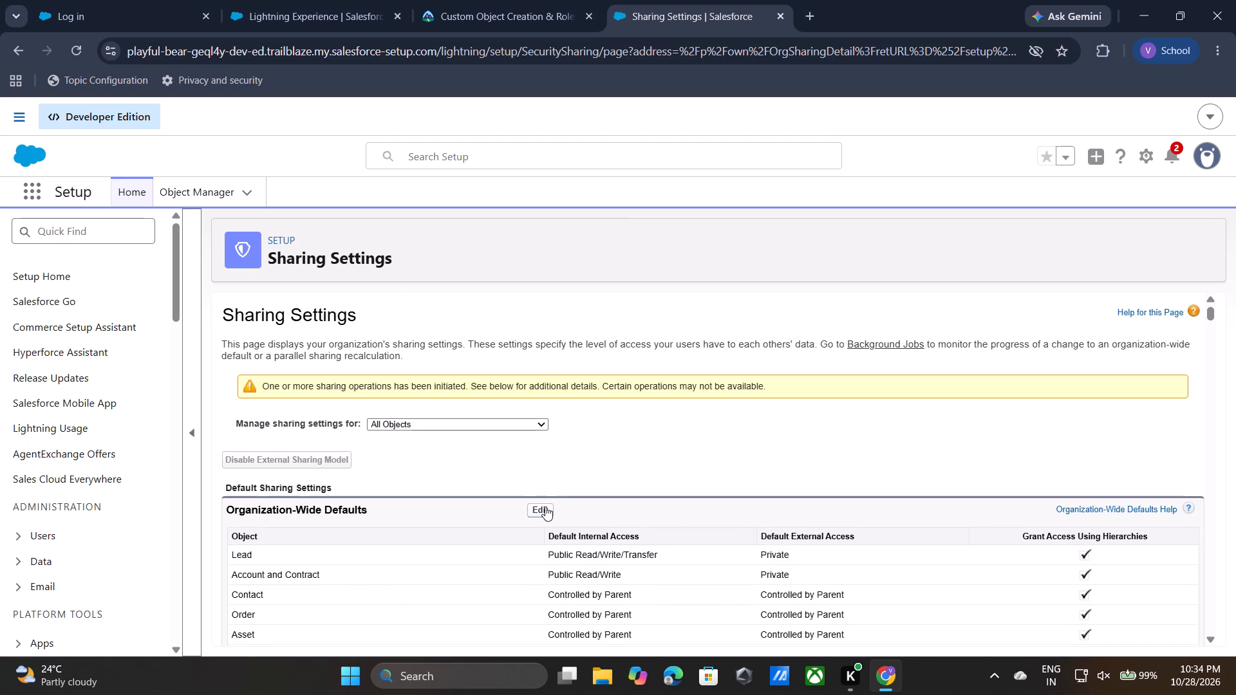
{"action": "scroll", "coordinate": [545, 506], "scroll_direction": "down", "scroll_amount": 9}
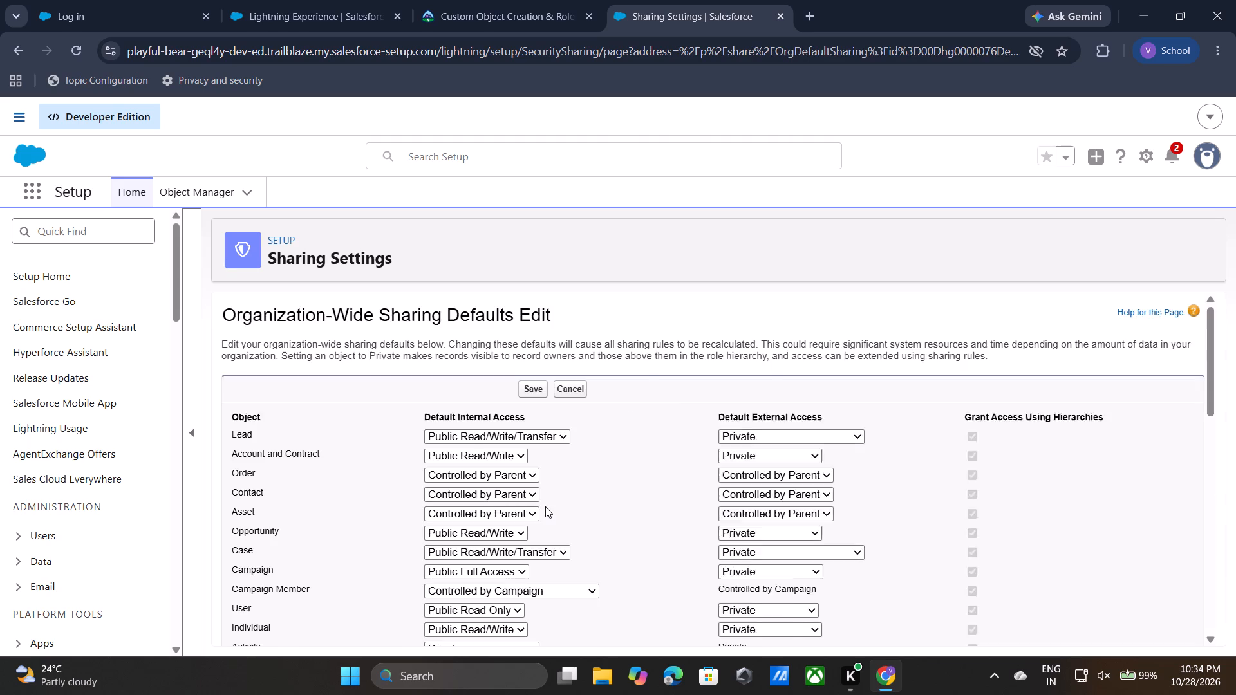
{"action": "scroll", "coordinate": [545, 506], "scroll_direction": "down", "scroll_amount": 7}
{"action": "scroll", "coordinate": [545, 506], "scroll_direction": "up", "scroll_amount": 1}
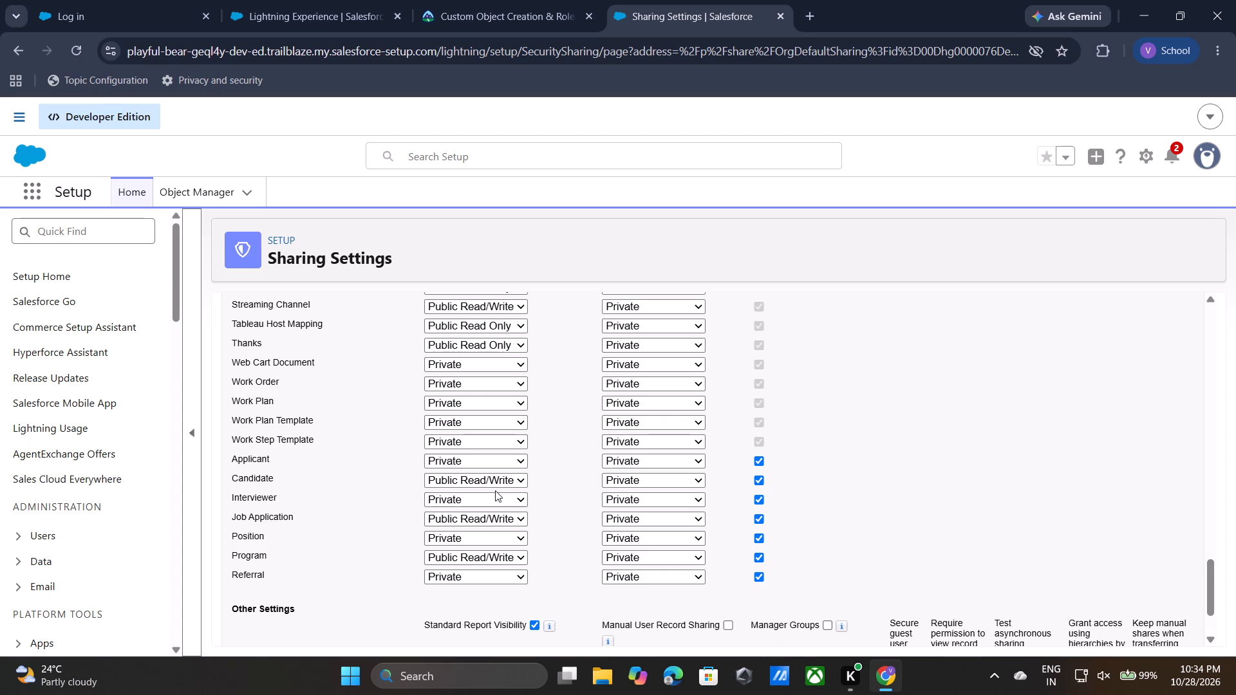
{"action": "left_click", "coordinate": [495, 490]}
{"action": "scroll", "coordinate": [556, 548], "scroll_direction": "down", "scroll_amount": 1}
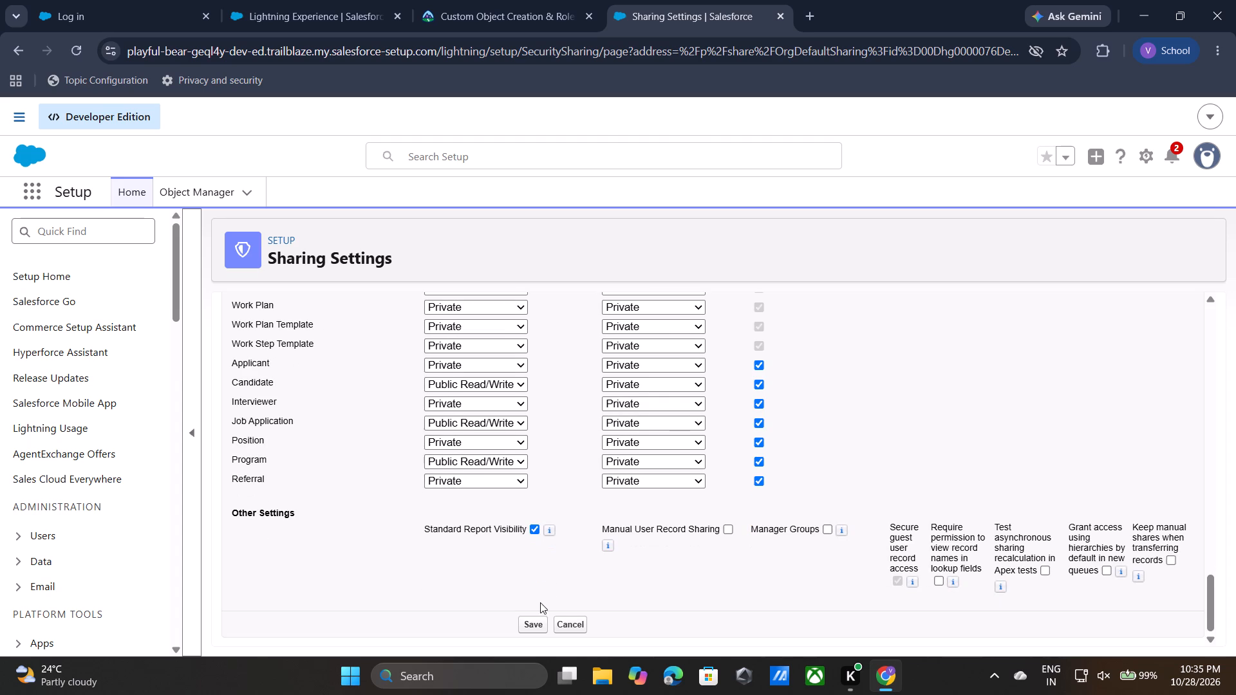
{"action": "left_click", "coordinate": [537, 615]}
{"action": "left_click", "coordinate": [534, 622]}
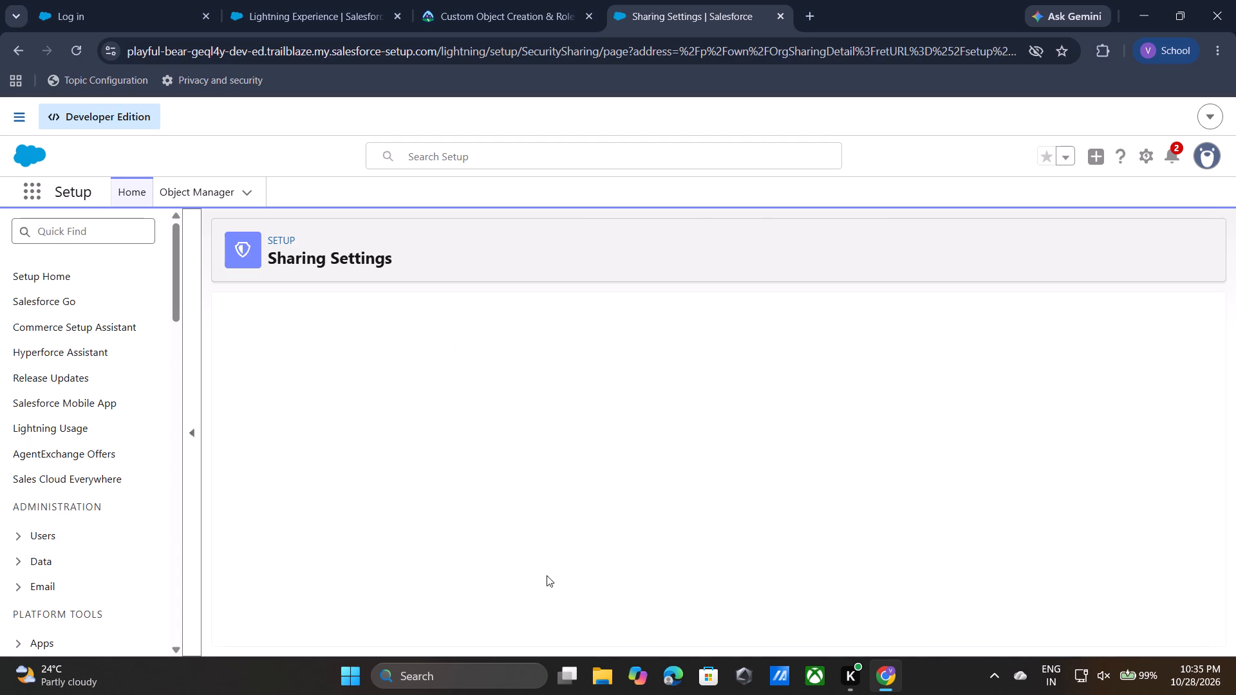
{"action": "scroll", "coordinate": [550, 568], "scroll_direction": "down", "scroll_amount": 12}
{"action": "scroll", "coordinate": [550, 568], "scroll_direction": "up", "scroll_amount": 2}
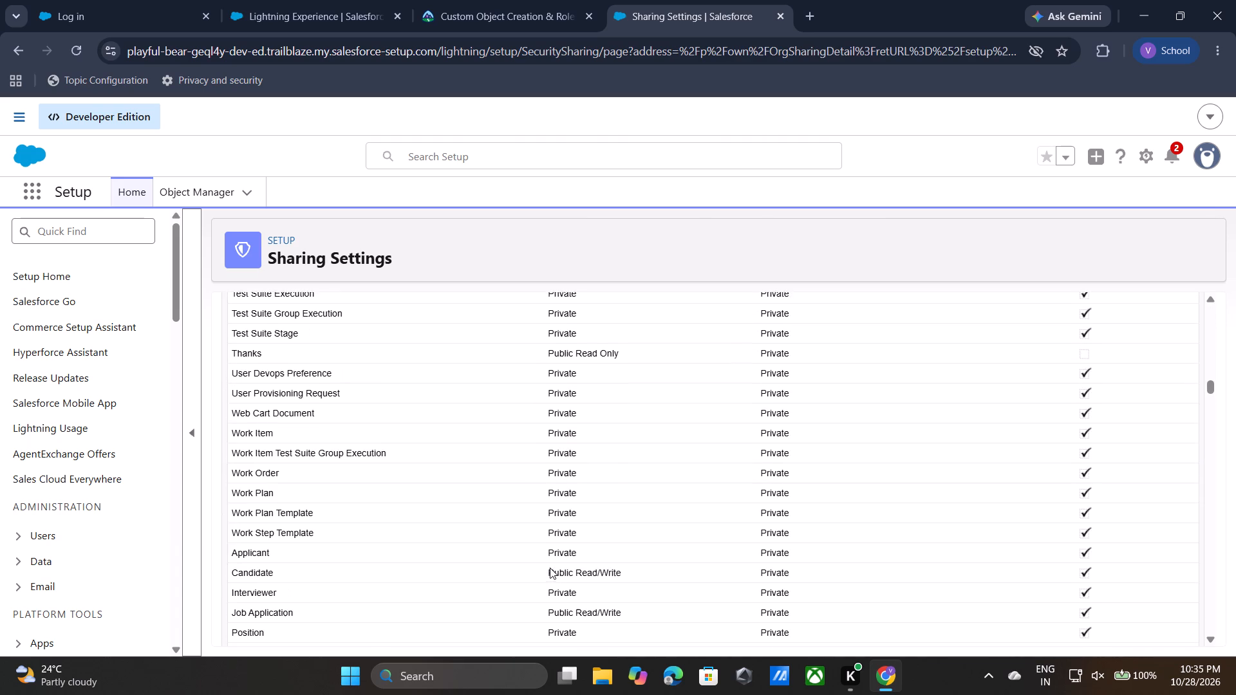
{"action": "scroll", "coordinate": [550, 568], "scroll_direction": "up", "scroll_amount": 1}
Run the Trailhead verification of the organization-wide defaults and role hierarchy step again.
{"action": "left_click", "coordinate": [510, 0]}
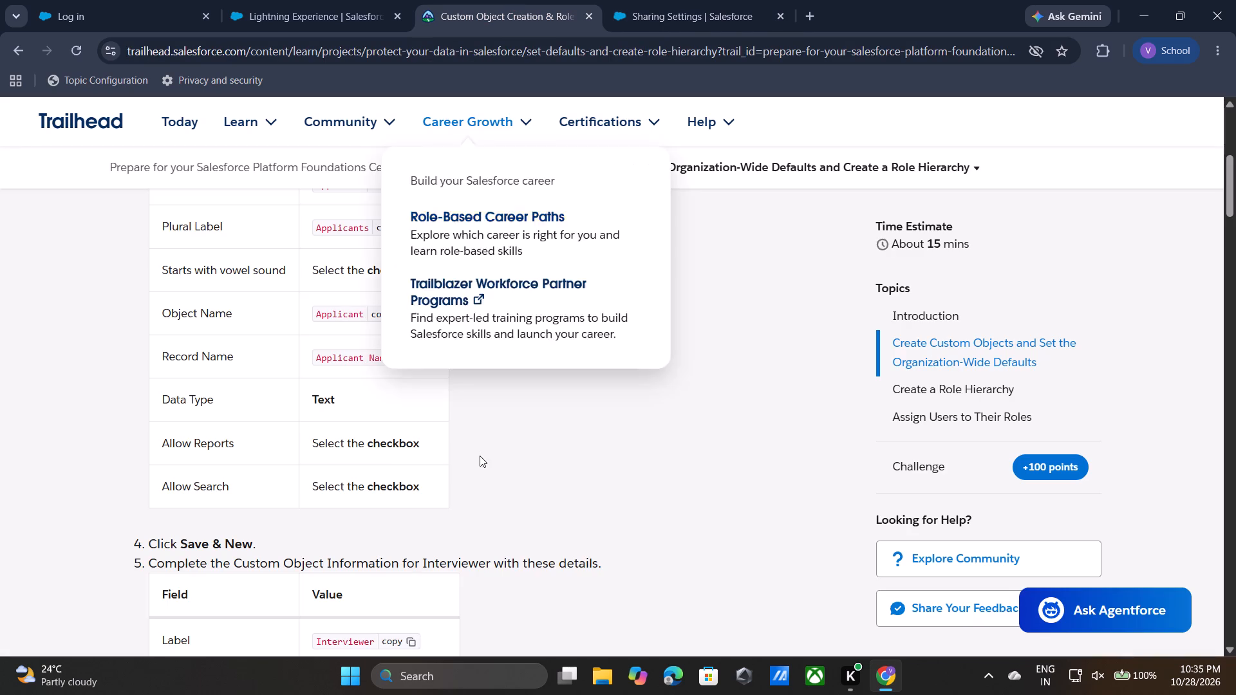
{"action": "scroll", "coordinate": [512, 514], "scroll_direction": "down", "scroll_amount": 11}
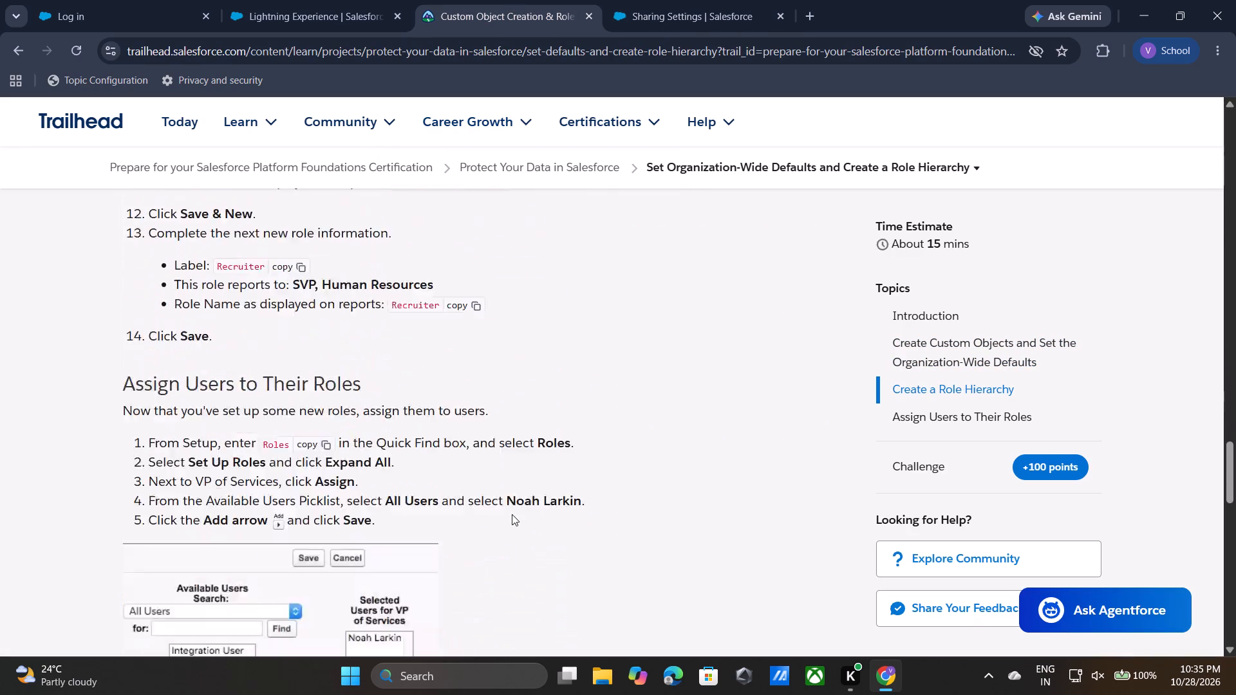
{"action": "scroll", "coordinate": [512, 514], "scroll_direction": "down", "scroll_amount": 2}
{"action": "scroll", "coordinate": [404, 489], "scroll_direction": "down", "scroll_amount": 8}
{"action": "scroll", "coordinate": [404, 489], "scroll_direction": "up", "scroll_amount": 1}
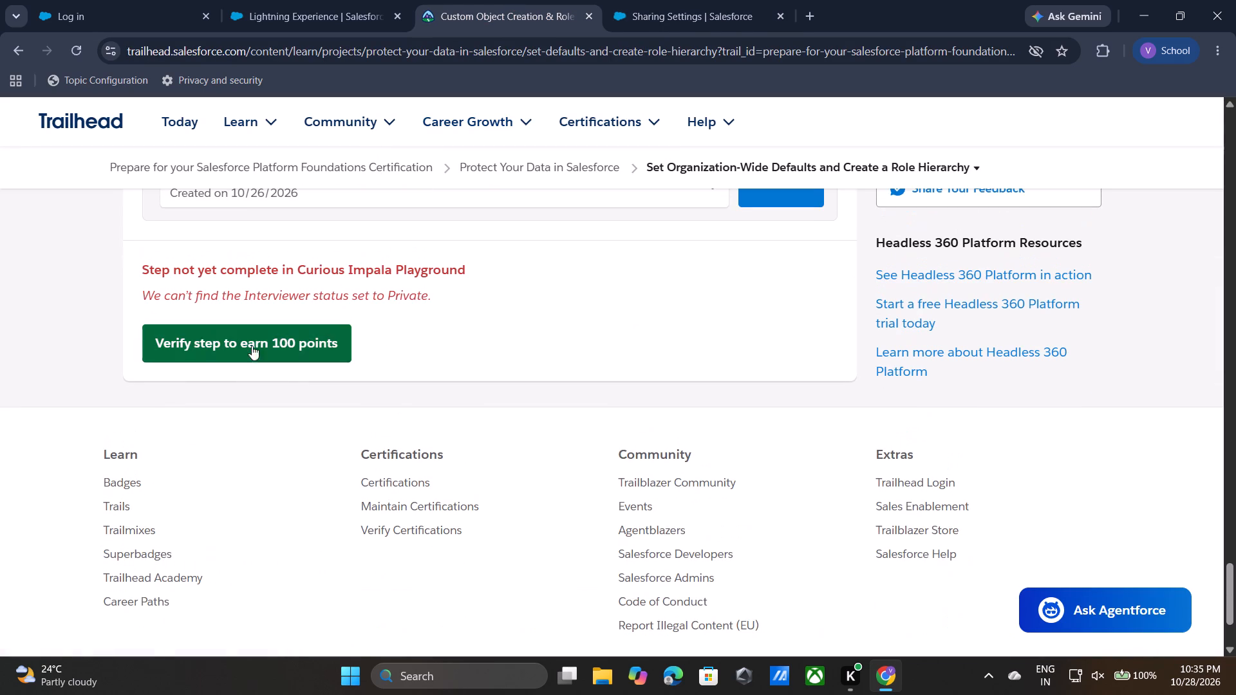
{"action": "left_click", "coordinate": [250, 364]}
{"action": "left_click", "coordinate": [267, 353]}
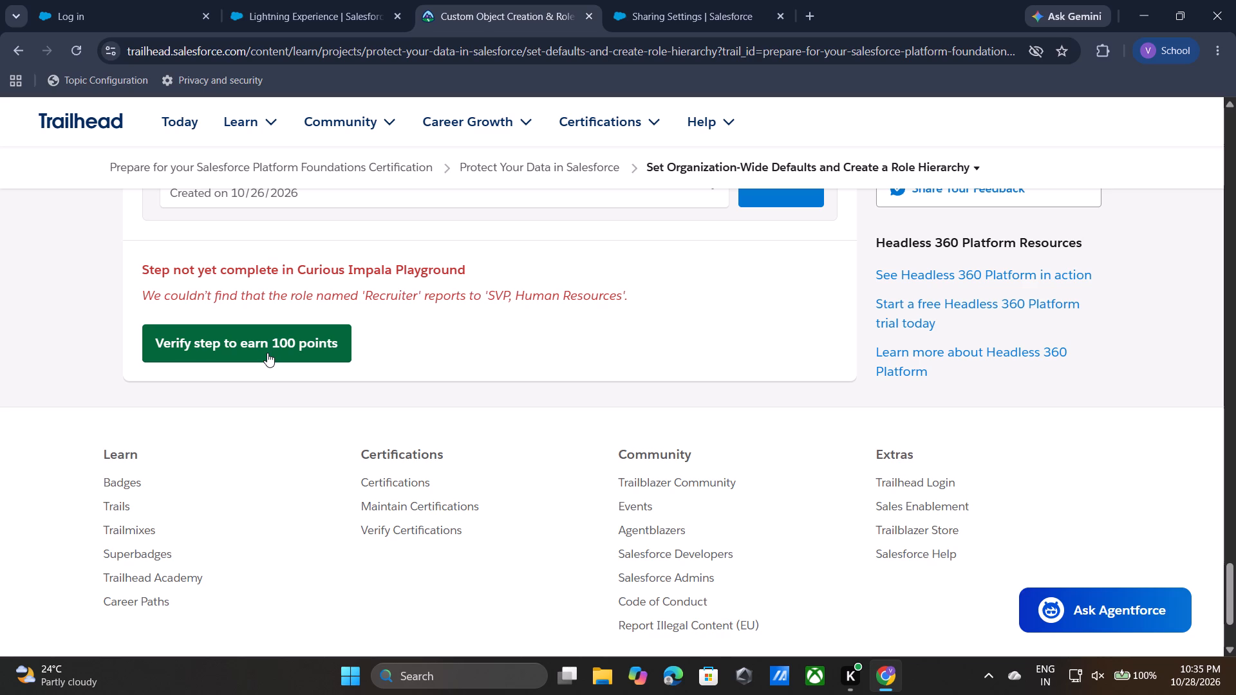
Review the Trailhead instructions for the Recruiter role and user role assignments alongside the verification feedback.
{"action": "scroll", "coordinate": [537, 271], "scroll_direction": "up", "scroll_amount": 9}
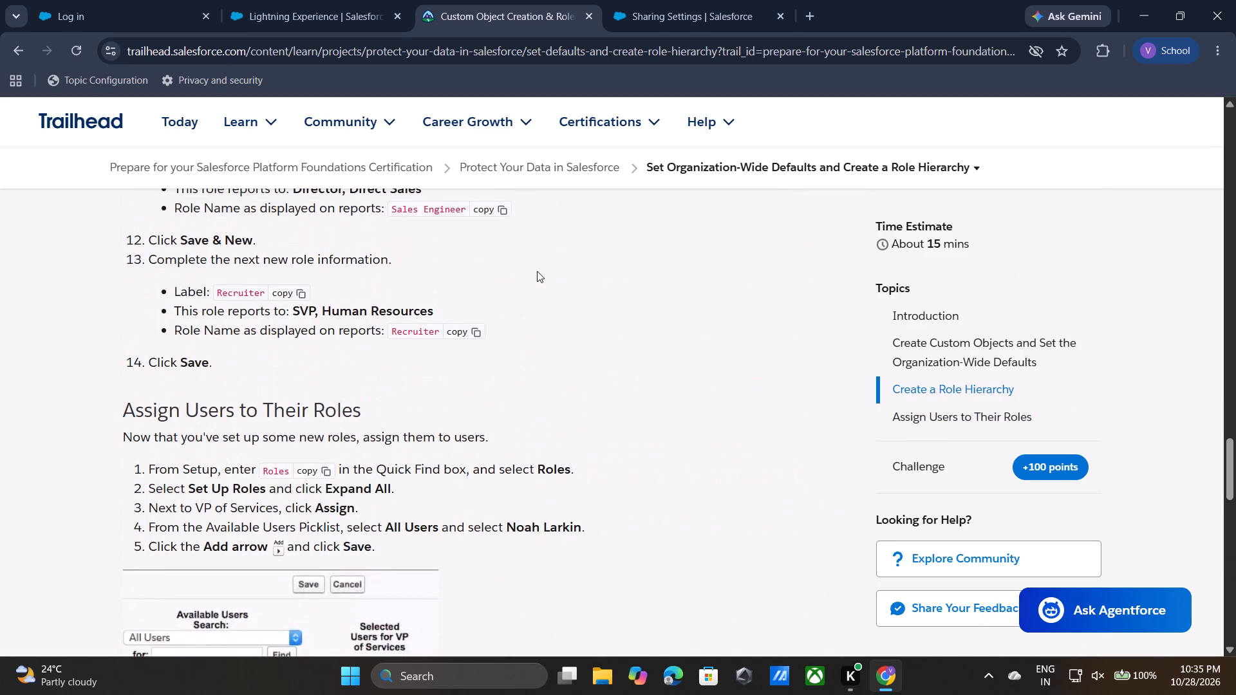
{"action": "scroll", "coordinate": [537, 271], "scroll_direction": "up", "scroll_amount": 1}
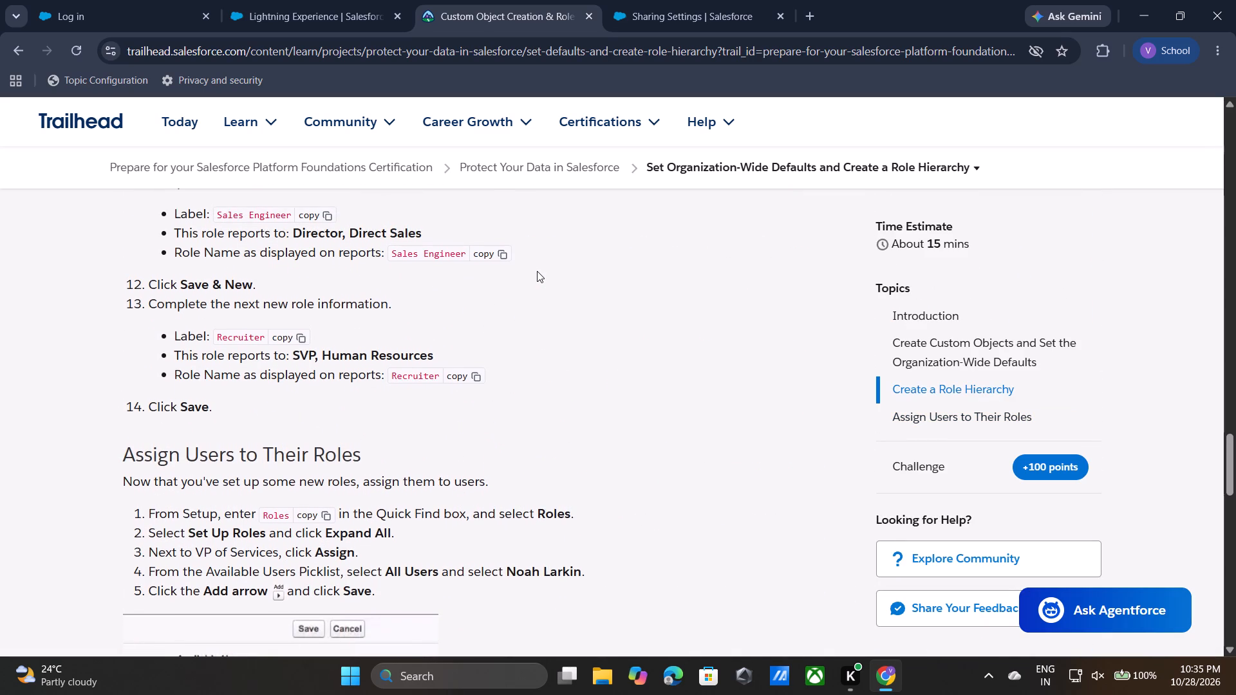
{"action": "scroll", "coordinate": [549, 327], "scroll_direction": "down", "scroll_amount": 7}
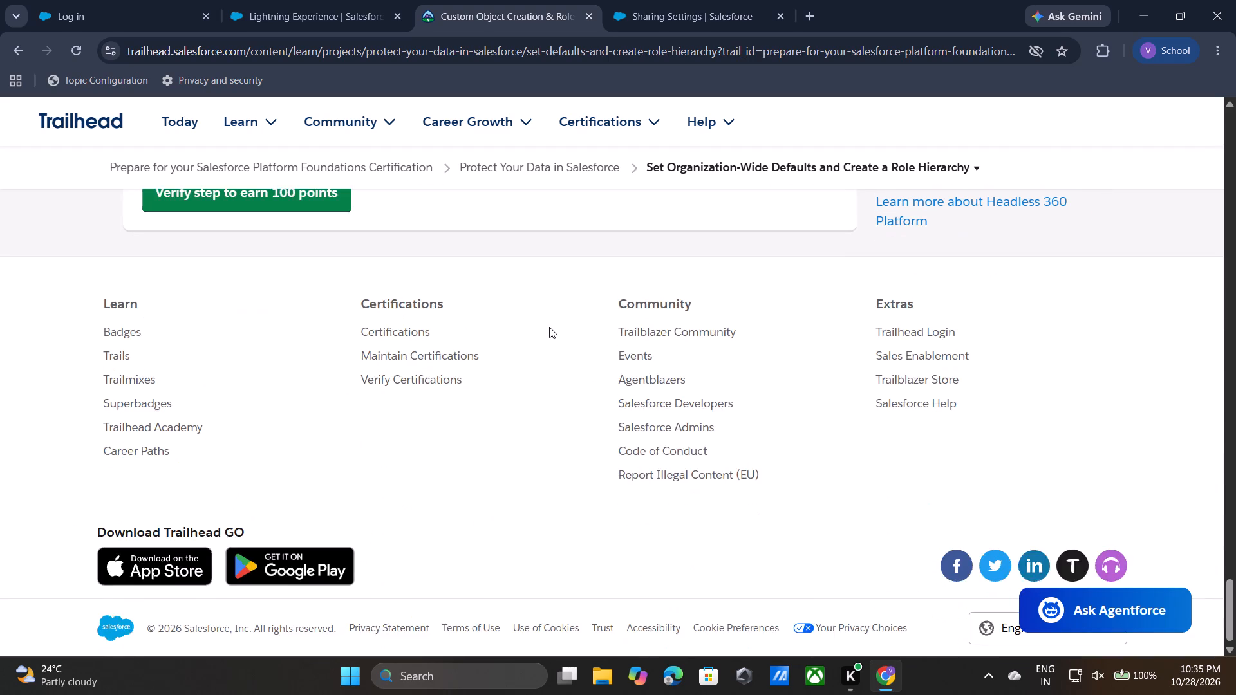
{"action": "scroll", "coordinate": [549, 327], "scroll_direction": "down", "scroll_amount": 1}
{"action": "scroll", "coordinate": [549, 327], "scroll_direction": "up", "scroll_amount": 3}
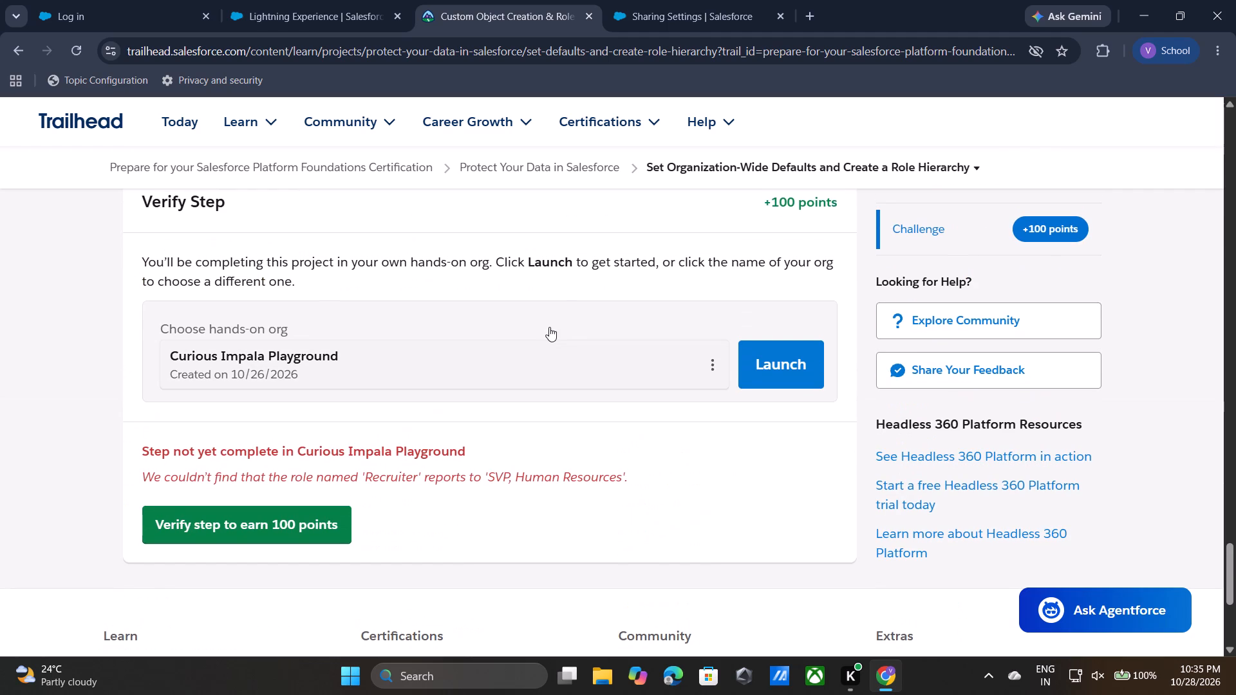
{"action": "scroll", "coordinate": [549, 327], "scroll_direction": "up", "scroll_amount": 4}
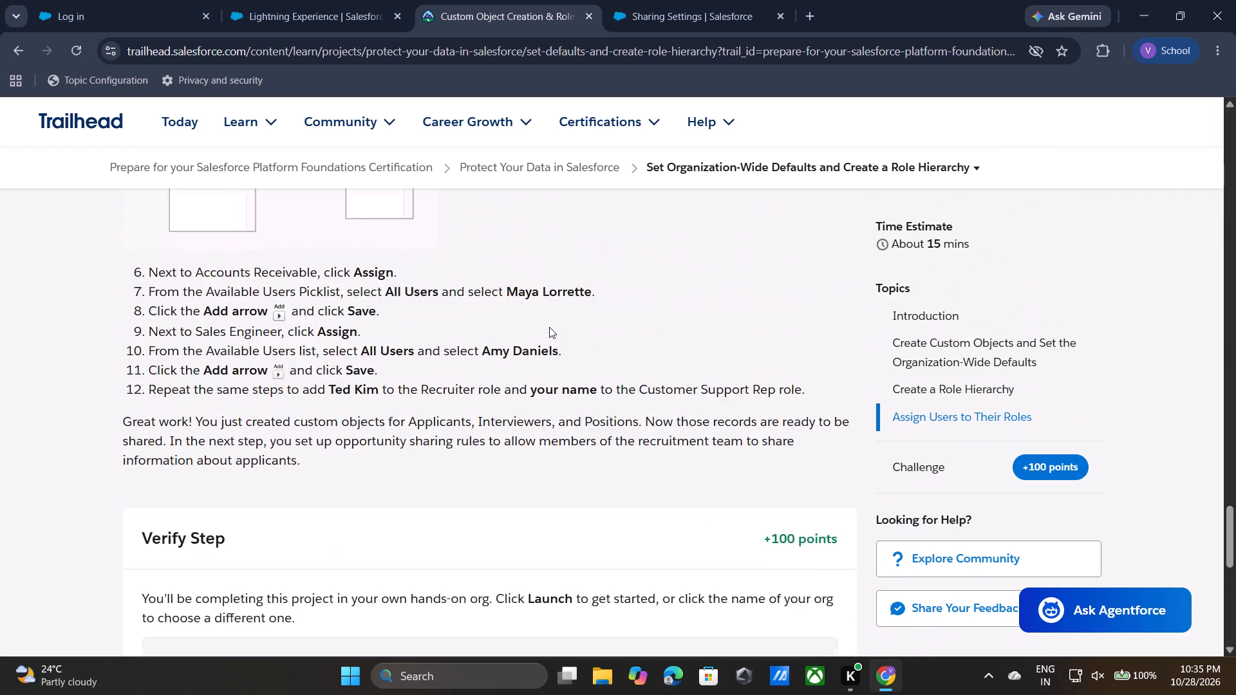
{"action": "scroll", "coordinate": [549, 327], "scroll_direction": "up", "scroll_amount": 2}
Search Salesforce Setup for Roles and open the organization's role hierarchy for setup.
{"action": "left_click", "coordinate": [673, 0]}
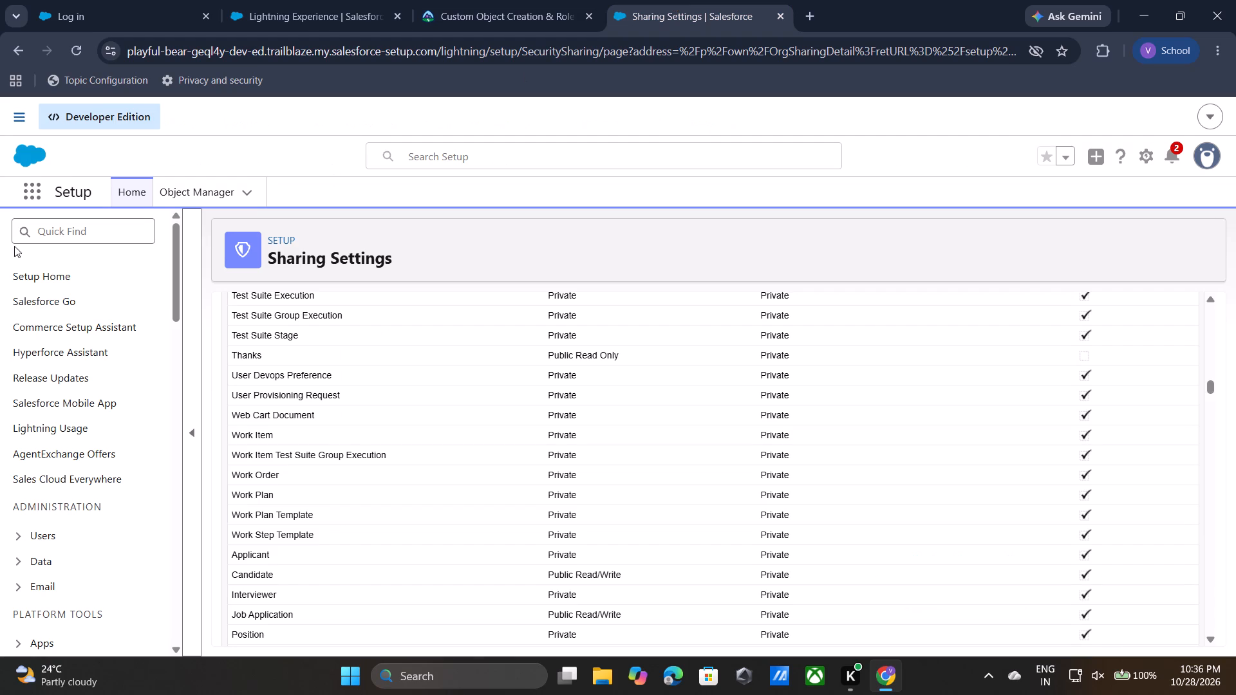
{"action": "left_click", "coordinate": [39, 233]}
{"action": "type", "text": "Ro"}
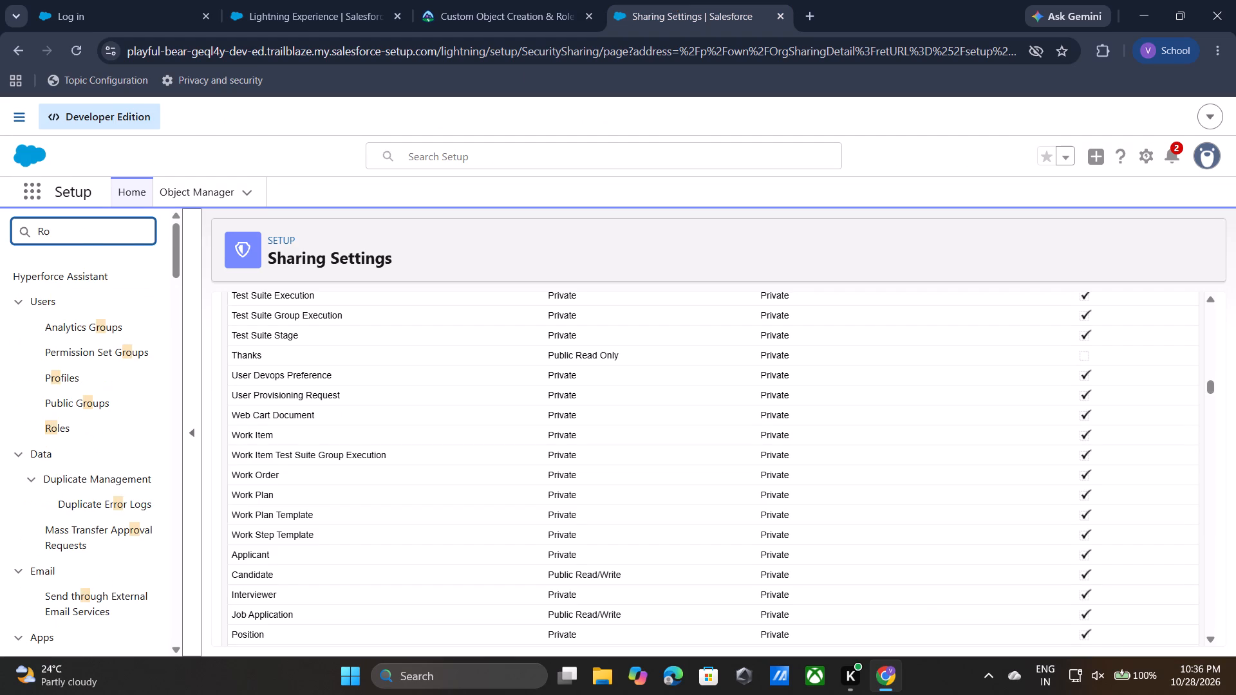
{"action": "key", "text": "l"}
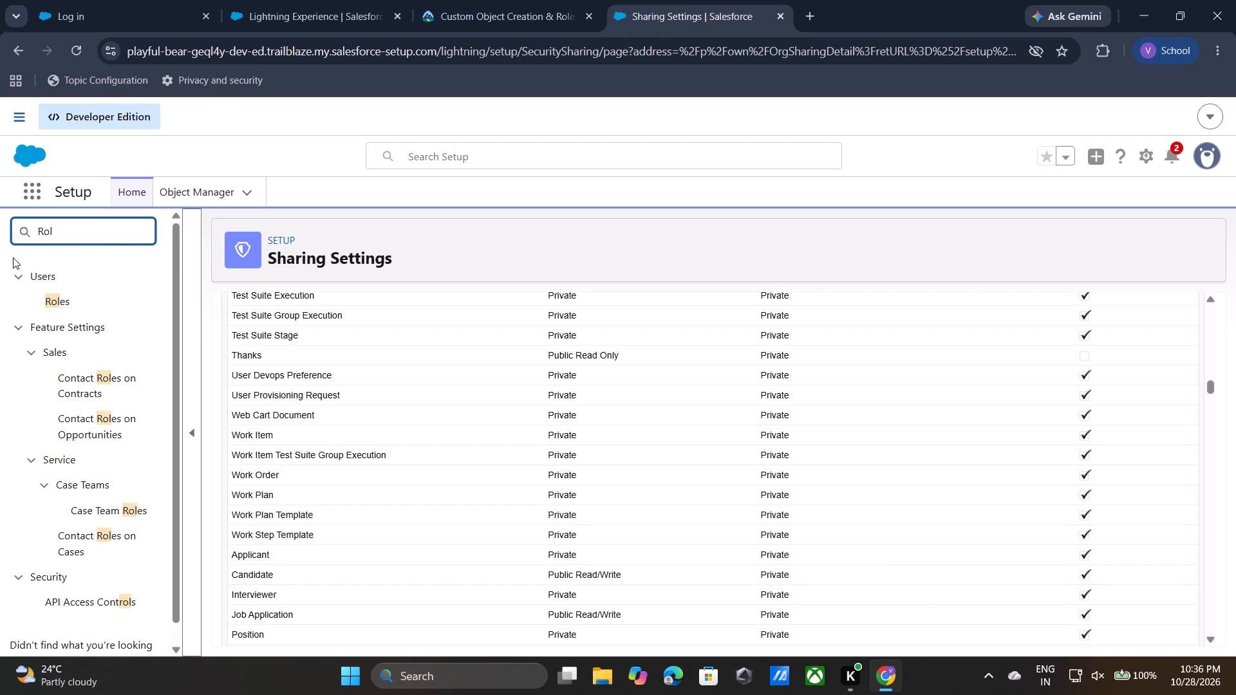
{"action": "left_click", "coordinate": [53, 304]}
{"action": "scroll", "coordinate": [606, 387], "scroll_direction": "down", "scroll_amount": 1}
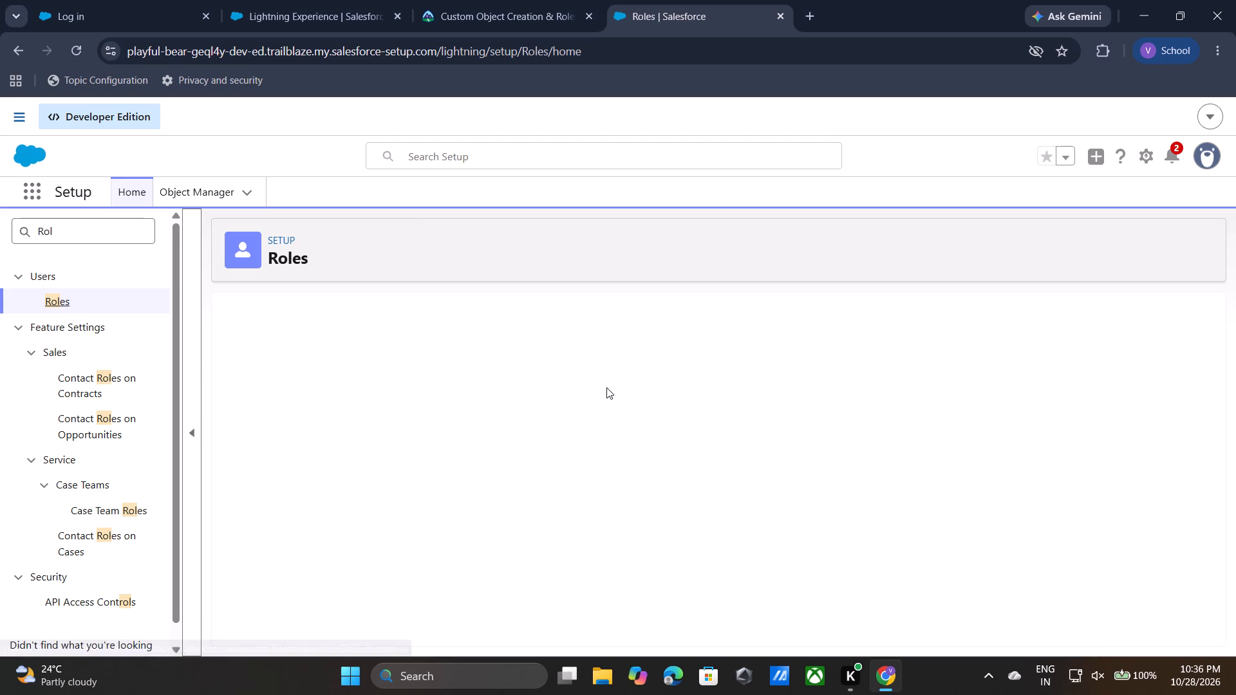
{"action": "scroll", "coordinate": [606, 387], "scroll_direction": "down", "scroll_amount": 3}
{"action": "left_click", "coordinate": [731, 612]}
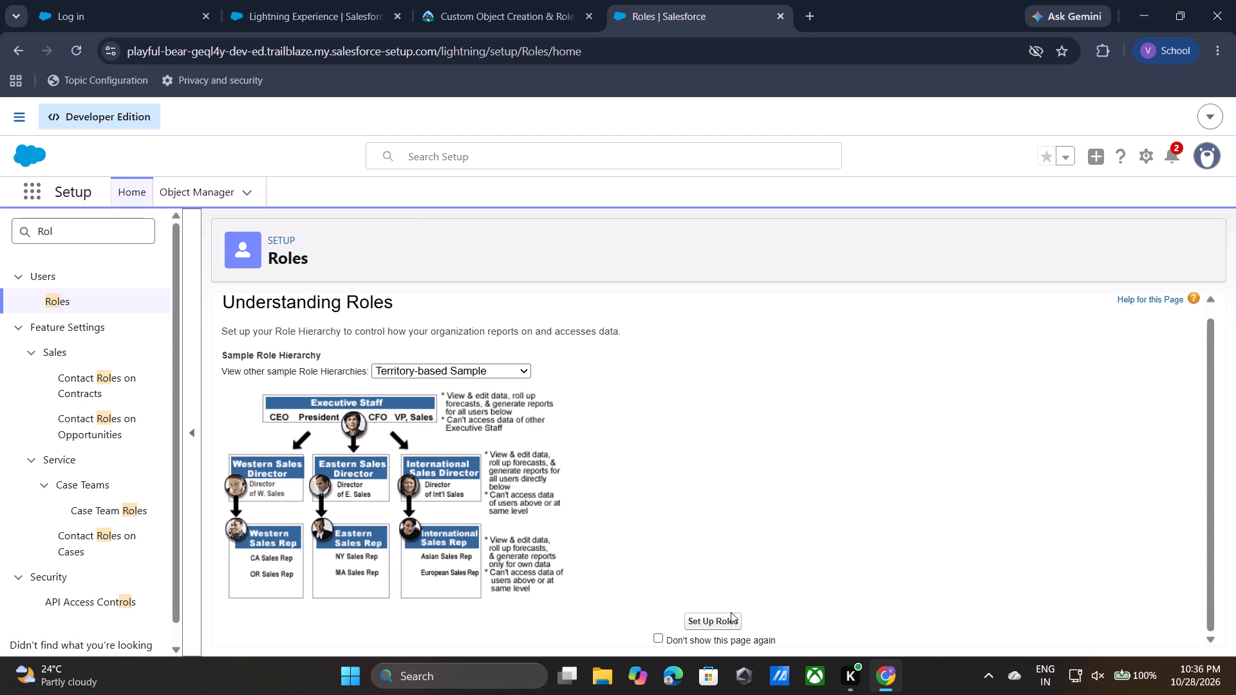
{"action": "left_click", "coordinate": [731, 619]}
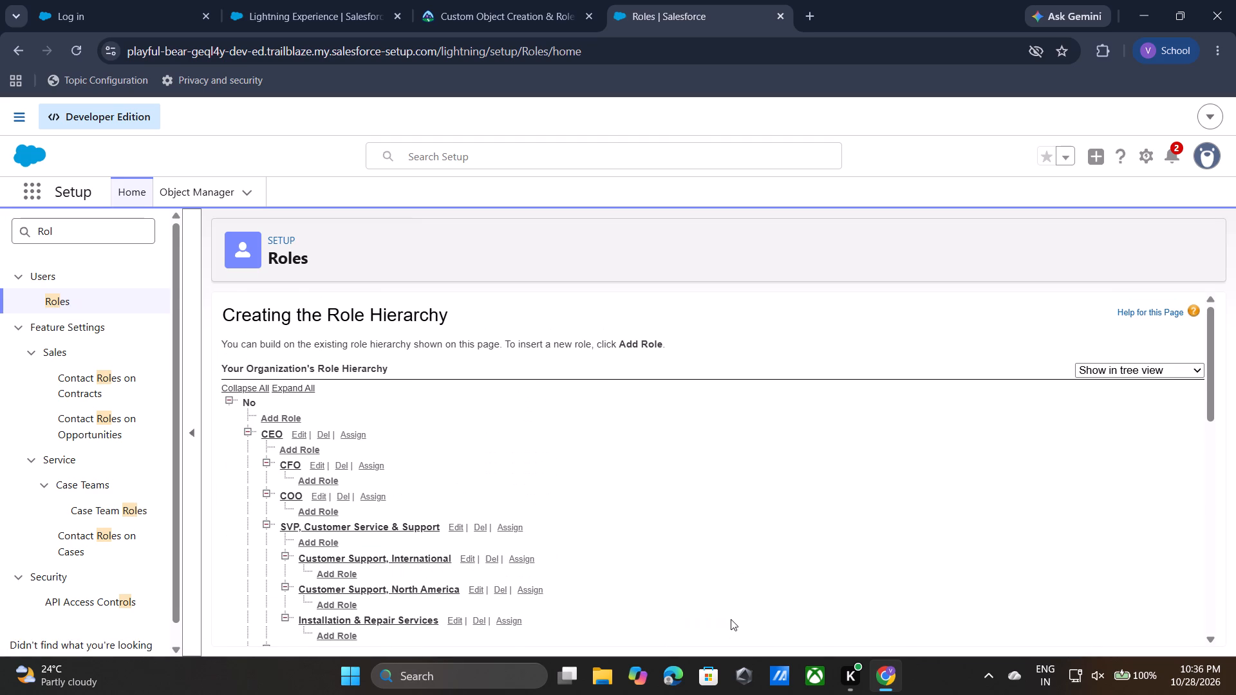
Examine where the Recruiter role sits in the hierarchy and compare it with the Trailhead verification feedback.
{"action": "scroll", "coordinate": [731, 619], "scroll_direction": "down", "scroll_amount": 3}
{"action": "left_click", "coordinate": [552, 12]}
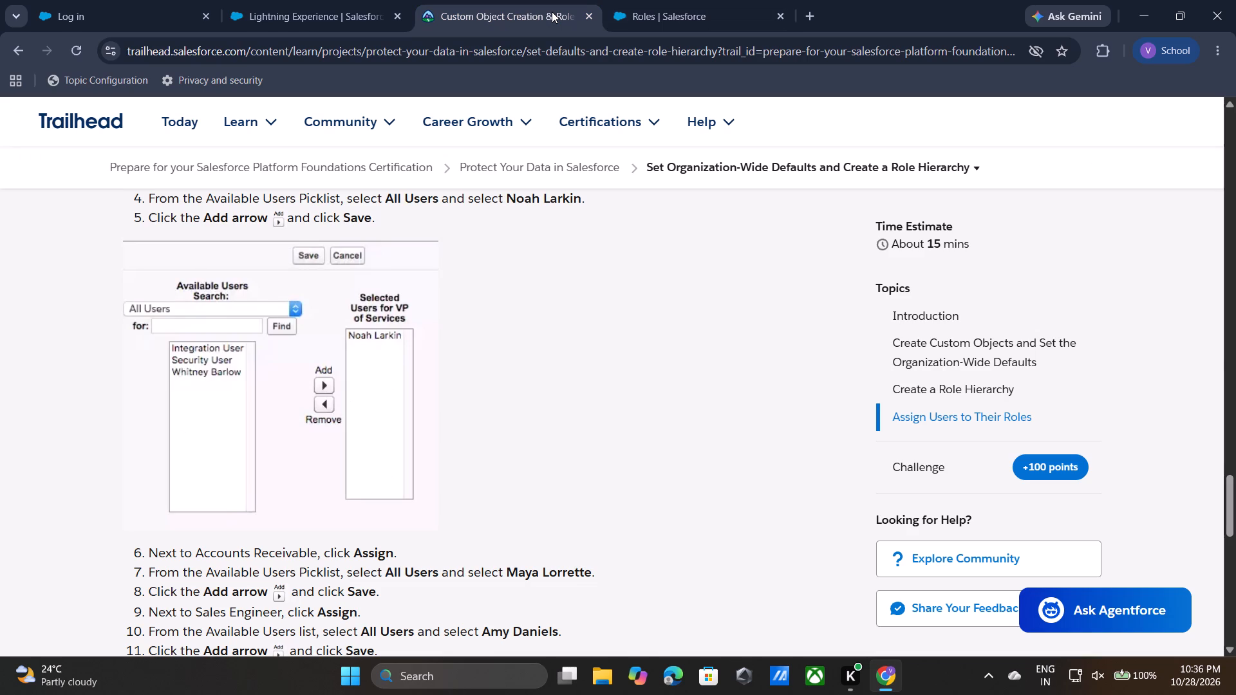
{"action": "scroll", "coordinate": [538, 514], "scroll_direction": "down", "scroll_amount": 3}
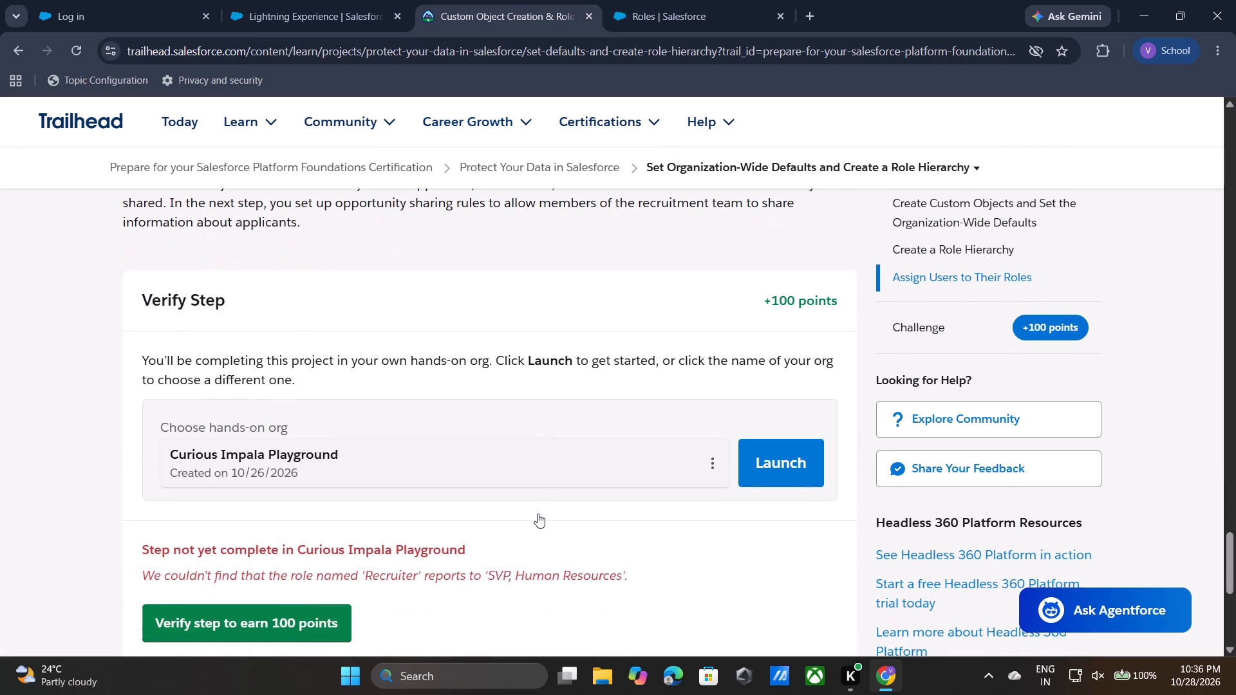
{"action": "scroll", "coordinate": [538, 514], "scroll_direction": "down", "scroll_amount": 1}
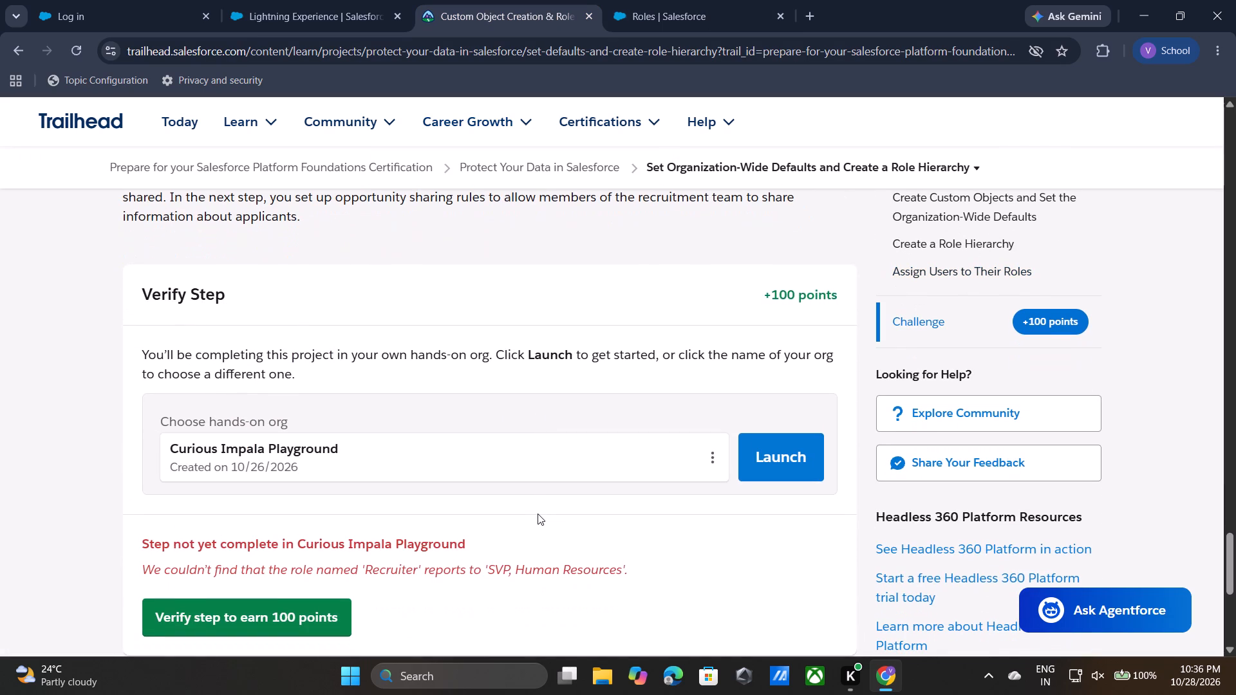
{"action": "left_click", "coordinate": [693, 0]}
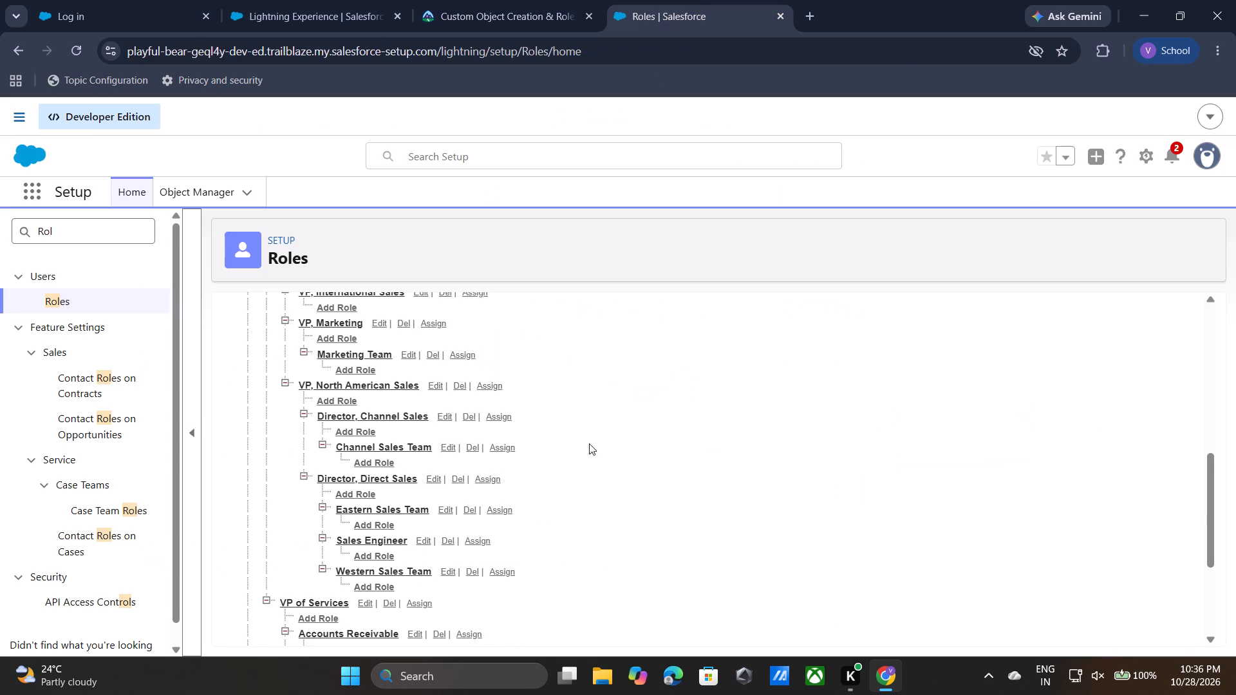
{"action": "scroll", "coordinate": [599, 550], "scroll_direction": "down", "scroll_amount": 2}
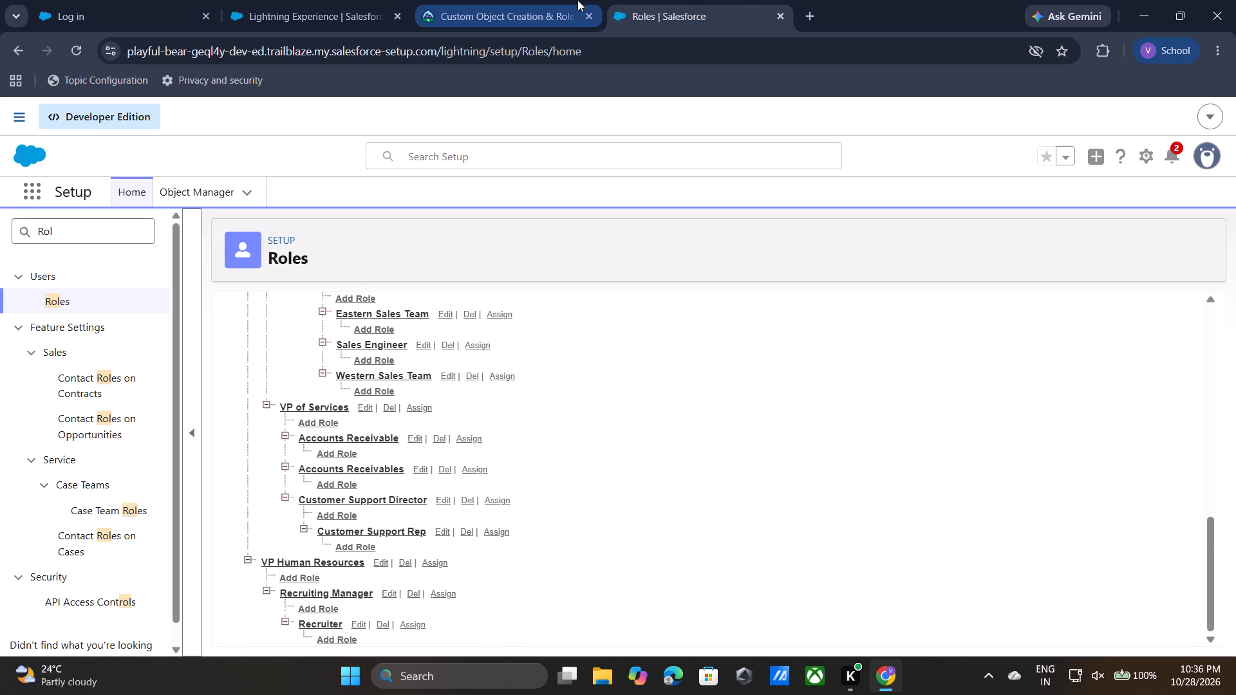
{"action": "left_click", "coordinate": [552, 6]}
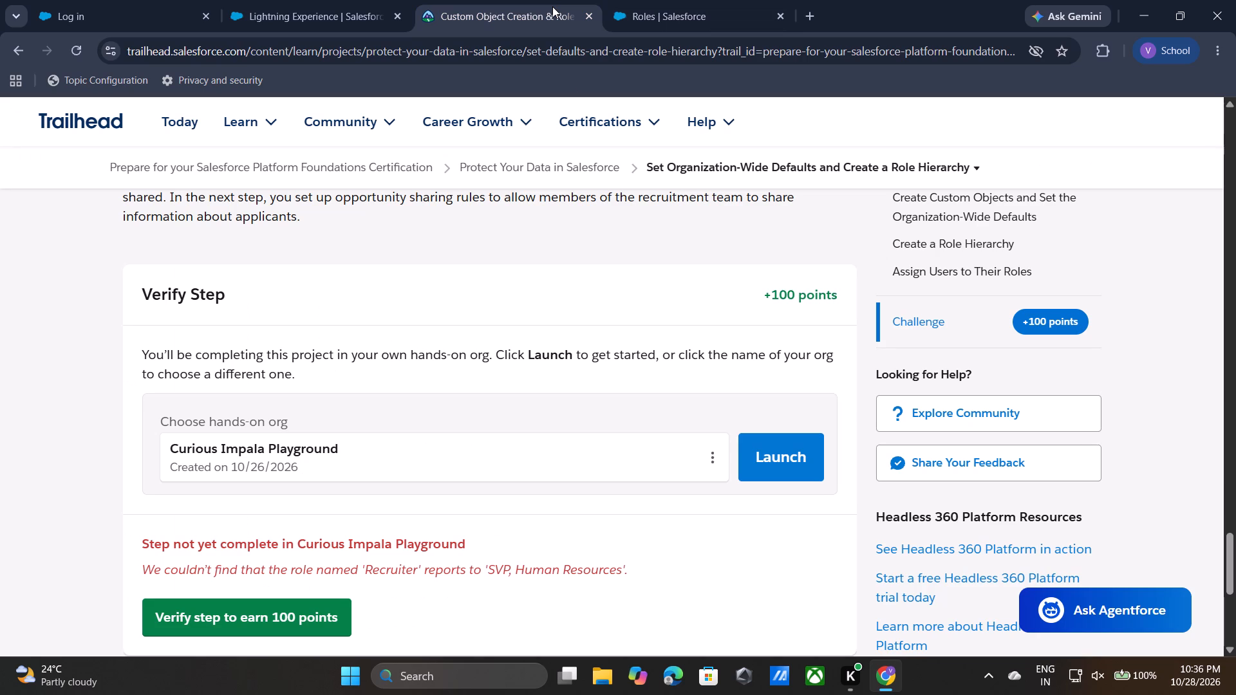
{"action": "left_click", "coordinate": [643, 3]}
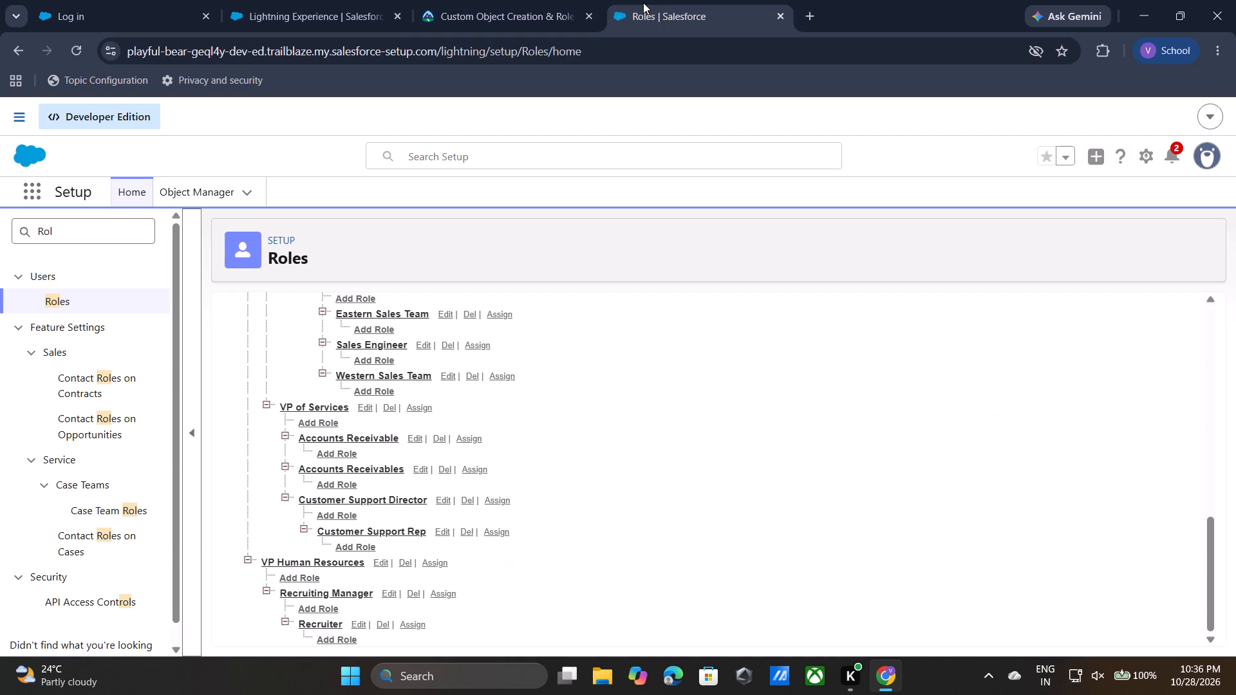
{"action": "scroll", "coordinate": [559, 510], "scroll_direction": "up", "scroll_amount": 2}
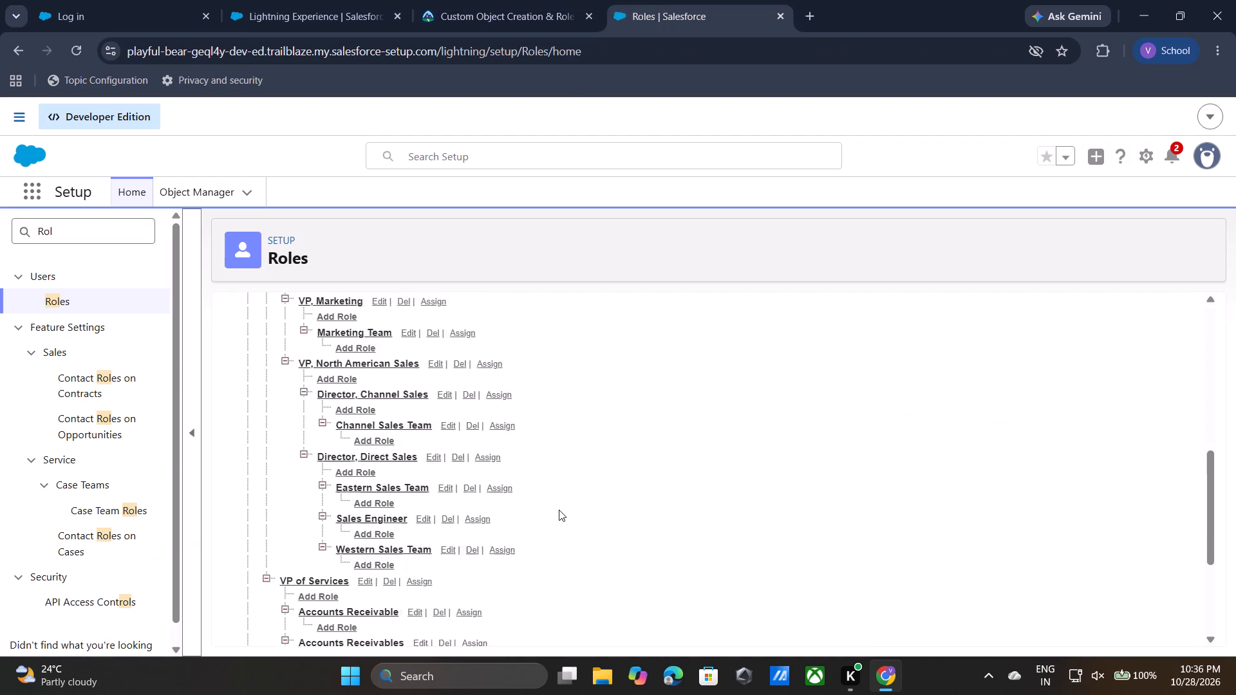
{"action": "scroll", "coordinate": [559, 510], "scroll_direction": "up", "scroll_amount": 2}
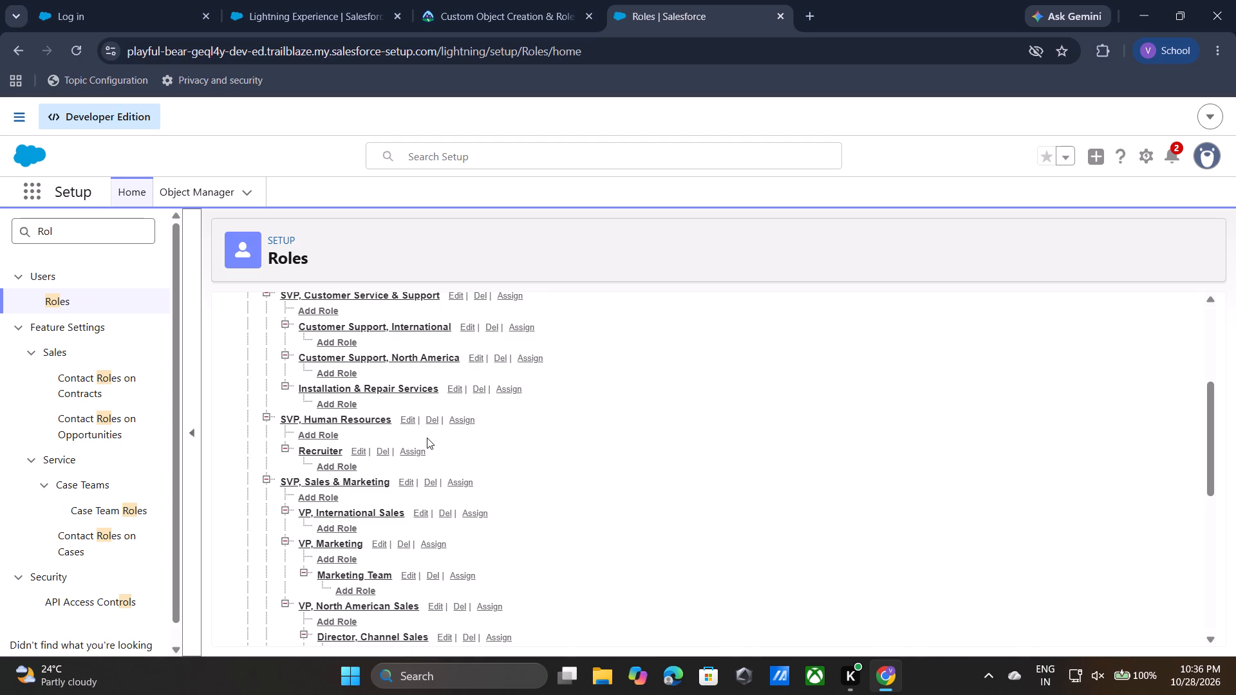
{"action": "left_click", "coordinate": [550, 23]}
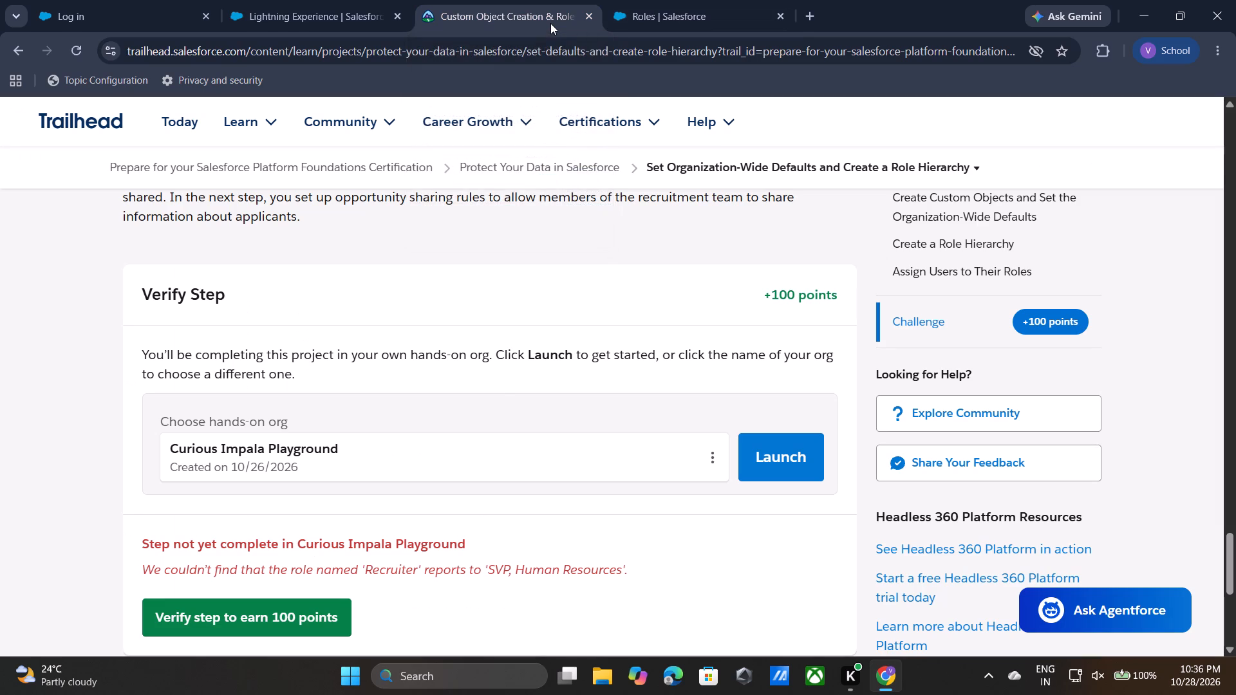
Delete the Recruiter role located under SVP, Human Resources in the role hierarchy.
{"action": "left_click", "coordinate": [662, 0]}
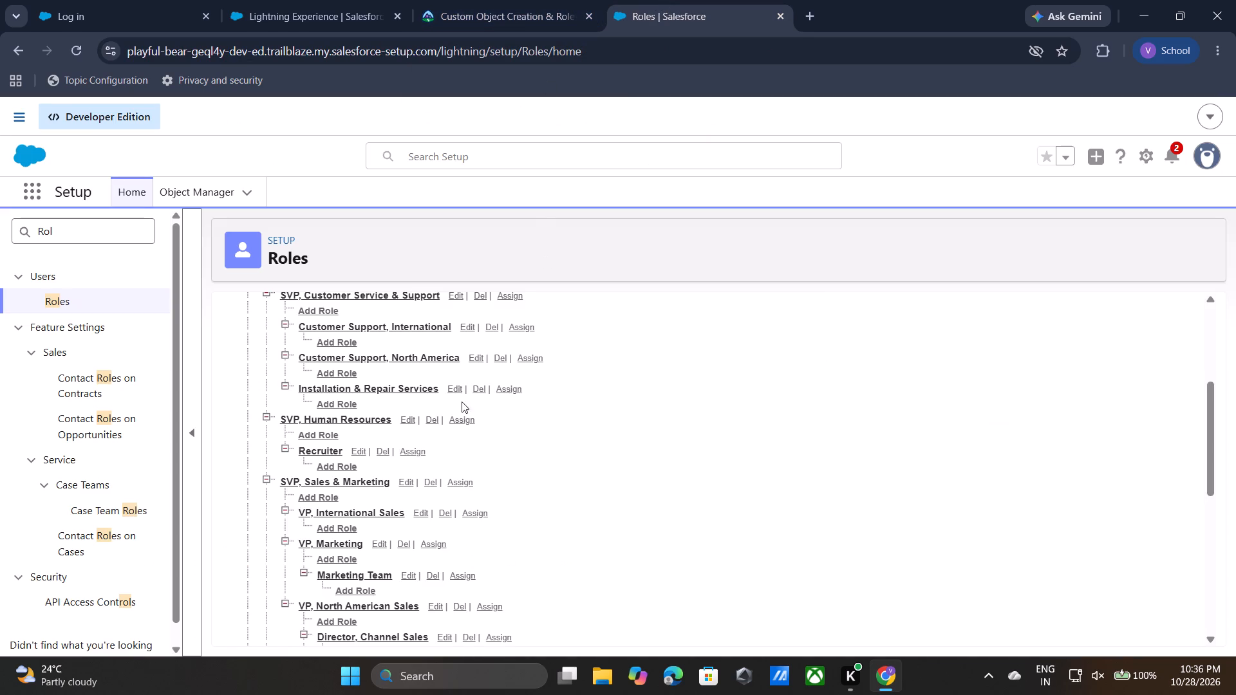
{"action": "left_click", "coordinate": [386, 452]}
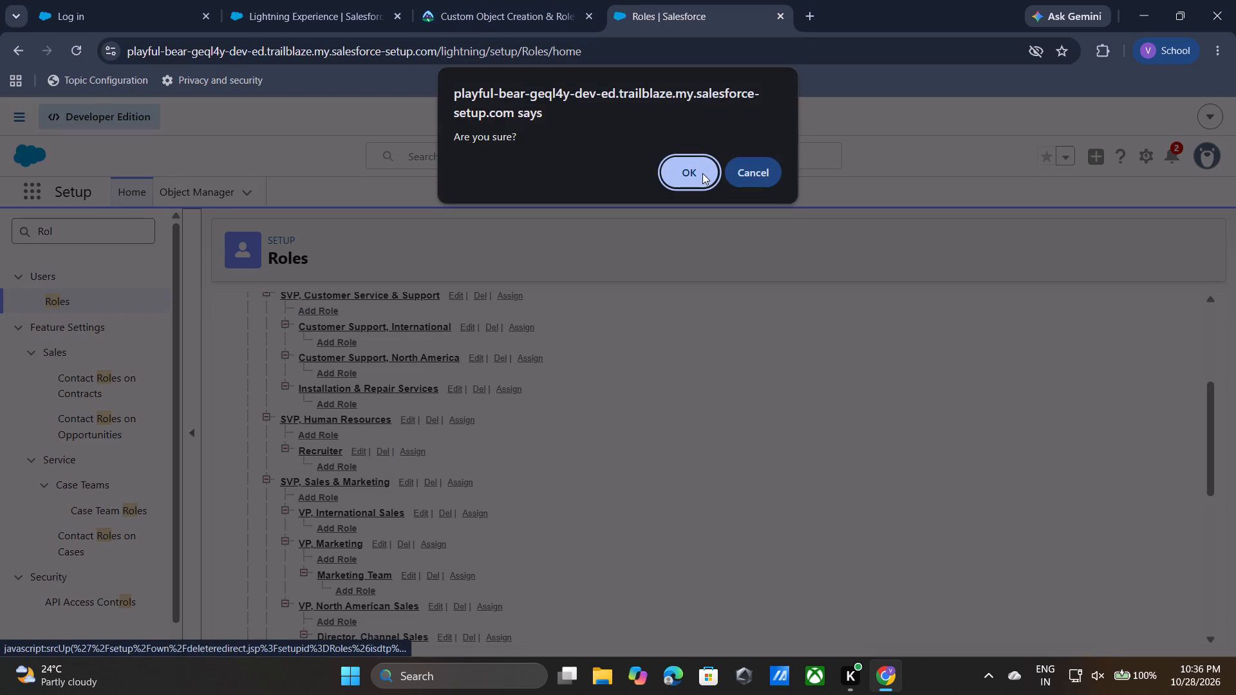
{"action": "left_click", "coordinate": [701, 174]}
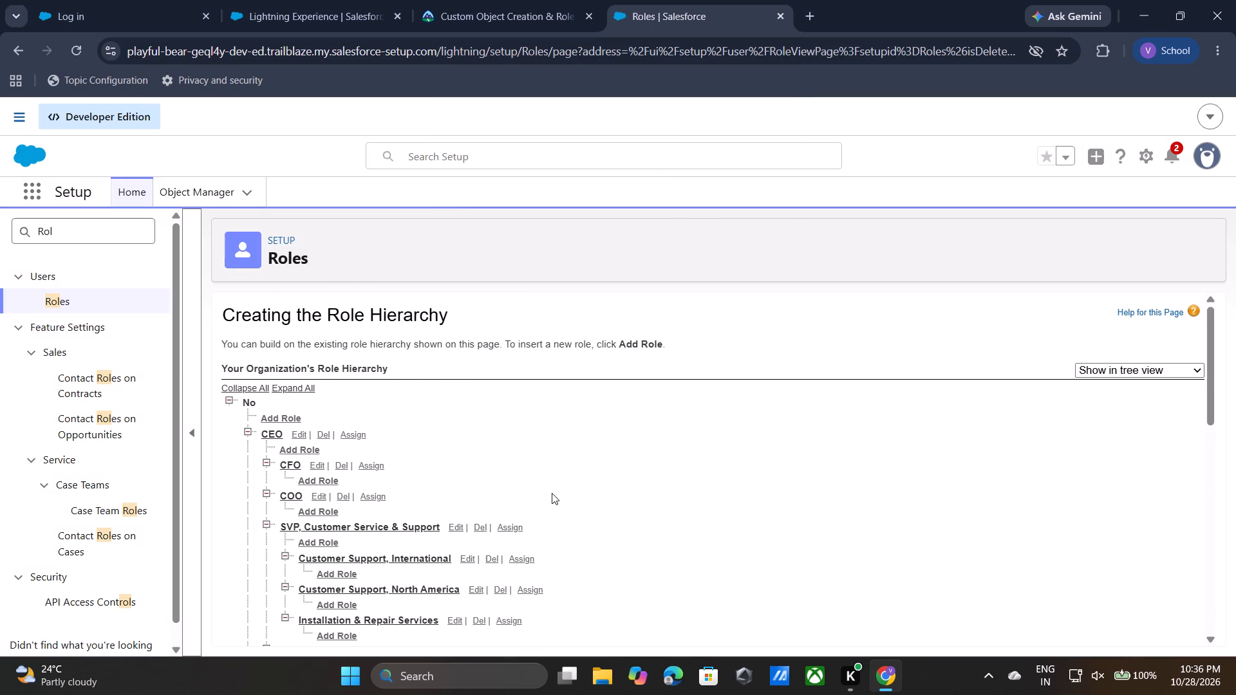
Start a new role under SVP, Human Resources and enter the label Recruiter copied from the Trailhead role instructions.
{"action": "scroll", "coordinate": [488, 633], "scroll_direction": "down", "scroll_amount": 2}
{"action": "scroll", "coordinate": [453, 478], "scroll_direction": "up", "scroll_amount": 1}
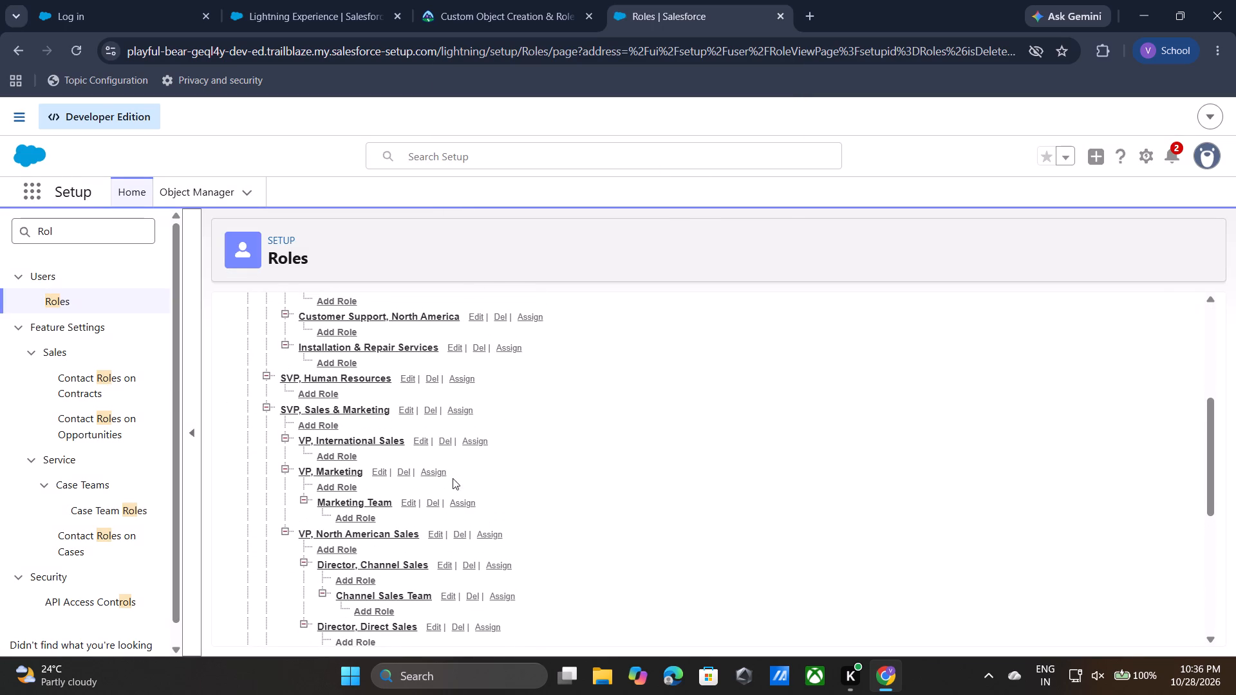
{"action": "left_click", "coordinate": [333, 395]}
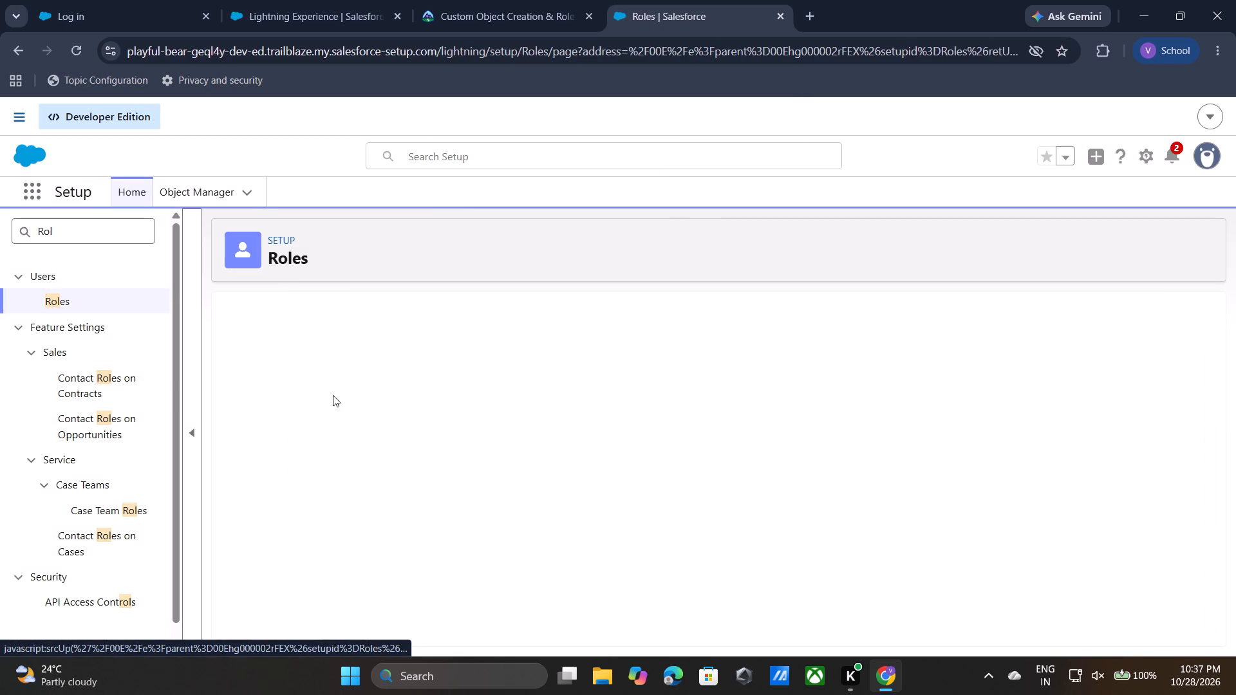
{"action": "left_click", "coordinate": [521, 19]}
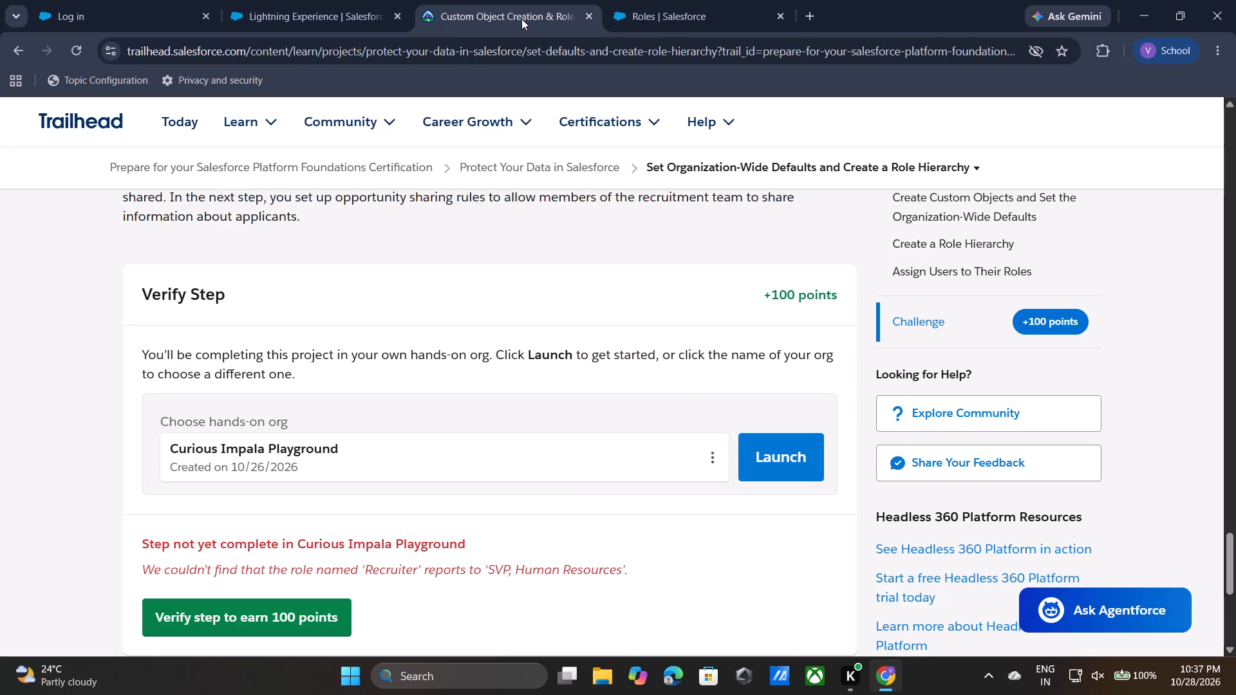
{"action": "scroll", "coordinate": [360, 469], "scroll_direction": "up", "scroll_amount": 6}
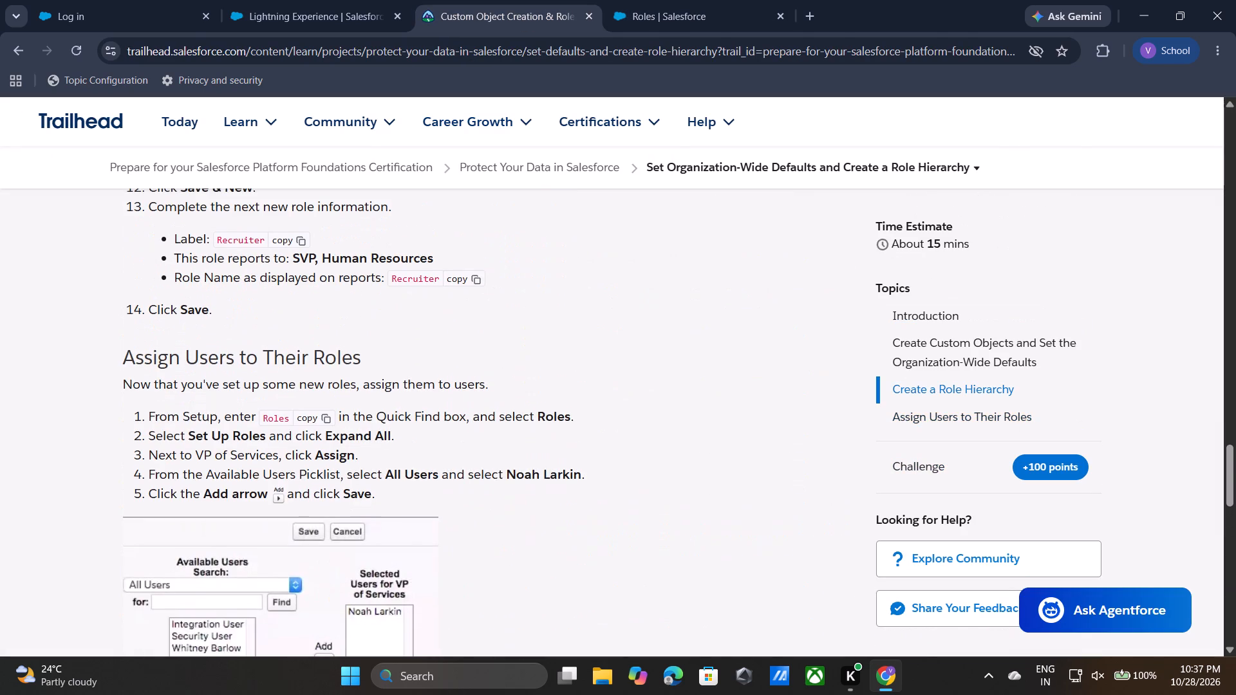
{"action": "scroll", "coordinate": [360, 469], "scroll_direction": "up", "scroll_amount": 1}
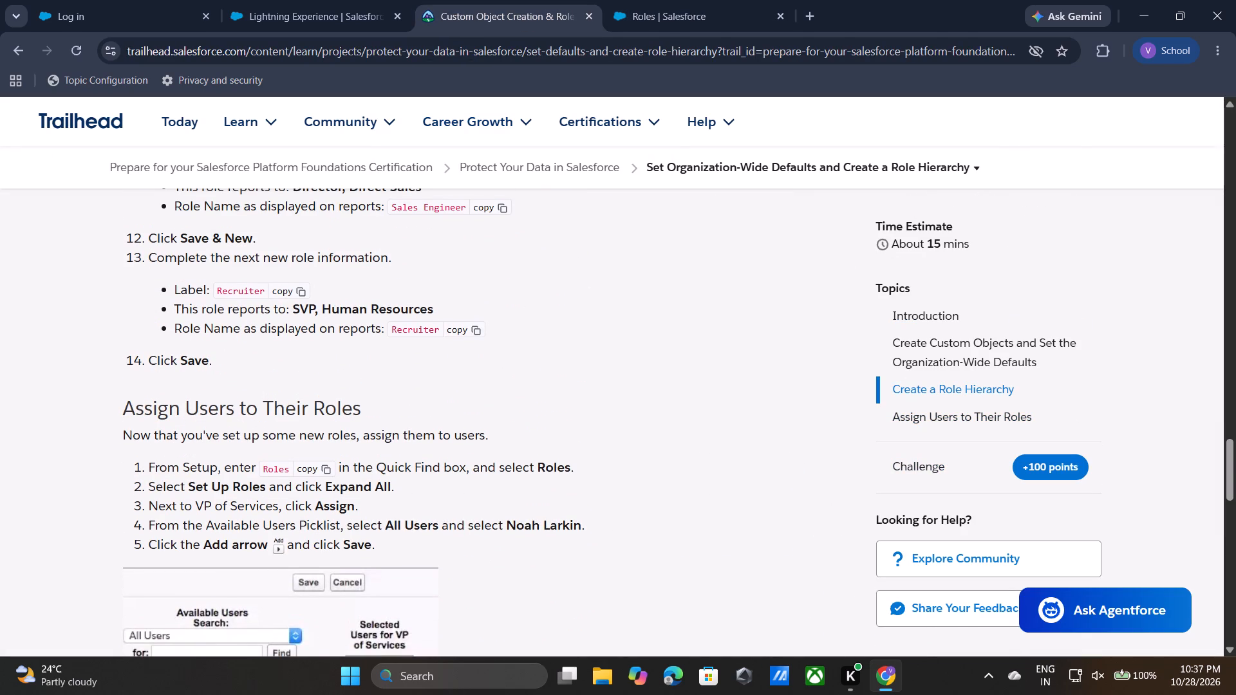
{"action": "scroll", "coordinate": [360, 469], "scroll_direction": "up", "scroll_amount": 2}
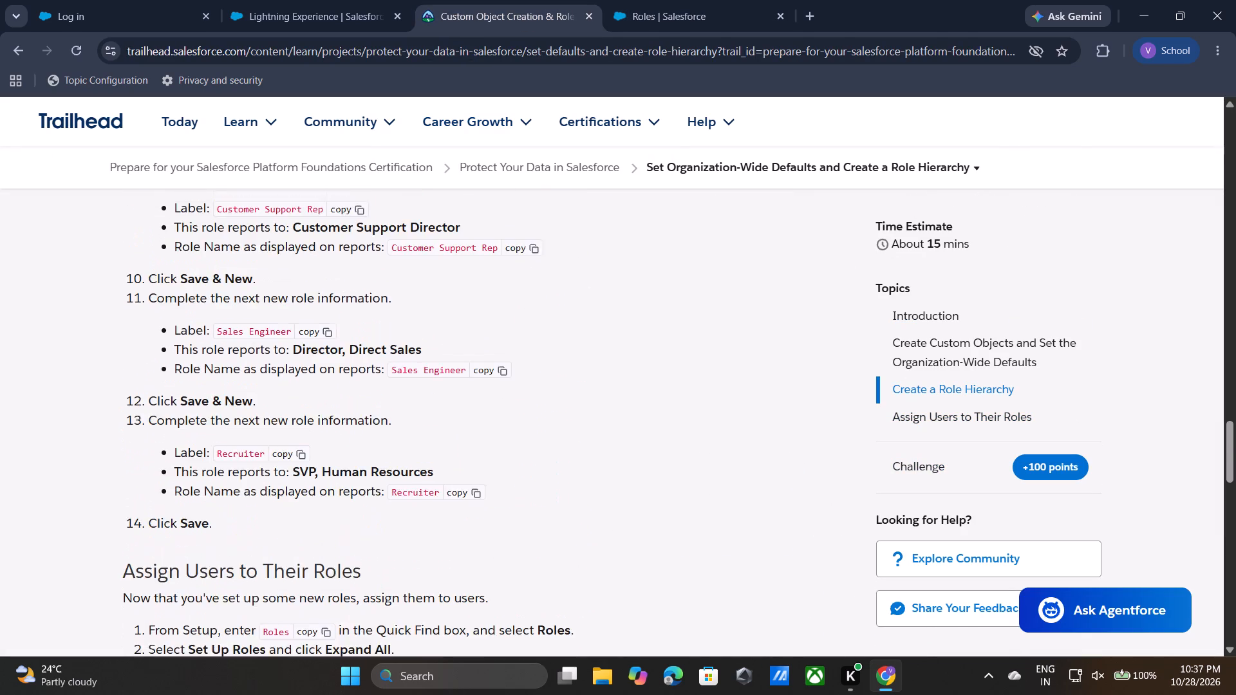
{"action": "scroll", "coordinate": [360, 469], "scroll_direction": "up", "scroll_amount": 1}
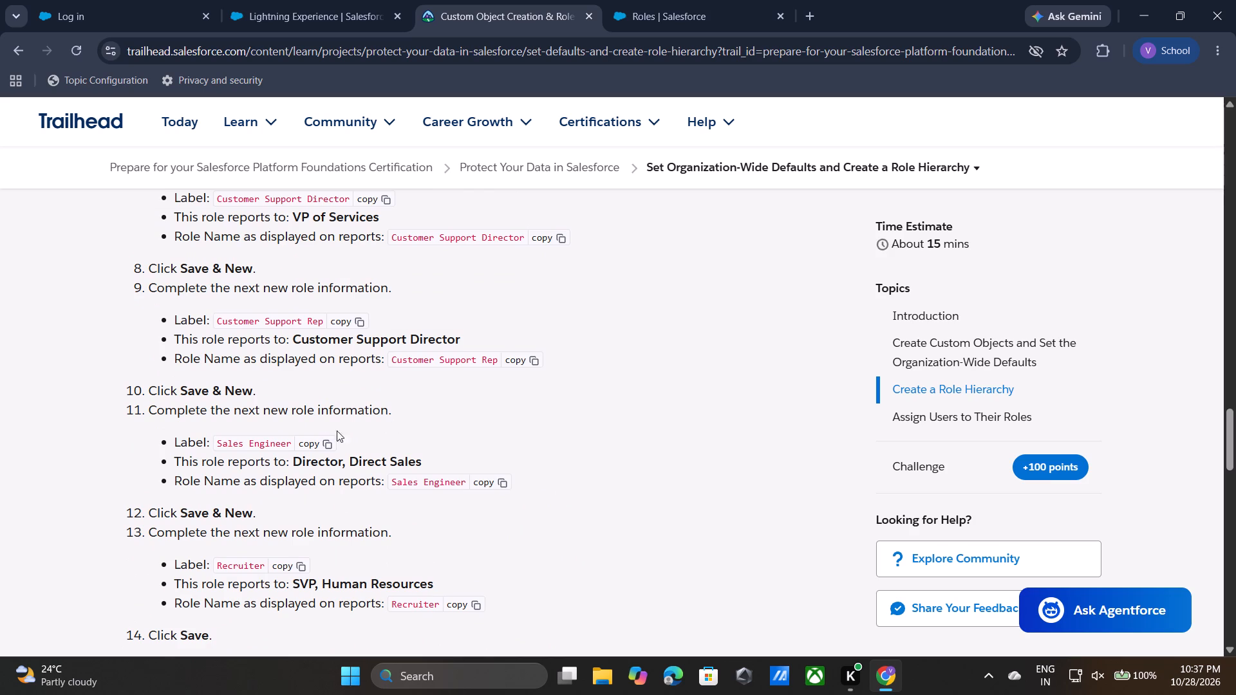
{"action": "scroll", "coordinate": [414, 402], "scroll_direction": "up", "scroll_amount": 2}
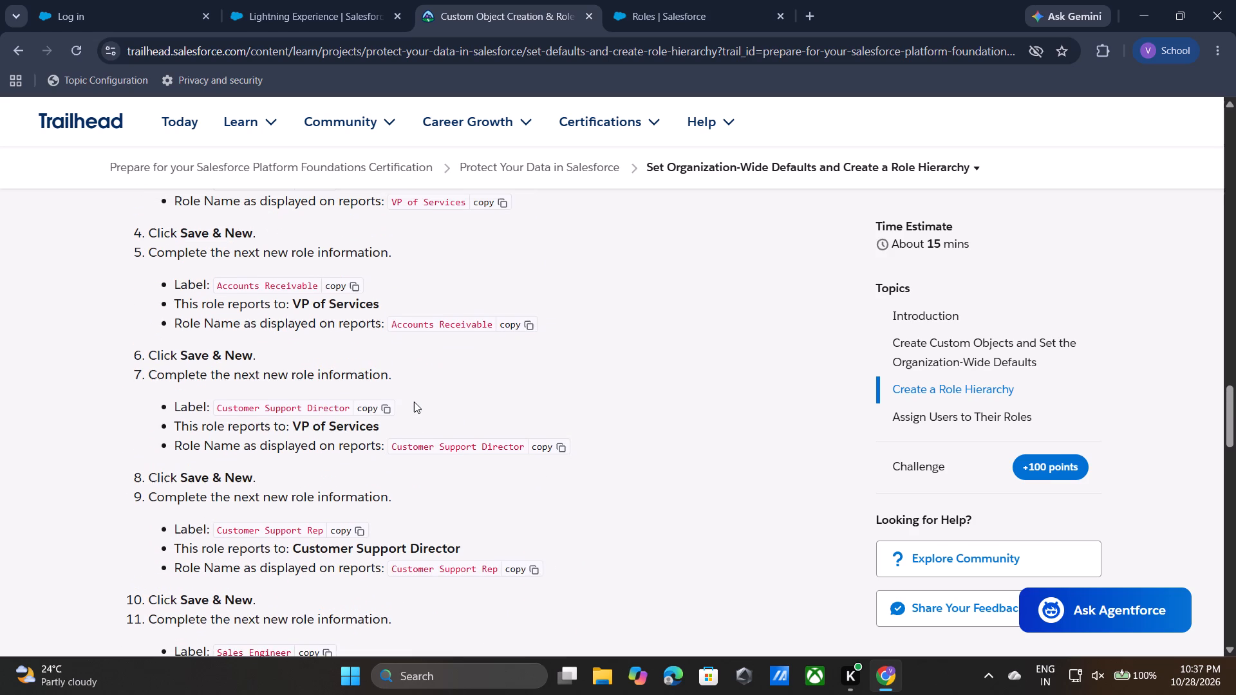
{"action": "scroll", "coordinate": [414, 402], "scroll_direction": "down", "scroll_amount": 4}
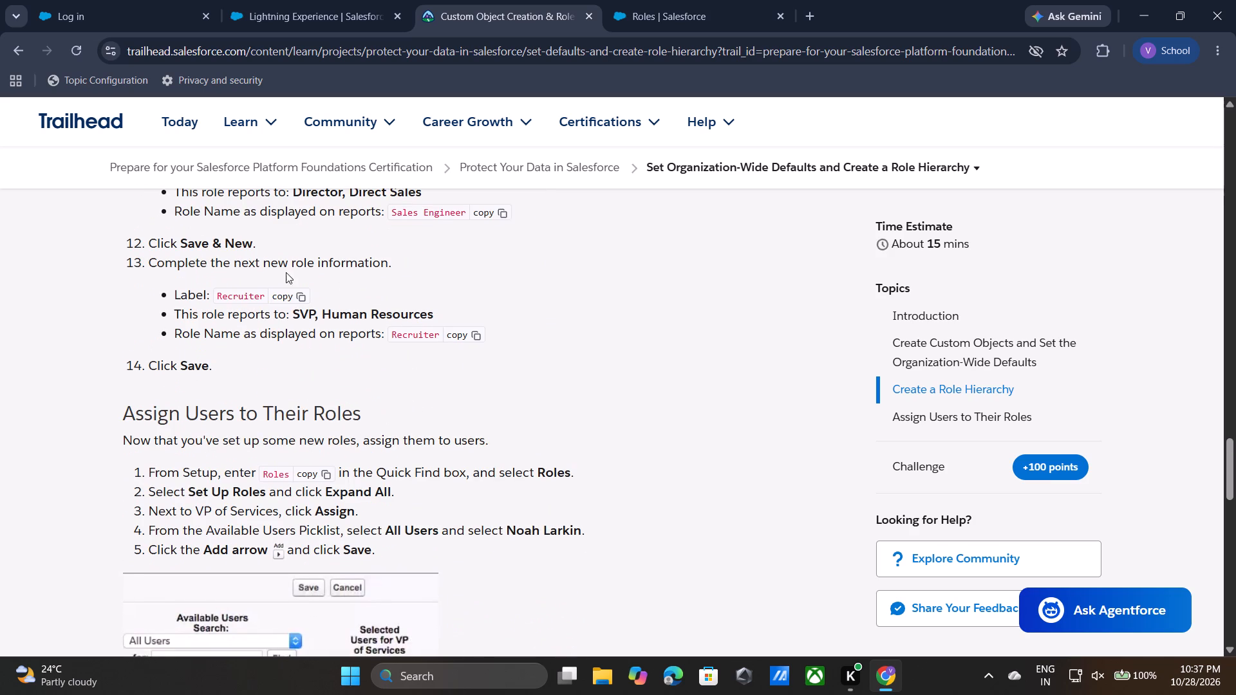
{"action": "left_click", "coordinate": [281, 297]}
{"action": "left_click", "coordinate": [623, 15]}
{"action": "key", "text": "ctrl+v"}
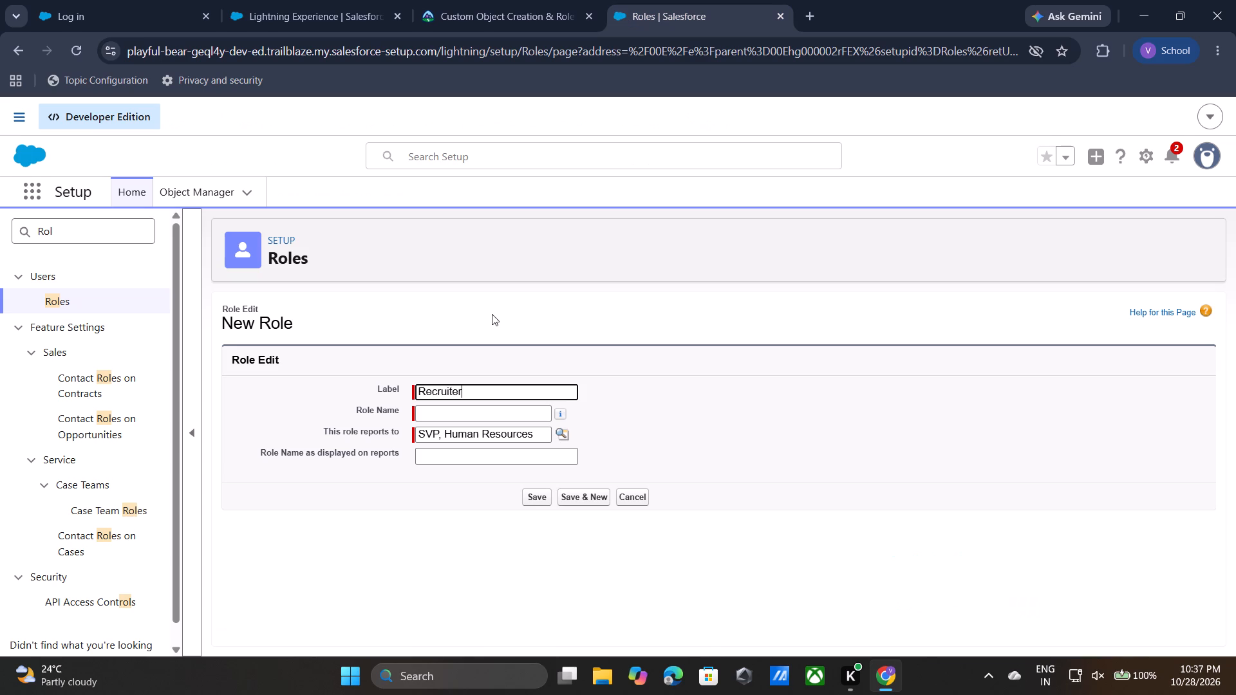
{"action": "left_click", "coordinate": [617, 409]}
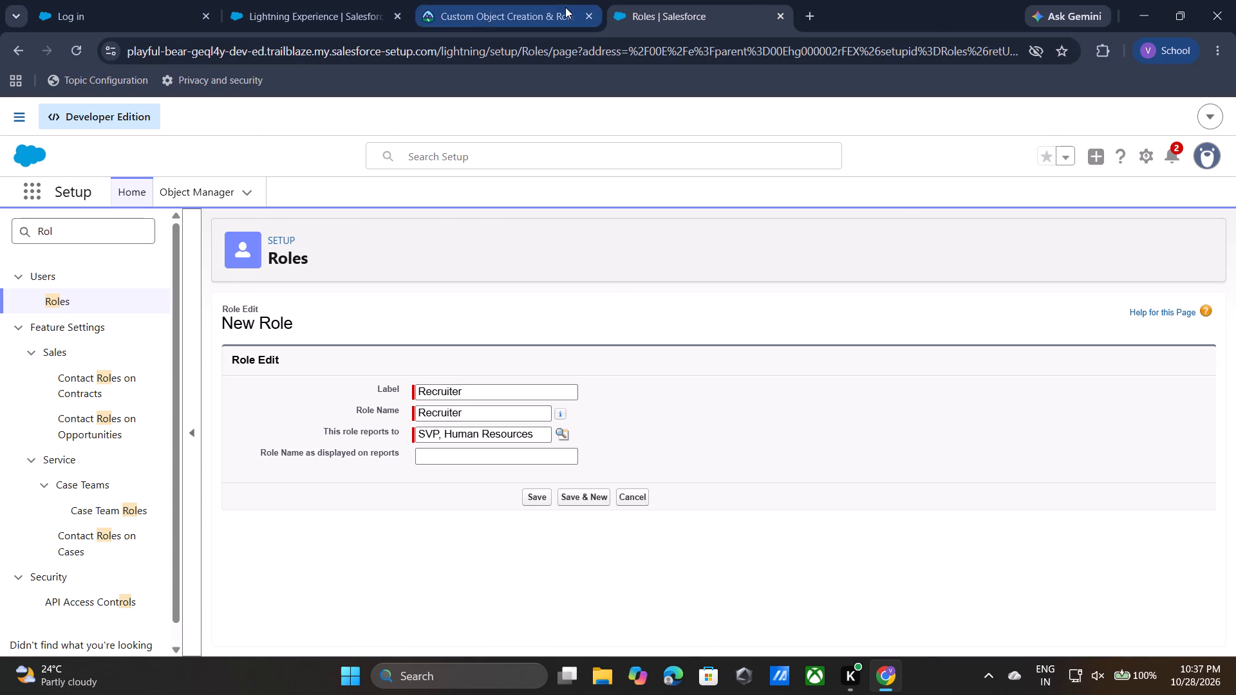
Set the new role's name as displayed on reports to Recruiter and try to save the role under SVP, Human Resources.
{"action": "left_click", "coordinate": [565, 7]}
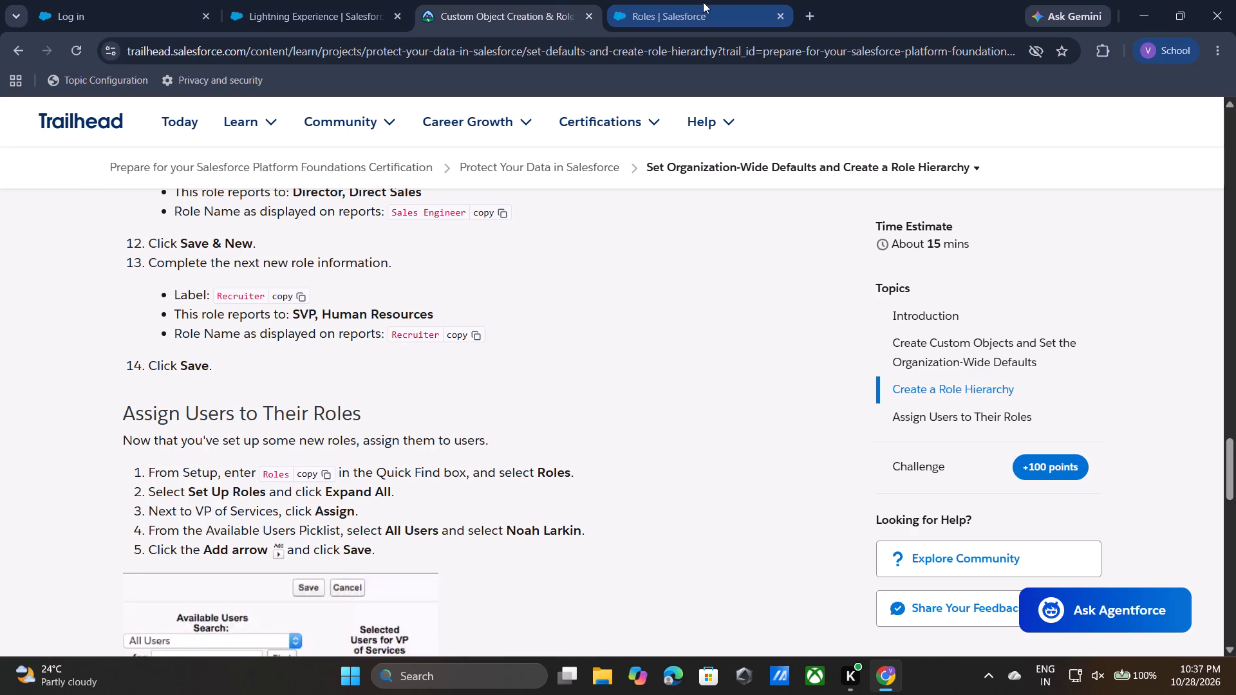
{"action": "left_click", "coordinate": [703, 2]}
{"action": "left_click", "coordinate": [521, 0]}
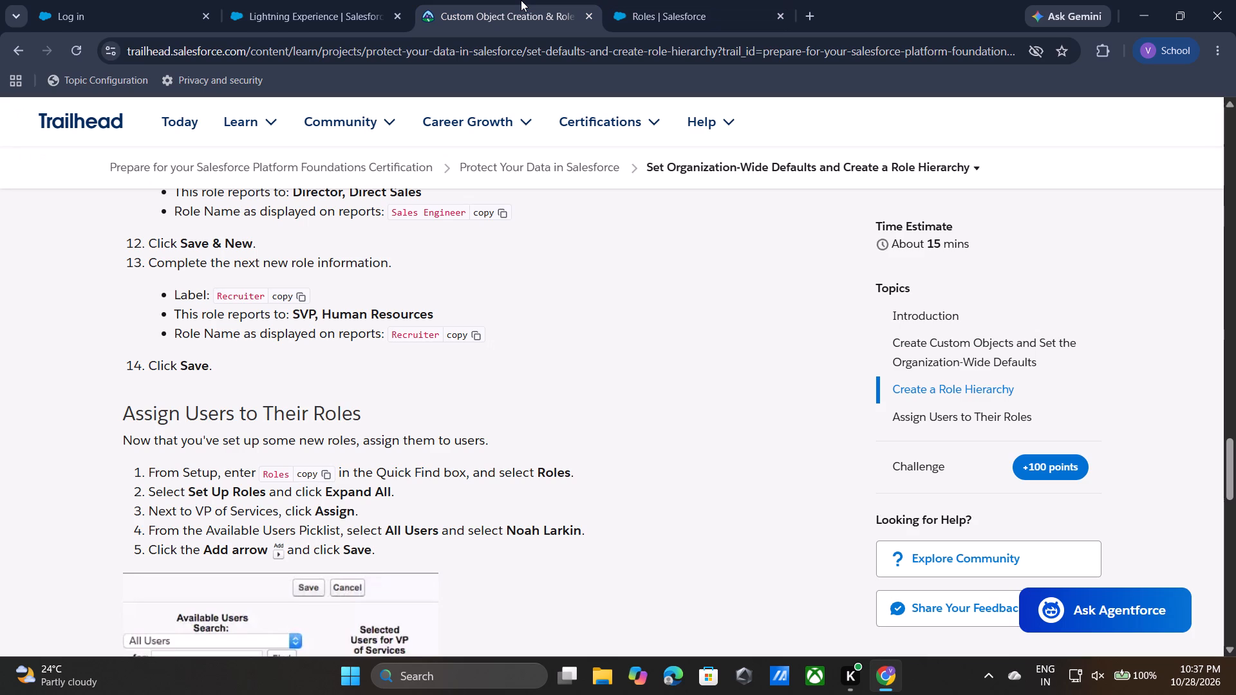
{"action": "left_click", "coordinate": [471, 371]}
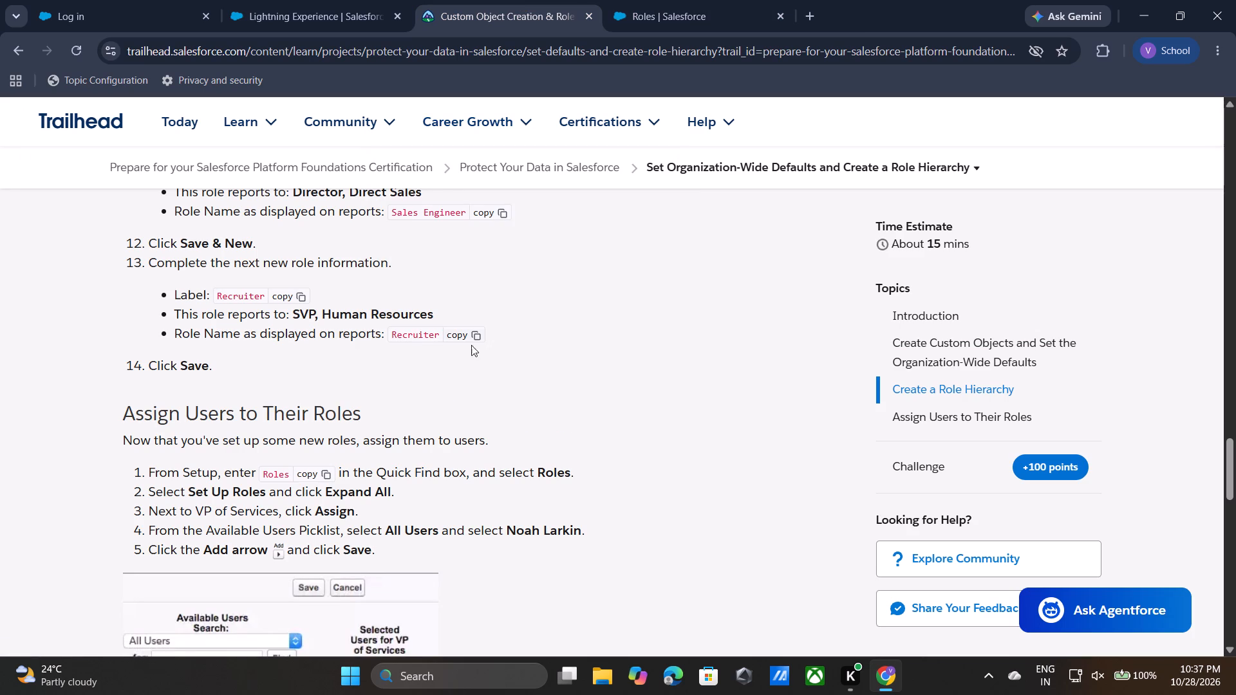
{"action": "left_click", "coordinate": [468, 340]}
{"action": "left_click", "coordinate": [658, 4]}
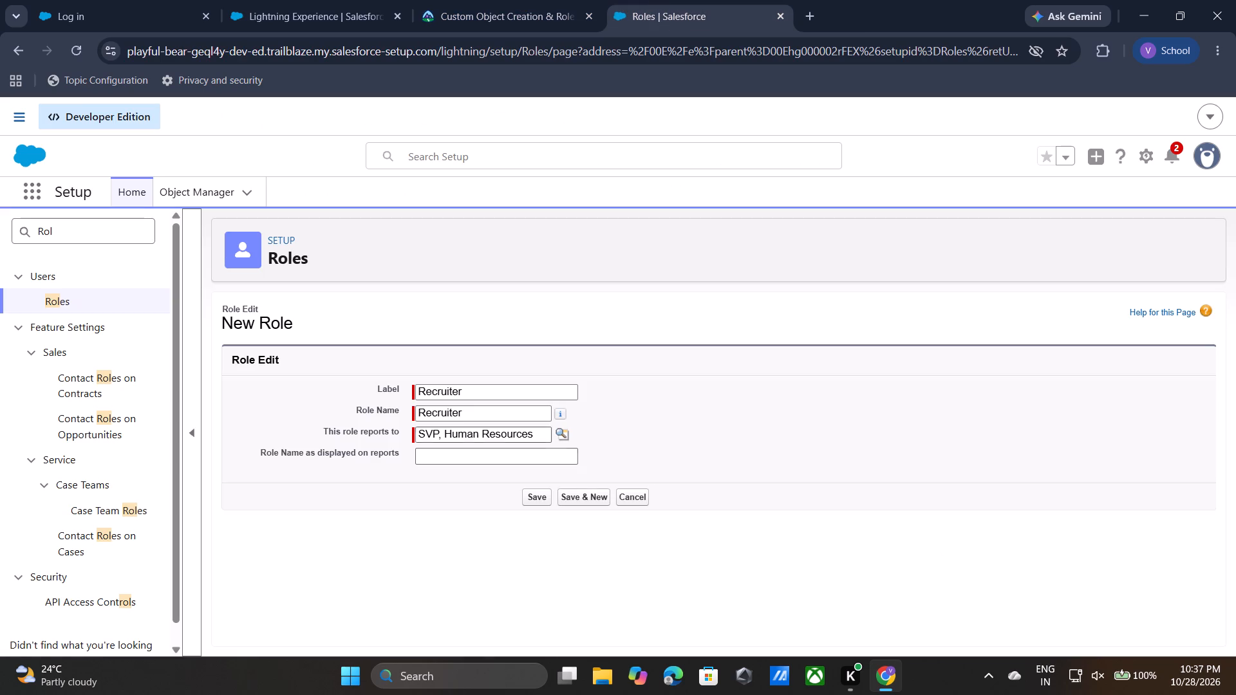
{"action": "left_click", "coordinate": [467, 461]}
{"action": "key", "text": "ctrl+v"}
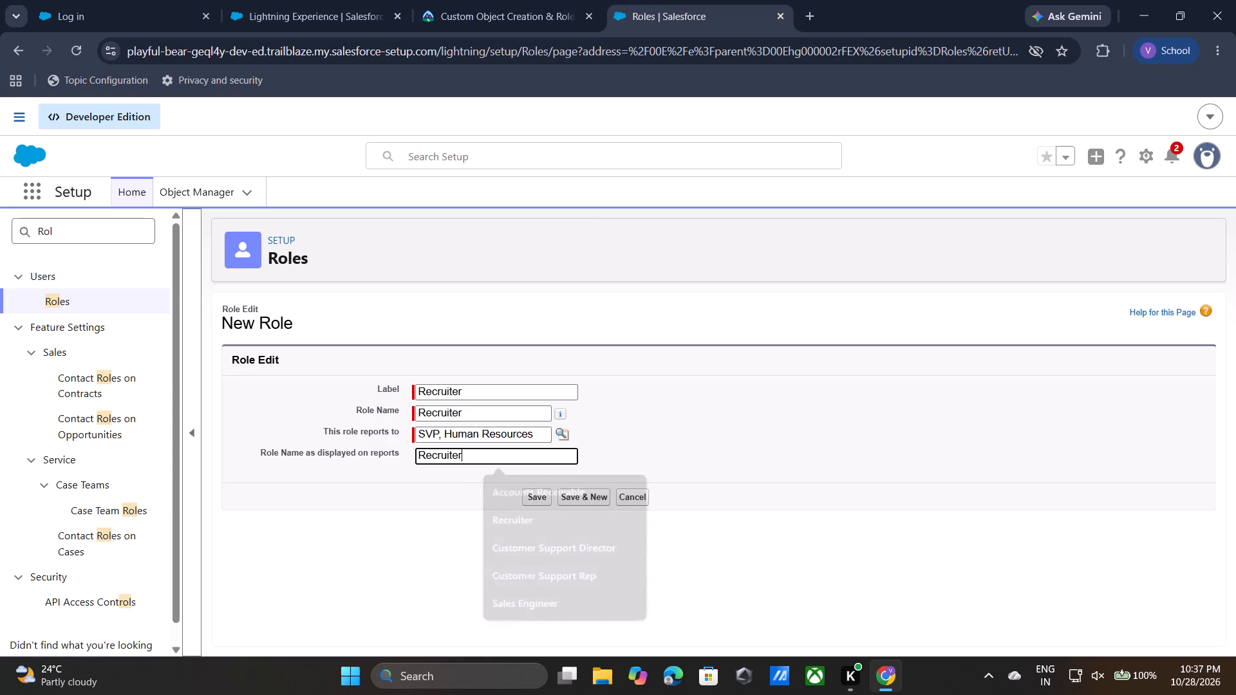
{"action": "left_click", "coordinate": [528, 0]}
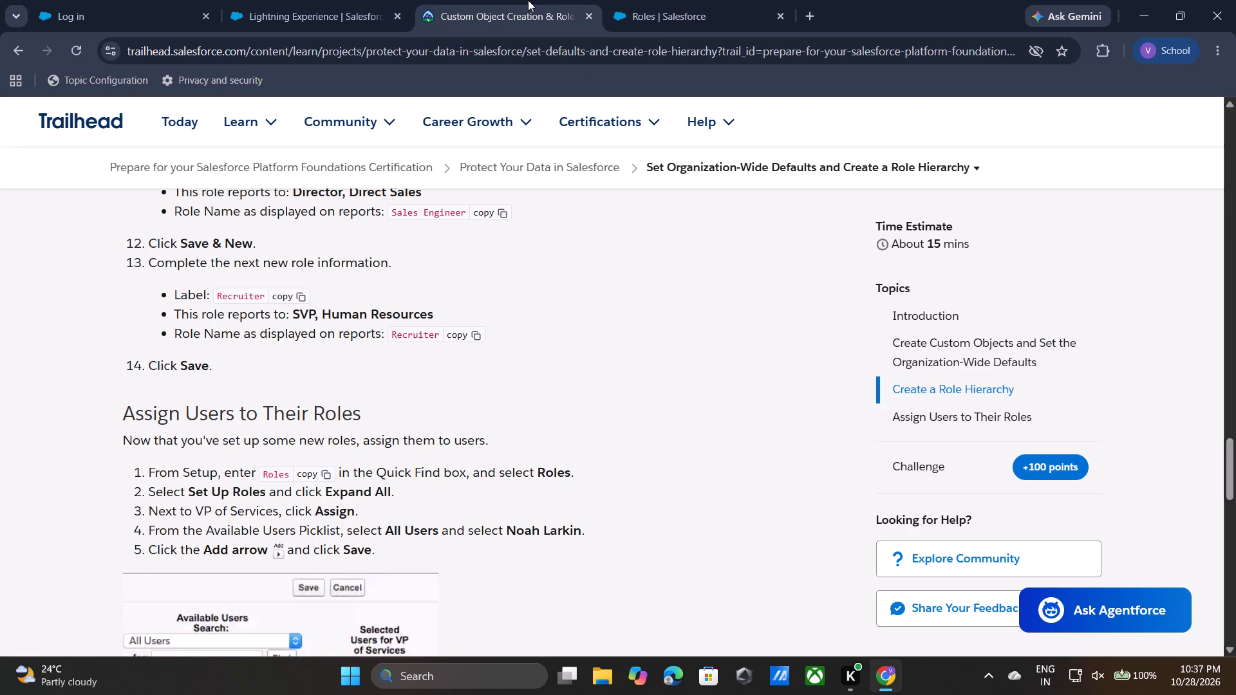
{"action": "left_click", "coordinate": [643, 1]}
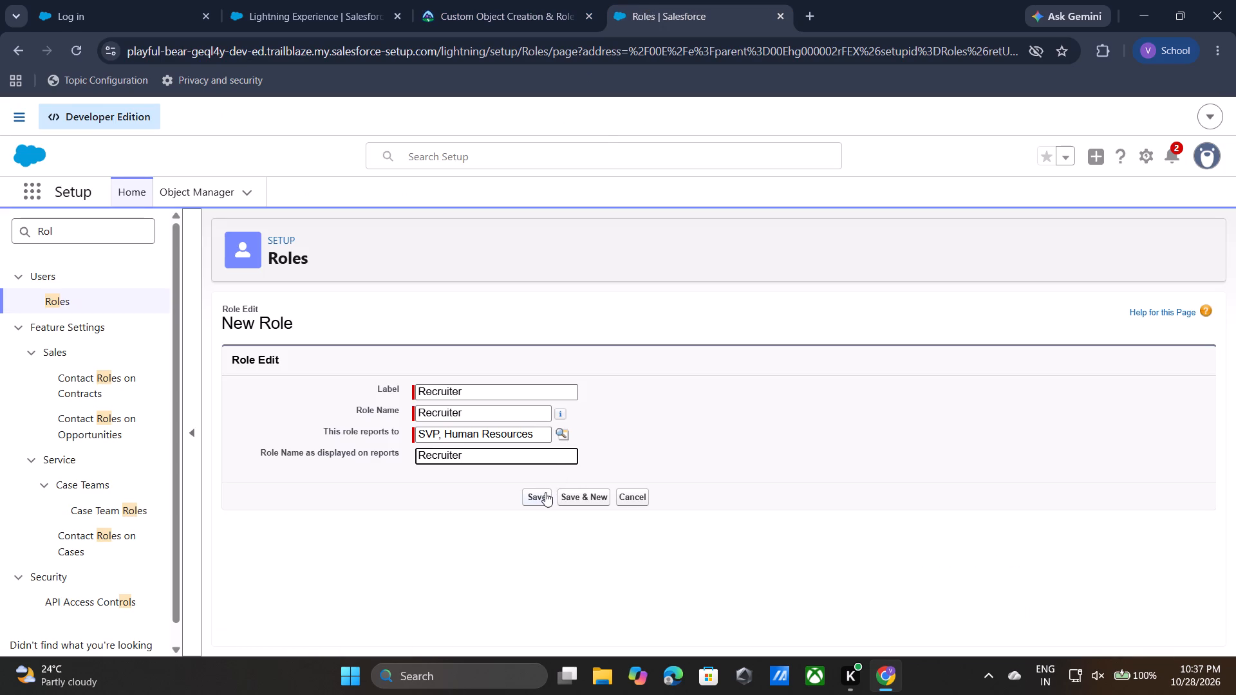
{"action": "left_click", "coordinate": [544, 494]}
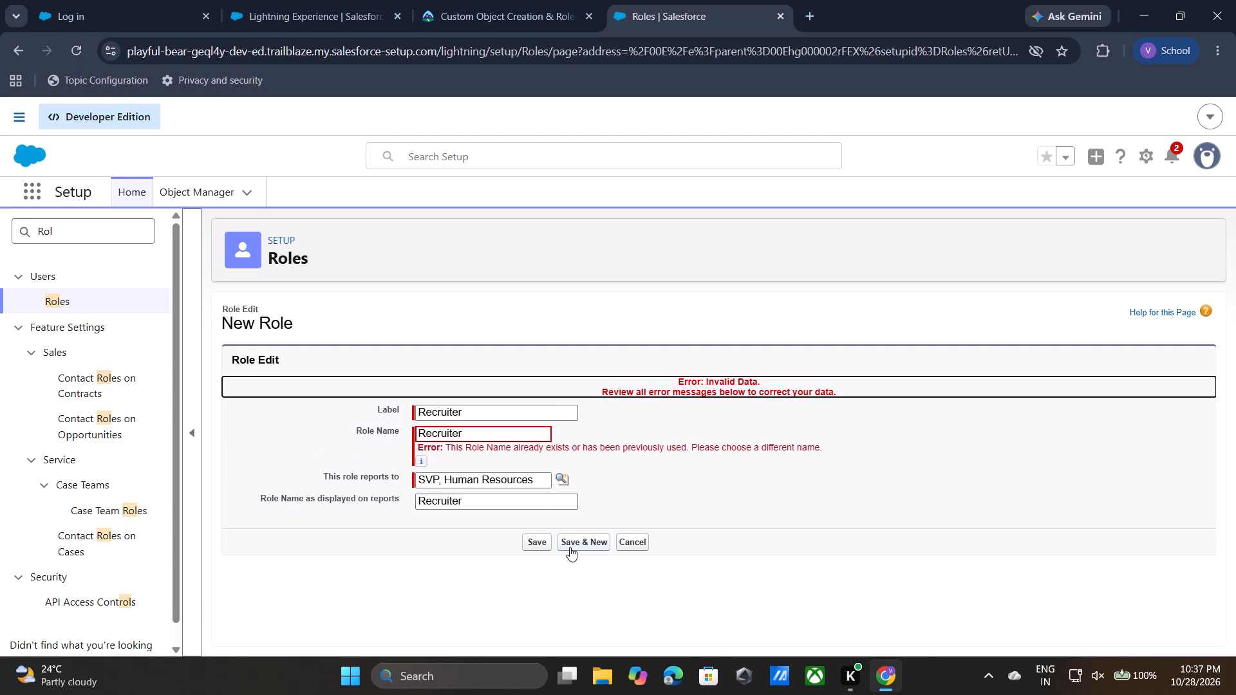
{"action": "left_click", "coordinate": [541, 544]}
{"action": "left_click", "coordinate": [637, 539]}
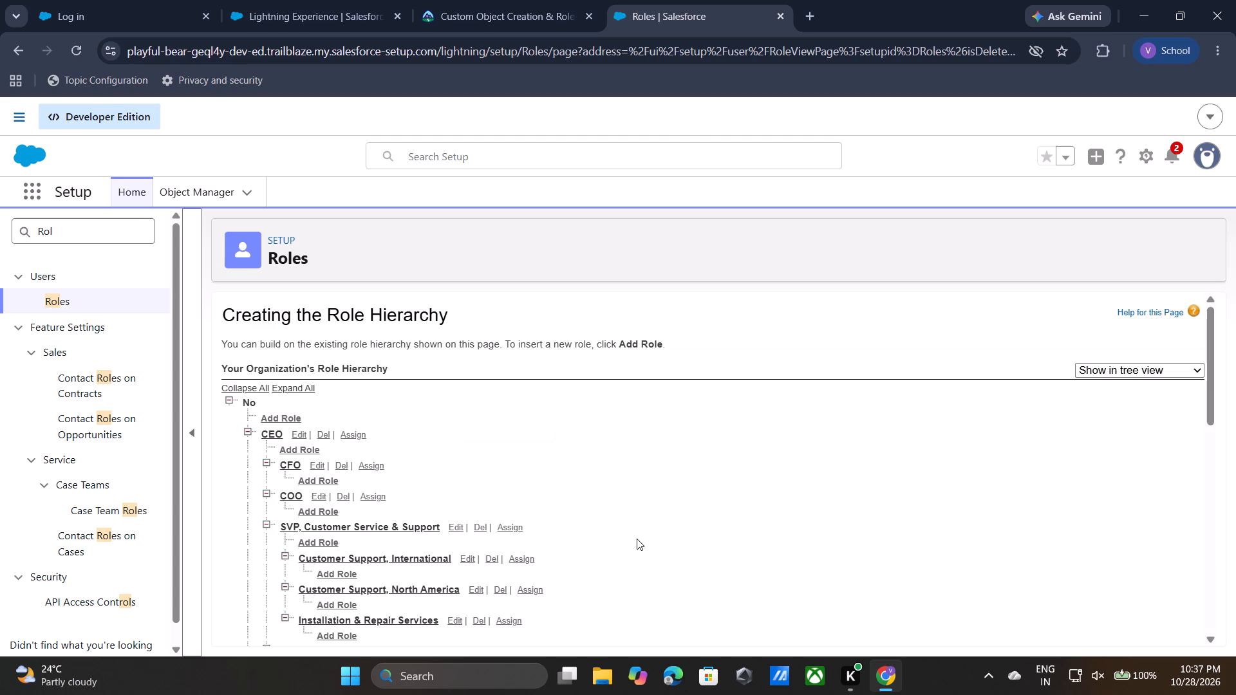
Delete the existing Recruiter role located under Recruiting Manager in the VP Human Resources branch of the hierarchy.
{"action": "scroll", "coordinate": [637, 539], "scroll_direction": "down", "scroll_amount": 2}
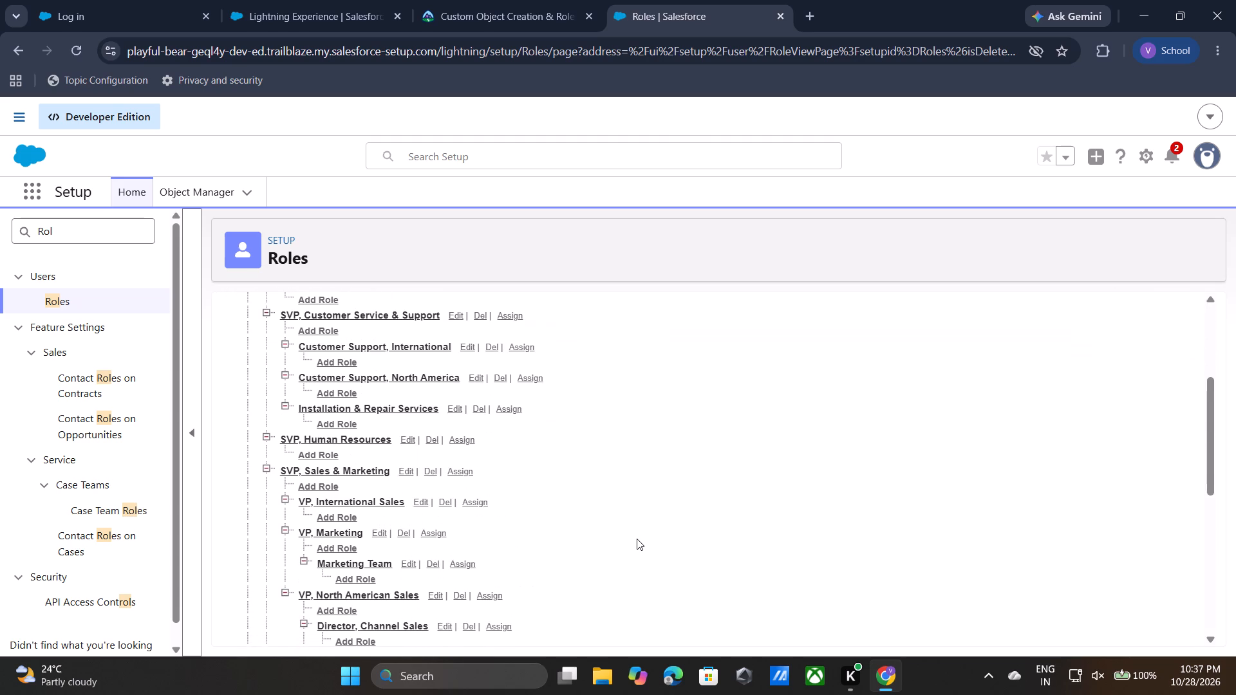
{"action": "scroll", "coordinate": [637, 539], "scroll_direction": "up", "scroll_amount": 1}
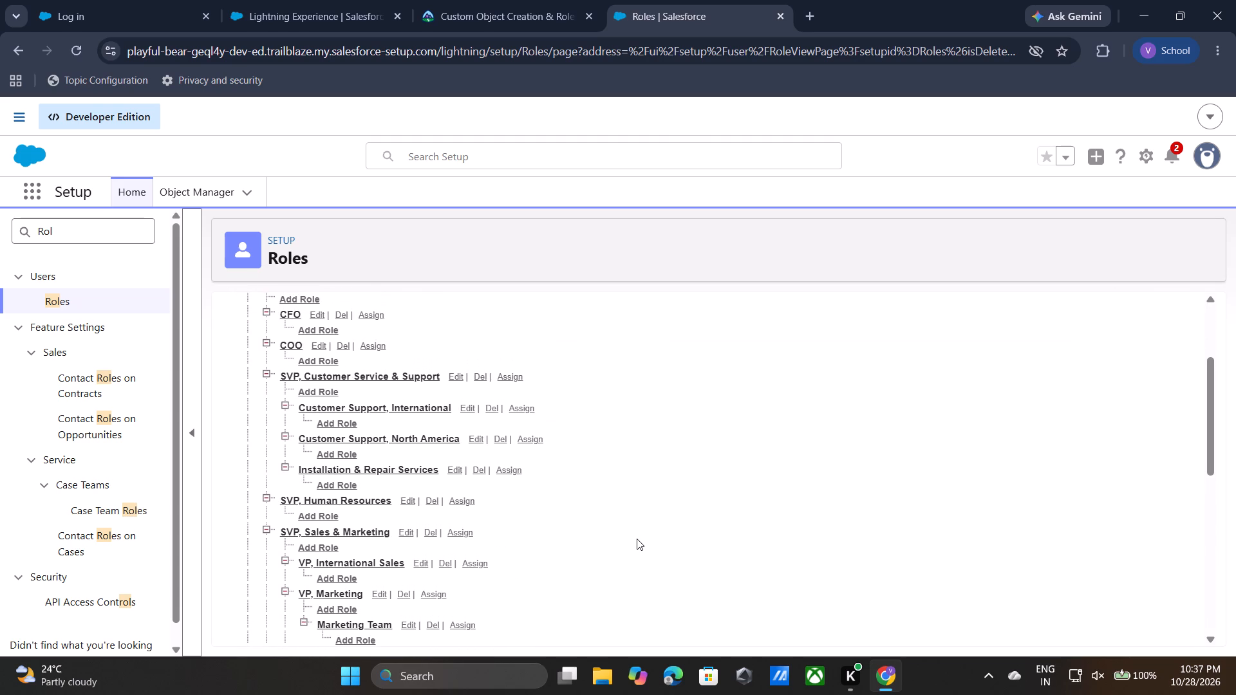
{"action": "scroll", "coordinate": [637, 539], "scroll_direction": "down", "scroll_amount": 1}
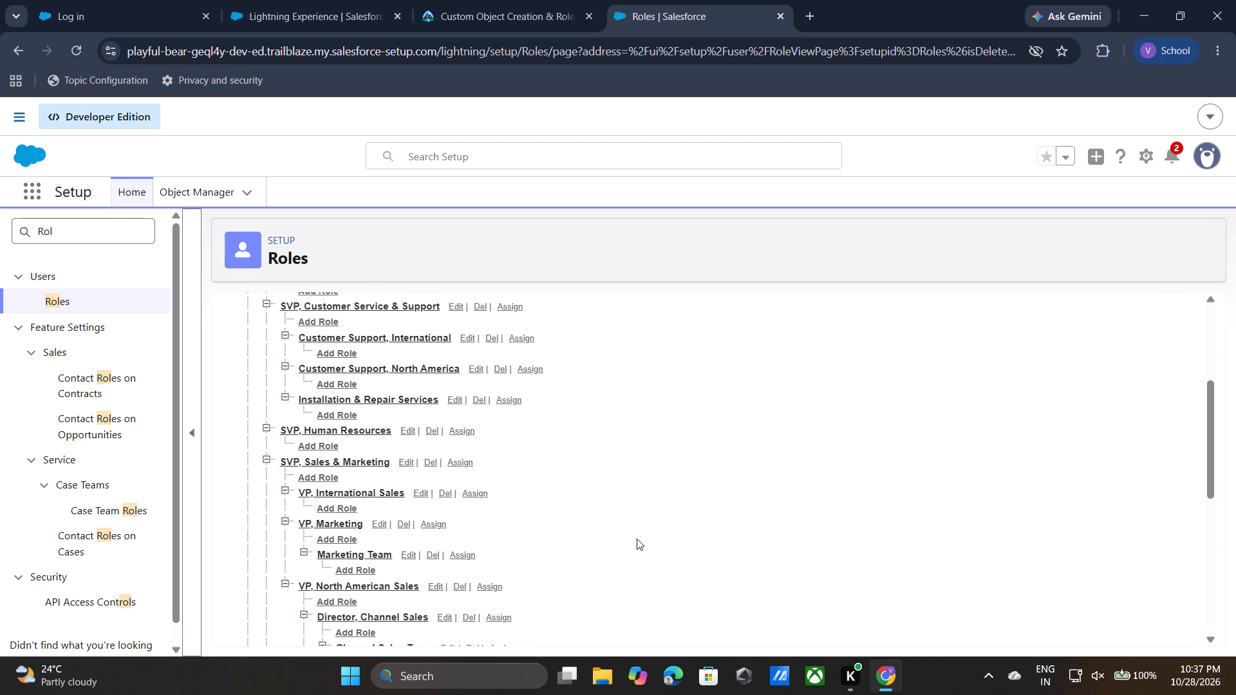
{"action": "scroll", "coordinate": [637, 539], "scroll_direction": "down", "scroll_amount": 2}
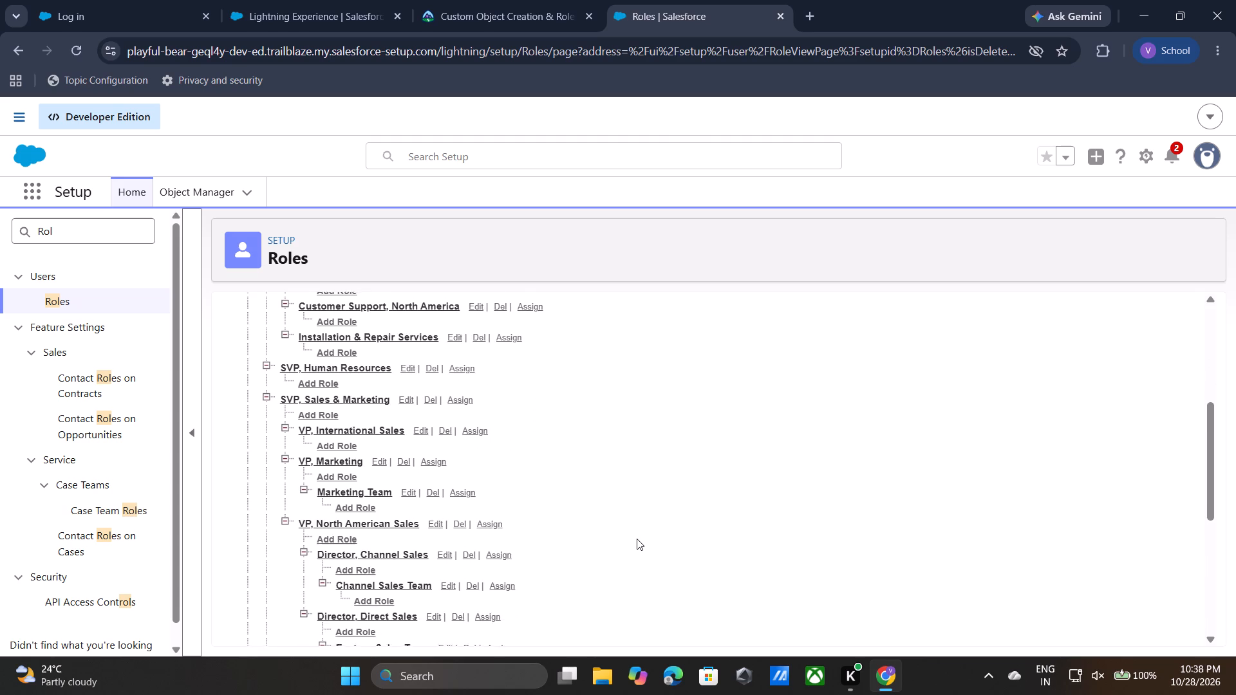
{"action": "scroll", "coordinate": [637, 539], "scroll_direction": "down", "scroll_amount": 3}
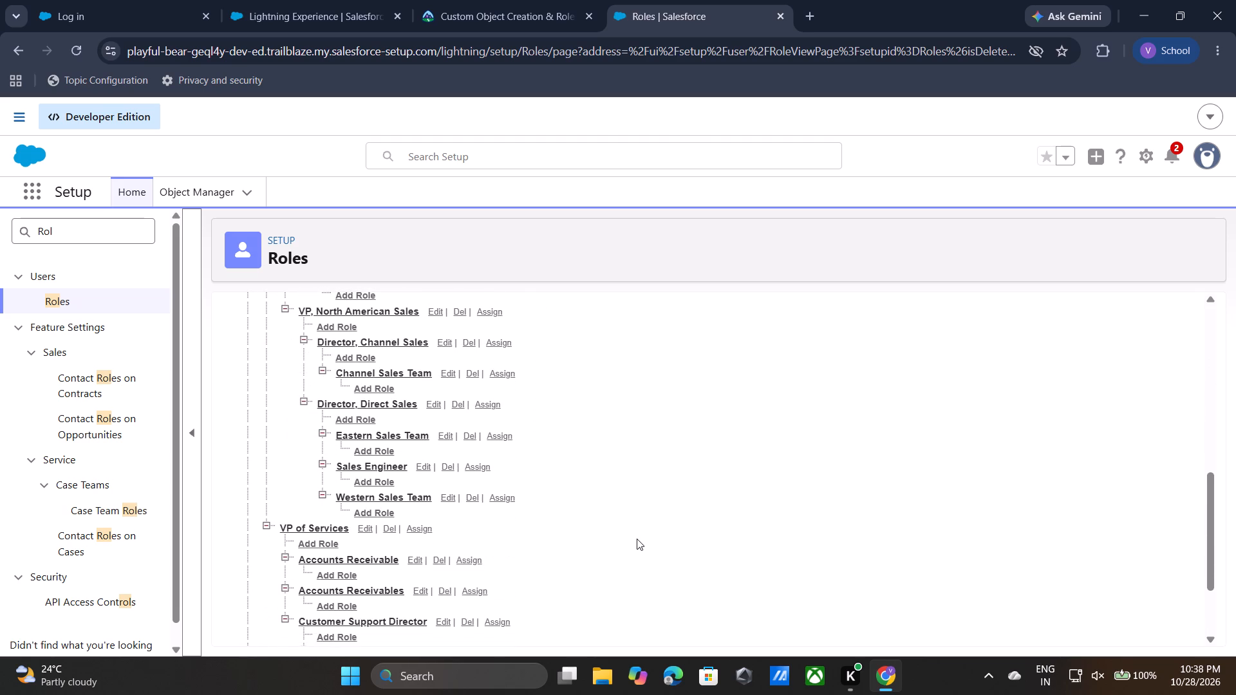
{"action": "scroll", "coordinate": [637, 539], "scroll_direction": "down", "scroll_amount": 3}
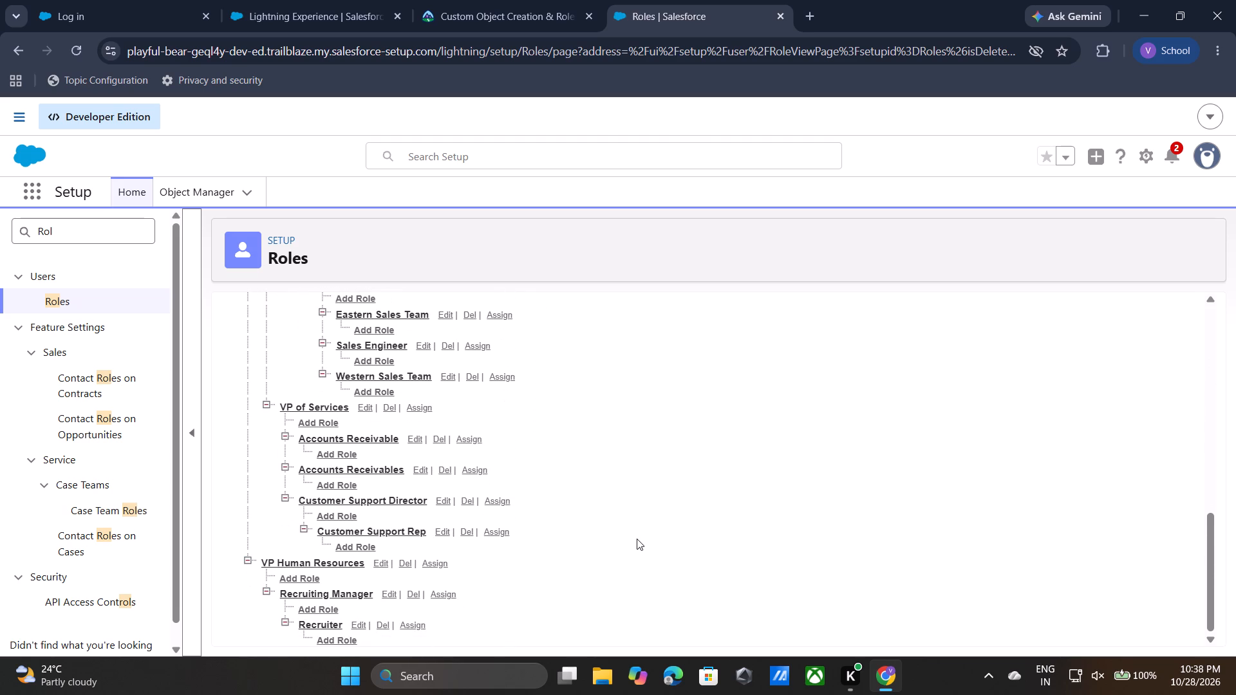
{"action": "scroll", "coordinate": [637, 539], "scroll_direction": "down", "scroll_amount": 1}
{"action": "left_click", "coordinate": [380, 628]}
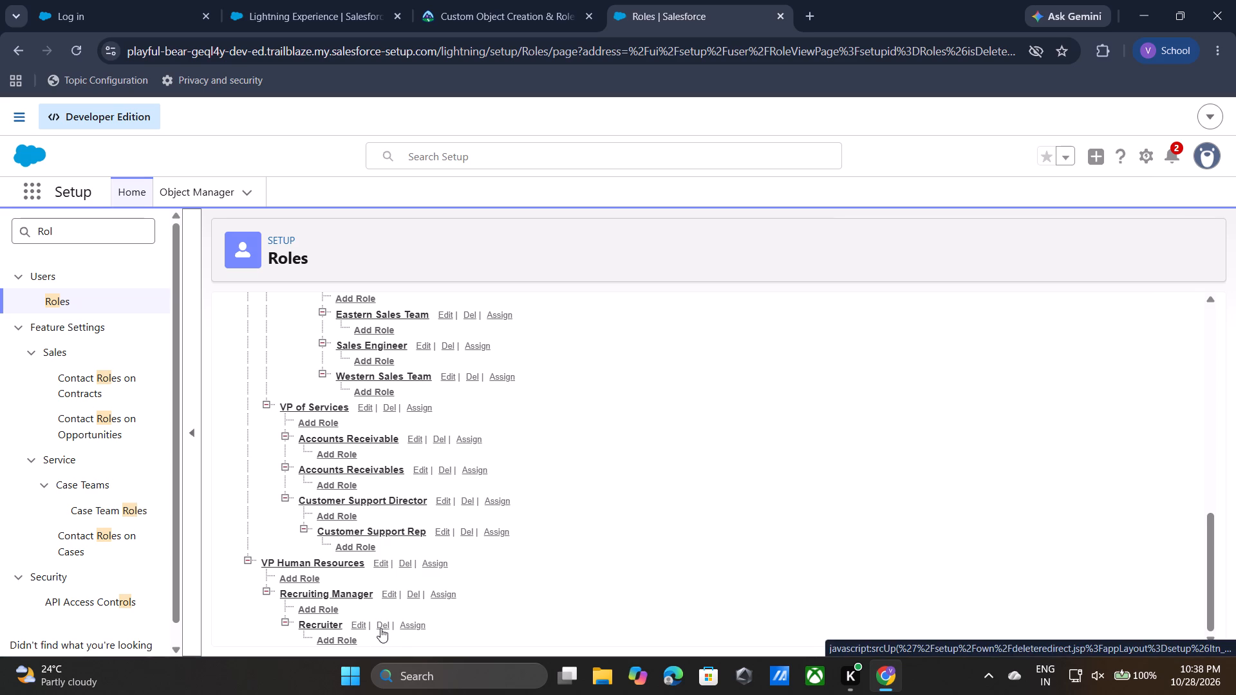
{"action": "left_click", "coordinate": [684, 173]}
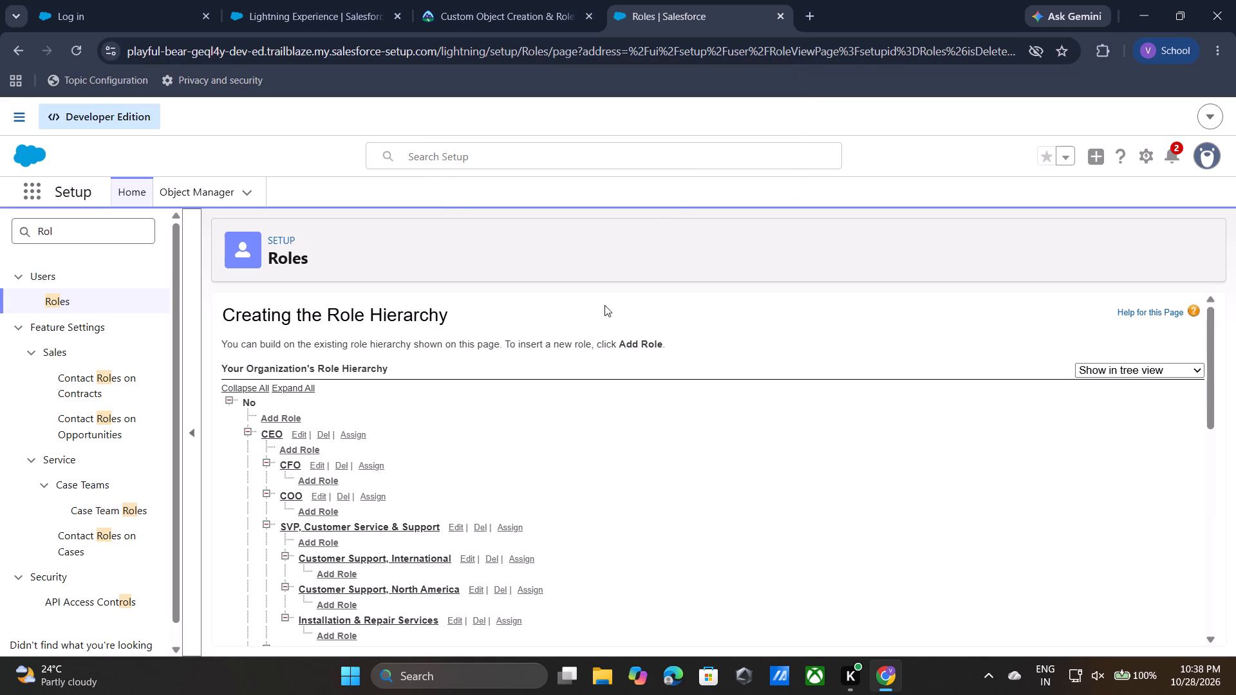
Create and save a role under SVP, Human Resources with label, role name and displayed report name all set to Recruiter.
{"action": "scroll", "coordinate": [425, 489], "scroll_direction": "down", "scroll_amount": 3}
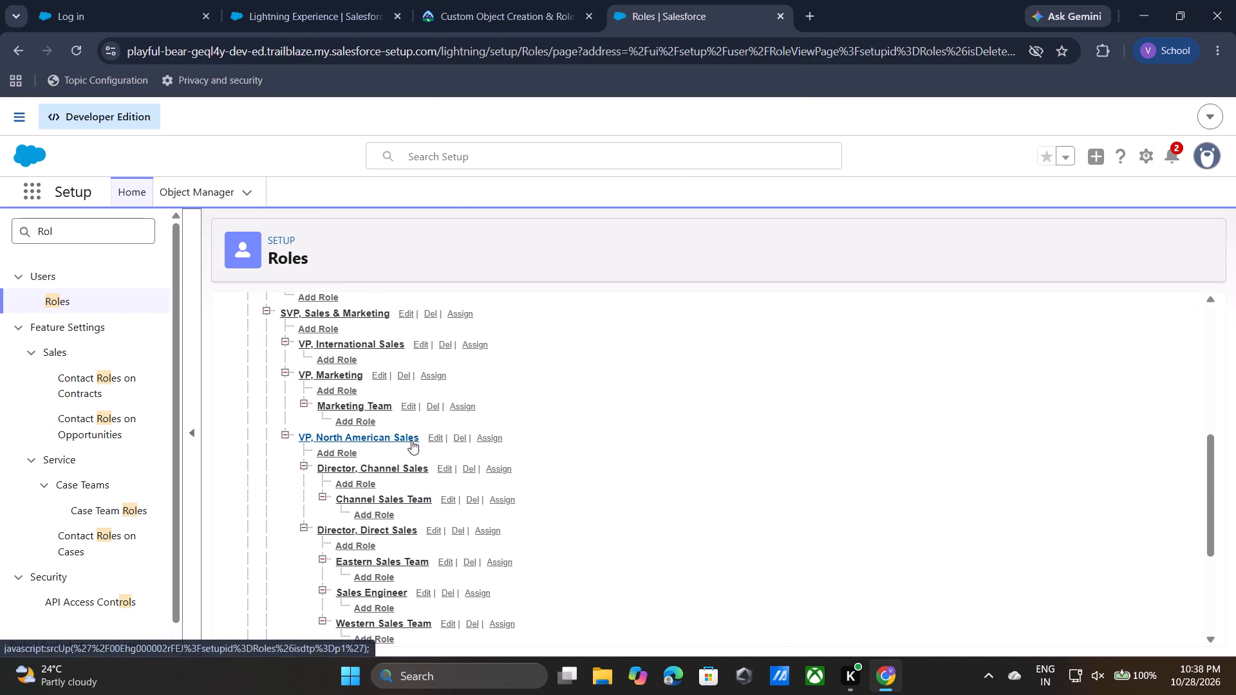
{"action": "scroll", "coordinate": [411, 440], "scroll_direction": "up", "scroll_amount": 1}
{"action": "scroll", "coordinate": [400, 375], "scroll_direction": "up", "scroll_amount": 1}
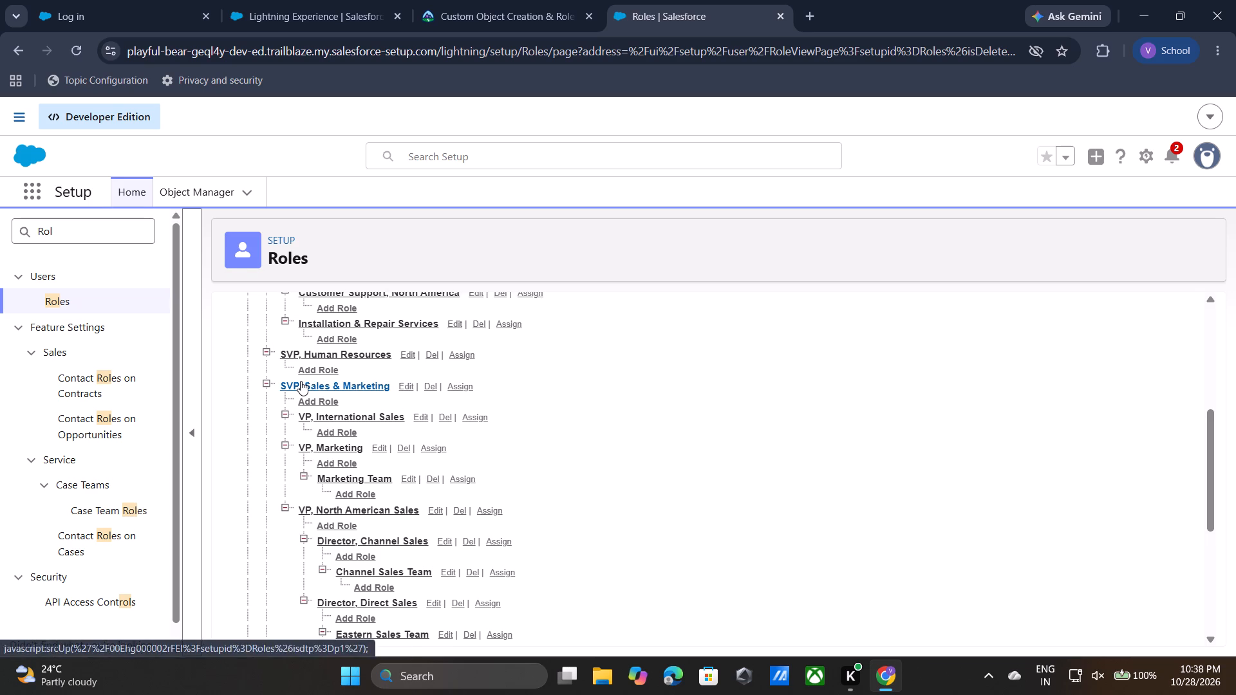
{"action": "left_click", "coordinate": [317, 367]}
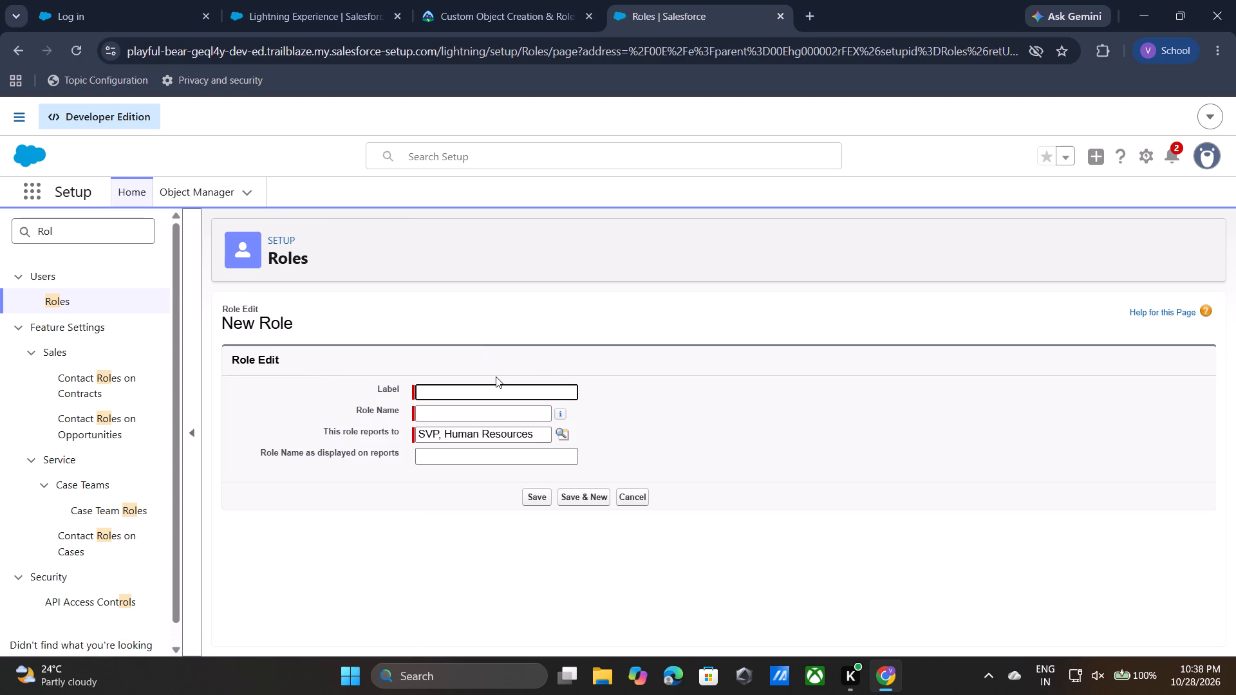
{"action": "key", "text": "ctrl+v"}
{"action": "left_click", "coordinate": [637, 445]}
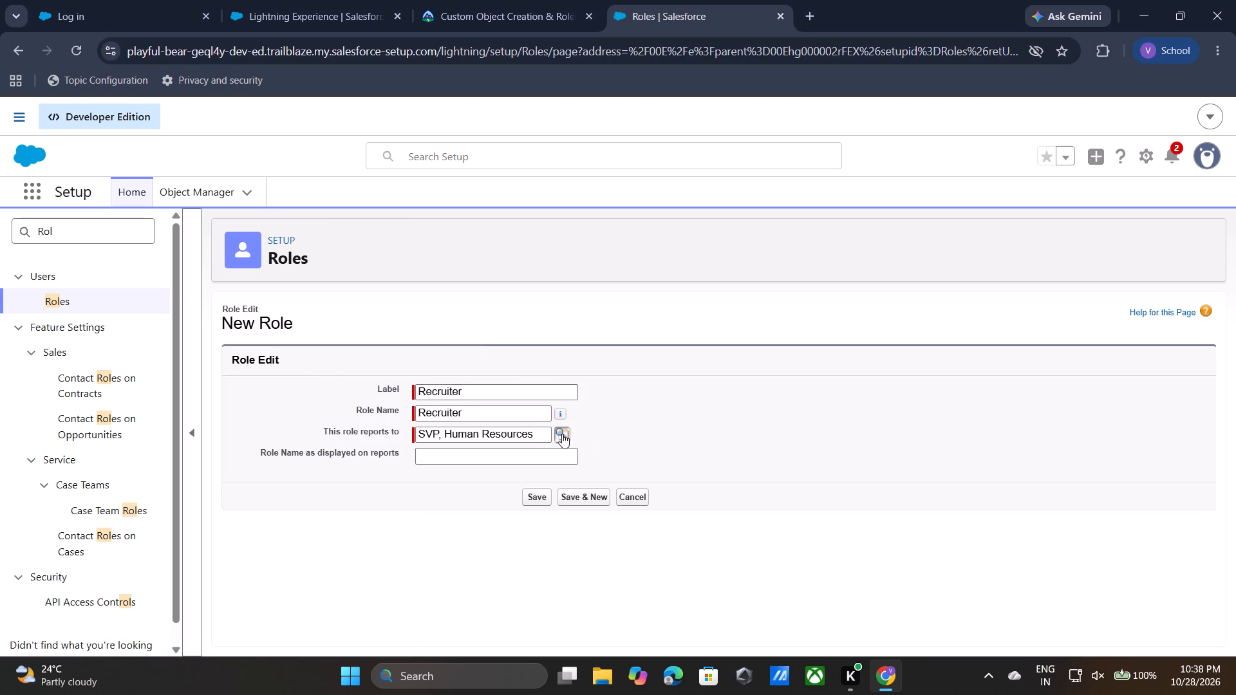
{"action": "left_click", "coordinate": [516, 455]}
{"action": "key", "text": "ctrl+v"}
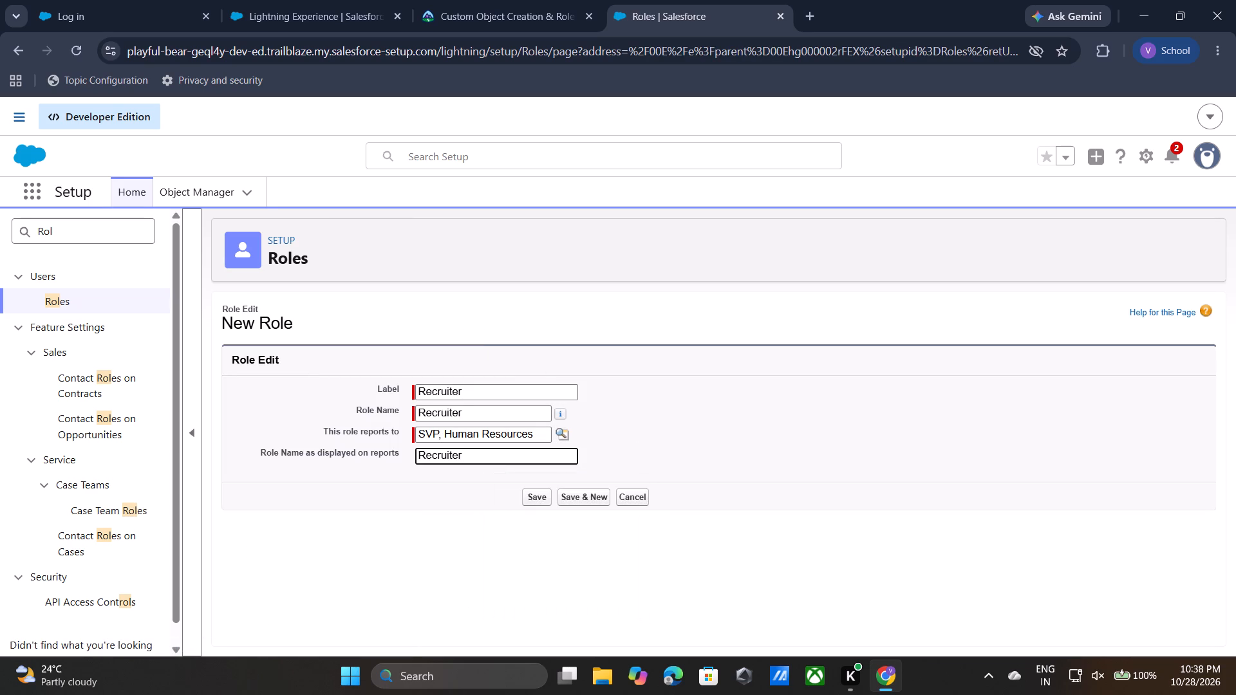
{"action": "left_click", "coordinate": [753, 424]}
{"action": "left_click", "coordinate": [514, 0]}
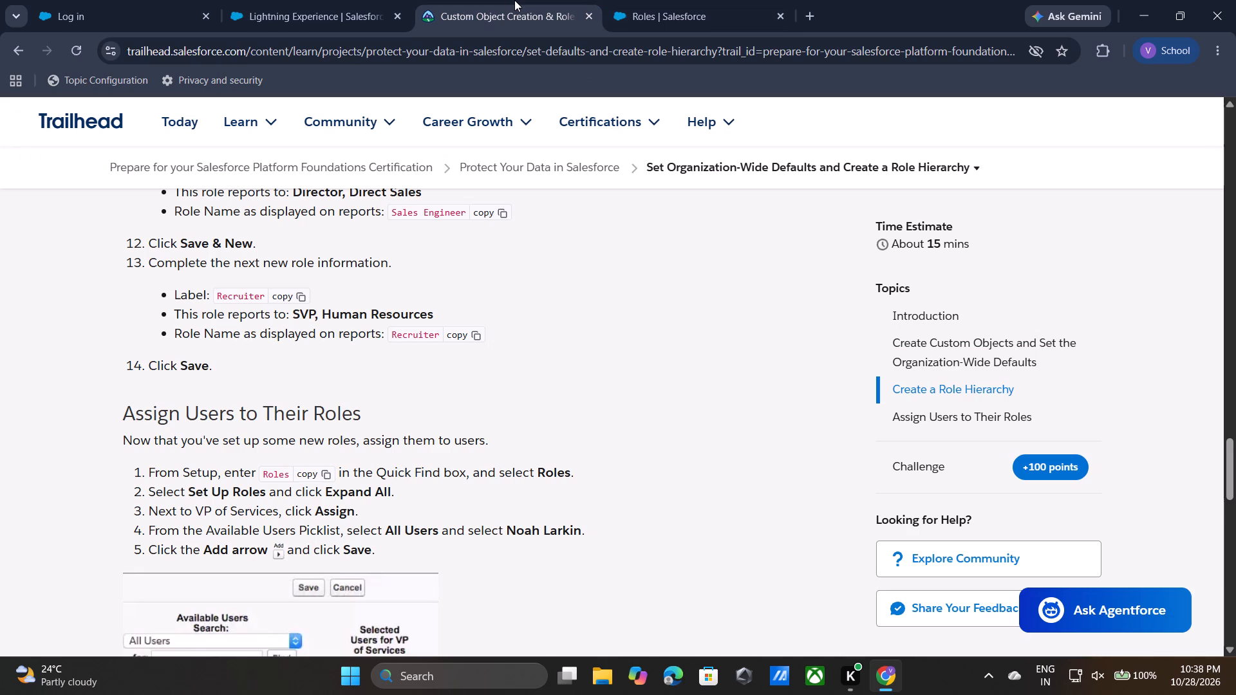
{"action": "left_click", "coordinate": [653, 1]}
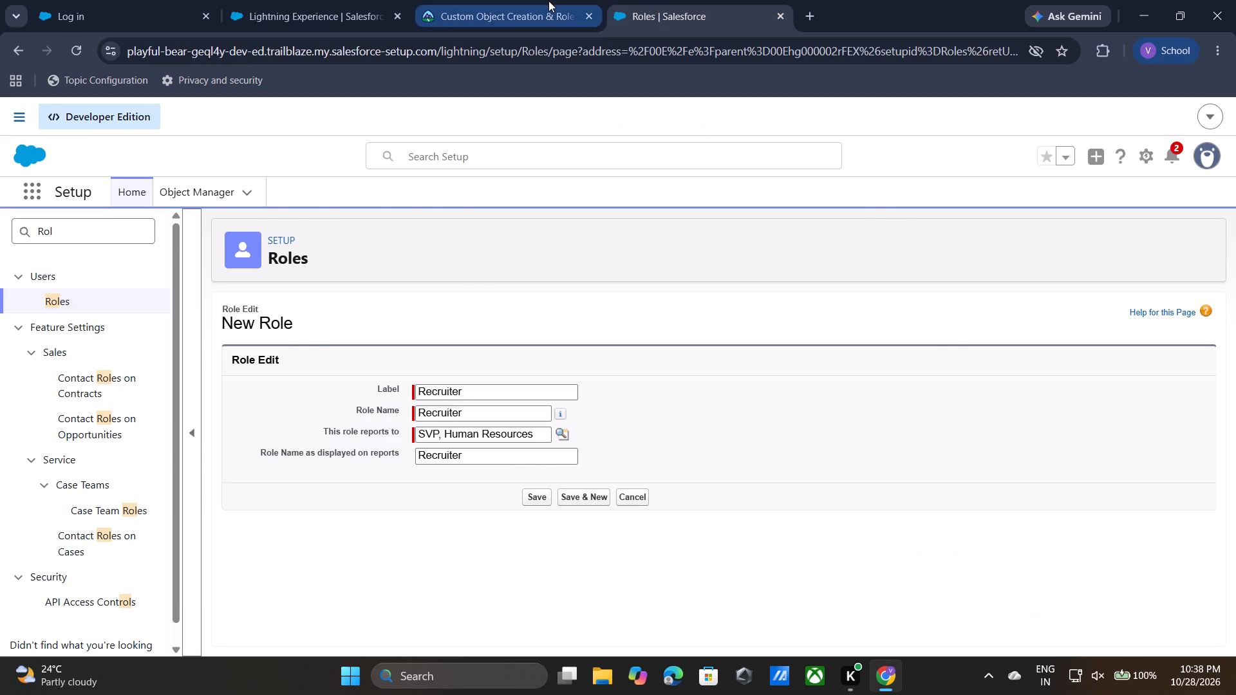
{"action": "left_click", "coordinate": [548, 1]}
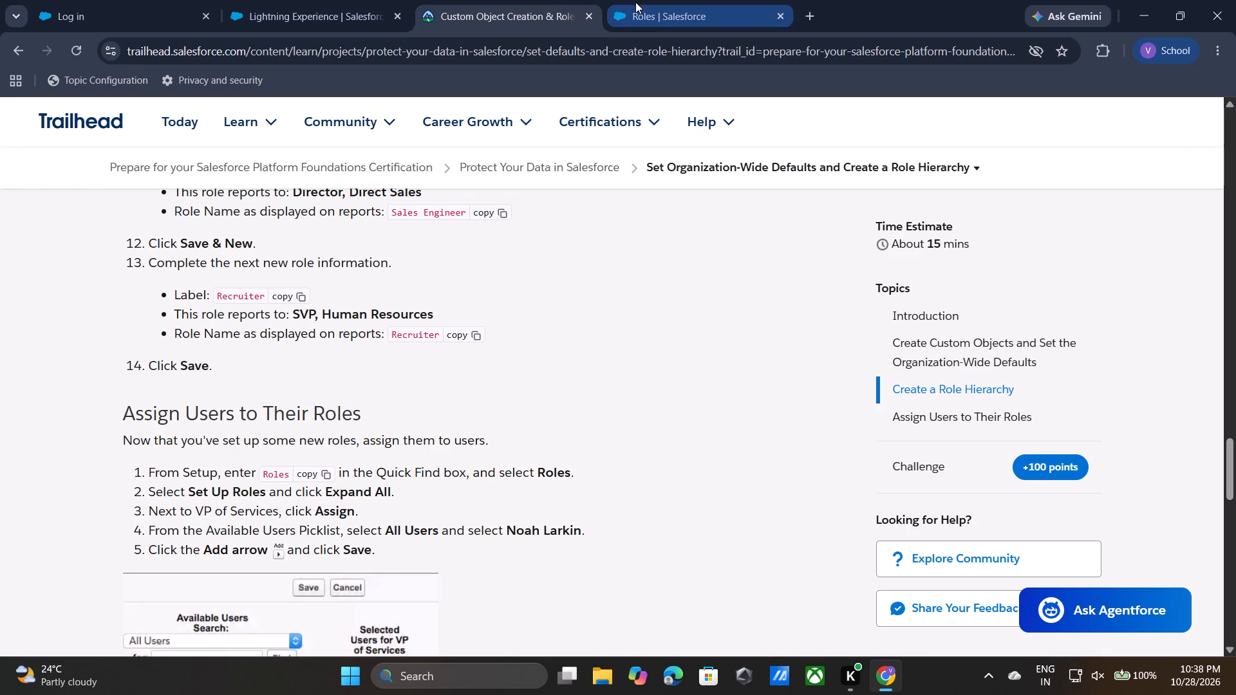
{"action": "left_click", "coordinate": [635, 2]}
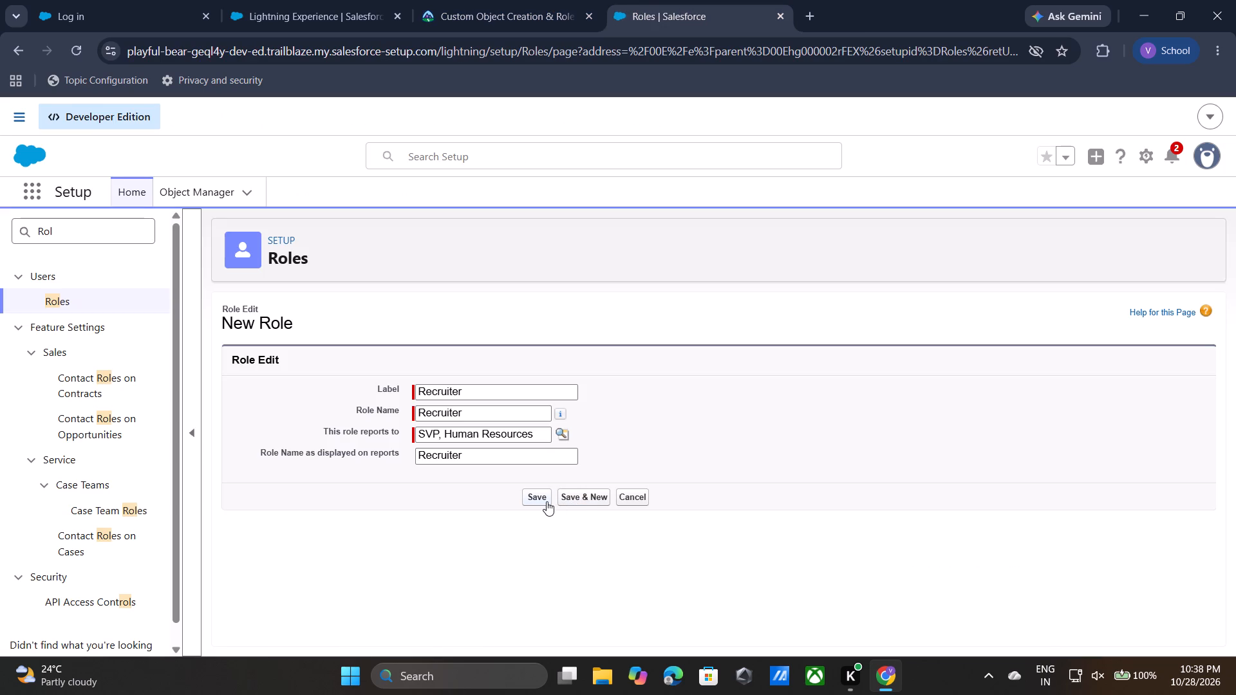
{"action": "left_click", "coordinate": [543, 10]}
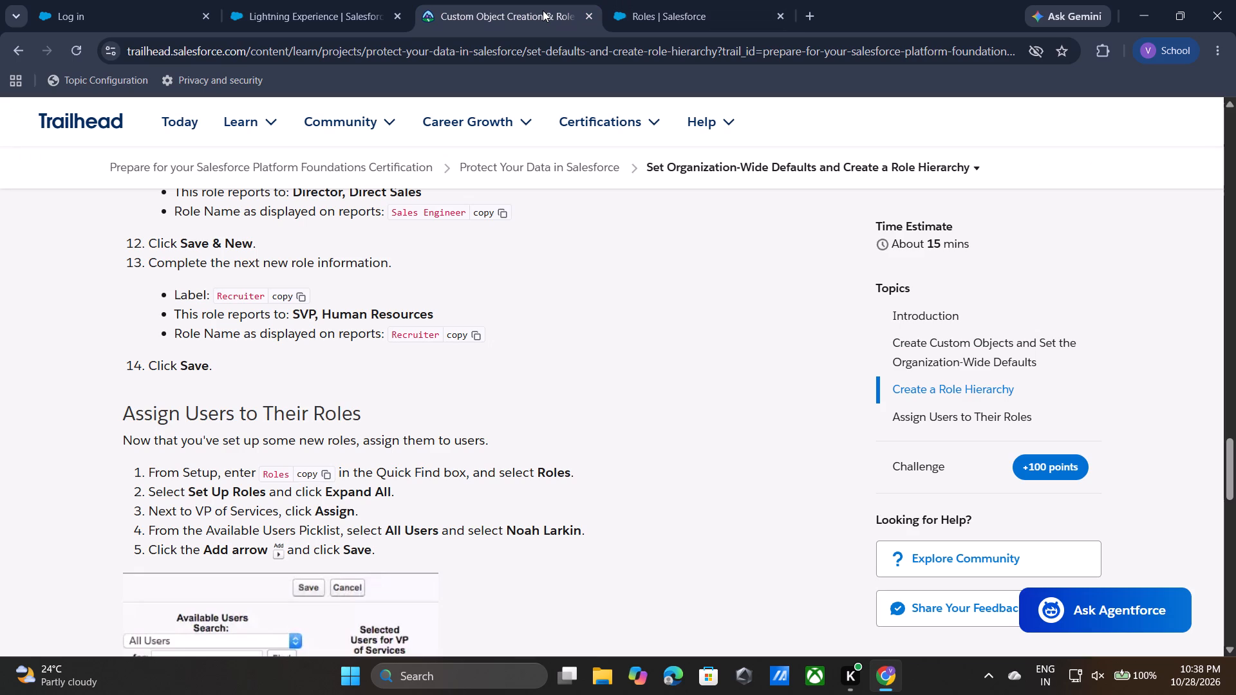
{"action": "left_click", "coordinate": [643, 17]}
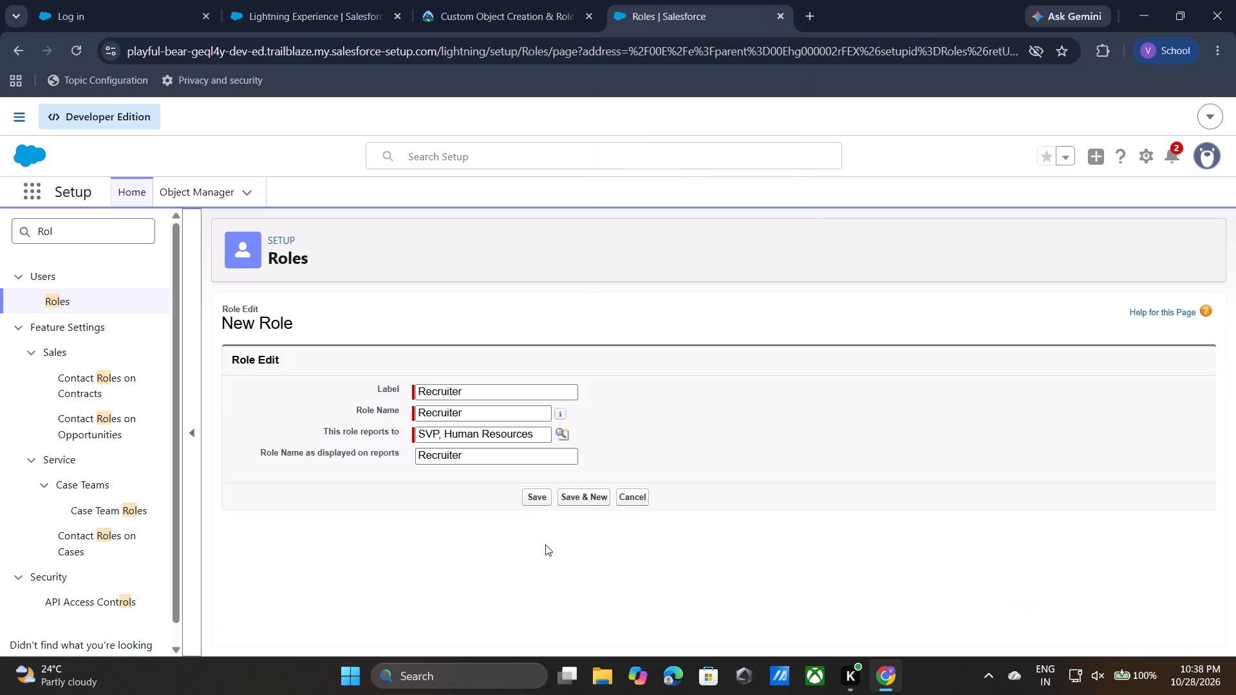
{"action": "left_click", "coordinate": [536, 504]}
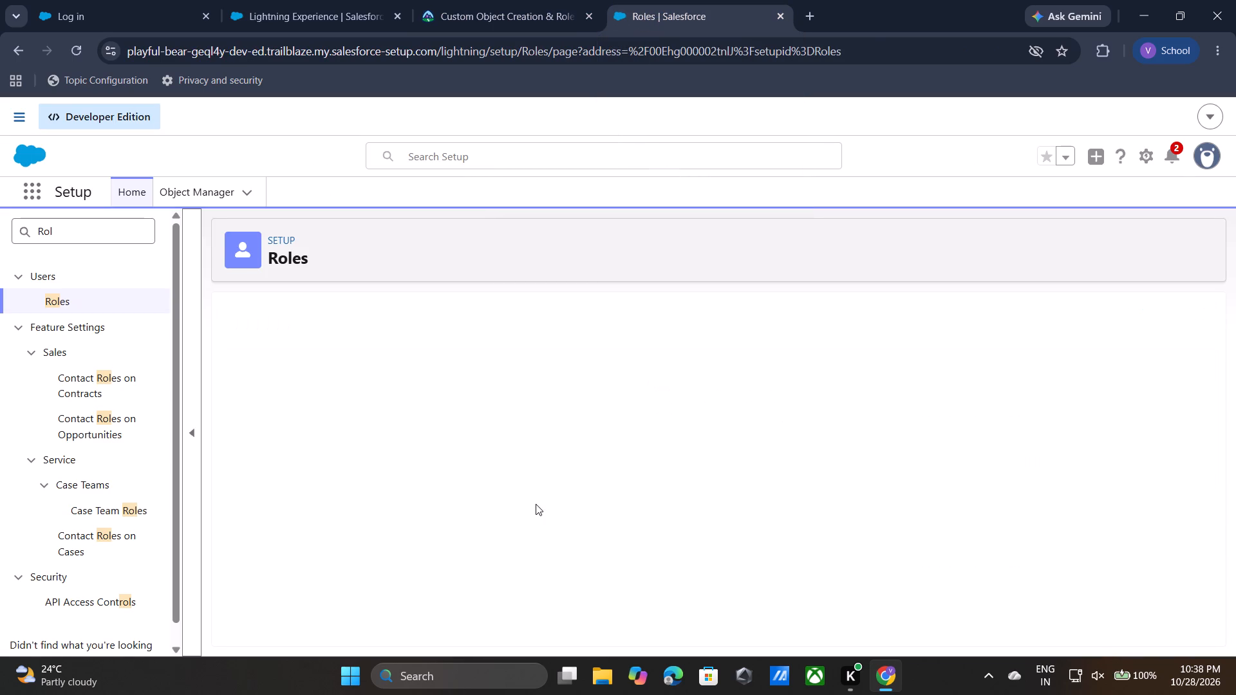
Submit the Trailhead organization-wide defaults and role hierarchy step for verification and check the feedback.
{"action": "left_click", "coordinate": [514, 0]}
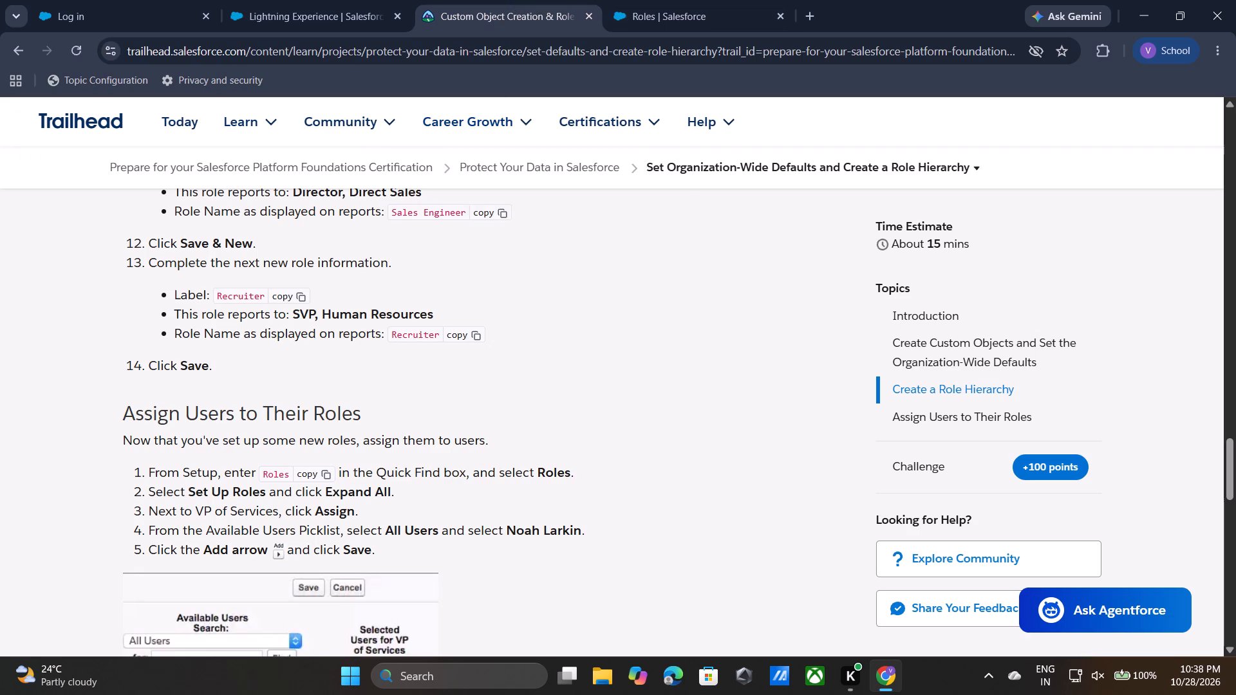
{"action": "right_click", "coordinate": [453, 532]}
{"action": "scroll", "coordinate": [453, 532], "scroll_direction": "down", "scroll_amount": 7}
{"action": "left_click", "coordinate": [366, 537]}
{"action": "scroll", "coordinate": [366, 537], "scroll_direction": "down", "scroll_amount": 9}
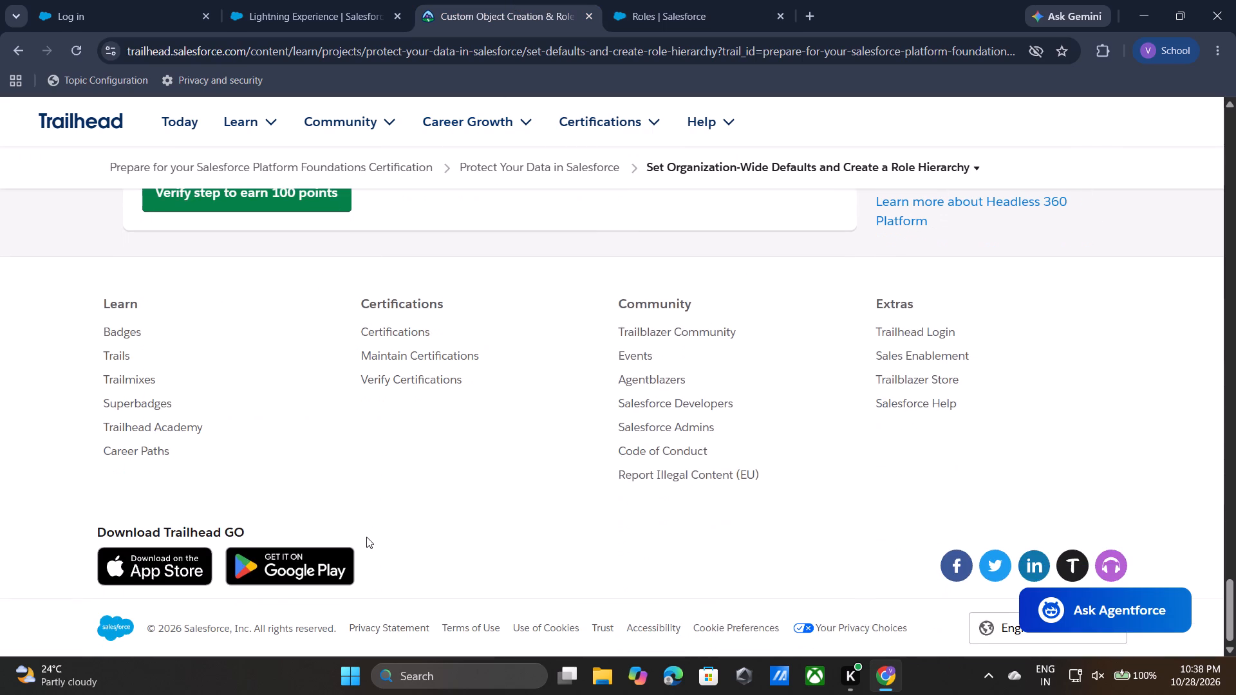
{"action": "scroll", "coordinate": [366, 537], "scroll_direction": "down", "scroll_amount": 1}
{"action": "left_click_drag", "start_coordinate": [308, 212], "coordinate": [313, 202]}
{"action": "left_click", "coordinate": [313, 202]}
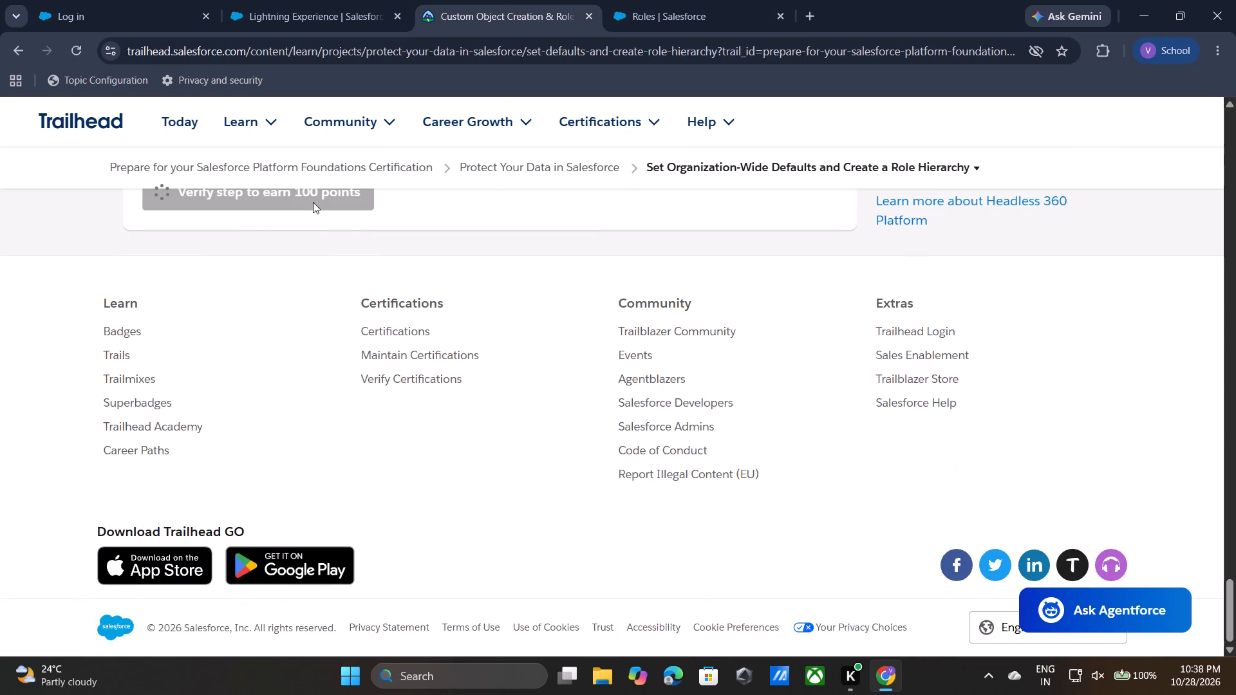
{"action": "scroll", "coordinate": [313, 202], "scroll_direction": "up", "scroll_amount": 1}
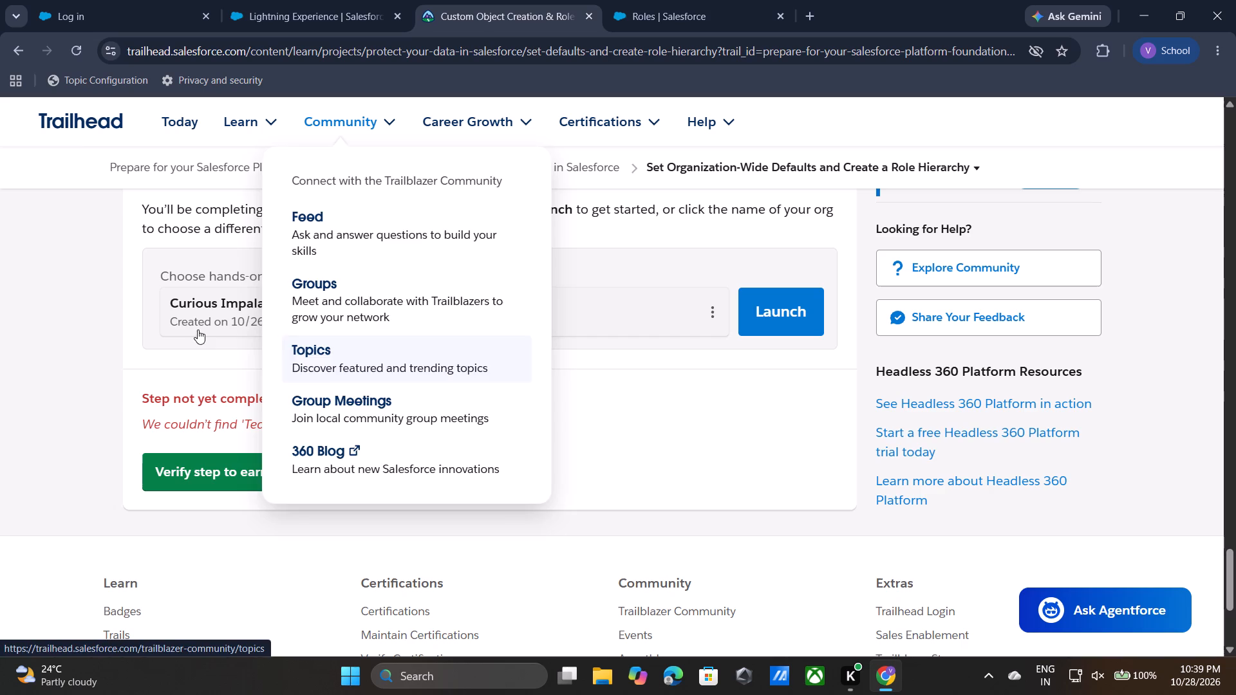
Return to Salesforce Setup and open the organization's role hierarchy at the Recruiter role under SVP, Human Resources.
{"action": "scroll", "coordinate": [279, 358], "scroll_direction": "up", "scroll_amount": 4}
{"action": "left_click", "coordinate": [648, 2]}
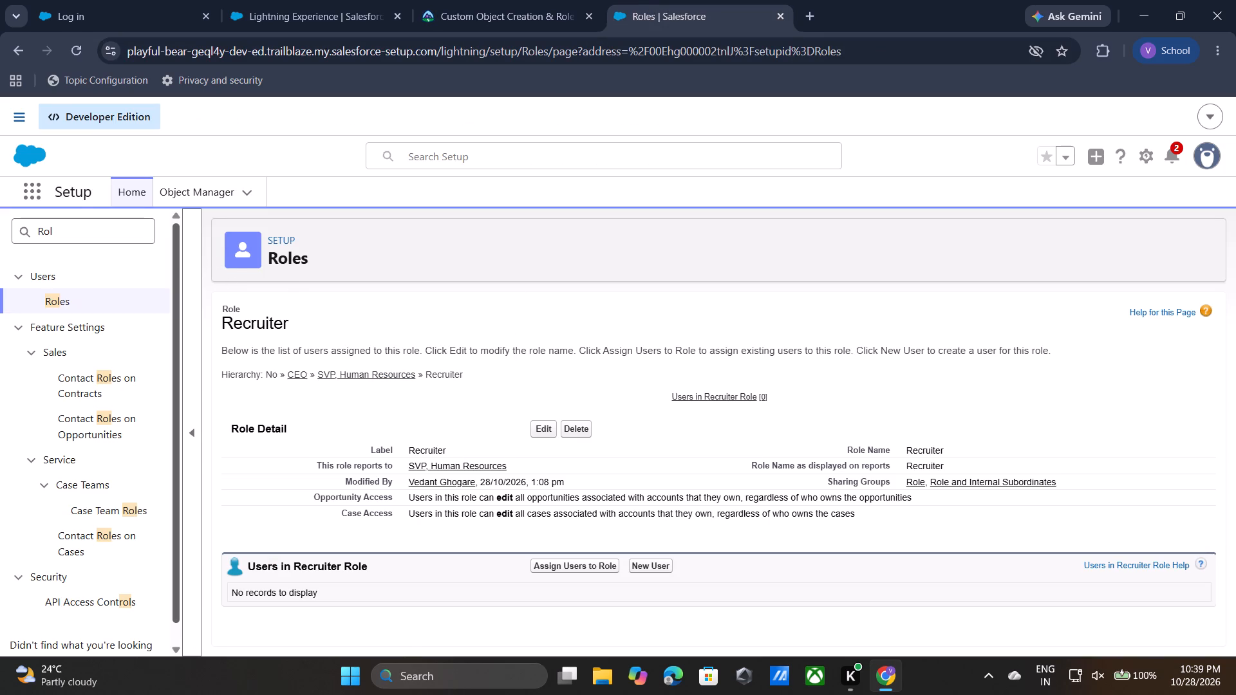
{"action": "left_click", "coordinate": [62, 299]}
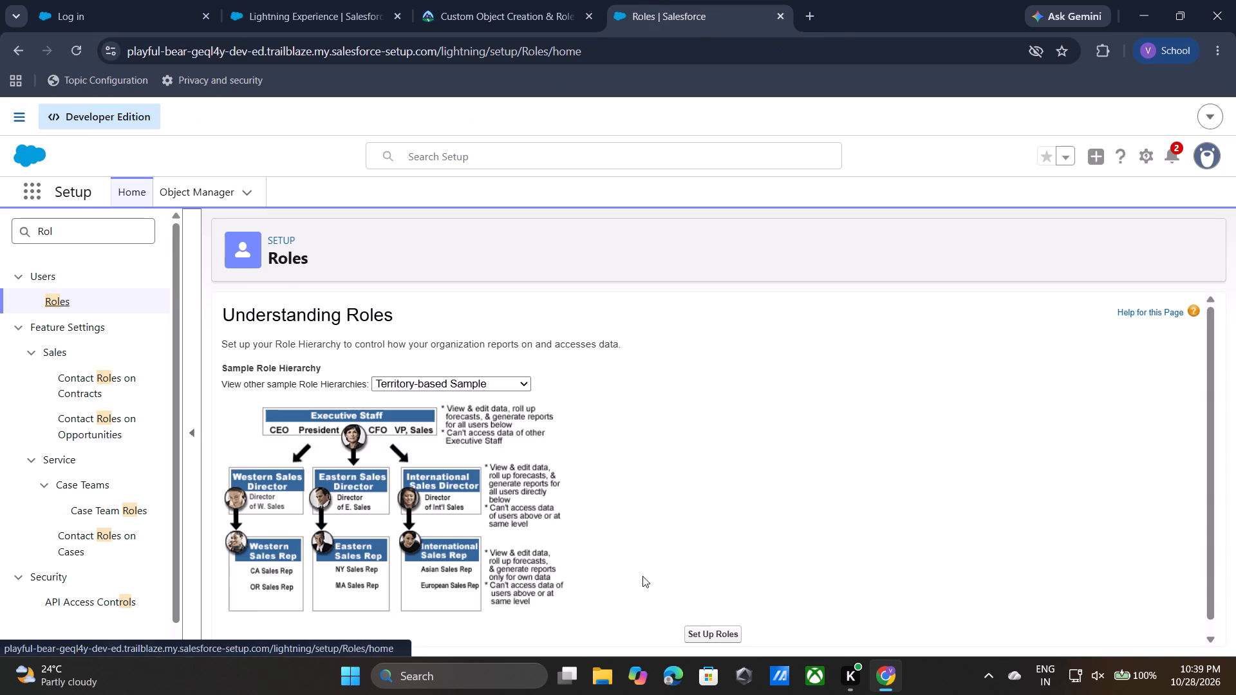
{"action": "scroll", "coordinate": [649, 553], "scroll_direction": "down", "scroll_amount": 1}
{"action": "left_click", "coordinate": [697, 616]}
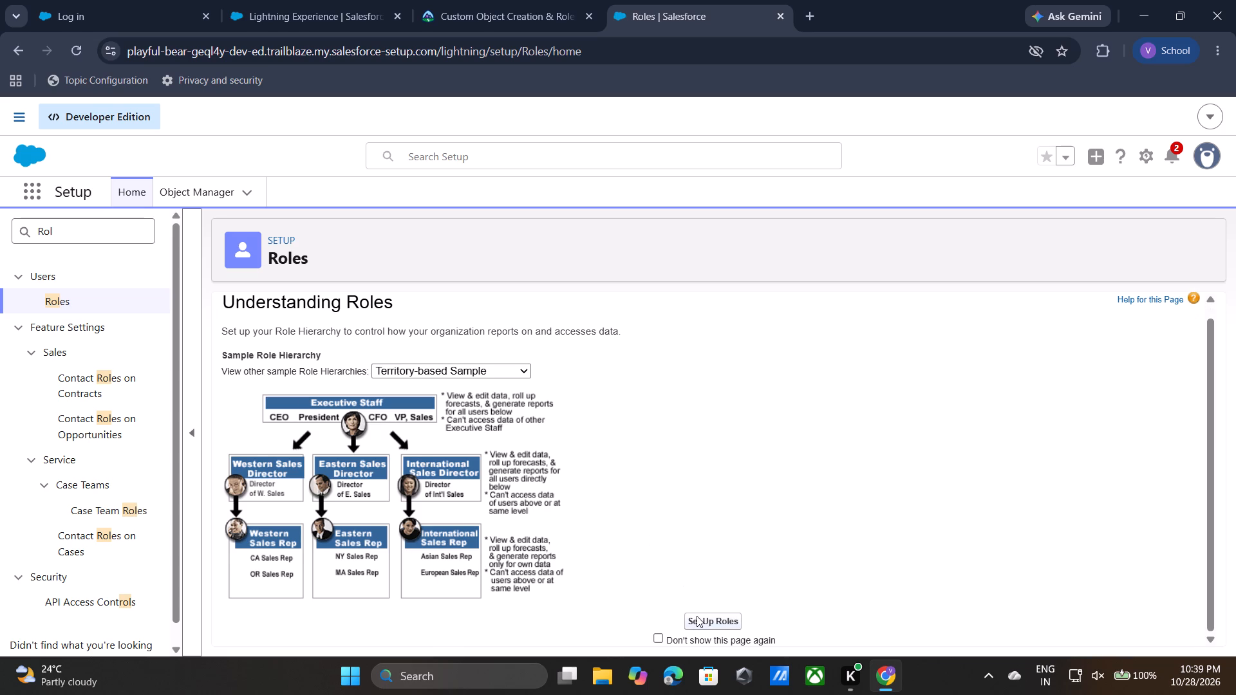
{"action": "scroll", "coordinate": [613, 563], "scroll_direction": "down", "scroll_amount": 2}
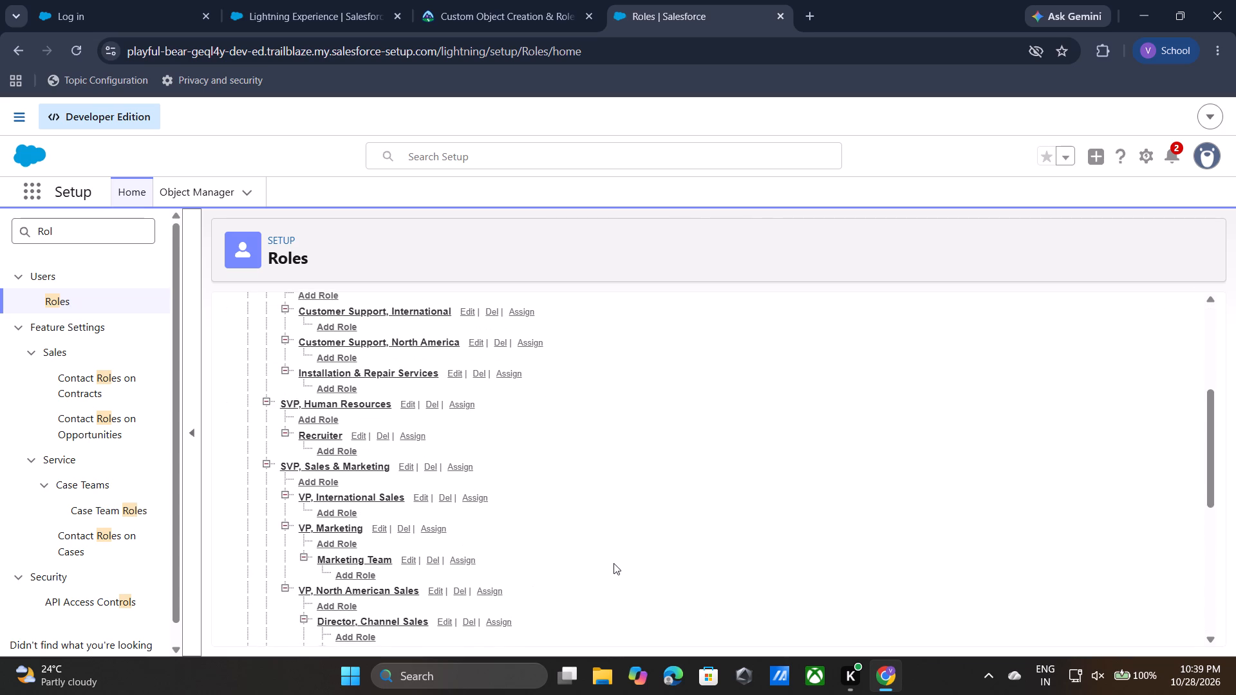
{"action": "scroll", "coordinate": [613, 563], "scroll_direction": "down", "scroll_amount": 1}
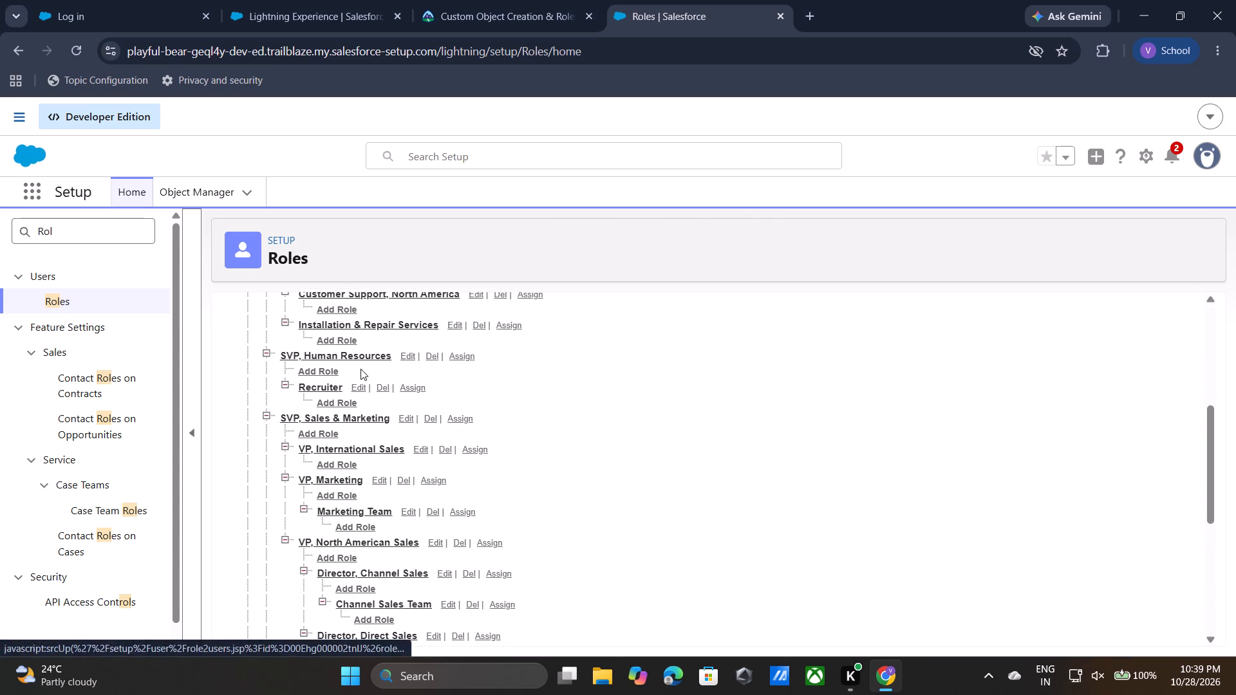
Assign the sample user Ted Kim and your own user from All Users to the Recruiter role and save.
{"action": "left_click", "coordinate": [404, 386]}
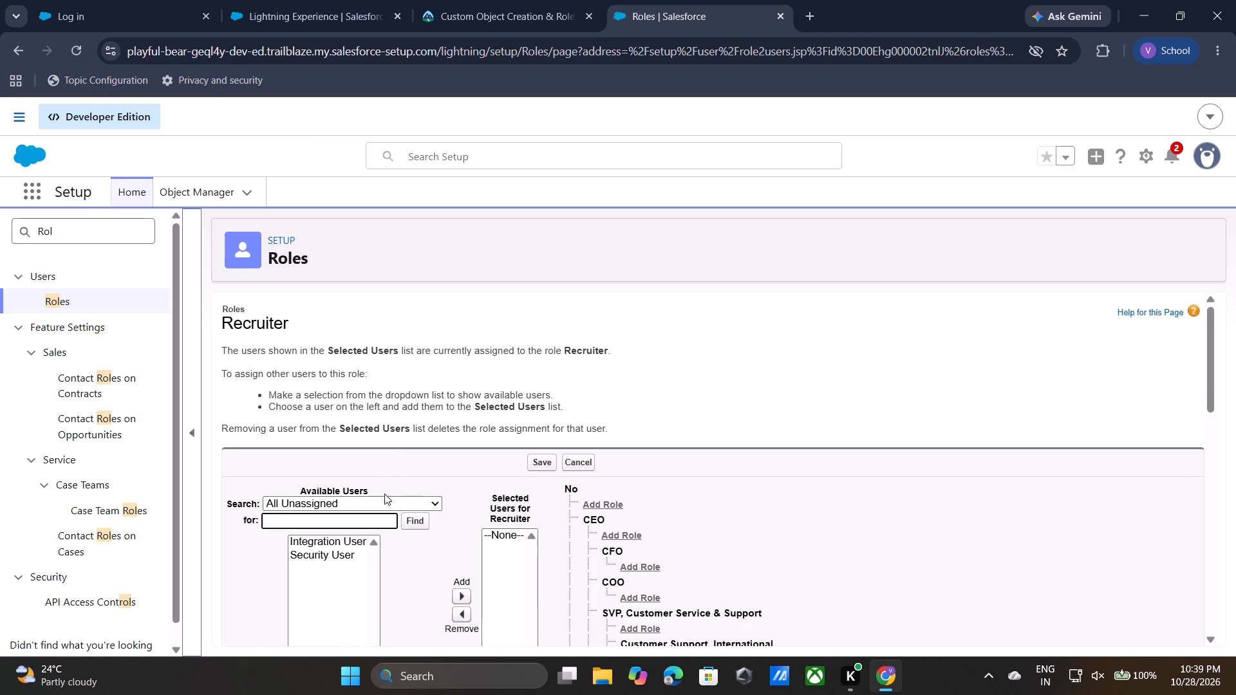
{"action": "left_click", "coordinate": [380, 505]}
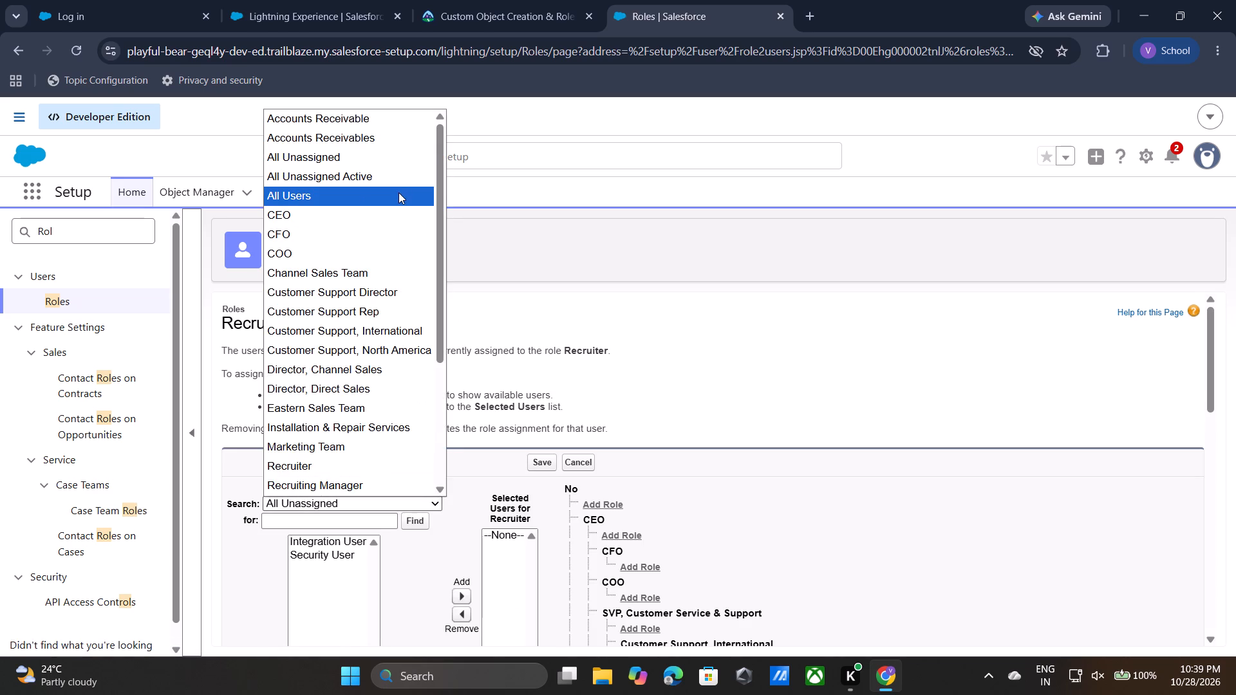
{"action": "left_click", "coordinate": [398, 192]}
{"action": "scroll", "coordinate": [426, 523], "scroll_direction": "down", "scroll_amount": 1}
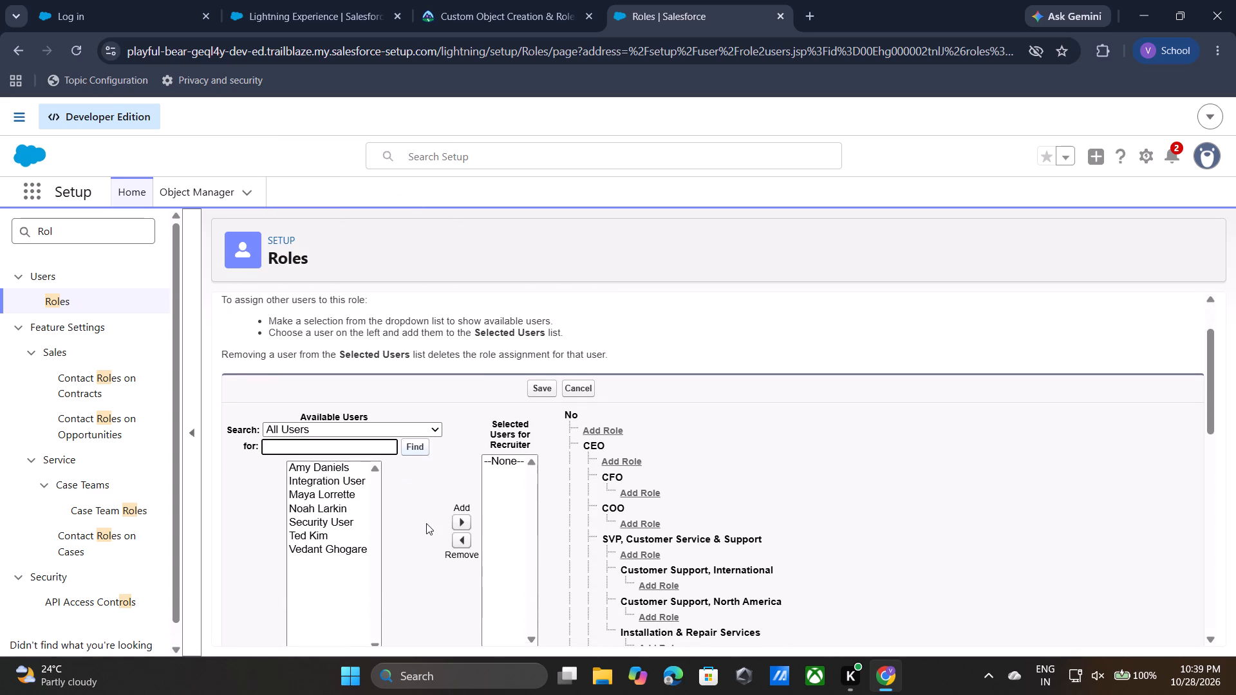
{"action": "left_click", "coordinate": [315, 535]}
{"action": "left_click", "coordinate": [461, 517]}
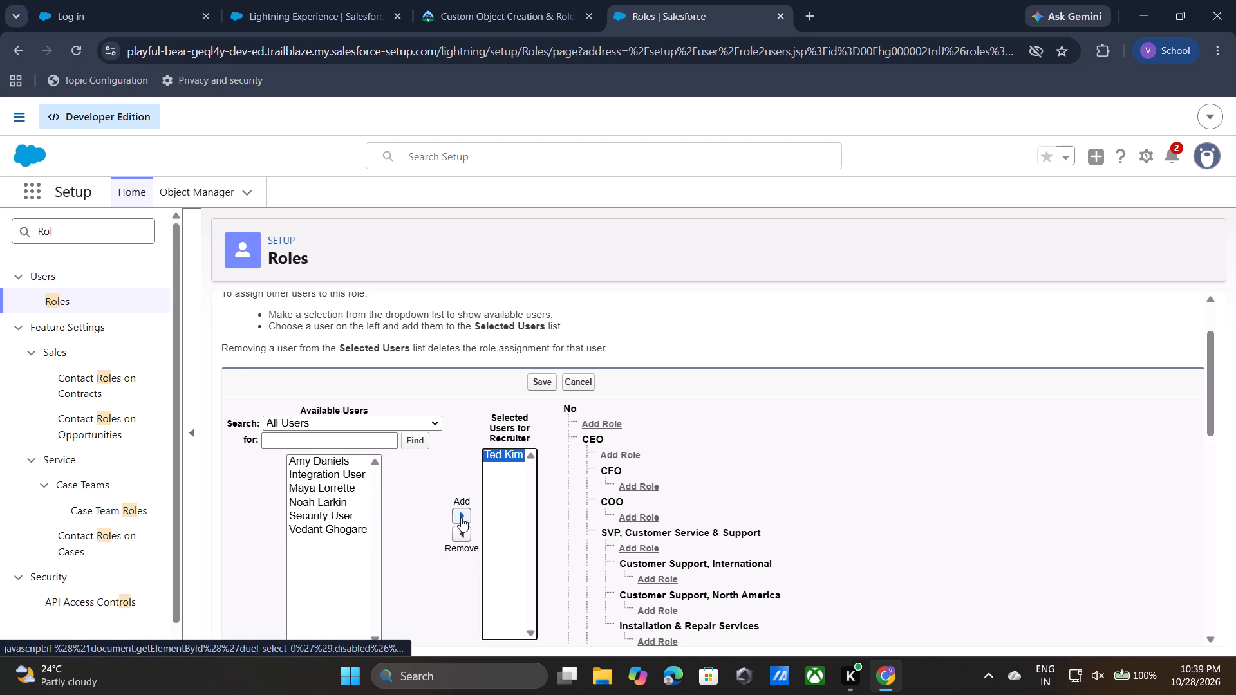
{"action": "left_click", "coordinate": [359, 528]}
{"action": "left_click", "coordinate": [460, 510]}
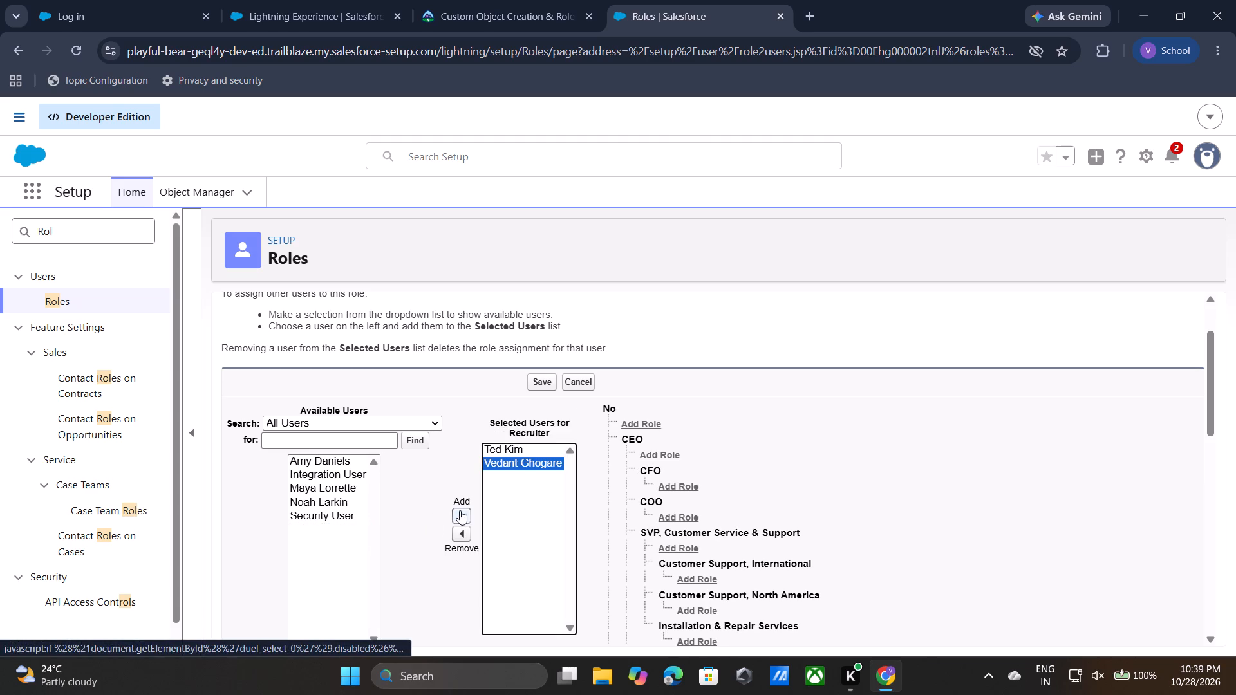
{"action": "left_click", "coordinate": [540, 384]}
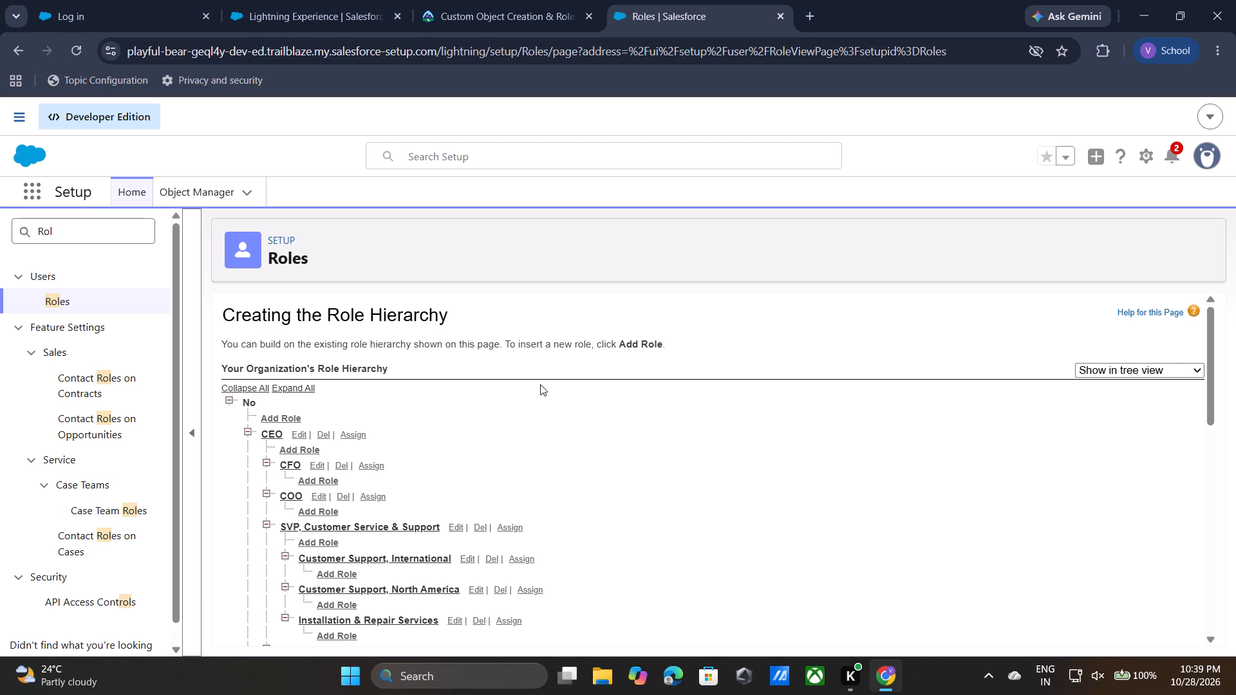
Return to Trailhead and resubmit the organization-wide defaults and role hierarchy step for verification in Curious Impala Playground.
{"action": "scroll", "coordinate": [502, 523], "scroll_direction": "down", "scroll_amount": 1}
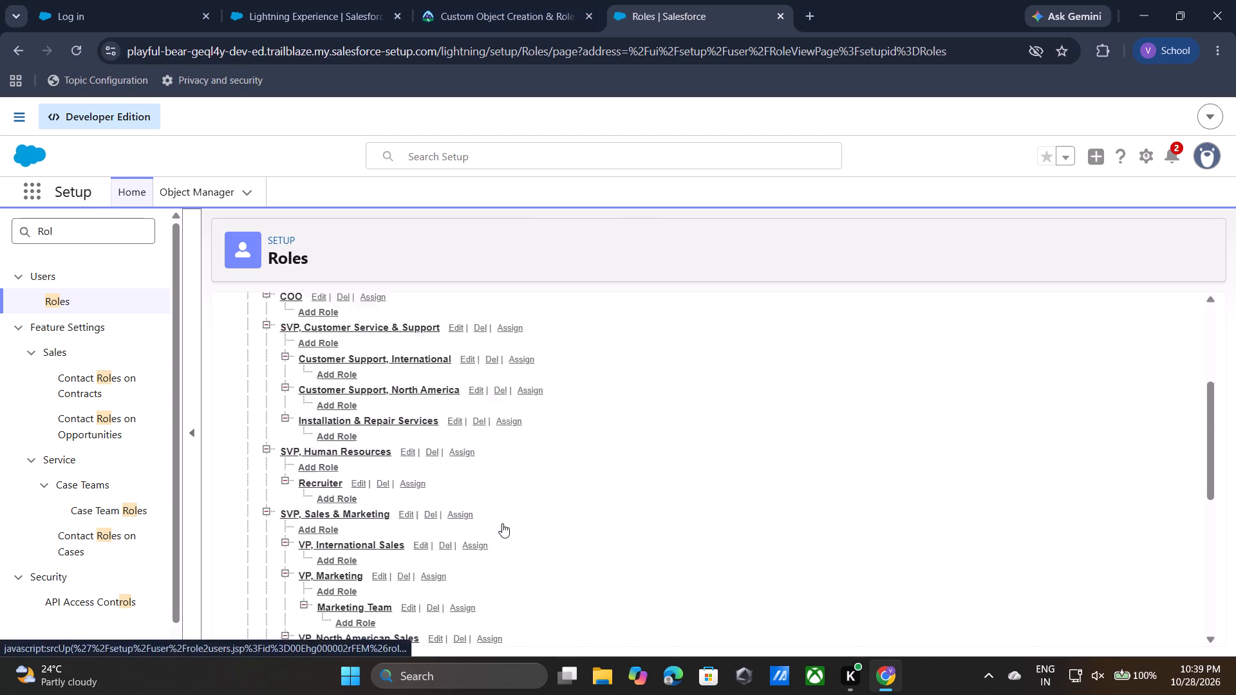
{"action": "scroll", "coordinate": [502, 523], "scroll_direction": "down", "scroll_amount": 1}
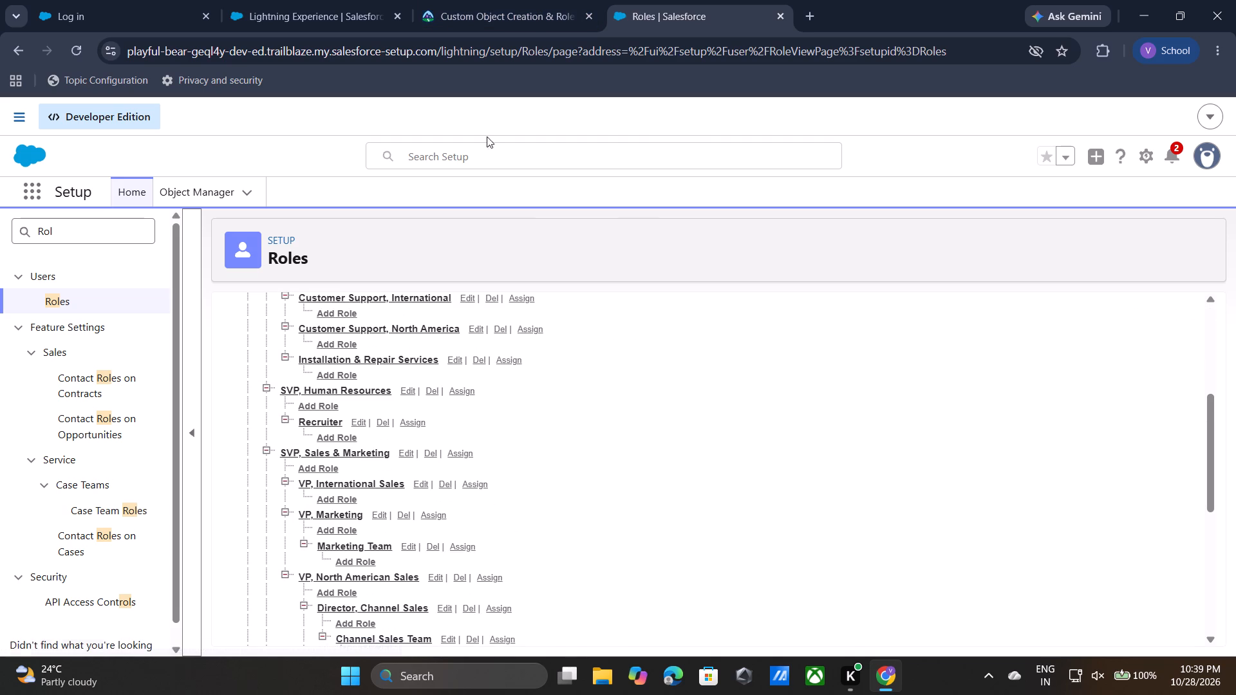
{"action": "left_click", "coordinate": [508, 1]}
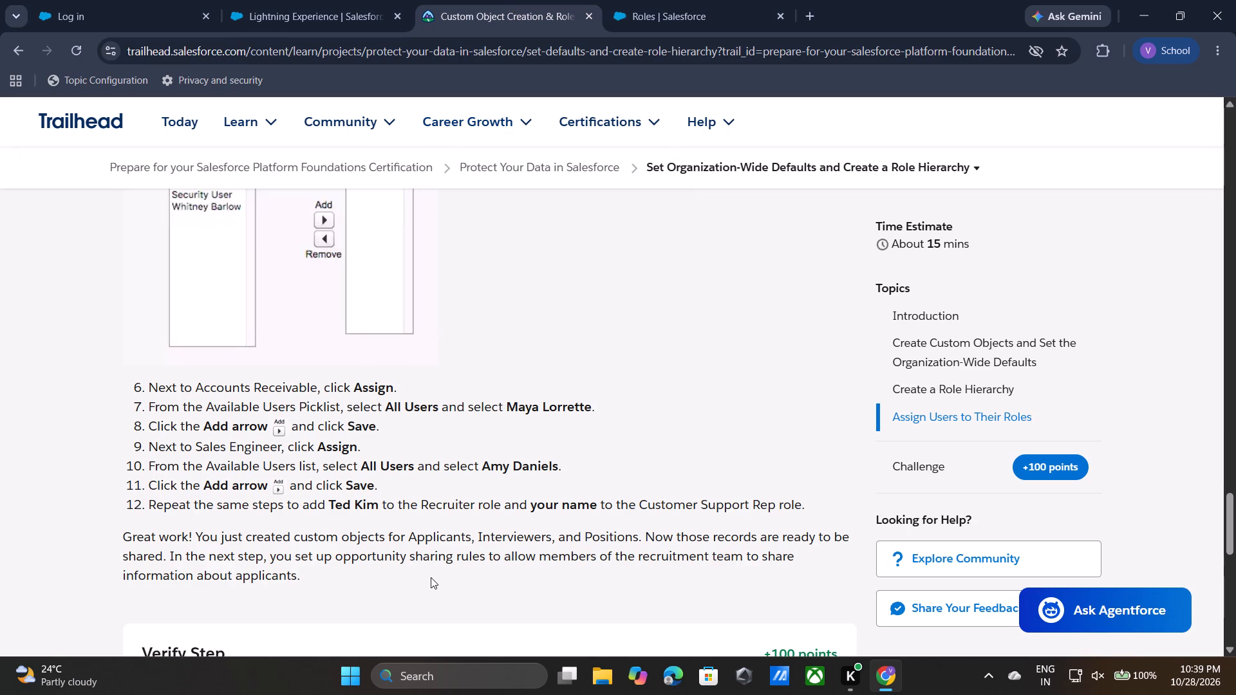
{"action": "left_click", "coordinate": [431, 577]}
{"action": "scroll", "coordinate": [431, 577], "scroll_direction": "down", "scroll_amount": 3}
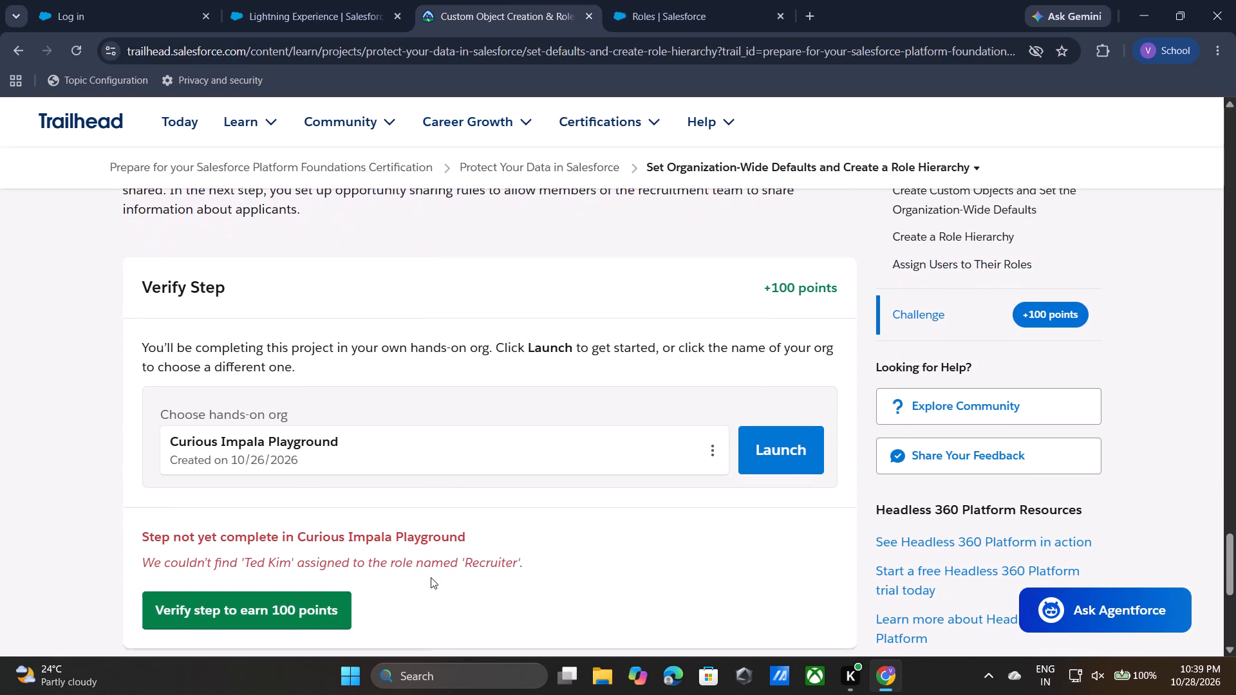
{"action": "left_click", "coordinate": [308, 586]}
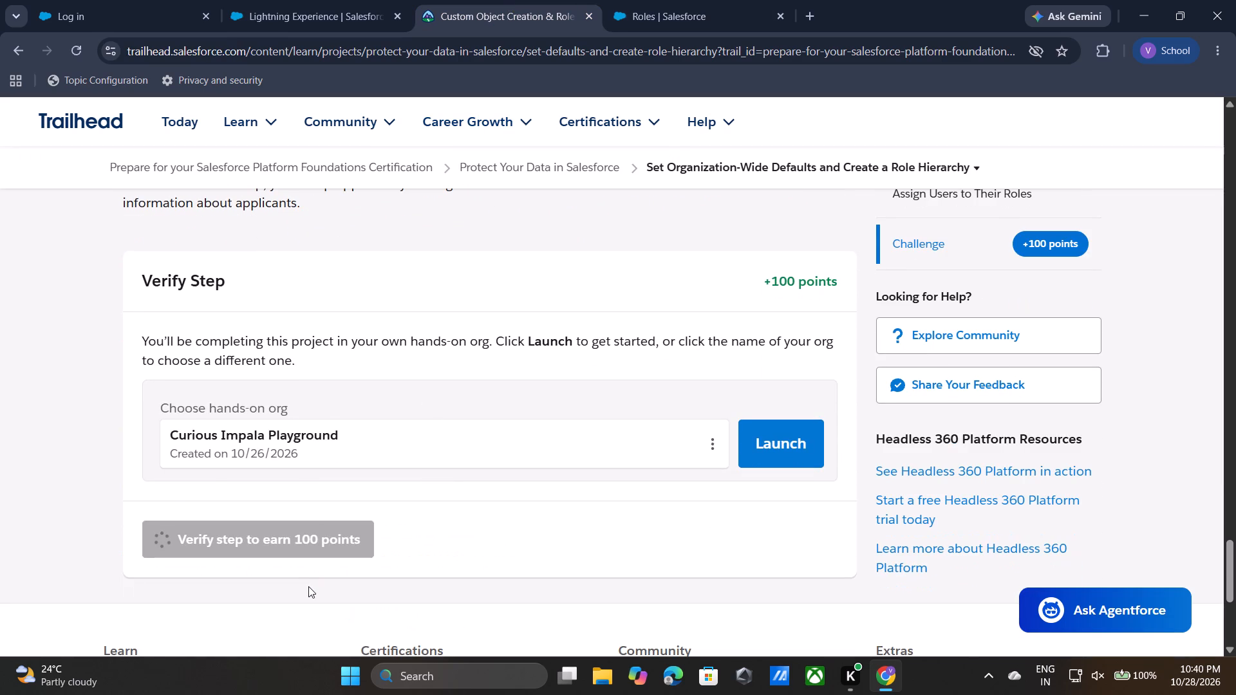
{"action": "scroll", "coordinate": [443, 403], "scroll_direction": "up", "scroll_amount": 2}
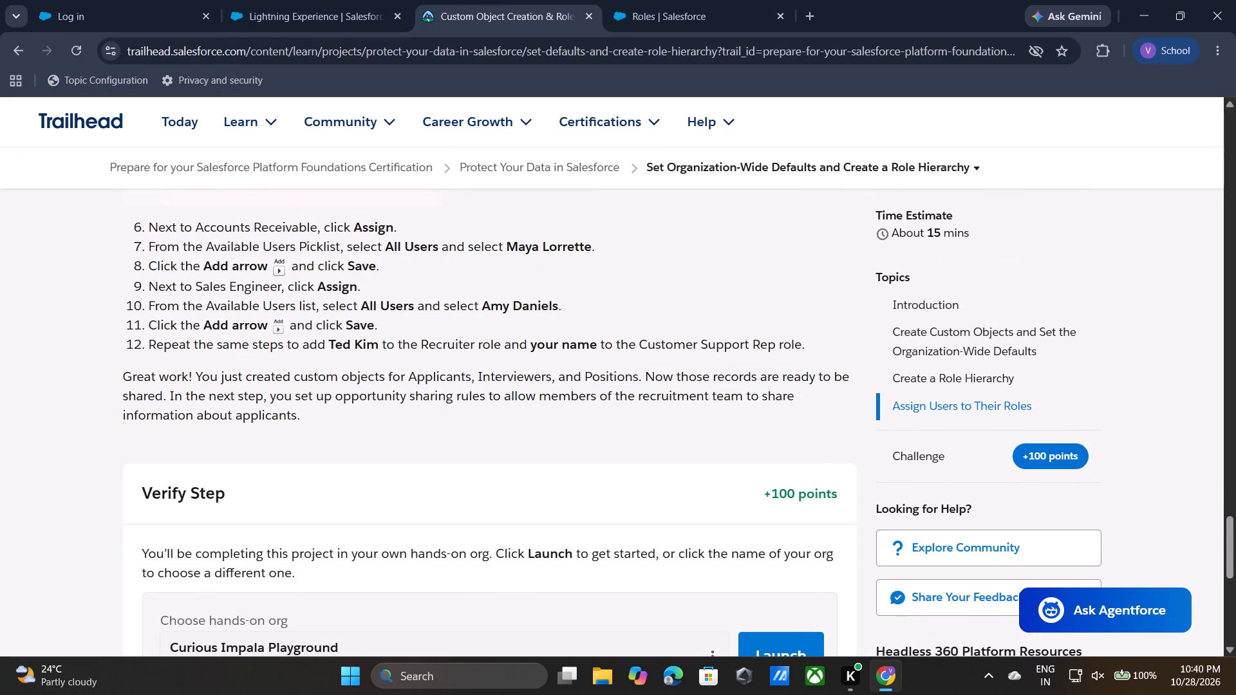
{"action": "scroll", "coordinate": [512, 458], "scroll_direction": "down", "scroll_amount": 2}
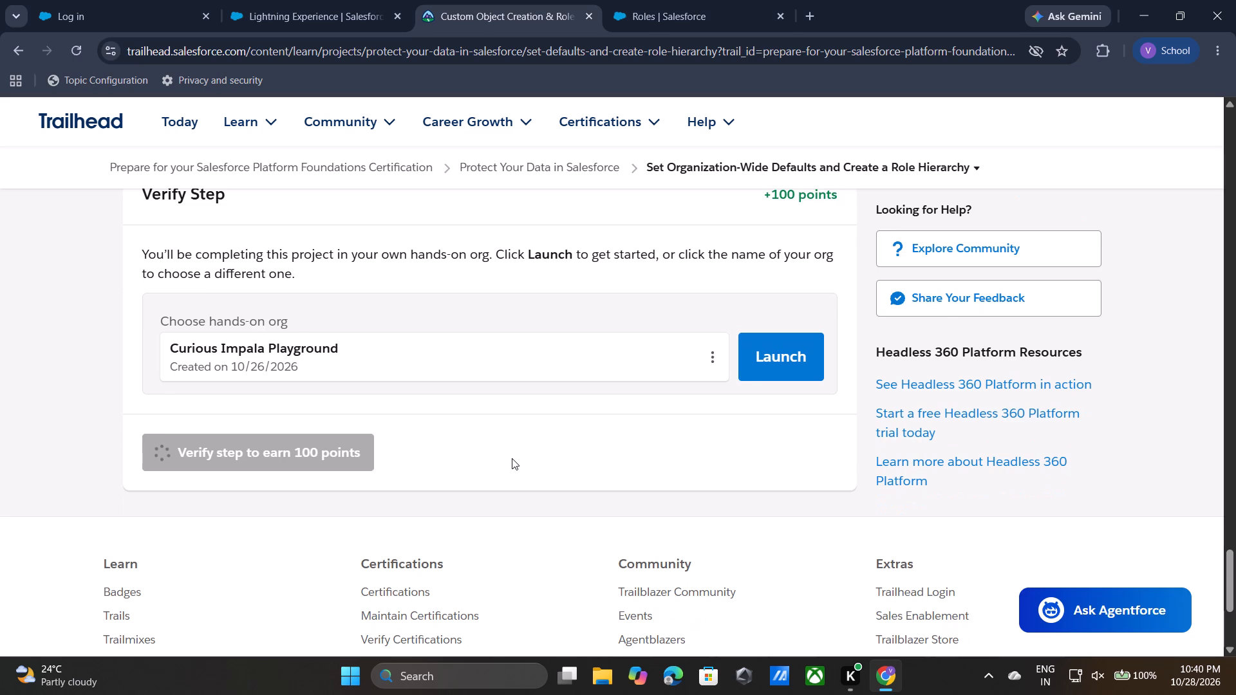
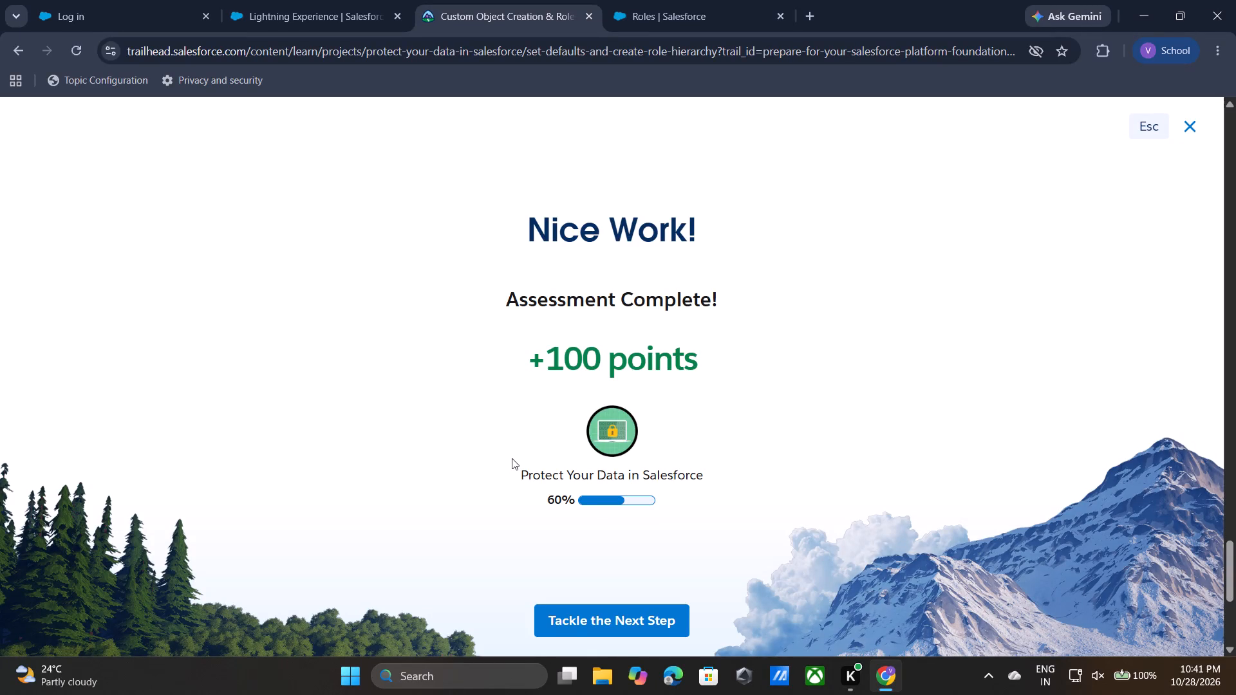
Proceed to the next Trailhead project step, Create Sharing Rules.
{"action": "left_click", "coordinate": [594, 620]}
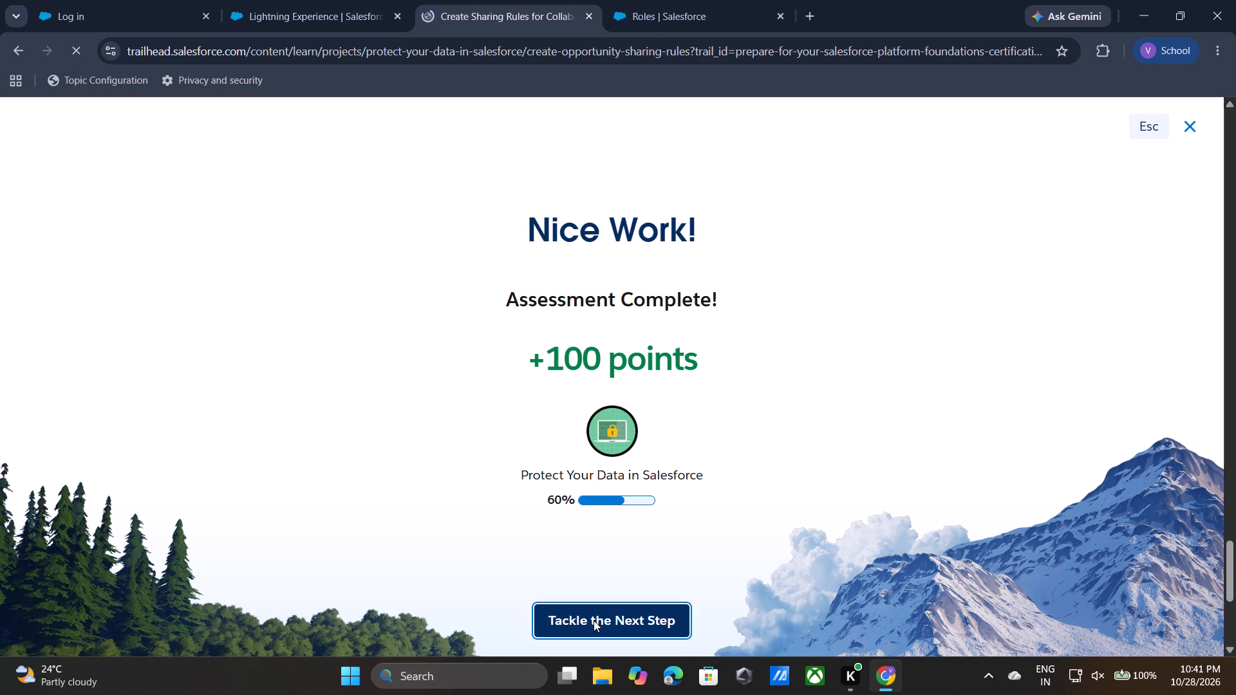
Read through the Create Sharing Rules instructions, covering the opportunity, applicant, interviewer and position rules, the VPs public group and the verification section.
{"action": "scroll", "coordinate": [592, 559], "scroll_direction": "down", "scroll_amount": 4}
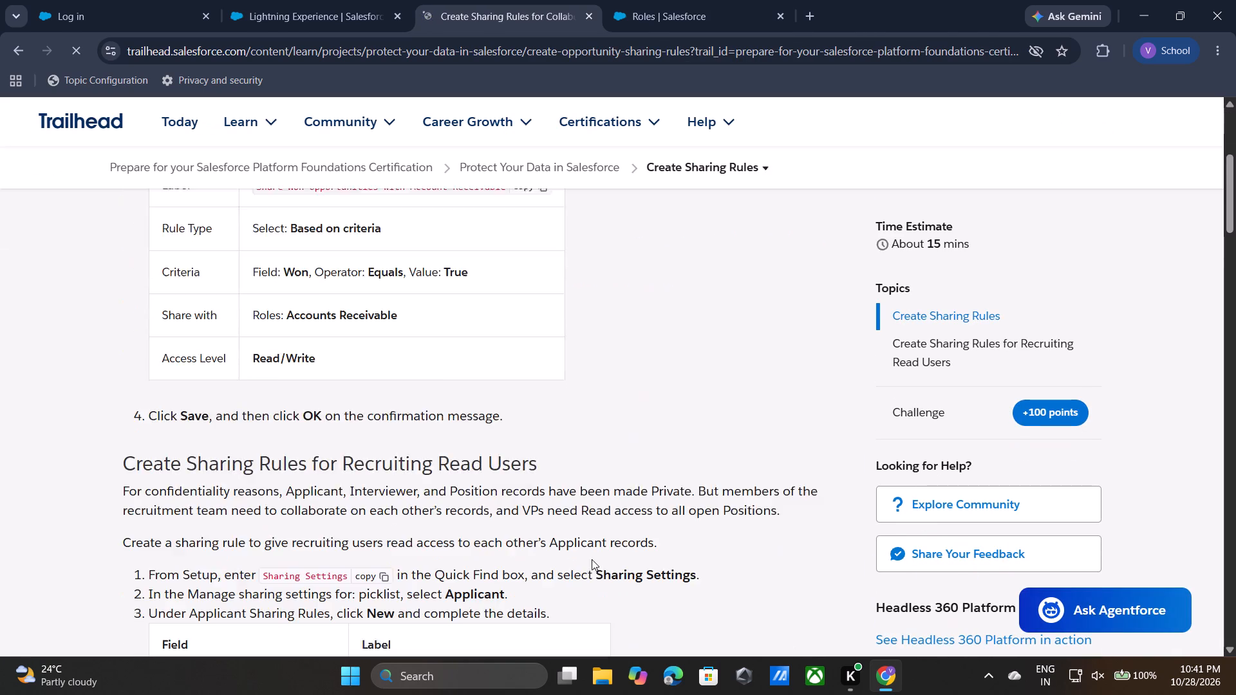
{"action": "scroll", "coordinate": [592, 559], "scroll_direction": "down", "scroll_amount": 8}
{"action": "scroll", "coordinate": [592, 559], "scroll_direction": "up", "scroll_amount": 3}
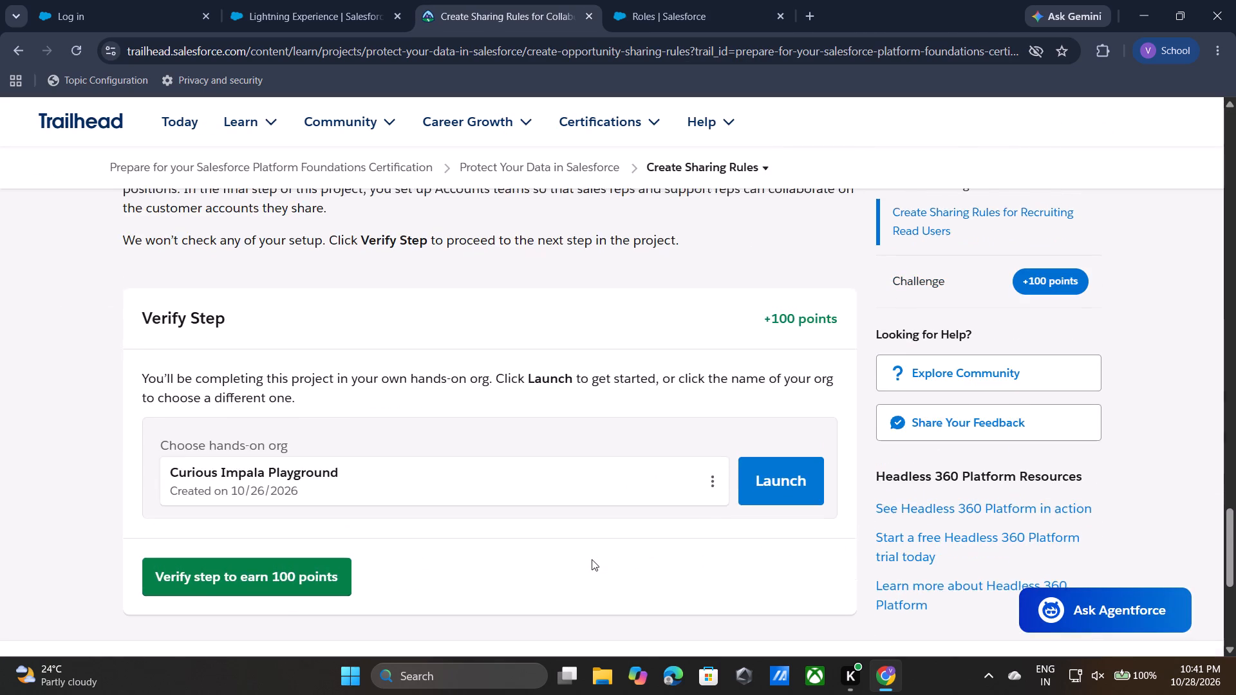
{"action": "scroll", "coordinate": [592, 559], "scroll_direction": "up", "scroll_amount": 10}
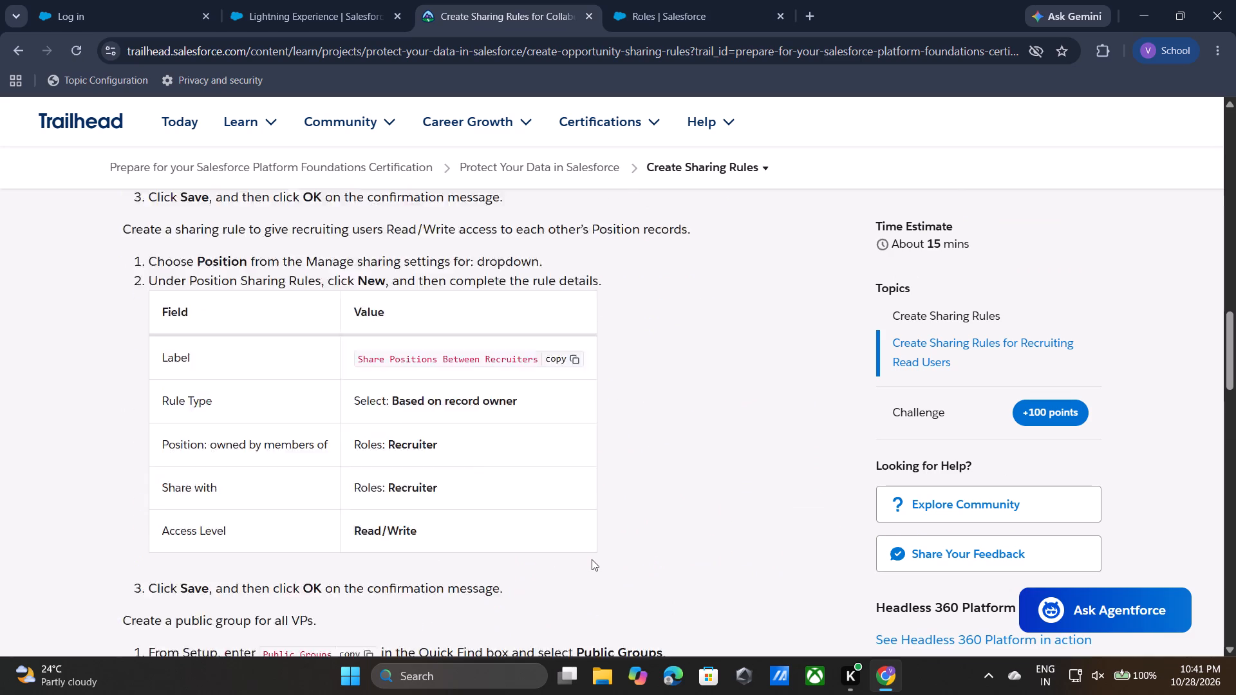
{"action": "scroll", "coordinate": [592, 559], "scroll_direction": "up", "scroll_amount": 2}
{"action": "scroll", "coordinate": [592, 559], "scroll_direction": "down", "scroll_amount": 9}
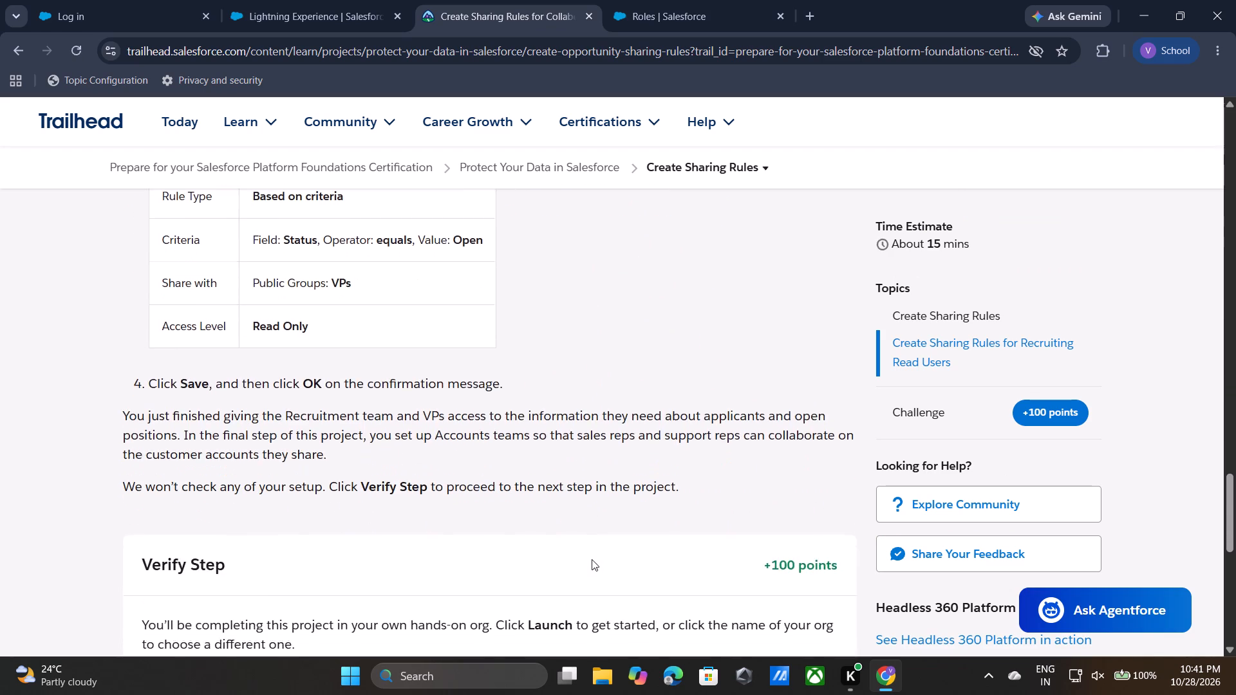
{"action": "scroll", "coordinate": [592, 559], "scroll_direction": "down", "scroll_amount": 3}
{"action": "scroll", "coordinate": [592, 559], "scroll_direction": "up", "scroll_amount": 6}
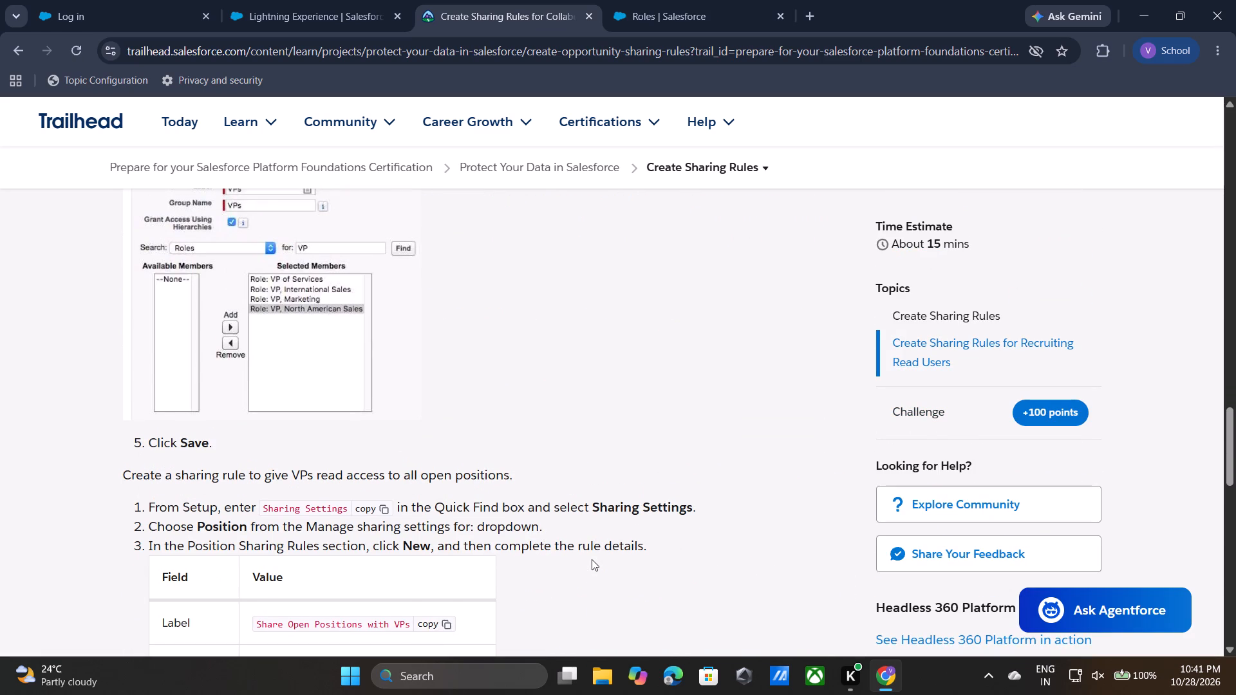
{"action": "scroll", "coordinate": [554, 480], "scroll_direction": "up", "scroll_amount": 7}
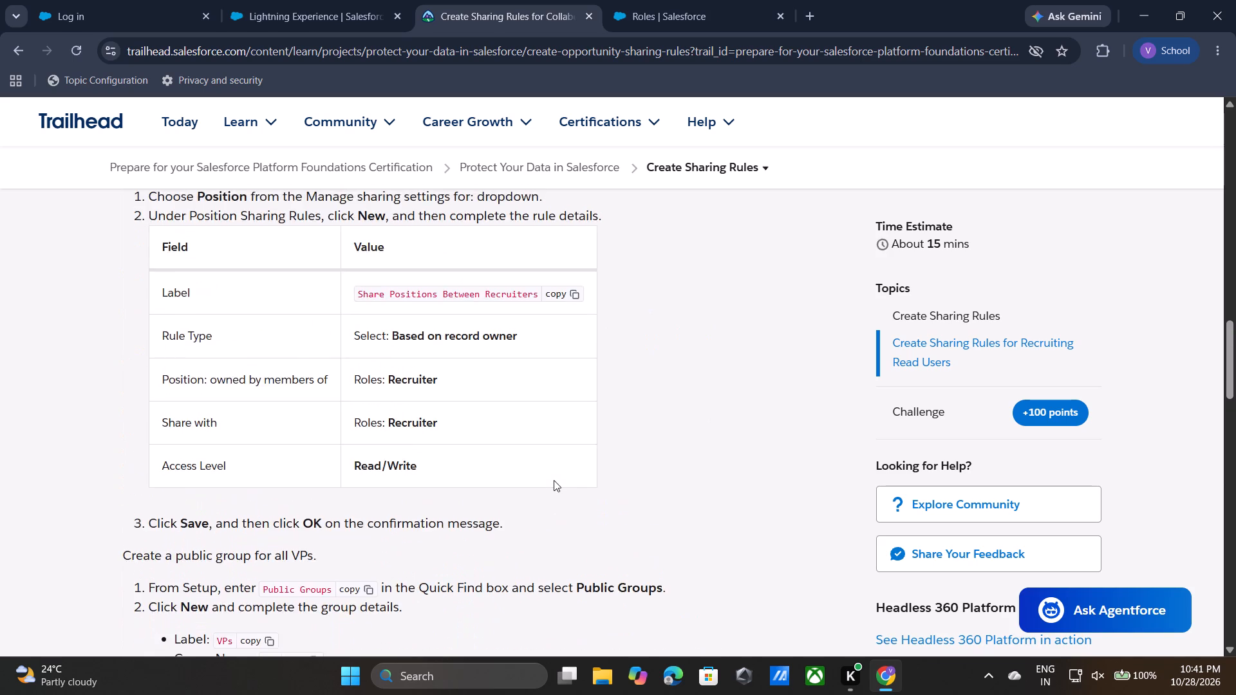
{"action": "scroll", "coordinate": [554, 480], "scroll_direction": "up", "scroll_amount": 11}
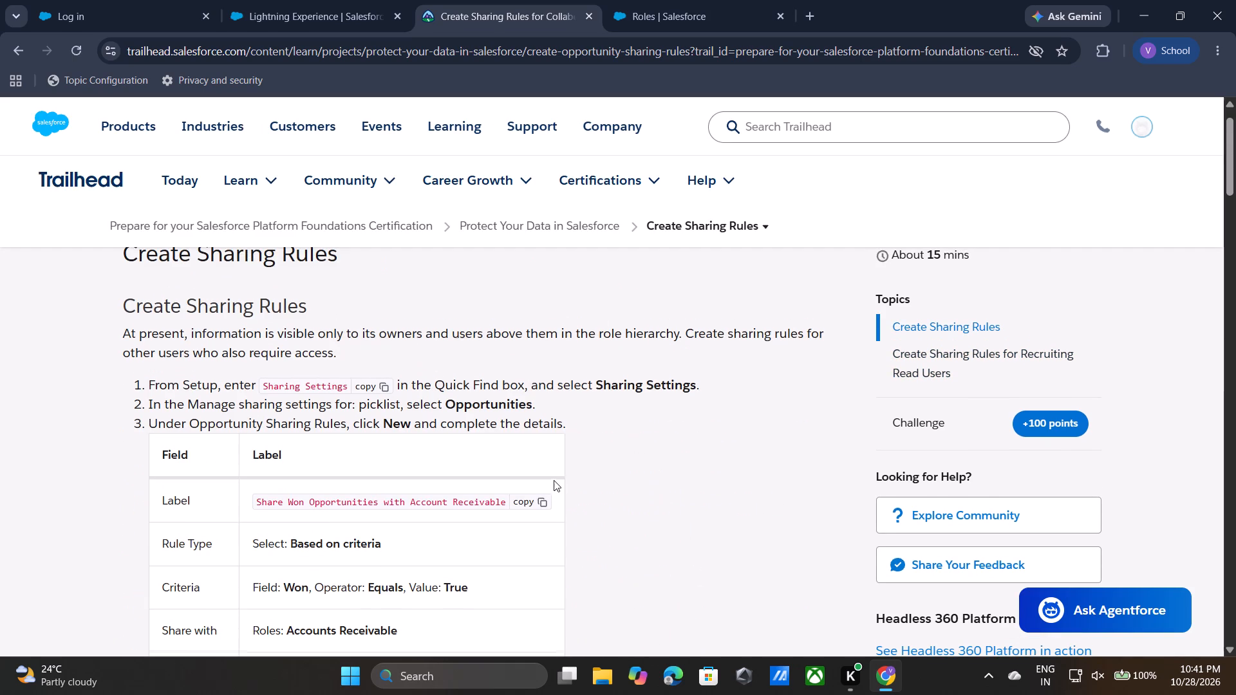
{"action": "scroll", "coordinate": [554, 480], "scroll_direction": "down", "scroll_amount": 1}
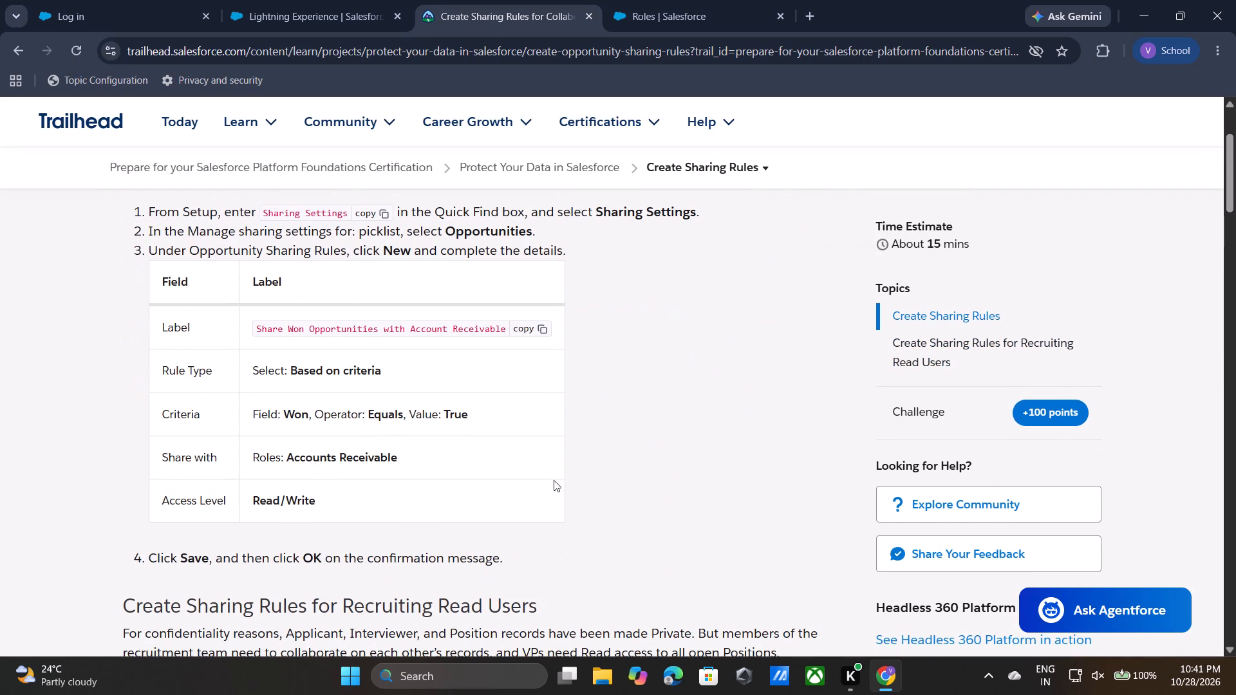
{"action": "scroll", "coordinate": [554, 480], "scroll_direction": "up", "scroll_amount": 1}
{"action": "left_click", "coordinate": [554, 480]}
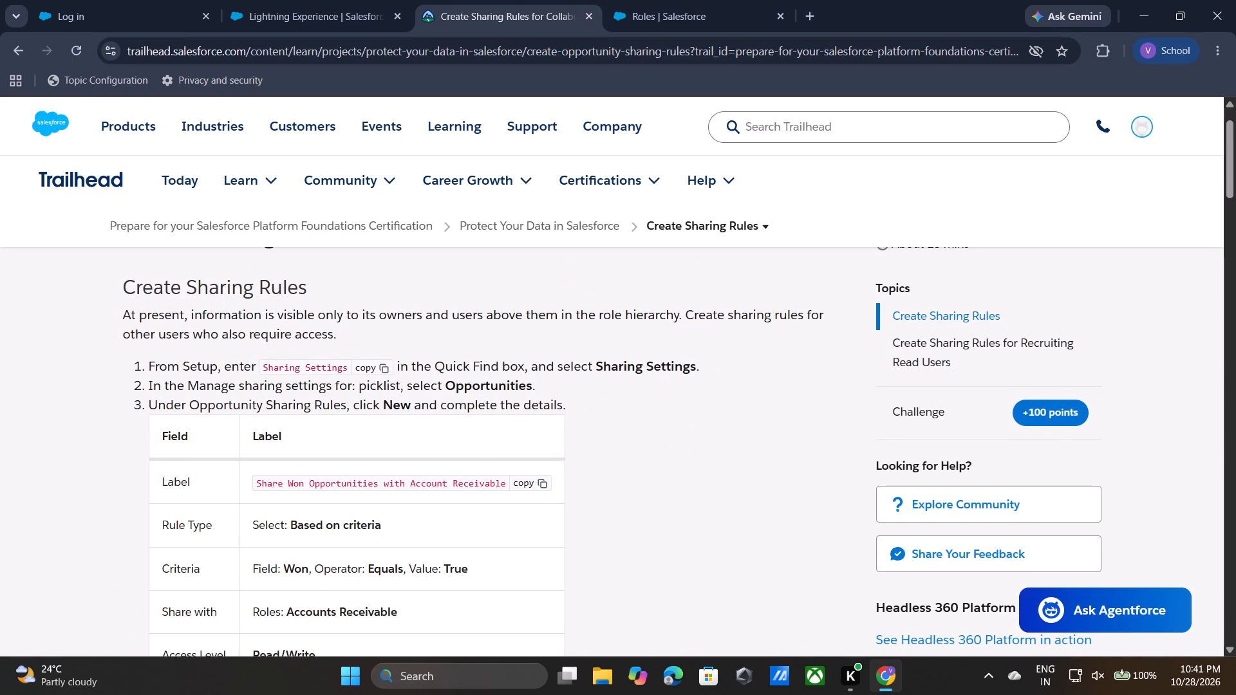
Copy the Sharing Settings search term, close the old Roles page and launch Curious Impala Playground from the Create Sharing Rules step.
{"action": "left_click", "coordinate": [377, 367]}
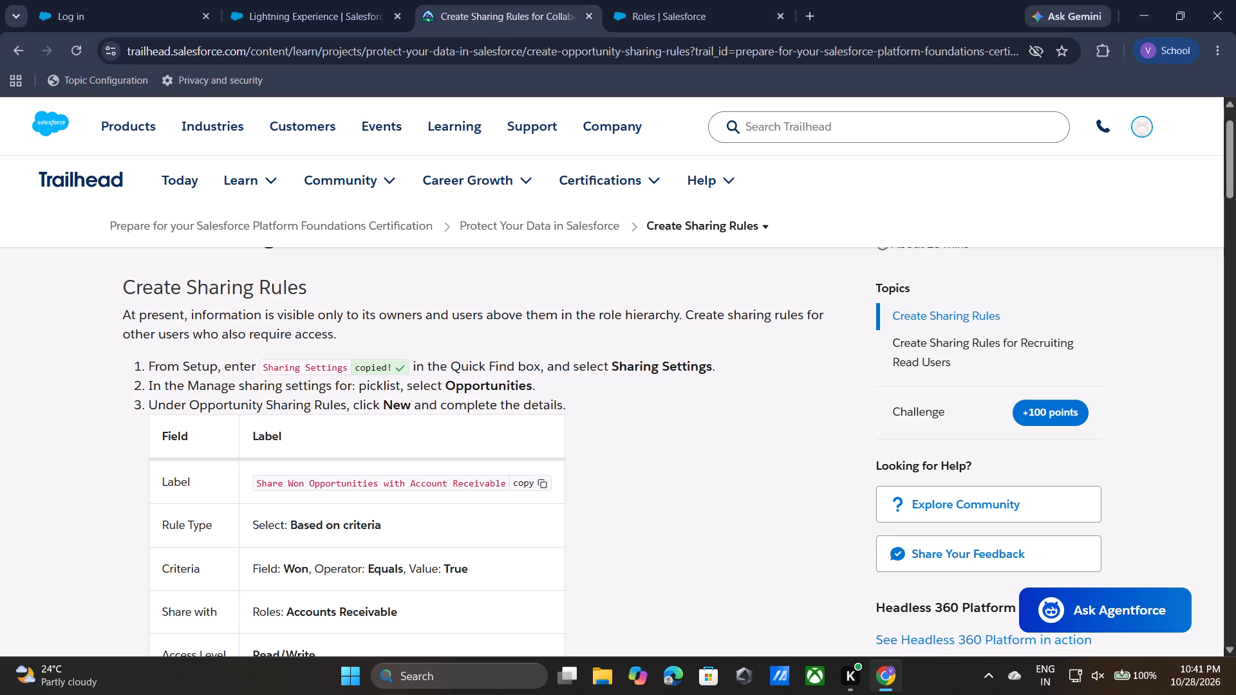
{"action": "scroll", "coordinate": [587, 451], "scroll_direction": "down", "scroll_amount": 1}
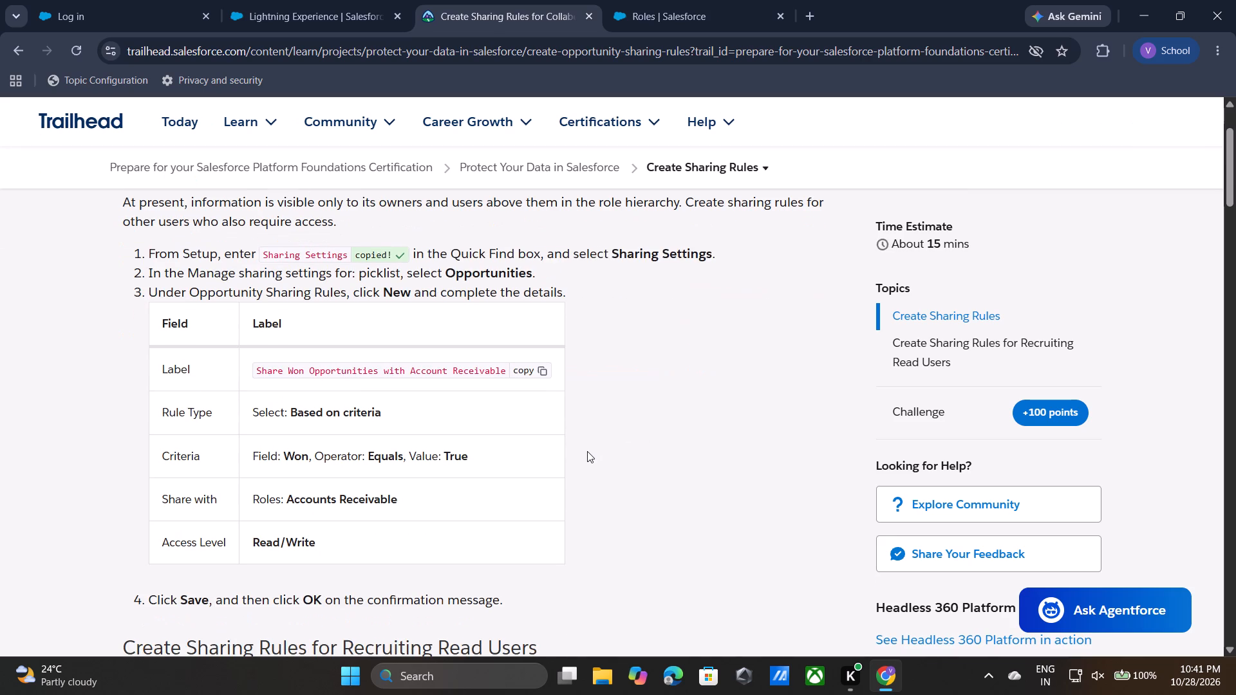
{"action": "scroll", "coordinate": [615, 334], "scroll_direction": "up", "scroll_amount": 1}
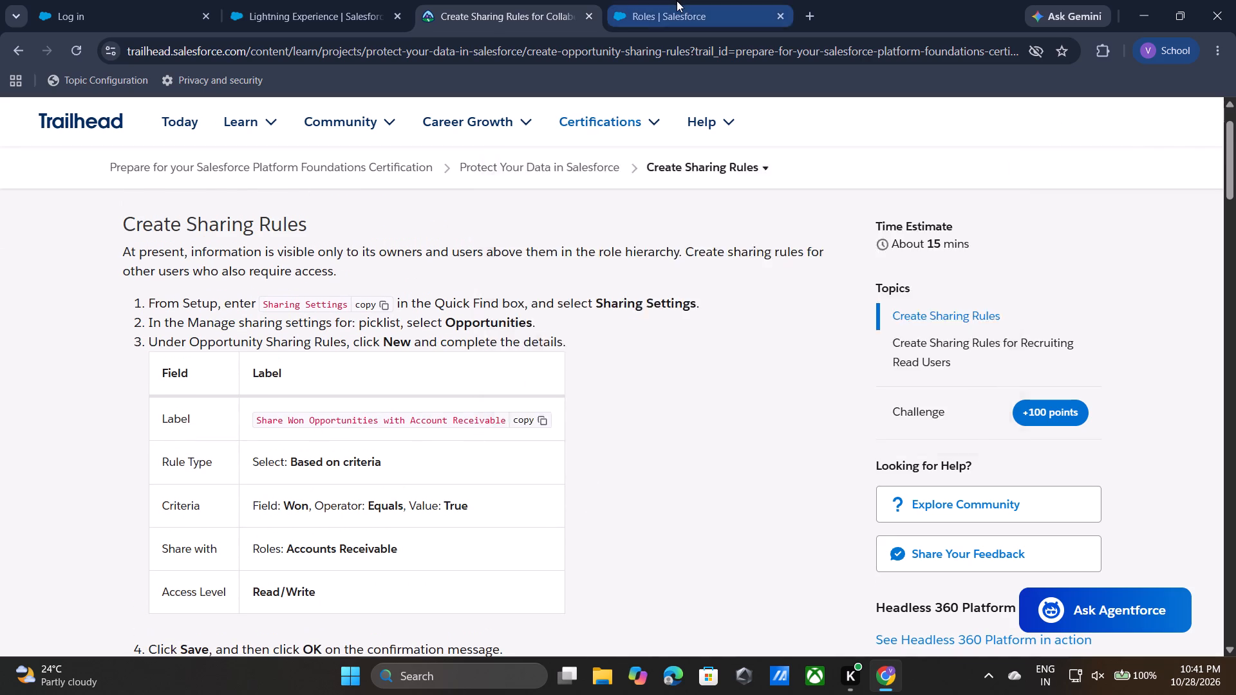
{"action": "left_click", "coordinate": [677, 1]}
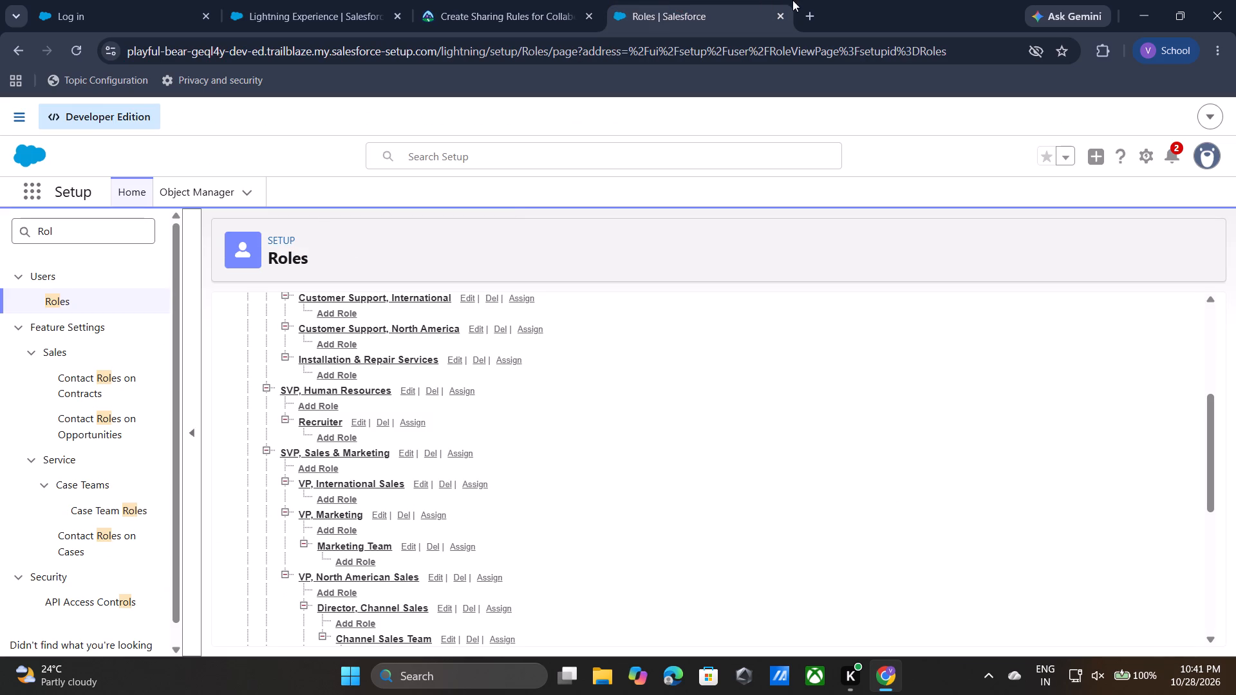
{"action": "left_click", "coordinate": [783, 12]}
{"action": "scroll", "coordinate": [623, 495], "scroll_direction": "down", "scroll_amount": 5}
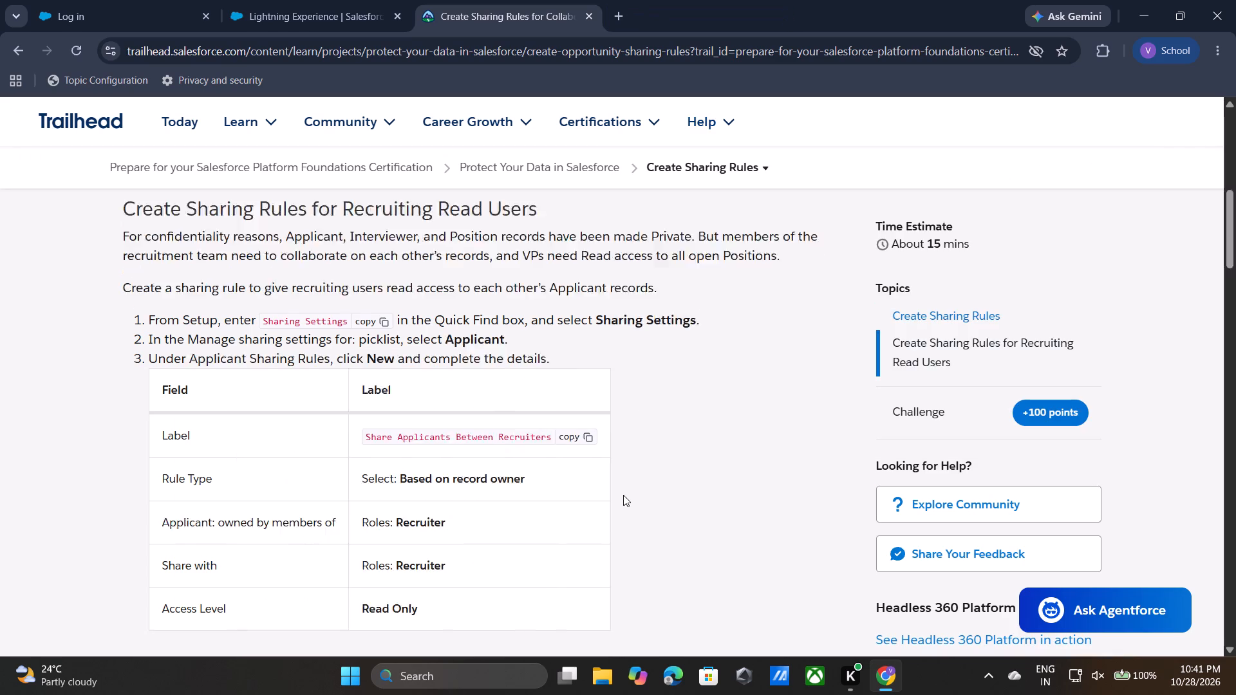
{"action": "scroll", "coordinate": [623, 495], "scroll_direction": "down", "scroll_amount": 10}
{"action": "scroll", "coordinate": [623, 495], "scroll_direction": "up", "scroll_amount": 3}
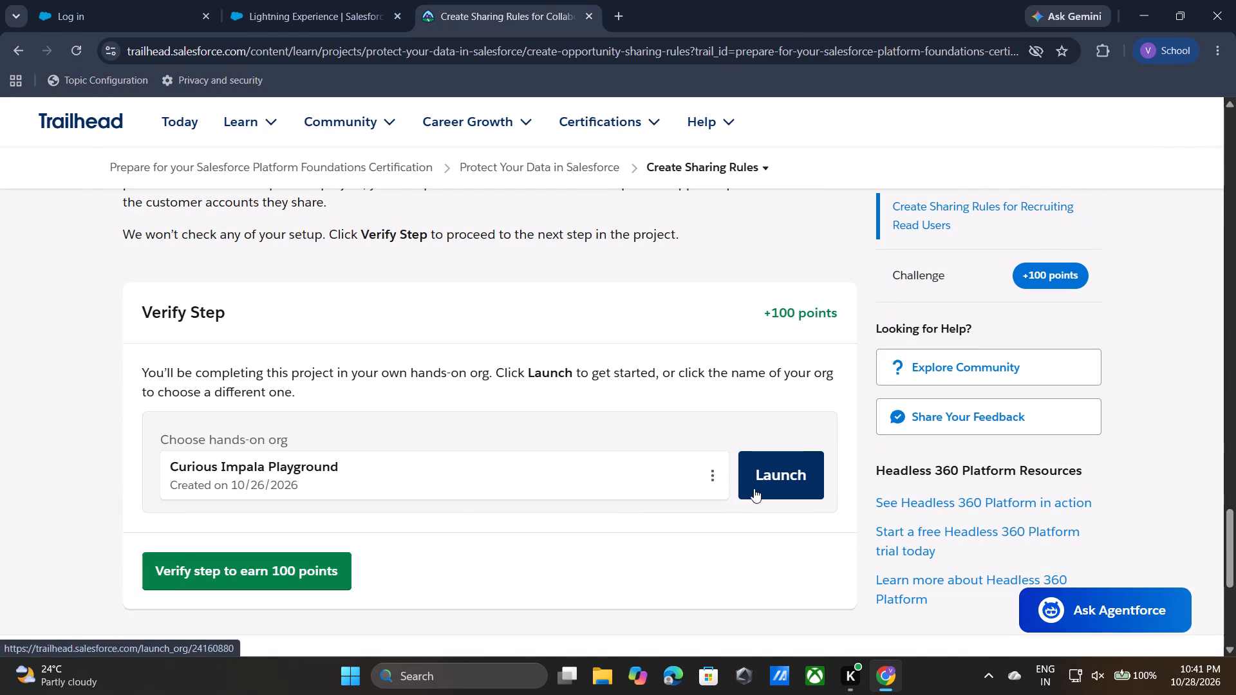
{"action": "left_click", "coordinate": [754, 488]}
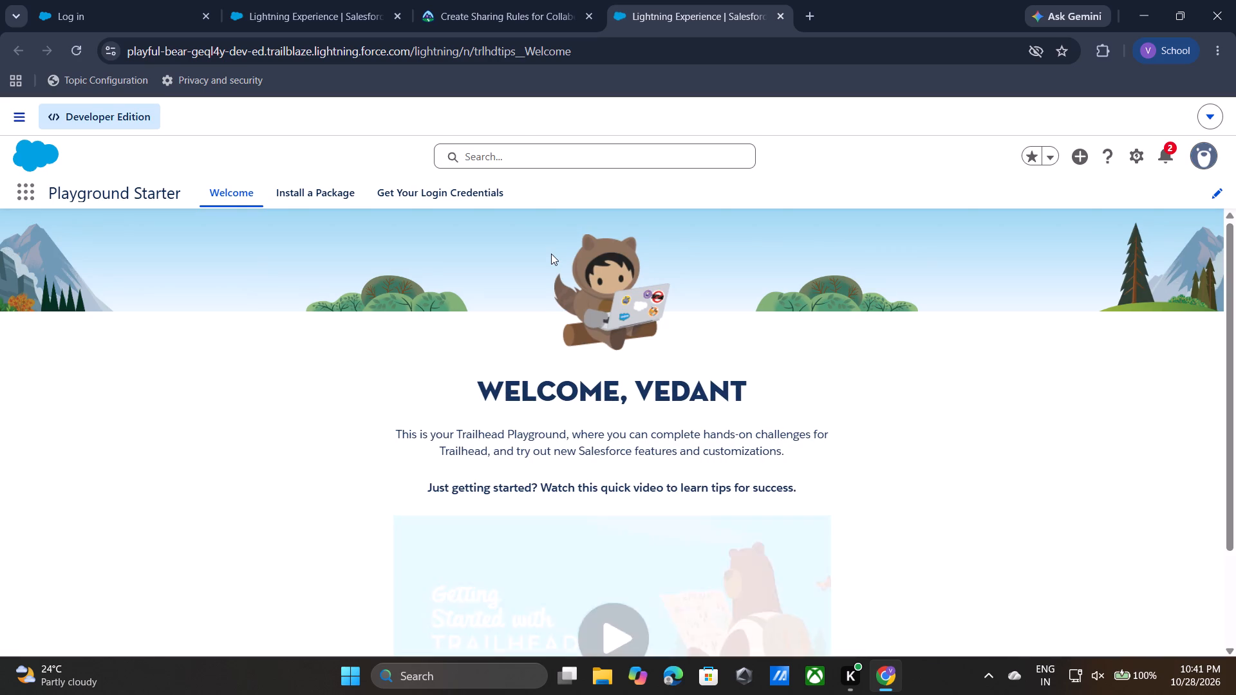
Open Setup from the playground and find and open the Sharing Settings page using the copied term.
{"action": "left_click", "coordinate": [1146, 149]}
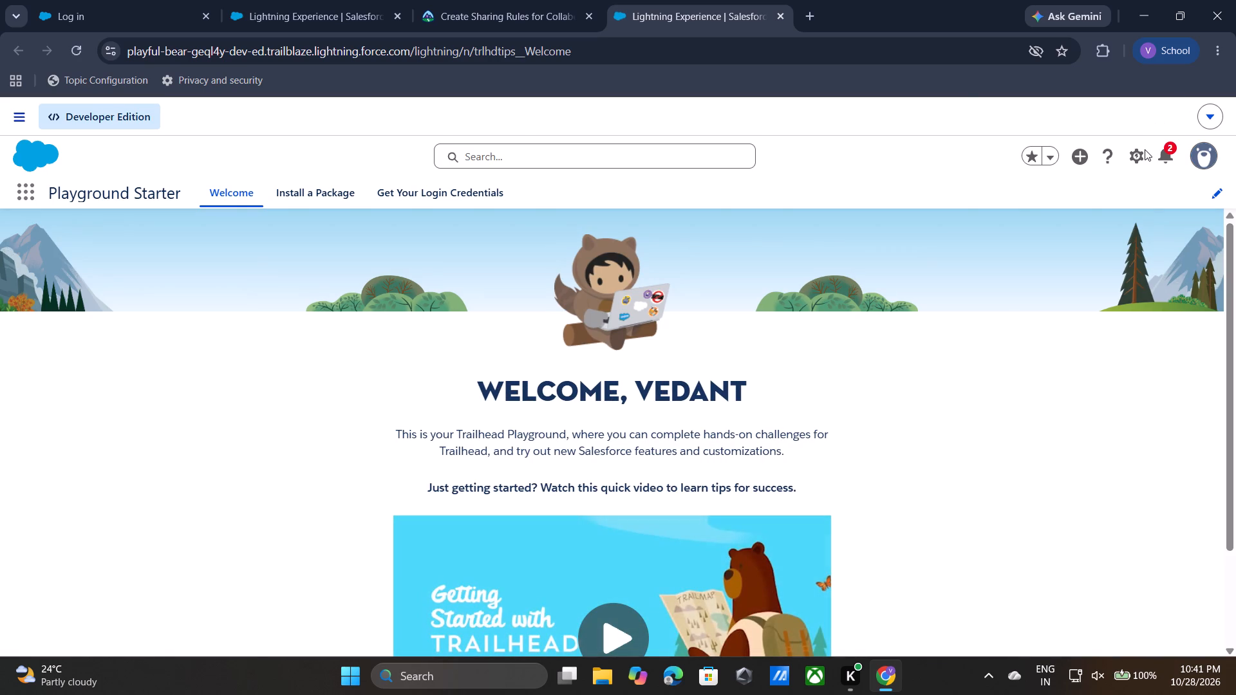
{"action": "left_click", "coordinate": [1139, 154]}
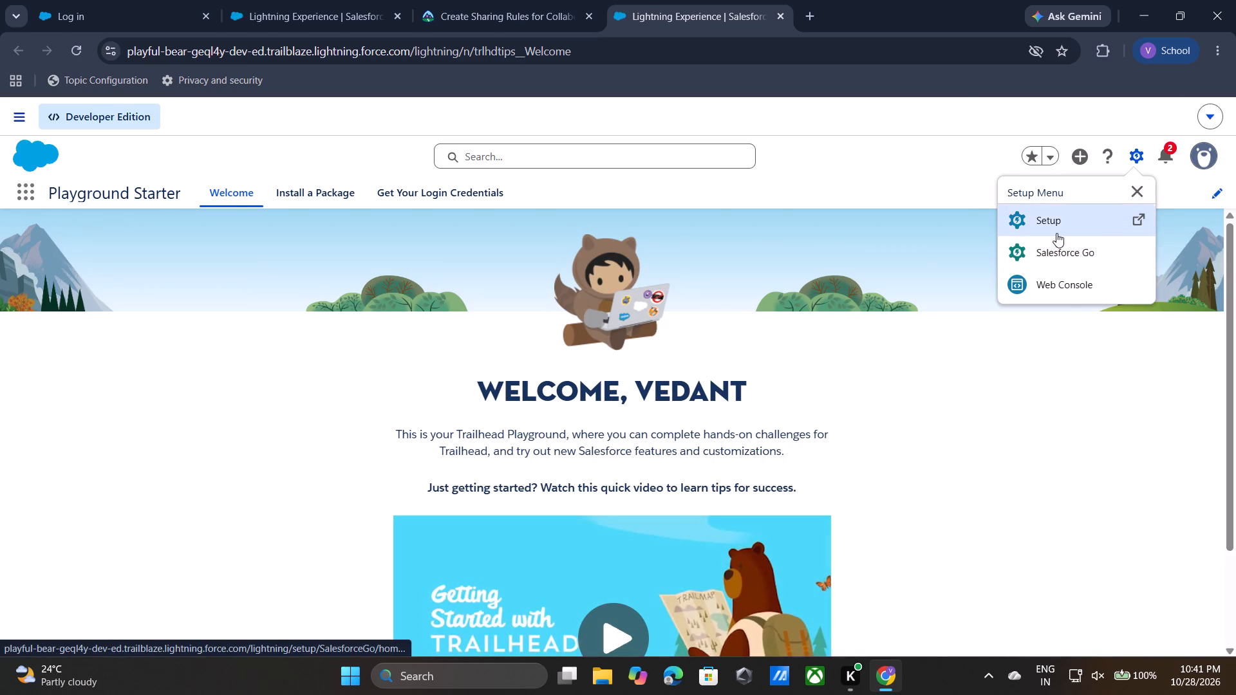
{"action": "left_click", "coordinate": [1071, 216]}
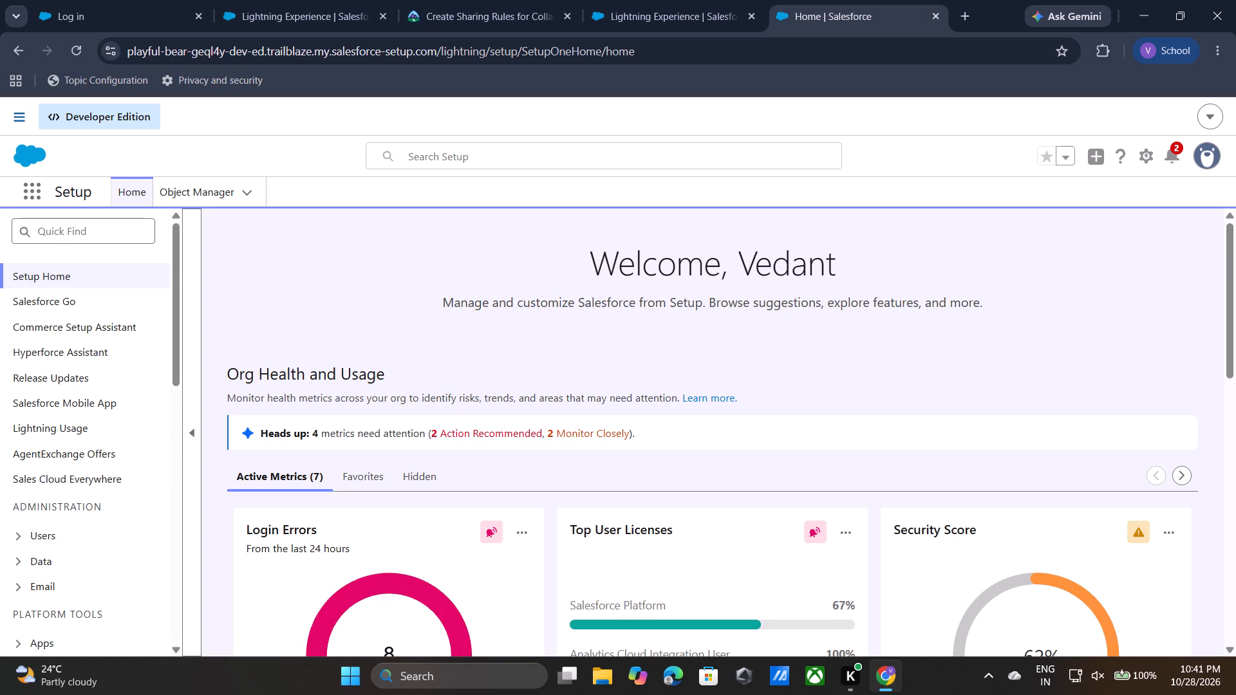
{"action": "left_click", "coordinate": [122, 227]}
{"action": "key", "text": "ctrl+v"}
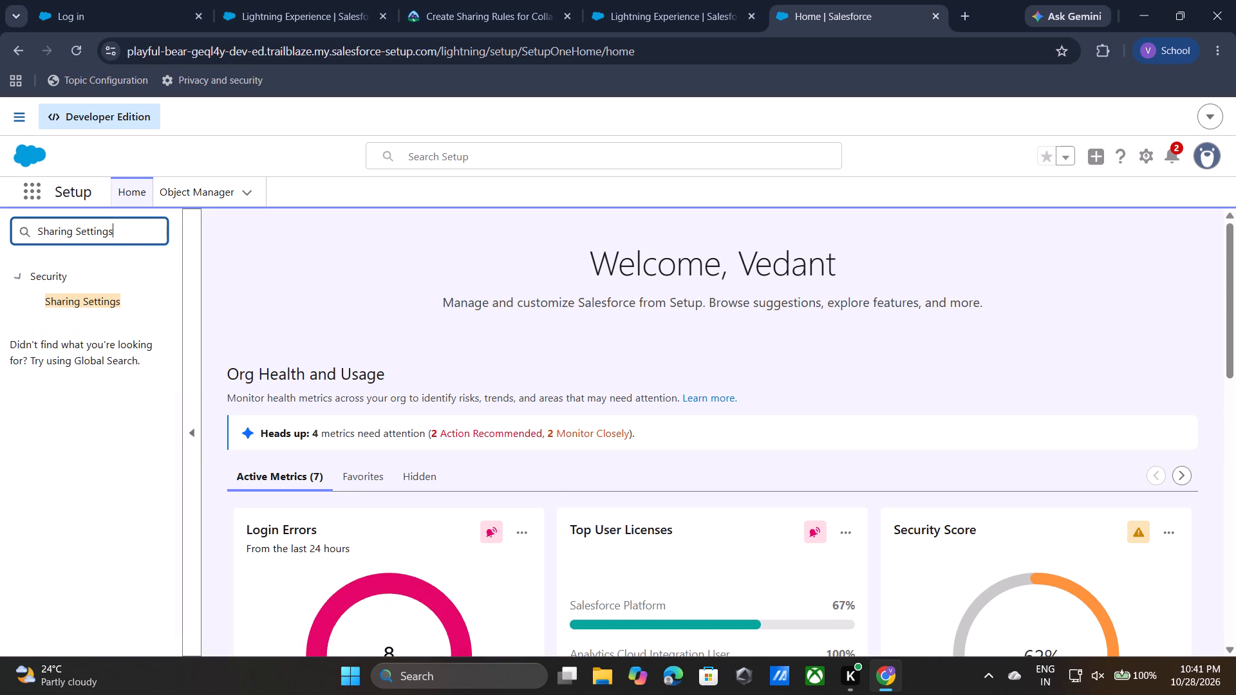
{"action": "left_click", "coordinate": [86, 299]}
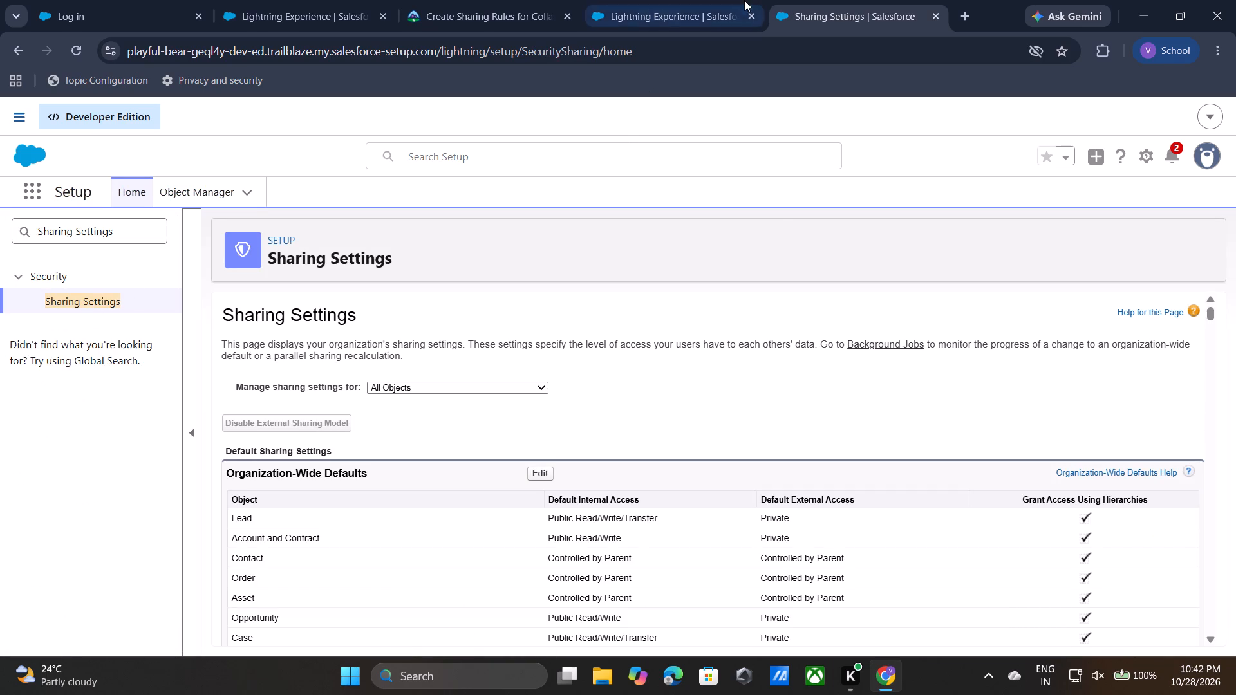
Place the playground page ahead of the Trailhead page, recheck the opportunity sharing rule instructions and return to Sharing Settings.
{"action": "left_click_drag", "start_coordinate": [689, 1], "coordinate": [541, 0]}
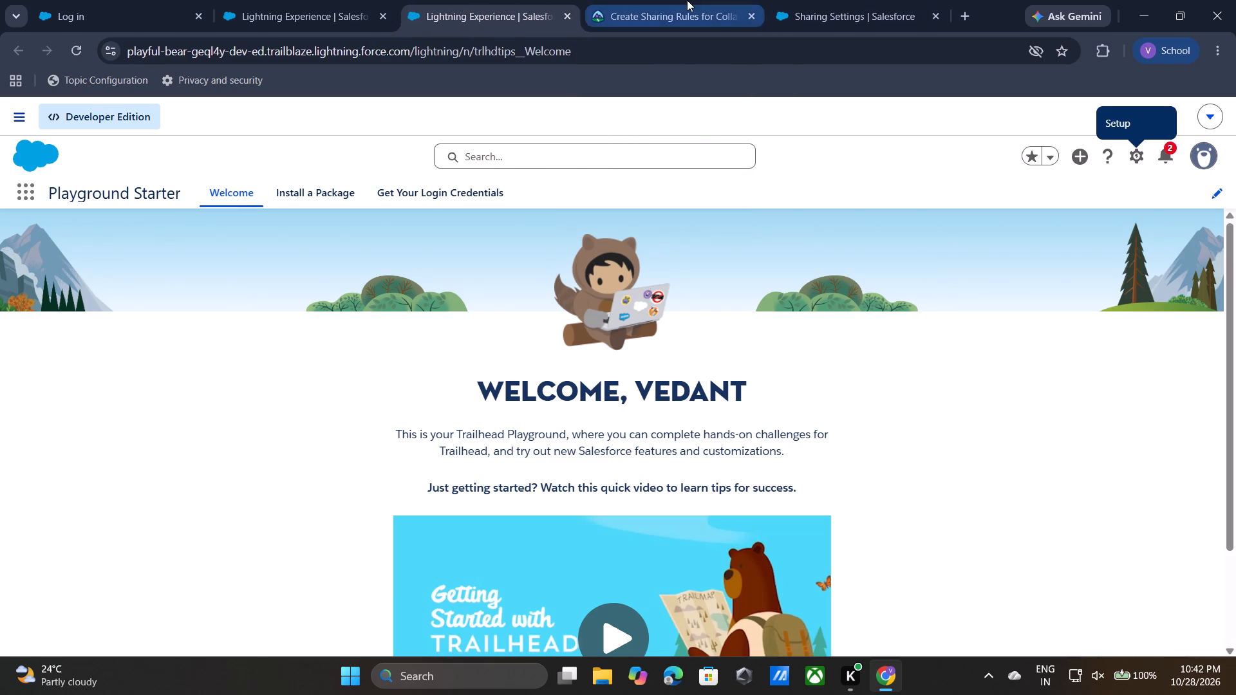
{"action": "left_click", "coordinate": [687, 0]}
{"action": "left_click", "coordinate": [426, 303]}
{"action": "scroll", "coordinate": [426, 303], "scroll_direction": "up", "scroll_amount": 10}
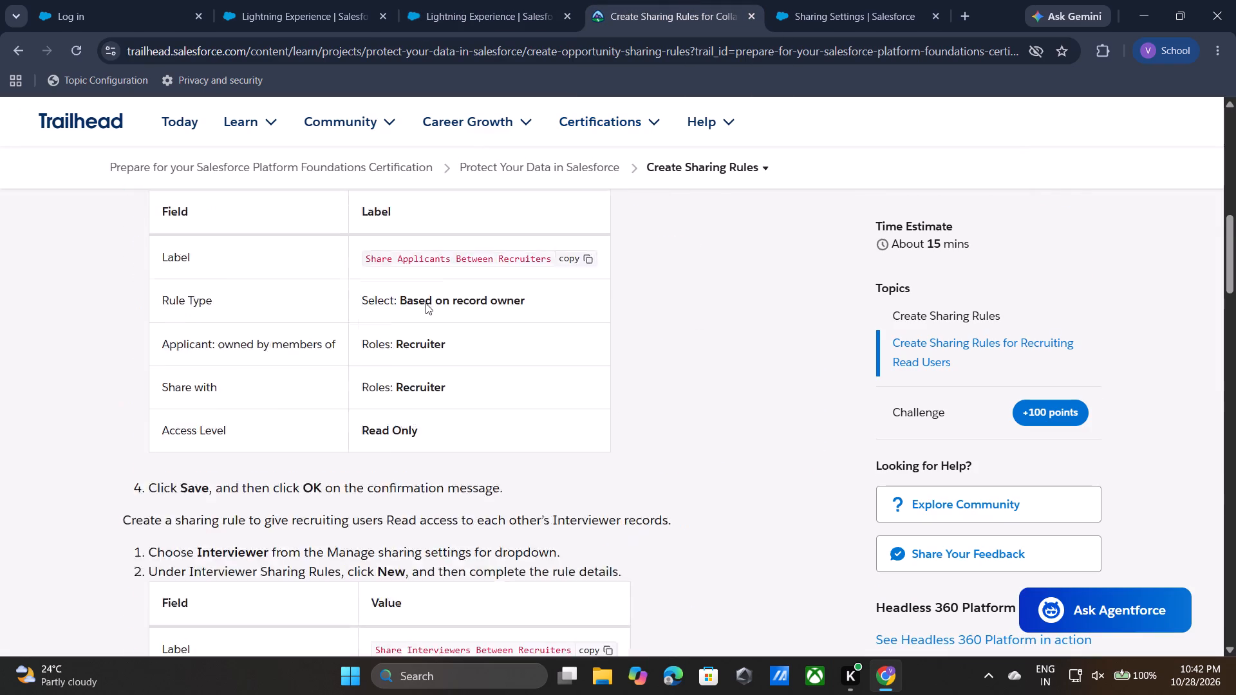
{"action": "scroll", "coordinate": [426, 306], "scroll_direction": "up", "scroll_amount": 1}
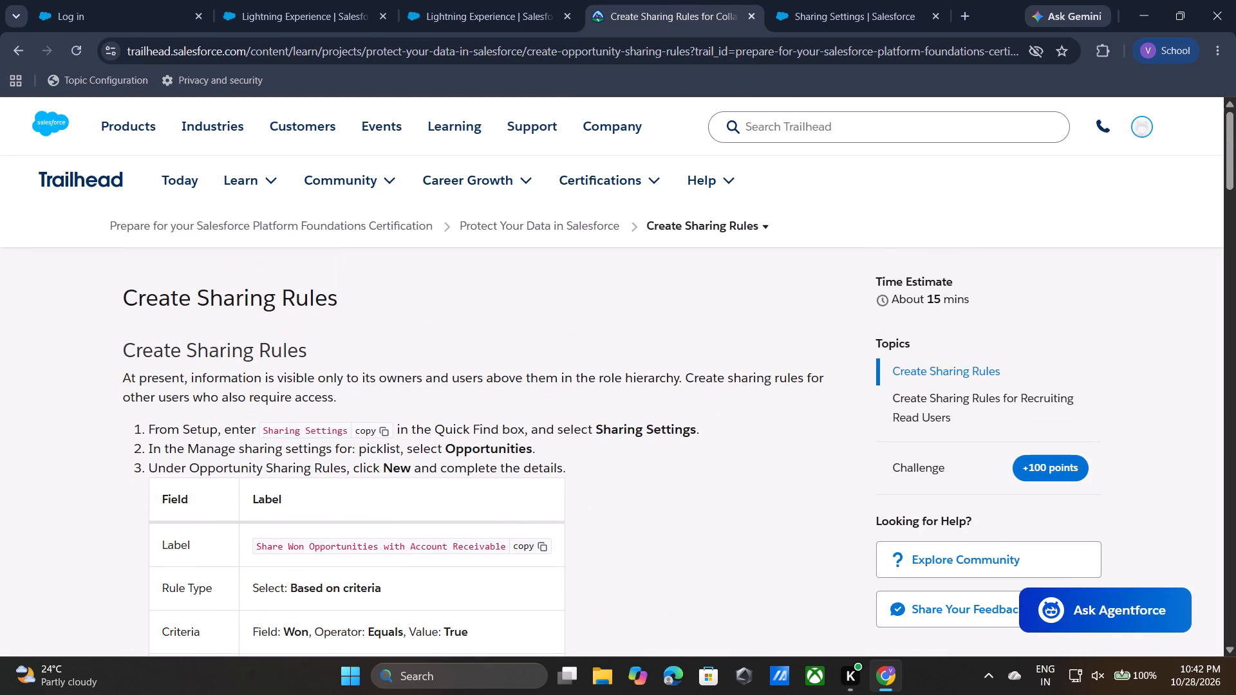
{"action": "left_click", "coordinate": [803, 0]}
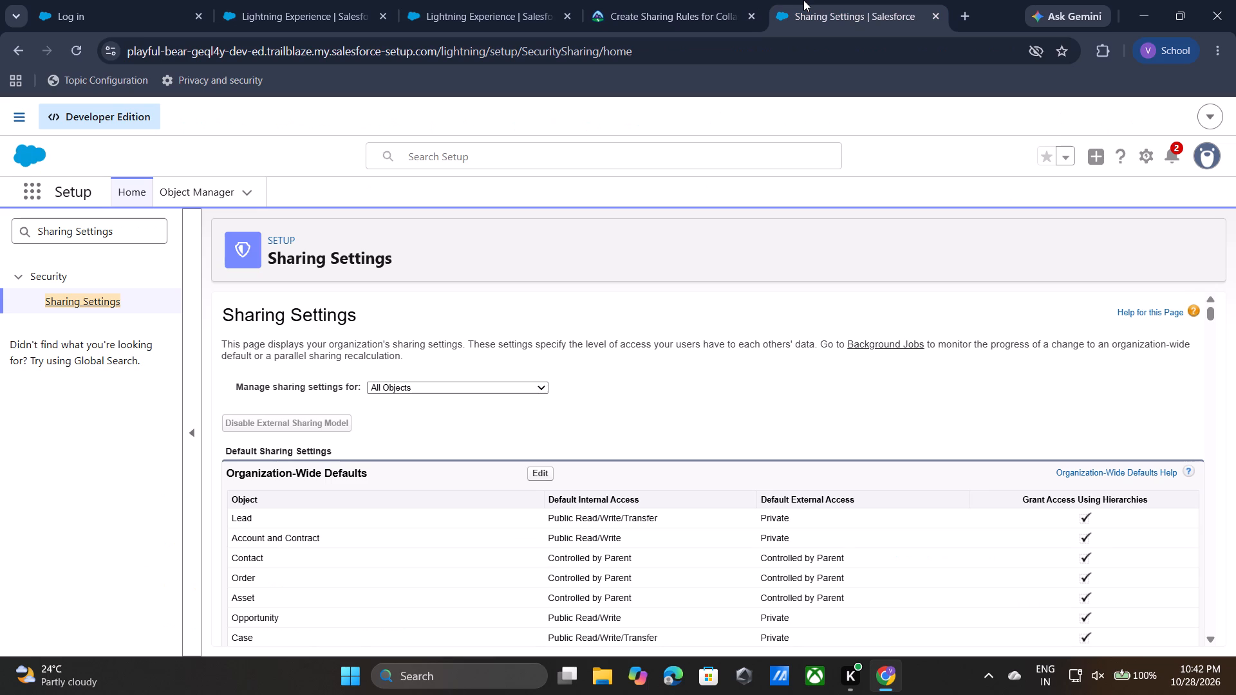
Look through the object list of Manage sharing settings for the Opportunities entry.
{"action": "left_click", "coordinate": [547, 385]}
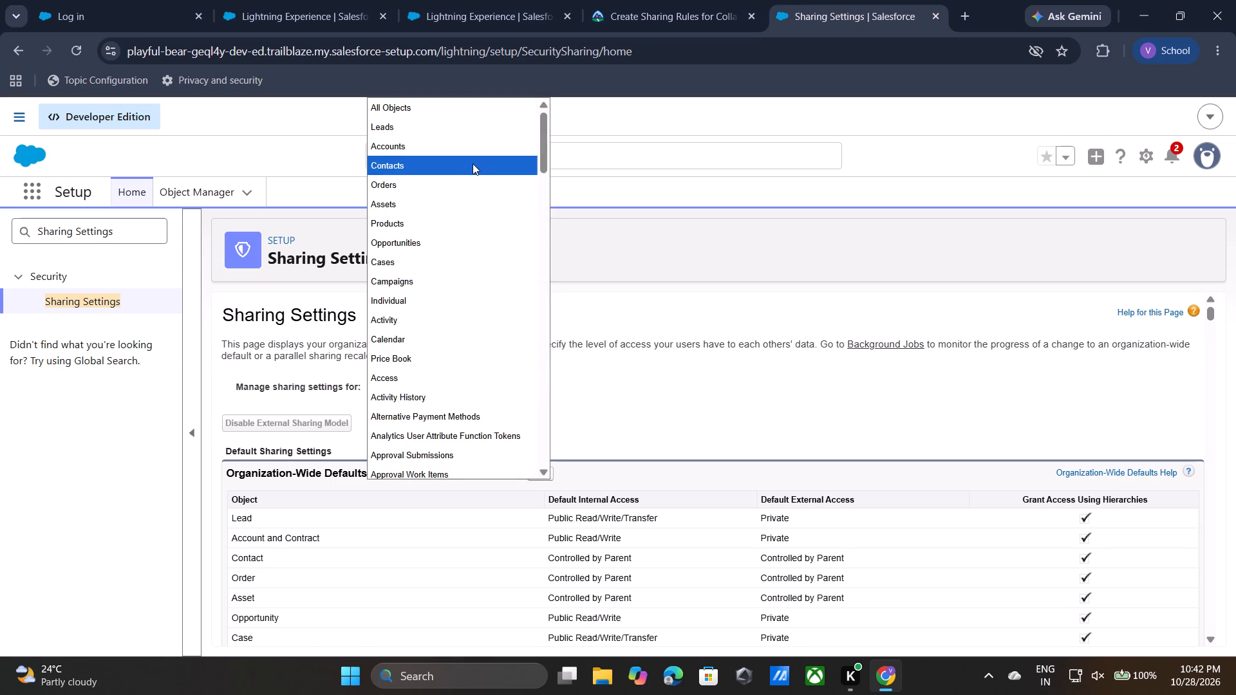
{"action": "scroll", "coordinate": [493, 331], "scroll_direction": "down", "scroll_amount": 2}
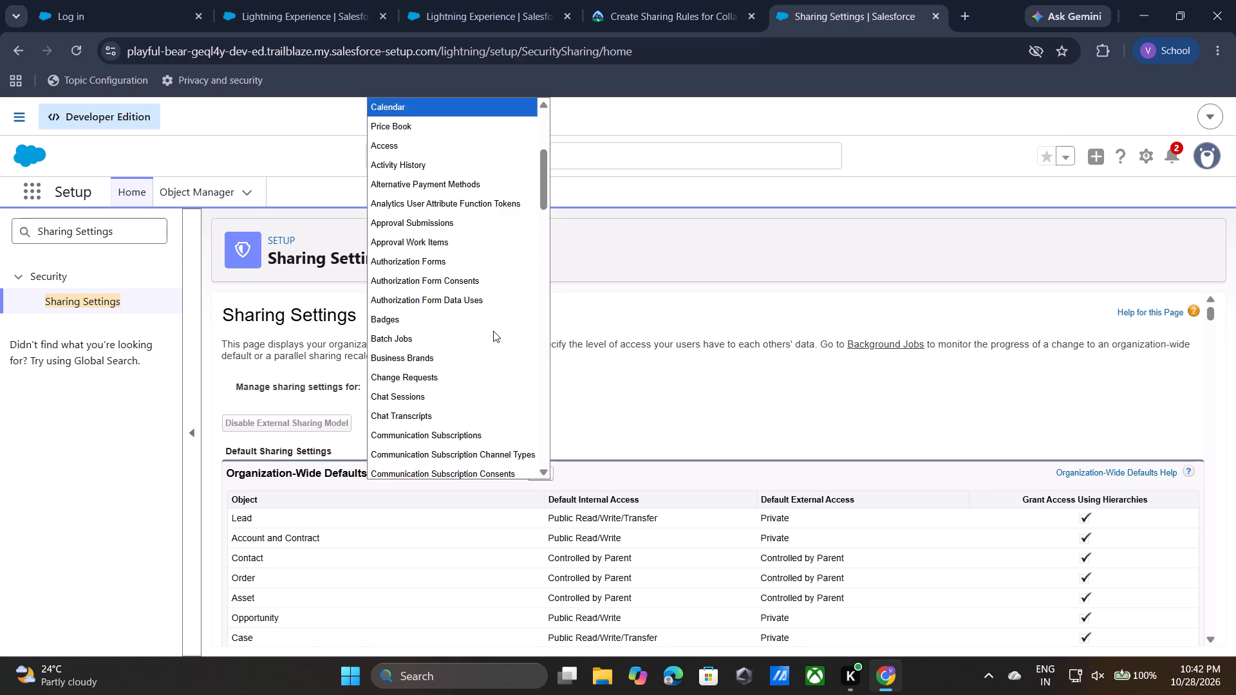
{"action": "scroll", "coordinate": [493, 331], "scroll_direction": "down", "scroll_amount": 13}
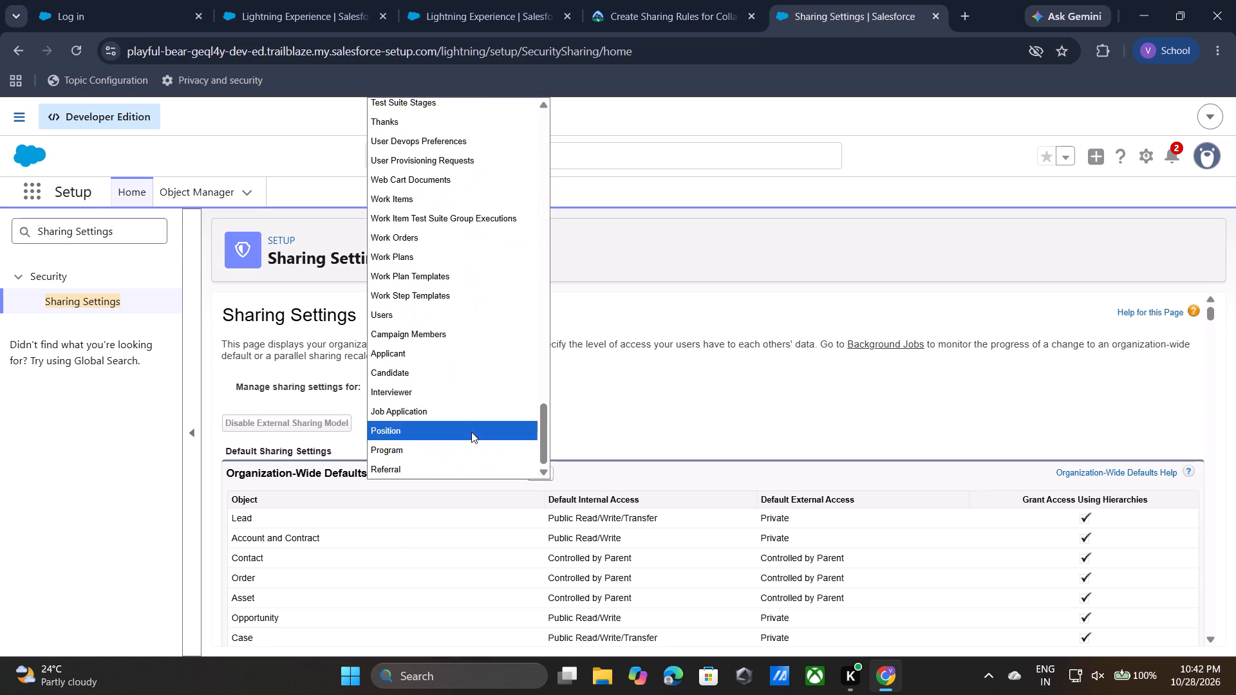
{"action": "scroll", "coordinate": [460, 244], "scroll_direction": "up", "scroll_amount": 1}
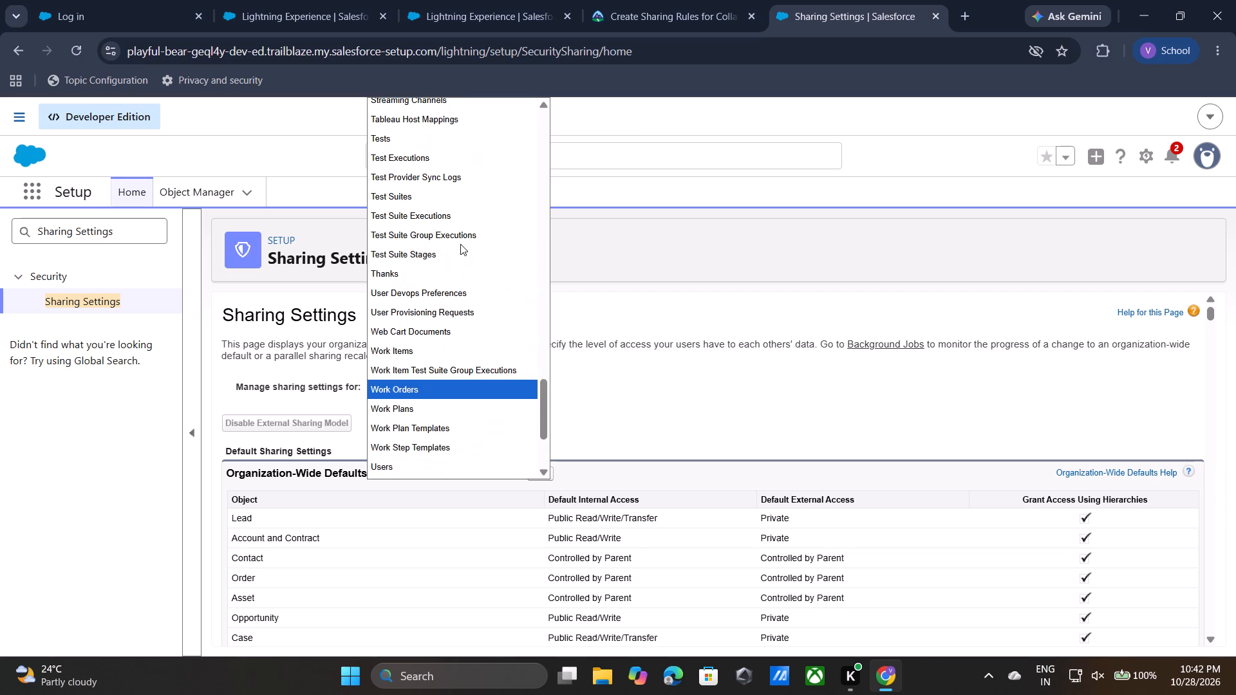
{"action": "scroll", "coordinate": [460, 244], "scroll_direction": "up", "scroll_amount": 6}
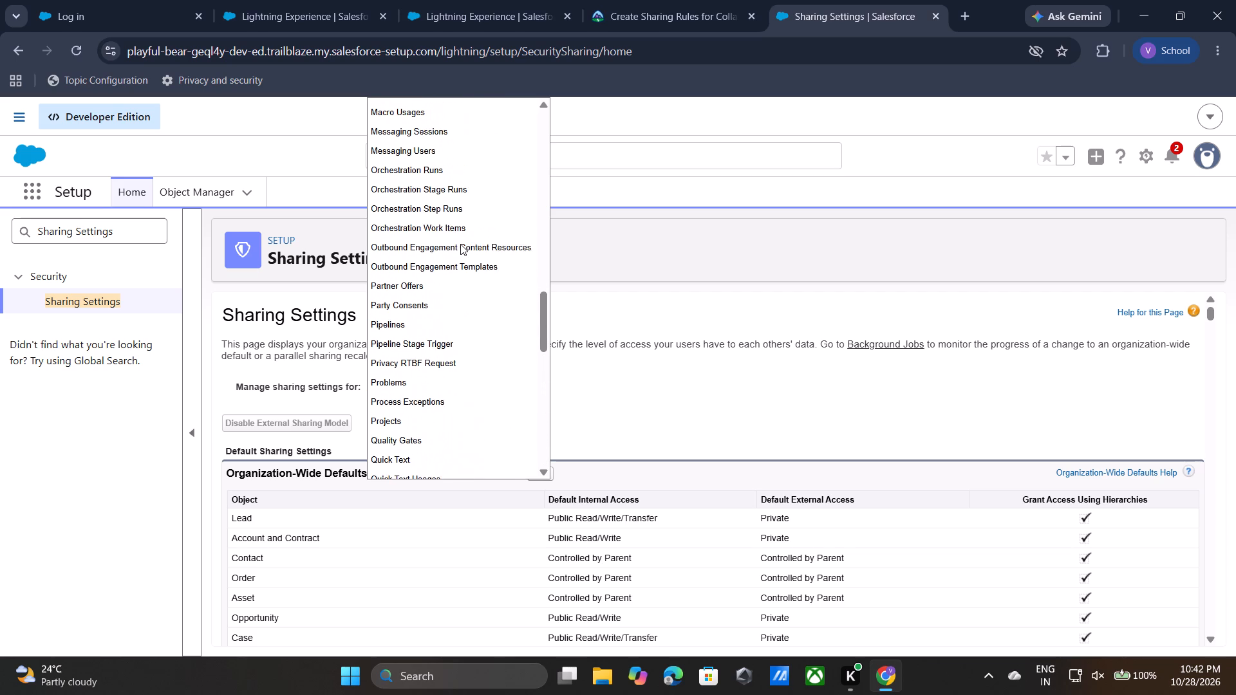
{"action": "scroll", "coordinate": [460, 244], "scroll_direction": "up", "scroll_amount": 1}
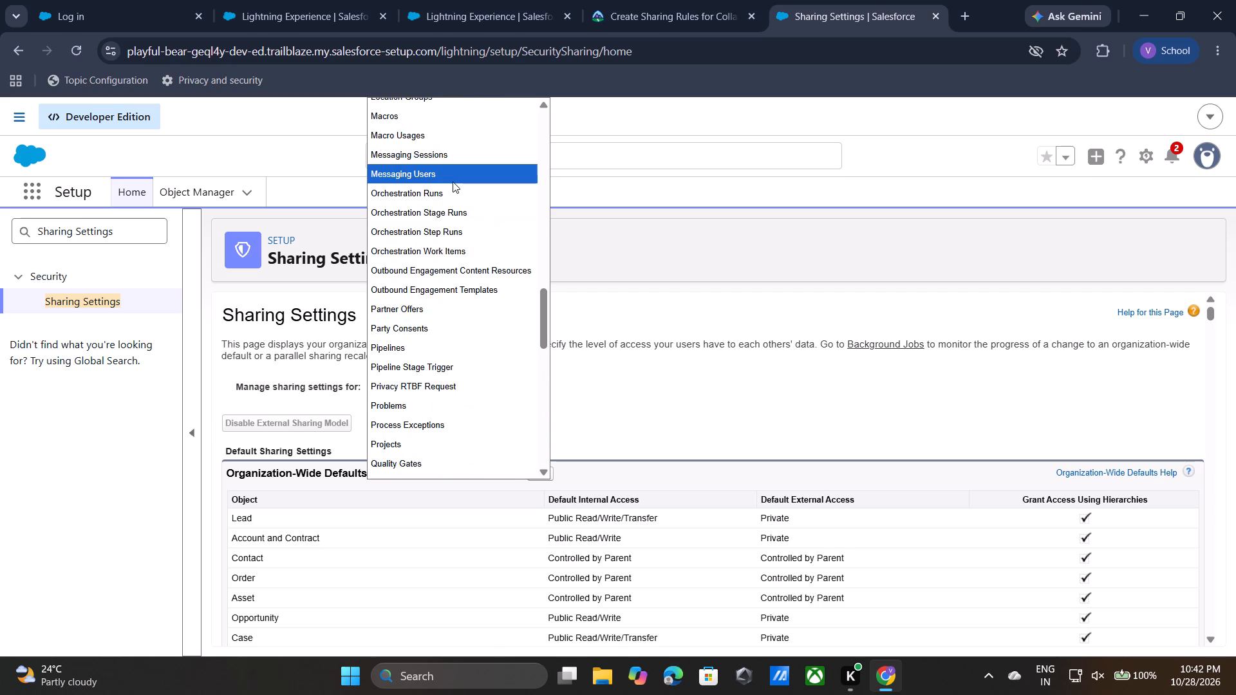
{"action": "scroll", "coordinate": [453, 181], "scroll_direction": "up", "scroll_amount": 1}
{"action": "left_click", "coordinate": [819, 239]}
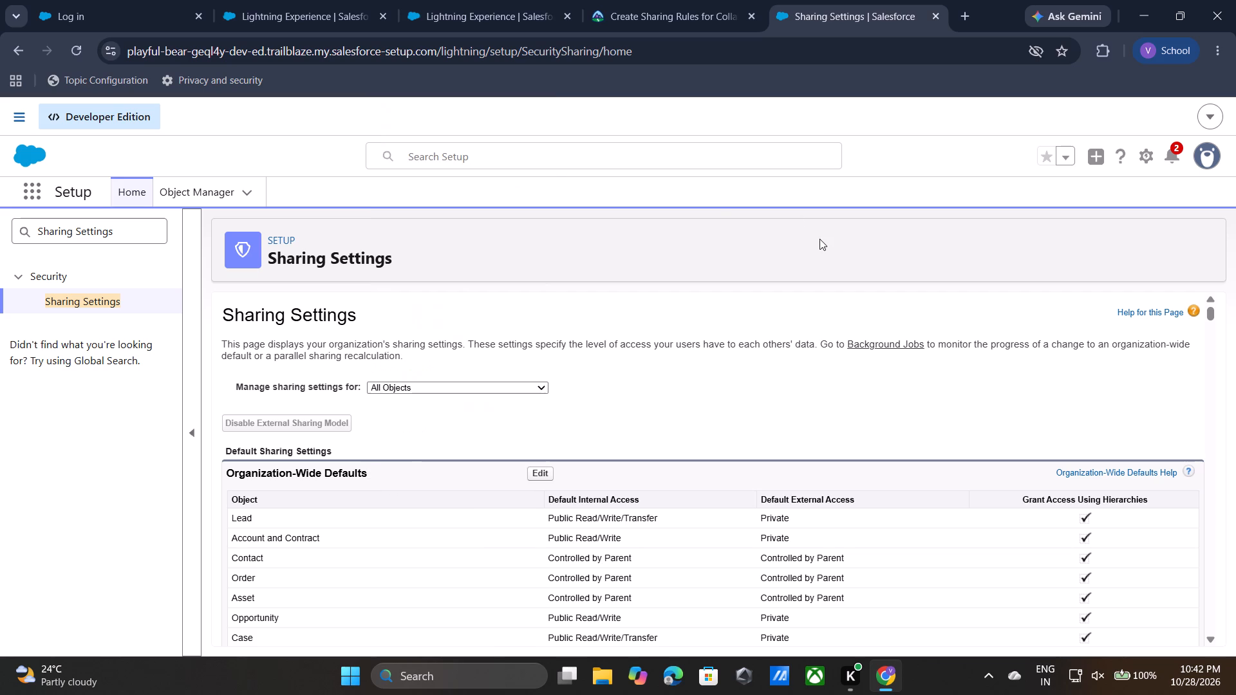
Examine the Organization-Wide Defaults table of all objects on the Sharing Settings page.
{"action": "scroll", "coordinate": [784, 416], "scroll_direction": "down", "scroll_amount": 2}
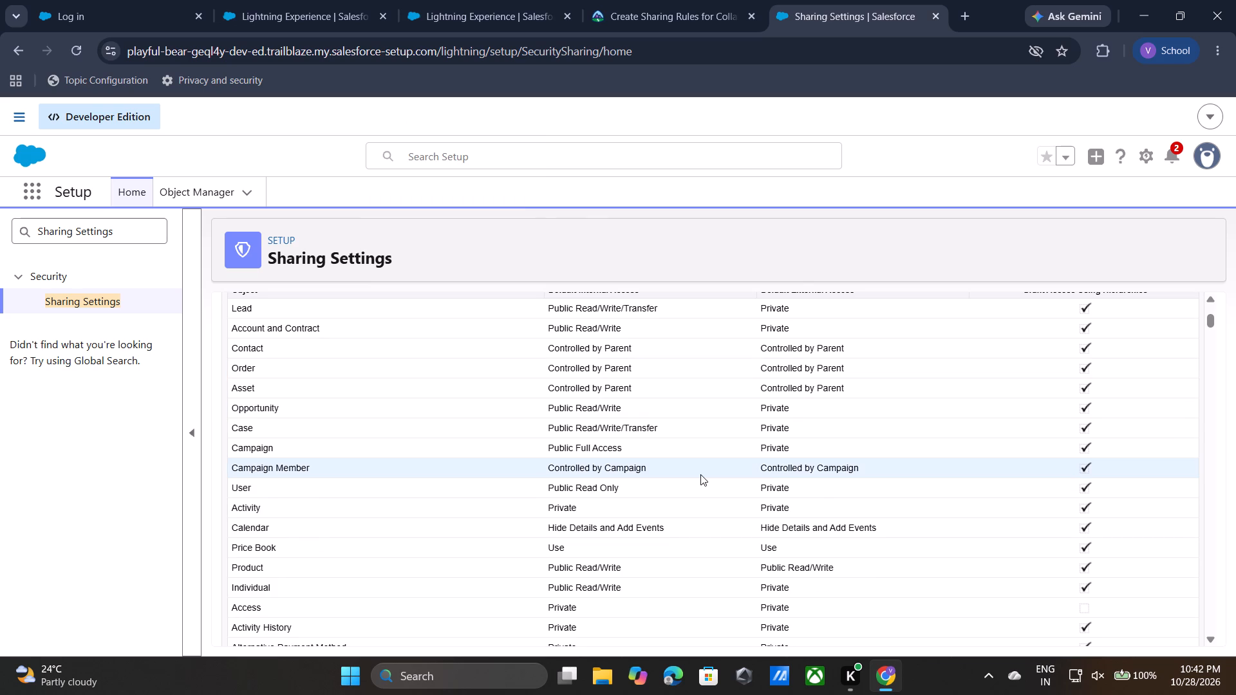
{"action": "scroll", "coordinate": [700, 474], "scroll_direction": "down", "scroll_amount": 8}
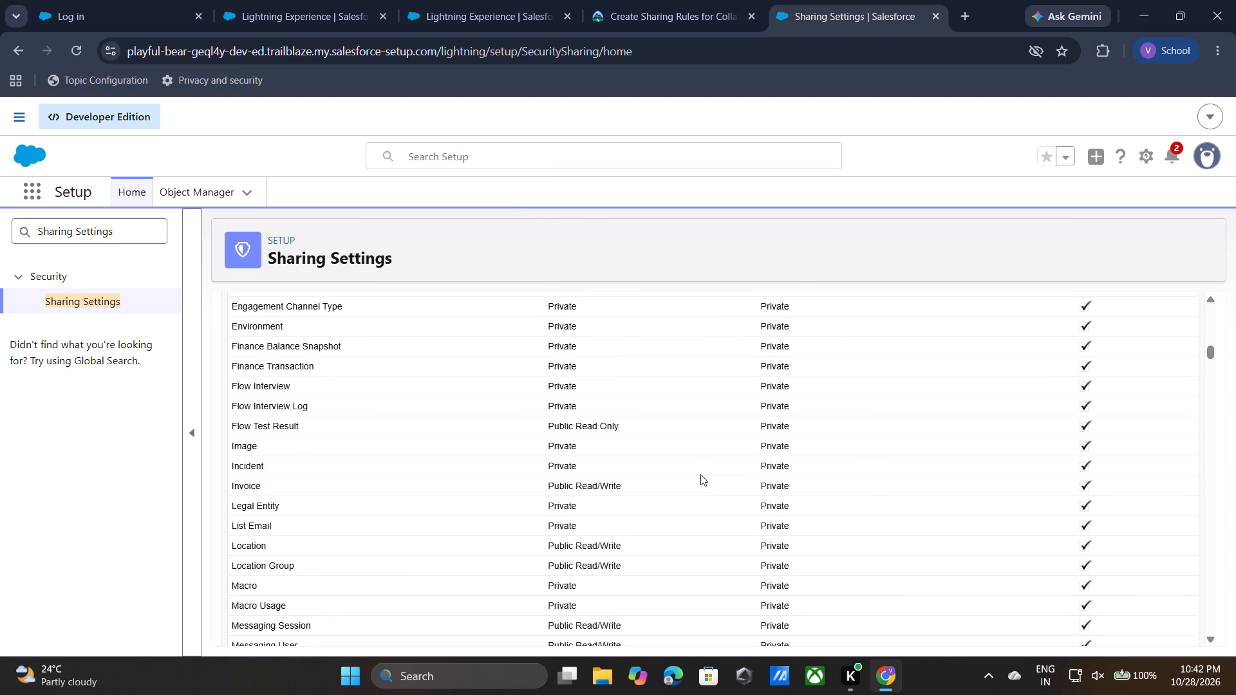
{"action": "scroll", "coordinate": [700, 474], "scroll_direction": "down", "scroll_amount": 3}
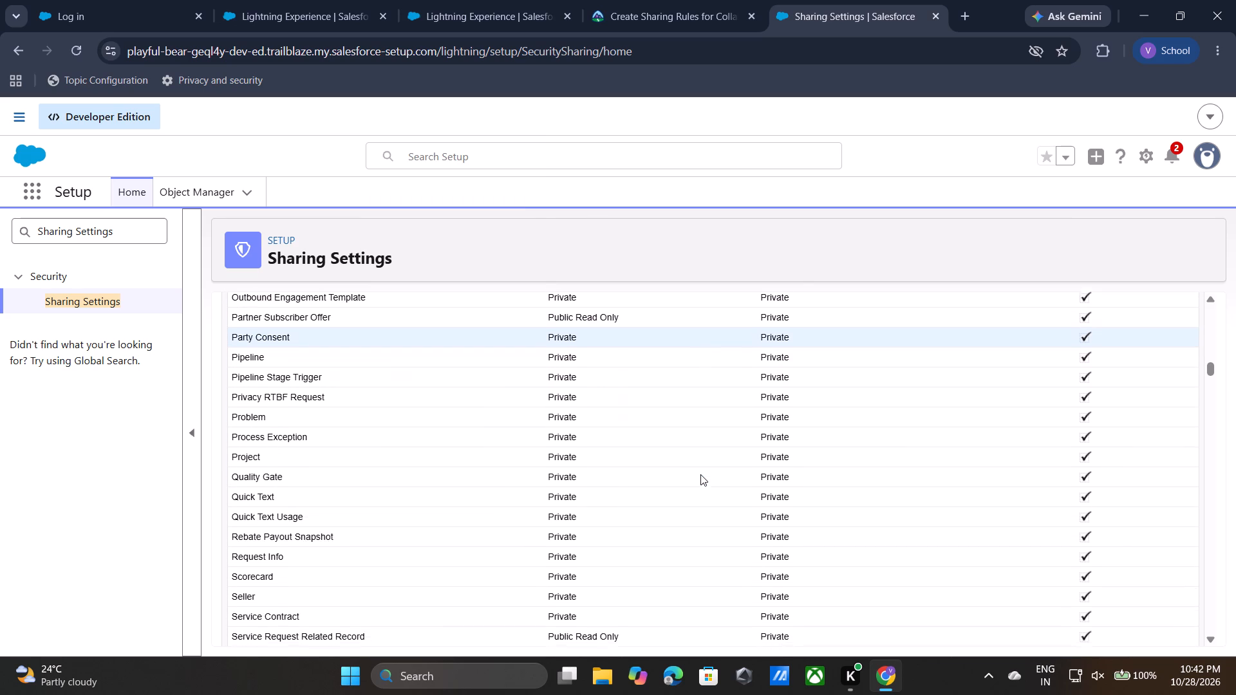
{"action": "scroll", "coordinate": [700, 474], "scroll_direction": "up", "scroll_amount": 2}
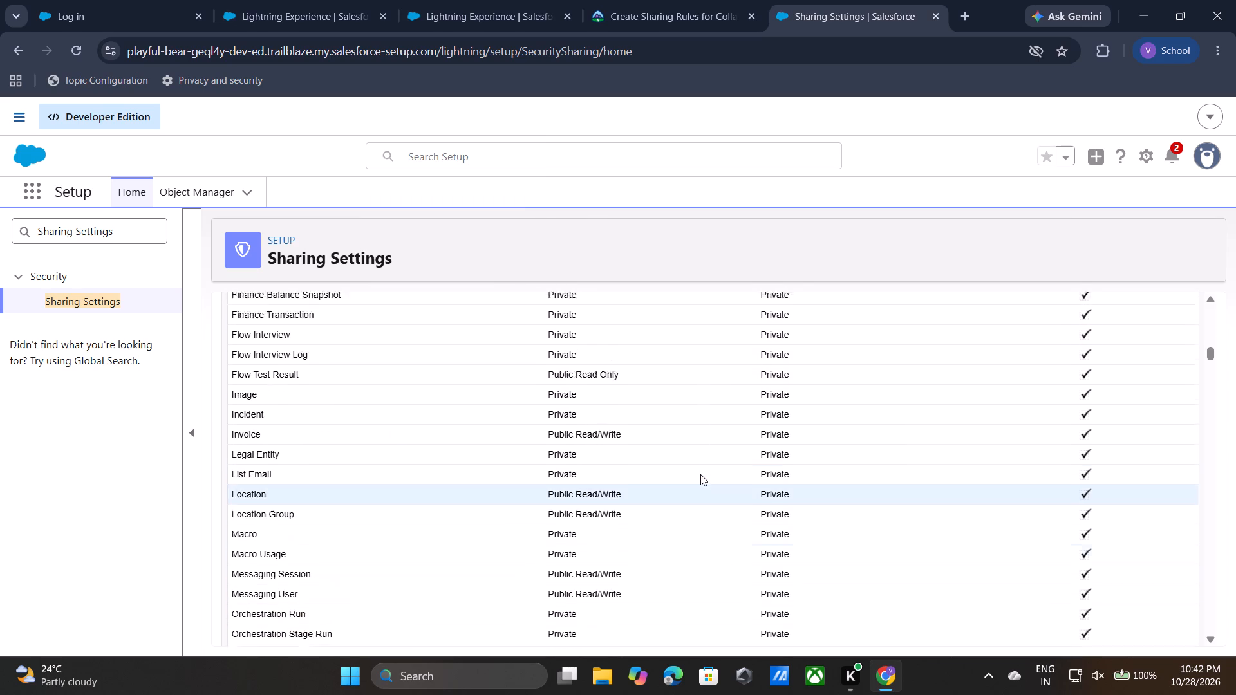
{"action": "scroll", "coordinate": [700, 474], "scroll_direction": "up", "scroll_amount": 2}
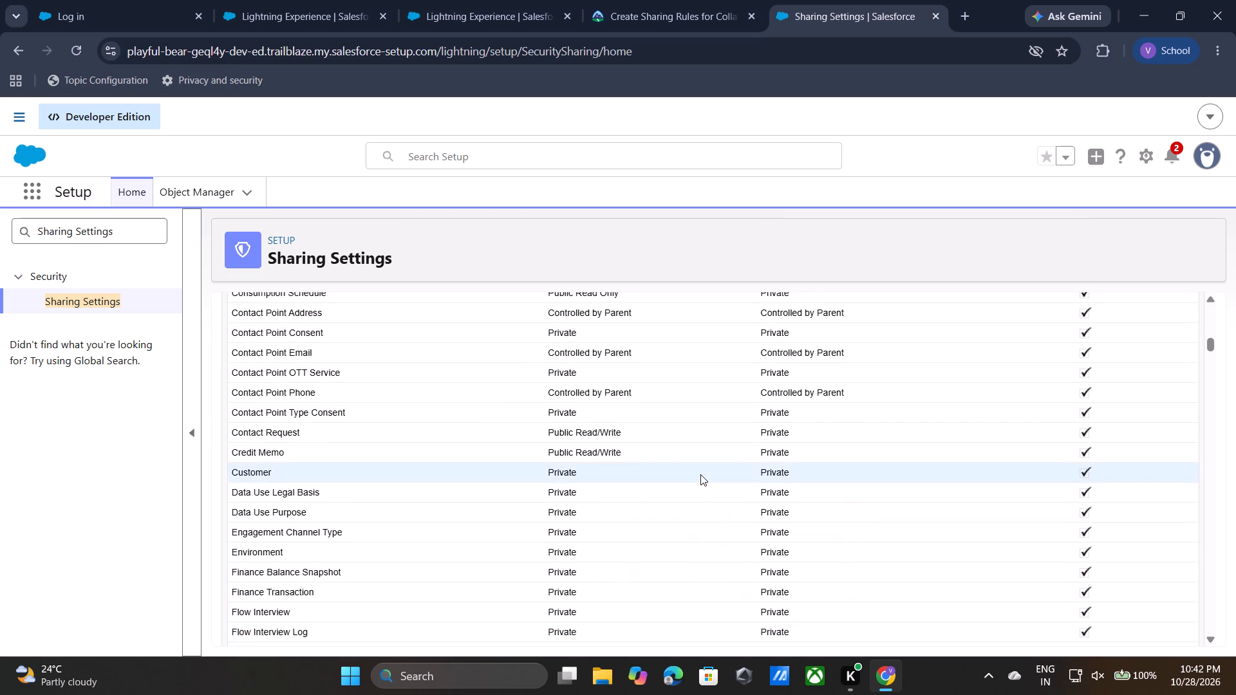
{"action": "scroll", "coordinate": [700, 474], "scroll_direction": "down", "scroll_amount": 4}
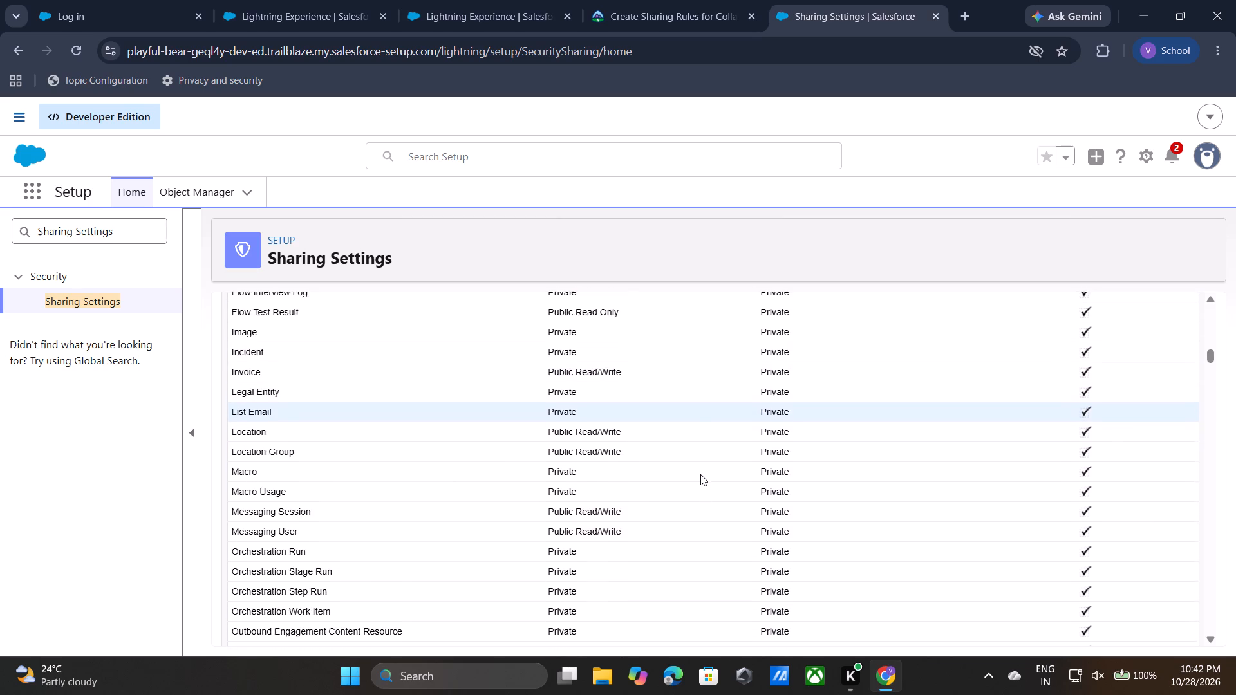
{"action": "scroll", "coordinate": [700, 474], "scroll_direction": "down", "scroll_amount": 1}
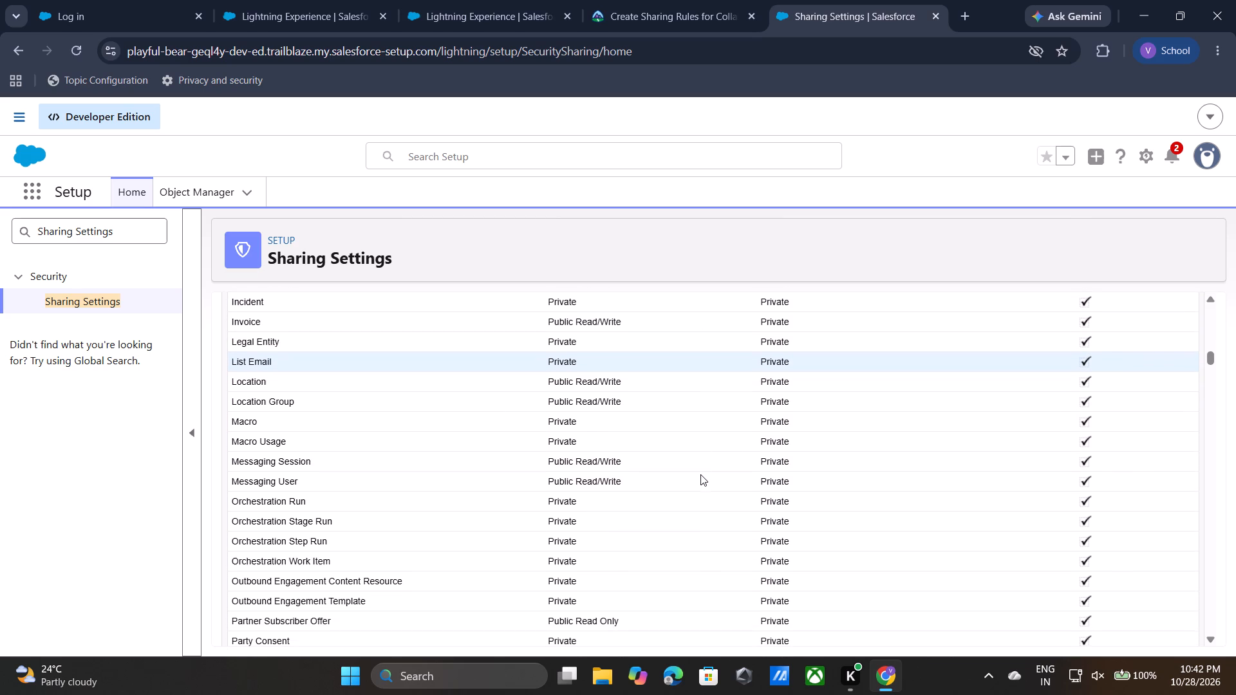
{"action": "scroll", "coordinate": [700, 474], "scroll_direction": "down", "scroll_amount": 1}
{"action": "scroll", "coordinate": [700, 474], "scroll_direction": "up", "scroll_amount": 1}
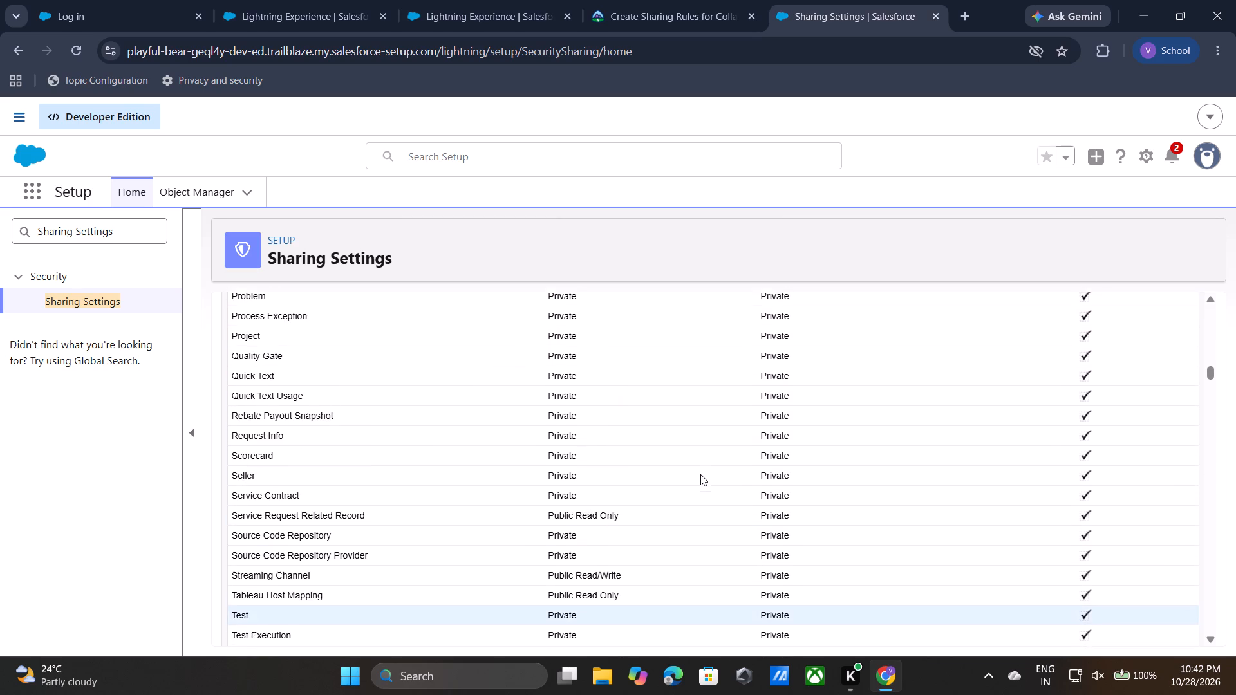
{"action": "scroll", "coordinate": [700, 474], "scroll_direction": "up", "scroll_amount": 4}
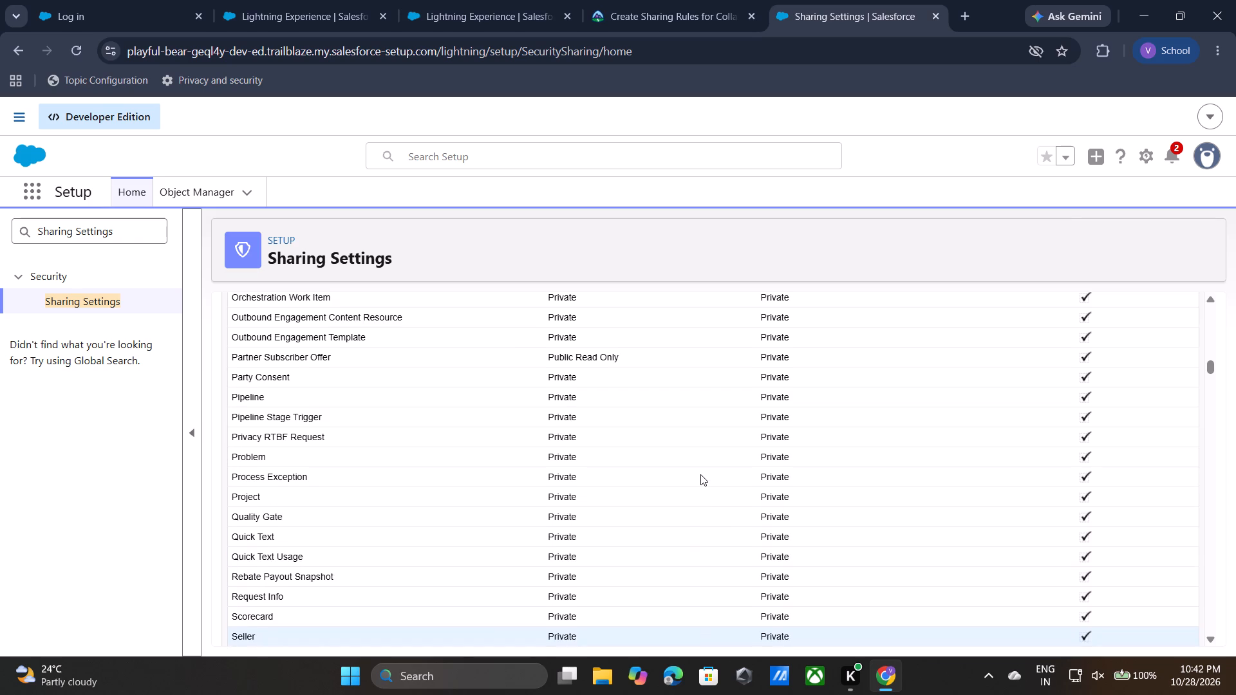
{"action": "scroll", "coordinate": [700, 474], "scroll_direction": "up", "scroll_amount": 2}
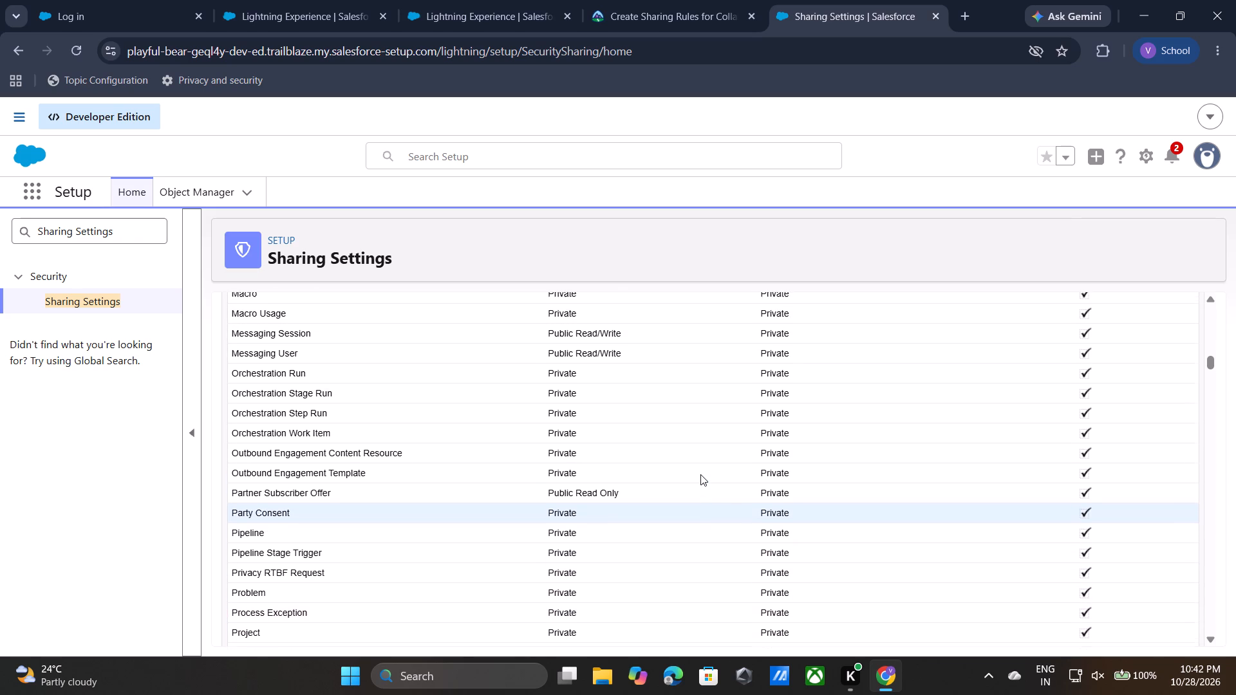
Look through the per-object sharing rule sections further down the Sharing Settings page for the opportunity rules.
{"action": "scroll", "coordinate": [700, 474], "scroll_direction": "down", "scroll_amount": 10}
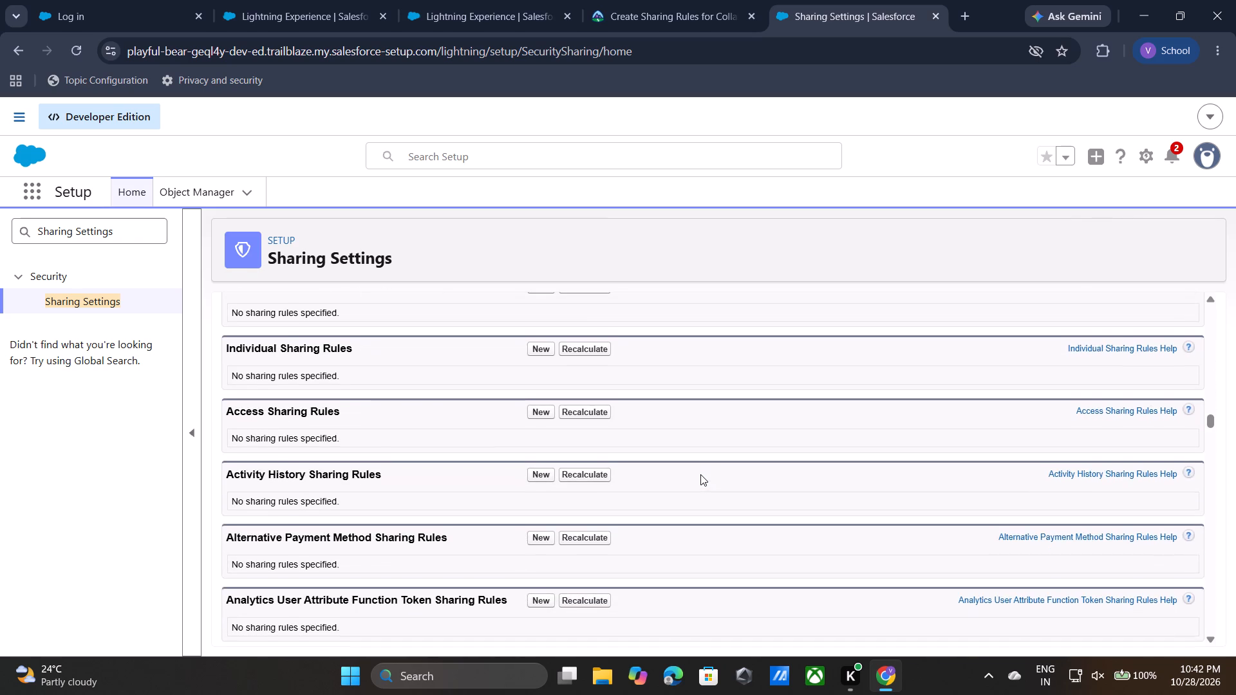
{"action": "scroll", "coordinate": [700, 474], "scroll_direction": "down", "scroll_amount": 14}
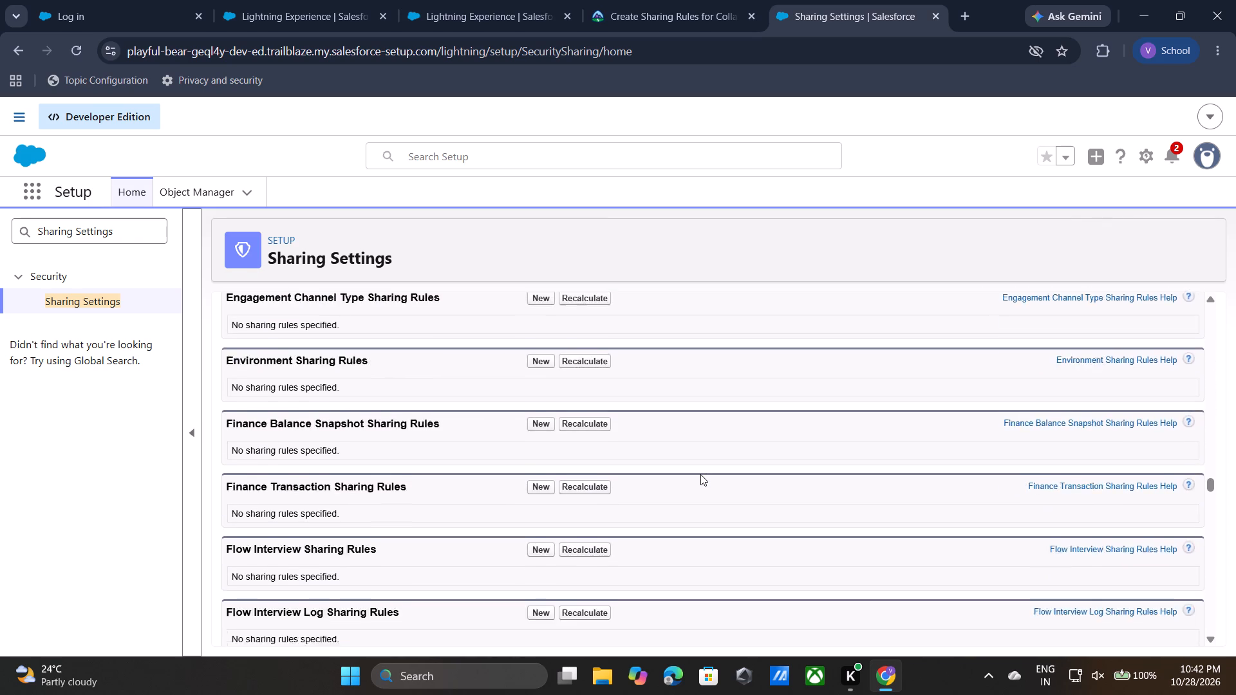
{"action": "scroll", "coordinate": [700, 474], "scroll_direction": "down", "scroll_amount": 11}
{"action": "scroll", "coordinate": [700, 474], "scroll_direction": "up", "scroll_amount": 3}
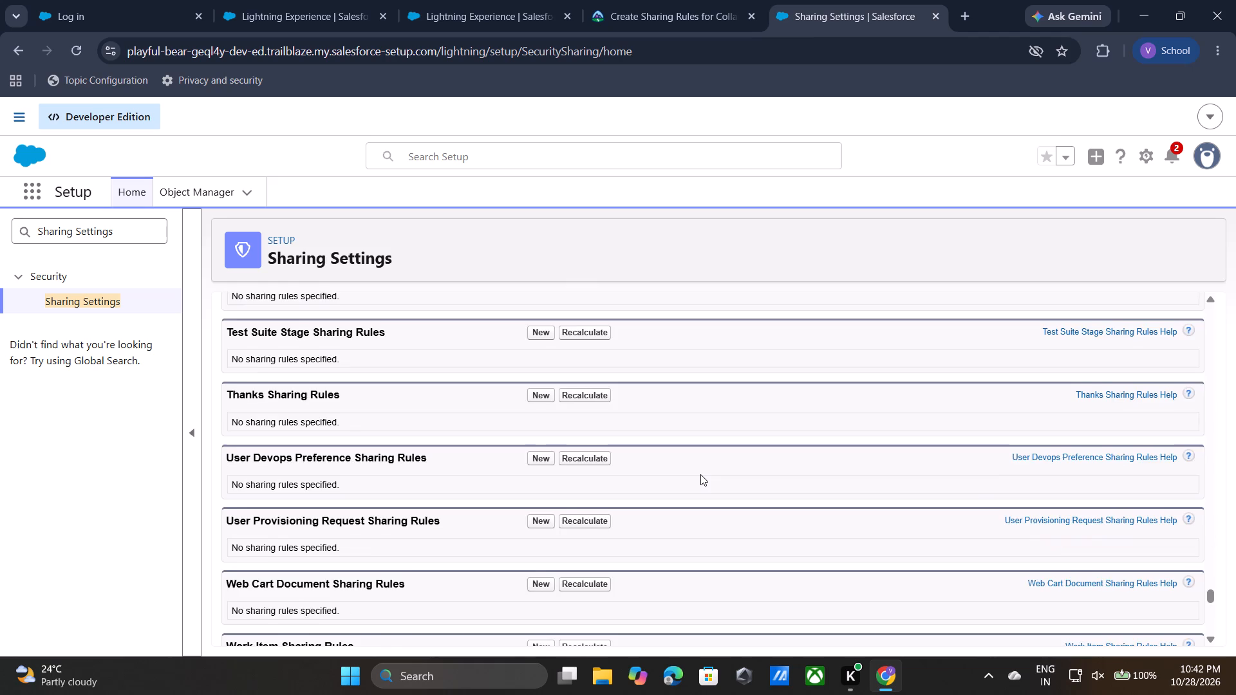
{"action": "scroll", "coordinate": [700, 474], "scroll_direction": "up", "scroll_amount": 10}
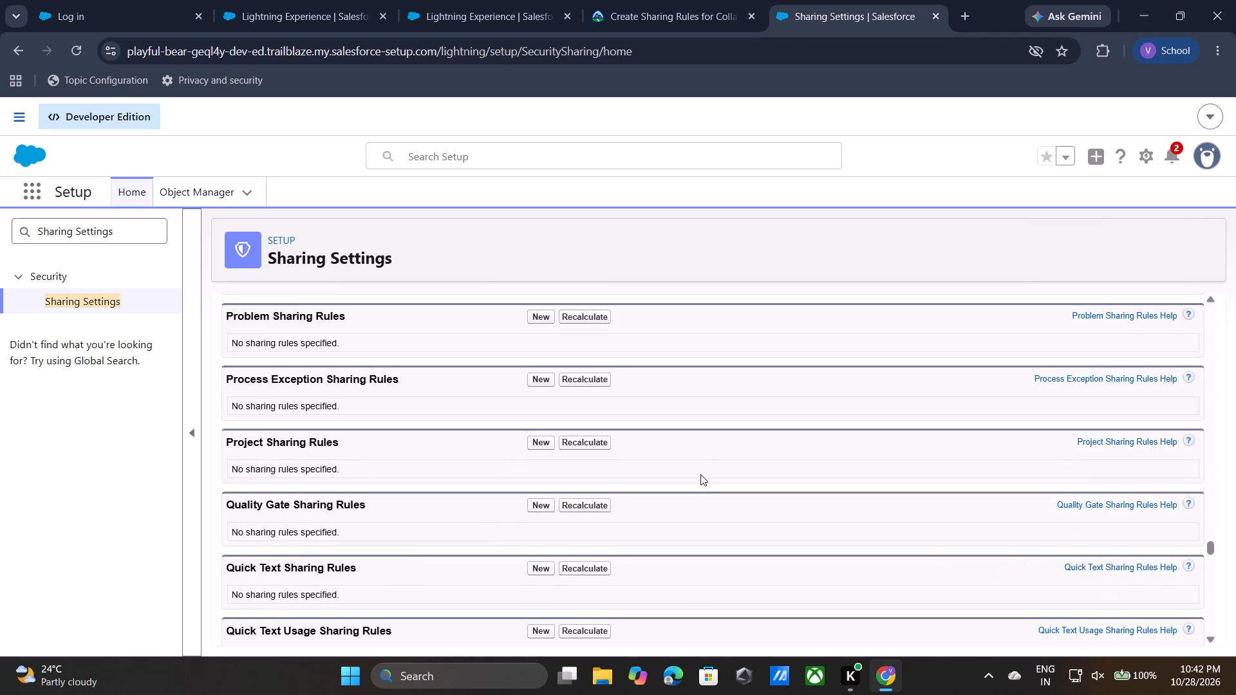
{"action": "scroll", "coordinate": [700, 474], "scroll_direction": "up", "scroll_amount": 1}
{"action": "scroll", "coordinate": [700, 474], "scroll_direction": "down", "scroll_amount": 7}
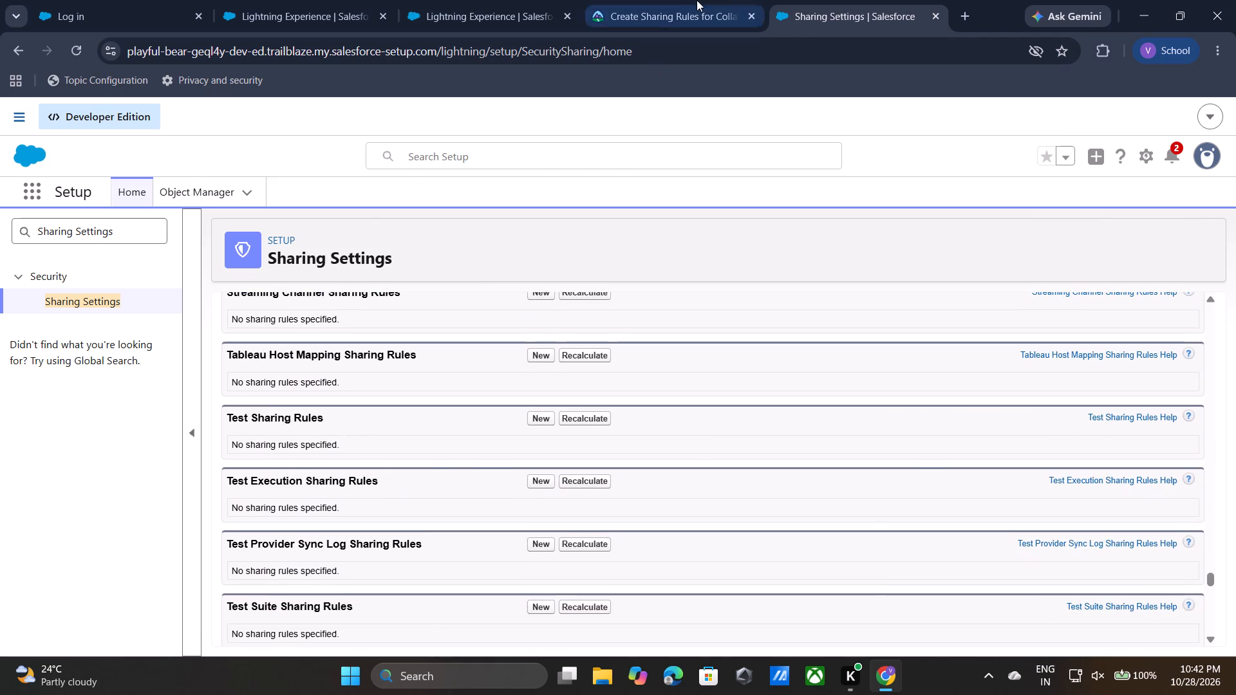
Recheck the Trailhead instructions on which object to manage and return to the beginning of the Sharing Settings page.
{"action": "left_click", "coordinate": [675, 0]}
{"action": "left_click", "coordinate": [617, 569]}
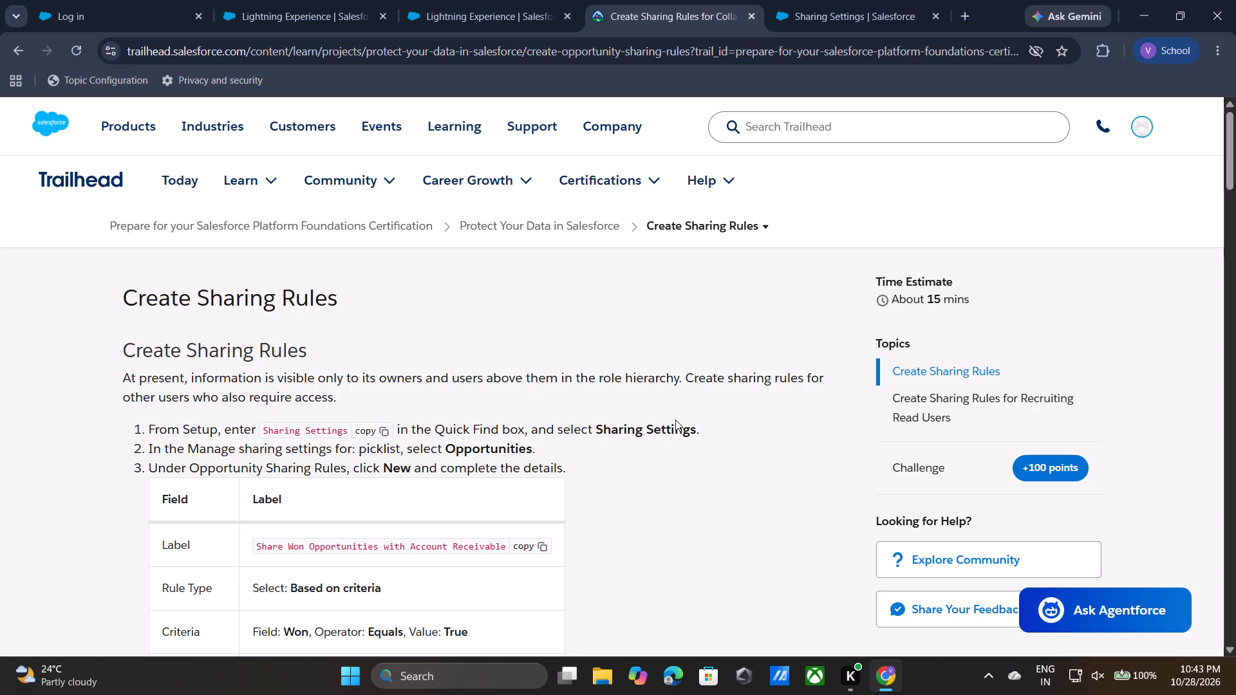
{"action": "left_click", "coordinate": [852, 0]}
{"action": "scroll", "coordinate": [545, 466], "scroll_direction": "up", "scroll_amount": 7}
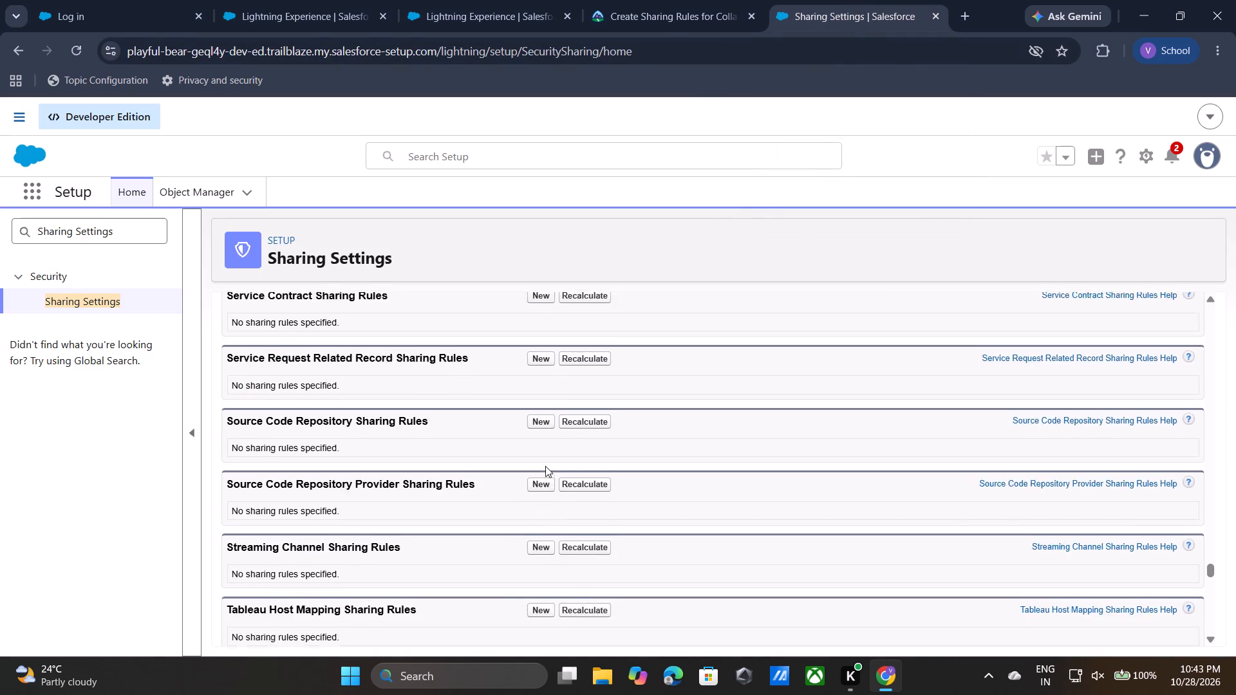
{"action": "scroll", "coordinate": [545, 466], "scroll_direction": "up", "scroll_amount": 10}
{"action": "scroll", "coordinate": [674, 445], "scroll_direction": "up", "scroll_amount": 8}
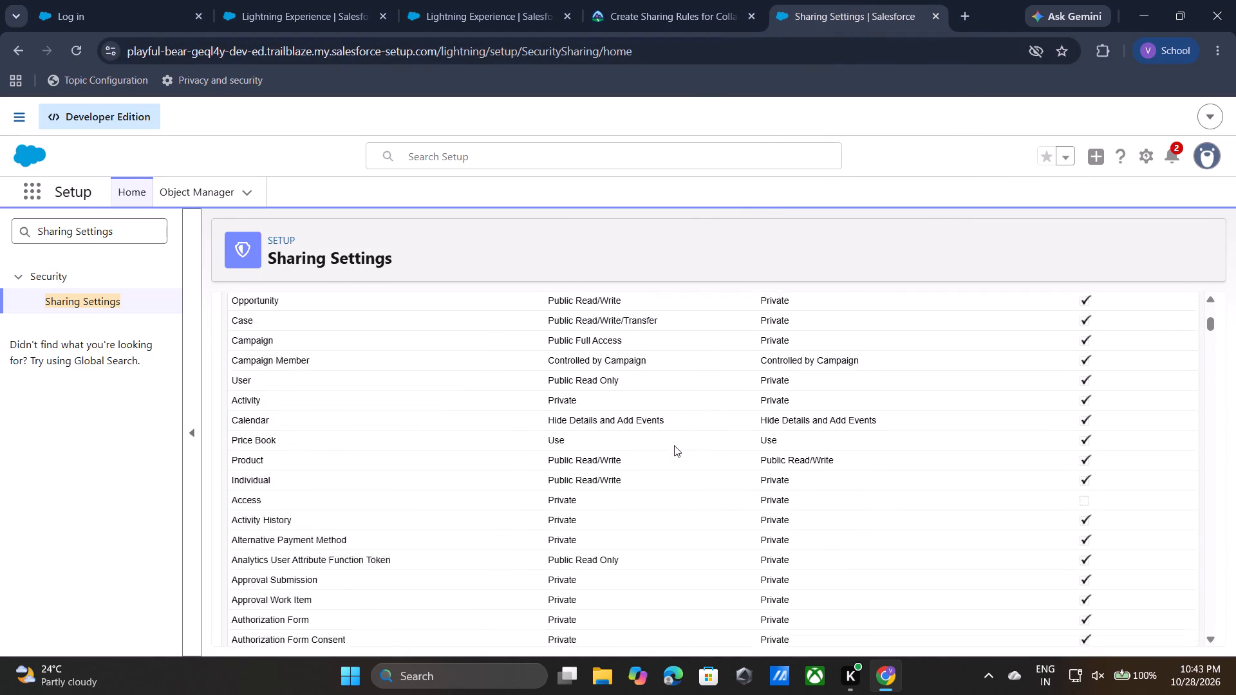
{"action": "scroll", "coordinate": [674, 445], "scroll_direction": "up", "scroll_amount": 7}
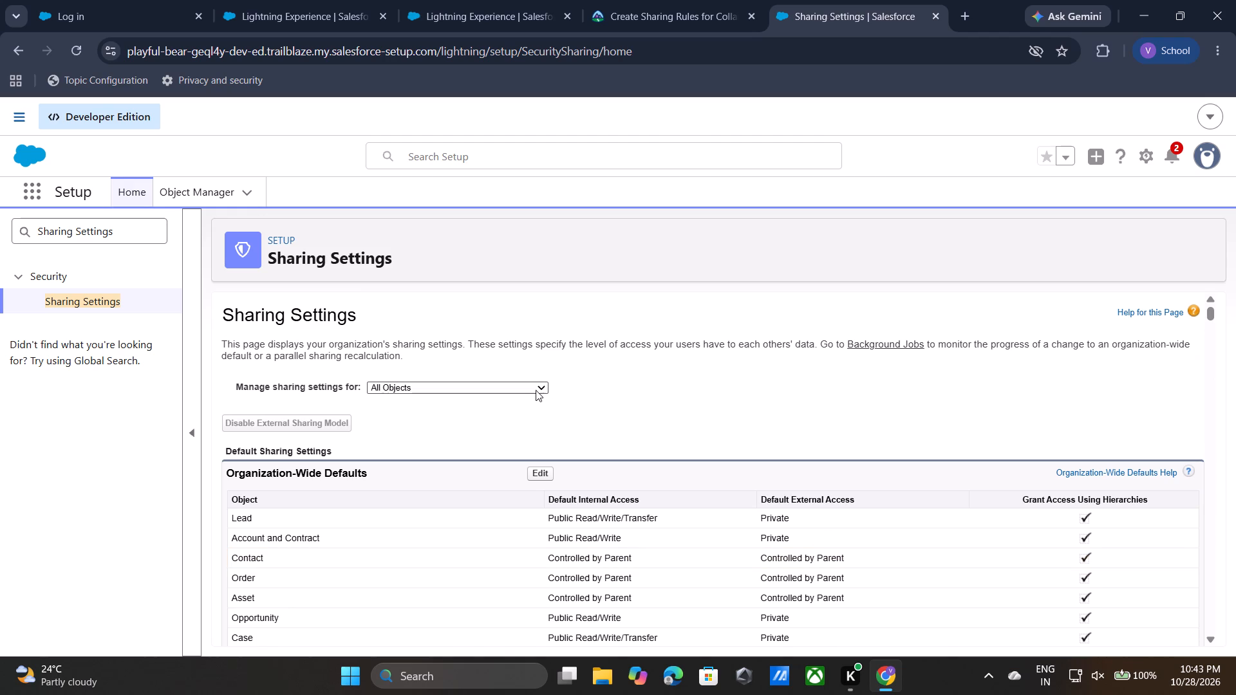
{"action": "left_click", "coordinate": [691, 0]}
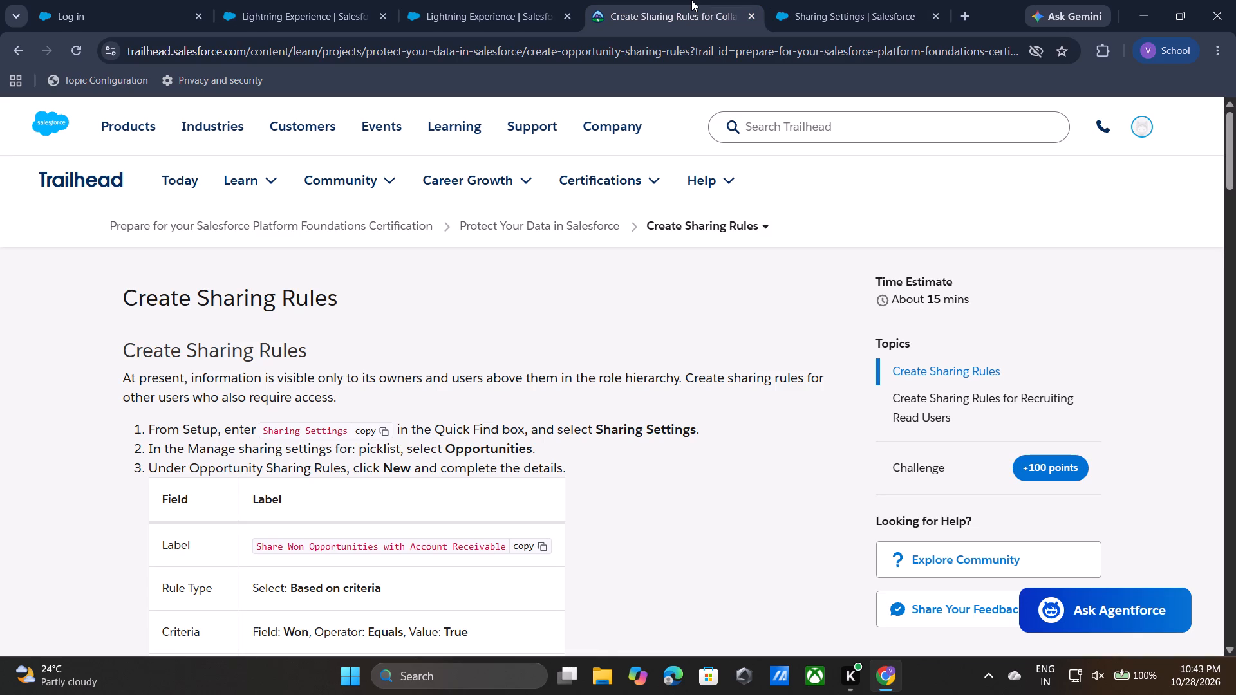
{"action": "left_click", "coordinate": [777, 0]}
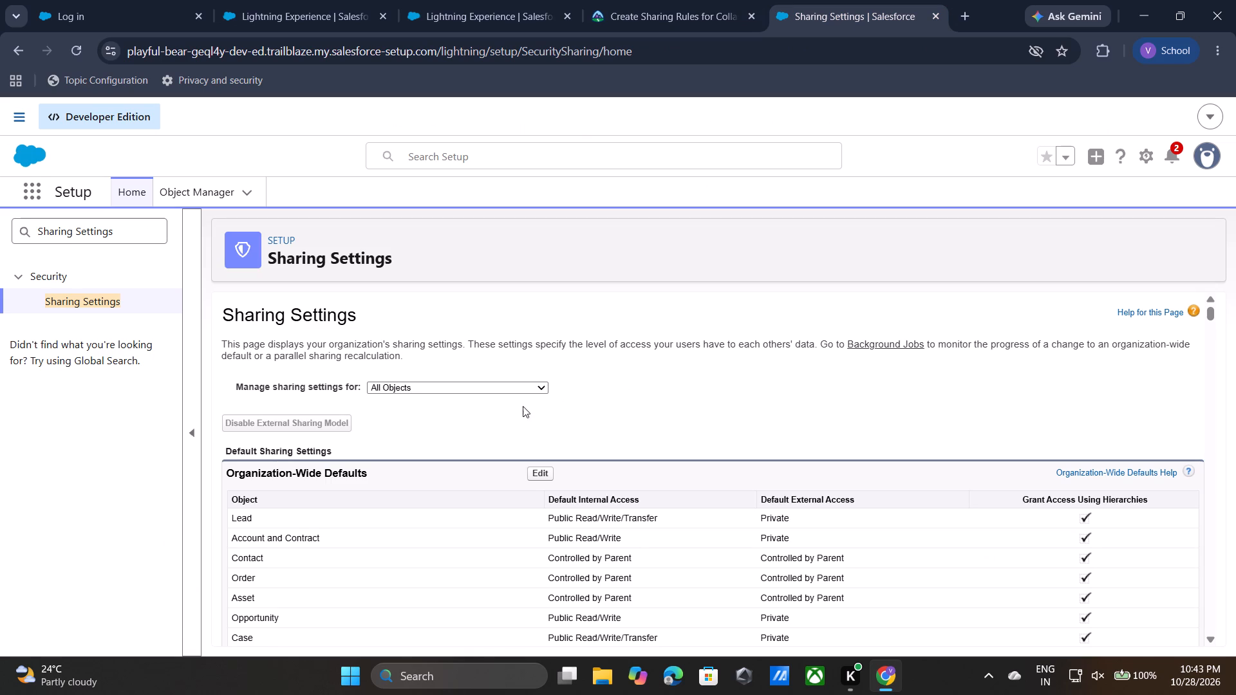
Set Manage sharing settings for to Opportunities.
{"action": "left_click", "coordinate": [520, 394]}
{"action": "left_click", "coordinate": [541, 380]}
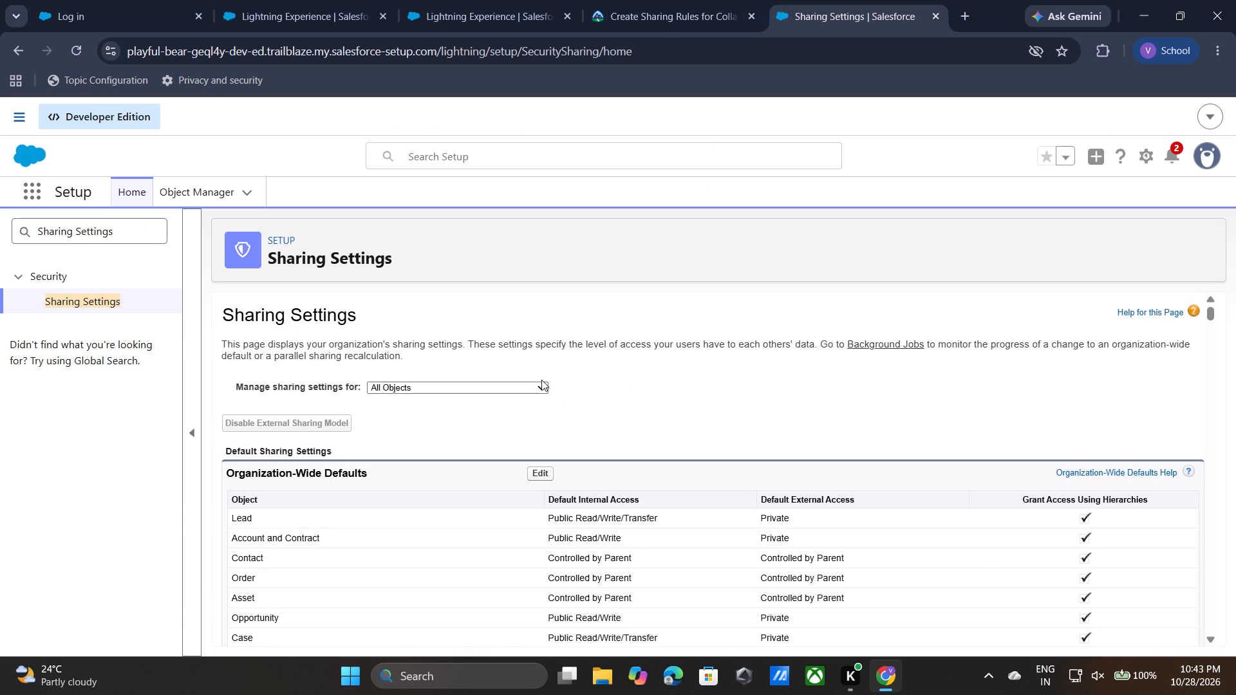
{"action": "left_click", "coordinate": [535, 382]}
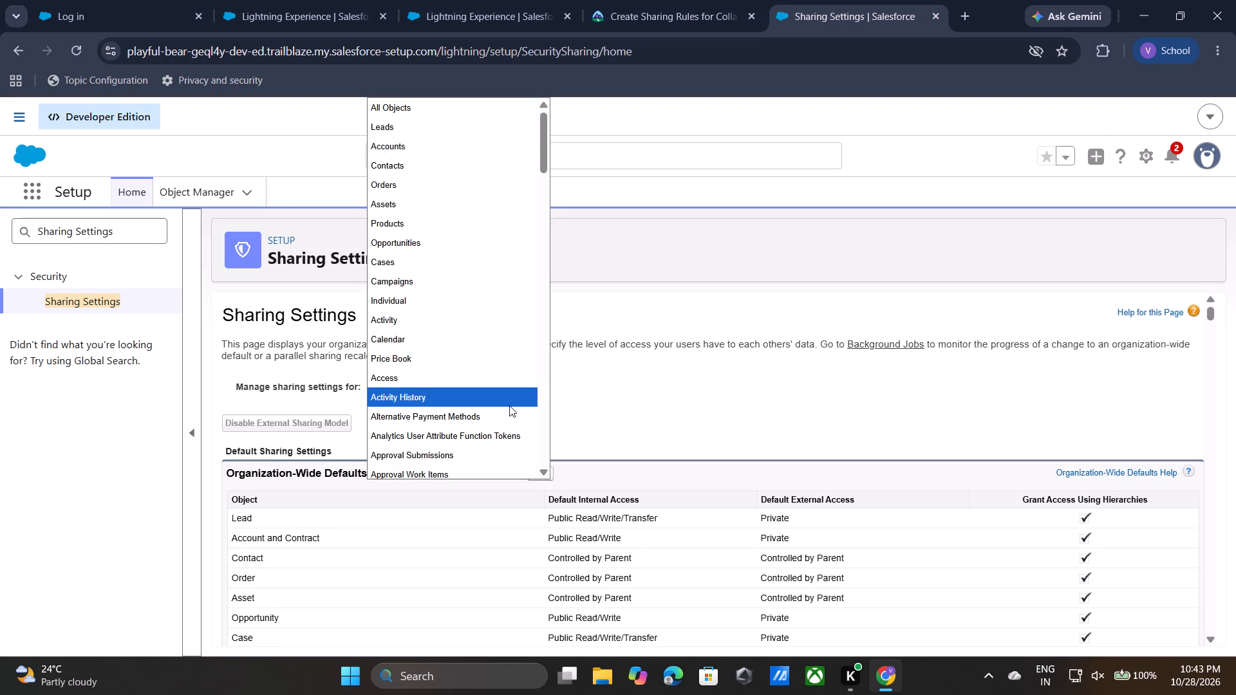
{"action": "scroll", "coordinate": [509, 405], "scroll_direction": "down", "scroll_amount": 1}
{"action": "scroll", "coordinate": [509, 405], "scroll_direction": "up", "scroll_amount": 3}
{"action": "scroll", "coordinate": [499, 246], "scroll_direction": "up", "scroll_amount": 2}
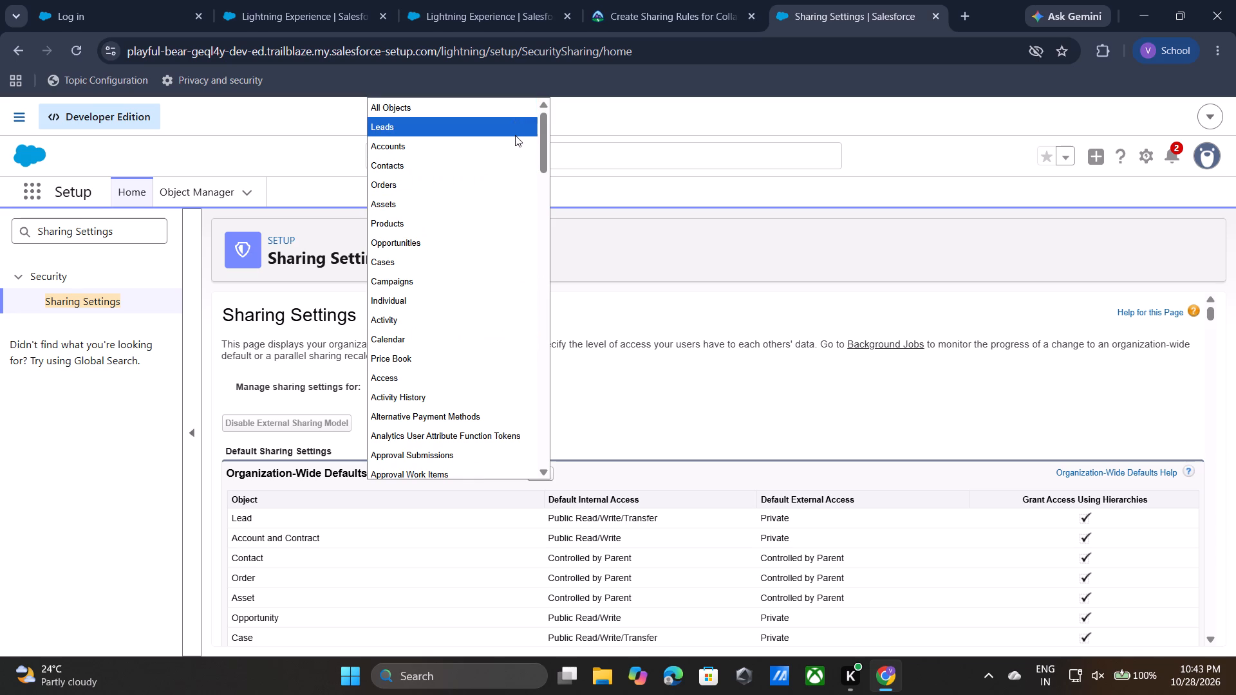
{"action": "left_click", "coordinate": [486, 239]}
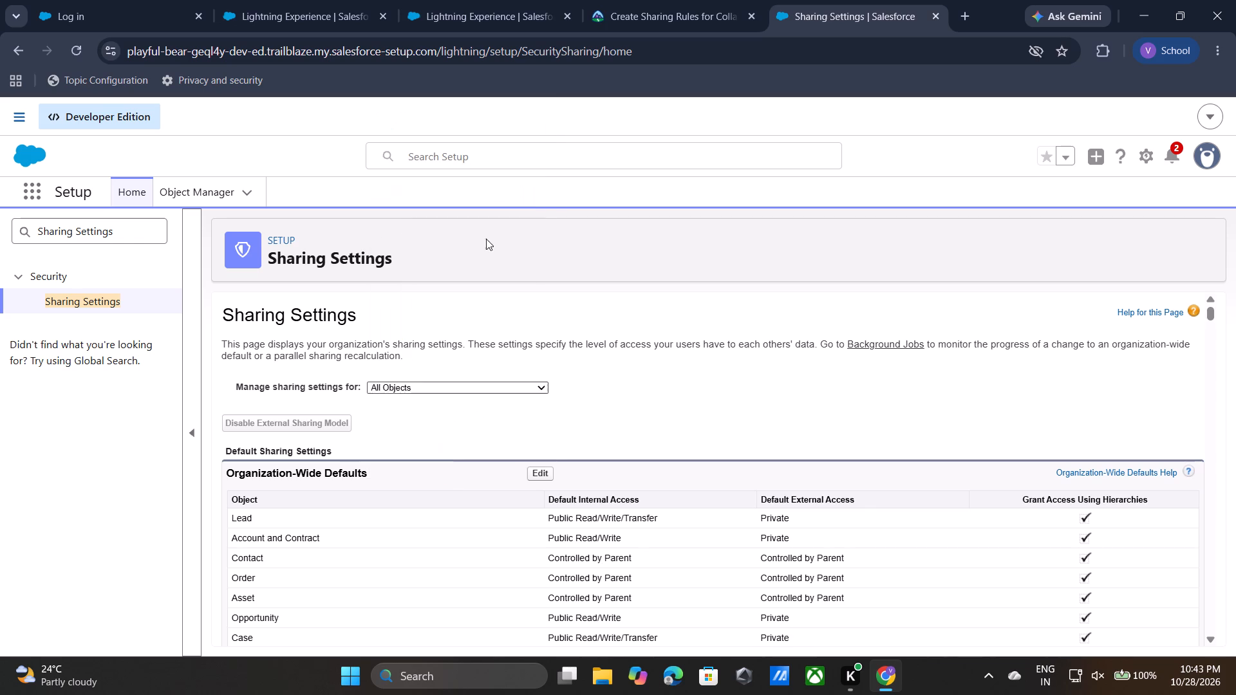
Recheck the opportunity sharing rule details in the Trailhead instructions and return to Sharing Settings.
{"action": "left_click", "coordinate": [701, 0]}
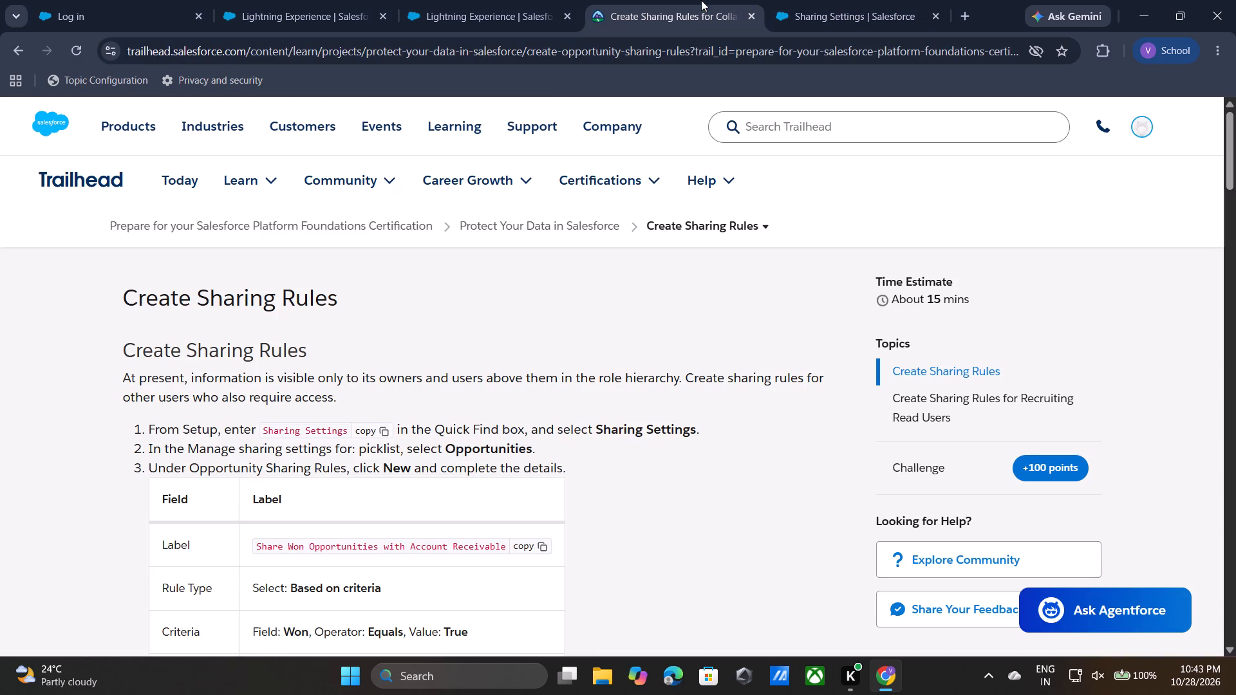
{"action": "scroll", "coordinate": [548, 485], "scroll_direction": "down", "scroll_amount": 2}
{"action": "left_click", "coordinate": [808, 0]}
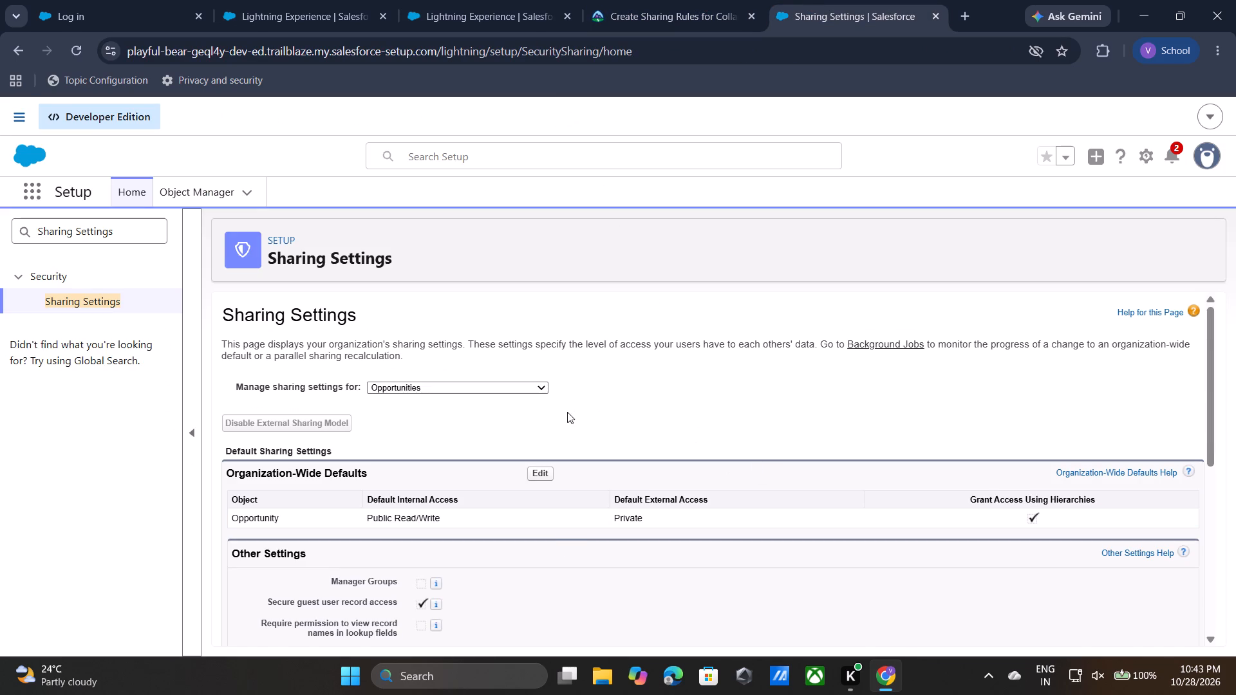
Start a new opportunity sharing rule and label it Share Won Opportunities with Account Receivable, as given in the Trailhead instructions.
{"action": "scroll", "coordinate": [496, 422], "scroll_direction": "down", "scroll_amount": 3}
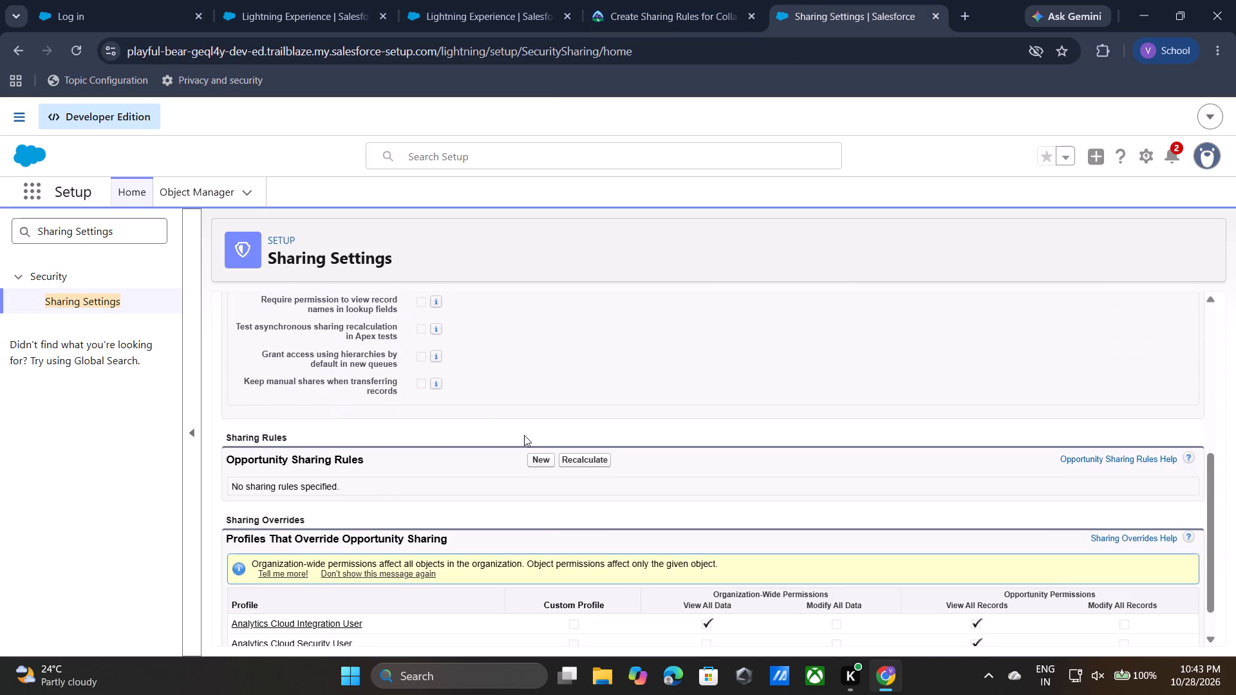
{"action": "left_click", "coordinate": [697, 11]}
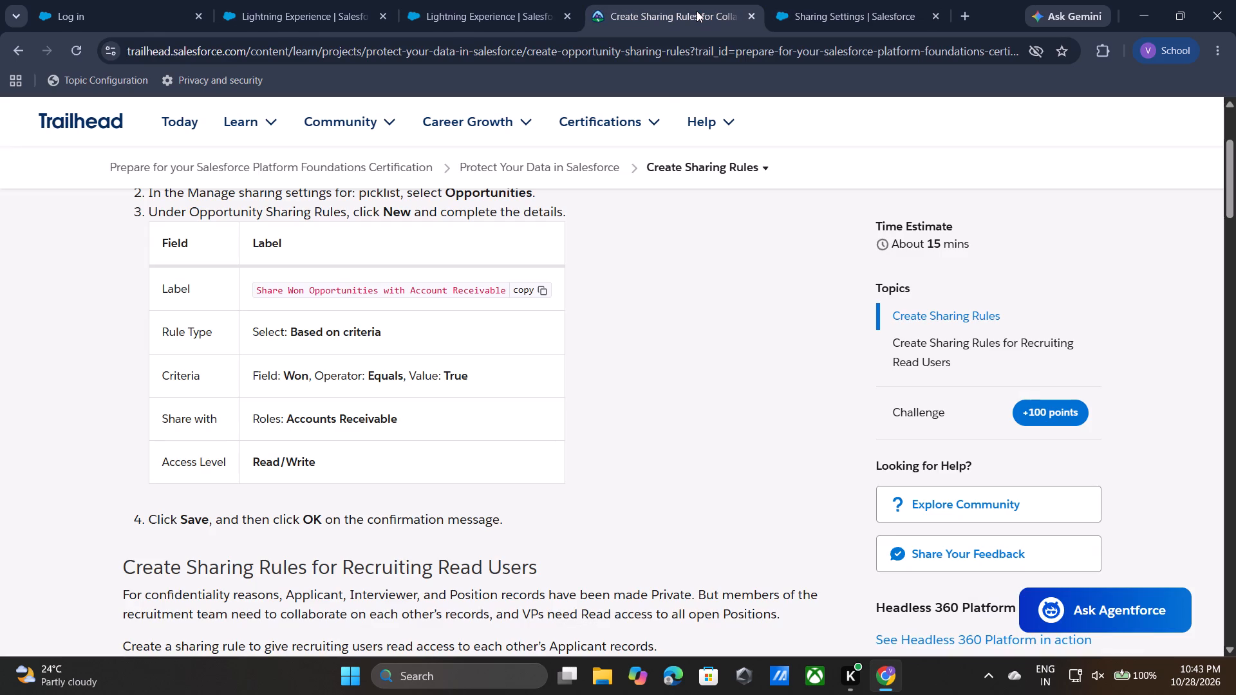
{"action": "left_click", "coordinate": [823, 13]}
{"action": "left_click_drag", "start_coordinate": [537, 469], "coordinate": [547, 454]}
{"action": "left_click", "coordinate": [547, 454]}
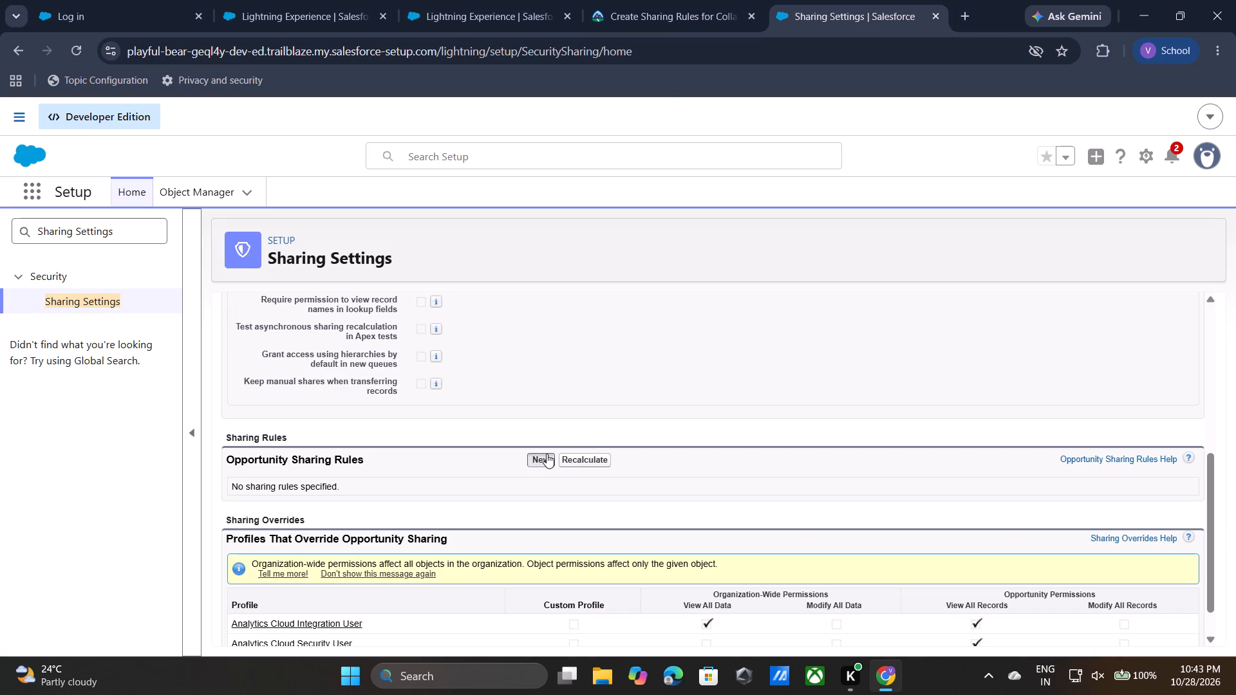
{"action": "left_click", "coordinate": [666, 0]}
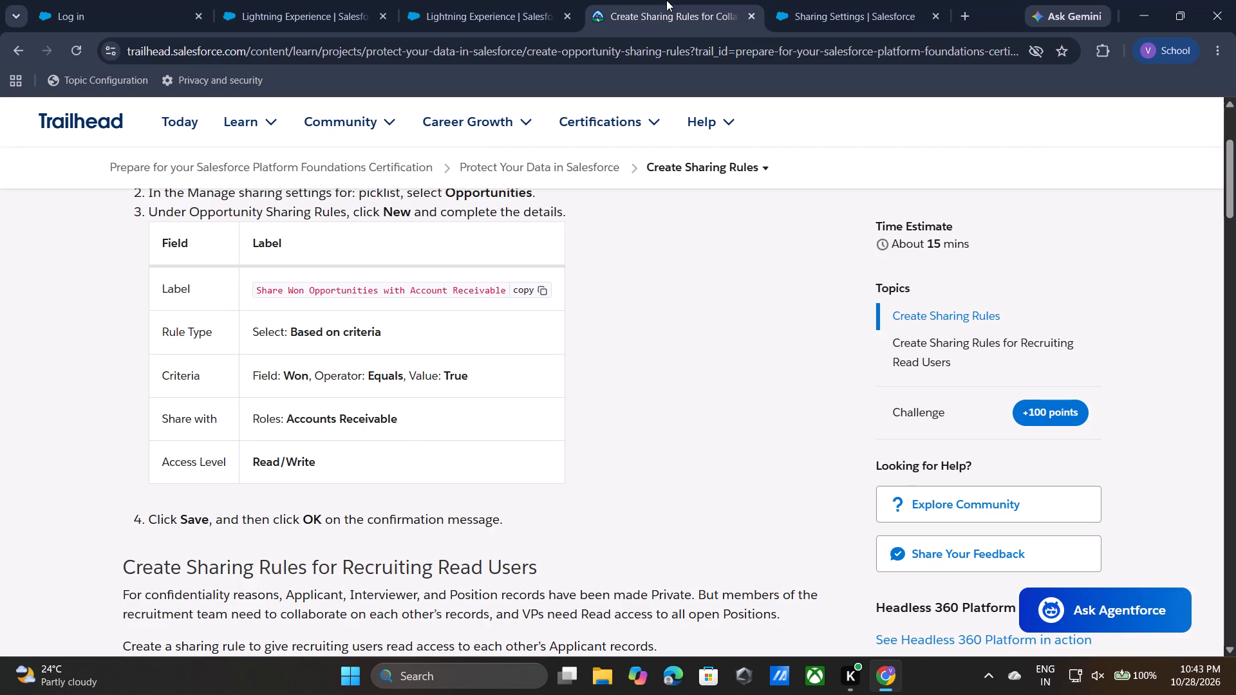
{"action": "left_click", "coordinate": [521, 287]}
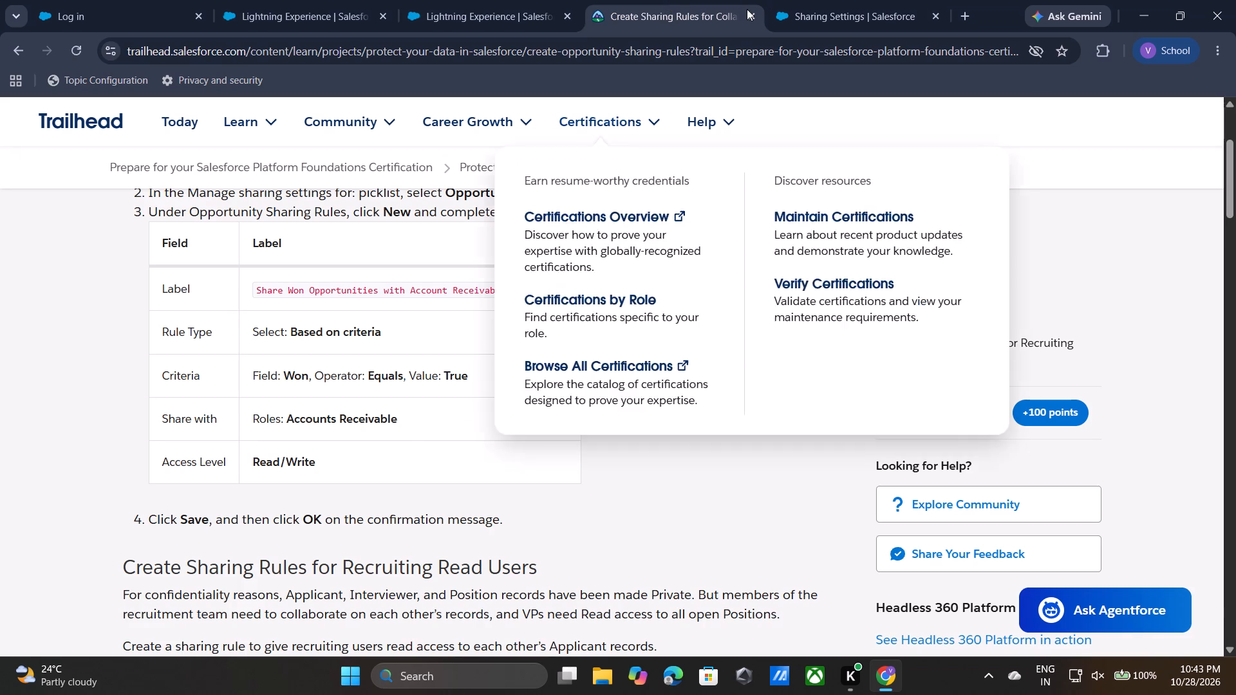
{"action": "left_click", "coordinate": [776, 0]}
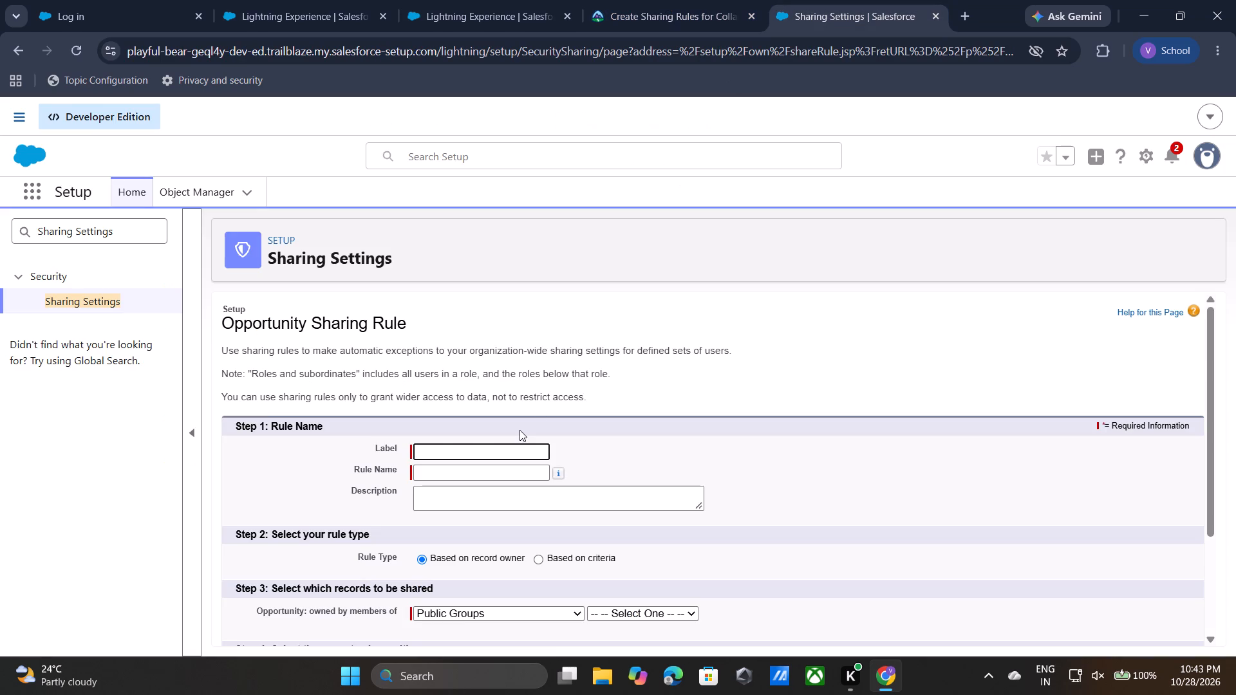
{"action": "key", "text": "ctrl+v"}
{"action": "left_click", "coordinate": [641, 452]}
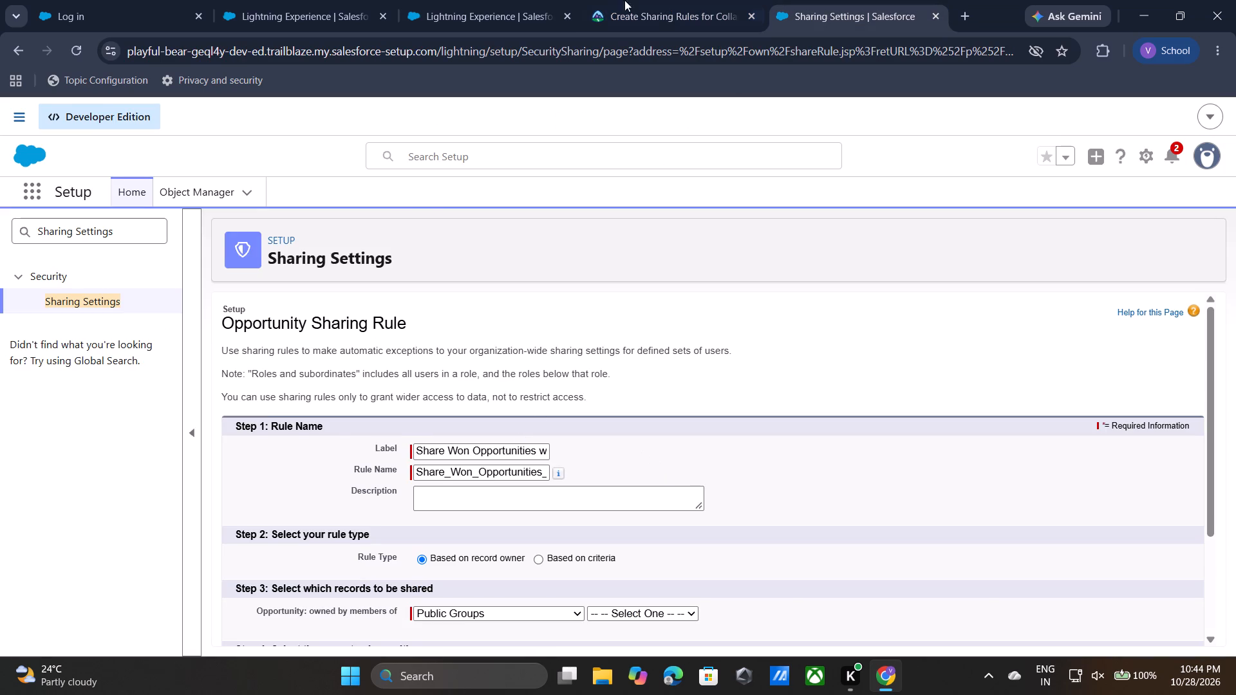
Check the required rule type in the Trailhead instructions and set the sharing rule's type to Based on criteria.
{"action": "left_click", "coordinate": [669, 0]}
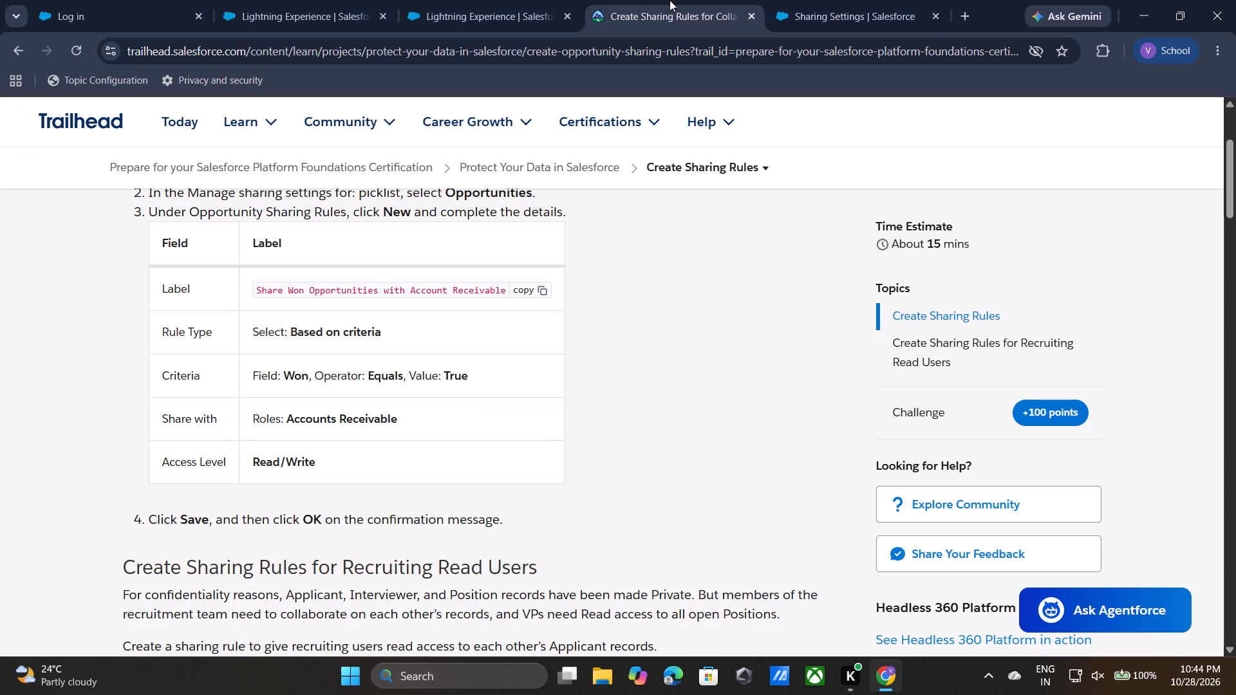
{"action": "left_click_drag", "start_coordinate": [290, 333], "coordinate": [405, 321]}
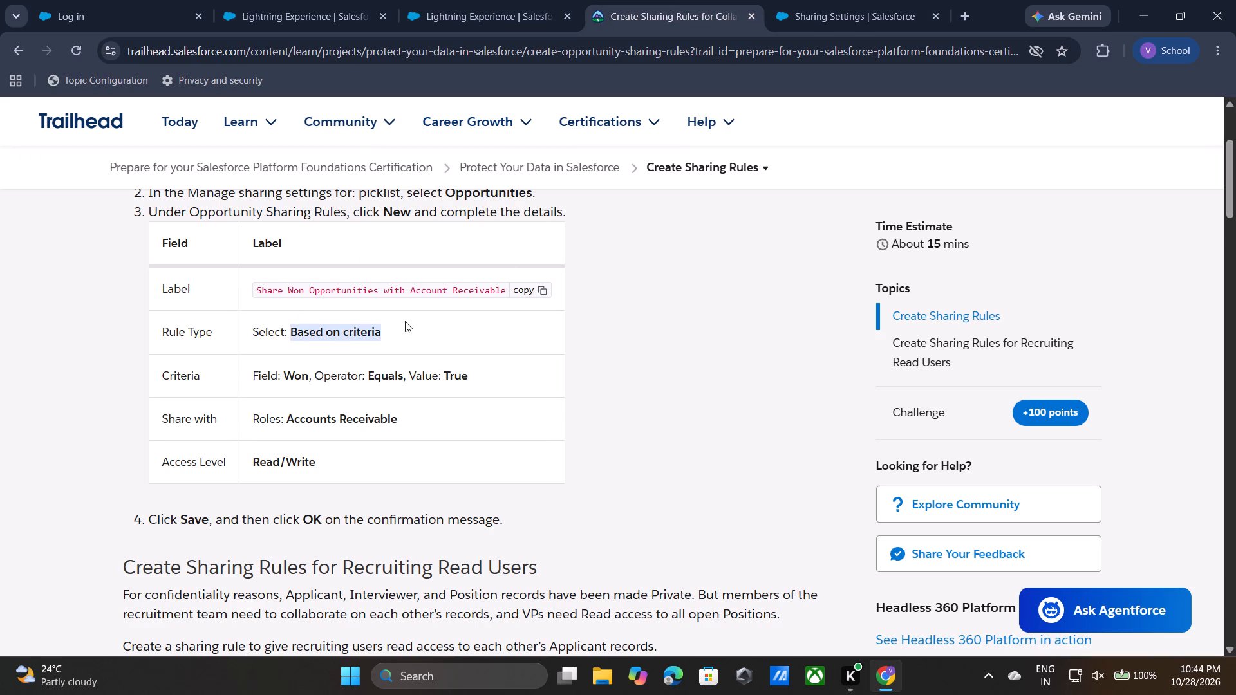
{"action": "key", "text": "ctrl+c"}
{"action": "left_click", "coordinate": [925, 0]}
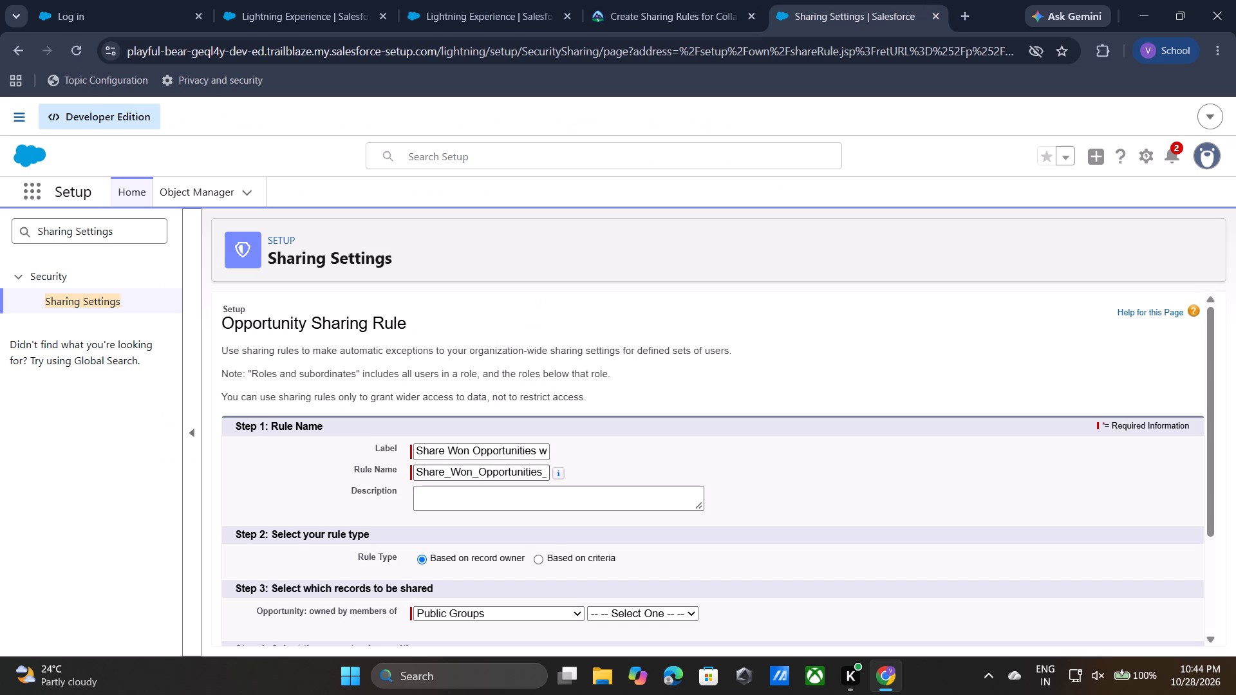
{"action": "scroll", "coordinate": [570, 481], "scroll_direction": "down", "scroll_amount": 1}
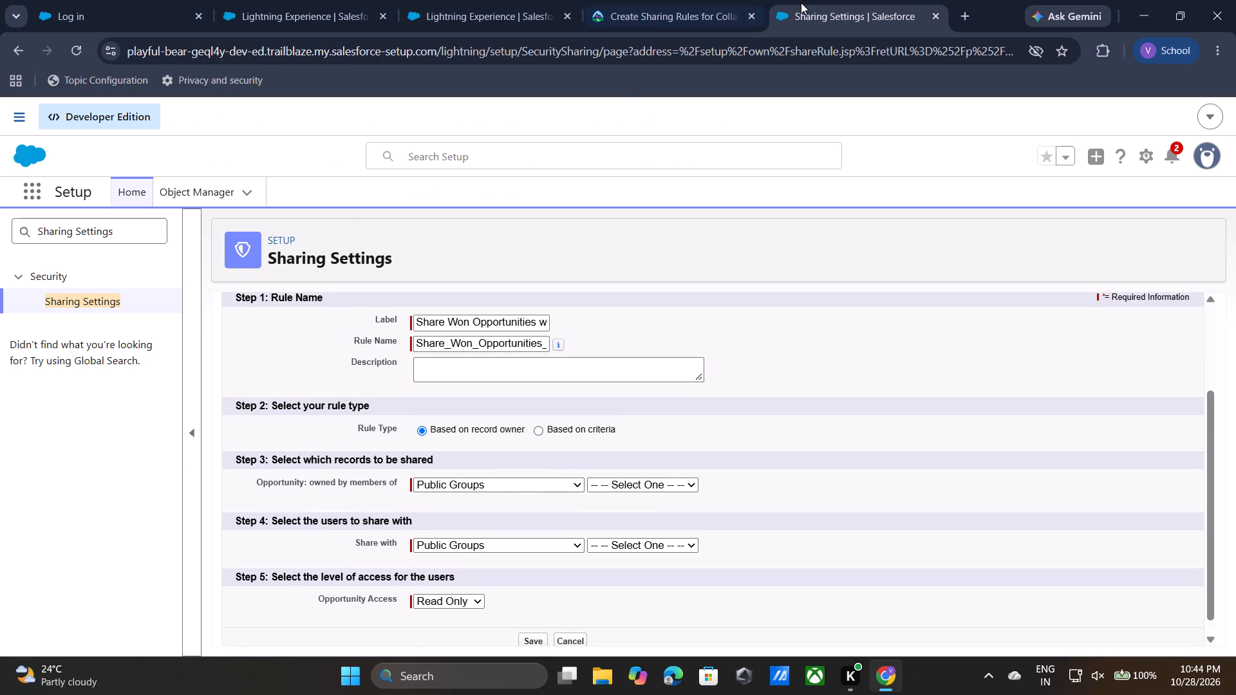
{"action": "left_click", "coordinate": [702, 10]}
{"action": "left_click", "coordinate": [837, 1]}
{"action": "left_click", "coordinate": [543, 431]}
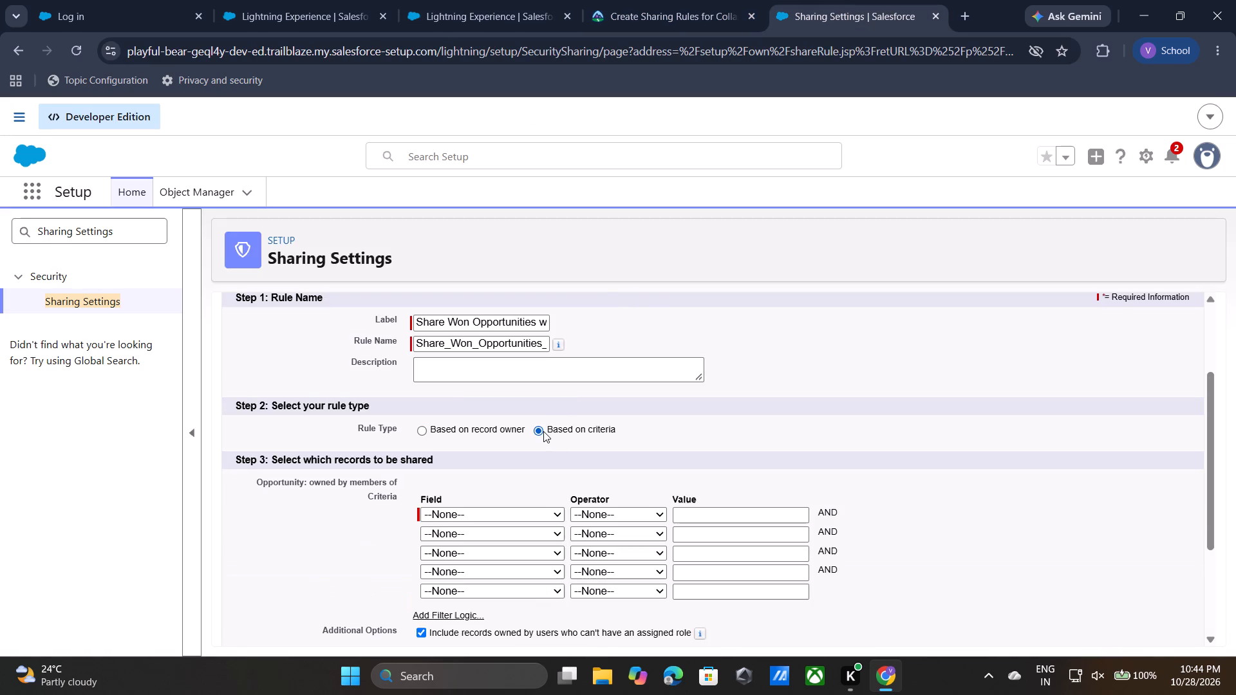
Define the first record criterion as field Won, operator equals, value True, following the Trailhead instructions.
{"action": "left_click", "coordinate": [630, 8]}
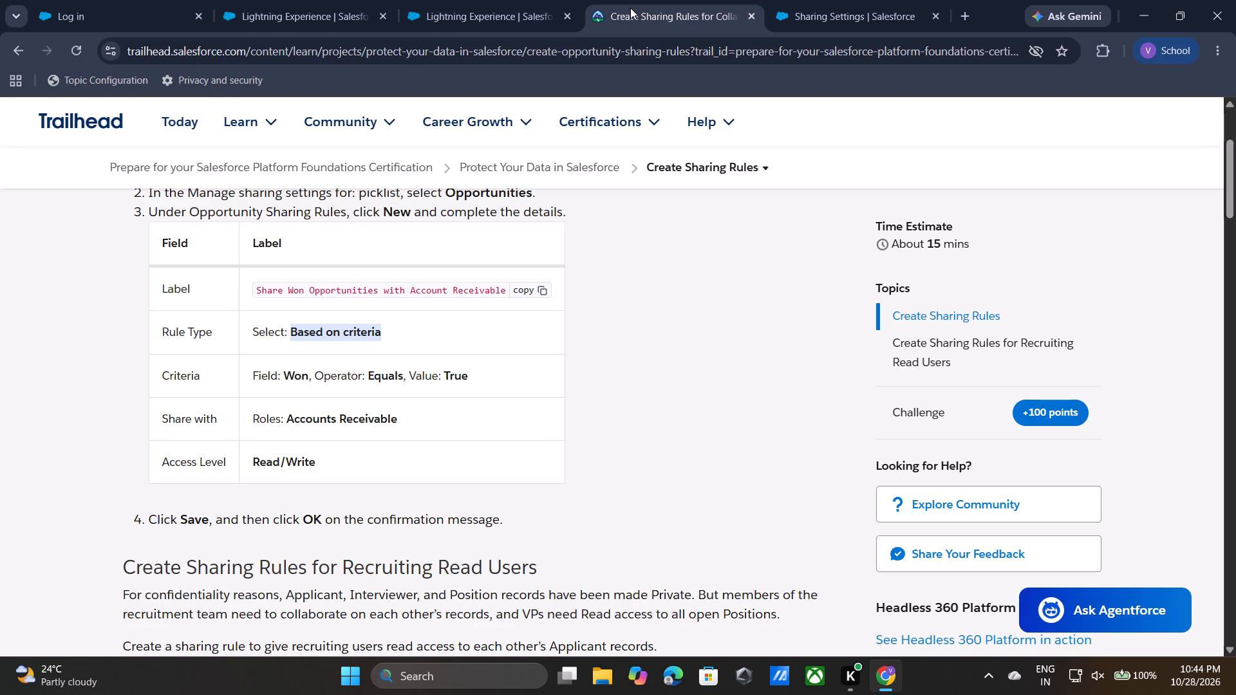
{"action": "left_click", "coordinate": [827, 7]}
{"action": "left_click", "coordinate": [535, 512]}
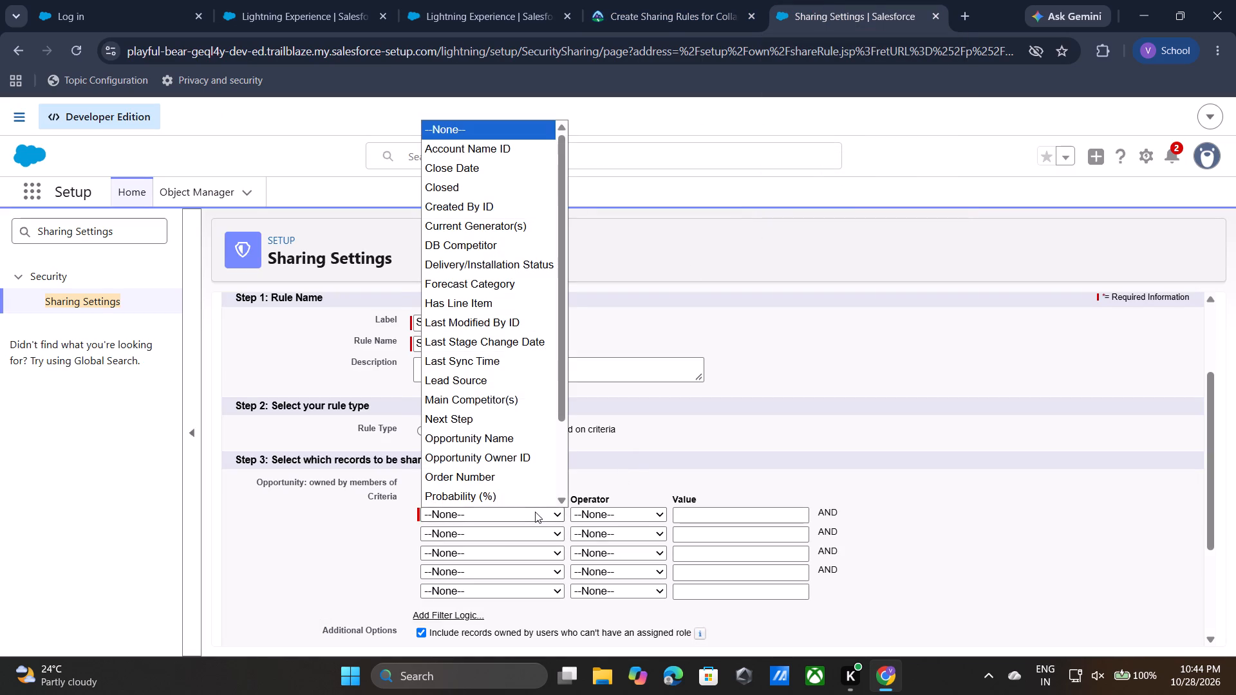
{"action": "scroll", "coordinate": [528, 443], "scroll_direction": "down", "scroll_amount": 2}
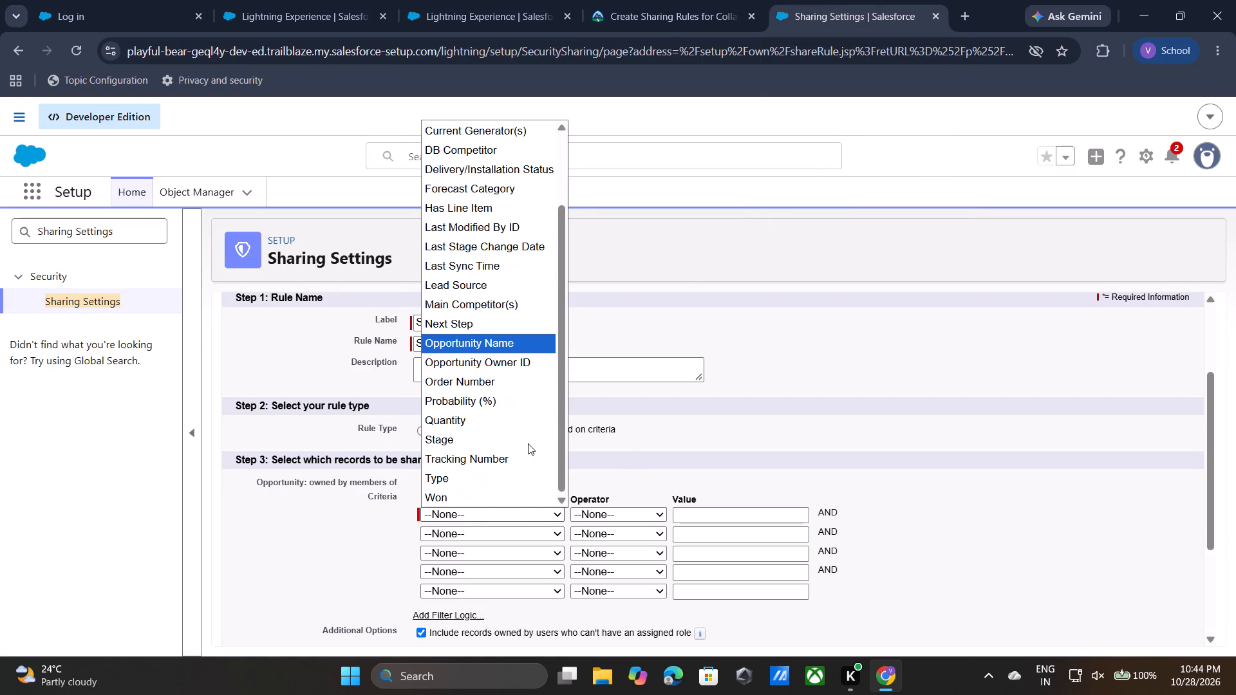
{"action": "left_click", "coordinate": [491, 497]}
{"action": "left_click", "coordinate": [595, 512]}
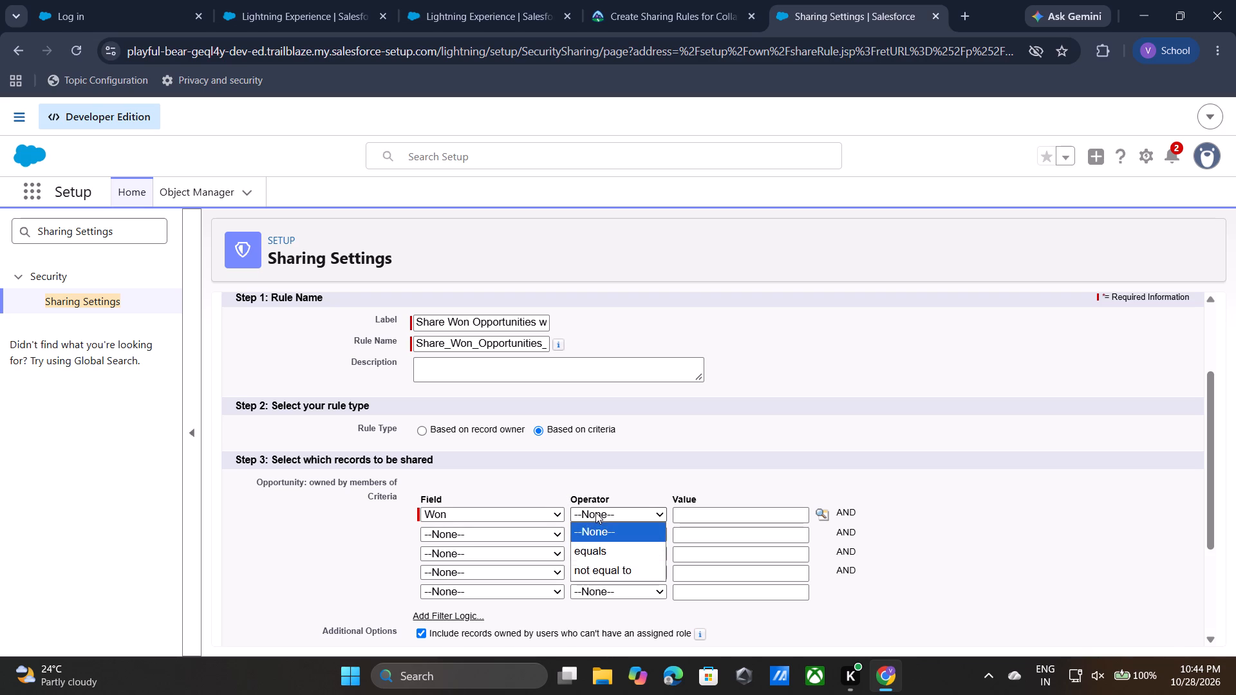
{"action": "left_click", "coordinate": [599, 551]}
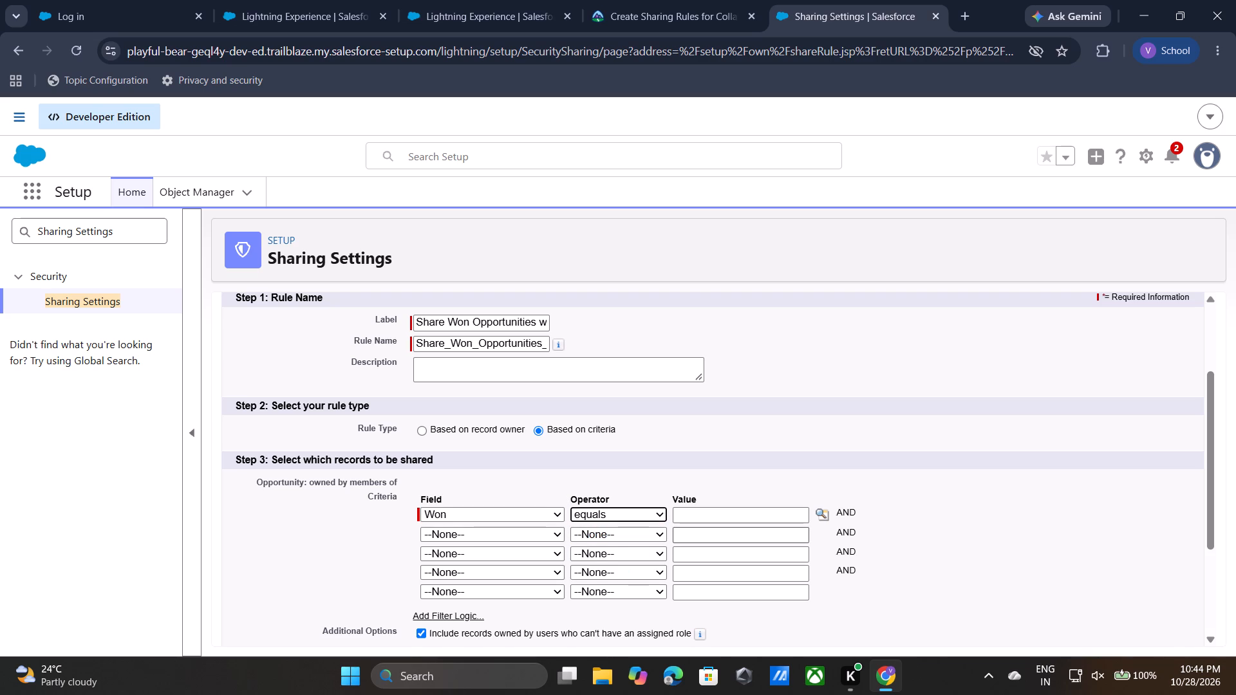
{"action": "left_click", "coordinate": [823, 515]}
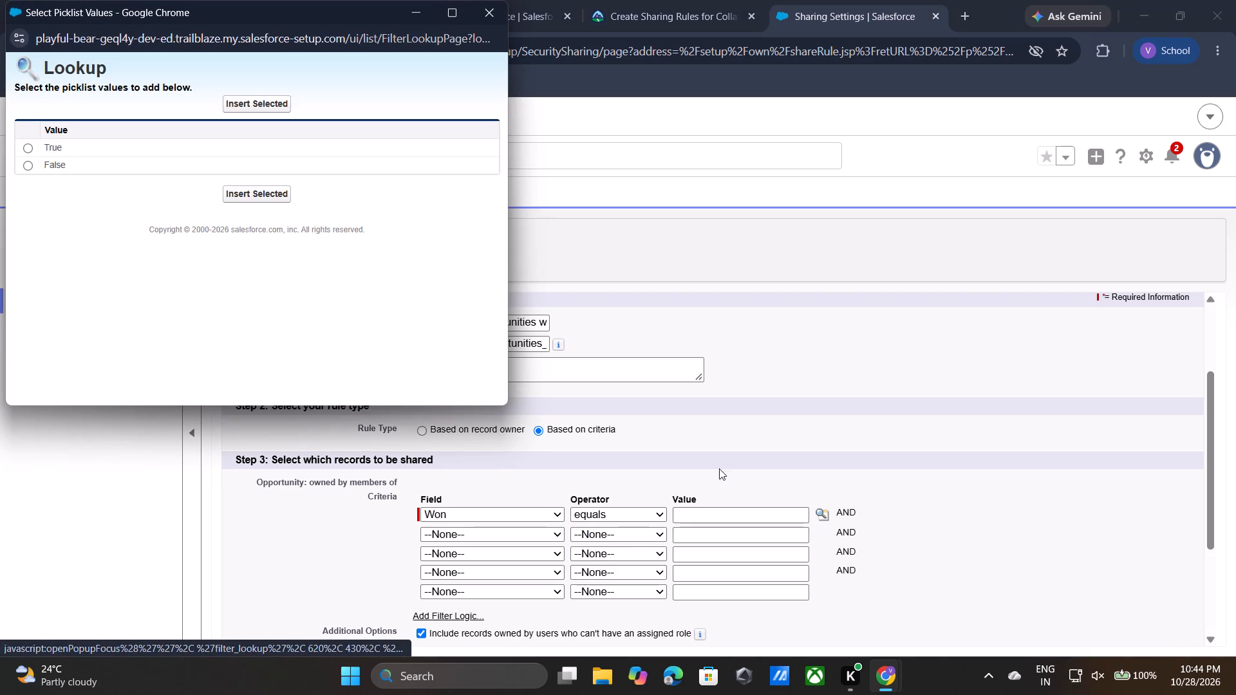
{"action": "left_click", "coordinate": [28, 149]}
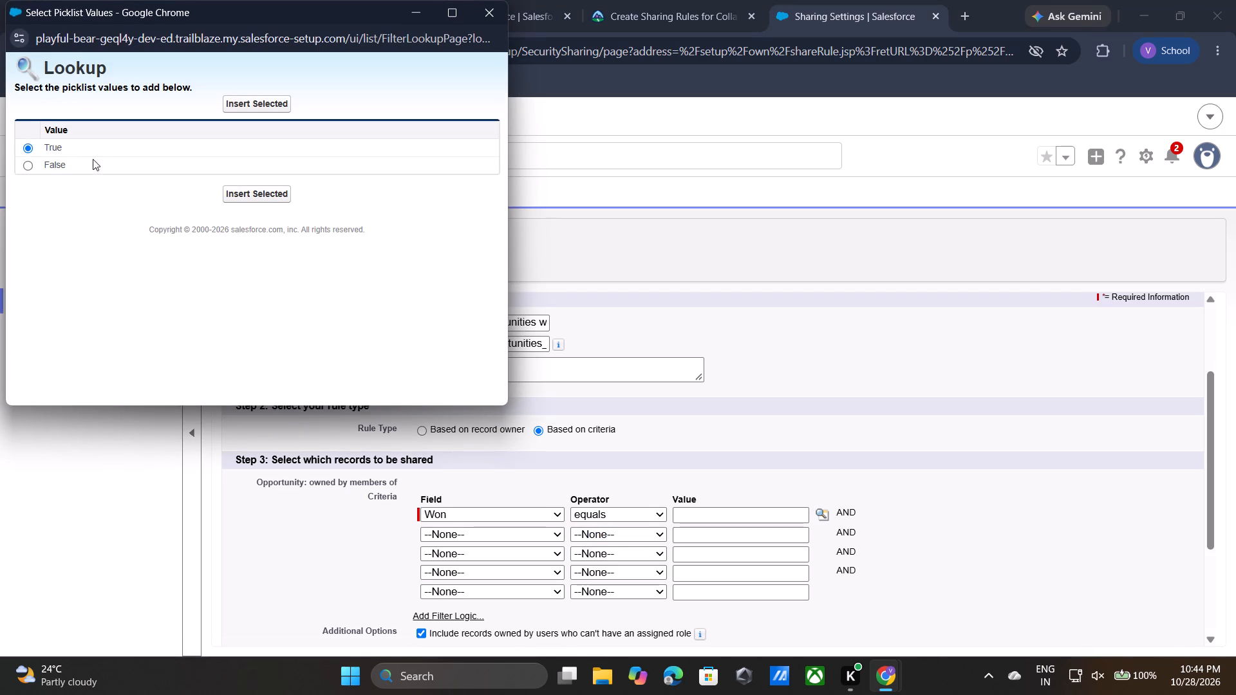
{"action": "left_click", "coordinate": [250, 189]}
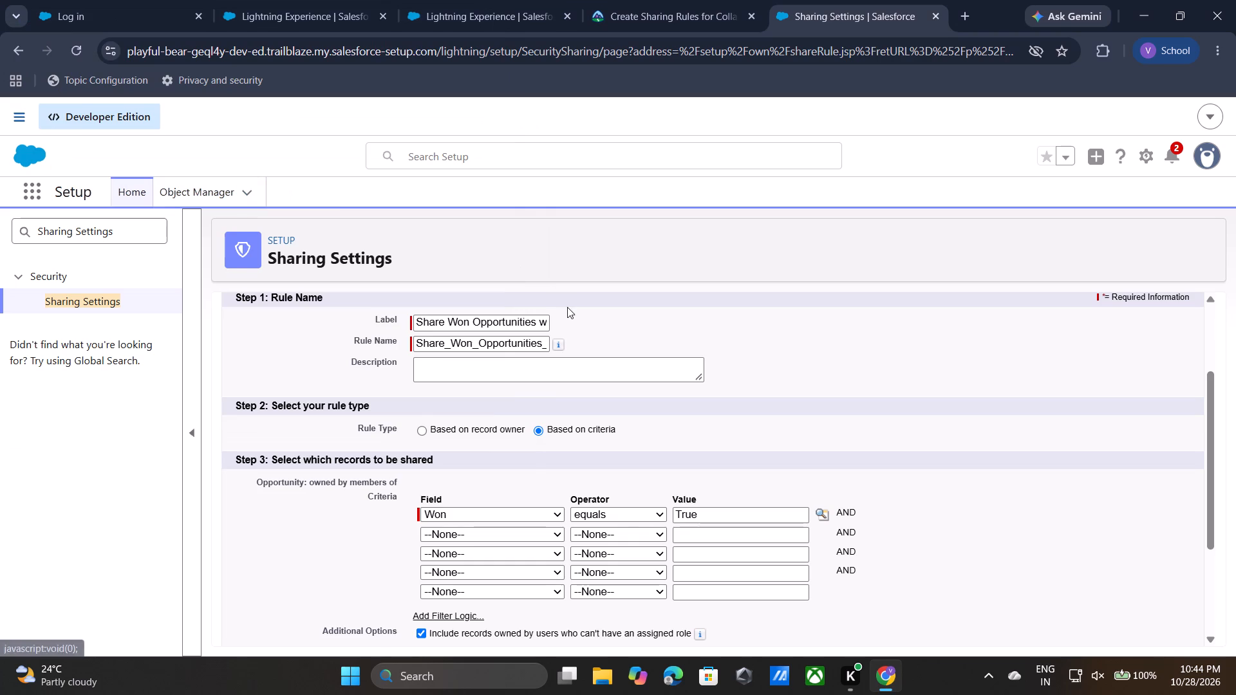
Compare the Share with group types in the rule form with the sharing details in the Trailhead instructions.
{"action": "left_click", "coordinate": [642, 0]}
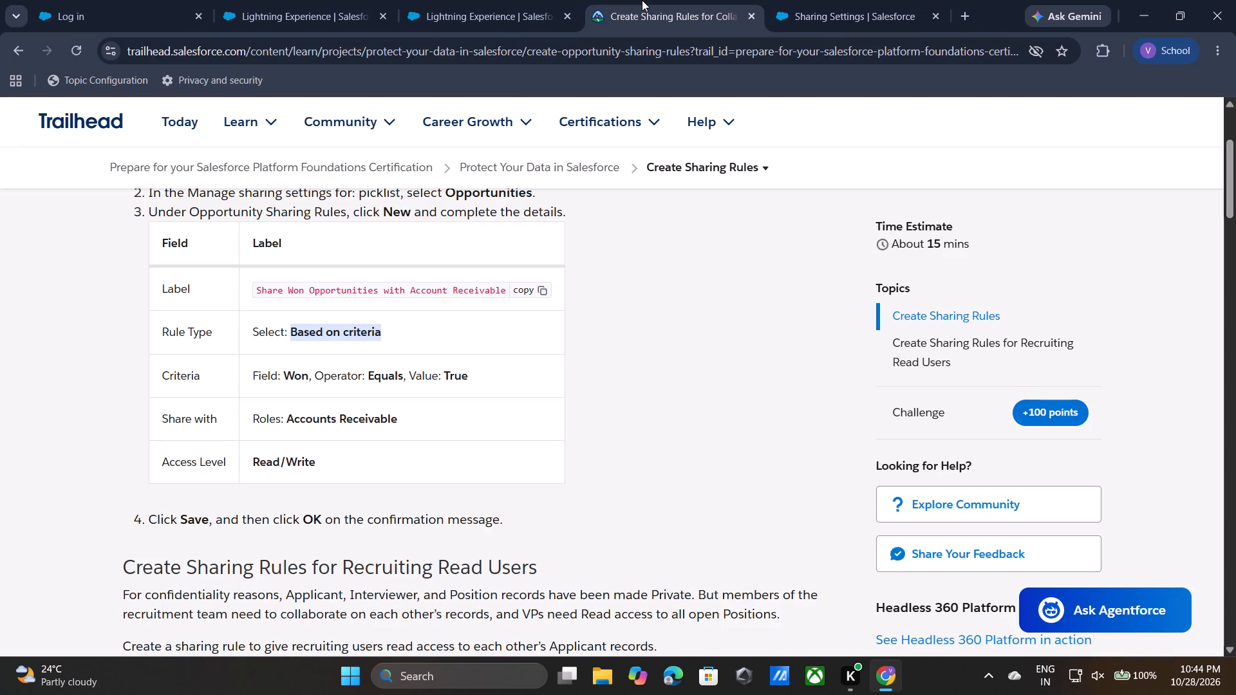
{"action": "left_click", "coordinate": [829, 12]}
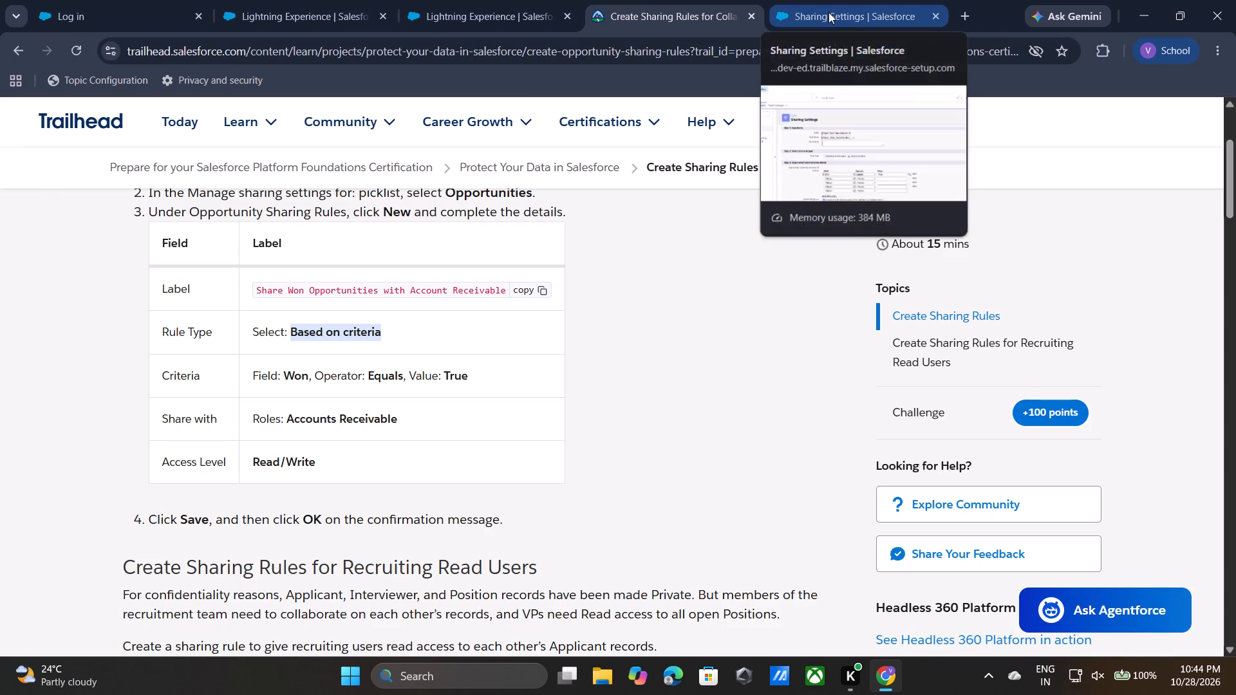
{"action": "scroll", "coordinate": [727, 351], "scroll_direction": "down", "scroll_amount": 2}
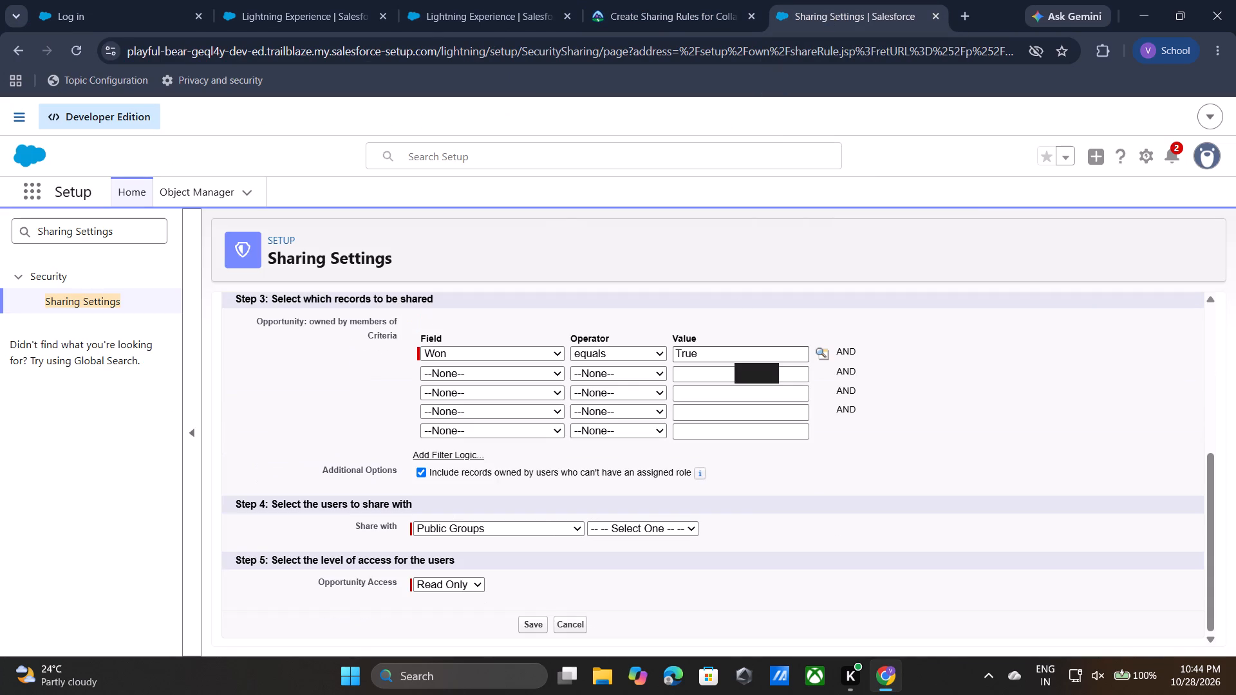
{"action": "left_click", "coordinate": [523, 526]}
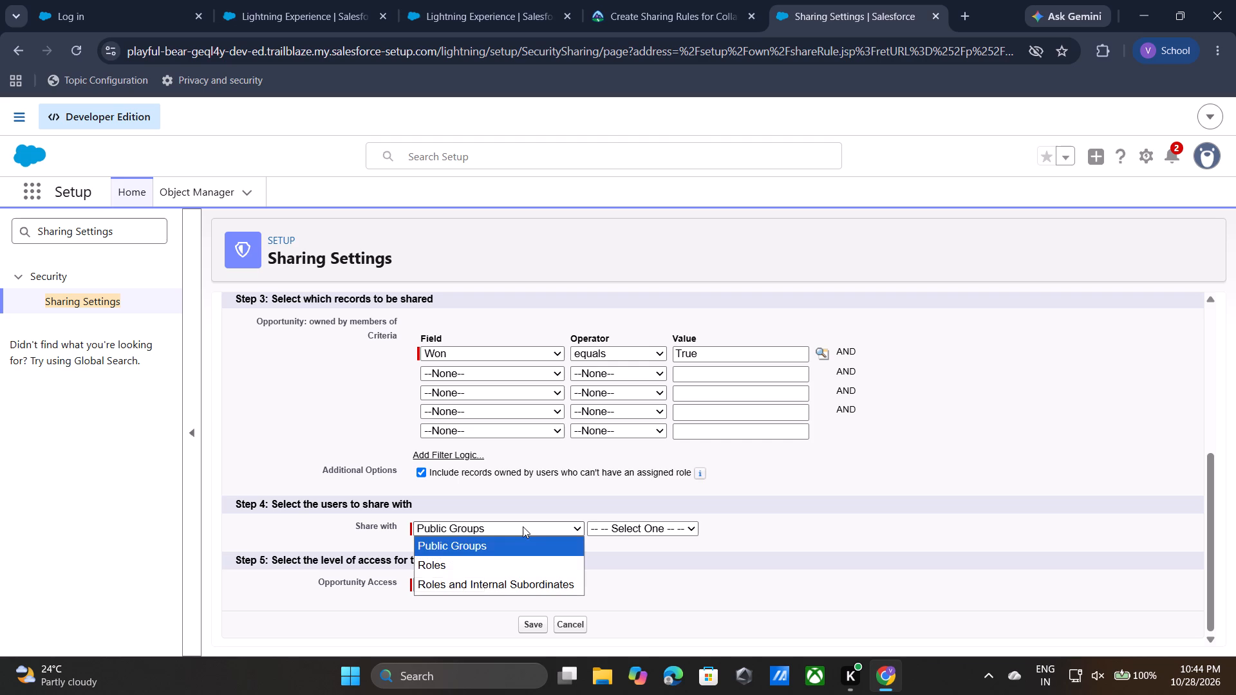
{"action": "left_click", "coordinate": [641, 548]}
{"action": "left_click", "coordinate": [704, 0]}
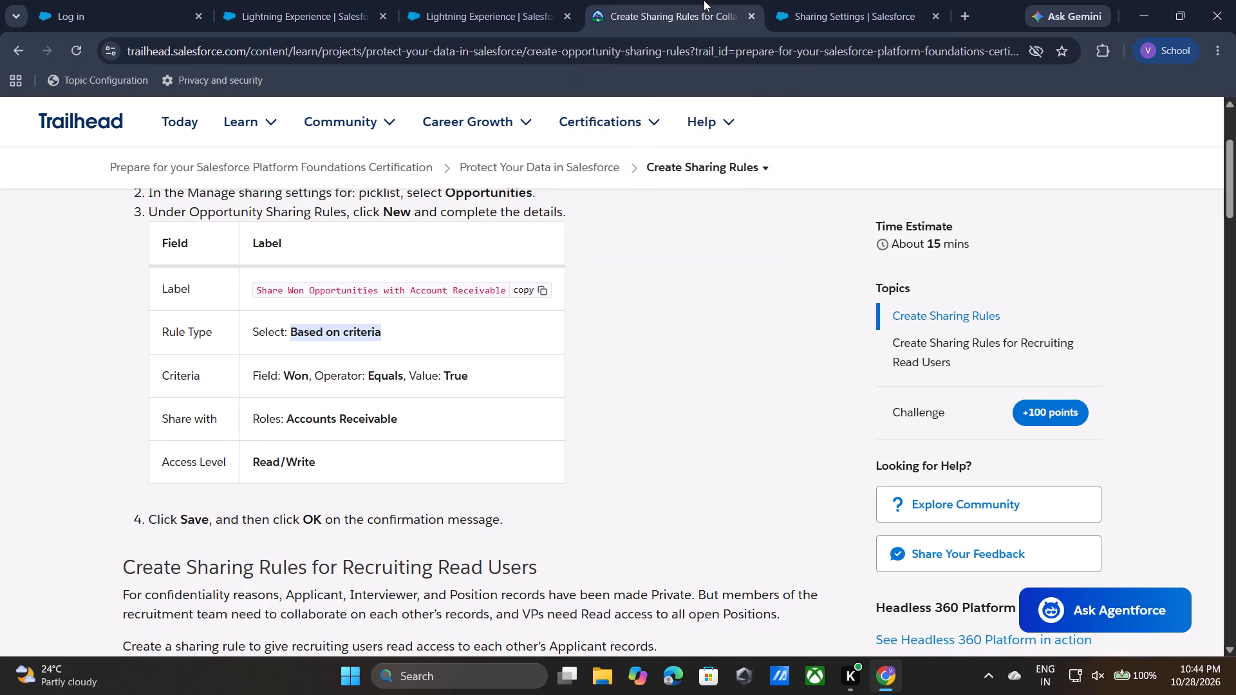
{"action": "left_click", "coordinate": [809, 5]}
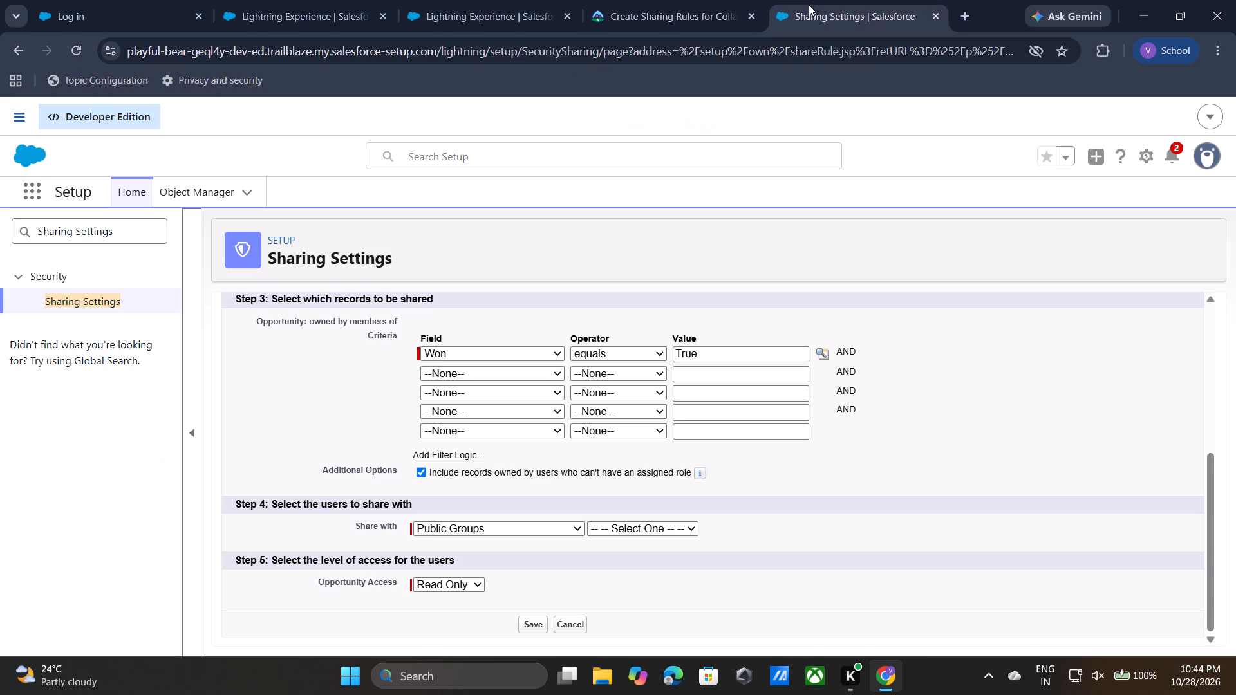
Review the Share with choices and the rest of the rule form, and recheck the sharing and access details in Trailhead.
{"action": "left_click", "coordinate": [551, 533]}
{"action": "scroll", "coordinate": [549, 557], "scroll_direction": "down", "scroll_amount": 1}
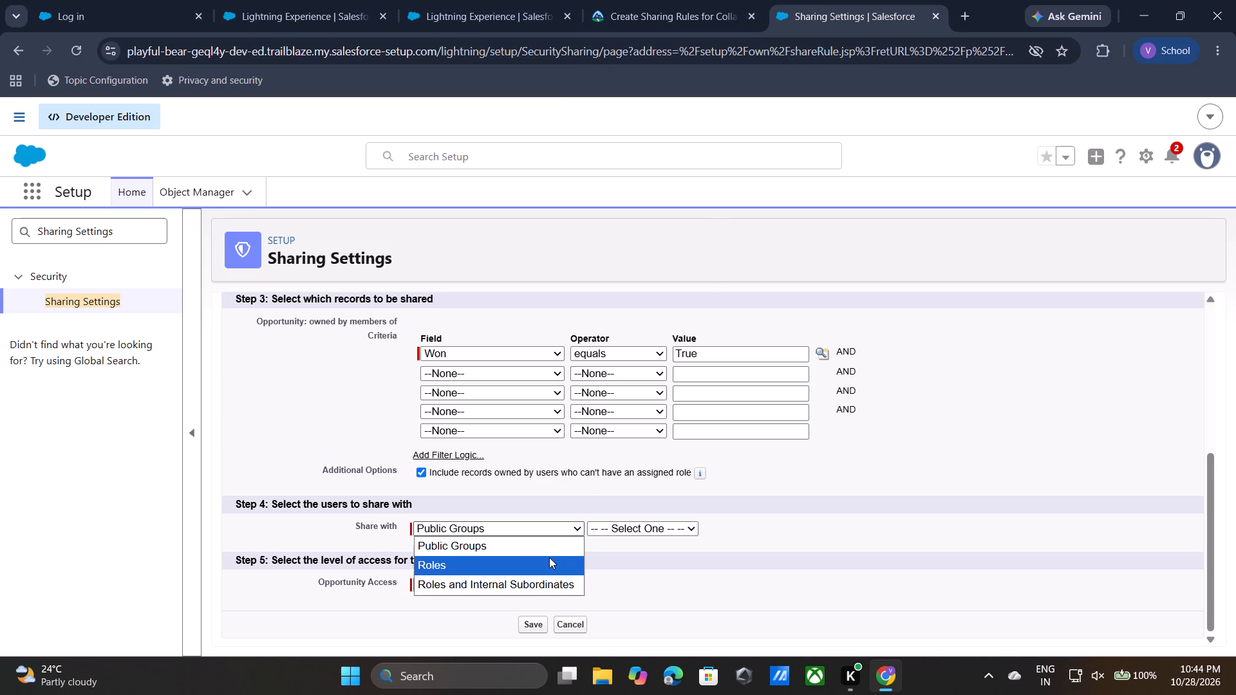
{"action": "scroll", "coordinate": [549, 557], "scroll_direction": "down", "scroll_amount": 1}
{"action": "left_click", "coordinate": [682, 553]}
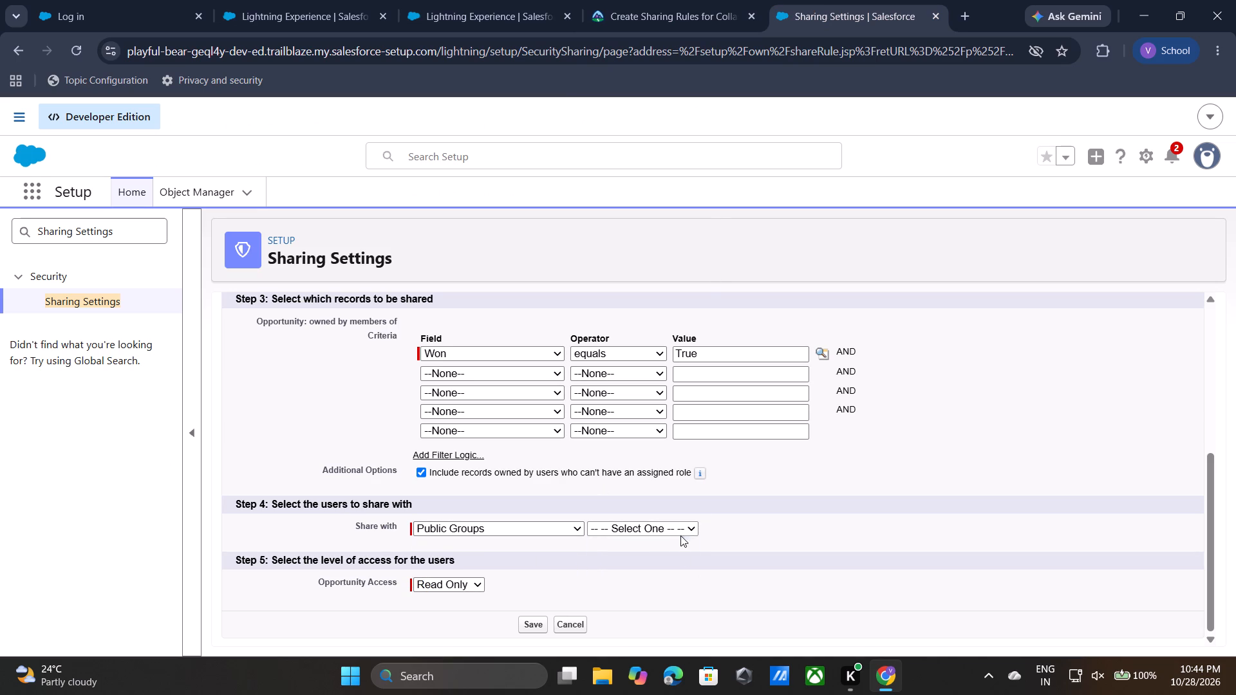
{"action": "left_click", "coordinate": [680, 535]}
{"action": "left_click", "coordinate": [741, 526]}
{"action": "scroll", "coordinate": [586, 551], "scroll_direction": "down", "scroll_amount": 2}
{"action": "scroll", "coordinate": [586, 551], "scroll_direction": "up", "scroll_amount": 1}
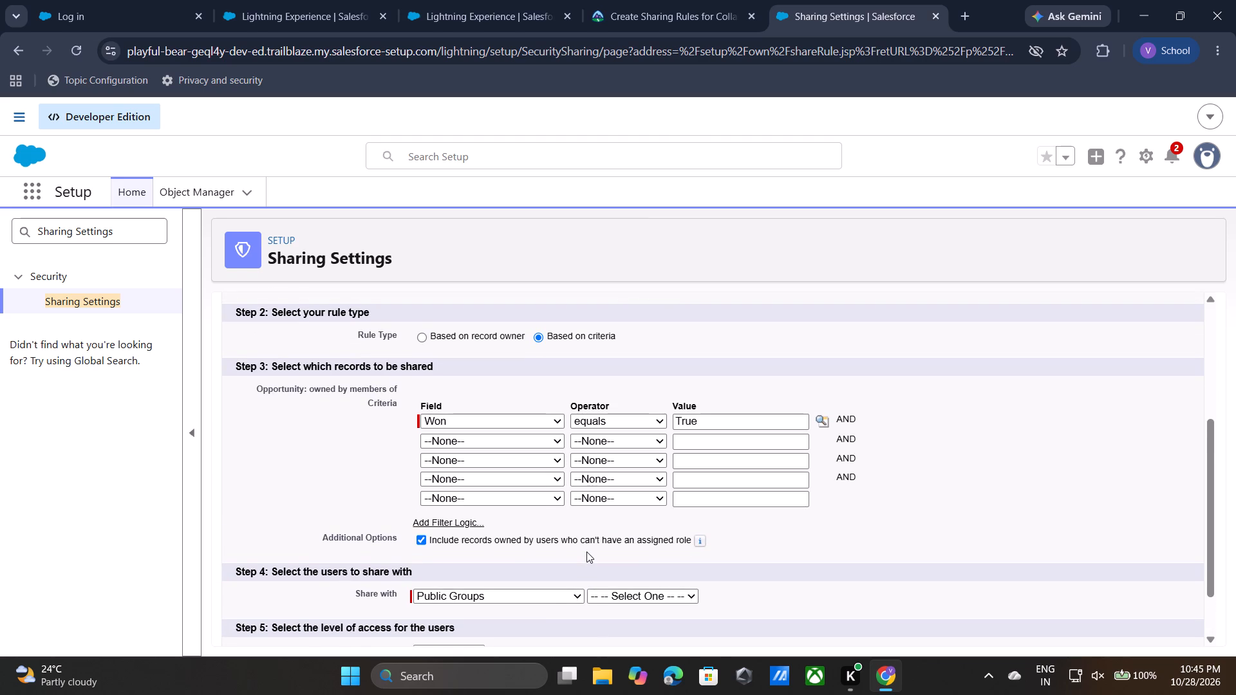
{"action": "scroll", "coordinate": [586, 551], "scroll_direction": "up", "scroll_amount": 2}
{"action": "scroll", "coordinate": [586, 551], "scroll_direction": "down", "scroll_amount": 1}
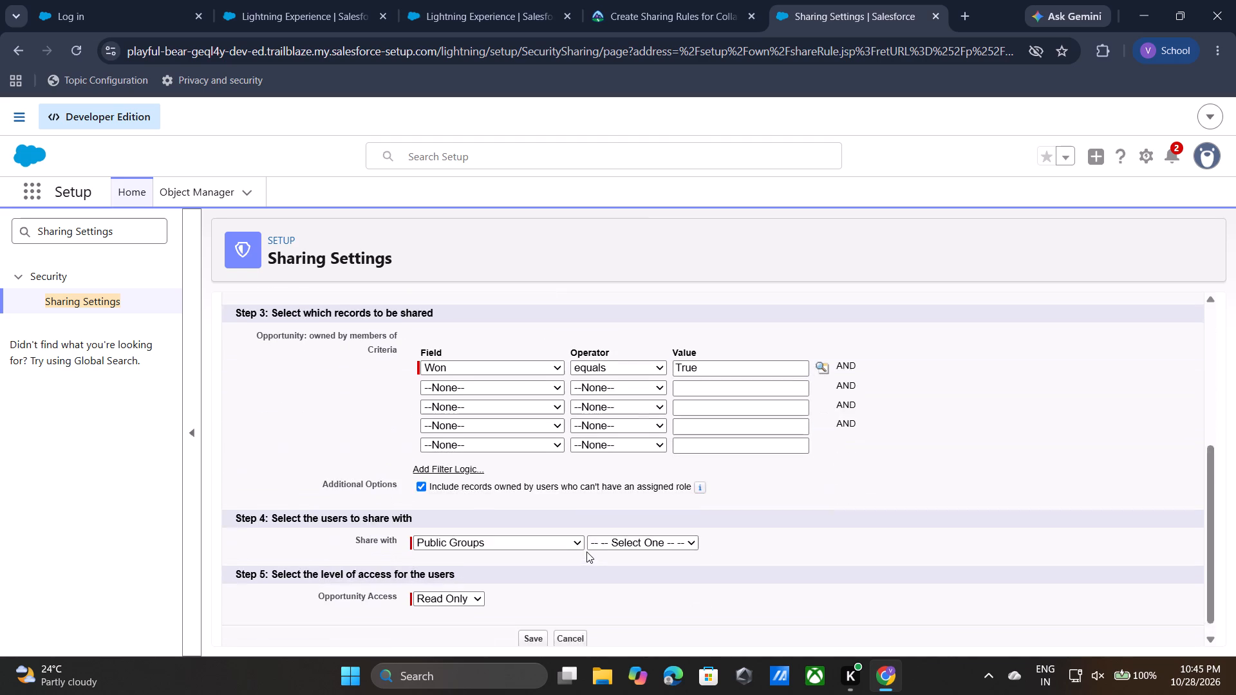
{"action": "scroll", "coordinate": [586, 551], "scroll_direction": "down", "scroll_amount": 2}
{"action": "left_click", "coordinate": [529, 533]}
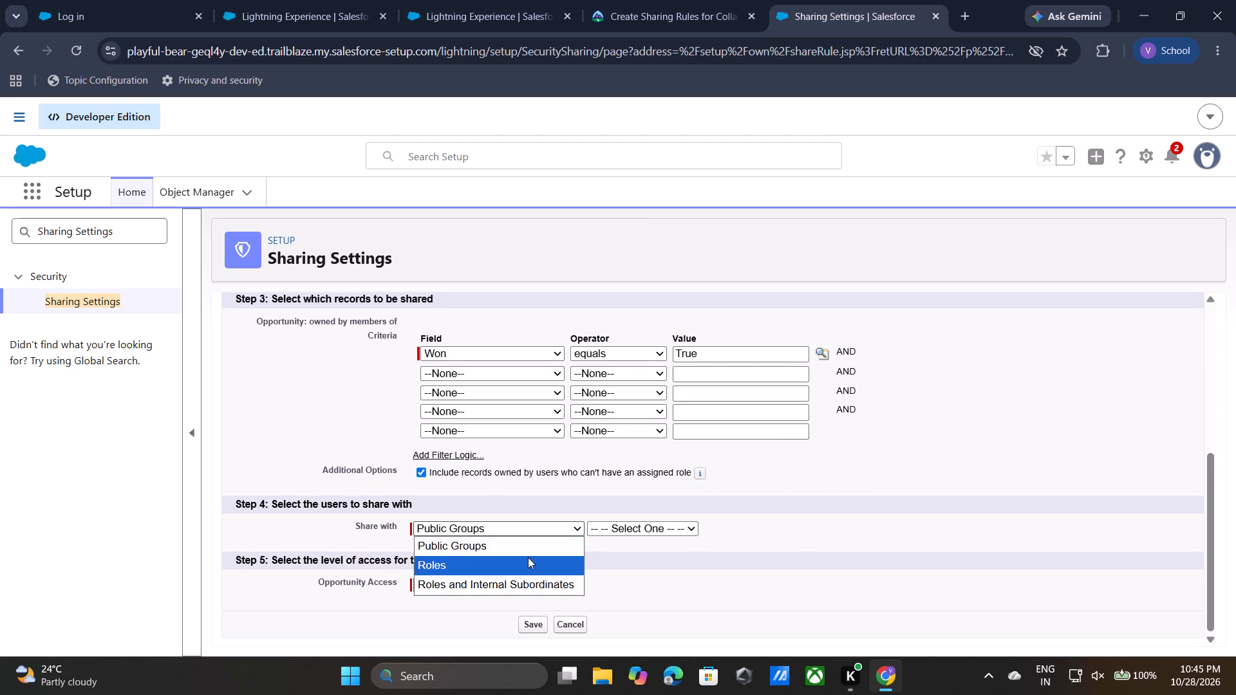
{"action": "left_click", "coordinate": [626, 557]}
{"action": "left_click_drag", "start_coordinate": [646, 37], "coordinate": [655, 24]}
{"action": "left_click", "coordinate": [655, 24]}
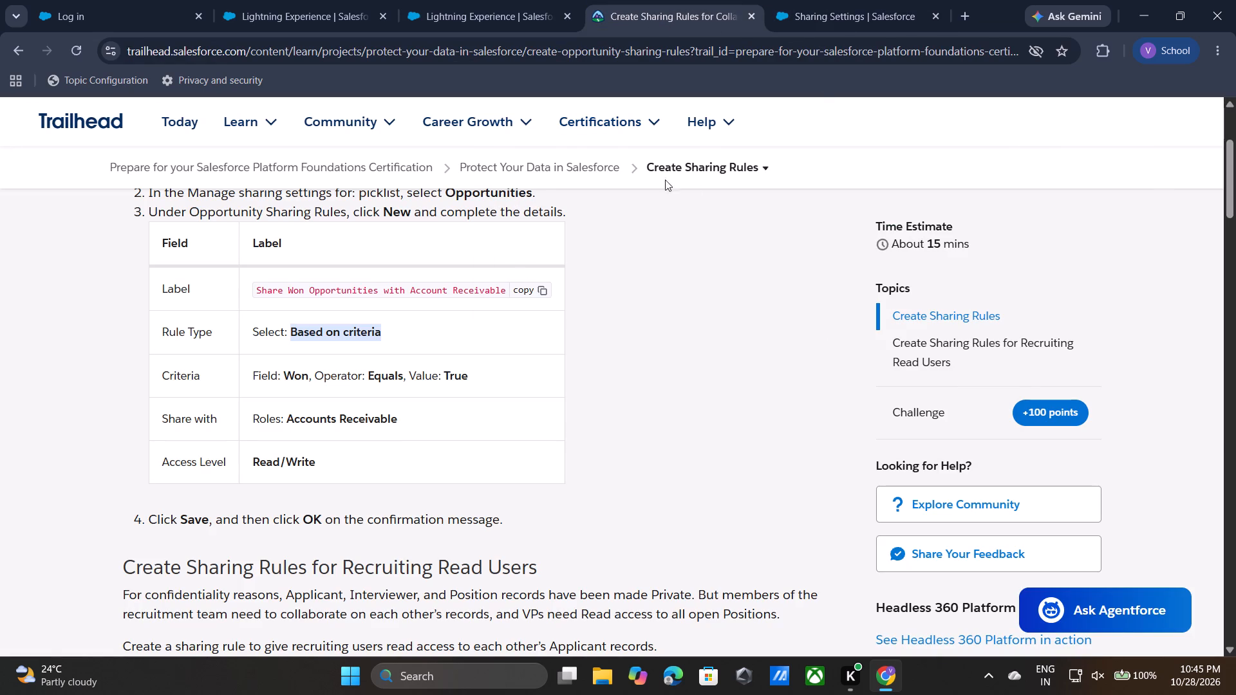
{"action": "left_click", "coordinate": [864, 0]}
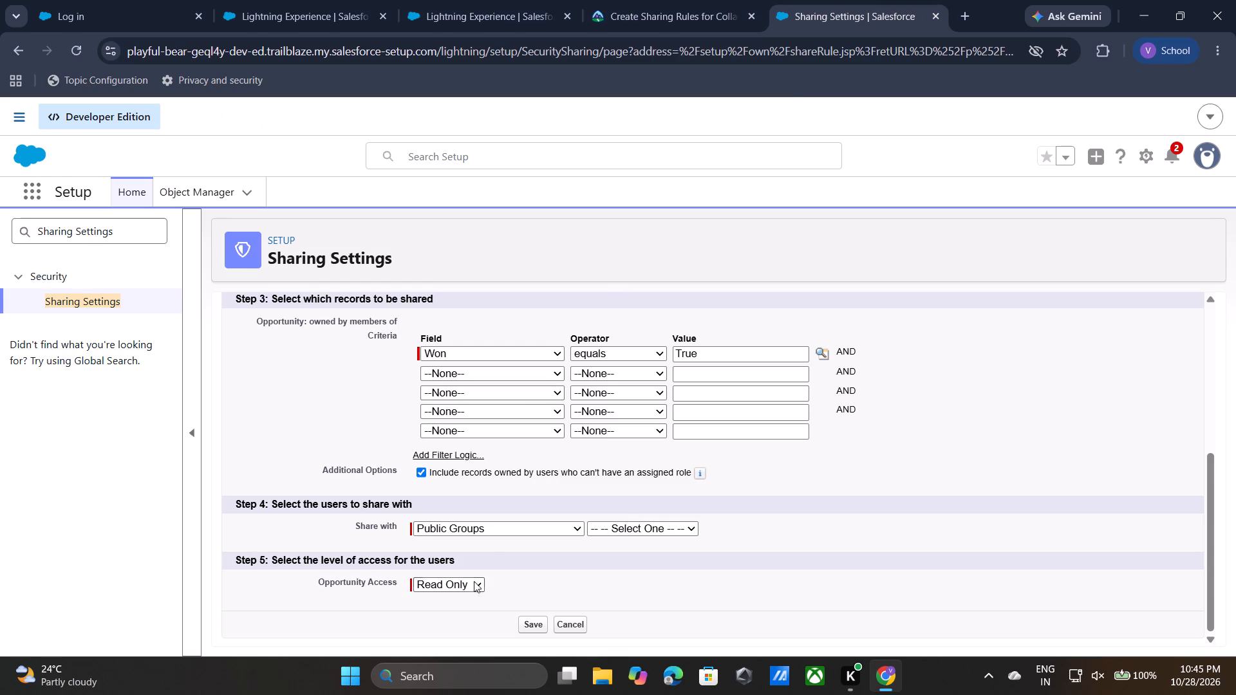
Set the Opportunity Access level of the sharing rule to Read/Write.
{"action": "left_click", "coordinate": [469, 586]}
{"action": "left_click", "coordinate": [451, 612]}
Set the rule to share with Roles: Accounts Receivable, checking the role name in the Trailhead instructions.
{"action": "left_click", "coordinate": [562, 534]}
{"action": "left_click", "coordinate": [541, 562]}
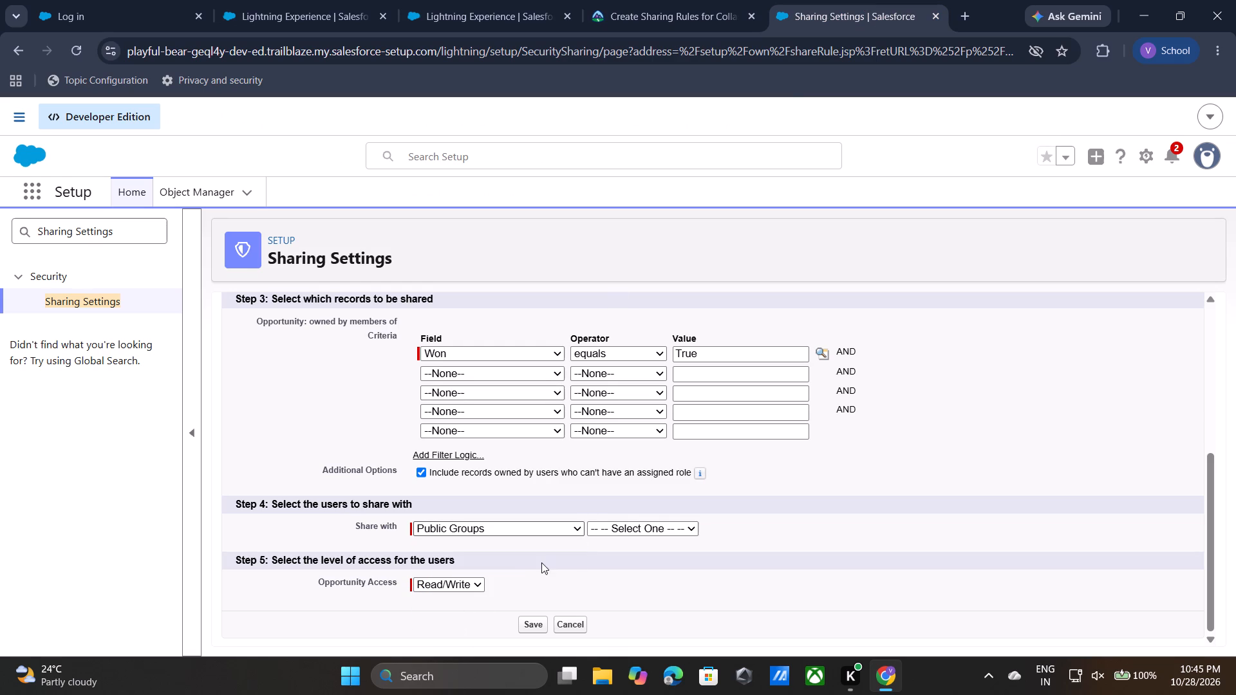
{"action": "left_click_drag", "start_coordinate": [601, 519], "coordinate": [601, 526]}
{"action": "left_click", "coordinate": [601, 526]}
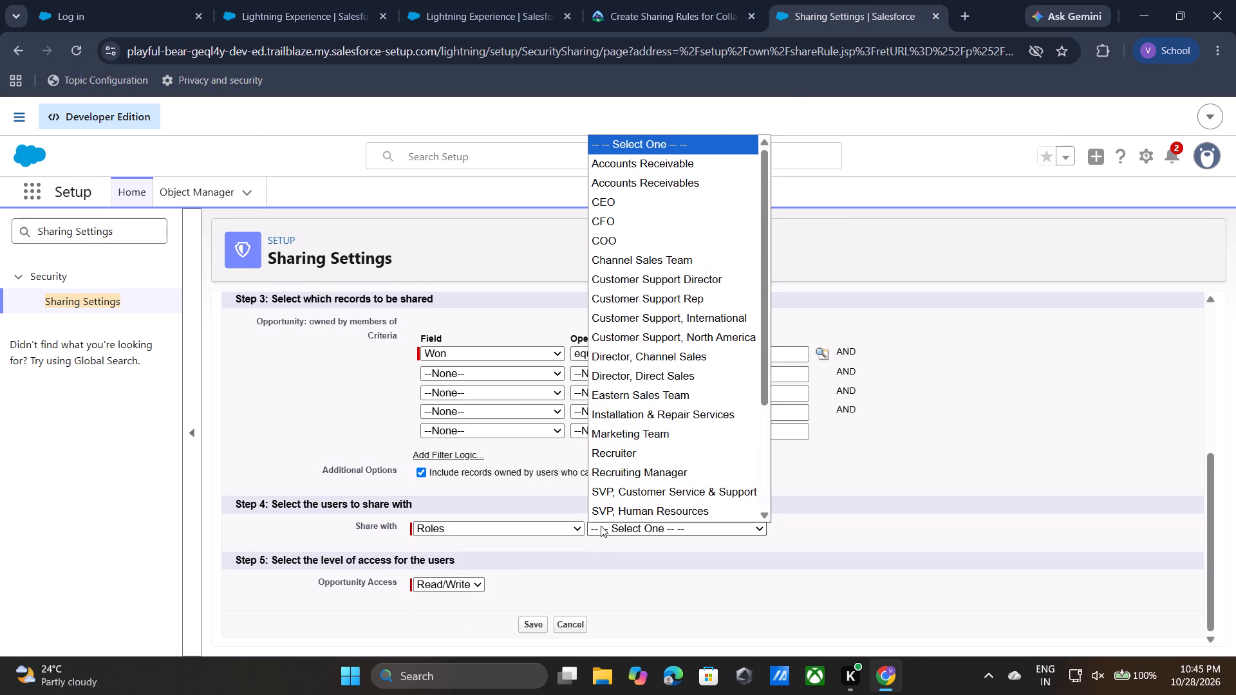
{"action": "scroll", "coordinate": [666, 394], "scroll_direction": "down", "scroll_amount": 5}
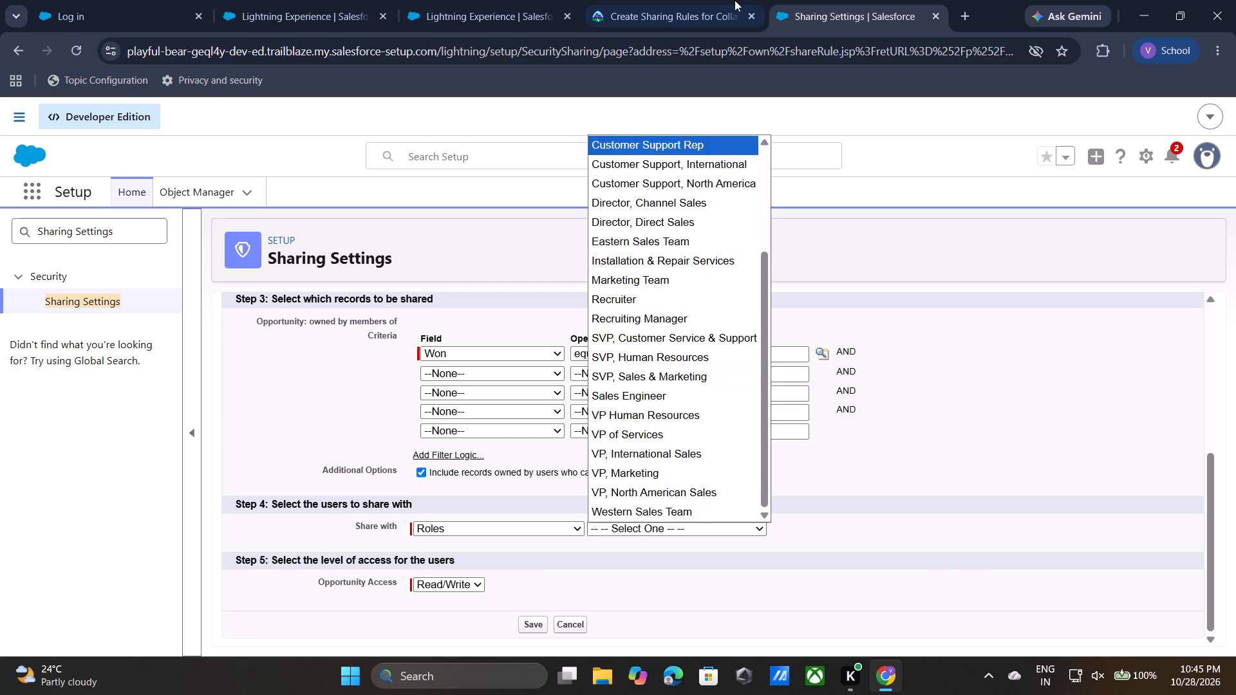
{"action": "left_click", "coordinate": [735, 0]}
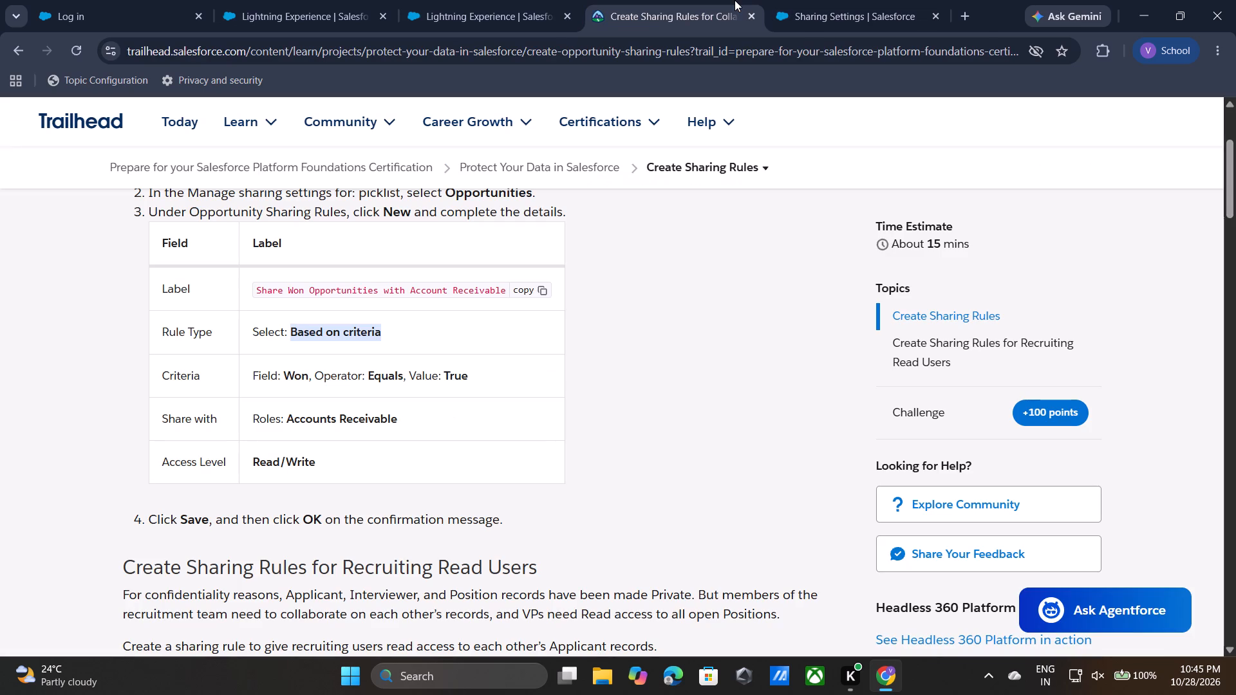
{"action": "left_click", "coordinate": [892, 0]}
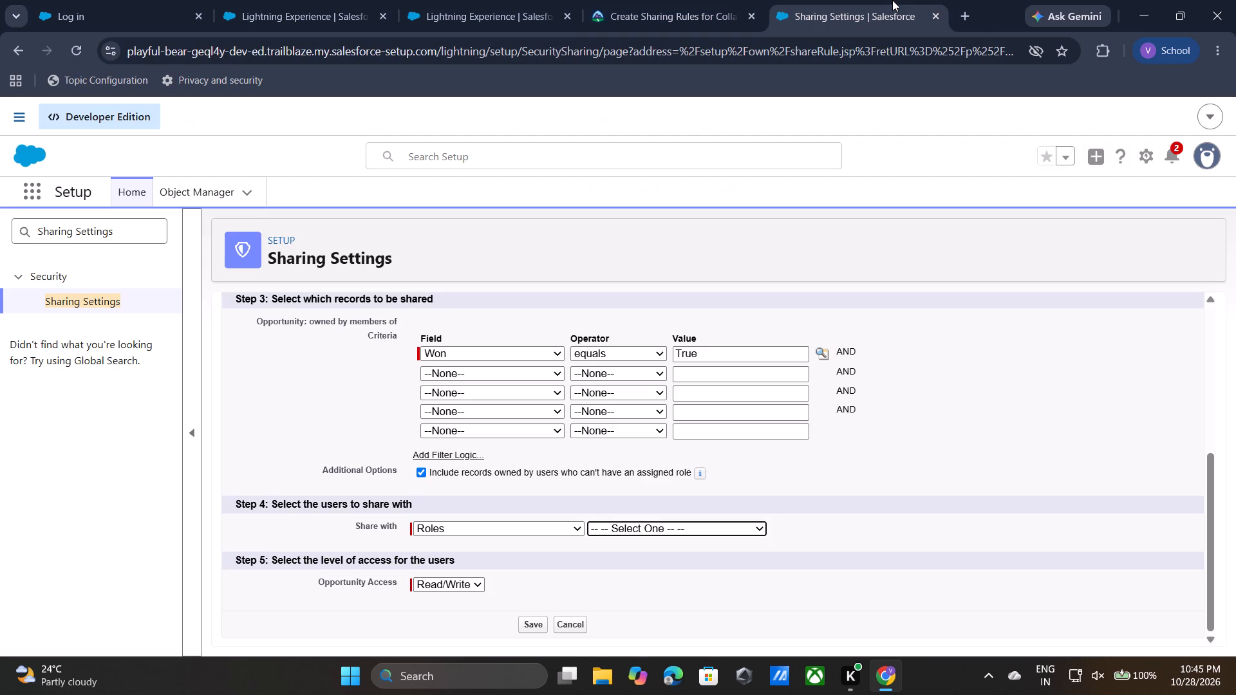
{"action": "left_click", "coordinate": [624, 529]}
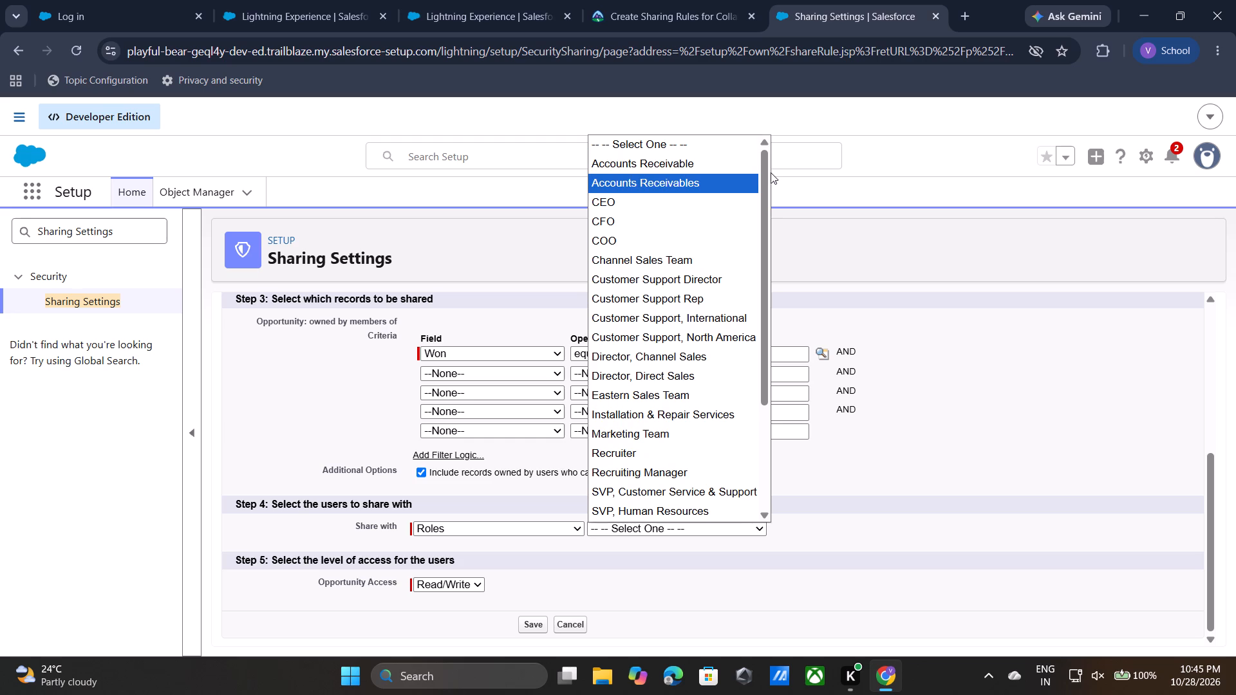
{"action": "left_click", "coordinate": [745, 160]}
Verify the rule details against the Trailhead table, save the opportunity sharing rule and accept the sharing recalculation.
{"action": "left_click", "coordinate": [696, 1]}
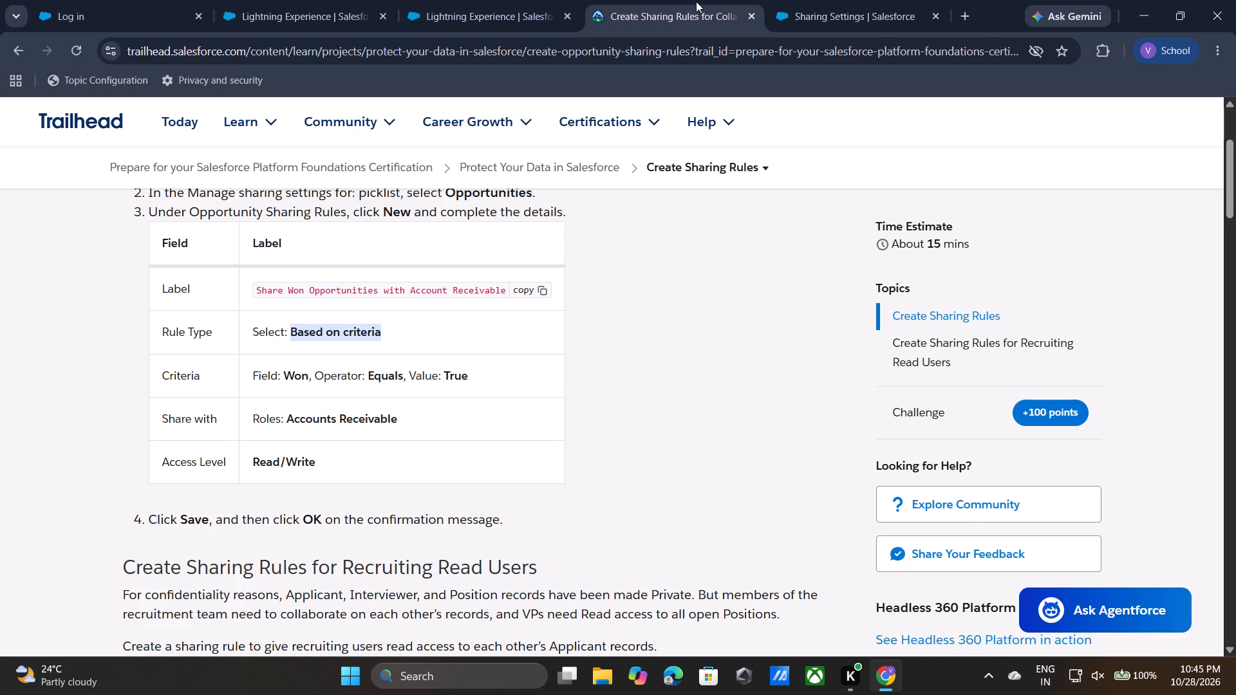
{"action": "left_click", "coordinate": [854, 0]}
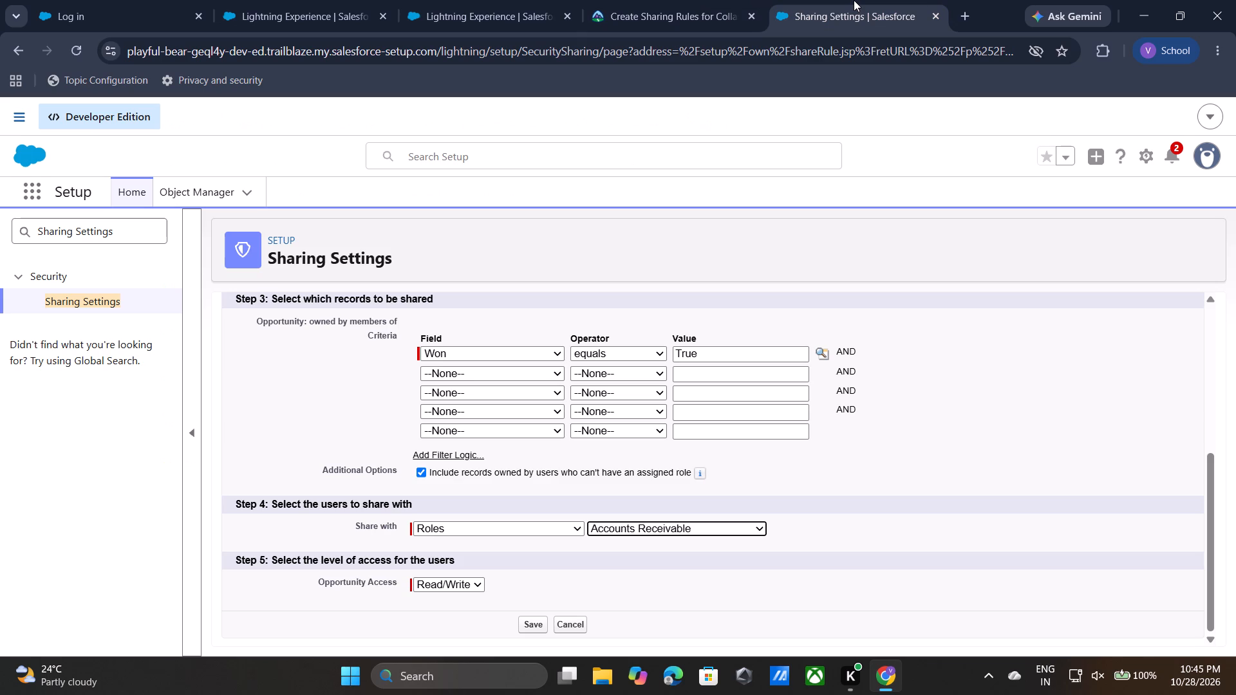
{"action": "left_click", "coordinate": [668, 0]}
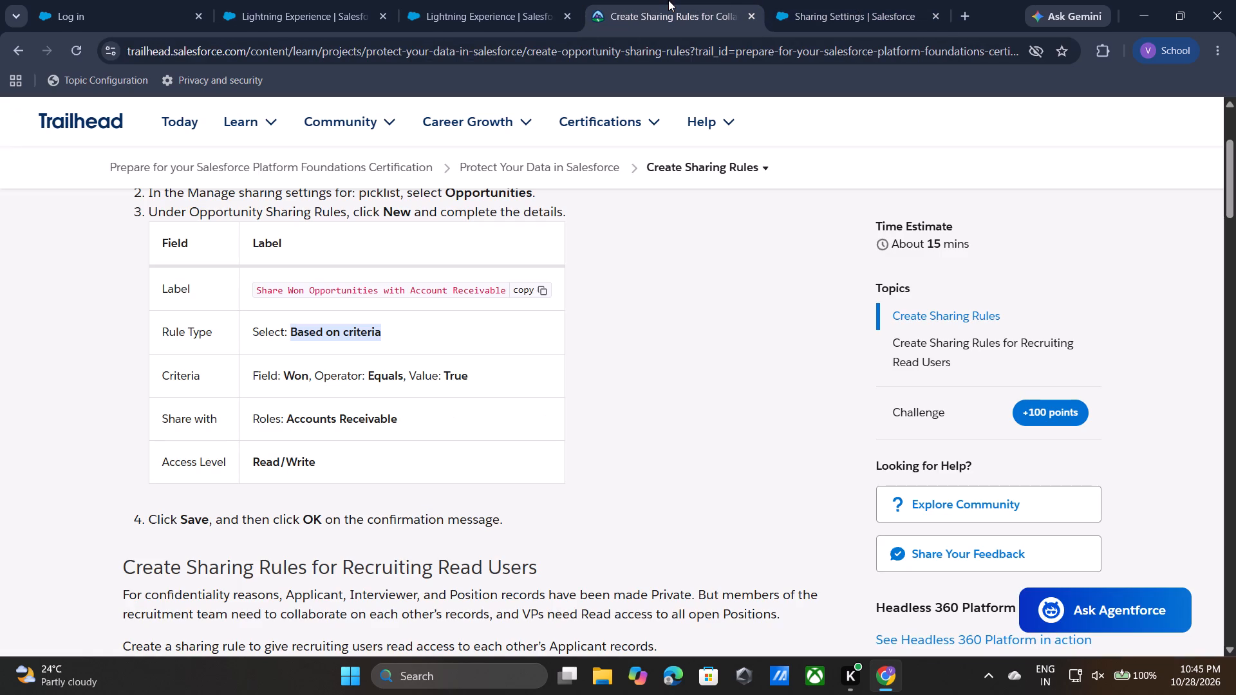
{"action": "left_click", "coordinate": [830, 10]}
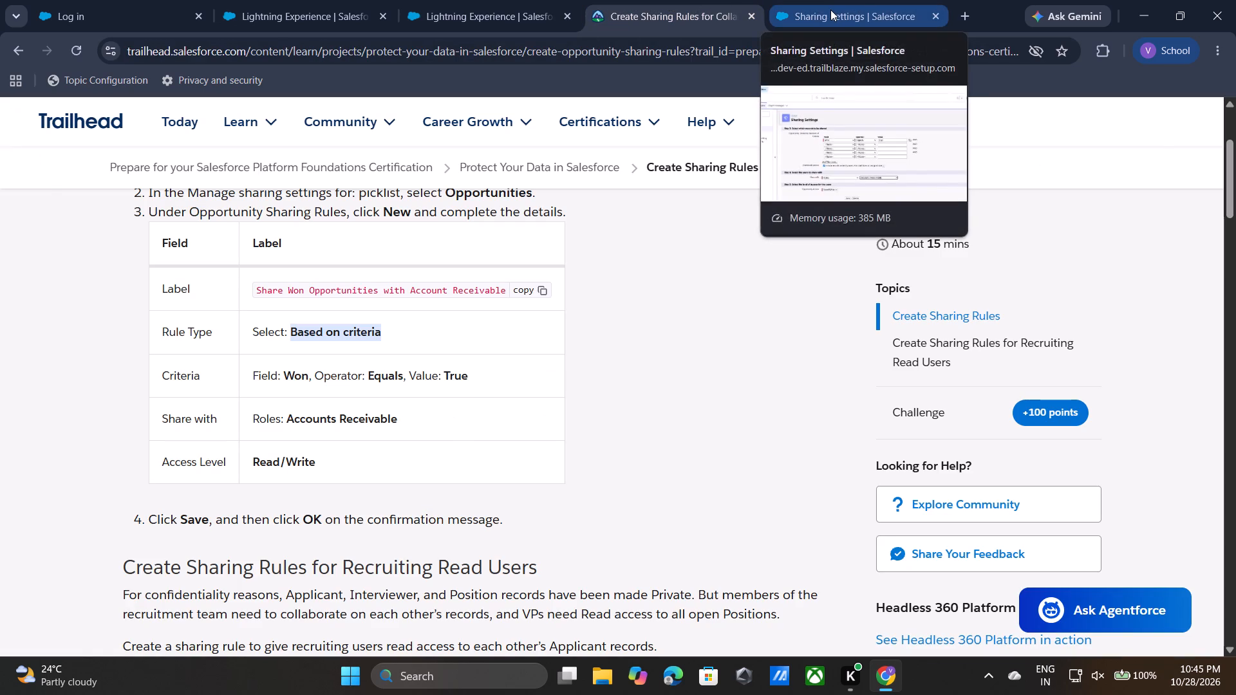
{"action": "left_click", "coordinate": [638, 591]}
{"action": "scroll", "coordinate": [638, 591], "scroll_direction": "down", "scroll_amount": 1}
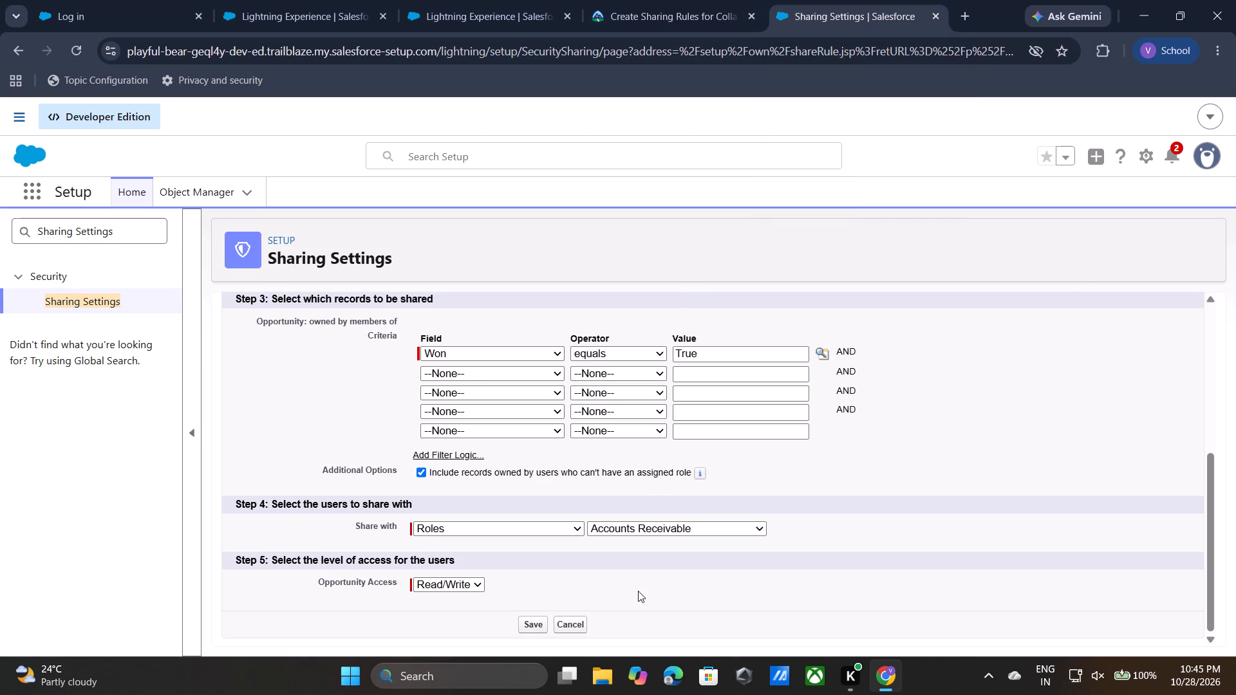
{"action": "scroll", "coordinate": [638, 591], "scroll_direction": "down", "scroll_amount": 1}
{"action": "left_click", "coordinate": [534, 620]}
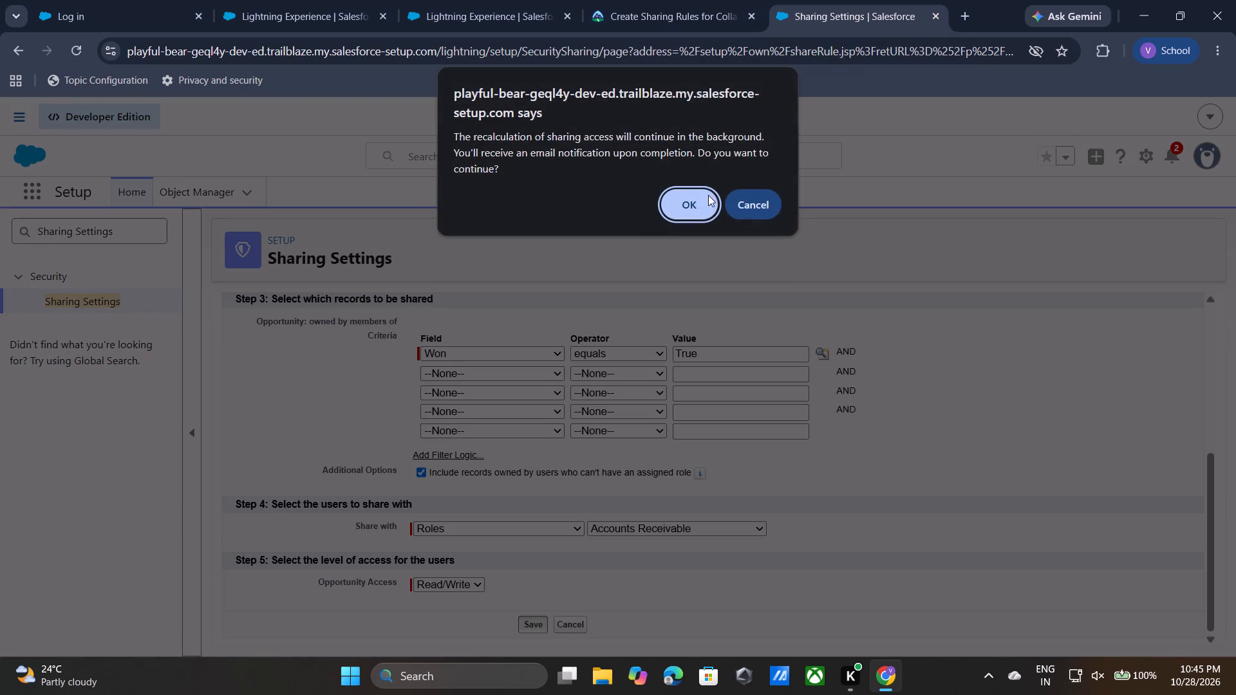
{"action": "left_click", "coordinate": [709, 194]}
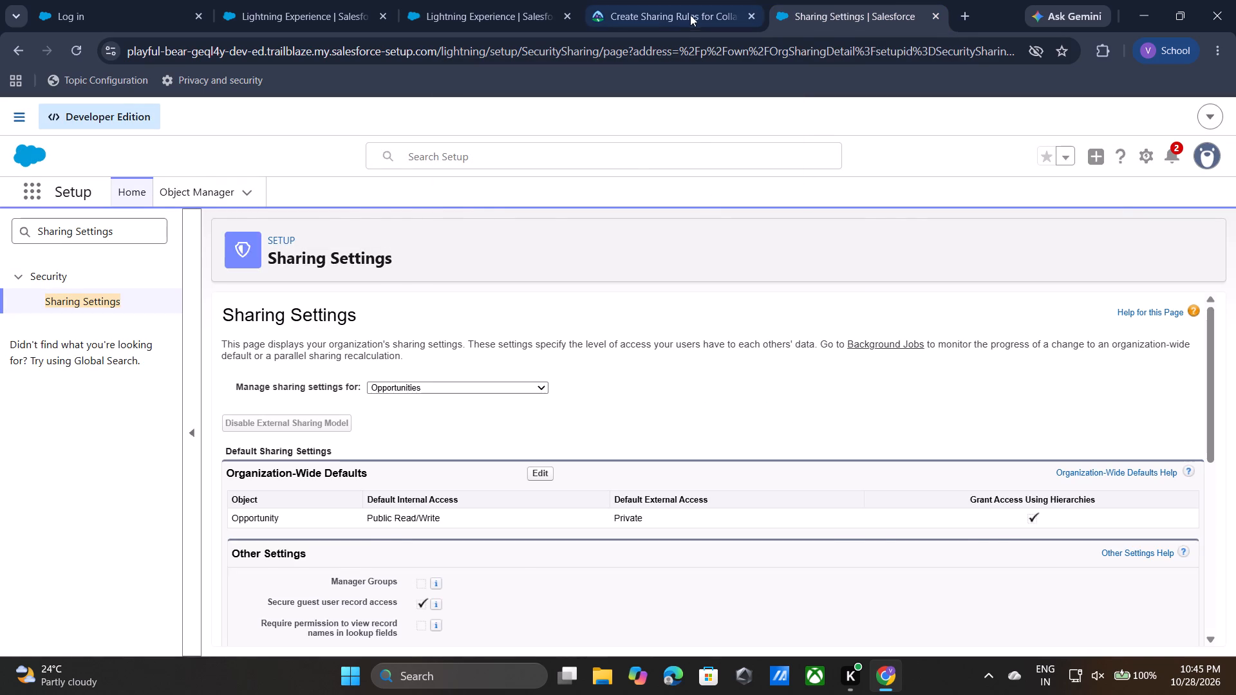
Read the Trailhead instructions for the recruiters' Applicant sharing rule and reopen Sharing Settings in Setup.
{"action": "left_click", "coordinate": [689, 14]}
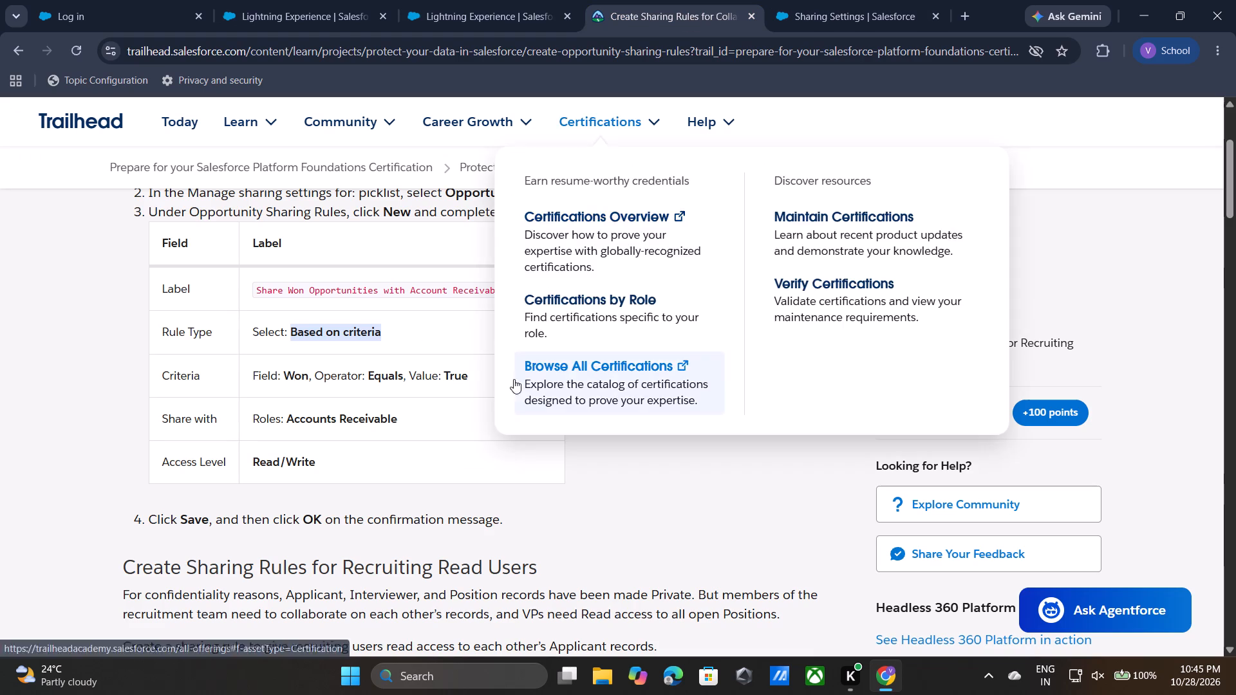
{"action": "scroll", "coordinate": [421, 417], "scroll_direction": "down", "scroll_amount": 3}
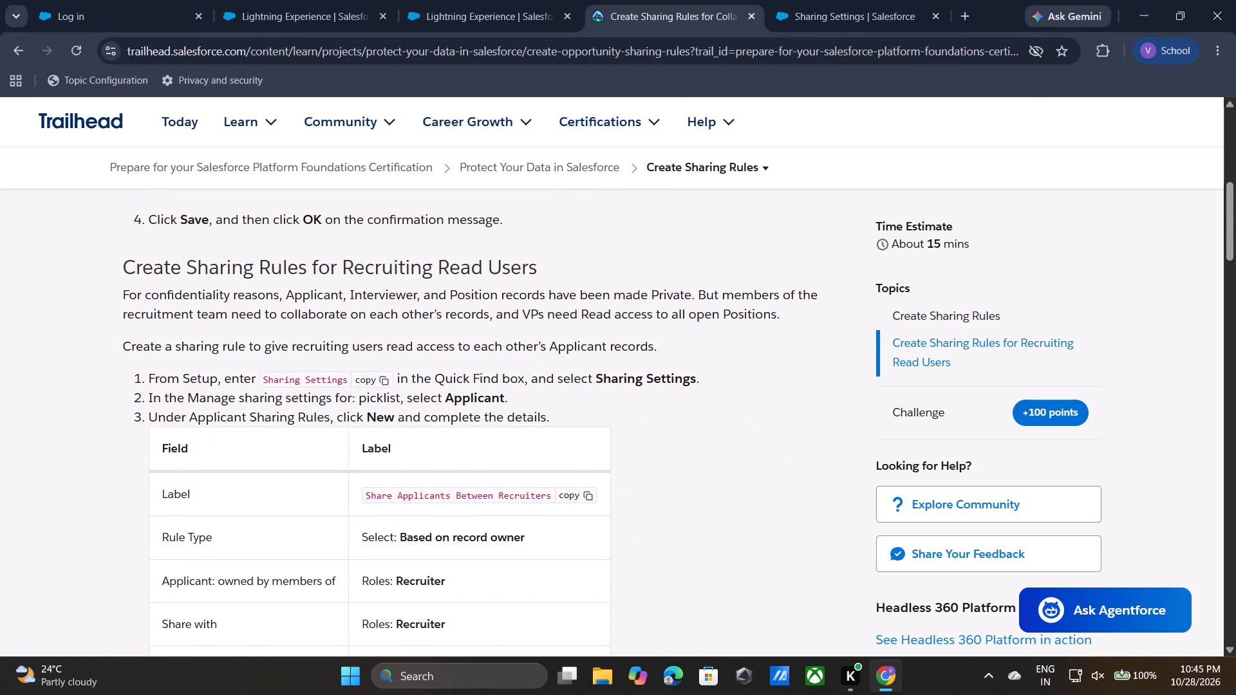
{"action": "left_click", "coordinate": [907, 0]}
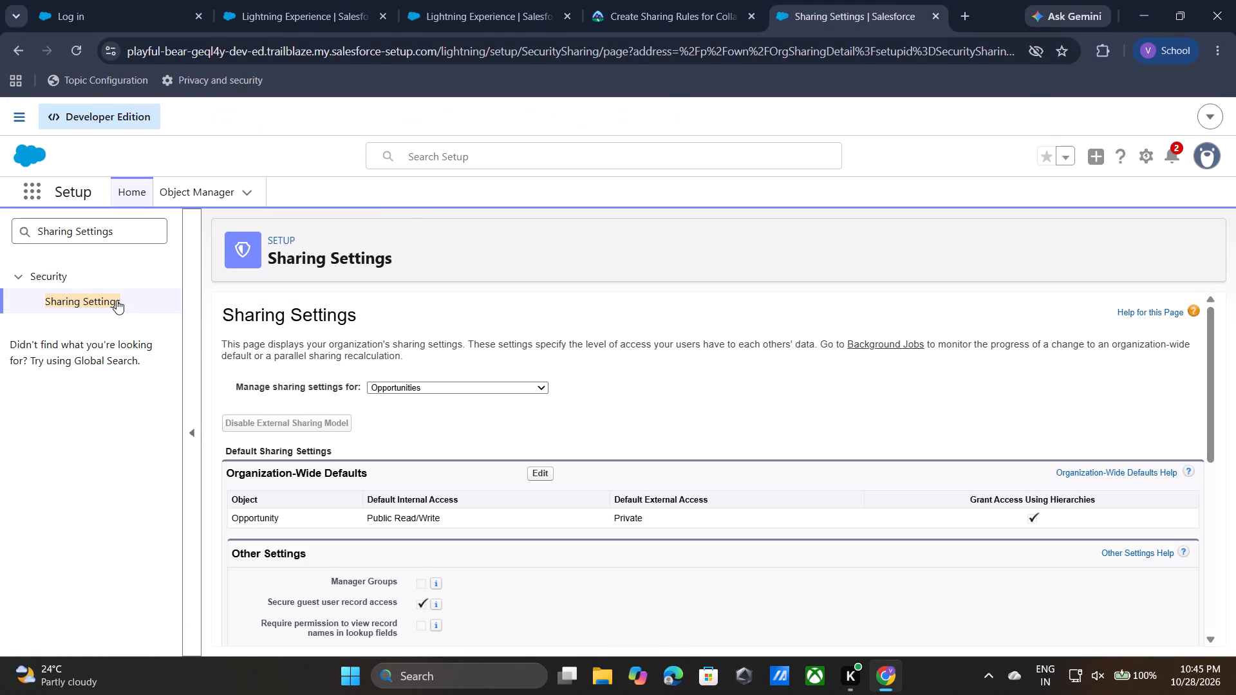
{"action": "left_click", "coordinate": [116, 301]}
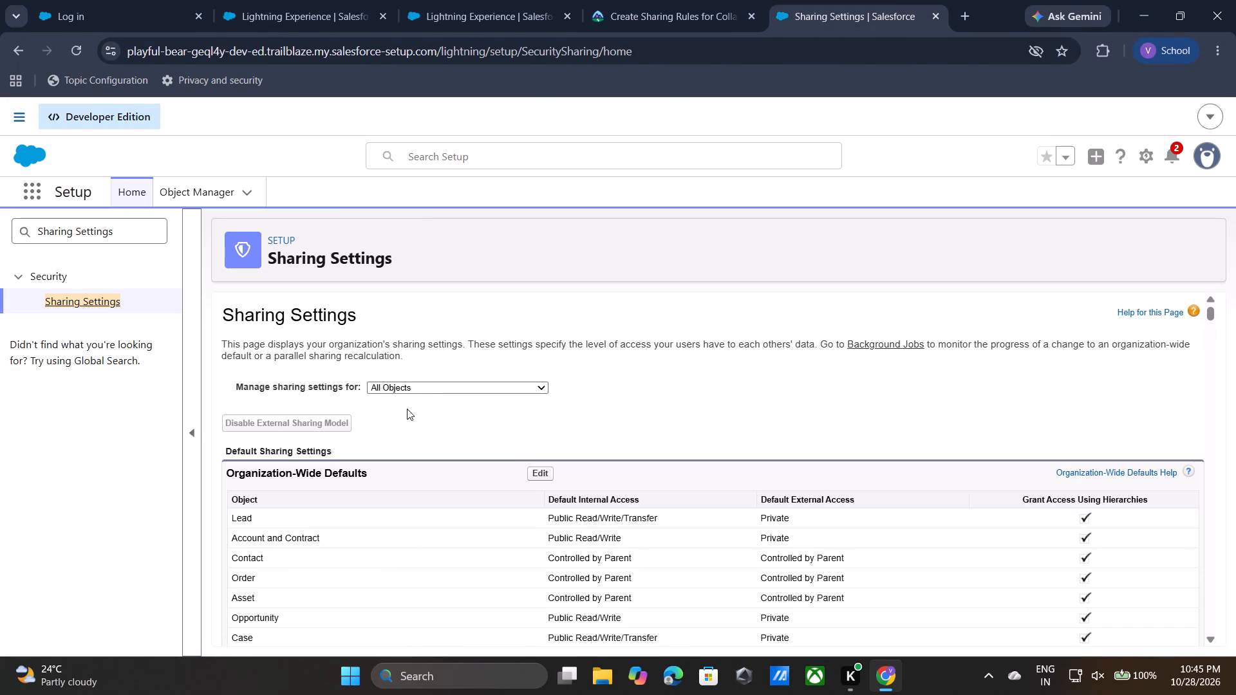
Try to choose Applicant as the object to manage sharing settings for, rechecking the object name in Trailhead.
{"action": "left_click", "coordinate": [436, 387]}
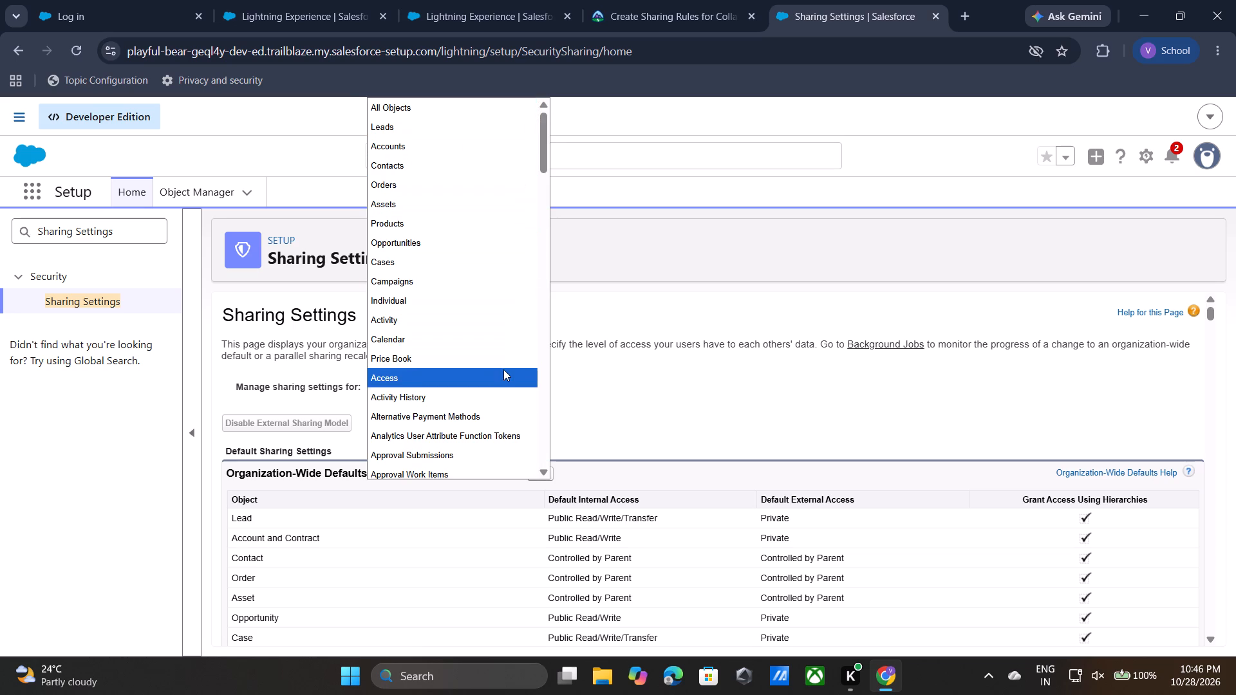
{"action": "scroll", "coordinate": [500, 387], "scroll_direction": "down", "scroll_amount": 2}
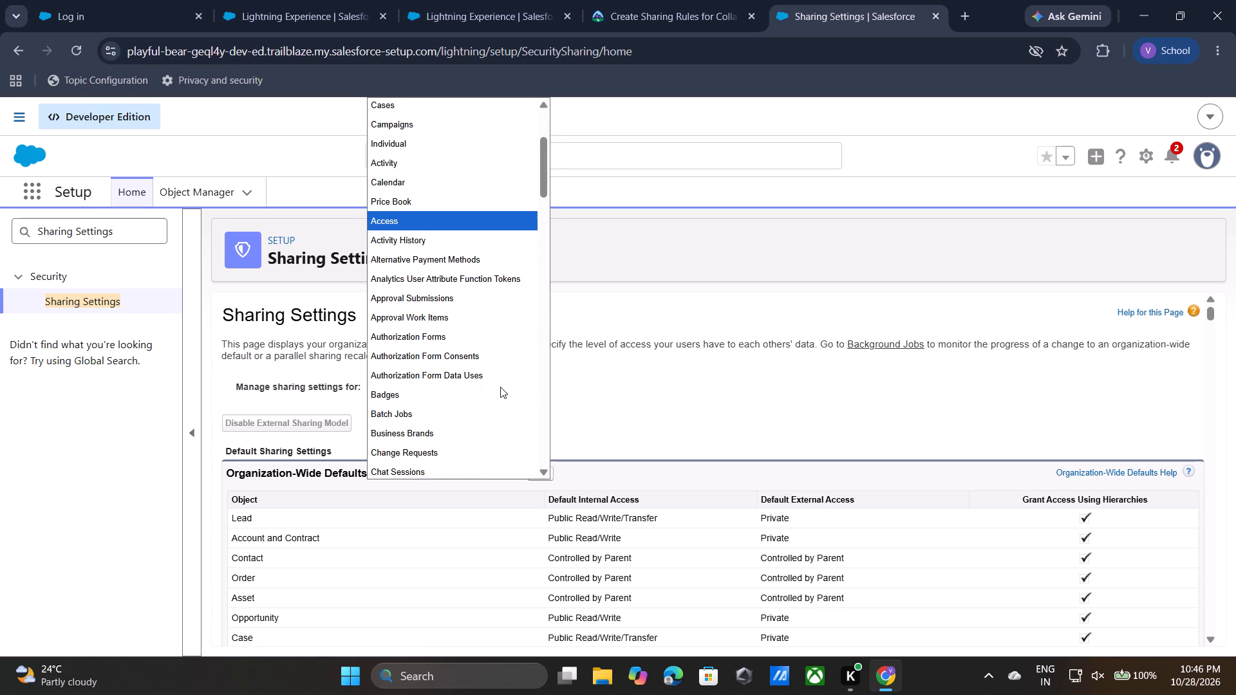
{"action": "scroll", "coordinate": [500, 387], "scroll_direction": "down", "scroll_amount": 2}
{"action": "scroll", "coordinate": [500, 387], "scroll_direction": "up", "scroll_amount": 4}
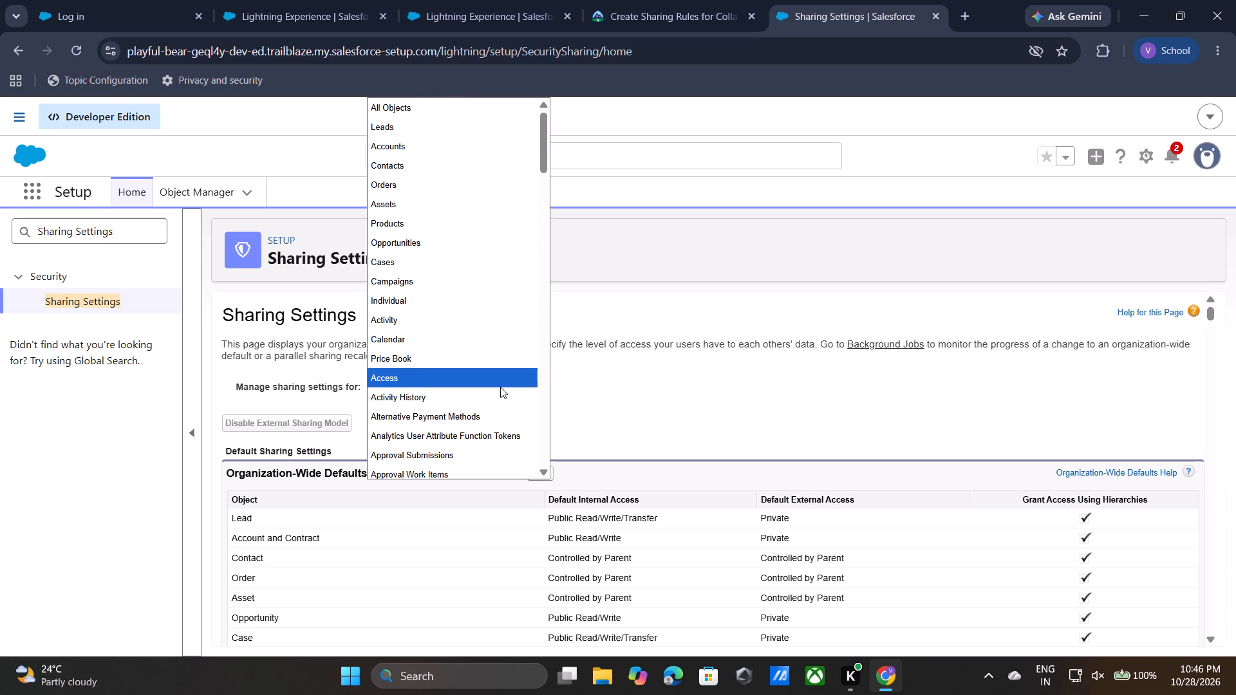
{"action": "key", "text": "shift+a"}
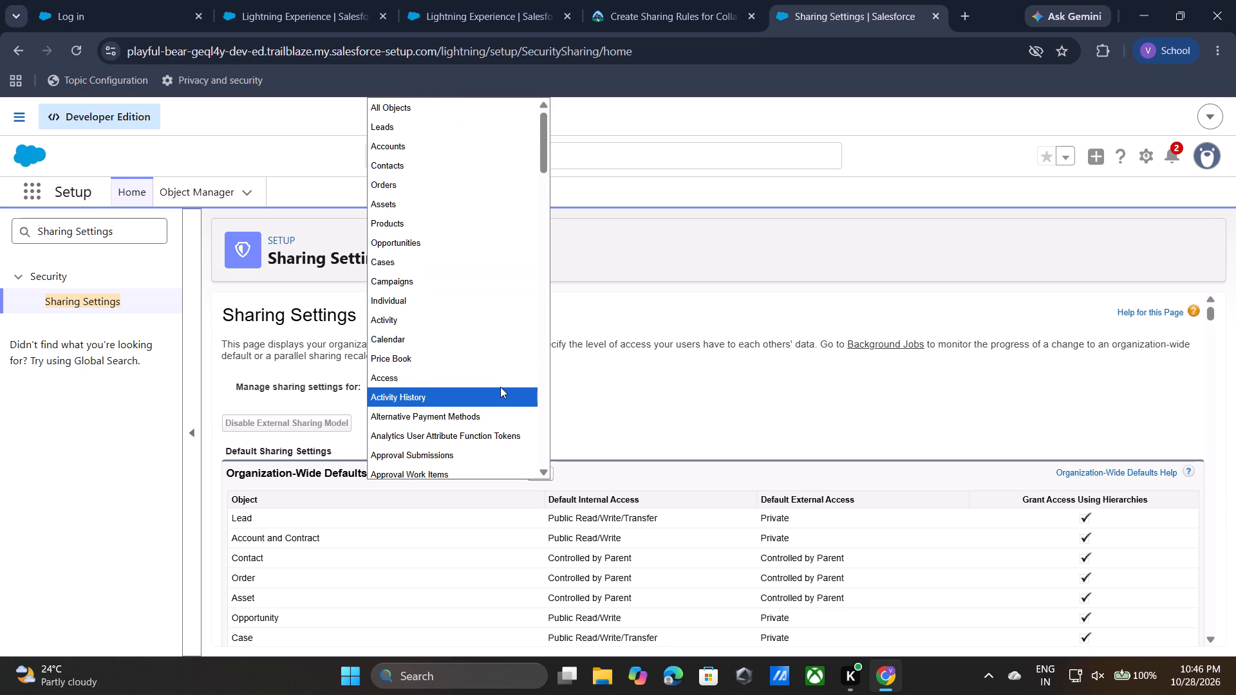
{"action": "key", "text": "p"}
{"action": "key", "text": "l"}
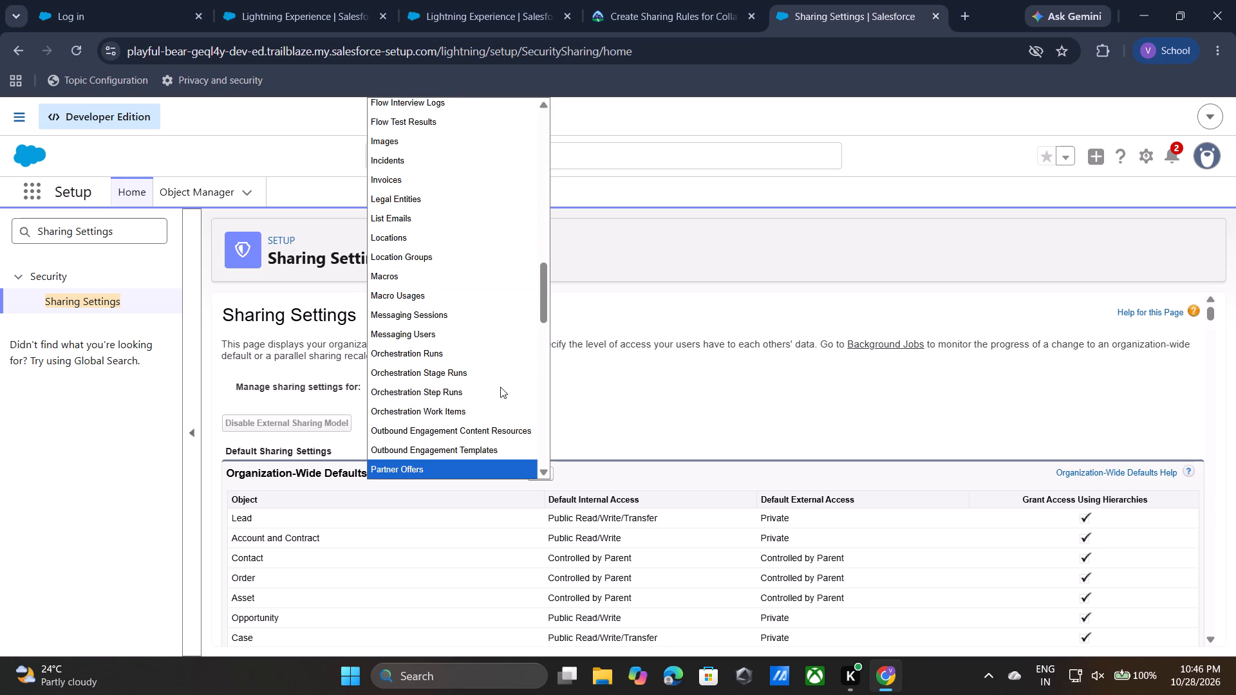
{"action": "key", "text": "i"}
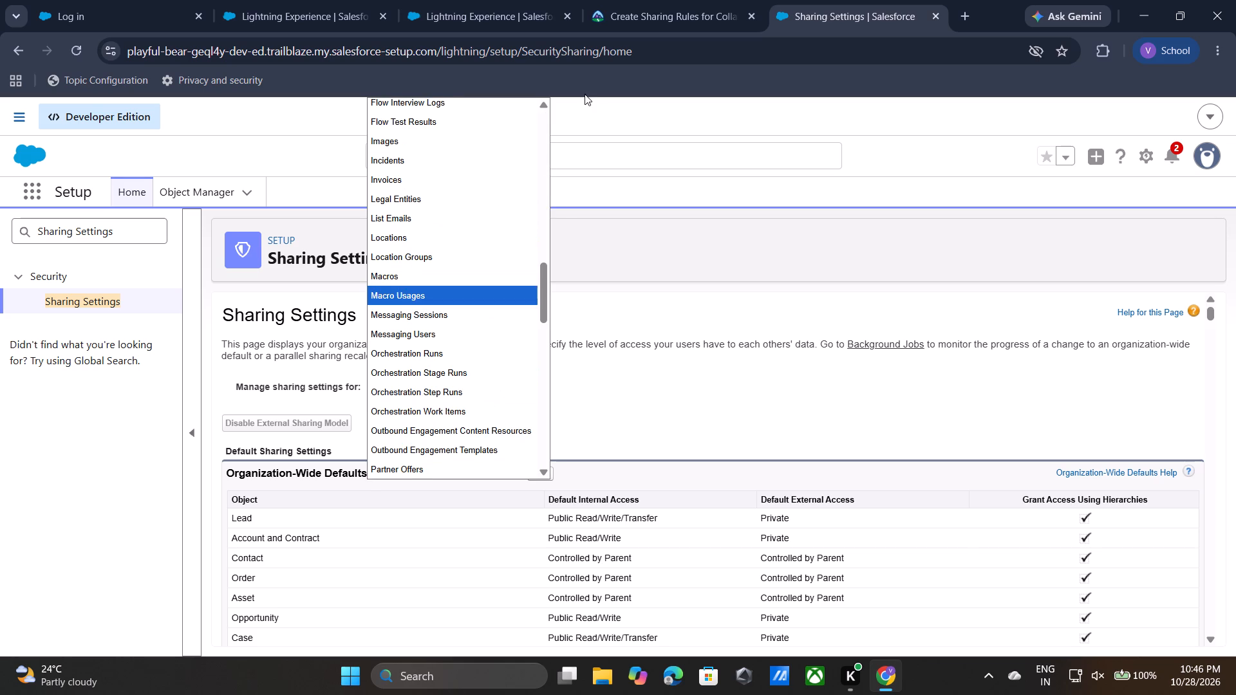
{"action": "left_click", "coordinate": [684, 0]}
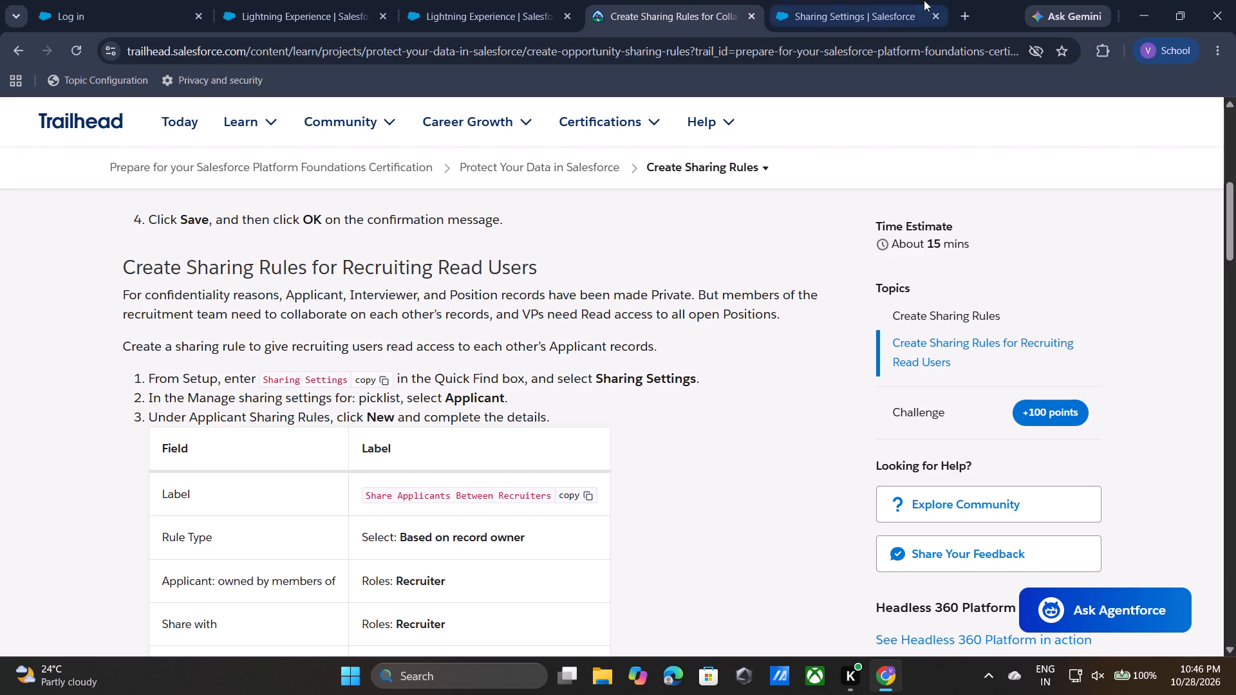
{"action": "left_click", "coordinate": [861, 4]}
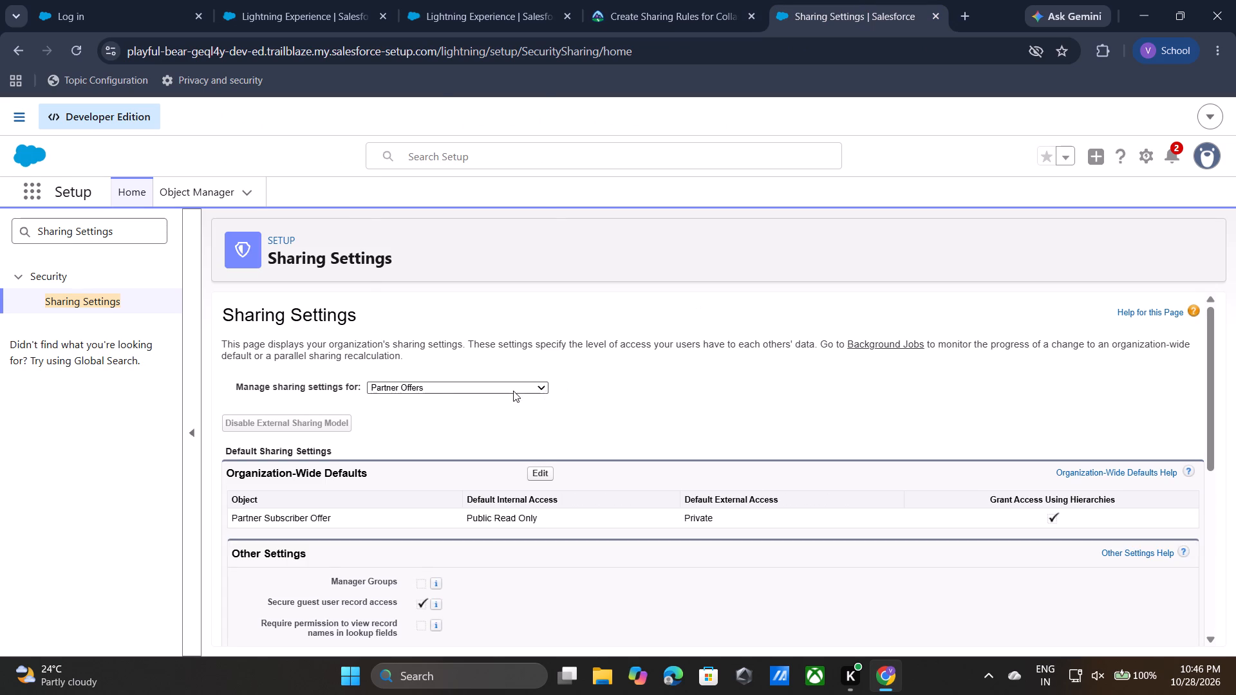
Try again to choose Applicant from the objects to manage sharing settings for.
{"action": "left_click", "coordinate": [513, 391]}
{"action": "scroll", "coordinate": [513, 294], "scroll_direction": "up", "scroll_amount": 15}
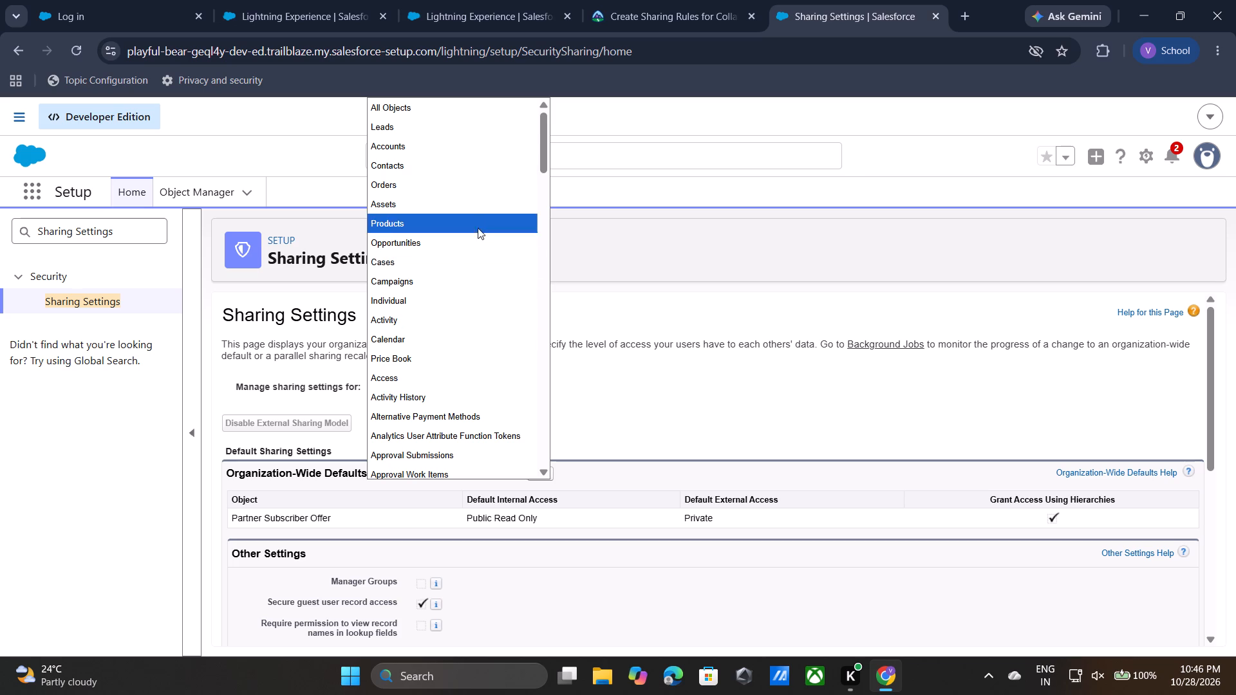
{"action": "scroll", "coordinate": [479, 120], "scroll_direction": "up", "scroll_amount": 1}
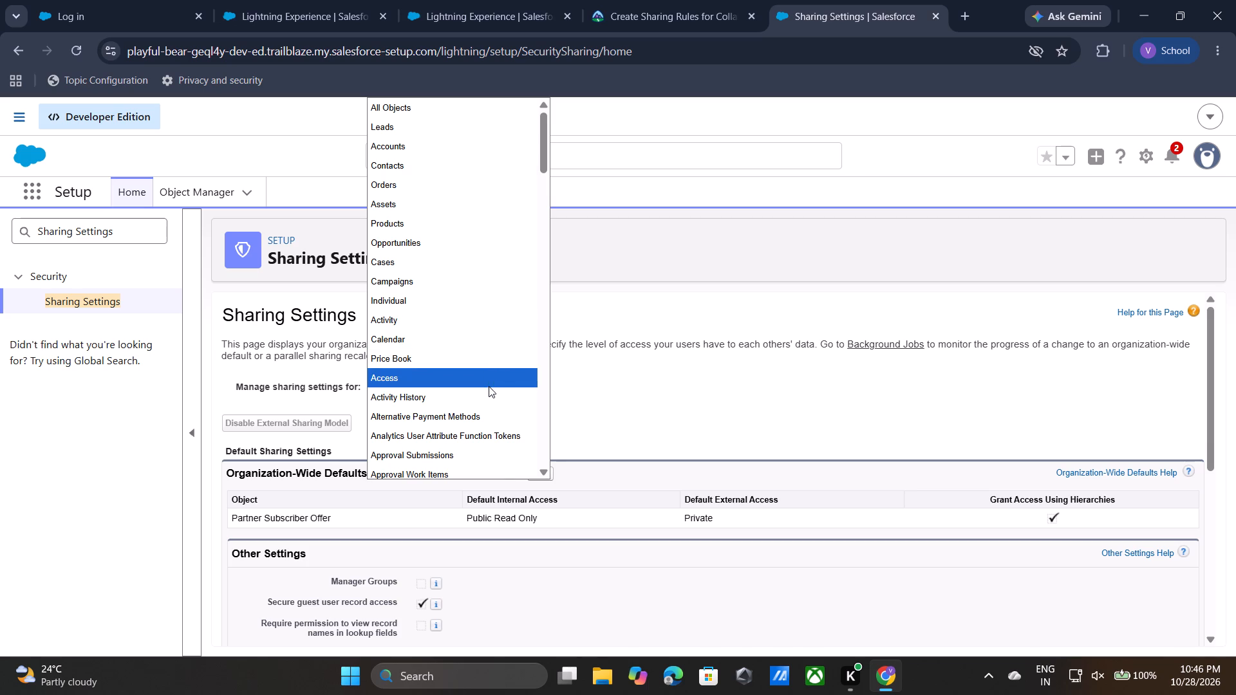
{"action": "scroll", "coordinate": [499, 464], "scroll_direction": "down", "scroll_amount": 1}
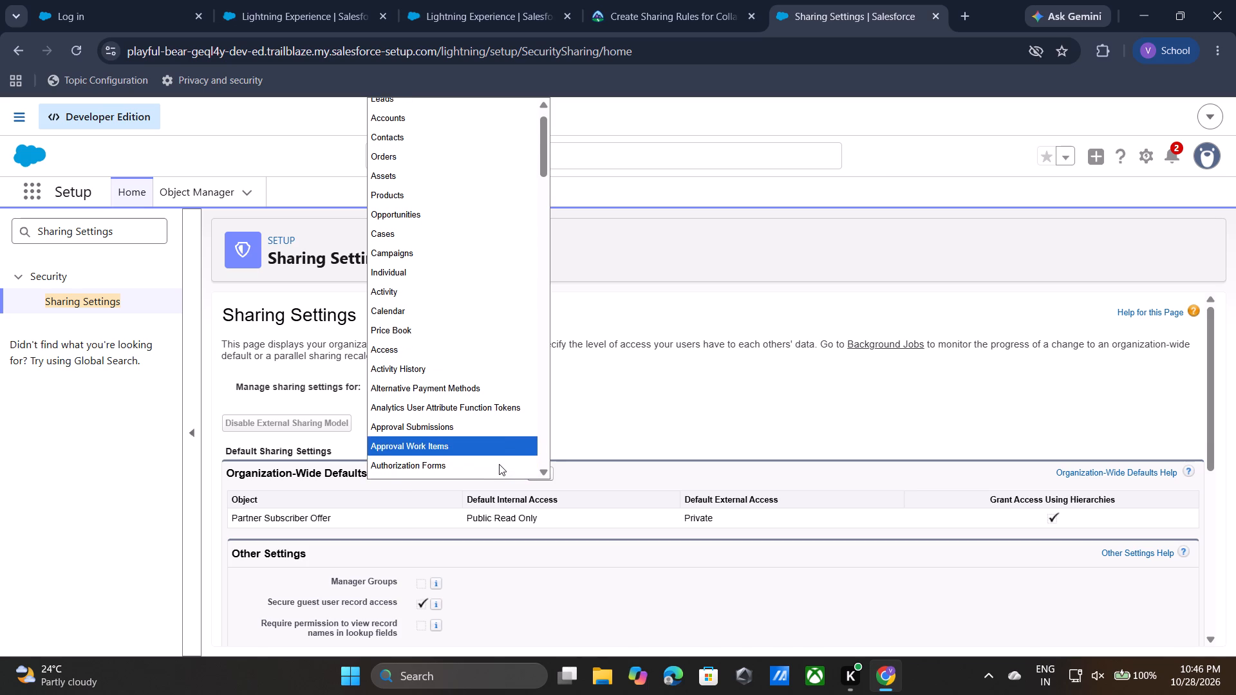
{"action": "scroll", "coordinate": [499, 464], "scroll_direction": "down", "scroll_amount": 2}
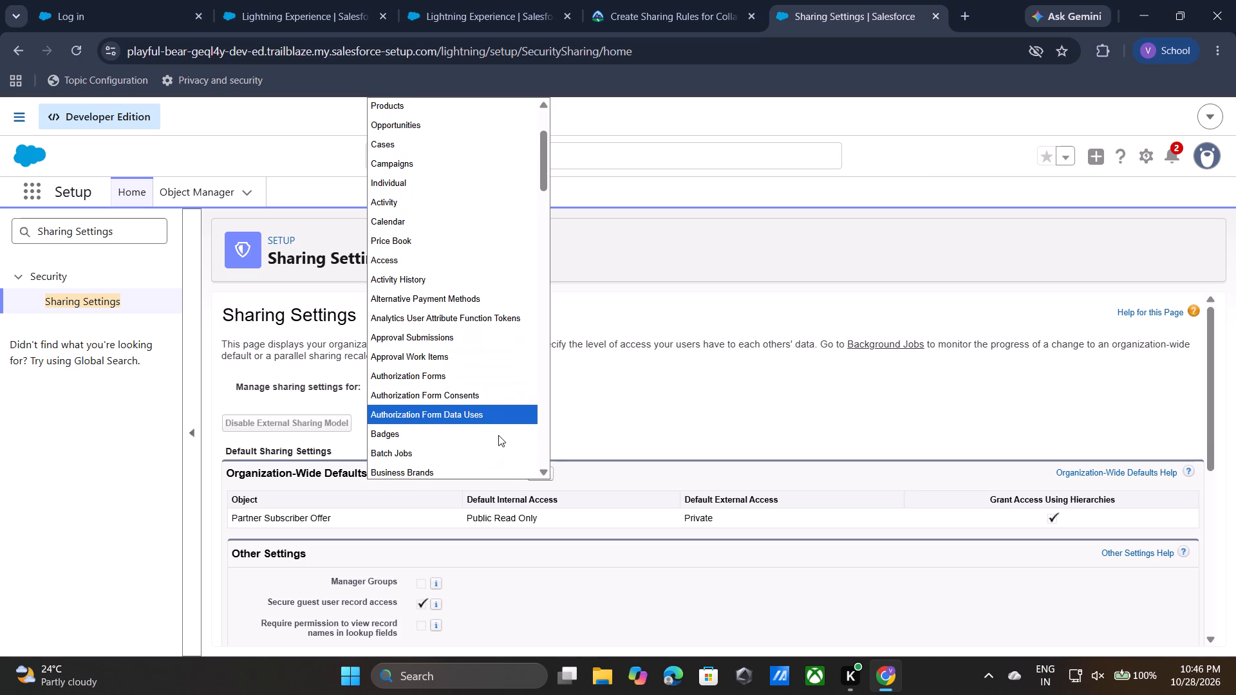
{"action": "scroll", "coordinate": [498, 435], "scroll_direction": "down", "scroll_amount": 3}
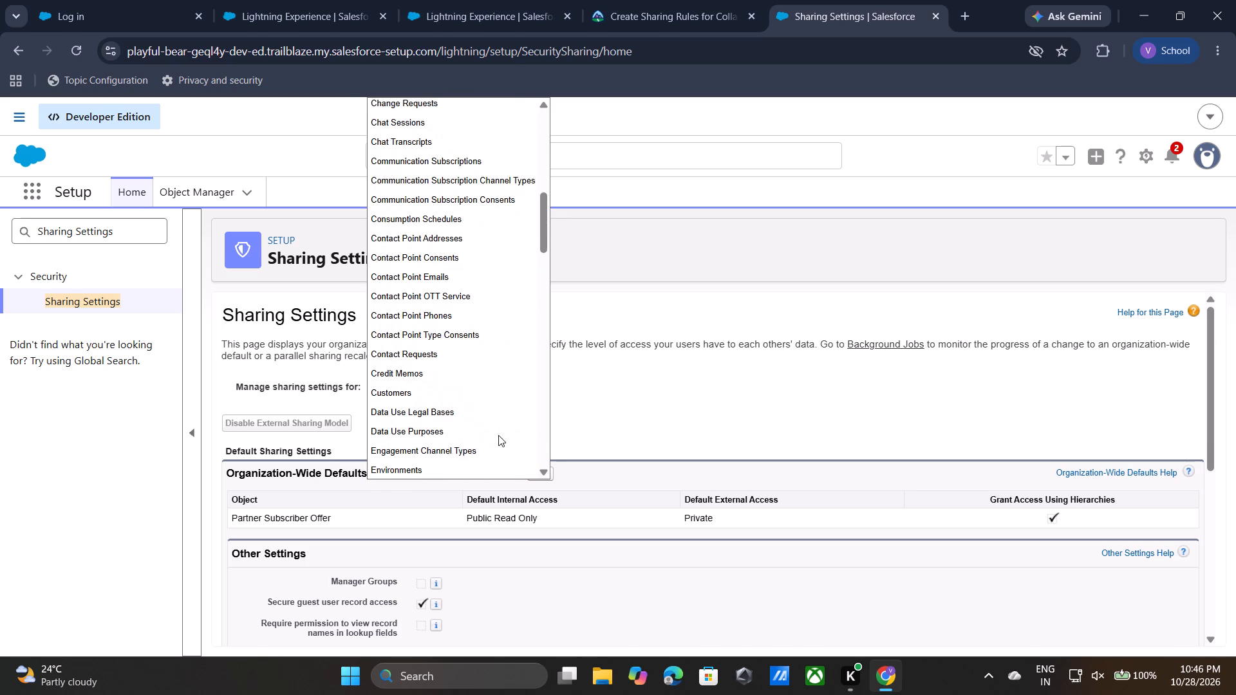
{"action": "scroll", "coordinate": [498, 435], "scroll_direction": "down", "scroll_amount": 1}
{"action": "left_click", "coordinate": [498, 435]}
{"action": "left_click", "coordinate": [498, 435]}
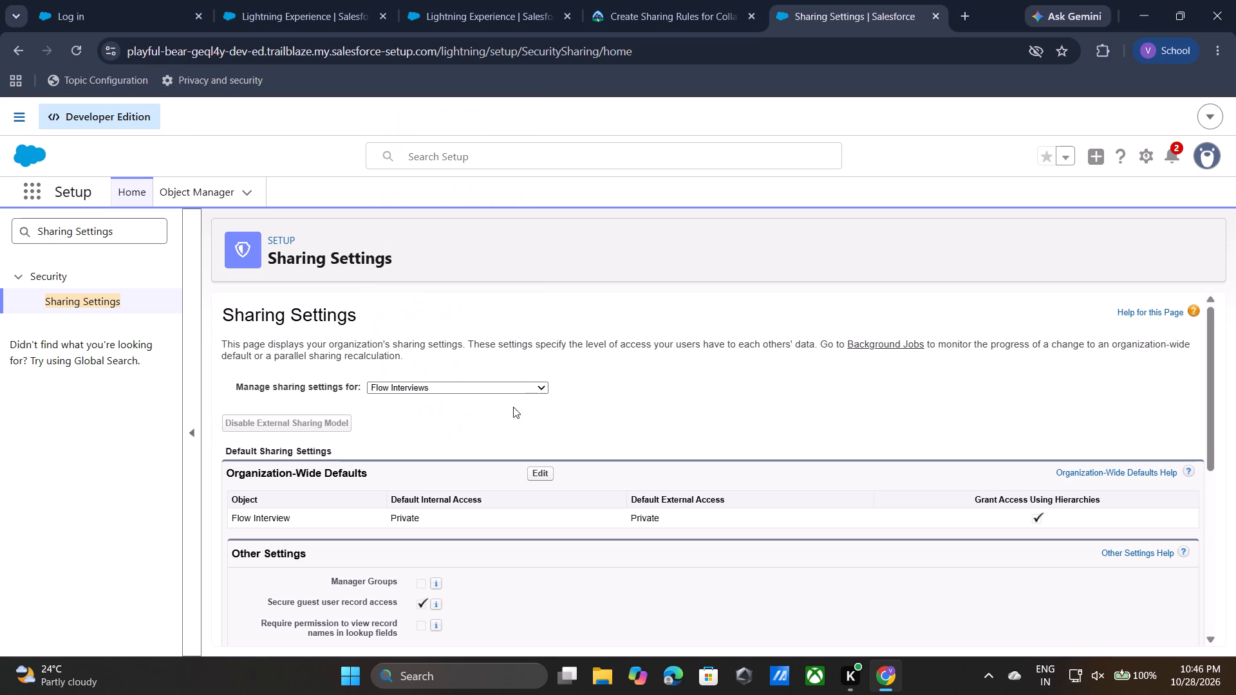
Choose Applicant as the object to manage sharing settings for.
{"action": "left_click", "coordinate": [524, 387]}
{"action": "scroll", "coordinate": [524, 387], "scroll_direction": "down", "scroll_amount": 1}
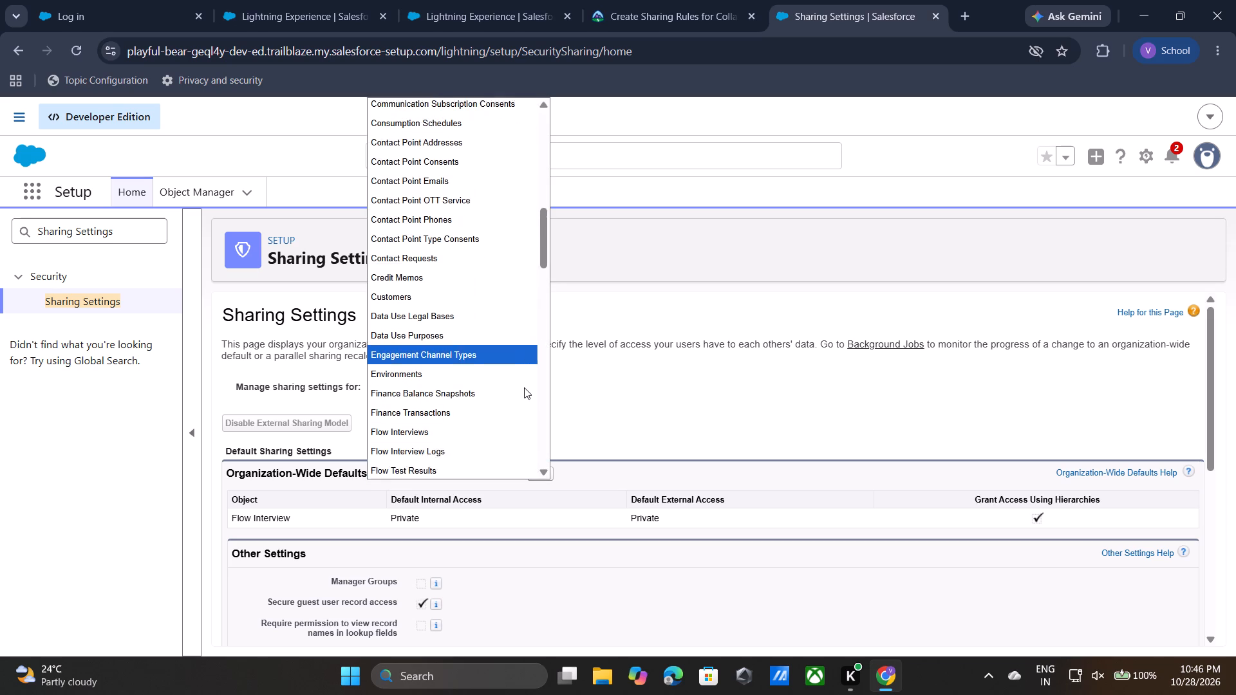
{"action": "scroll", "coordinate": [524, 387], "scroll_direction": "down", "scroll_amount": 2}
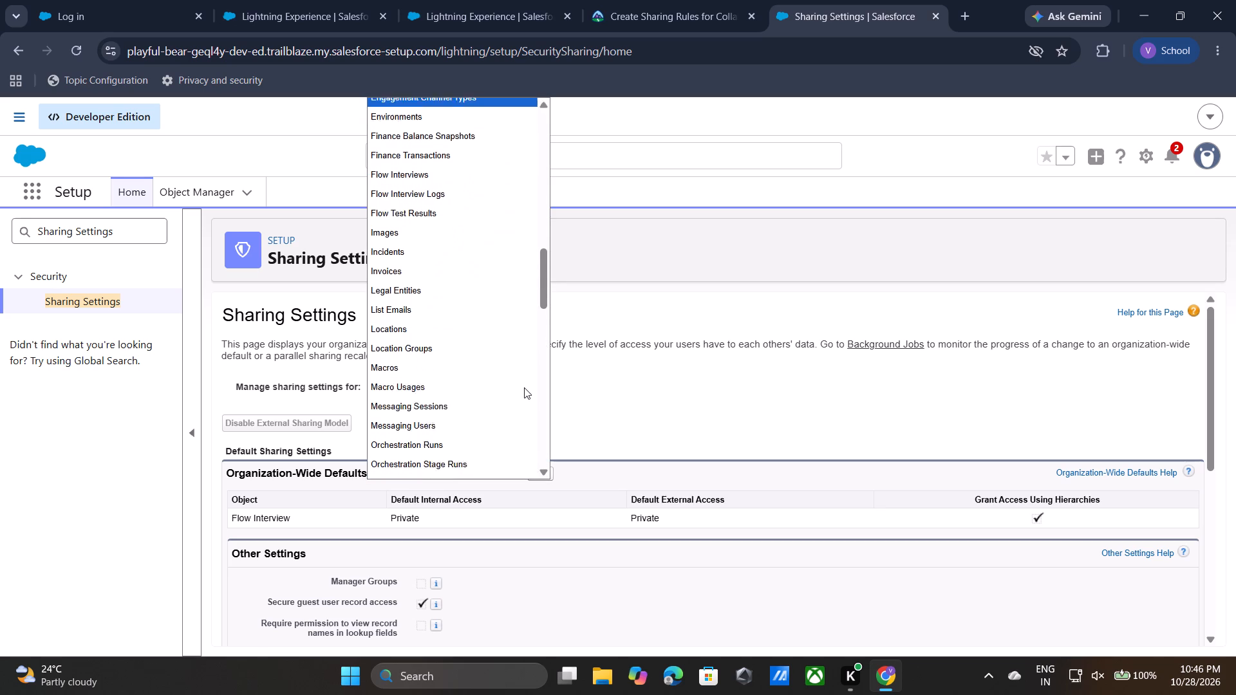
{"action": "scroll", "coordinate": [524, 387], "scroll_direction": "down", "scroll_amount": 4}
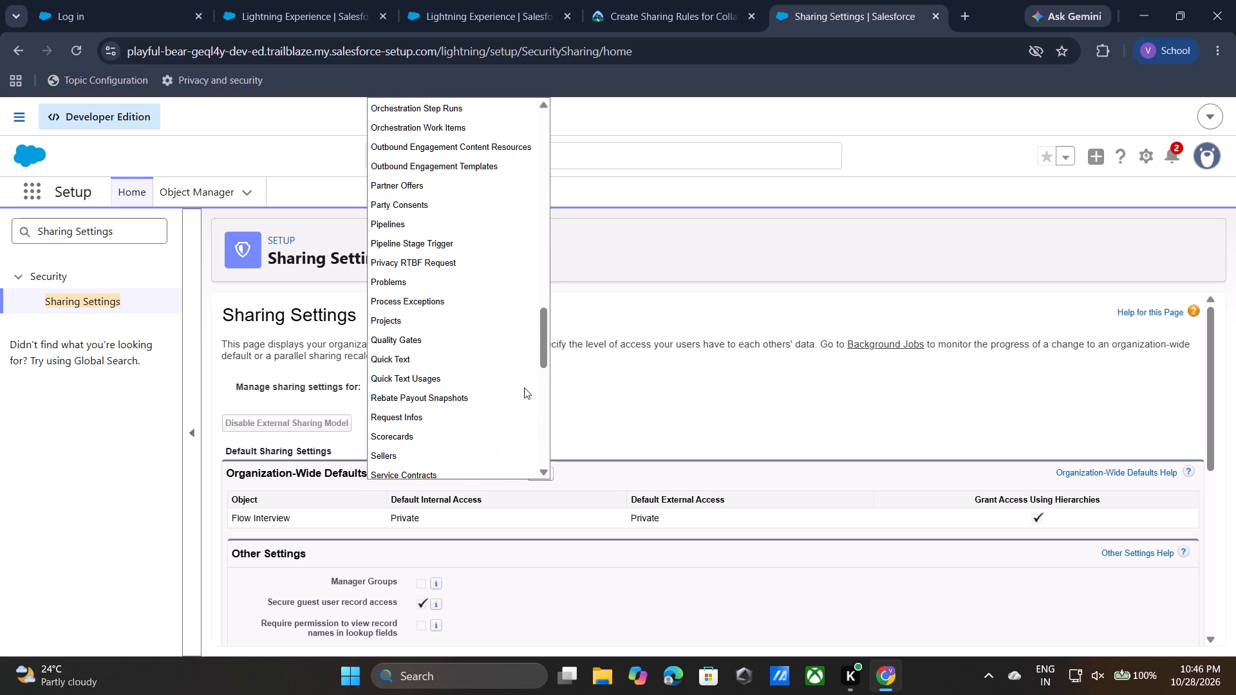
{"action": "scroll", "coordinate": [524, 387], "scroll_direction": "down", "scroll_amount": 1}
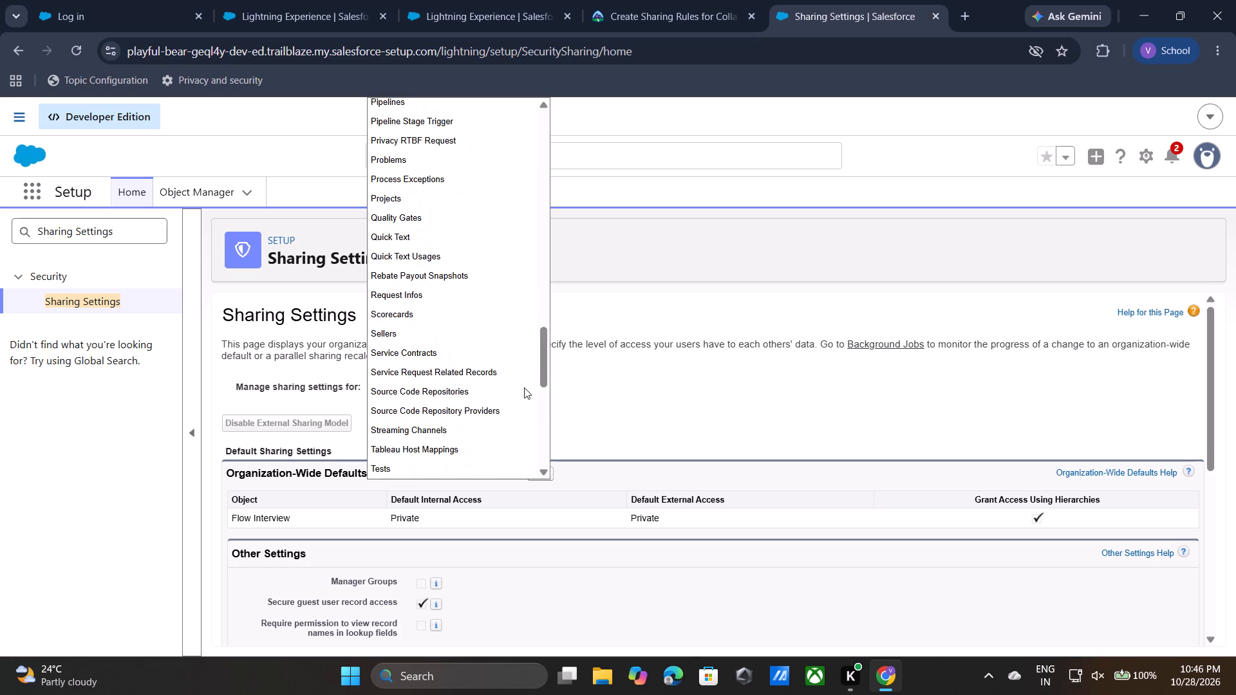
{"action": "scroll", "coordinate": [524, 387], "scroll_direction": "down", "scroll_amount": 4}
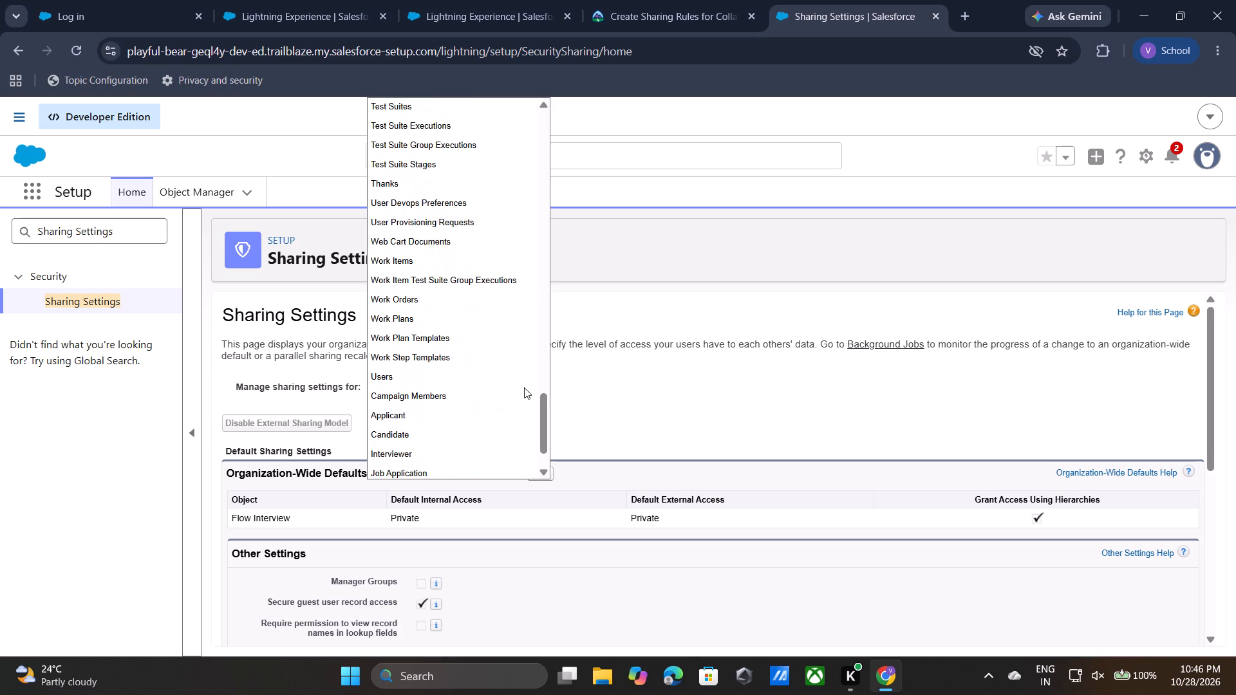
{"action": "left_click", "coordinate": [417, 407]}
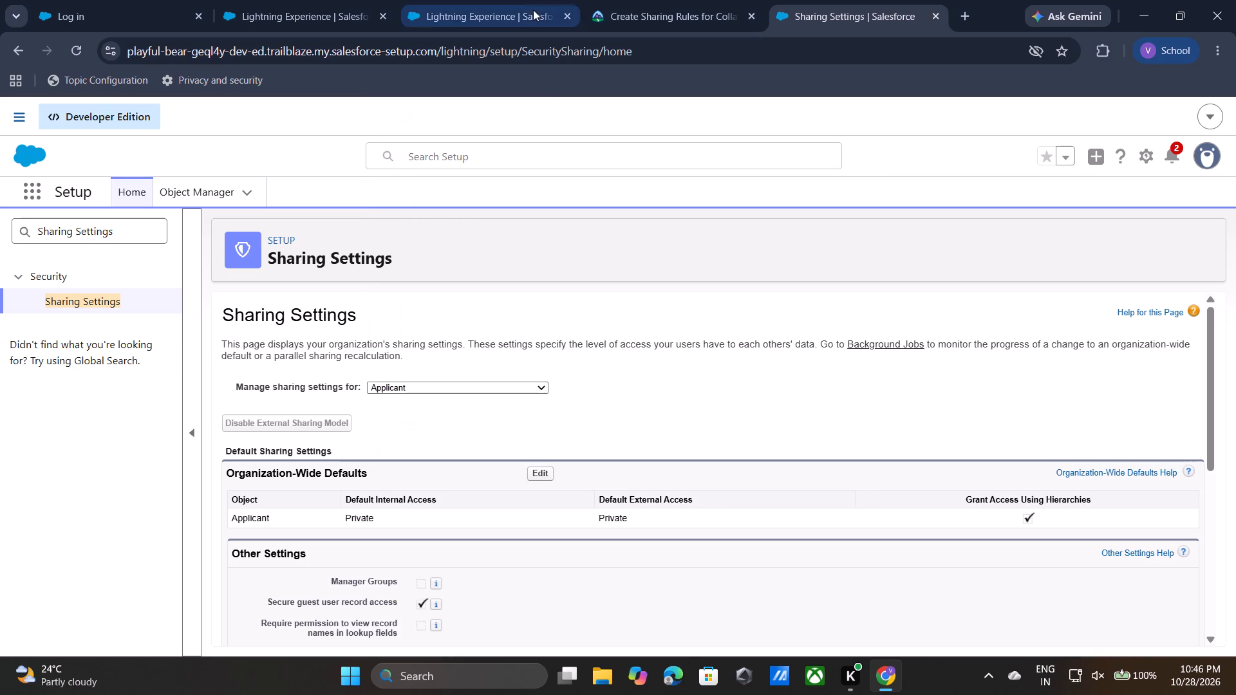
Start a new Applicant sharing rule and label it "Share Applicants Between Recruiters", copied from the Trailhead table.
{"action": "left_click", "coordinate": [655, 0]}
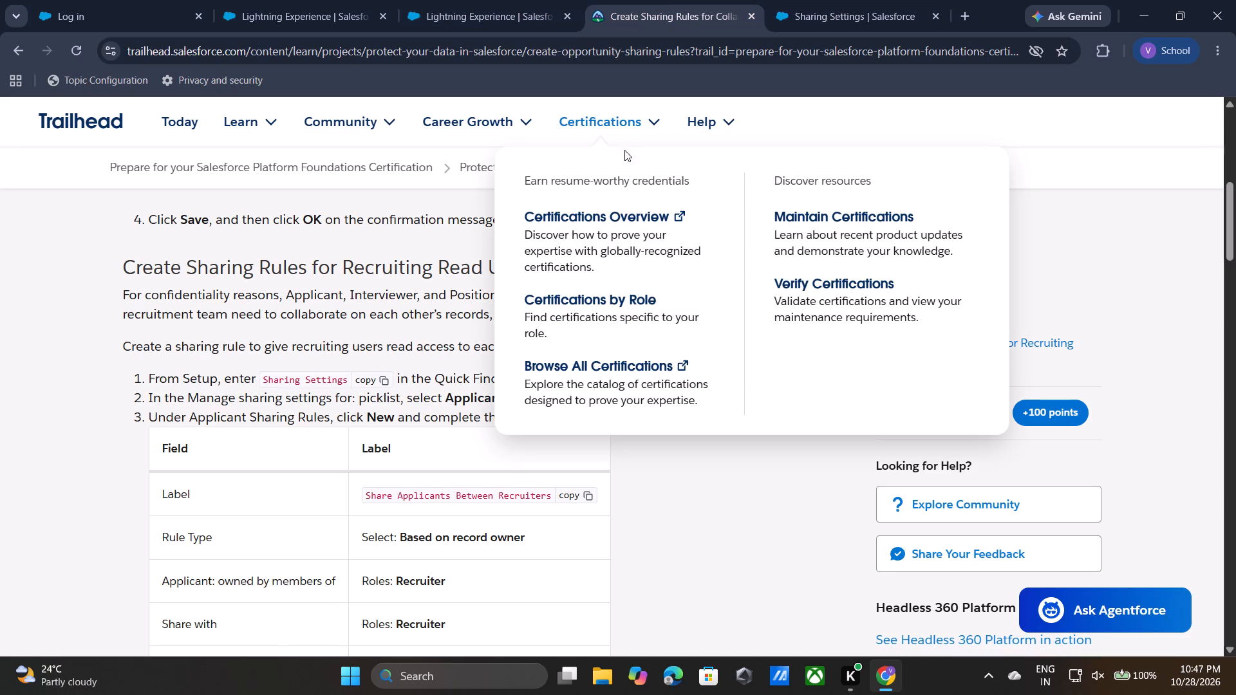
{"action": "left_click", "coordinate": [583, 492]}
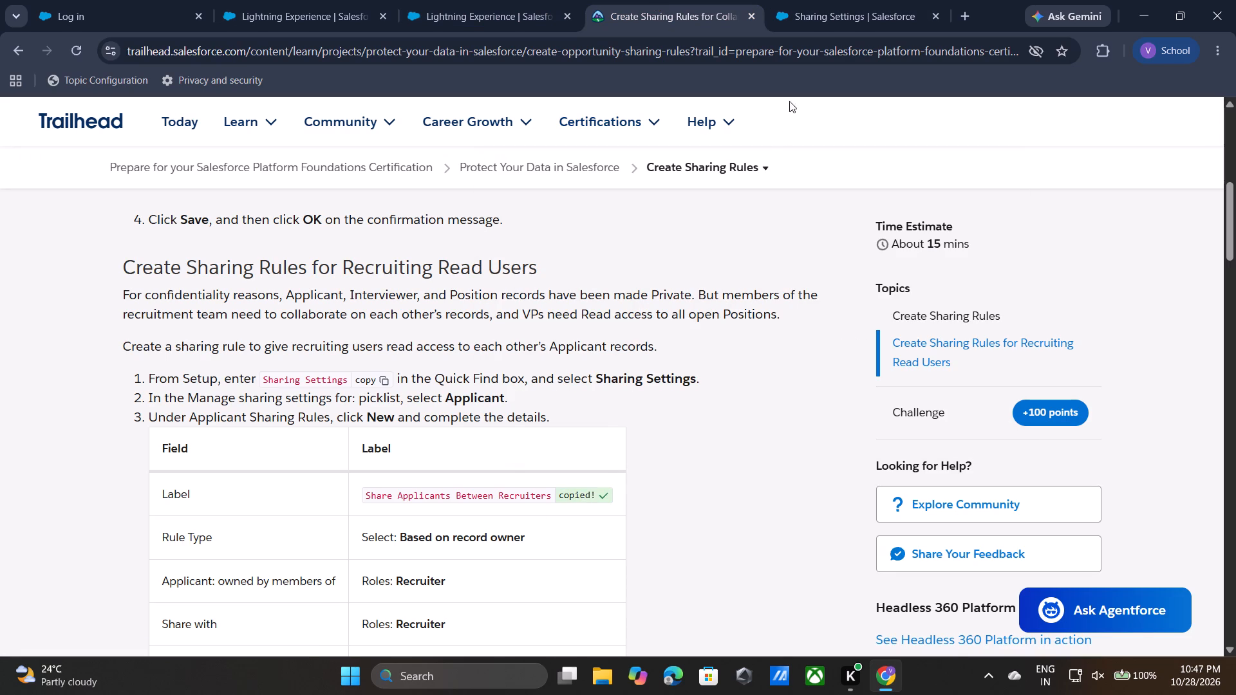
{"action": "left_click", "coordinate": [832, 0]}
{"action": "scroll", "coordinate": [650, 384], "scroll_direction": "down", "scroll_amount": 1}
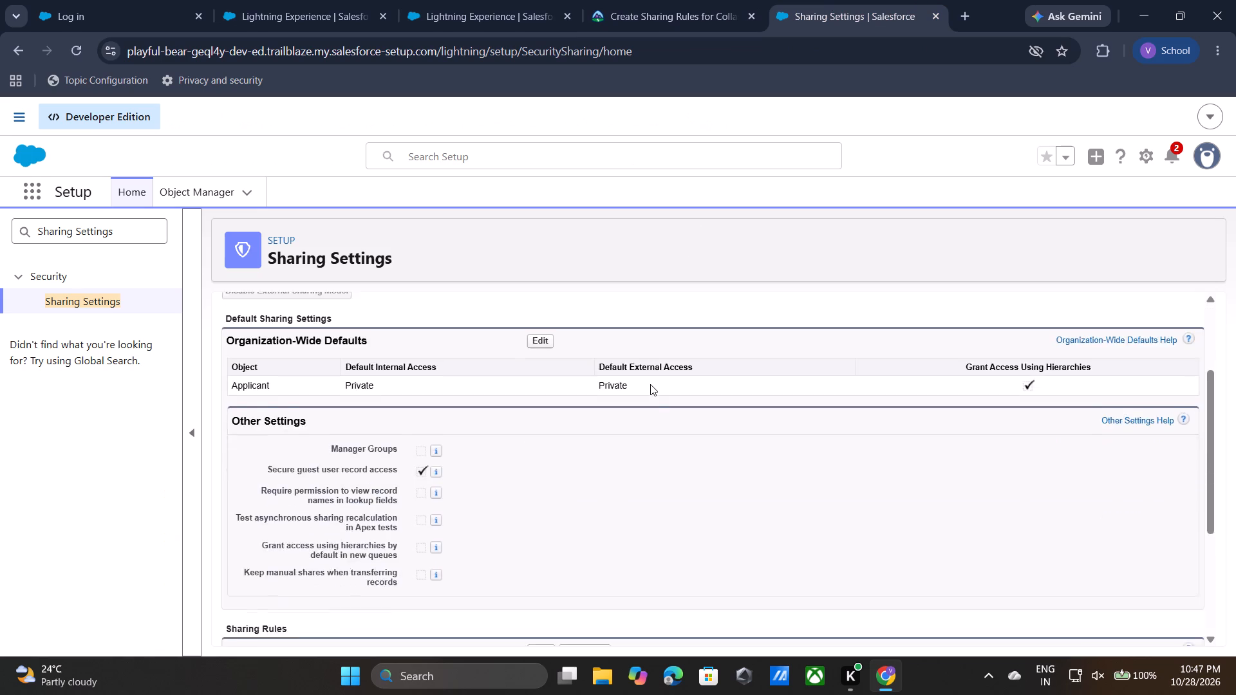
{"action": "scroll", "coordinate": [650, 384], "scroll_direction": "down", "scroll_amount": 2}
{"action": "left_click", "coordinate": [545, 443]}
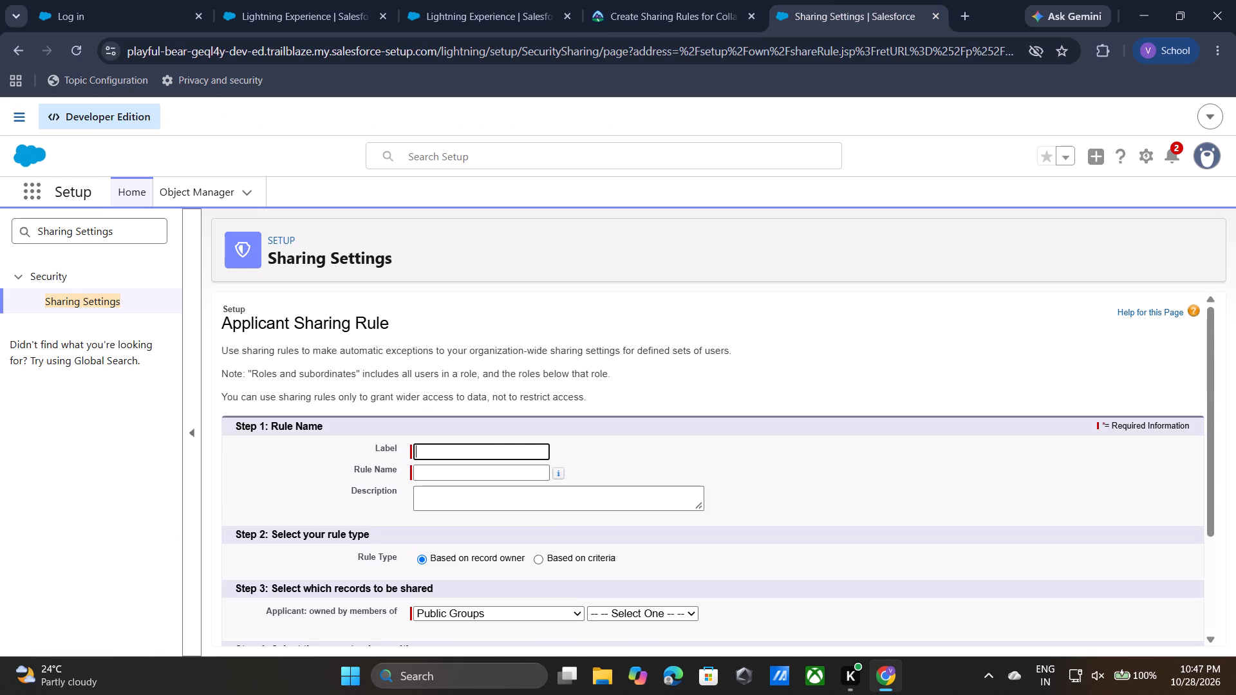
{"action": "key", "text": "ctrl+v"}
{"action": "left_click", "coordinate": [678, 436]}
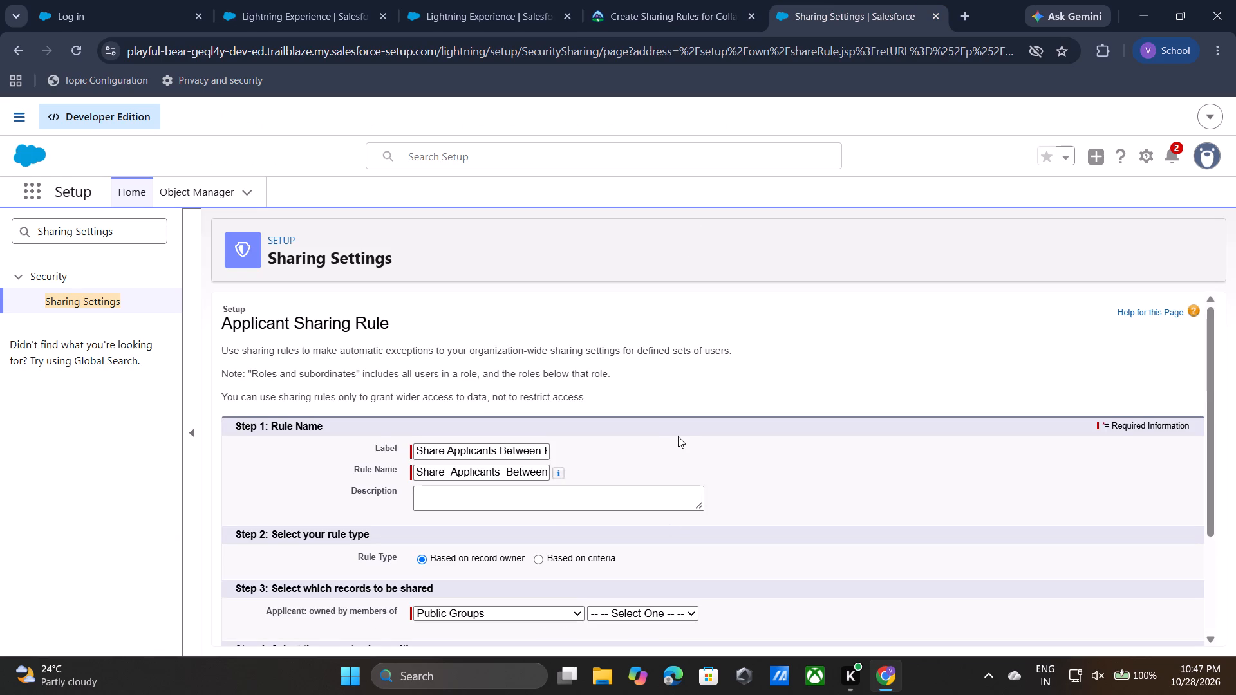
Compare the rule type, ownership, sharing and access level fields with the Trailhead table for the Applicant rule.
{"action": "scroll", "coordinate": [626, 497], "scroll_direction": "down", "scroll_amount": 2}
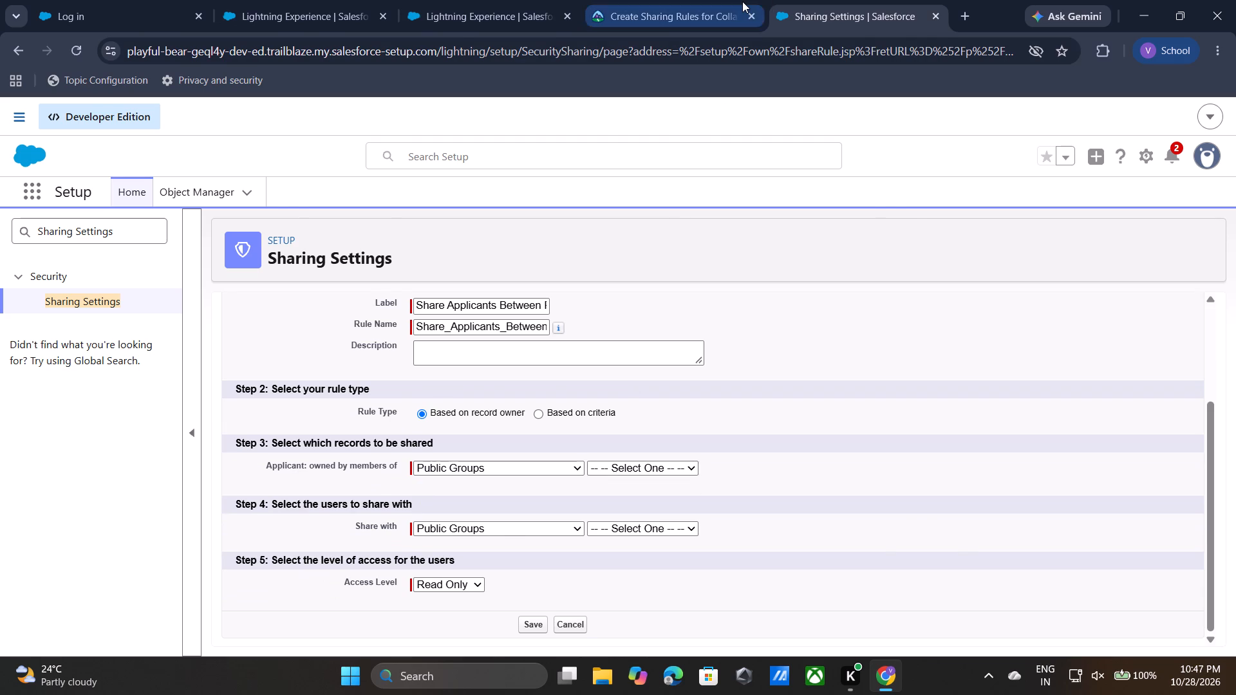
{"action": "left_click", "coordinate": [742, 1]}
{"action": "left_click", "coordinate": [852, 10]}
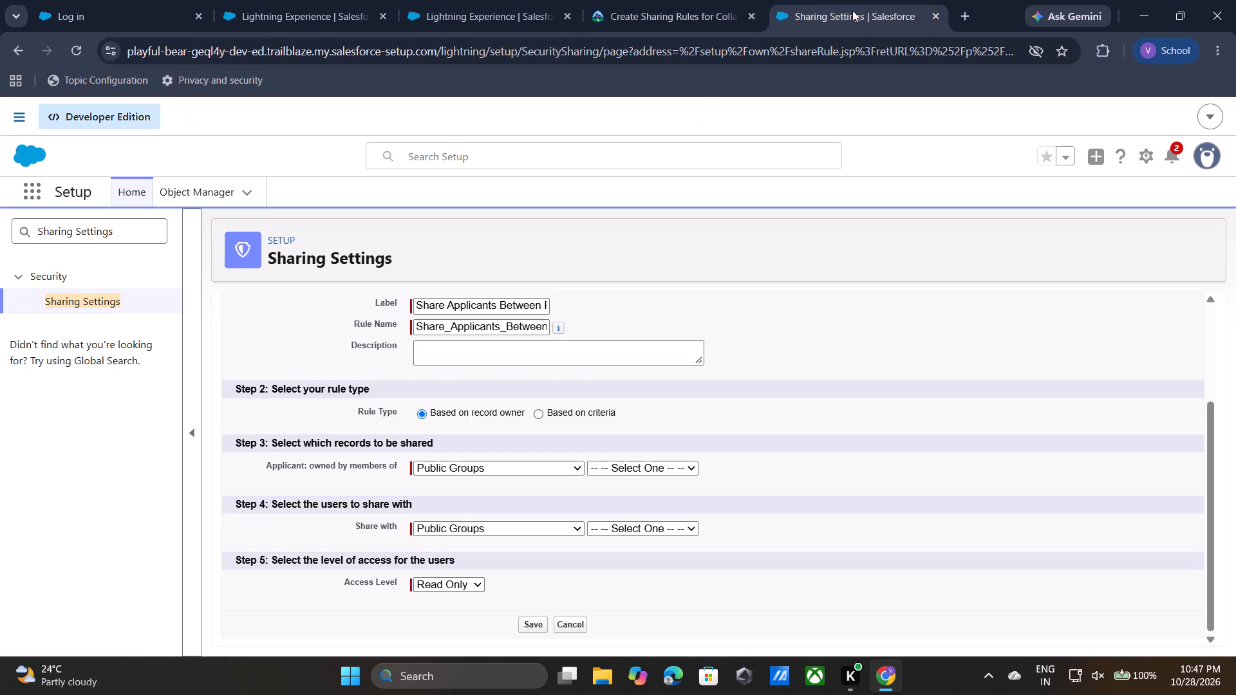
{"action": "left_click", "coordinate": [700, 0]}
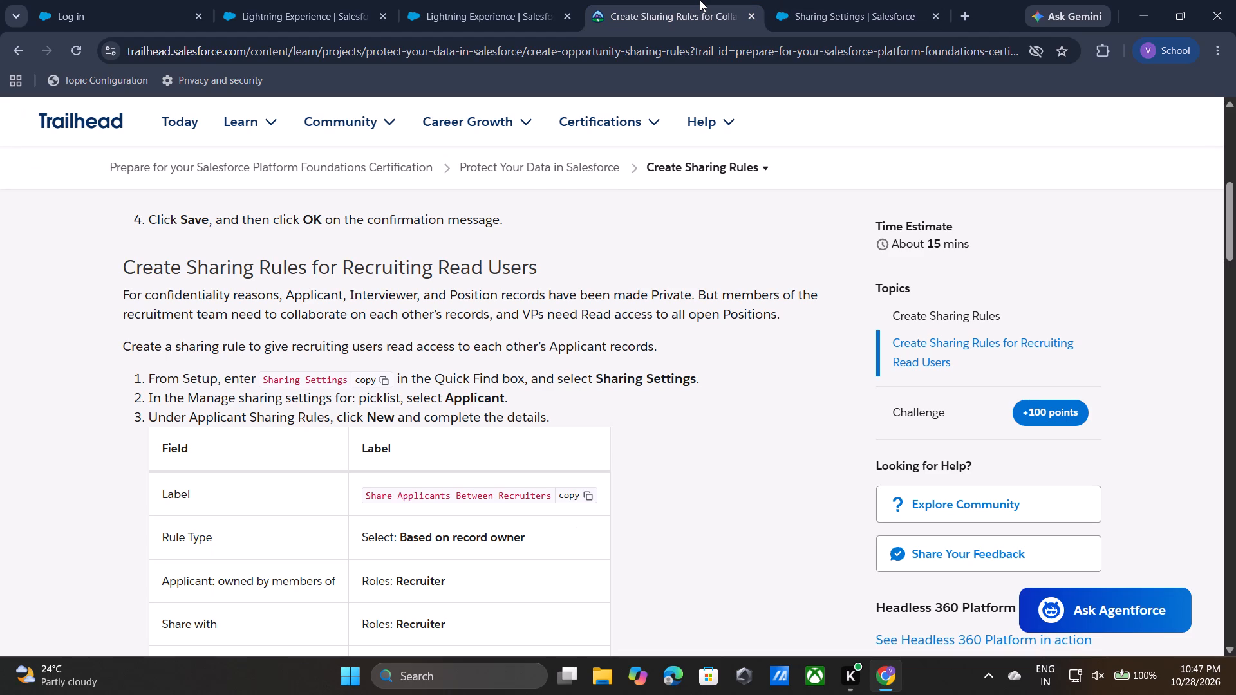
{"action": "scroll", "coordinate": [418, 496], "scroll_direction": "down", "scroll_amount": 2}
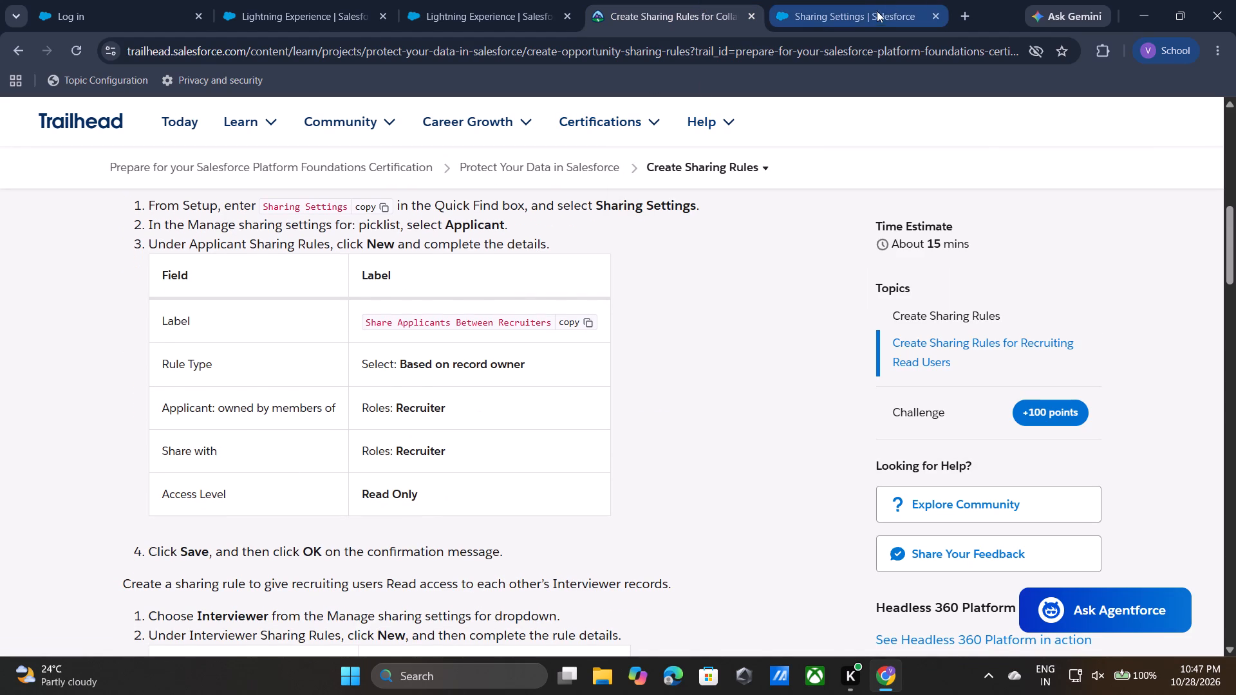
{"action": "left_click", "coordinate": [872, 14]}
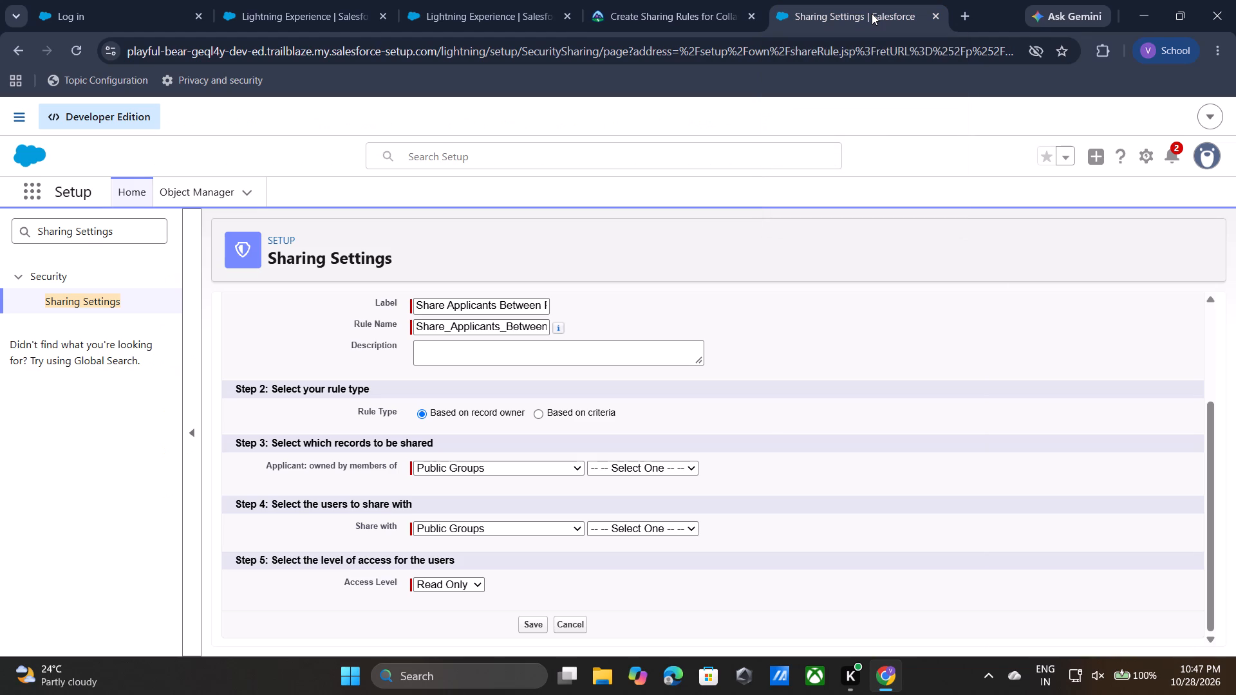
{"action": "left_click", "coordinate": [692, 15]}
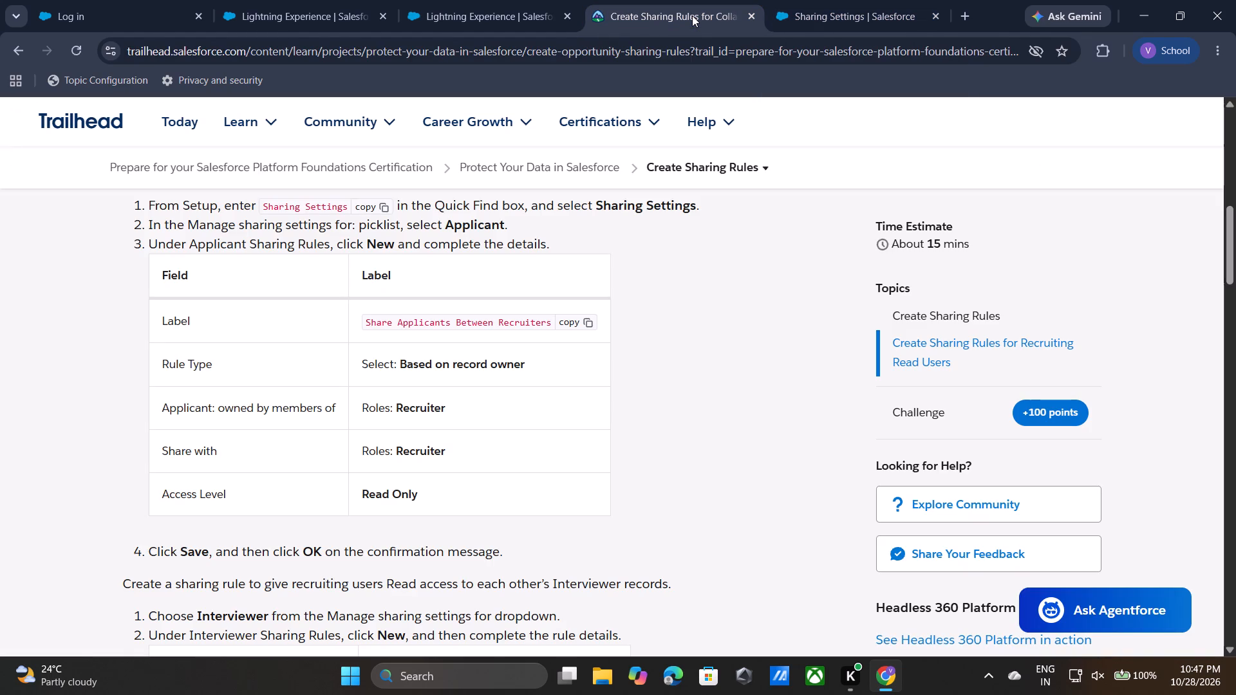
{"action": "left_click", "coordinate": [863, 0]}
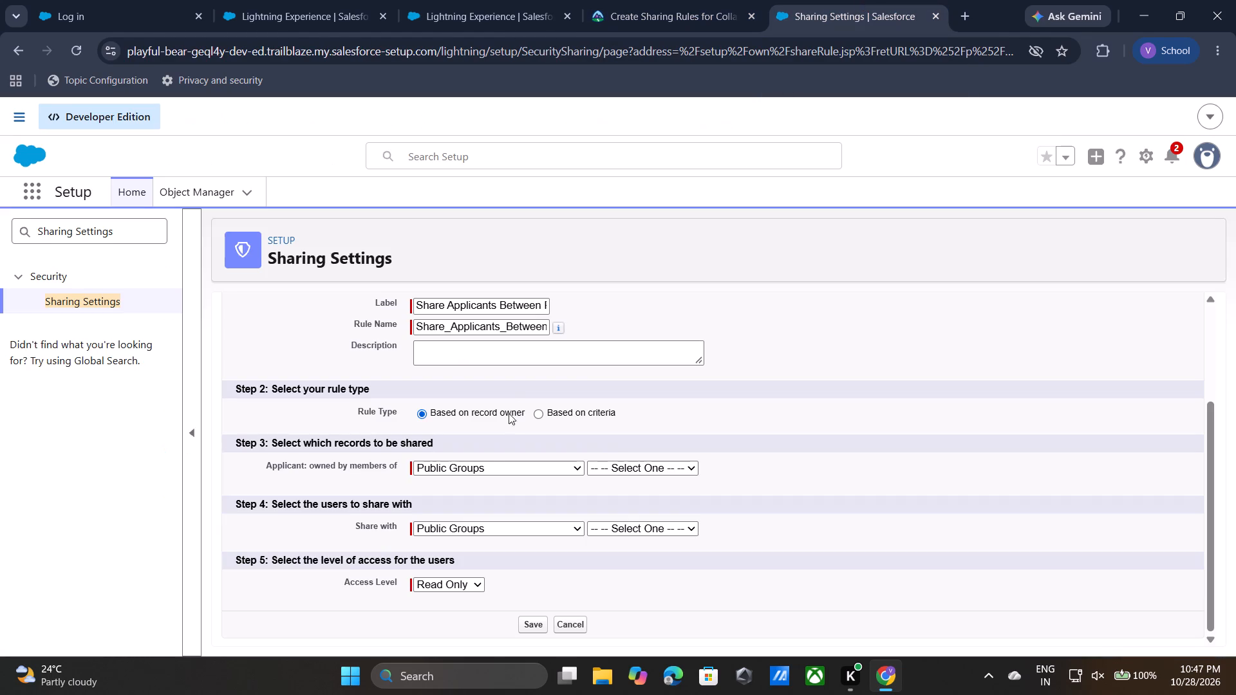
Set the Applicant records to be shared as those owned by members of Roles: Recruiter, rechecking the role in Trailhead.
{"action": "left_click", "coordinate": [476, 464]}
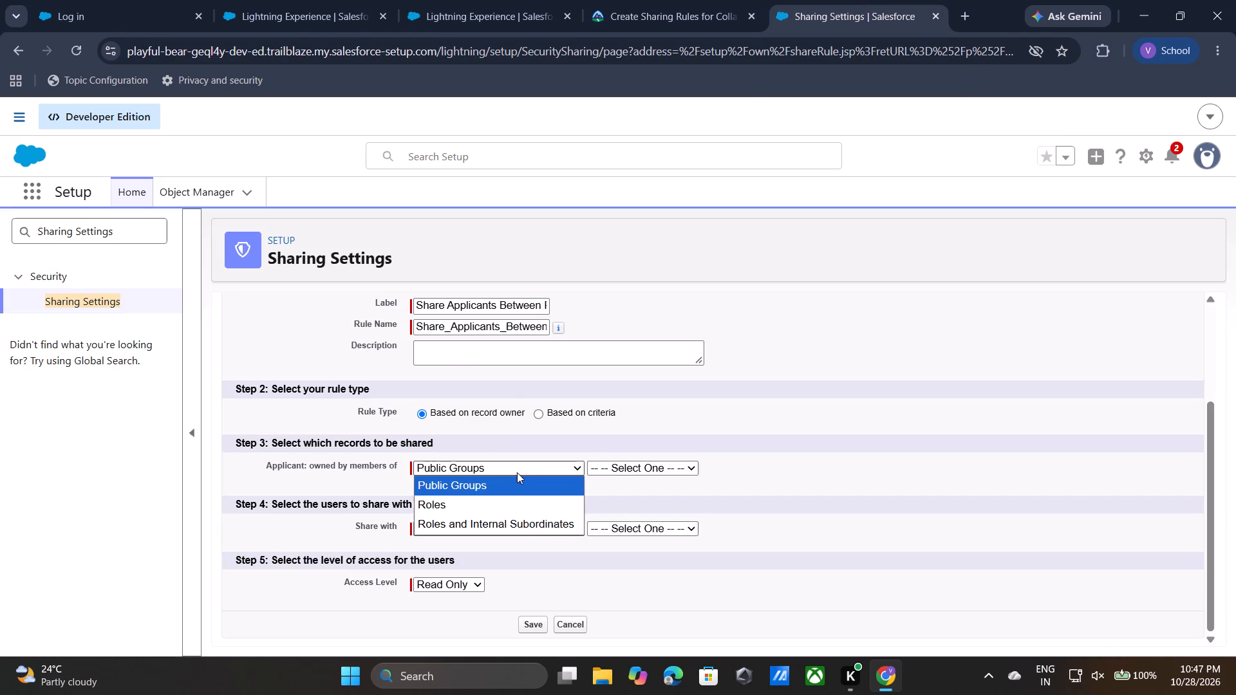
{"action": "left_click", "coordinate": [639, 471]}
{"action": "left_click", "coordinate": [548, 466]}
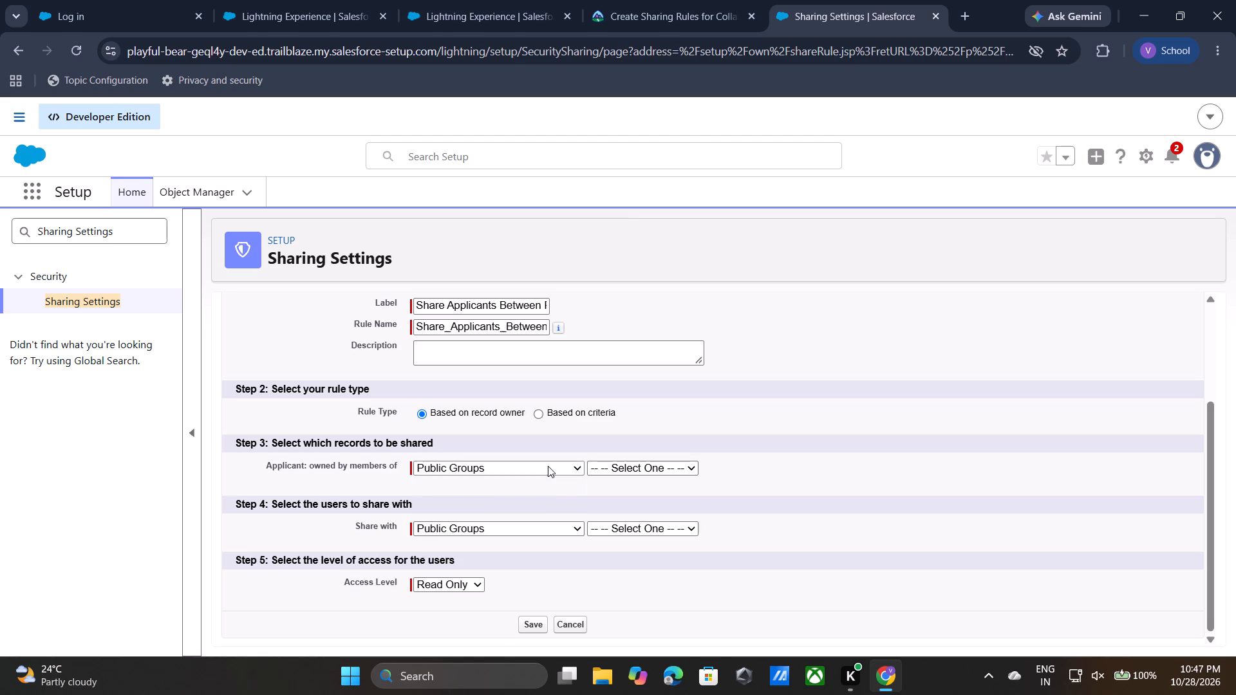
{"action": "left_click", "coordinate": [700, 6]}
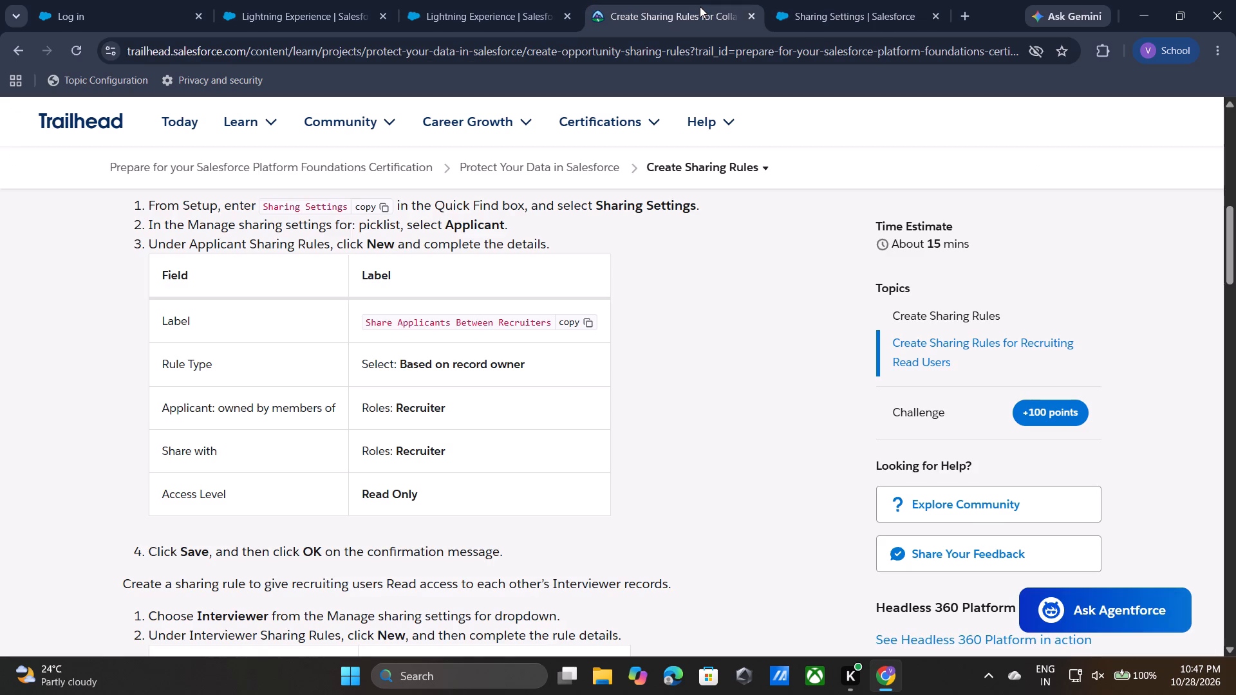
{"action": "left_click", "coordinate": [854, 1]}
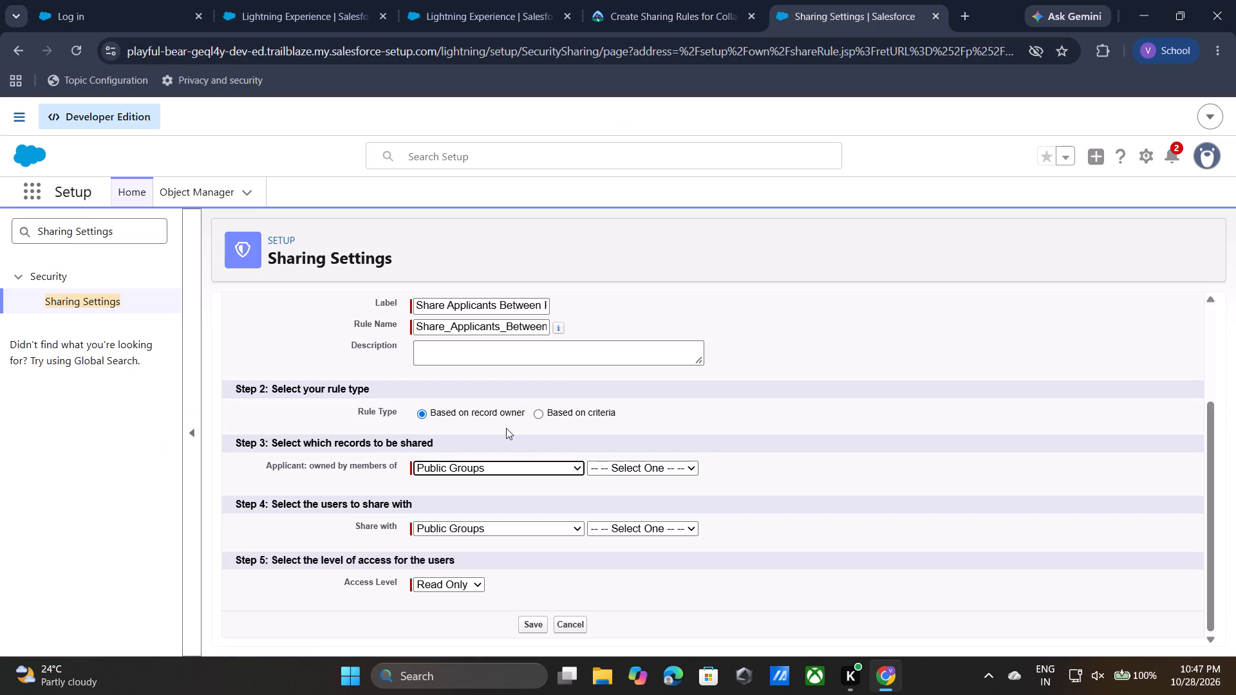
{"action": "left_click_drag", "start_coordinate": [516, 465], "coordinate": [499, 514]}
{"action": "left_click", "coordinate": [499, 514]}
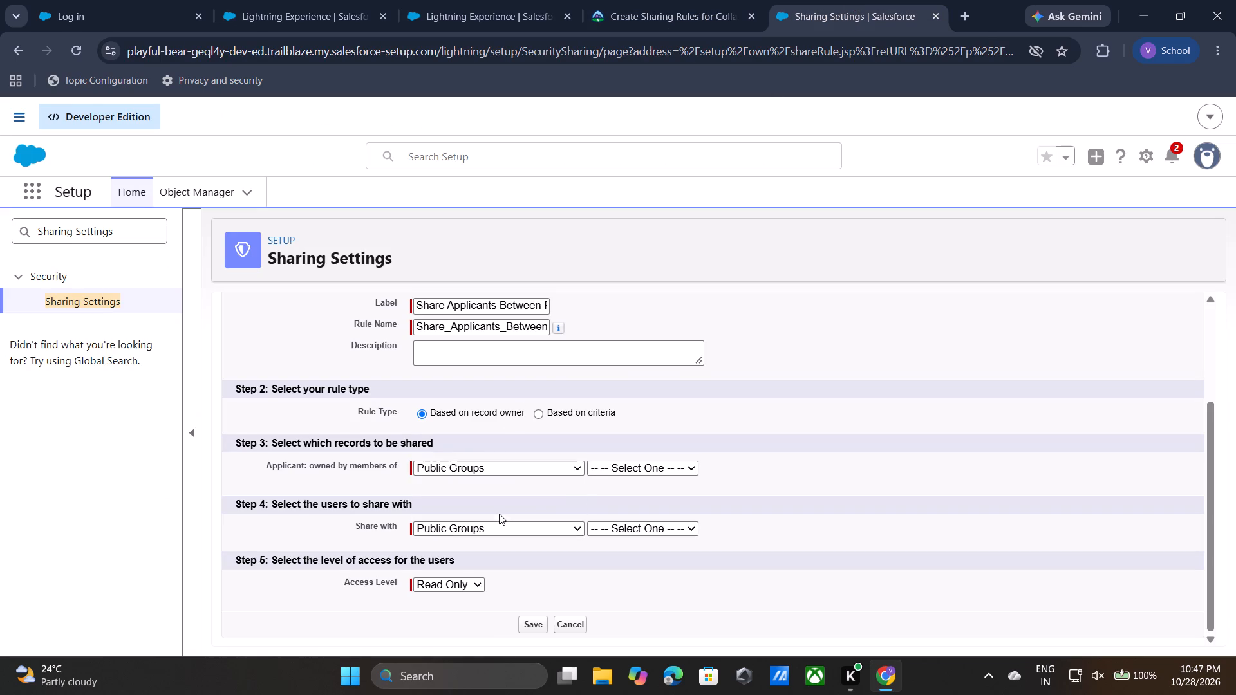
{"action": "left_click", "coordinate": [612, 474]}
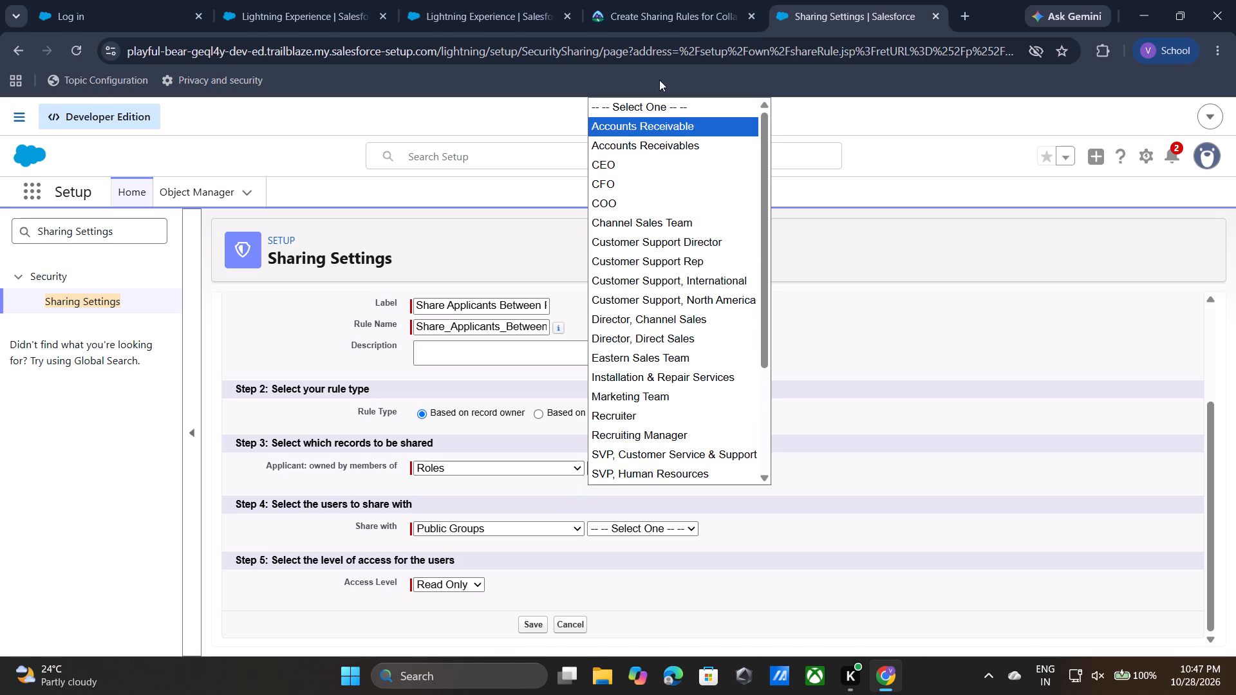
{"action": "left_click", "coordinate": [659, 121]}
{"action": "left_click", "coordinate": [686, 0]}
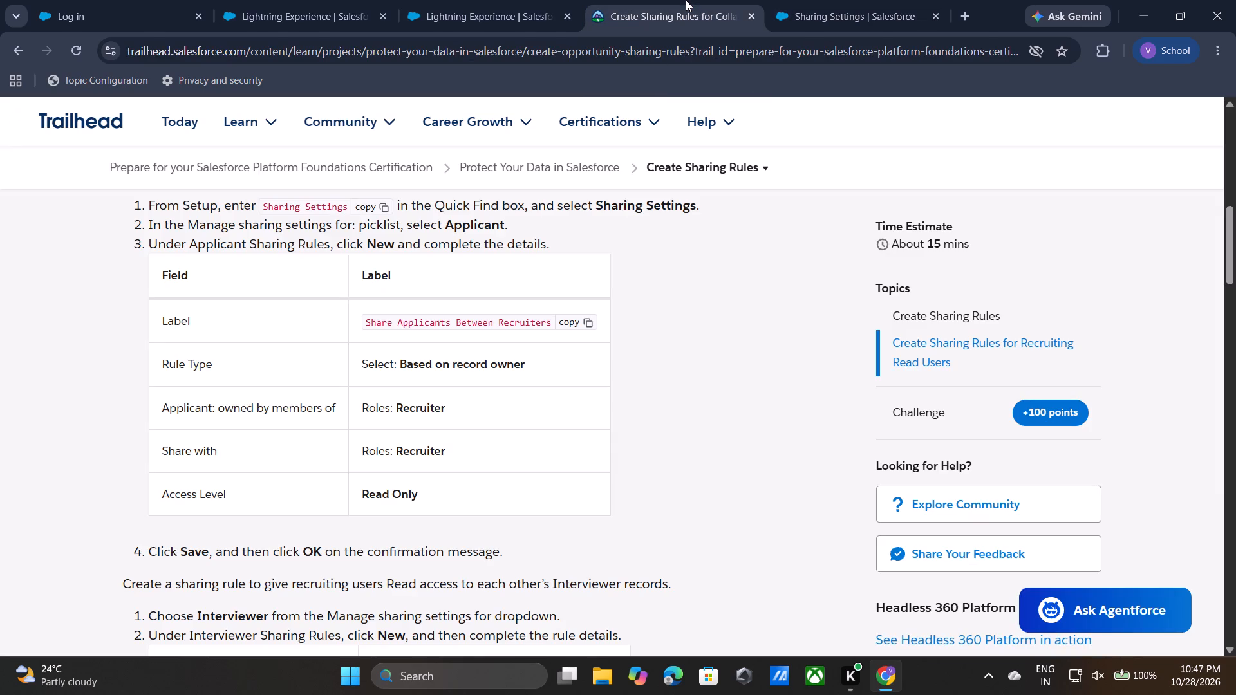
{"action": "left_click", "coordinate": [825, 6]}
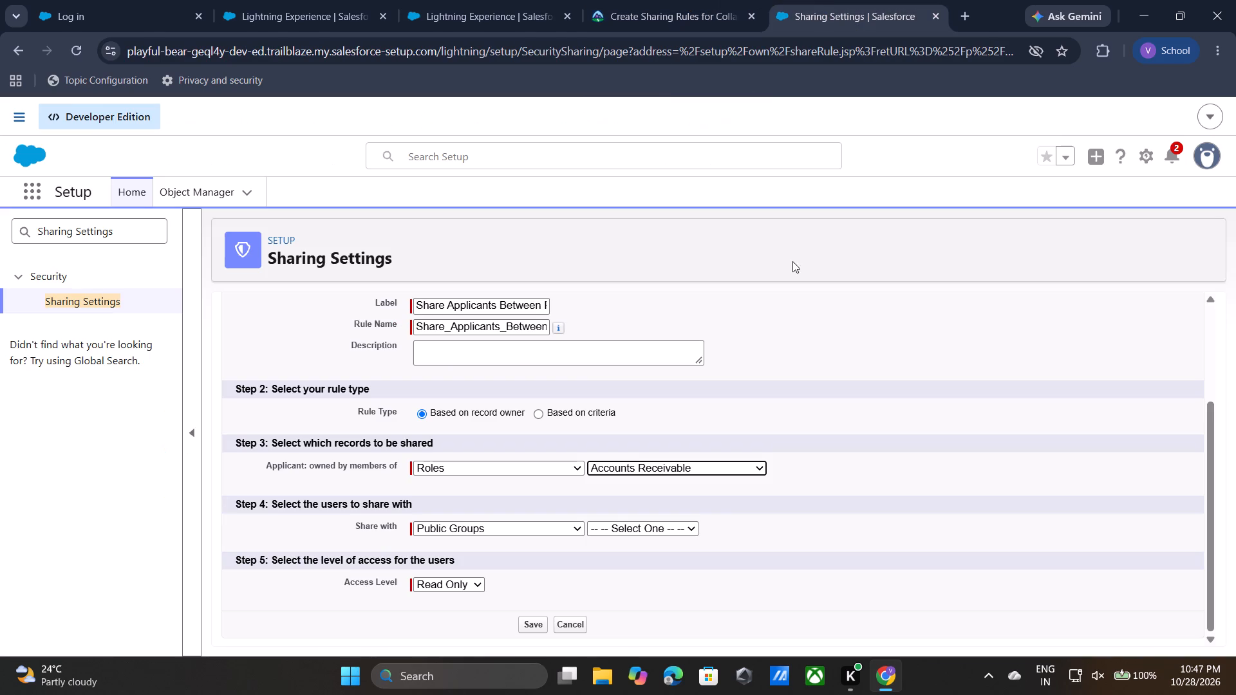
{"action": "left_click_drag", "start_coordinate": [716, 480], "coordinate": [736, 468]}
{"action": "left_click", "coordinate": [736, 468]}
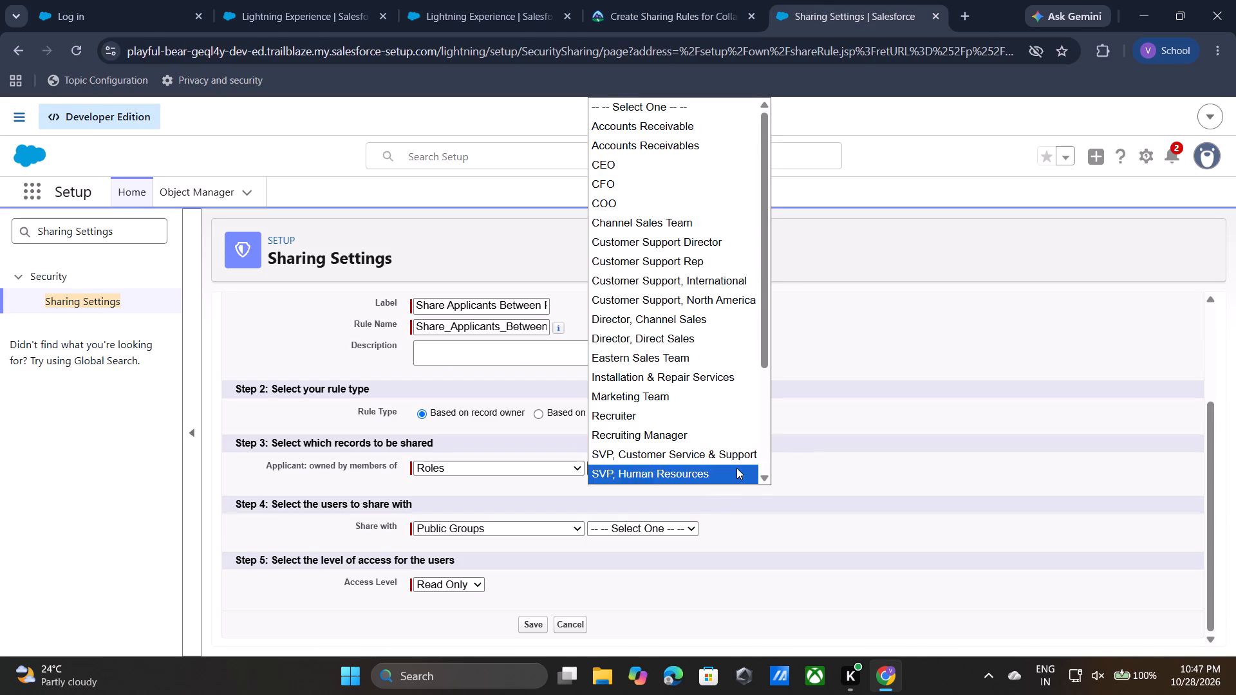
{"action": "left_click", "coordinate": [747, 413]}
Set the users to share the Applicant records with to Roles: Recruiter, following the Trailhead table.
{"action": "left_click", "coordinate": [721, 0]}
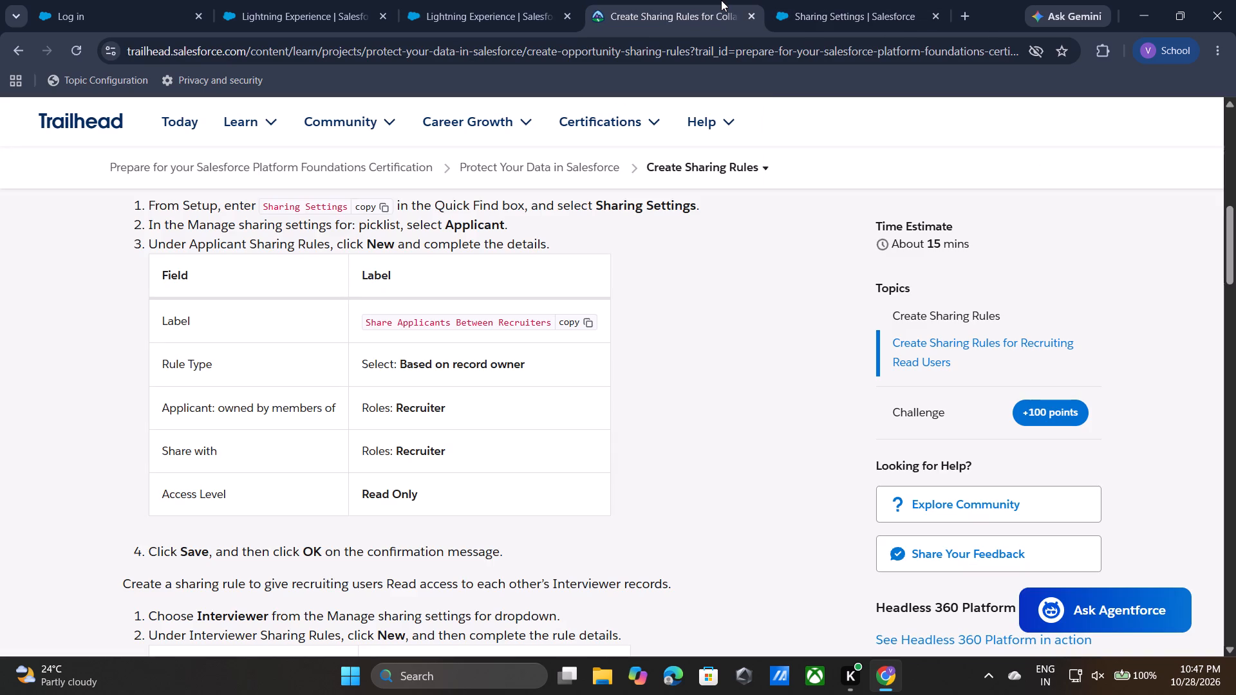
{"action": "left_click", "coordinate": [880, 5]}
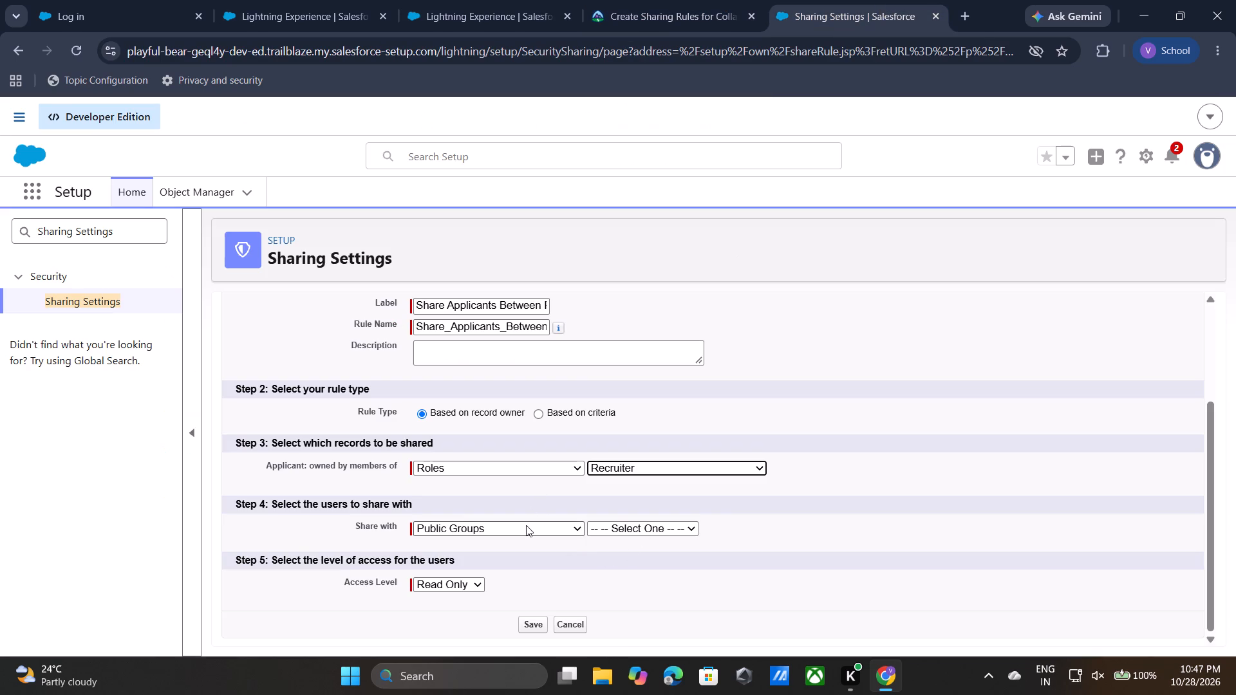
{"action": "left_click", "coordinate": [526, 525]}
{"action": "left_click", "coordinate": [504, 569]}
{"action": "left_click", "coordinate": [610, 533]}
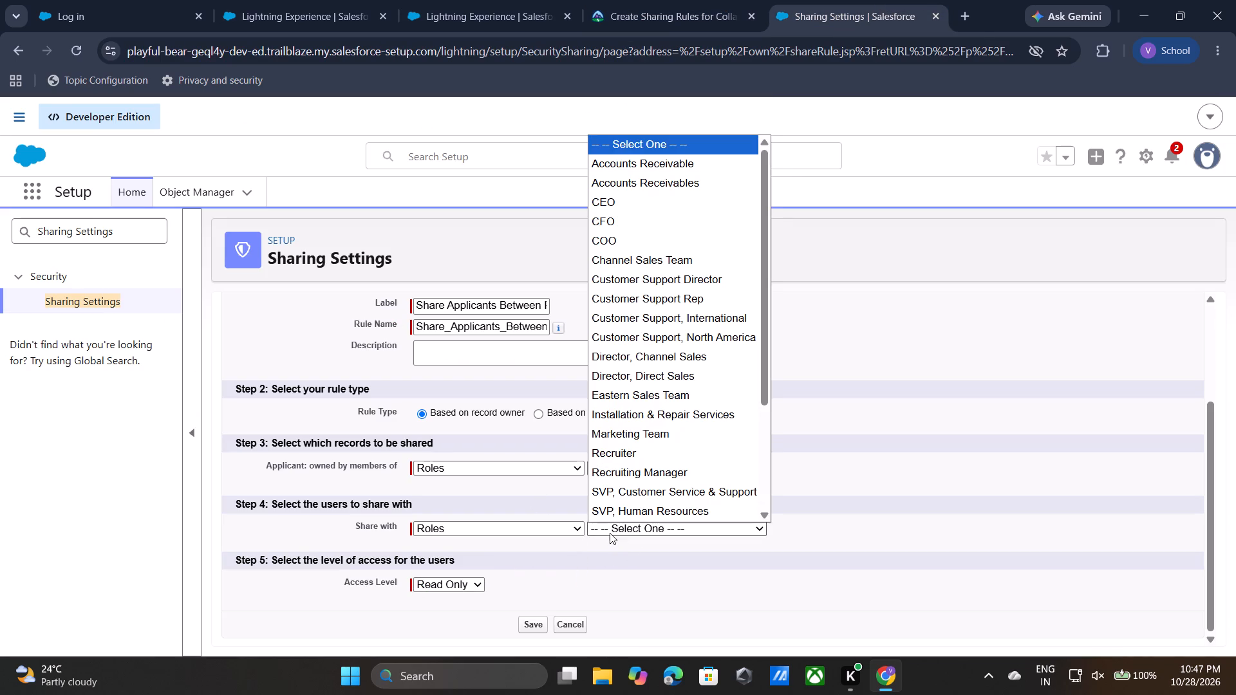
{"action": "left_click", "coordinate": [628, 452]}
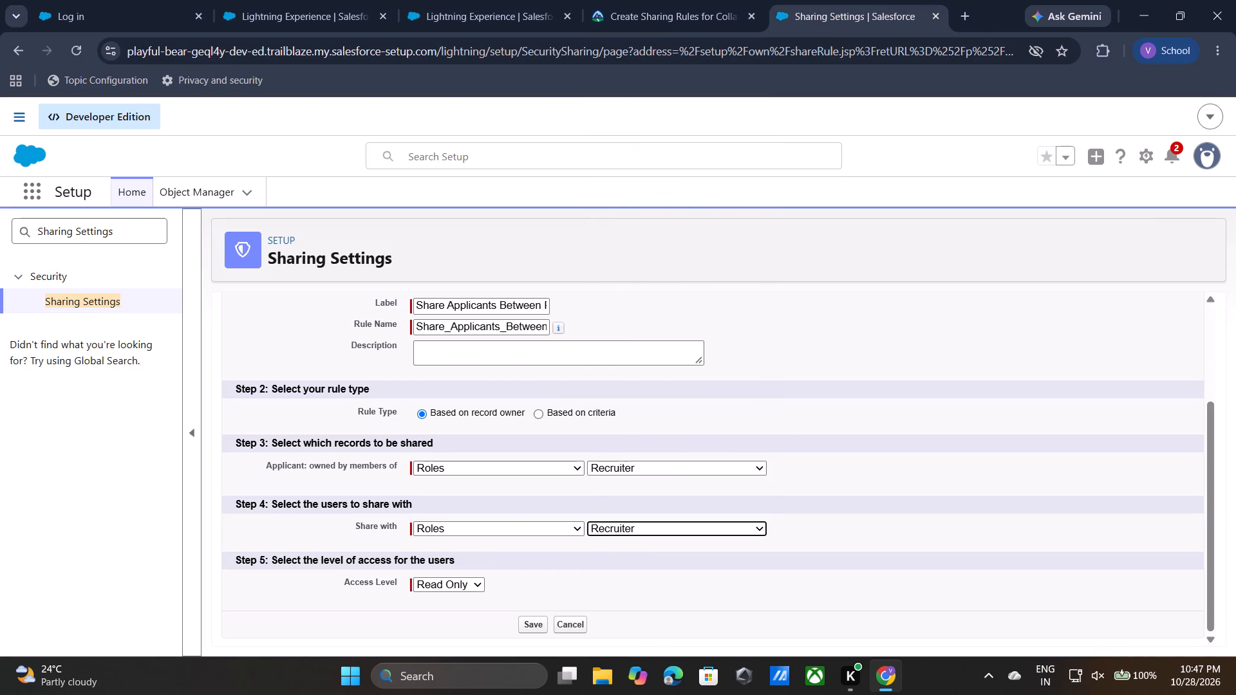
Verify the details against the Trailhead table, save the Applicant sharing rule and accept the sharing recalculation.
{"action": "left_click", "coordinate": [694, 0]}
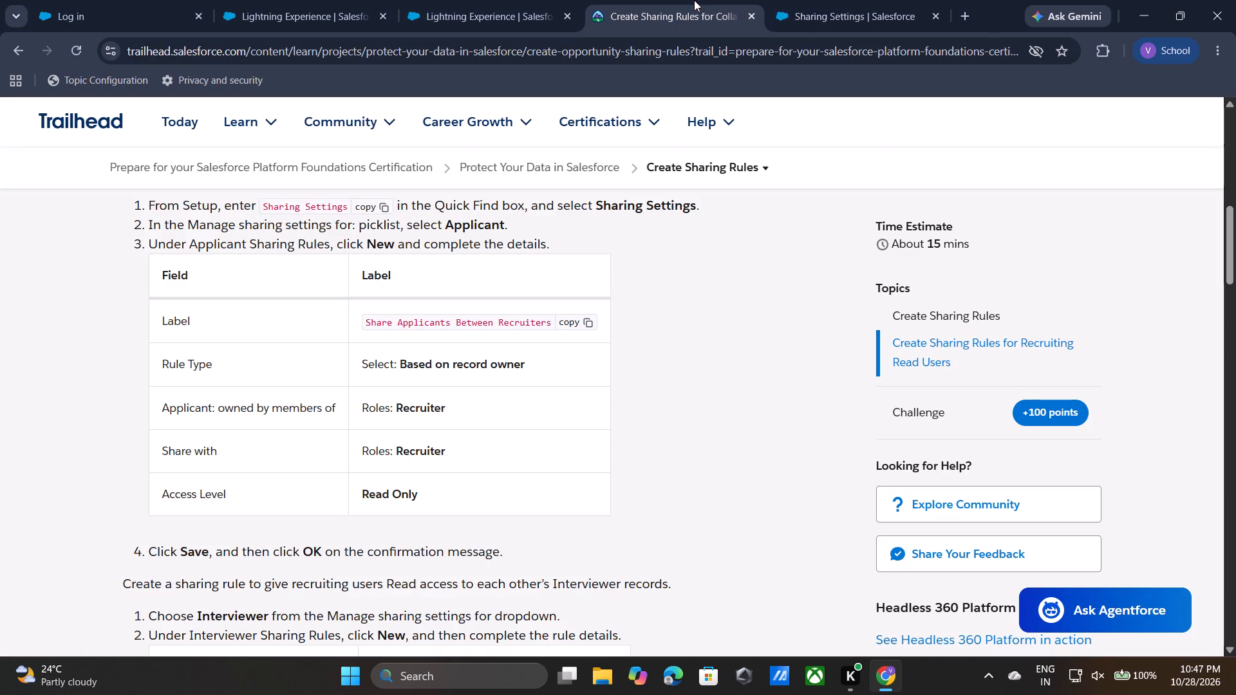
{"action": "left_click", "coordinate": [827, 0]}
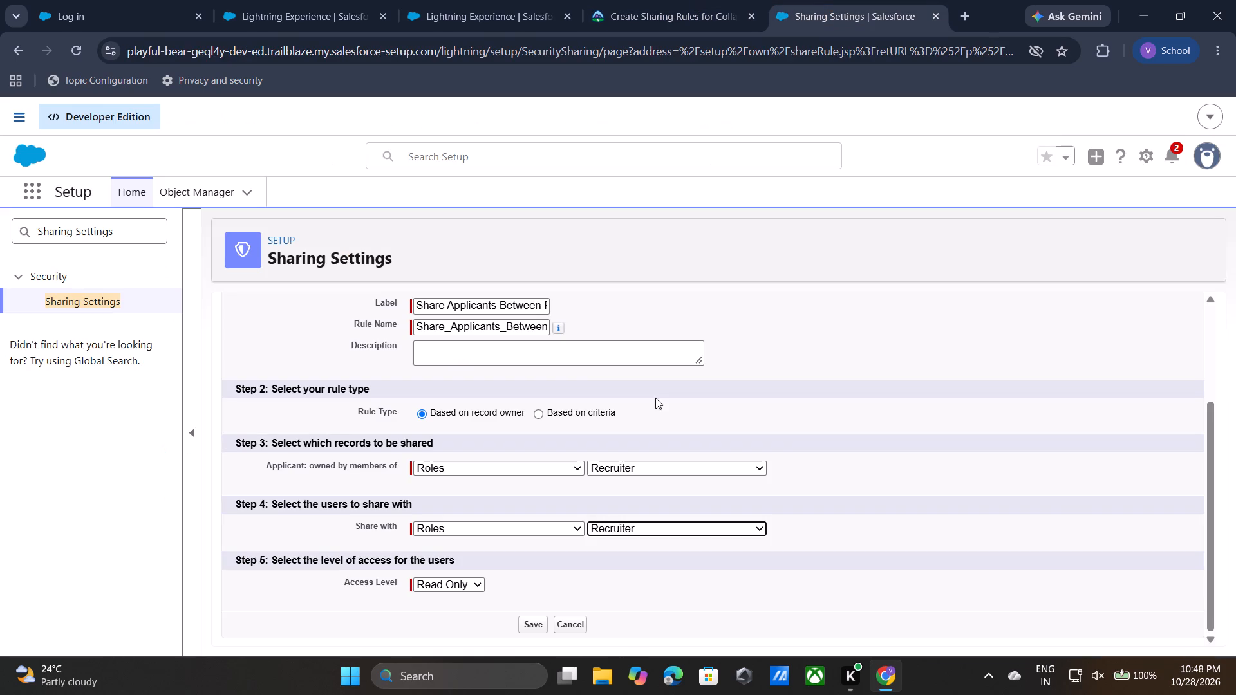
{"action": "left_click", "coordinate": [539, 625]}
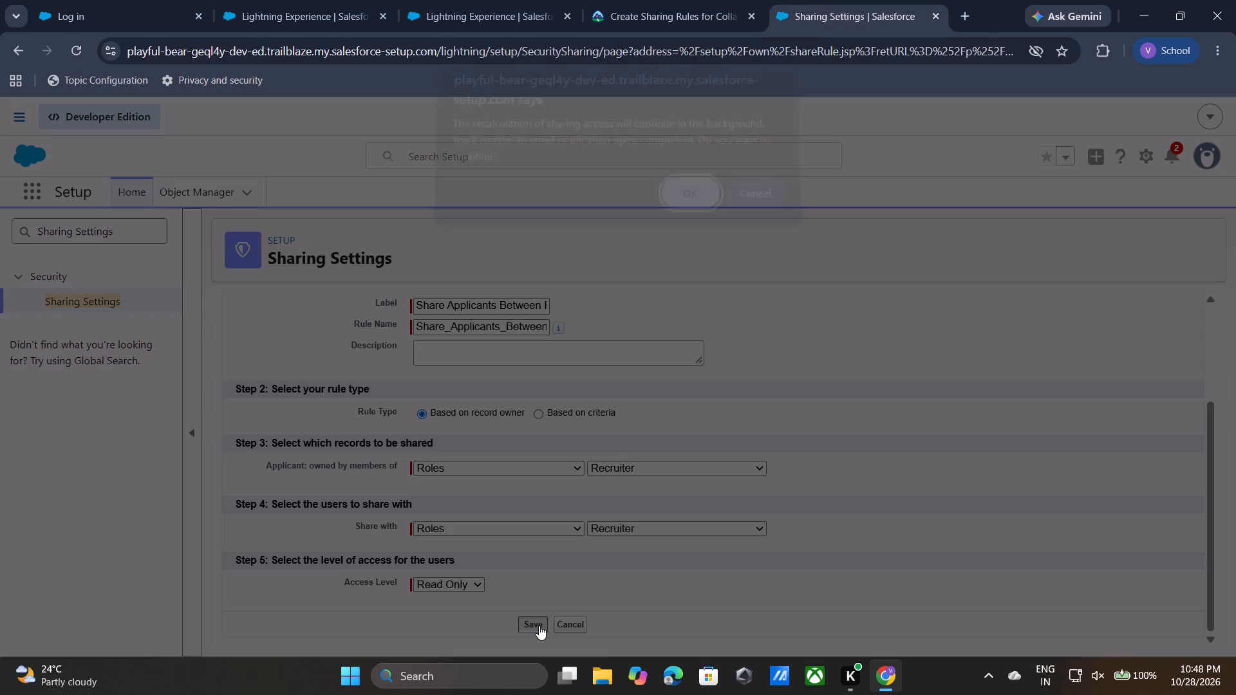
{"action": "left_click", "coordinate": [686, 223]}
{"action": "left_click", "coordinate": [707, 199]}
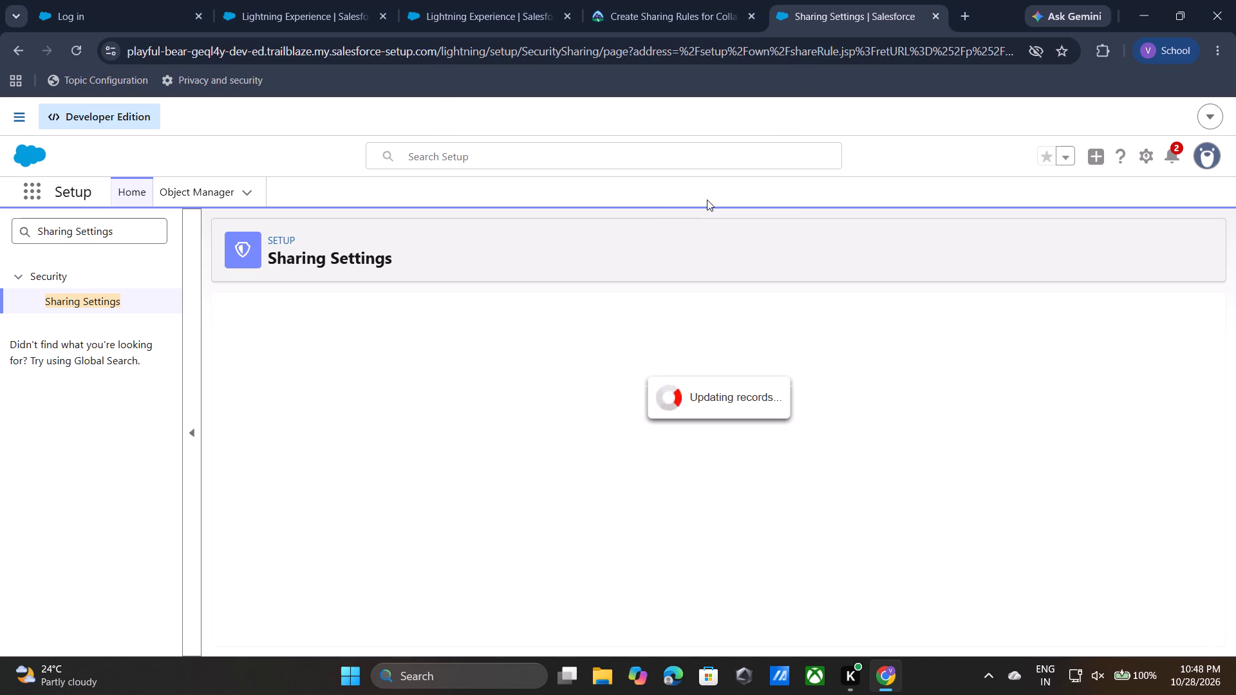
Copy the label Share Interviewers Between Recruiters from the Trailhead instructions and review the Interviewer rule details.
{"action": "left_click", "coordinate": [663, 15]}
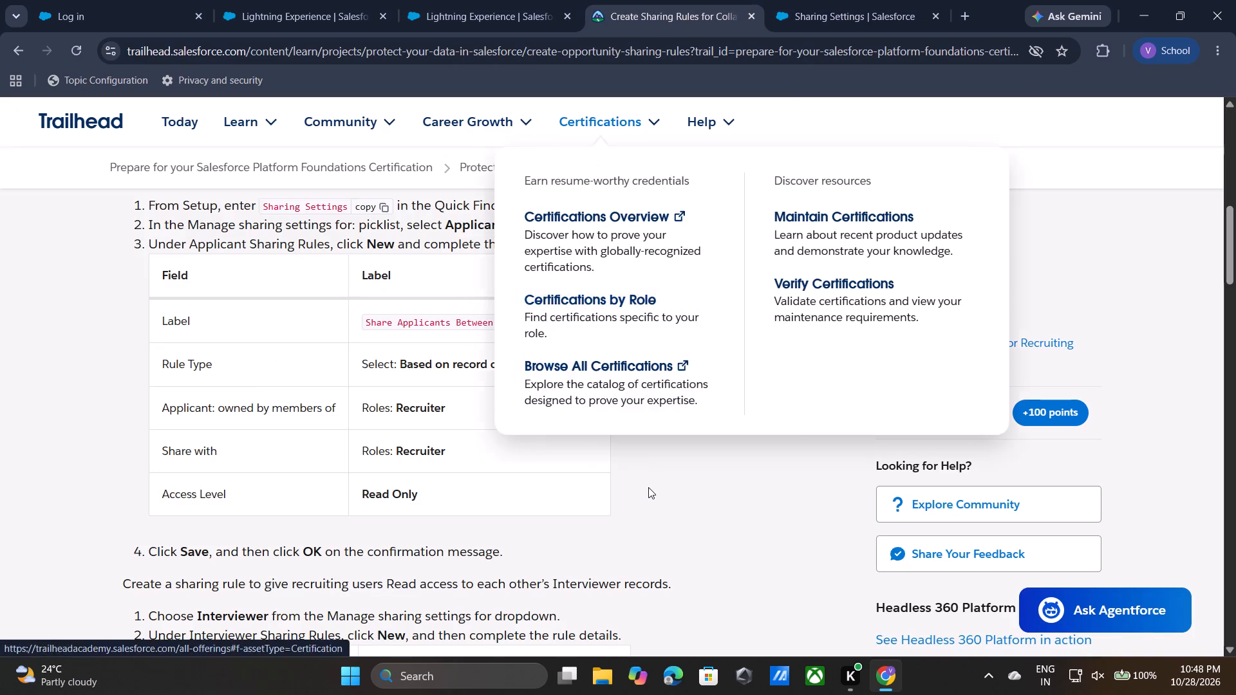
{"action": "left_click", "coordinate": [648, 487]}
{"action": "scroll", "coordinate": [648, 487], "scroll_direction": "down", "scroll_amount": 4}
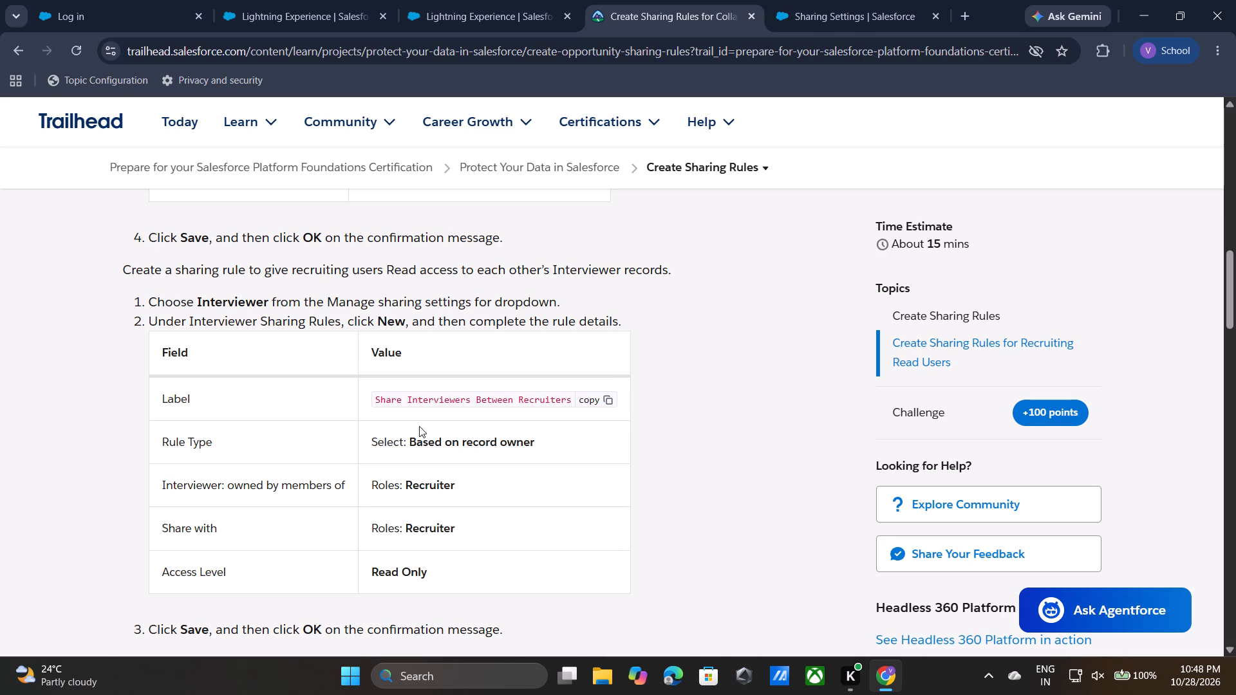
{"action": "left_click", "coordinate": [590, 394]}
{"action": "scroll", "coordinate": [520, 362], "scroll_direction": "down", "scroll_amount": 1}
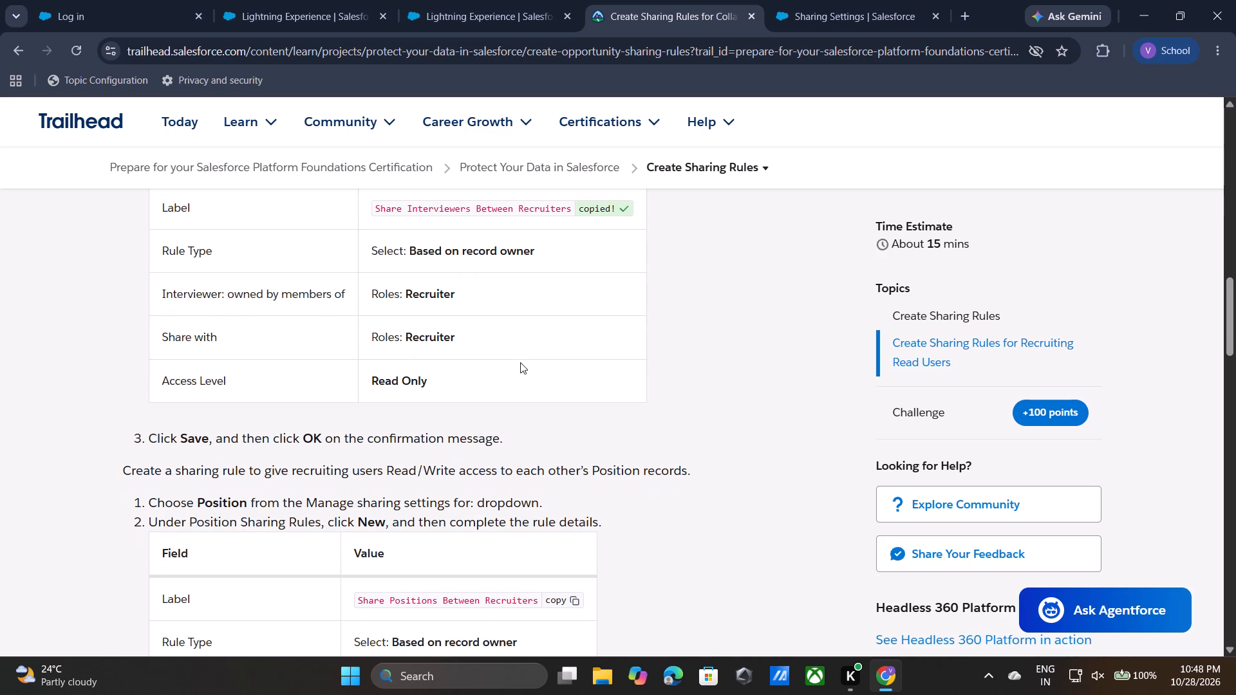
{"action": "left_click", "coordinate": [365, 328]}
{"action": "scroll", "coordinate": [365, 328], "scroll_direction": "up", "scroll_amount": 1}
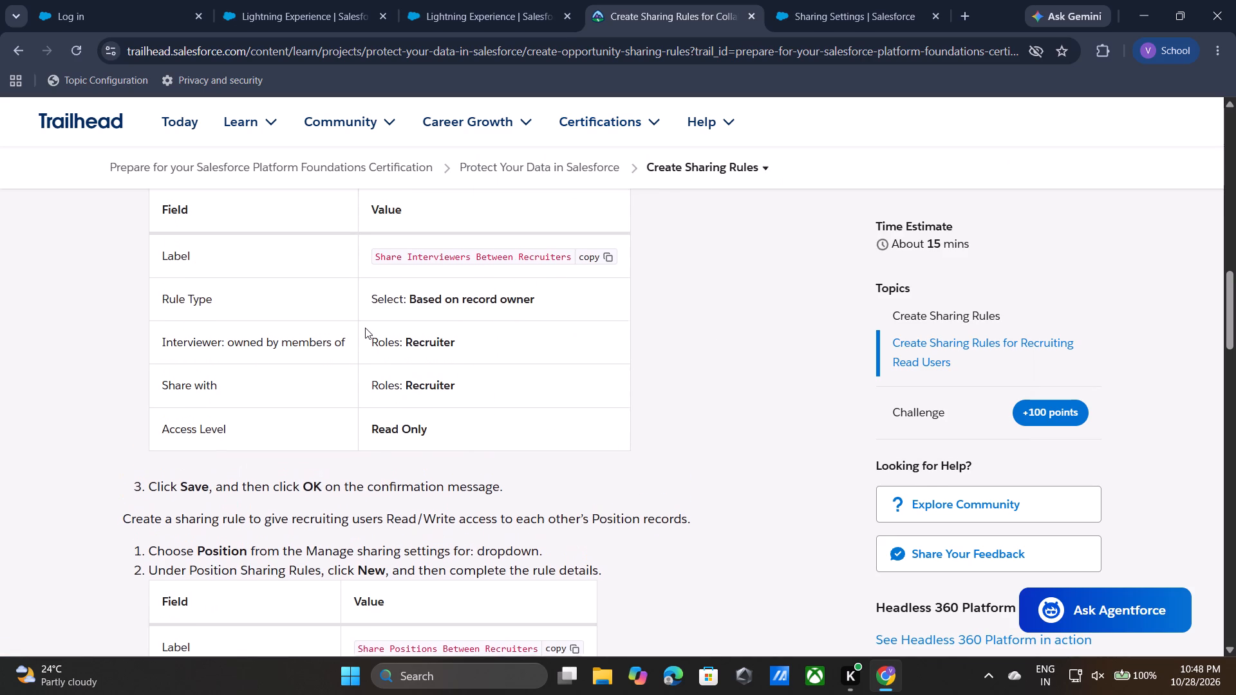
{"action": "scroll", "coordinate": [365, 328], "scroll_direction": "up", "scroll_amount": 1}
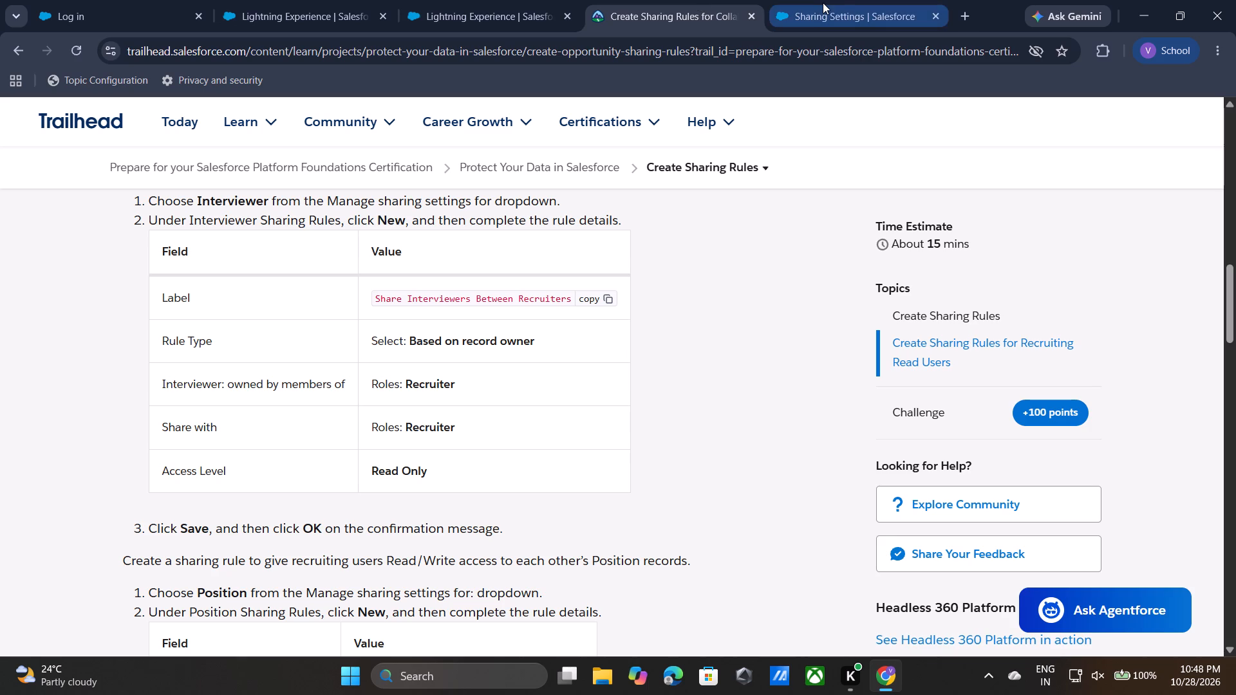
Reopen Sharing Settings in Salesforce Setup and choose Interviewer as the object whose sharing settings are managed.
{"action": "left_click", "coordinate": [891, 0]}
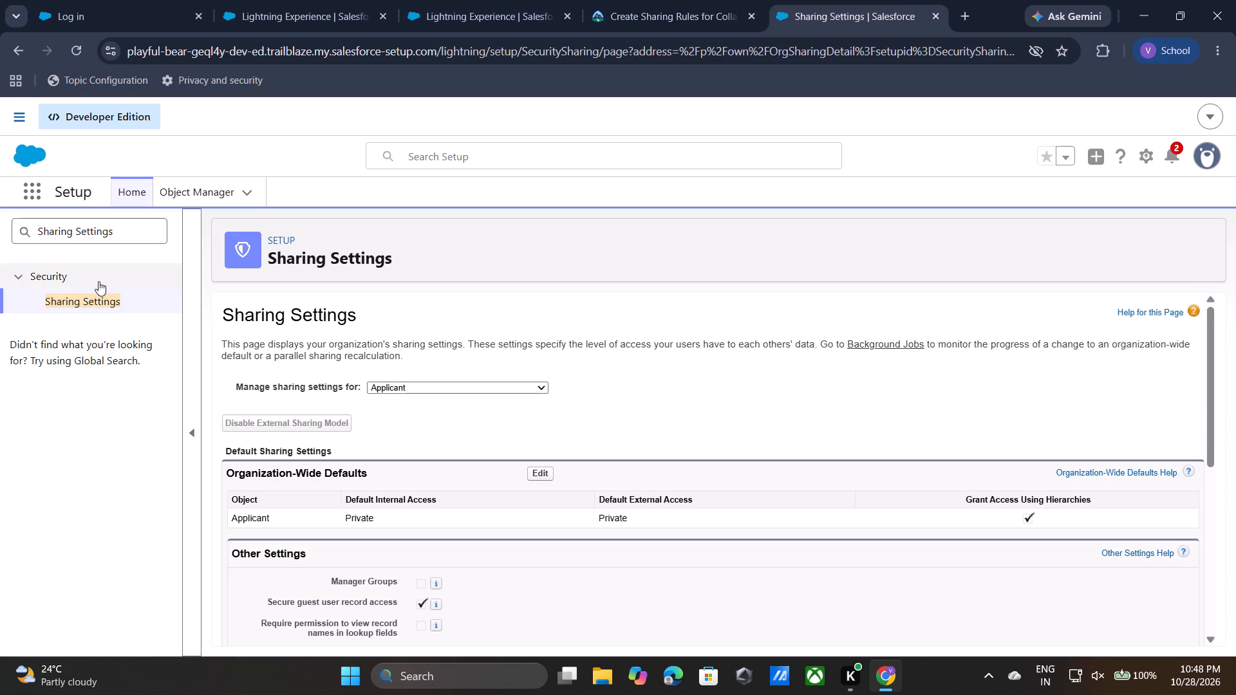
{"action": "left_click", "coordinate": [89, 301]}
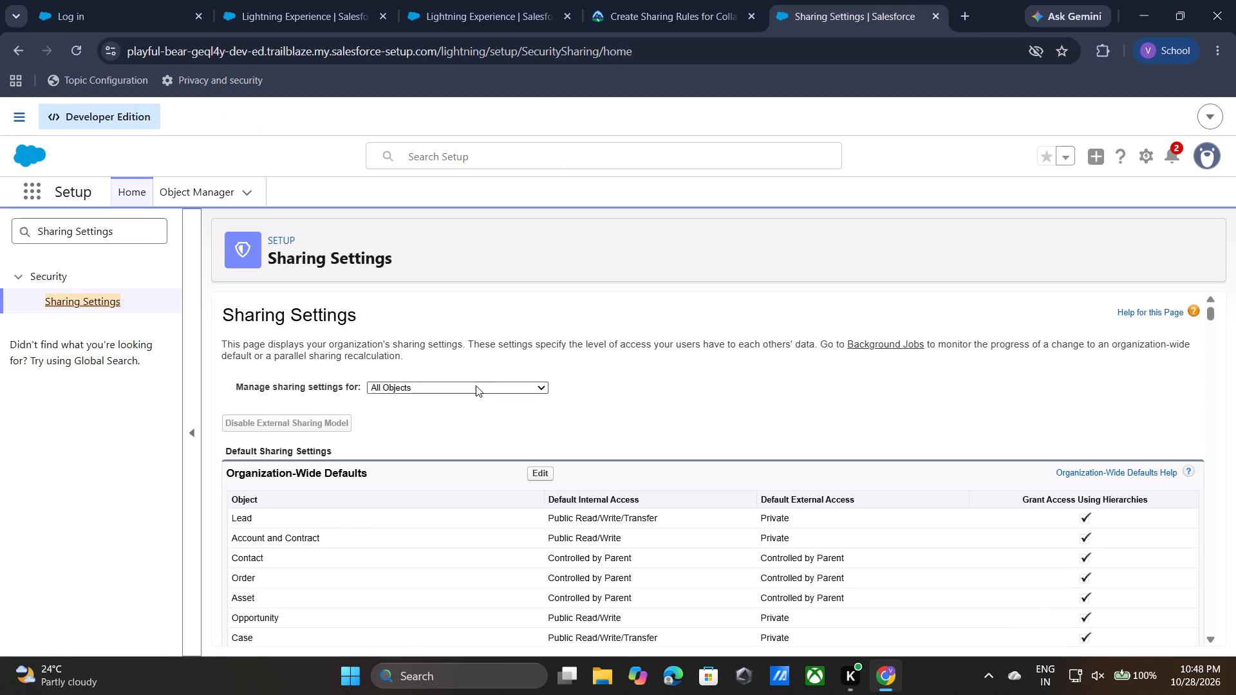
{"action": "left_click", "coordinate": [476, 387]}
{"action": "scroll", "coordinate": [476, 387], "scroll_direction": "down", "scroll_amount": 7}
{"action": "scroll", "coordinate": [476, 387], "scroll_direction": "up", "scroll_amount": 1}
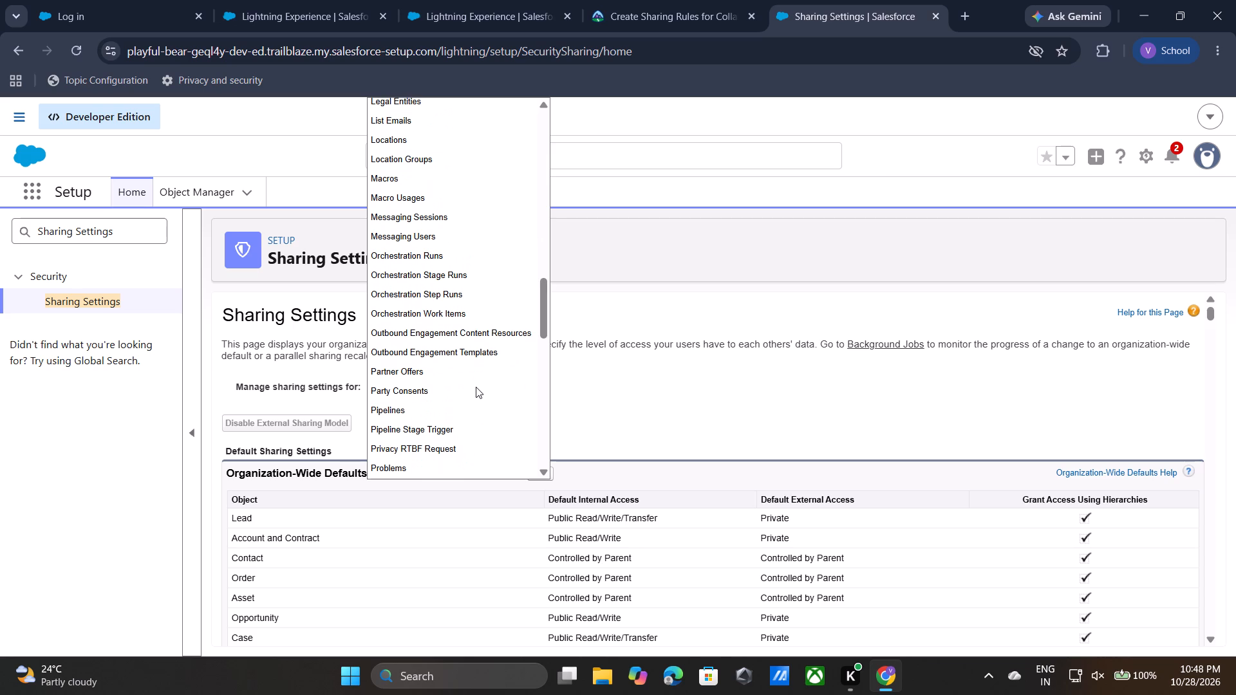
{"action": "scroll", "coordinate": [476, 387], "scroll_direction": "down", "scroll_amount": 2}
{"action": "scroll", "coordinate": [476, 387], "scroll_direction": "up", "scroll_amount": 5}
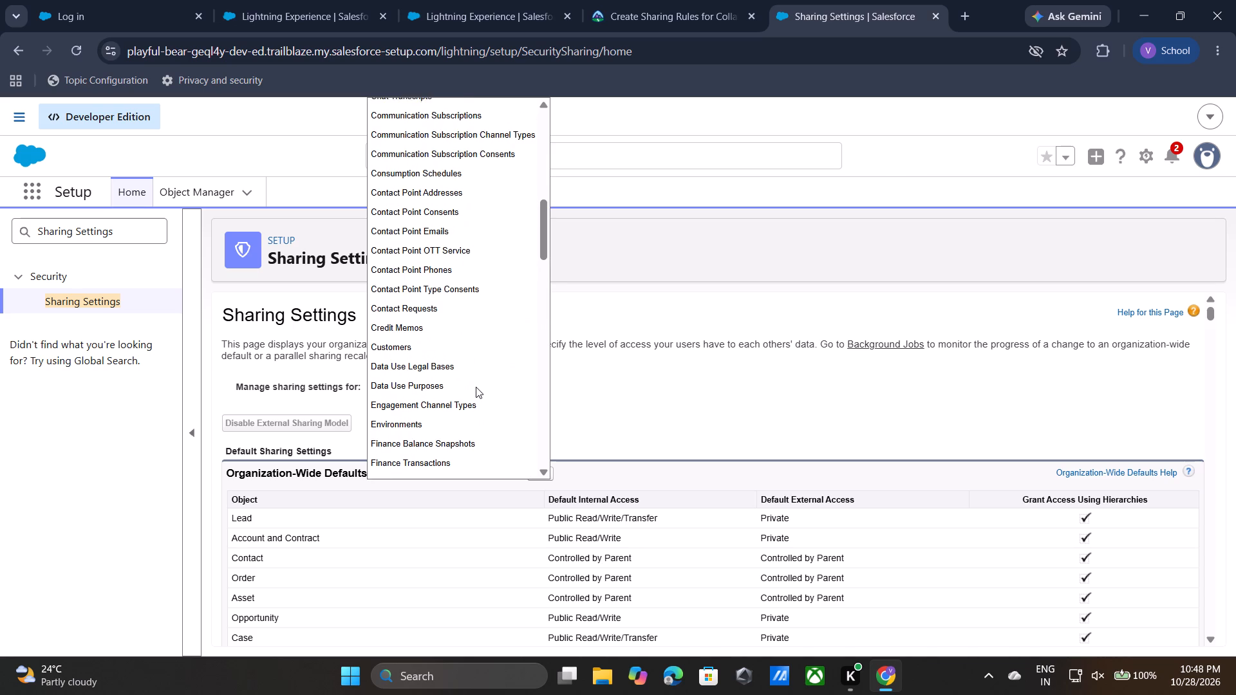
{"action": "scroll", "coordinate": [476, 387], "scroll_direction": "up", "scroll_amount": 1}
{"action": "scroll", "coordinate": [458, 434], "scroll_direction": "down", "scroll_amount": 1}
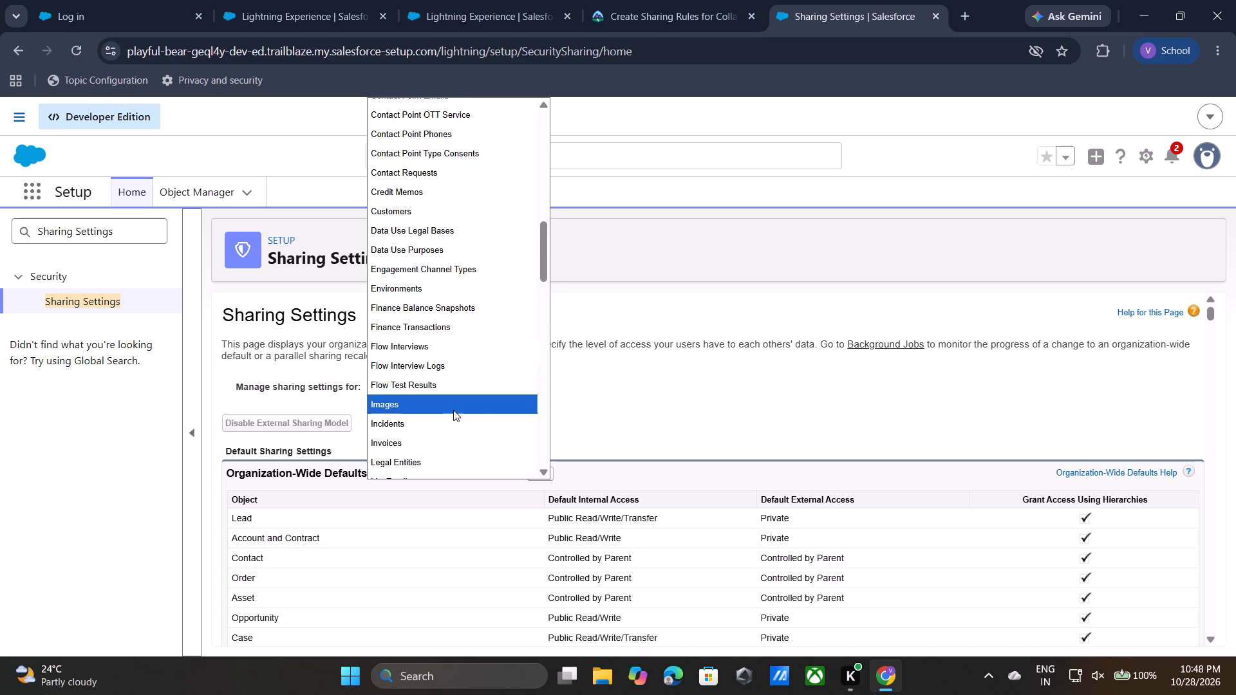
{"action": "scroll", "coordinate": [452, 405], "scroll_direction": "down", "scroll_amount": 4}
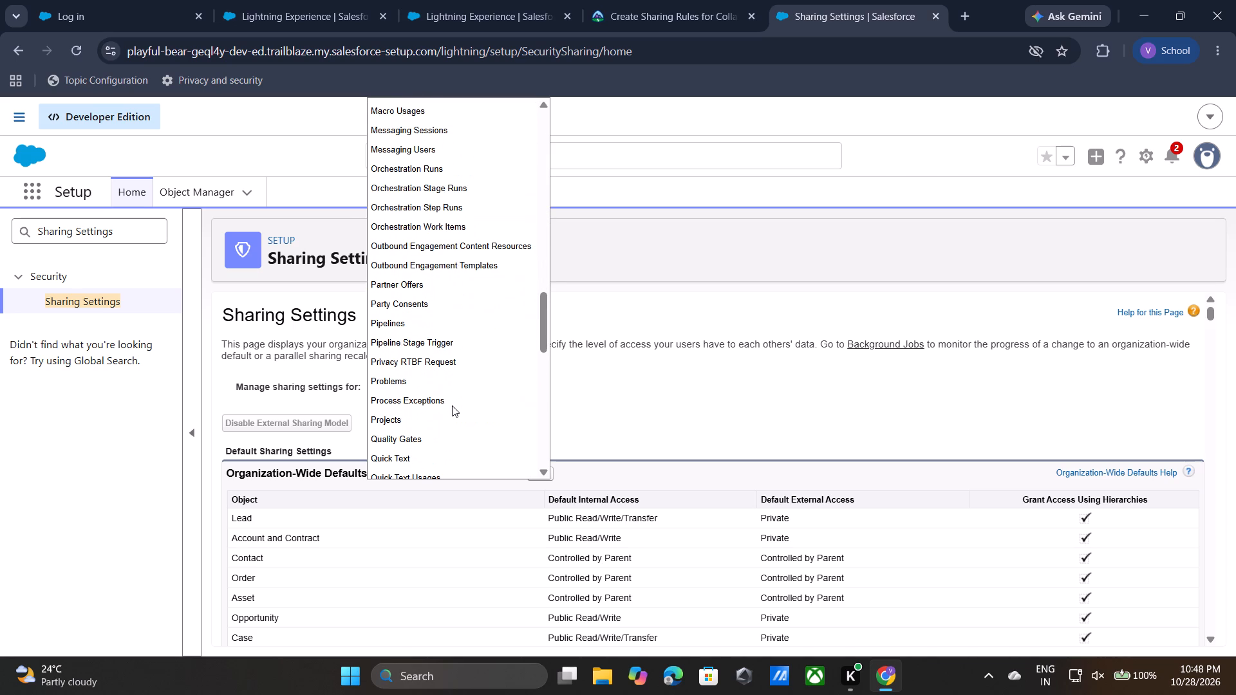
{"action": "scroll", "coordinate": [452, 405], "scroll_direction": "down", "scroll_amount": 3}
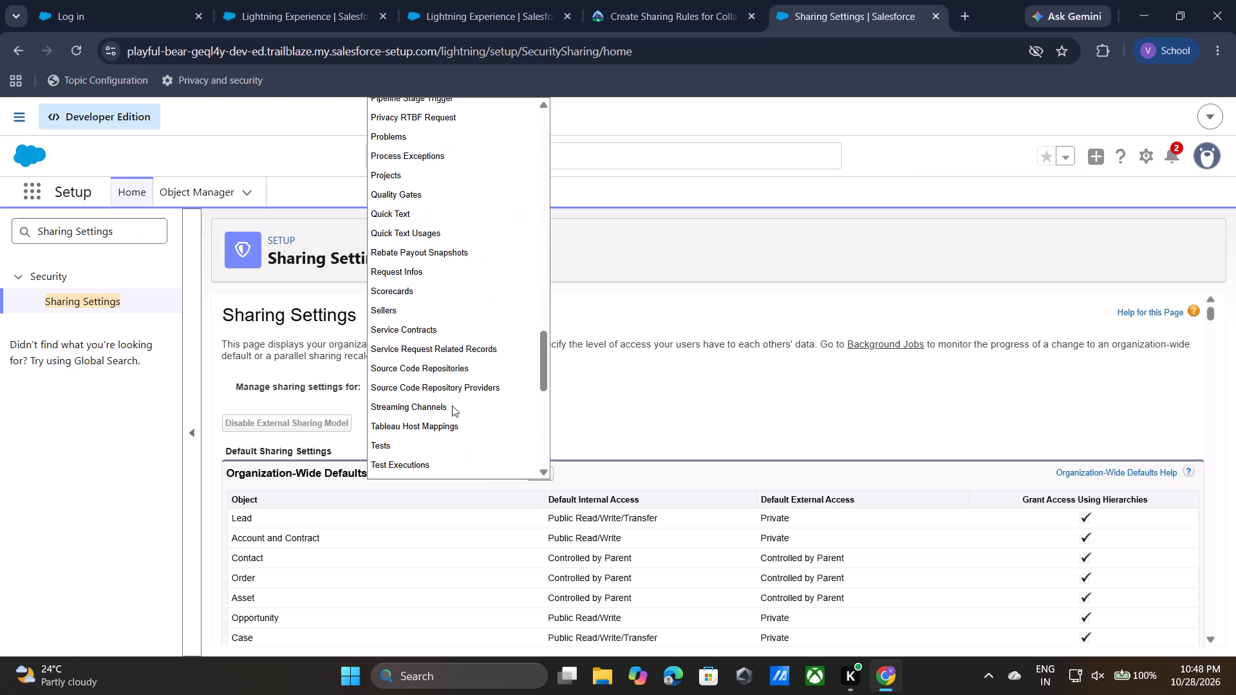
{"action": "scroll", "coordinate": [452, 405], "scroll_direction": "down", "scroll_amount": 3}
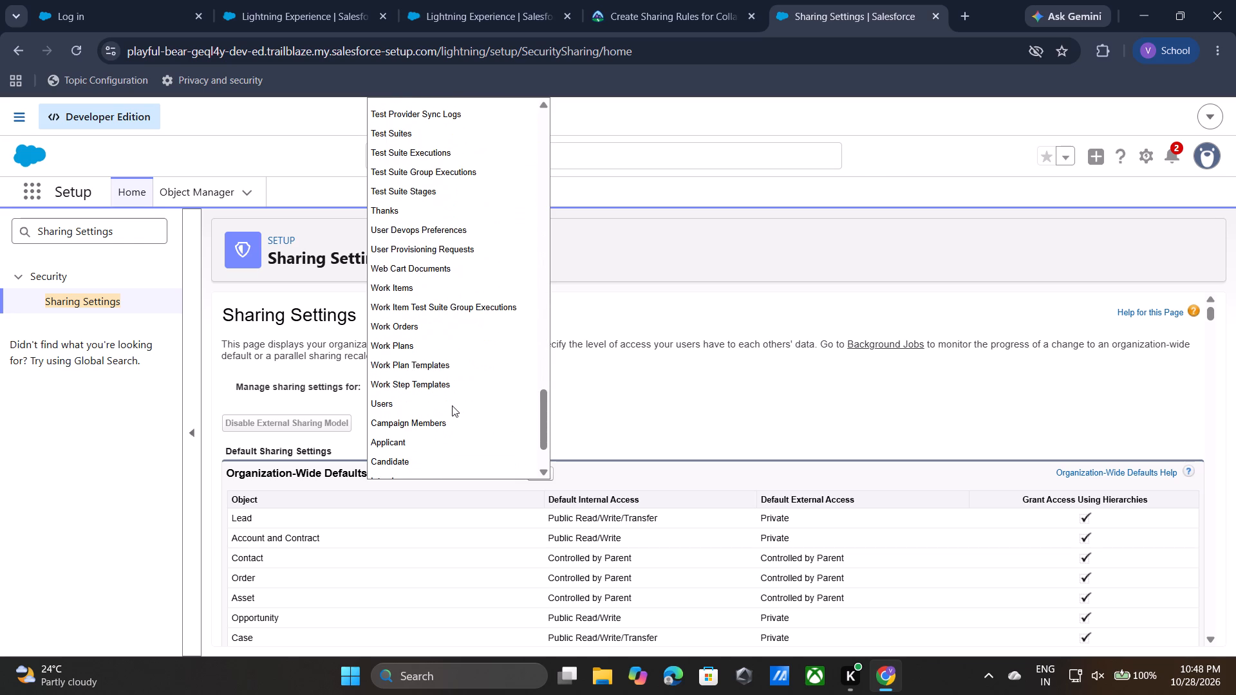
{"action": "scroll", "coordinate": [452, 405], "scroll_direction": "down", "scroll_amount": 2}
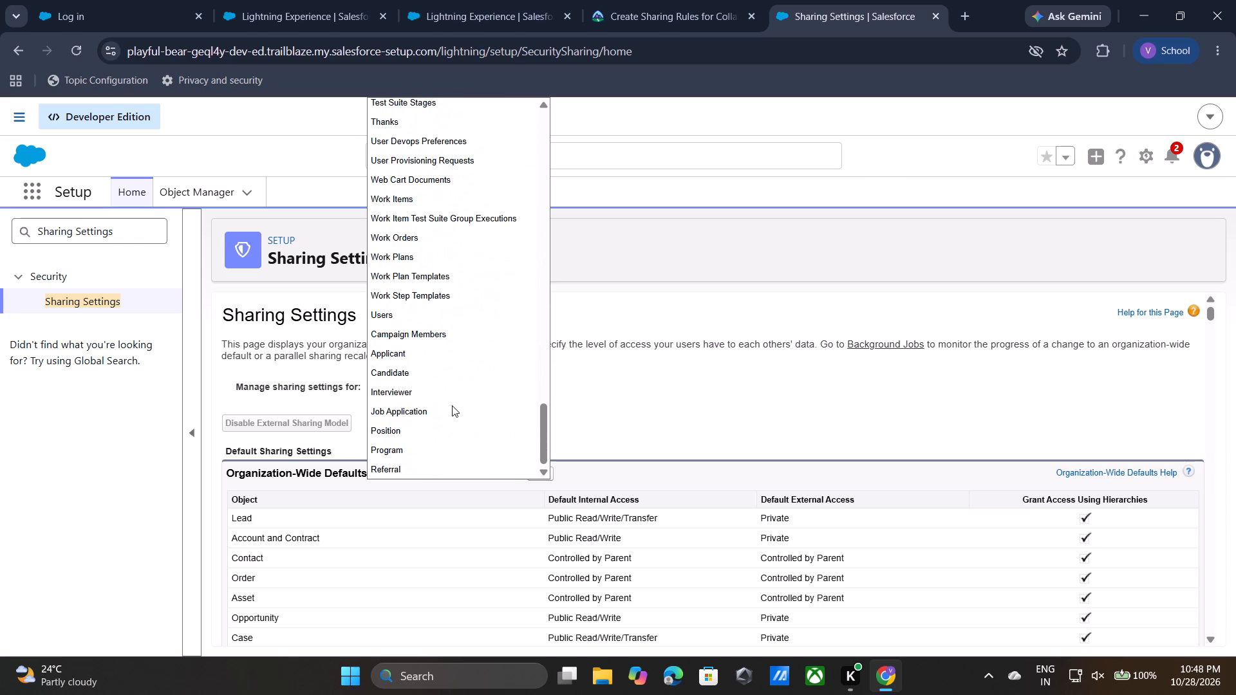
{"action": "scroll", "coordinate": [452, 405], "scroll_direction": "down", "scroll_amount": 1}
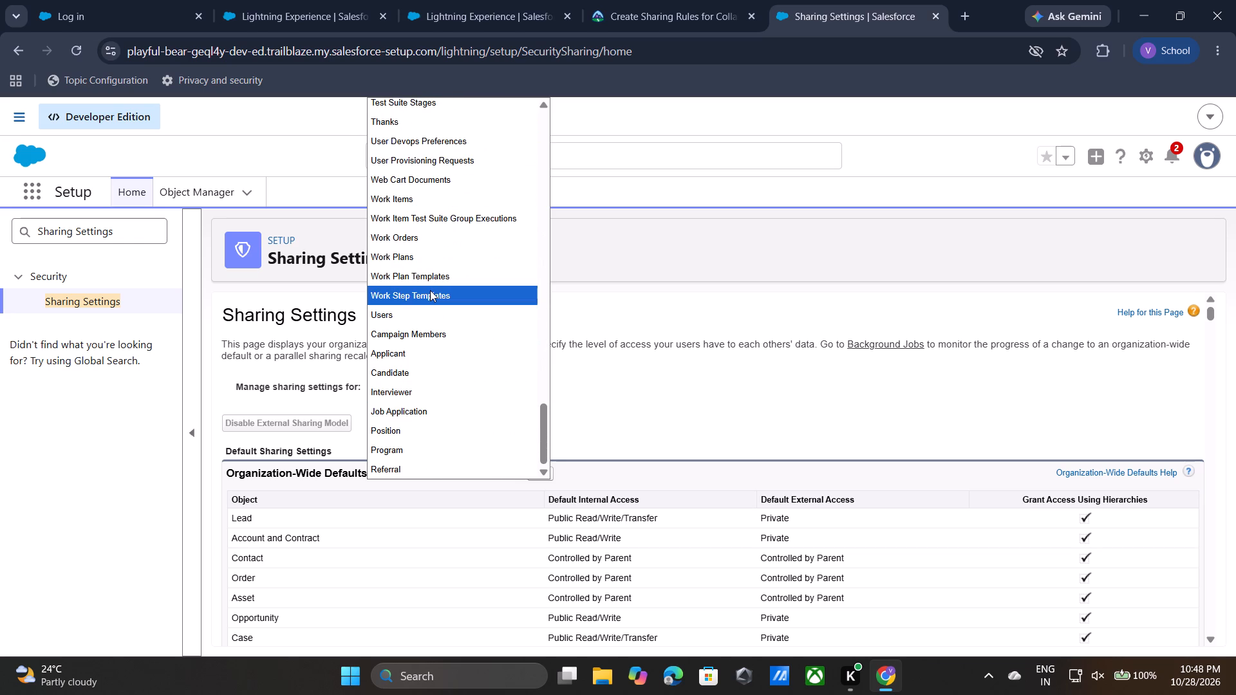
{"action": "left_click", "coordinate": [413, 385]}
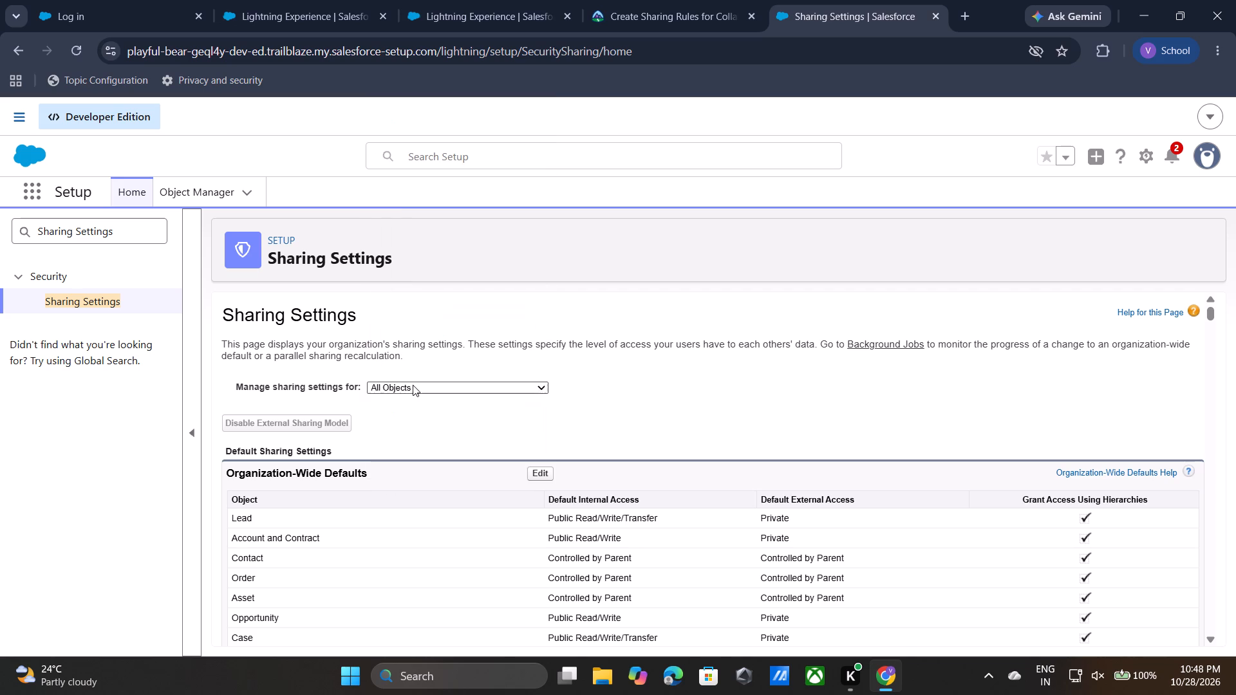
Start a new Interviewer sharing rule and label it Share Interviewers Between Recruiters.
{"action": "scroll", "coordinate": [459, 477], "scroll_direction": "down", "scroll_amount": 4}
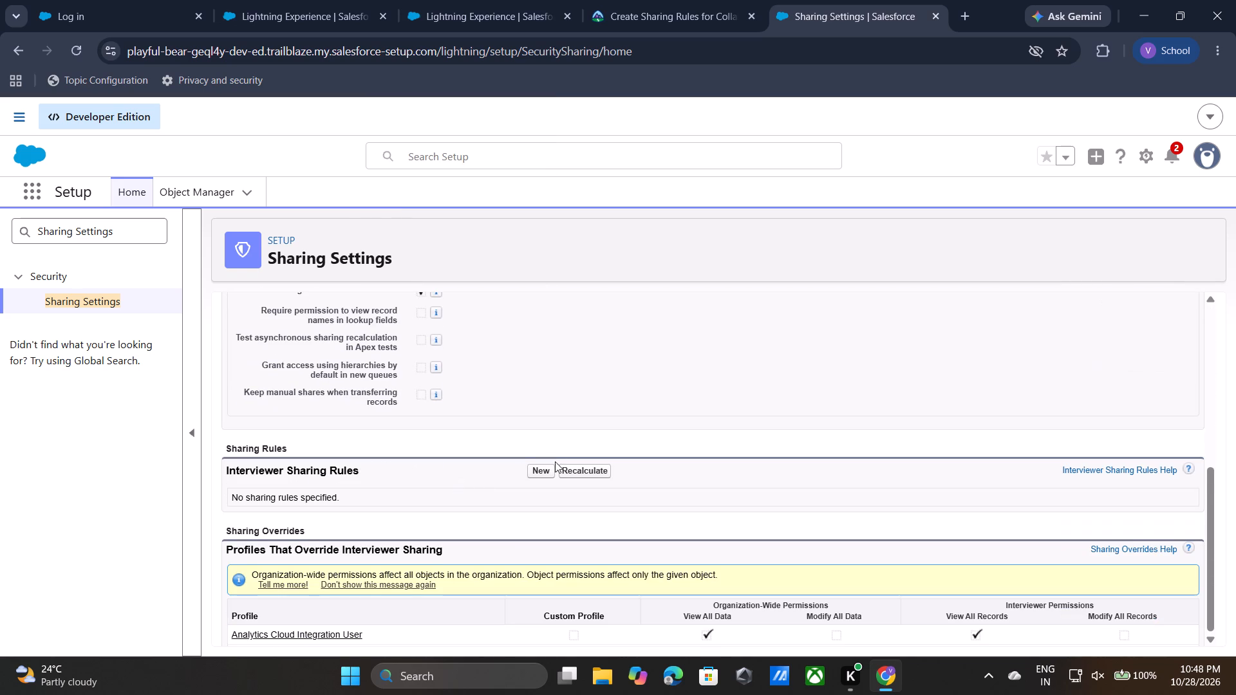
{"action": "left_click", "coordinate": [550, 444]}
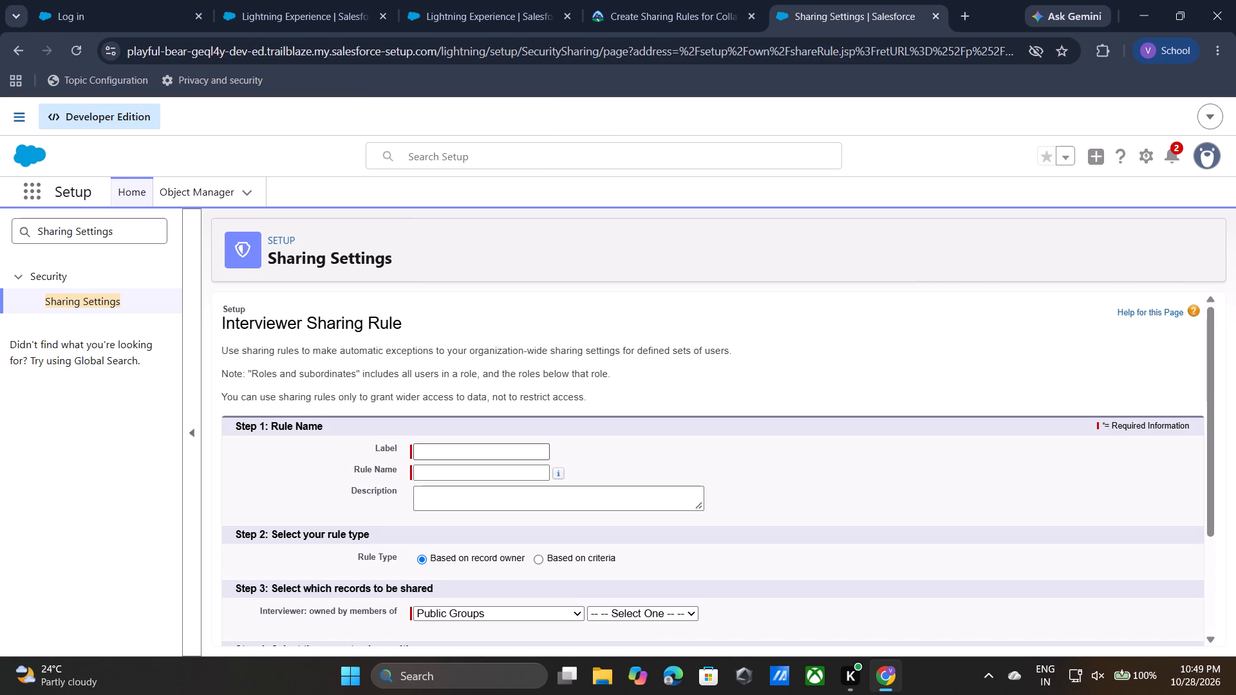
{"action": "key", "text": "ctrl+v"}
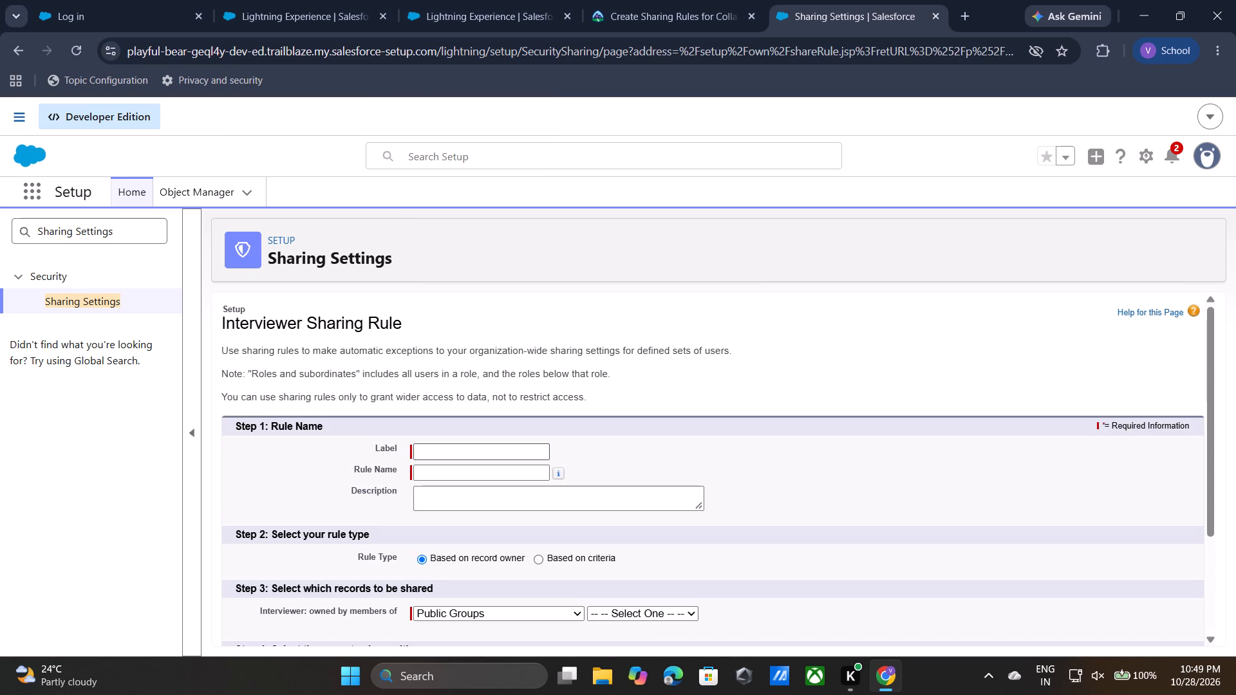
{"action": "double_click", "coordinate": [527, 455]}
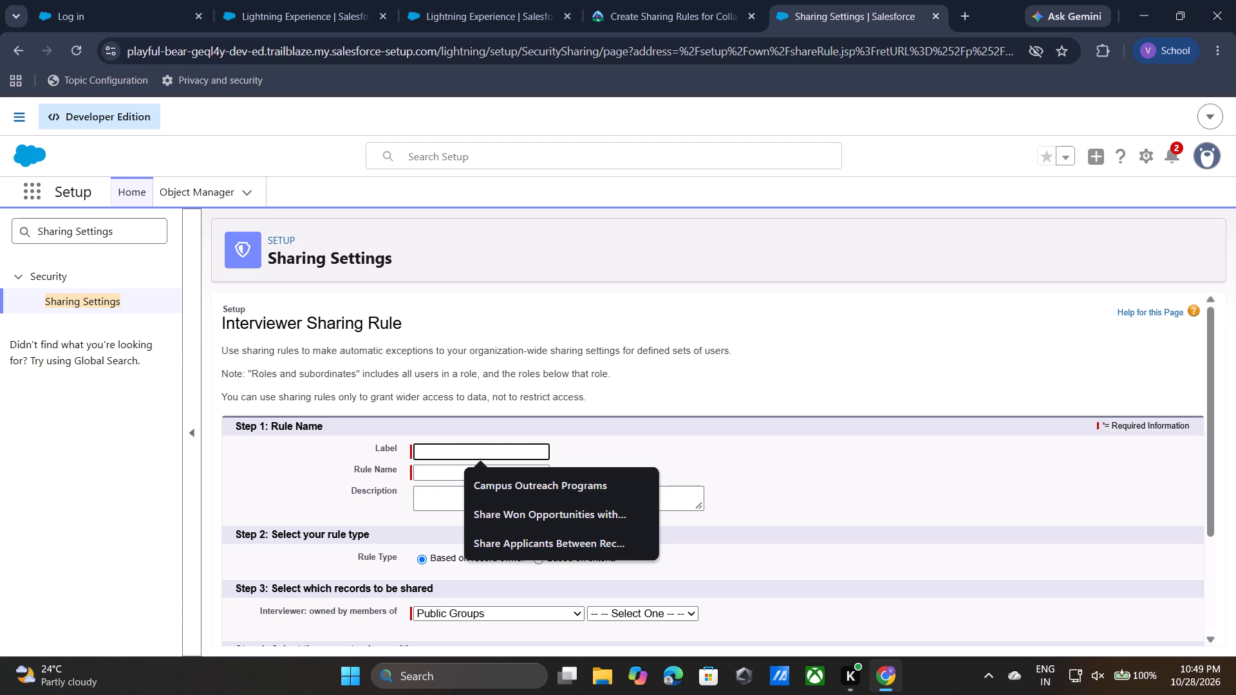
{"action": "key", "text": "ctrl+v"}
{"action": "left_click", "coordinate": [640, 454]}
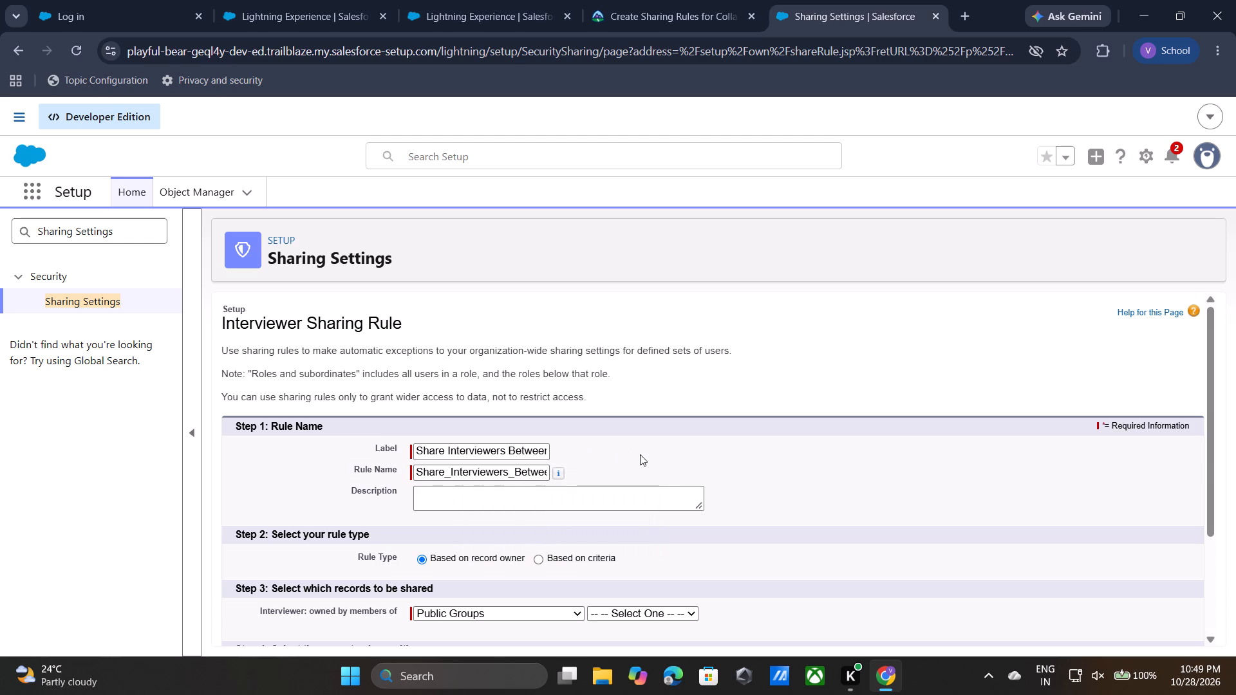
Set both the Interviewer record owner category and the share-with category to Roles, following the Trailhead table.
{"action": "left_click", "coordinate": [655, 8]}
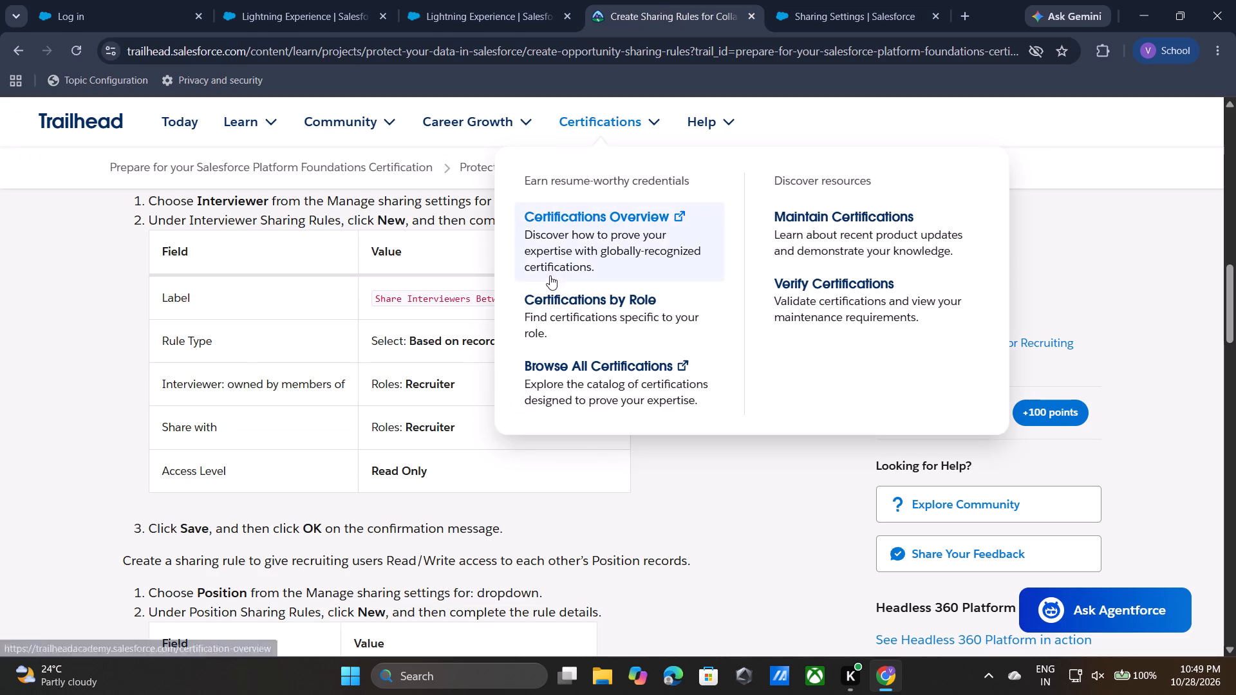
{"action": "left_click", "coordinate": [814, 12]}
{"action": "scroll", "coordinate": [548, 551], "scroll_direction": "down", "scroll_amount": 2}
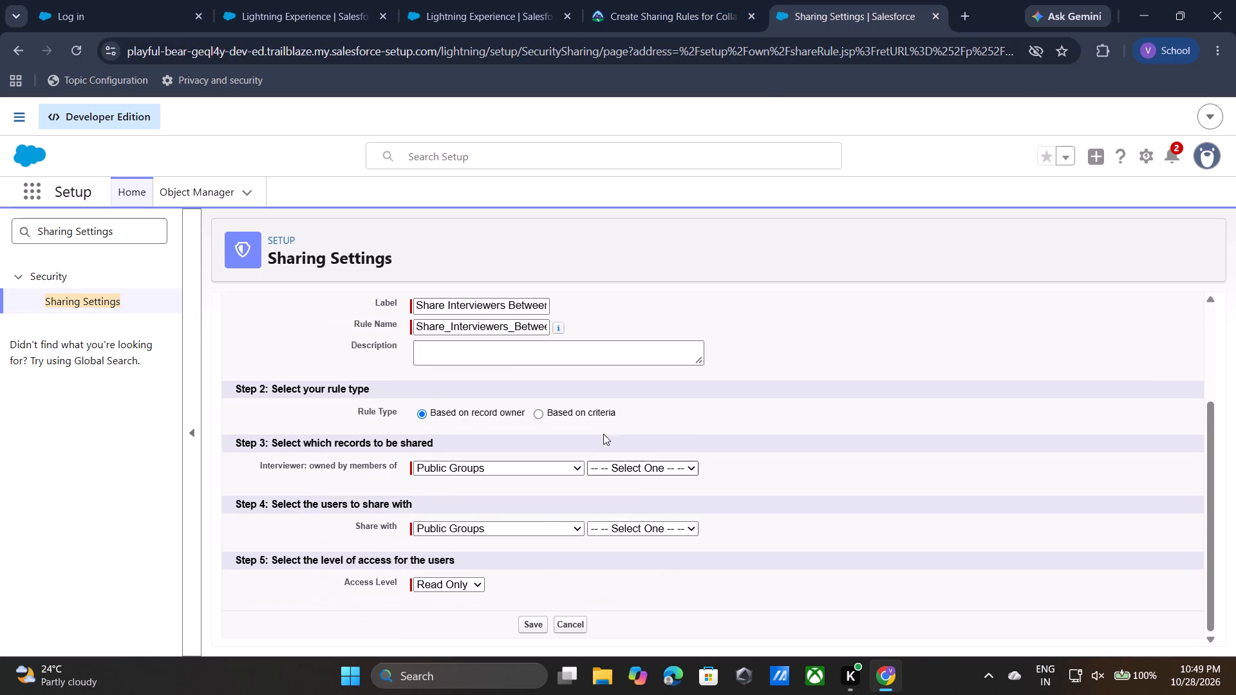
{"action": "left_click", "coordinate": [566, 465]}
{"action": "left_click", "coordinate": [526, 505]}
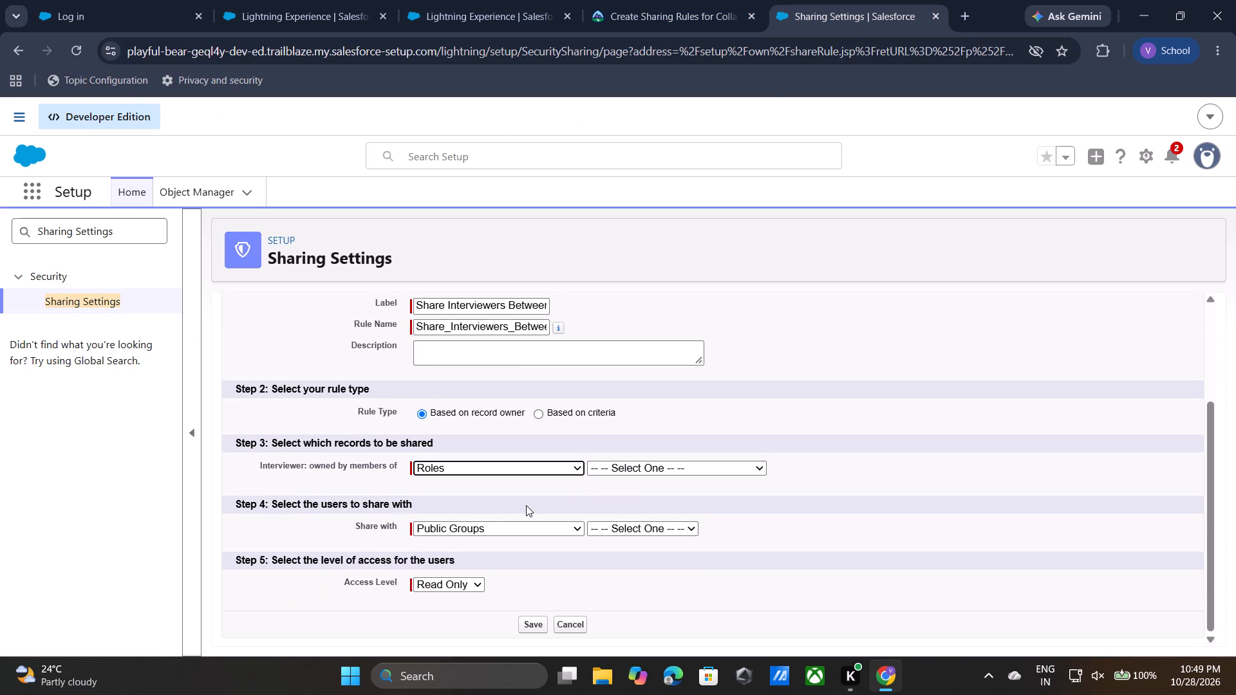
{"action": "left_click", "coordinate": [520, 525]}
{"action": "left_click", "coordinate": [503, 552]}
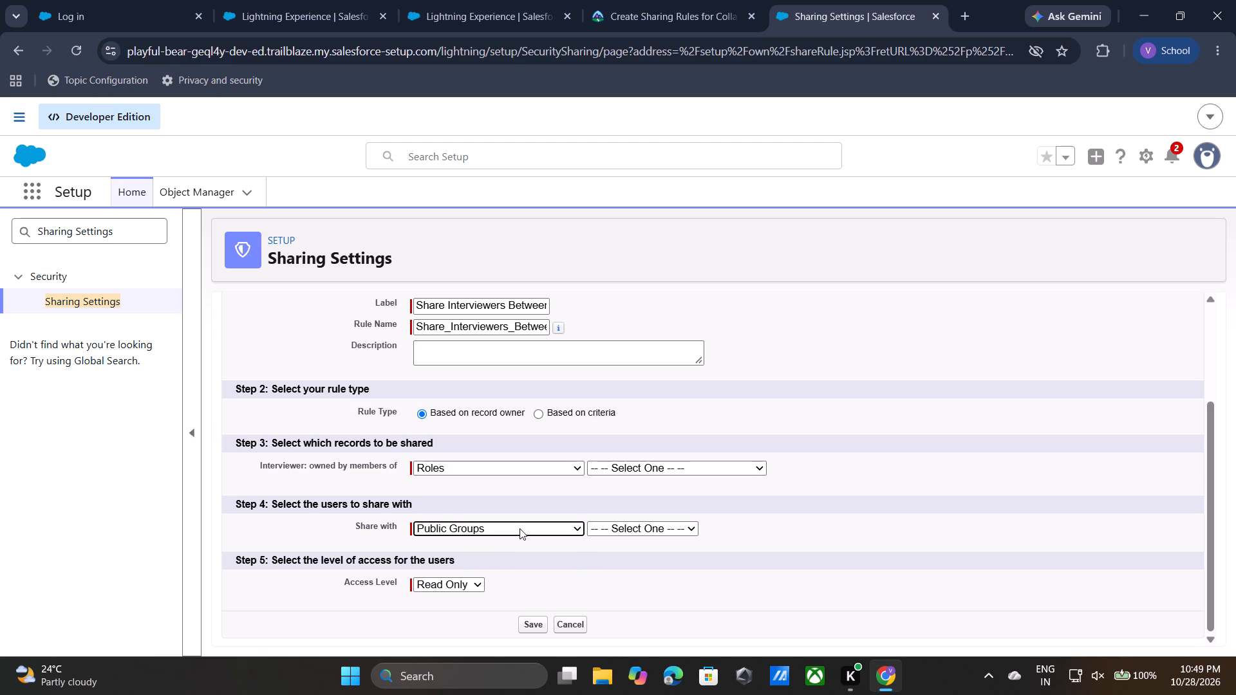
{"action": "left_click_drag", "start_coordinate": [526, 521], "coordinate": [502, 559]}
{"action": "left_click", "coordinate": [502, 559]}
Recheck the Trailhead table and choose Recruiter as the role for both the Interviewer record owners and the users to share with.
{"action": "left_click", "coordinate": [644, 0]}
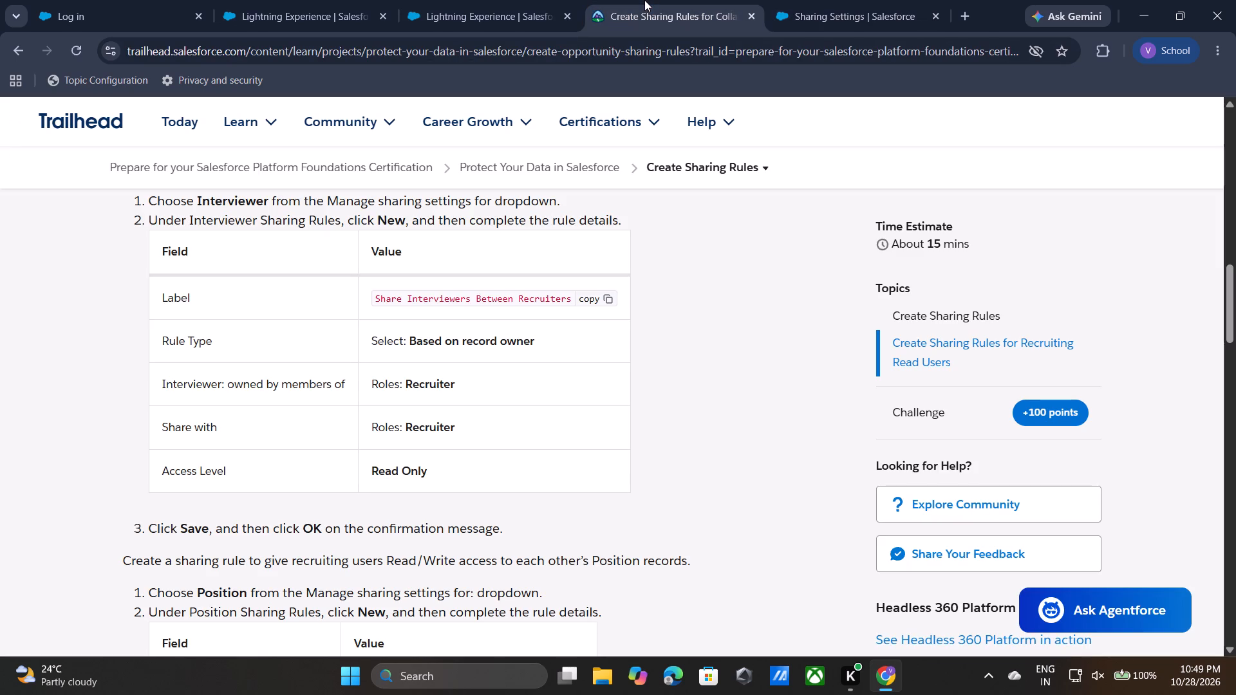
{"action": "left_click", "coordinate": [862, 0]}
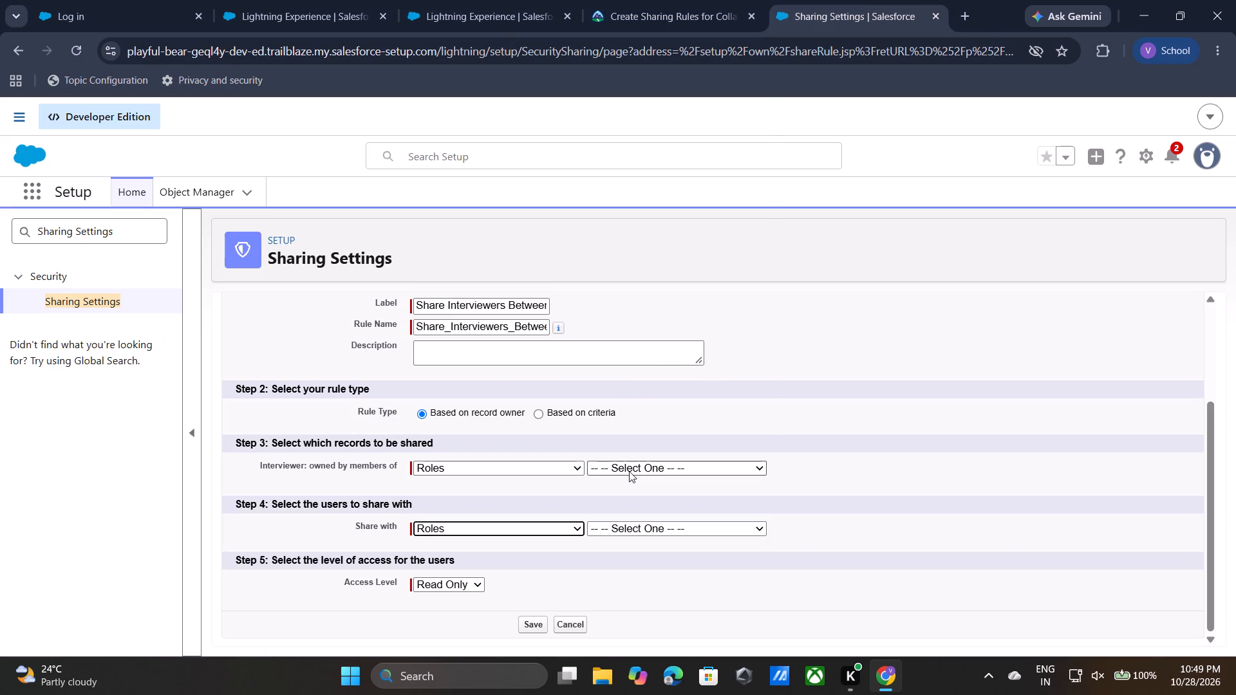
{"action": "left_click", "coordinate": [629, 471]}
{"action": "left_click", "coordinate": [641, 408]}
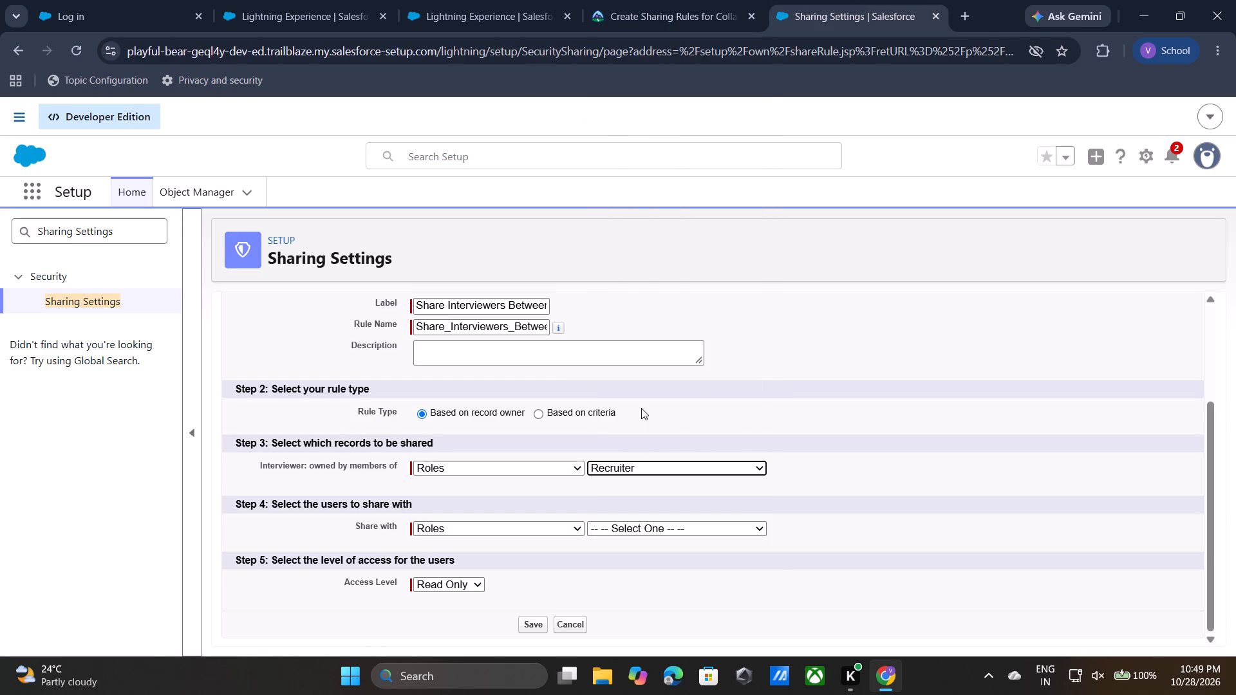
{"action": "left_click", "coordinate": [628, 523]}
{"action": "left_click", "coordinate": [676, 450]}
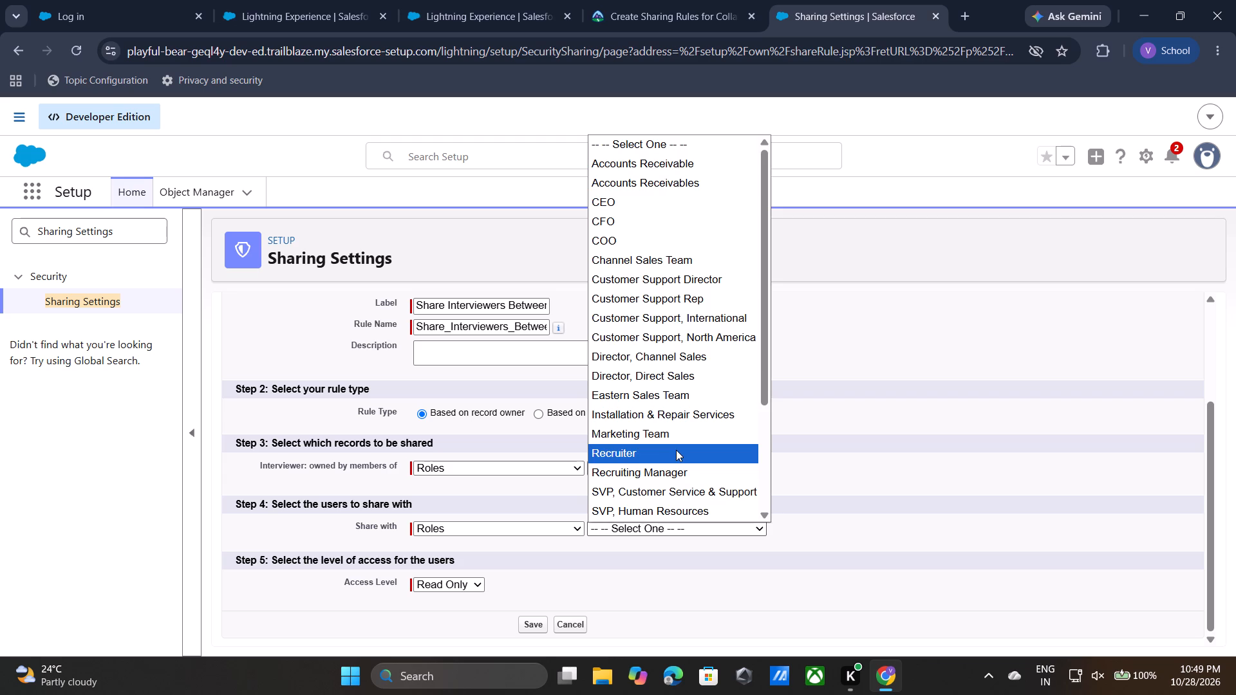
Verify the details against the Trailhead table, save the Interviewer sharing rule and accept the sharing recalculation.
{"action": "left_click", "coordinate": [667, 6]}
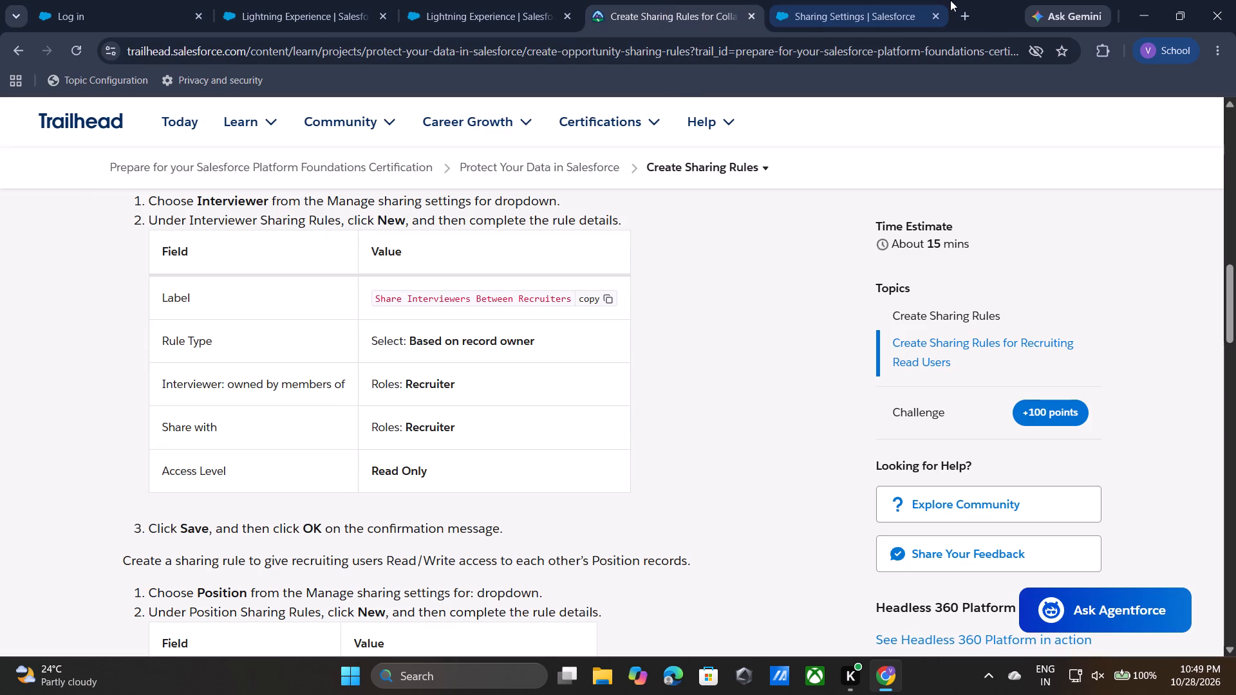
{"action": "left_click", "coordinate": [950, 0]}
{"action": "scroll", "coordinate": [610, 467], "scroll_direction": "down", "scroll_amount": 2}
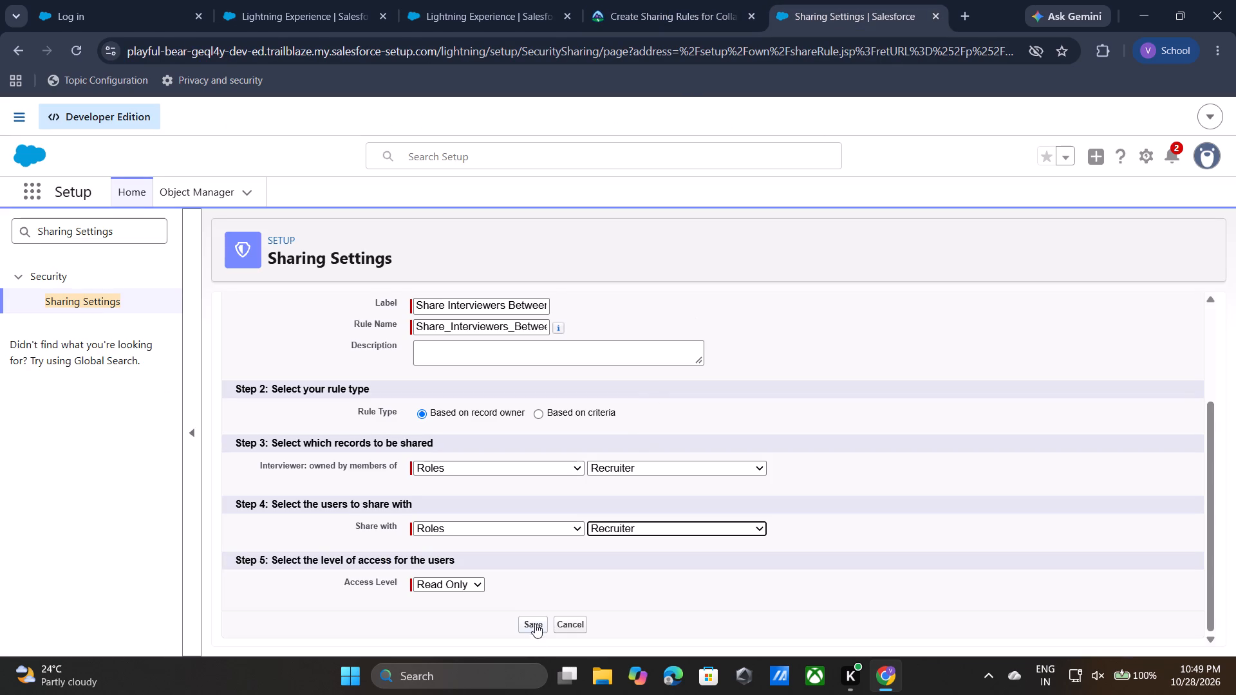
{"action": "left_click", "coordinate": [535, 622]}
{"action": "left_click", "coordinate": [698, 199]}
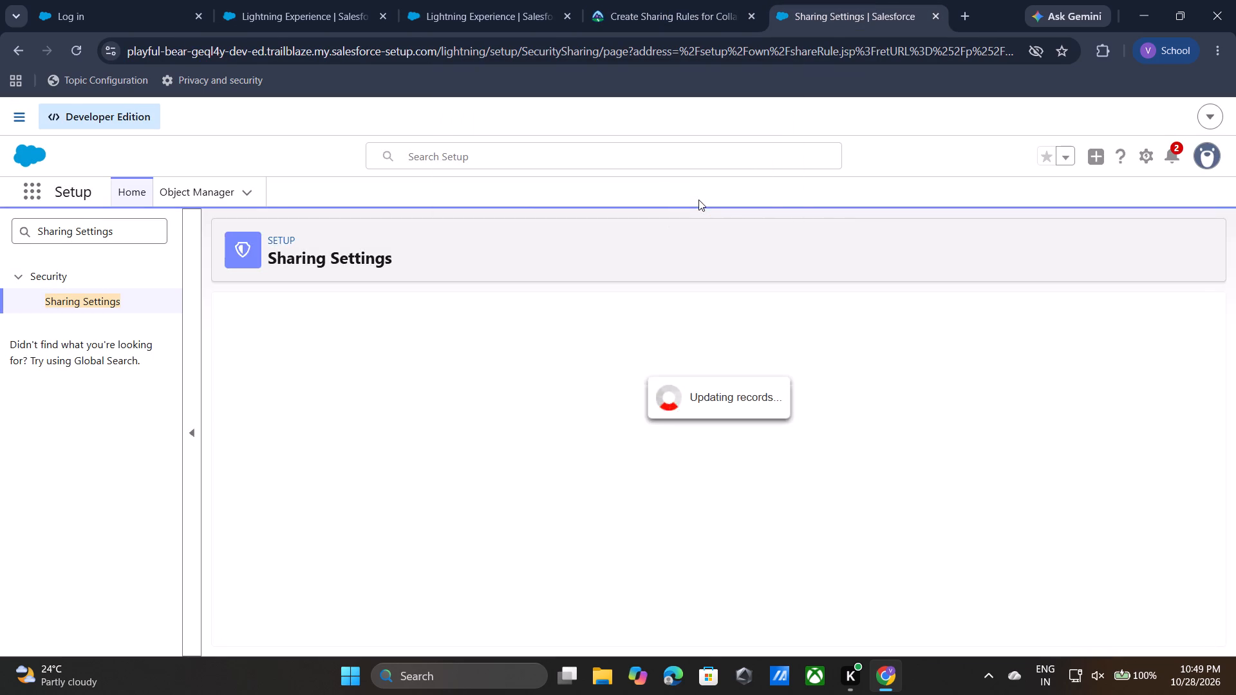
Find the Position sharing rule table in the Trailhead instructions and copy the label Share Positions Between Recruiters.
{"action": "left_click", "coordinate": [681, 23]}
{"action": "left_click", "coordinate": [623, 523]}
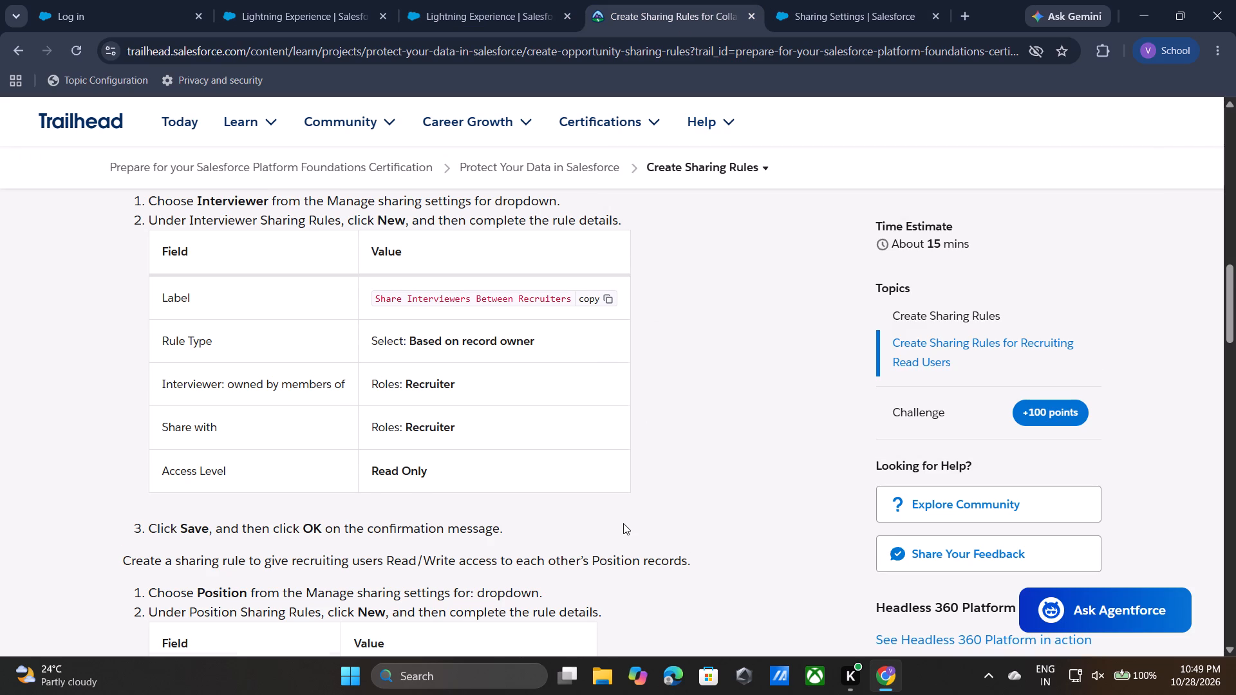
{"action": "scroll", "coordinate": [623, 523], "scroll_direction": "down", "scroll_amount": 2}
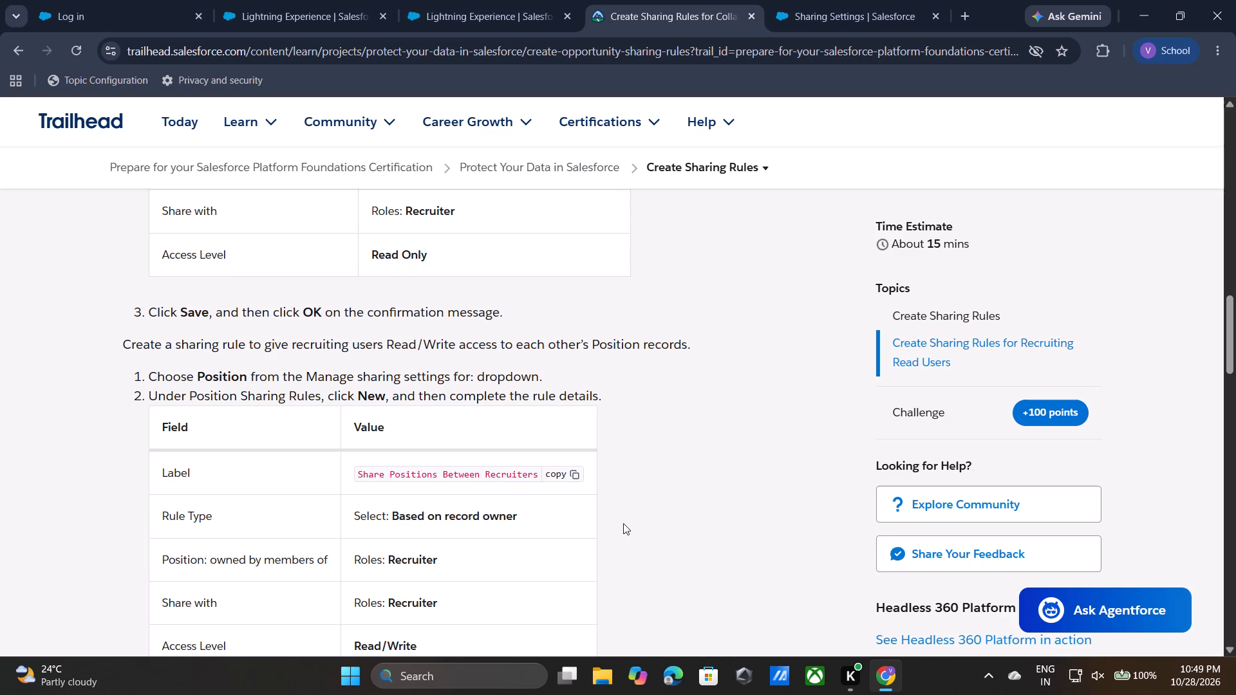
{"action": "scroll", "coordinate": [603, 477], "scroll_direction": "down", "scroll_amount": 1}
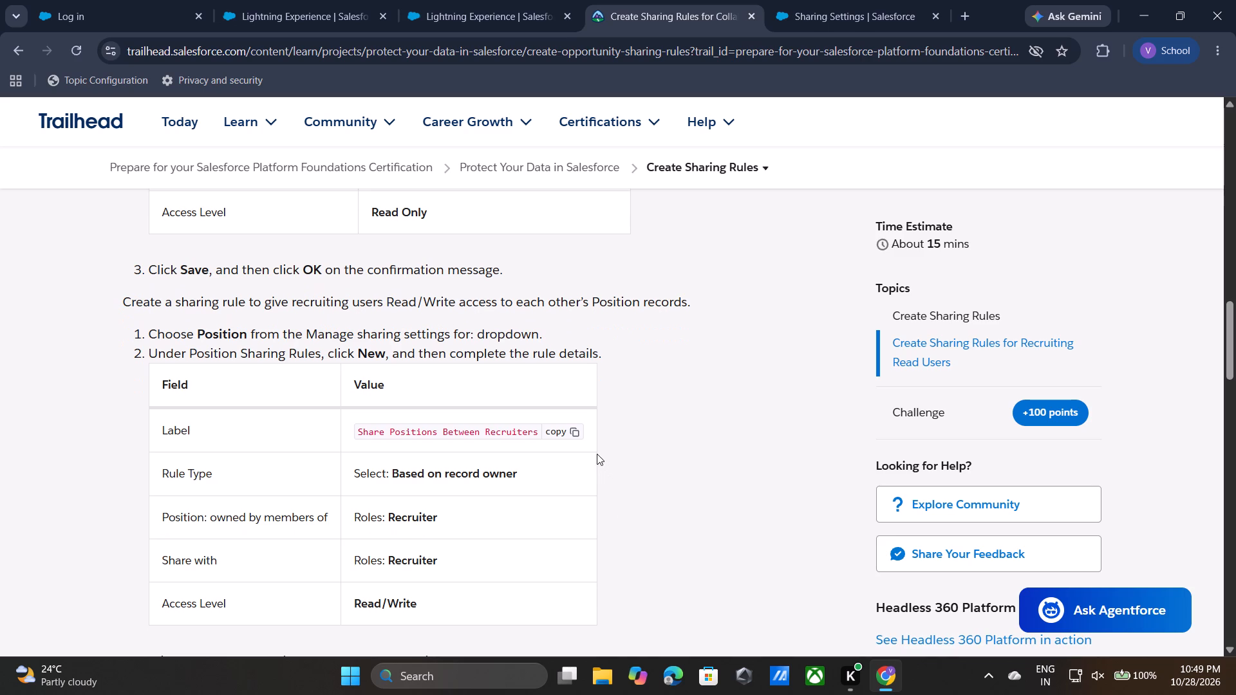
{"action": "left_click", "coordinate": [569, 431]}
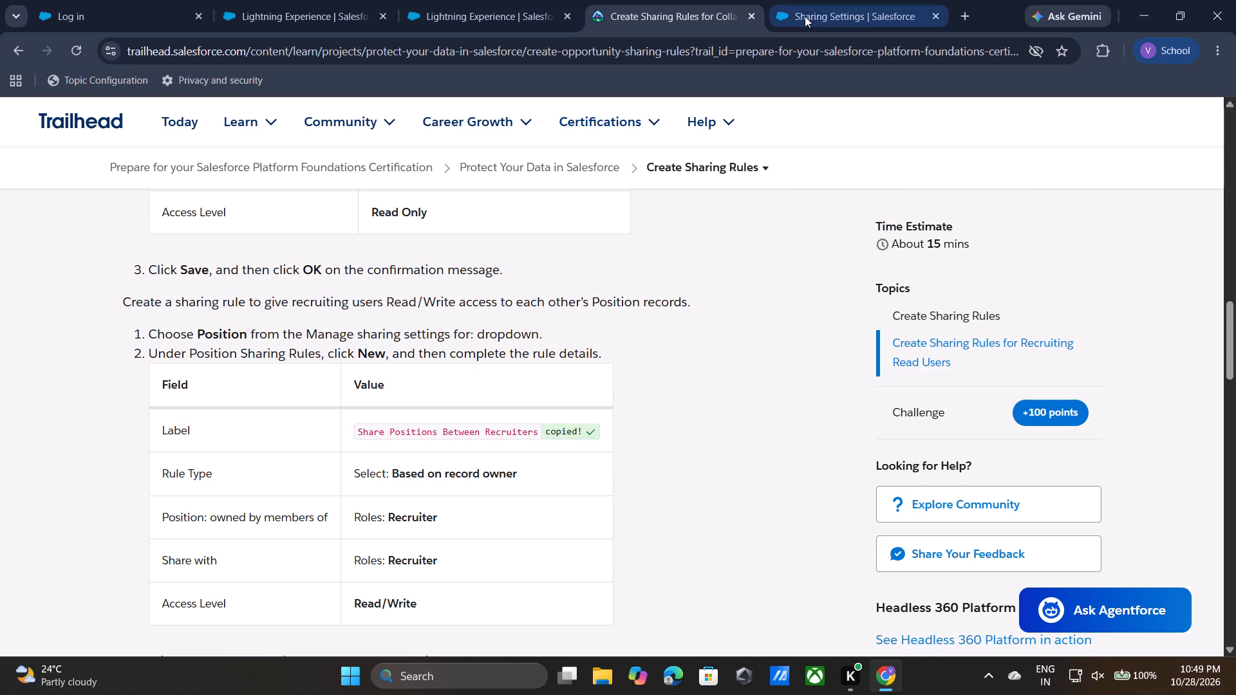
Return to Setup, reopen Sharing Settings and choose Position as the object whose sharing settings are managed.
{"action": "left_click", "coordinate": [805, 16]}
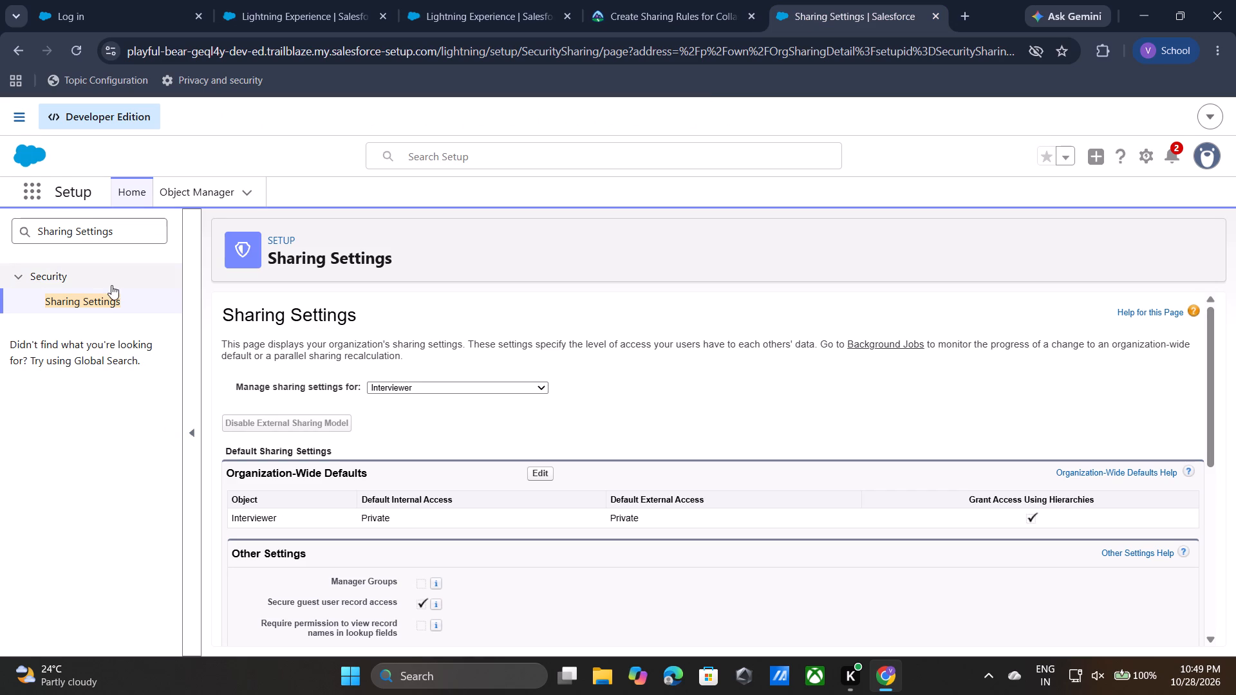
{"action": "left_click", "coordinate": [113, 301]}
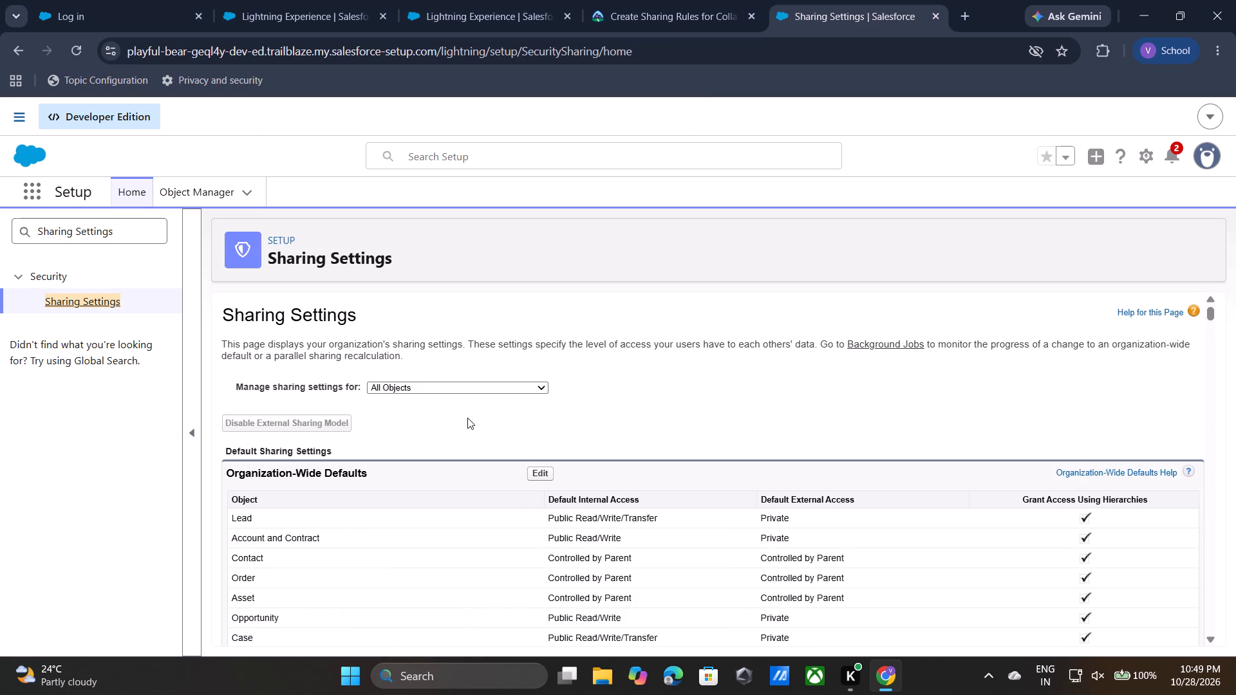
{"action": "left_click", "coordinate": [492, 385]}
{"action": "scroll", "coordinate": [489, 445], "scroll_direction": "down", "scroll_amount": 9}
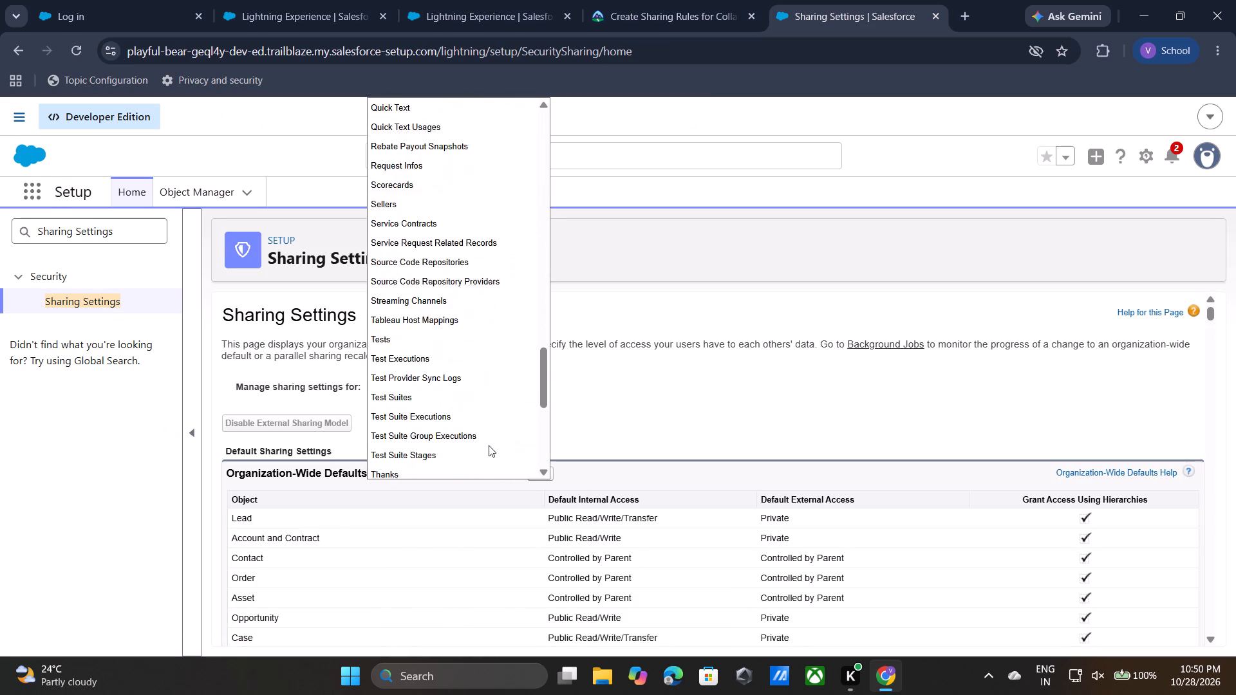
{"action": "scroll", "coordinate": [489, 445], "scroll_direction": "down", "scroll_amount": 7}
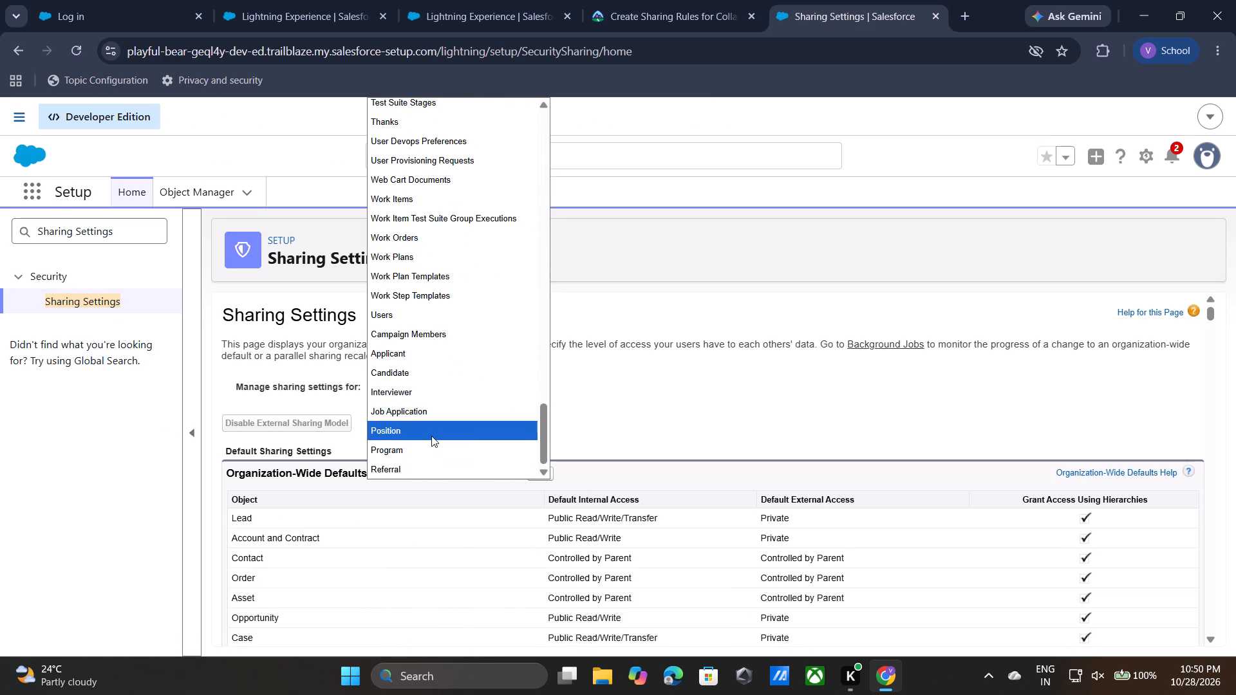
{"action": "left_click", "coordinate": [431, 436]}
Start a new Position sharing rule and label it Share Positions Between Recruiters.
{"action": "scroll", "coordinate": [573, 600], "scroll_direction": "down", "scroll_amount": 1}
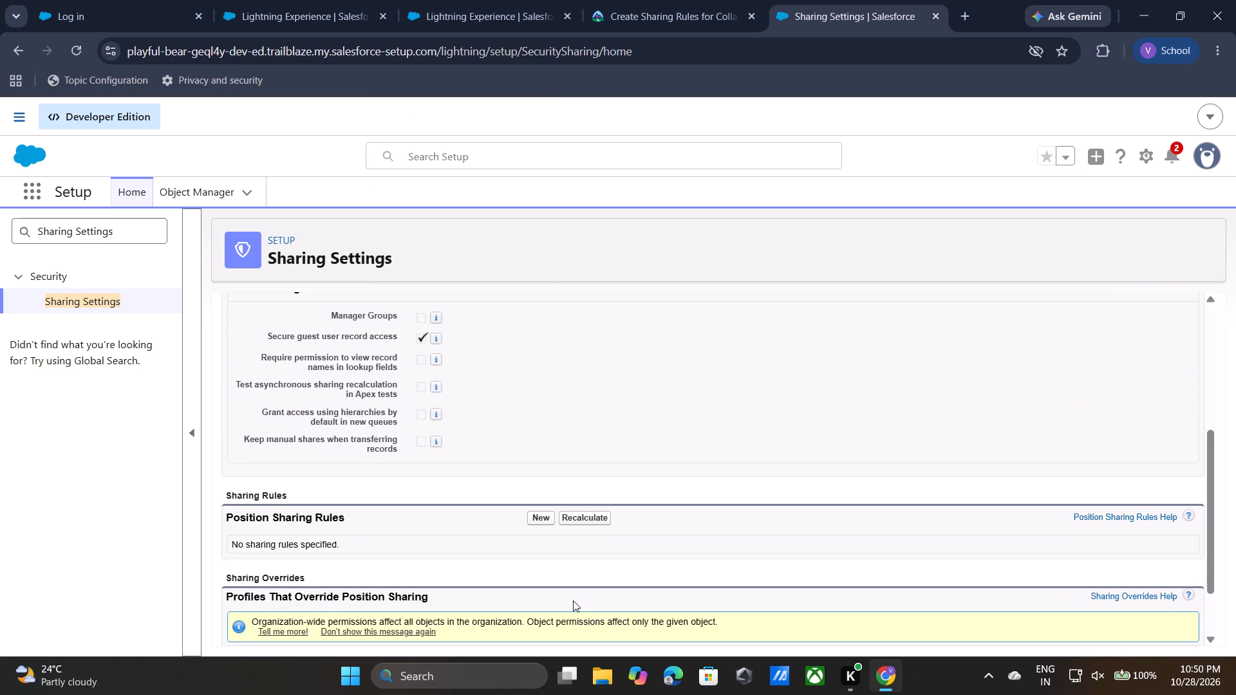
{"action": "scroll", "coordinate": [573, 600], "scroll_direction": "down", "scroll_amount": 1}
{"action": "left_click", "coordinate": [547, 514]}
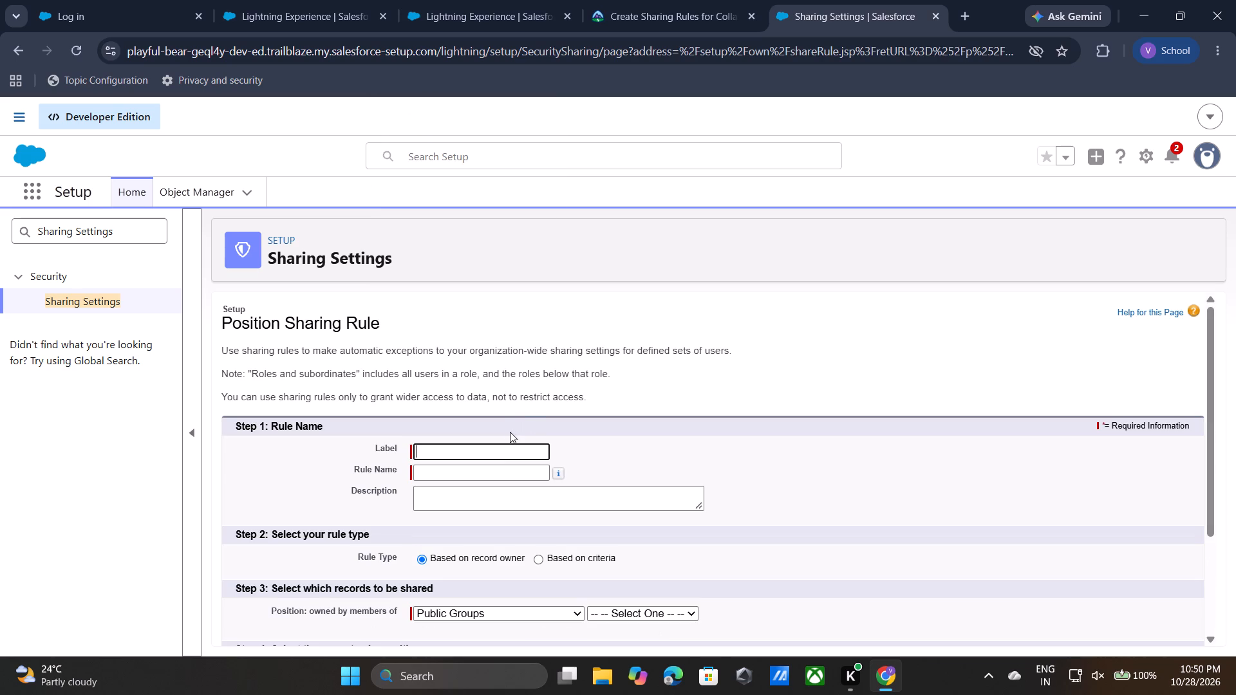
{"action": "left_click", "coordinate": [509, 433]}
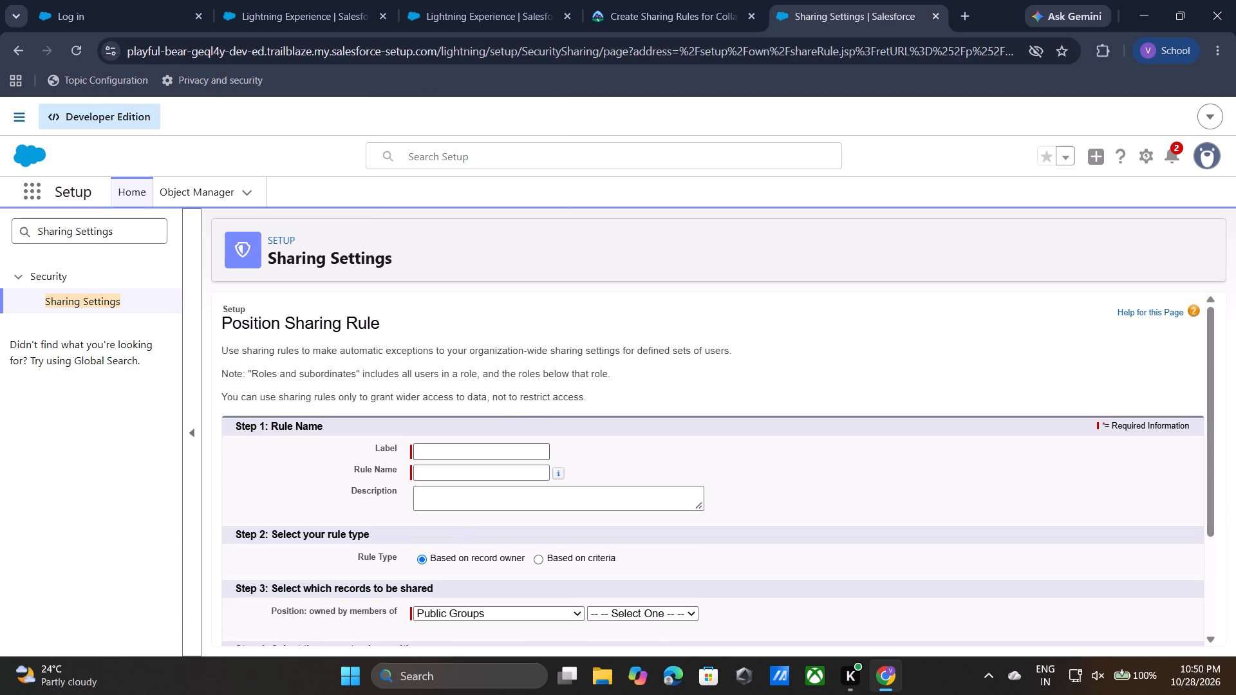
{"action": "left_click", "coordinate": [495, 445]}
{"action": "key", "text": "ctrl+v"}
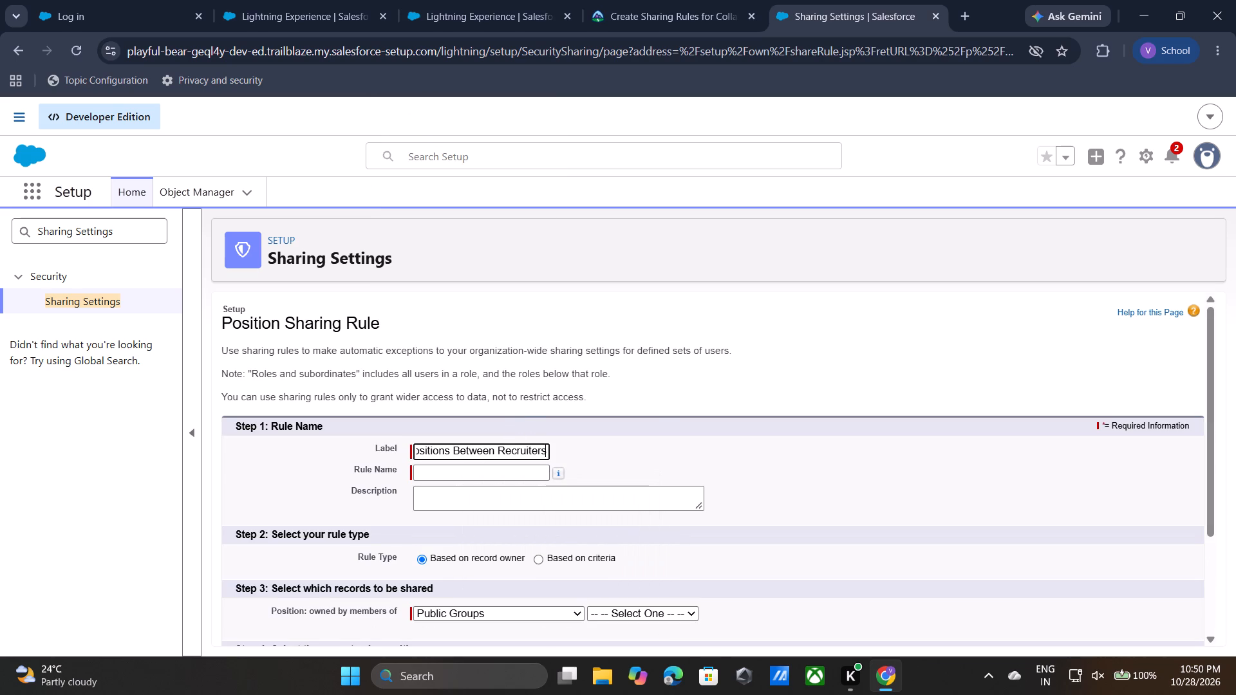
{"action": "left_click", "coordinate": [605, 461]}
Check the Trailhead table and set the Position sharing rule's access level to Read/Write.
{"action": "scroll", "coordinate": [577, 566], "scroll_direction": "down", "scroll_amount": 1}
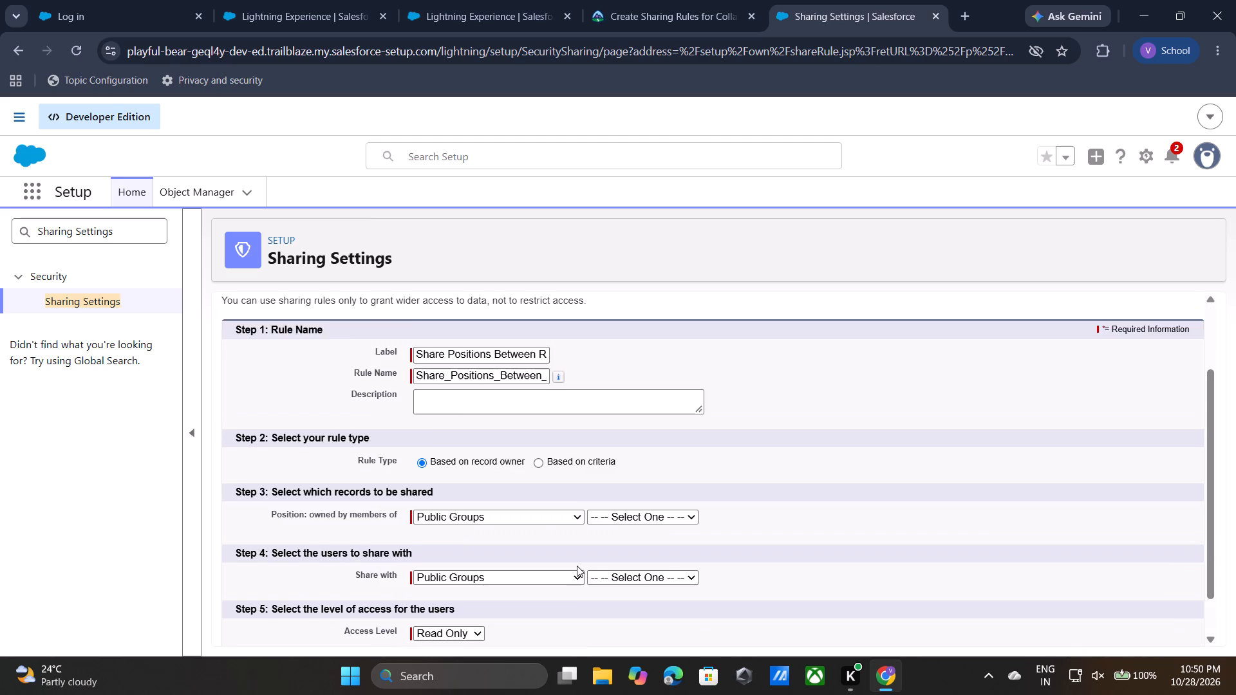
{"action": "scroll", "coordinate": [577, 566], "scroll_direction": "down", "scroll_amount": 1}
{"action": "left_click", "coordinate": [601, 0]}
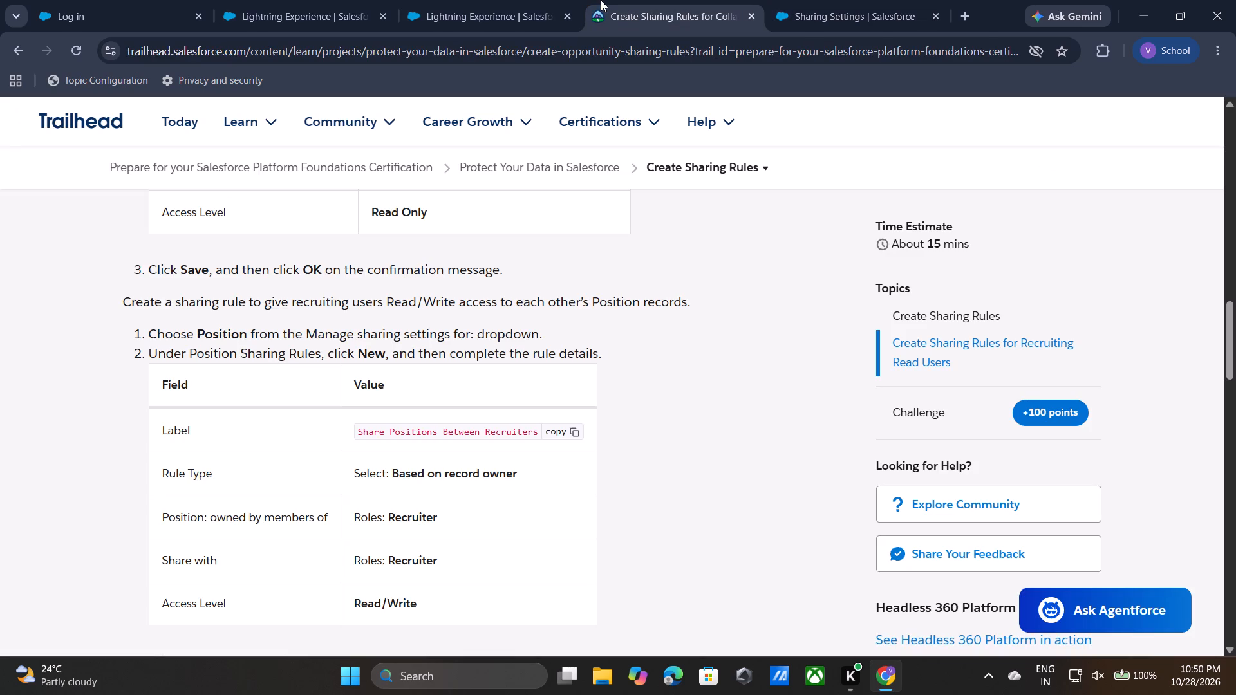
{"action": "left_click", "coordinate": [831, 1]}
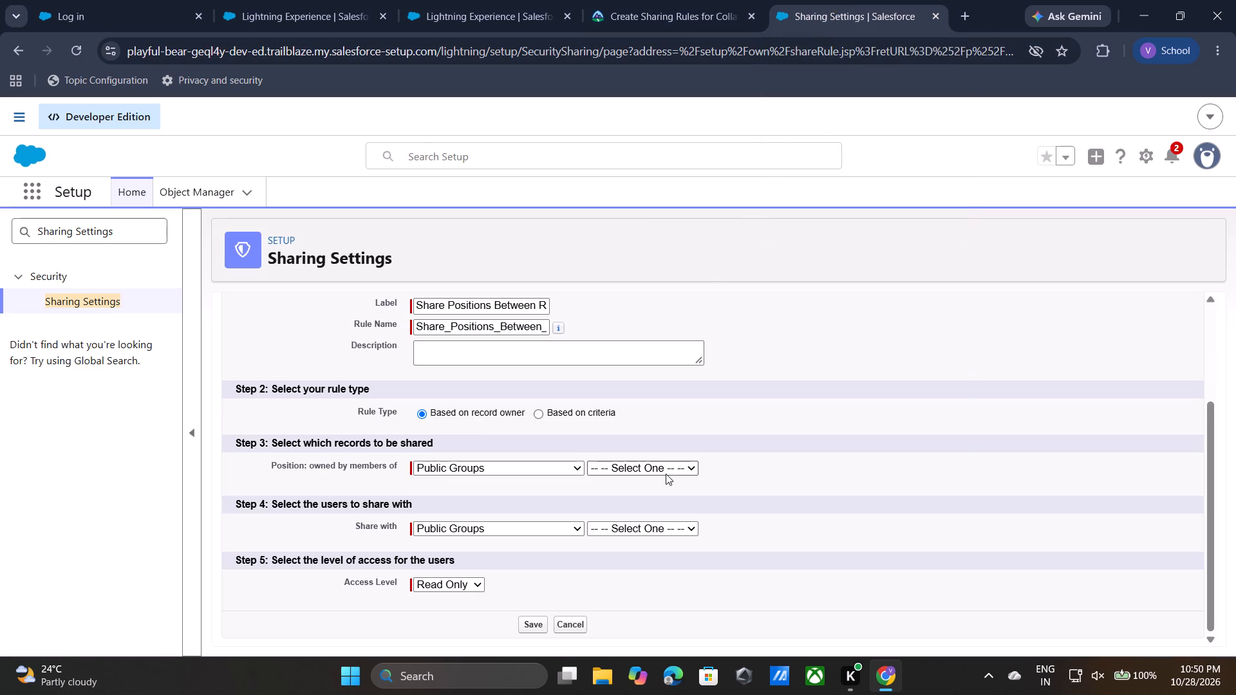
{"action": "scroll", "coordinate": [619, 581], "scroll_direction": "down", "scroll_amount": 1}
{"action": "left_click", "coordinate": [478, 591]}
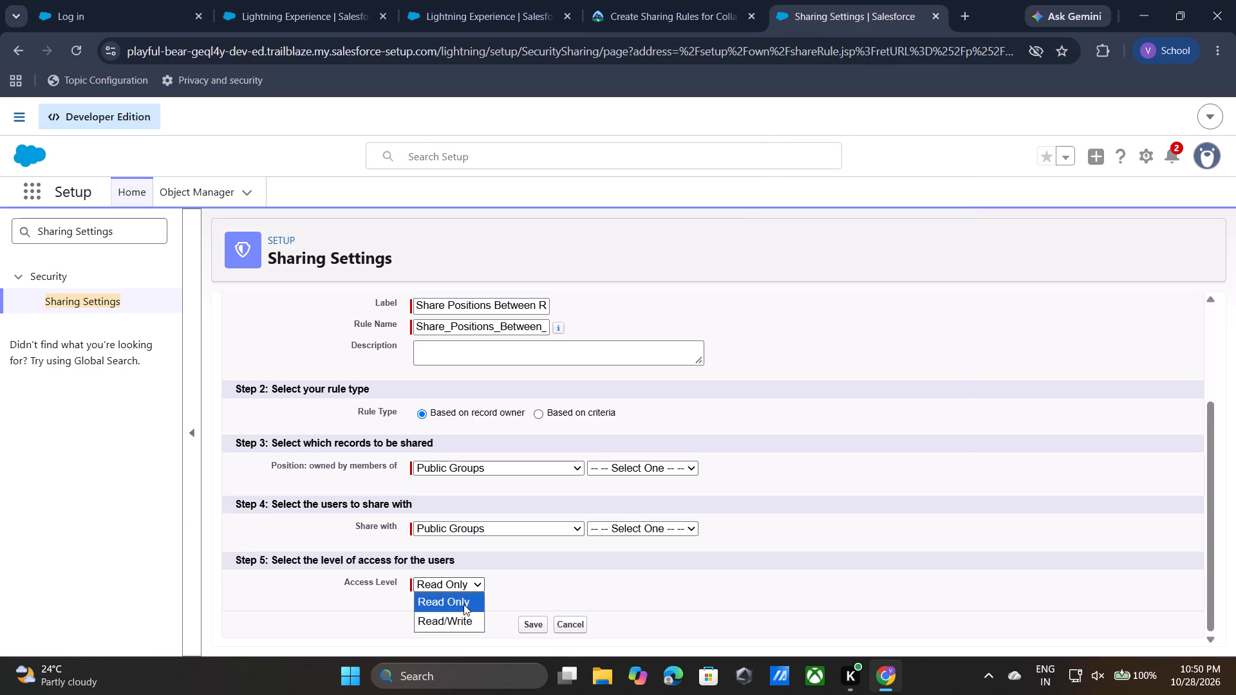
{"action": "left_click", "coordinate": [453, 615]}
Set both the Position record owner category and the share-with category to Roles.
{"action": "left_click", "coordinate": [578, 456]}
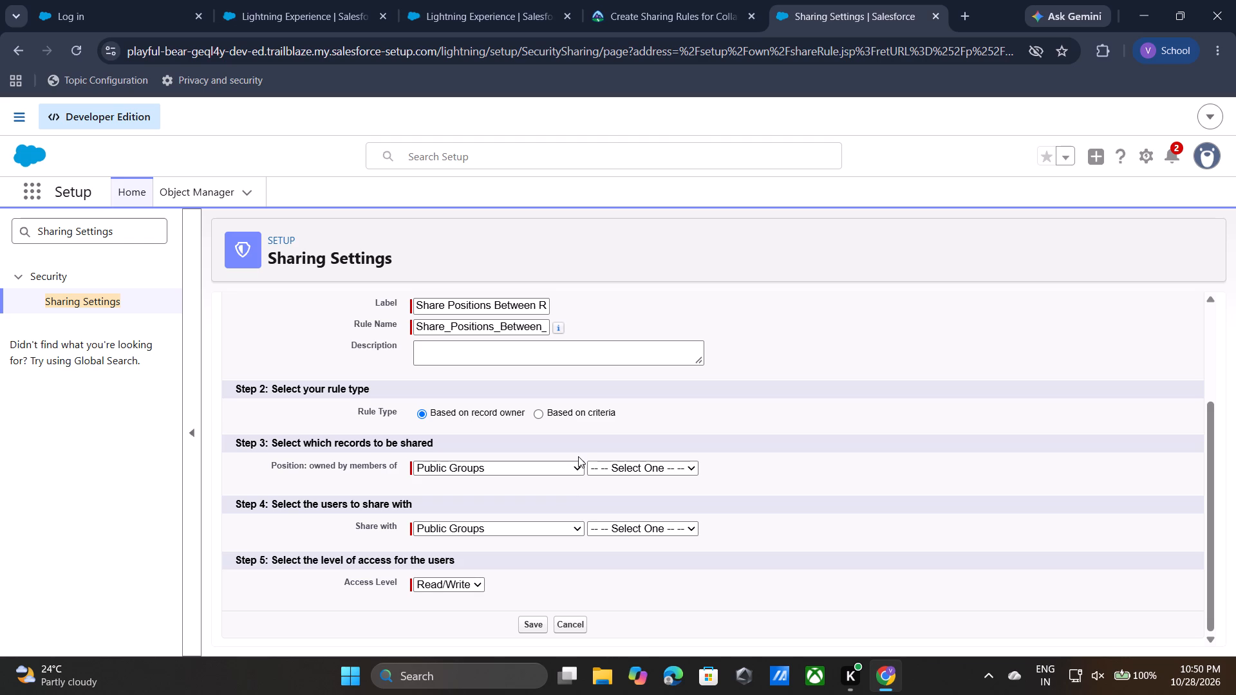
{"action": "left_click", "coordinate": [569, 470]}
{"action": "left_click", "coordinate": [557, 502]}
{"action": "left_click", "coordinate": [556, 532]}
{"action": "left_click", "coordinate": [539, 564]}
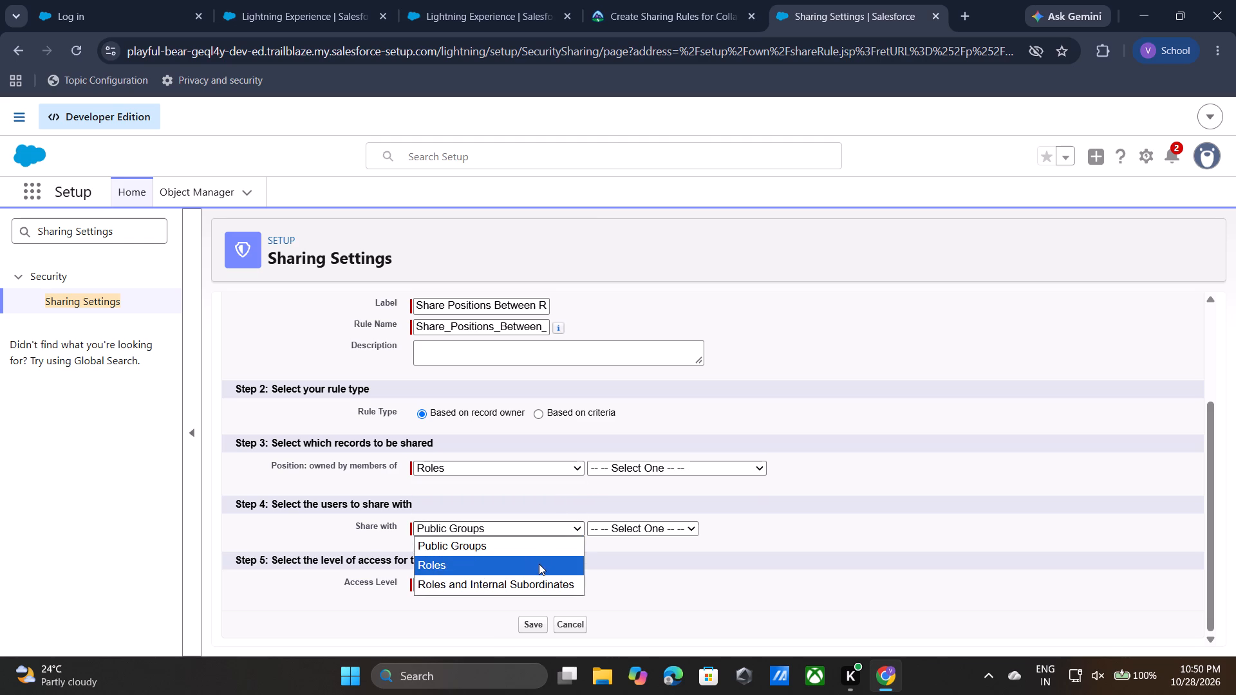
Choose Recruiter as the role for both the Position record owners and the users to share with.
{"action": "left_click", "coordinate": [655, 465]}
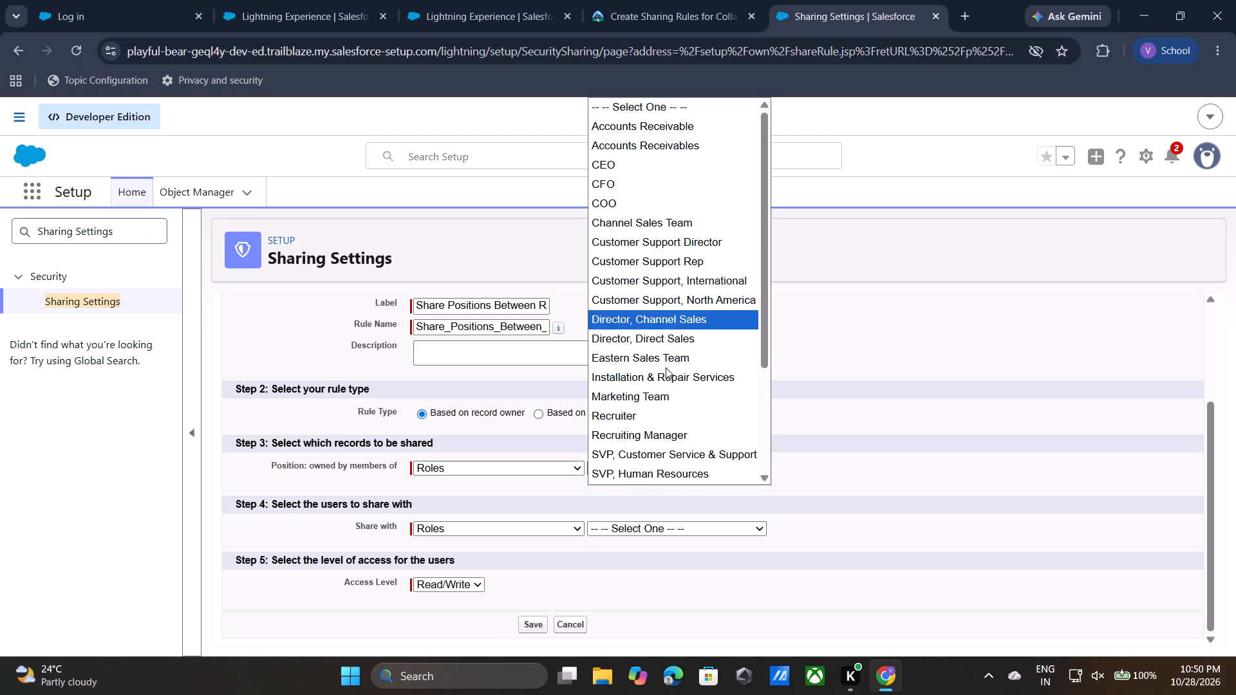
{"action": "double_click", "coordinate": [660, 414]}
{"action": "left_click_drag", "start_coordinate": [648, 539], "coordinate": [653, 532]}
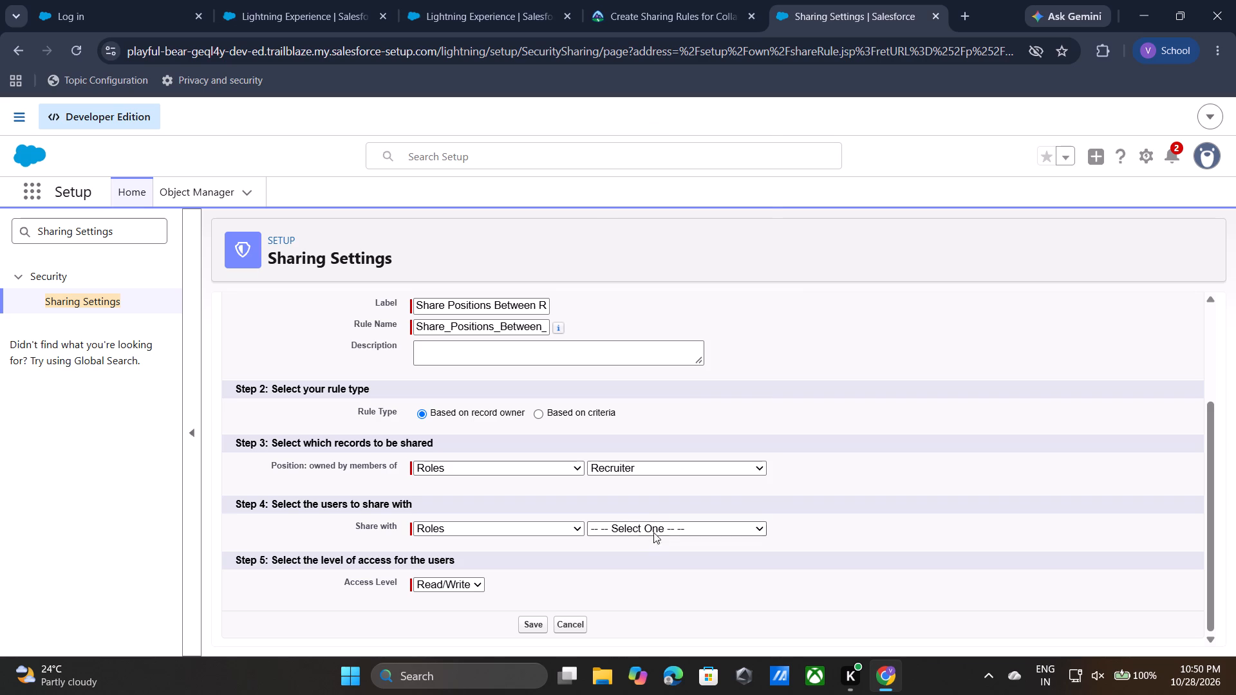
{"action": "left_click_drag", "start_coordinate": [653, 532], "coordinate": [662, 523]}
{"action": "left_click", "coordinate": [662, 523]}
{"action": "left_click", "coordinate": [664, 447]}
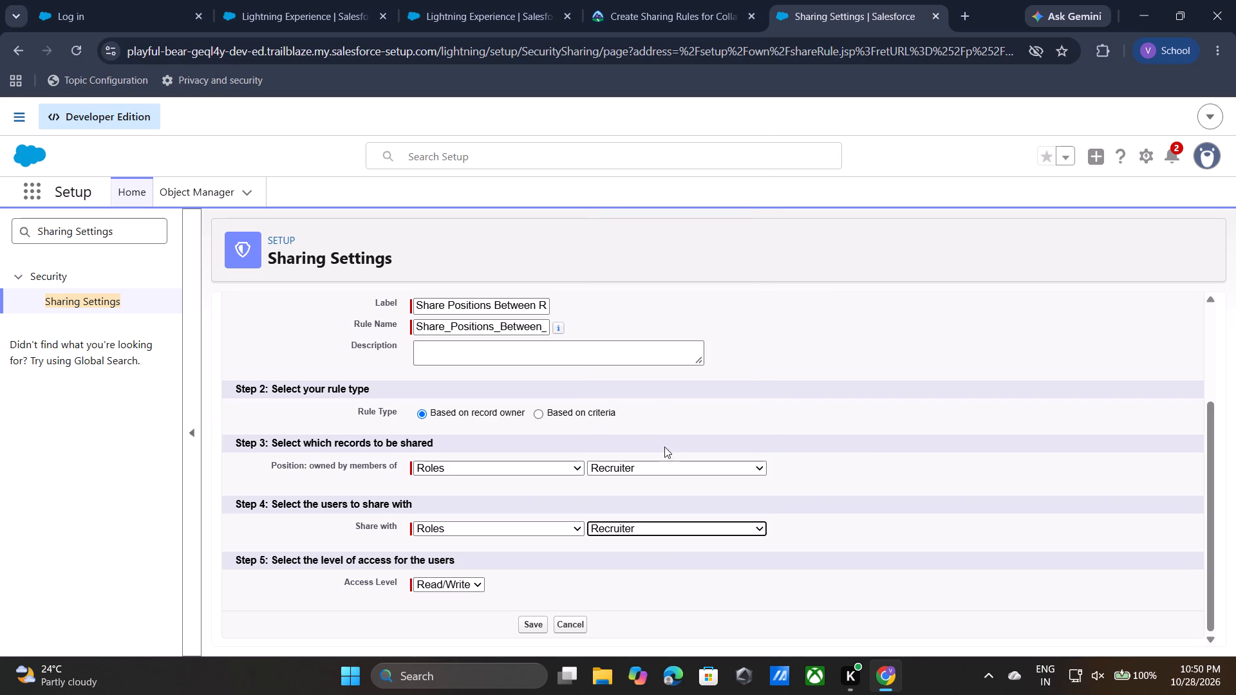
Save the Position sharing rule and accept the sharing recalculation.
{"action": "left_click", "coordinate": [528, 630]}
{"action": "left_click", "coordinate": [678, 193]}
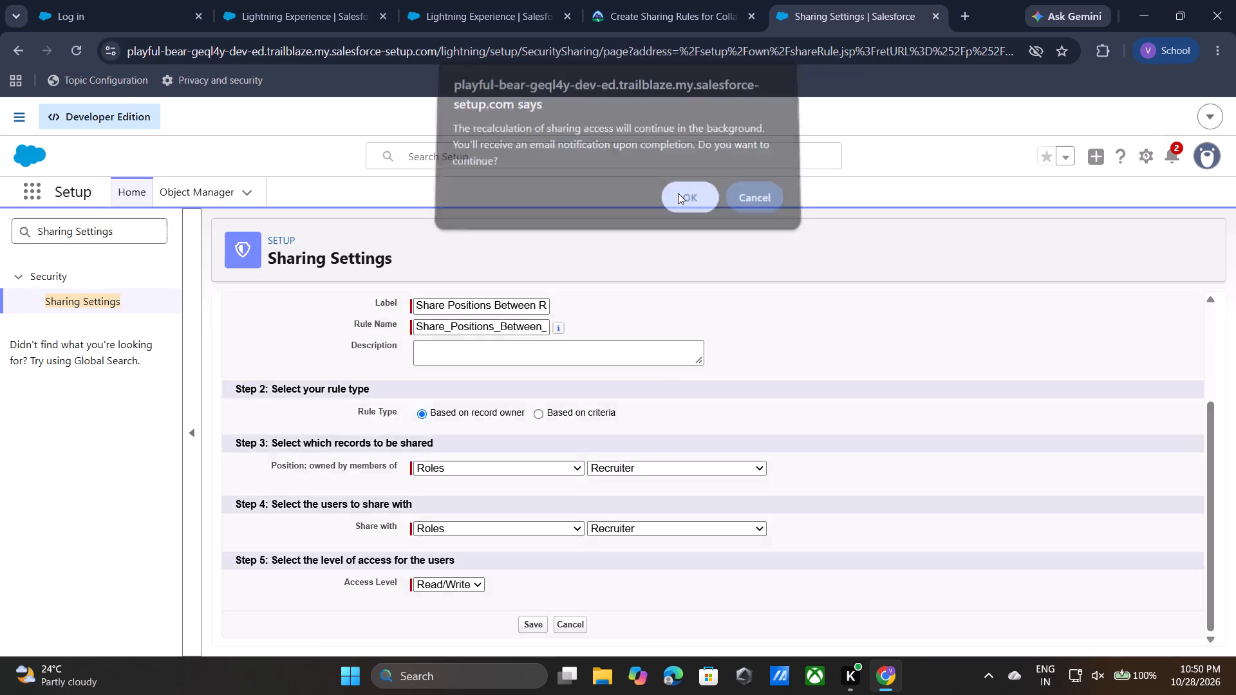
Find the Trailhead instructions for creating the VPs public group and copy the Public Groups search term.
{"action": "left_click", "coordinate": [703, 0]}
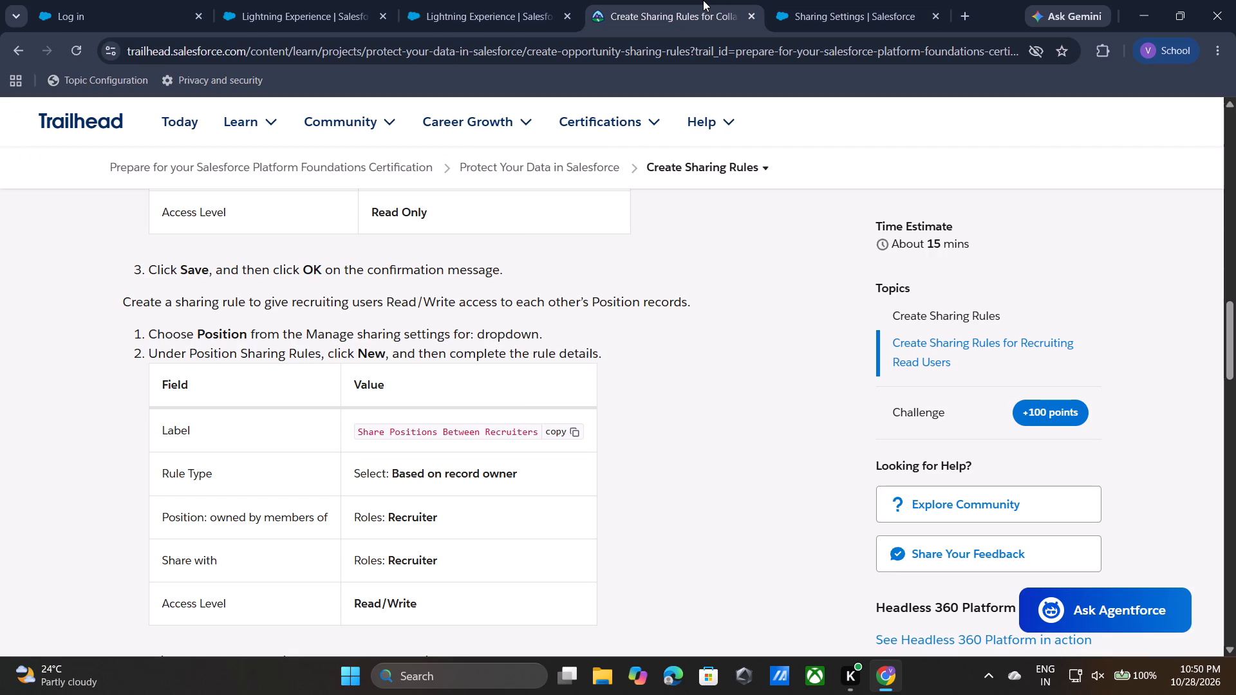
{"action": "right_click", "coordinate": [530, 561]}
{"action": "scroll", "coordinate": [530, 561], "scroll_direction": "down", "scroll_amount": 1}
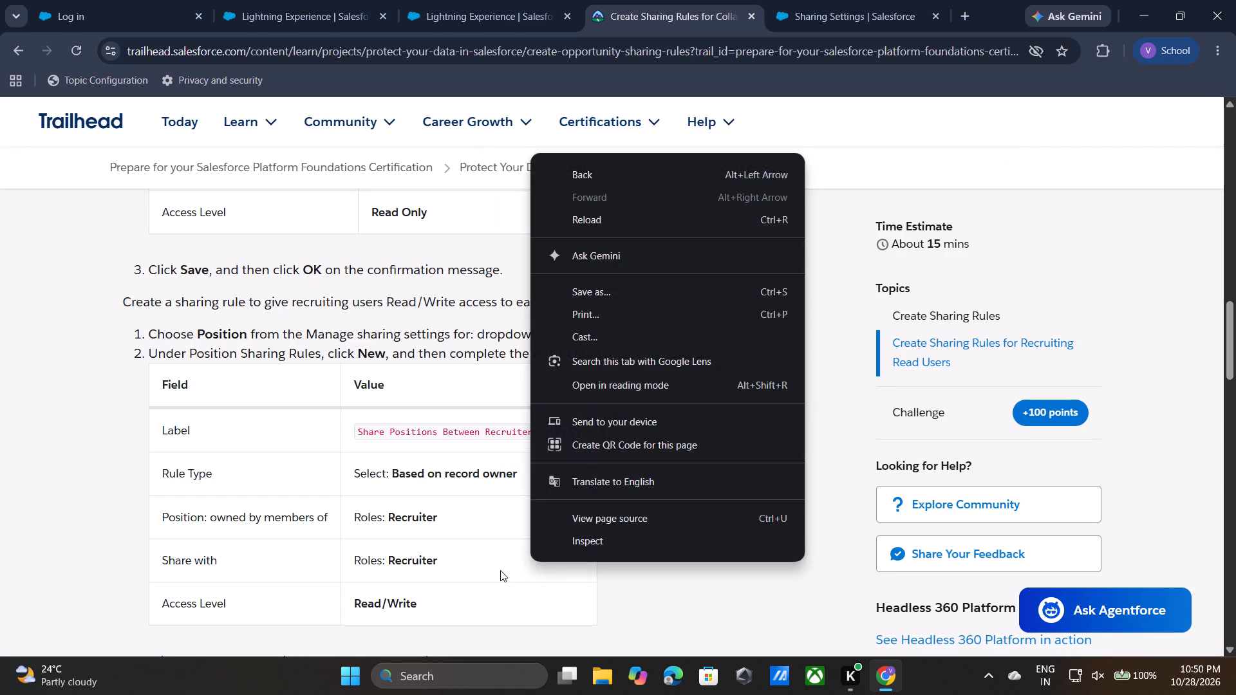
{"action": "left_click", "coordinate": [500, 570]}
{"action": "scroll", "coordinate": [500, 570], "scroll_direction": "down", "scroll_amount": 3}
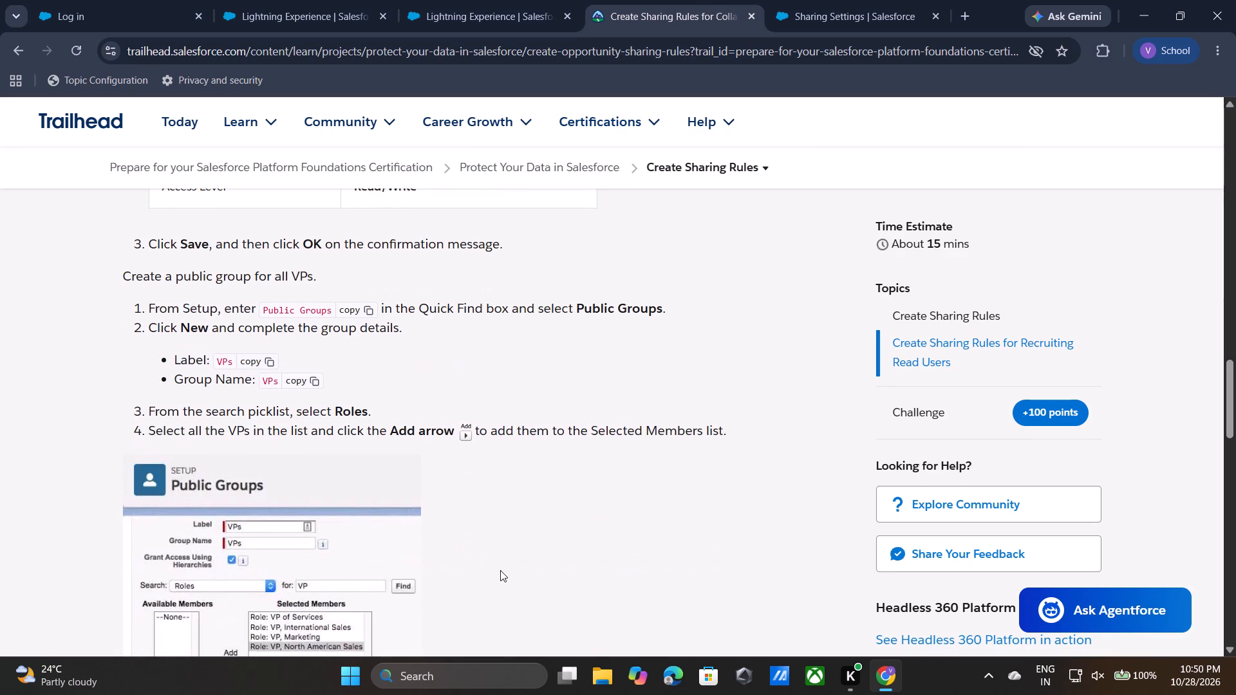
{"action": "scroll", "coordinate": [500, 570], "scroll_direction": "down", "scroll_amount": 1}
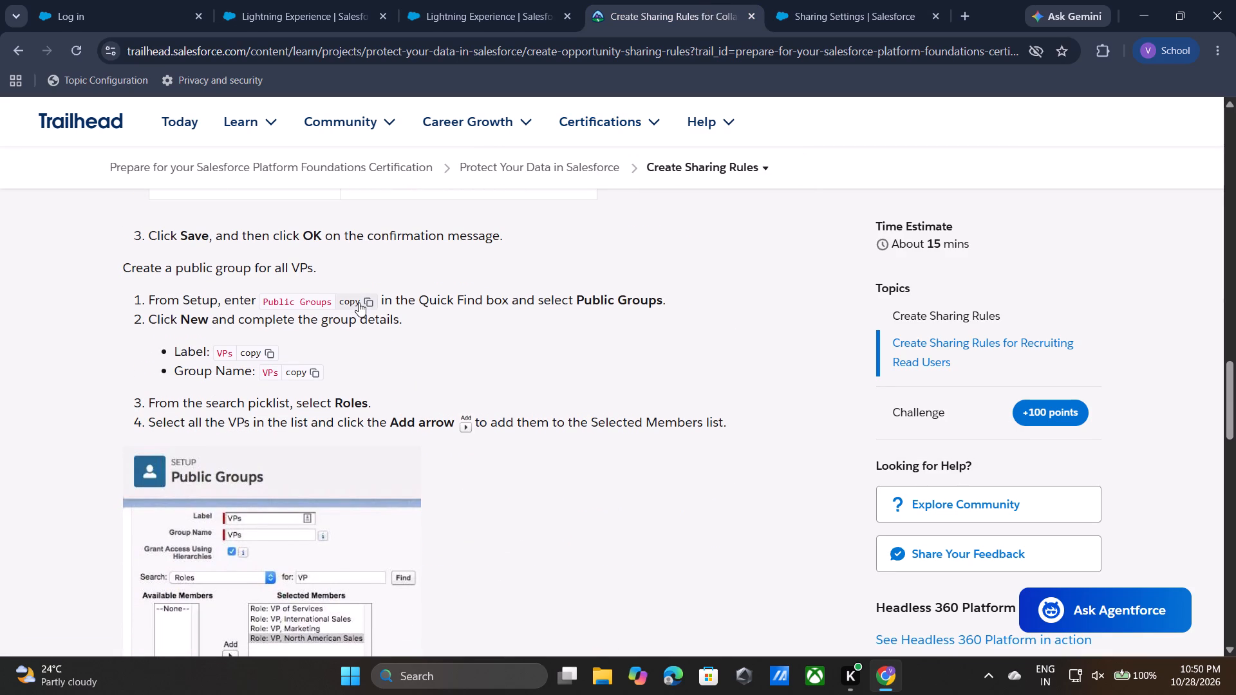
{"action": "left_click", "coordinate": [359, 302]}
Search Setup for Public Groups and open the Public Groups page.
{"action": "left_click", "coordinate": [862, 0]}
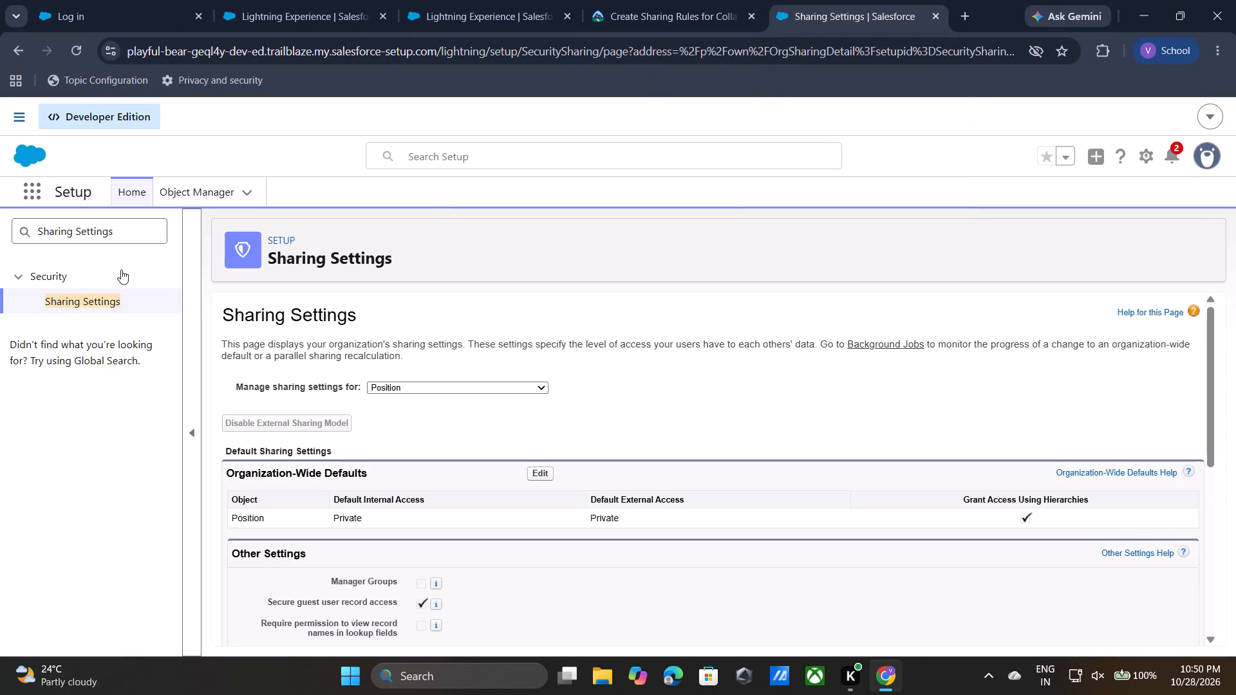
{"action": "triple_click", "coordinate": [89, 234]}
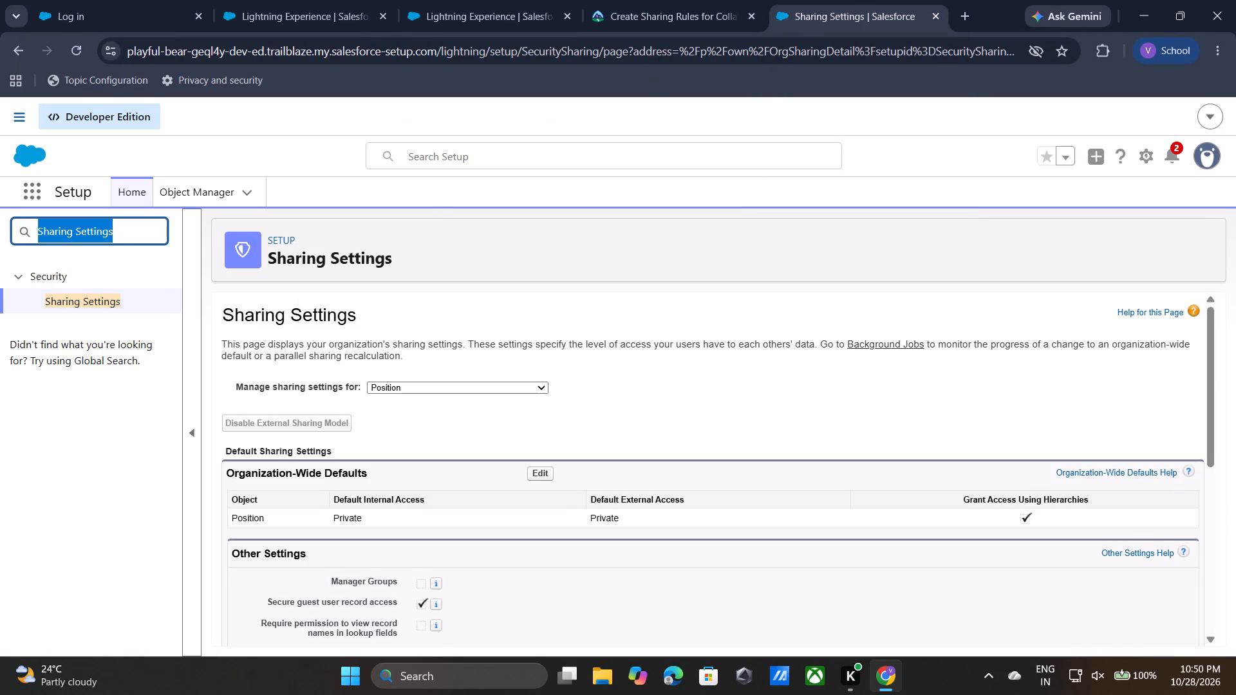
{"action": "key", "text": "ctrl+v"}
{"action": "double_click", "coordinate": [82, 306]}
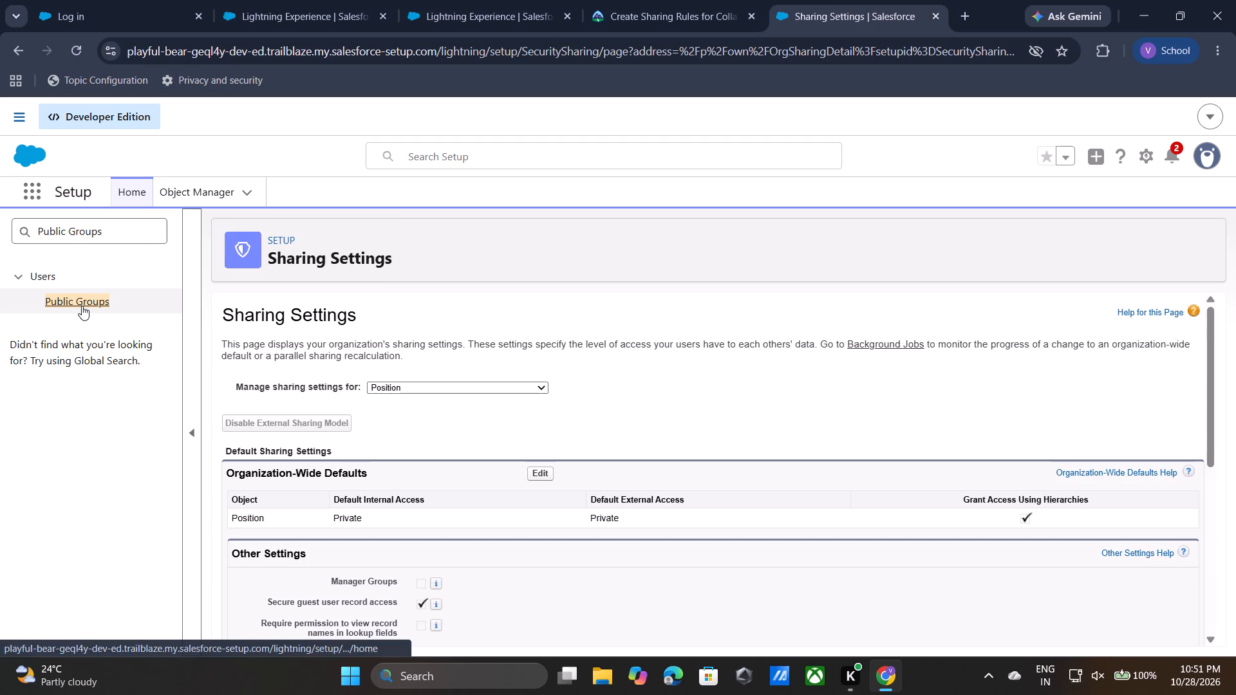
Start a new public group with VPs, copied from the Trailhead instructions, as both its label and group name.
{"action": "left_click", "coordinate": [678, 0]}
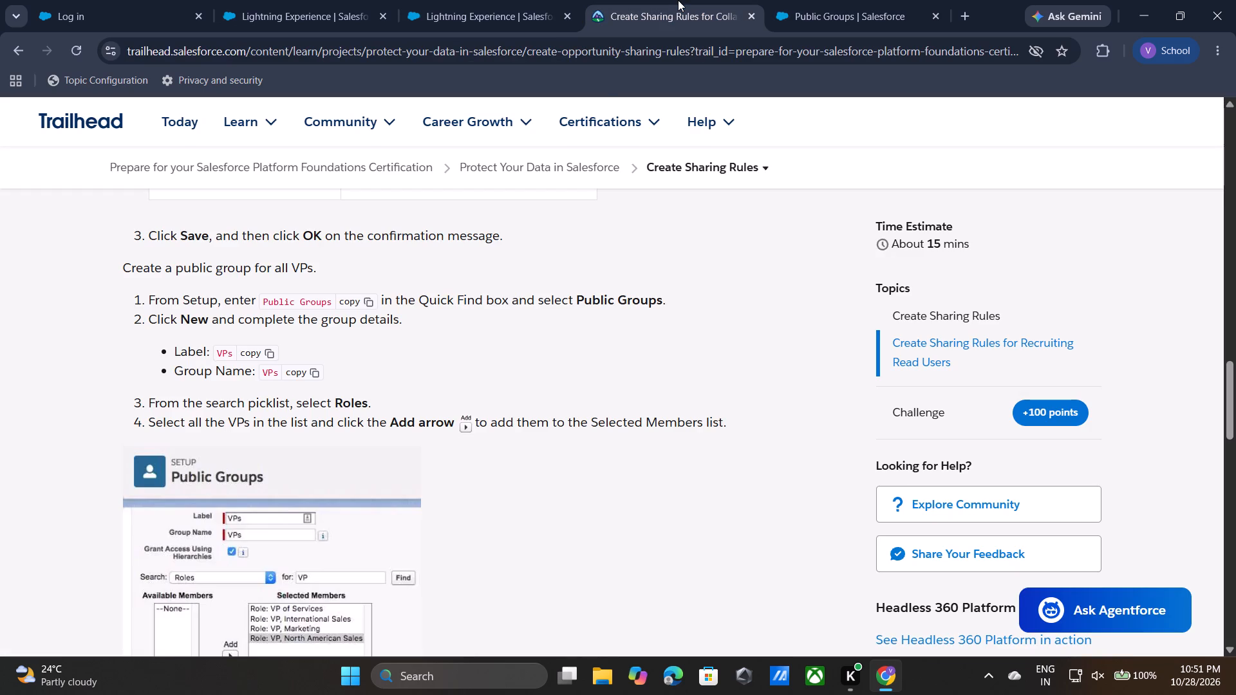
{"action": "left_click", "coordinate": [270, 351]}
{"action": "left_click", "coordinate": [799, 23]}
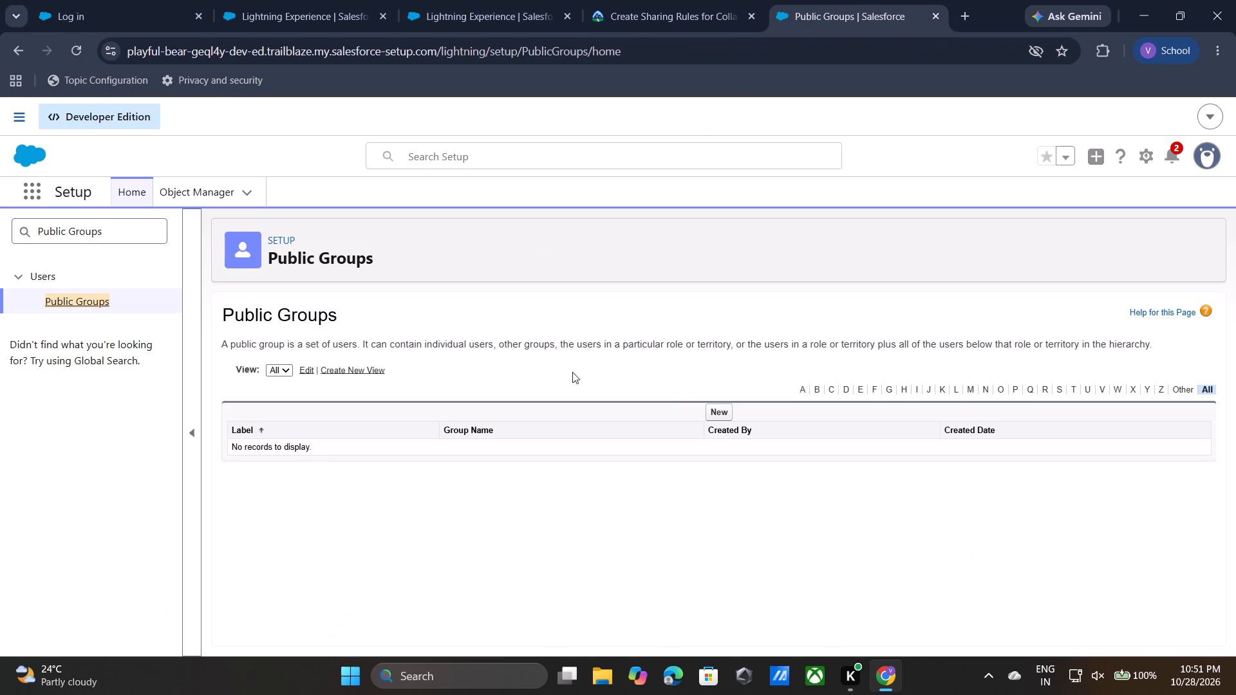
{"action": "left_click", "coordinate": [729, 404]}
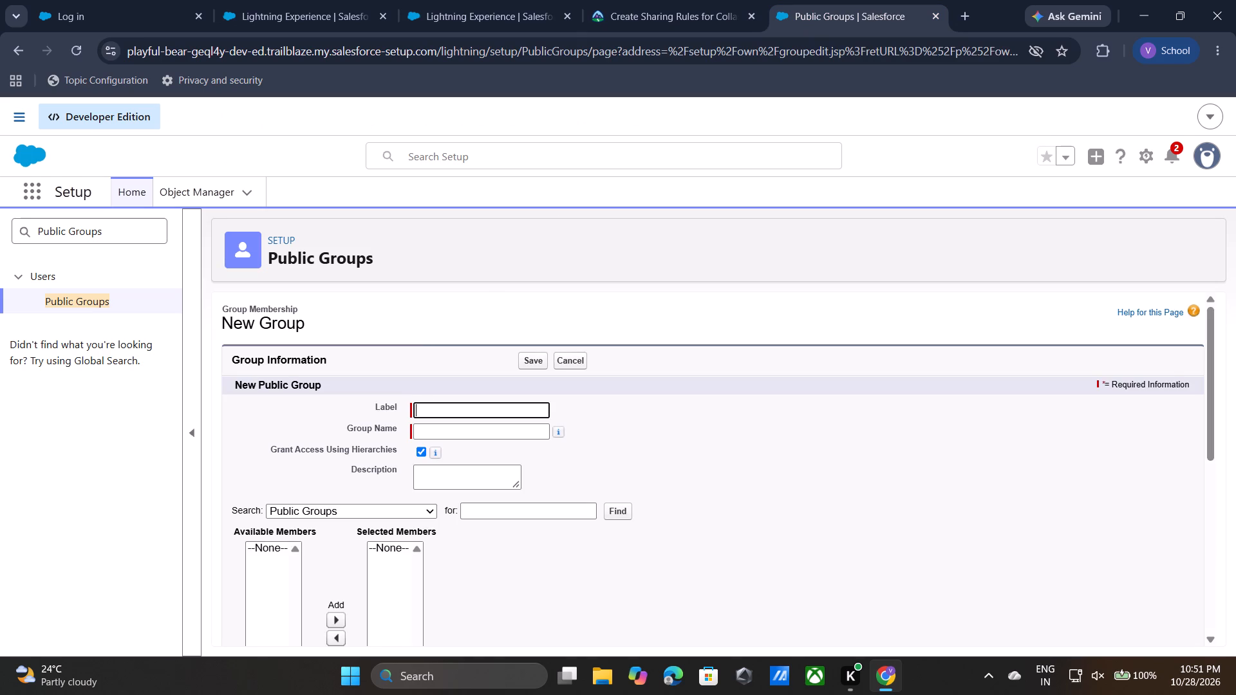
{"action": "key", "text": "ctrl+v"}
{"action": "left_click", "coordinate": [695, 455]}
Set the member search for the VPs group to Roles, following the Trailhead instructions.
{"action": "left_click", "coordinate": [648, 0]}
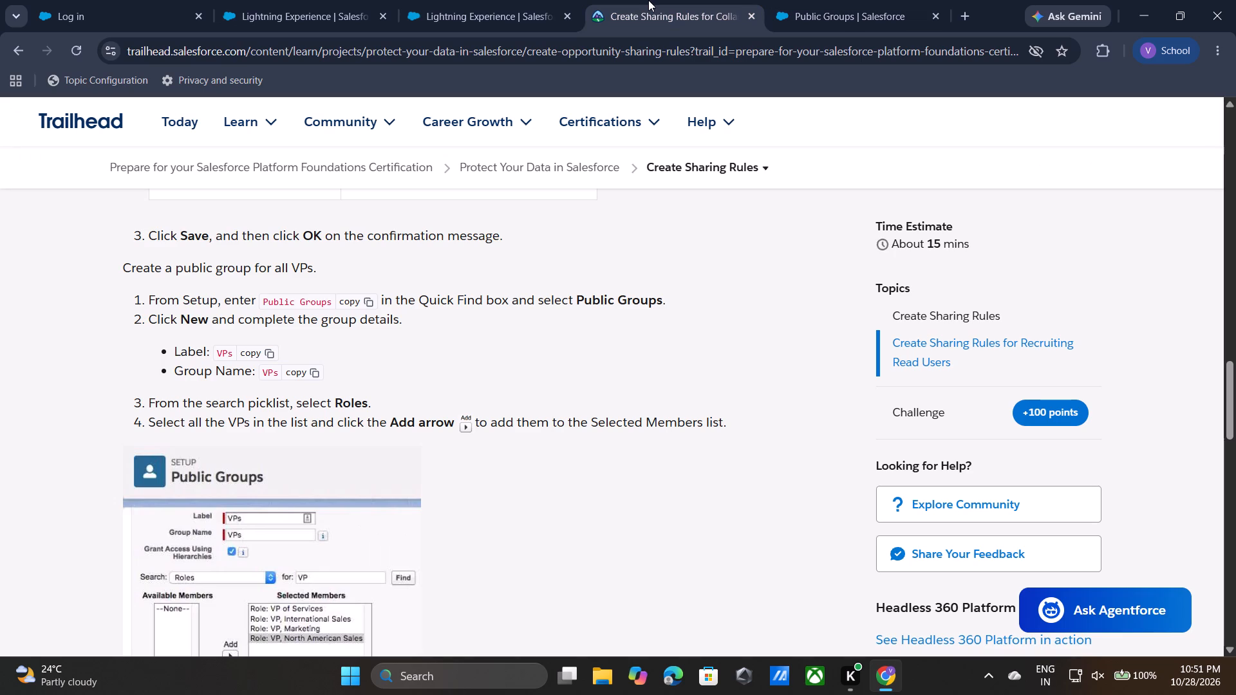
{"action": "left_click", "coordinate": [855, 1]}
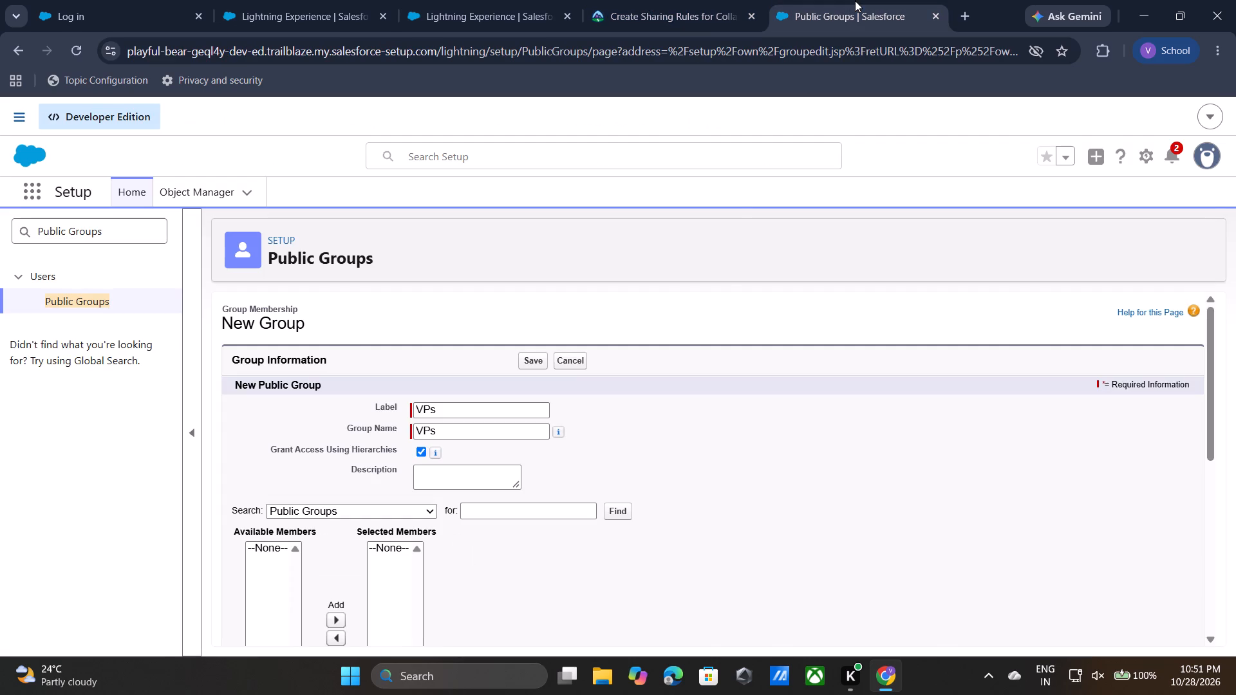
{"action": "scroll", "coordinate": [747, 430], "scroll_direction": "down", "scroll_amount": 1}
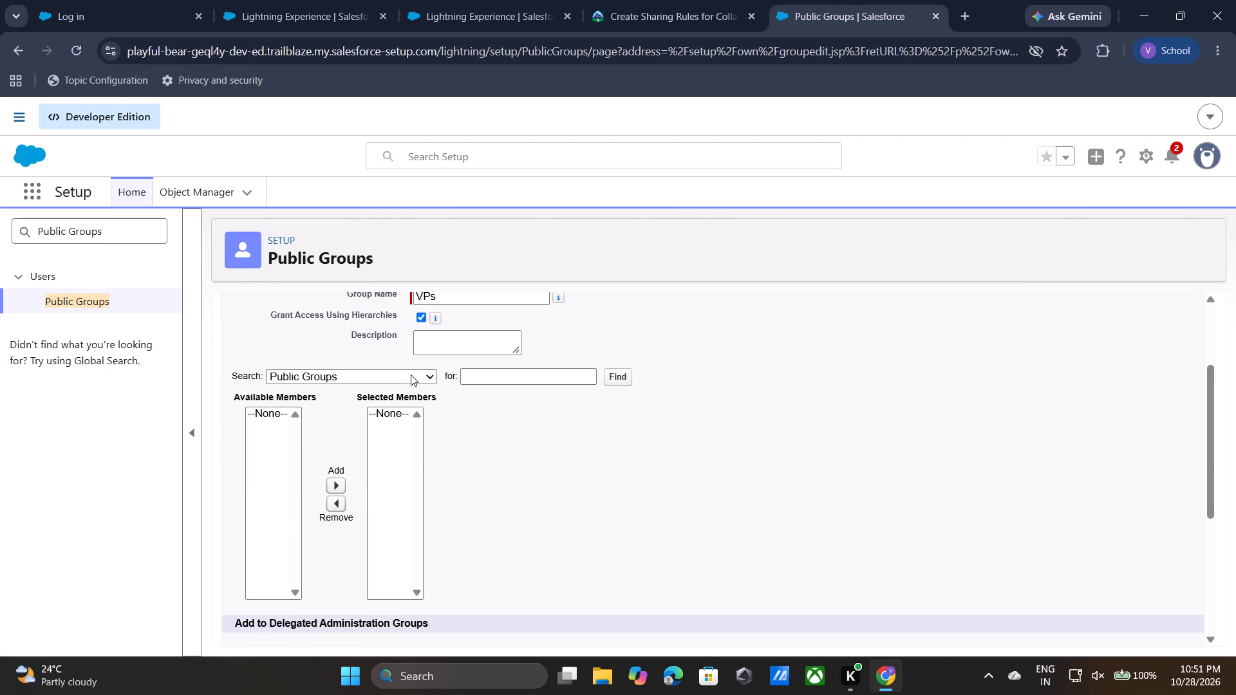
{"action": "left_click", "coordinate": [411, 375]}
{"action": "left_click", "coordinate": [406, 416]}
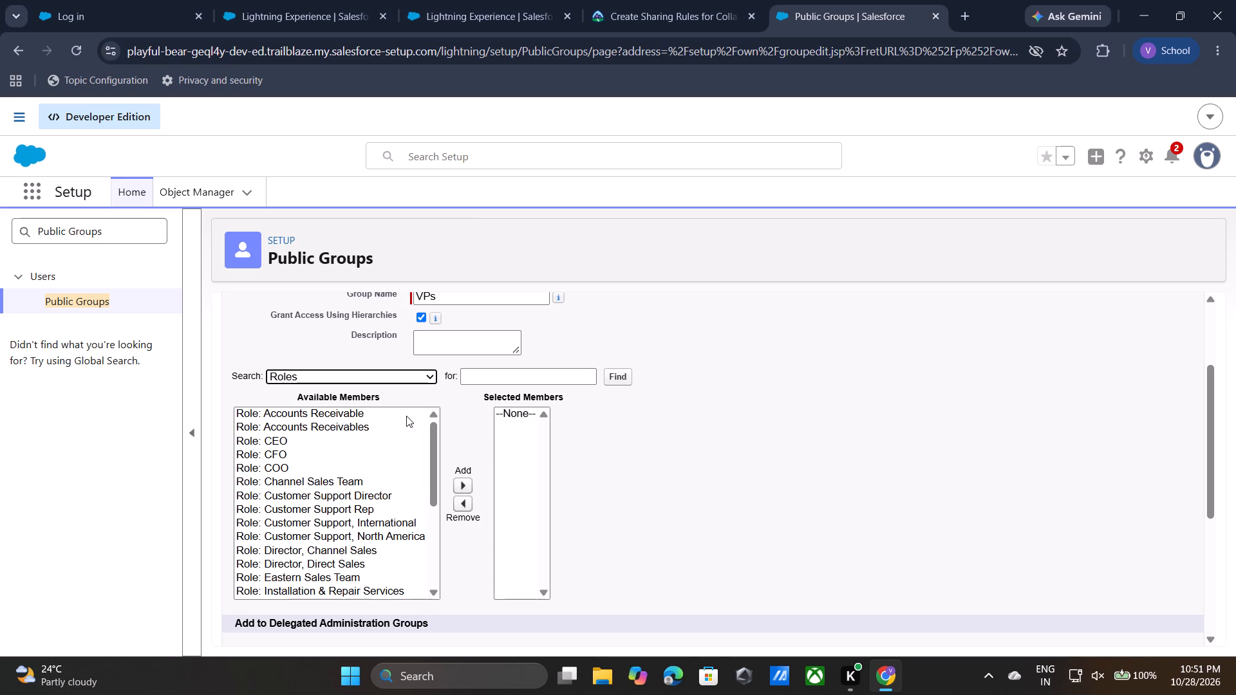
Check the Trailhead example of the group's members and add the VP of Services role to the selected members.
{"action": "left_click", "coordinate": [615, 10]}
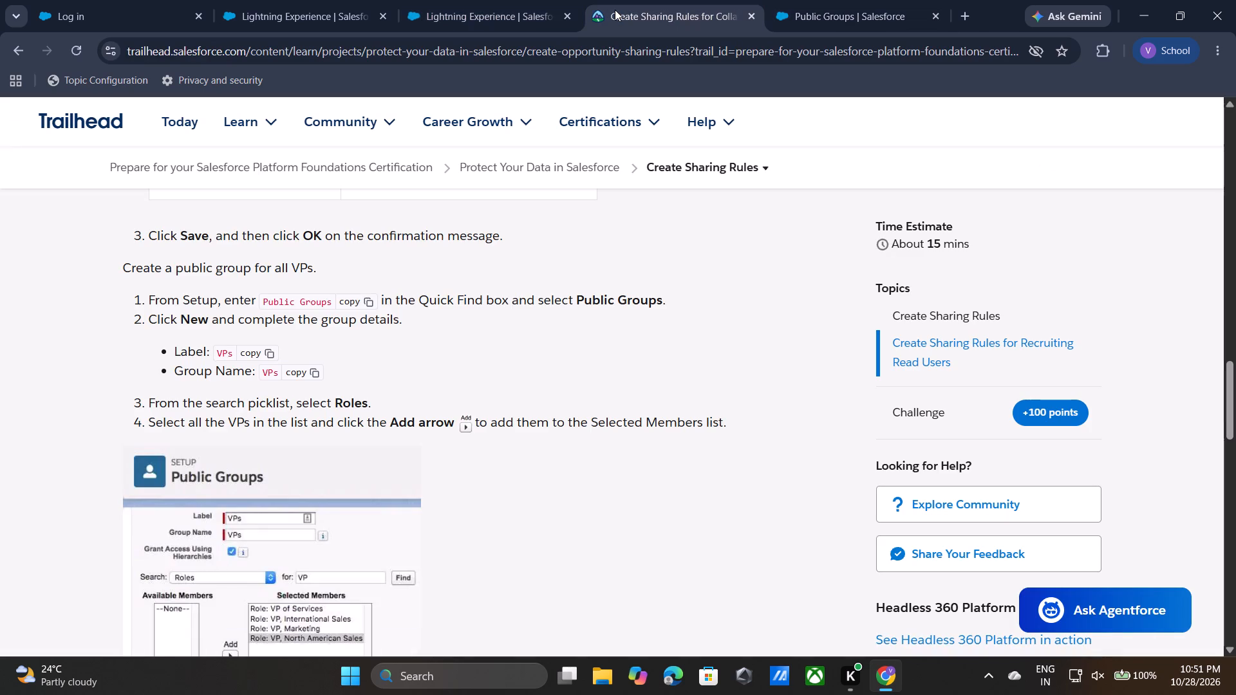
{"action": "scroll", "coordinate": [413, 456], "scroll_direction": "down", "scroll_amount": 1}
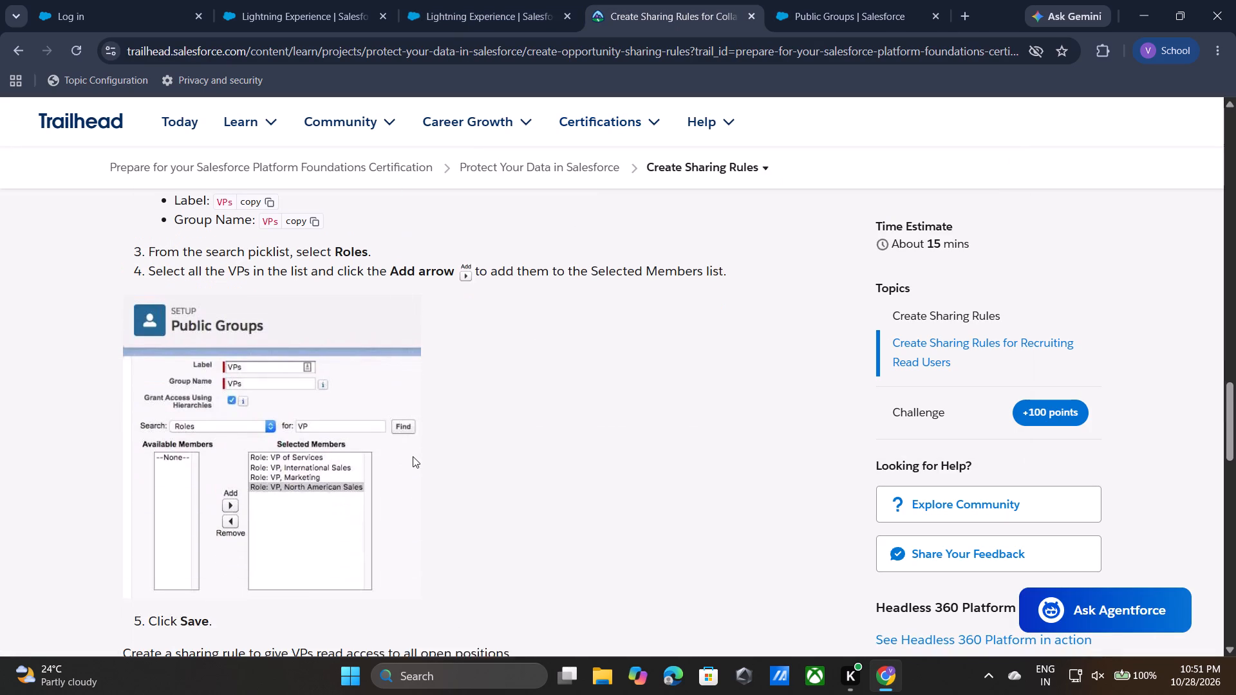
{"action": "scroll", "coordinate": [413, 456], "scroll_direction": "down", "scroll_amount": 1}
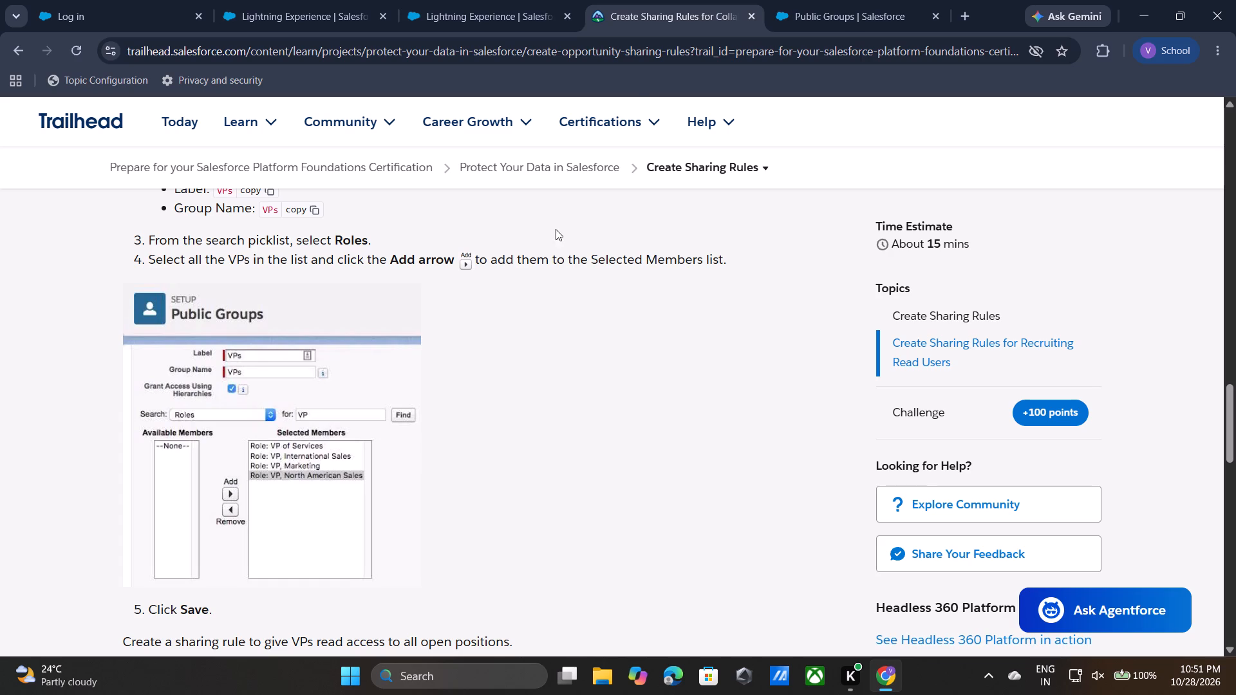
{"action": "left_click", "coordinate": [782, 0]}
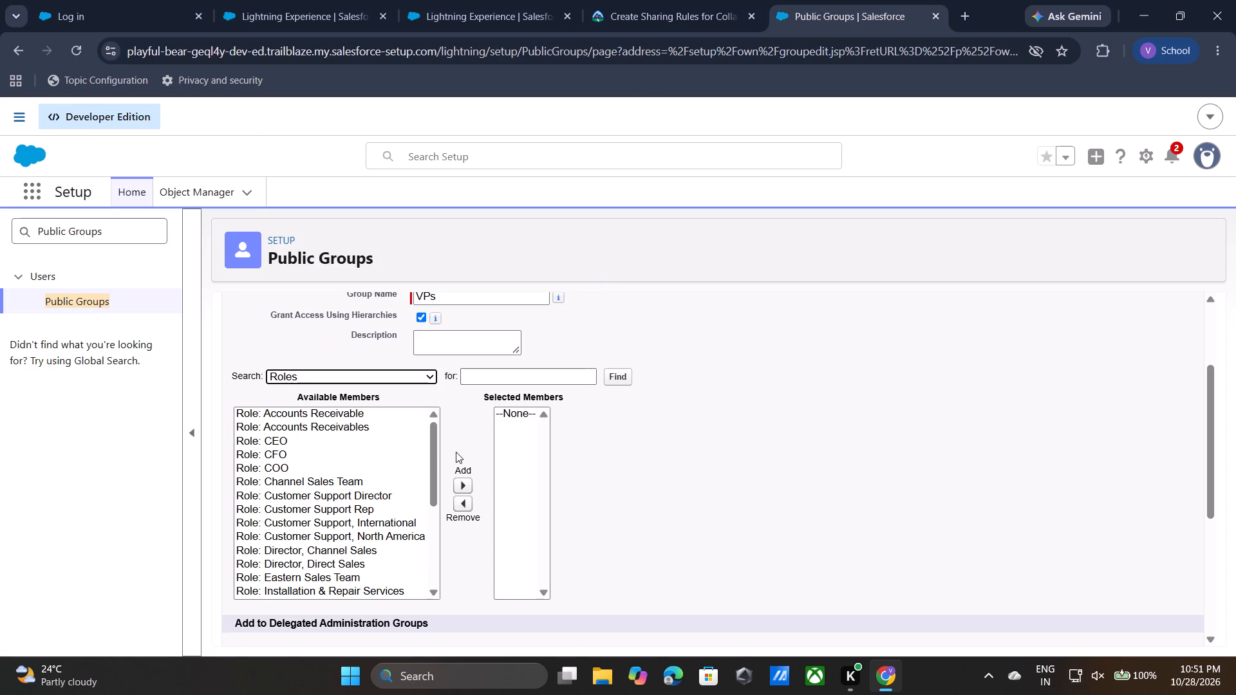
{"action": "left_click", "coordinate": [702, 21]}
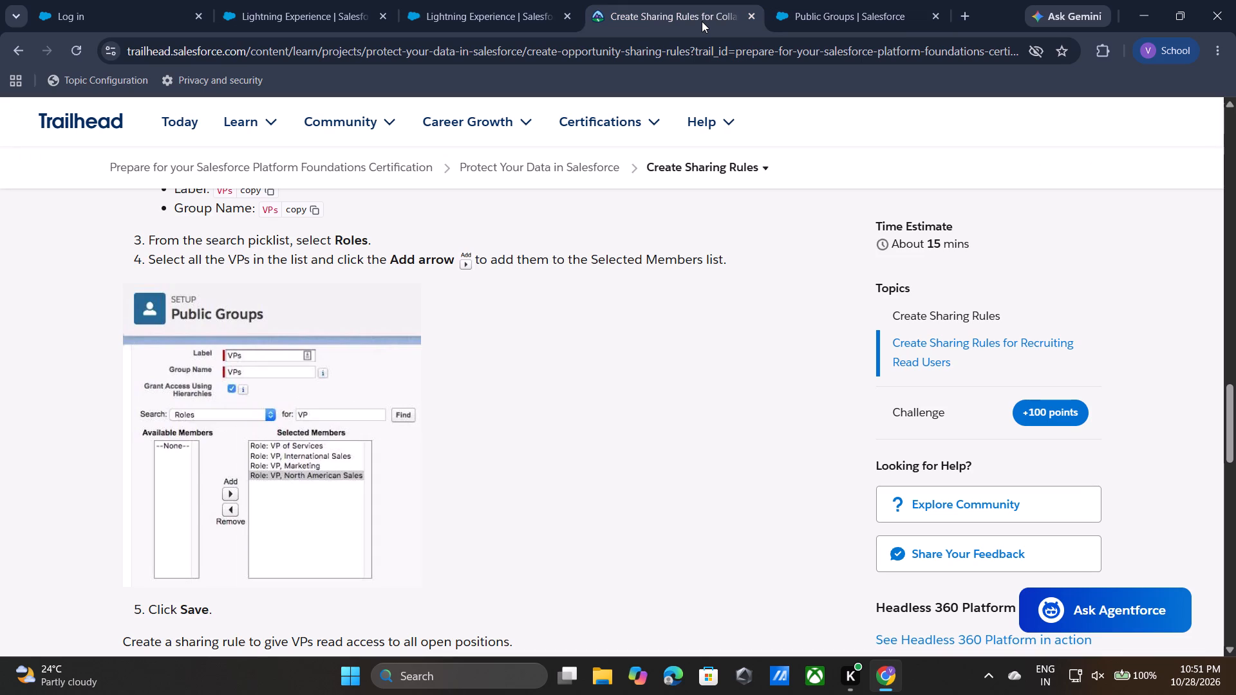
{"action": "left_click", "coordinate": [849, 0]}
{"action": "left_click_drag", "start_coordinate": [382, 412], "coordinate": [380, 445]}
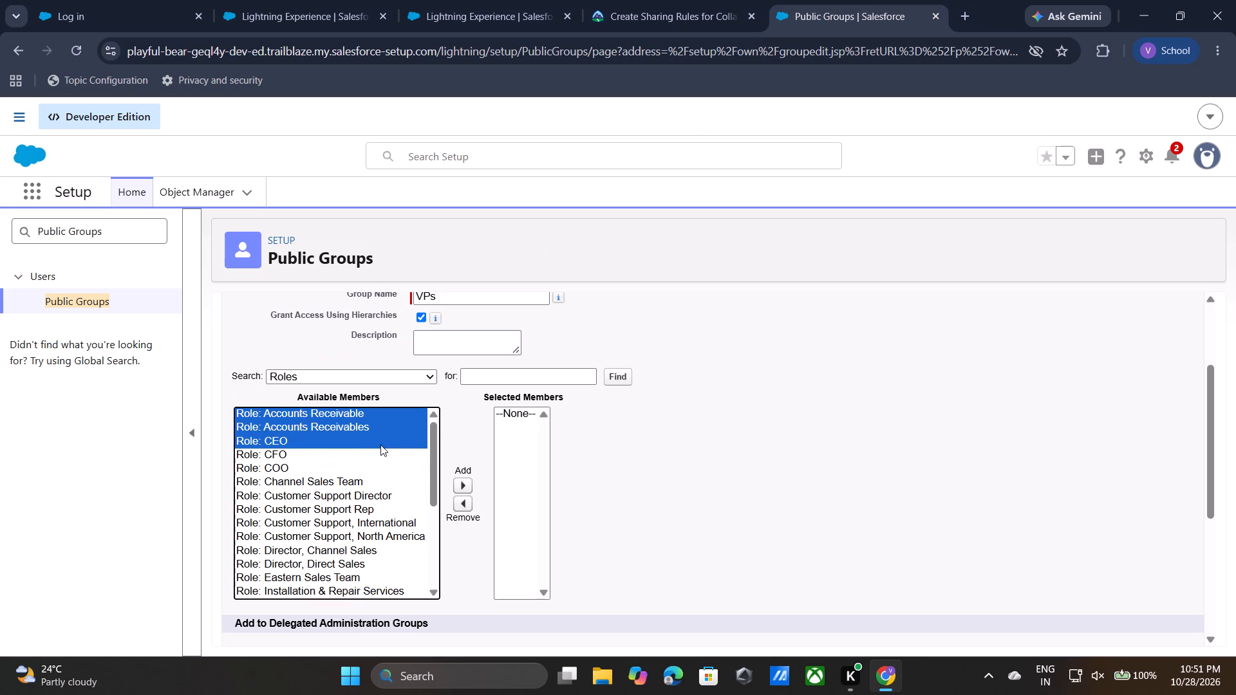
{"action": "scroll", "coordinate": [360, 555], "scroll_direction": "down", "scroll_amount": 3}
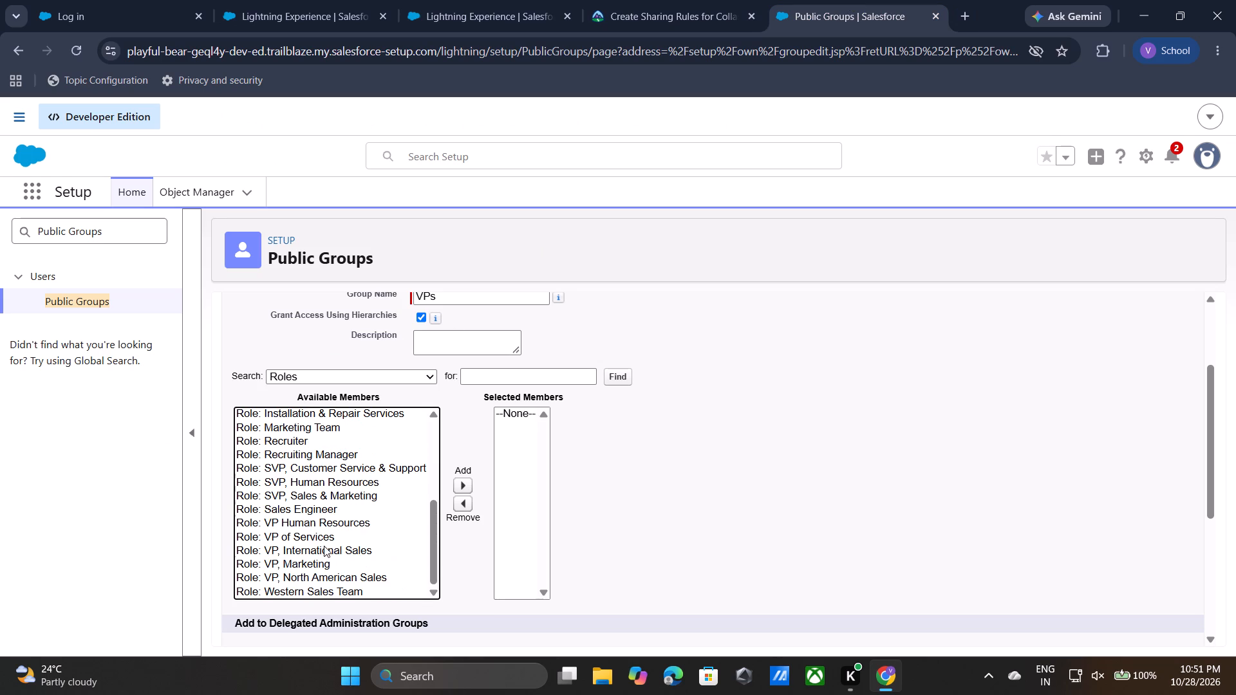
{"action": "left_click", "coordinate": [323, 537]}
{"action": "left_click", "coordinate": [465, 485]}
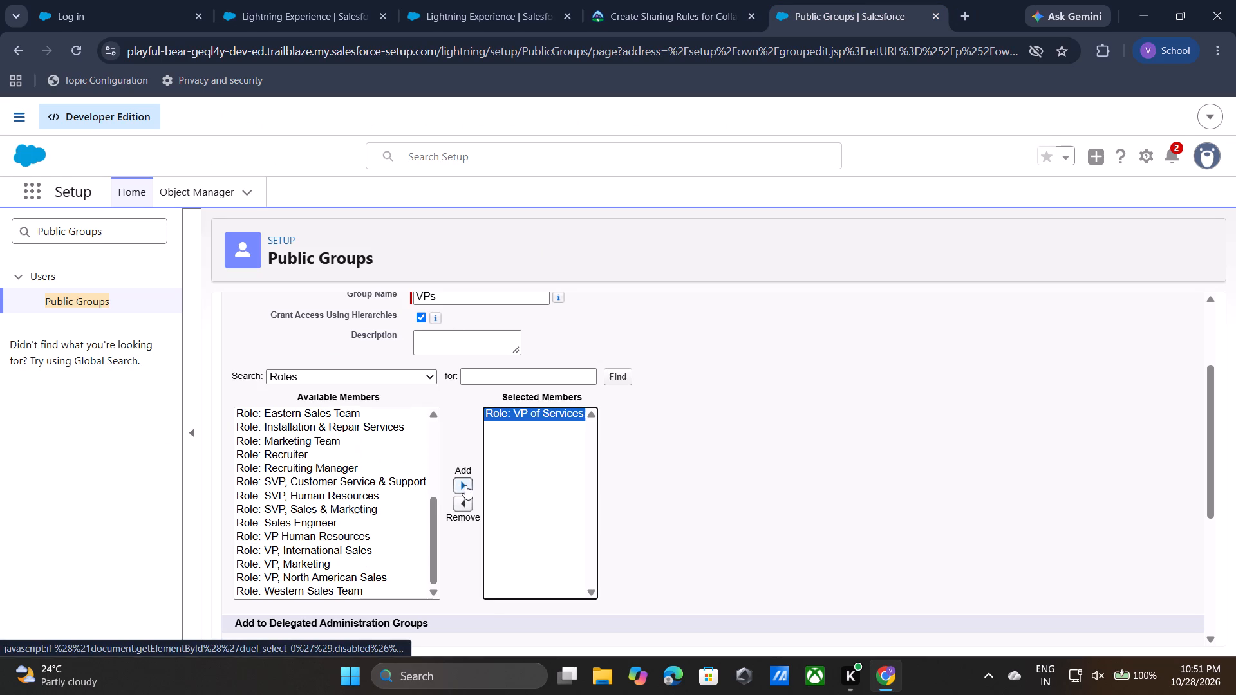
Add the roles VP, International Sales; VP, Marketing; and VP, North American Sales to the group's selected members.
{"action": "left_click", "coordinate": [327, 575]}
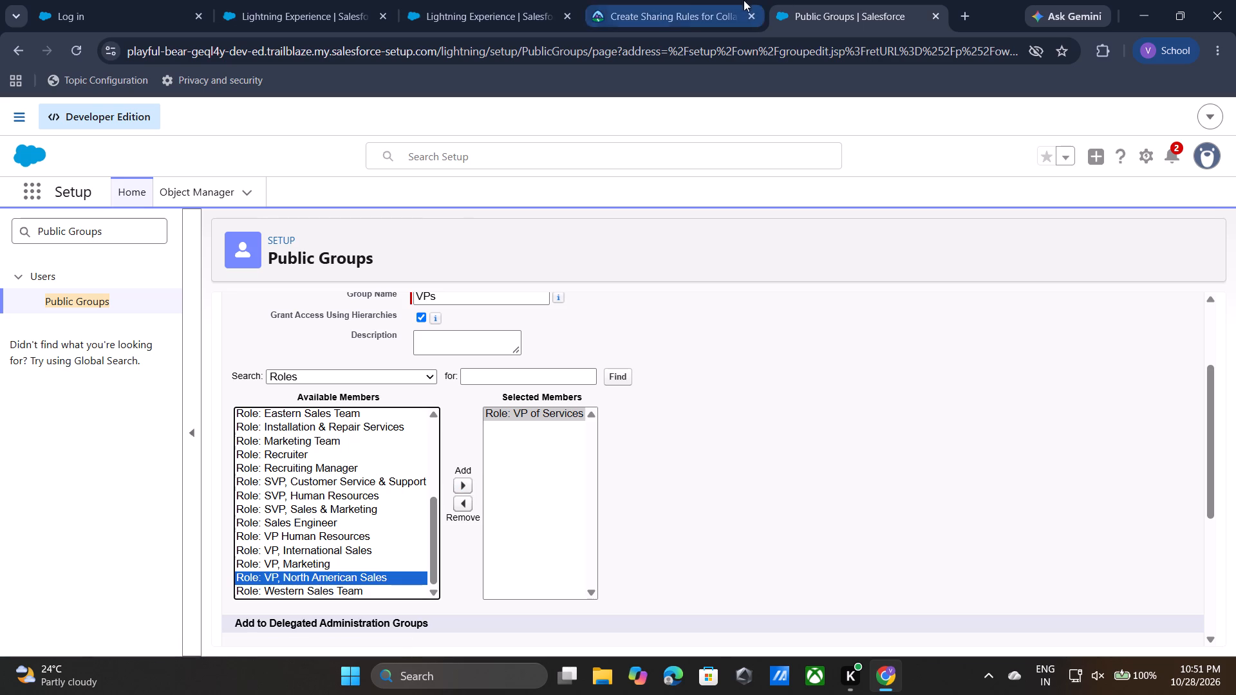
{"action": "left_click", "coordinate": [682, 0]}
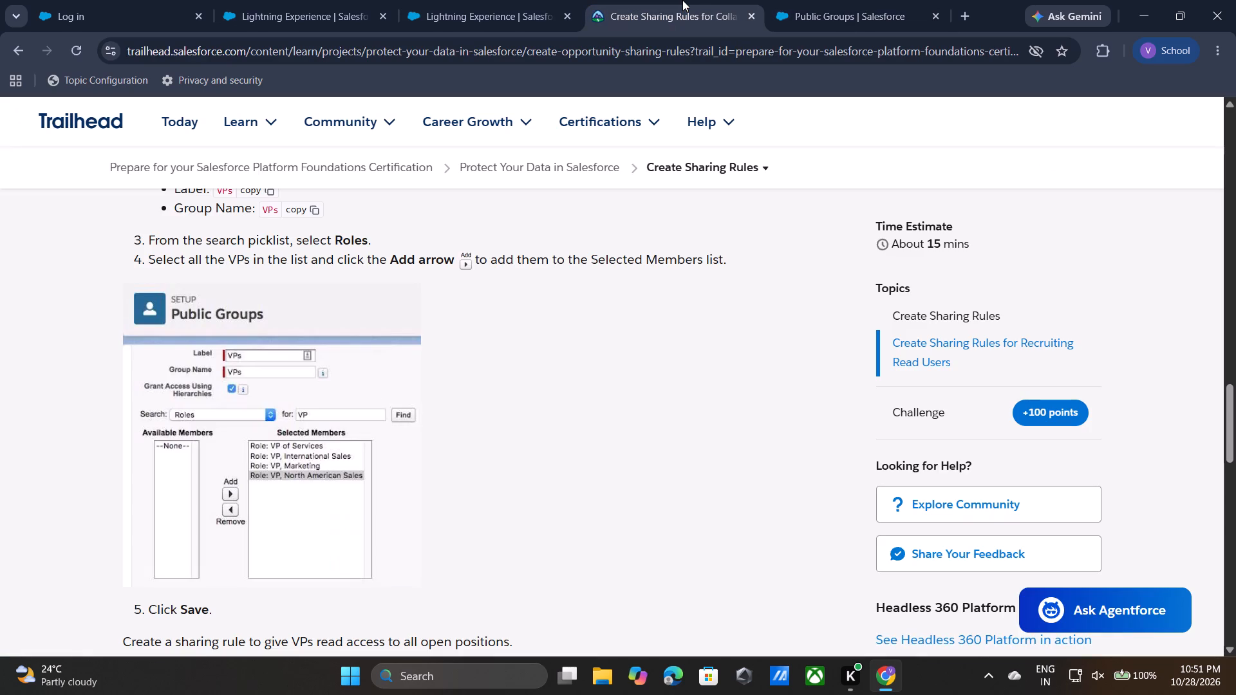
{"action": "left_click", "coordinate": [890, 0]}
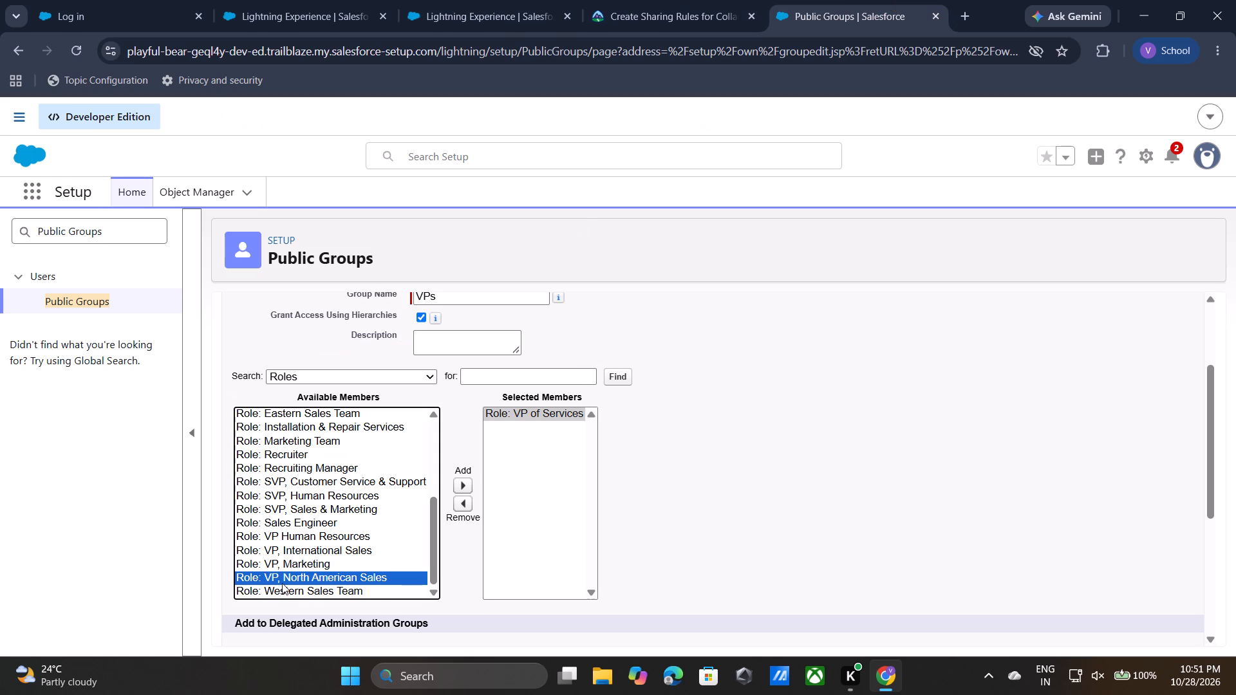
{"action": "left_click", "coordinate": [328, 543]}
{"action": "left_click", "coordinate": [329, 549]}
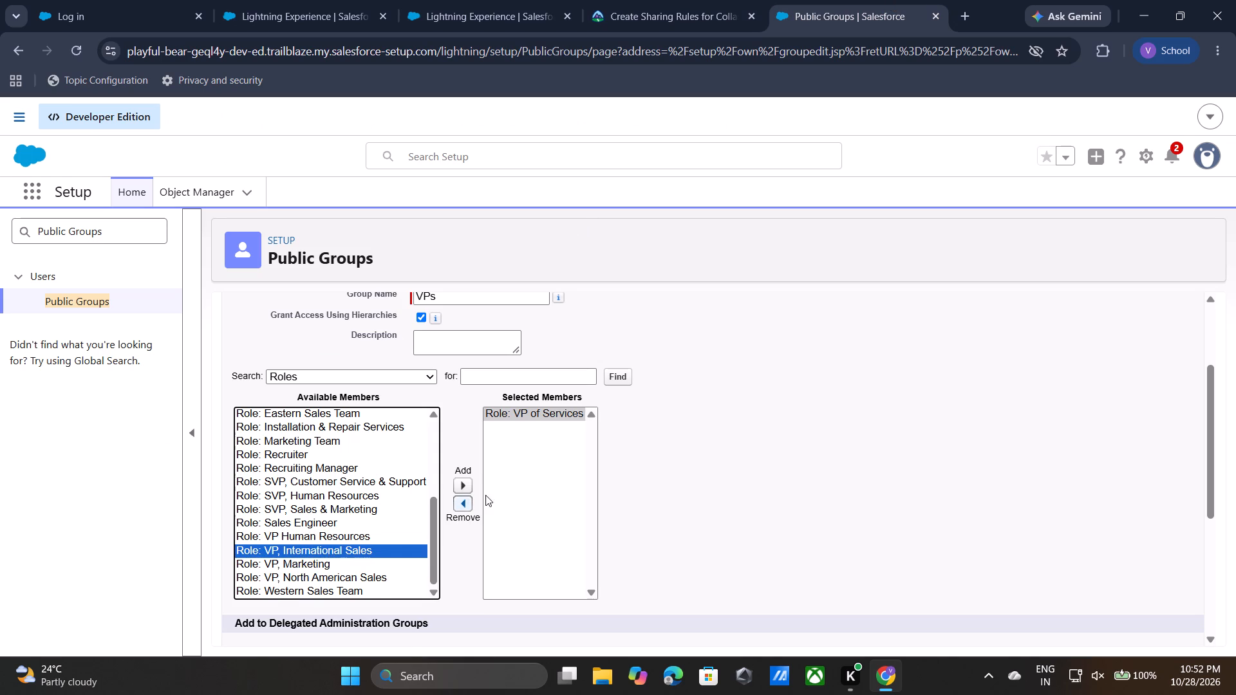
{"action": "left_click", "coordinate": [467, 490]}
{"action": "left_click", "coordinate": [681, 0]}
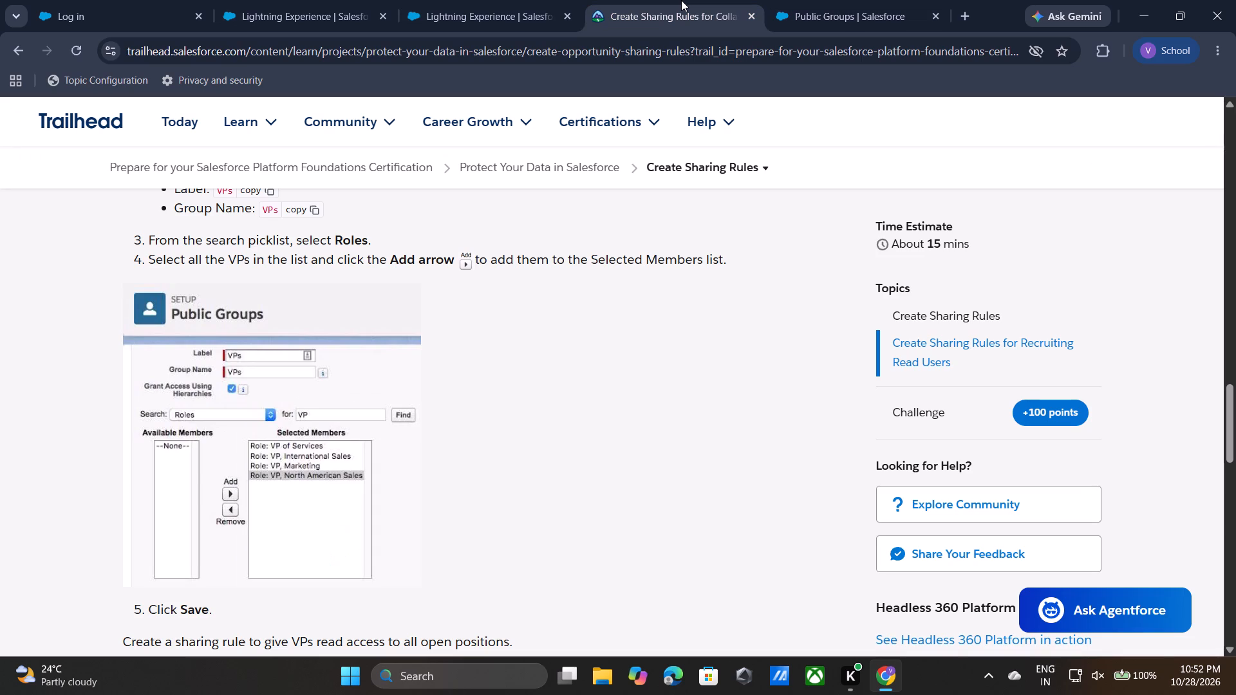
{"action": "left_click", "coordinate": [830, 6]}
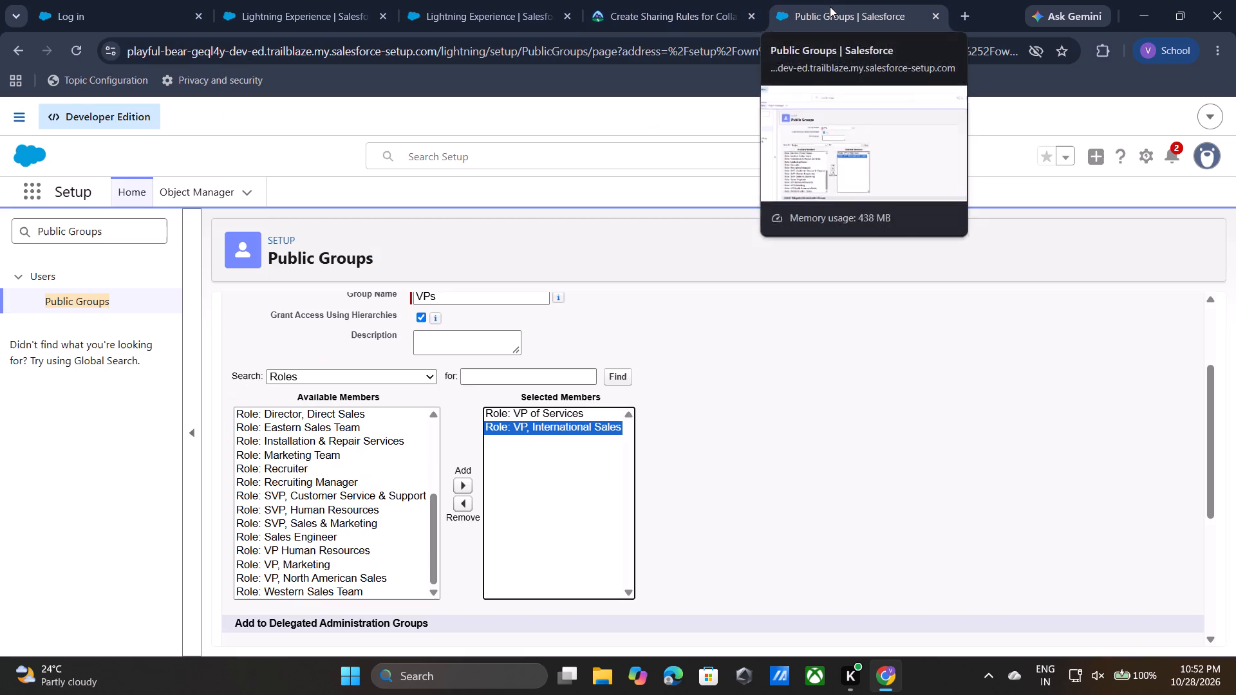
{"action": "left_click", "coordinate": [310, 568]}
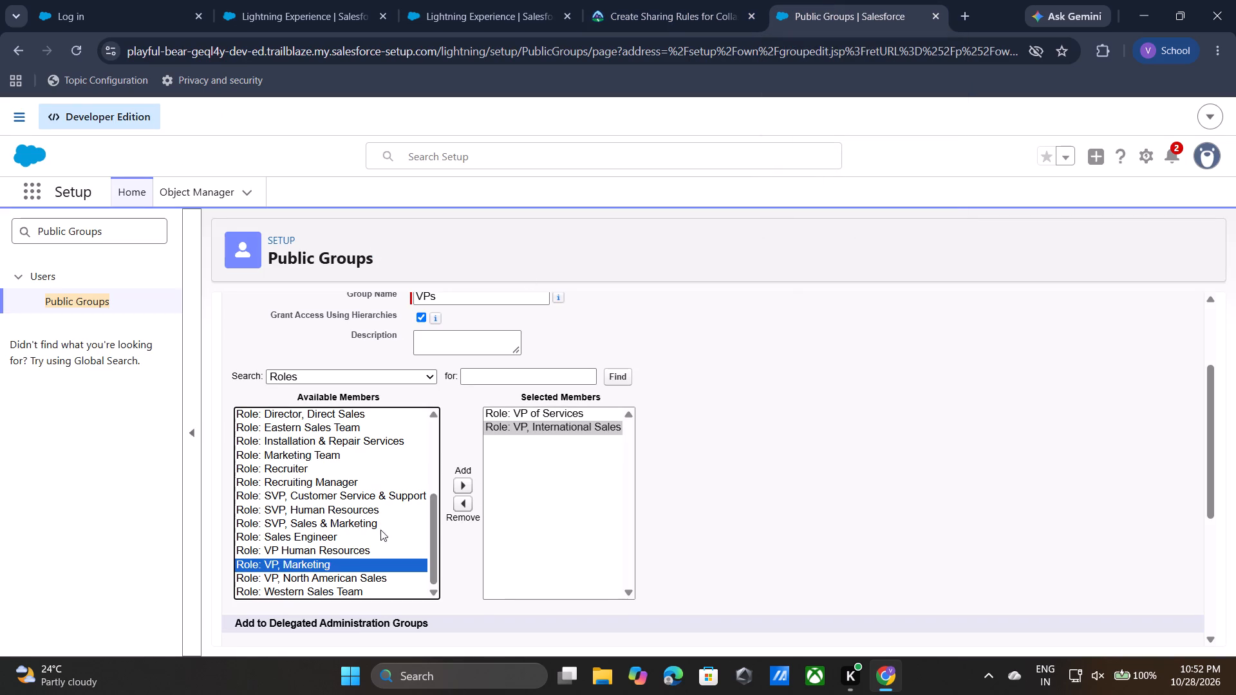
{"action": "left_click", "coordinate": [454, 483]}
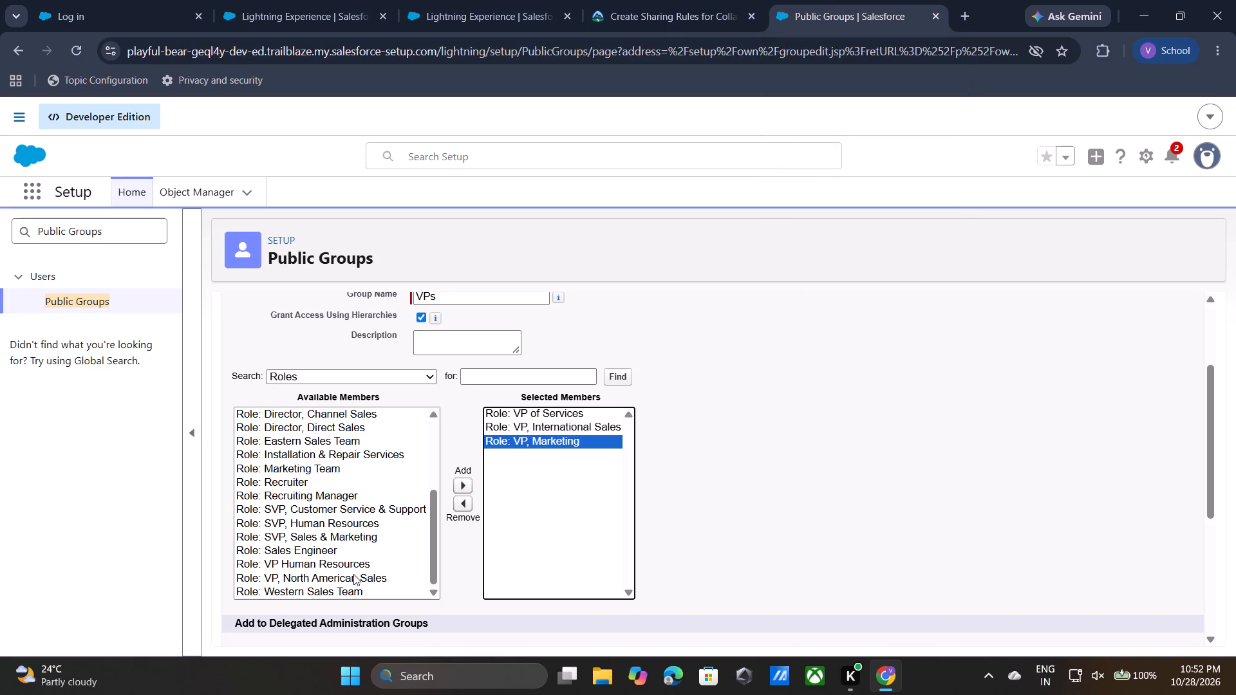
{"action": "left_click", "coordinate": [355, 571]}
{"action": "left_click", "coordinate": [466, 481]}
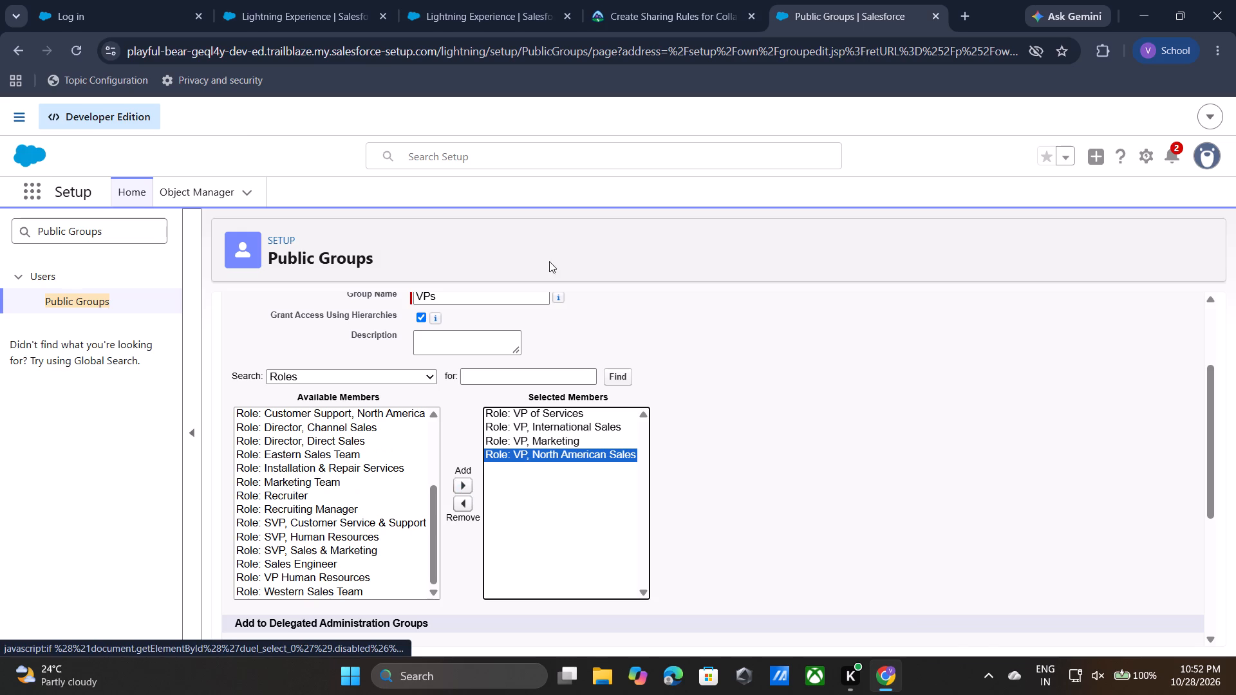
Check the remaining Trailhead instructions for the group and save the VPs public group.
{"action": "left_click", "coordinate": [741, 0]}
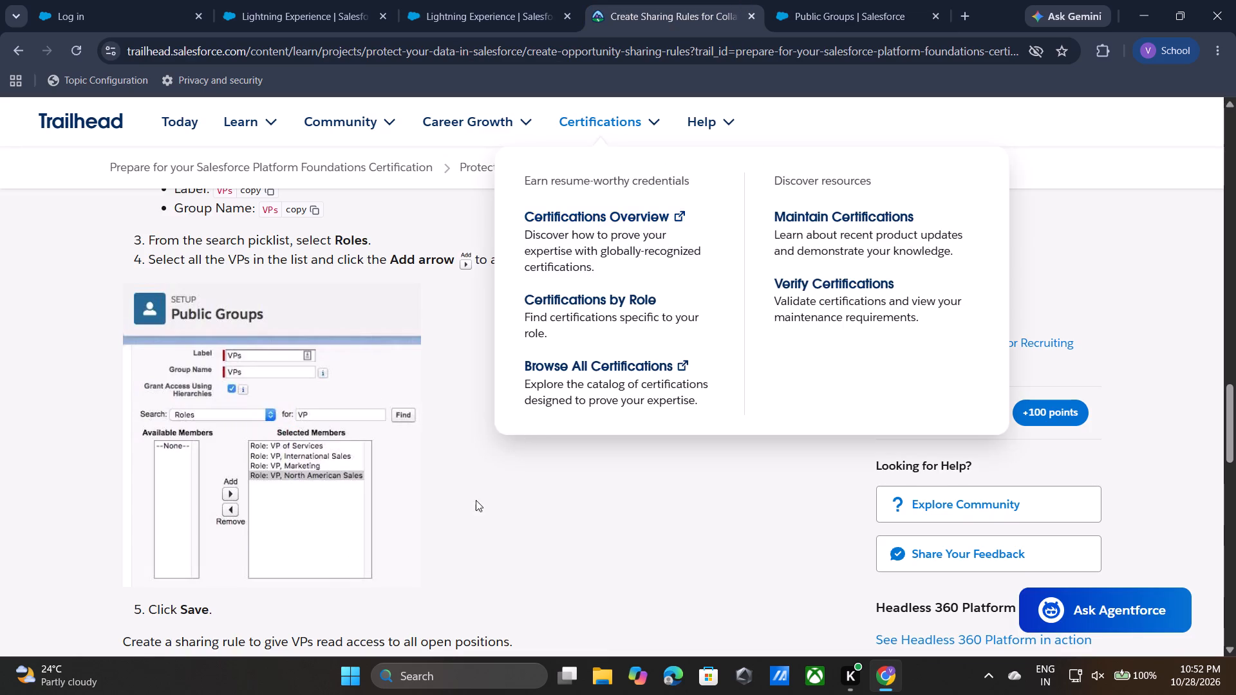
{"action": "scroll", "coordinate": [423, 573], "scroll_direction": "down", "scroll_amount": 3}
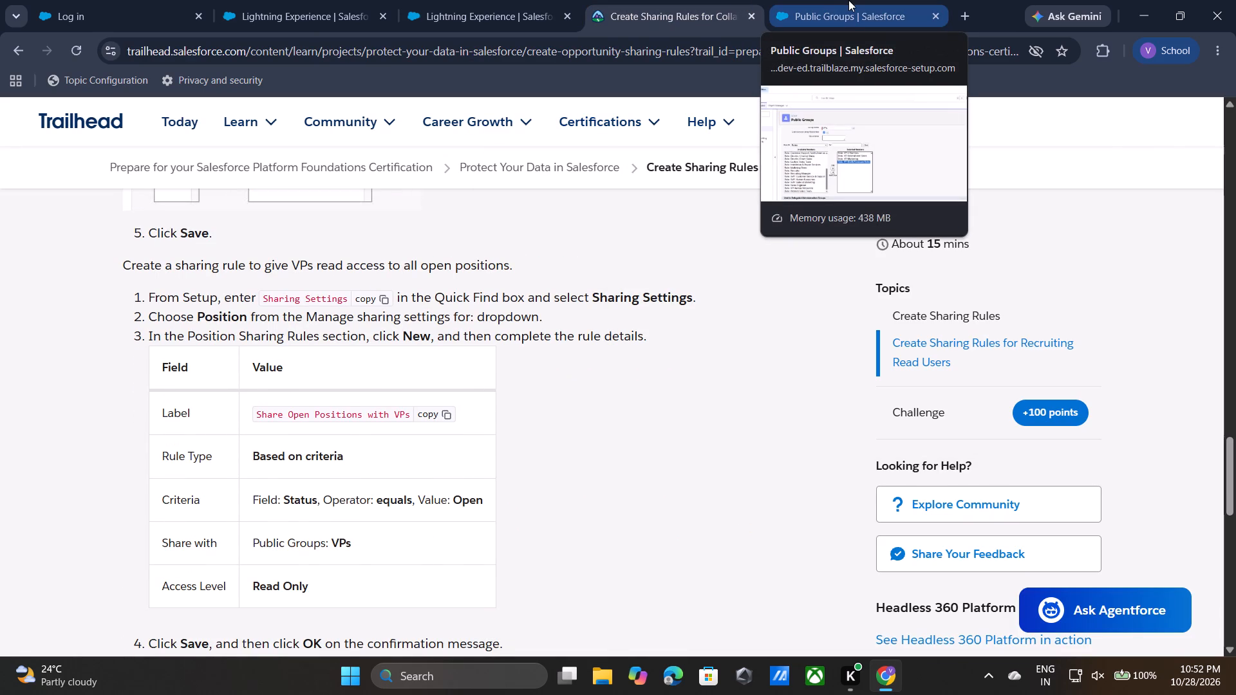
{"action": "left_click", "coordinate": [848, 0]}
{"action": "left_click", "coordinate": [679, 354]}
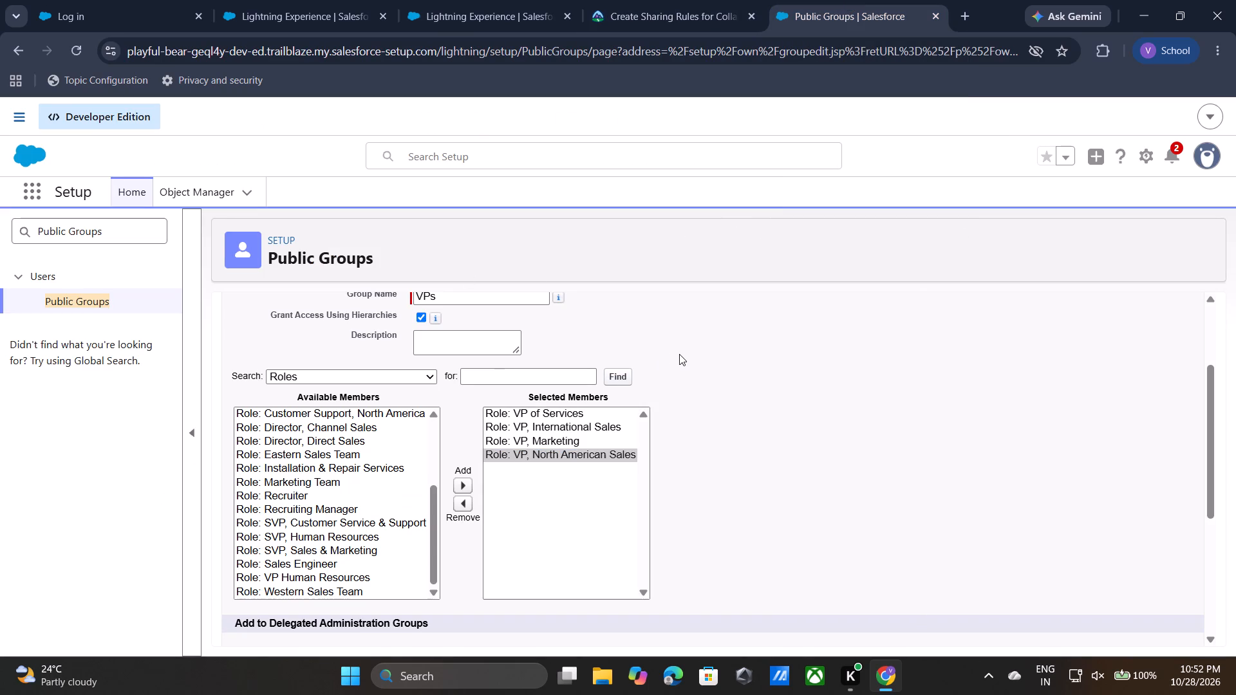
{"action": "scroll", "coordinate": [679, 354], "scroll_direction": "down", "scroll_amount": 3}
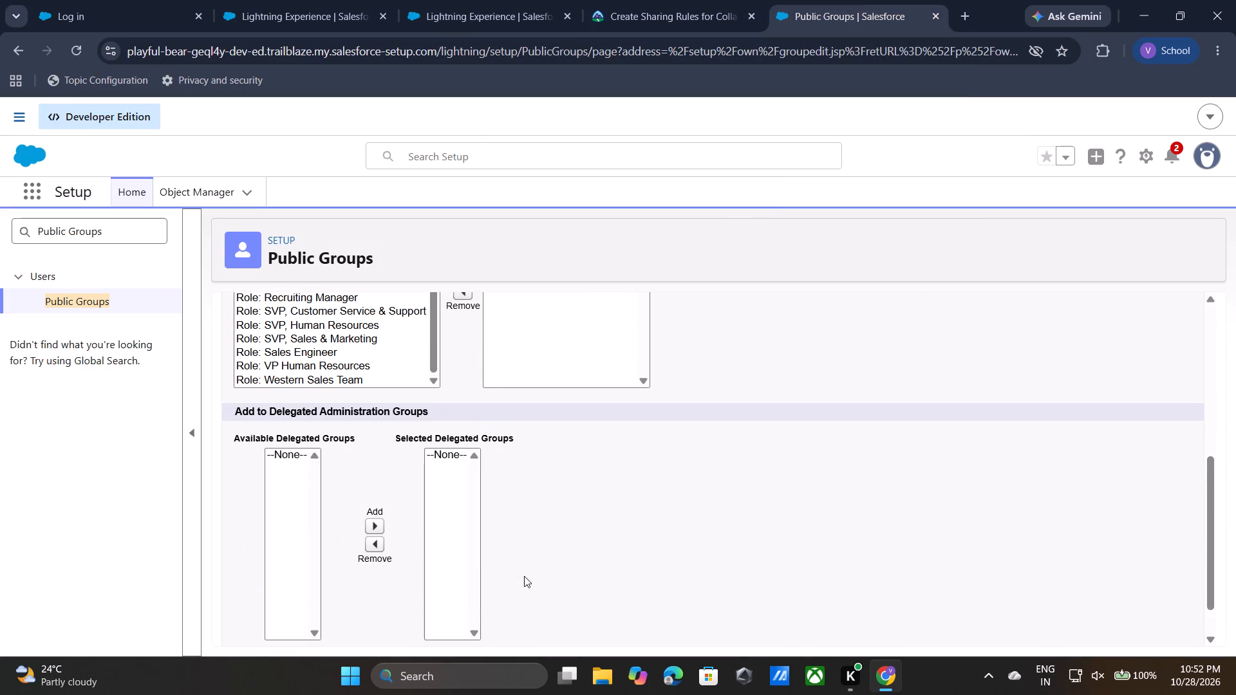
{"action": "left_click", "coordinate": [527, 624]}
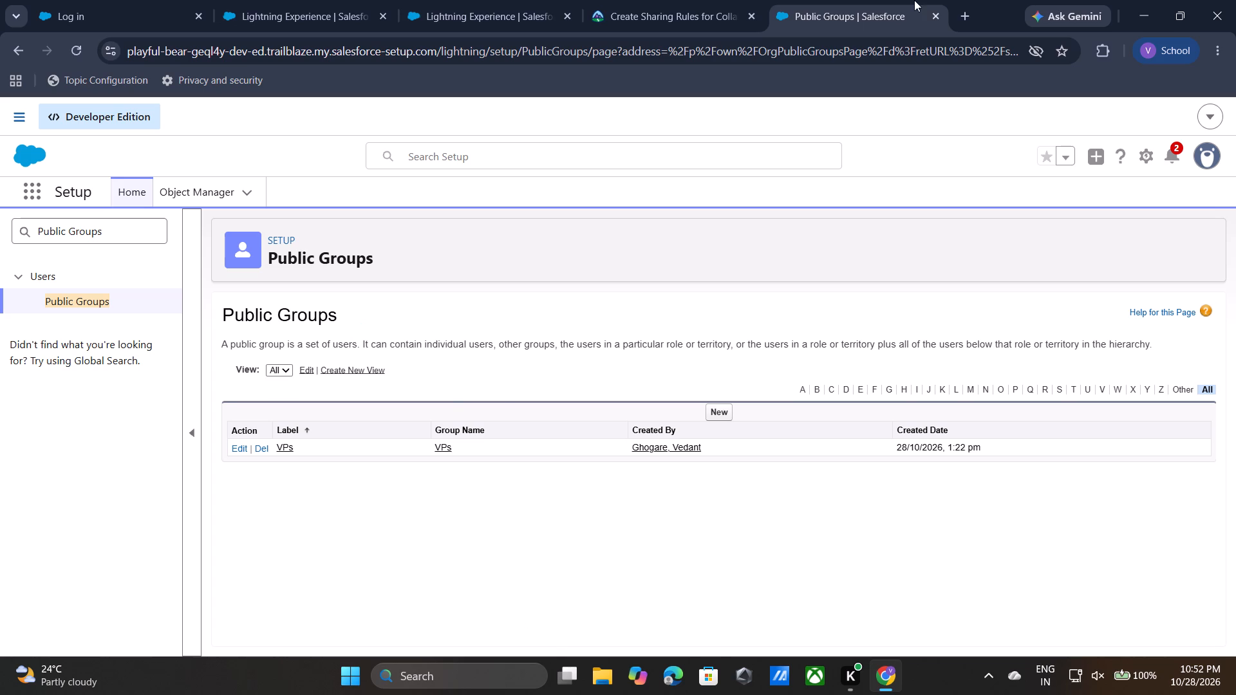
Copy the Sharing Settings search term from the Trailhead instructions and open the Sharing Settings page in Salesforce Setup.
{"action": "left_click", "coordinate": [606, 0]}
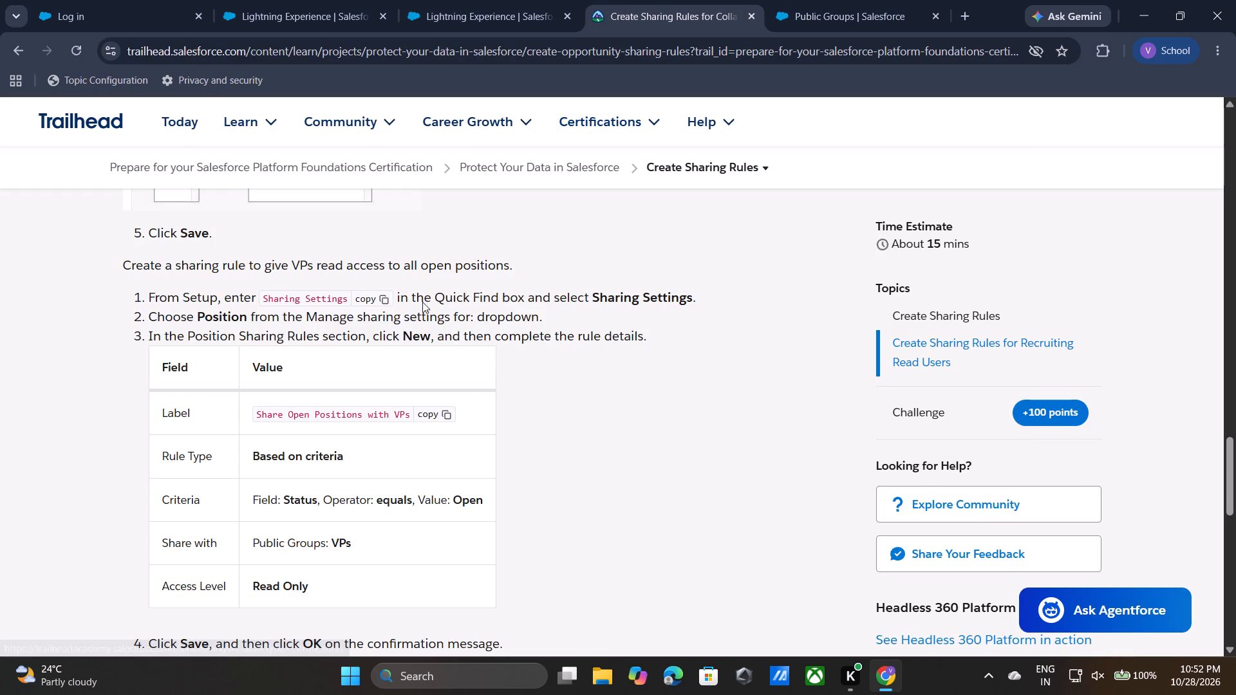
{"action": "left_click", "coordinate": [379, 301]}
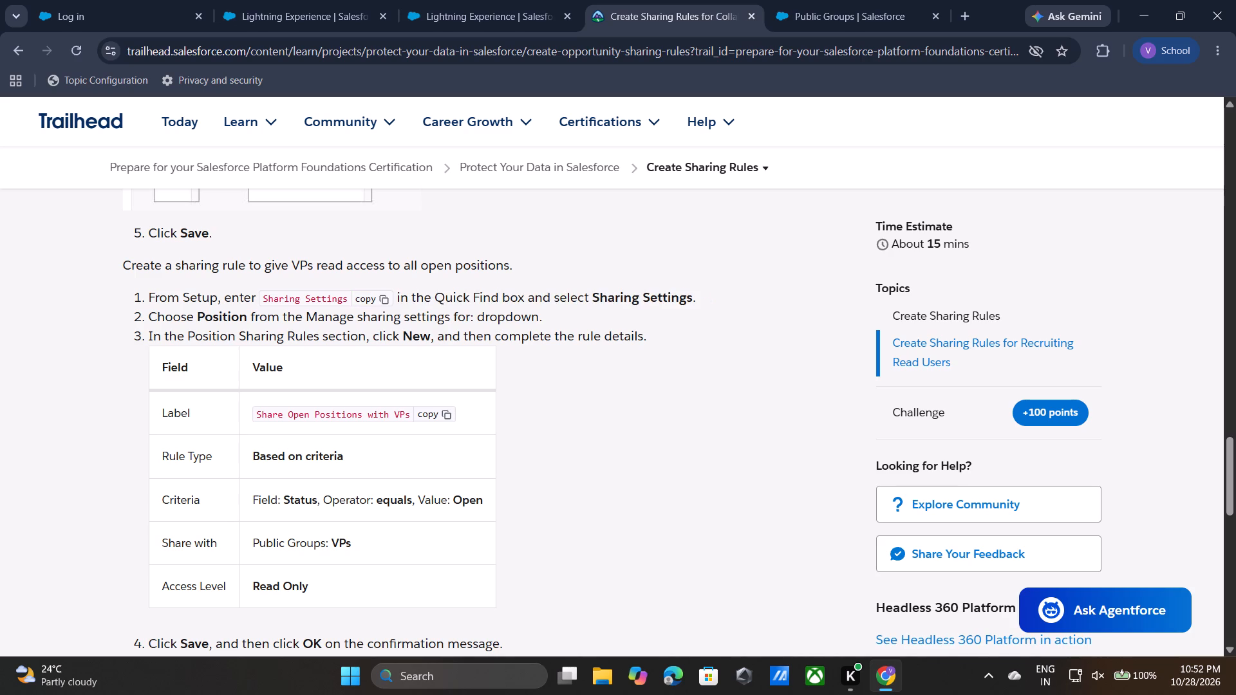
{"action": "left_click", "coordinate": [789, 1]}
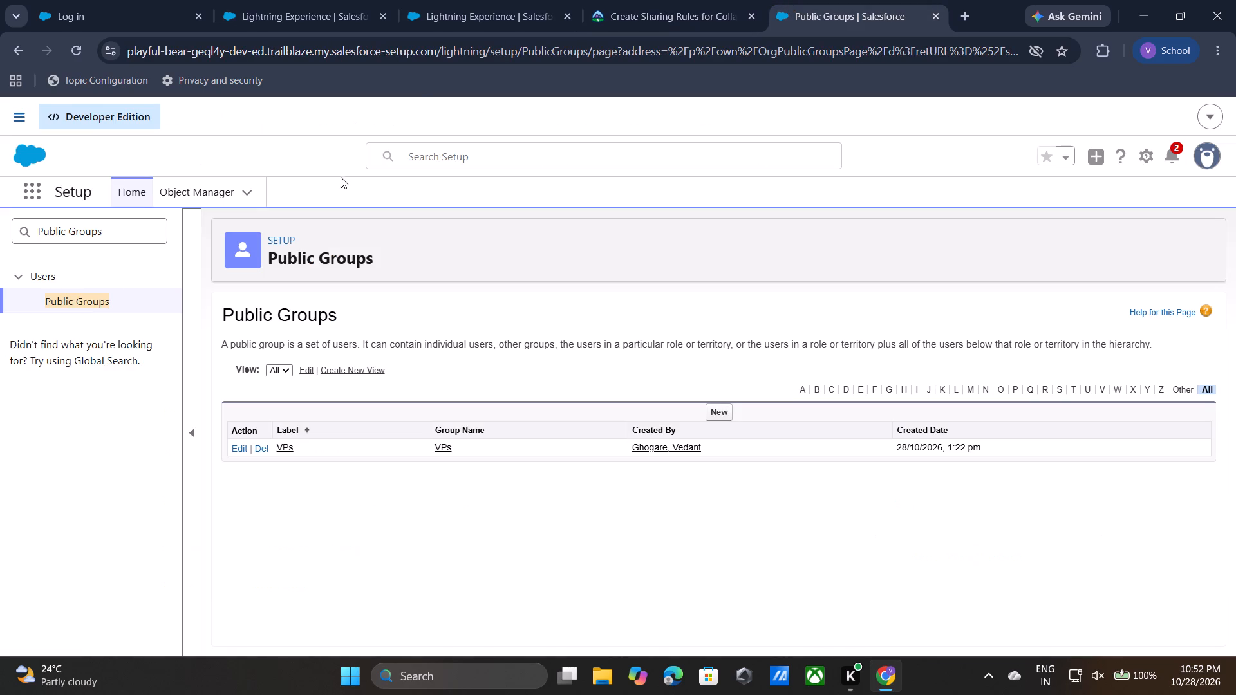
{"action": "double_click", "coordinate": [57, 230]}
{"action": "triple_click", "coordinate": [57, 230]}
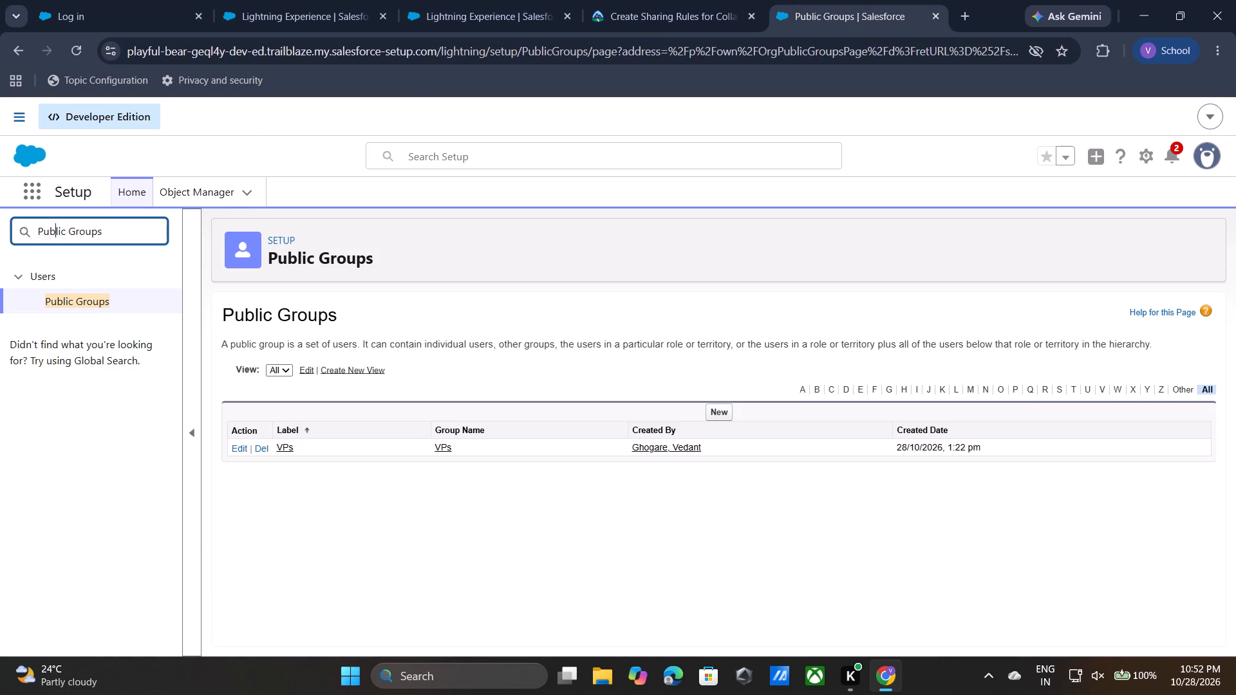
{"action": "key", "text": "ctrl+v"}
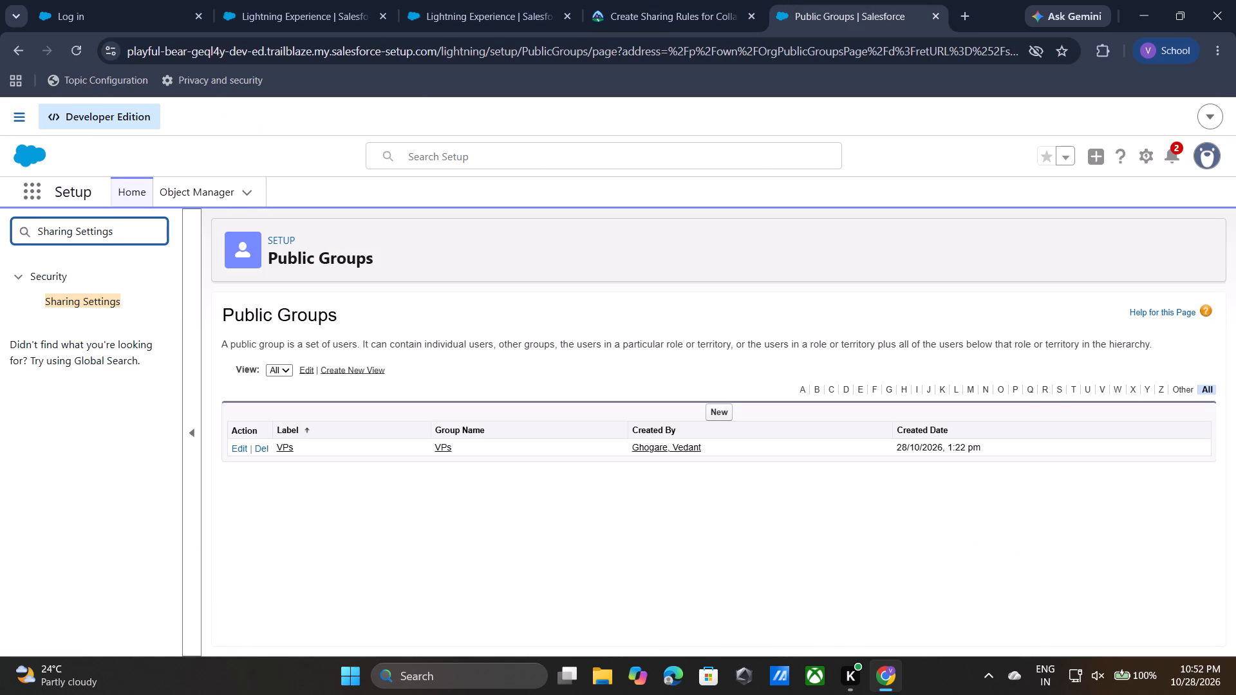
{"action": "double_click", "coordinate": [68, 301]}
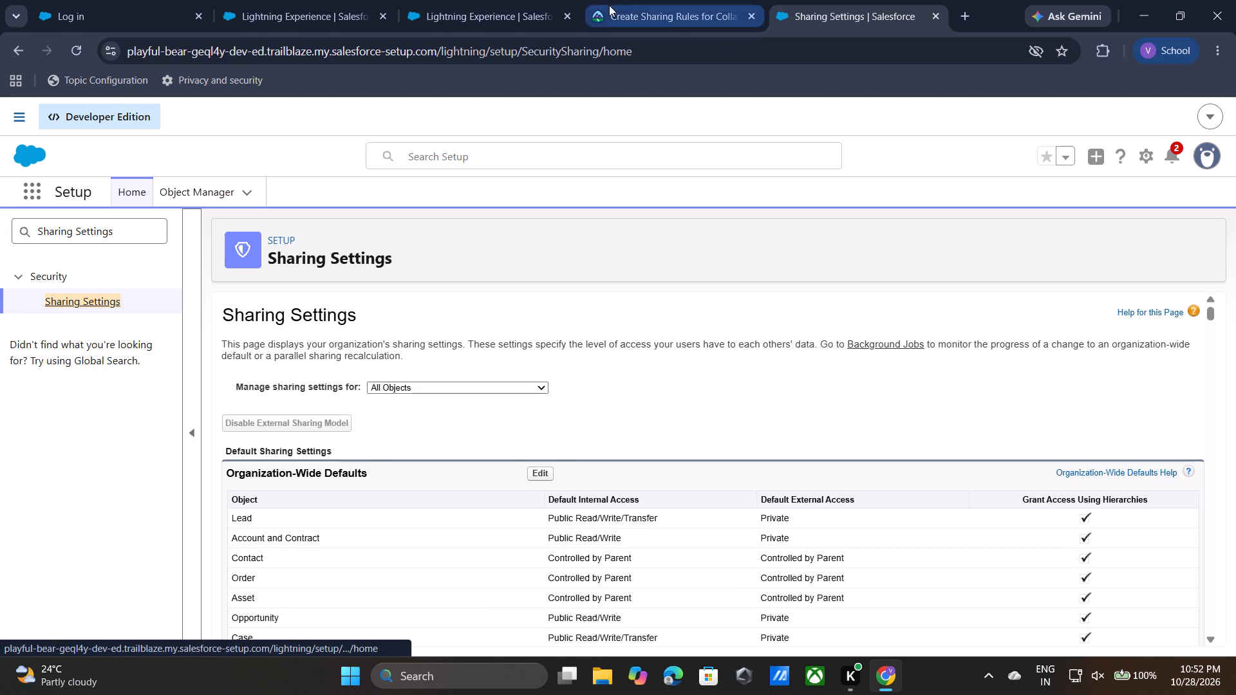
Check the Trailhead instructions for the sharing rule and set Manage sharing settings for to Position.
{"action": "left_click", "coordinate": [691, 0]}
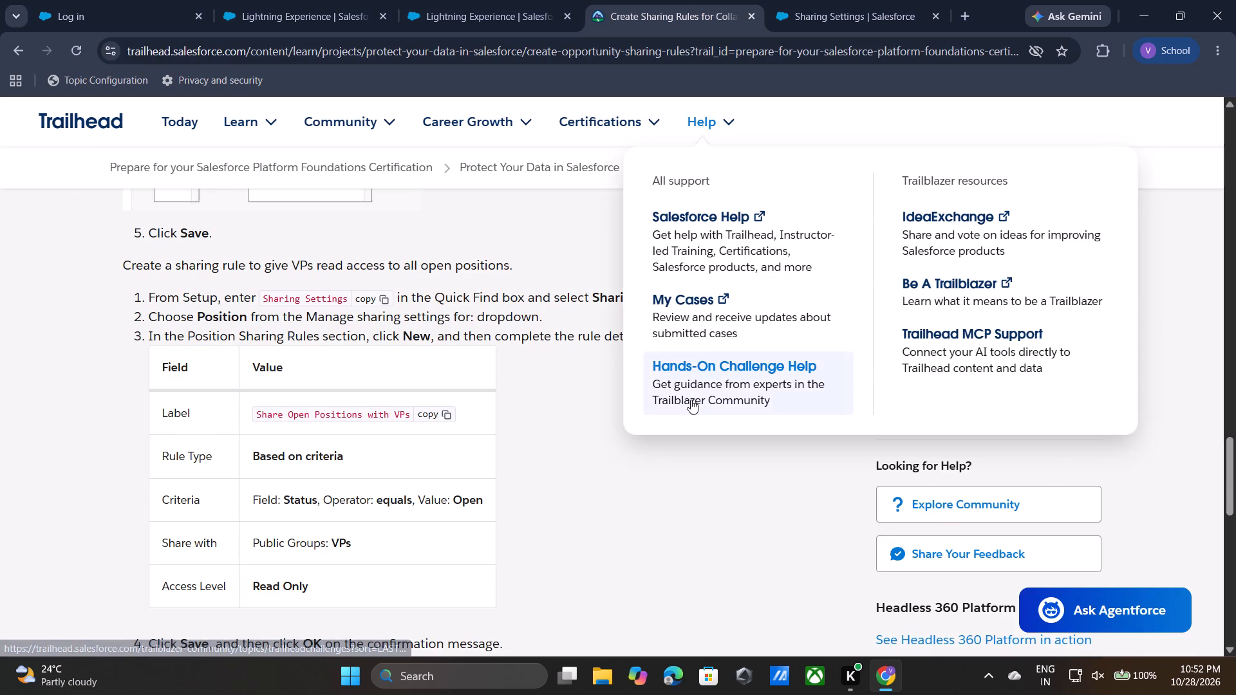
{"action": "left_click", "coordinate": [577, 419]}
{"action": "scroll", "coordinate": [577, 419], "scroll_direction": "down", "scroll_amount": 1}
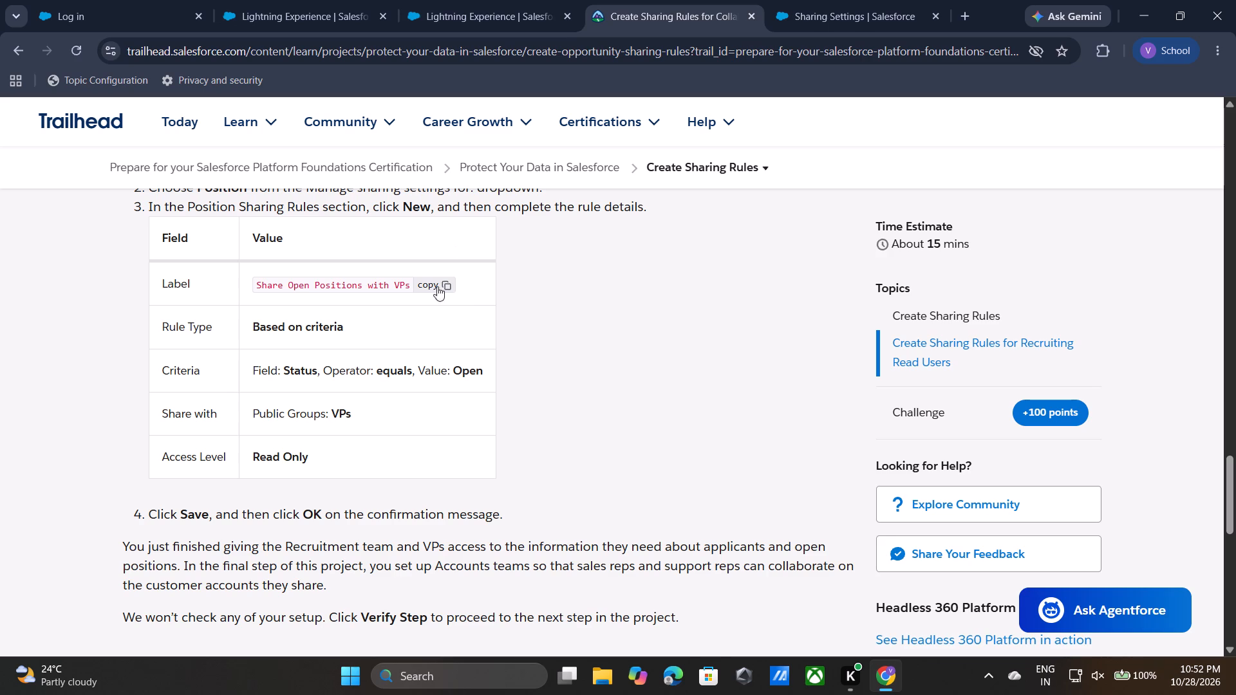
{"action": "scroll", "coordinate": [453, 227], "scroll_direction": "up", "scroll_amount": 1}
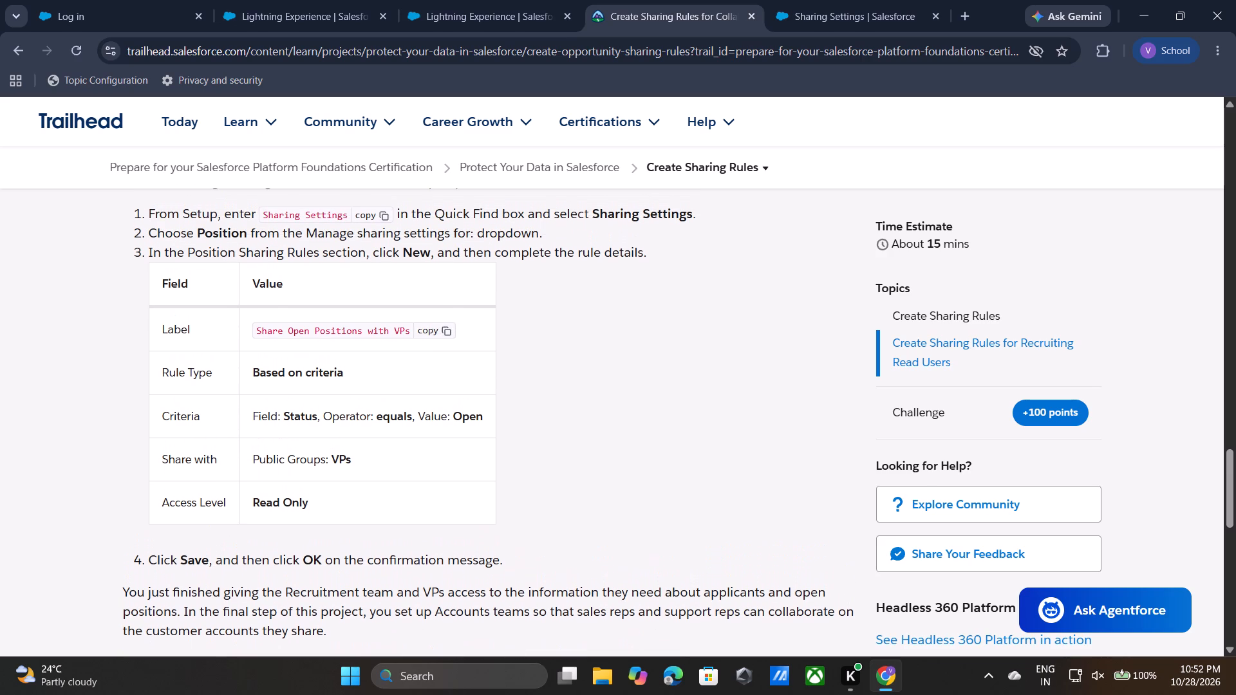
{"action": "left_click", "coordinate": [858, 0]}
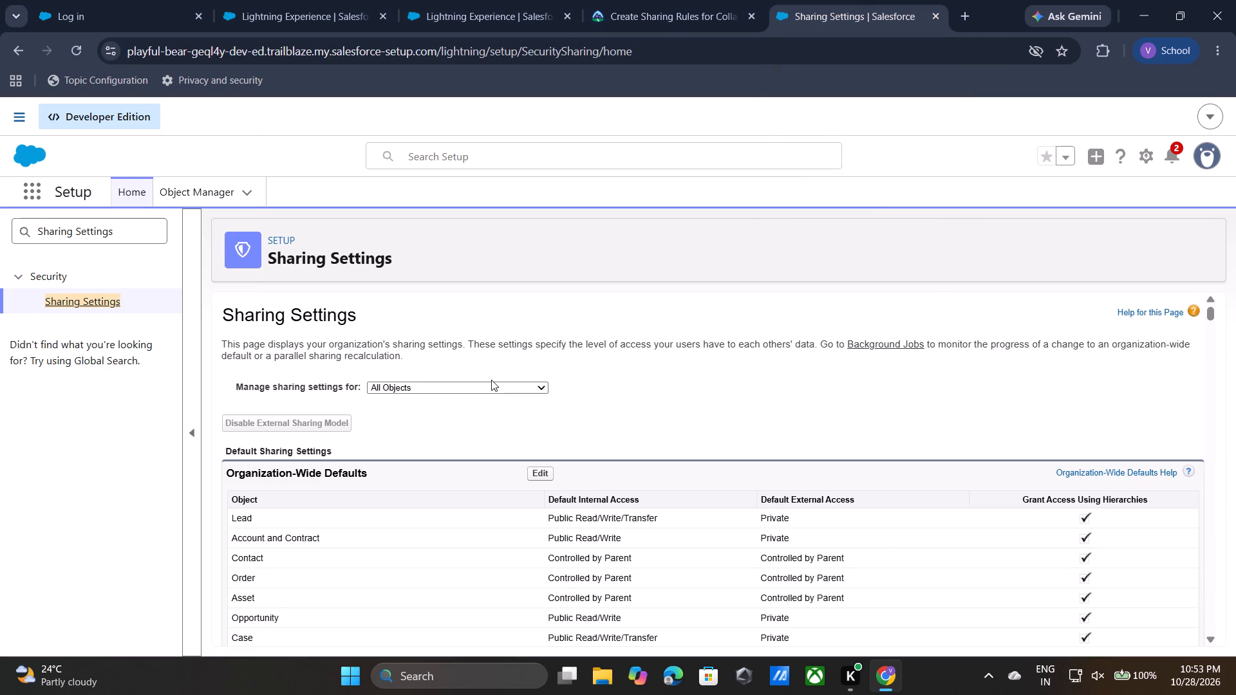
{"action": "left_click", "coordinate": [491, 380]}
{"action": "left_click", "coordinate": [486, 386]}
{"action": "scroll", "coordinate": [486, 386], "scroll_direction": "down", "scroll_amount": 17}
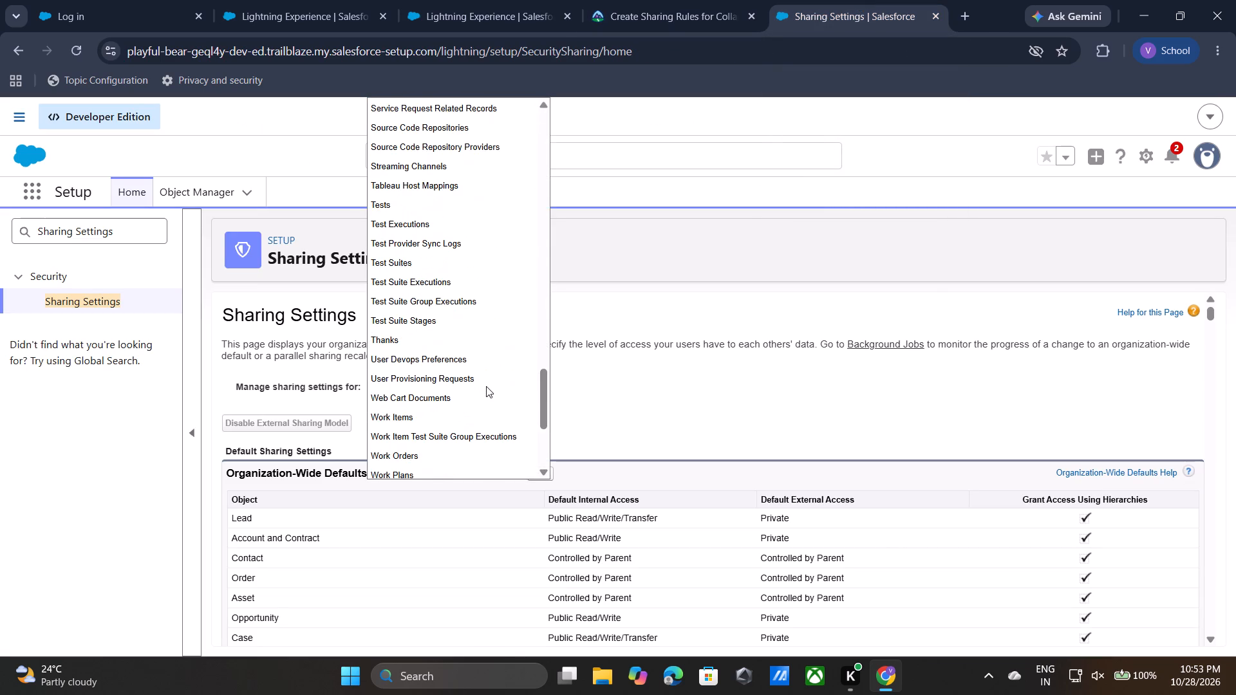
{"action": "left_click", "coordinate": [437, 440]}
{"action": "left_click", "coordinate": [442, 437]}
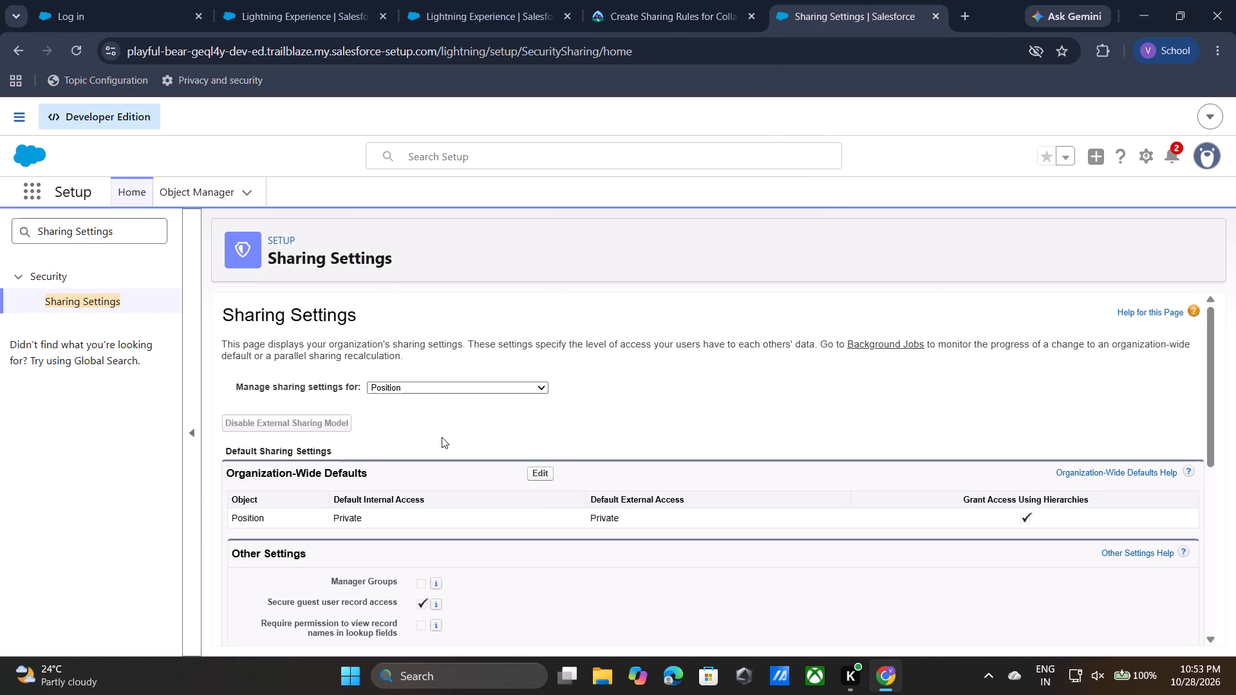
Start a new Position sharing rule and label it Share Open Positions with VPs, copying the label from Trailhead.
{"action": "scroll", "coordinate": [523, 451], "scroll_direction": "down", "scroll_amount": 3}
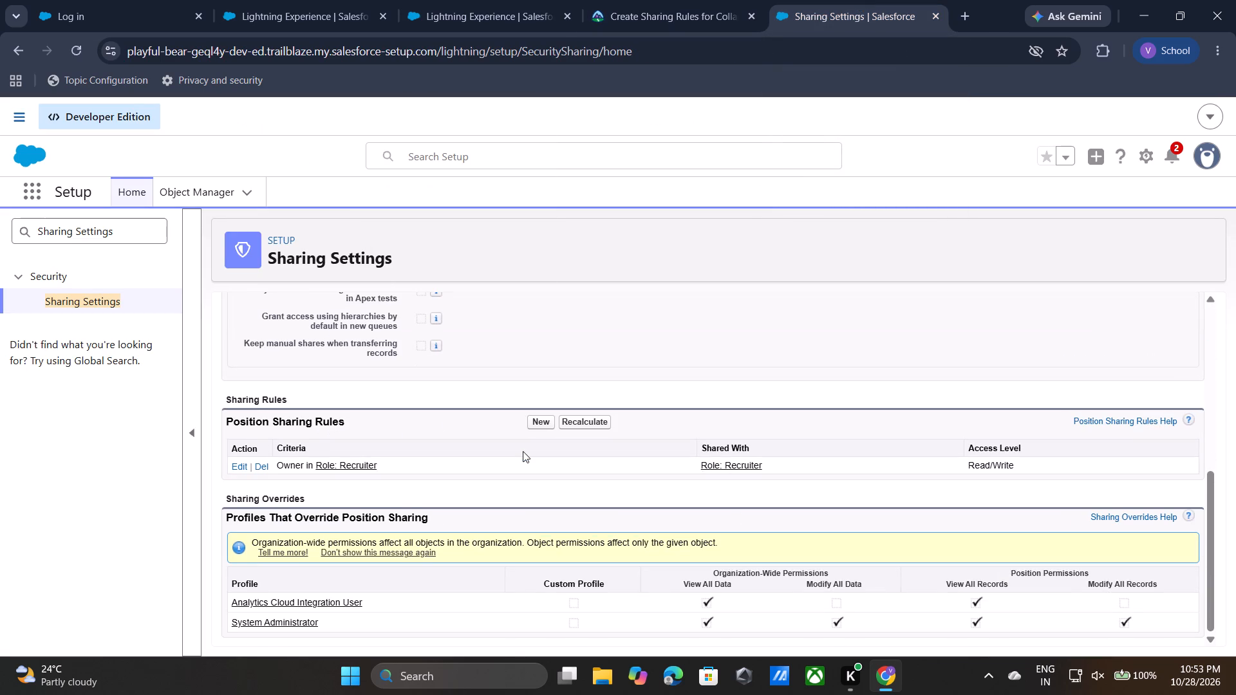
{"action": "left_click", "coordinate": [668, 0]}
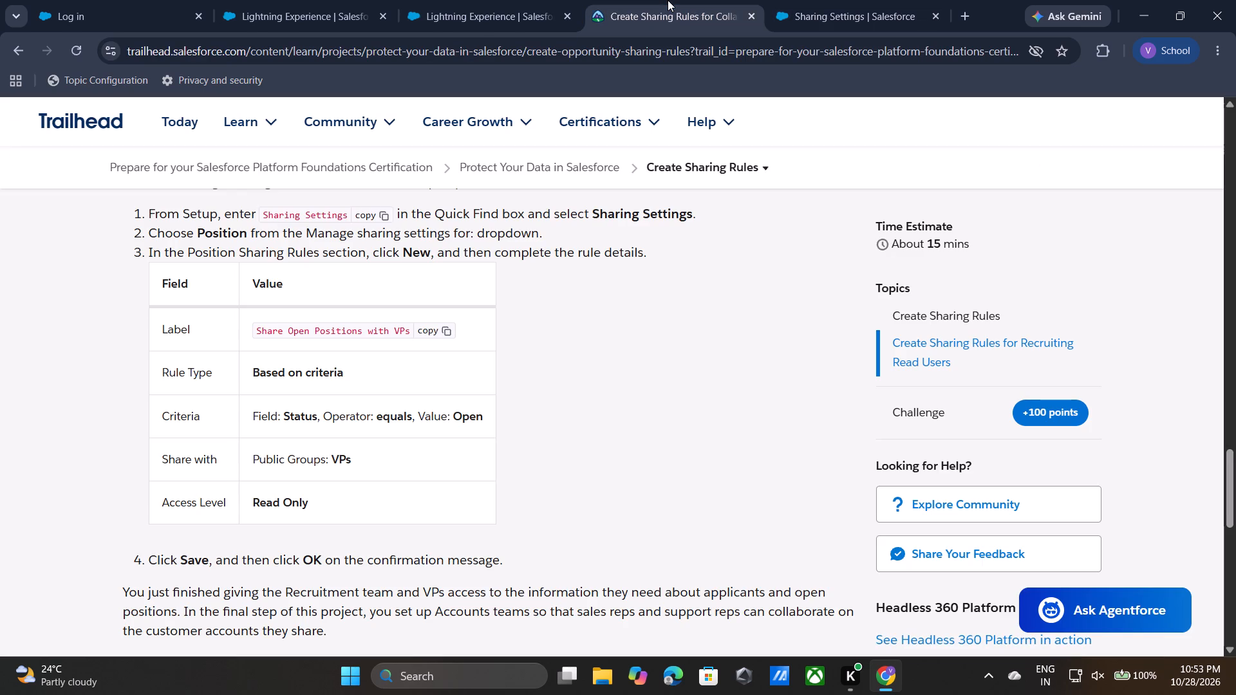
{"action": "left_click", "coordinate": [880, 0]}
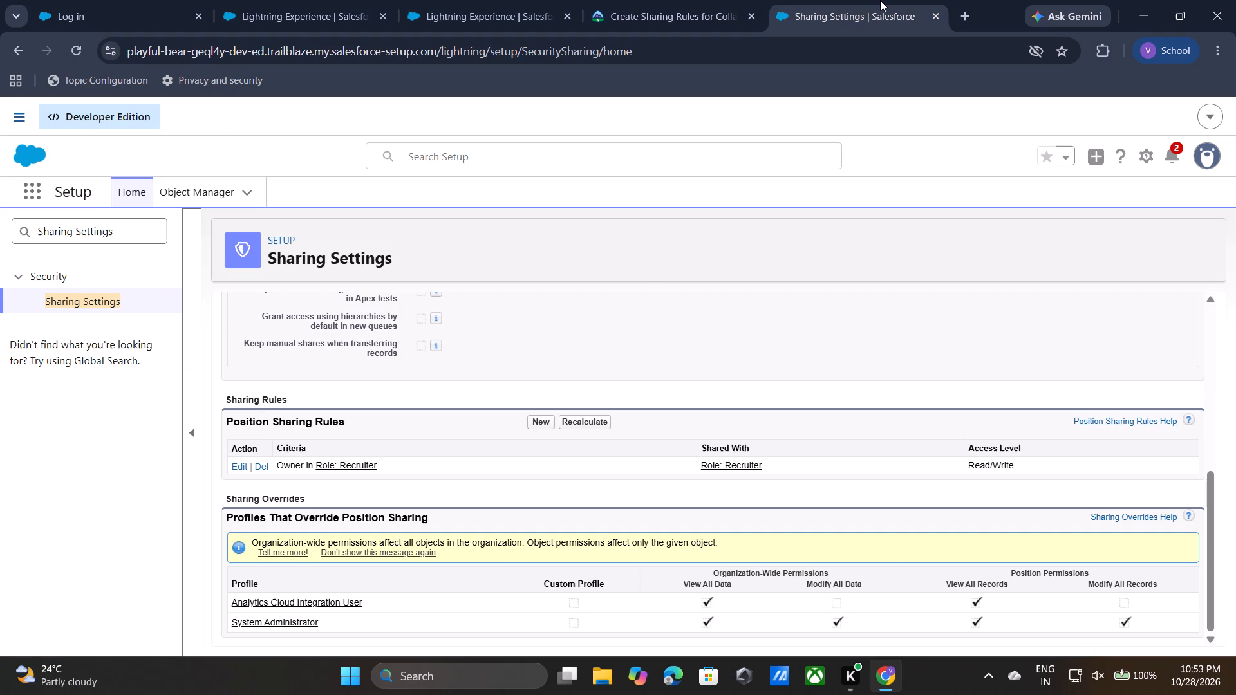
{"action": "left_click", "coordinate": [547, 415]}
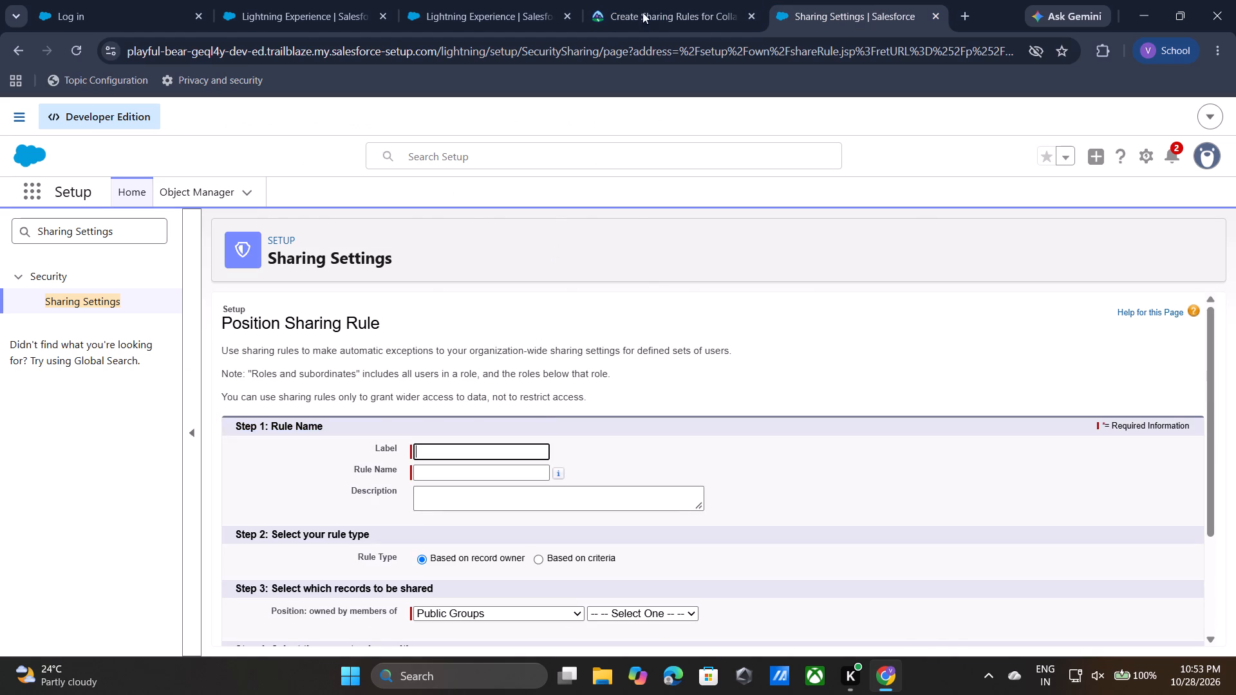
{"action": "left_click", "coordinate": [691, 0]}
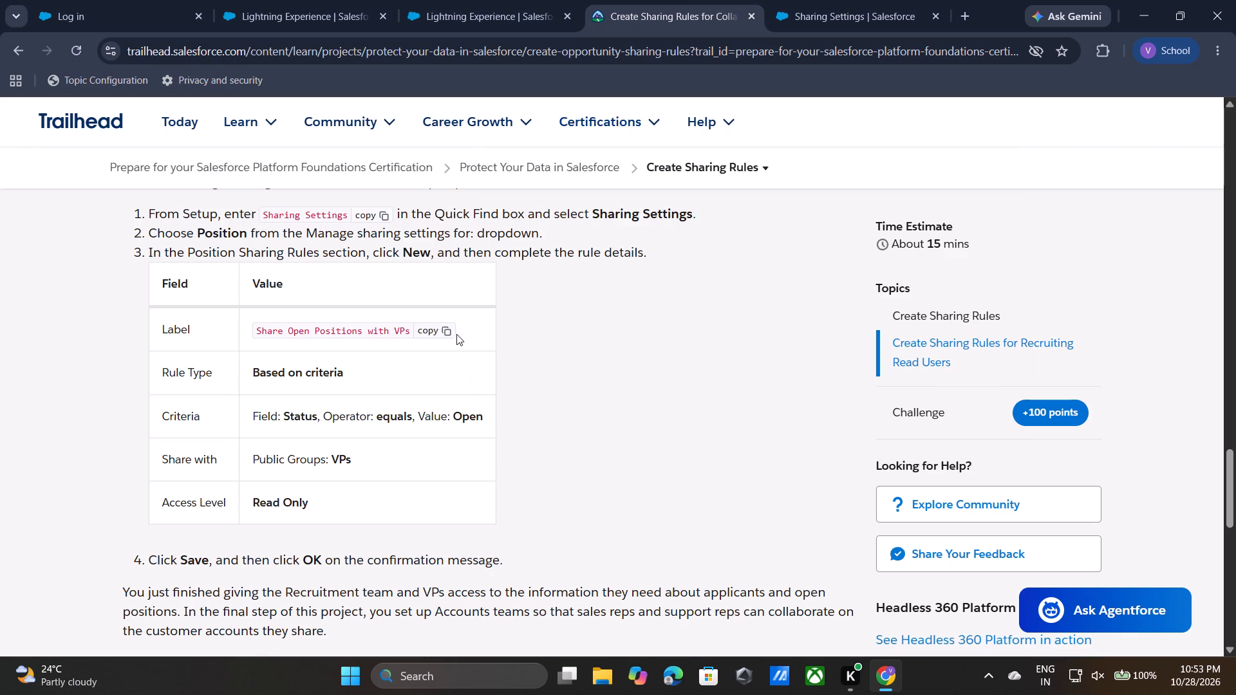
{"action": "left_click", "coordinate": [435, 327]}
{"action": "left_click", "coordinate": [857, 0]}
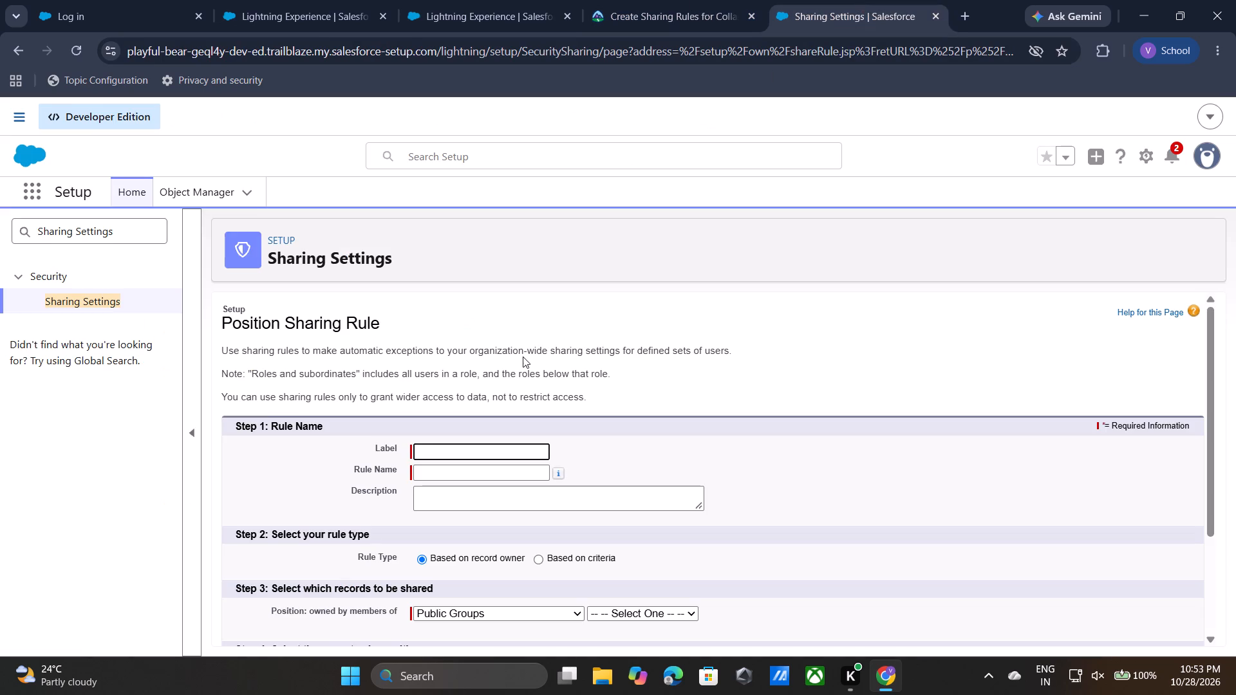
{"action": "key", "text": "ctrl+v"}
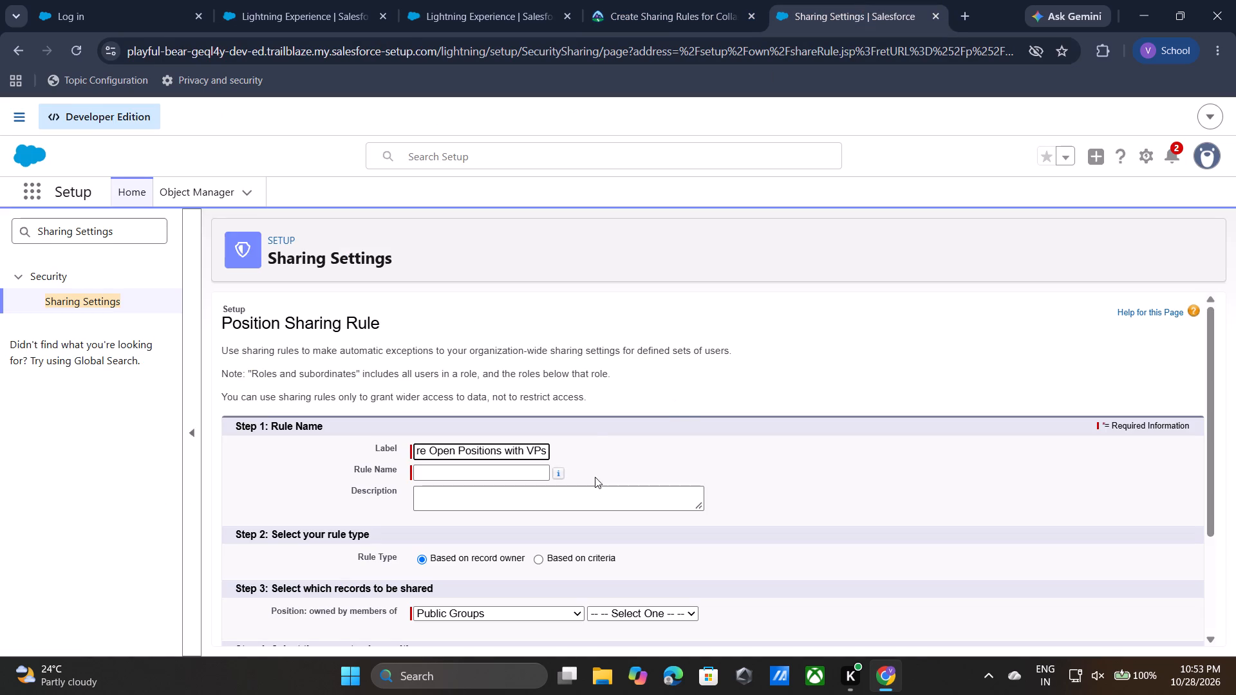
{"action": "left_click", "coordinate": [643, 467]}
Check the rule details in Trailhead and set the sharing rule's type to Based on criteria.
{"action": "left_click", "coordinate": [630, 0]}
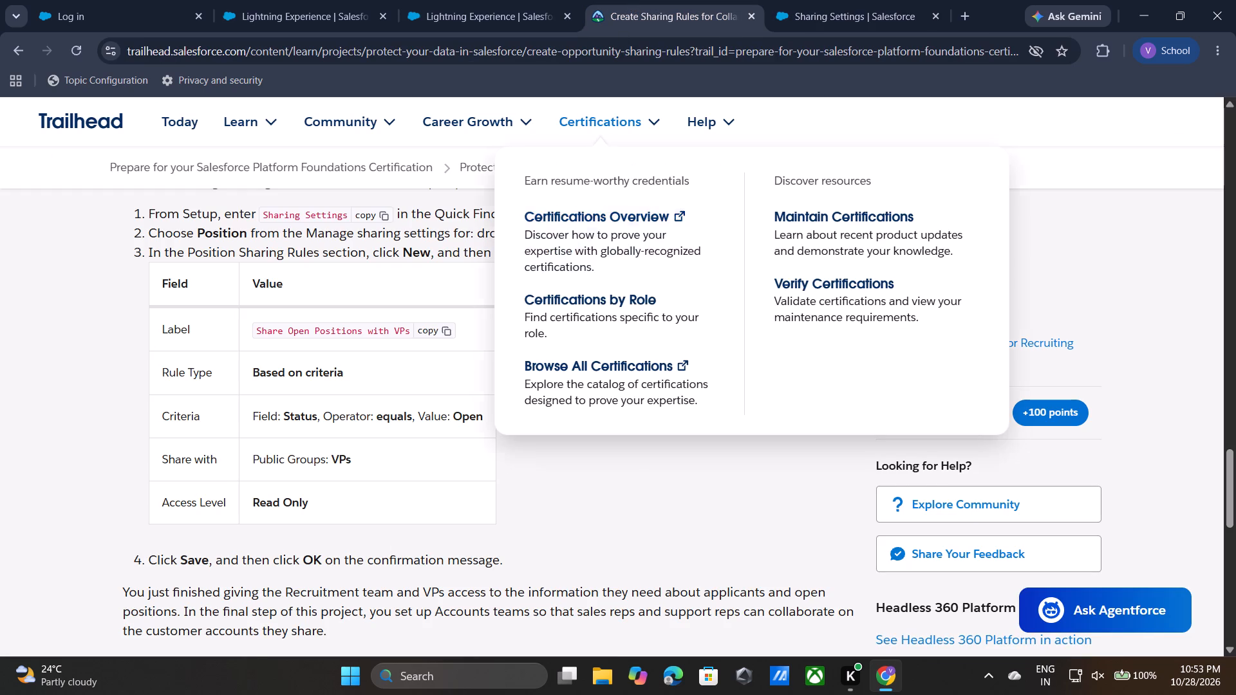
{"action": "scroll", "coordinate": [427, 342], "scroll_direction": "down", "scroll_amount": 3}
{"action": "scroll", "coordinate": [427, 342], "scroll_direction": "up", "scroll_amount": 2}
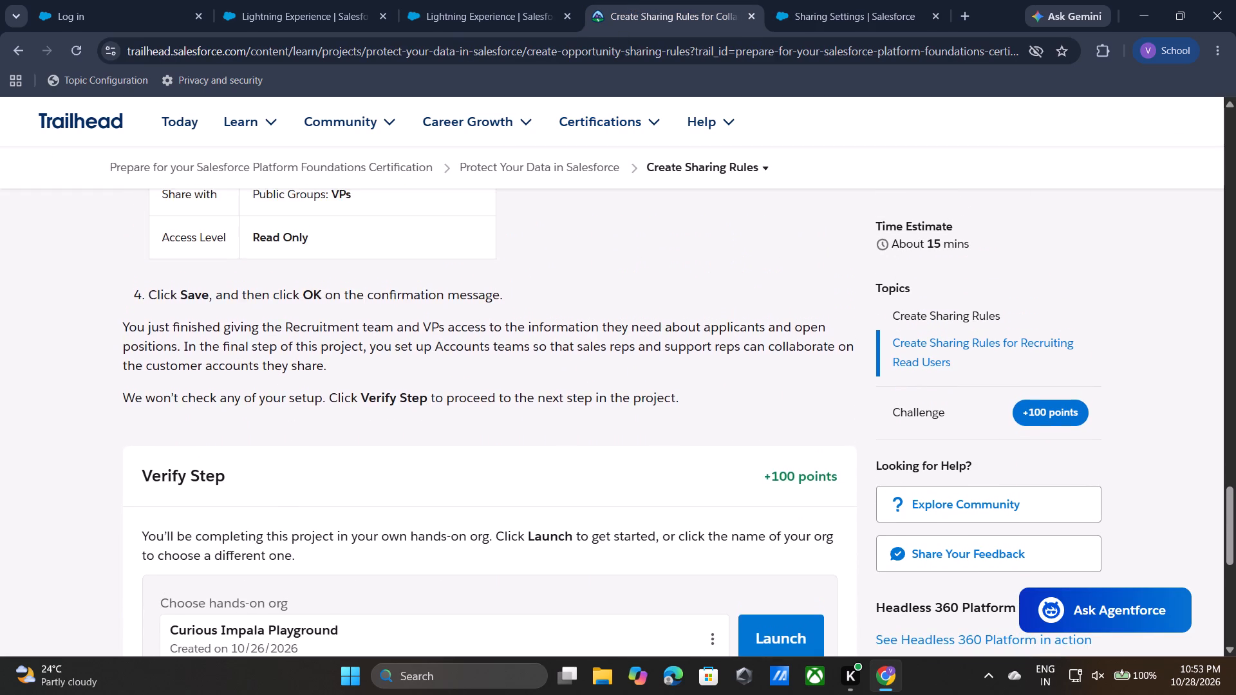
{"action": "scroll", "coordinate": [427, 342], "scroll_direction": "up", "scroll_amount": 1}
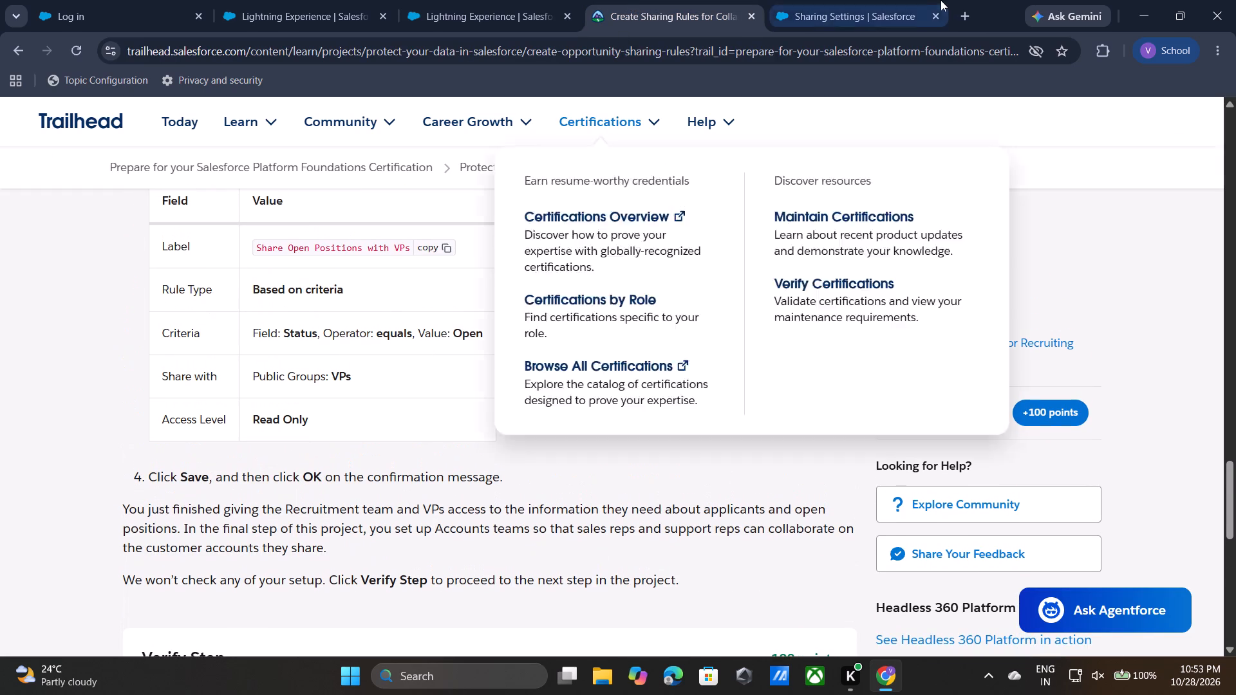
{"action": "left_click", "coordinate": [892, 1]}
{"action": "scroll", "coordinate": [563, 494], "scroll_direction": "down", "scroll_amount": 2}
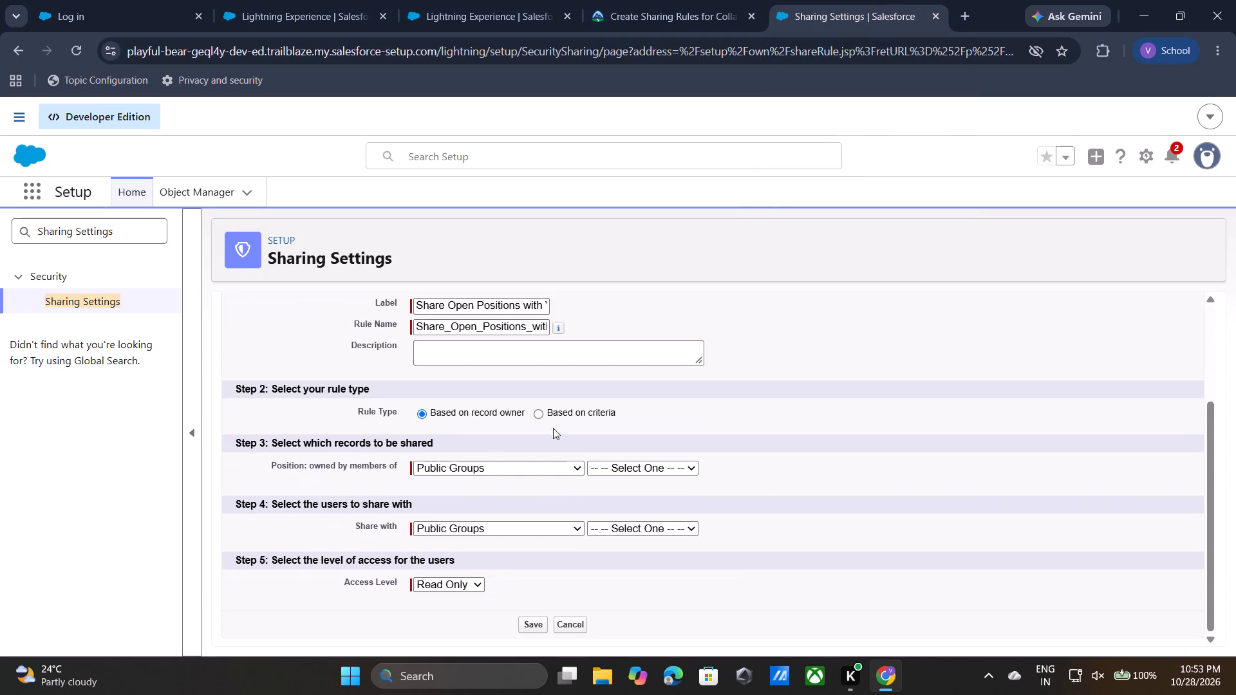
{"action": "left_click", "coordinate": [541, 409]}
{"action": "left_click", "coordinate": [538, 414]}
Set the rule's first criterion to Status equals Open, picking the value from the lookup.
{"action": "left_click", "coordinate": [505, 501]}
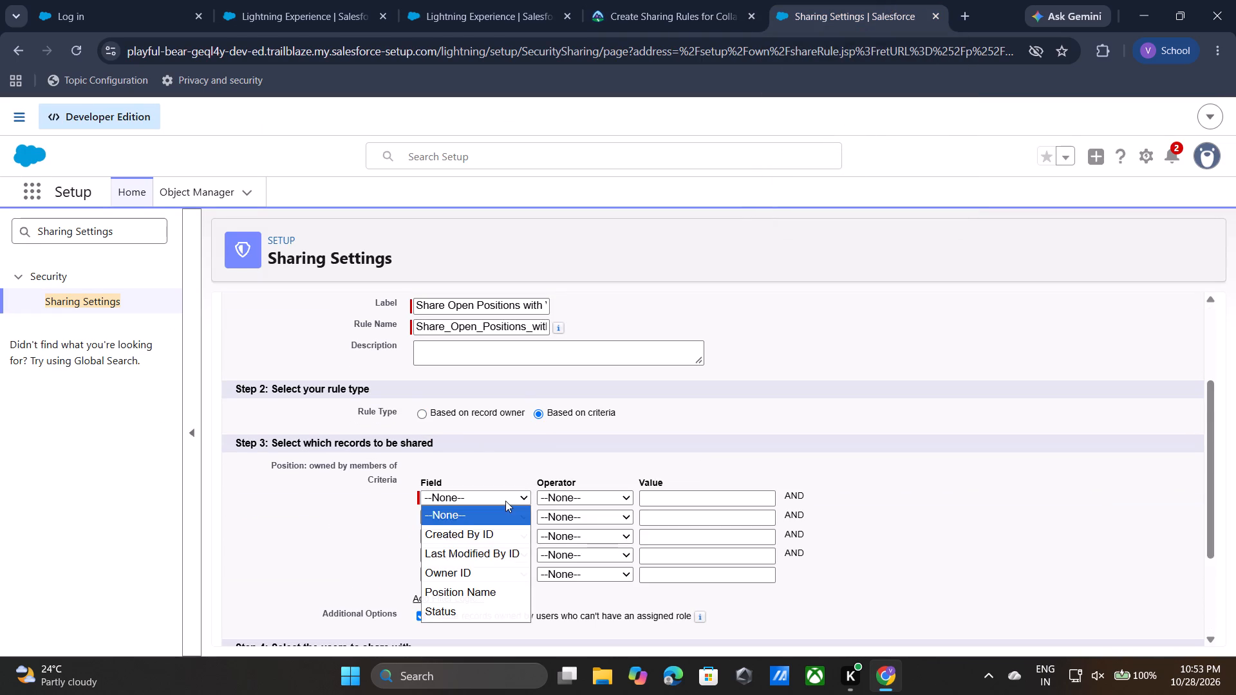
{"action": "left_click", "coordinate": [498, 613]}
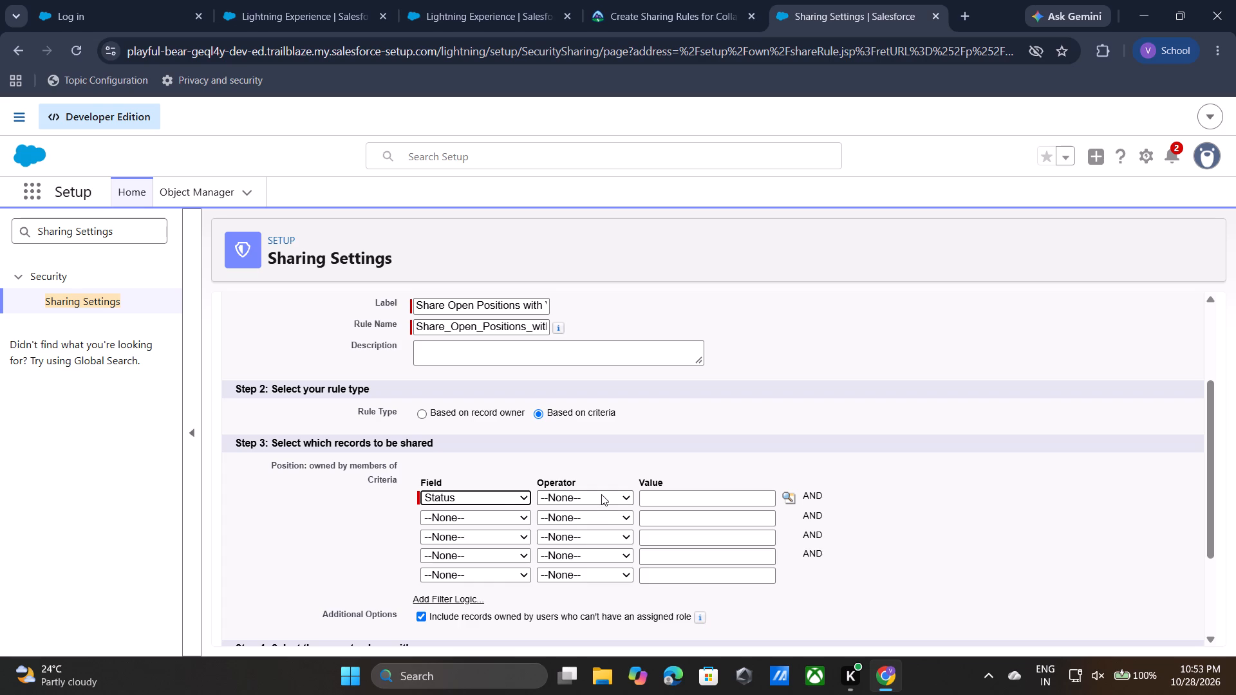
{"action": "left_click", "coordinate": [601, 494]}
{"action": "left_click", "coordinate": [595, 532]}
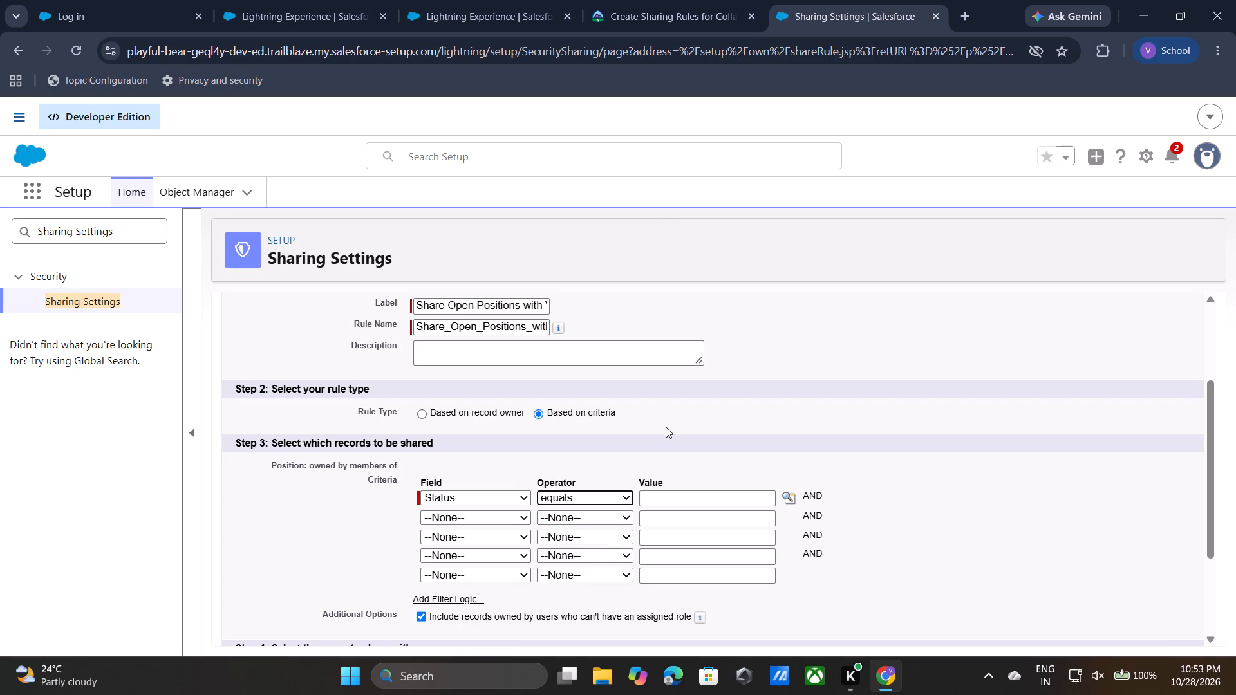
{"action": "left_click", "coordinate": [666, 3]}
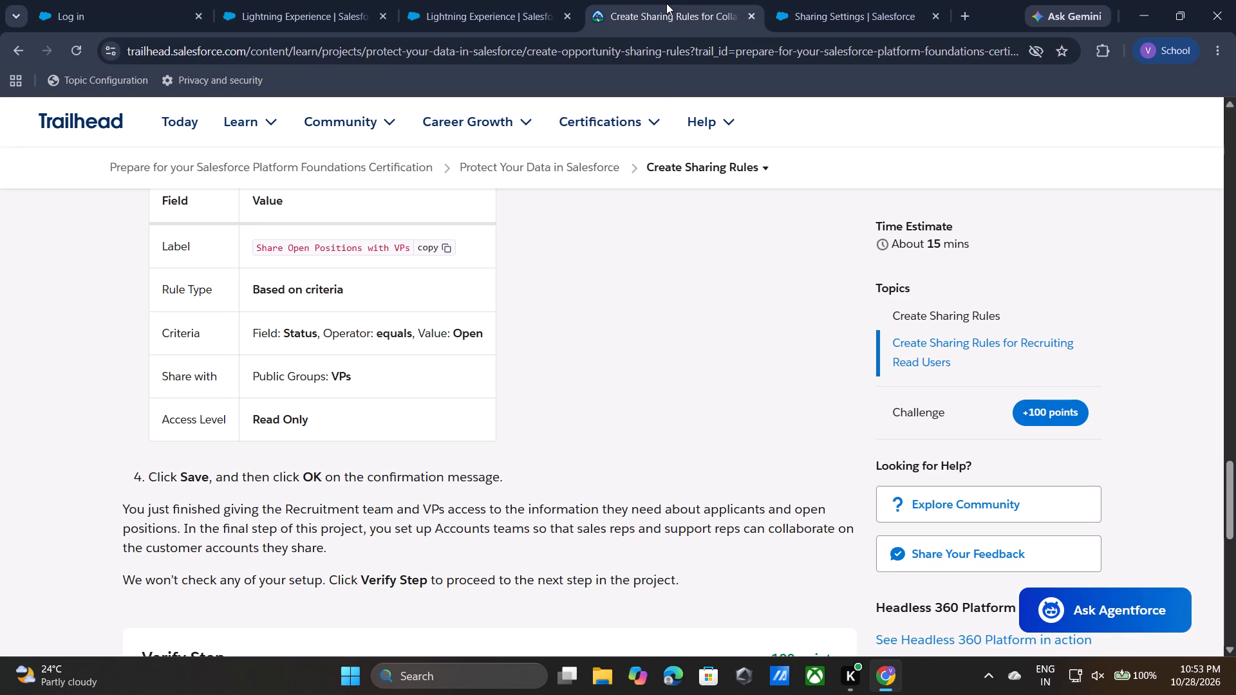
{"action": "left_click", "coordinate": [899, 0]}
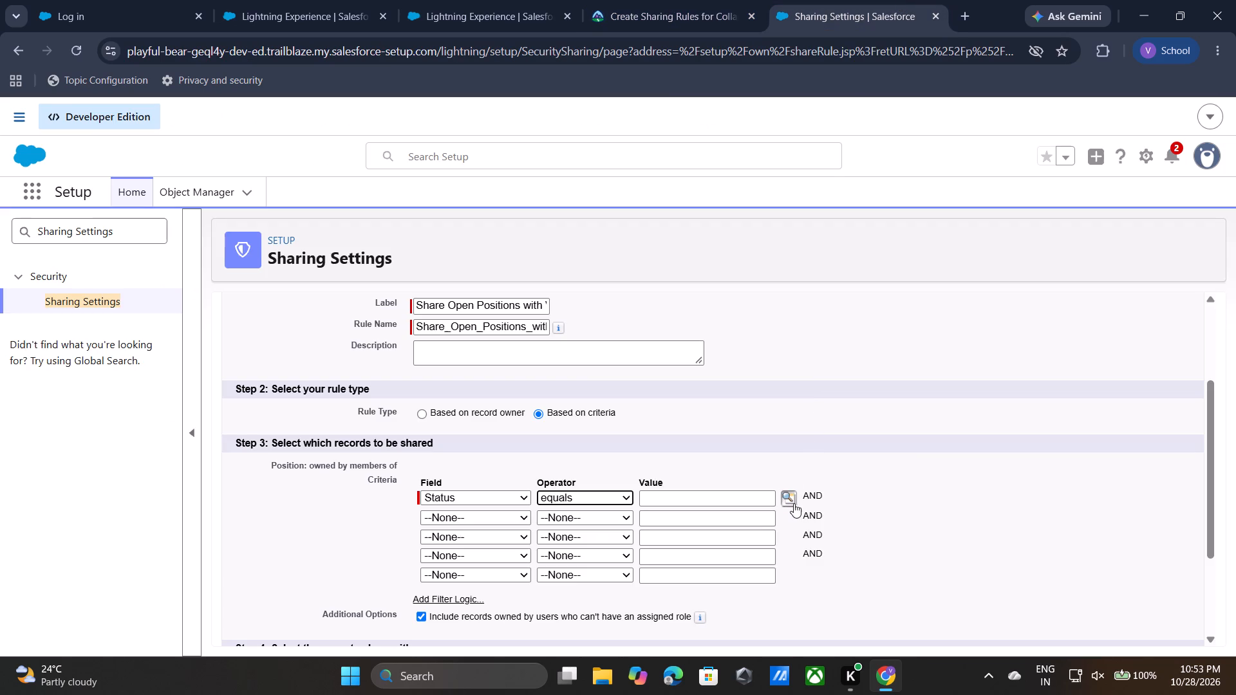
{"action": "left_click", "coordinate": [787, 498]}
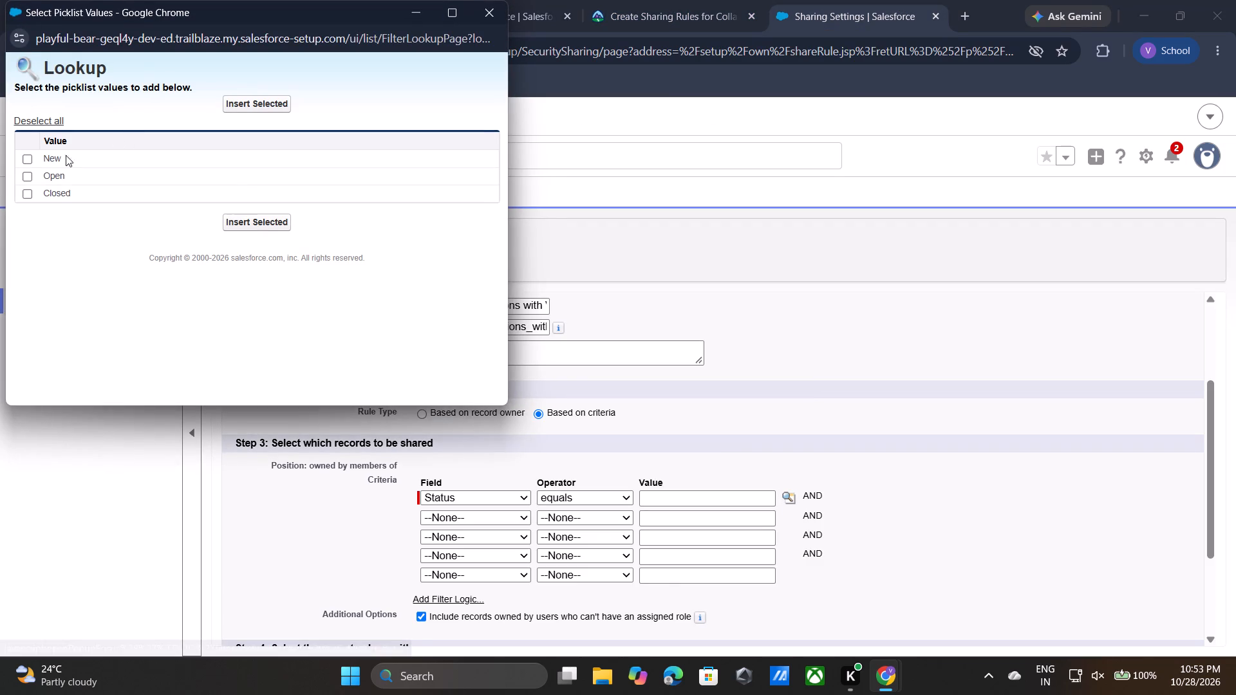
{"action": "left_click", "coordinate": [30, 172]}
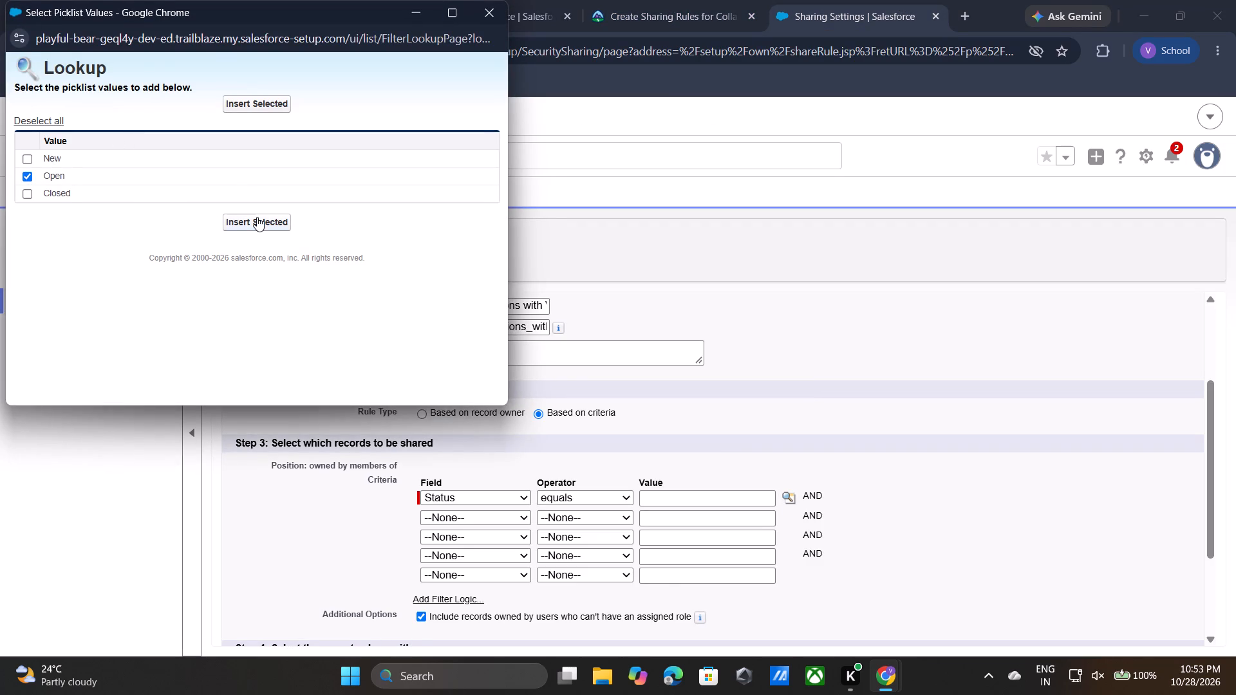
{"action": "left_click", "coordinate": [260, 218]}
Check the Share with entry in Trailhead and share the Position rule with the public group VPs.
{"action": "left_click", "coordinate": [644, 0]}
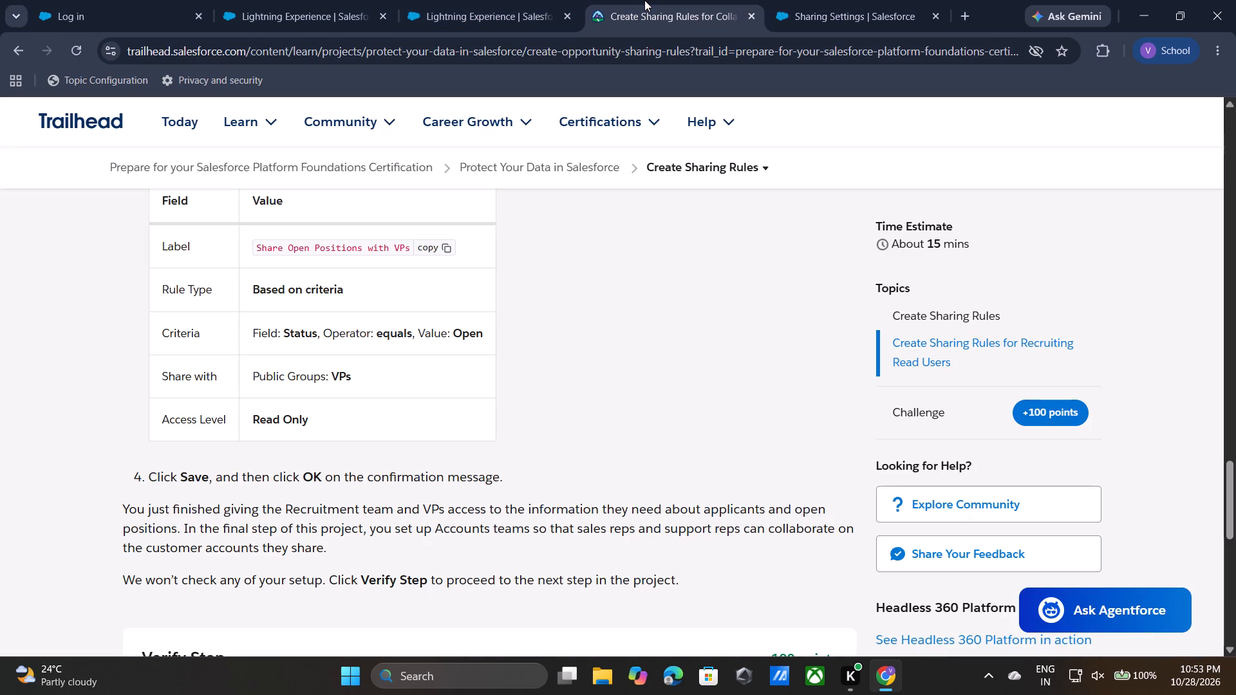
{"action": "left_click", "coordinate": [839, 0]}
{"action": "scroll", "coordinate": [612, 450], "scroll_direction": "down", "scroll_amount": 1}
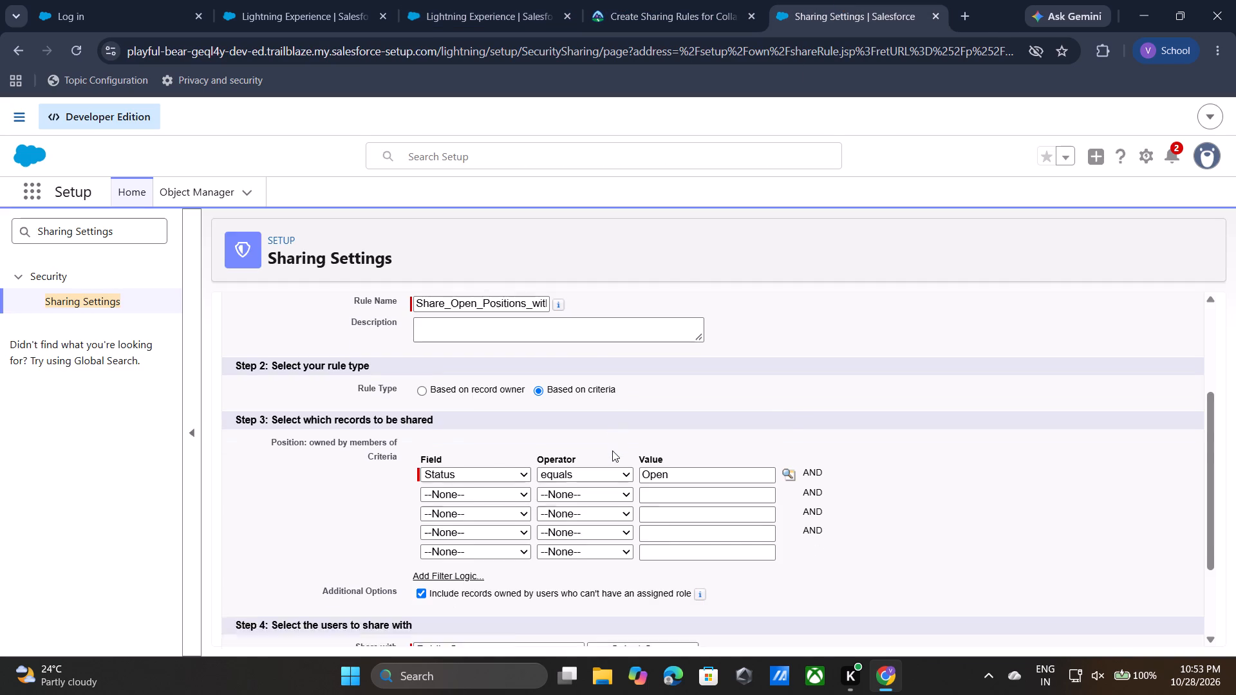
{"action": "scroll", "coordinate": [612, 450], "scroll_direction": "down", "scroll_amount": 2}
{"action": "left_click", "coordinate": [704, 0]}
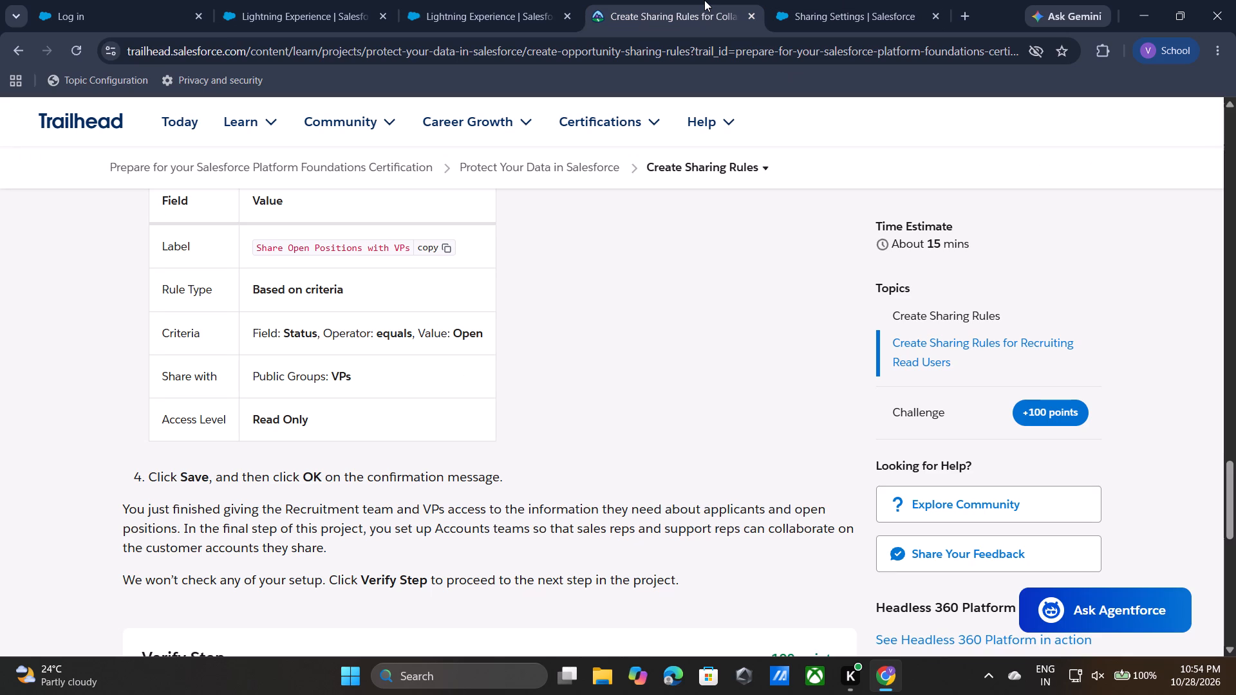
{"action": "left_click", "coordinate": [851, 0]}
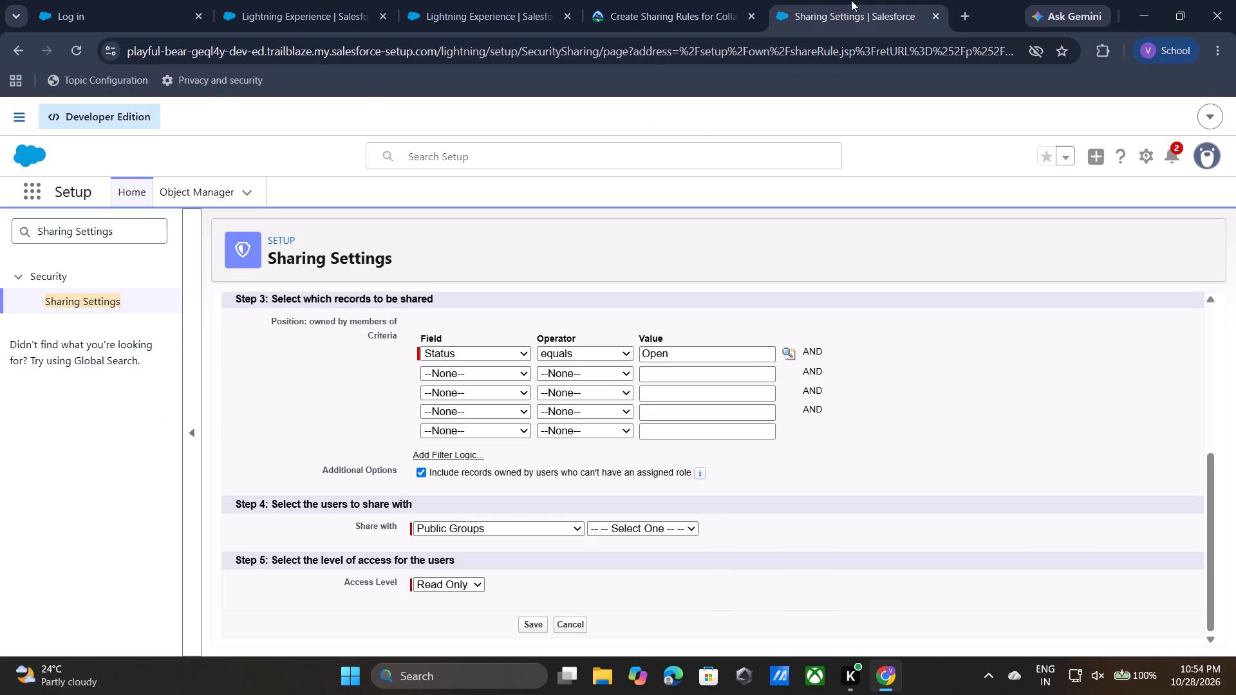
{"action": "left_click", "coordinate": [656, 528]}
{"action": "left_click", "coordinate": [630, 592]}
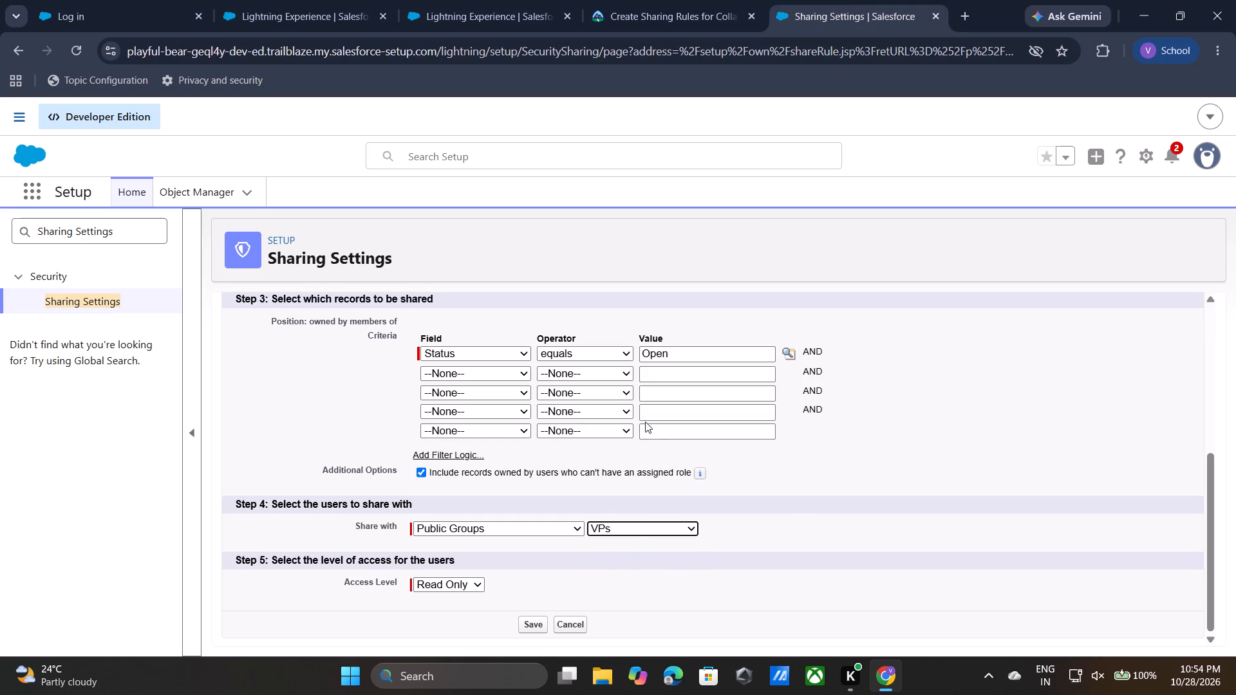
Compare the sharing rule with the Trailhead values and save it, accepting the background recalculation of sharing access.
{"action": "left_click", "coordinate": [678, 0]}
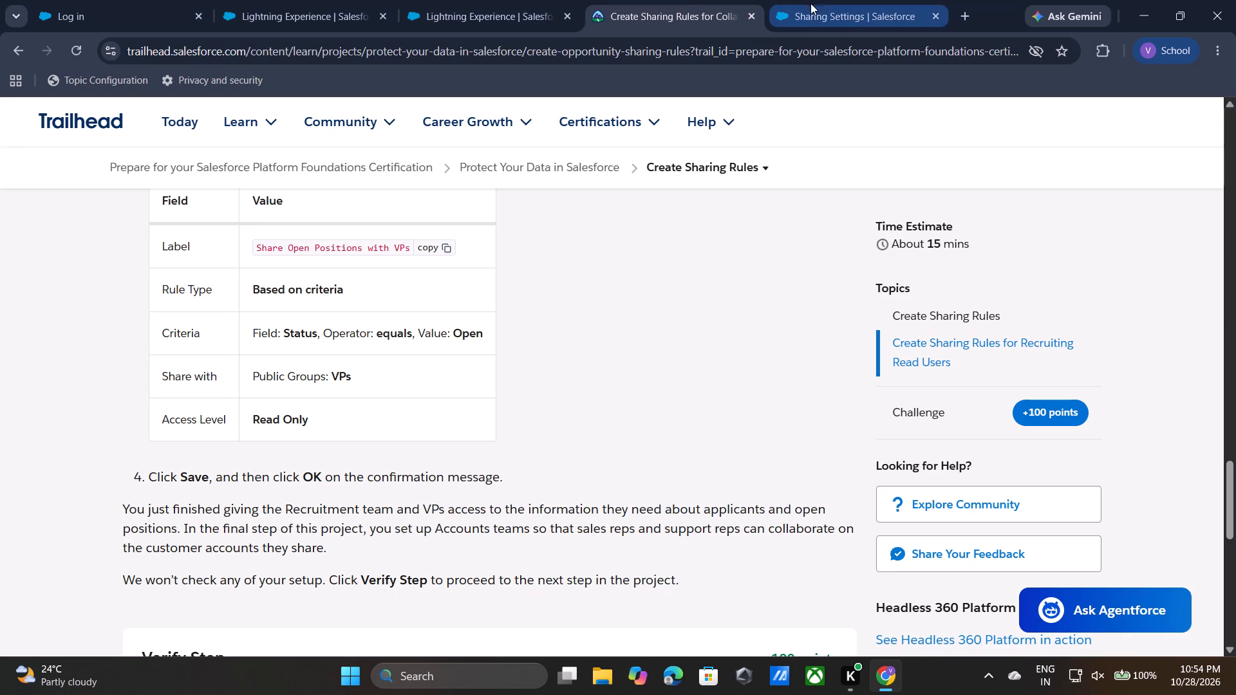
{"action": "left_click", "coordinate": [836, 7]}
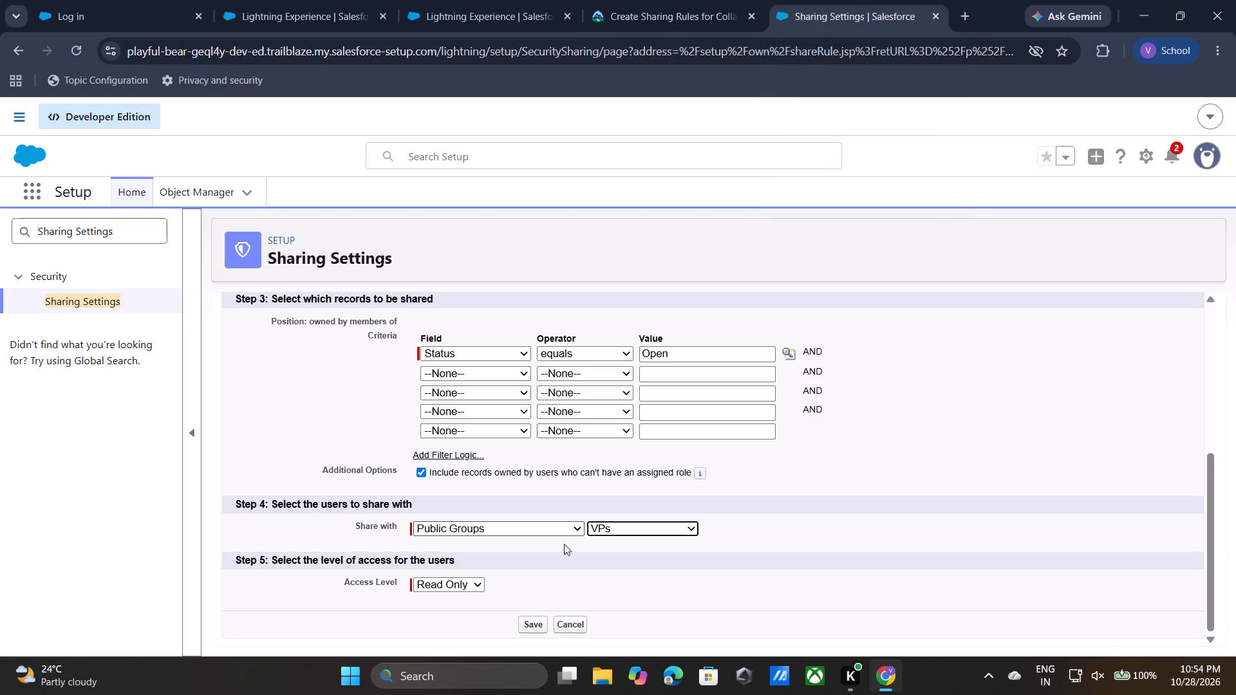
{"action": "left_click", "coordinate": [535, 622]}
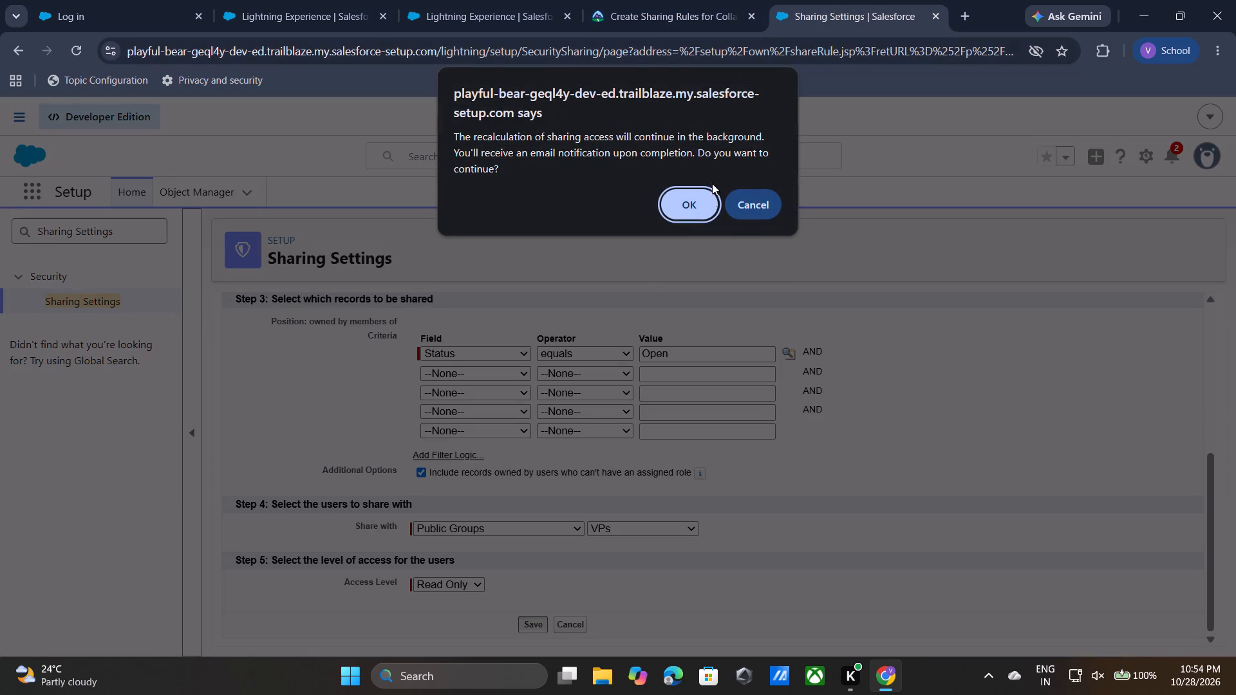
{"action": "left_click", "coordinate": [687, 207]}
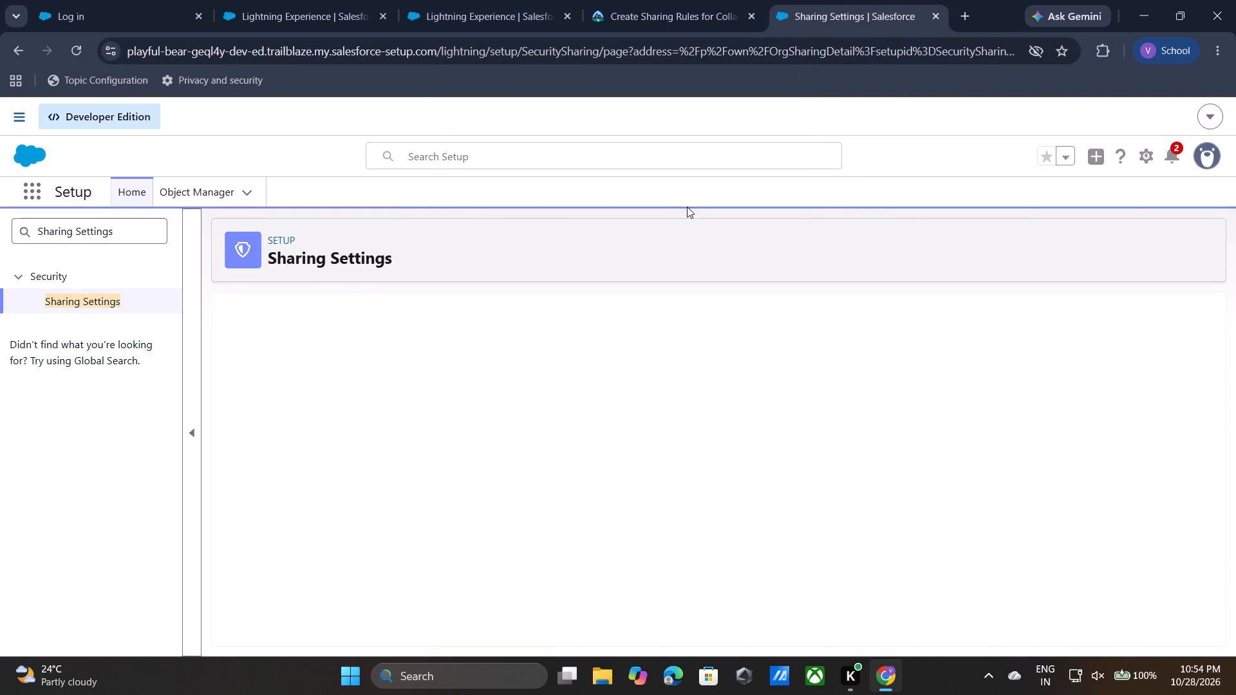
Return to Trailhead and verify the Create Sharing Rules step to earn 100 points.
{"action": "left_click", "coordinate": [668, 0]}
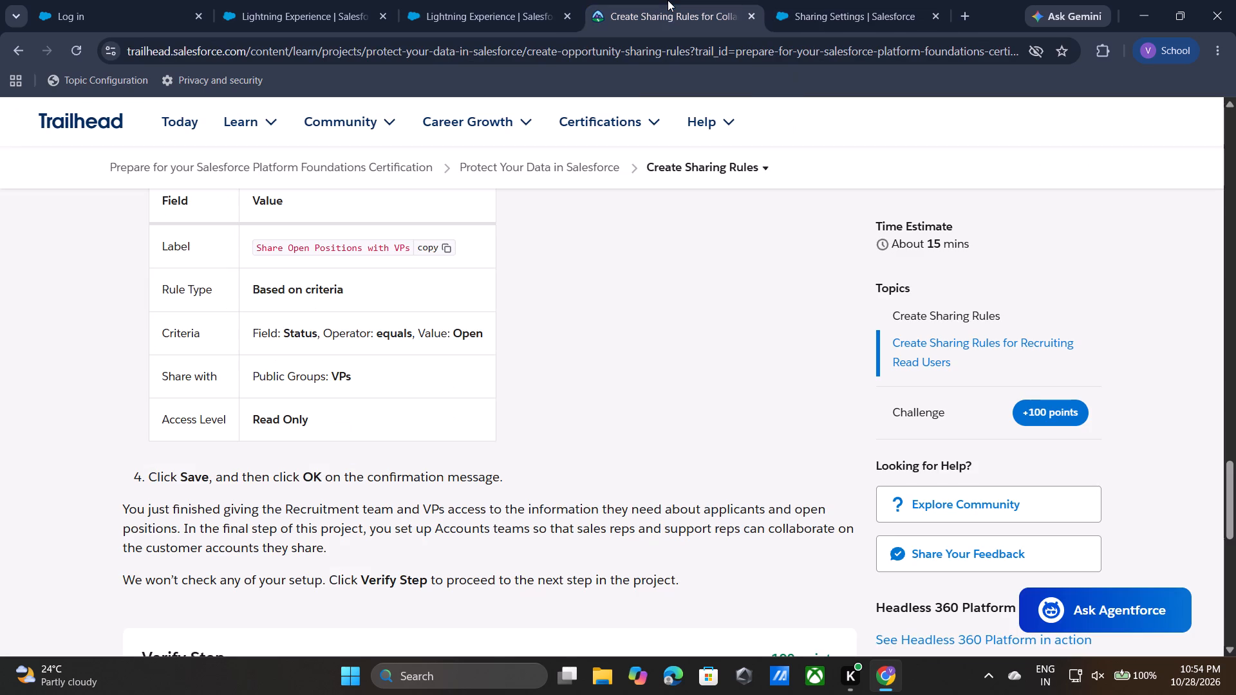
{"action": "scroll", "coordinate": [520, 507], "scroll_direction": "down", "scroll_amount": 1}
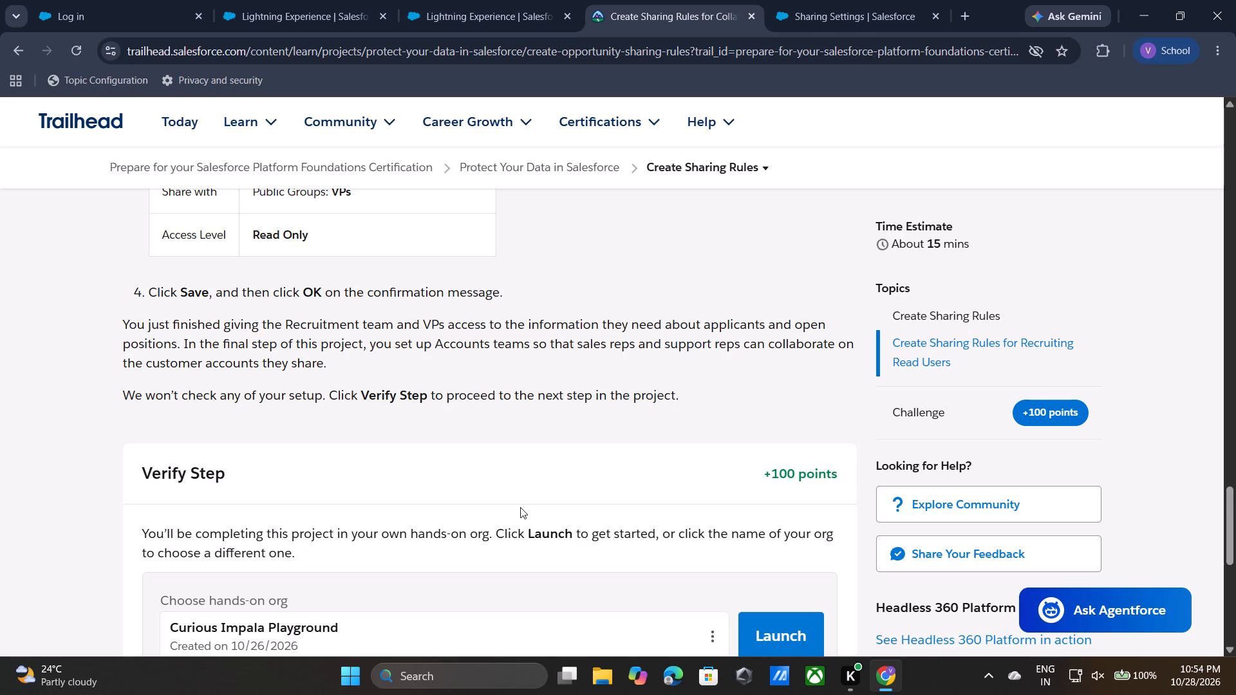
{"action": "scroll", "coordinate": [520, 507], "scroll_direction": "down", "scroll_amount": 2}
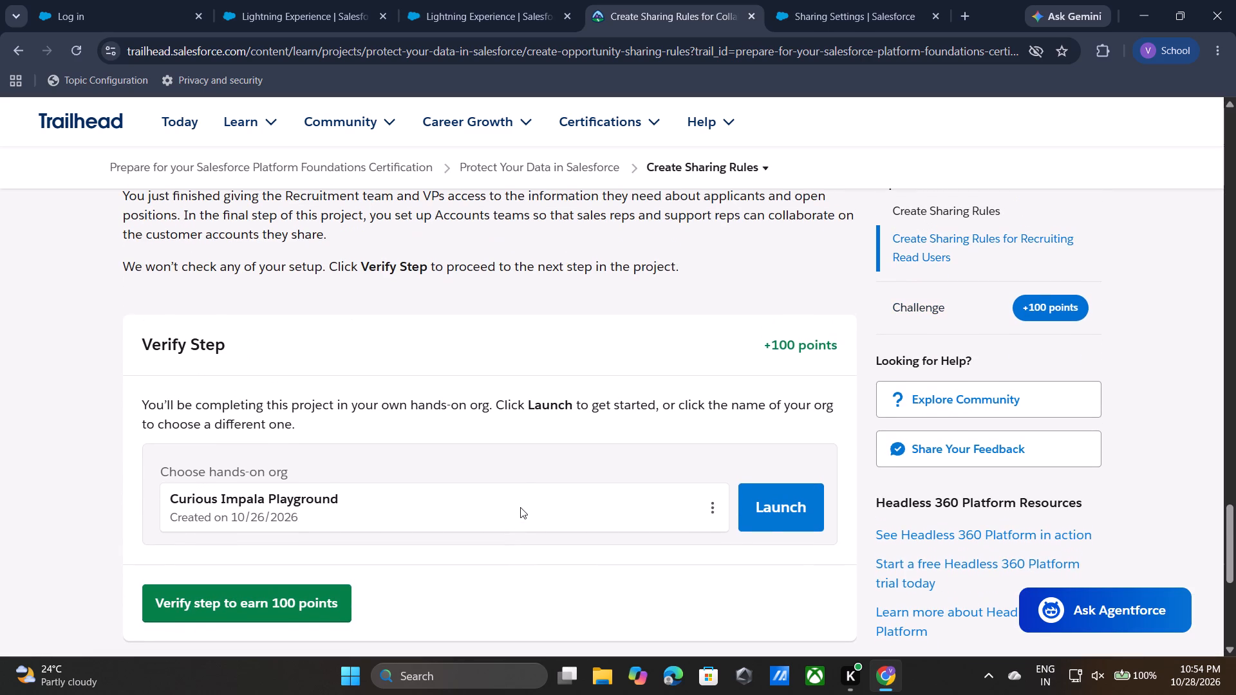
{"action": "scroll", "coordinate": [520, 507], "scroll_direction": "down", "scroll_amount": 1}
{"action": "left_click", "coordinate": [301, 601]}
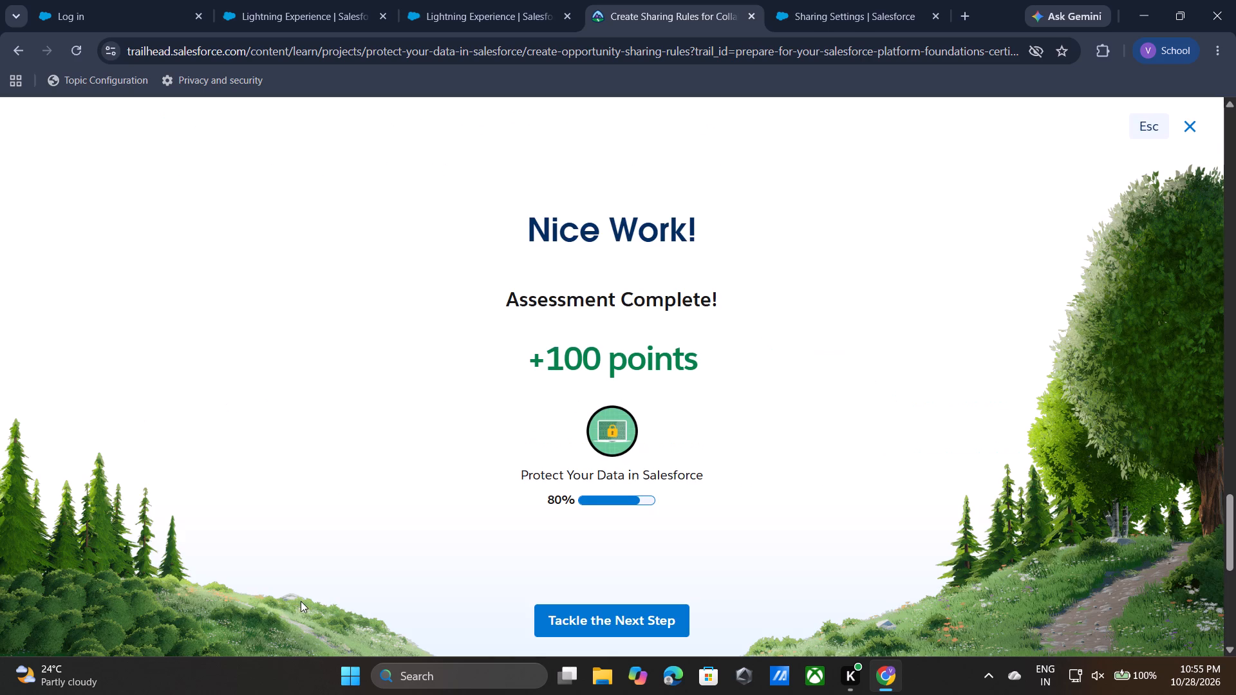
Proceed to the Set Up Account Teams step in Trailhead and look through its instructions.
{"action": "left_click", "coordinate": [615, 625]}
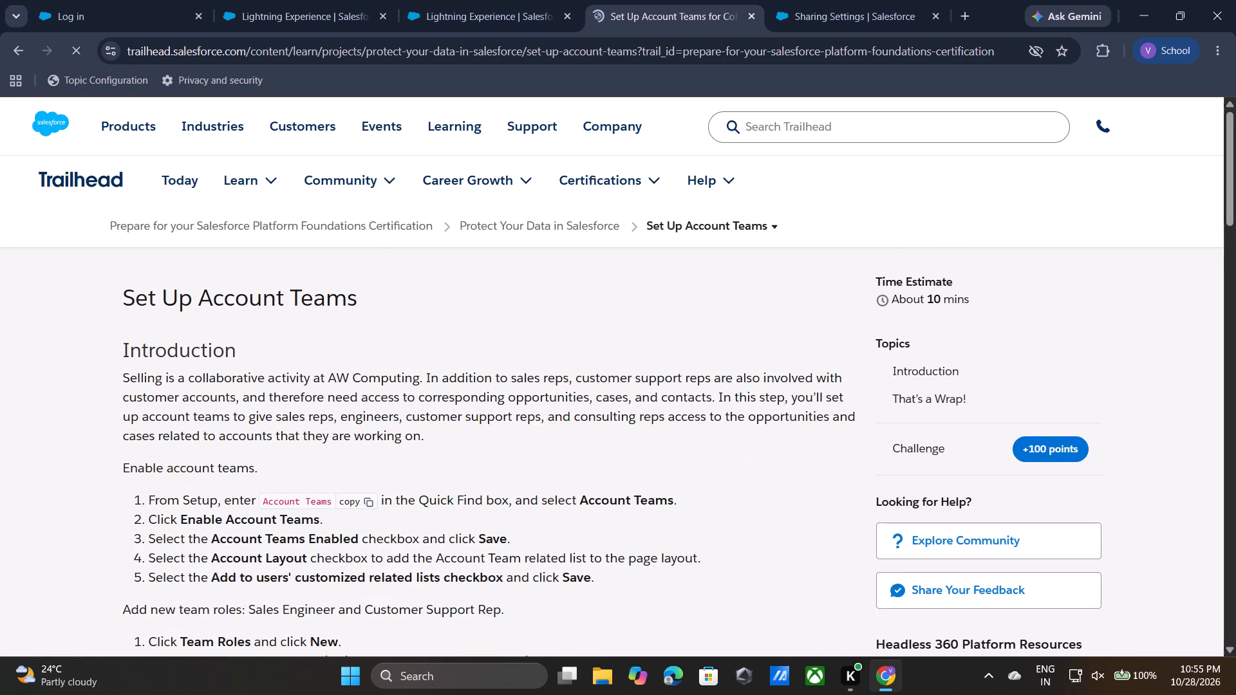
{"action": "scroll", "coordinate": [411, 416], "scroll_direction": "down", "scroll_amount": 12}
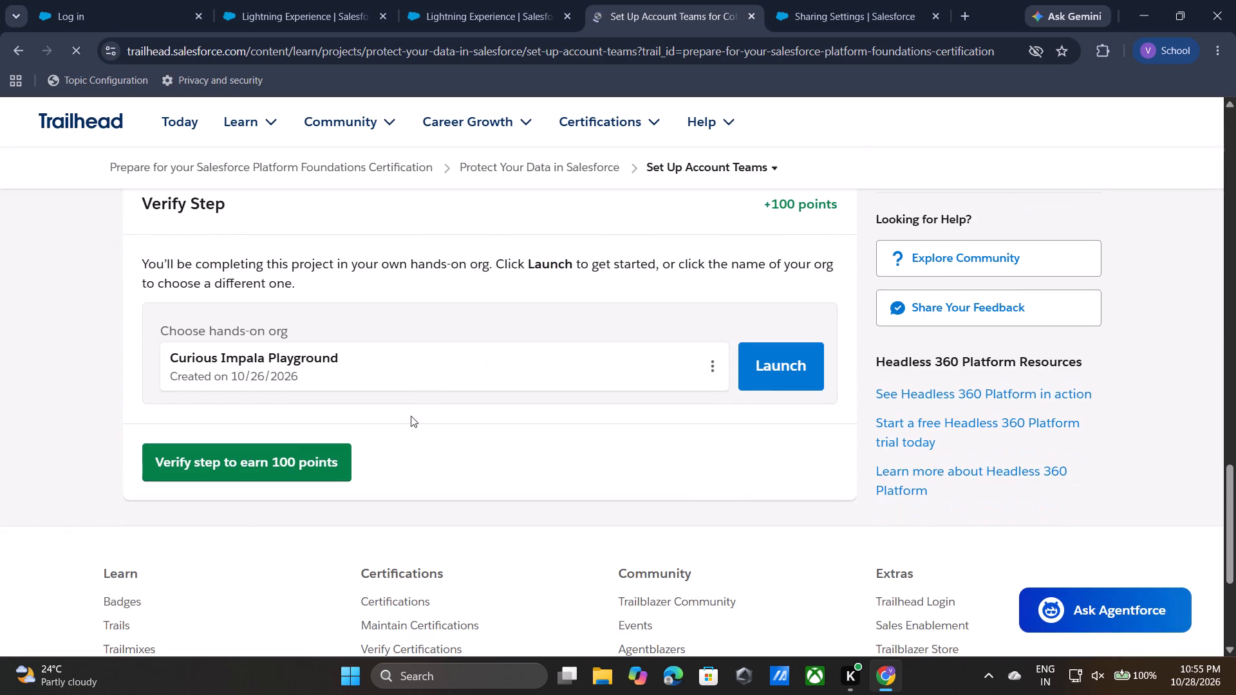
{"action": "scroll", "coordinate": [411, 416], "scroll_direction": "up", "scroll_amount": 4}
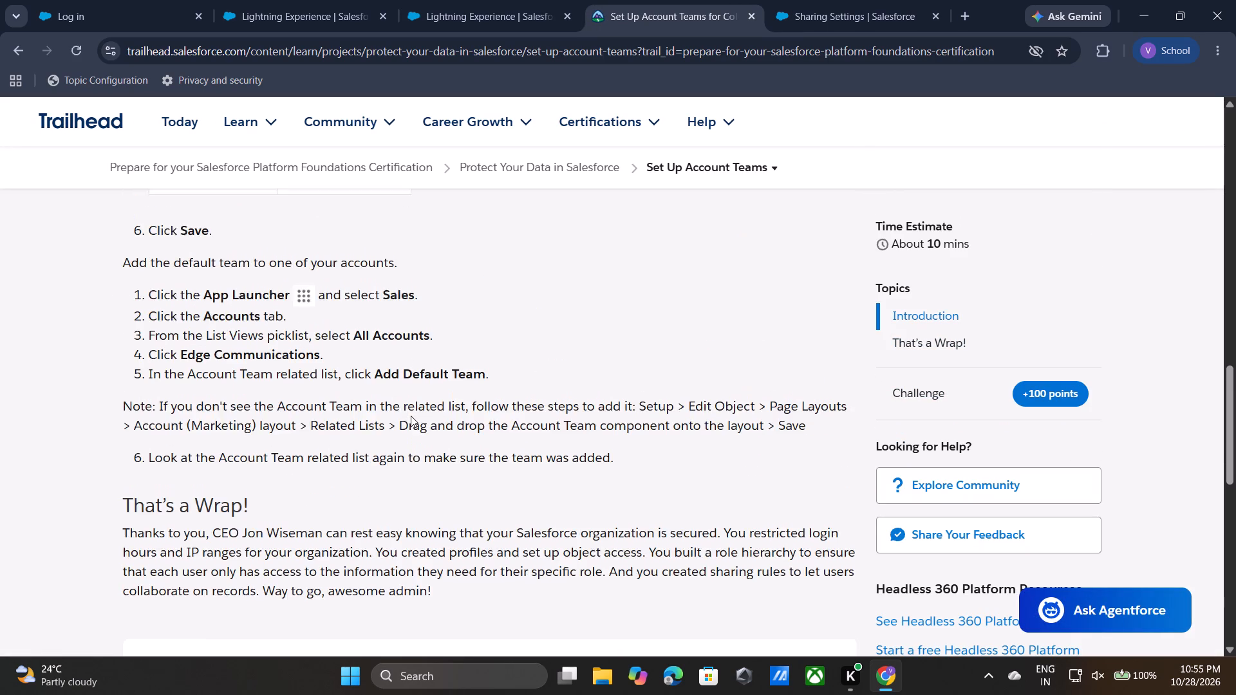
{"action": "scroll", "coordinate": [411, 416], "scroll_direction": "up", "scroll_amount": 8}
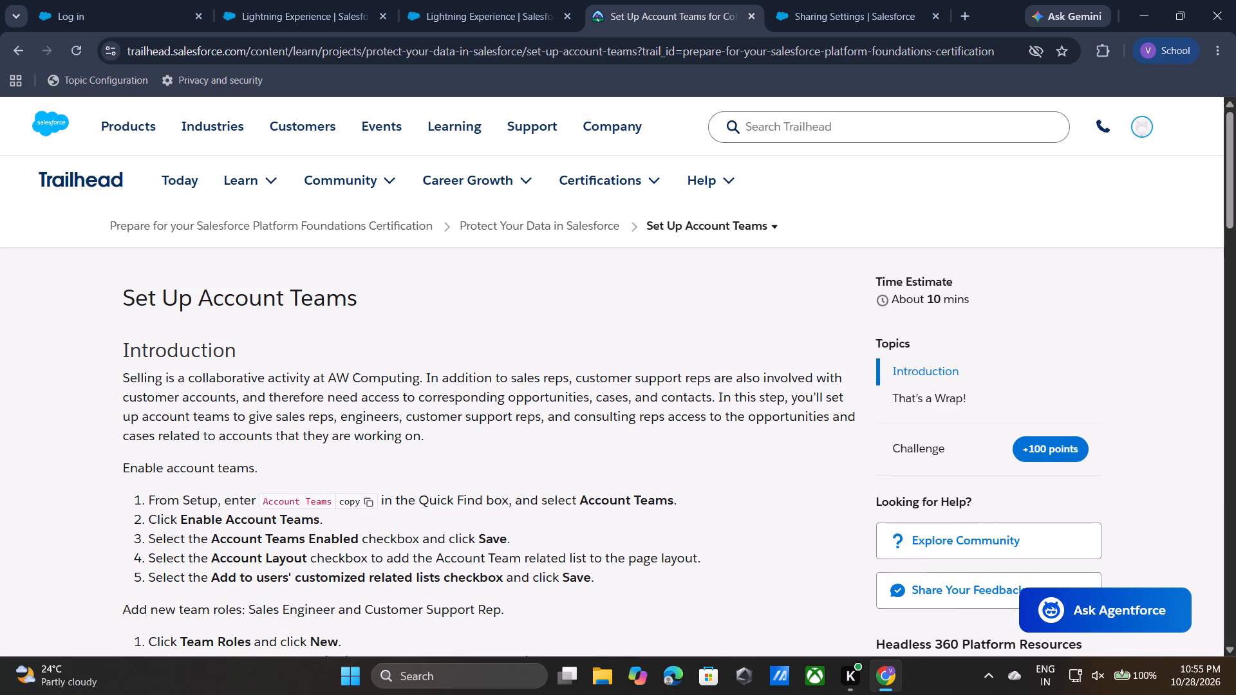
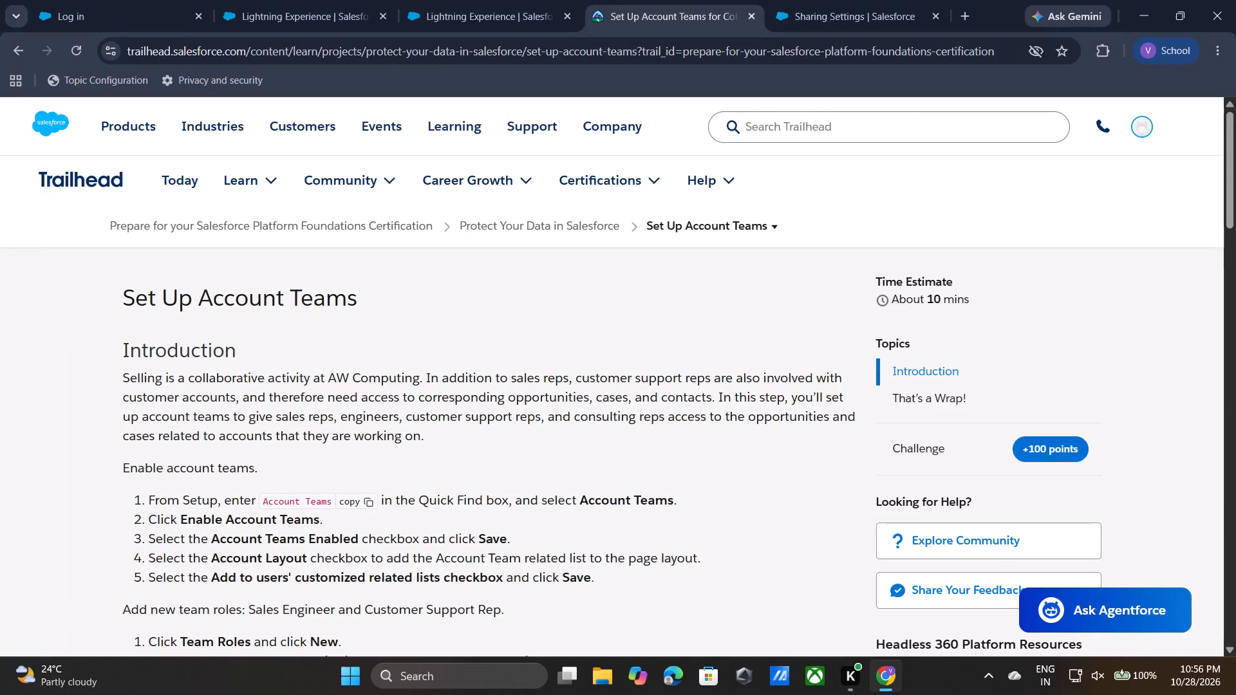
Close the Sharing Settings page and launch the Curious Impala Playground from the Set Up Account Teams project step.
{"action": "scroll", "coordinate": [436, 434], "scroll_direction": "down", "scroll_amount": 1}
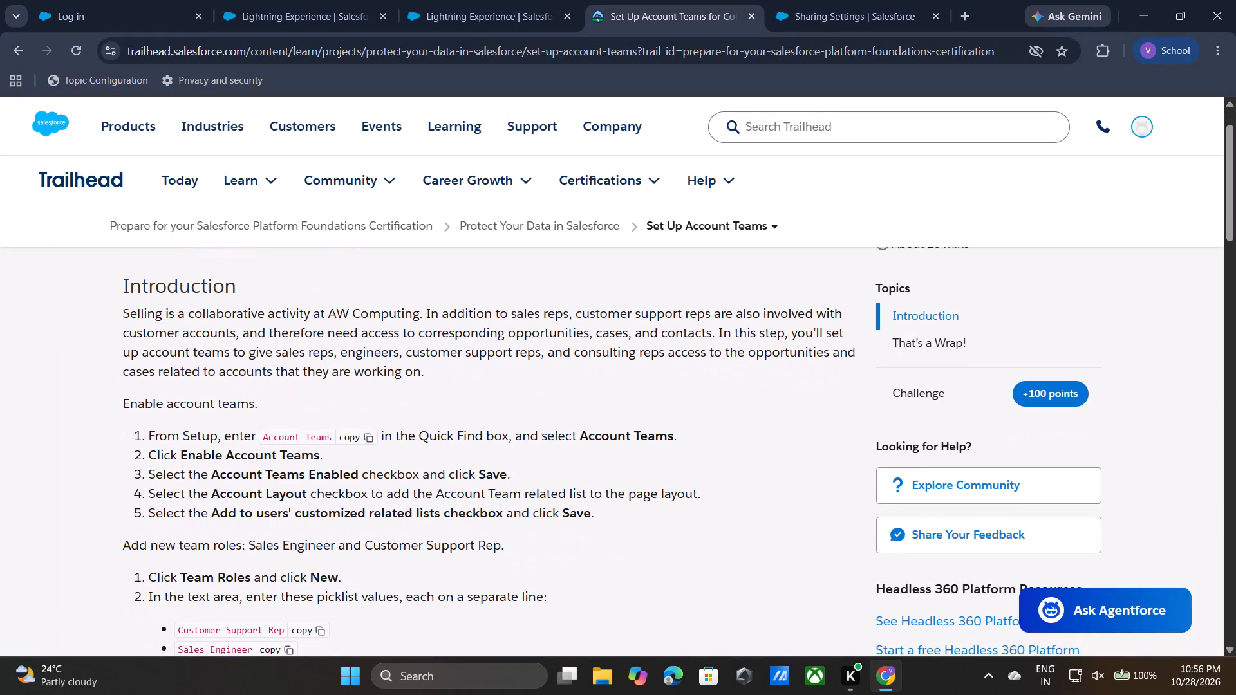
{"action": "scroll", "coordinate": [421, 452], "scroll_direction": "down", "scroll_amount": 7}
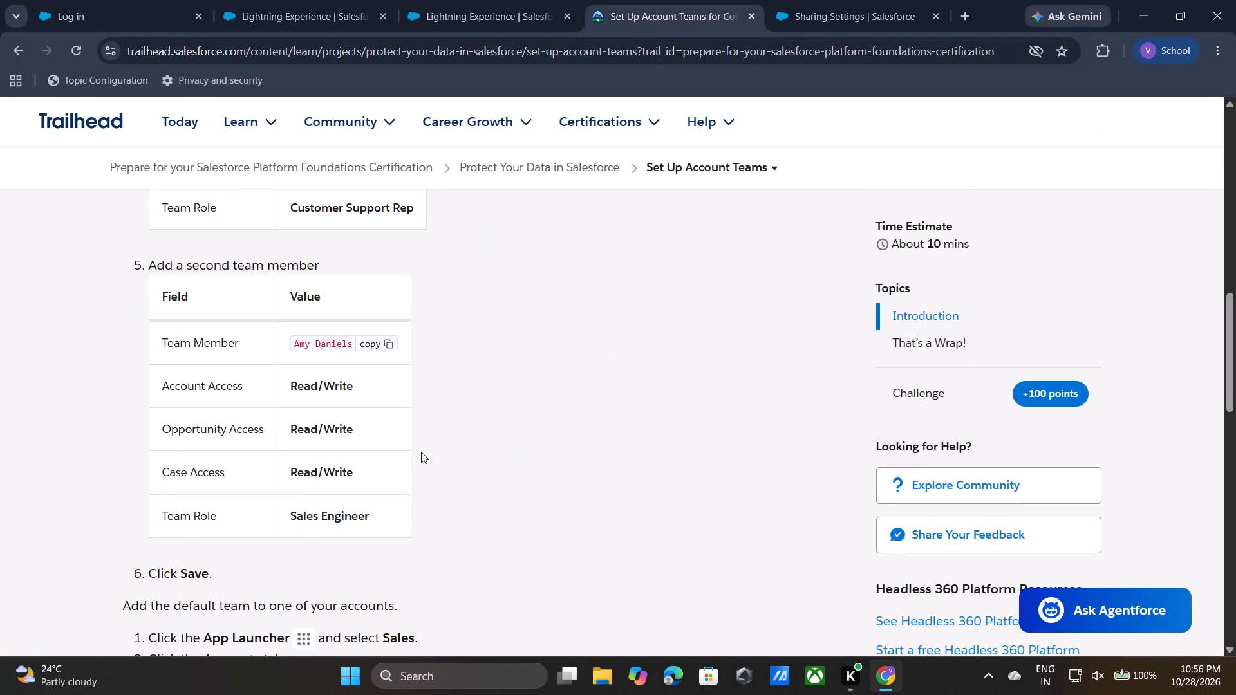
{"action": "left_click", "coordinate": [933, 17]}
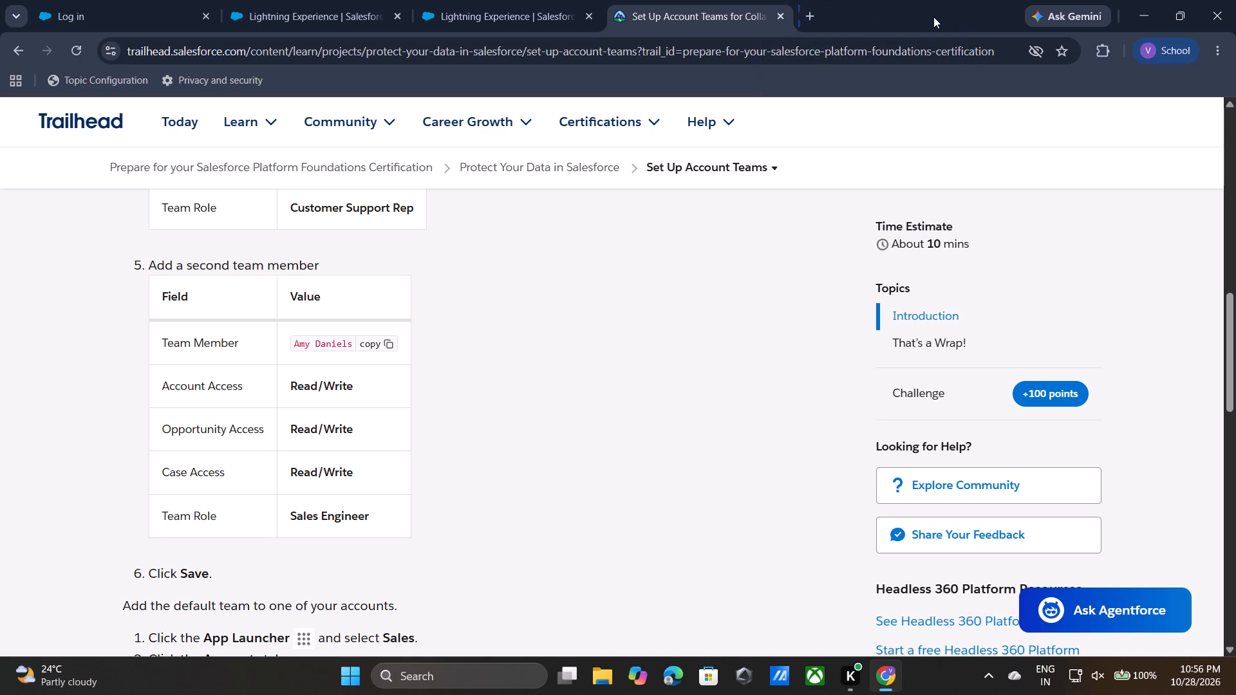
{"action": "scroll", "coordinate": [615, 361], "scroll_direction": "down", "scroll_amount": 7}
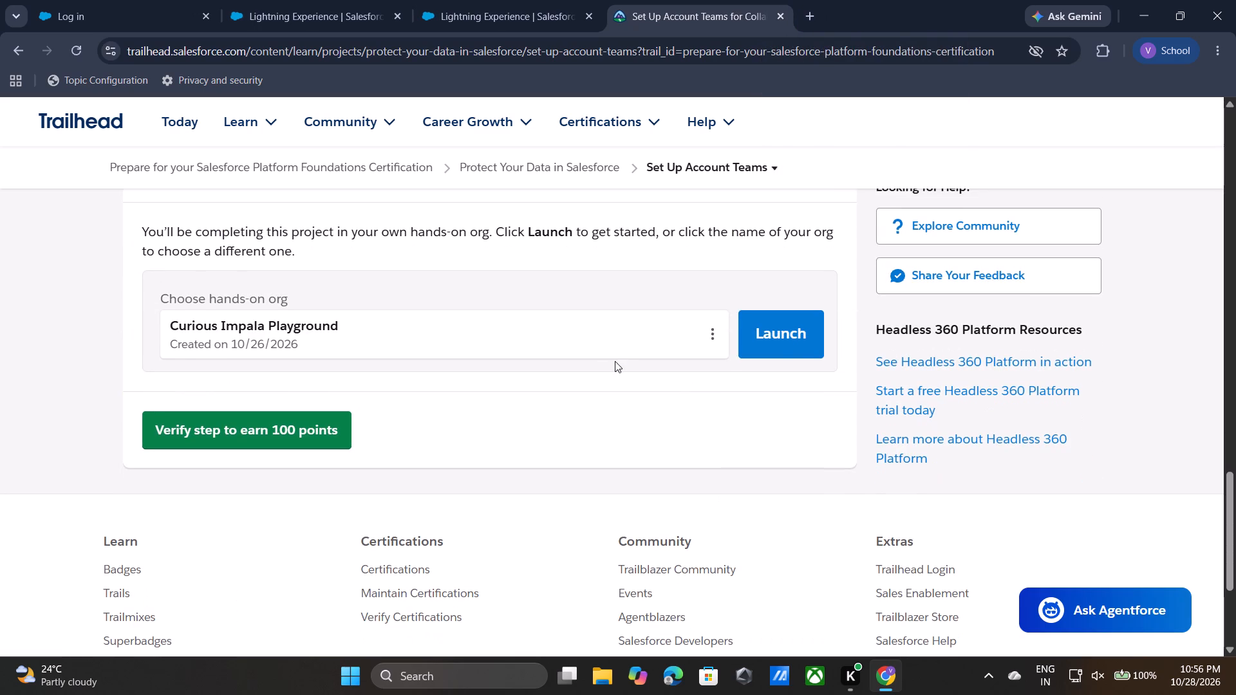
{"action": "left_click", "coordinate": [775, 344]}
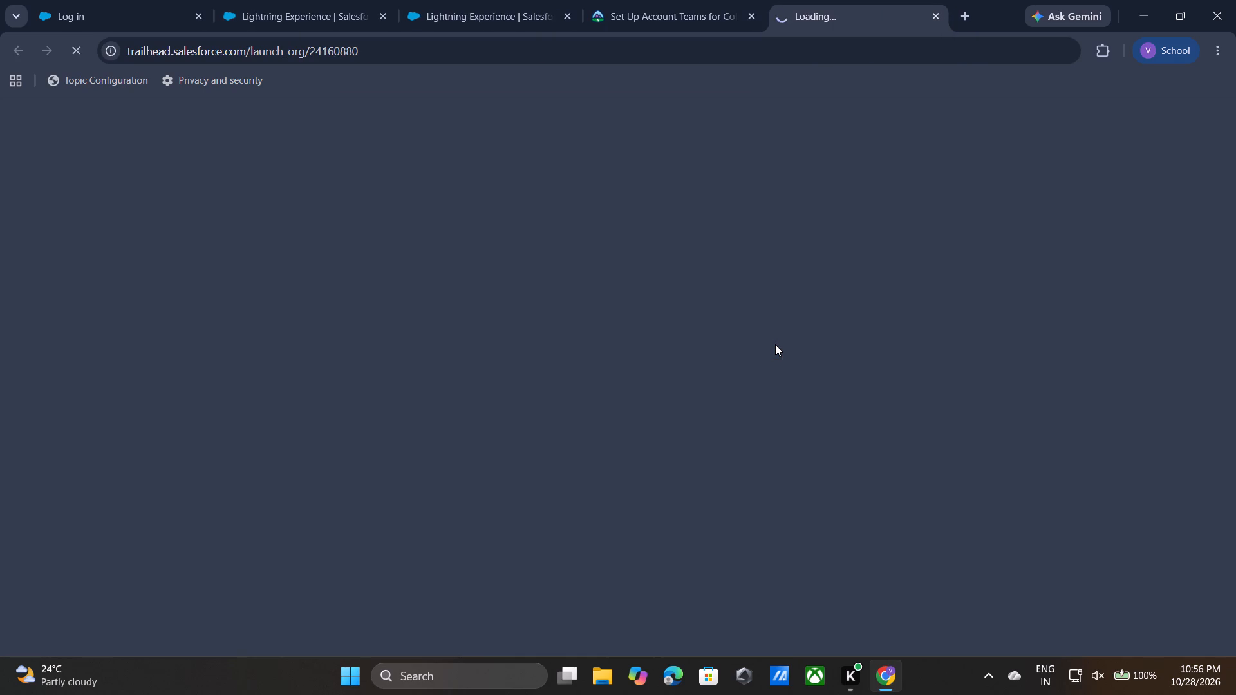
Copy the term Account Teams from the Trailhead instructions and use it to find and open the Account Teams page in the playground's Setup.
{"action": "left_click_drag", "start_coordinate": [500, 0], "coordinate": [543, 0]}
{"action": "left_click", "coordinate": [644, 3]}
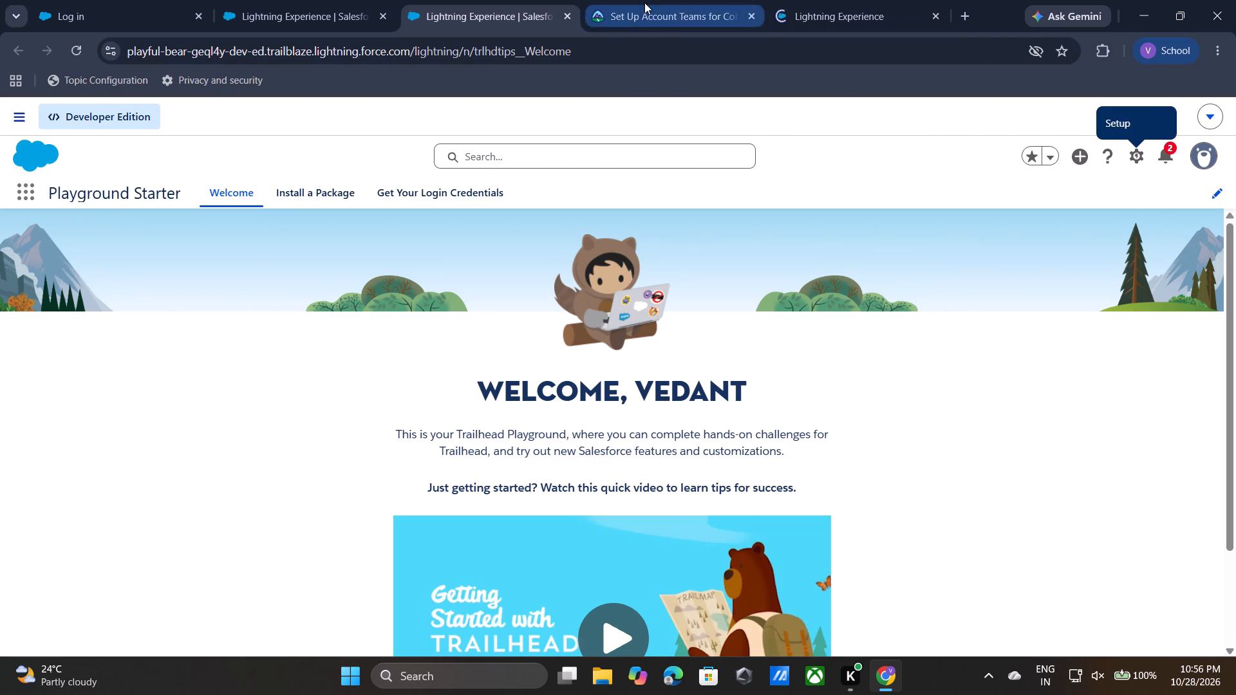
{"action": "scroll", "coordinate": [403, 298], "scroll_direction": "up", "scroll_amount": 8}
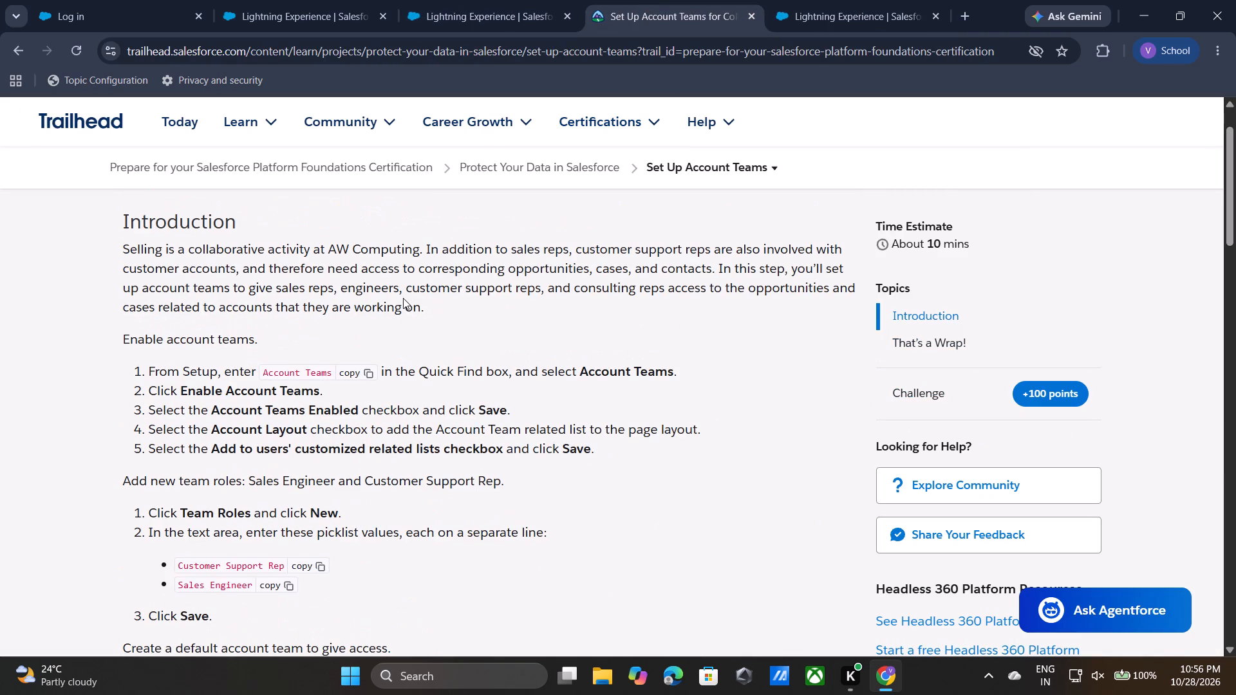
{"action": "left_click", "coordinate": [360, 371]}
{"action": "left_click", "coordinate": [837, 3]}
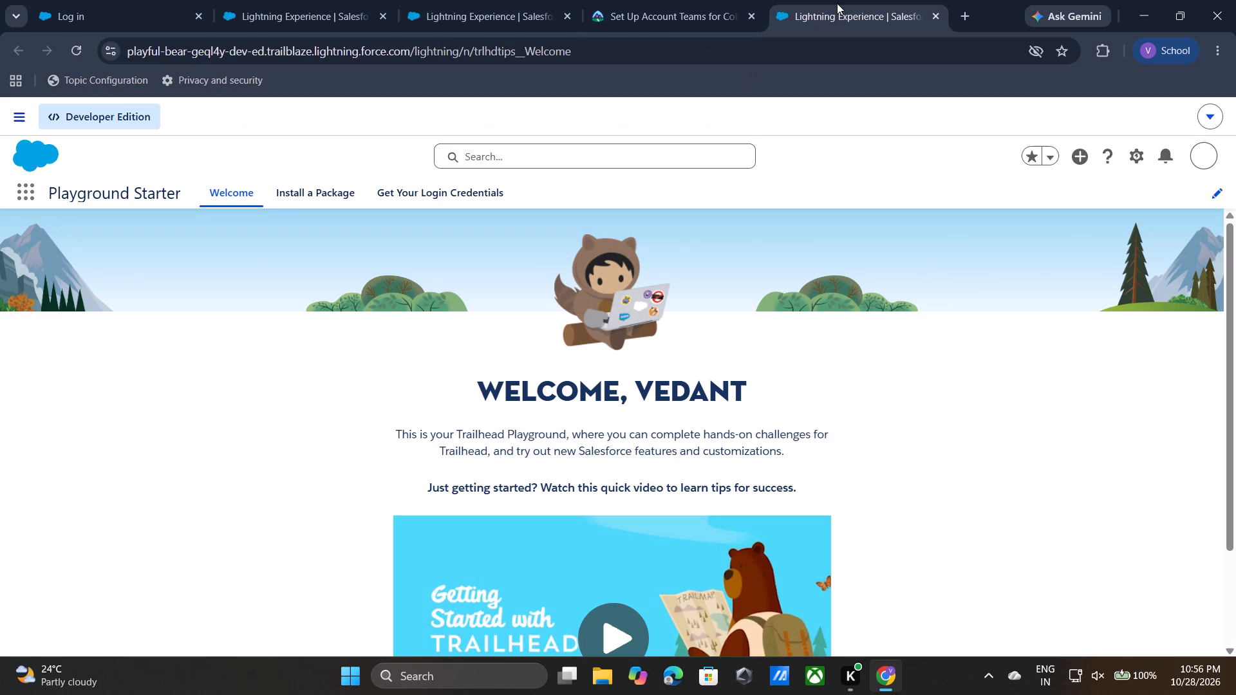
{"action": "left_click", "coordinate": [1134, 145]}
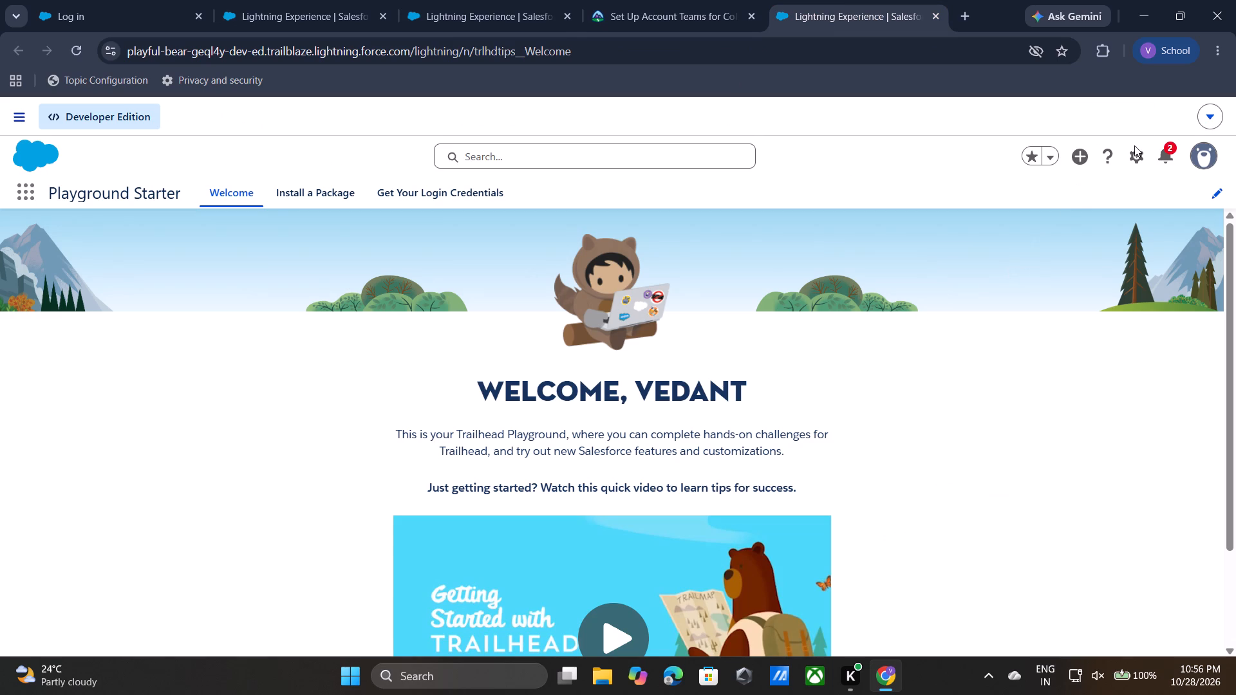
{"action": "left_click", "coordinate": [1134, 152]}
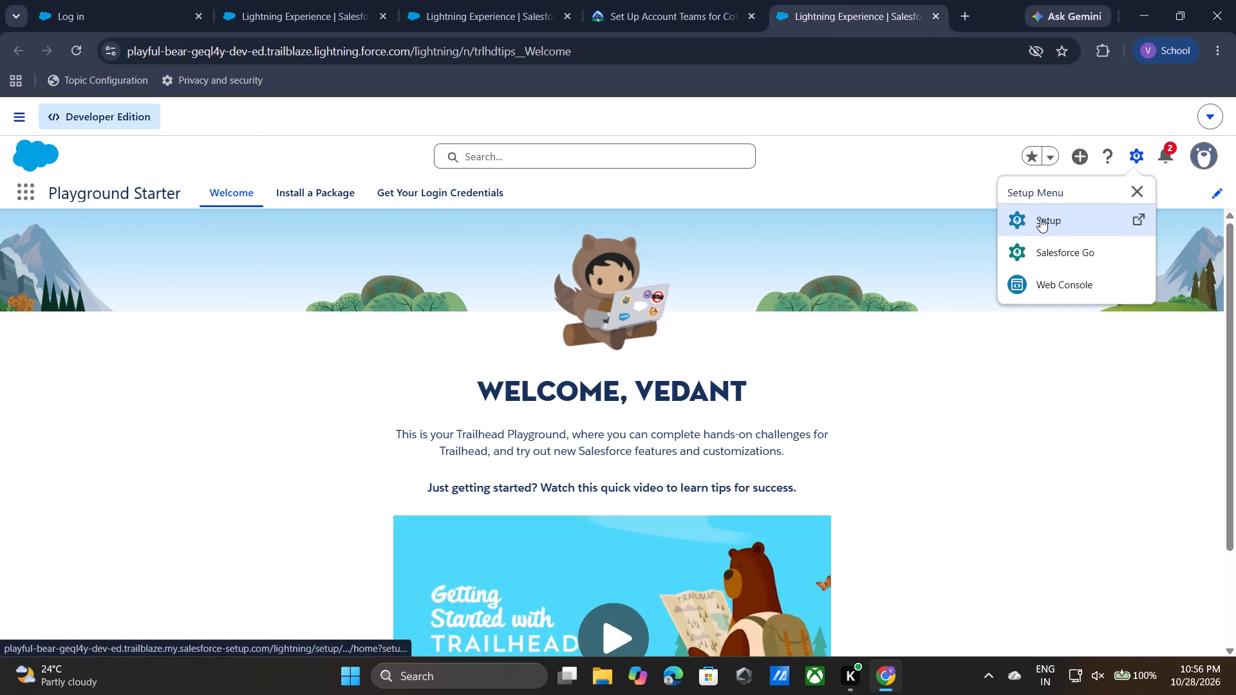
{"action": "left_click", "coordinate": [1040, 218]}
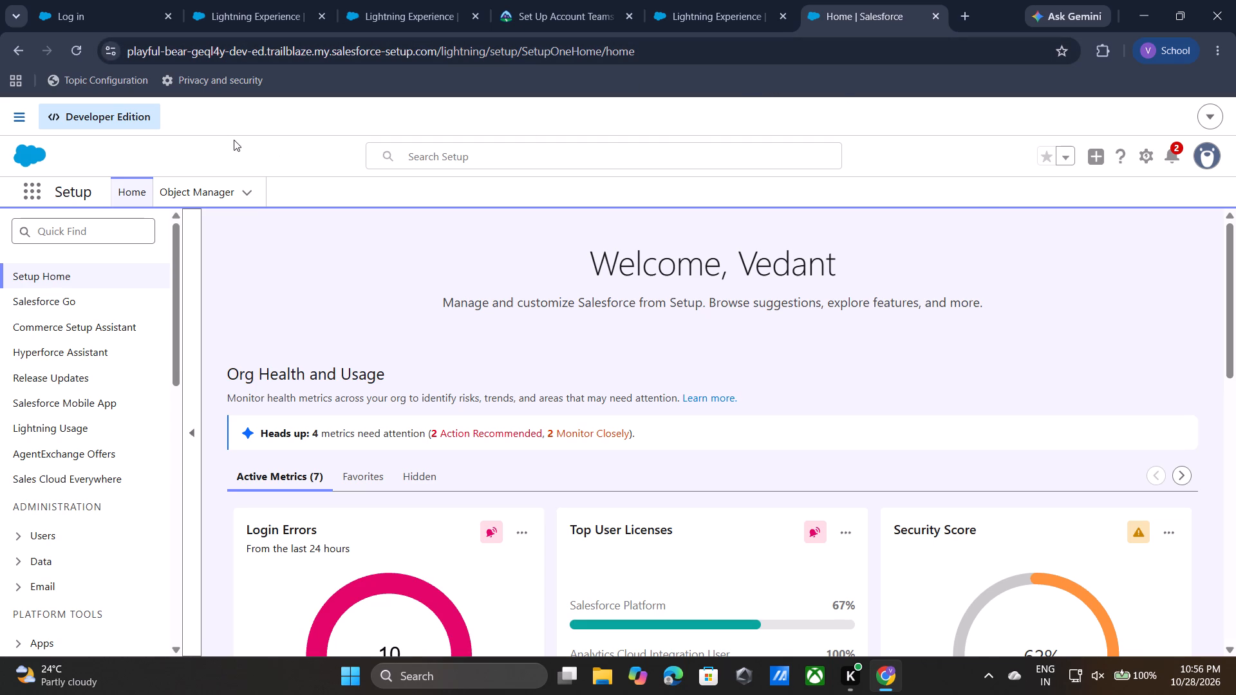
{"action": "left_click", "coordinate": [134, 226]}
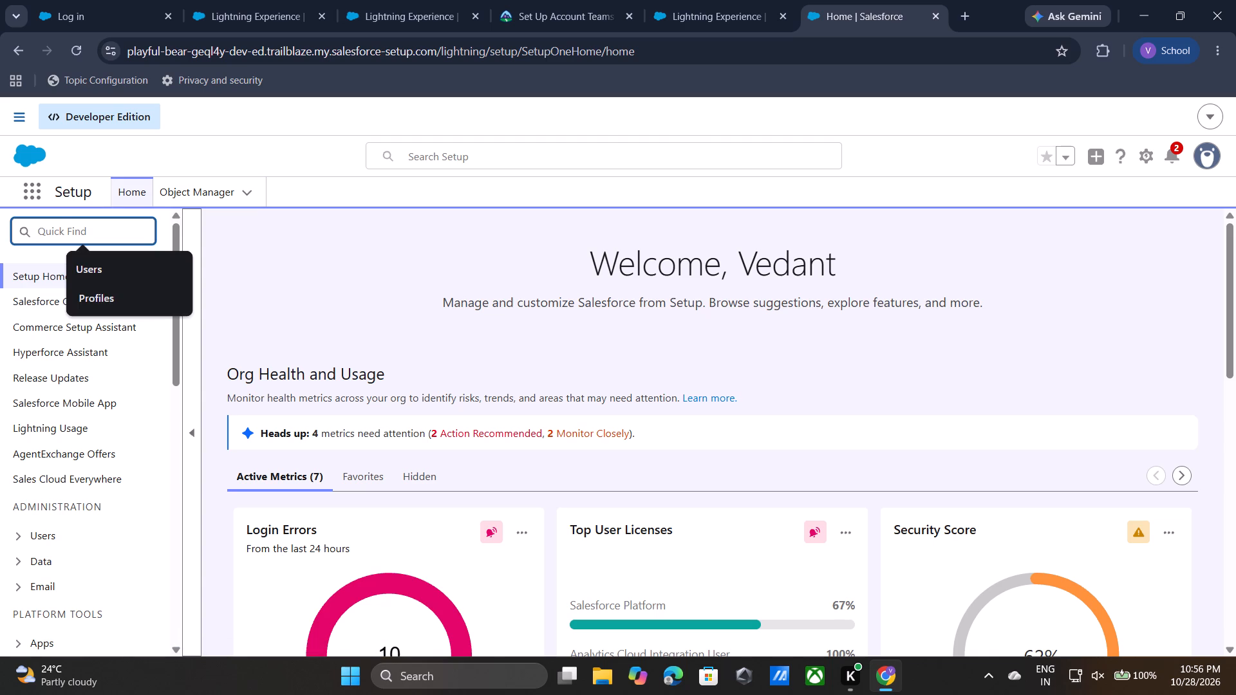
{"action": "key", "text": "ctrl+v"}
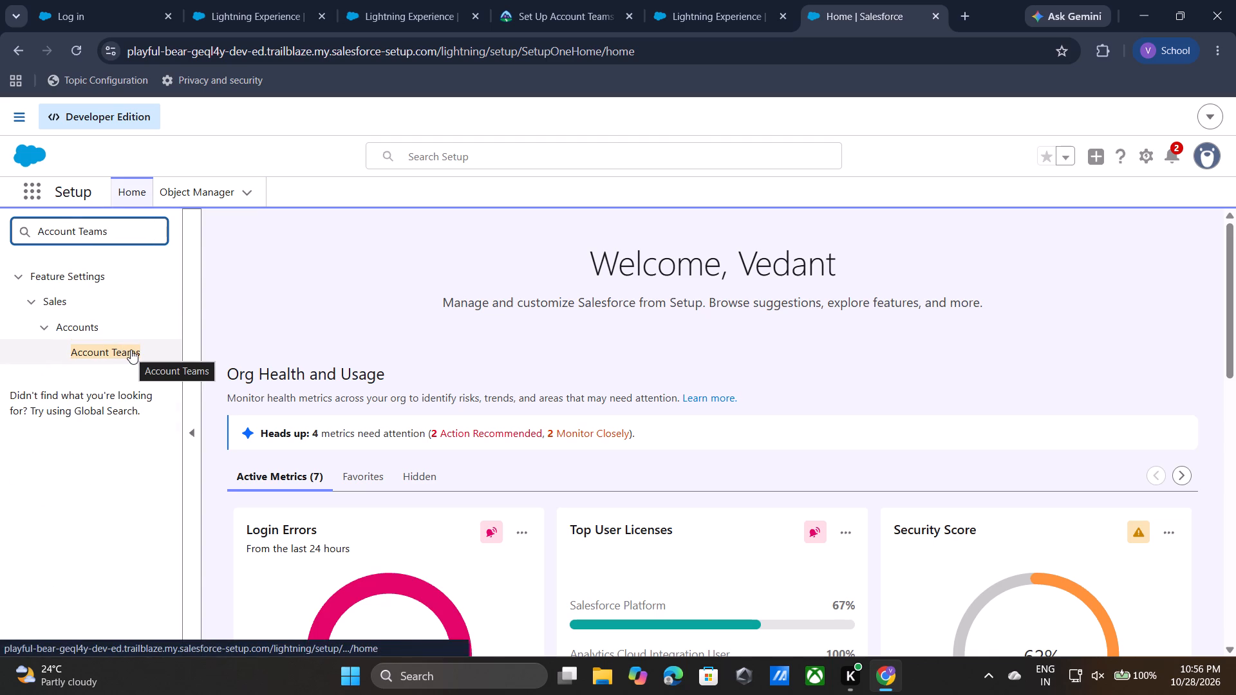
{"action": "left_click", "coordinate": [131, 349]}
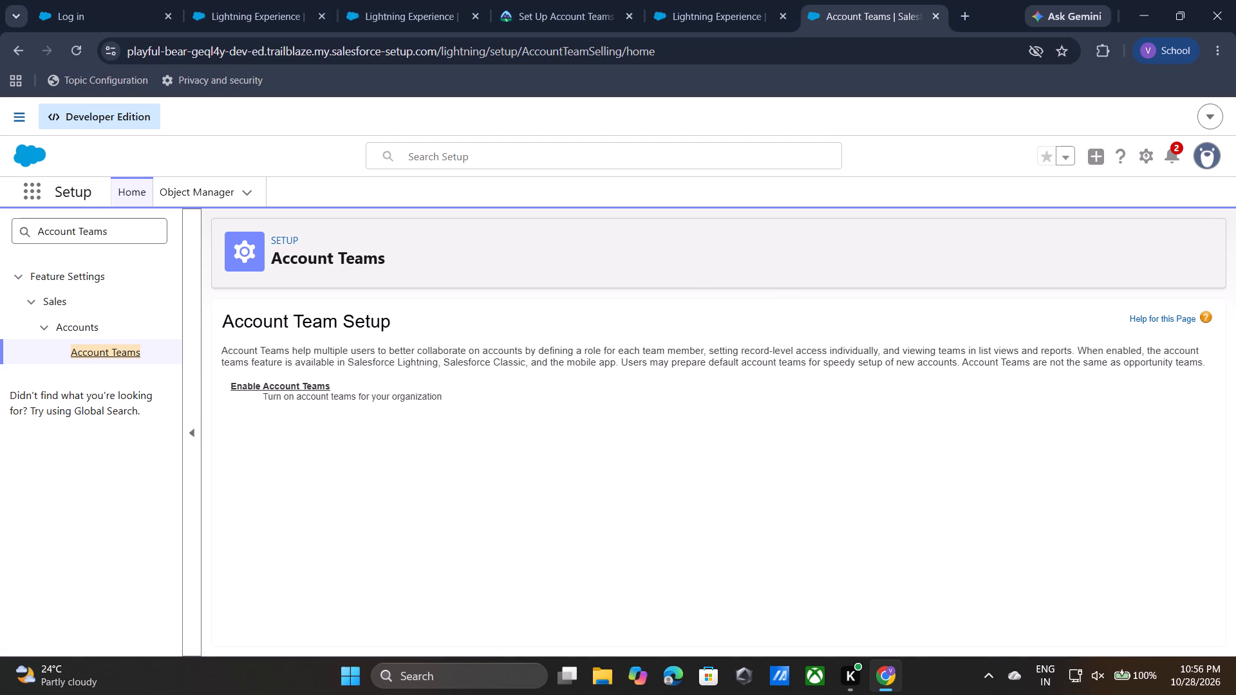
Enable account teams for the organization and save the setting.
{"action": "left_click", "coordinate": [247, 384]}
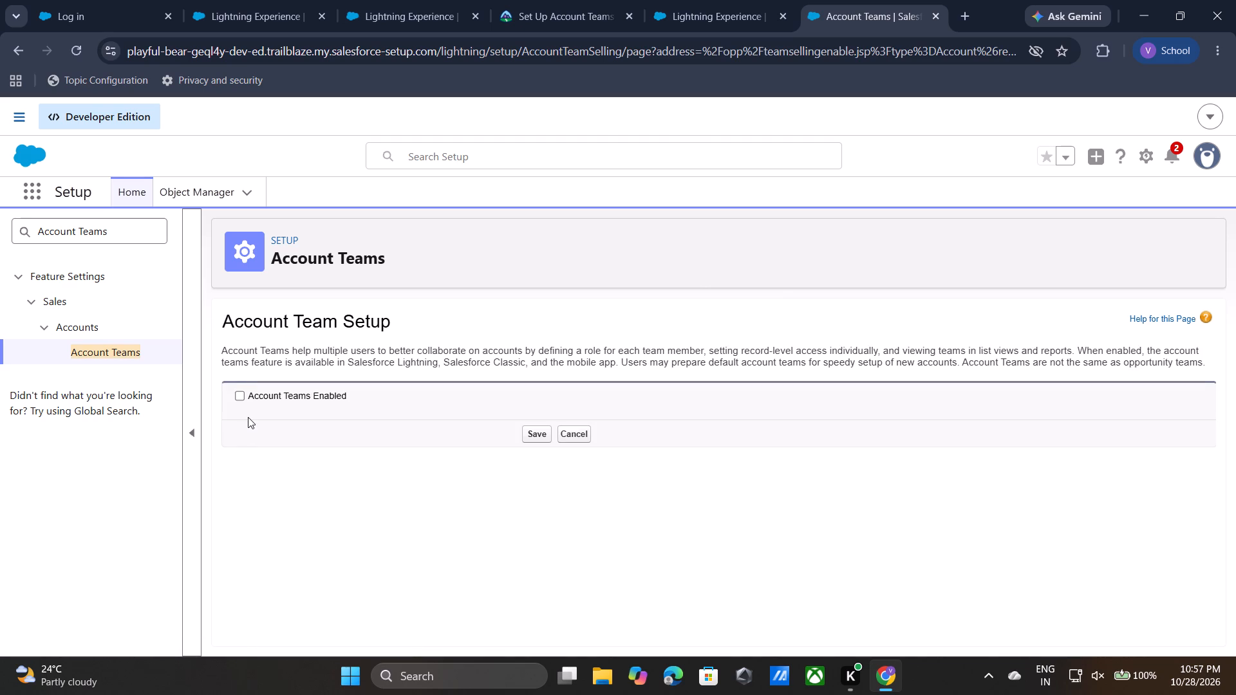
{"action": "left_click", "coordinate": [245, 395]}
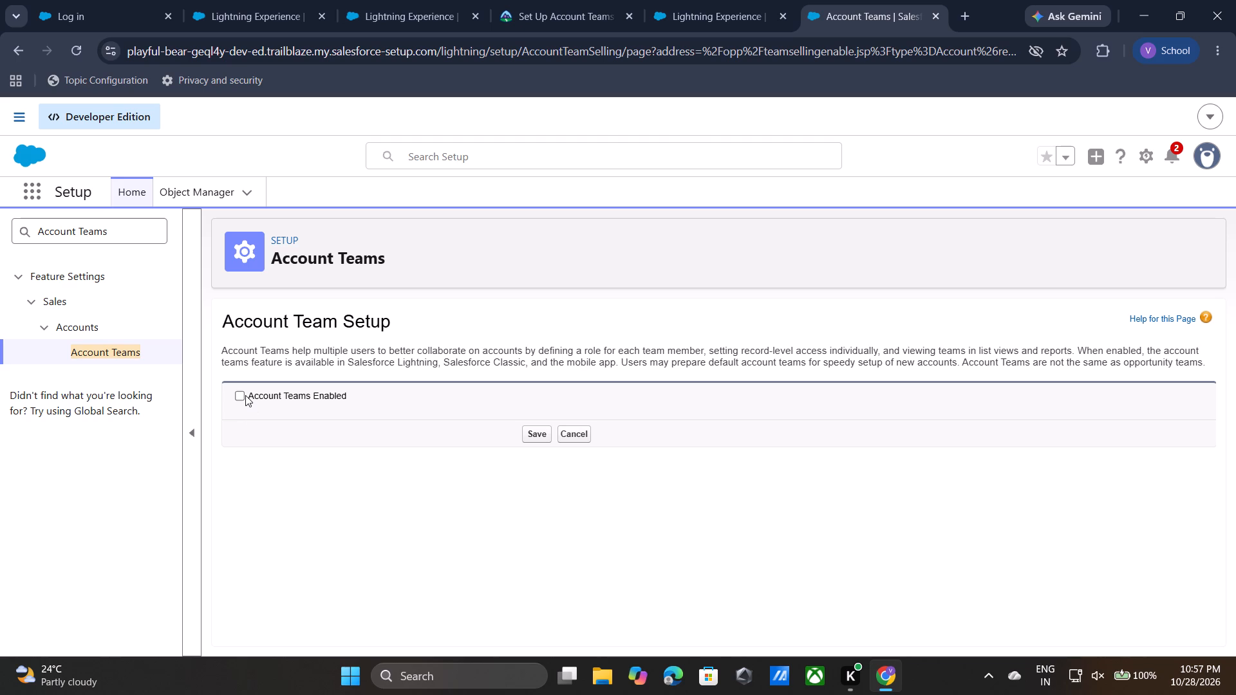
{"action": "left_click", "coordinate": [239, 395]}
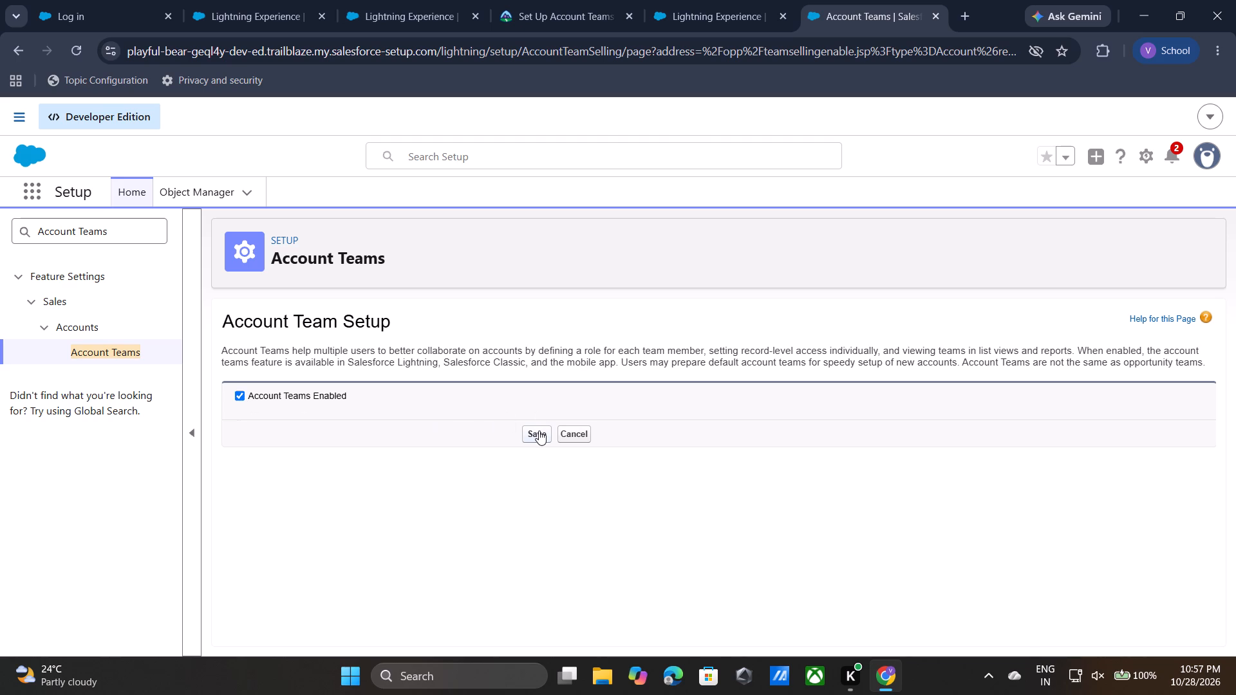
{"action": "left_click", "coordinate": [539, 431]}
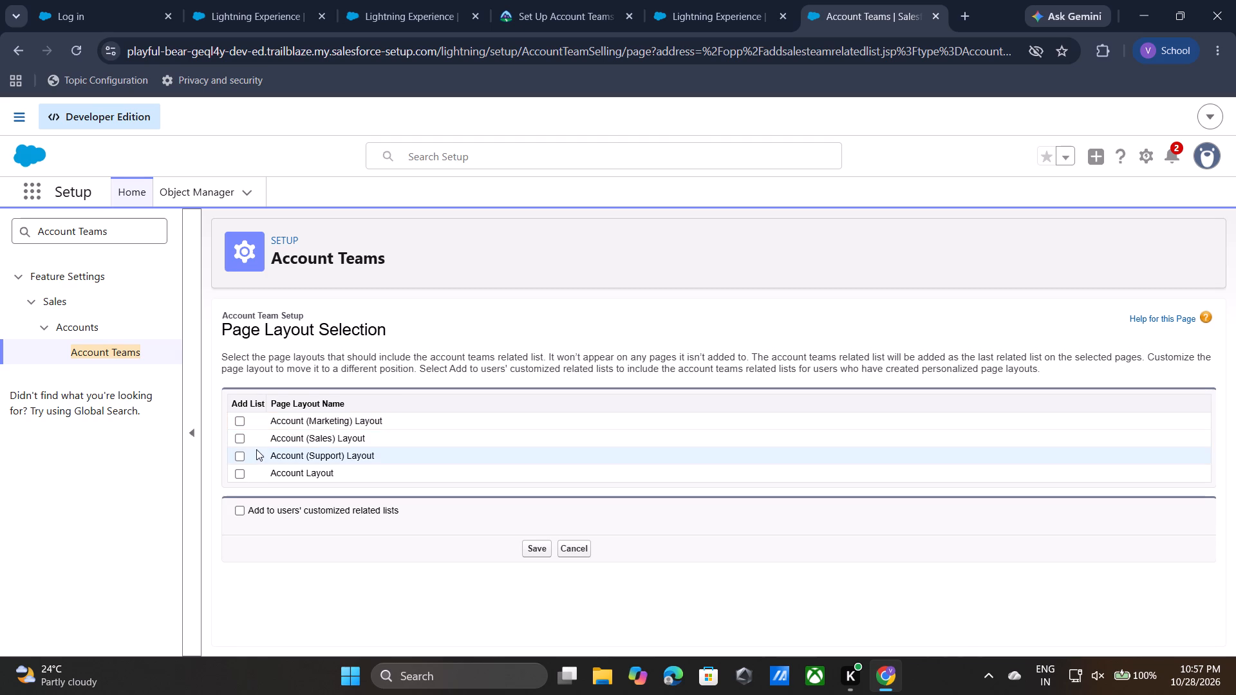
In the page layout selection, enable adding the account teams list to users' customized related lists and save.
{"action": "left_click", "coordinate": [239, 511]}
{"action": "left_click", "coordinate": [536, 544]}
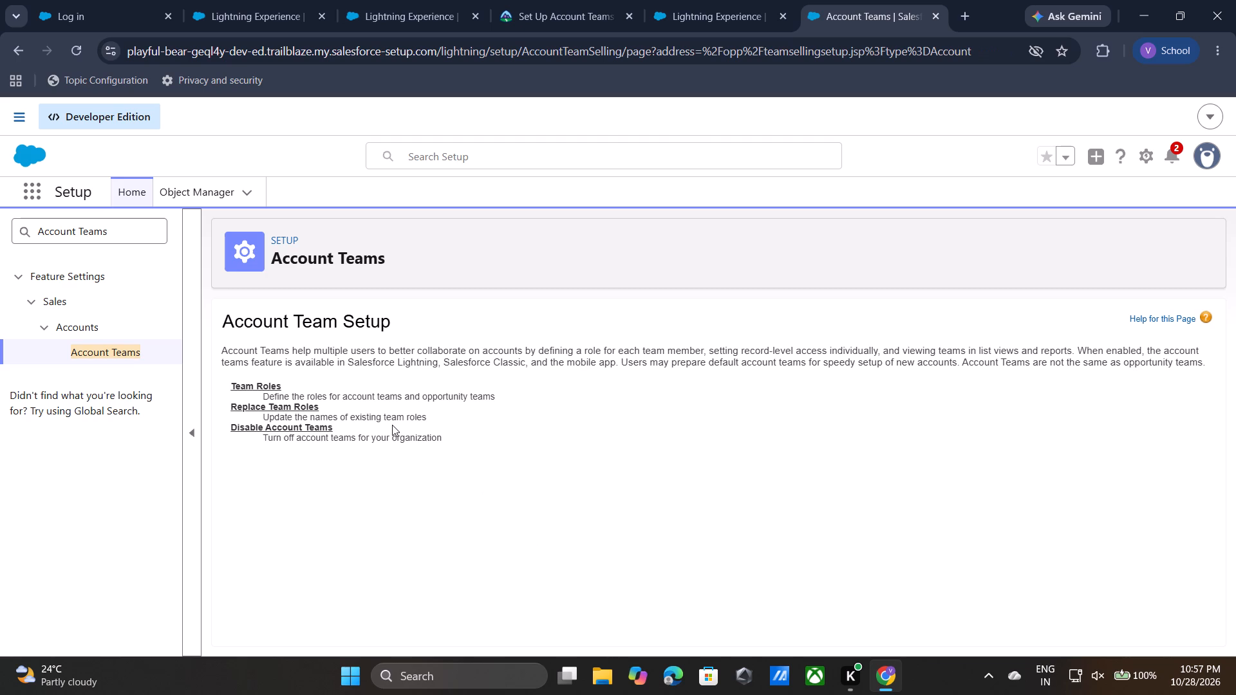
Start new Team Role picklist values and enter Customer Support Rep, copied from the Trailhead instructions, as the first value.
{"action": "left_click", "coordinate": [261, 385]}
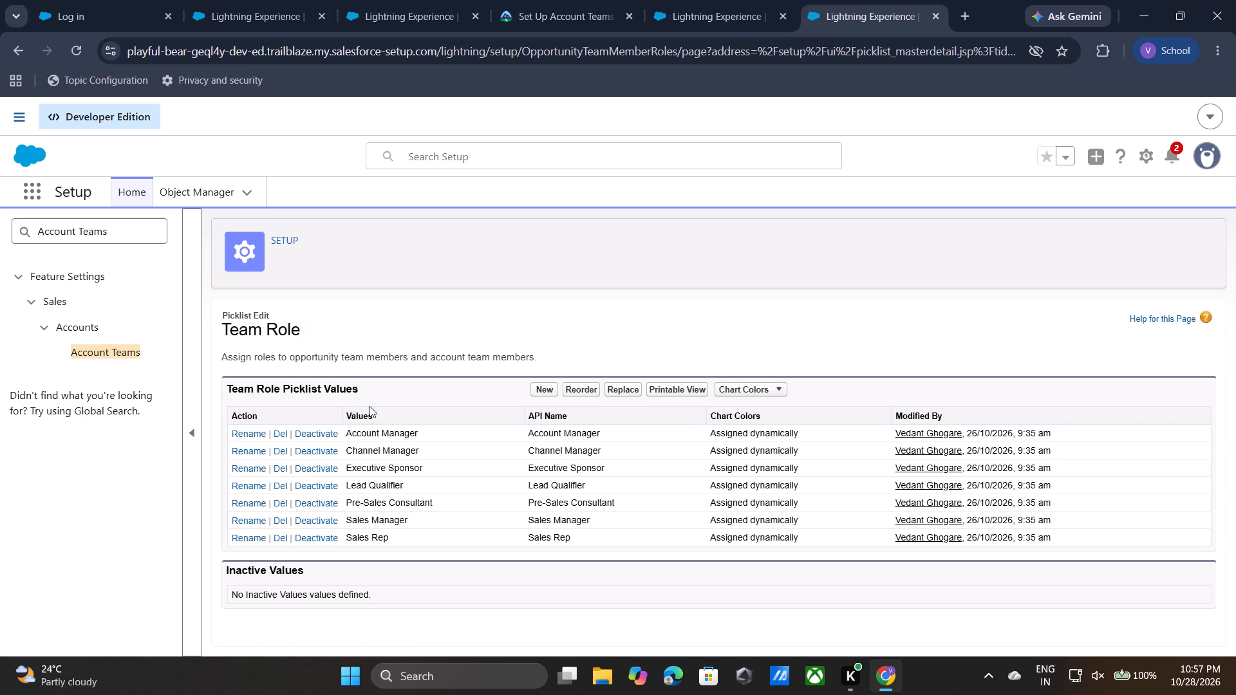
{"action": "left_click", "coordinate": [545, 392]}
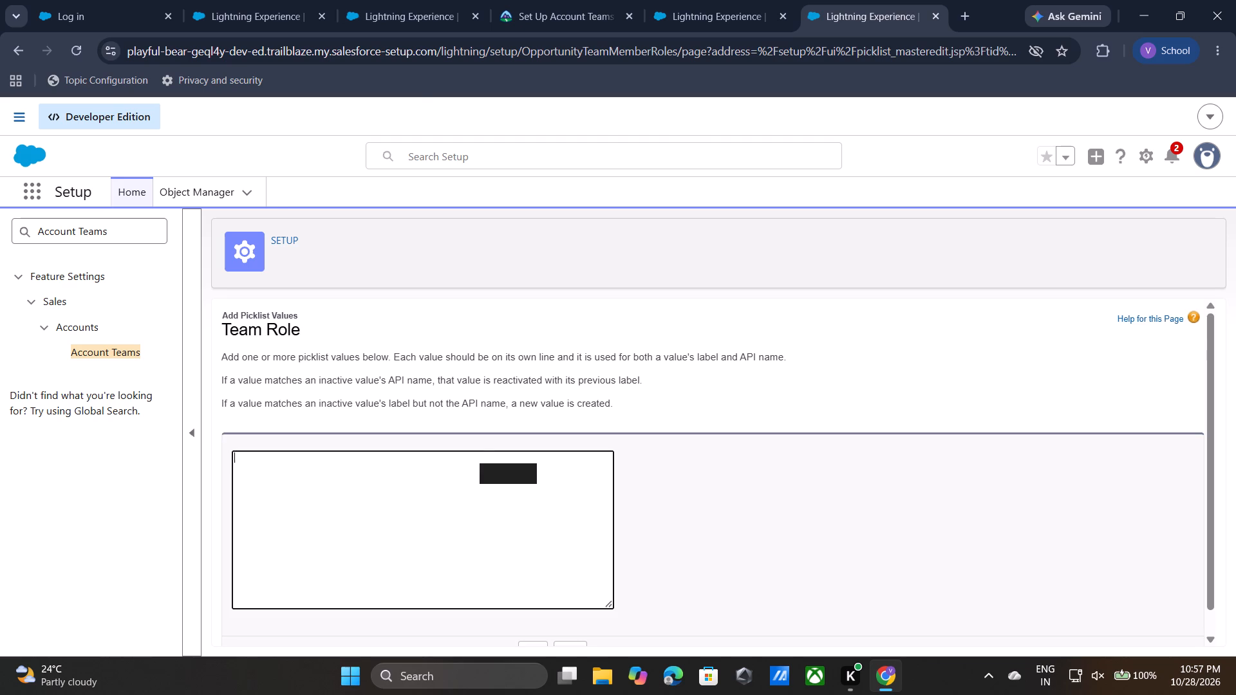
{"action": "left_click_drag", "start_coordinate": [597, 9], "coordinate": [689, 6]}
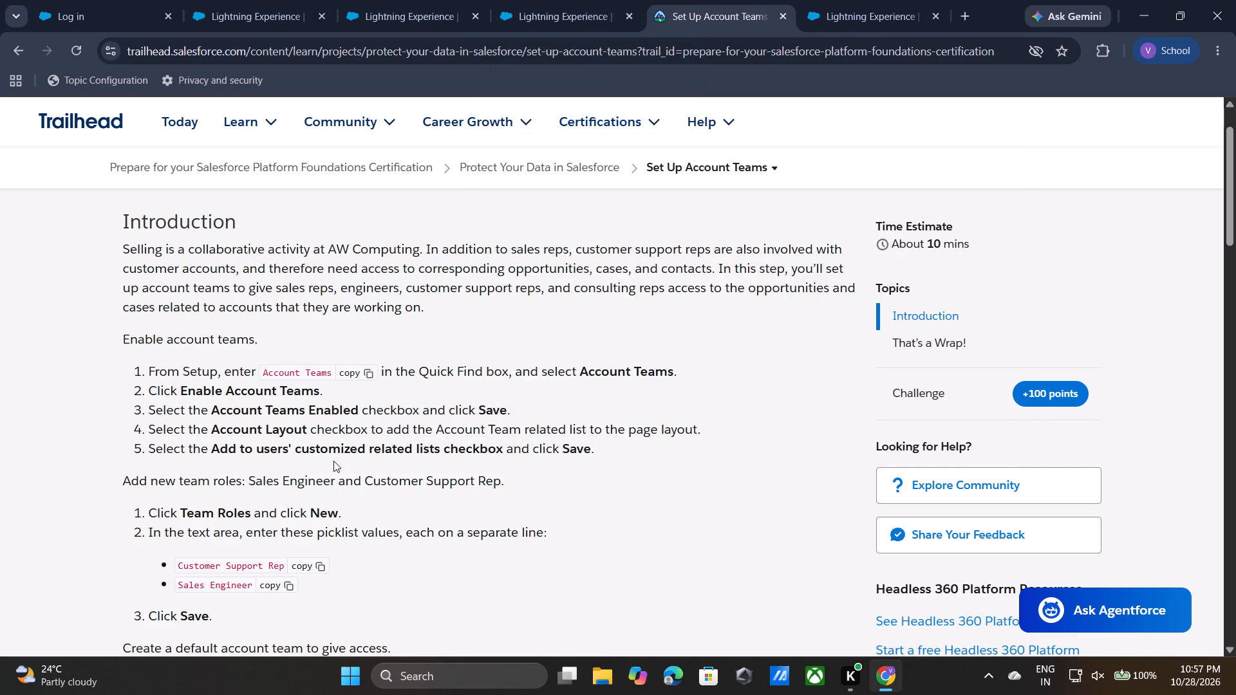
{"action": "scroll", "coordinate": [335, 456], "scroll_direction": "down", "scroll_amount": 1}
{"action": "left_click", "coordinate": [315, 494]}
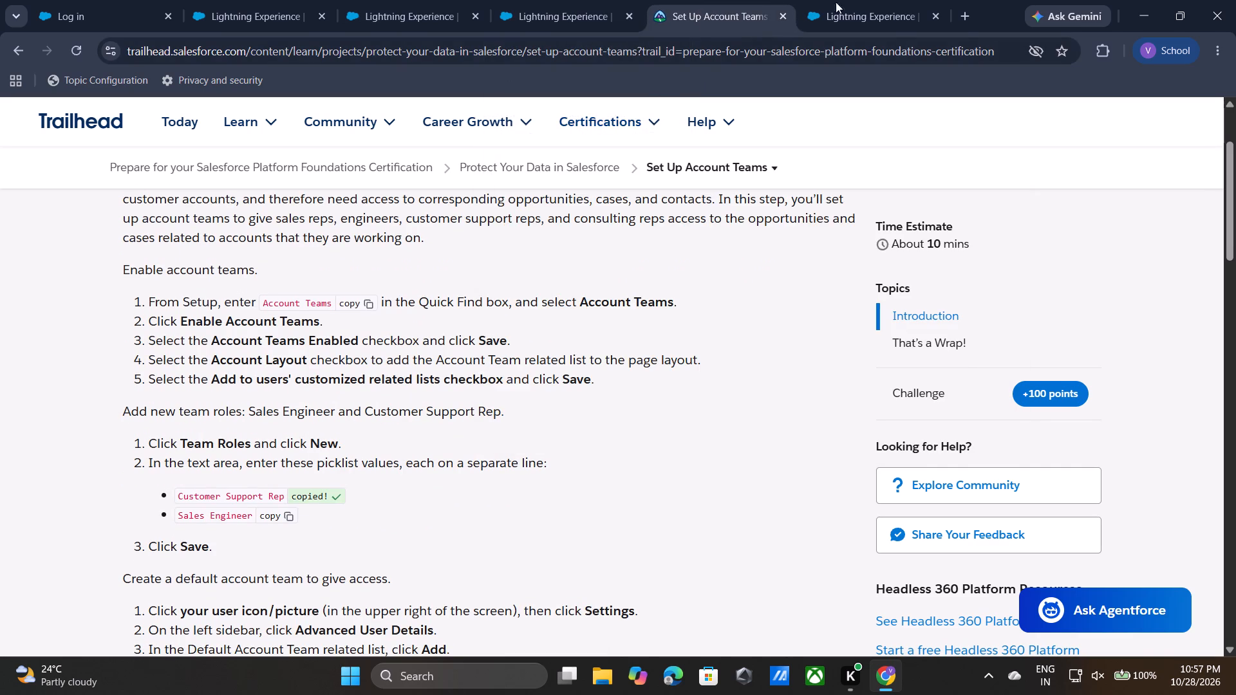
{"action": "left_click", "coordinate": [871, 0]}
{"action": "left_click", "coordinate": [382, 474]}
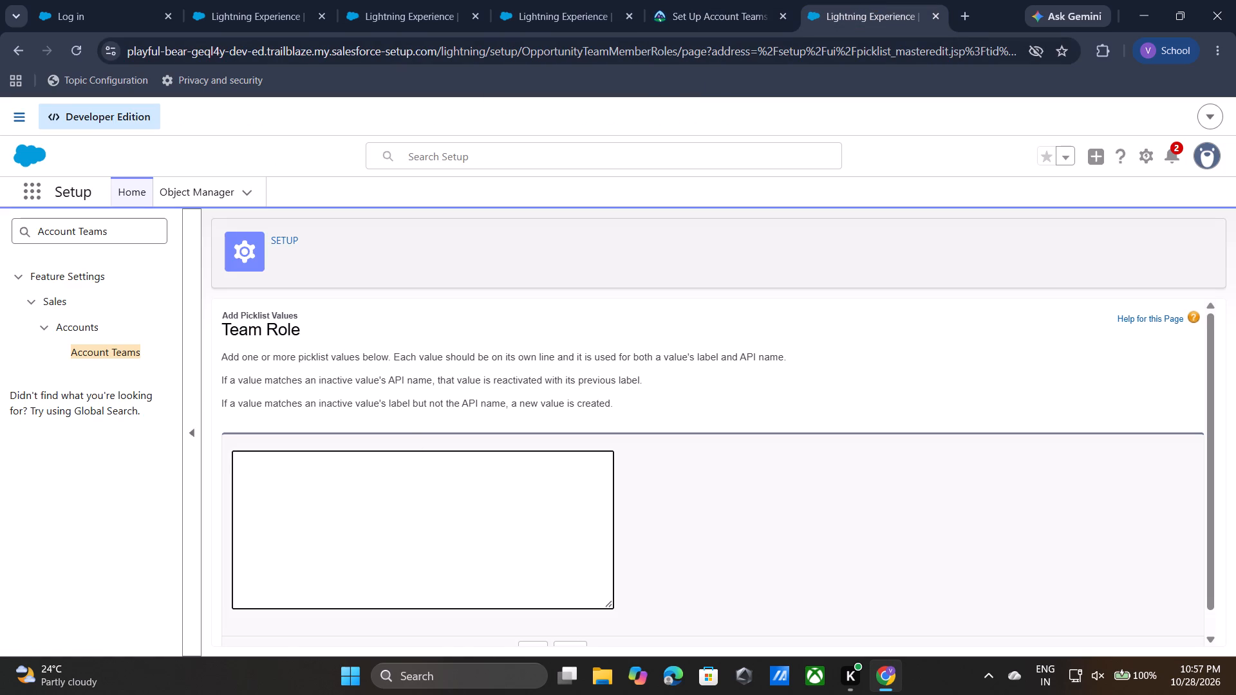
{"action": "key", "text": "ctrl+v"}
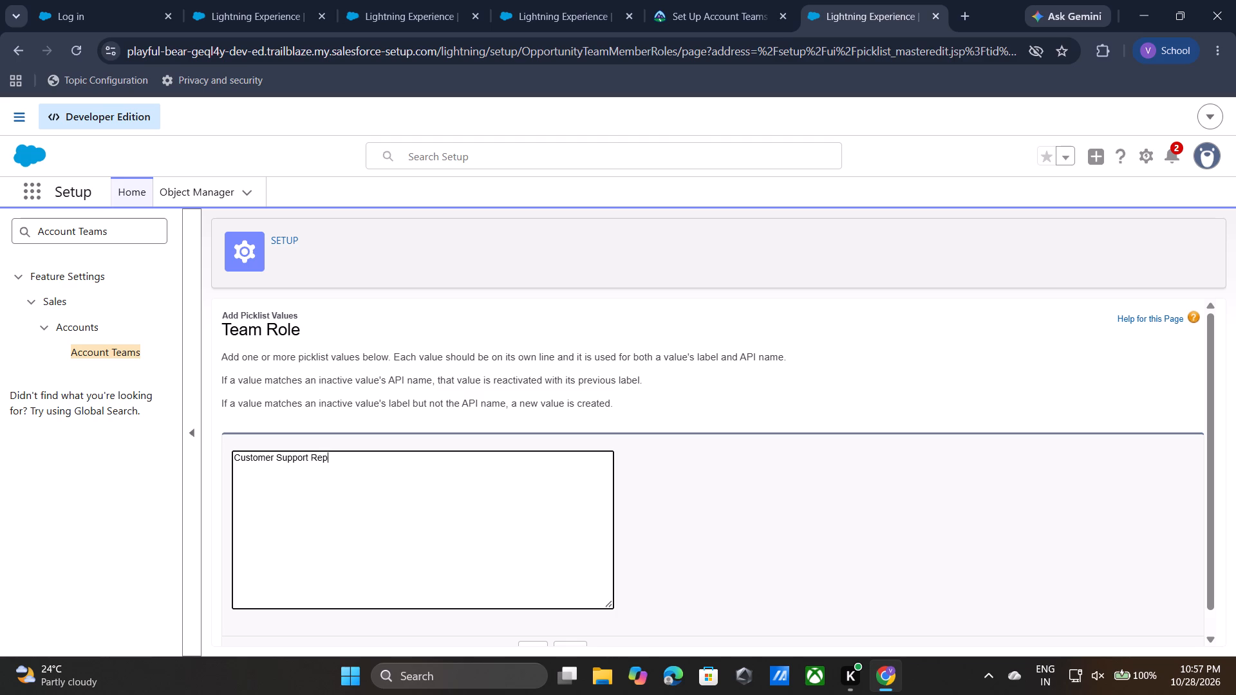
Add Sales Engineer, copied from the Trailhead instructions, on a second line of the new team roles and save both values.
{"action": "scroll", "coordinate": [601, 579], "scroll_direction": "down", "scroll_amount": 1}
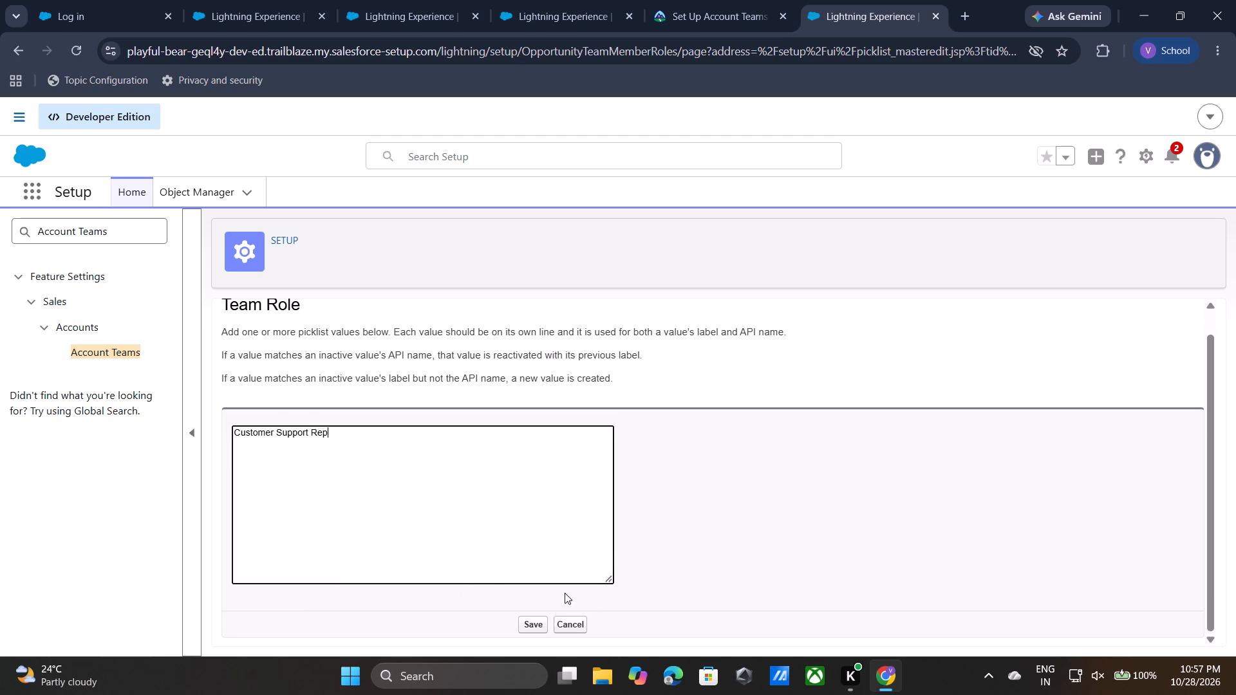
{"action": "left_click", "coordinate": [751, 0]}
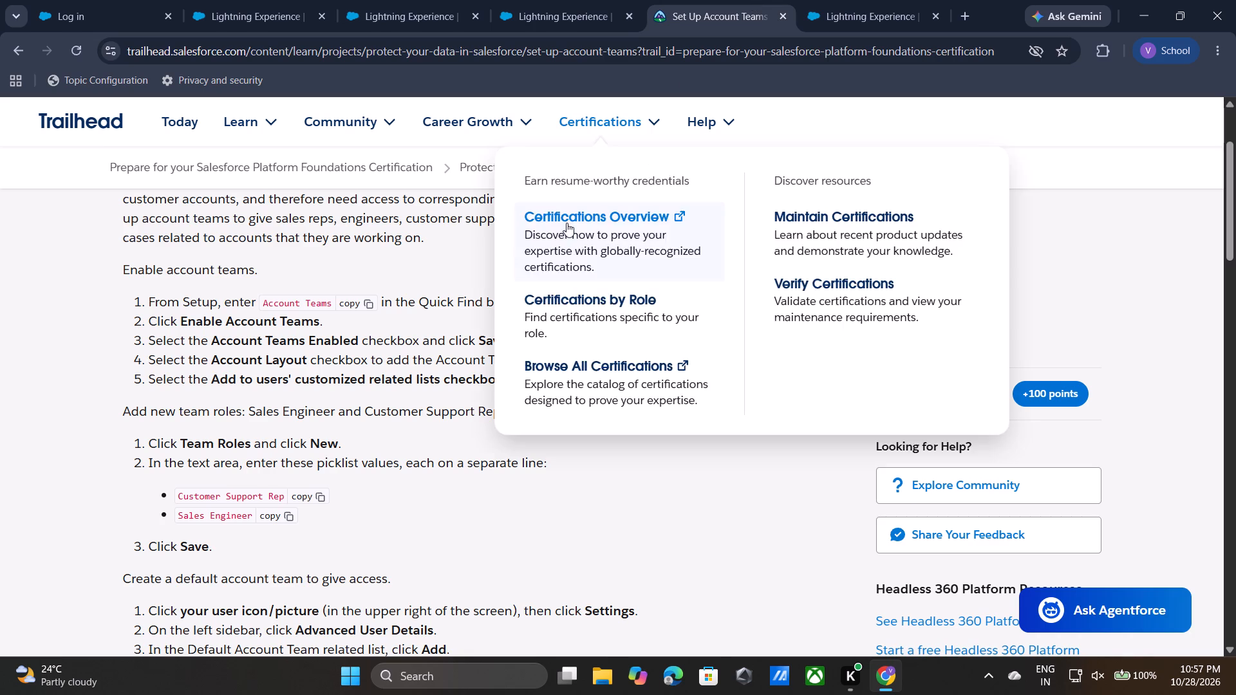
{"action": "left_click_drag", "start_coordinate": [291, 514], "coordinate": [834, 39]}
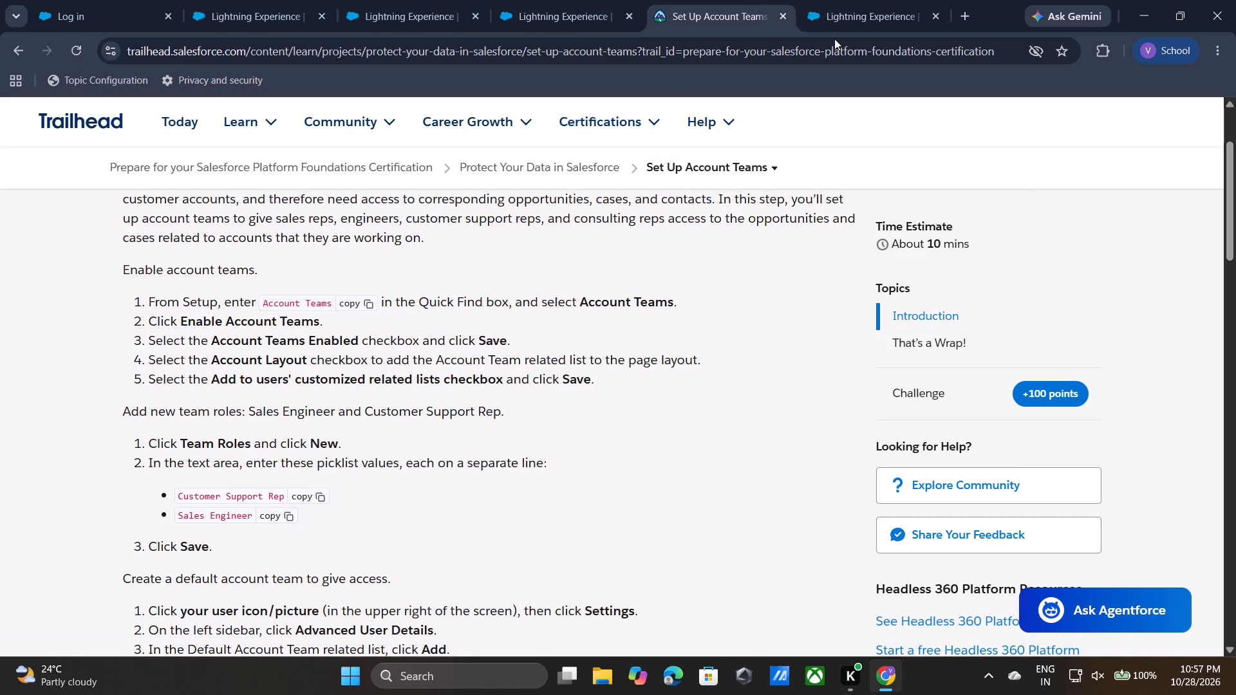
{"action": "left_click_drag", "start_coordinate": [834, 39], "coordinate": [333, 468]}
{"action": "left_click", "coordinate": [282, 513]}
{"action": "left_click", "coordinate": [866, 15]}
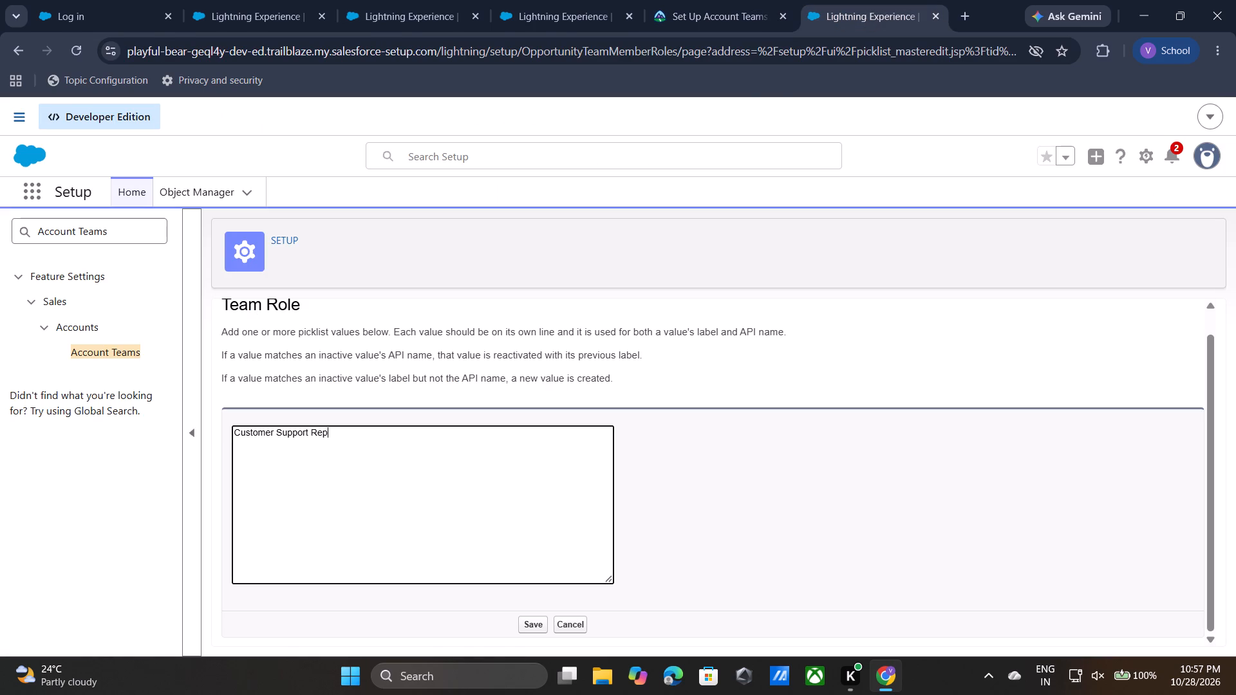
{"action": "key", "text": "Return"}
{"action": "key", "text": "ctrl+v"}
{"action": "left_click", "coordinate": [525, 624]}
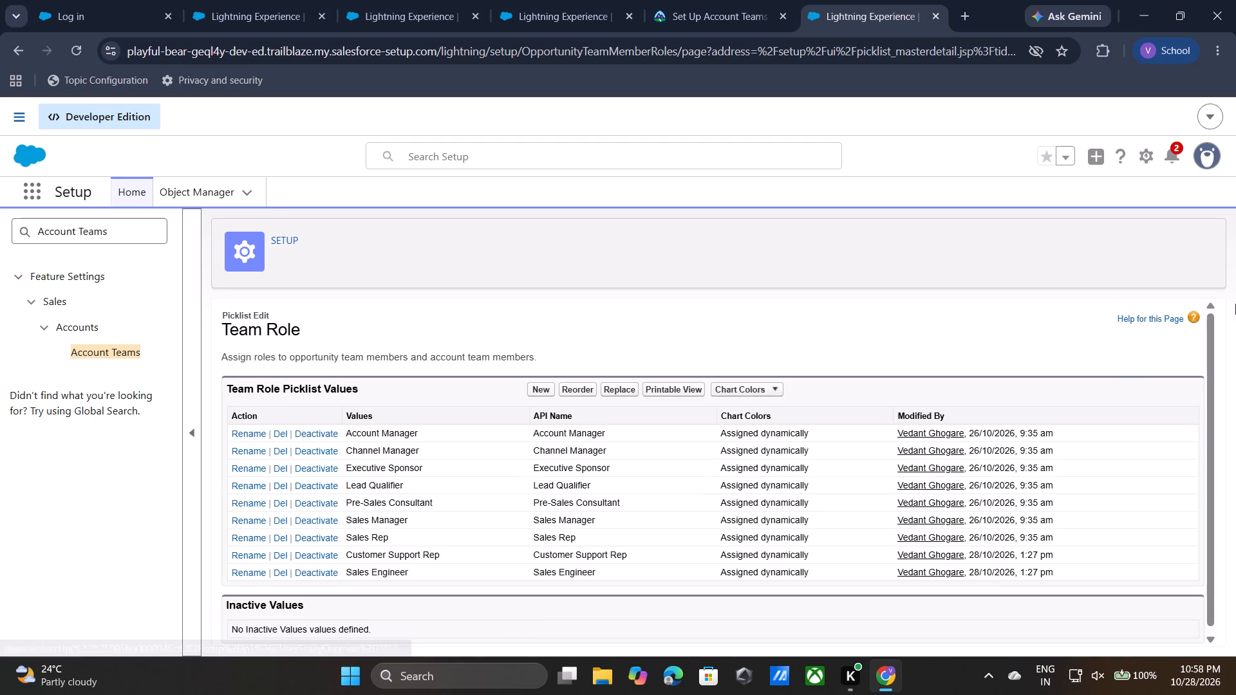
Open the Advanced User Details in the personal settings and start adding members to the Default Account Team.
{"action": "left_click_drag", "start_coordinate": [1220, 167], "coordinate": [1211, 160]}
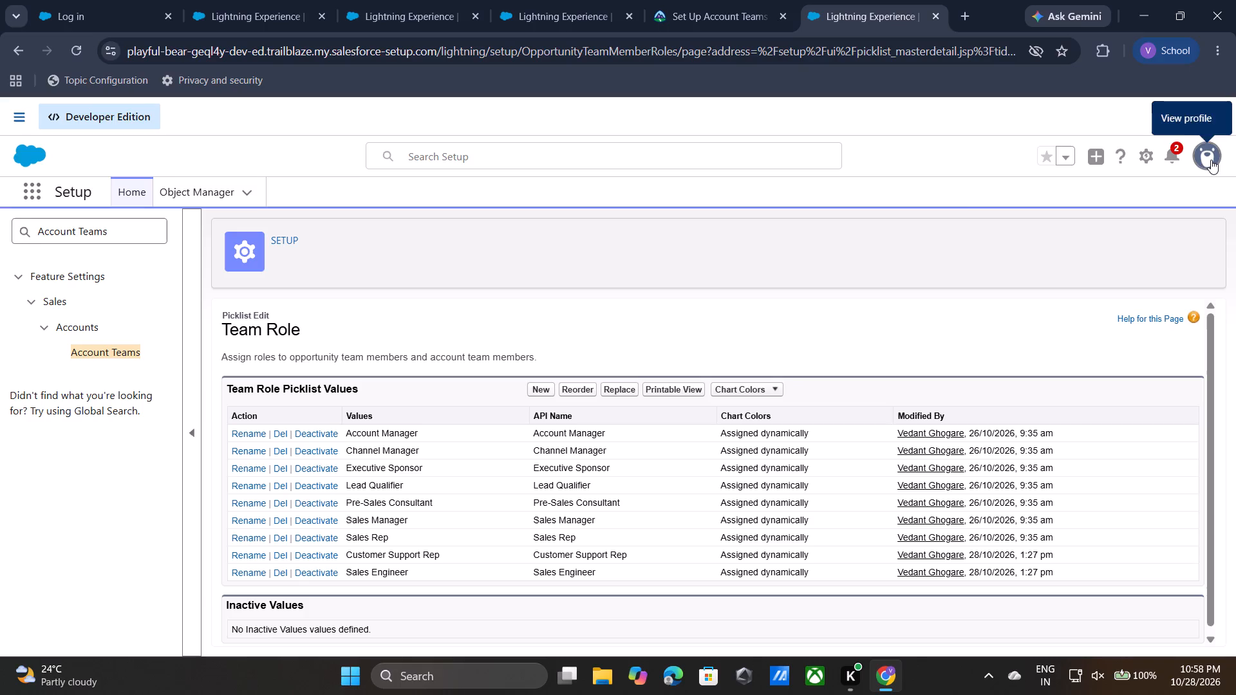
{"action": "left_click", "coordinate": [1211, 160]}
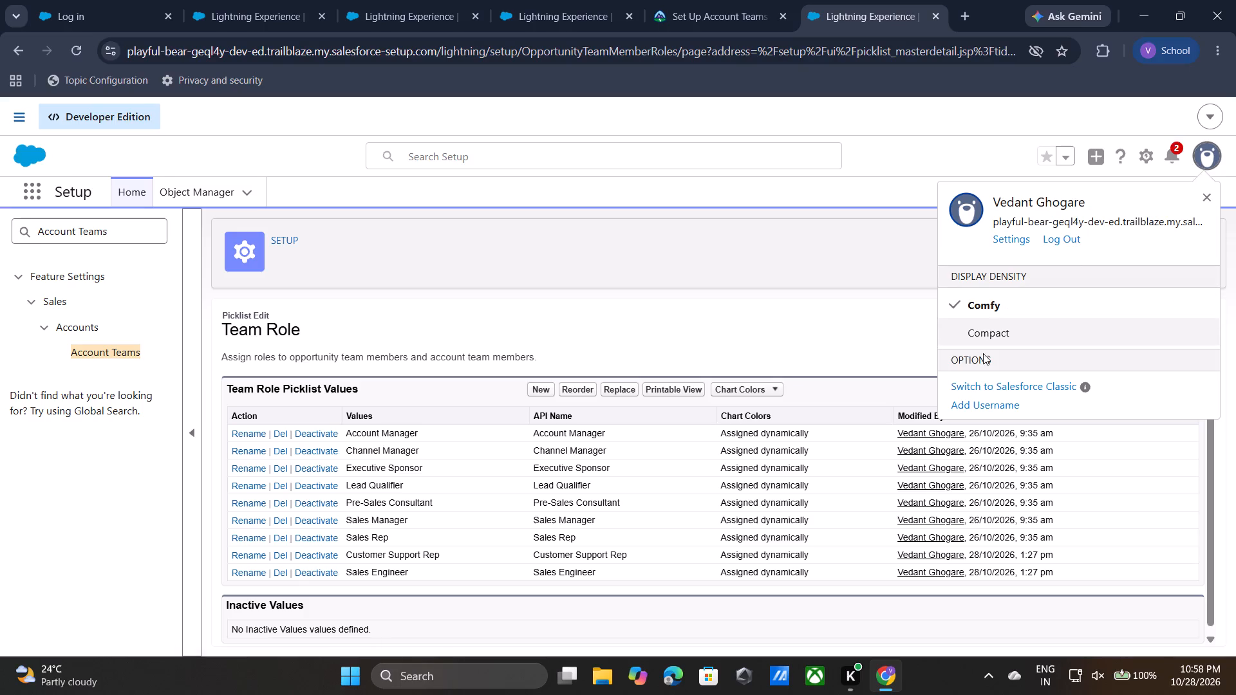
{"action": "left_click", "coordinate": [1011, 236]}
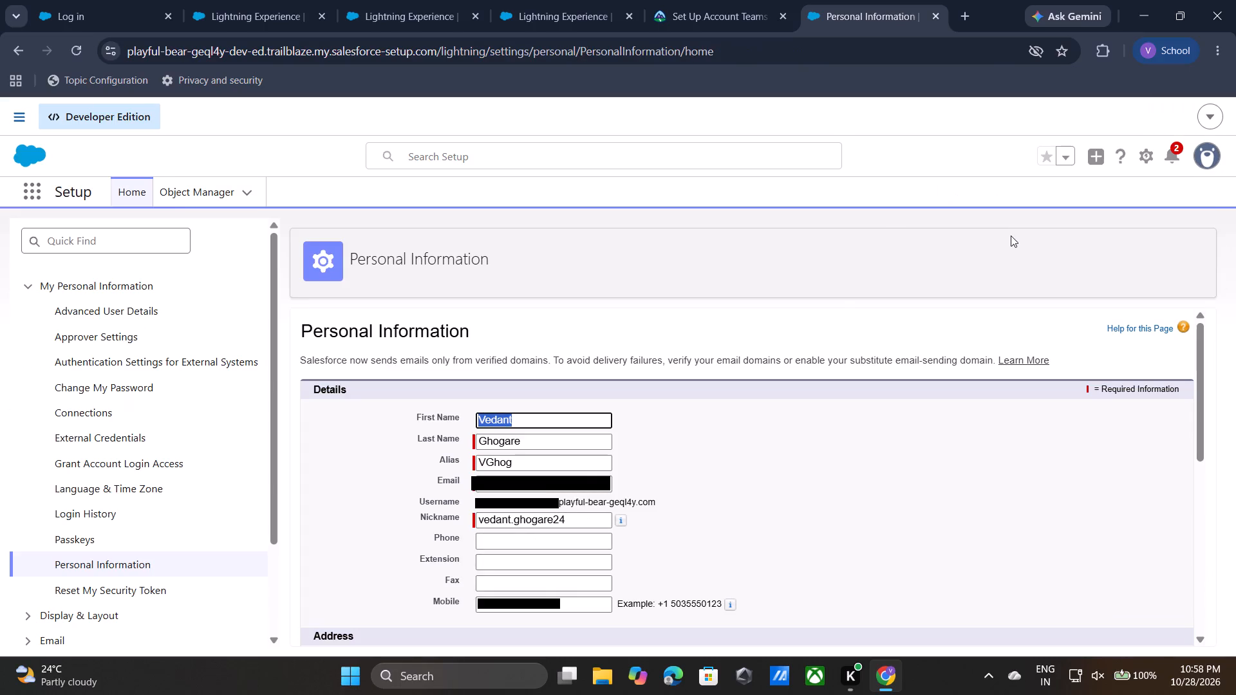
{"action": "left_click", "coordinate": [852, 398]}
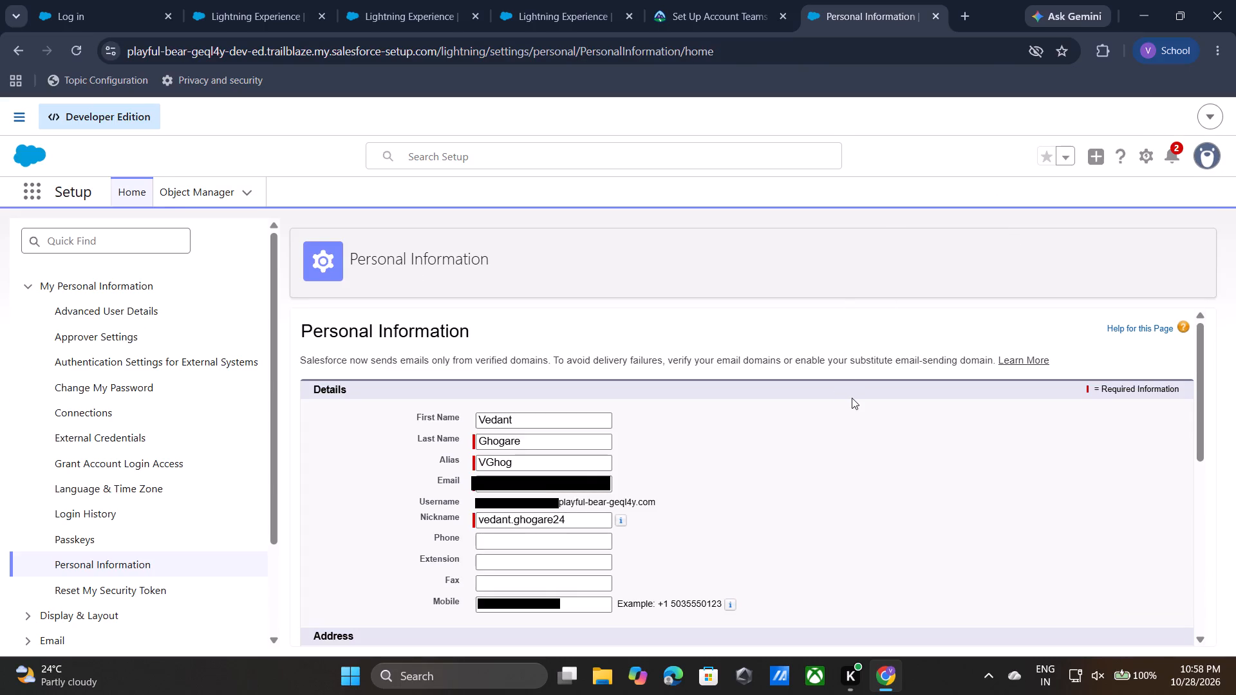
{"action": "left_click", "coordinate": [124, 312]}
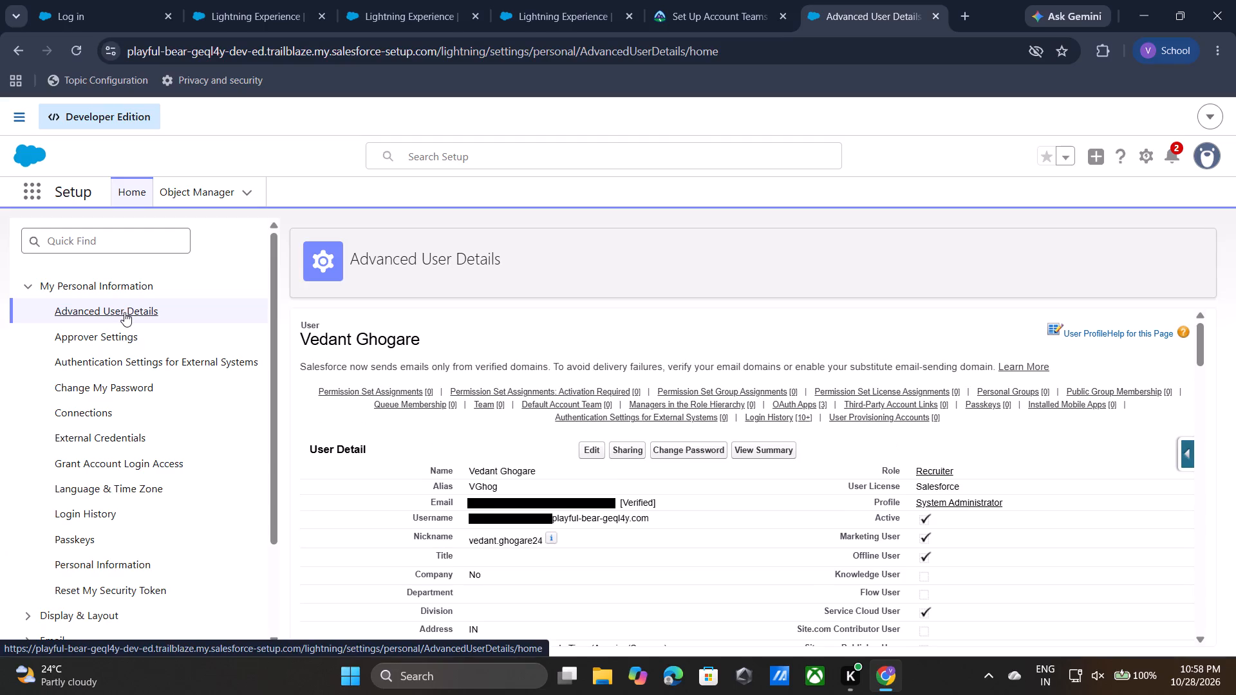
{"action": "scroll", "coordinate": [329, 463], "scroll_direction": "down", "scroll_amount": 6}
{"action": "scroll", "coordinate": [606, 486], "scroll_direction": "down", "scroll_amount": 1}
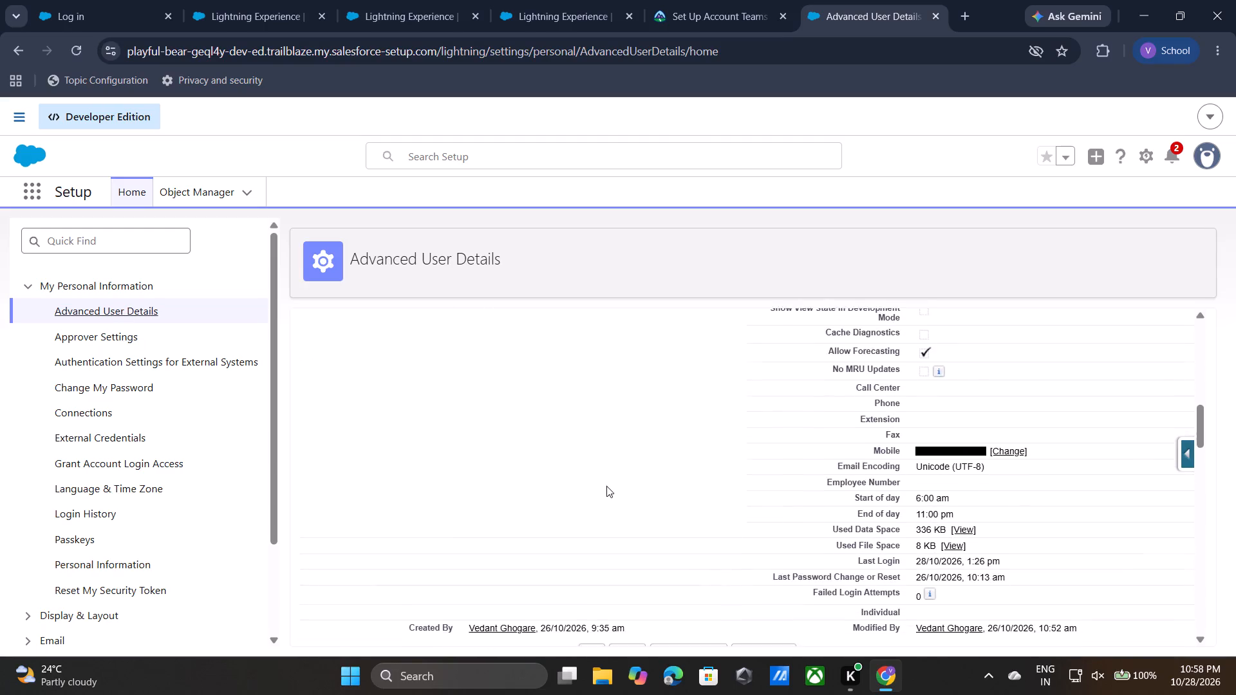
{"action": "scroll", "coordinate": [606, 486], "scroll_direction": "down", "scroll_amount": 3}
{"action": "scroll", "coordinate": [606, 486], "scroll_direction": "up", "scroll_amount": 3}
{"action": "scroll", "coordinate": [606, 486], "scroll_direction": "down", "scroll_amount": 1}
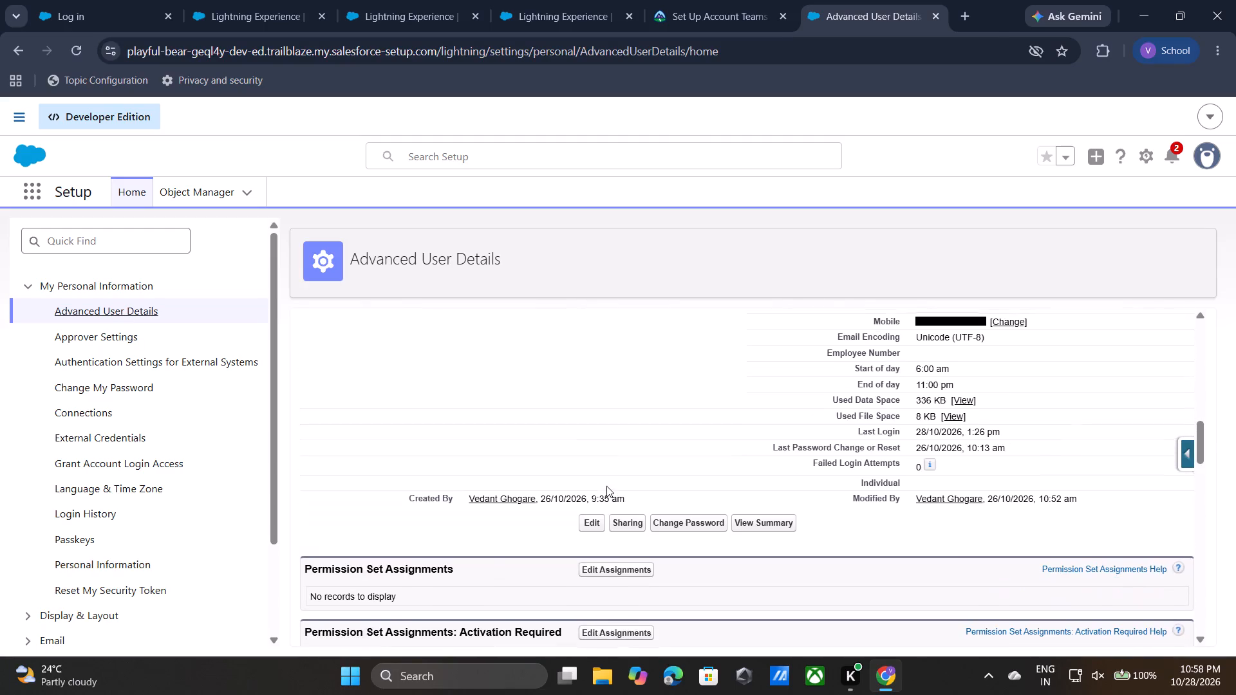
{"action": "scroll", "coordinate": [606, 486], "scroll_direction": "down", "scroll_amount": 4}
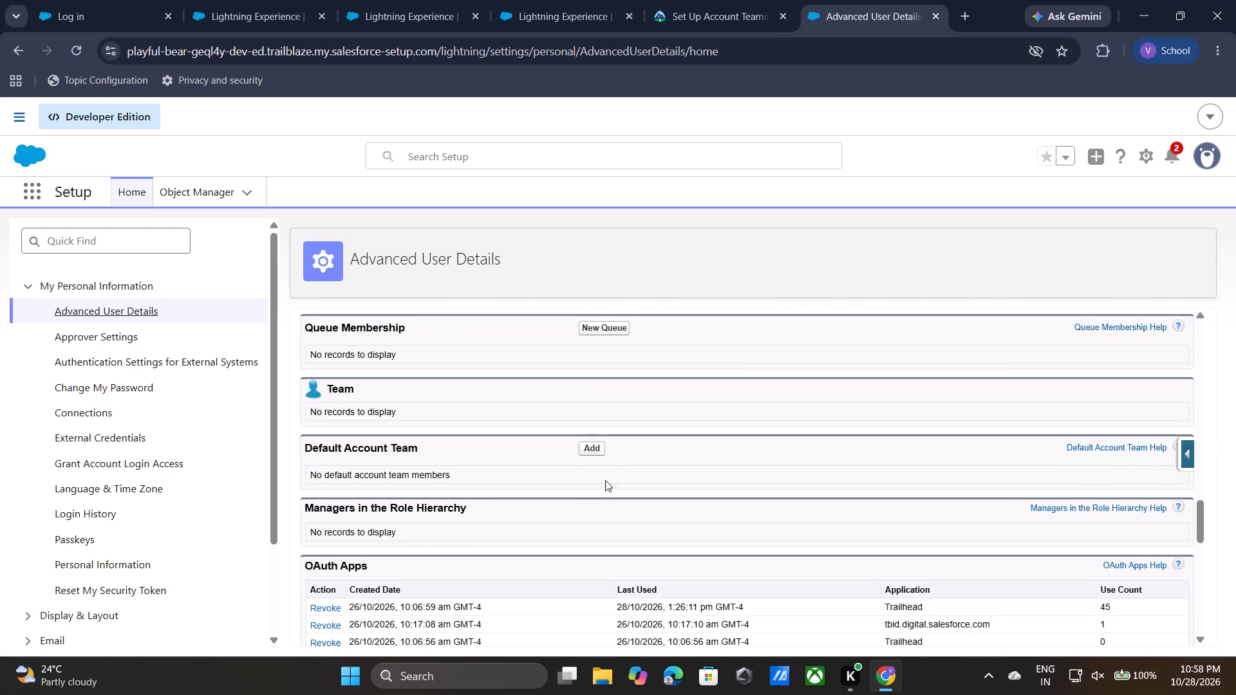
{"action": "left_click", "coordinate": [595, 453]}
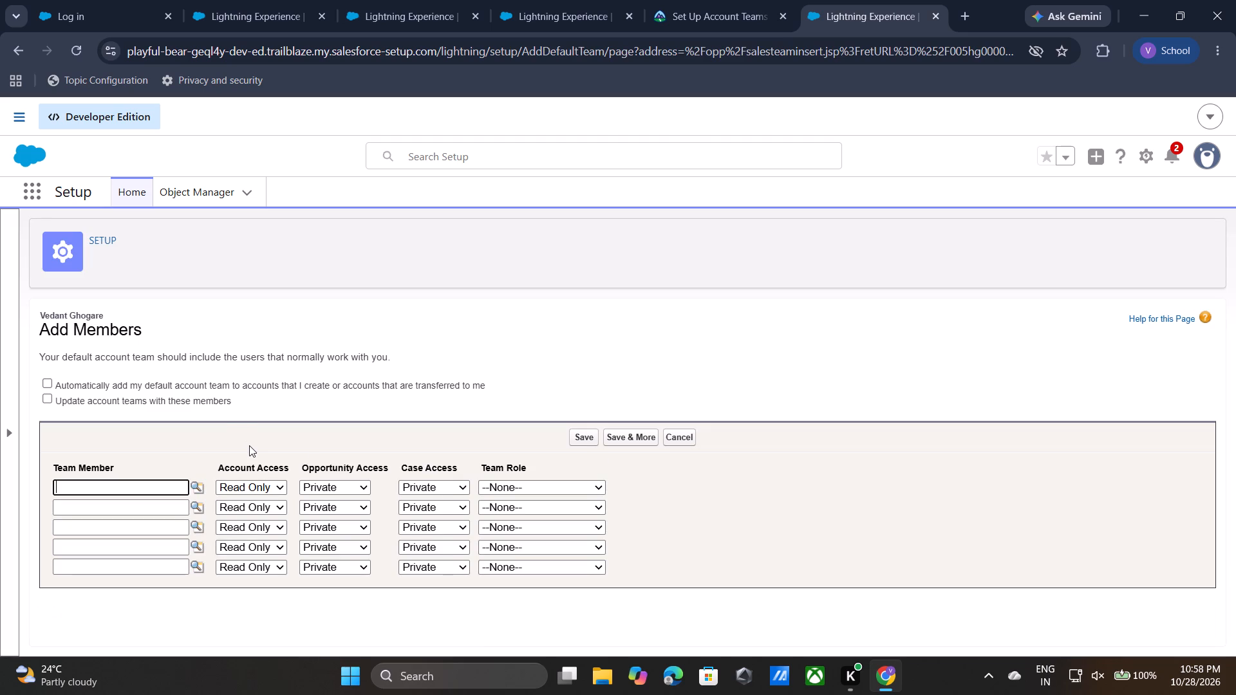
Add your own user as the first team member with Read/Write account, opportunity and case access and the Customer Support Rep team role.
{"action": "left_click", "coordinate": [198, 484]}
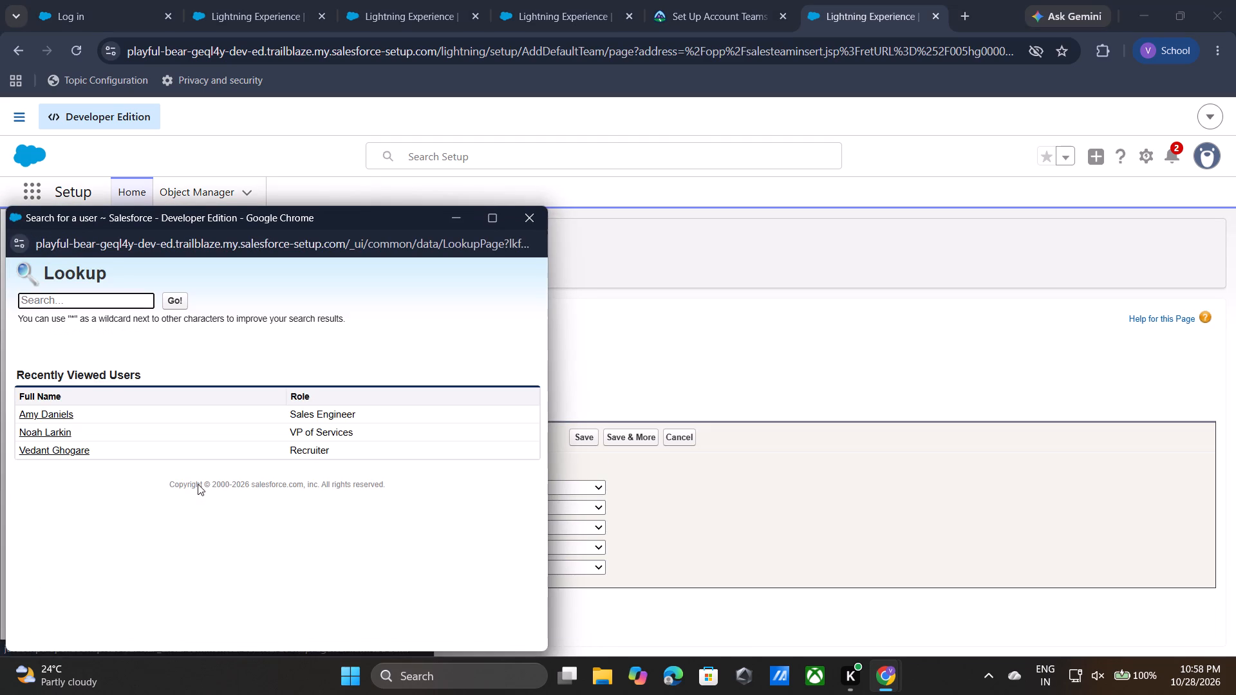
{"action": "left_click", "coordinate": [73, 448]}
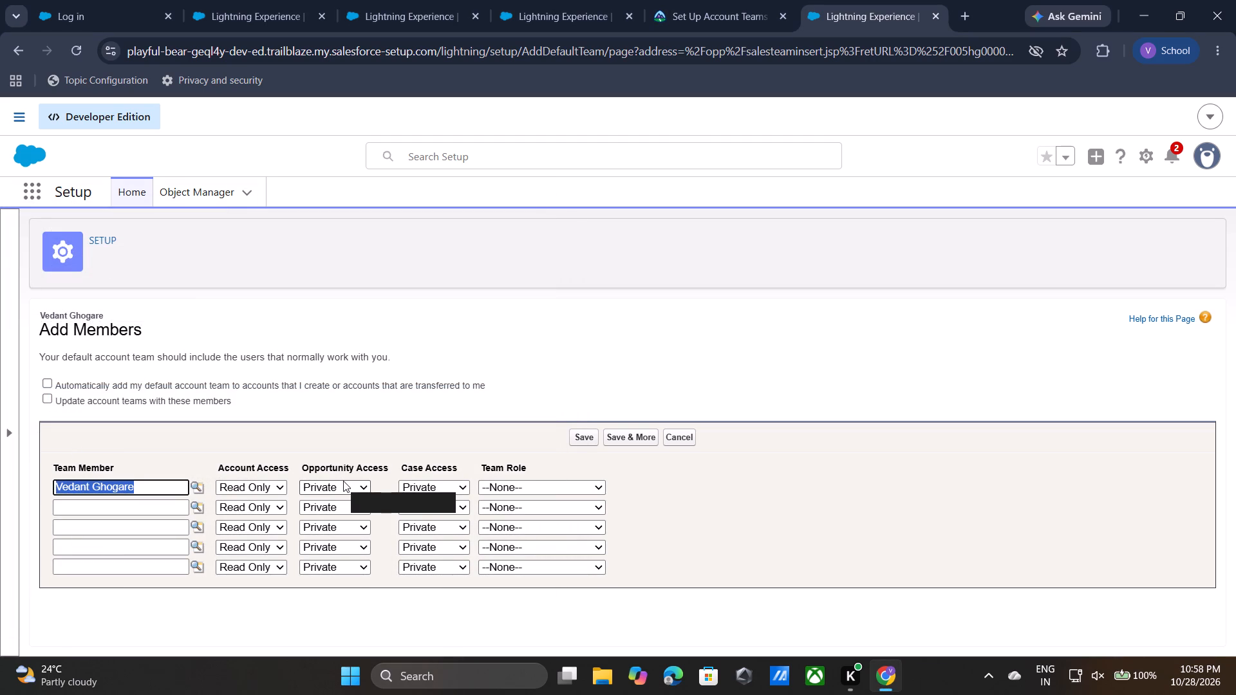
{"action": "left_click", "coordinate": [243, 484]}
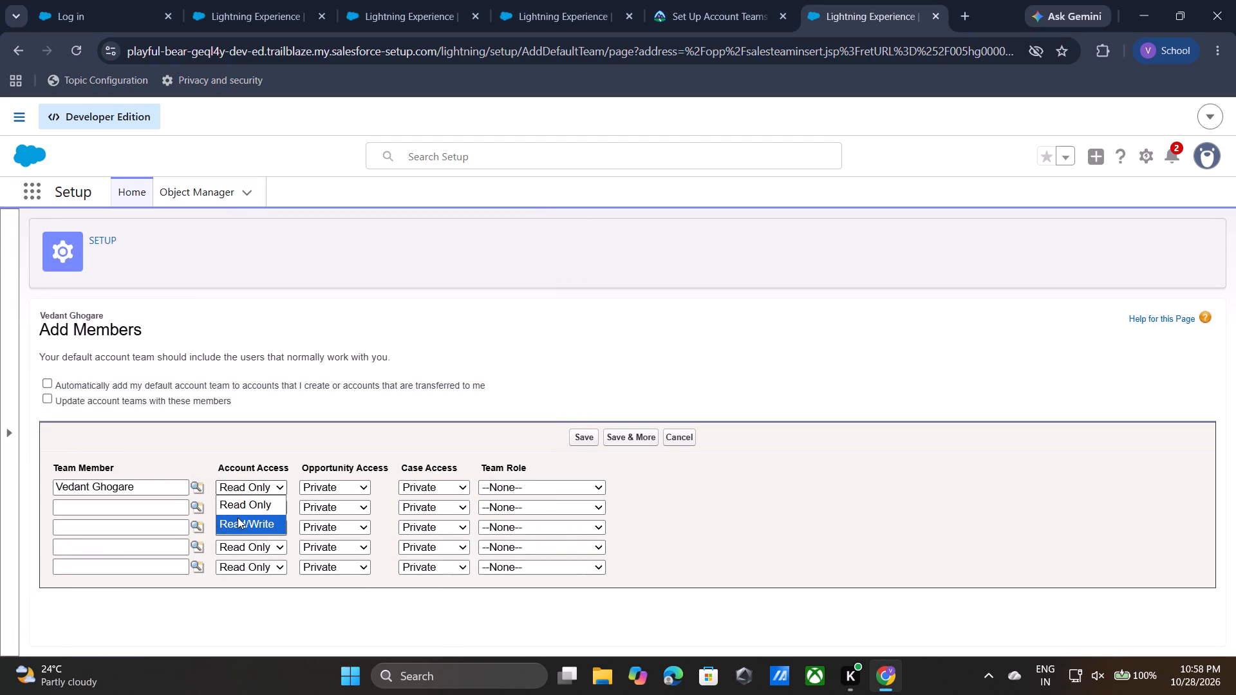
{"action": "left_click", "coordinate": [238, 517]}
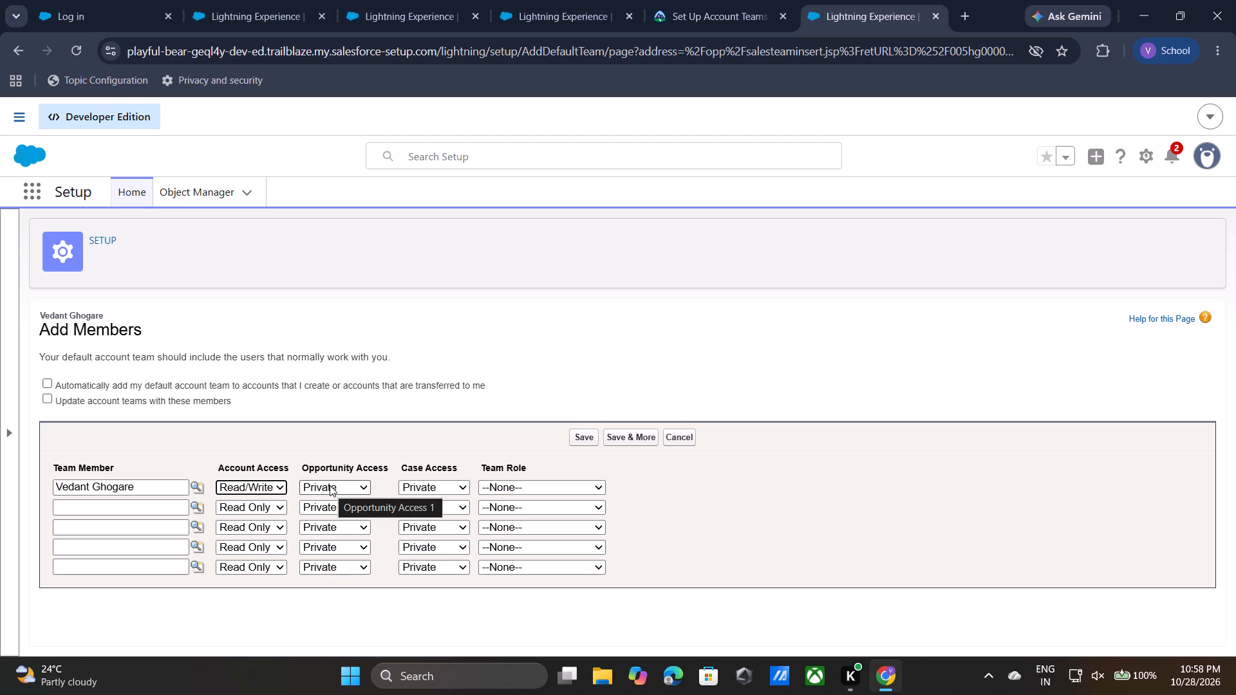
{"action": "left_click", "coordinate": [330, 485]}
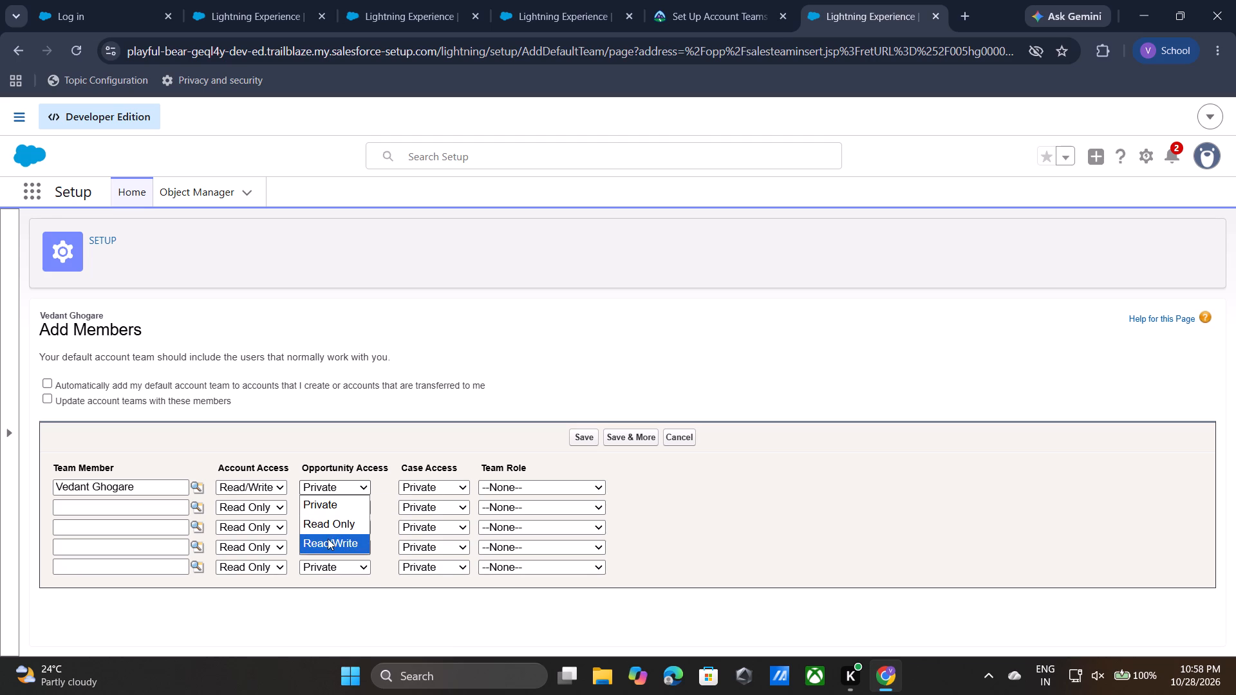
{"action": "left_click", "coordinate": [328, 539]}
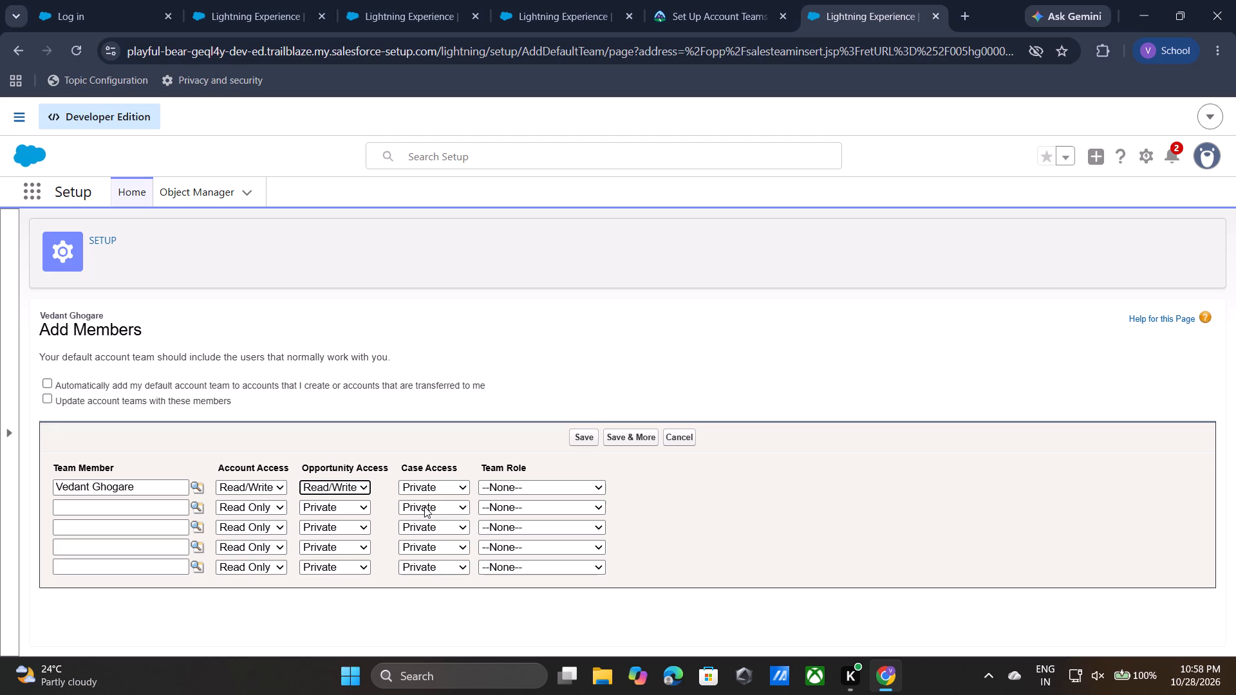
{"action": "left_click", "coordinate": [421, 481]}
{"action": "left_click", "coordinate": [423, 546]}
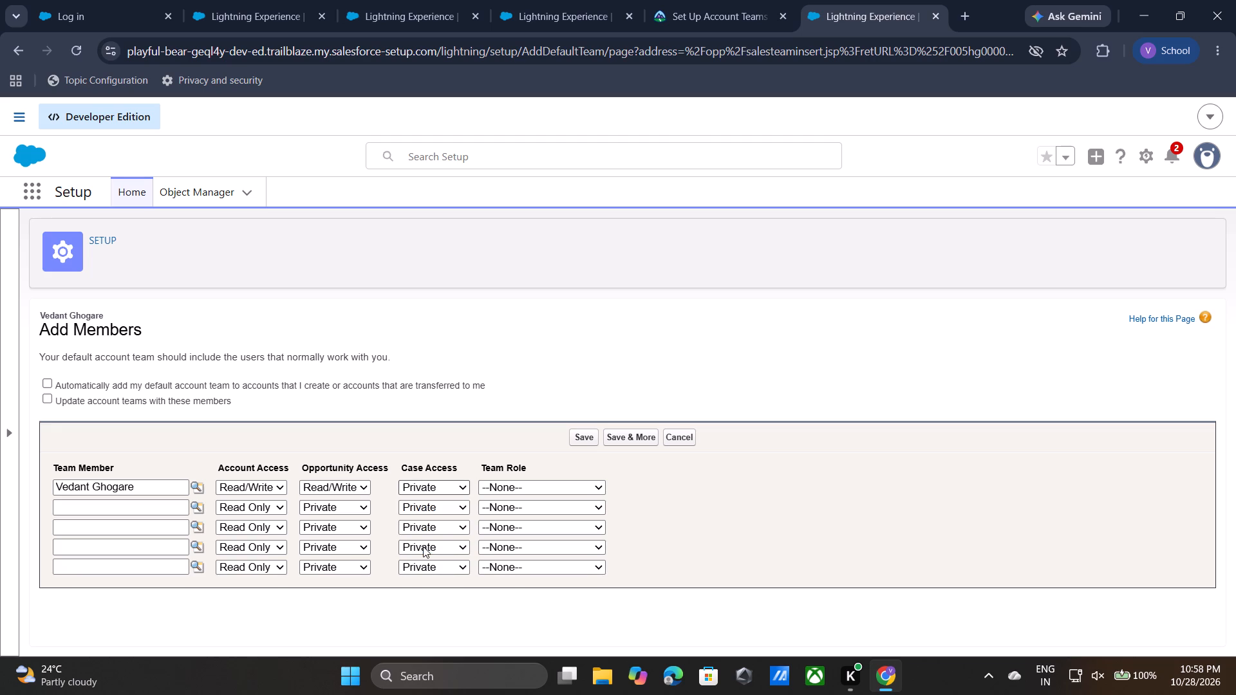
{"action": "left_click", "coordinate": [518, 483]}
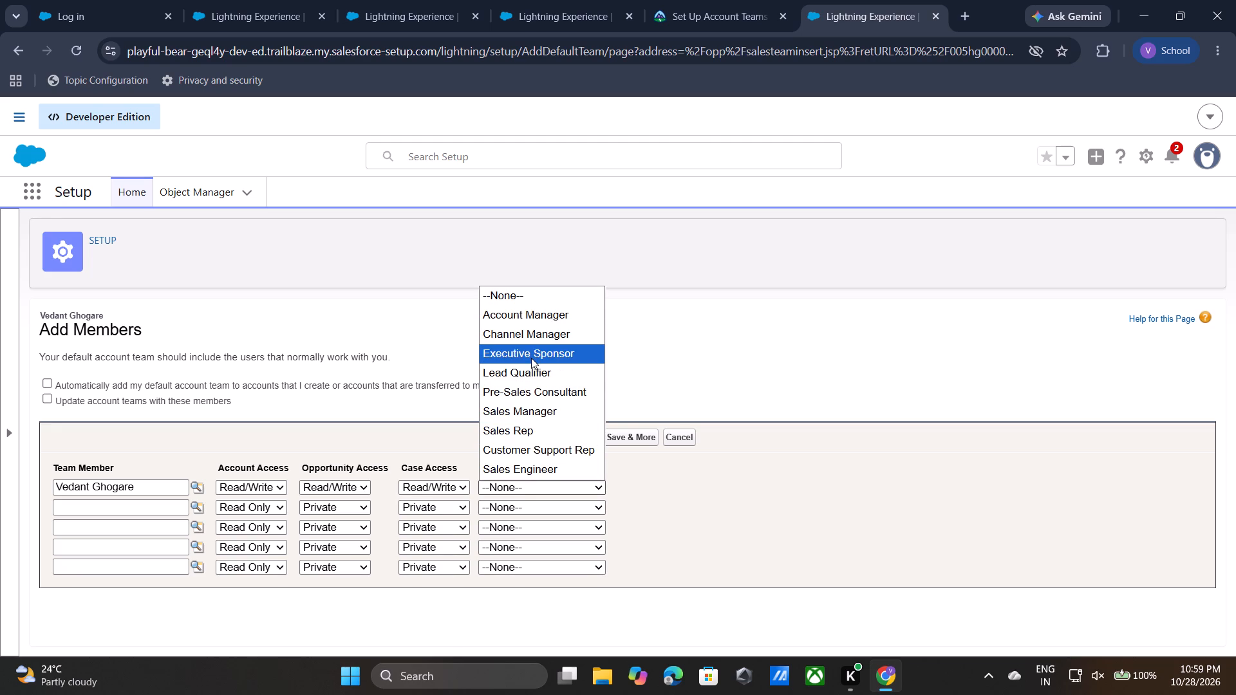
{"action": "left_click", "coordinate": [537, 447]}
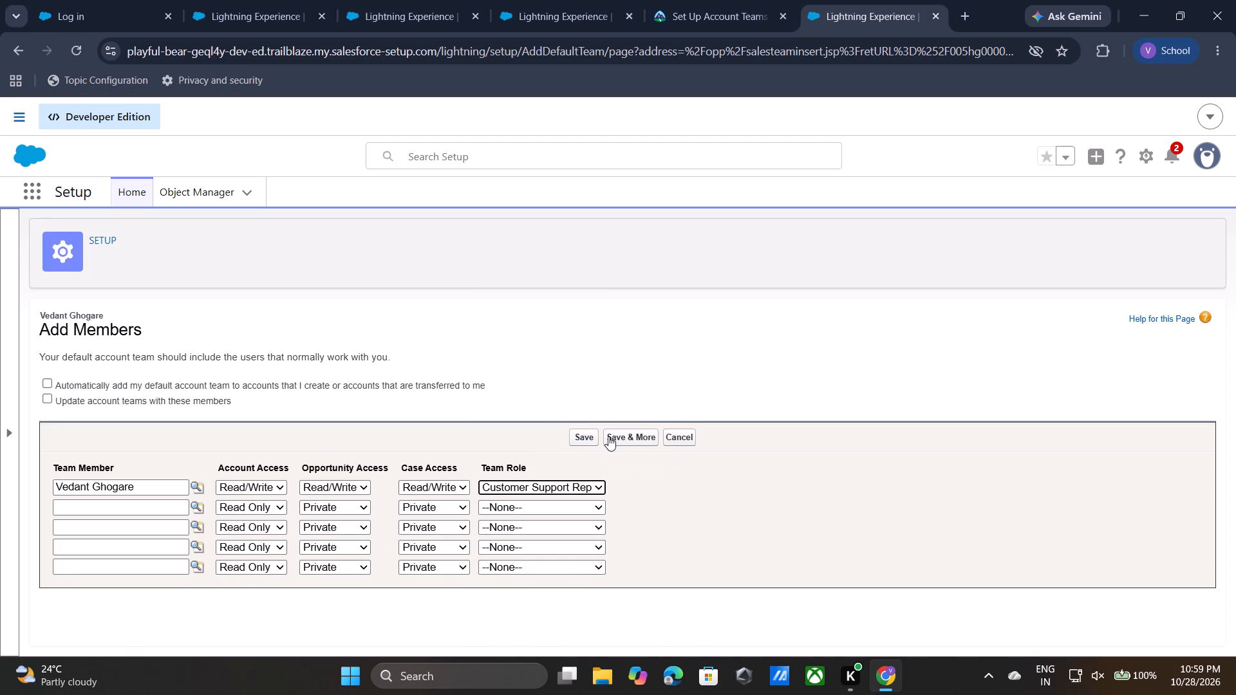
Add the Sales Engineer user as second member with Read/Write account, opportunity and case access and the Sales Engineer team role, and save the team.
{"action": "left_click", "coordinate": [194, 507]}
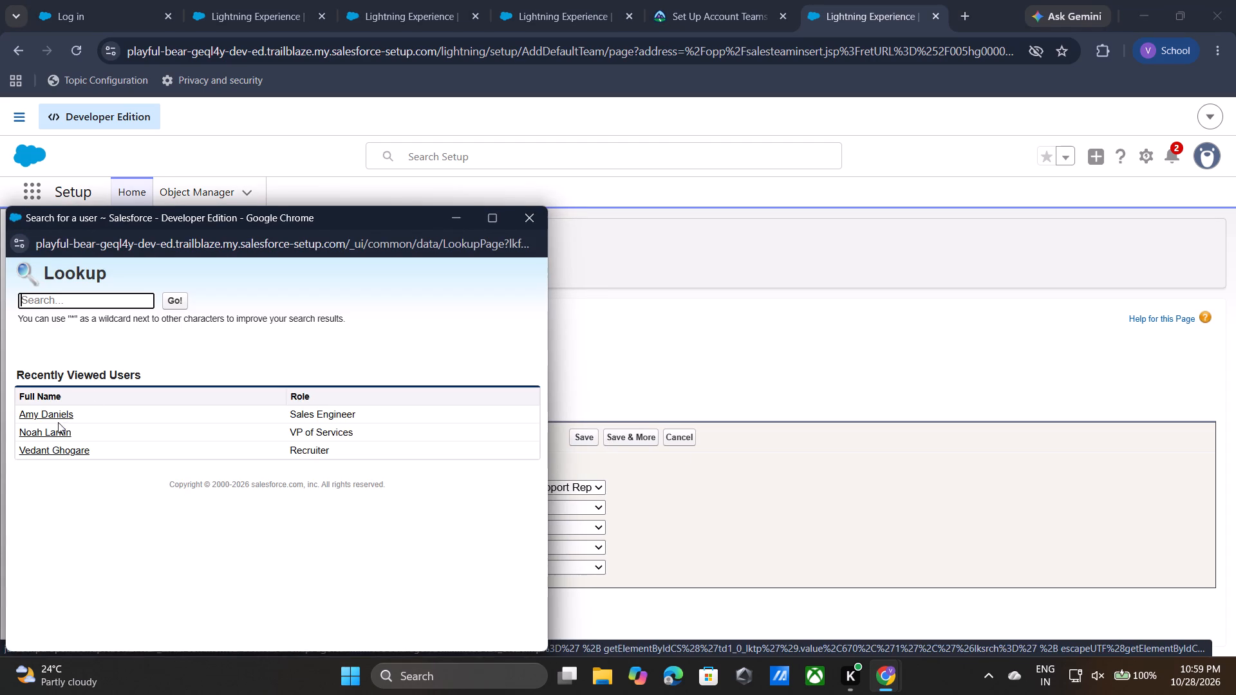
{"action": "left_click", "coordinate": [58, 412]}
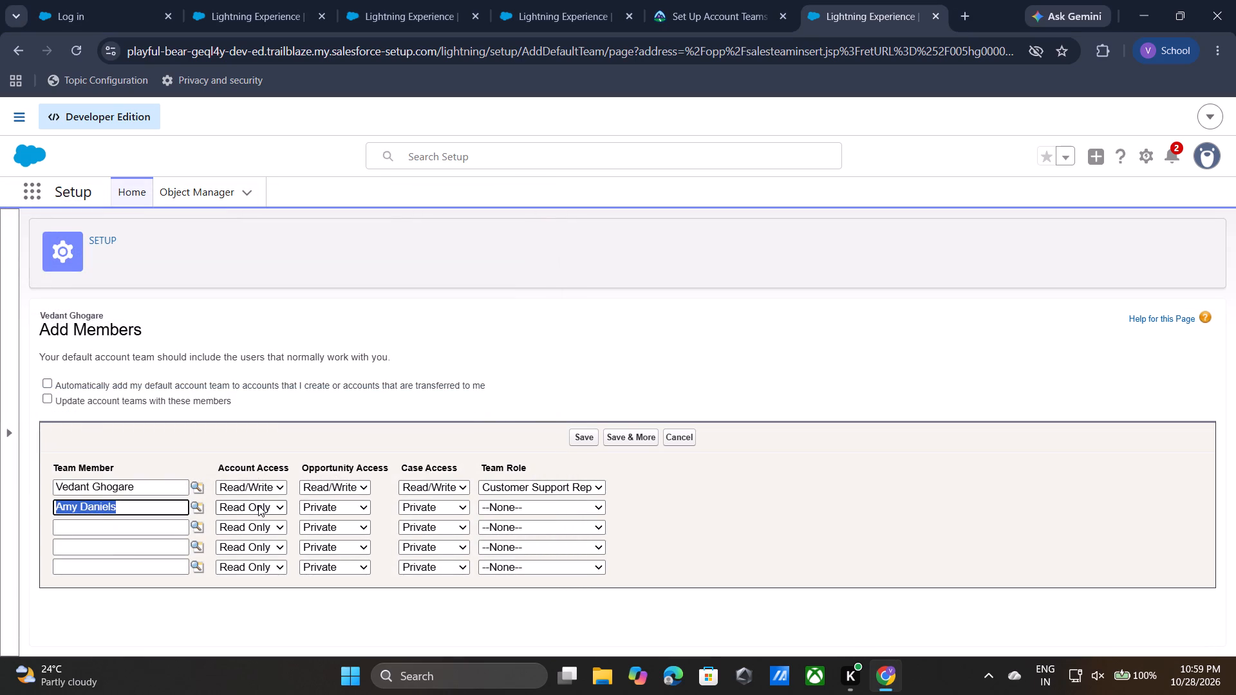
{"action": "left_click", "coordinate": [258, 505]}
{"action": "left_click", "coordinate": [257, 542]}
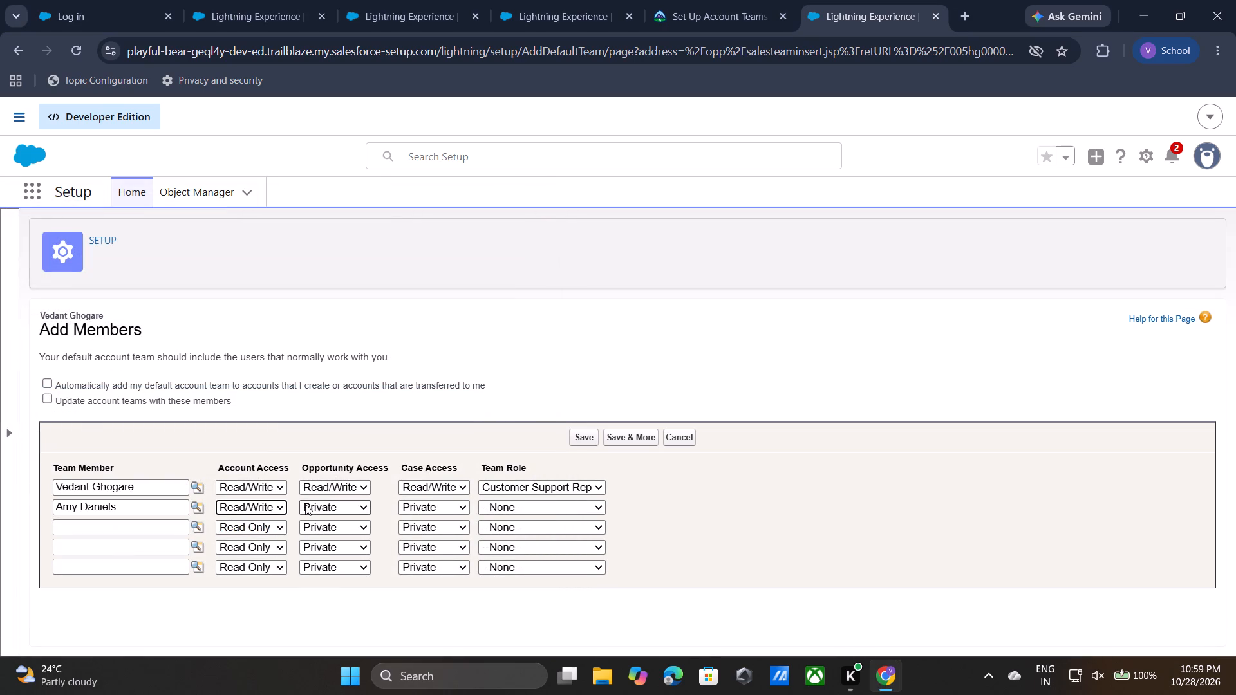
{"action": "left_click", "coordinate": [323, 509]}
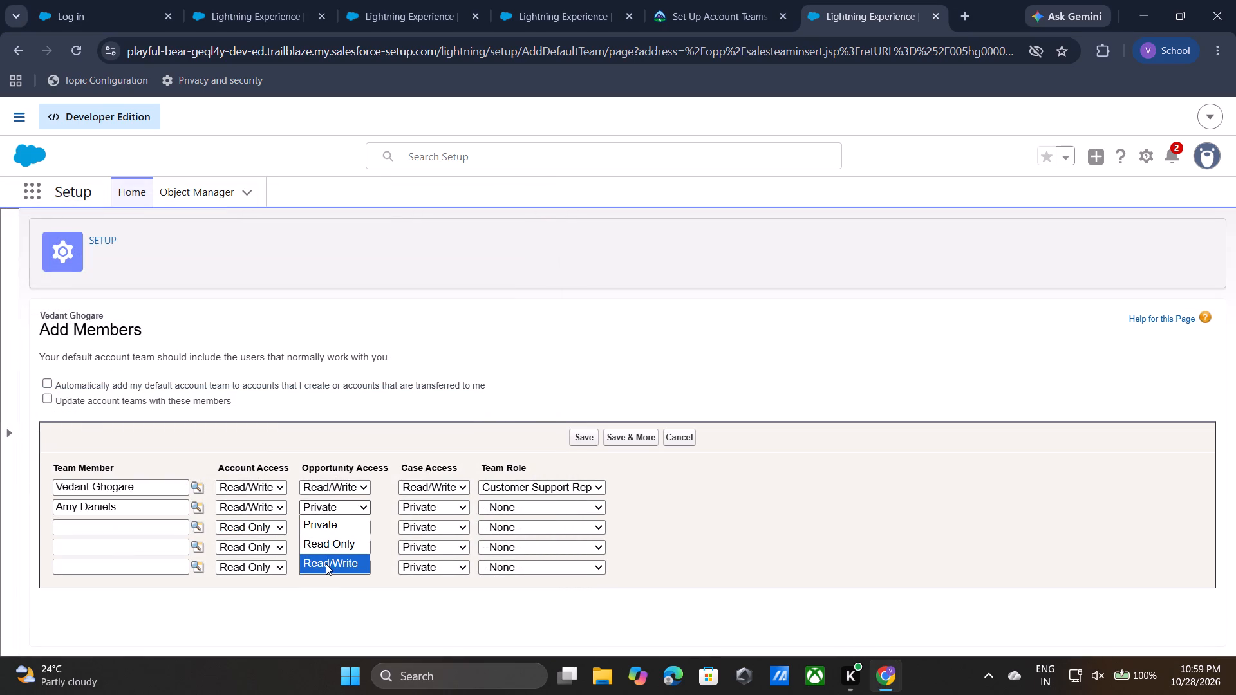
{"action": "left_click", "coordinate": [326, 564]}
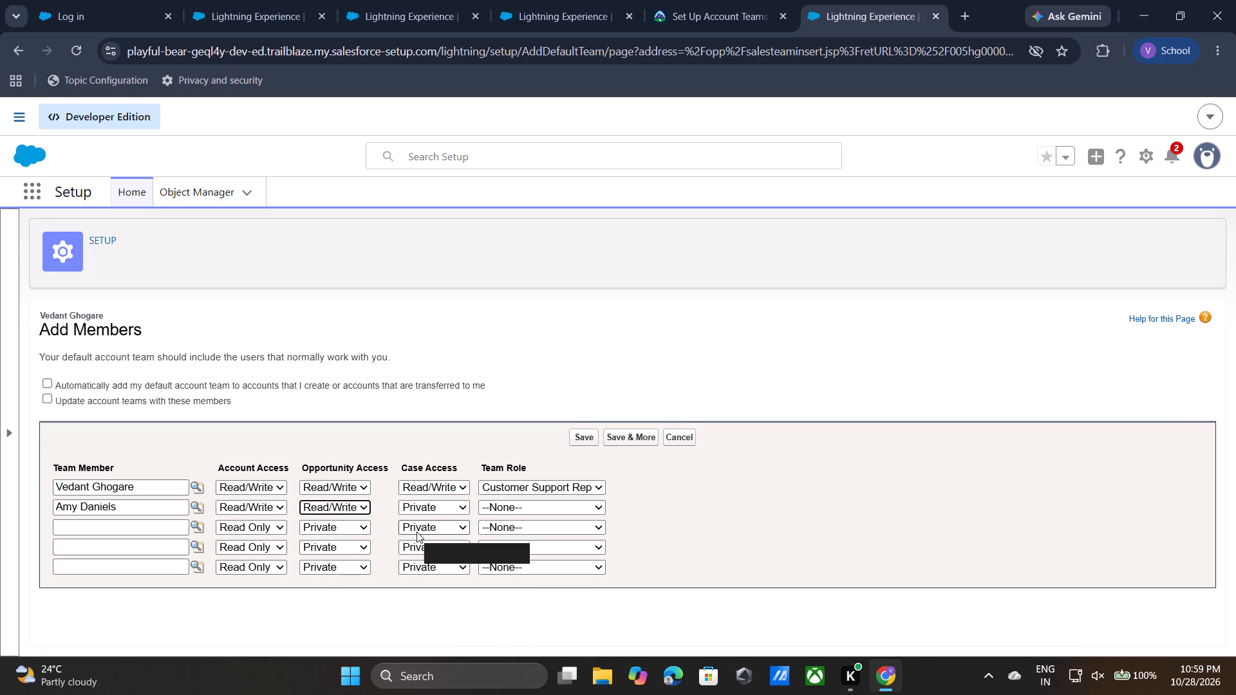
{"action": "left_click", "coordinate": [450, 506]}
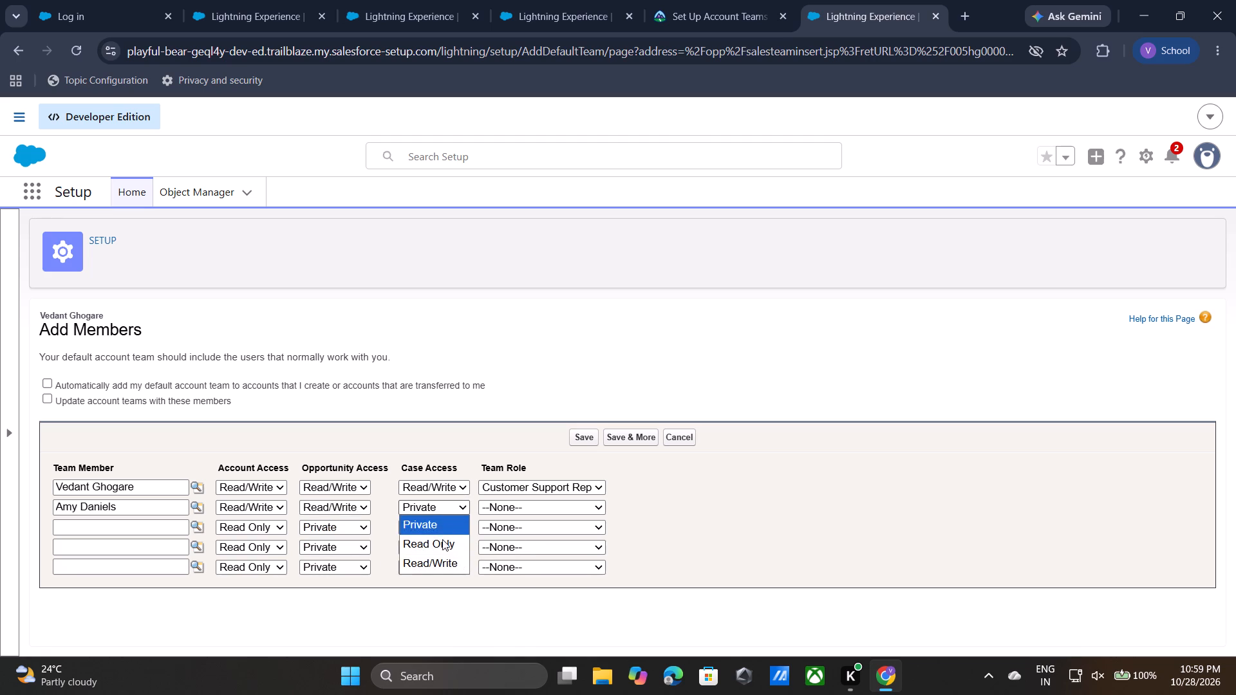
{"action": "left_click", "coordinate": [446, 562]}
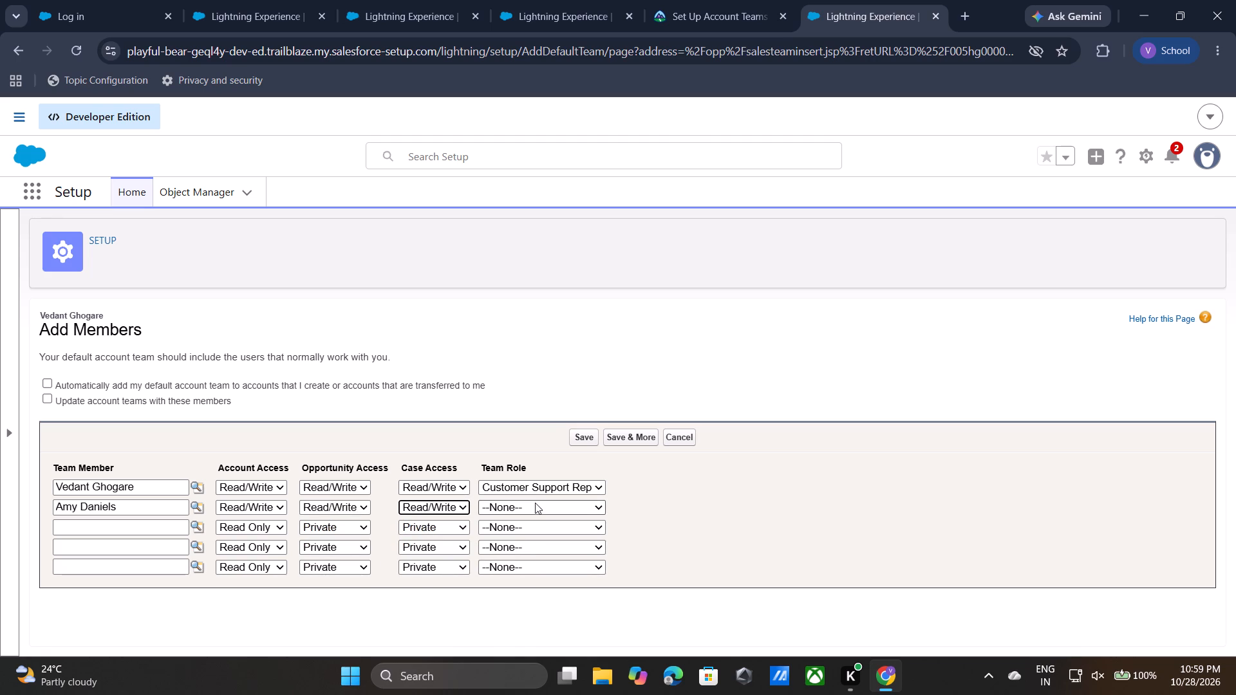
{"action": "left_click", "coordinate": [535, 503]}
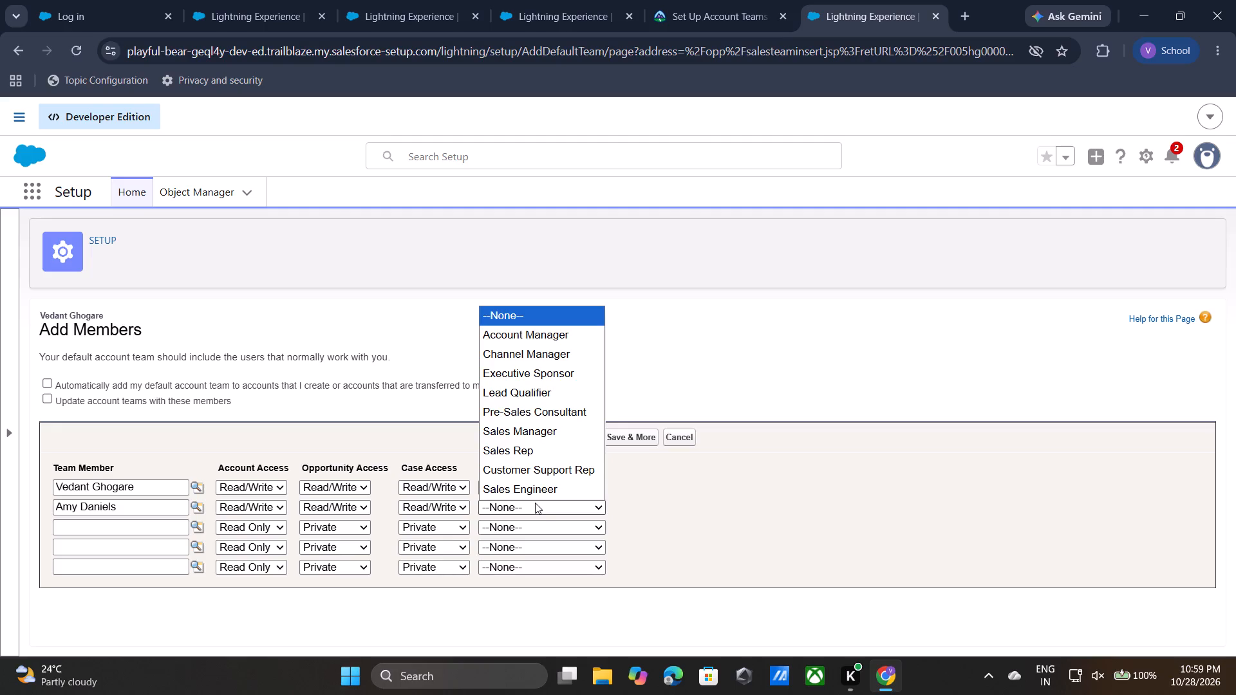
{"action": "left_click", "coordinate": [532, 488]}
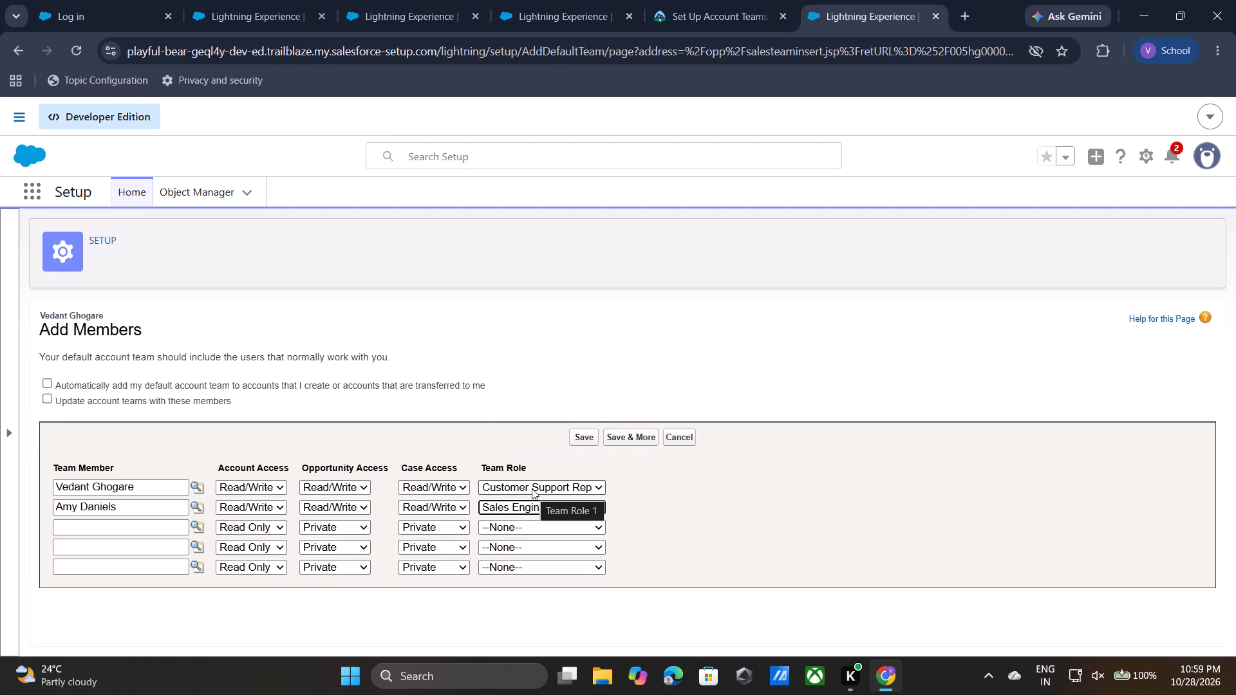
{"action": "left_click", "coordinate": [588, 434]}
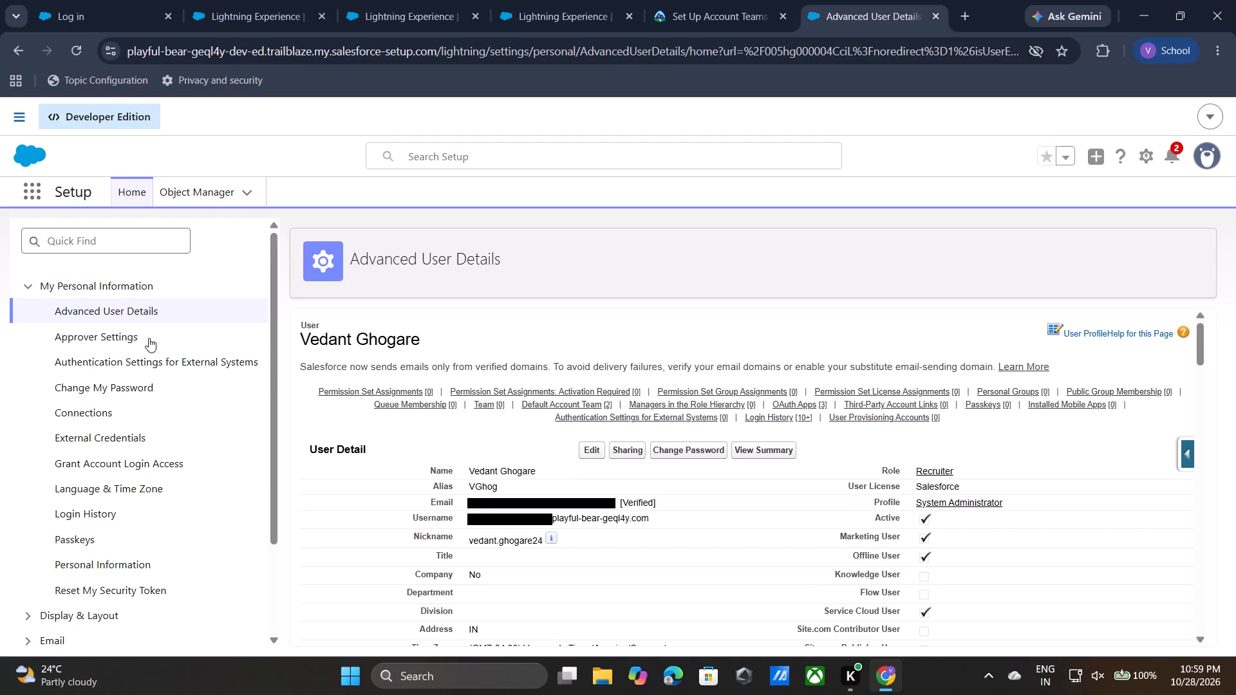
Switch to the Sales app, show the All Accounts list view and open the Edge Communications account record.
{"action": "left_click", "coordinate": [39, 199]}
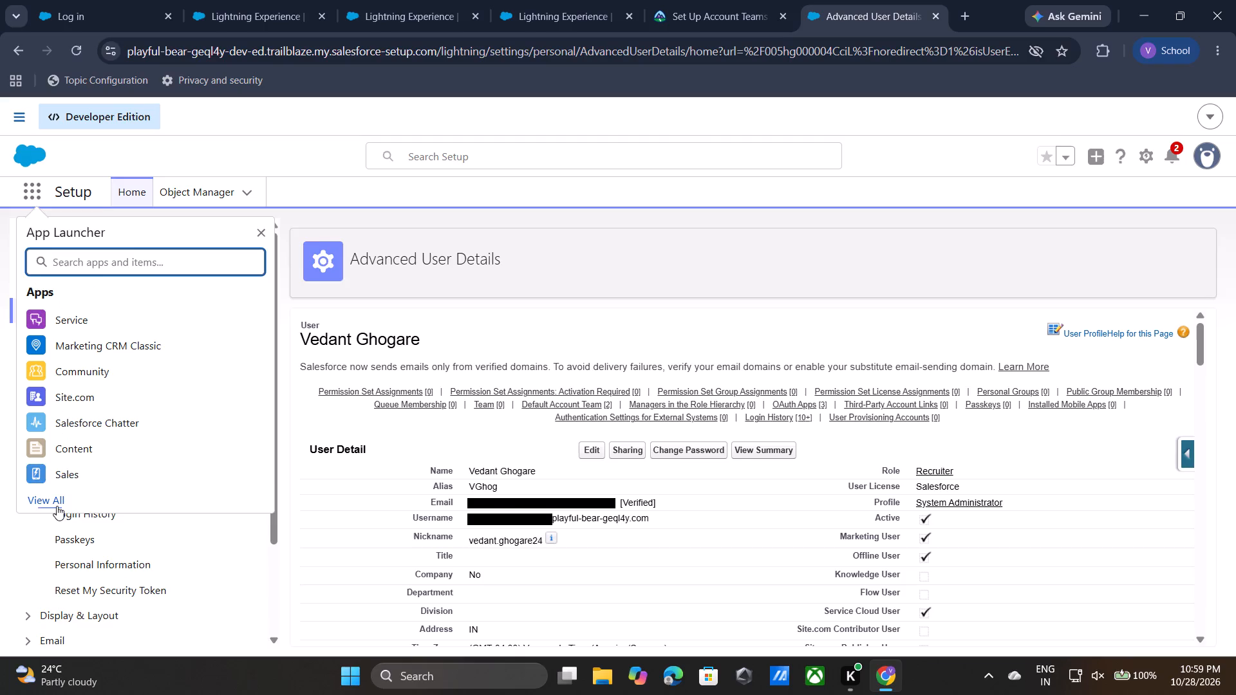
{"action": "left_click", "coordinate": [77, 472]}
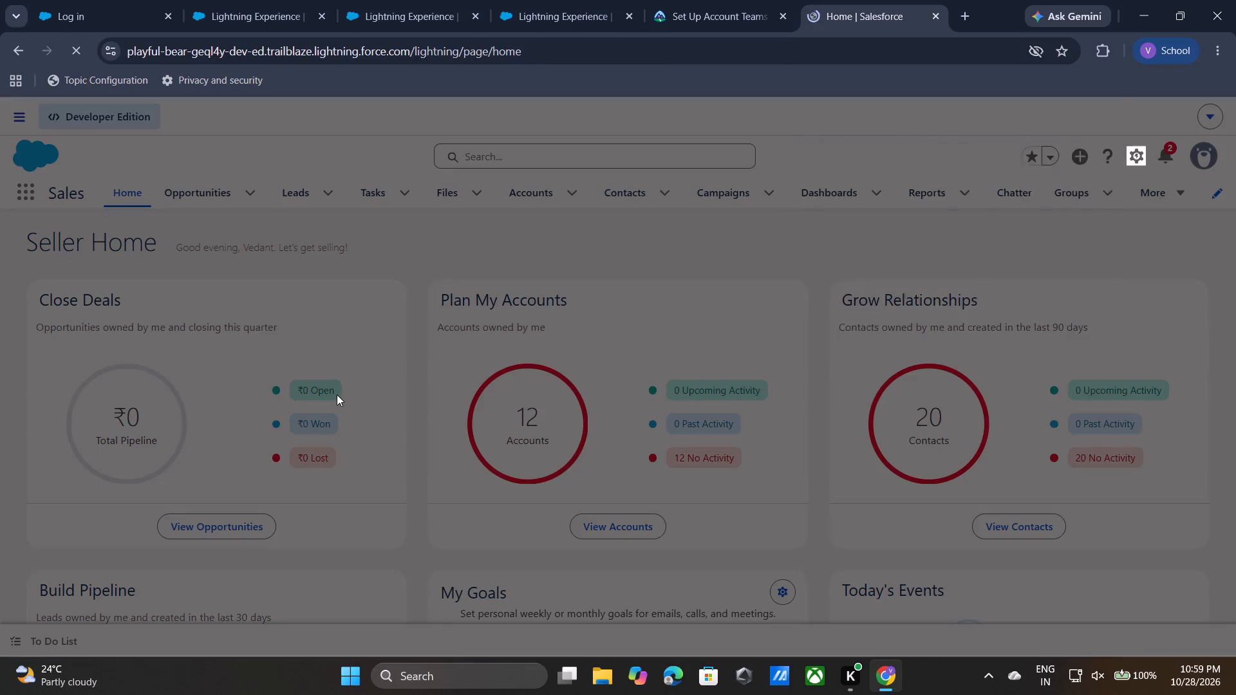
{"action": "left_click", "coordinate": [850, 331]}
{"action": "left_click", "coordinate": [528, 187]}
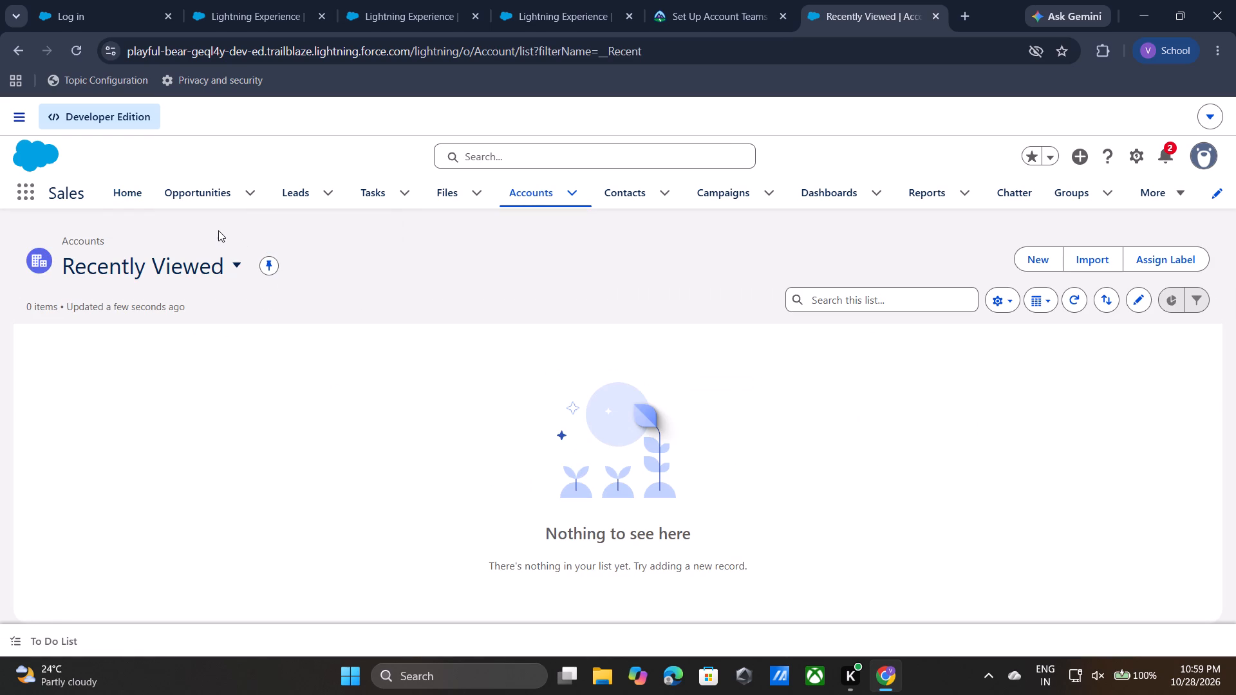
{"action": "left_click", "coordinate": [238, 269]}
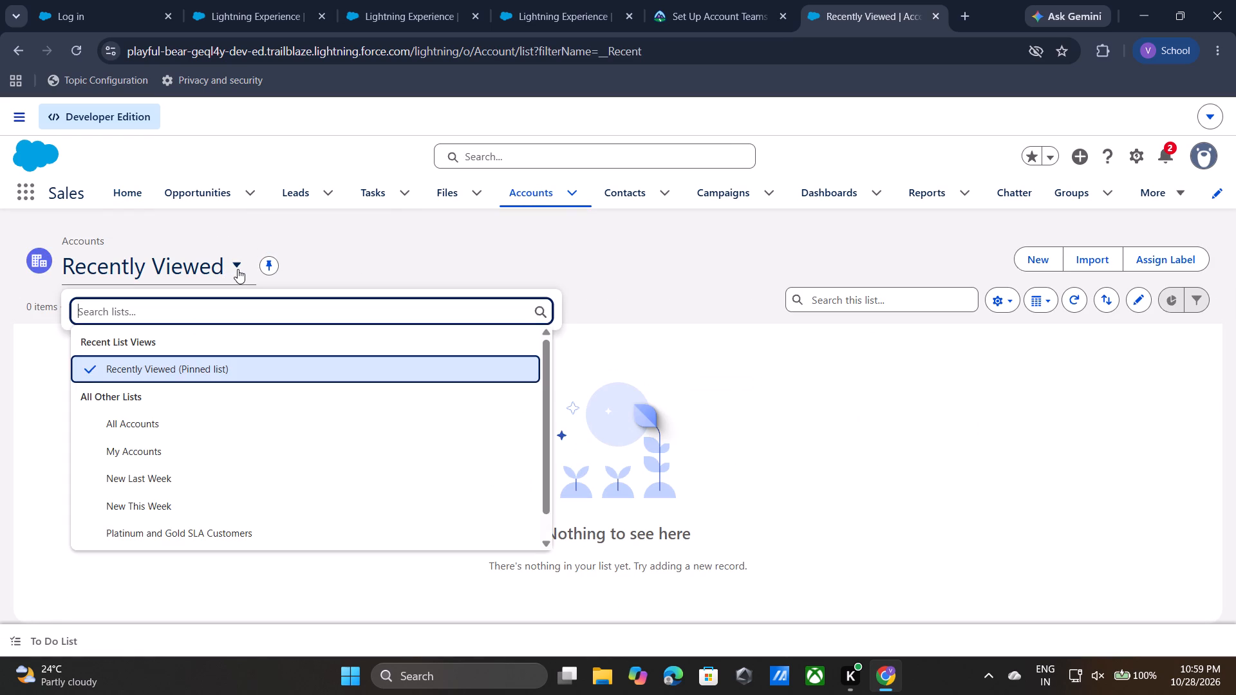
{"action": "left_click", "coordinate": [161, 422]}
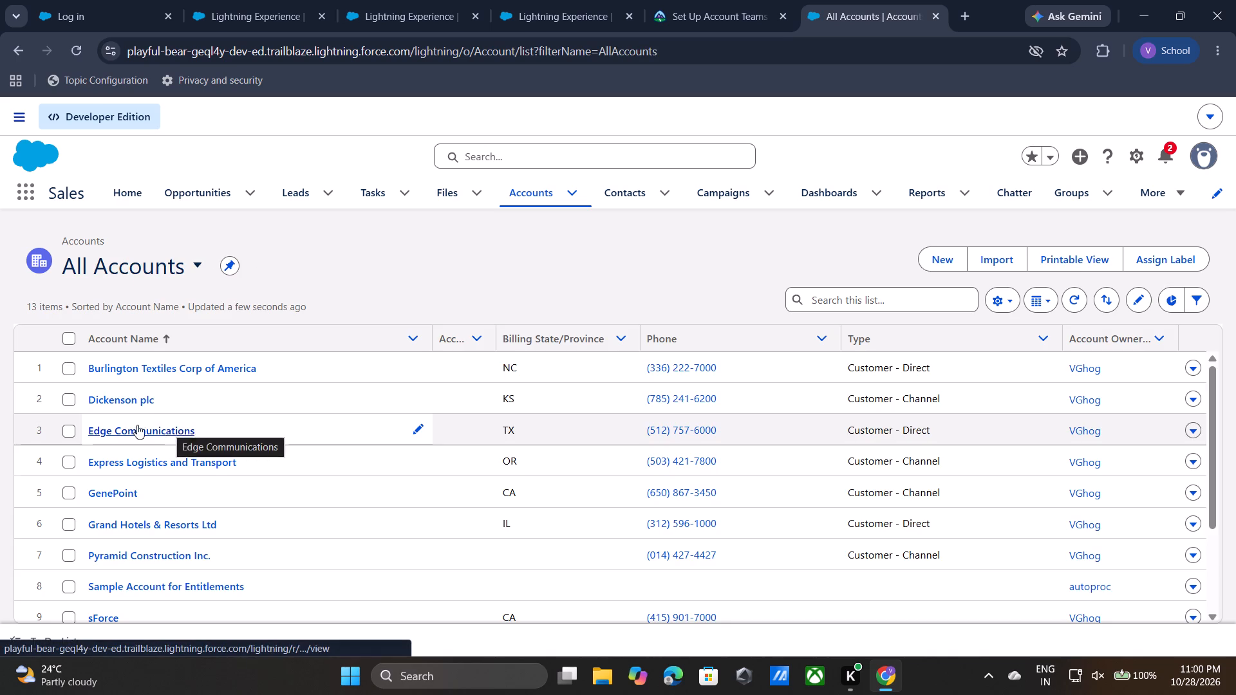
{"action": "left_click", "coordinate": [108, 429]}
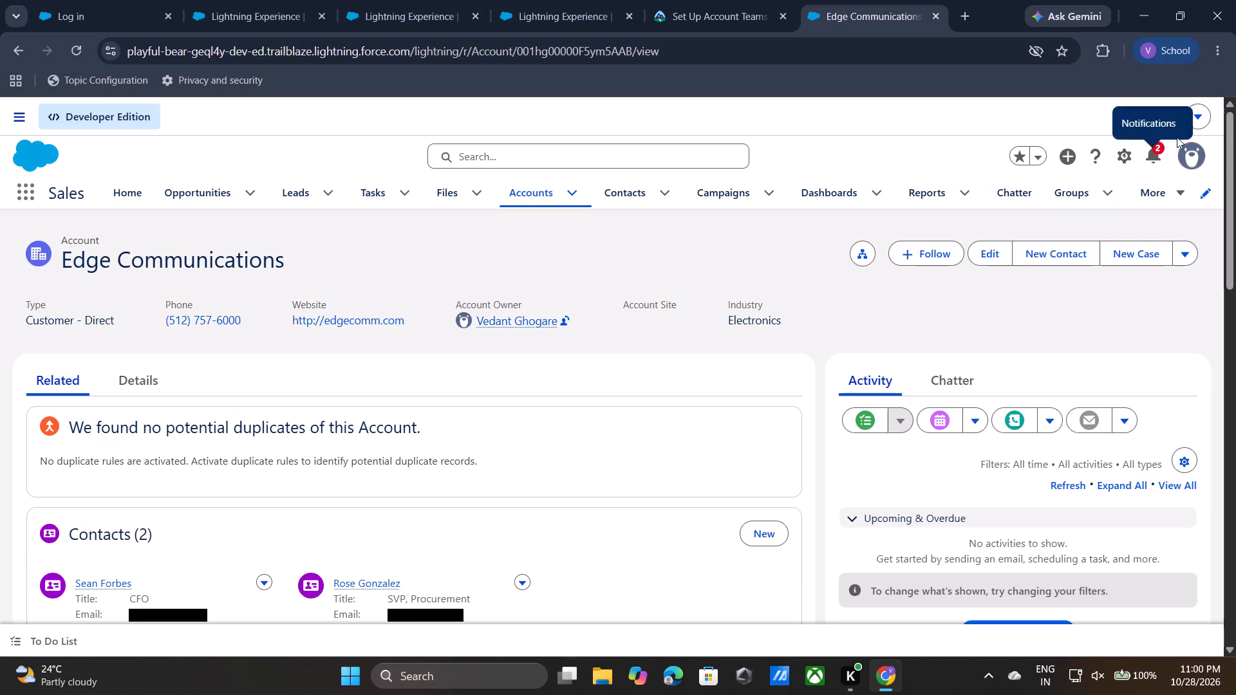
From the Edge Communications record, open the Account object's setup and edit its Account (Marketing) Layout page layout.
{"action": "left_click", "coordinate": [1125, 156]}
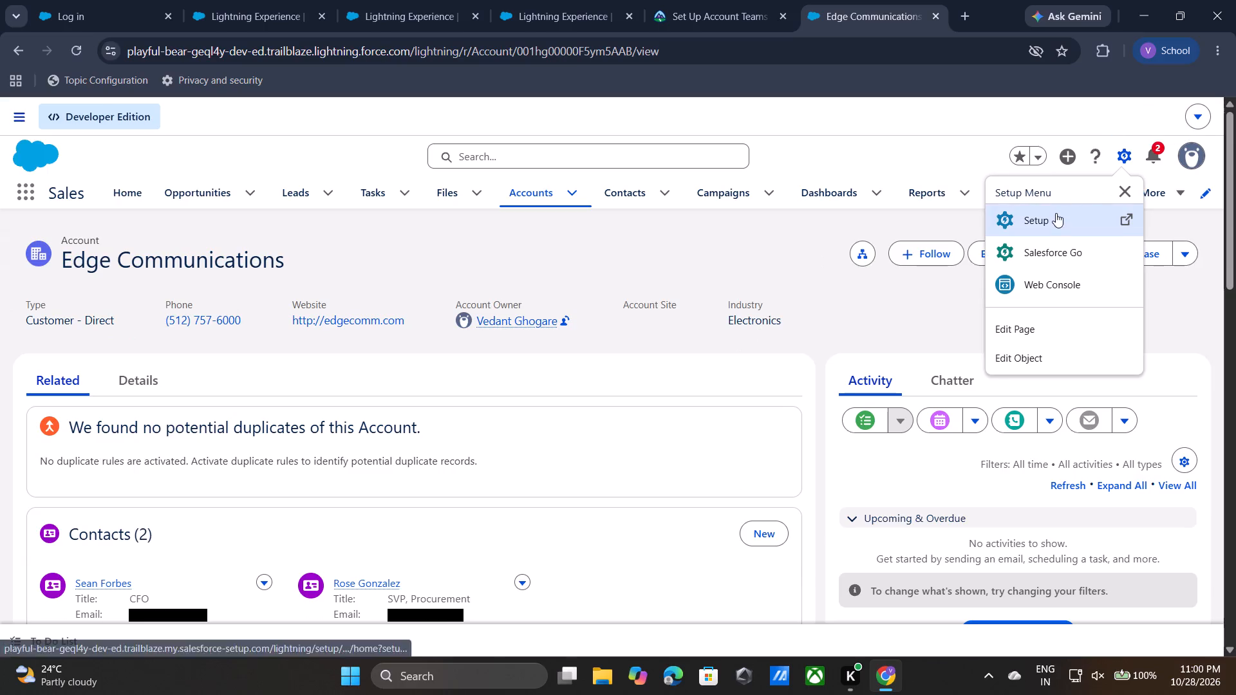
{"action": "left_click", "coordinate": [1033, 366]}
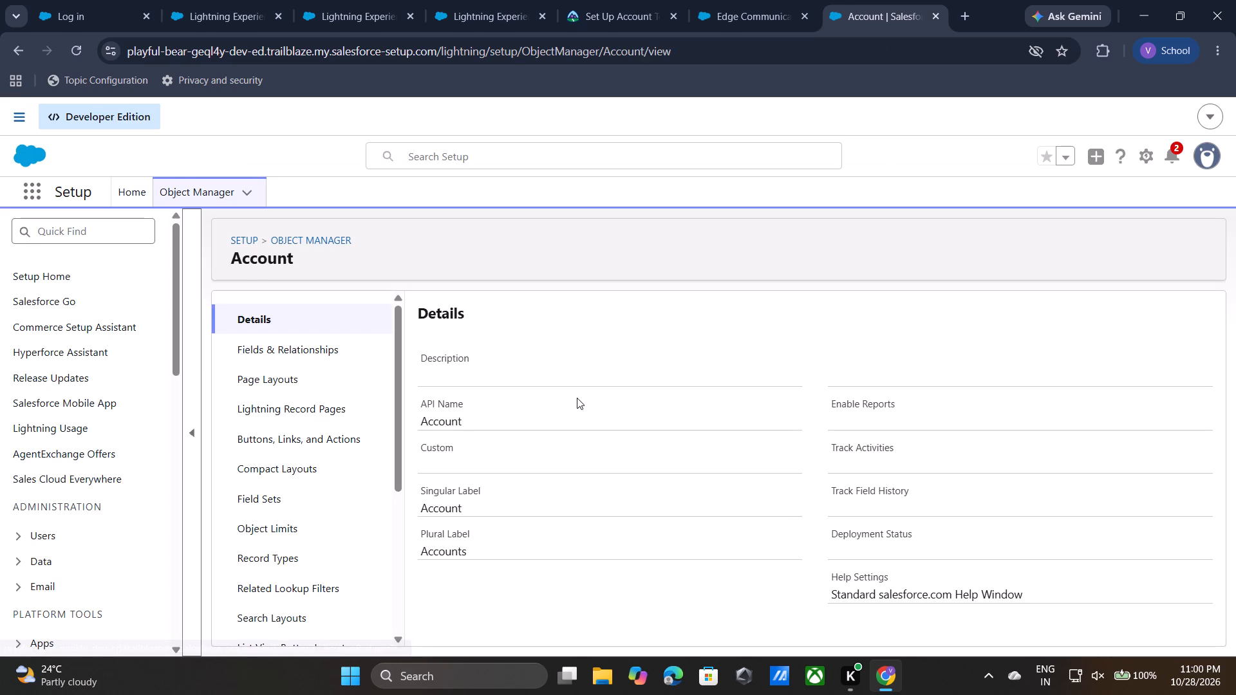
{"action": "left_click", "coordinate": [263, 385]}
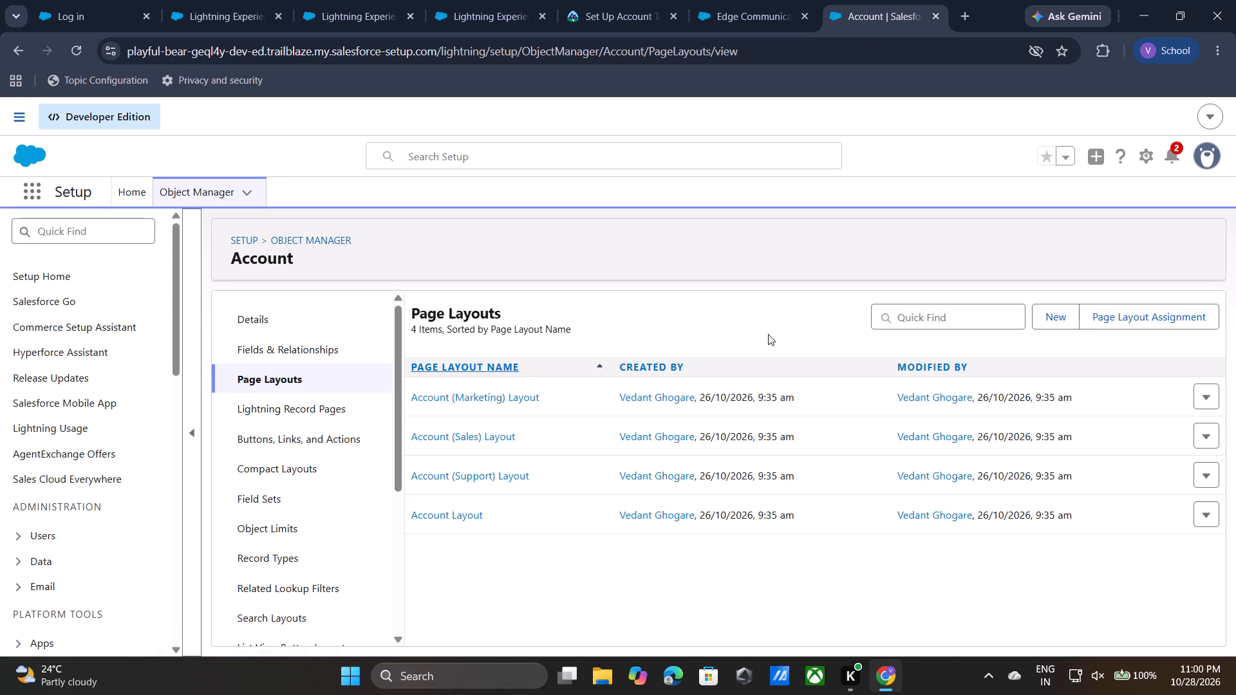
{"action": "left_click", "coordinate": [503, 398]}
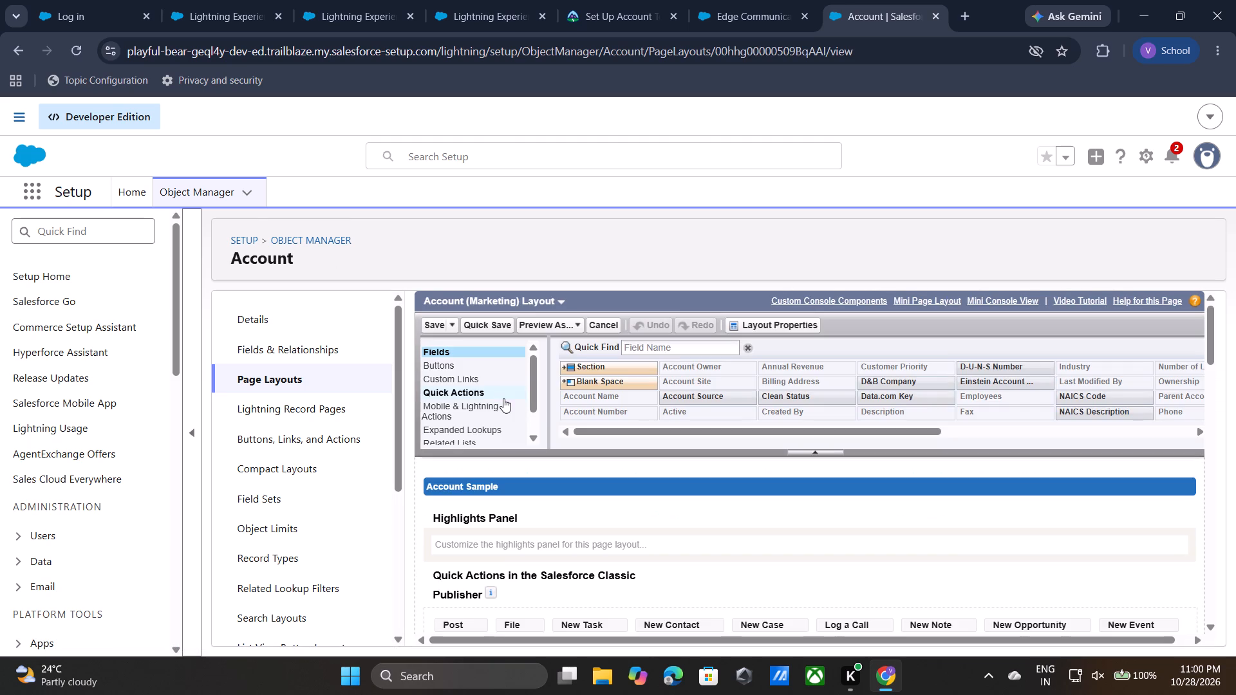
Look through the Account (Marketing) Layout's detail sections and related lists to find where an Account Team list belongs.
{"action": "scroll", "coordinate": [598, 414], "scroll_direction": "down", "scroll_amount": 3}
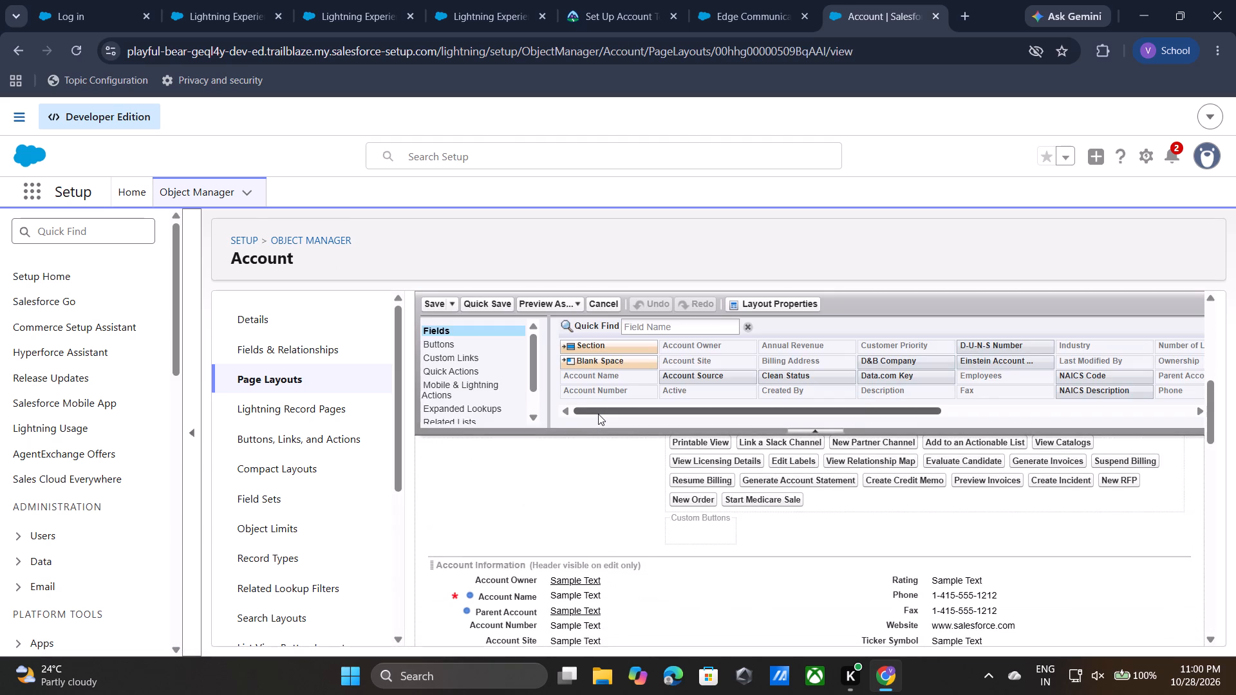
{"action": "scroll", "coordinate": [598, 414], "scroll_direction": "down", "scroll_amount": 1}
{"action": "scroll", "coordinate": [601, 472], "scroll_direction": "up", "scroll_amount": 1}
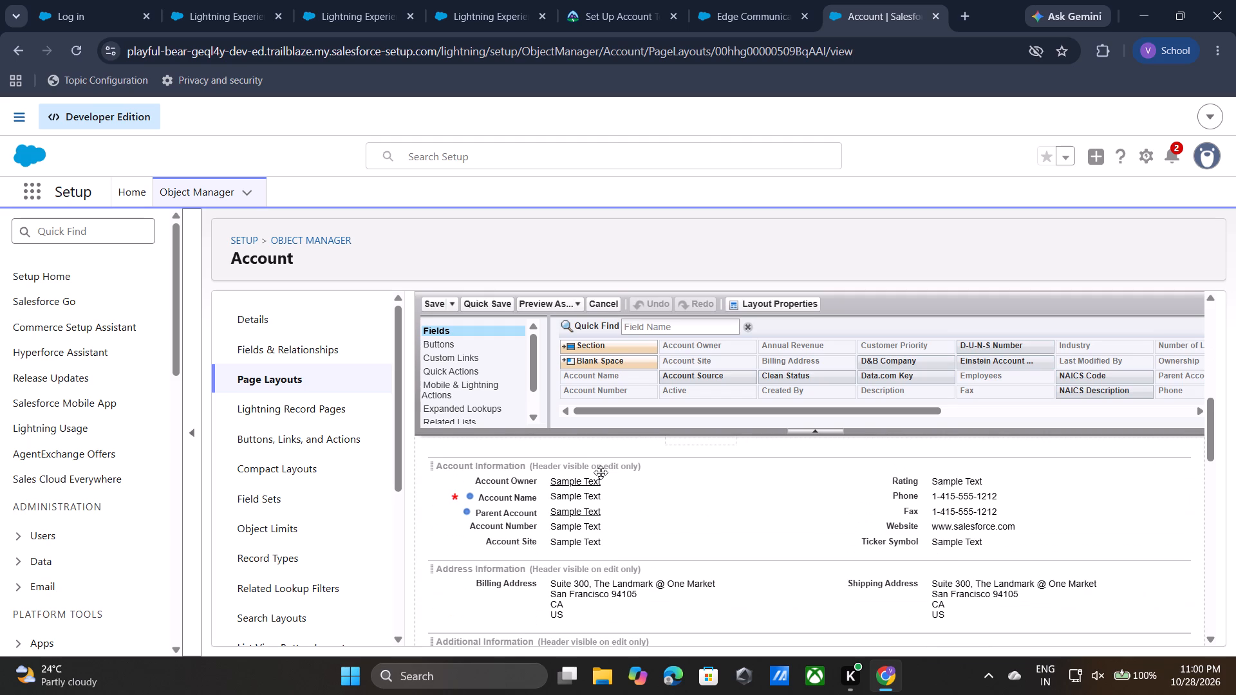
{"action": "scroll", "coordinate": [600, 537], "scroll_direction": "down", "scroll_amount": 3}
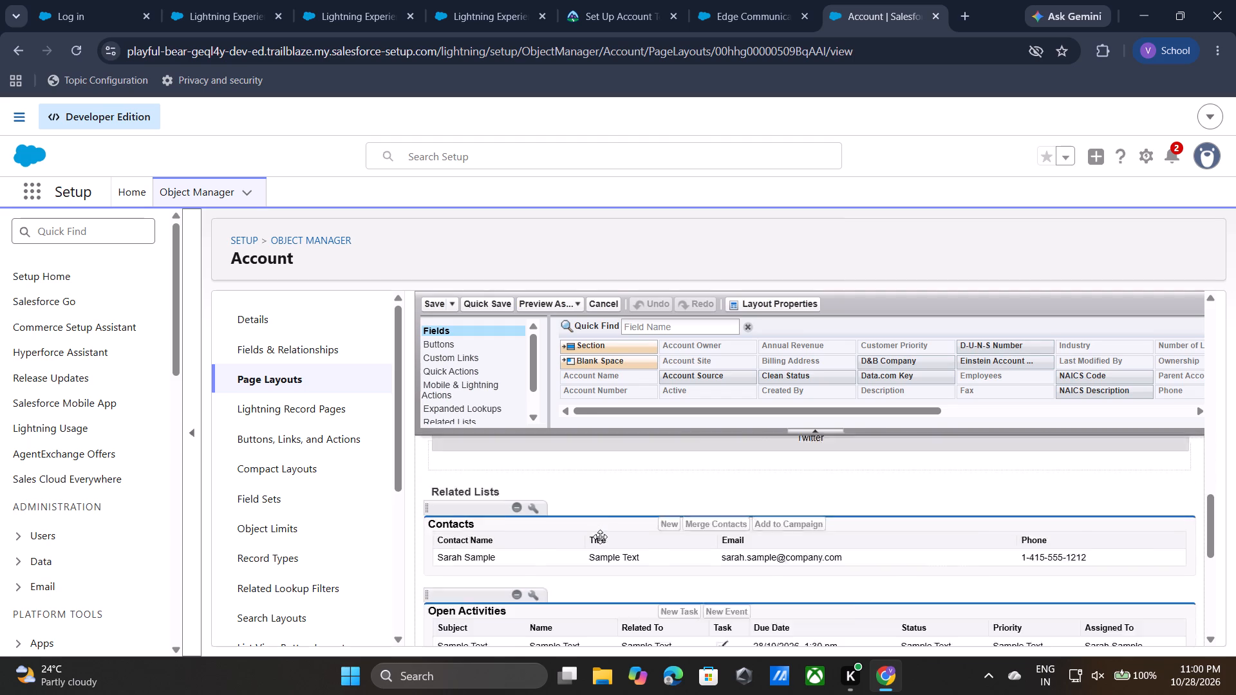
{"action": "scroll", "coordinate": [600, 537], "scroll_direction": "down", "scroll_amount": 3}
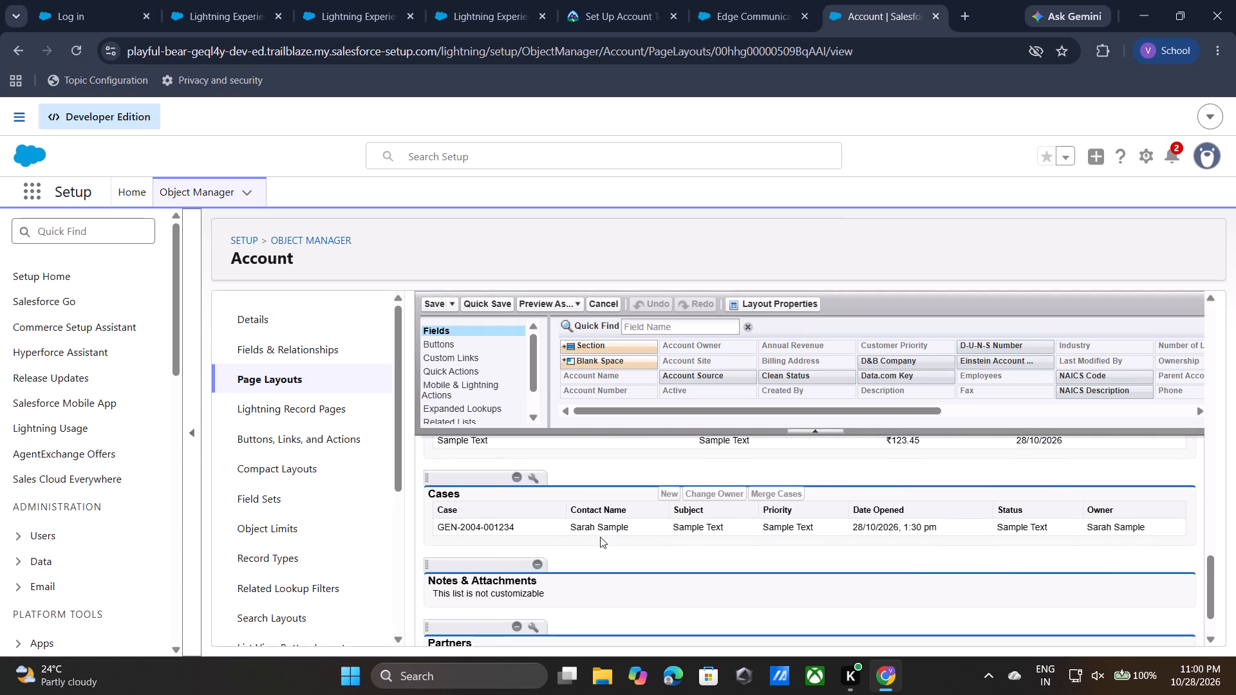
{"action": "scroll", "coordinate": [600, 537], "scroll_direction": "down", "scroll_amount": 1}
{"action": "scroll", "coordinate": [600, 537], "scroll_direction": "up", "scroll_amount": 1}
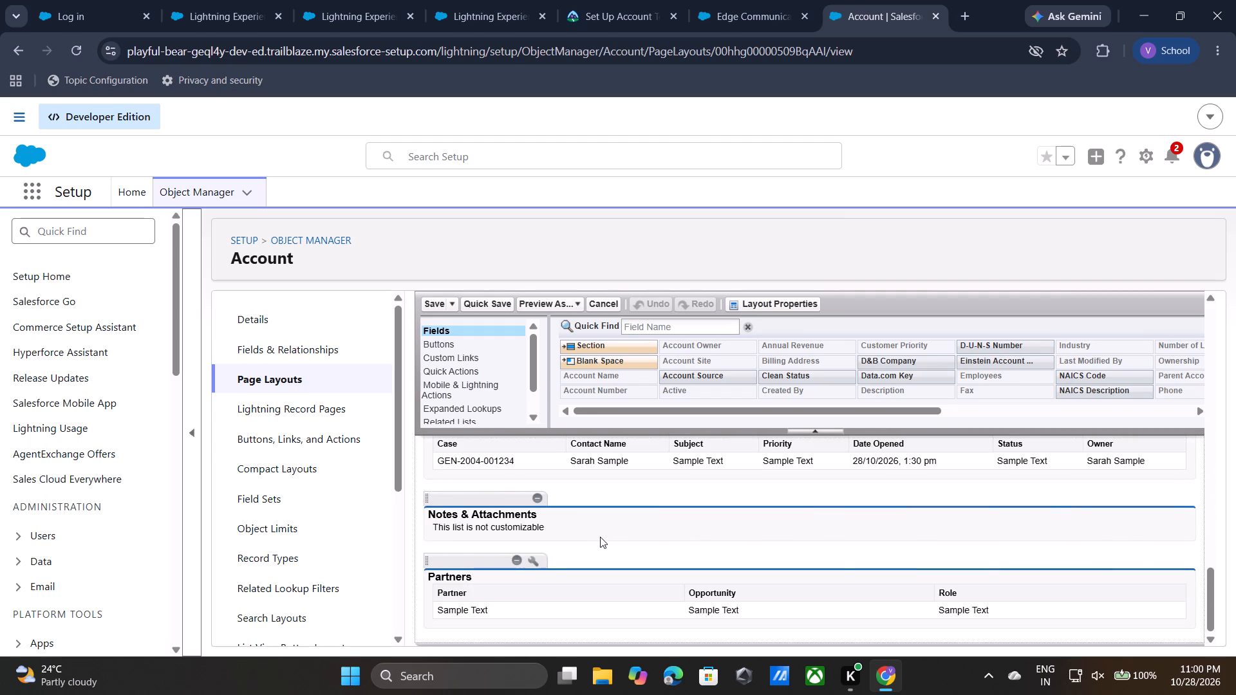
{"action": "scroll", "coordinate": [600, 537], "scroll_direction": "up", "scroll_amount": 4}
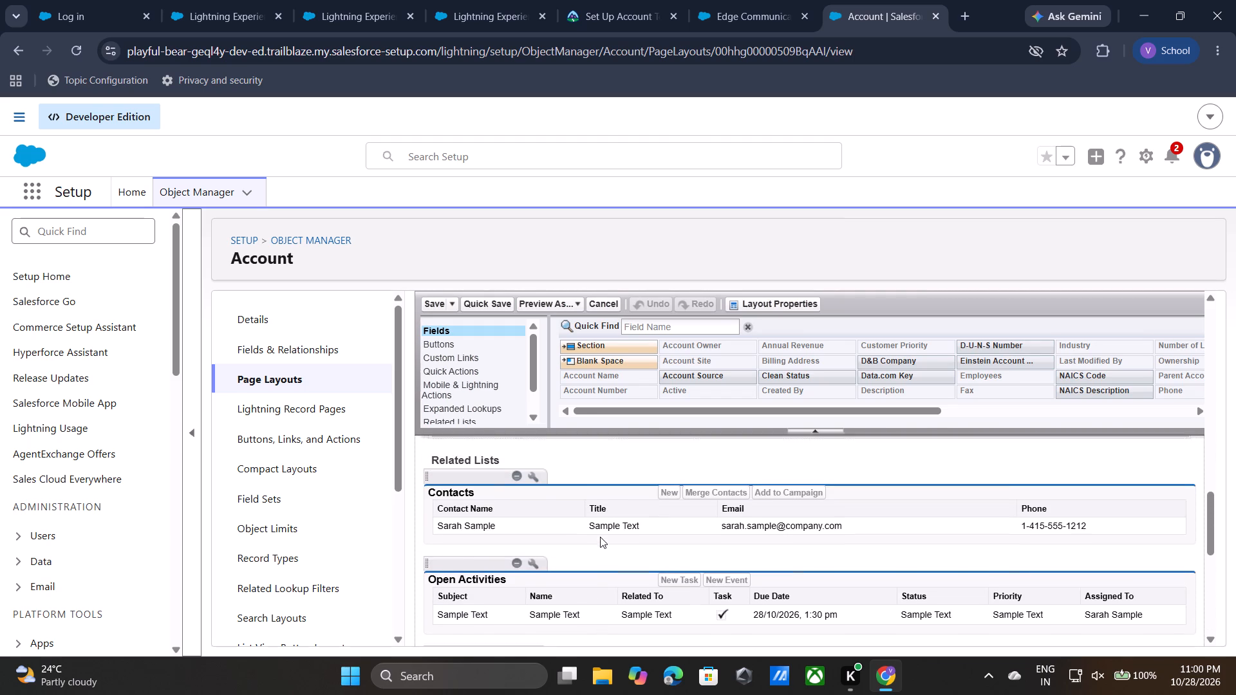
{"action": "scroll", "coordinate": [600, 537], "scroll_direction": "up", "scroll_amount": 2}
{"action": "left_click", "coordinate": [600, 537]}
{"action": "scroll", "coordinate": [600, 537], "scroll_direction": "down", "scroll_amount": 1}
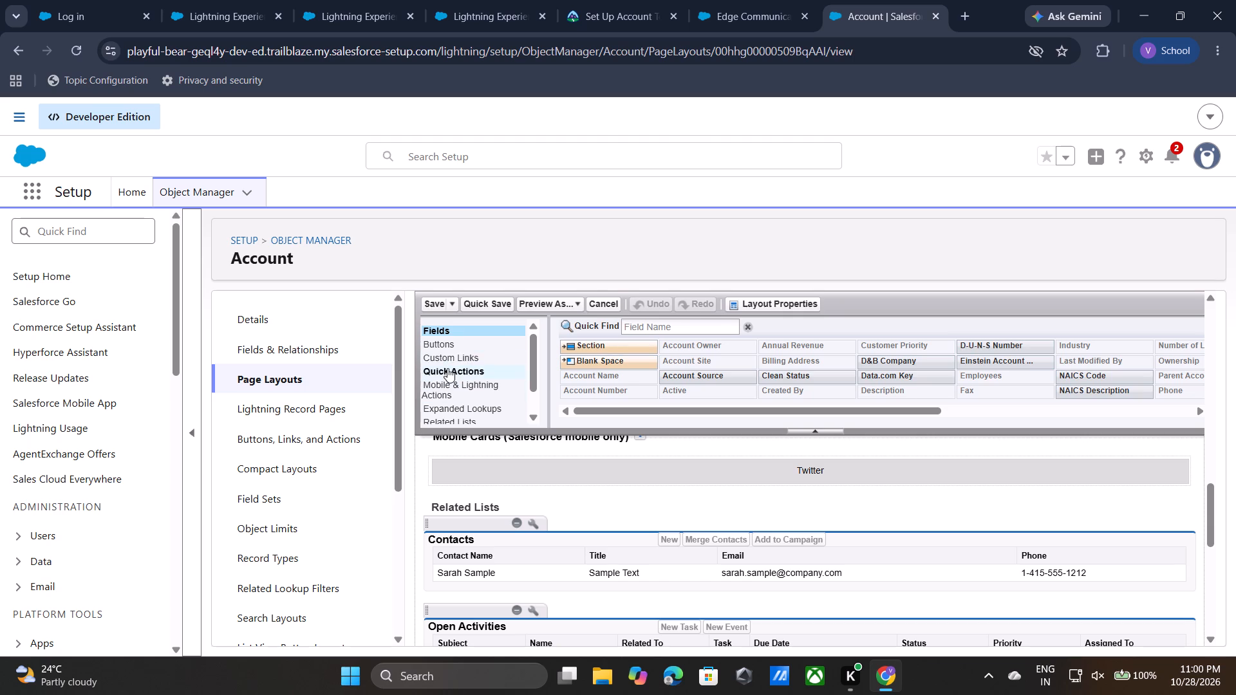
{"action": "scroll", "coordinate": [449, 382], "scroll_direction": "down", "scroll_amount": 1}
Add the Account Team related list above Contacts in the Account (Marketing) Layout and save it without overwriting users' personal customizations.
{"action": "left_click", "coordinate": [452, 391]}
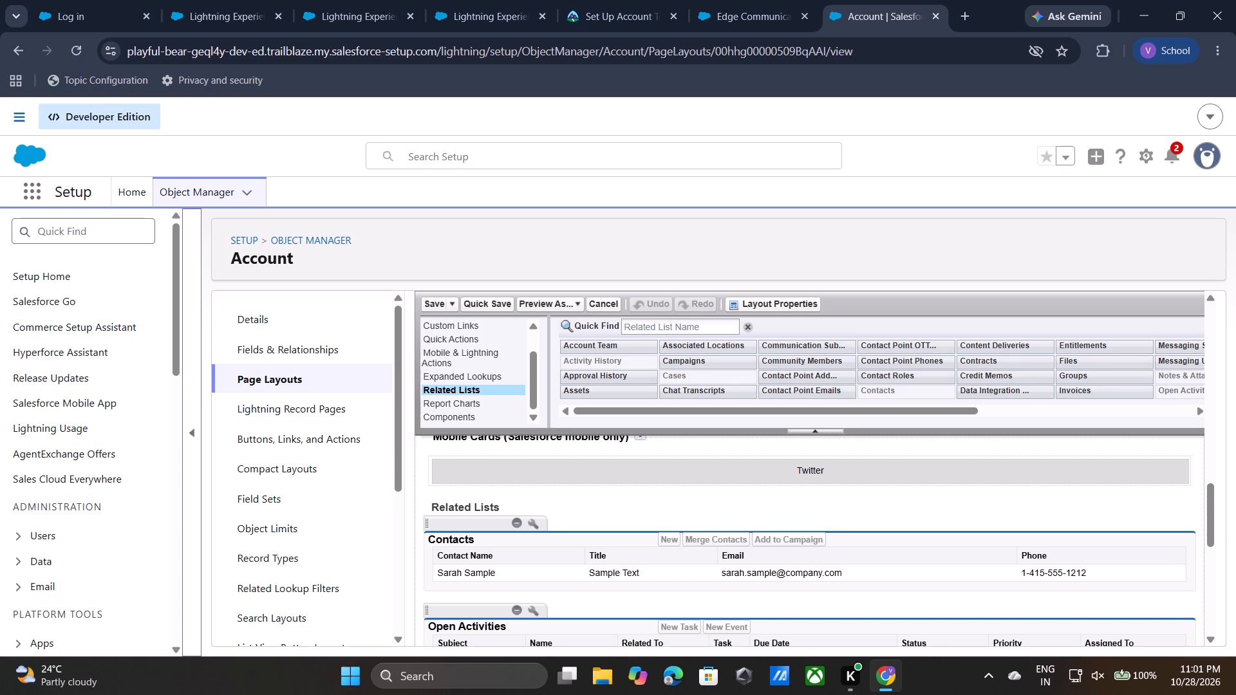
{"action": "left_click_drag", "start_coordinate": [603, 347], "coordinate": [508, 520]}
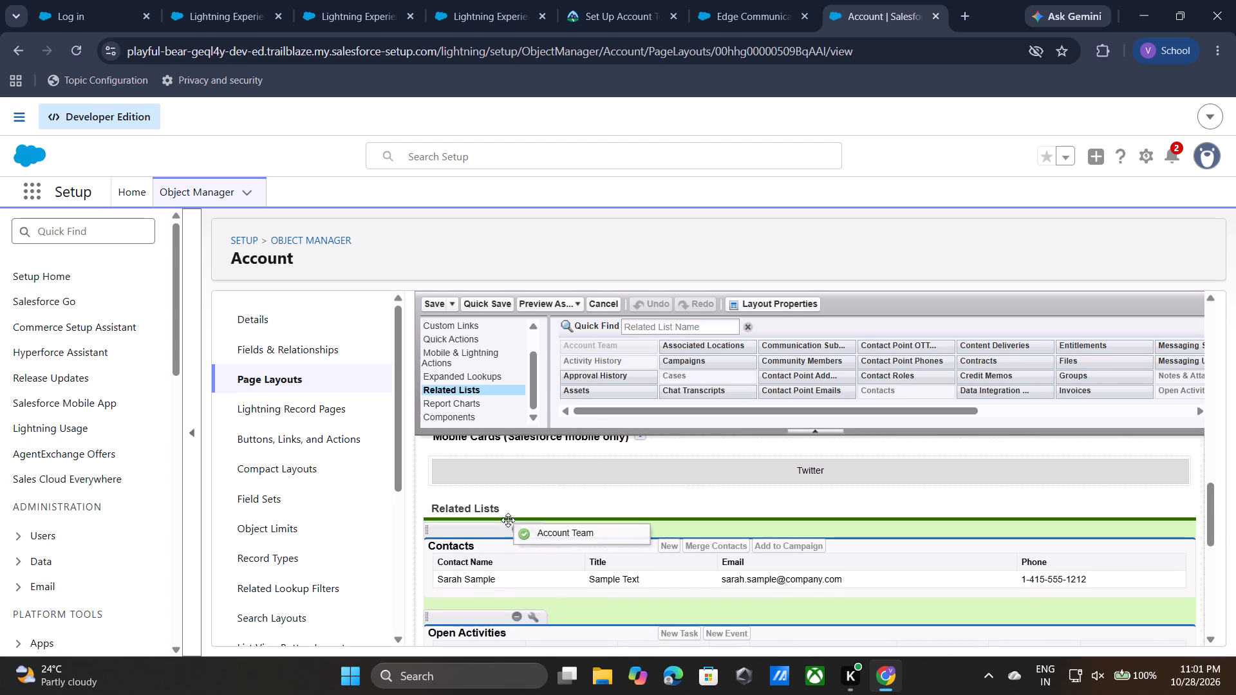
{"action": "left_click_drag", "start_coordinate": [508, 520], "coordinate": [506, 521]}
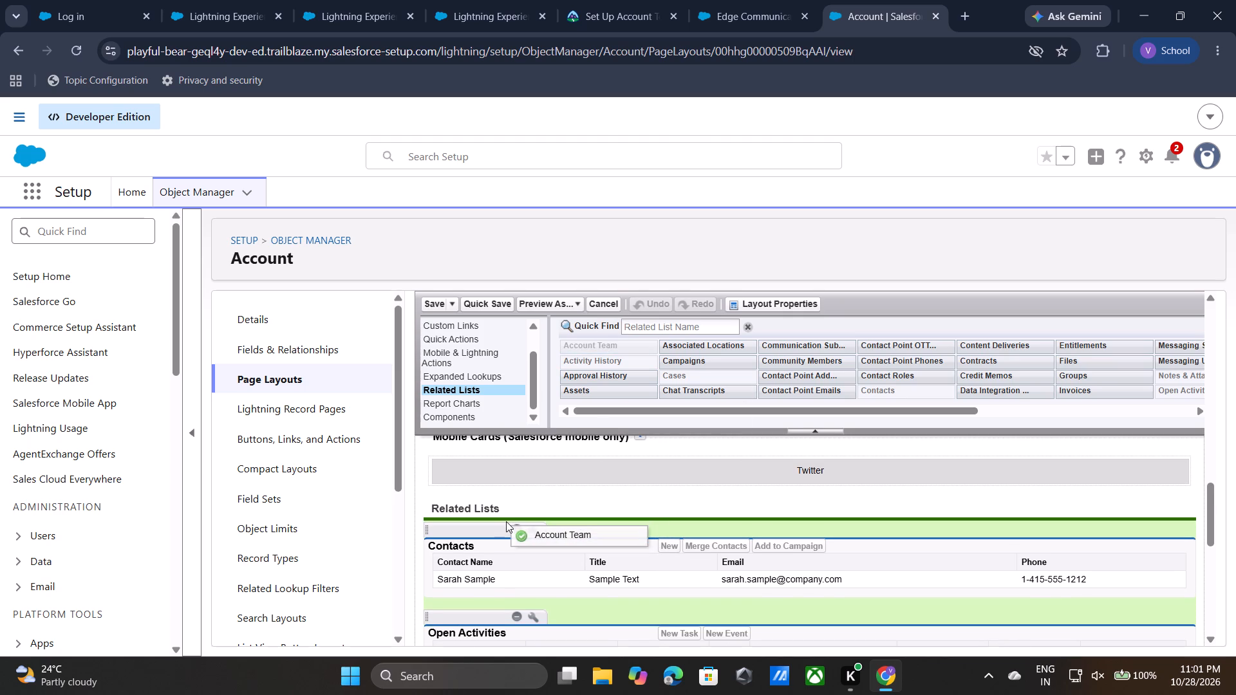
{"action": "left_click_drag", "start_coordinate": [506, 521], "coordinate": [495, 527]}
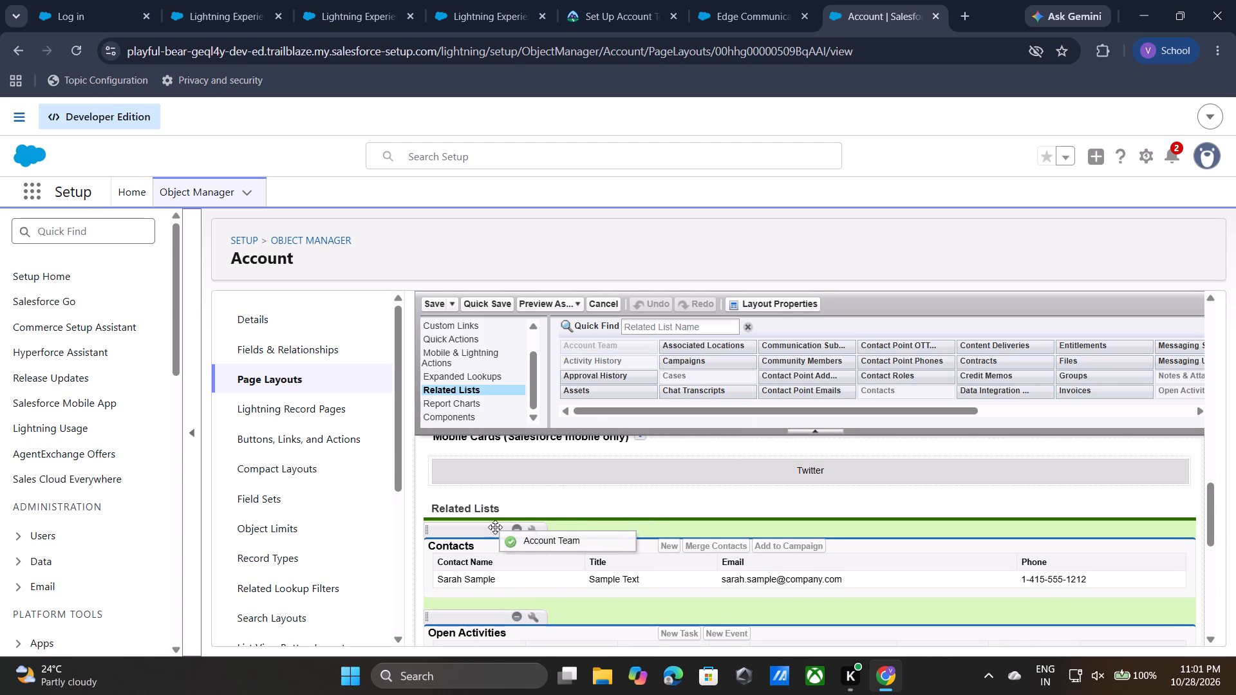
{"action": "left_click_drag", "start_coordinate": [495, 527], "coordinate": [497, 518]}
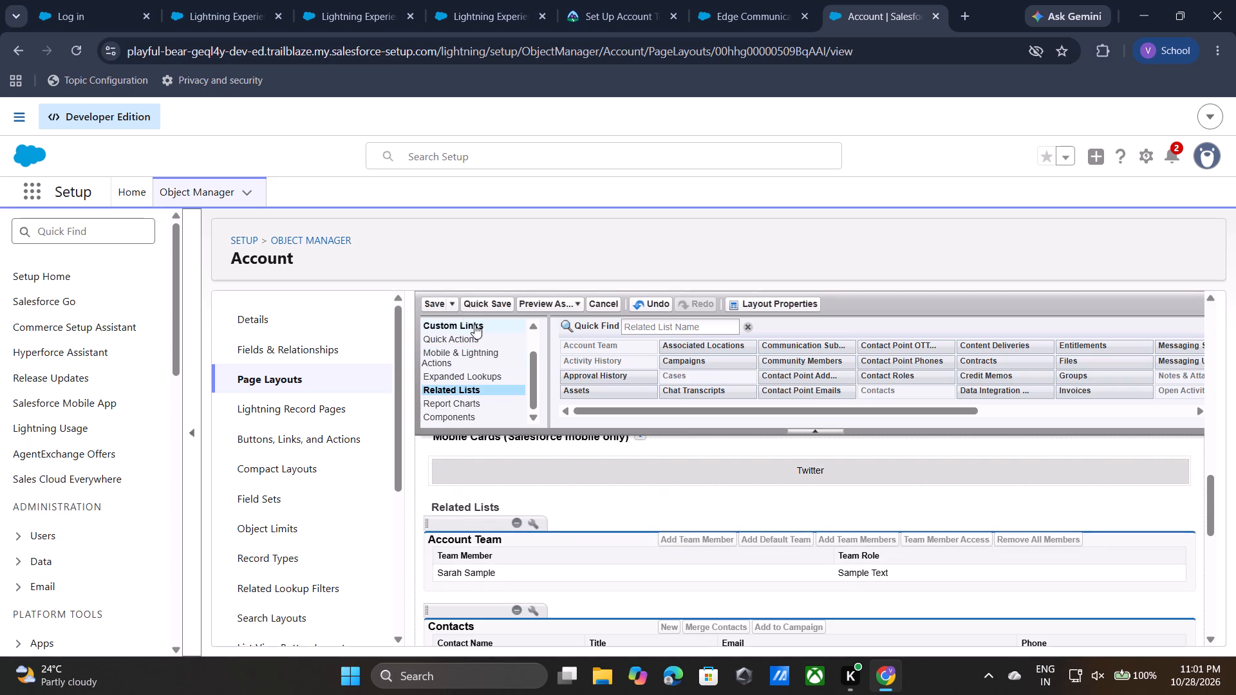
{"action": "left_click", "coordinate": [438, 306]}
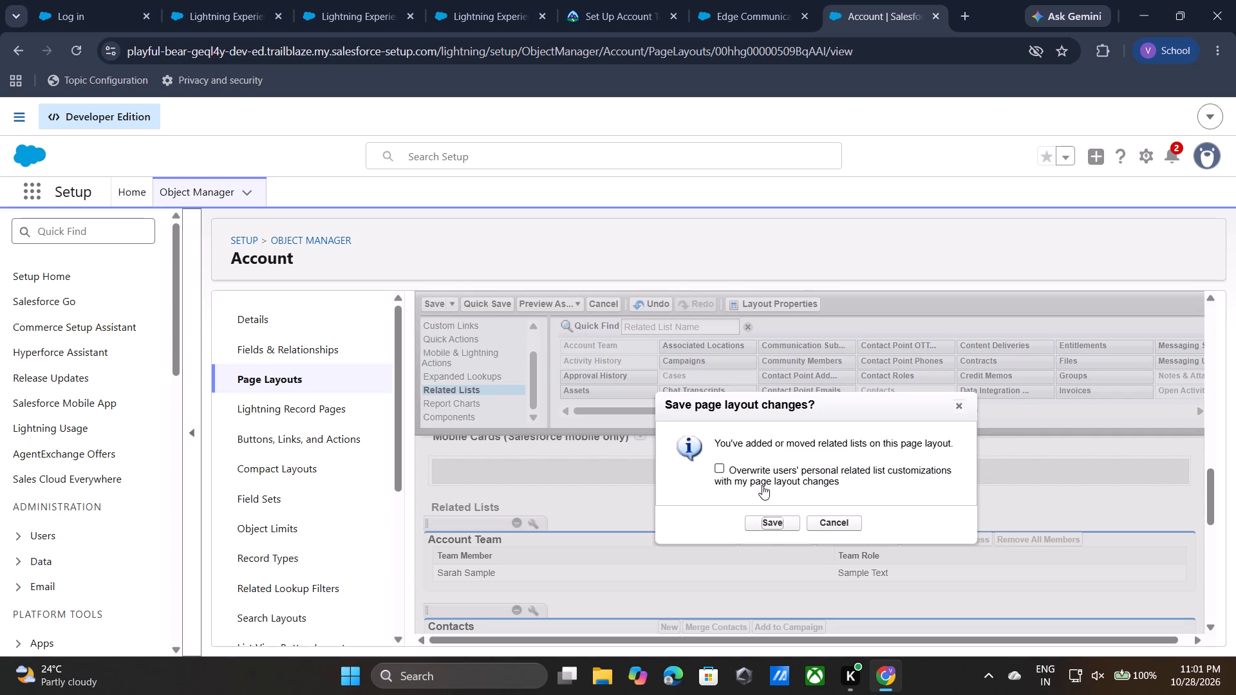
{"action": "left_click", "coordinate": [770, 526]}
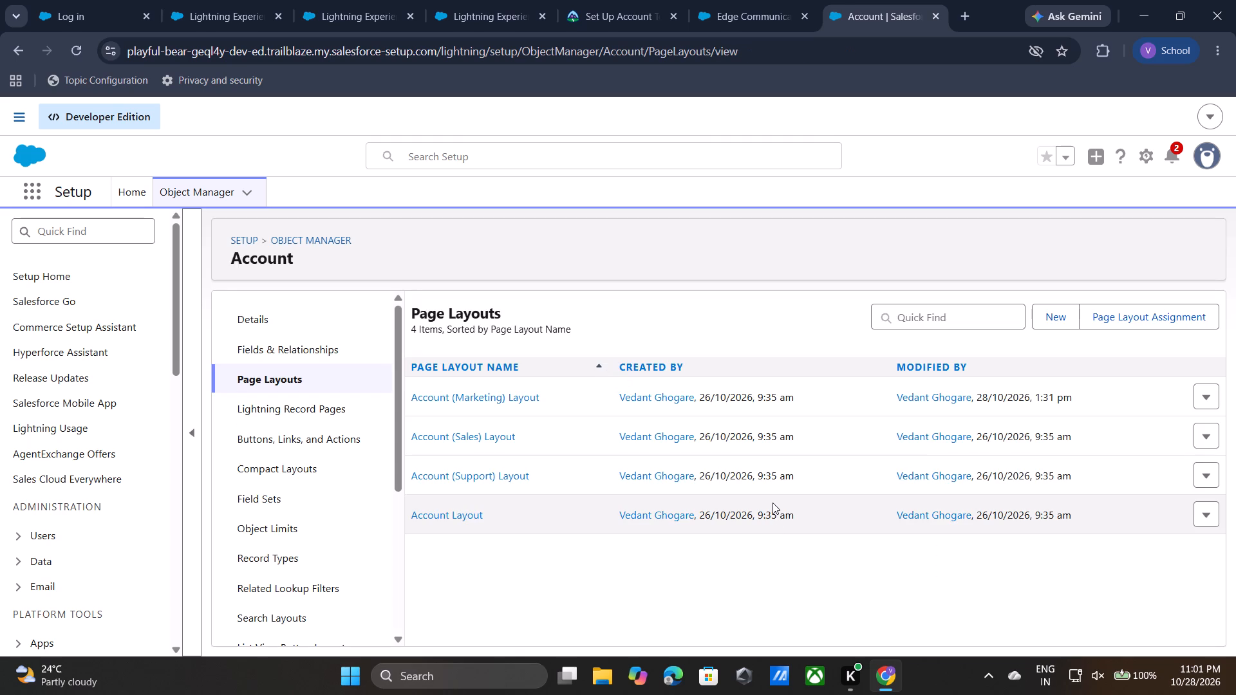
Switch back to Trailhead's Set Up Account Teams step and submit its challenge for verification.
{"action": "left_click", "coordinate": [628, 5]}
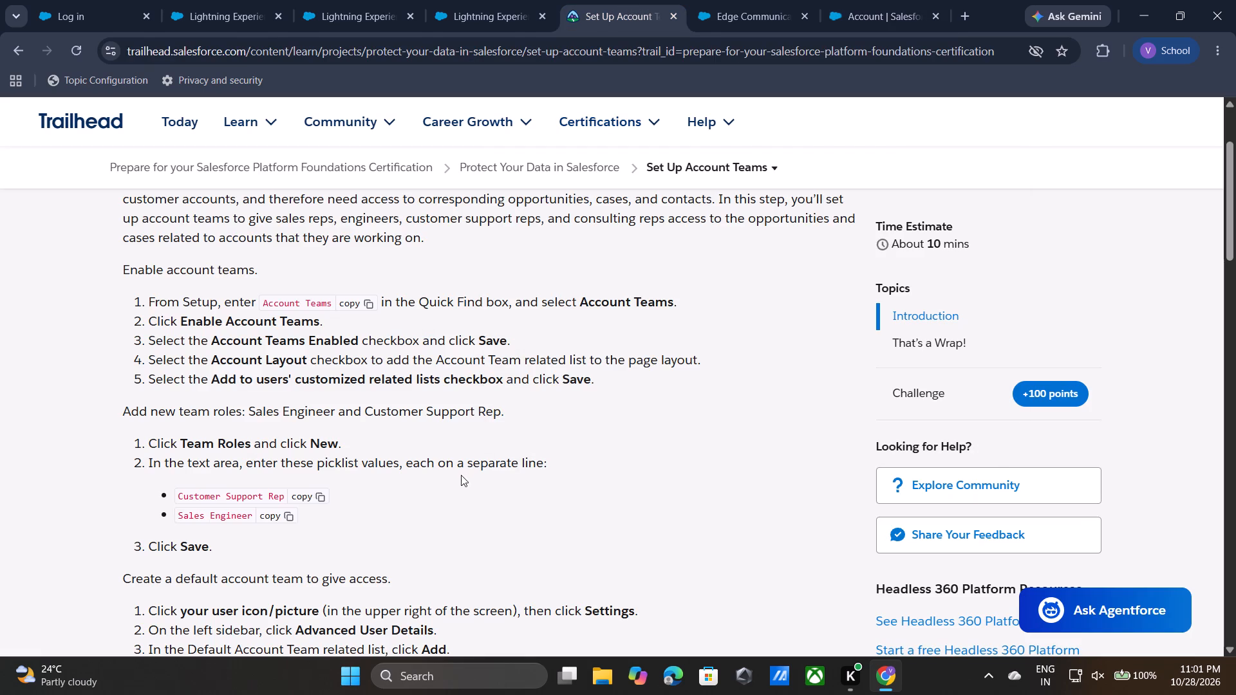
{"action": "left_click", "coordinate": [461, 476]}
{"action": "scroll", "coordinate": [461, 476], "scroll_direction": "down", "scroll_amount": 10}
{"action": "left_click", "coordinate": [341, 431]}
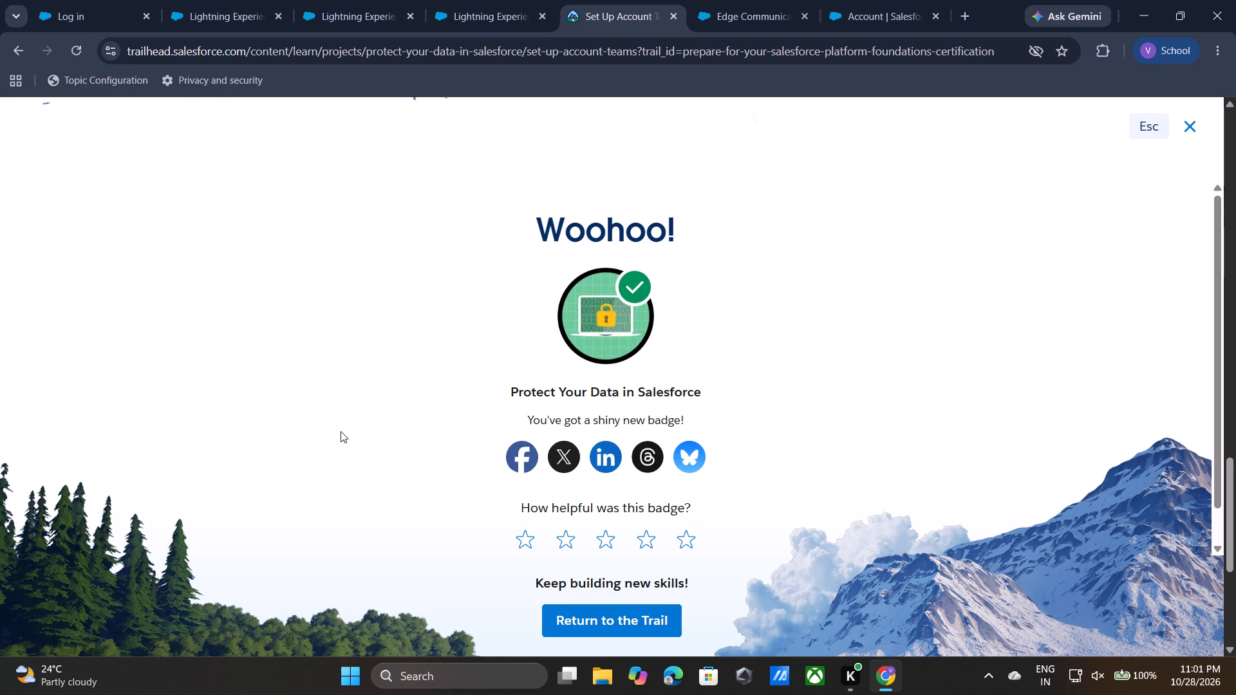
Return to the Prepare for your Salesforce Platform Foundations Certification trail and collapse the Customize the Data Model section's details.
{"action": "left_click", "coordinate": [604, 623]}
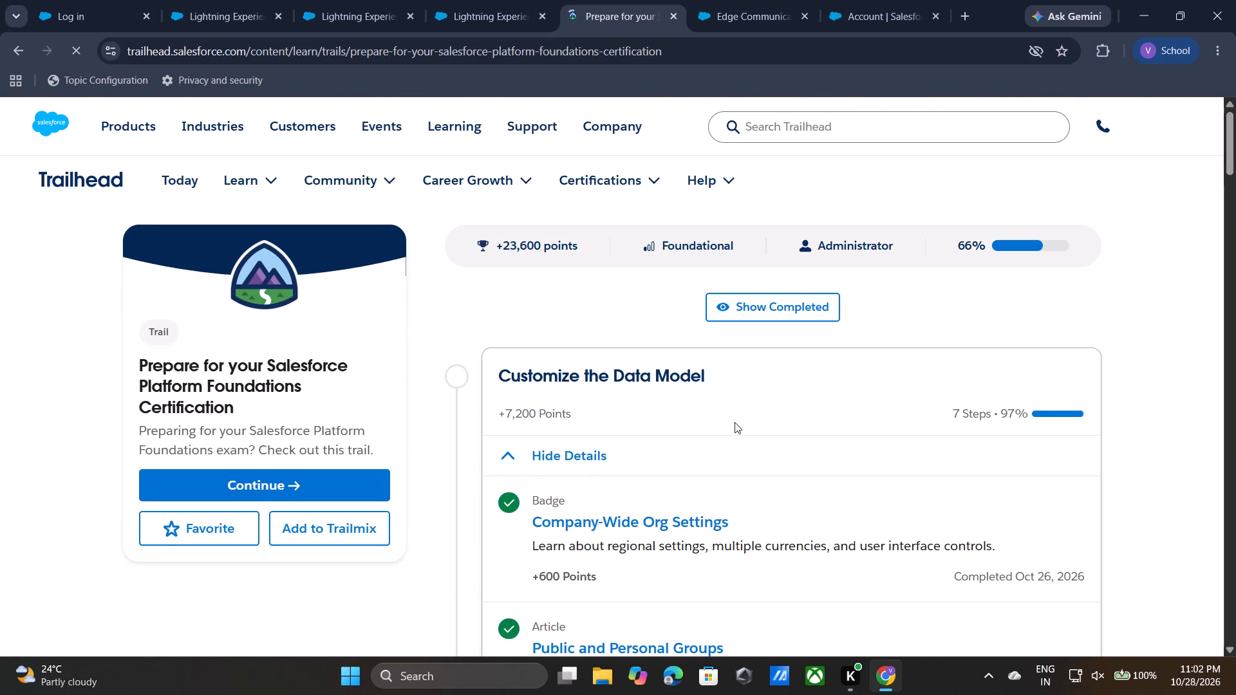
{"action": "scroll", "coordinate": [706, 423], "scroll_direction": "down", "scroll_amount": 7}
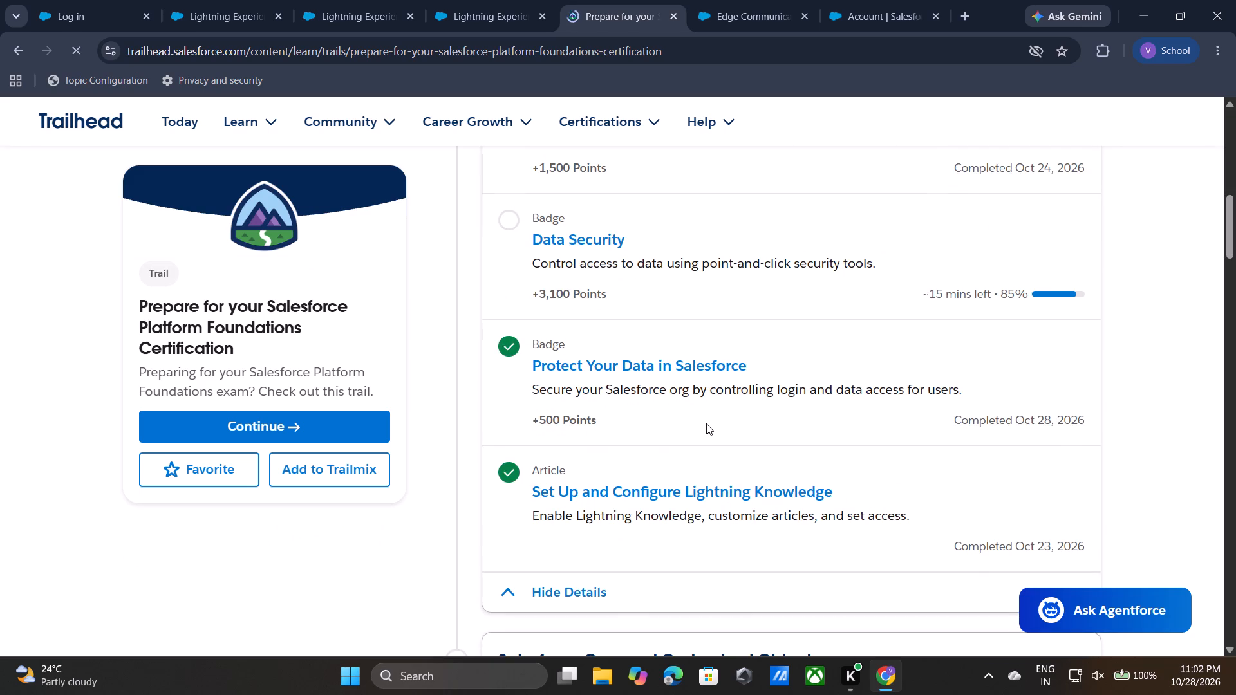
{"action": "scroll", "coordinate": [706, 423], "scroll_direction": "down", "scroll_amount": 1}
{"action": "scroll", "coordinate": [656, 293], "scroll_direction": "up", "scroll_amount": 2}
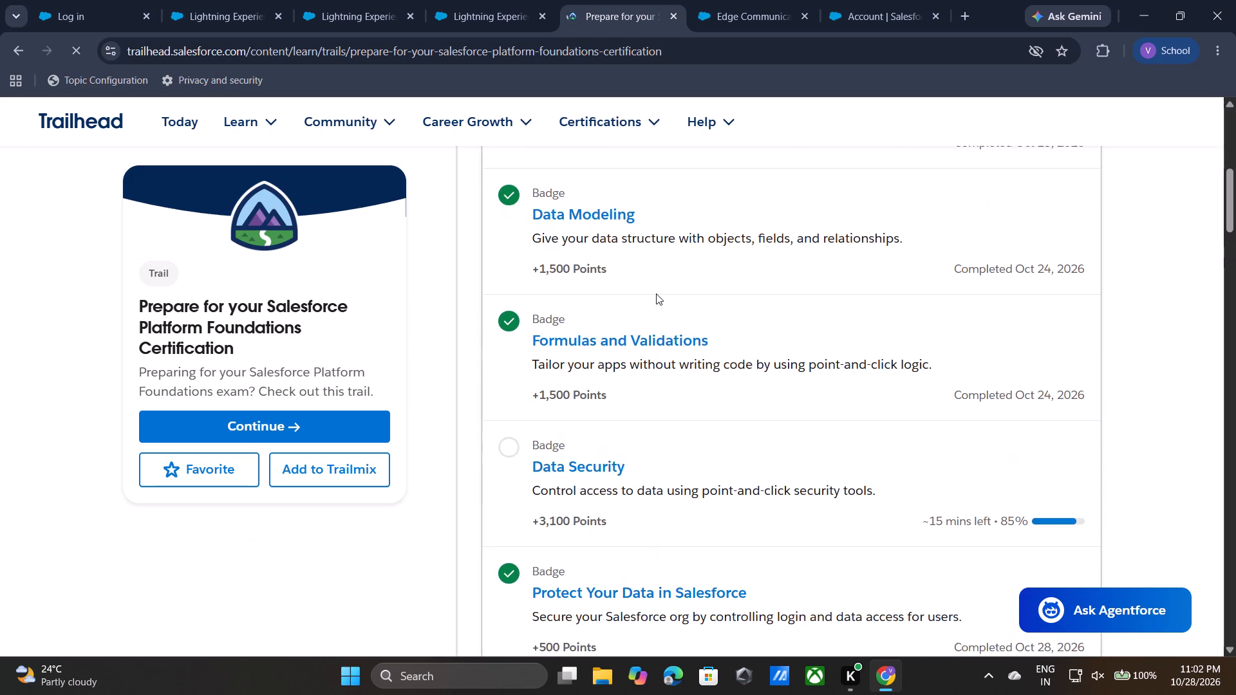
{"action": "scroll", "coordinate": [656, 293], "scroll_direction": "up", "scroll_amount": 5}
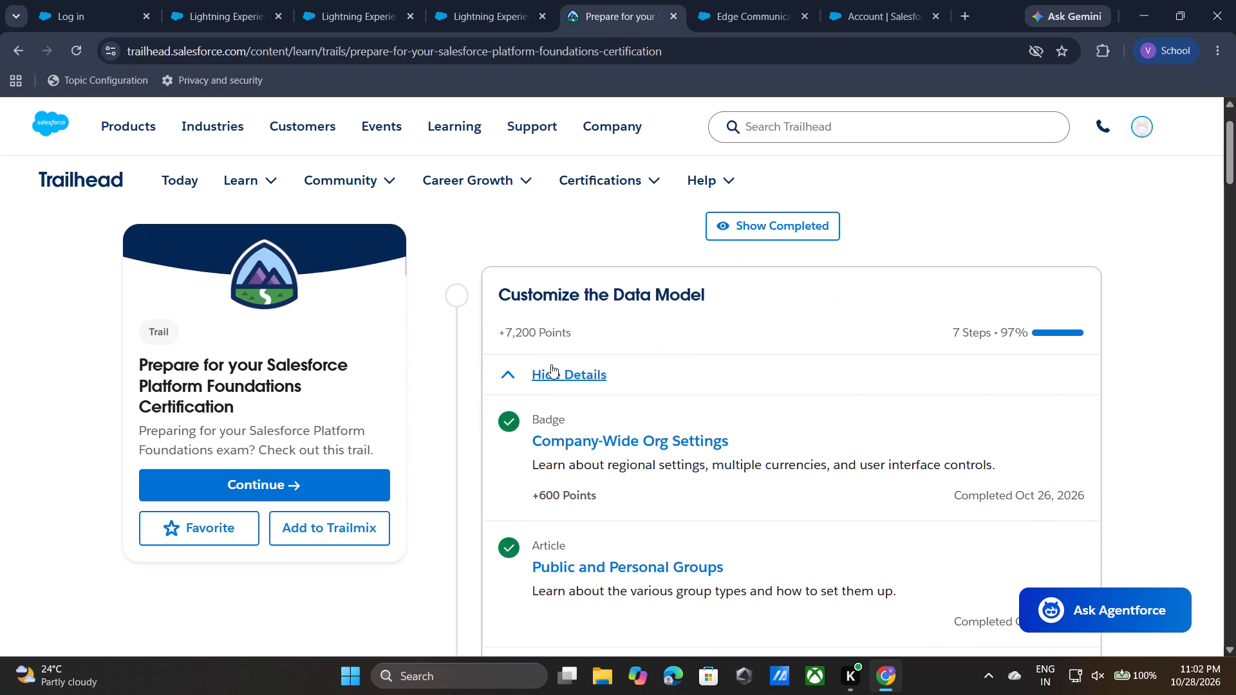
{"action": "left_click", "coordinate": [551, 364]}
Open the Accounts and Contacts badge in the trail's Salesforce Core and Customized Objects section.
{"action": "scroll", "coordinate": [740, 355], "scroll_direction": "down", "scroll_amount": 1}
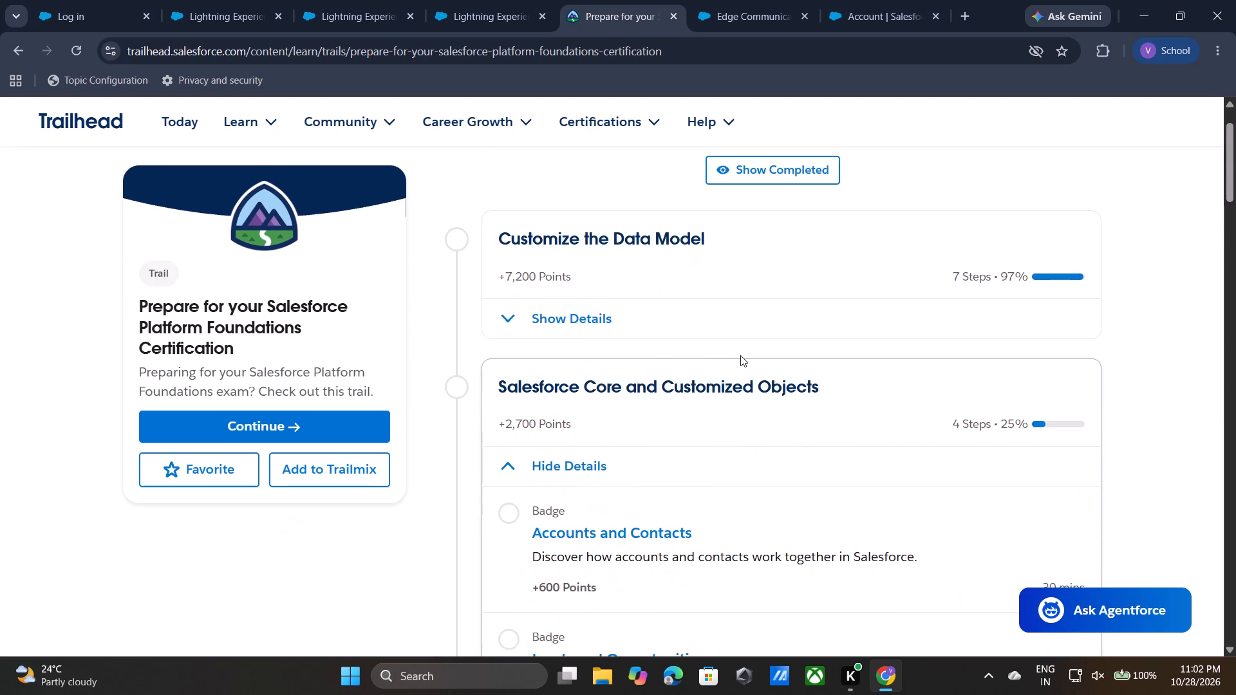
{"action": "scroll", "coordinate": [740, 355], "scroll_direction": "down", "scroll_amount": 1}
{"action": "scroll", "coordinate": [664, 393], "scroll_direction": "down", "scroll_amount": 1}
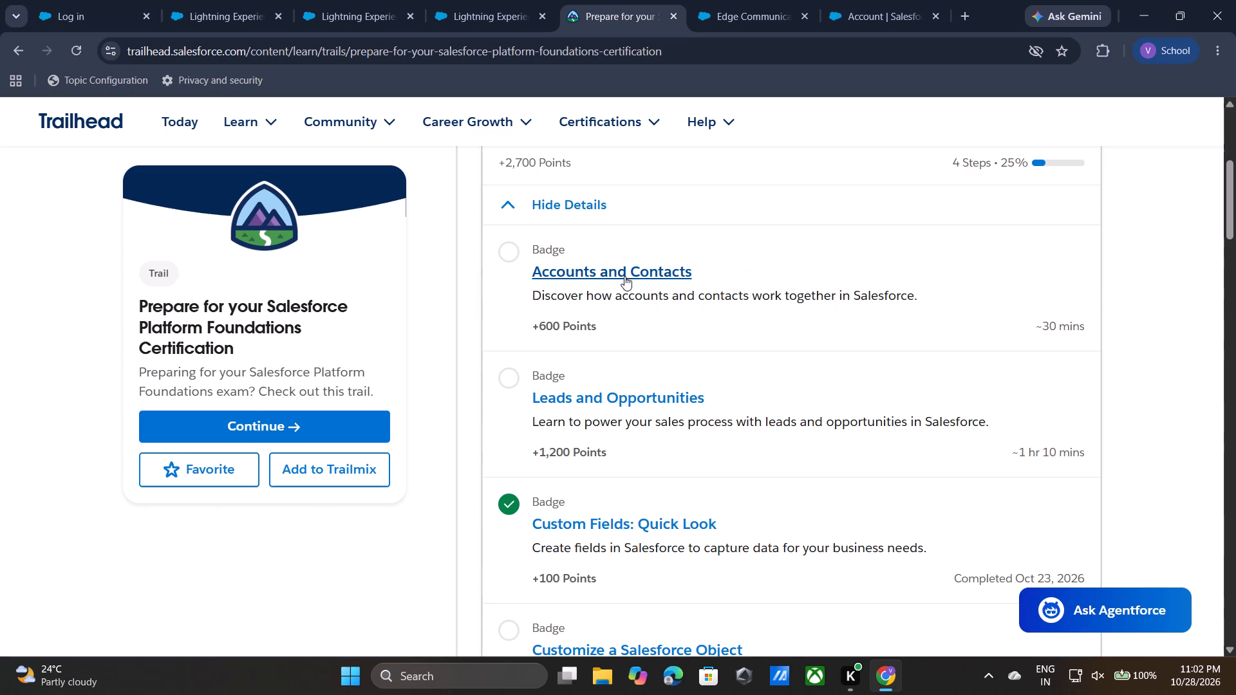
{"action": "left_click", "coordinate": [624, 276]}
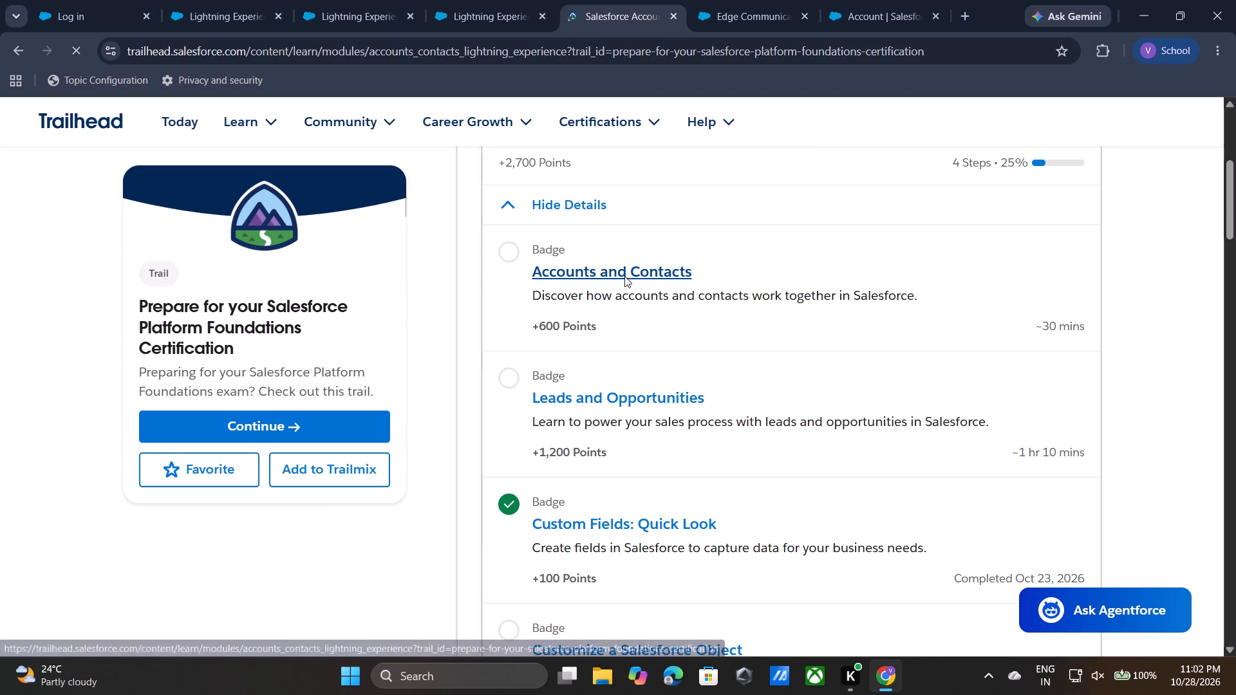
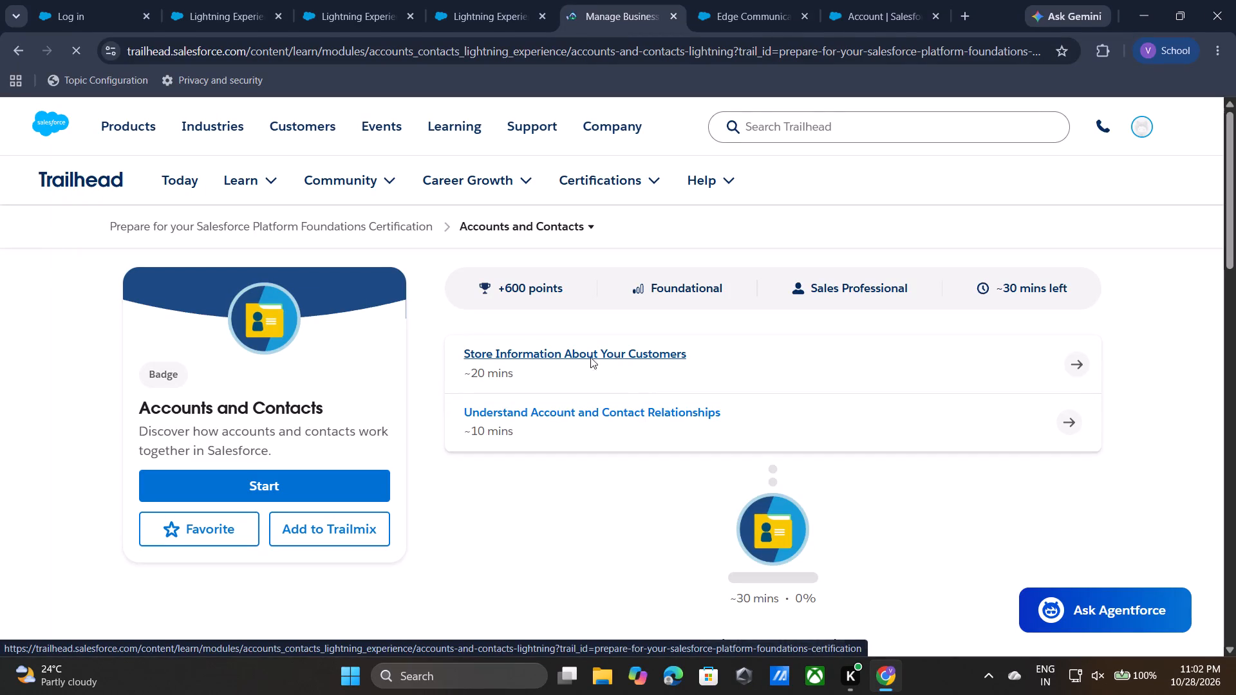
{"action": "scroll", "coordinate": [590, 423], "scroll_direction": "down", "scroll_amount": 11}
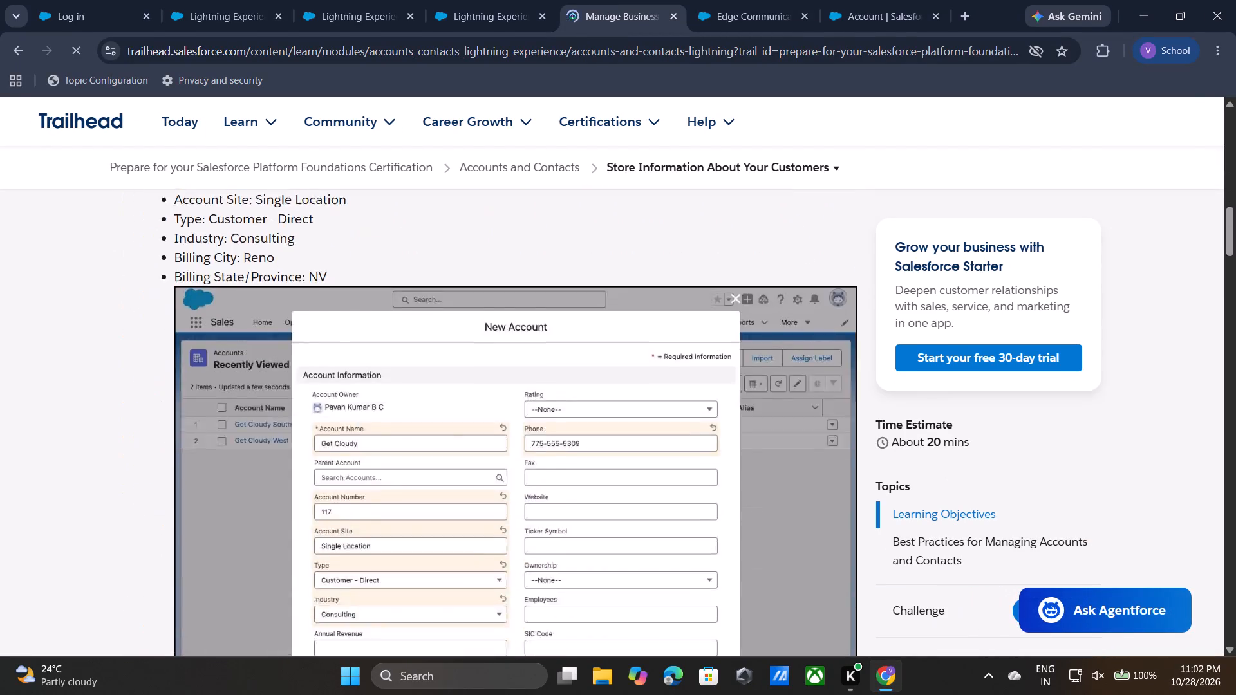
{"action": "scroll", "coordinate": [590, 423], "scroll_direction": "down", "scroll_amount": 15}
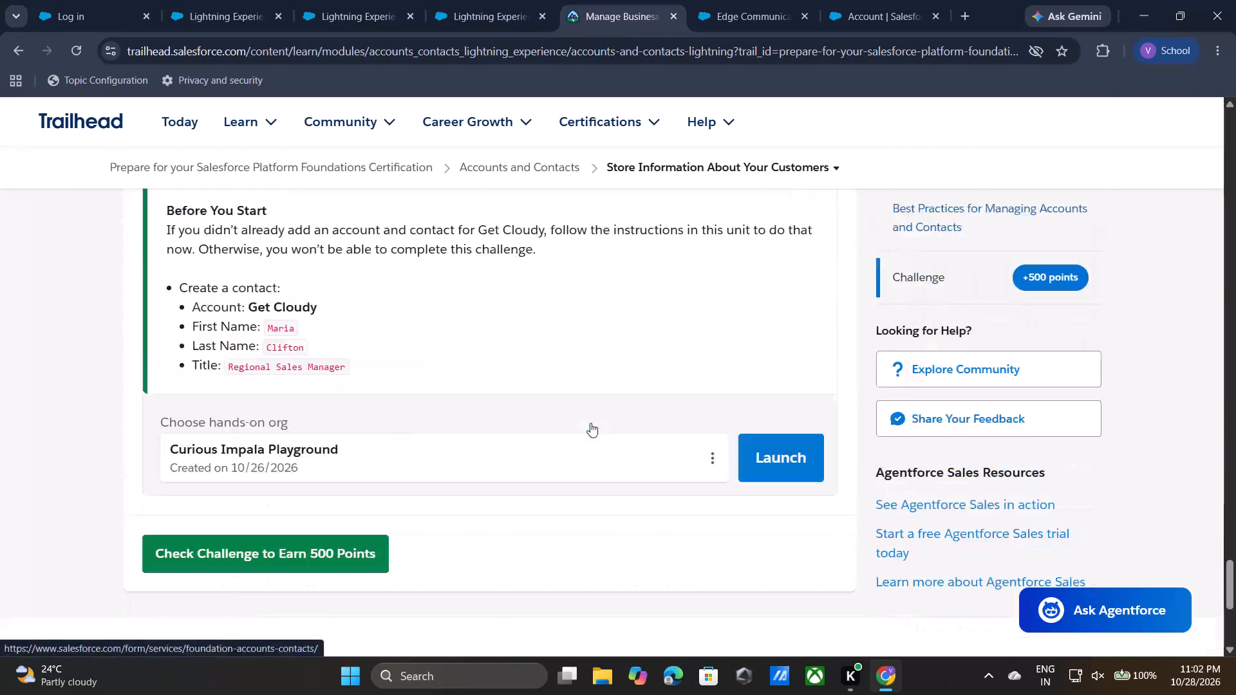
{"action": "scroll", "coordinate": [590, 423], "scroll_direction": "down", "scroll_amount": 2}
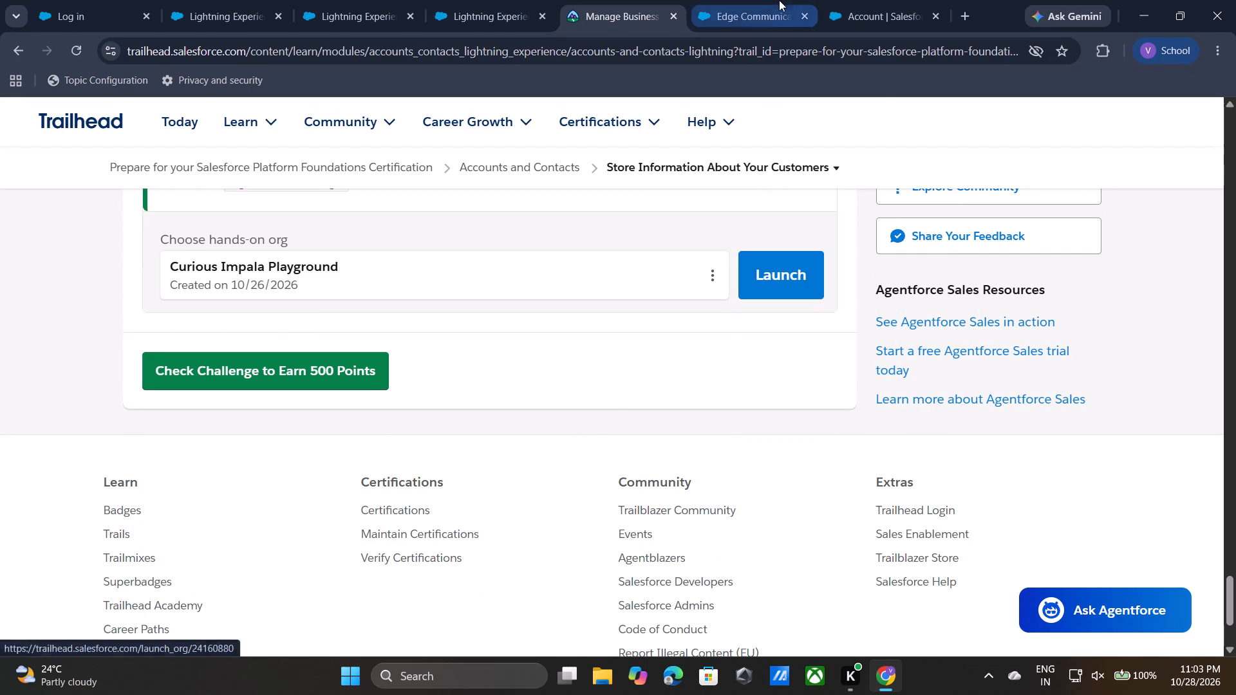
{"action": "left_click", "coordinate": [805, 15]}
{"action": "left_click", "coordinate": [805, 15]}
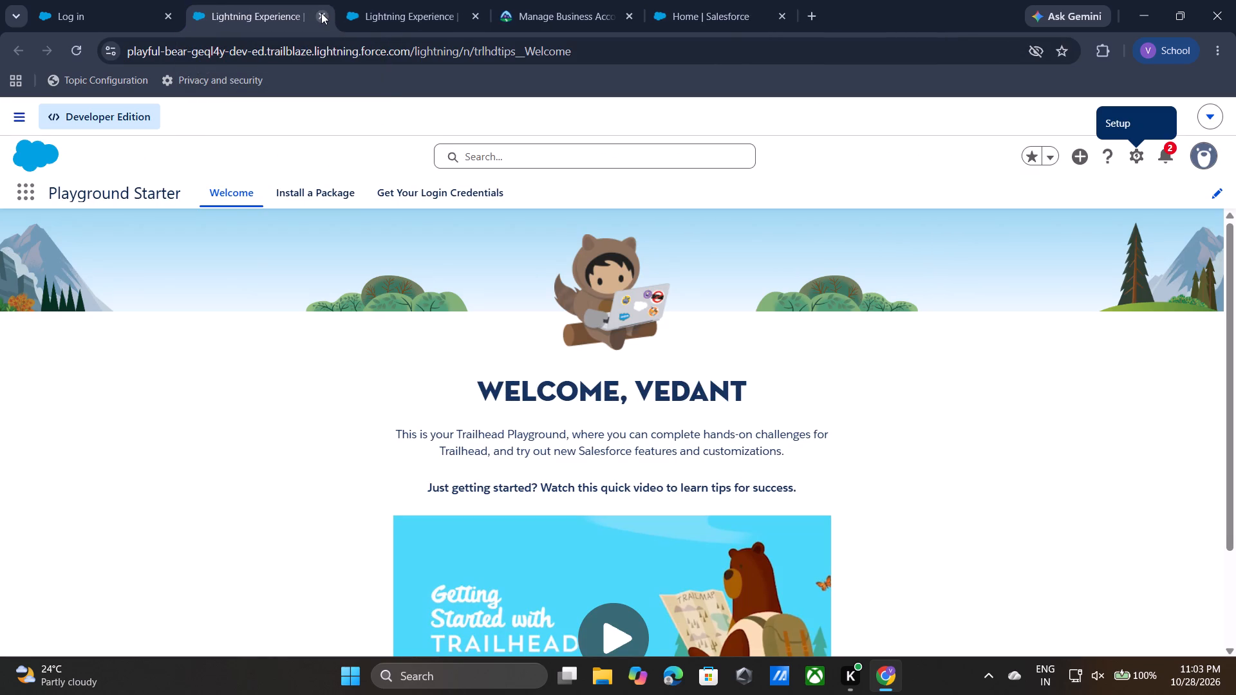
{"action": "left_click", "coordinate": [321, 13]}
{"action": "left_click", "coordinate": [321, 13]}
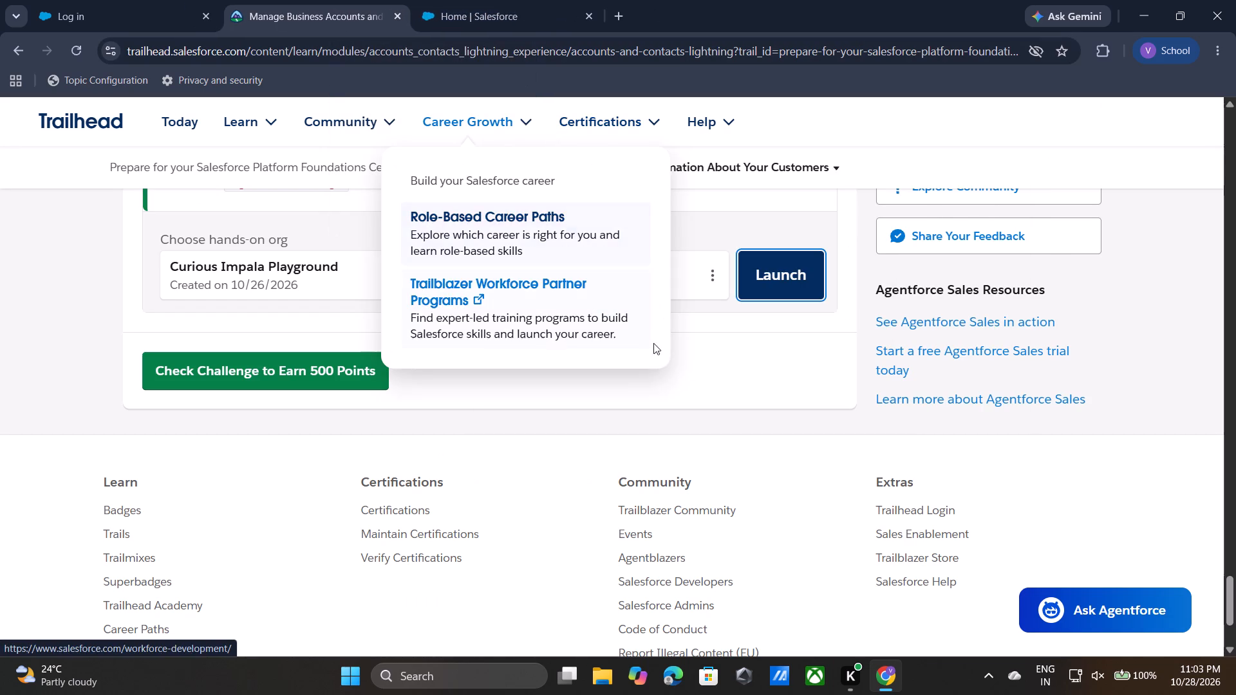
Launch the Curious Impala Playground again from the challenge and return to the Trailhead unit.
{"action": "left_click", "coordinate": [777, 284]}
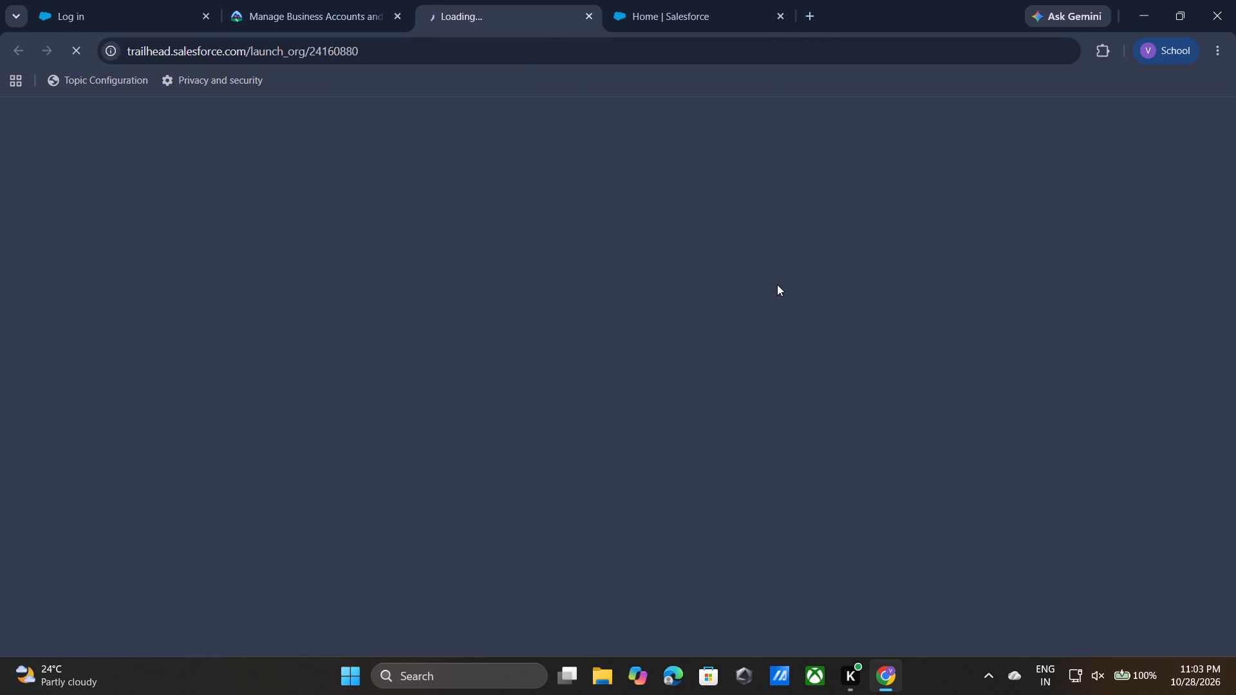
{"action": "left_click", "coordinate": [347, 6]}
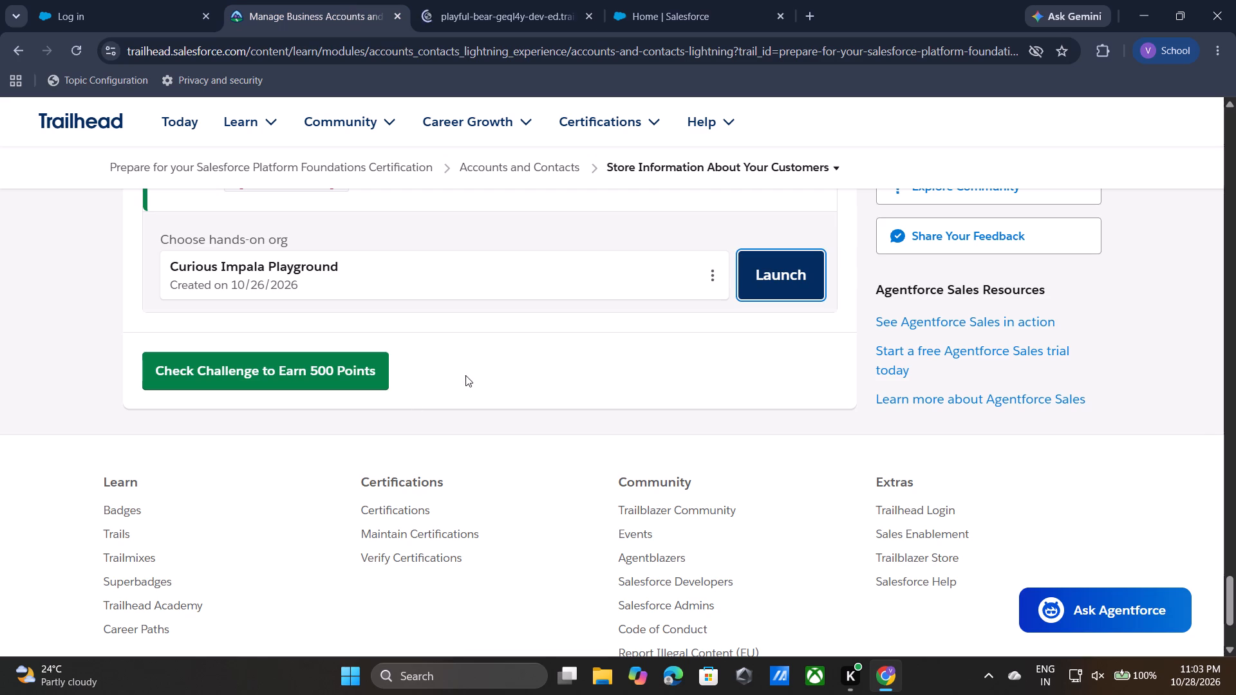
Review the unit's Get Cloudy account walkthrough and the contact requirements in its challenge.
{"action": "scroll", "coordinate": [465, 375], "scroll_direction": "up", "scroll_amount": 17}
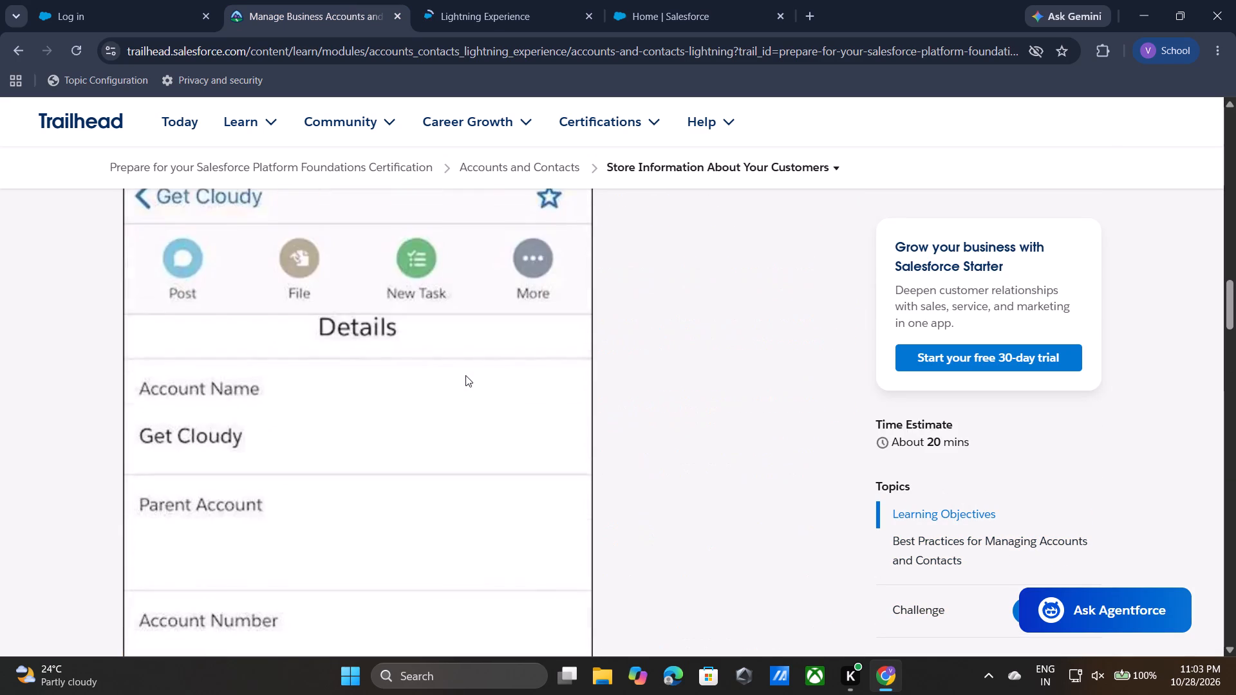
{"action": "scroll", "coordinate": [465, 375], "scroll_direction": "up", "scroll_amount": 12}
{"action": "scroll", "coordinate": [465, 375], "scroll_direction": "down", "scroll_amount": 20}
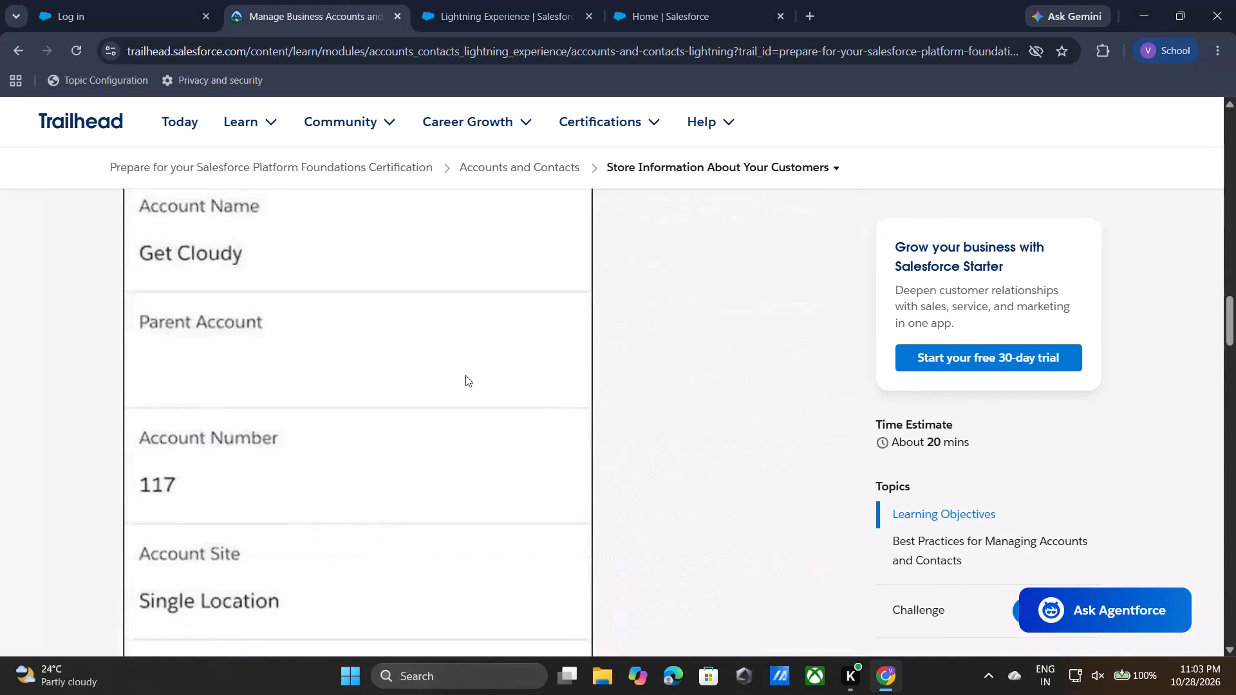
{"action": "scroll", "coordinate": [465, 375], "scroll_direction": "down", "scroll_amount": 11}
{"action": "scroll", "coordinate": [465, 375], "scroll_direction": "up", "scroll_amount": 2}
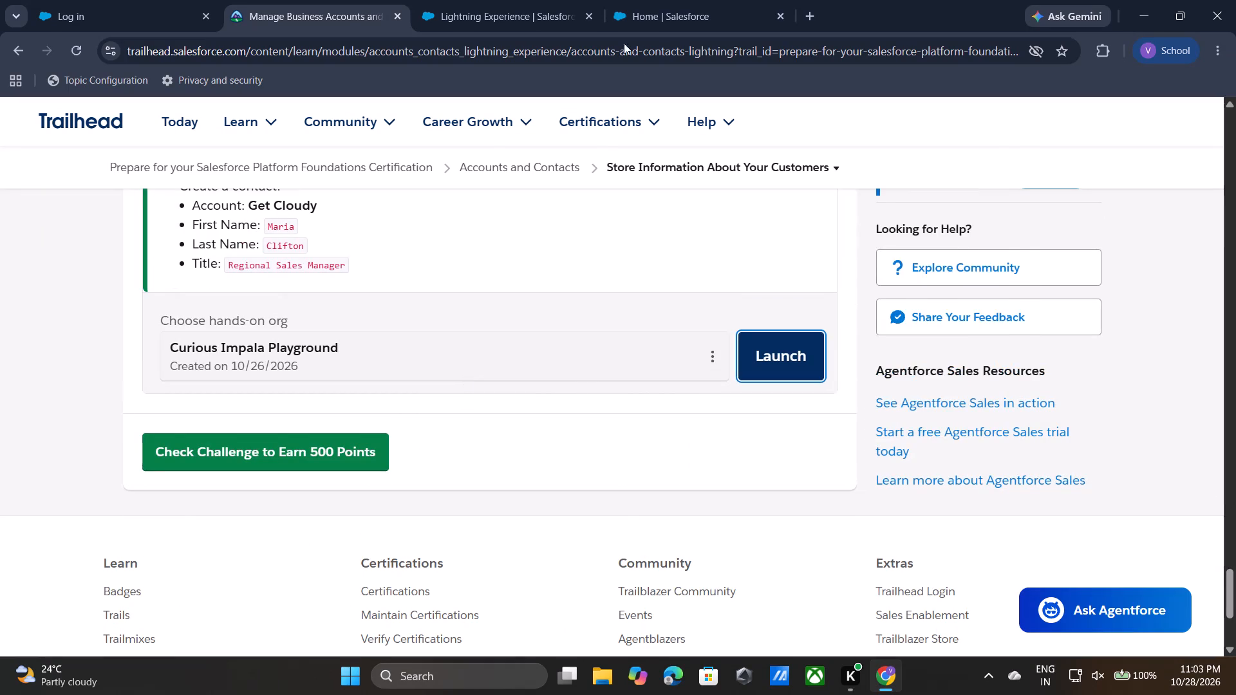
Place the playground's Sales Home tab directly after the Trailhead tab and switch to it.
{"action": "left_click", "coordinate": [707, 10]}
{"action": "left_click_drag", "start_coordinate": [705, 10], "coordinate": [561, 24]}
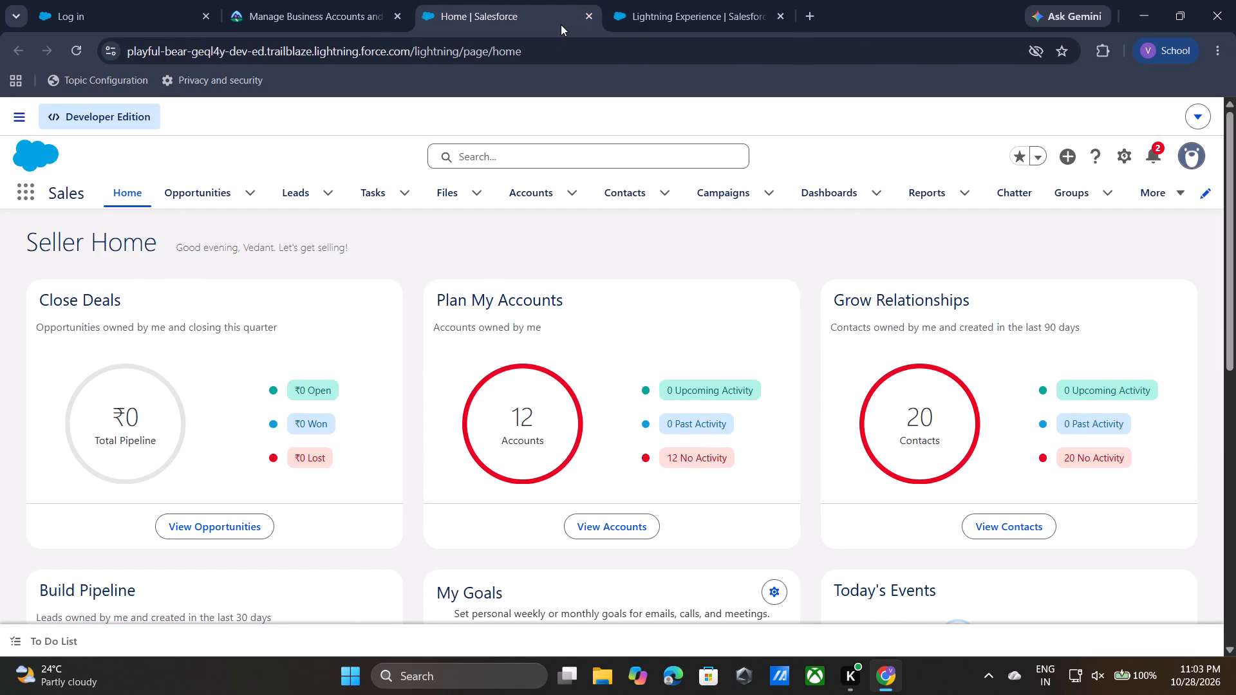
{"action": "left_click", "coordinate": [368, 25]}
{"action": "left_click", "coordinate": [546, 0]}
Search the App Launcher for "Acc" and open Accounts.
{"action": "left_click_drag", "start_coordinate": [39, 182], "coordinate": [25, 196]}
{"action": "left_click", "coordinate": [25, 196]}
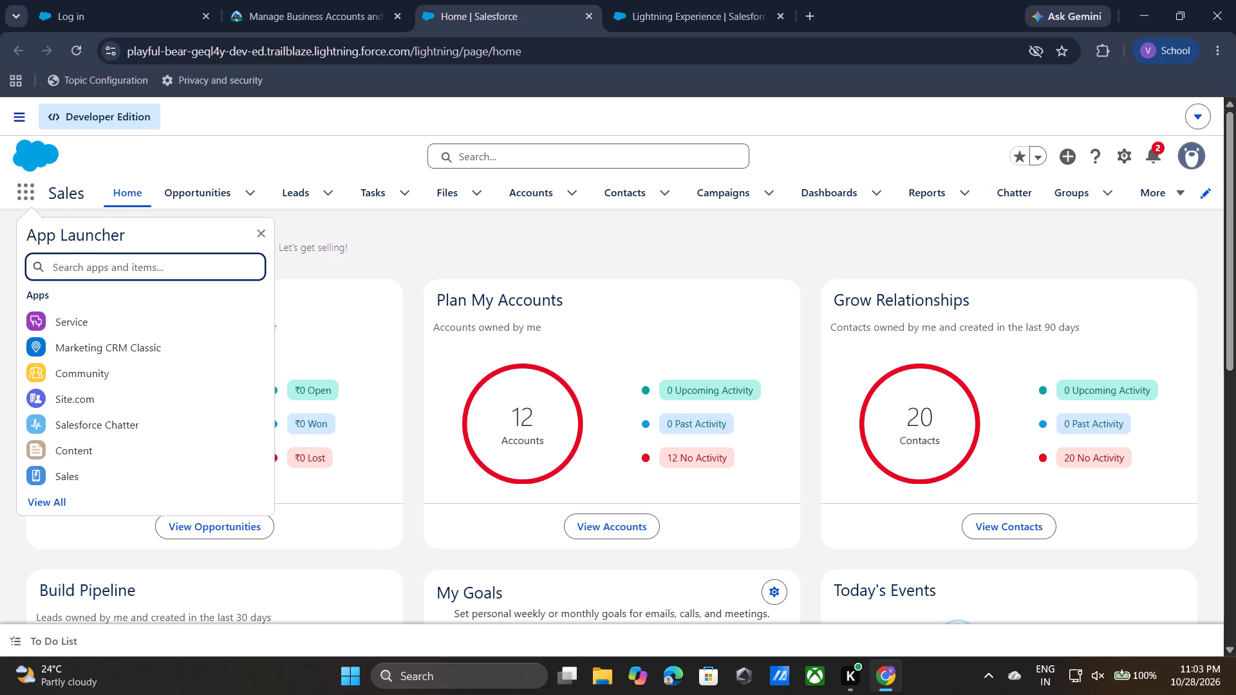
{"action": "key", "text": "shift+a"}
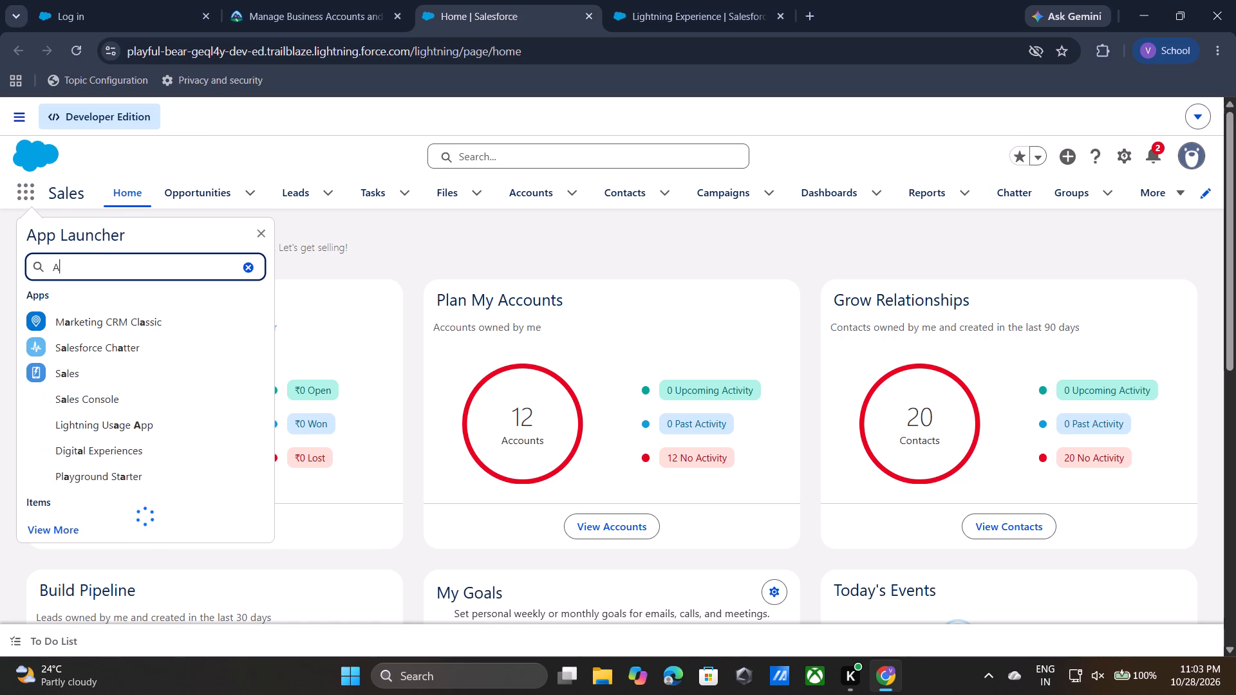
{"action": "type", "text": "cc"}
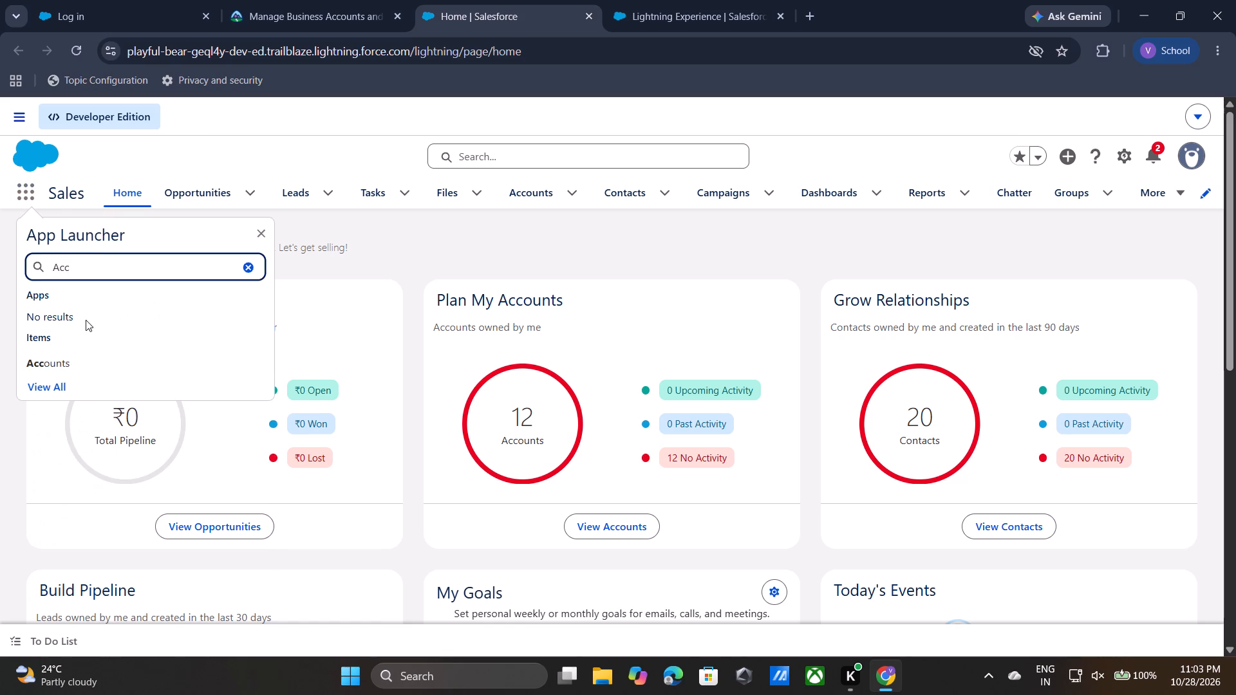
{"action": "left_click", "coordinate": [59, 364]}
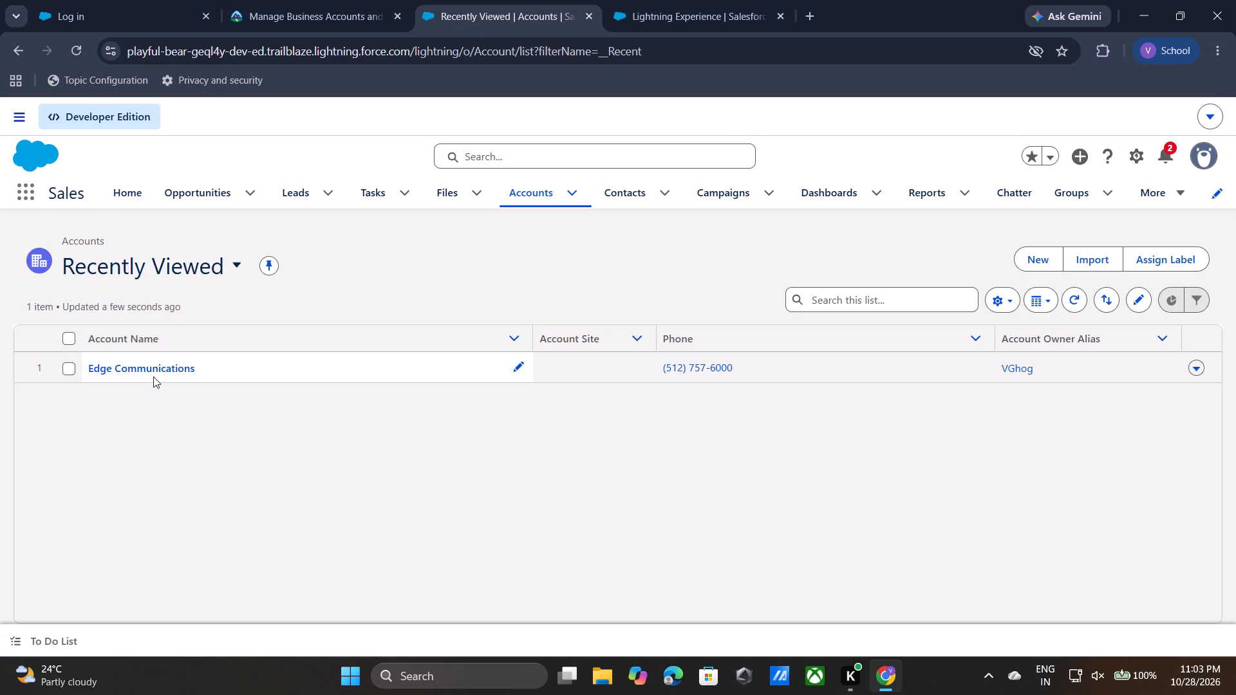
Show the All Accounts list view and start a new account.
{"action": "left_click", "coordinate": [226, 270]}
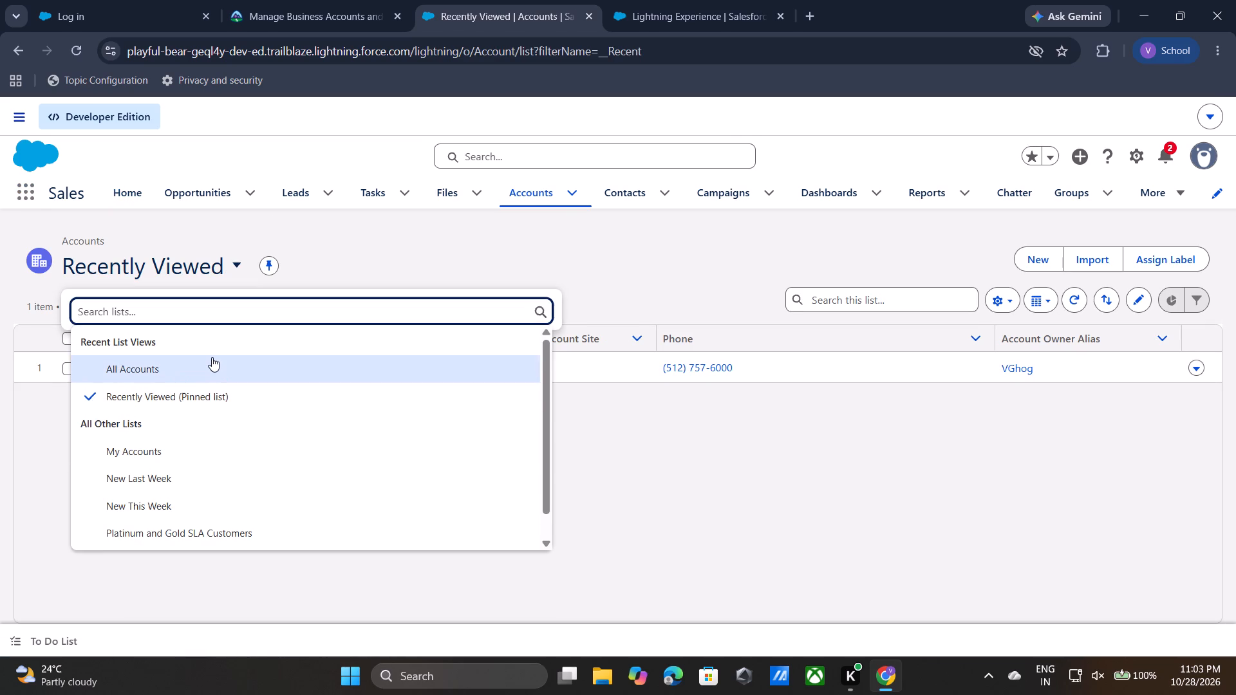
{"action": "left_click", "coordinate": [212, 357]}
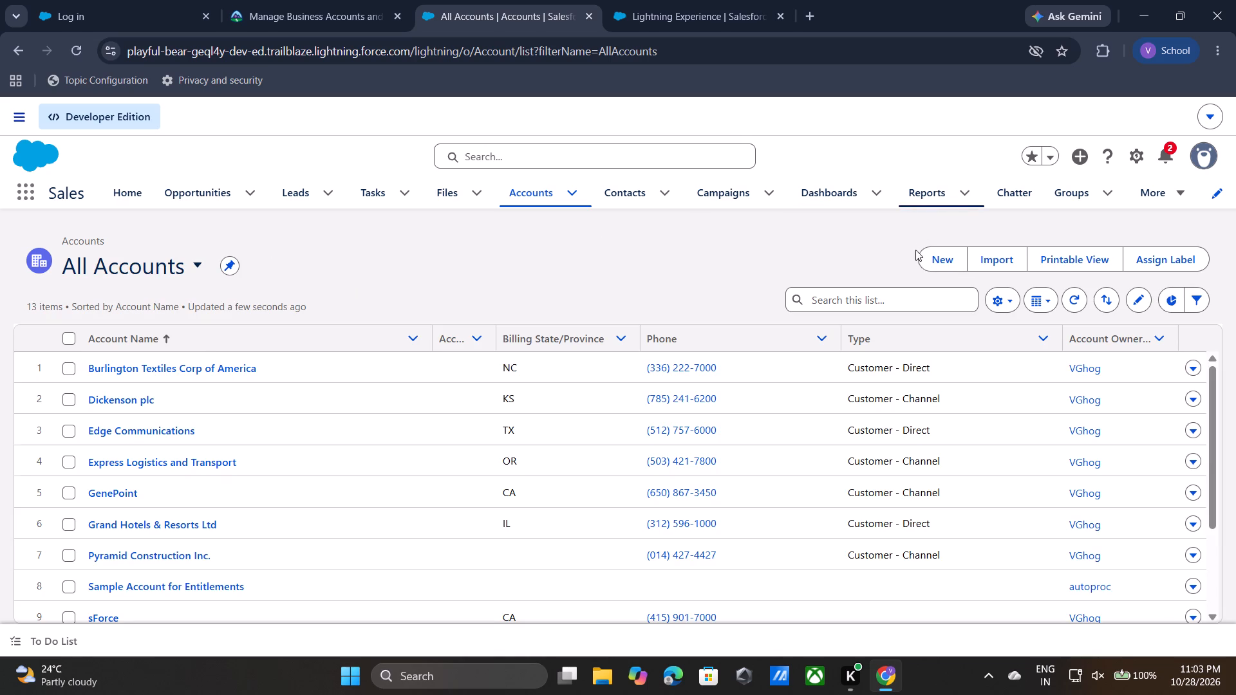
{"action": "left_click", "coordinate": [939, 258]}
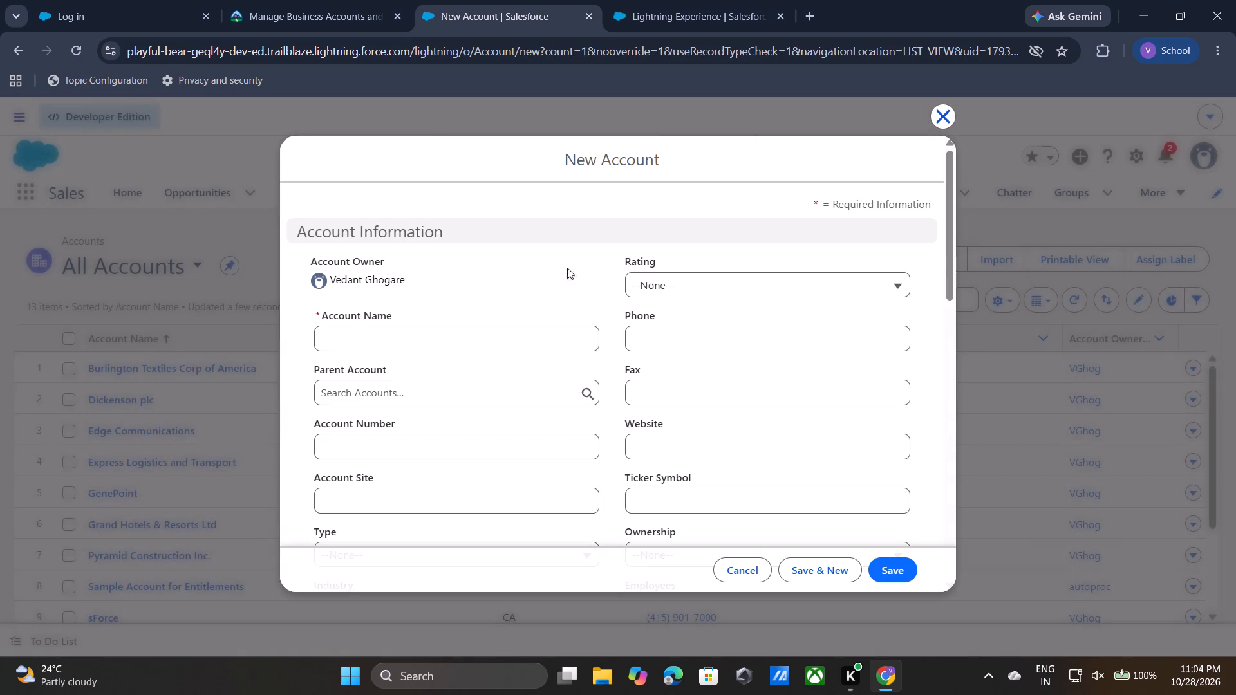
Return to the Trailhead unit and examine its instructions for the Get Cloudy account and its business contacts.
{"action": "left_click", "coordinate": [317, 10]}
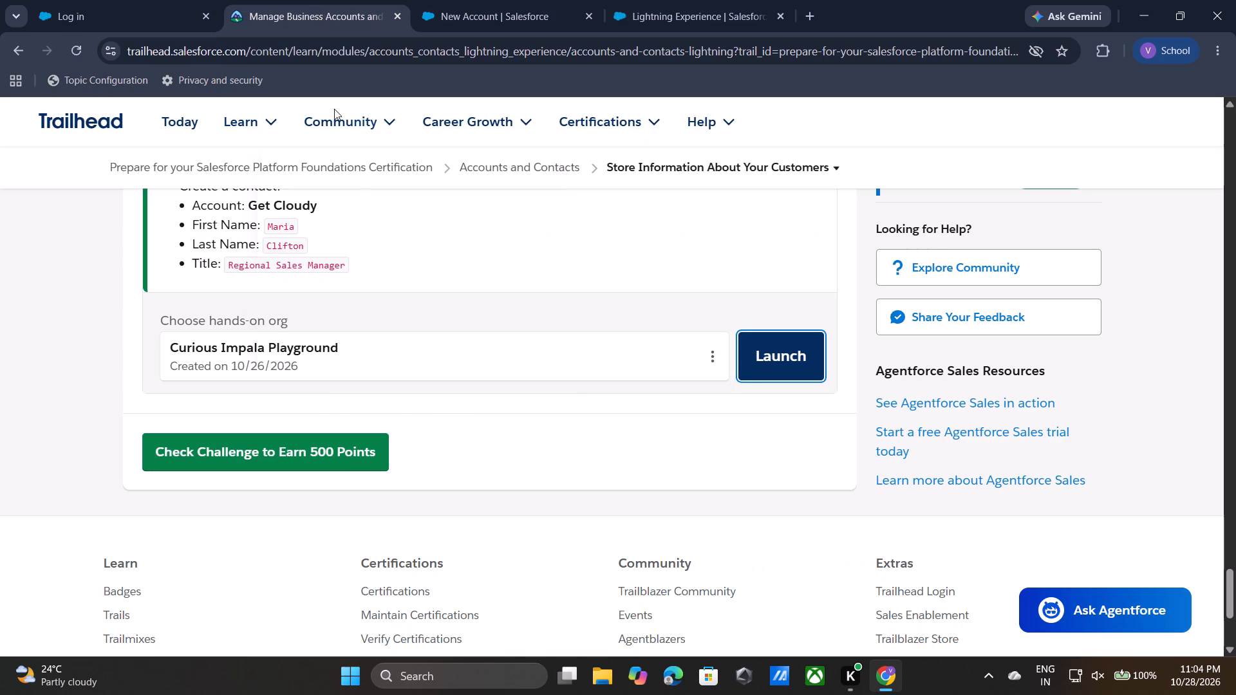
{"action": "left_click", "coordinate": [618, 263]}
{"action": "scroll", "coordinate": [513, 247], "scroll_direction": "up", "scroll_amount": 5}
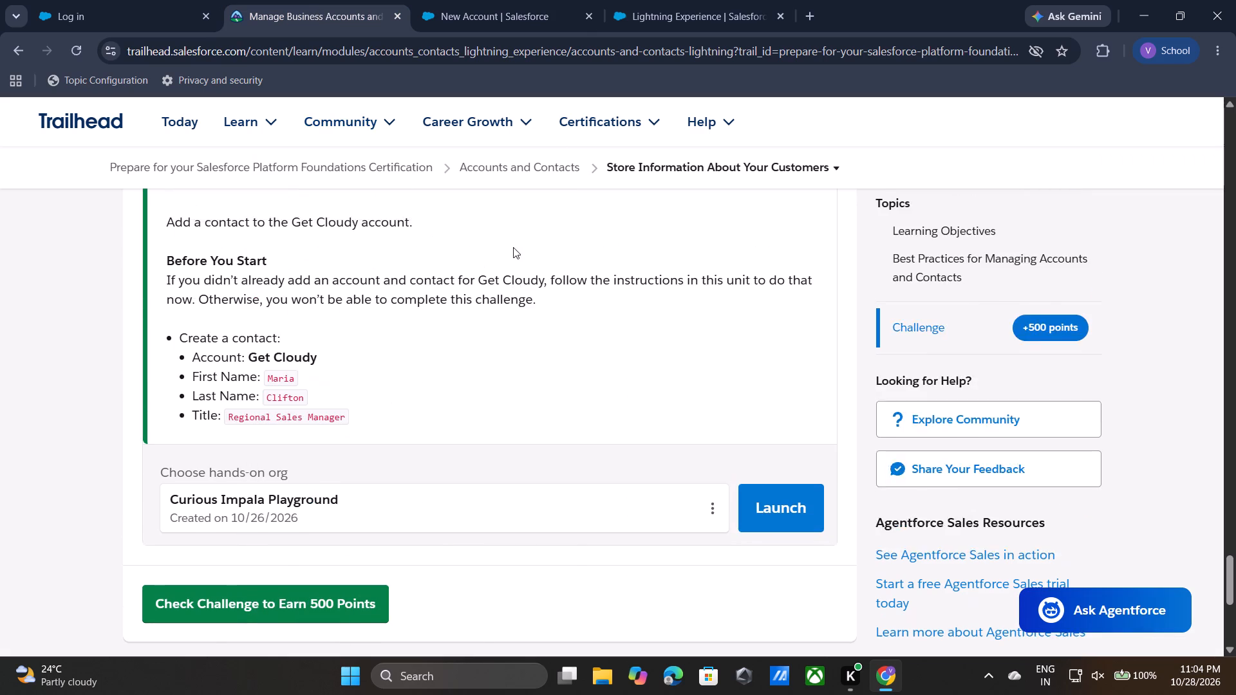
{"action": "scroll", "coordinate": [513, 247], "scroll_direction": "up", "scroll_amount": 8}
{"action": "scroll", "coordinate": [513, 247], "scroll_direction": "down", "scroll_amount": 1}
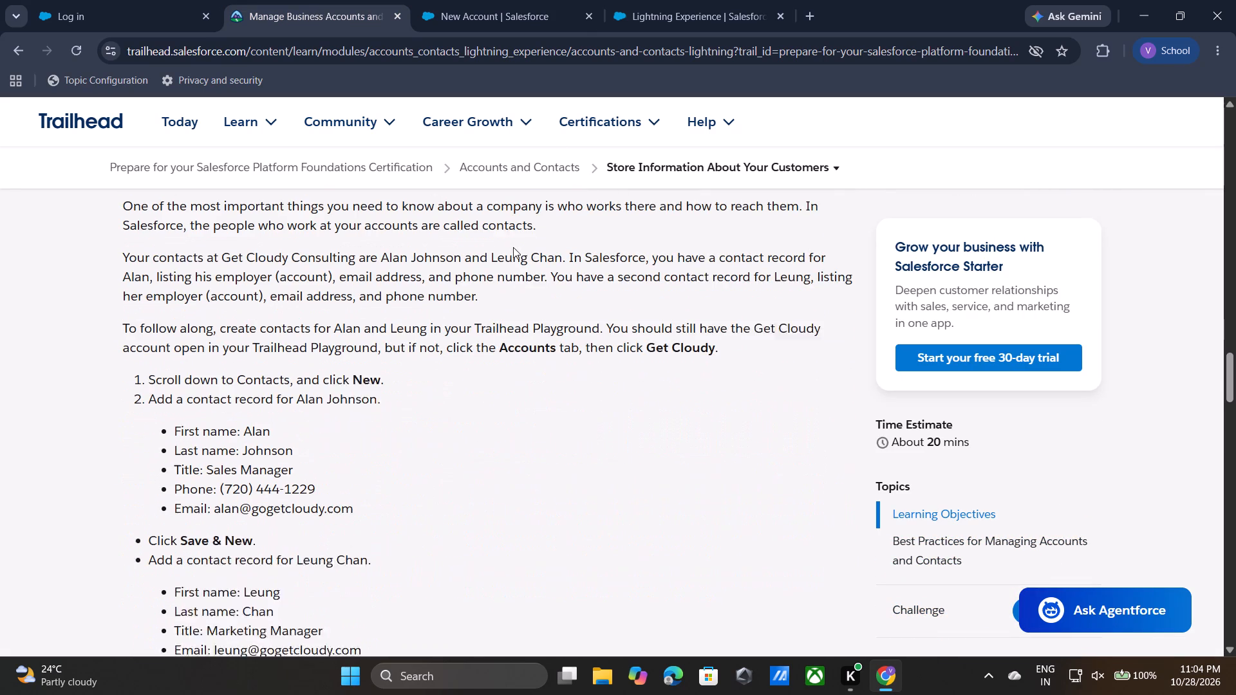
{"action": "scroll", "coordinate": [513, 247], "scroll_direction": "down", "scroll_amount": 1}
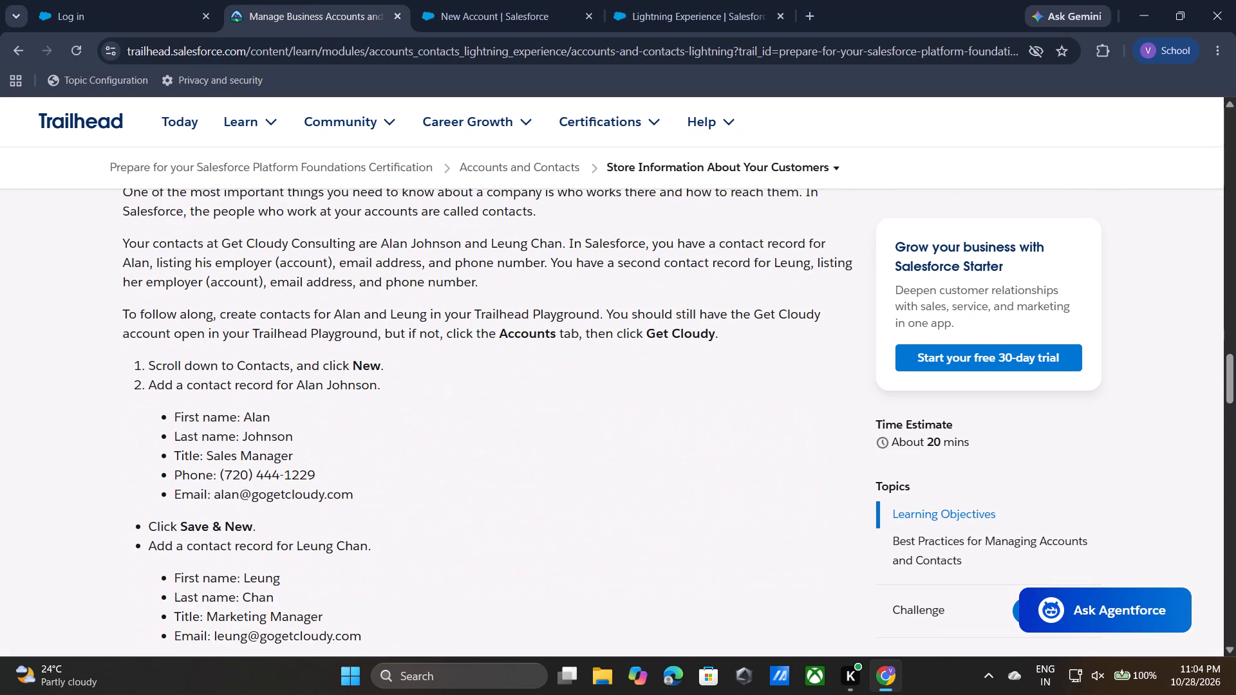
{"action": "scroll", "coordinate": [458, 248], "scroll_direction": "down", "scroll_amount": 4}
{"action": "scroll", "coordinate": [458, 248], "scroll_direction": "up", "scroll_amount": 1}
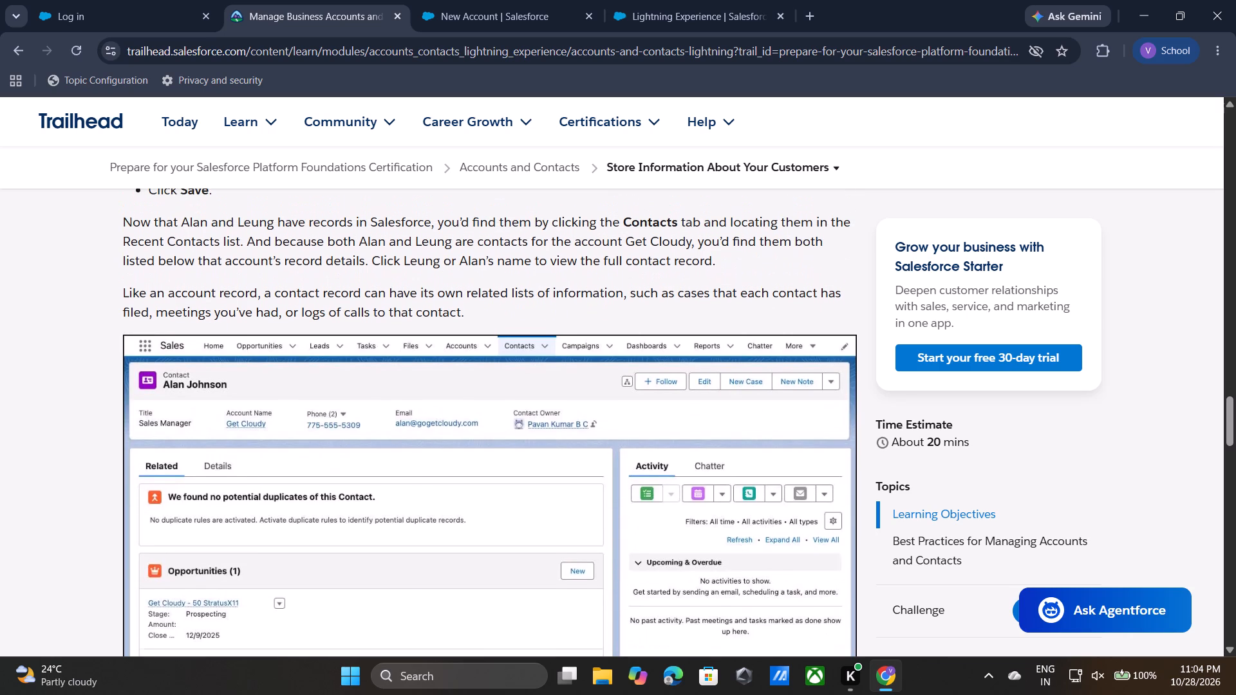
{"action": "scroll", "coordinate": [458, 248], "scroll_direction": "up", "scroll_amount": 6}
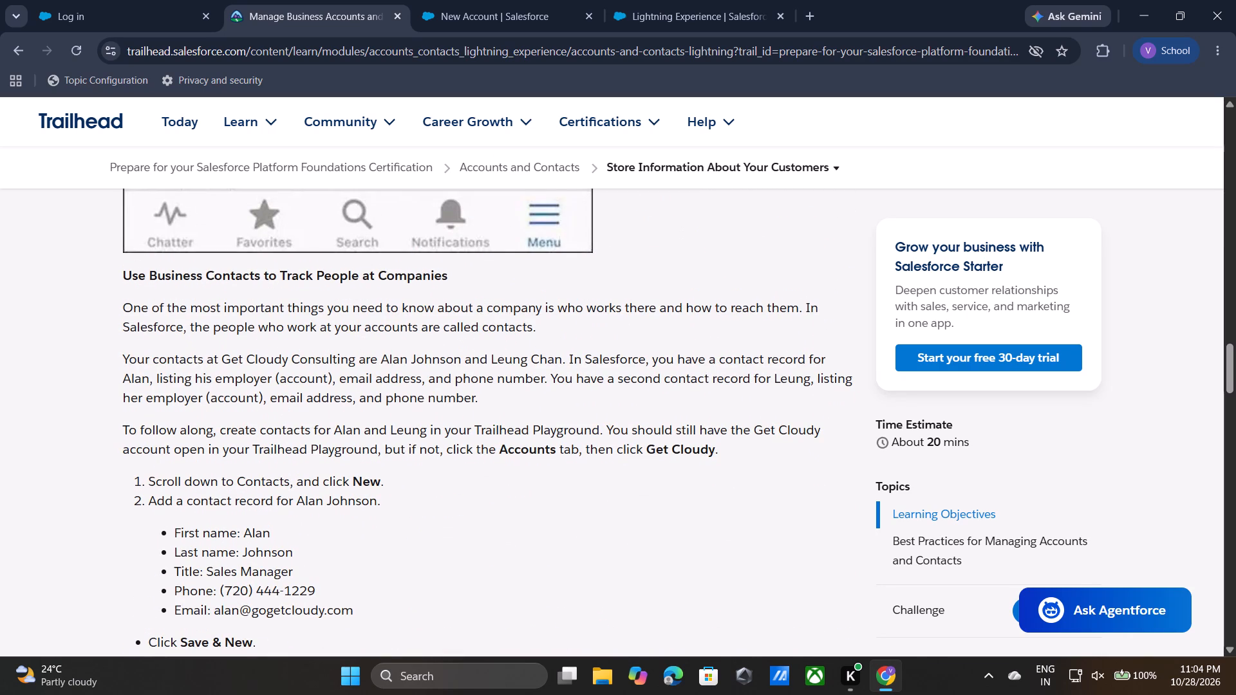
Copy the name Get Cloudy from the Trailhead unit and enter it, without the full stop, as the new account's name.
{"action": "left_click_drag", "start_coordinate": [648, 450], "coordinate": [720, 458]}
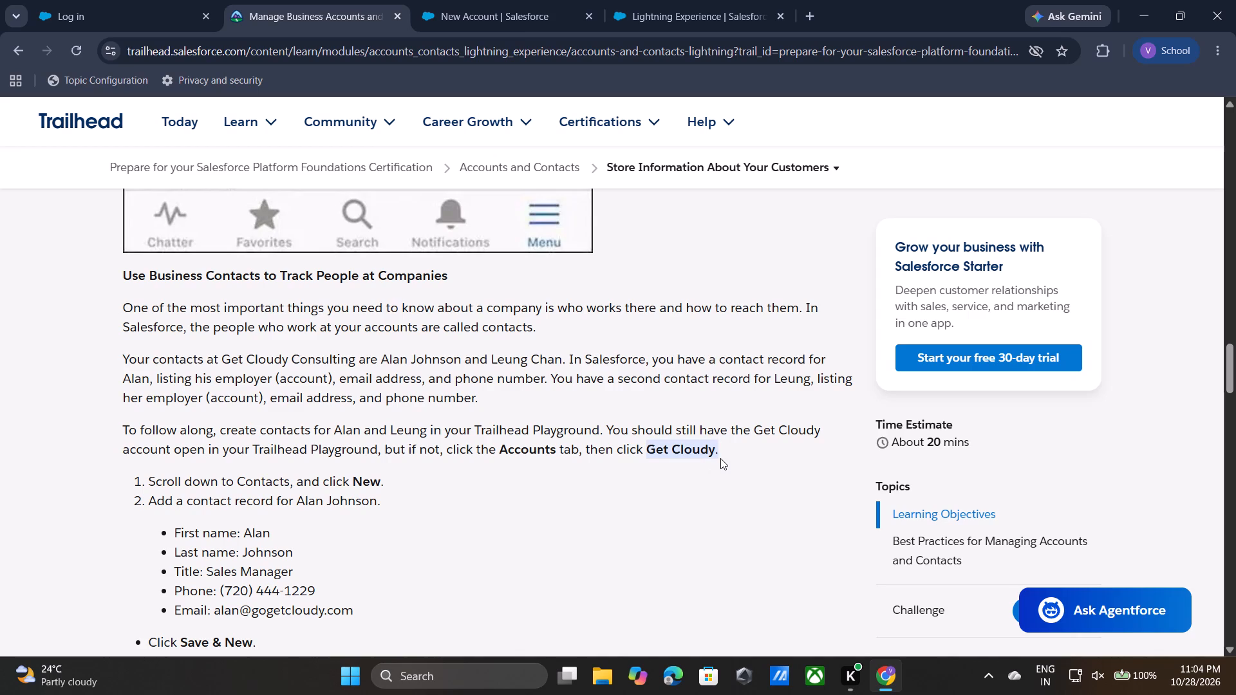
{"action": "key", "text": "ctrl+c"}
{"action": "scroll", "coordinate": [665, 436], "scroll_direction": "up", "scroll_amount": 13}
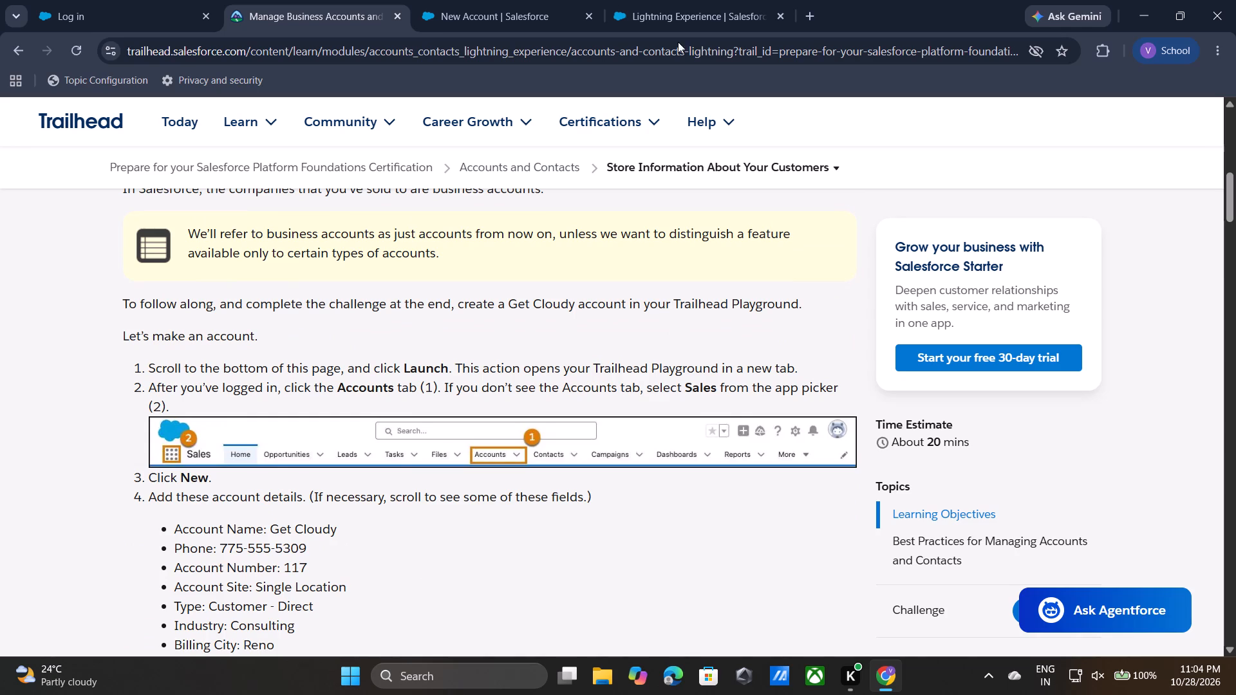
{"action": "left_click", "coordinate": [707, 10]}
{"action": "left_click", "coordinate": [521, 5]}
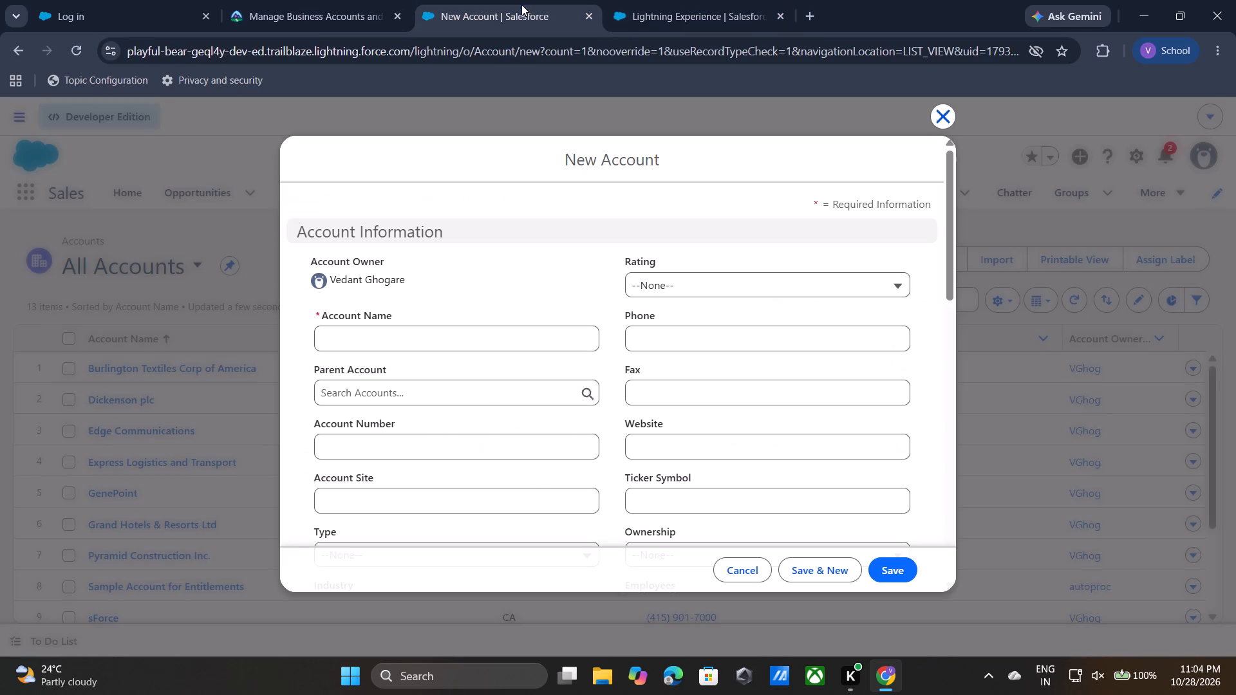
{"action": "left_click", "coordinate": [522, 335]}
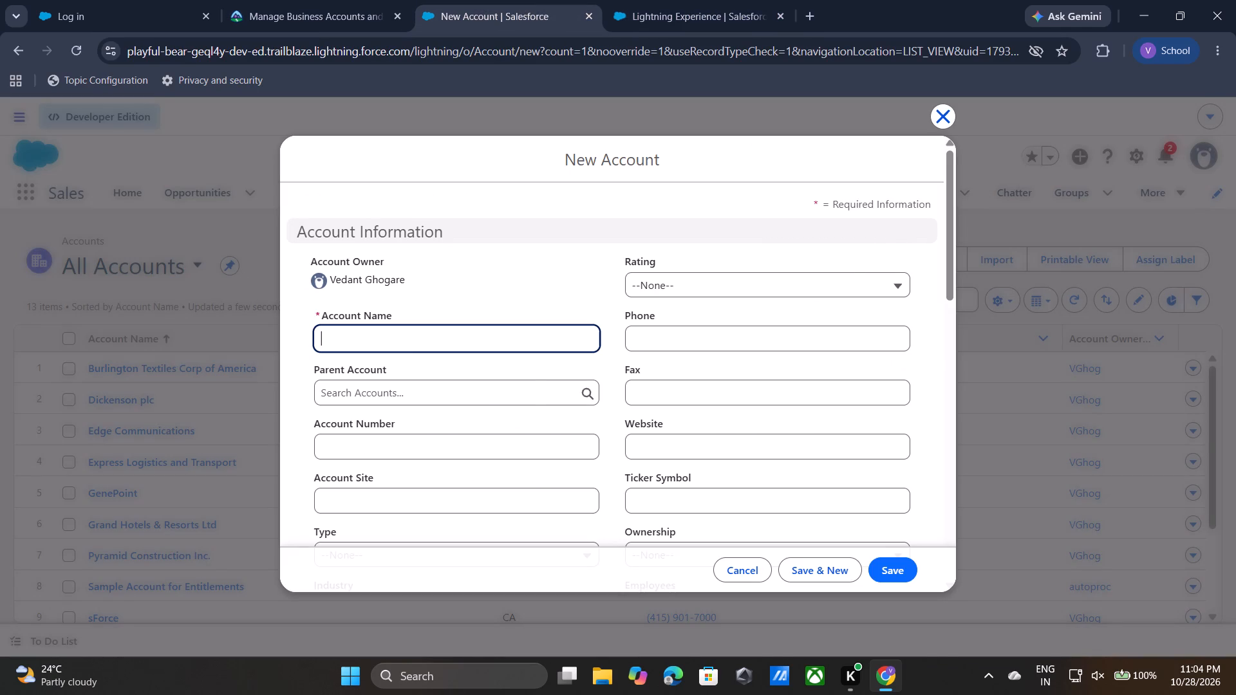
{"action": "key", "text": "ctrl+v"}
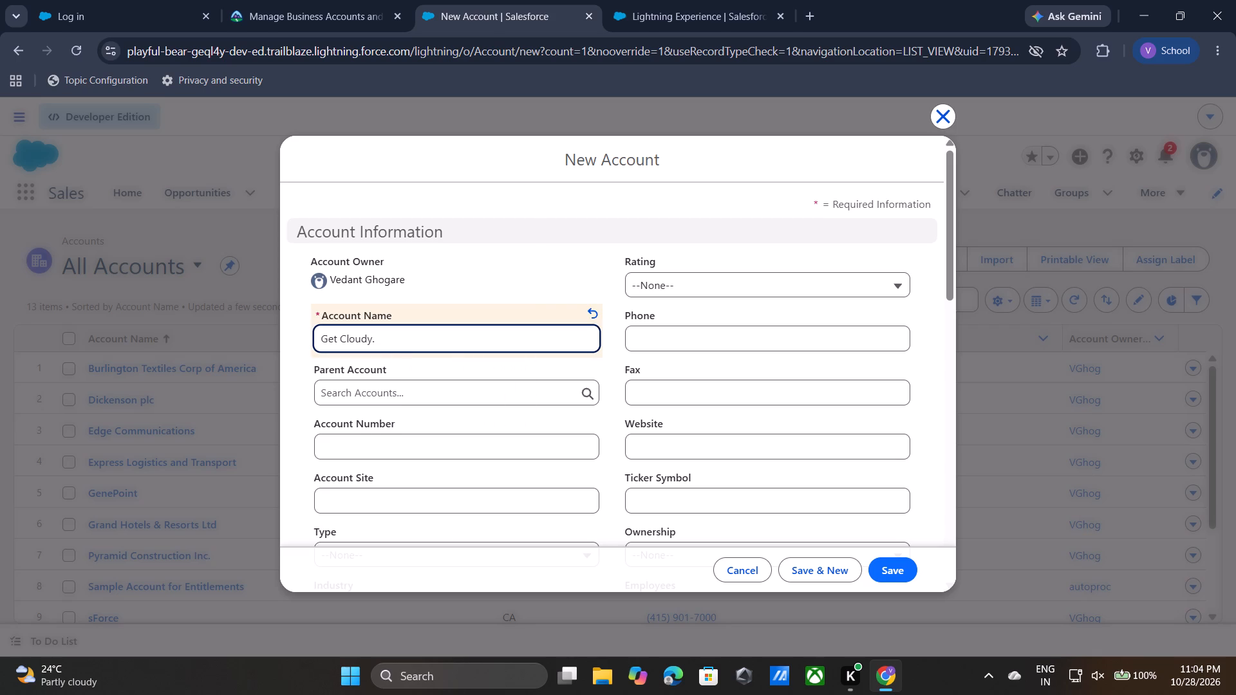
{"action": "key", "text": "BackSpace"}
{"action": "left_click", "coordinate": [516, 265]}
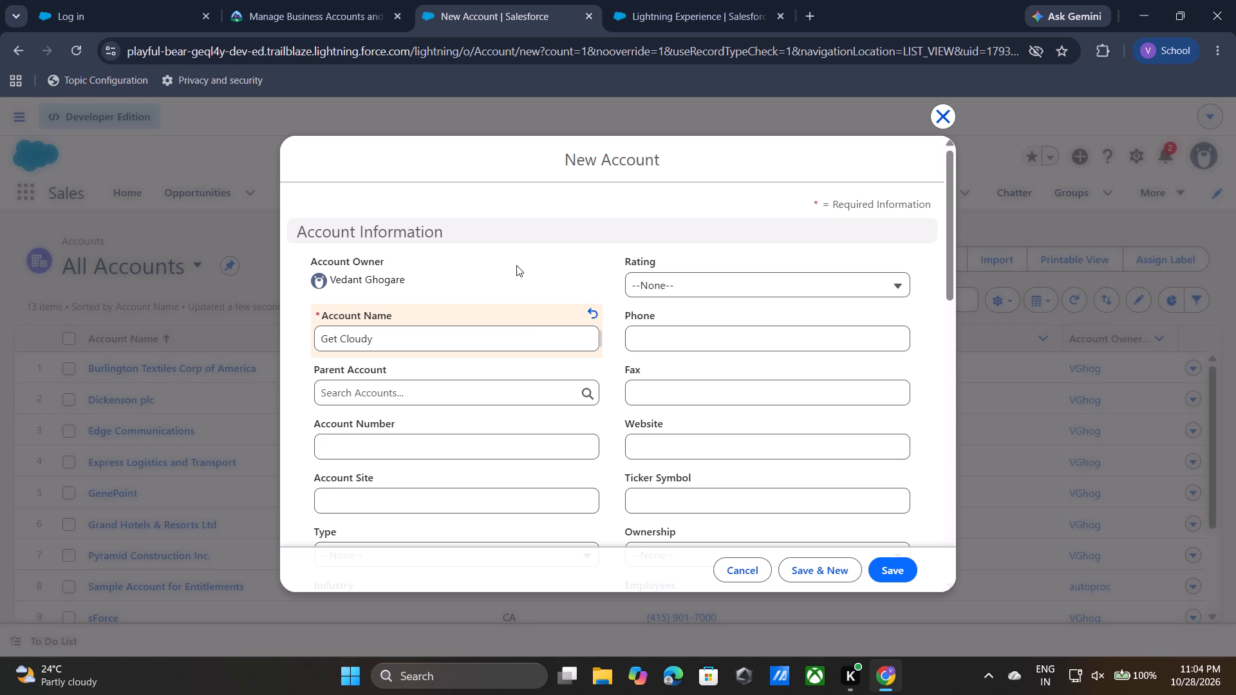
Set the new account's rating to Hot.
{"action": "left_click", "coordinate": [713, 283]}
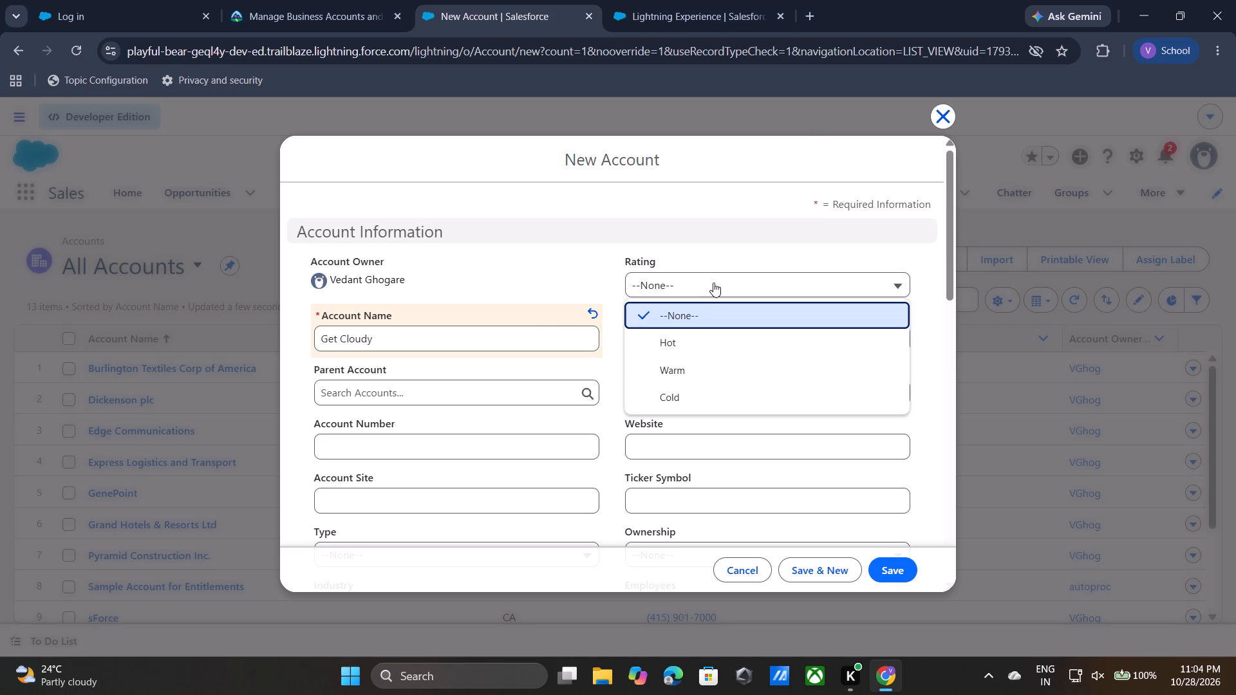
{"action": "left_click", "coordinate": [685, 339]}
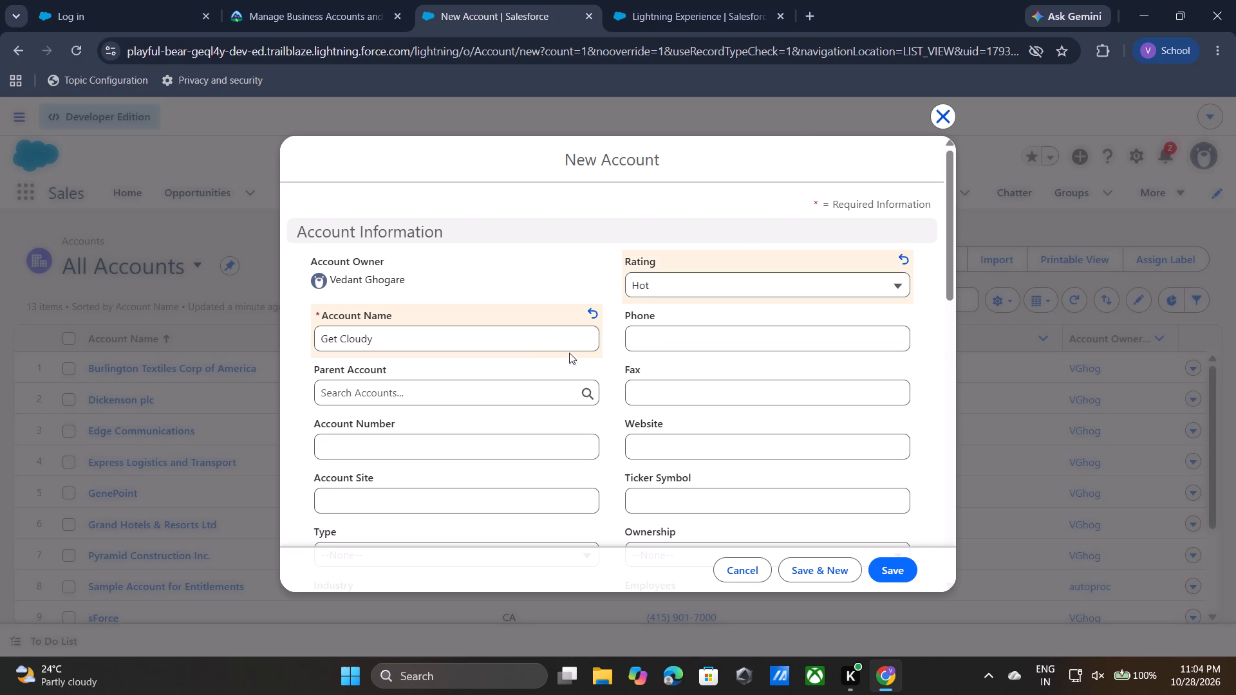
Copy the phone number from the Trailhead unit's account details into the new account's Phone field.
{"action": "left_click", "coordinate": [334, 0]}
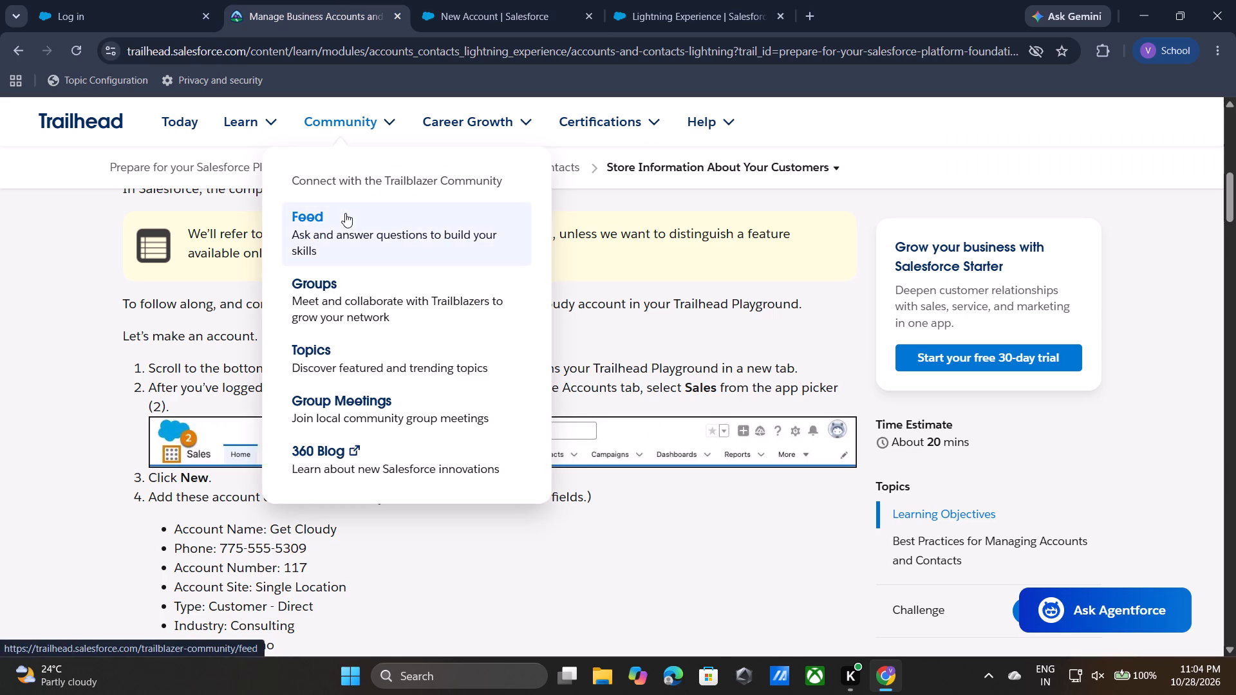
{"action": "scroll", "coordinate": [262, 431], "scroll_direction": "down", "scroll_amount": 2}
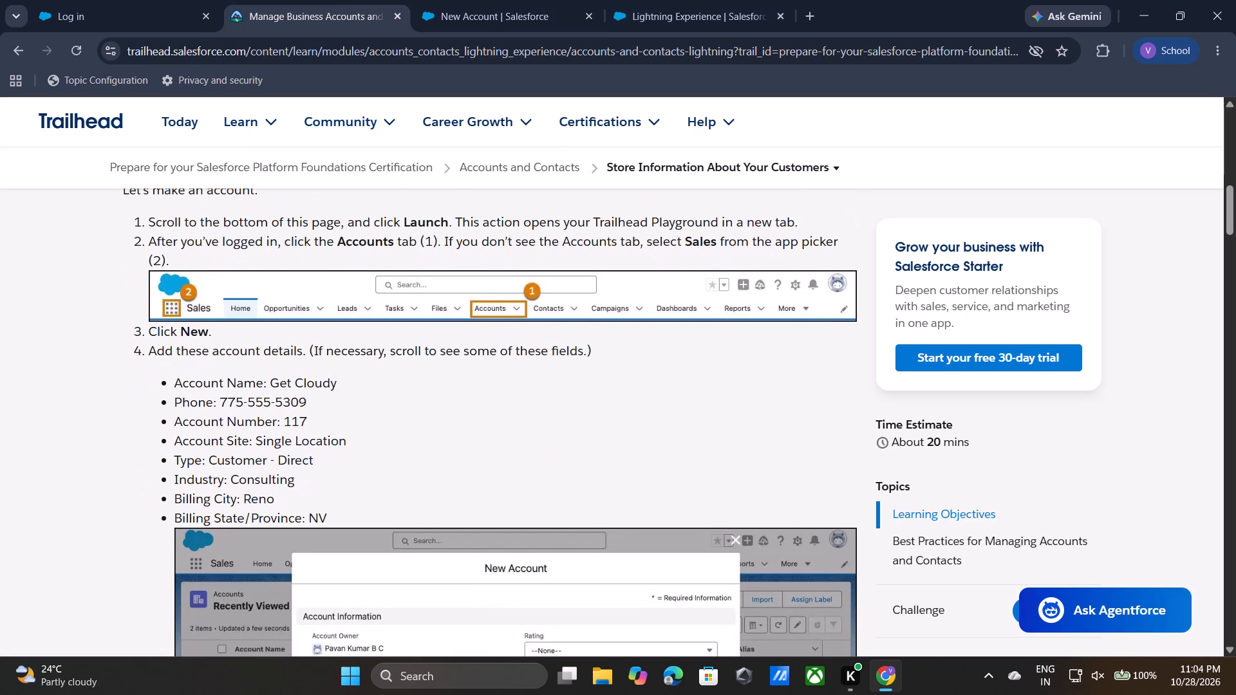
{"action": "left_click_drag", "start_coordinate": [216, 394], "coordinate": [325, 398]}
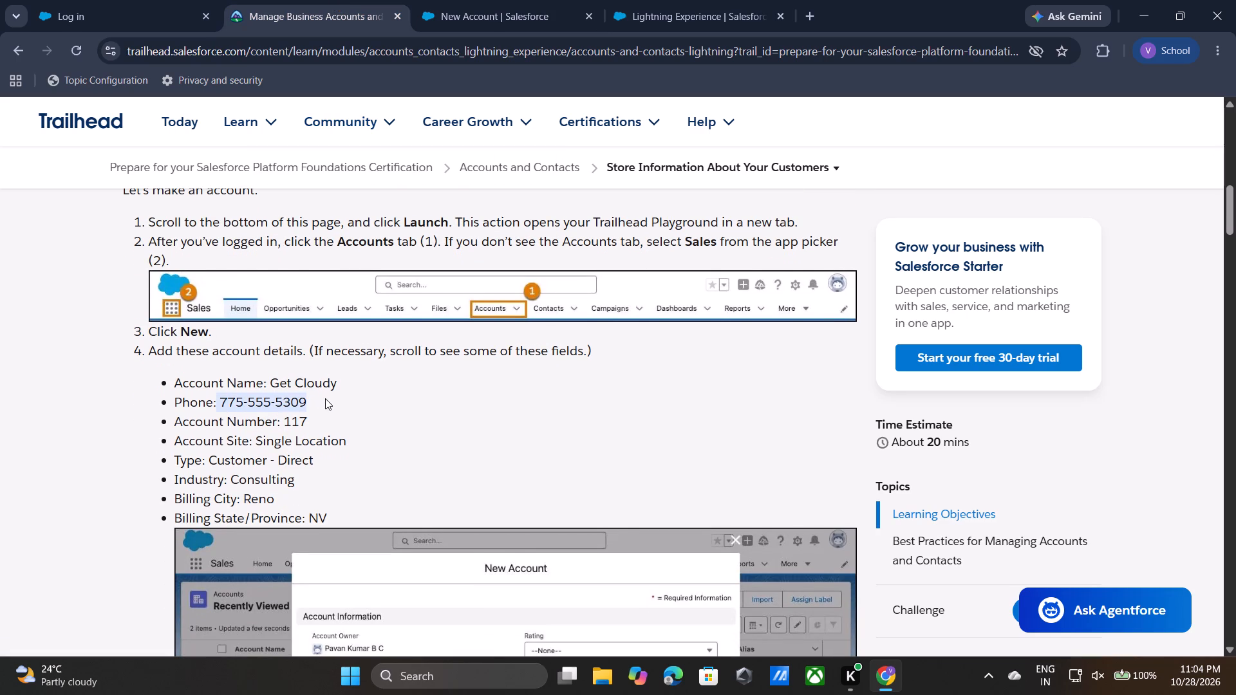
{"action": "key", "text": "ctrl+c"}
{"action": "left_click", "coordinate": [505, 9]}
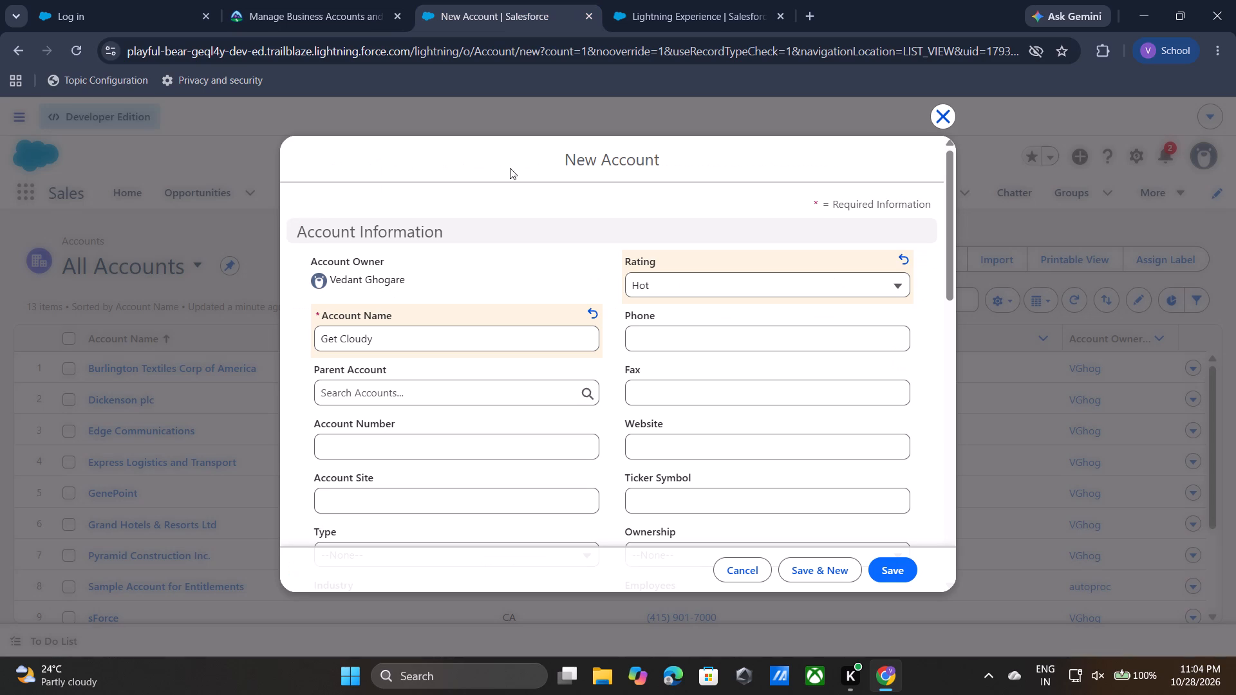
{"action": "left_click", "coordinate": [650, 335]}
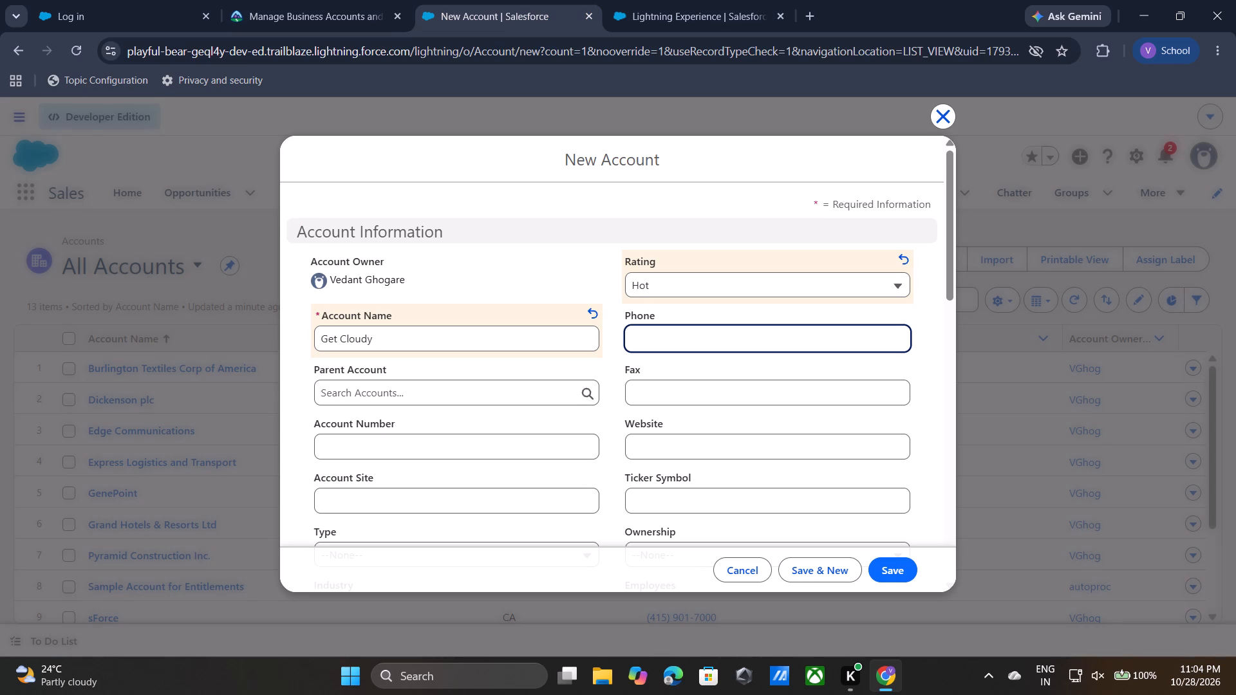
{"action": "key", "text": "ctrl+v"}
Look up the account number in the Trailhead unit and enter 117 as the new account's number.
{"action": "left_click", "coordinate": [348, 0]}
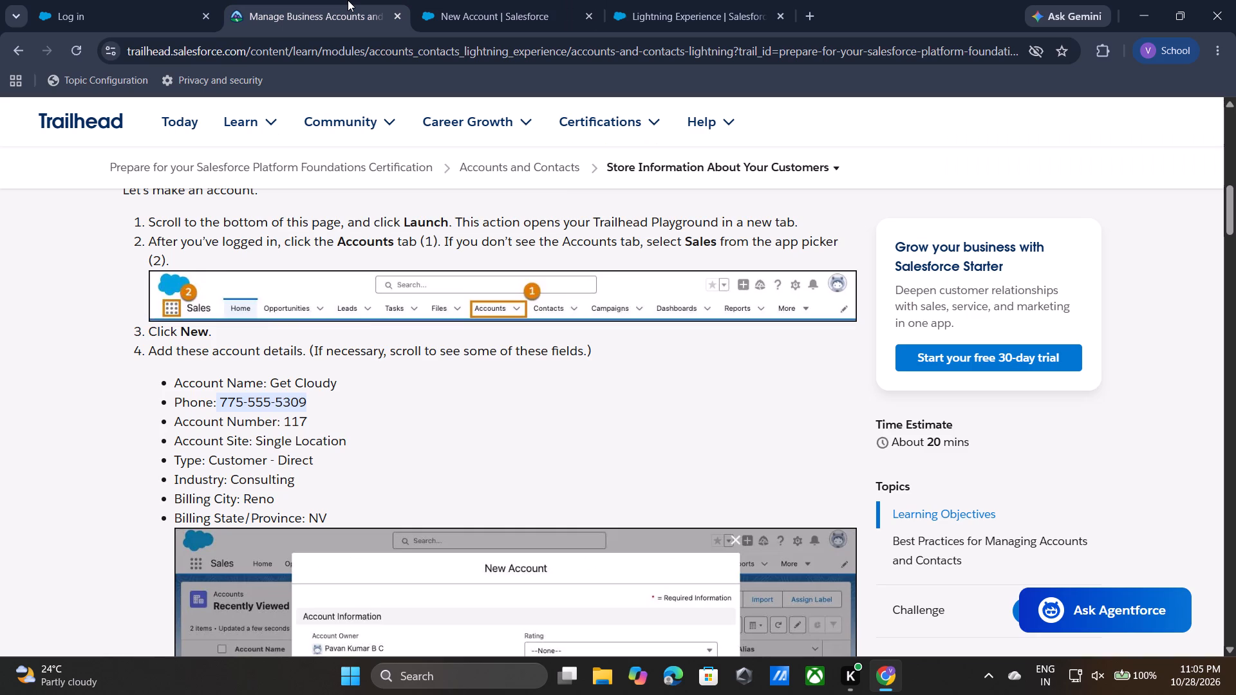
{"action": "left_click_drag", "start_coordinate": [247, 417], "coordinate": [295, 420]}
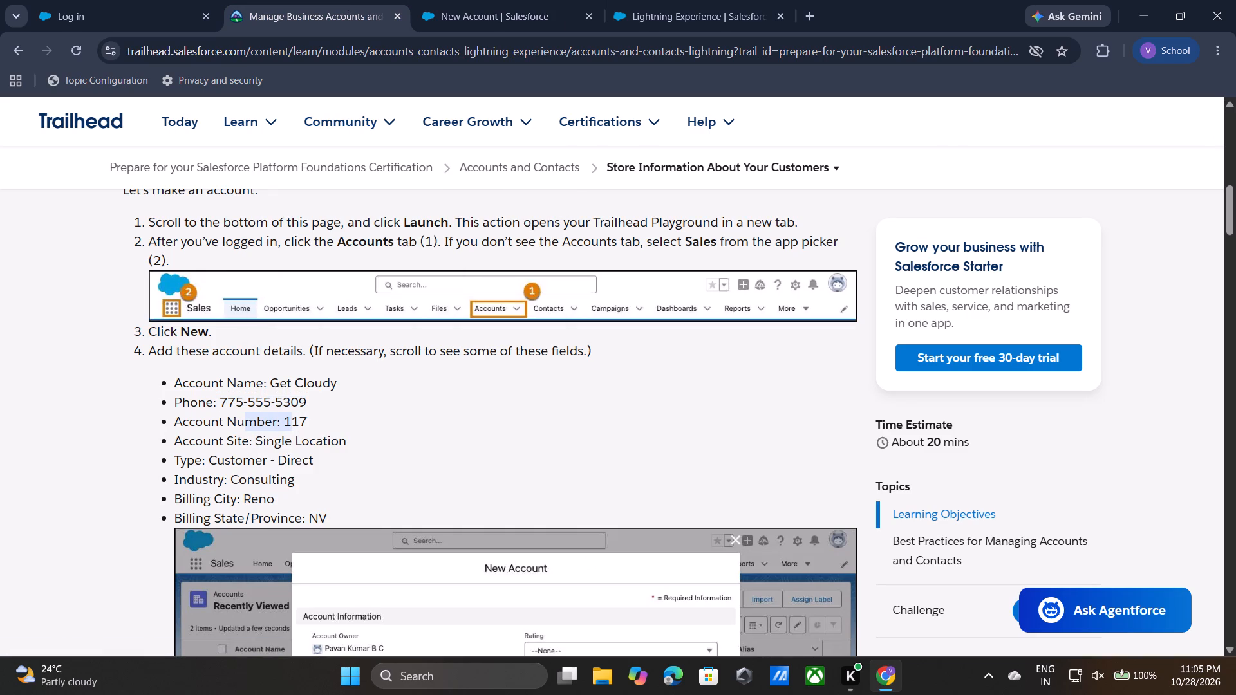
{"action": "left_click", "coordinate": [295, 420]}
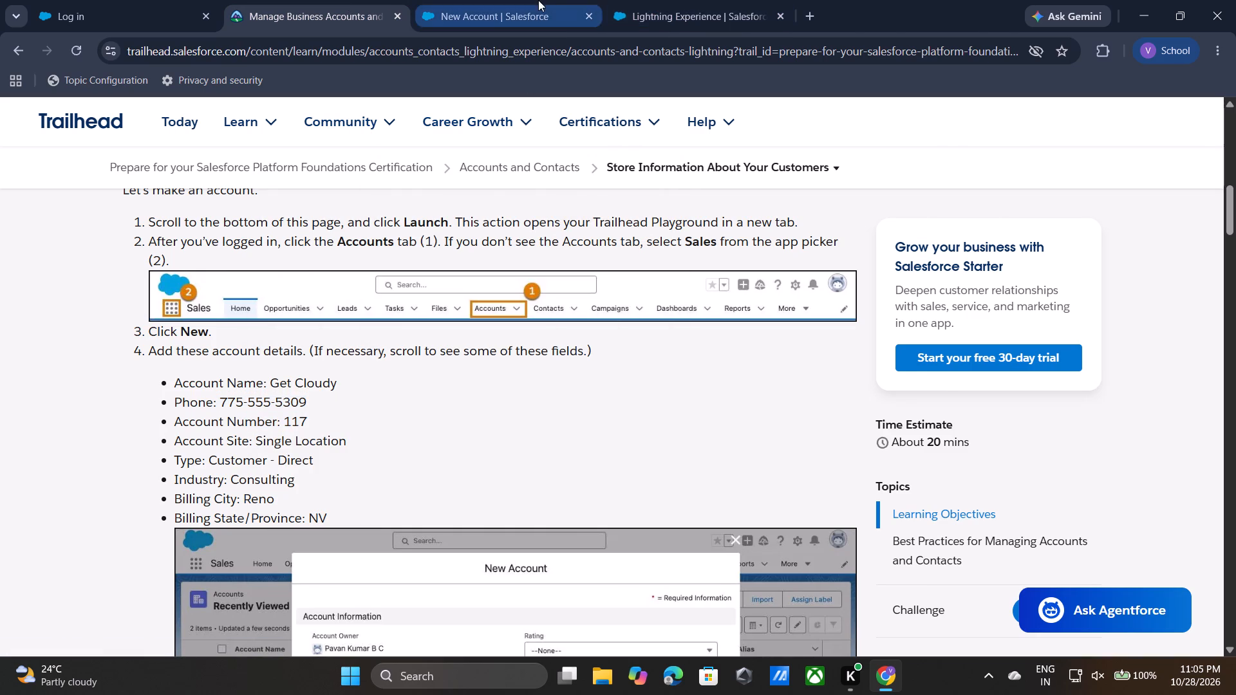
{"action": "left_click", "coordinate": [538, 0]}
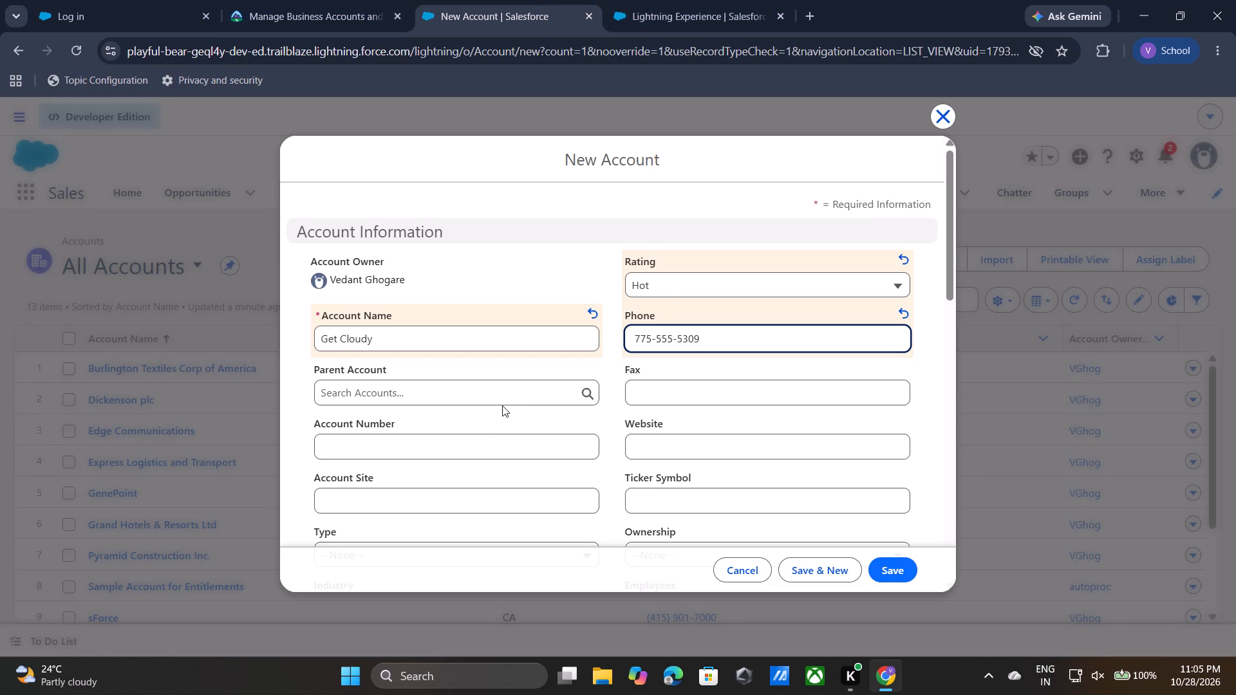
{"action": "left_click", "coordinate": [476, 434]}
{"action": "key", "text": "End"}
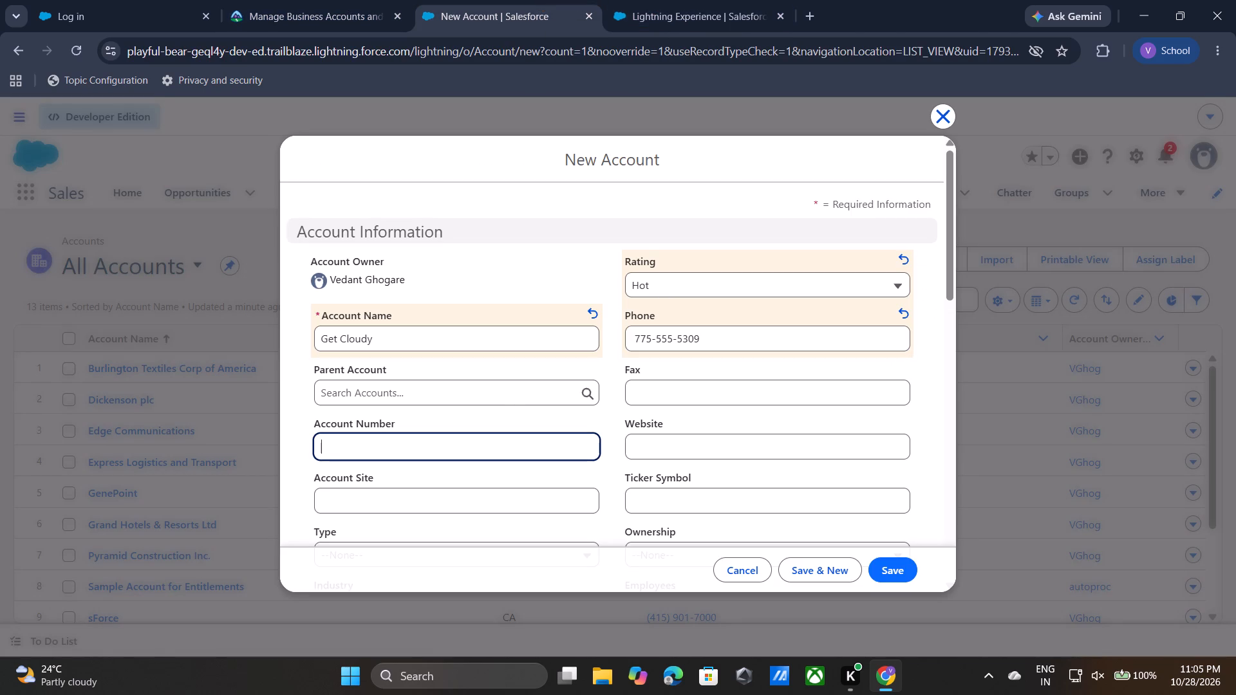
{"action": "key", "text": "End"}
{"action": "type", "text": "11"}
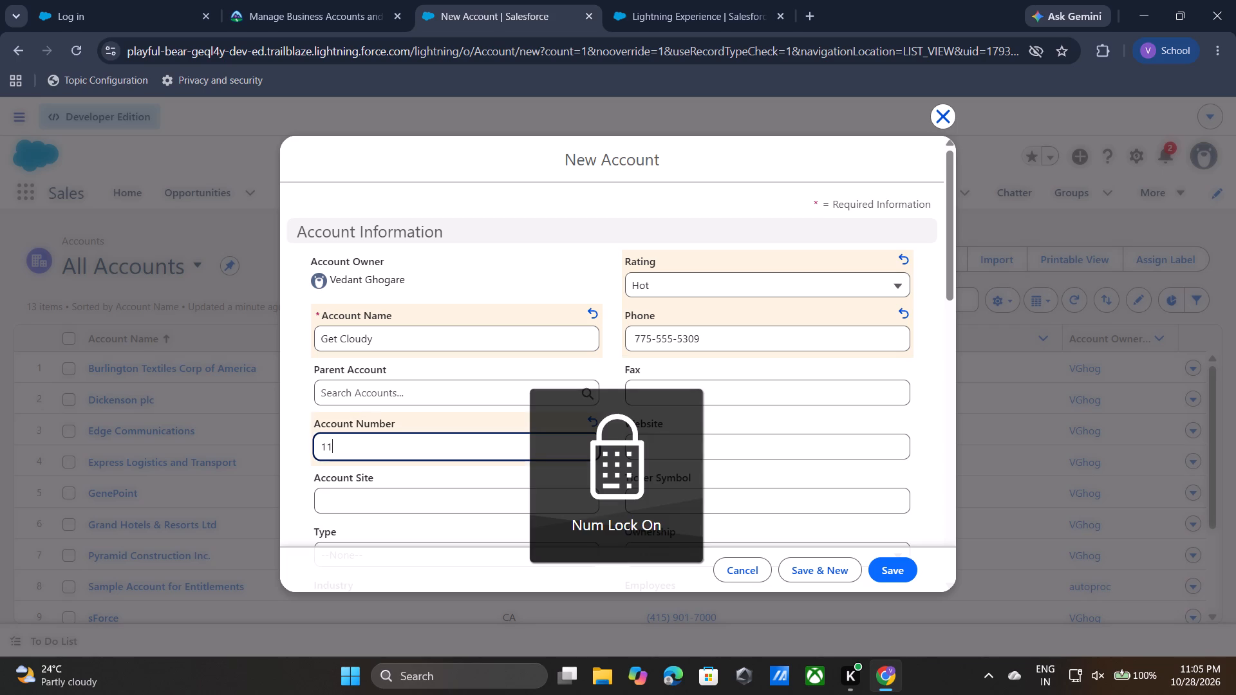
{"action": "key", "text": "7"}
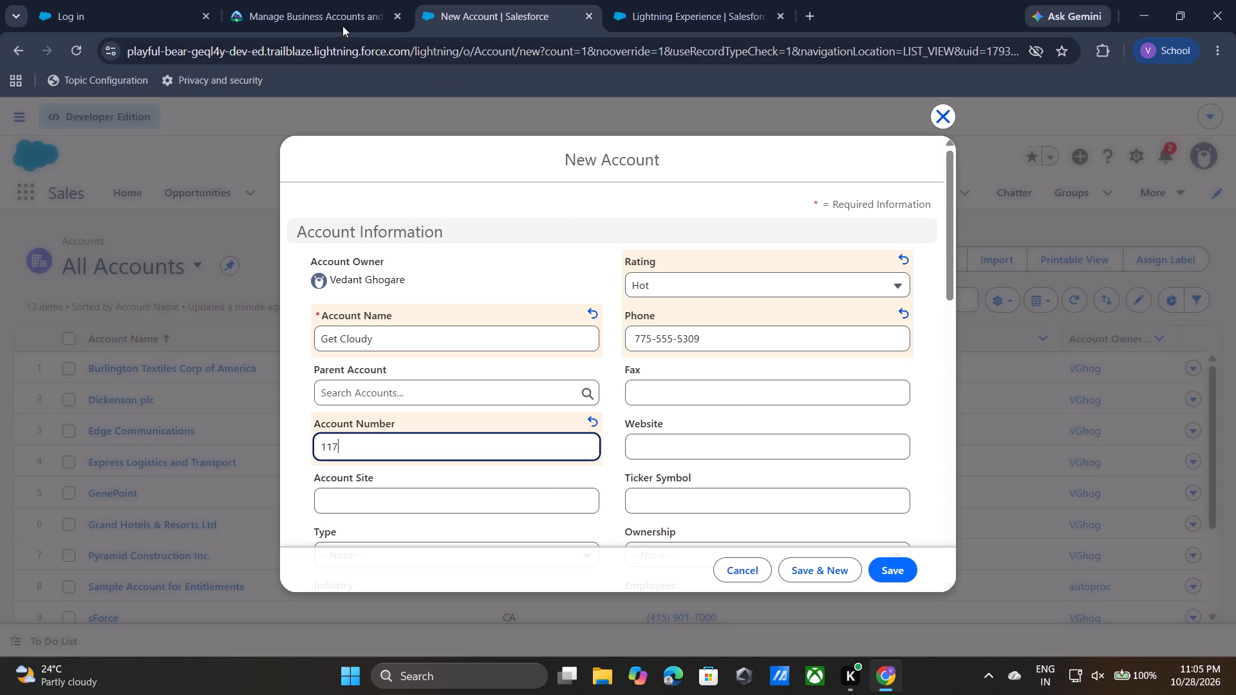
Copy Single Location from the Trailhead unit's account details and enter it as the new account's Account Site.
{"action": "left_click", "coordinate": [318, 8]}
{"action": "left_click_drag", "start_coordinate": [223, 364], "coordinate": [259, 445]}
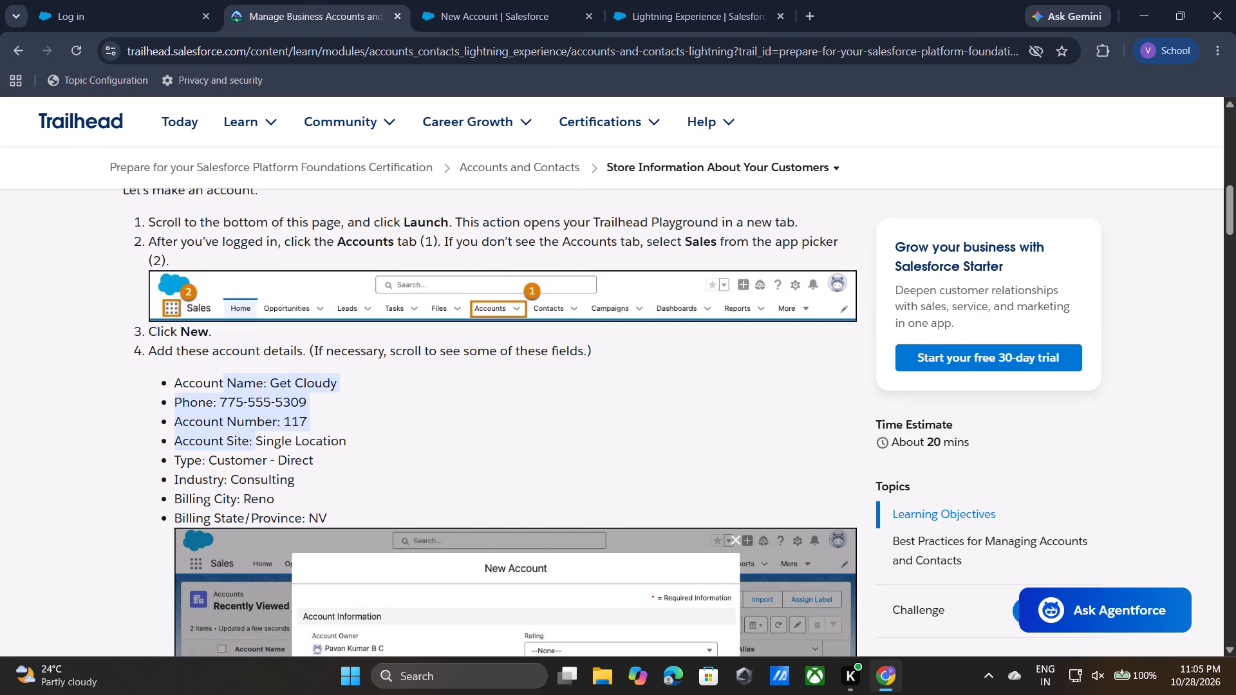
{"action": "left_click_drag", "start_coordinate": [259, 445], "coordinate": [260, 447]}
{"action": "left_click", "coordinate": [260, 447]}
{"action": "left_click_drag", "start_coordinate": [256, 446], "coordinate": [402, 449]}
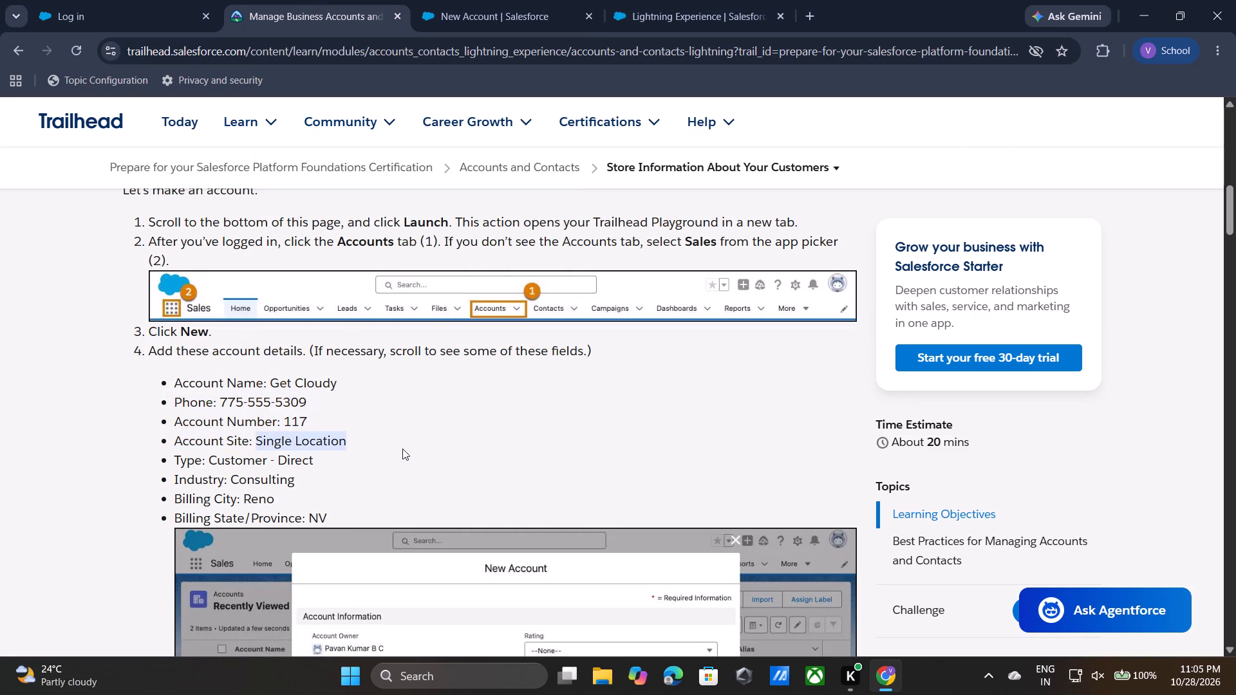
{"action": "left_click_drag", "start_coordinate": [402, 449], "coordinate": [402, 449]}
{"action": "key", "text": "ctrl+c"}
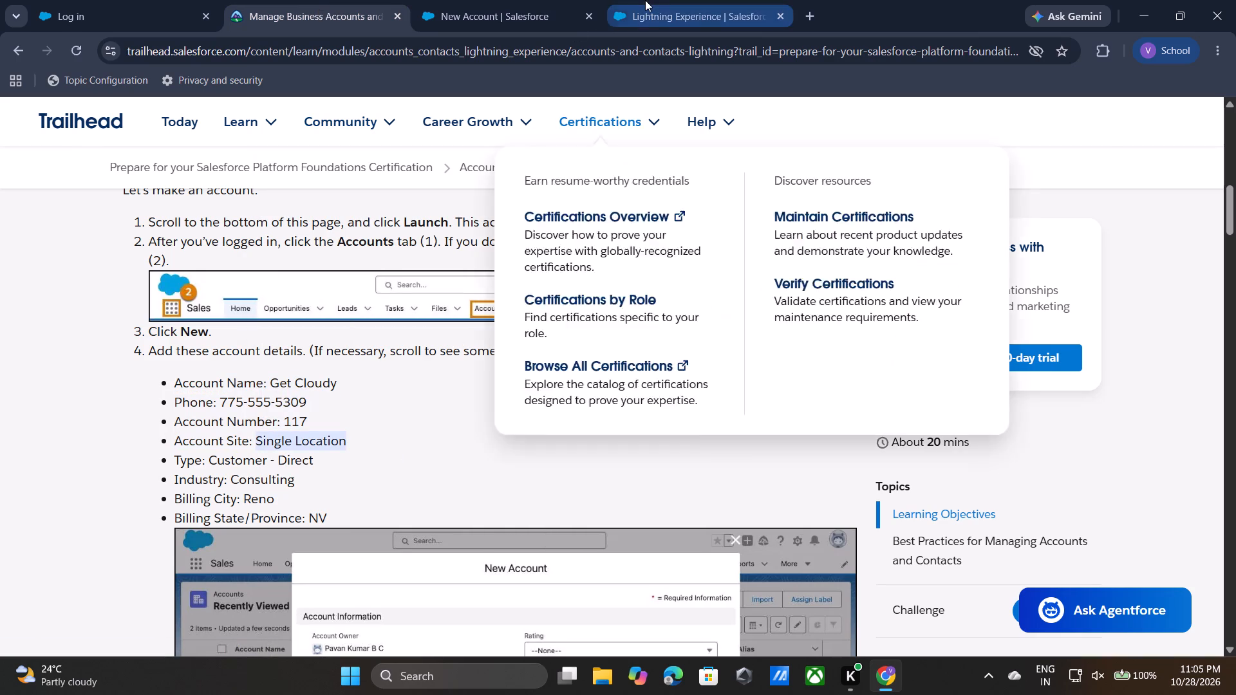
{"action": "left_click", "coordinate": [645, 0]}
{"action": "left_click", "coordinate": [547, 0]}
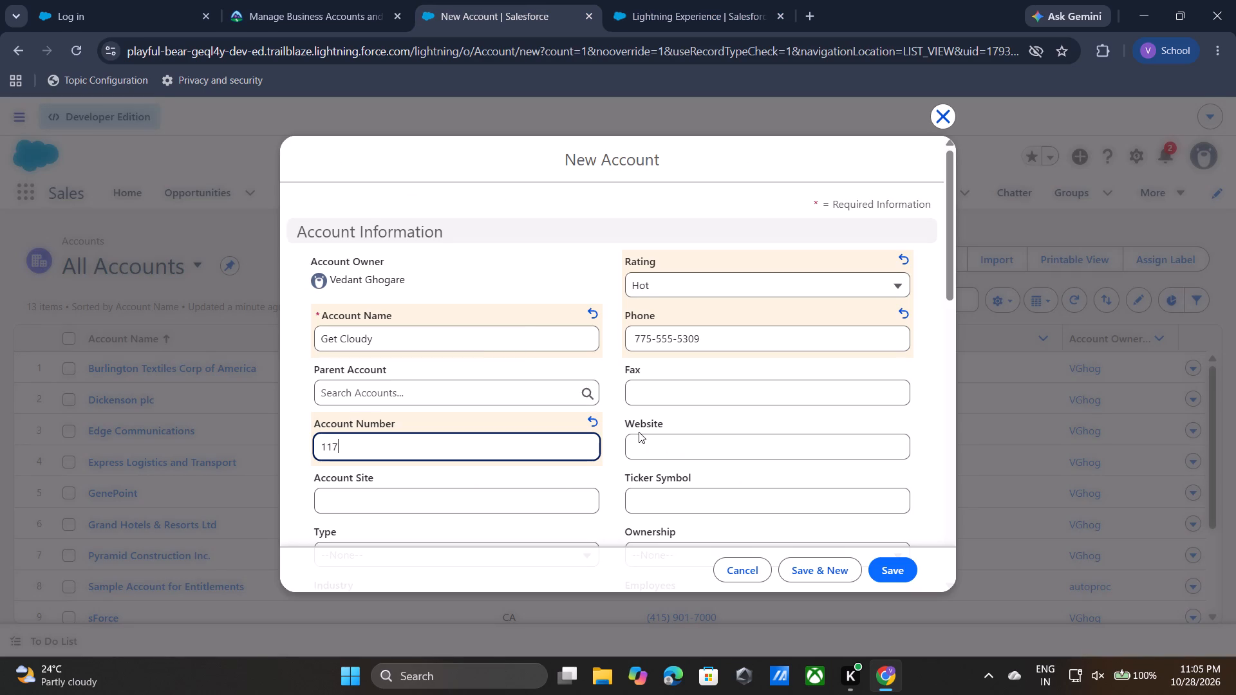
{"action": "left_click", "coordinate": [500, 498]}
{"action": "key", "text": "ctrl+v"}
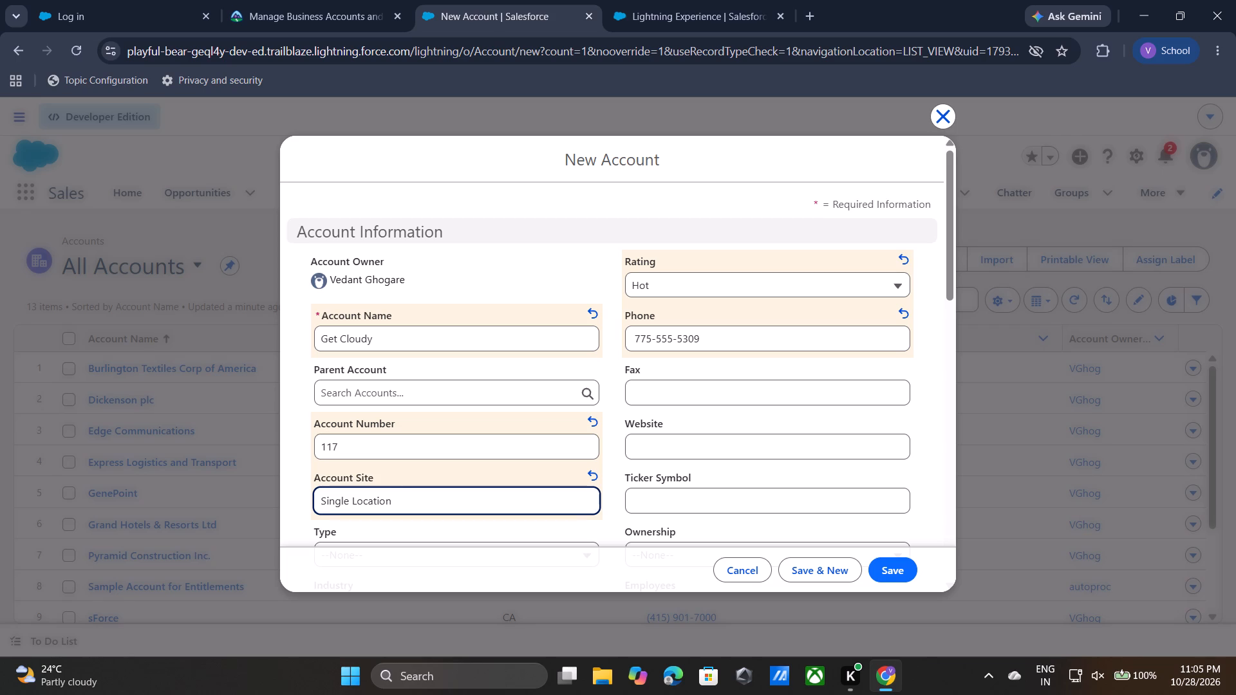
Check the account type in the Trailhead unit and set the new account's Type to Customer - Direct.
{"action": "left_click", "coordinate": [693, 0]}
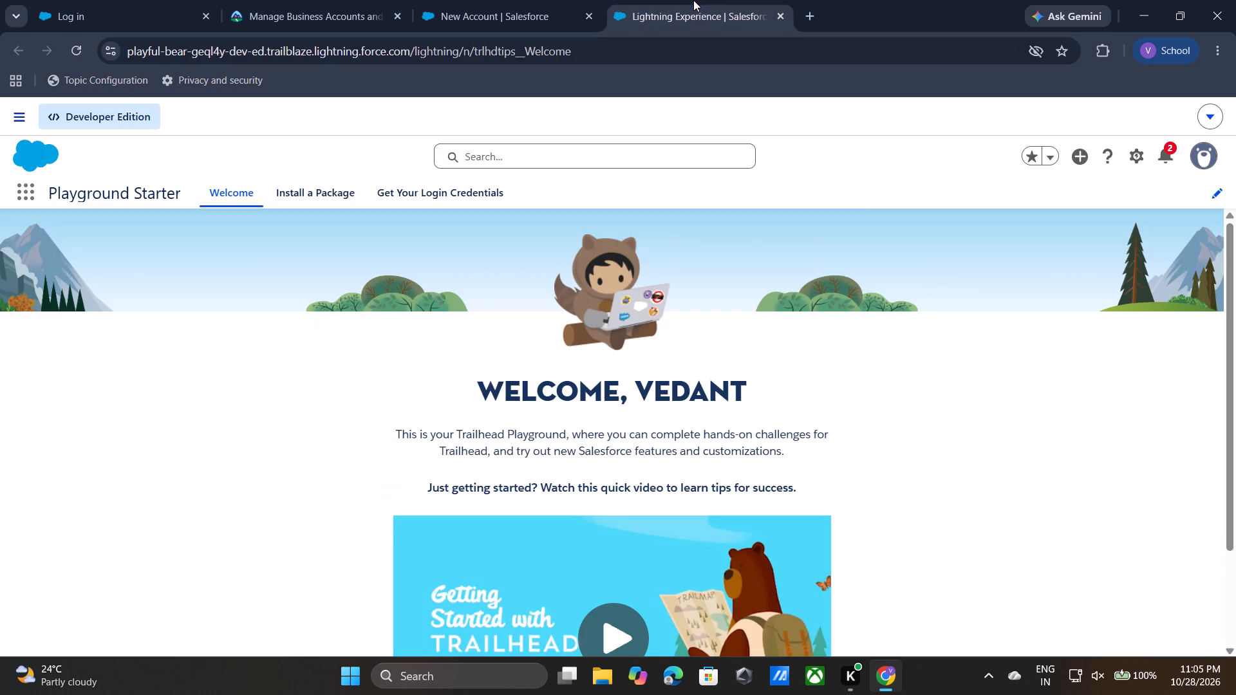
{"action": "left_click", "coordinate": [347, 1]}
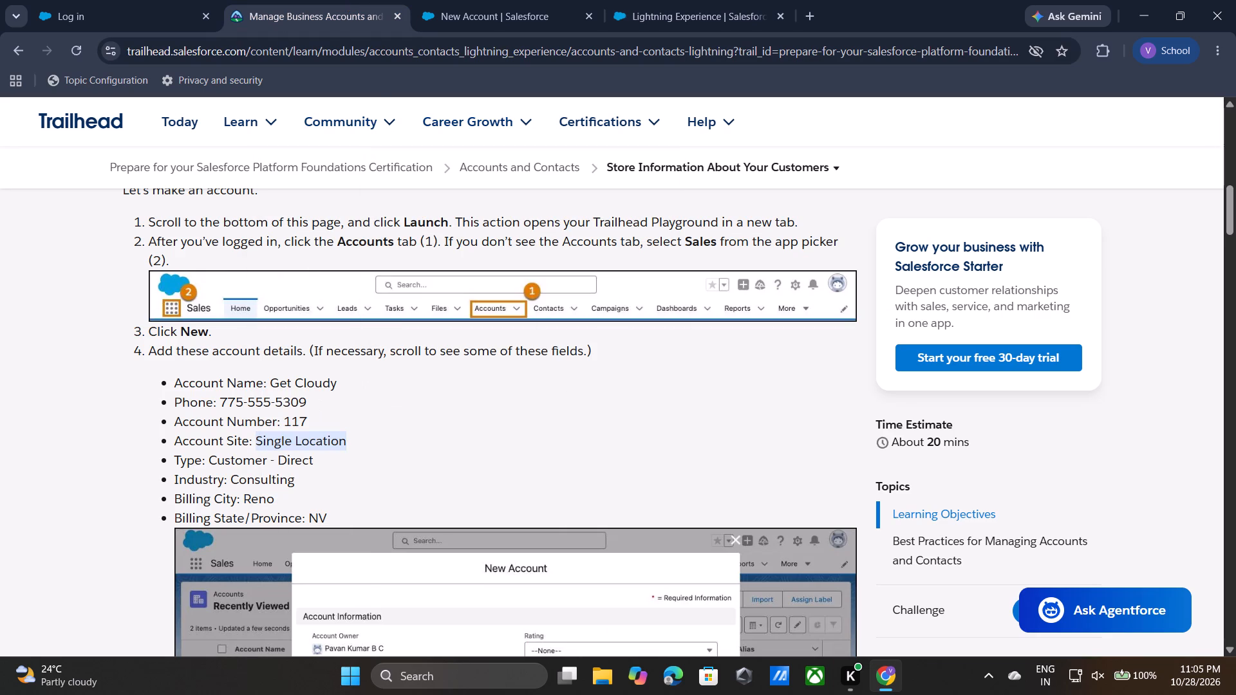
{"action": "left_click_drag", "start_coordinate": [210, 458], "coordinate": [330, 466]}
{"action": "key", "text": "ctrl+c"}
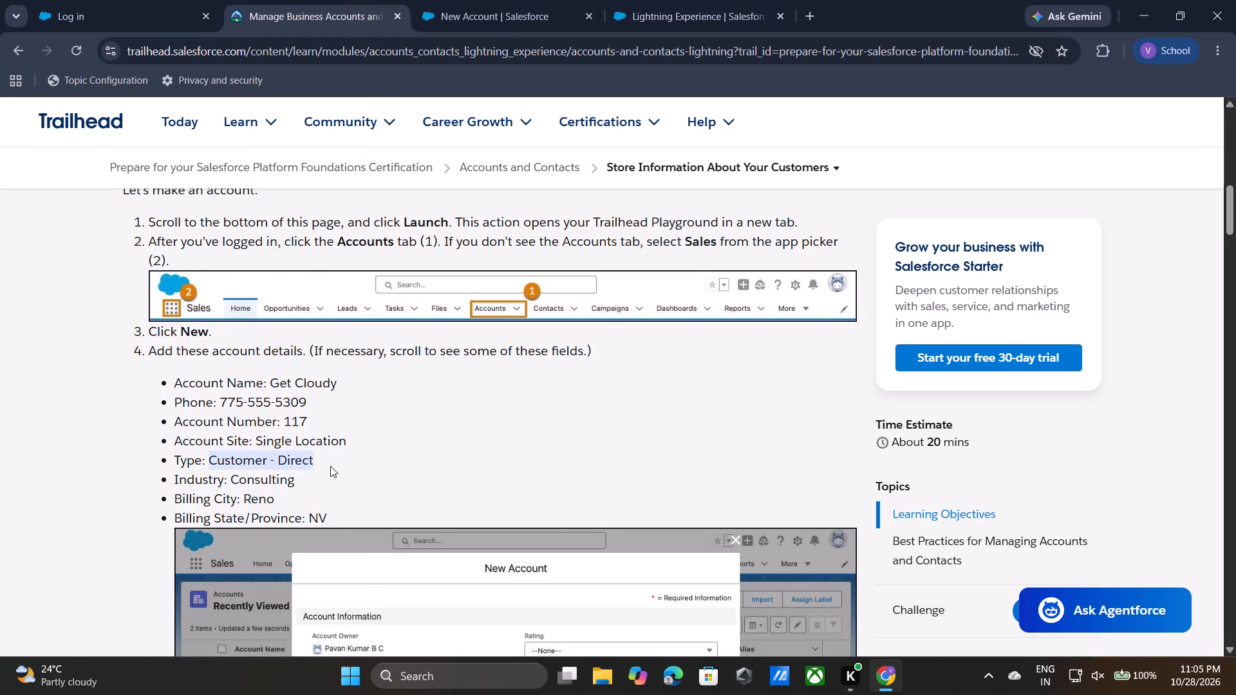
{"action": "left_click", "coordinate": [520, 0]}
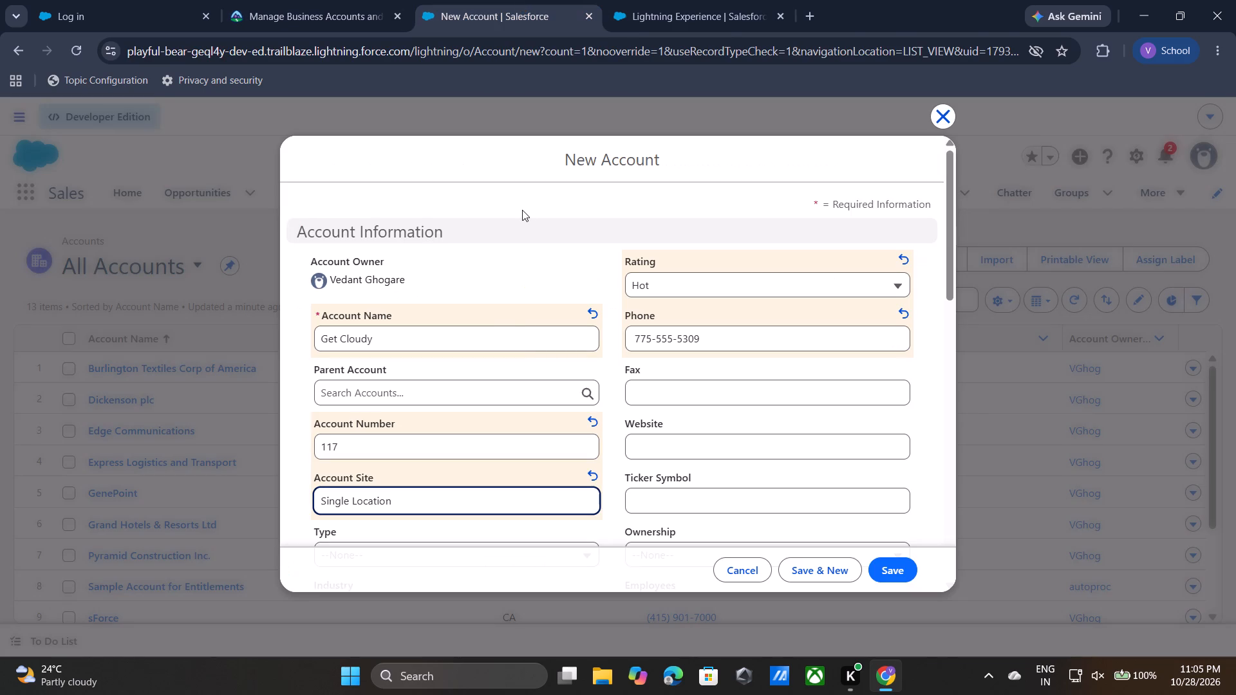
{"action": "scroll", "coordinate": [515, 304], "scroll_direction": "down", "scroll_amount": 2}
{"action": "left_click", "coordinate": [472, 387]}
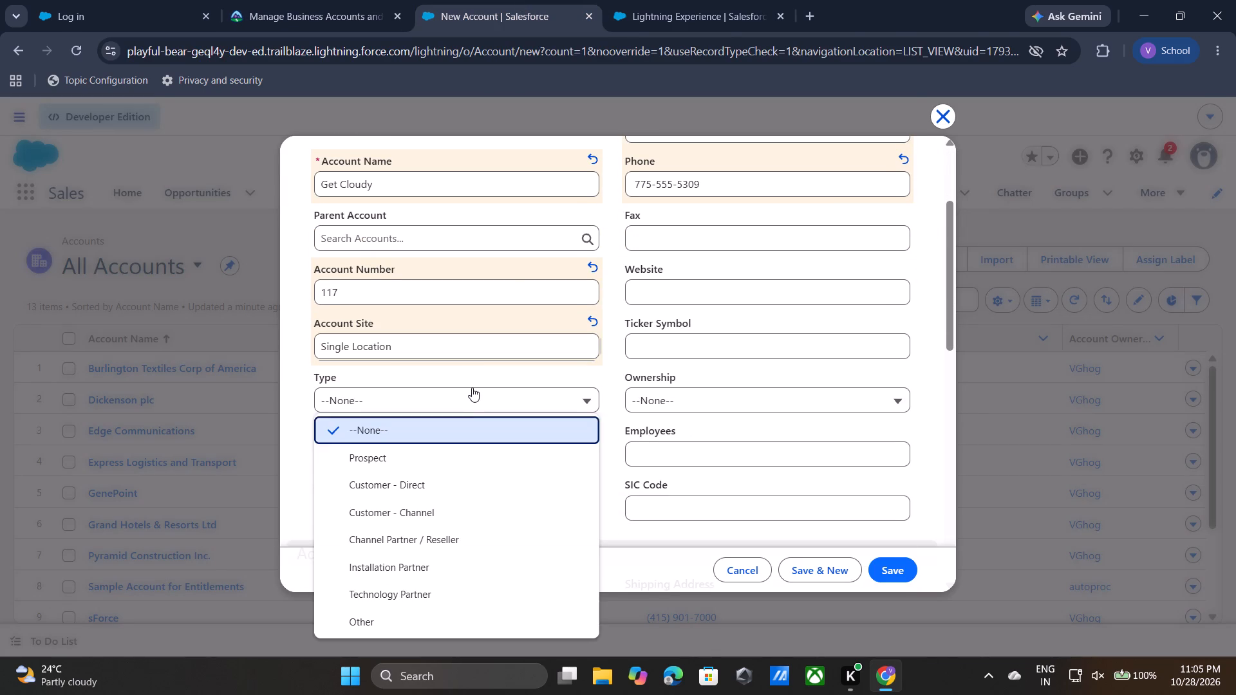
{"action": "left_click", "coordinate": [446, 481]}
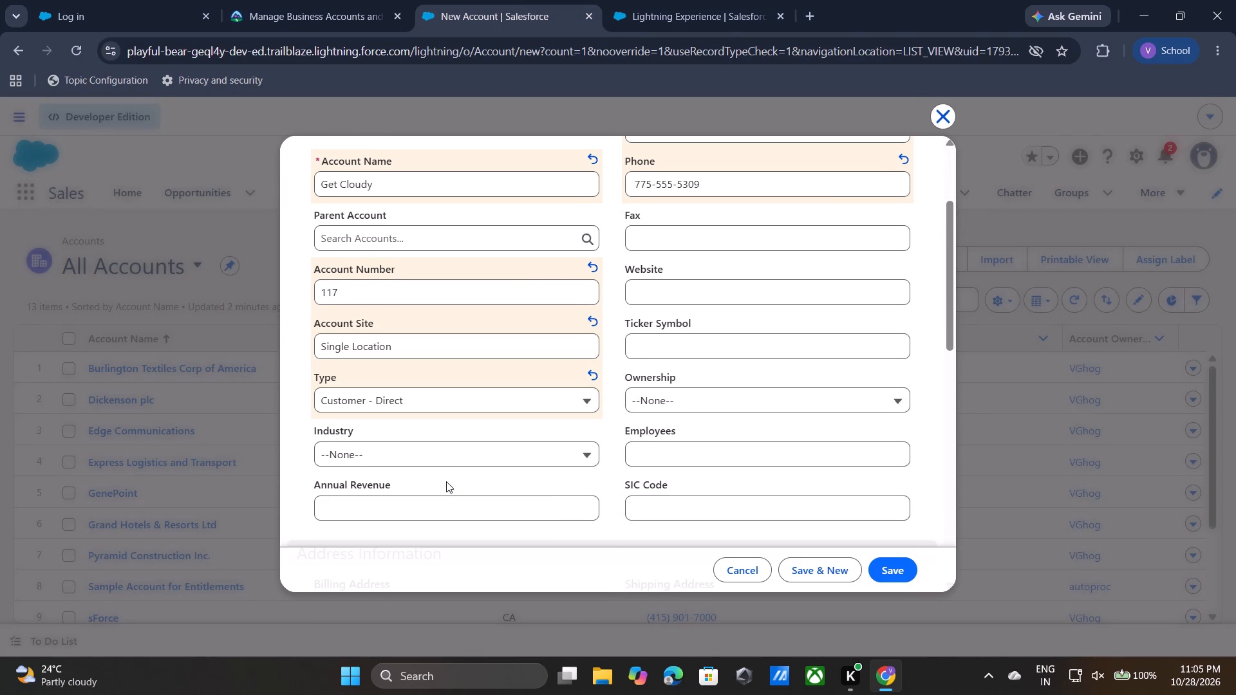
Set the new account's Industry to Consulting.
{"action": "left_click", "coordinate": [458, 458]}
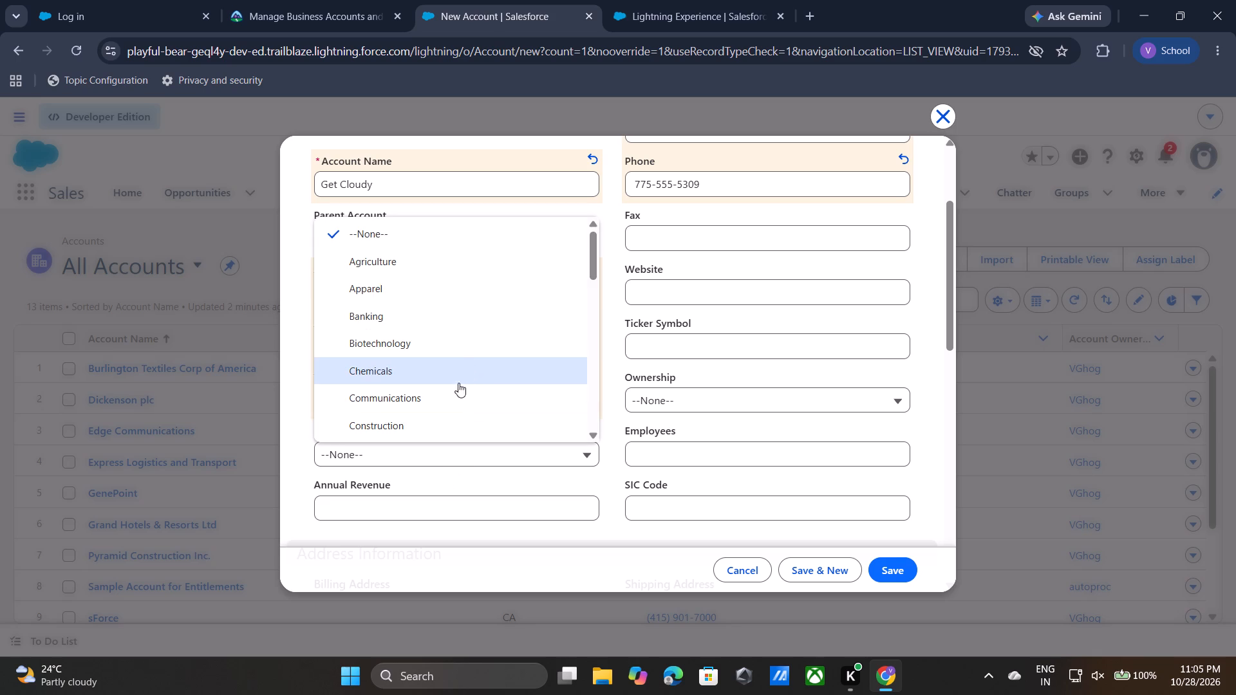
{"action": "scroll", "coordinate": [448, 418], "scroll_direction": "down", "scroll_amount": 9}
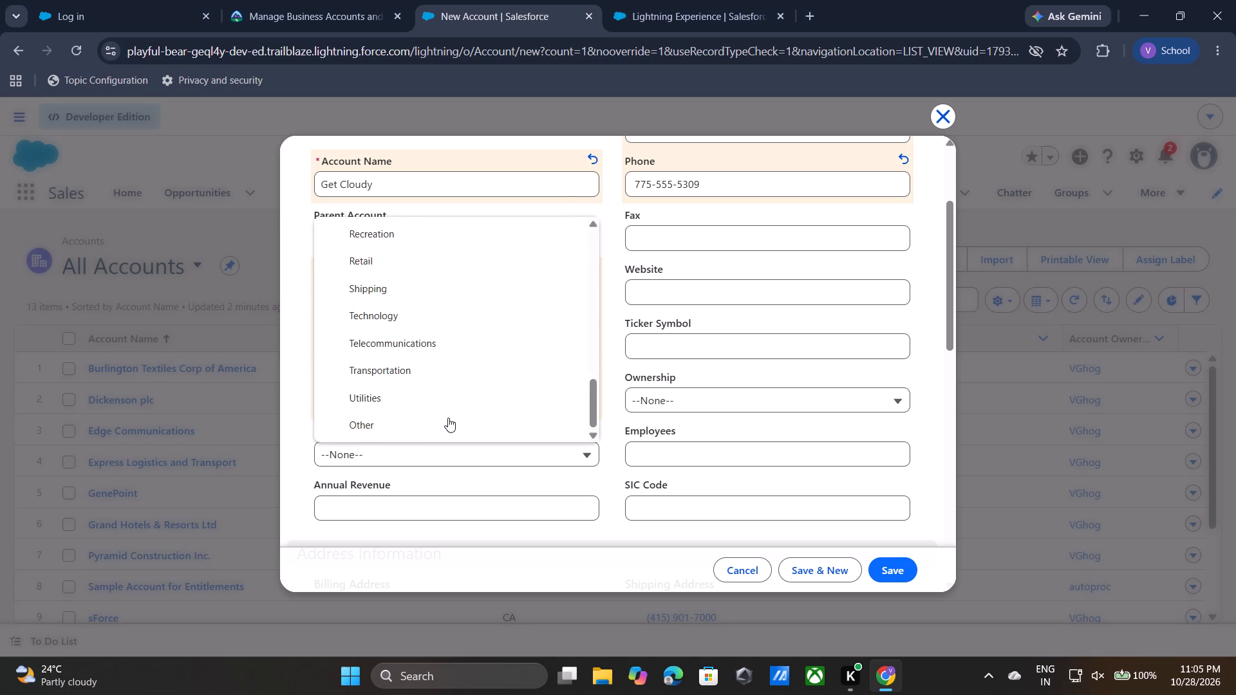
{"action": "scroll", "coordinate": [458, 322], "scroll_direction": "up", "scroll_amount": 1}
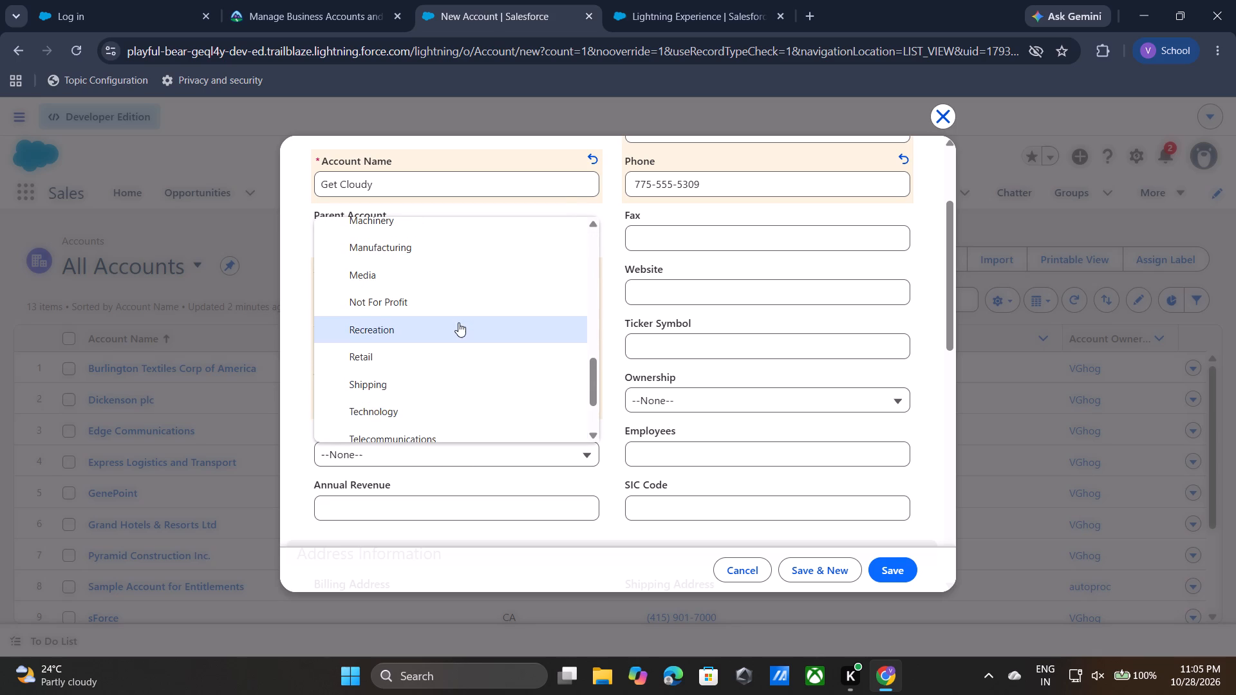
{"action": "scroll", "coordinate": [458, 322], "scroll_direction": "up", "scroll_amount": 3}
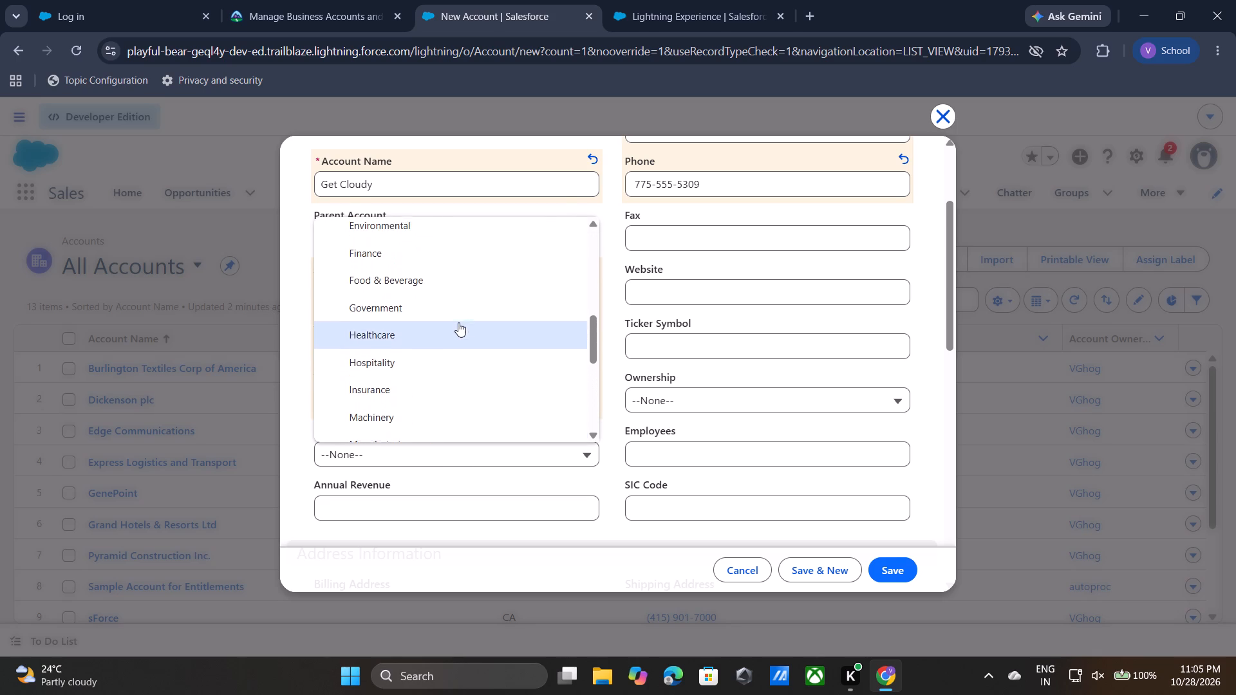
{"action": "scroll", "coordinate": [458, 322], "scroll_direction": "up", "scroll_amount": 1}
{"action": "scroll", "coordinate": [458, 322], "scroll_direction": "down", "scroll_amount": 1}
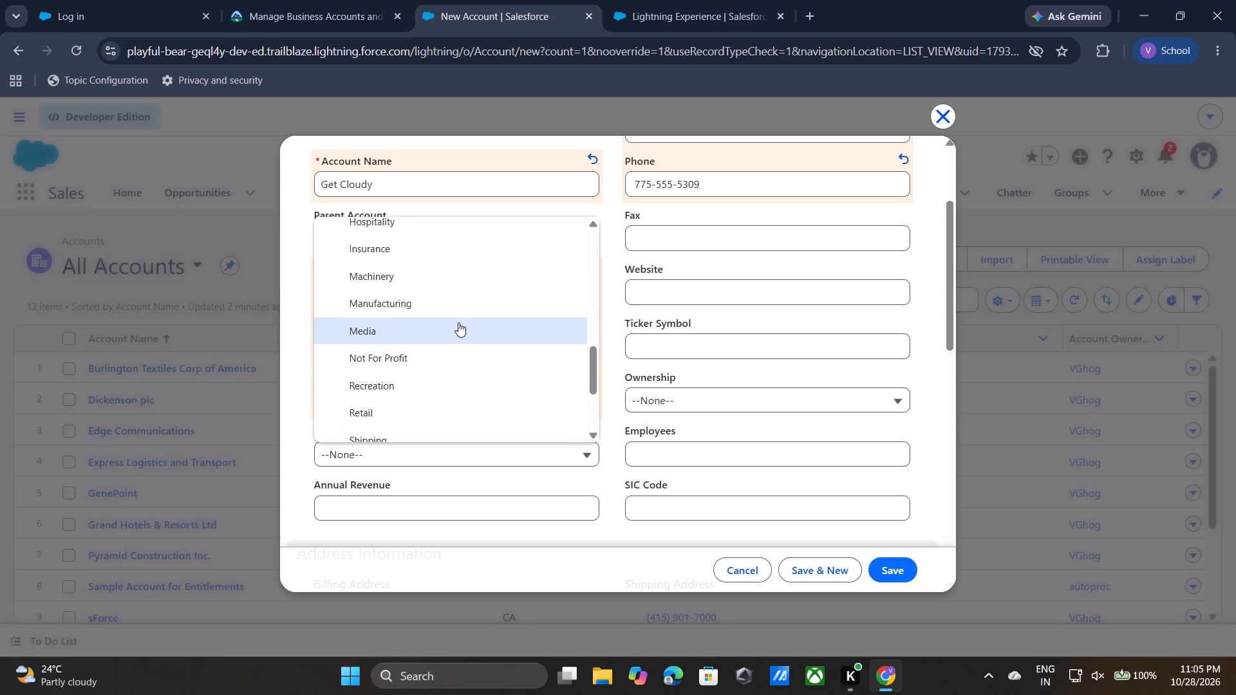
{"action": "scroll", "coordinate": [458, 322], "scroll_direction": "down", "scroll_amount": 2}
{"action": "scroll", "coordinate": [458, 322], "scroll_direction": "up", "scroll_amount": 1}
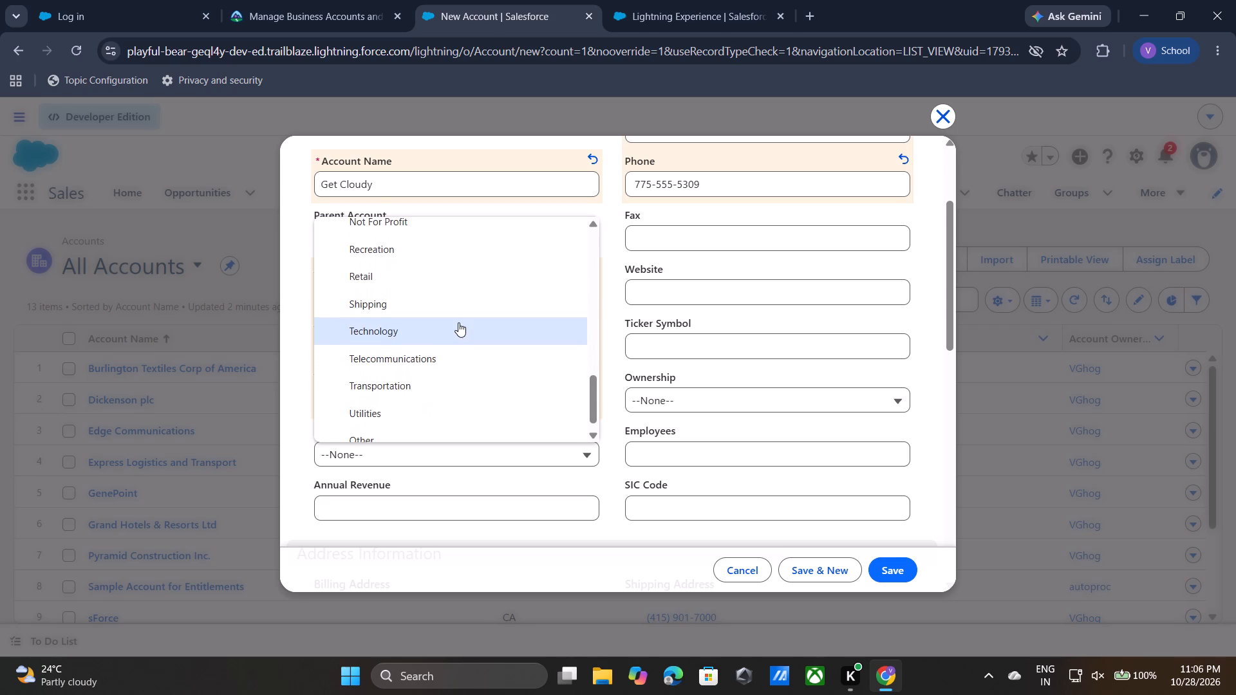
{"action": "scroll", "coordinate": [458, 322], "scroll_direction": "up", "scroll_amount": 4}
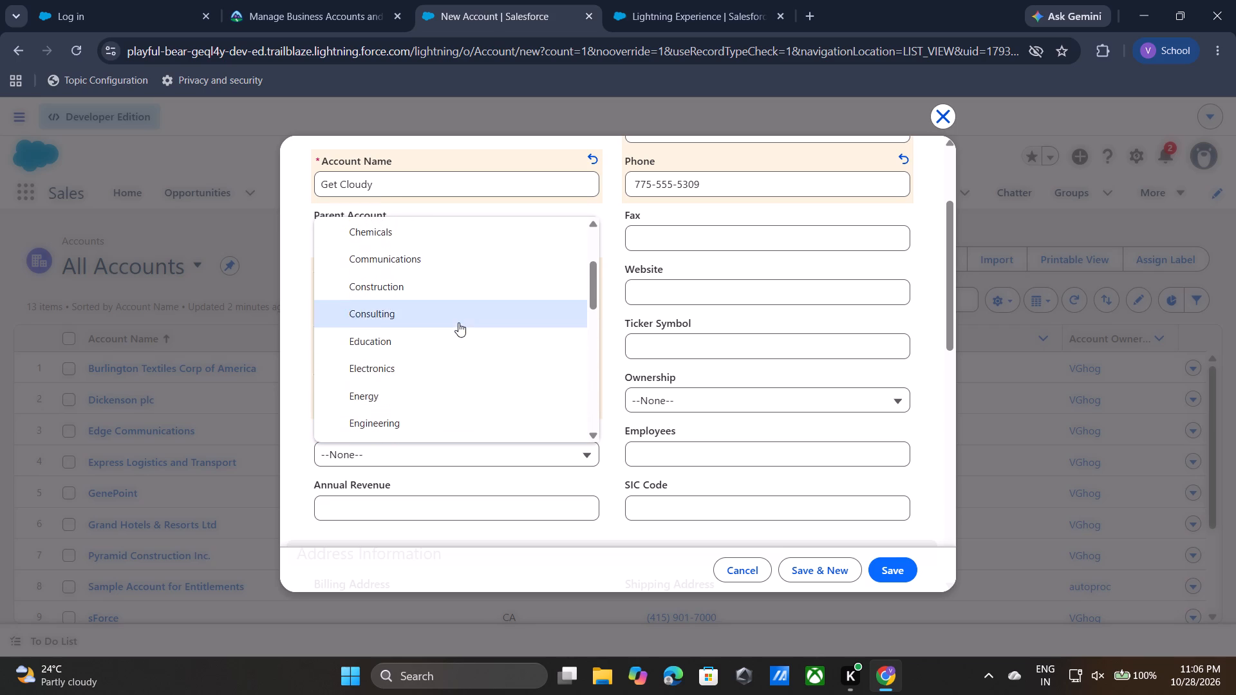
{"action": "scroll", "coordinate": [458, 322], "scroll_direction": "up", "scroll_amount": 2}
{"action": "left_click", "coordinate": [440, 407]}
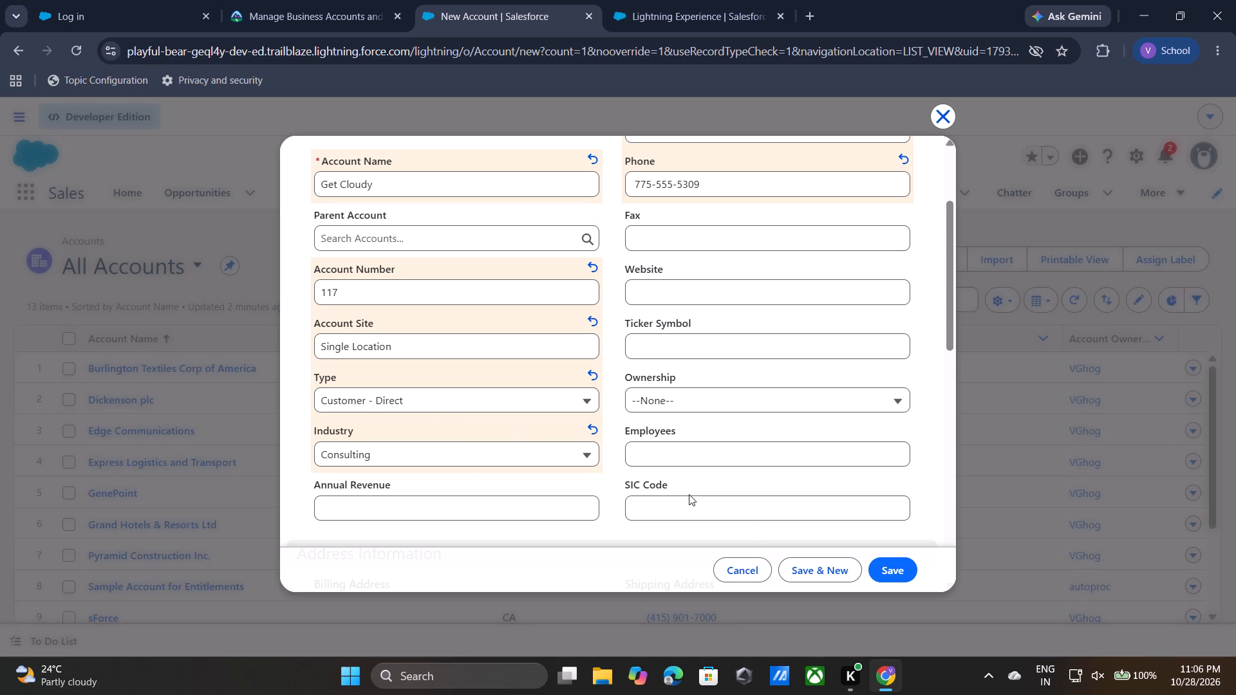
Copy Reno from the Trailhead unit's account details and enter it as the new account's Billing City.
{"action": "left_click", "coordinate": [332, 0]}
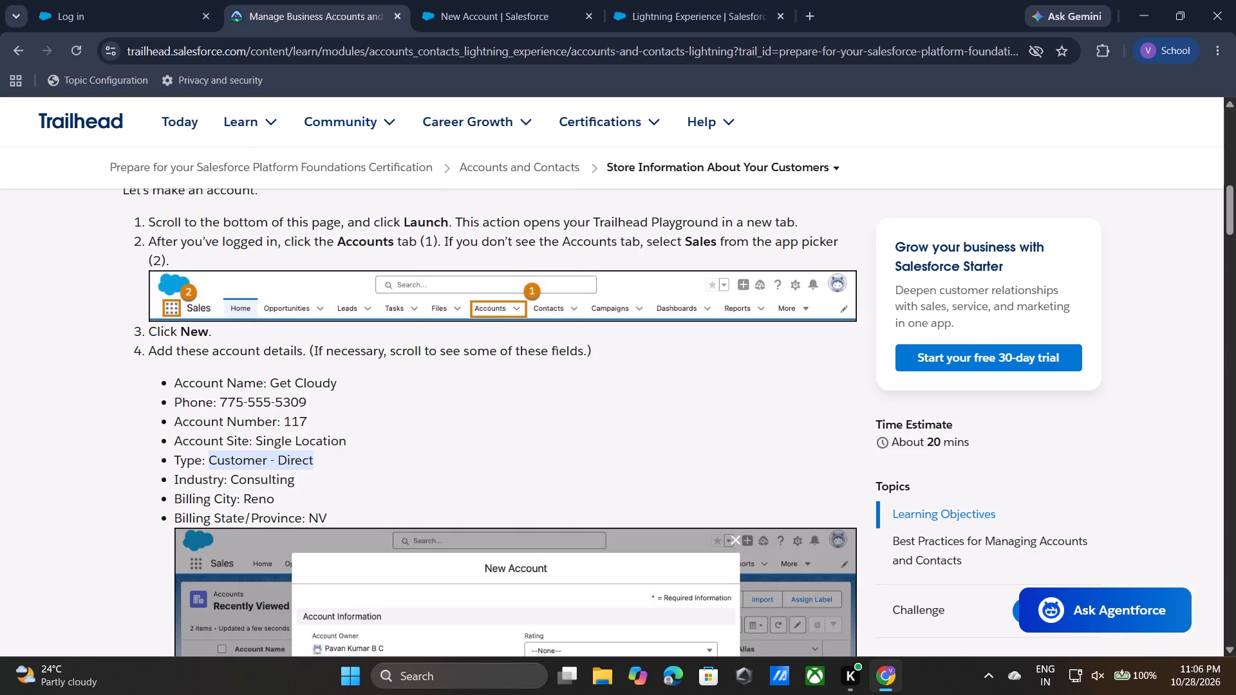
{"action": "left_click_drag", "start_coordinate": [247, 504], "coordinate": [278, 508]}
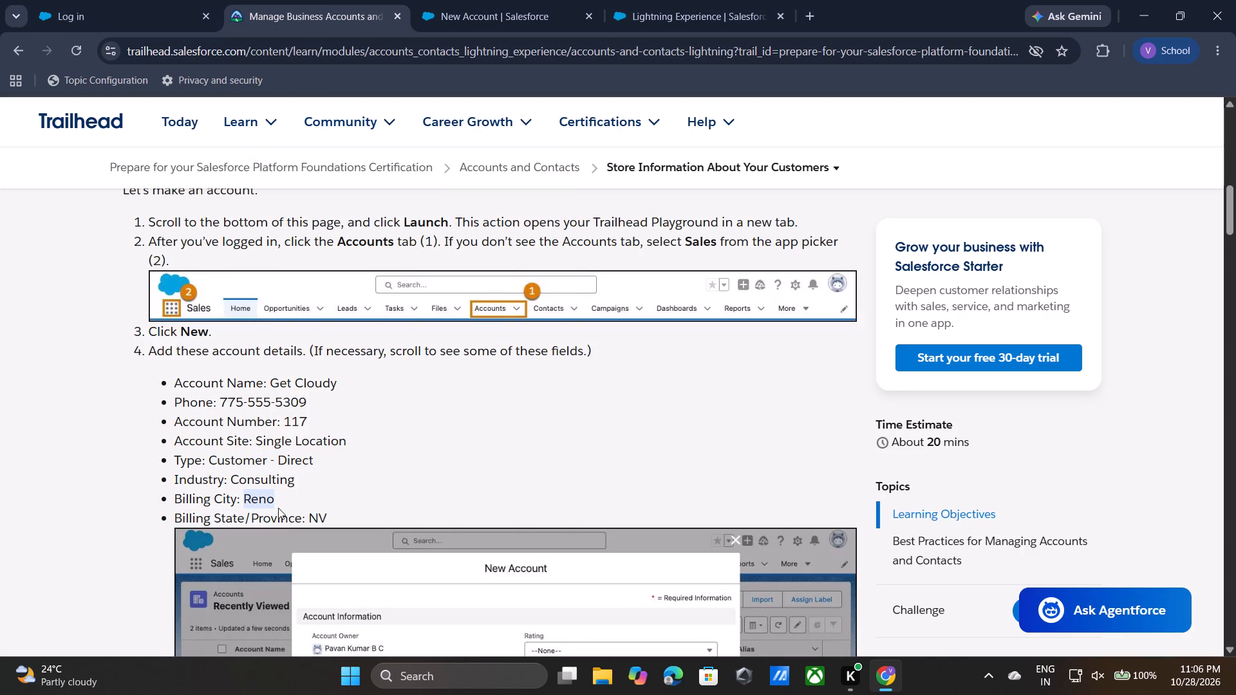
{"action": "key", "text": "ctrl+c"}
{"action": "left_click", "coordinate": [545, 0]}
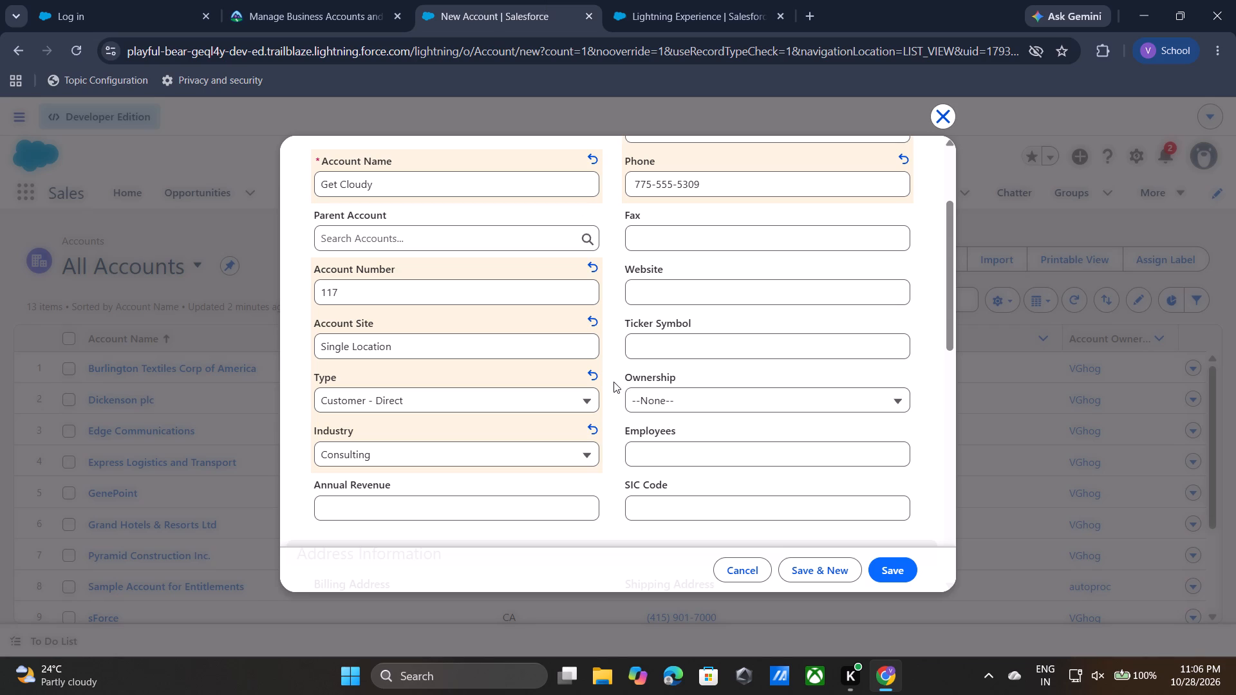
{"action": "scroll", "coordinate": [711, 297], "scroll_direction": "down", "scroll_amount": 2}
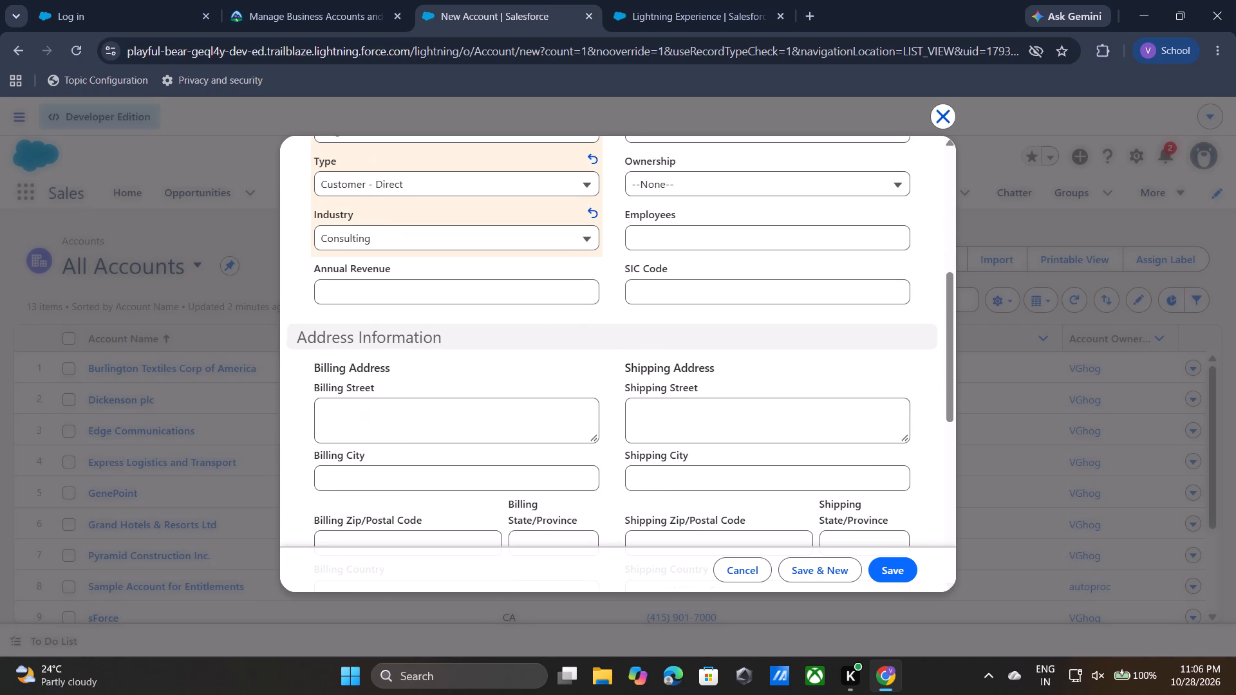
{"action": "left_click", "coordinate": [449, 465]}
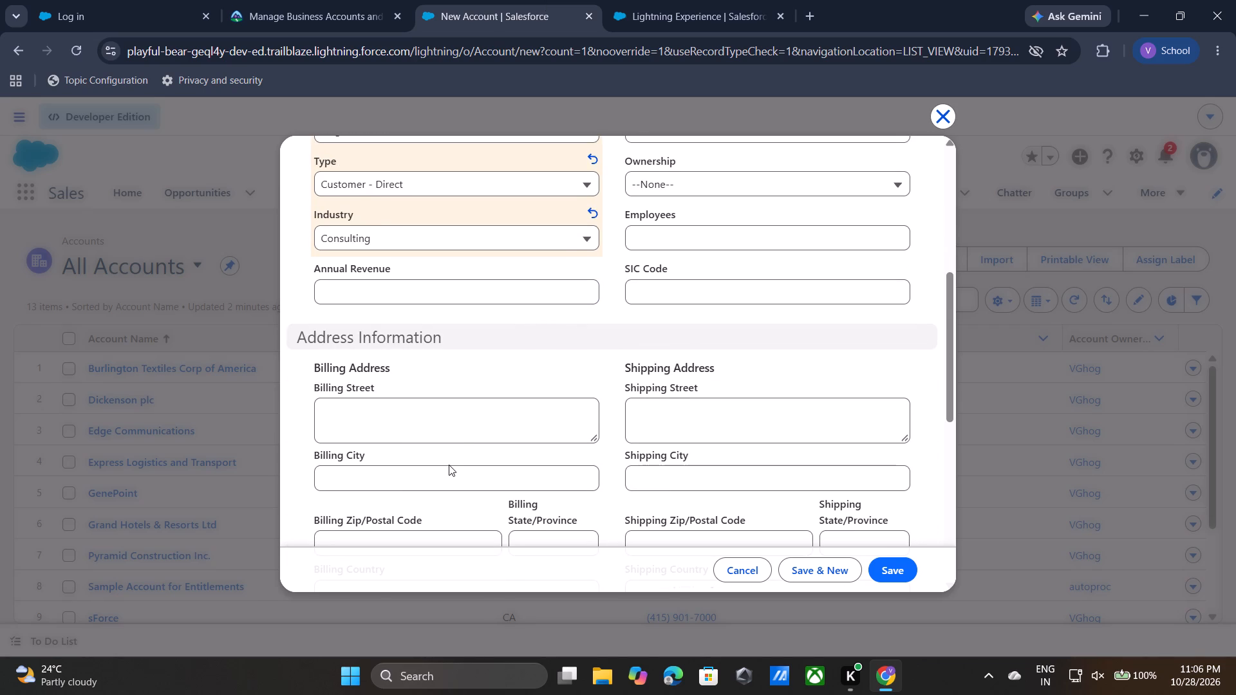
{"action": "left_click", "coordinate": [444, 477]}
{"action": "key", "text": "ctrl+v"}
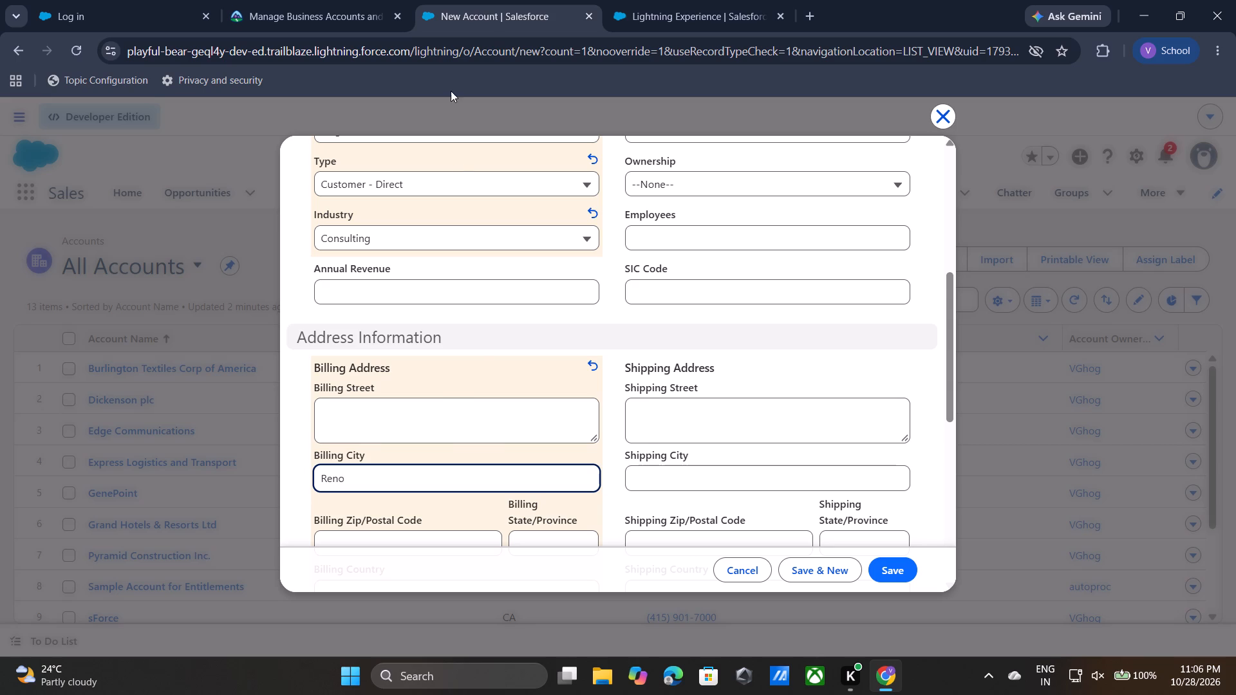
Check the Trailhead unit, enter NV as the new account's Billing State/Province, and save the account.
{"action": "left_click", "coordinate": [375, 0]}
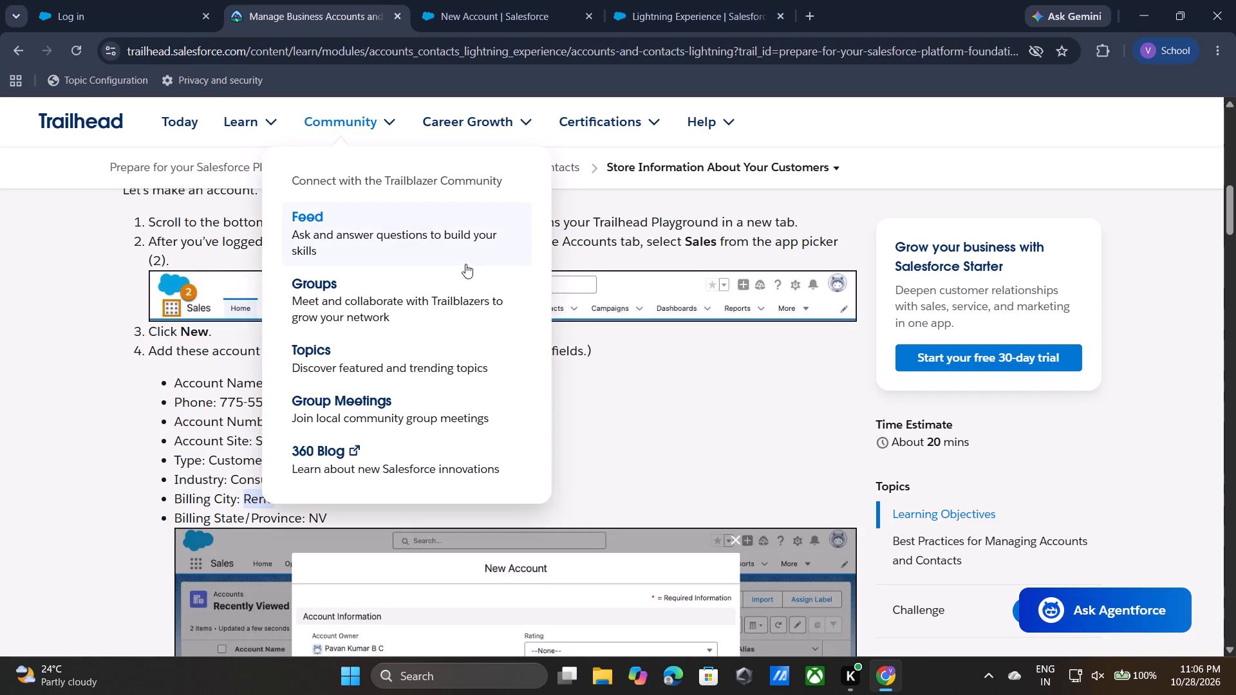
{"action": "left_click", "coordinate": [537, 14]}
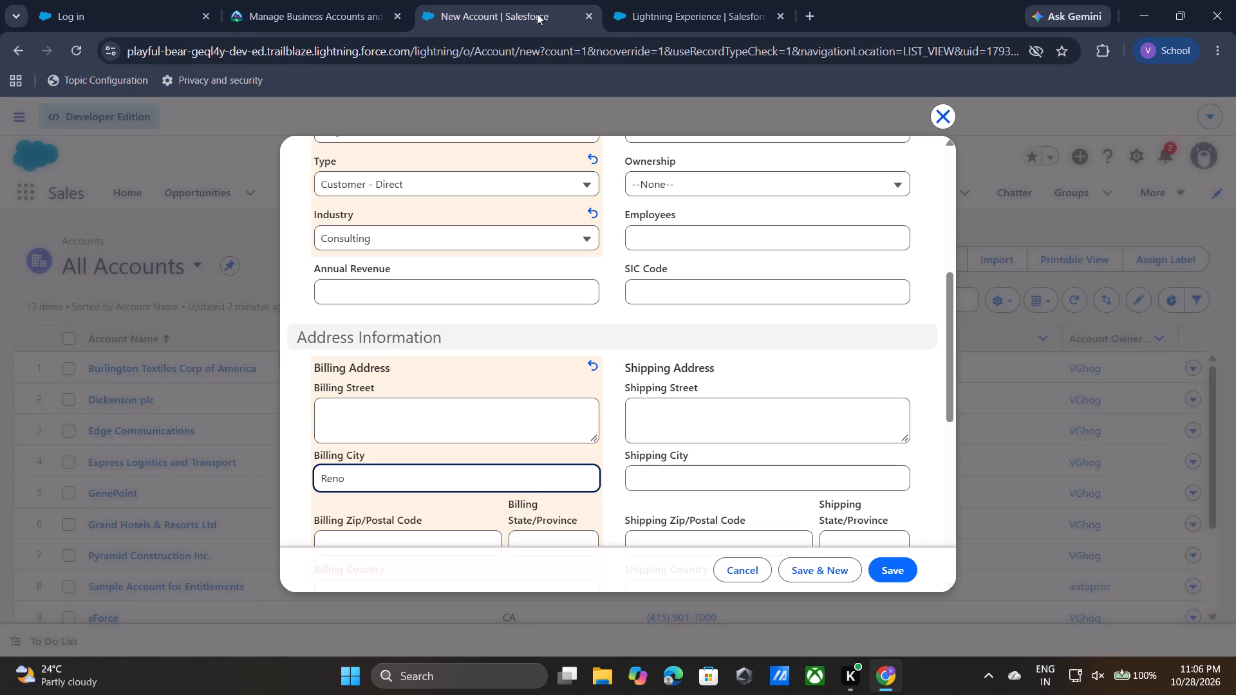
{"action": "left_click", "coordinate": [537, 14]}
{"action": "scroll", "coordinate": [610, 369], "scroll_direction": "down", "scroll_amount": 1}
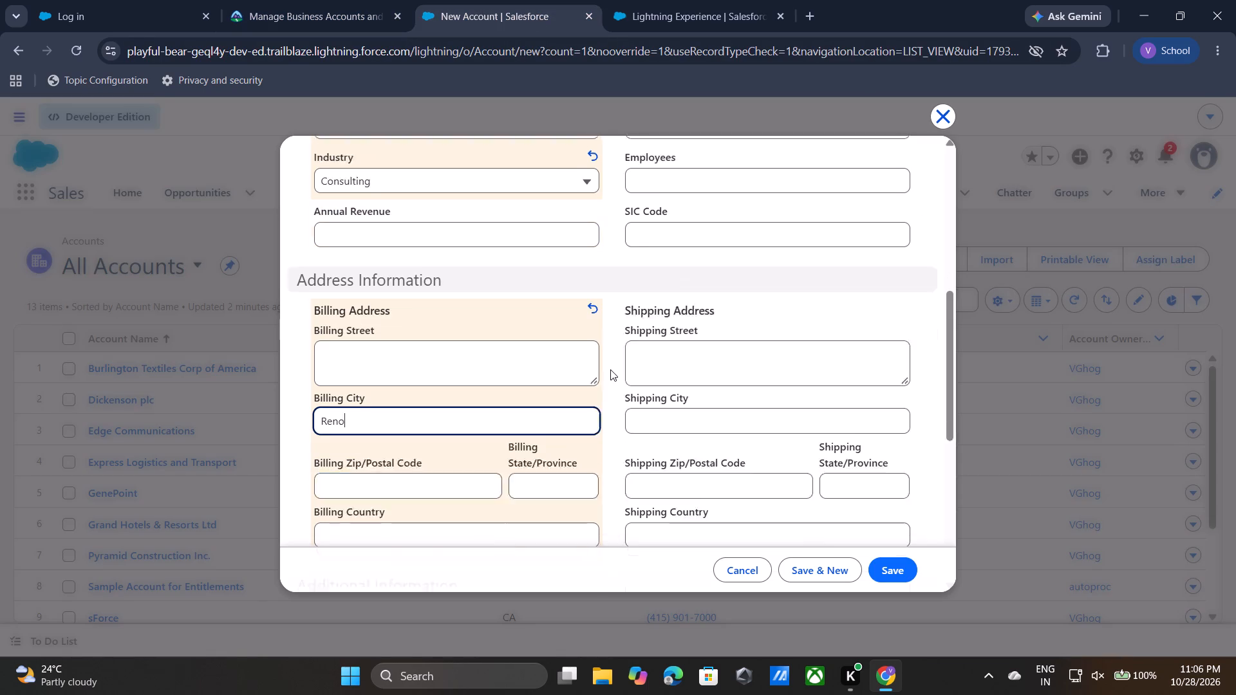
{"action": "scroll", "coordinate": [610, 369], "scroll_direction": "down", "scroll_amount": 1}
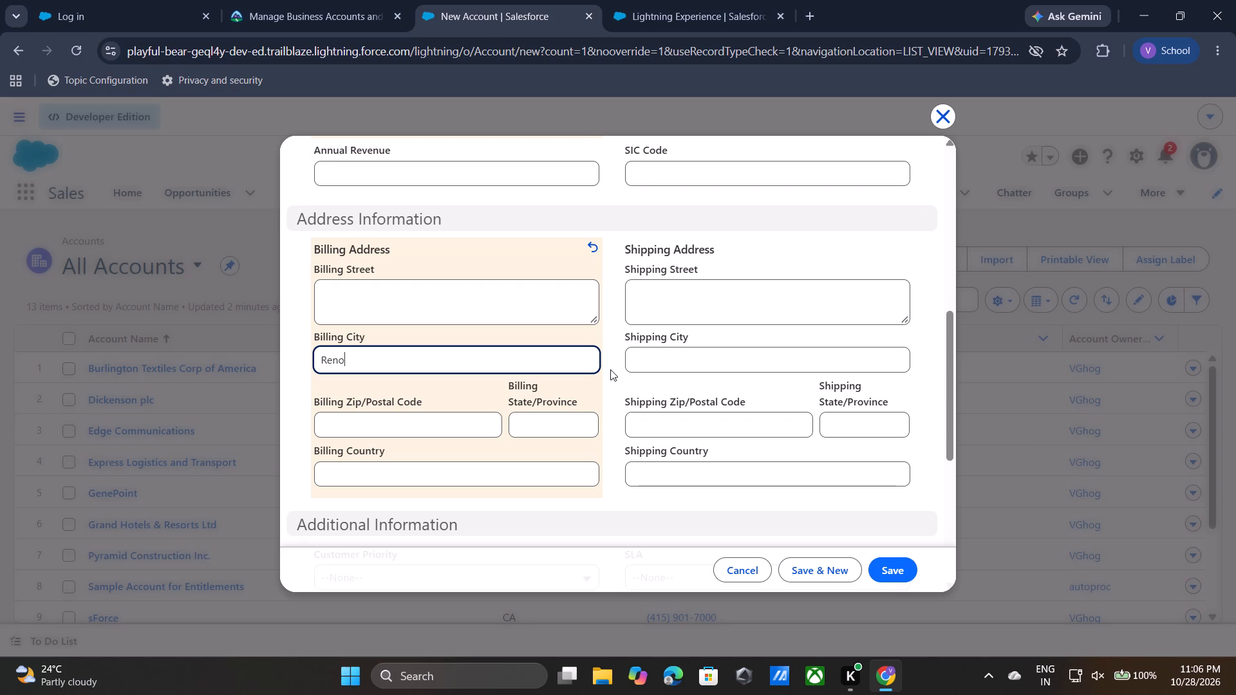
{"action": "left_click", "coordinate": [564, 413]}
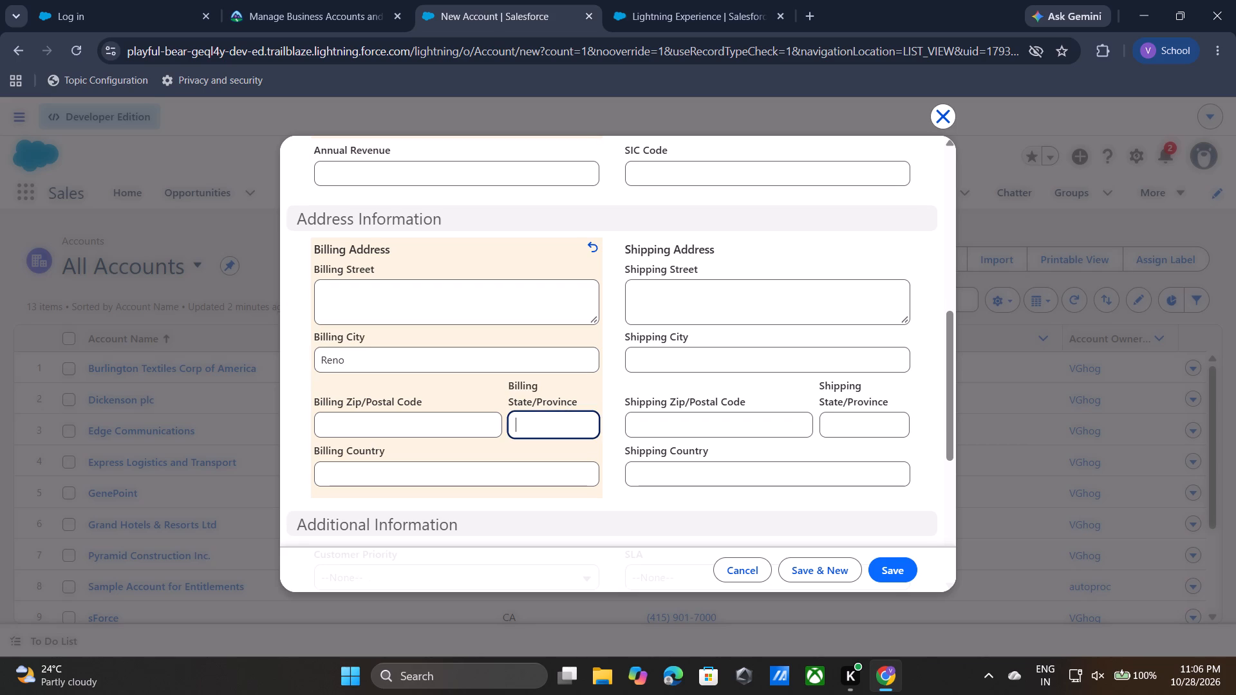
{"action": "type", "text": "NV"}
{"action": "left_click", "coordinate": [886, 564]}
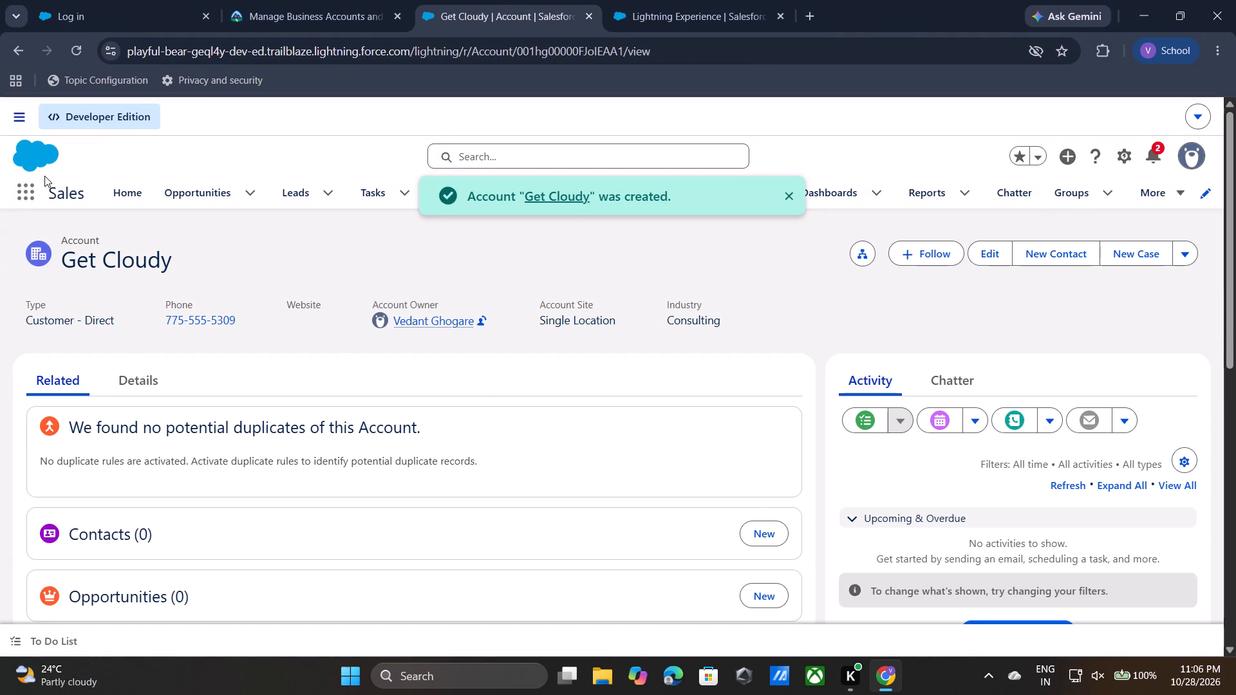
Find Contacts by searching the App Launcher for "cont" and start a new contact record.
{"action": "left_click_drag", "start_coordinate": [11, 194], "coordinate": [32, 193]}
{"action": "left_click", "coordinate": [32, 193]}
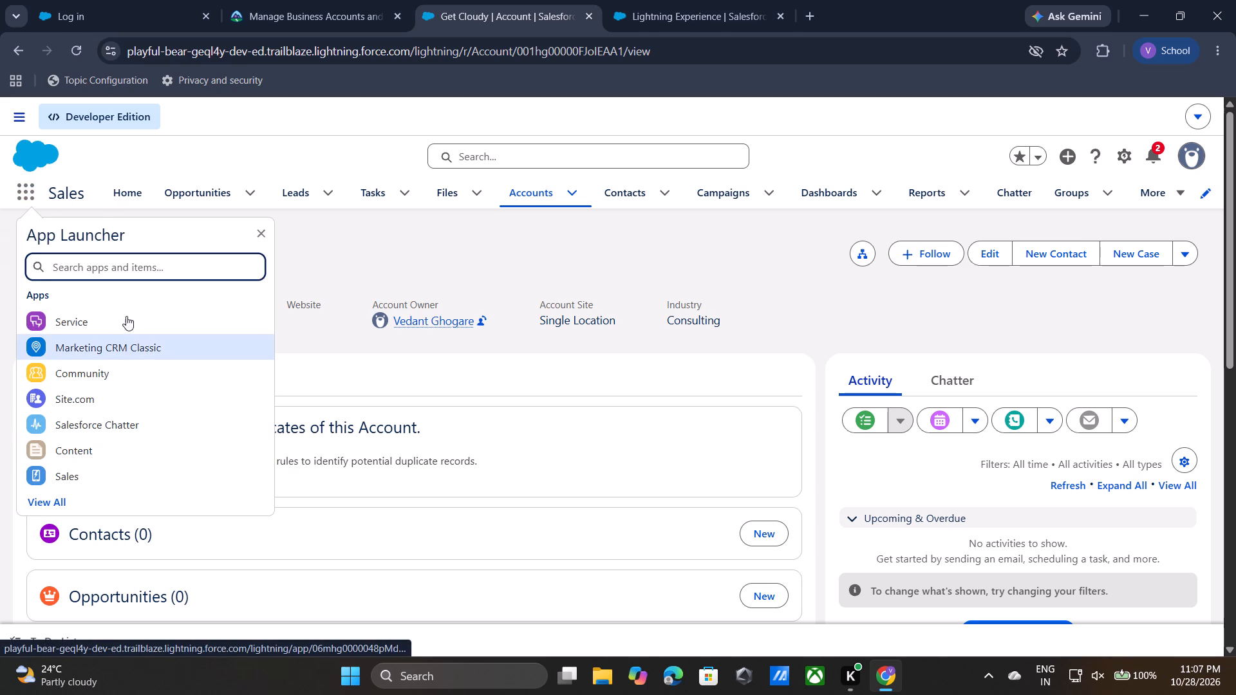
{"action": "left_click", "coordinate": [139, 276]}
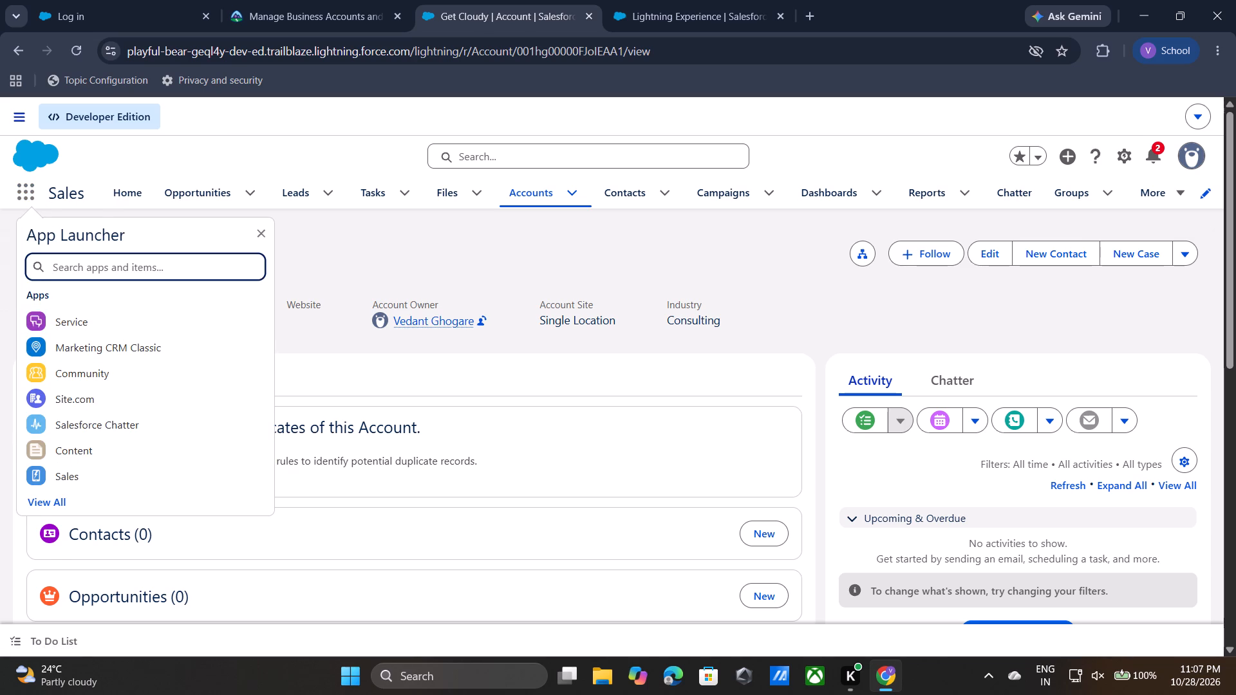
{"action": "type", "text": "con"}
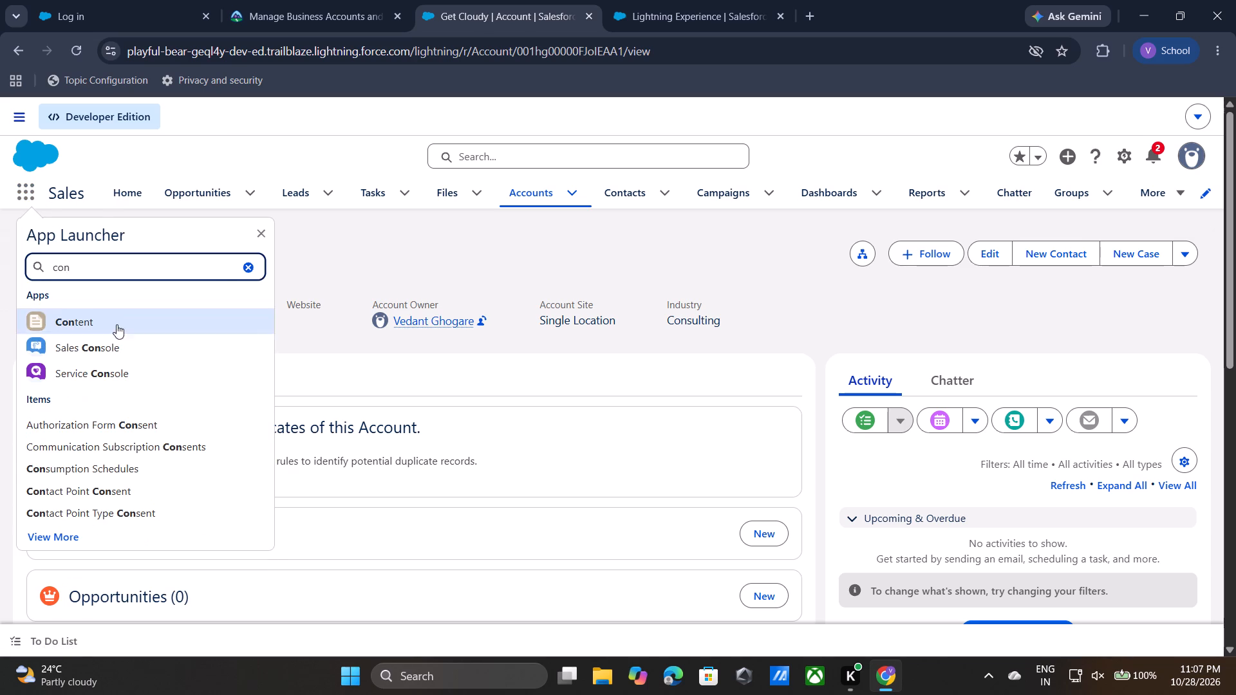
{"action": "key", "text": "t"}
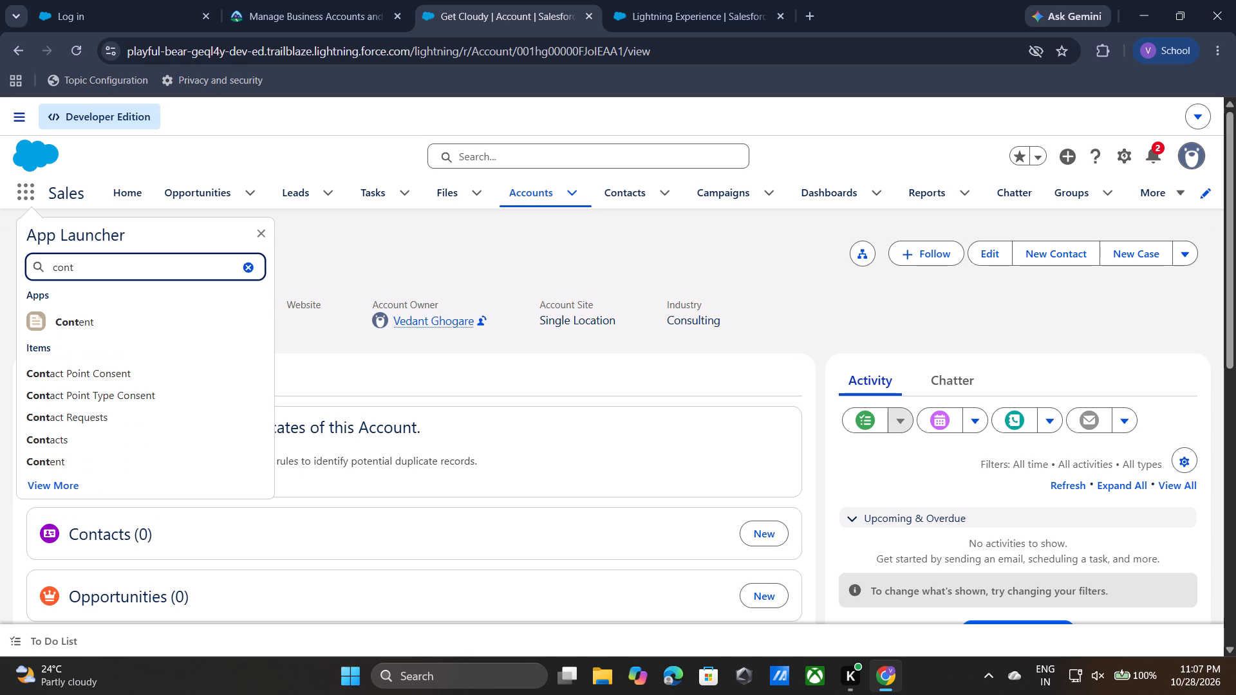
{"action": "left_click", "coordinate": [66, 437]}
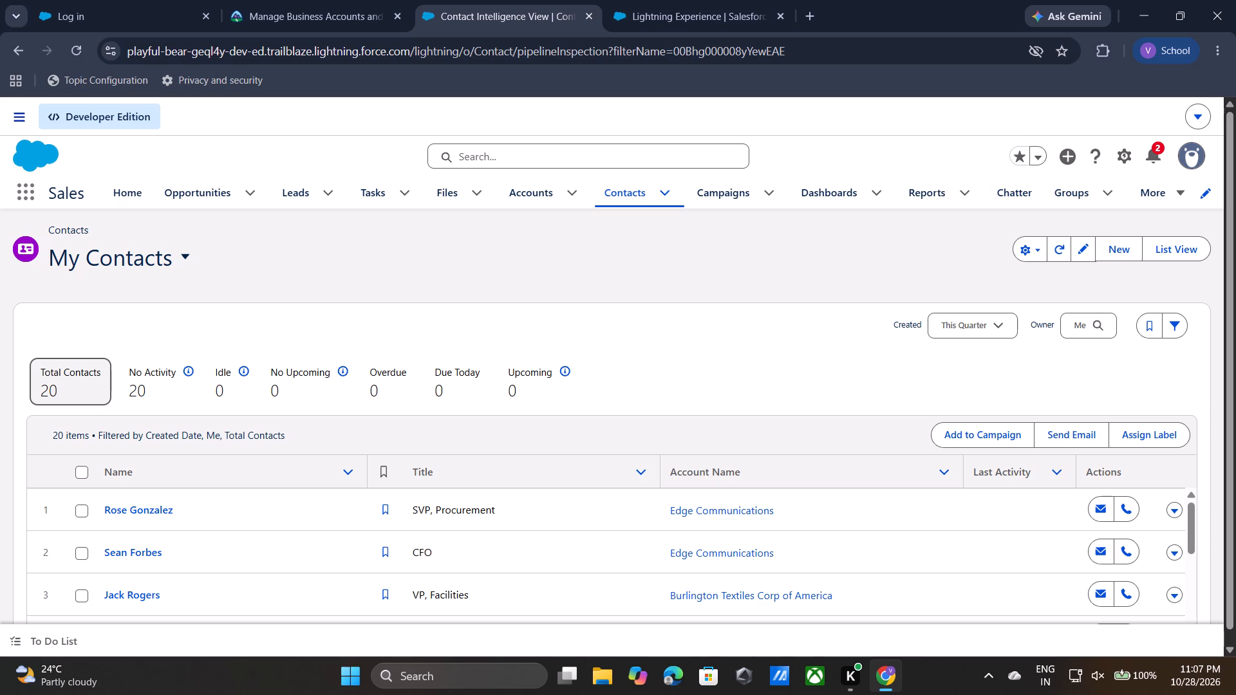
{"action": "left_click_drag", "start_coordinate": [66, 437], "coordinate": [546, 284]}
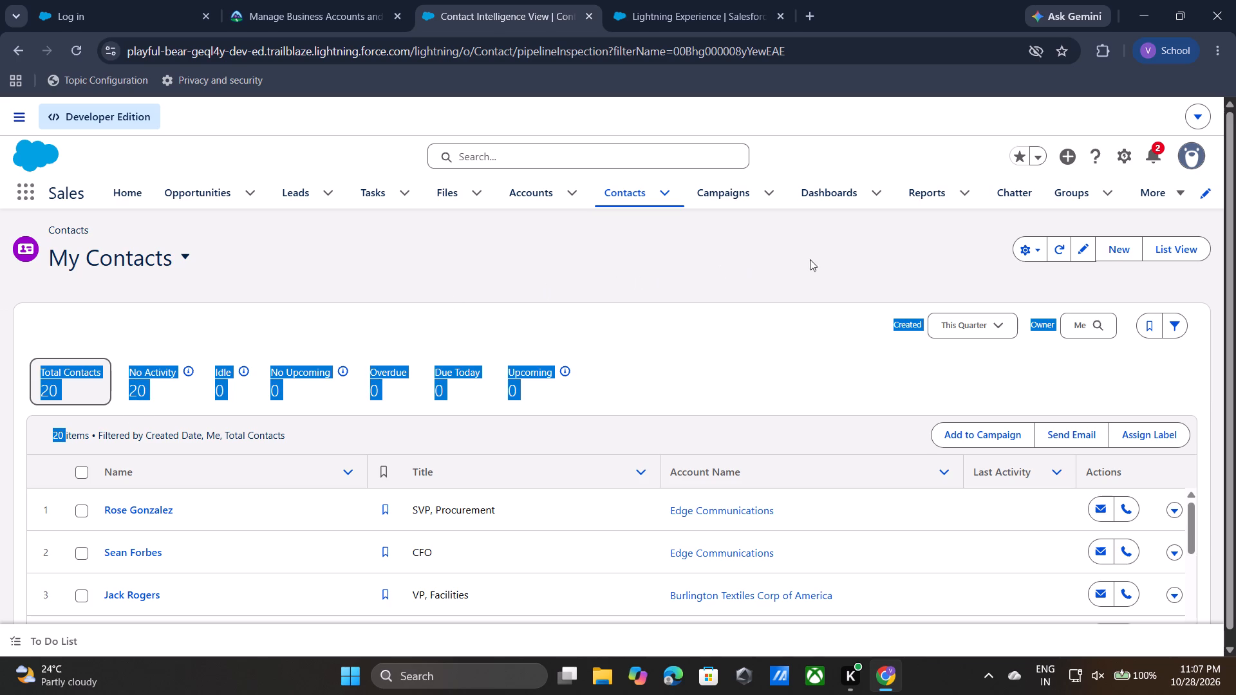
{"action": "left_click", "coordinate": [1134, 251]}
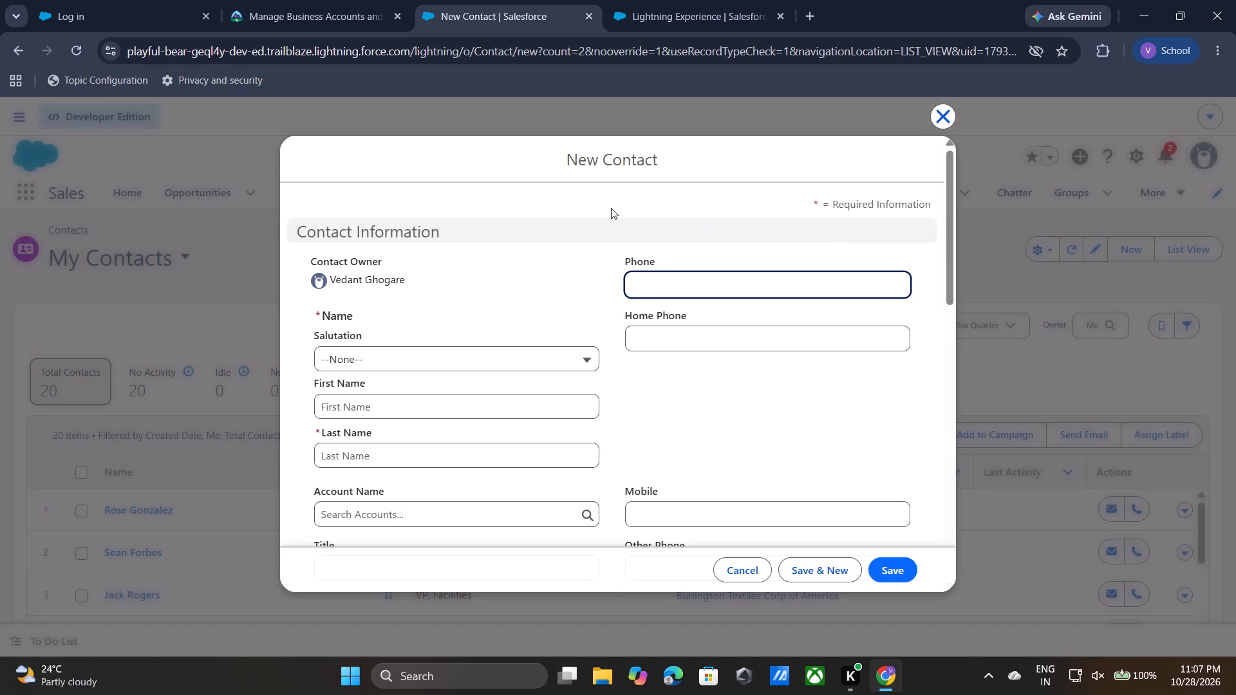
Find the hands-on challenge in the Trailhead unit, copy Maria, and enter it as the new contact's First Name.
{"action": "left_click", "coordinate": [283, 19]}
{"action": "left_click", "coordinate": [586, 418]}
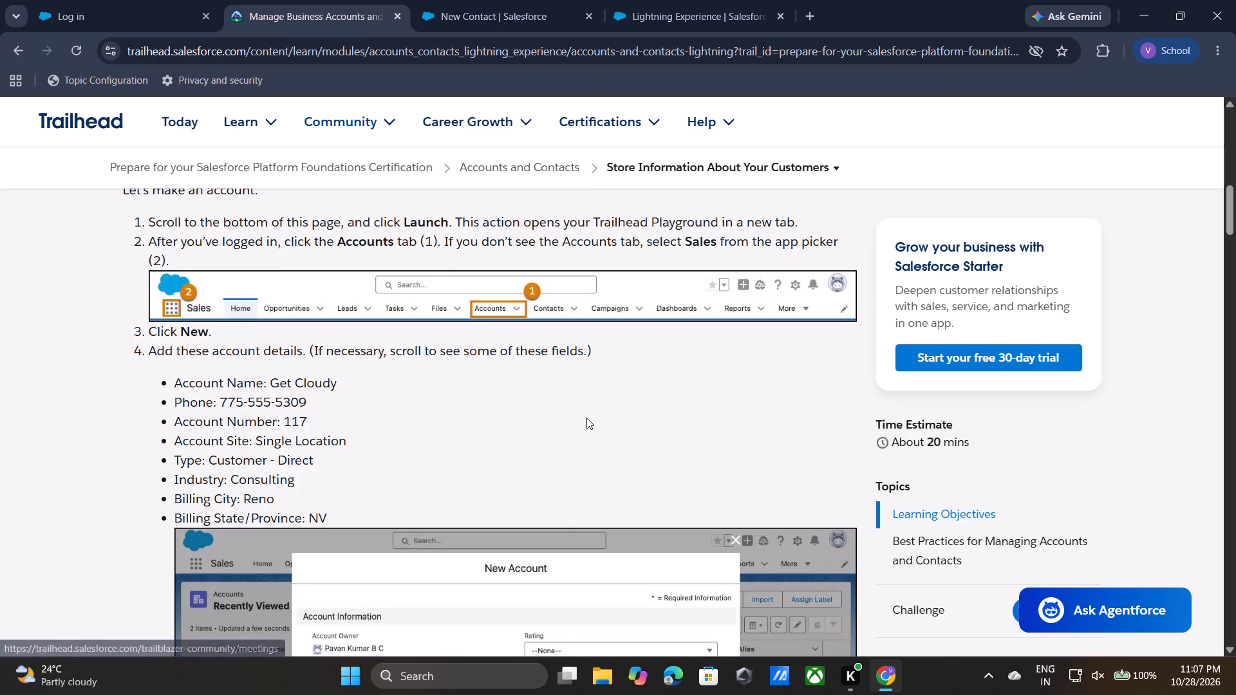
{"action": "scroll", "coordinate": [586, 418], "scroll_direction": "down", "scroll_amount": 15}
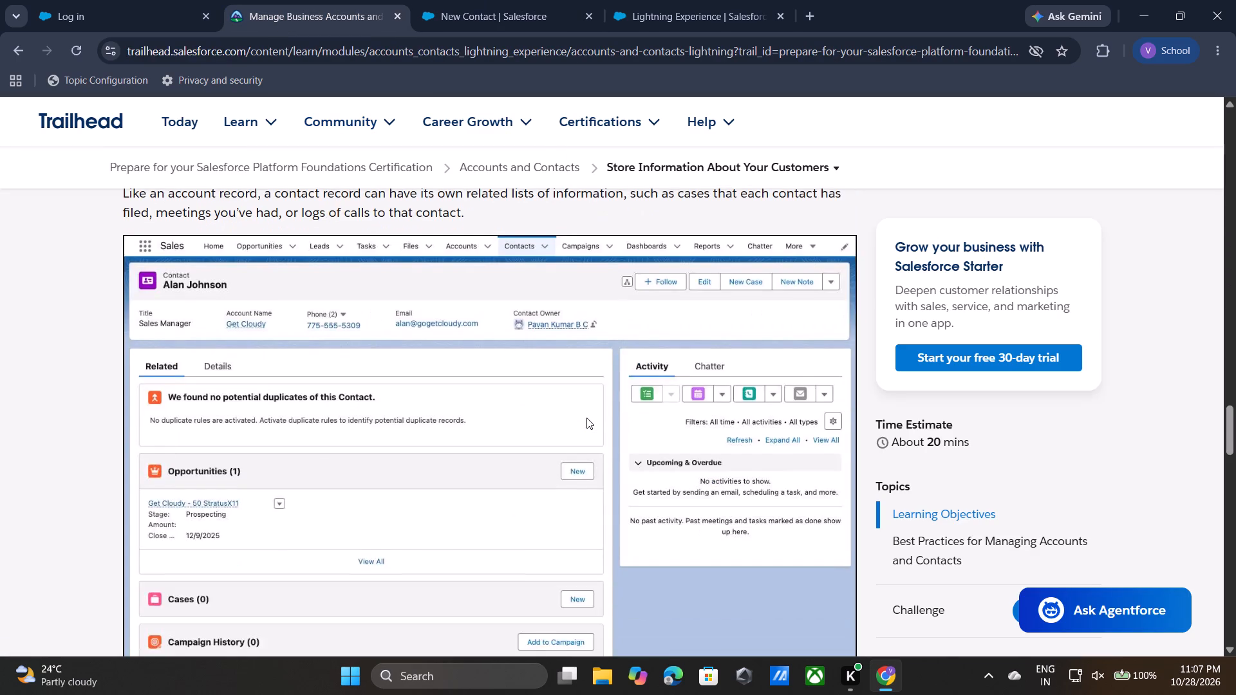
{"action": "scroll", "coordinate": [586, 418], "scroll_direction": "down", "scroll_amount": 8}
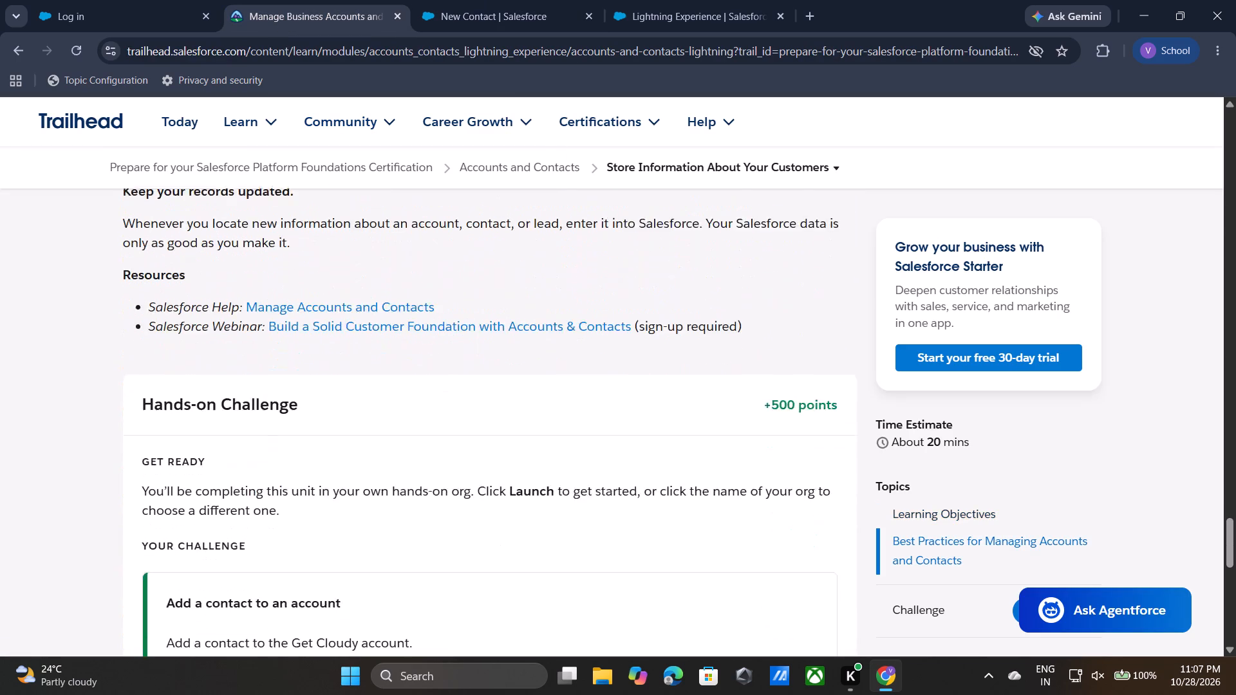
{"action": "scroll", "coordinate": [586, 418], "scroll_direction": "down", "scroll_amount": 3}
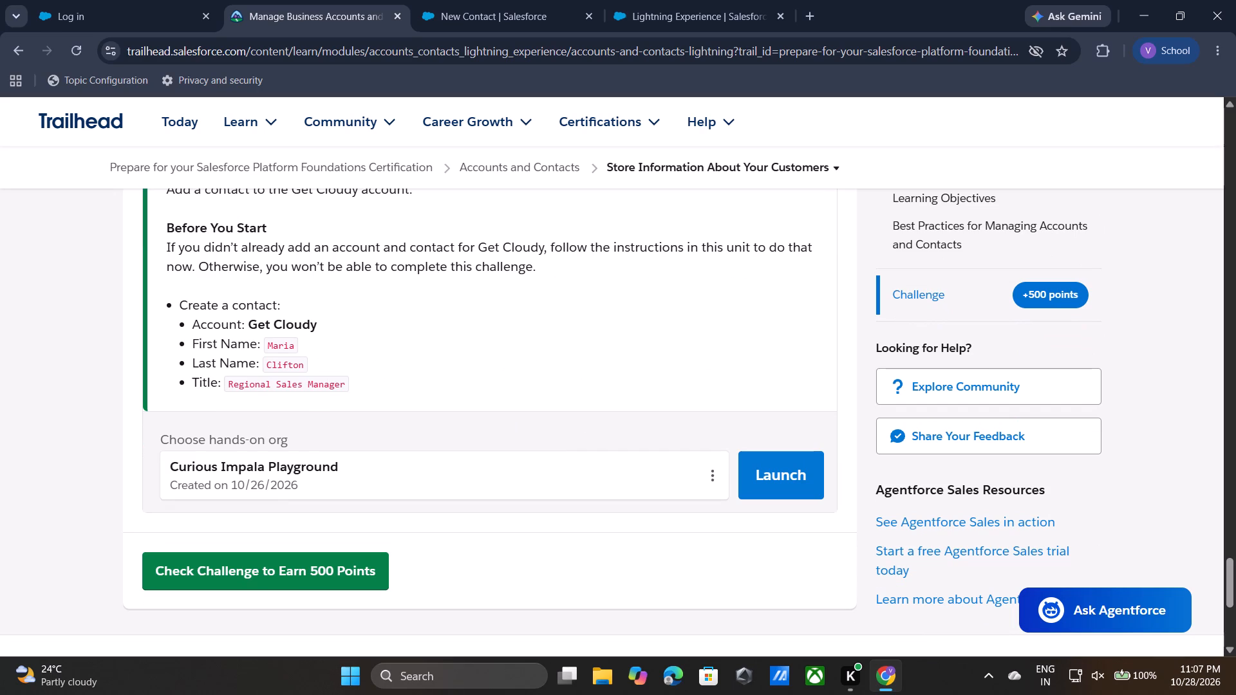
{"action": "left_click_drag", "start_coordinate": [265, 346], "coordinate": [308, 346]}
{"action": "key", "text": "ctrl+c"}
{"action": "left_click", "coordinate": [501, 3]}
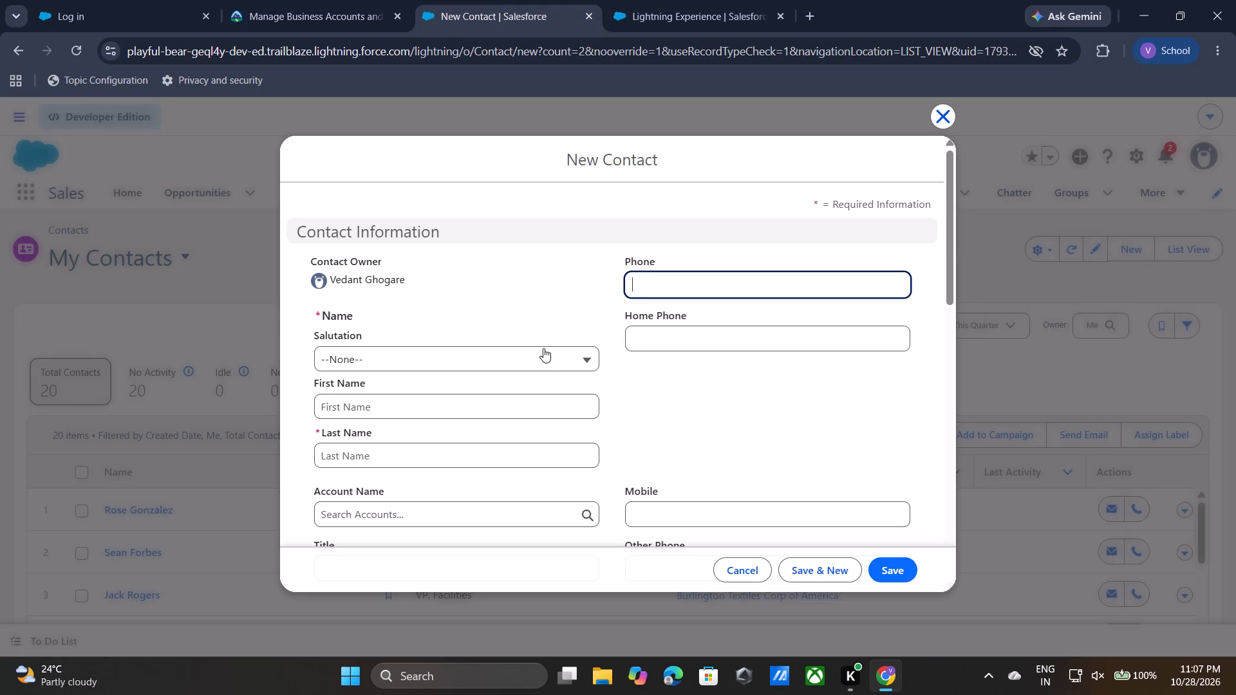
{"action": "left_click", "coordinate": [520, 354]}
{"action": "left_click", "coordinate": [532, 282]}
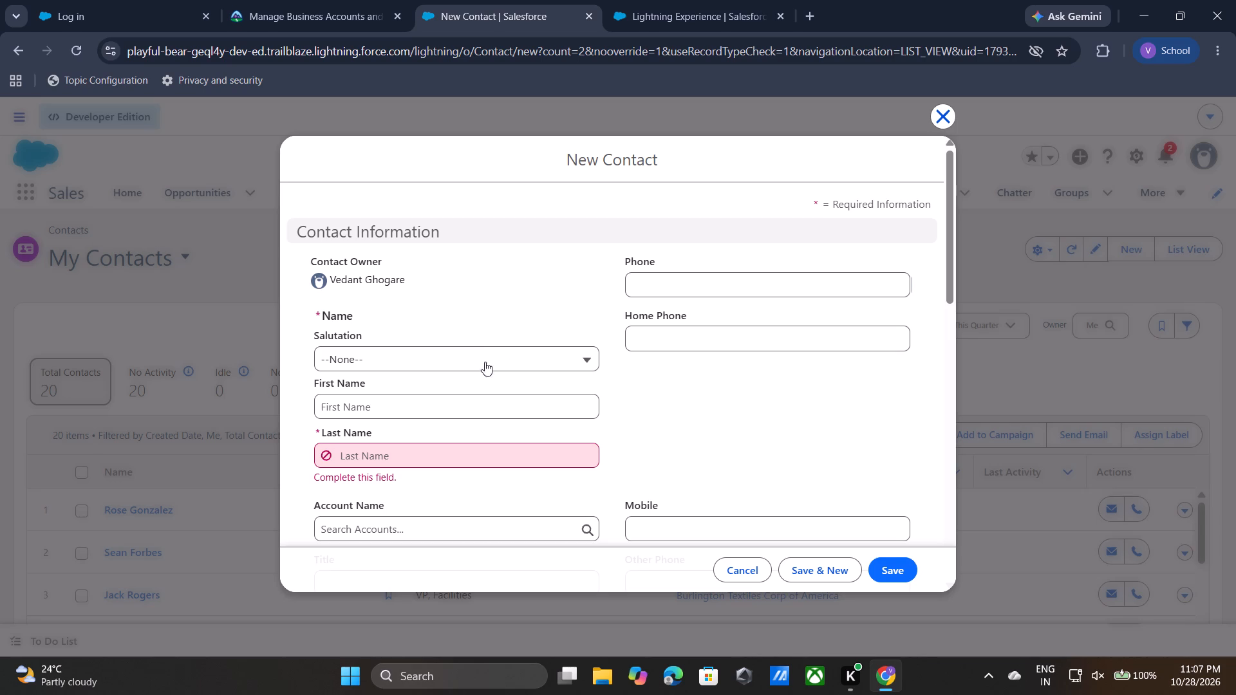
{"action": "left_click", "coordinate": [451, 404]}
{"action": "key", "text": "ctrl+v"}
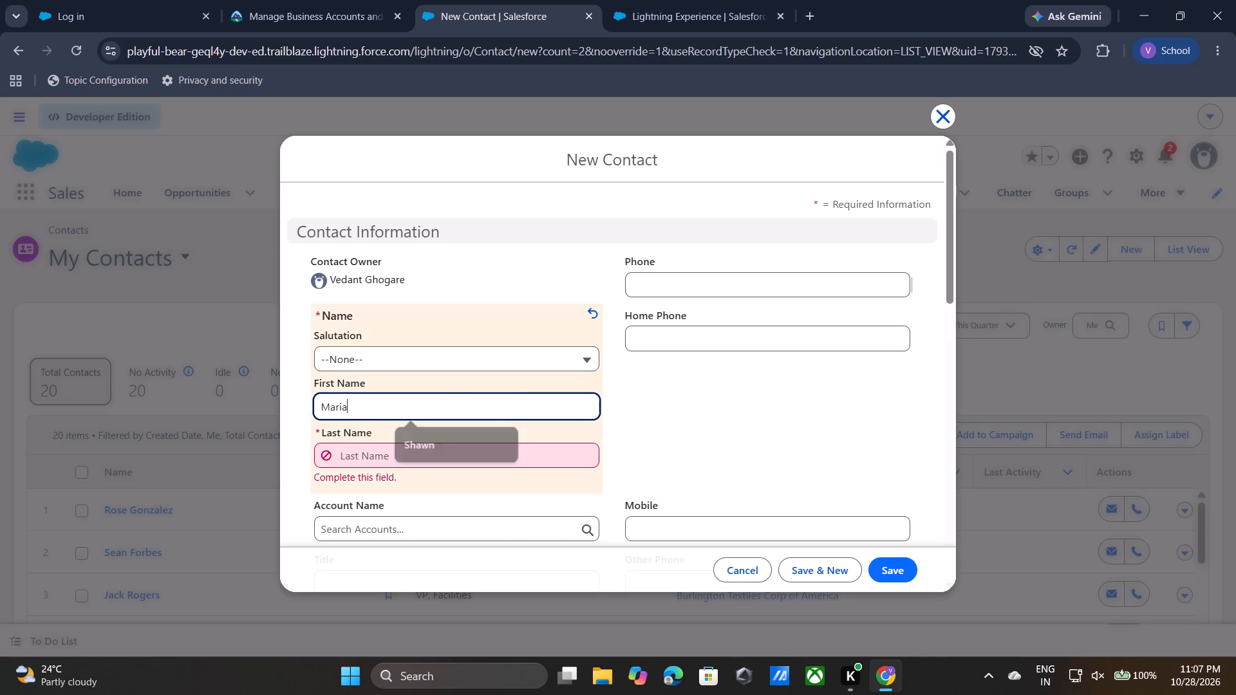
Copy Clifton from the Trailhead challenge details and enter it as the new contact's Last Name.
{"action": "left_click", "coordinate": [615, 0]}
{"action": "left_click", "coordinate": [507, 0]}
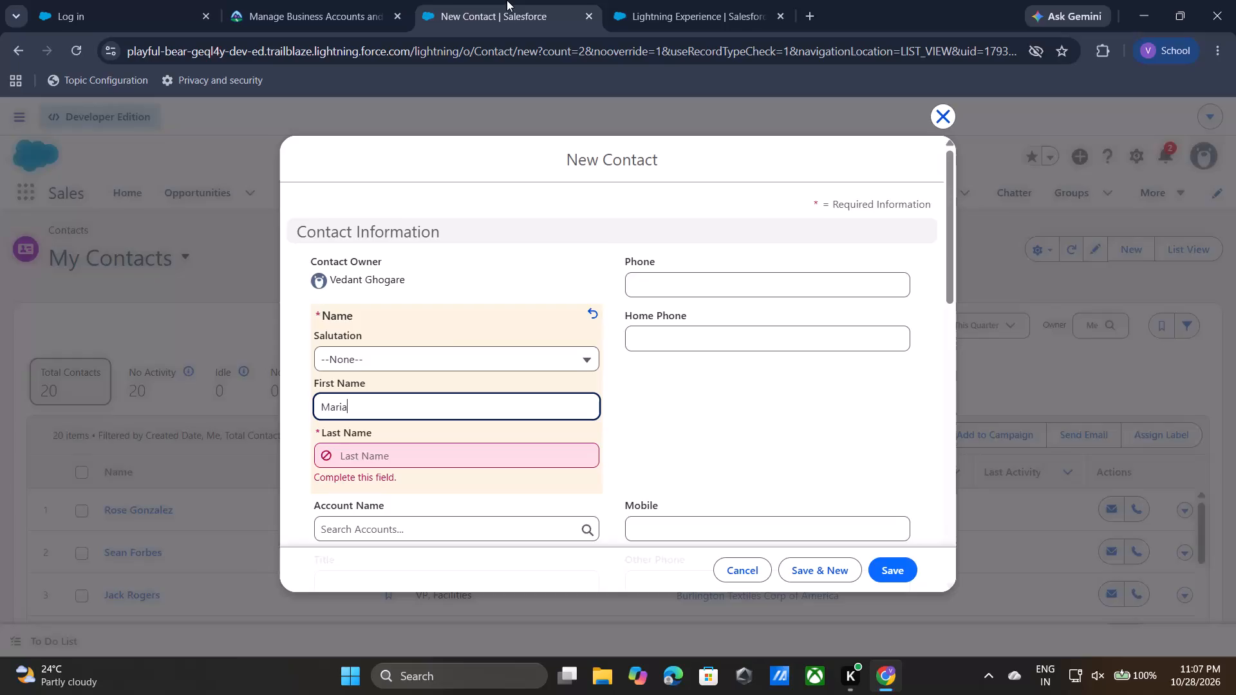
{"action": "left_click", "coordinate": [312, 0]}
{"action": "left_click", "coordinate": [271, 329]}
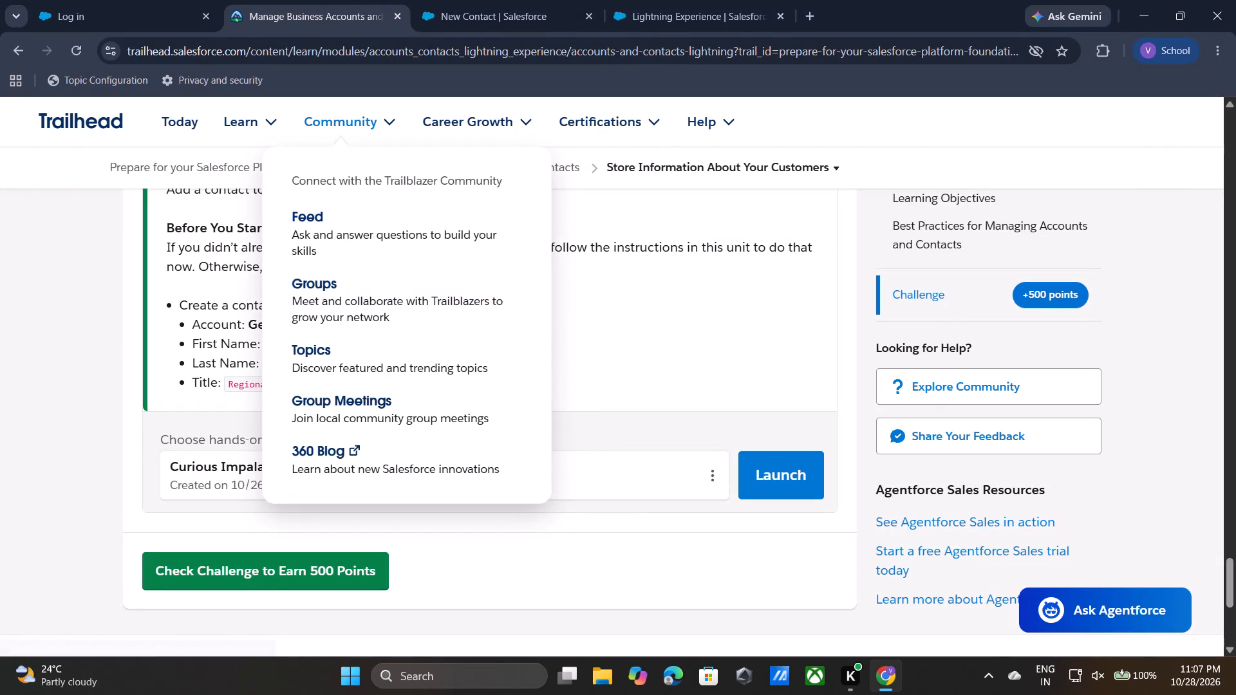
{"action": "left_click_drag", "start_coordinate": [256, 337], "coordinate": [272, 365]}
{"action": "left_click", "coordinate": [272, 365]}
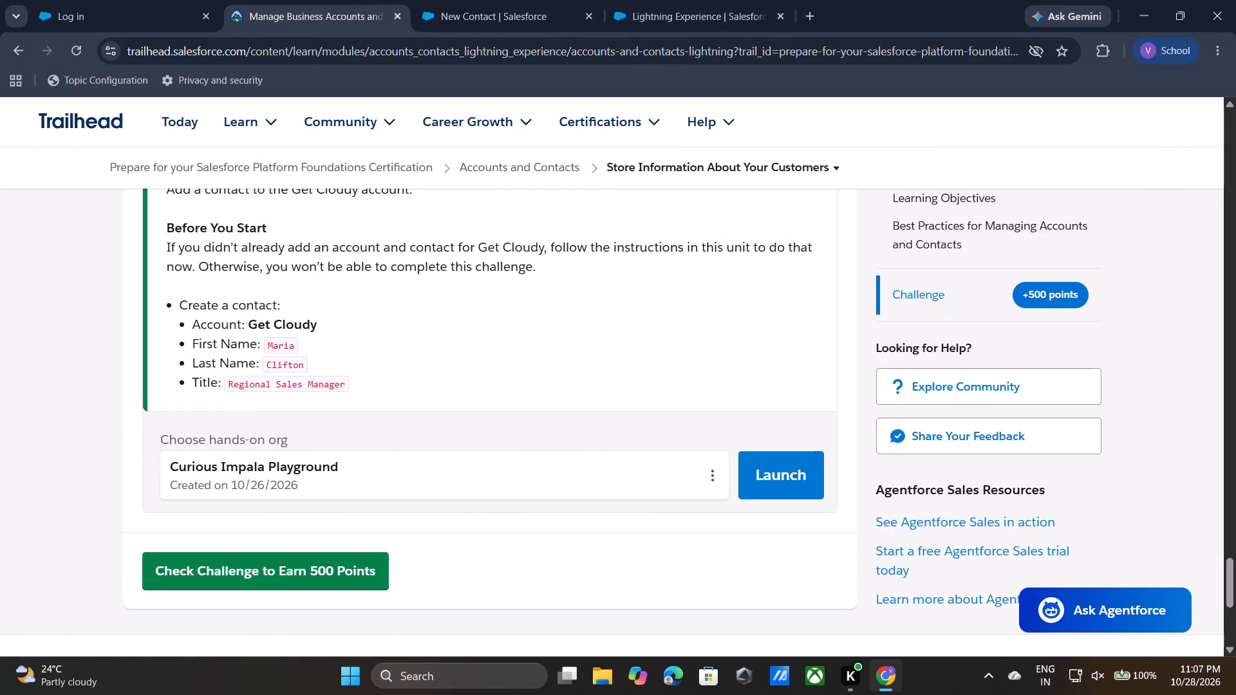
{"action": "left_click_drag", "start_coordinate": [265, 366], "coordinate": [319, 360]}
{"action": "key", "text": "ctrl+c"}
{"action": "left_click", "coordinate": [557, 0]}
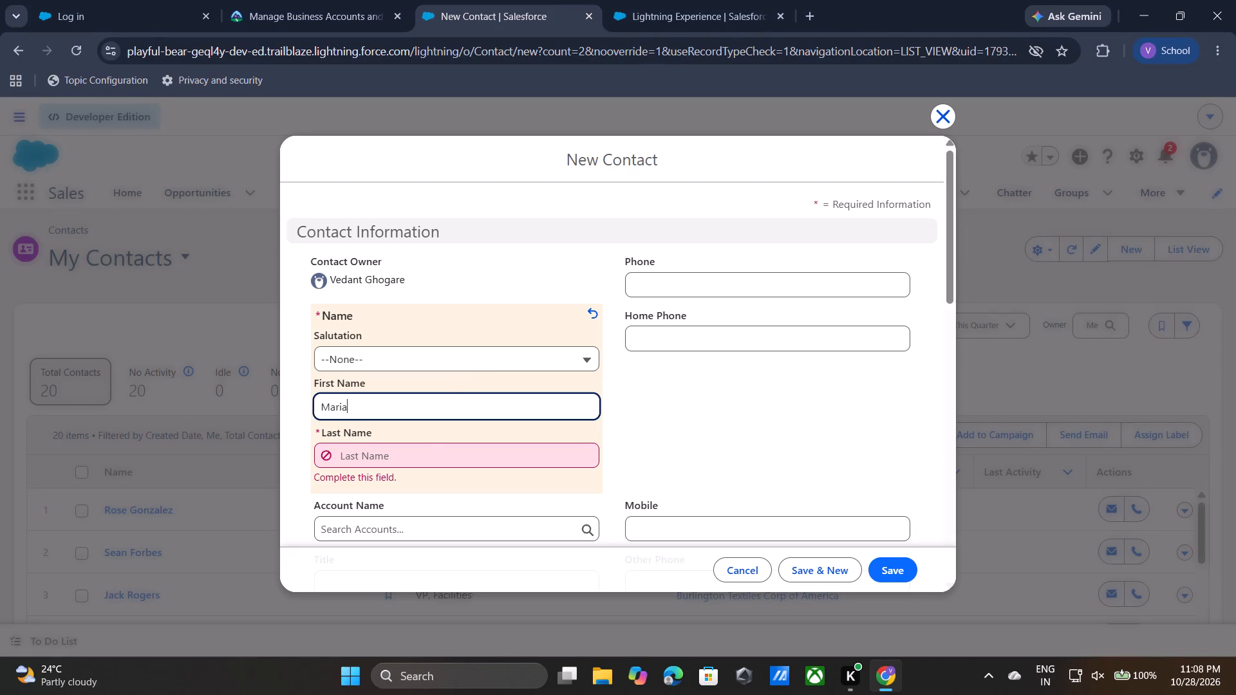
{"action": "left_click", "coordinate": [422, 458]}
{"action": "key", "text": "ctrl+v"}
{"action": "left_click", "coordinate": [709, 425]}
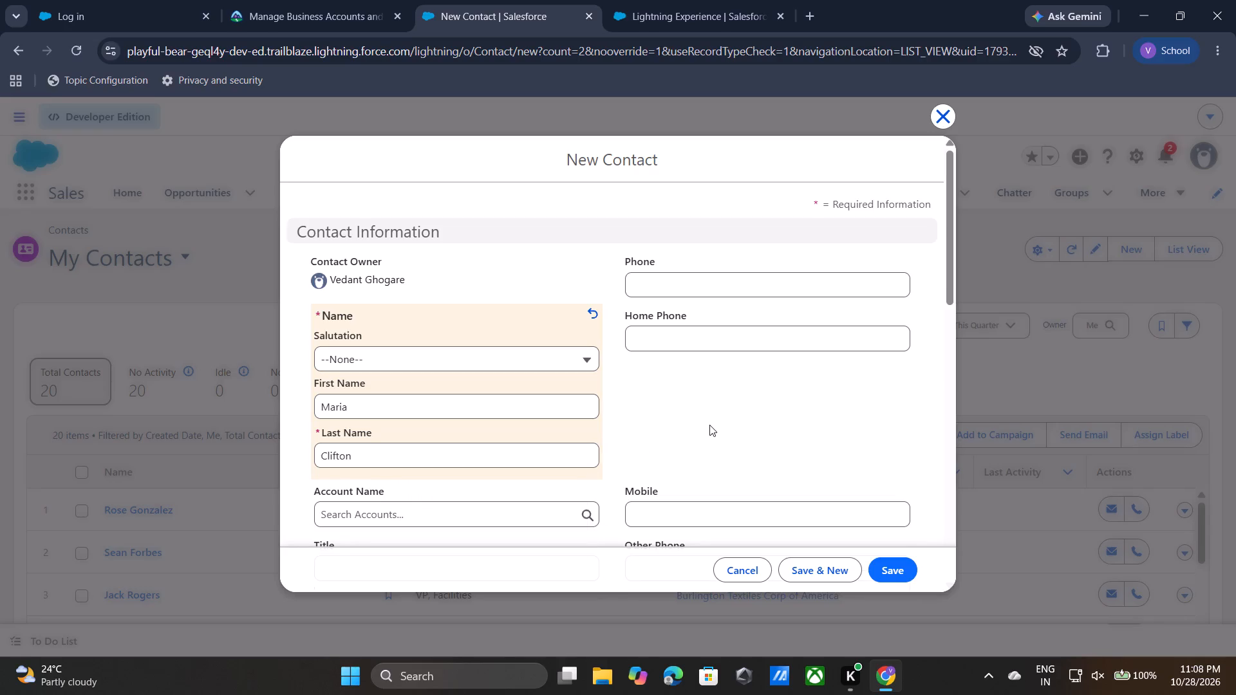
Copy Regional Sales Manager from the Trailhead challenge details and enter it as the new contact's Title.
{"action": "left_click", "coordinate": [371, 9]}
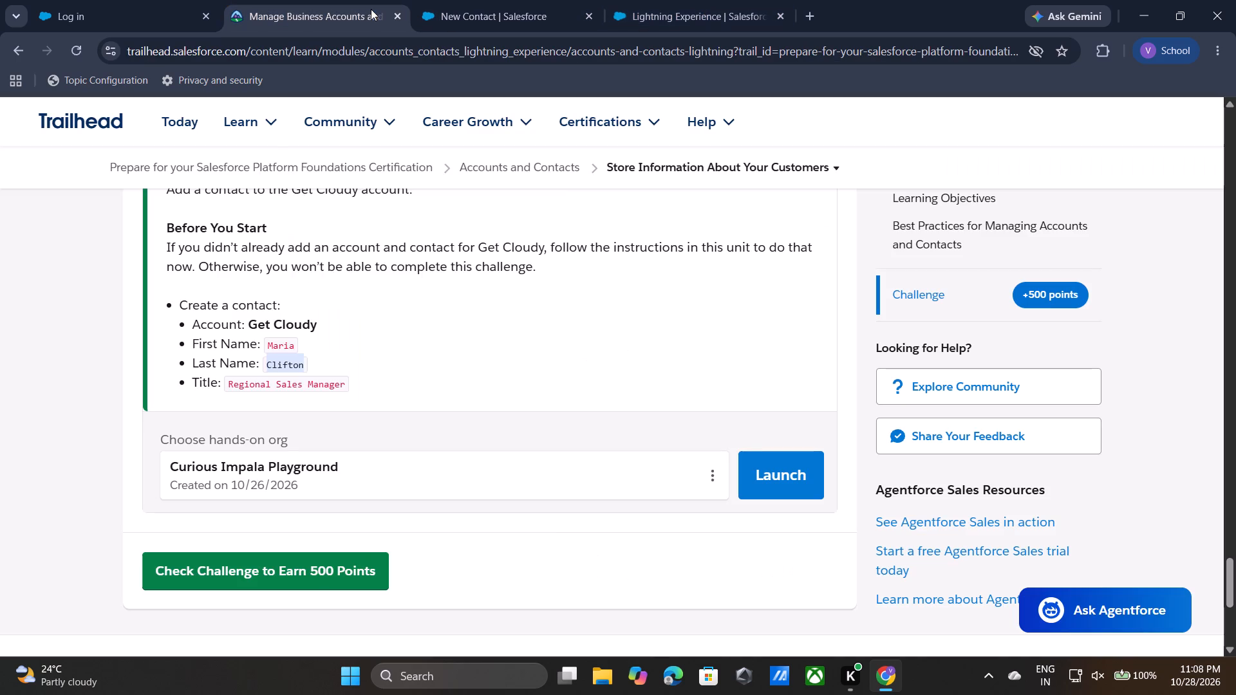
{"action": "left_click", "coordinate": [619, 259]}
{"action": "scroll", "coordinate": [488, 295], "scroll_direction": "down", "scroll_amount": 1}
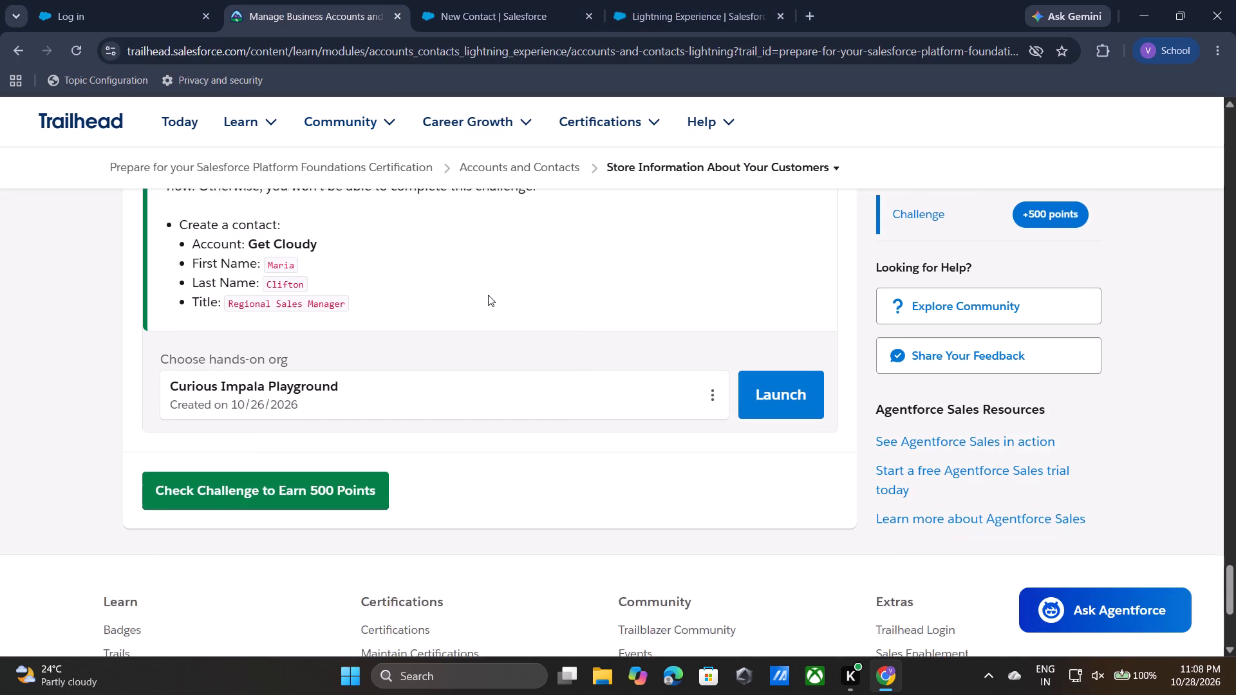
{"action": "scroll", "coordinate": [488, 295], "scroll_direction": "down", "scroll_amount": 1}
{"action": "left_click_drag", "start_coordinate": [221, 263], "coordinate": [292, 265]}
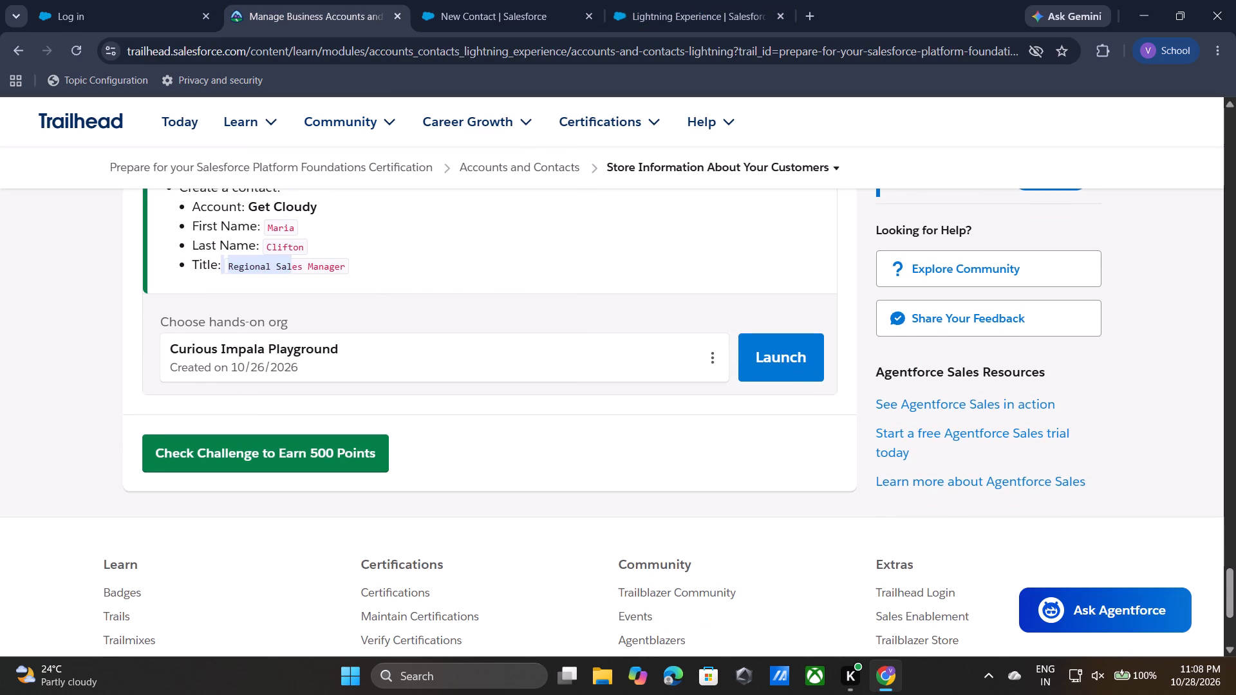
{"action": "left_click_drag", "start_coordinate": [292, 265], "coordinate": [355, 263]}
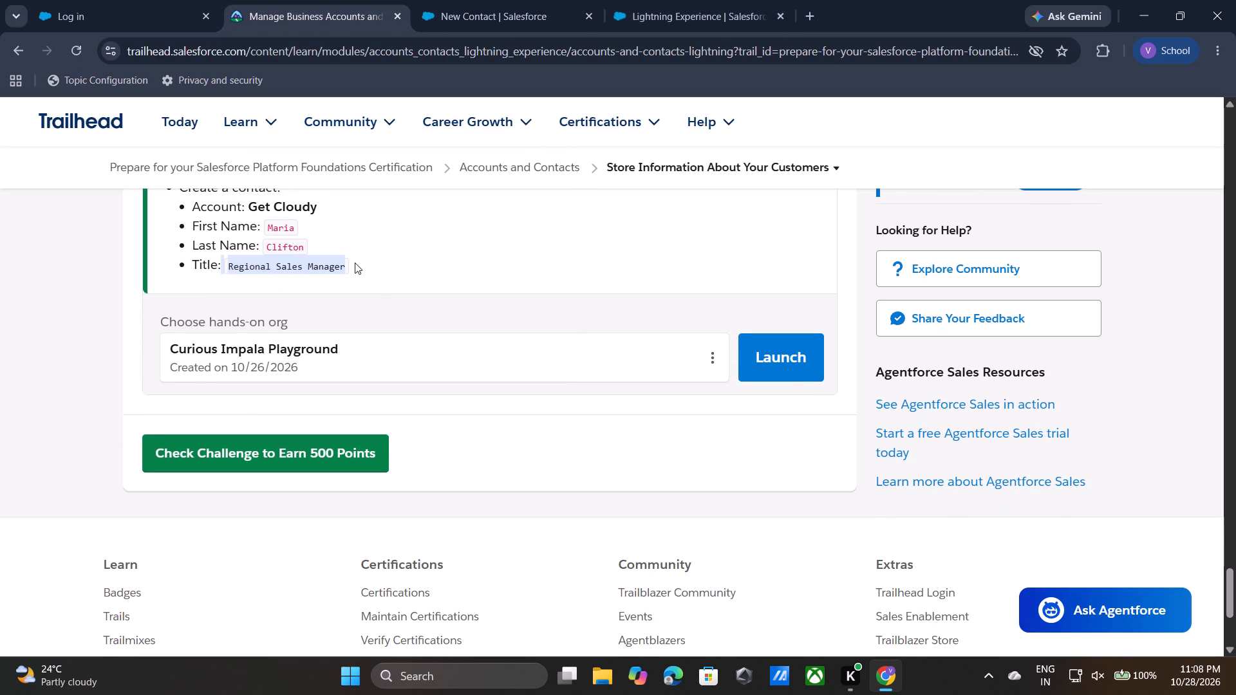
{"action": "key", "text": "ctrl+c"}
{"action": "left_click", "coordinate": [545, 0]}
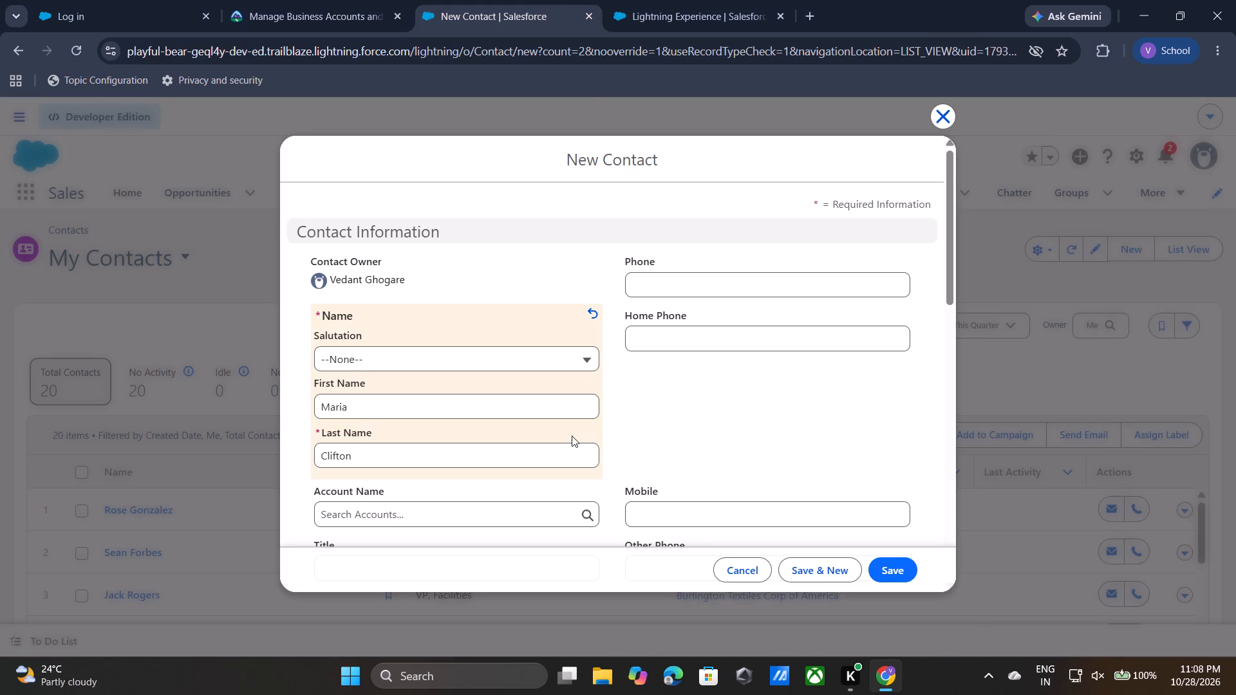
{"action": "scroll", "coordinate": [572, 436], "scroll_direction": "down", "scroll_amount": 1}
{"action": "left_click", "coordinate": [465, 379]}
{"action": "key", "text": "ctrl+v"}
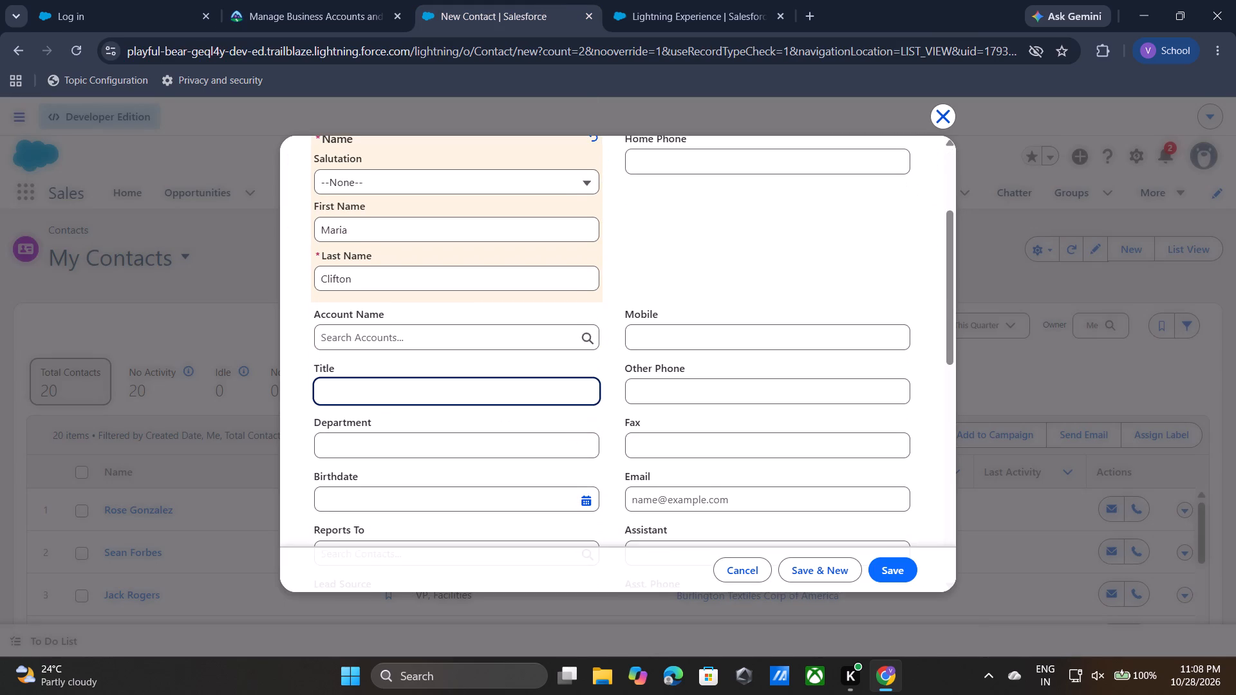
{"action": "left_click", "coordinate": [653, 282]}
Search for "get" in the contact's Account Name, choose the Get Cloudy account, and save the contact.
{"action": "scroll", "coordinate": [653, 282], "scroll_direction": "up", "scroll_amount": 1}
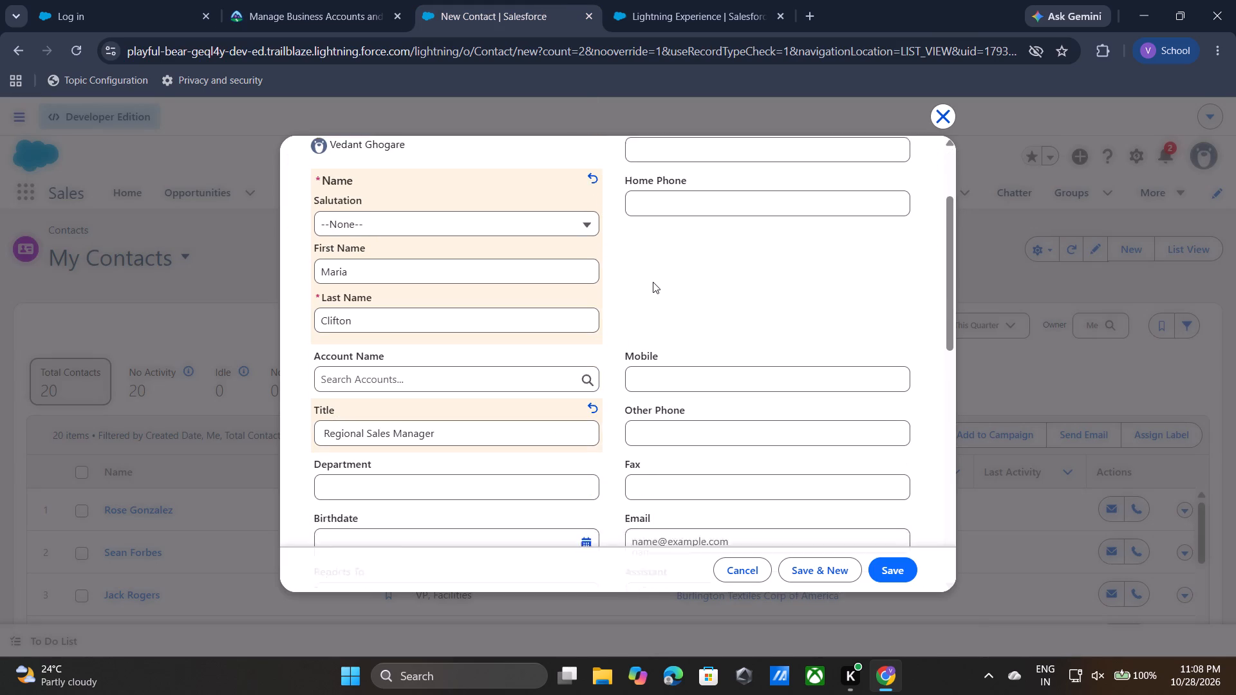
{"action": "scroll", "coordinate": [653, 282], "scroll_direction": "up", "scroll_amount": 2}
{"action": "scroll", "coordinate": [653, 282], "scroll_direction": "down", "scroll_amount": 2}
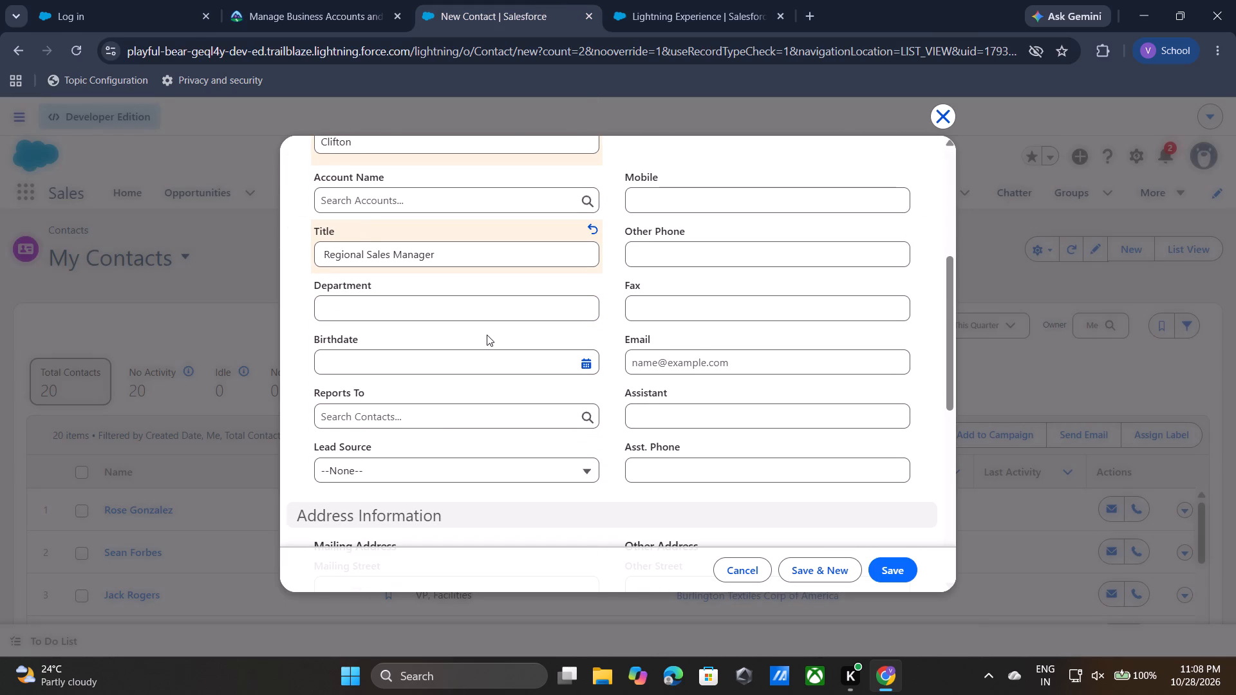
{"action": "scroll", "coordinate": [456, 300], "scroll_direction": "up", "scroll_amount": 1}
{"action": "left_click", "coordinate": [482, 222]}
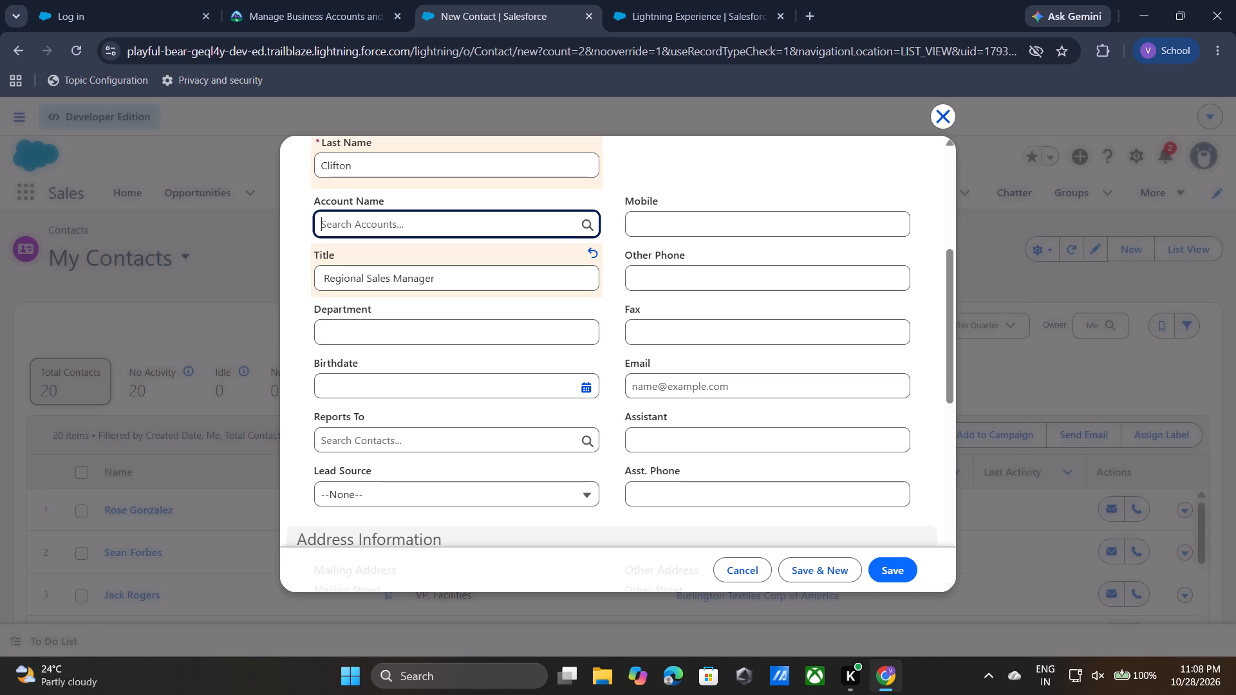
{"action": "key", "text": "g"}
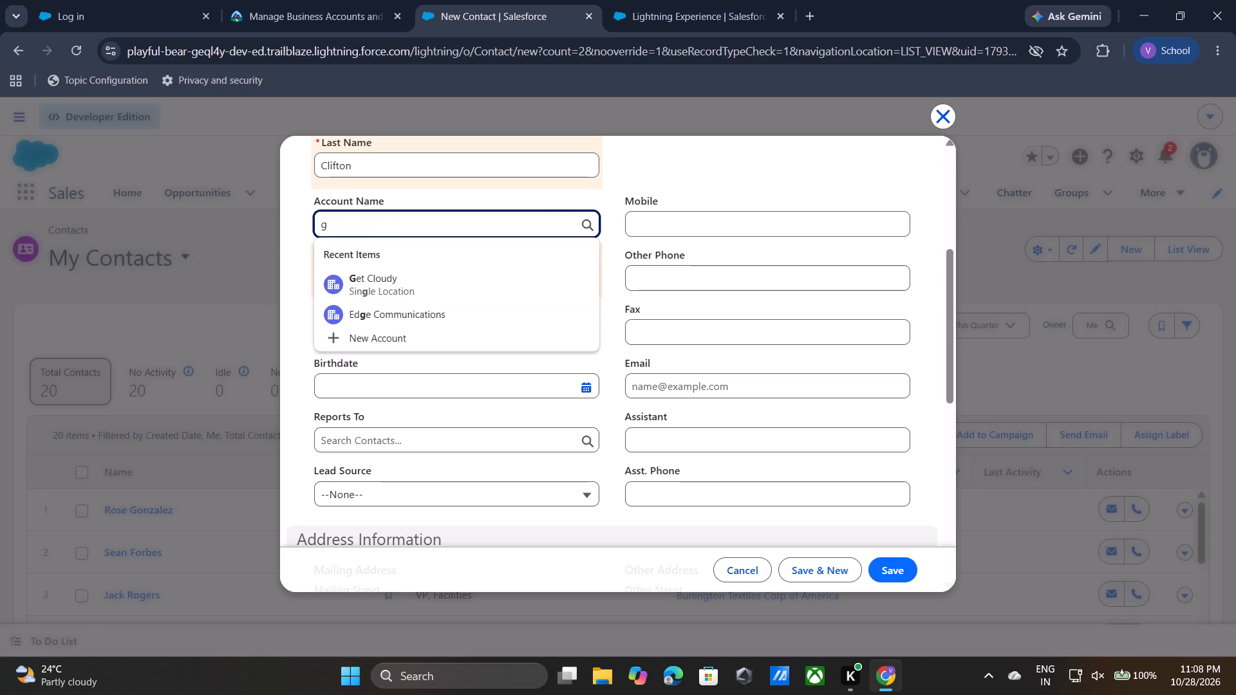
{"action": "type", "text": "et"}
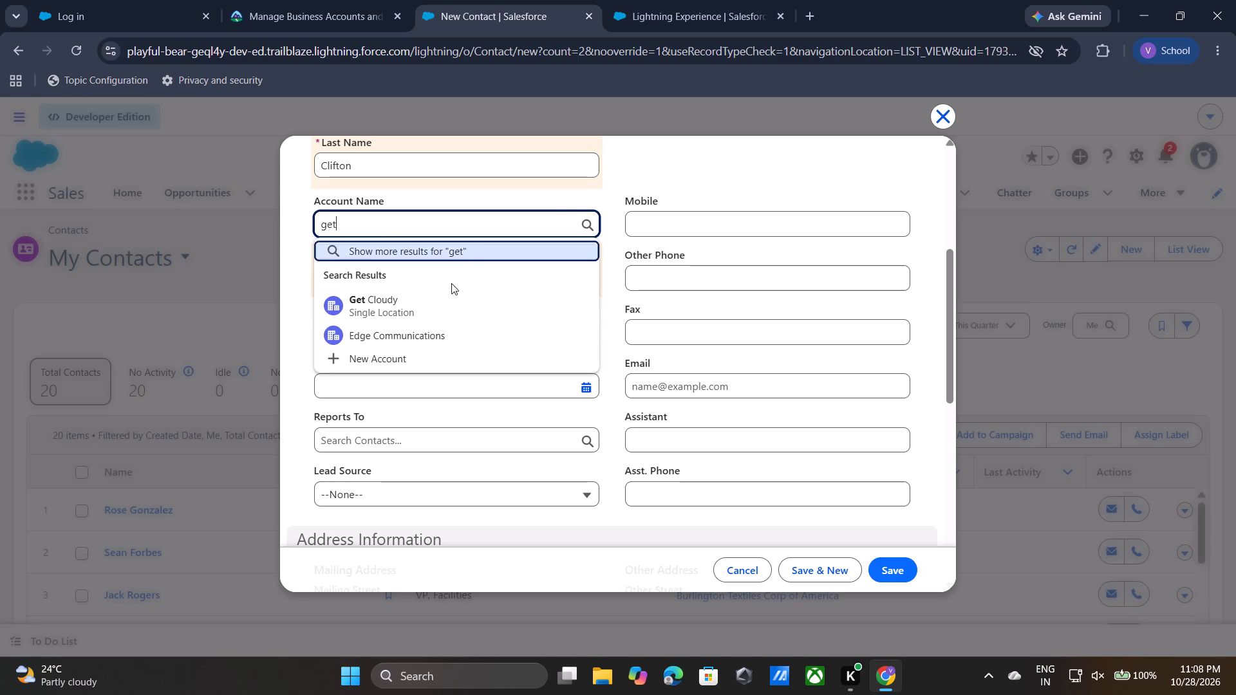
{"action": "left_click", "coordinate": [427, 313]}
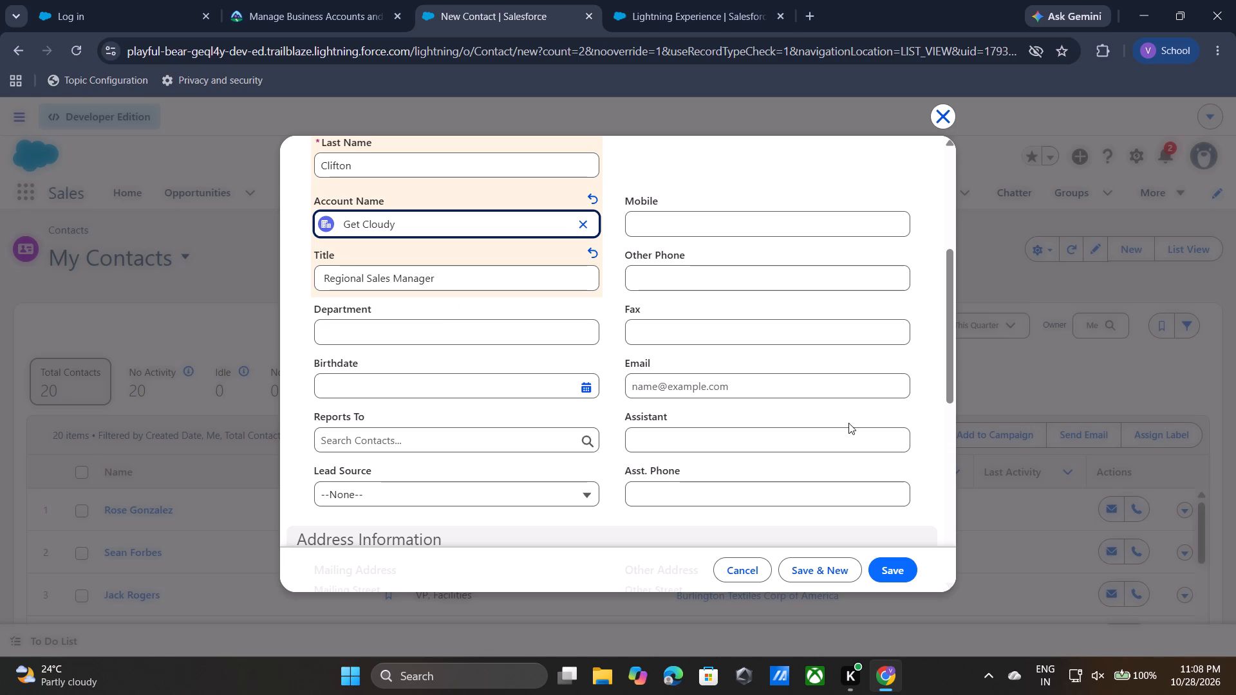
{"action": "left_click", "coordinate": [901, 578]}
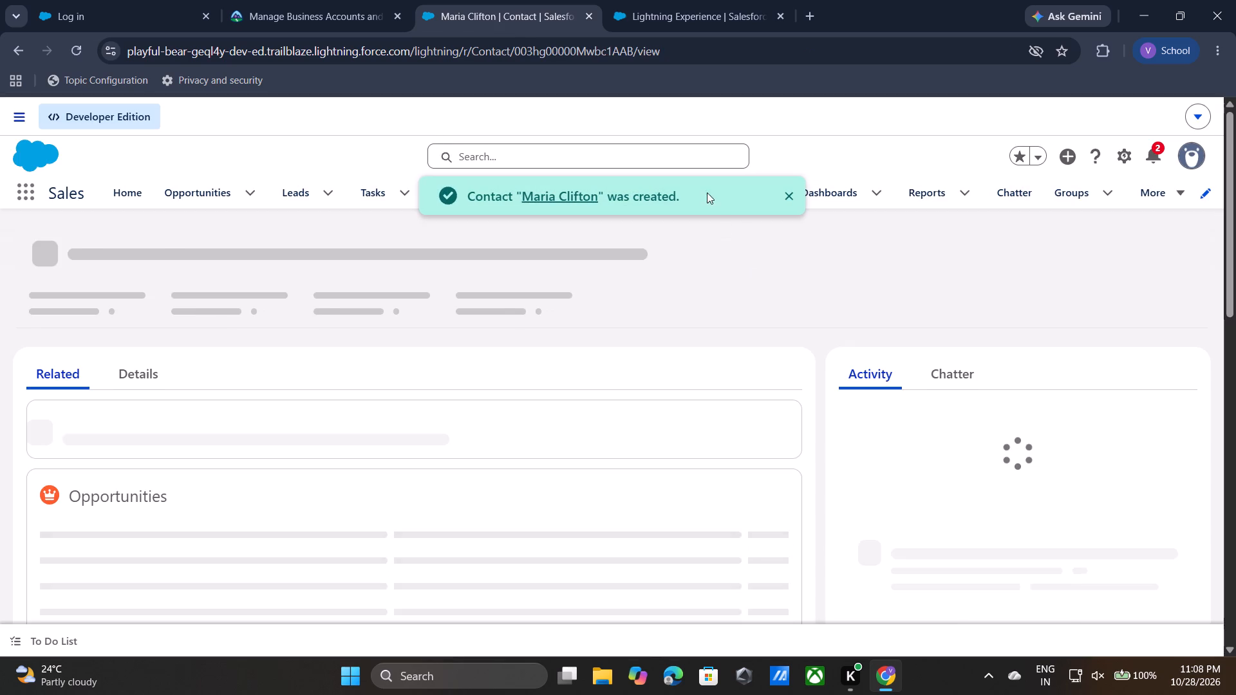
Return to the Trailhead unit and submit the hands-on challenge for checking to earn 500 points.
{"action": "left_click", "coordinate": [339, 3]}
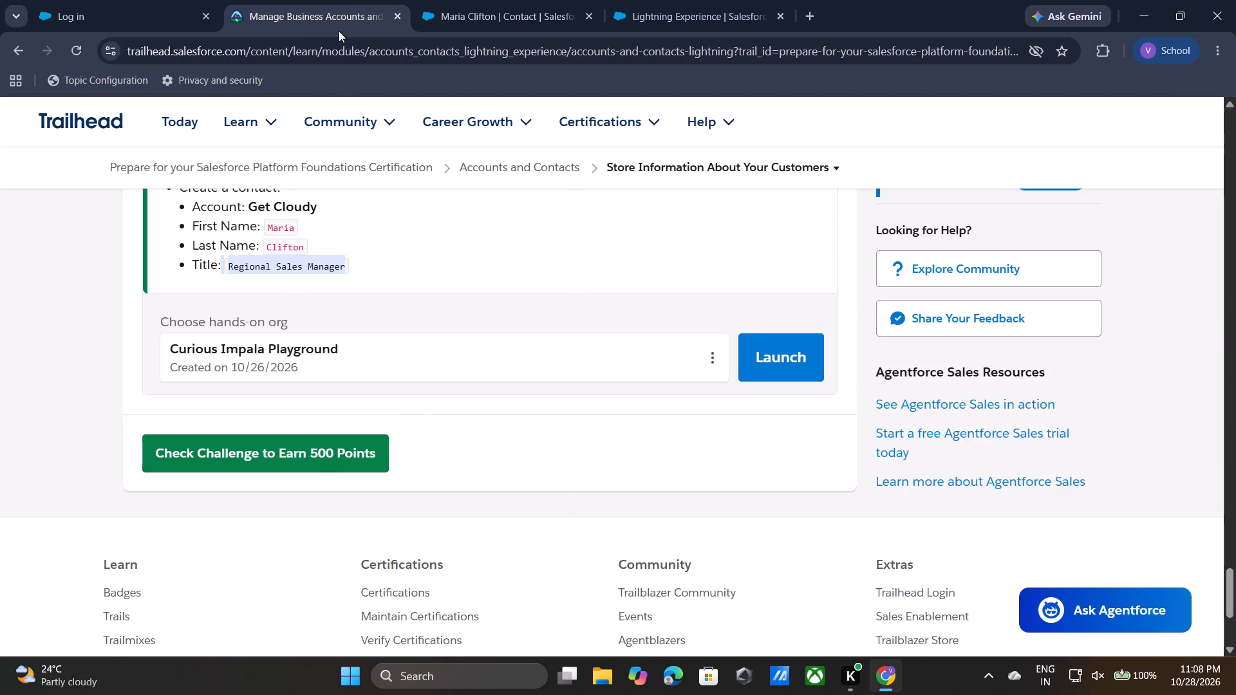
{"action": "left_click", "coordinate": [226, 453]}
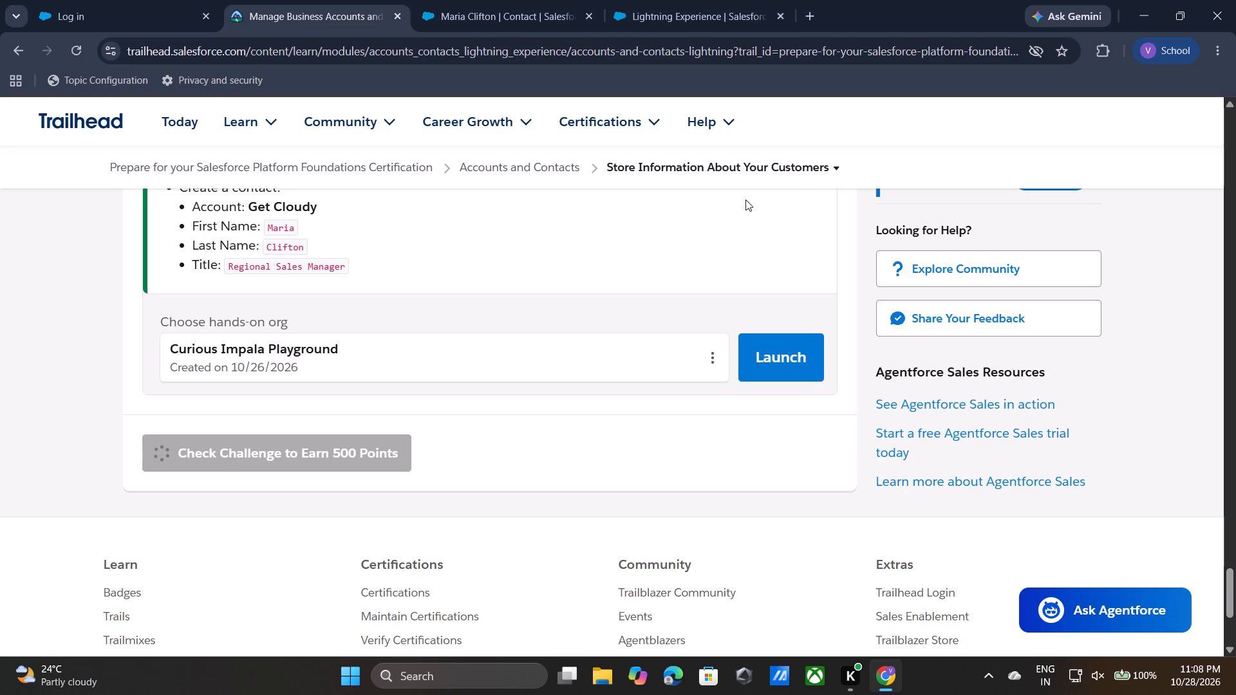
{"action": "left_click_drag", "start_coordinate": [802, 176], "coordinate": [822, 171]}
{"action": "left_click", "coordinate": [822, 171]}
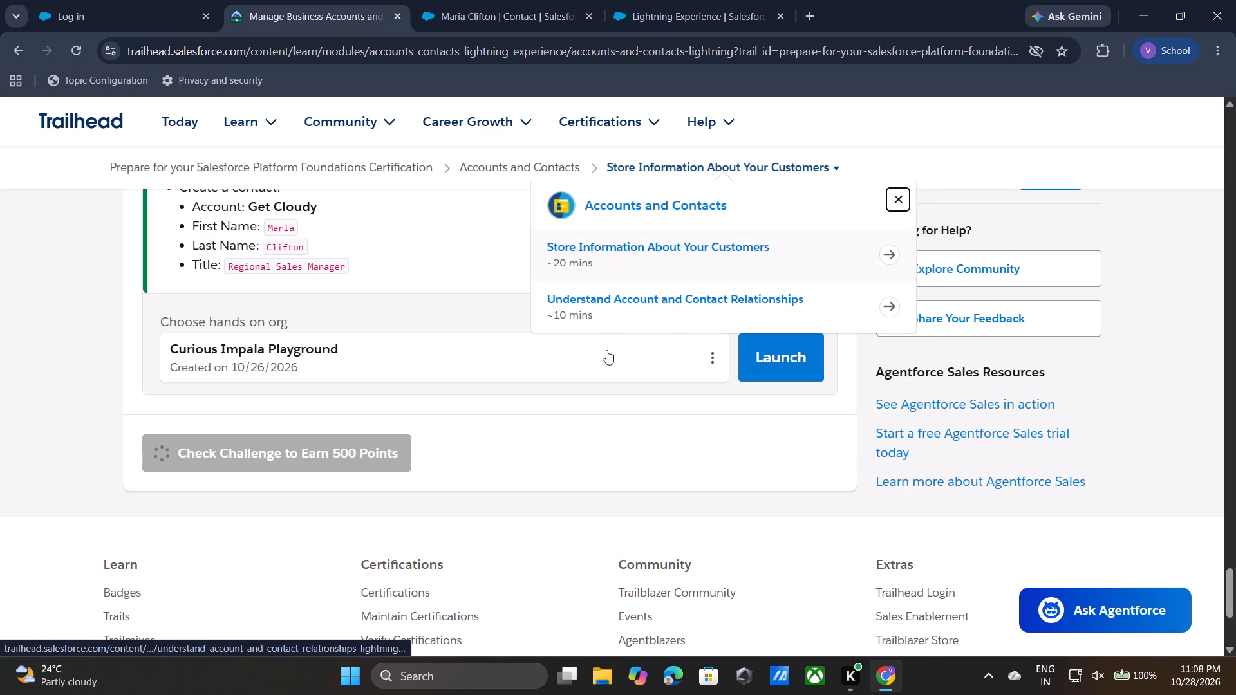
{"action": "left_click", "coordinate": [581, 443]}
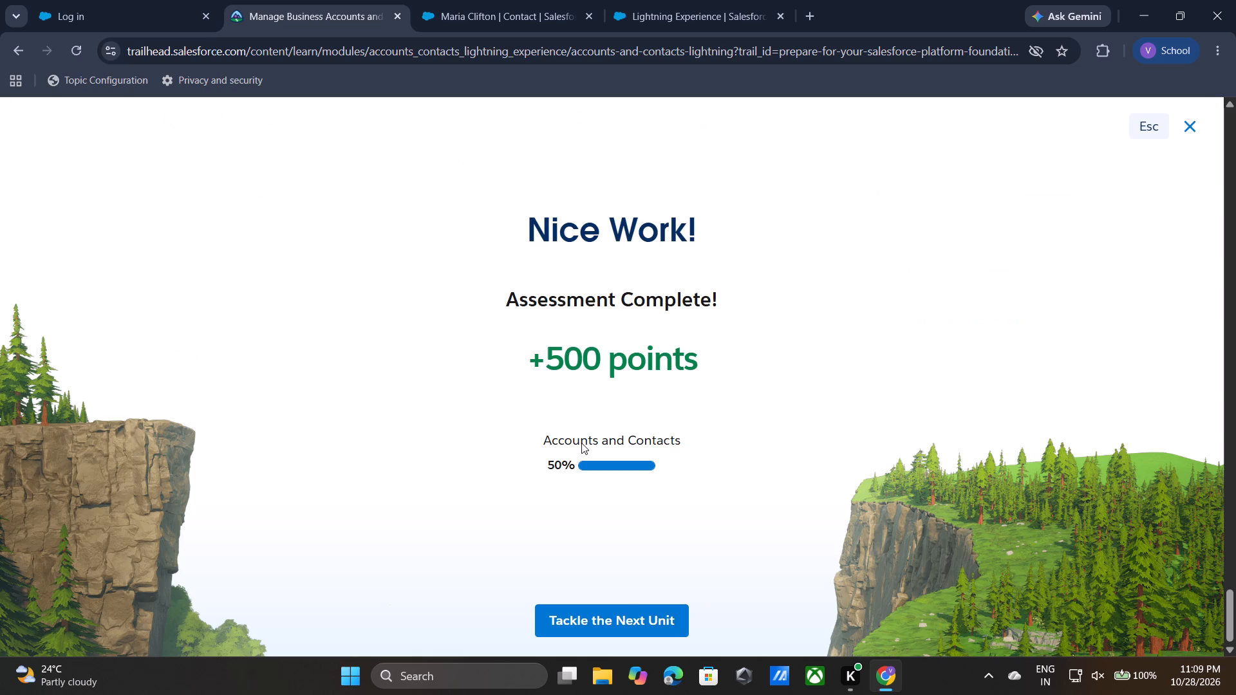
Continue to the Understand Account and Contact Relationships unit and go to its quiz.
{"action": "left_click", "coordinate": [595, 614]}
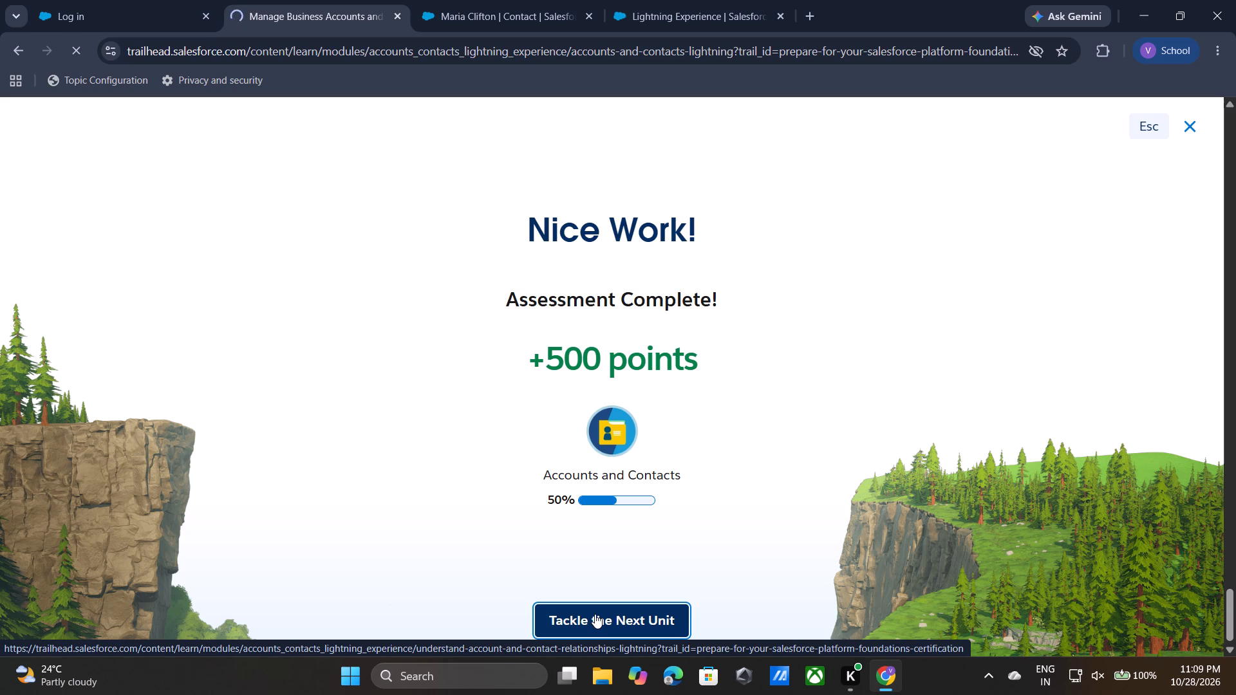
{"action": "left_click", "coordinate": [595, 614]}
{"action": "scroll", "coordinate": [595, 614], "scroll_direction": "down", "scroll_amount": 3}
{"action": "scroll", "coordinate": [626, 510], "scroll_direction": "down", "scroll_amount": 1}
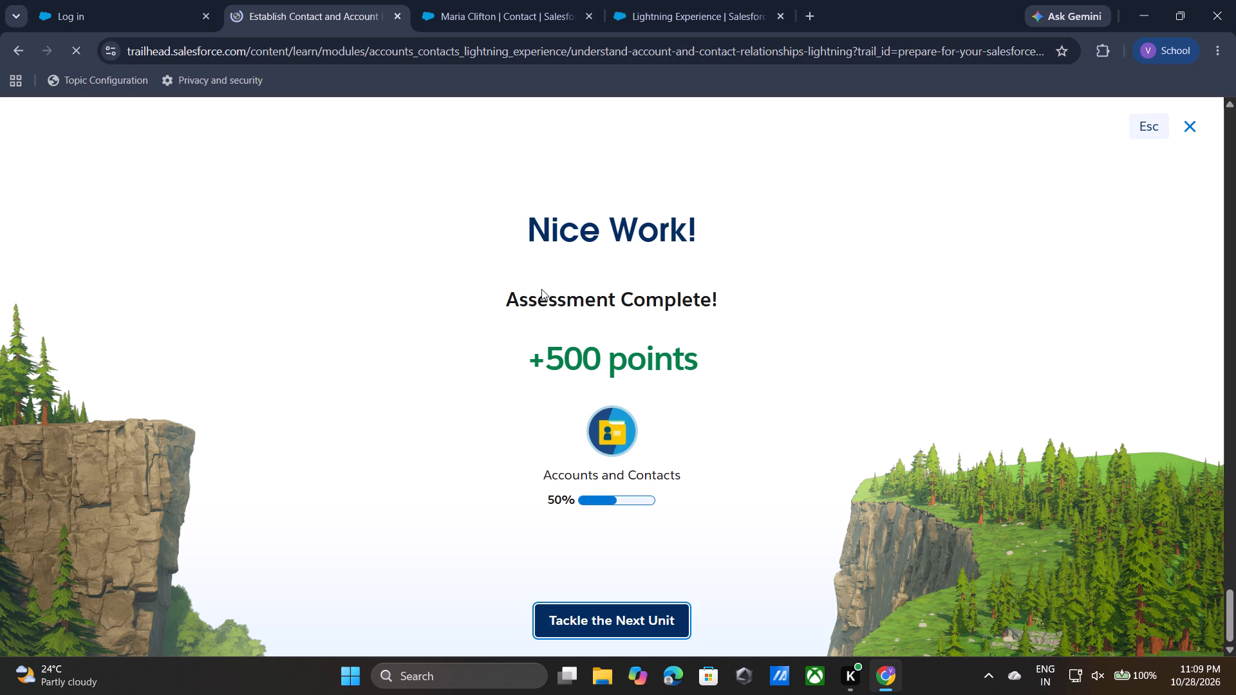
{"action": "scroll", "coordinate": [563, 324], "scroll_direction": "down", "scroll_amount": 8}
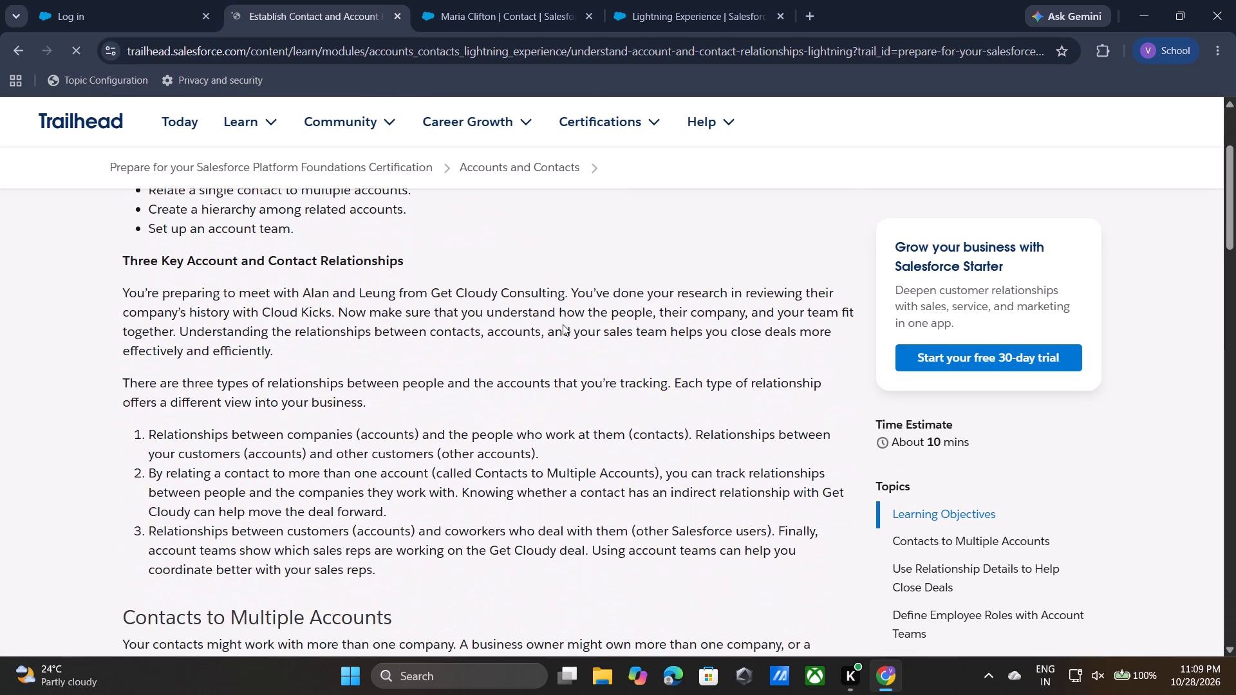
{"action": "scroll", "coordinate": [563, 324], "scroll_direction": "down", "scroll_amount": 12}
{"action": "scroll", "coordinate": [563, 324], "scroll_direction": "up", "scroll_amount": 4}
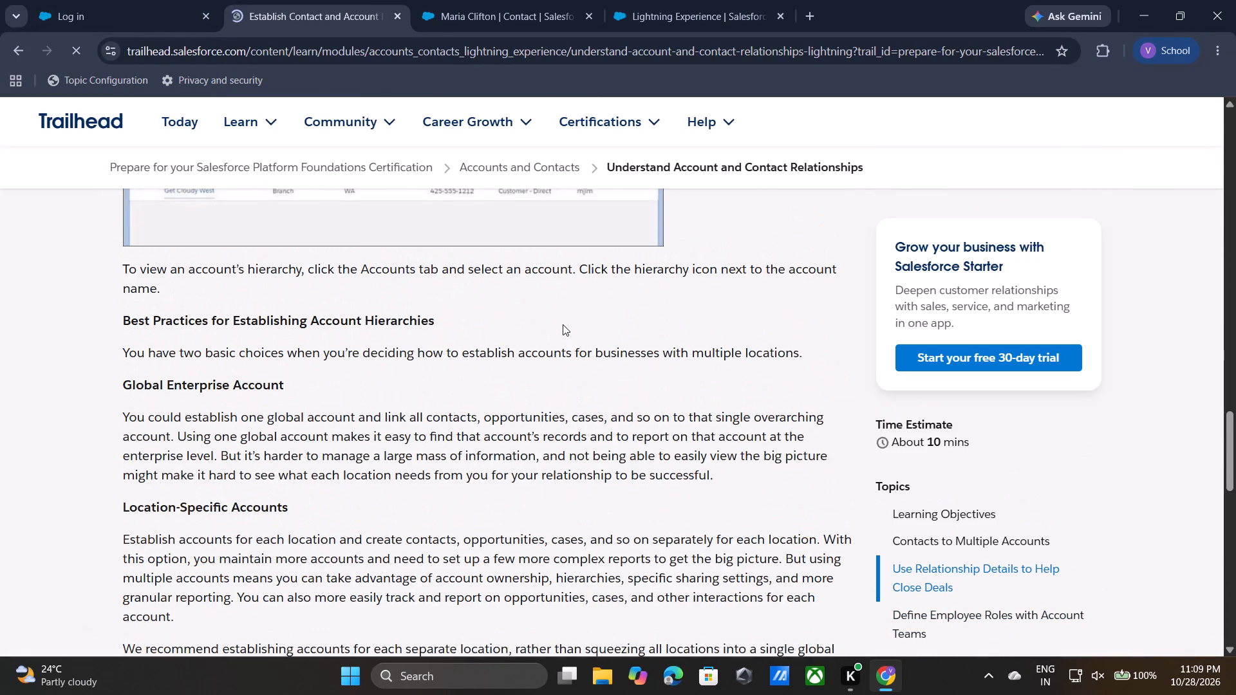
{"action": "scroll", "coordinate": [563, 324], "scroll_direction": "up", "scroll_amount": 1}
{"action": "scroll", "coordinate": [563, 324], "scroll_direction": "down", "scroll_amount": 9}
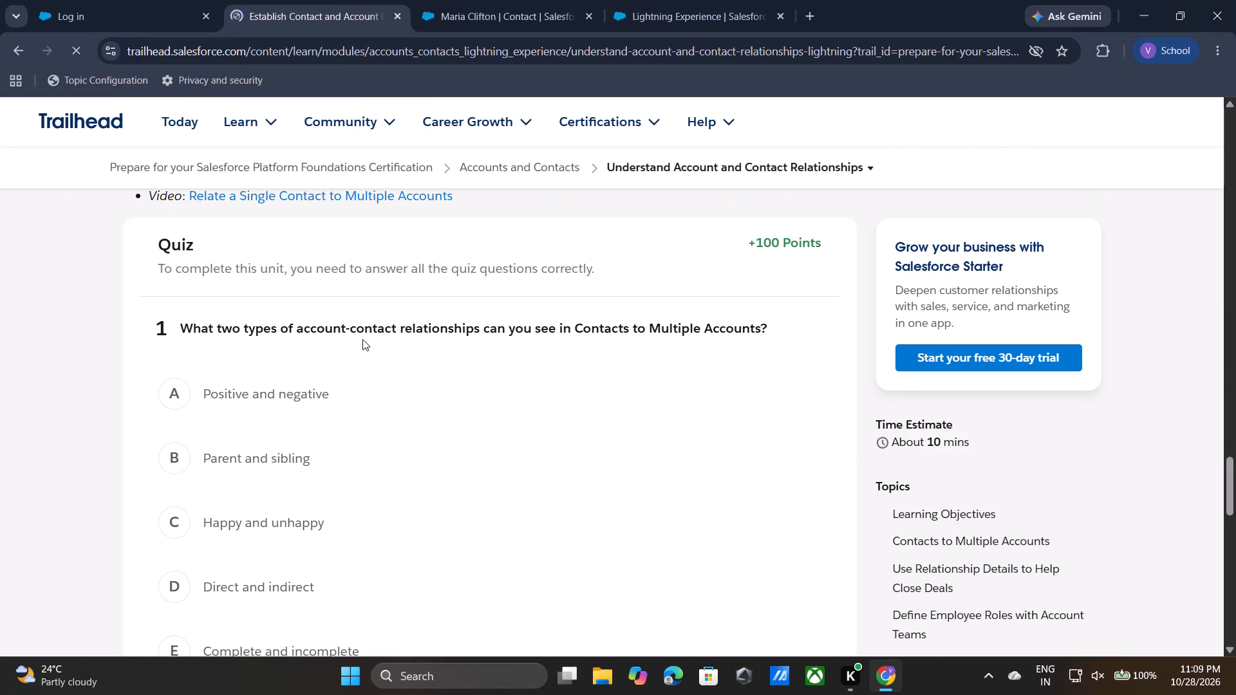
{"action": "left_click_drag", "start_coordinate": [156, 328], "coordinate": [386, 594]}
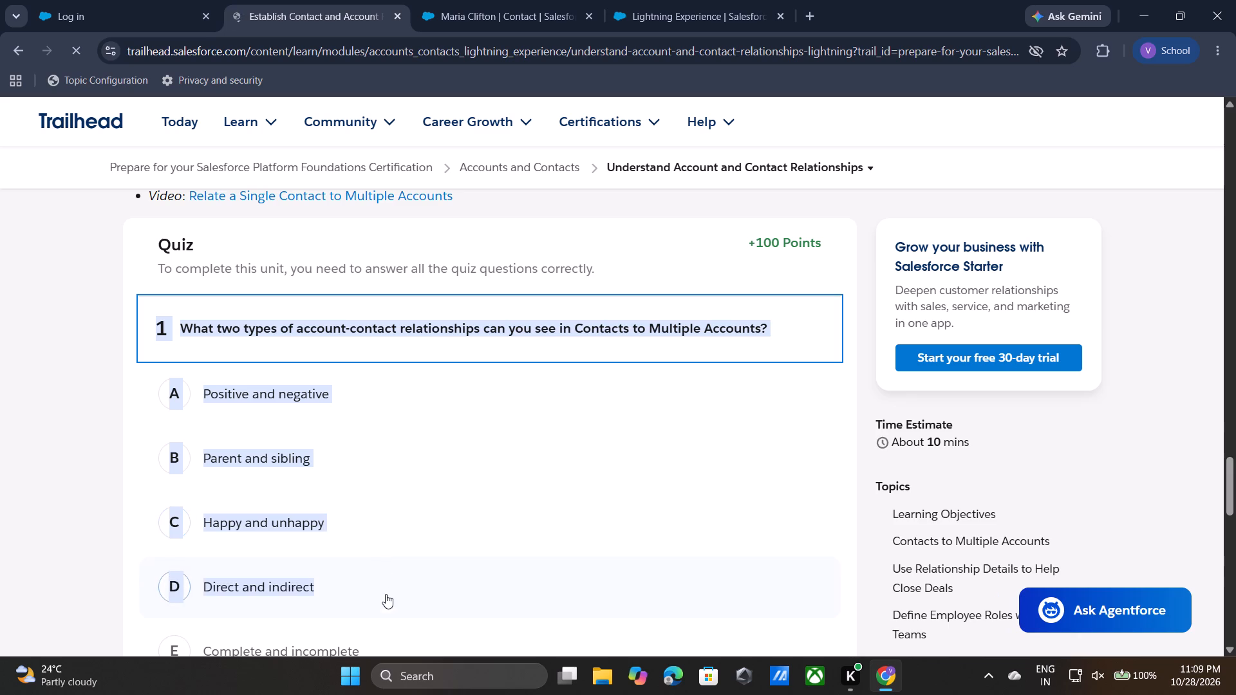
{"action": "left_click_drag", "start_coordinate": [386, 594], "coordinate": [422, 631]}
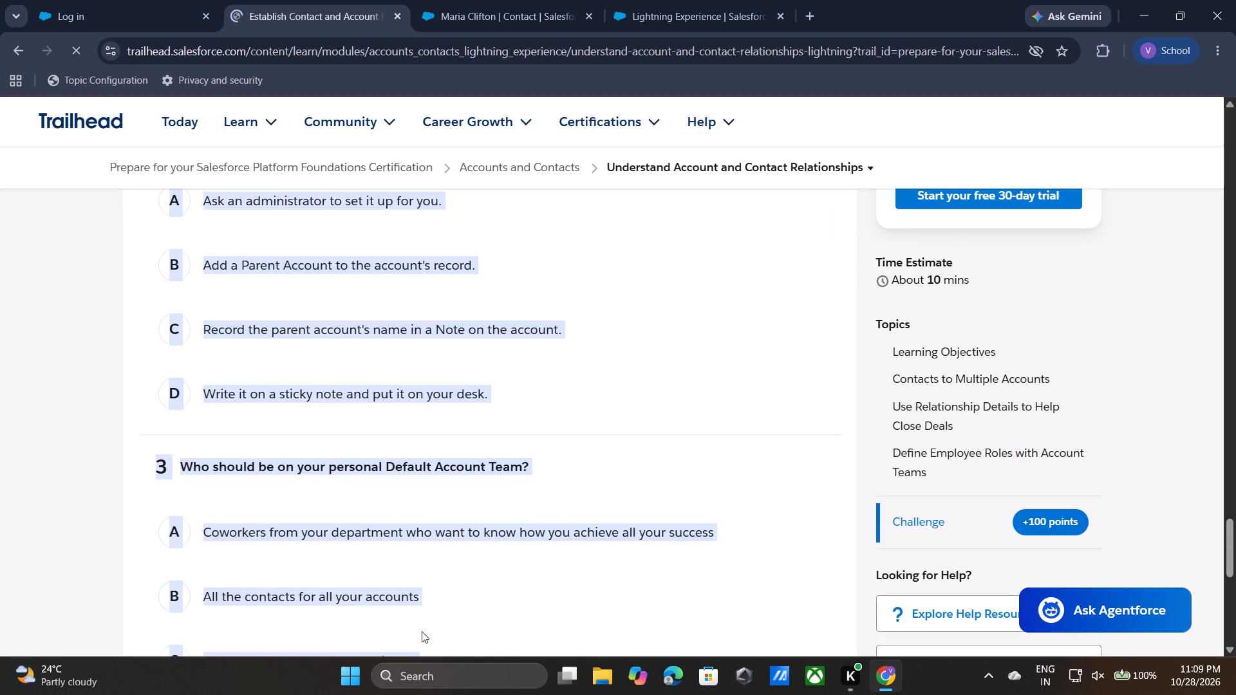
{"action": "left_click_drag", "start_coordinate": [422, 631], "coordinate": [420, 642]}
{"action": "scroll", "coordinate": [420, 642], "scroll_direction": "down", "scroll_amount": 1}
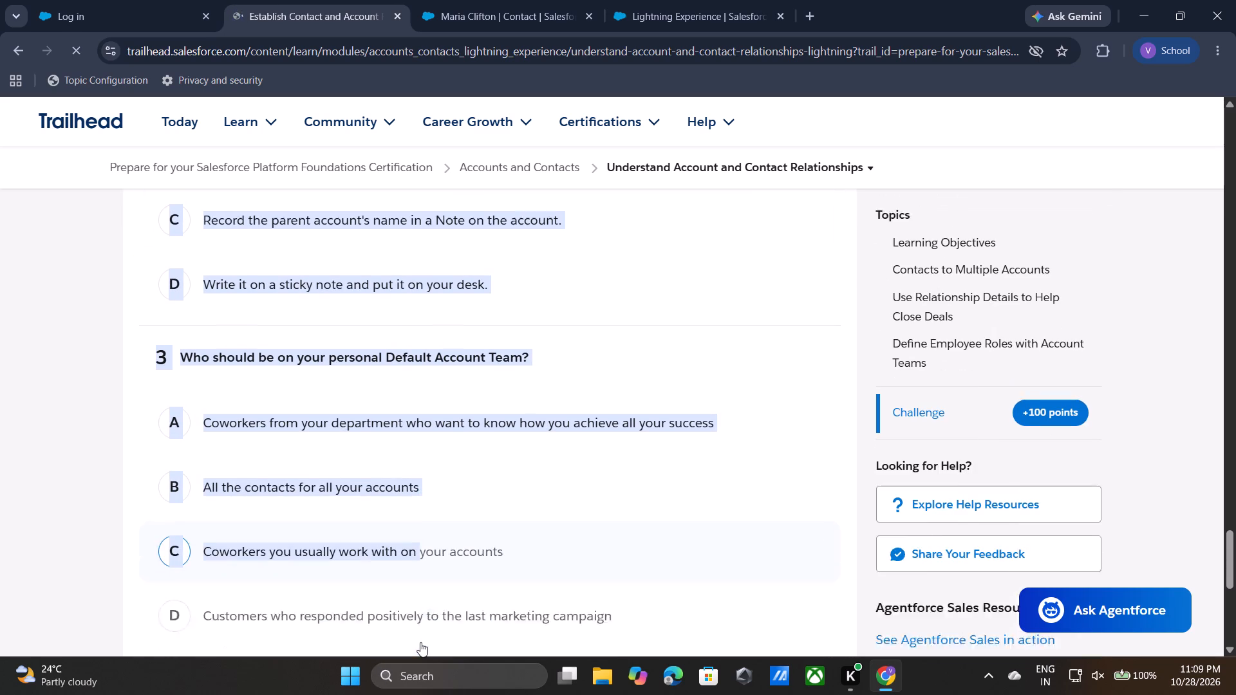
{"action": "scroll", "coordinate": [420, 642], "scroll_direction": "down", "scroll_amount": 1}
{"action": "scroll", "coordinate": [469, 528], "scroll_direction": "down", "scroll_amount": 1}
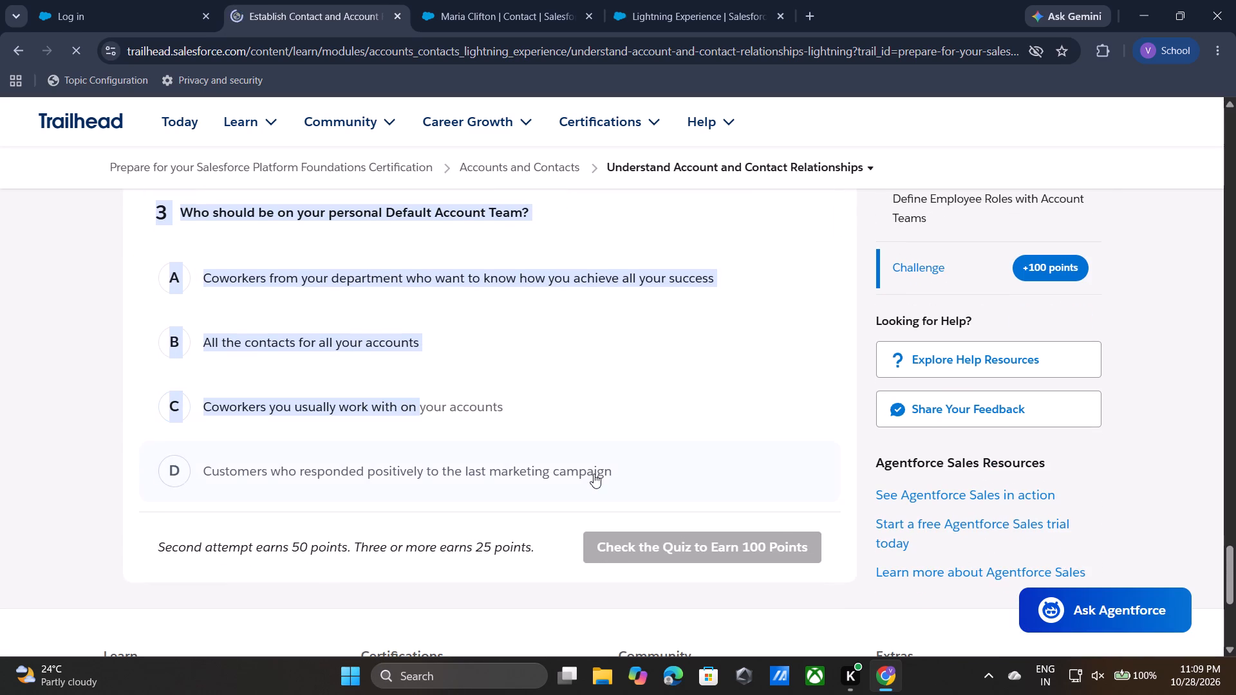
Copy the text of all three quiz questions together with their answer options.
{"action": "left_click_drag", "start_coordinate": [625, 472], "coordinate": [194, 277]}
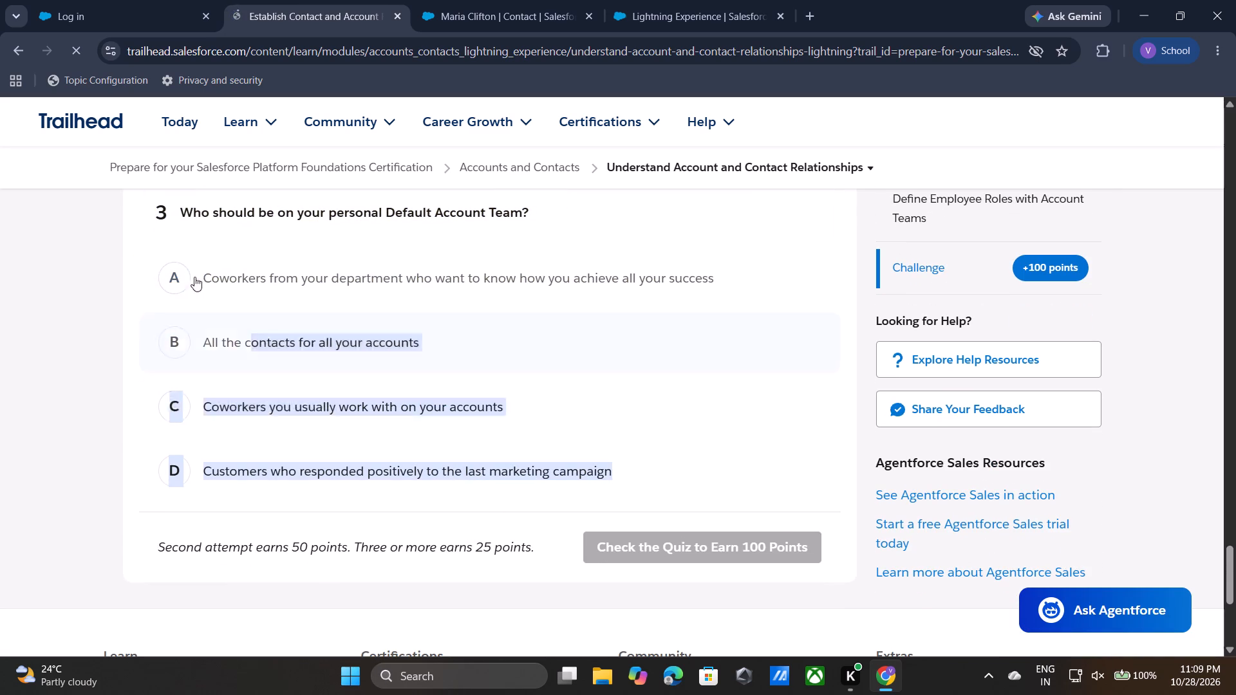
{"action": "left_click_drag", "start_coordinate": [194, 277], "coordinate": [70, 174]}
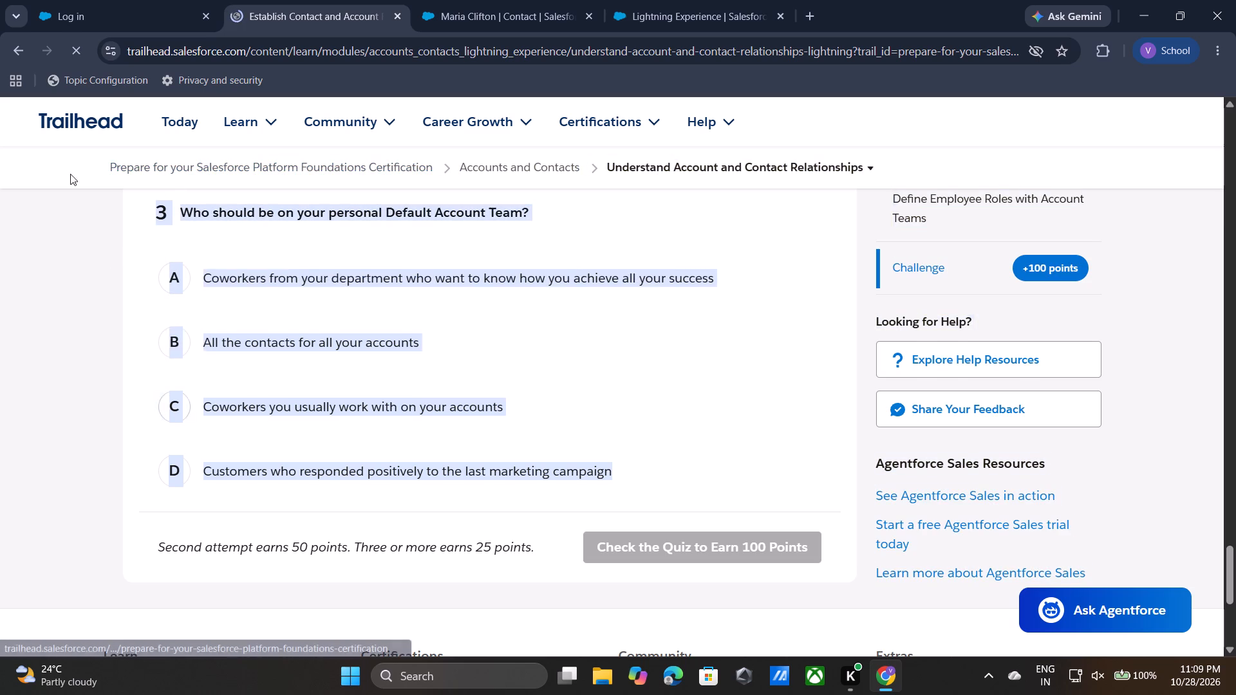
{"action": "left_click_drag", "start_coordinate": [70, 174], "coordinate": [292, 407]}
{"action": "key", "text": "Up"}
{"action": "key", "text": "Up"}
{"action": "key", "text": "Up"}
{"action": "key", "text": "Up"}
{"action": "key", "text": "Up"}
{"action": "key", "text": "Up"}
{"action": "key", "text": "Up"}
{"action": "key", "text": "Up"}
{"action": "key", "text": "Up"}
{"action": "key", "text": "Up"}
{"action": "key", "text": "Up"}
{"action": "key", "text": "Up"}
{"action": "key", "text": "Up"}
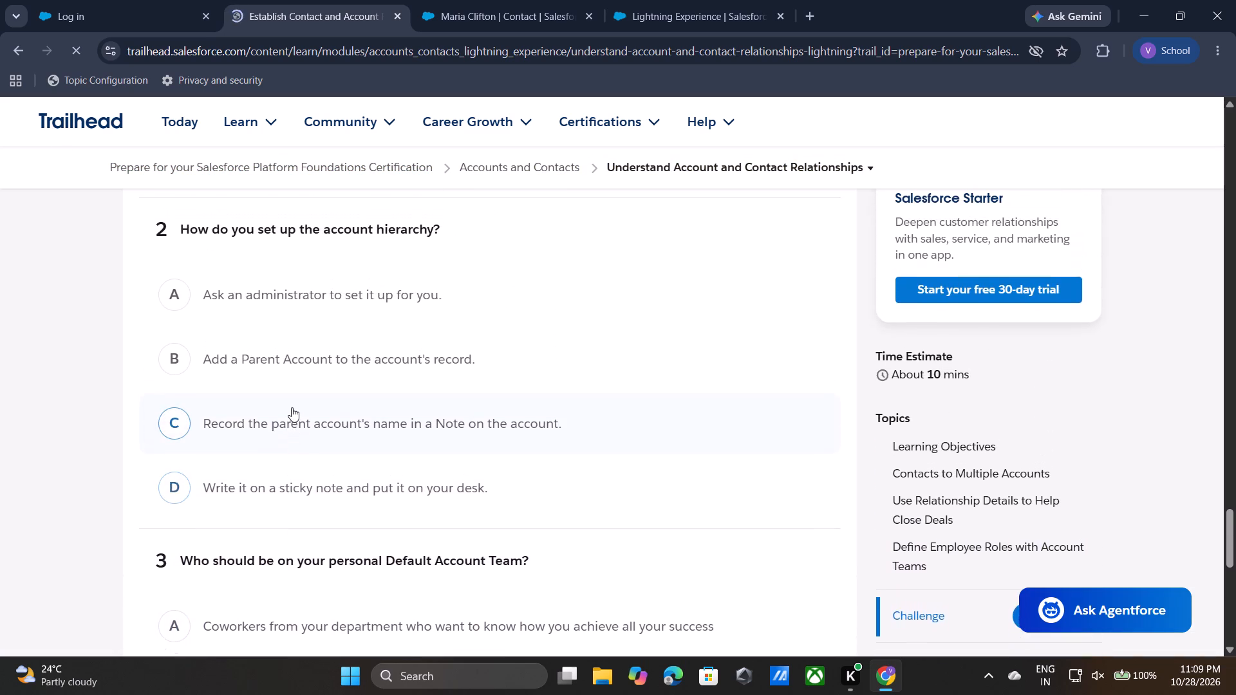
{"action": "left_click_drag", "start_coordinate": [292, 407], "coordinate": [207, 375]}
{"action": "key", "text": "Up"}
{"action": "key", "text": "Up"}
{"action": "key", "text": "Up"}
{"action": "key", "text": "Up"}
{"action": "key", "text": "Up"}
{"action": "key", "text": "Up"}
{"action": "key", "text": "Up"}
{"action": "key", "text": "Up"}
{"action": "key", "text": "Up"}
{"action": "key", "text": "Up"}
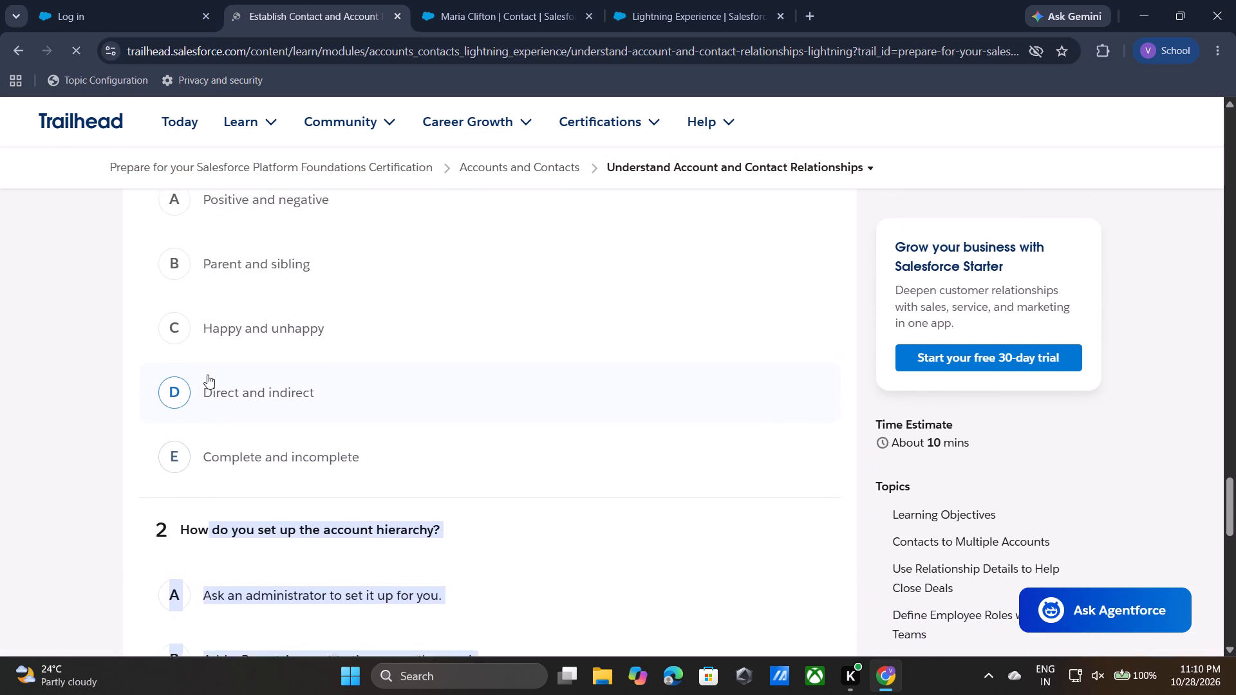
{"action": "left_click_drag", "start_coordinate": [207, 375], "coordinate": [156, 349]}
{"action": "key", "text": "Up"}
{"action": "key", "text": "Up"}
{"action": "key", "text": "Up"}
{"action": "key", "text": "Up"}
{"action": "key", "text": "Up"}
{"action": "key", "text": "Up"}
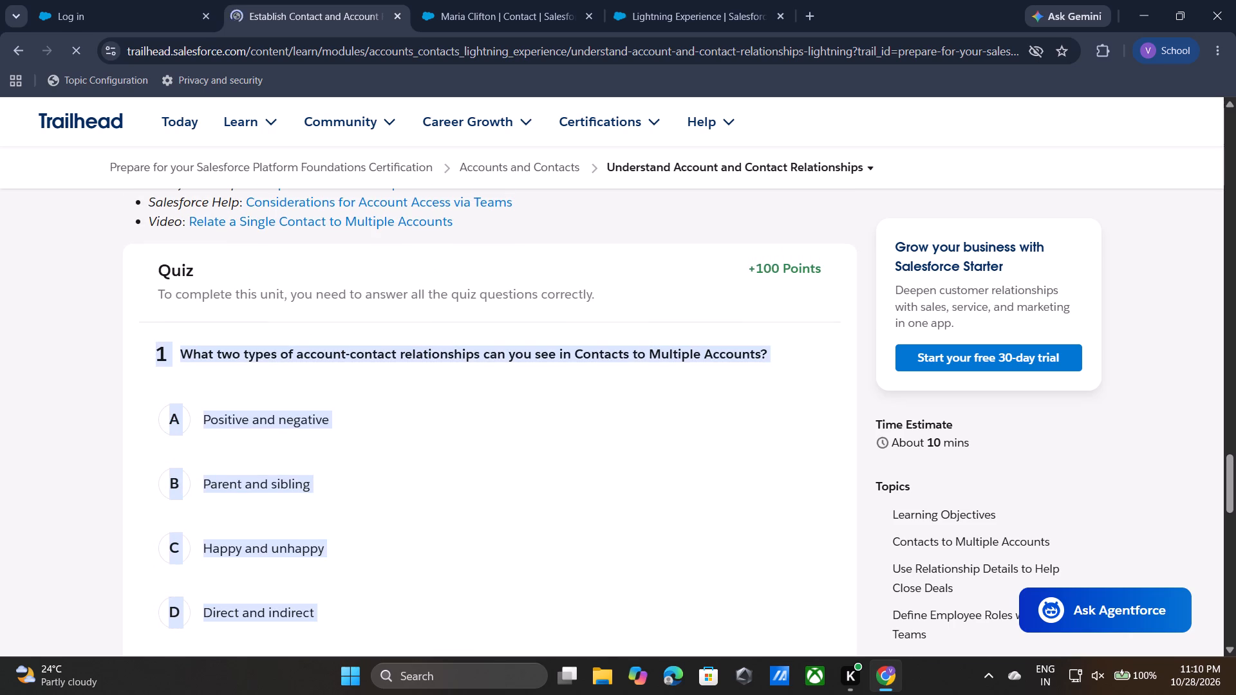
{"action": "left_click_drag", "start_coordinate": [156, 349], "coordinate": [157, 349]}
{"action": "key", "text": "ctrl+c"}
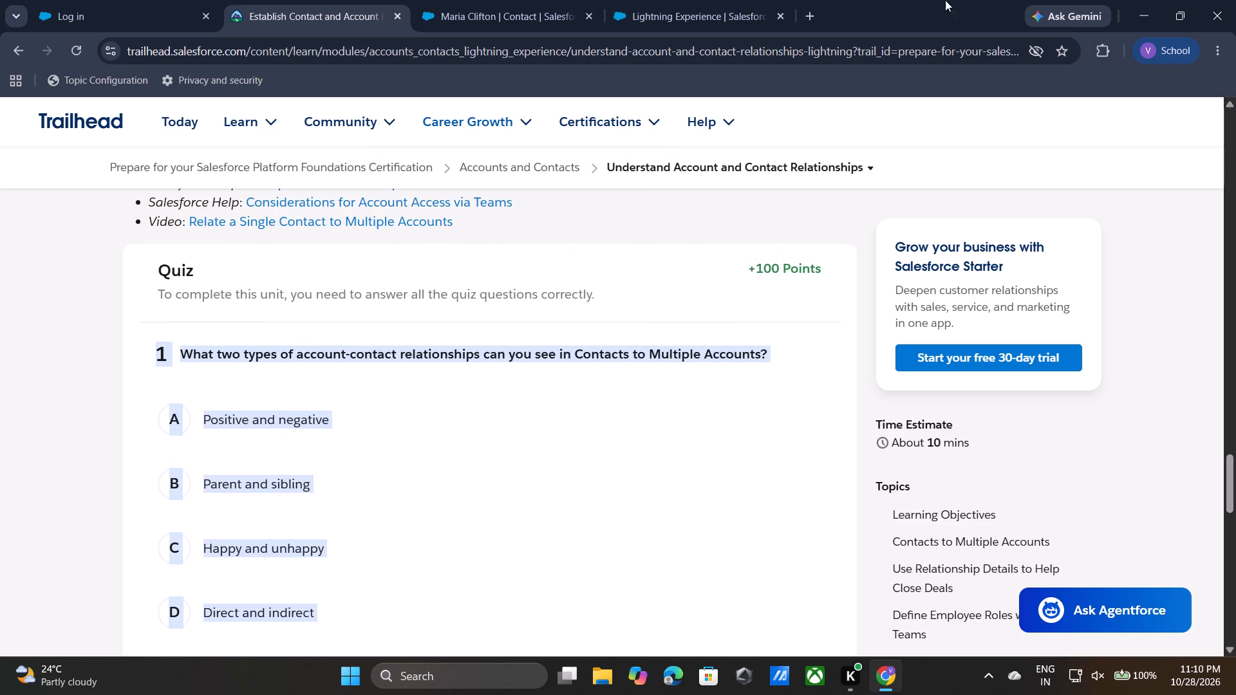
{"action": "left_click", "coordinate": [1063, 10]}
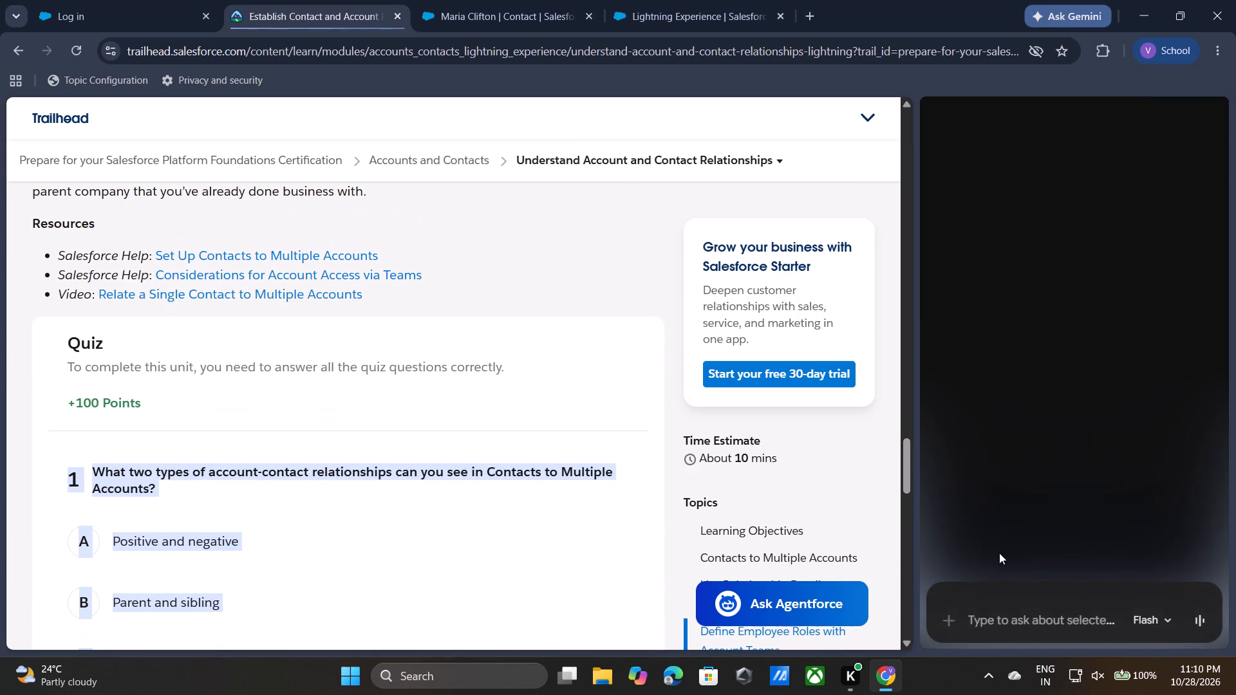
{"action": "left_click", "coordinate": [991, 617]}
{"action": "key", "text": "ctrl+v"}
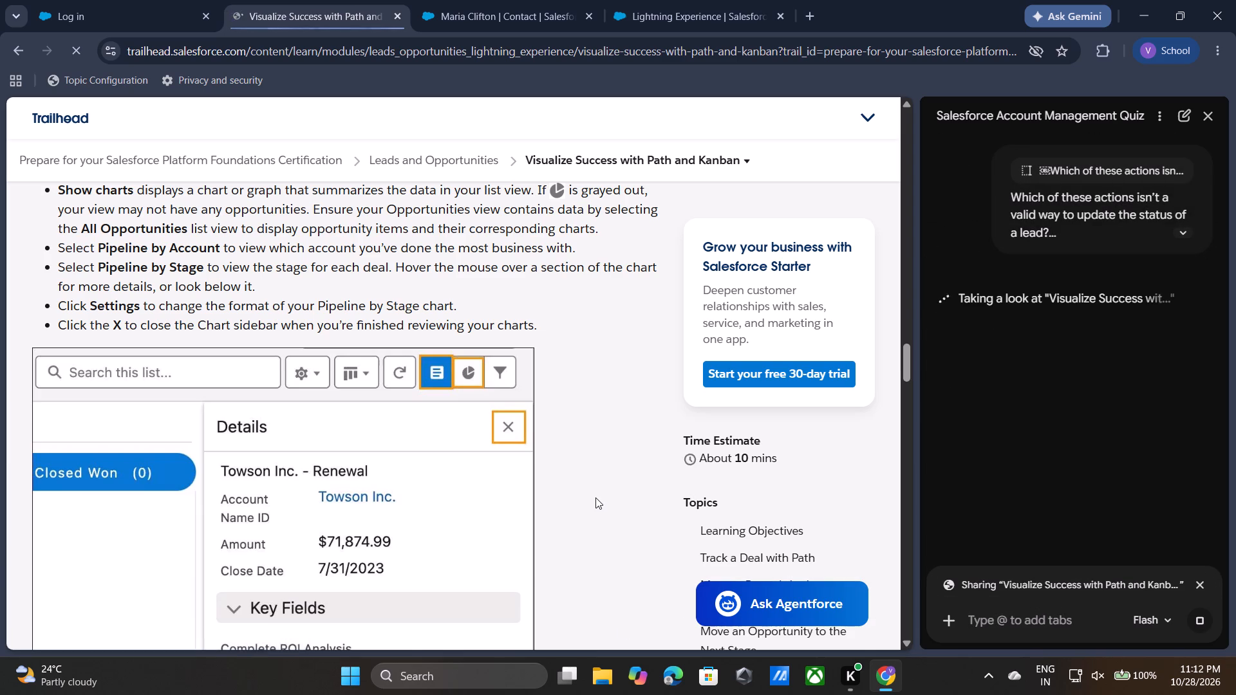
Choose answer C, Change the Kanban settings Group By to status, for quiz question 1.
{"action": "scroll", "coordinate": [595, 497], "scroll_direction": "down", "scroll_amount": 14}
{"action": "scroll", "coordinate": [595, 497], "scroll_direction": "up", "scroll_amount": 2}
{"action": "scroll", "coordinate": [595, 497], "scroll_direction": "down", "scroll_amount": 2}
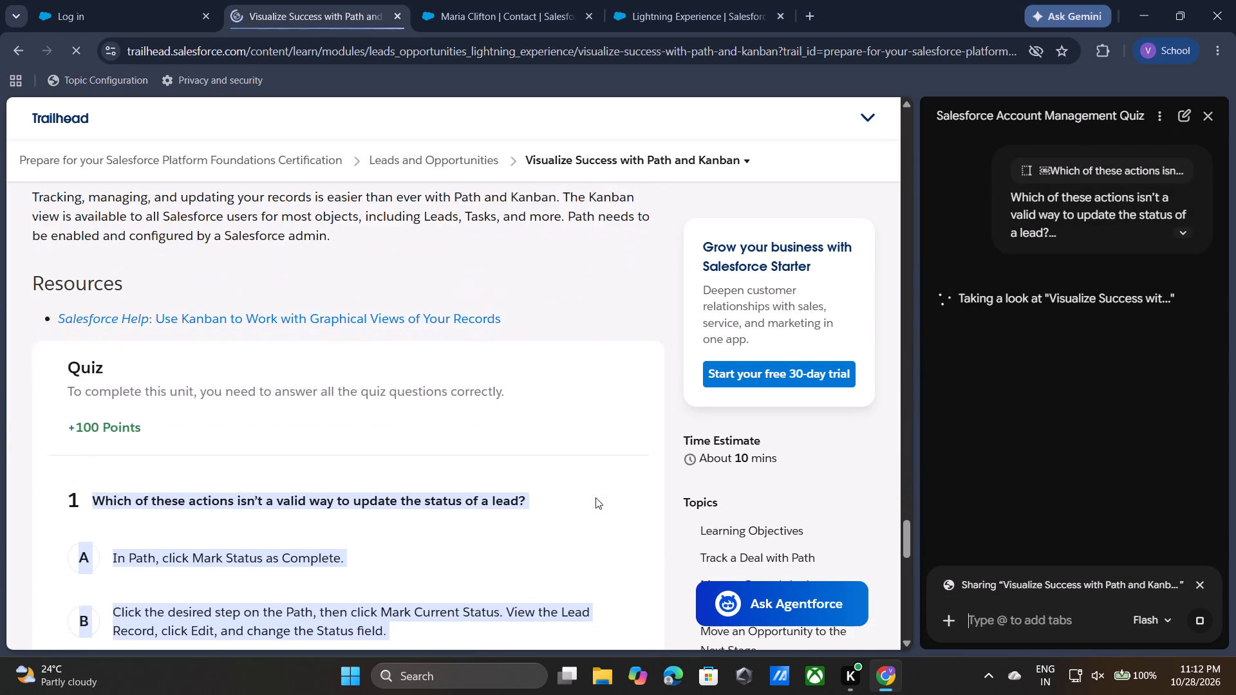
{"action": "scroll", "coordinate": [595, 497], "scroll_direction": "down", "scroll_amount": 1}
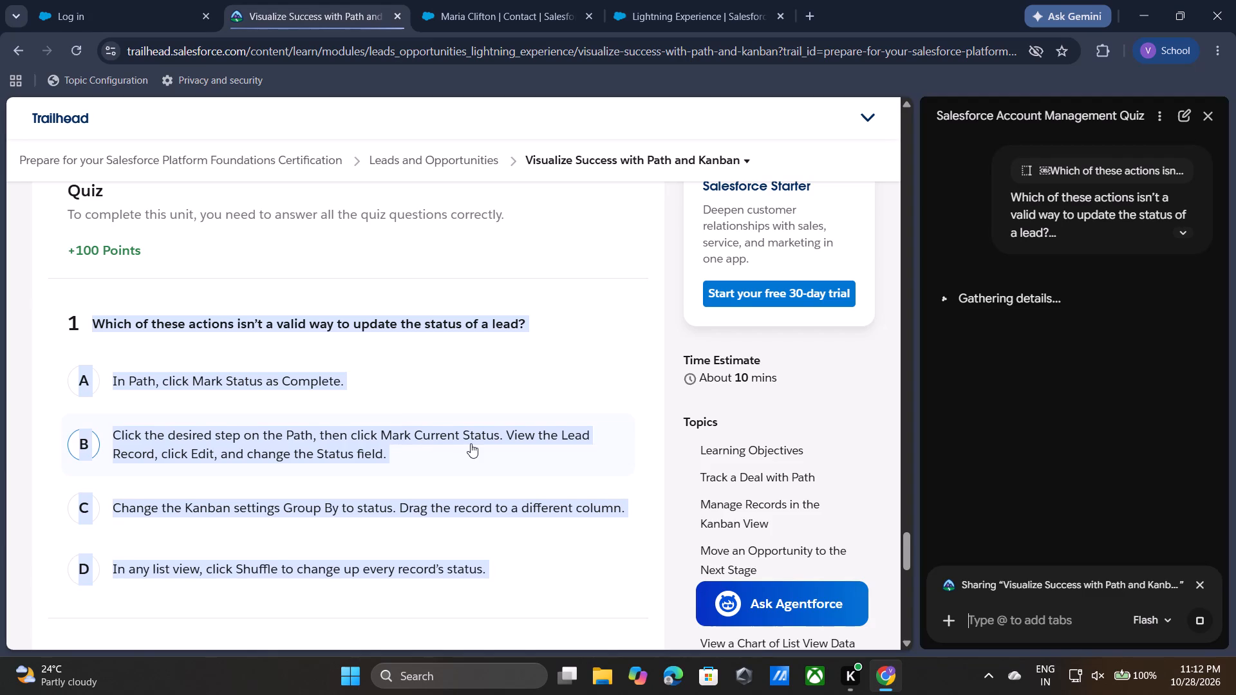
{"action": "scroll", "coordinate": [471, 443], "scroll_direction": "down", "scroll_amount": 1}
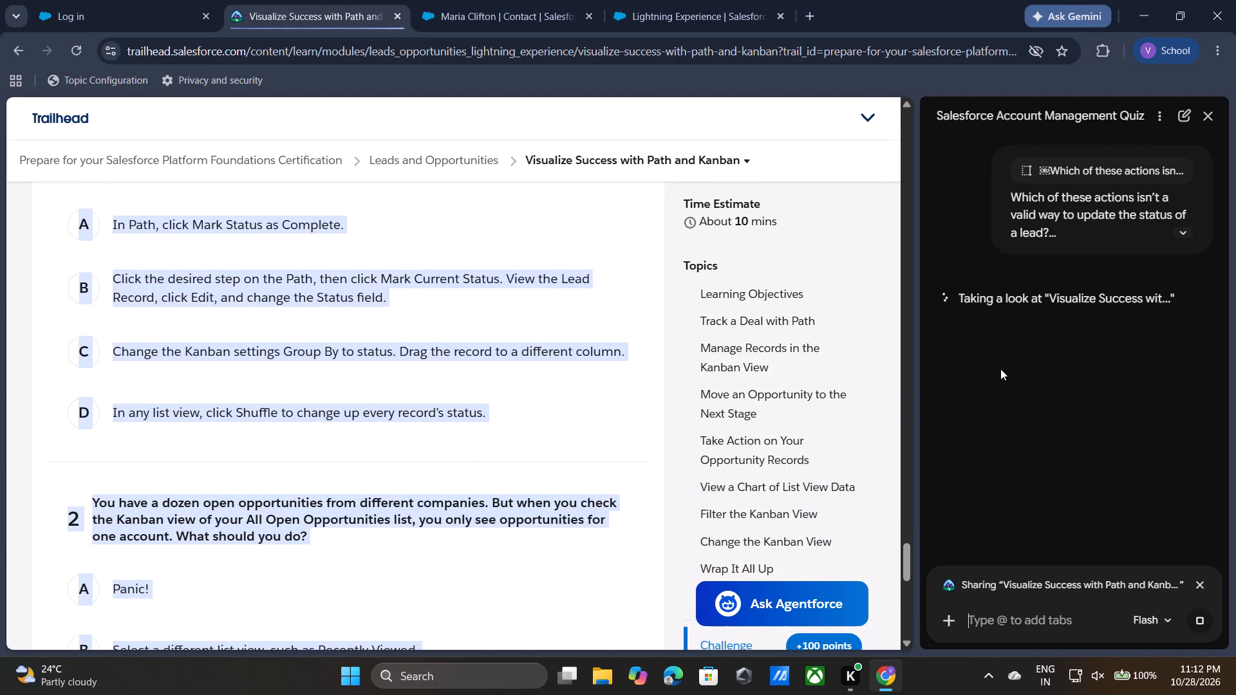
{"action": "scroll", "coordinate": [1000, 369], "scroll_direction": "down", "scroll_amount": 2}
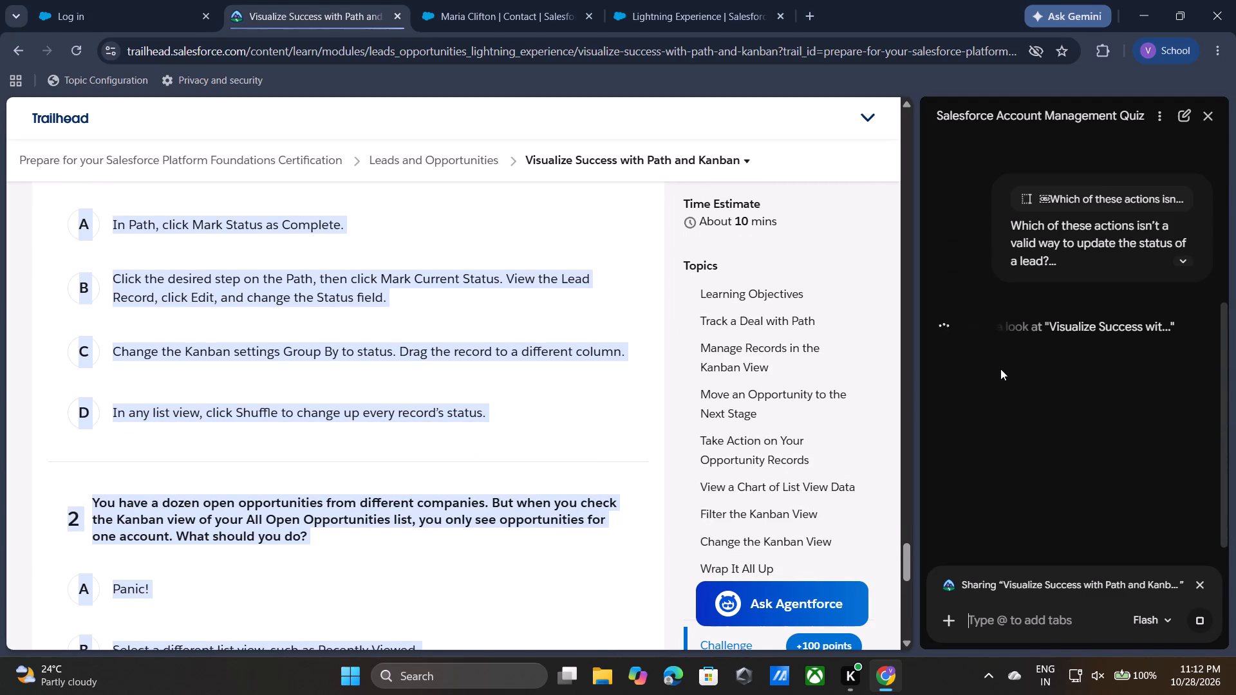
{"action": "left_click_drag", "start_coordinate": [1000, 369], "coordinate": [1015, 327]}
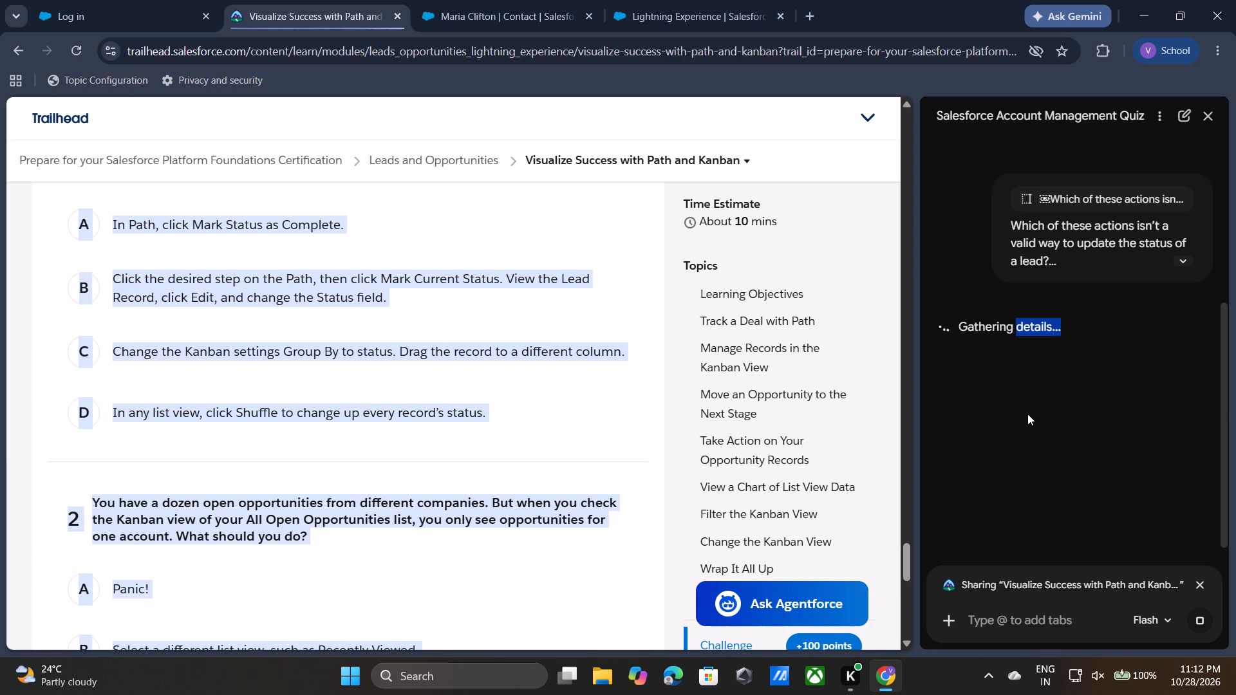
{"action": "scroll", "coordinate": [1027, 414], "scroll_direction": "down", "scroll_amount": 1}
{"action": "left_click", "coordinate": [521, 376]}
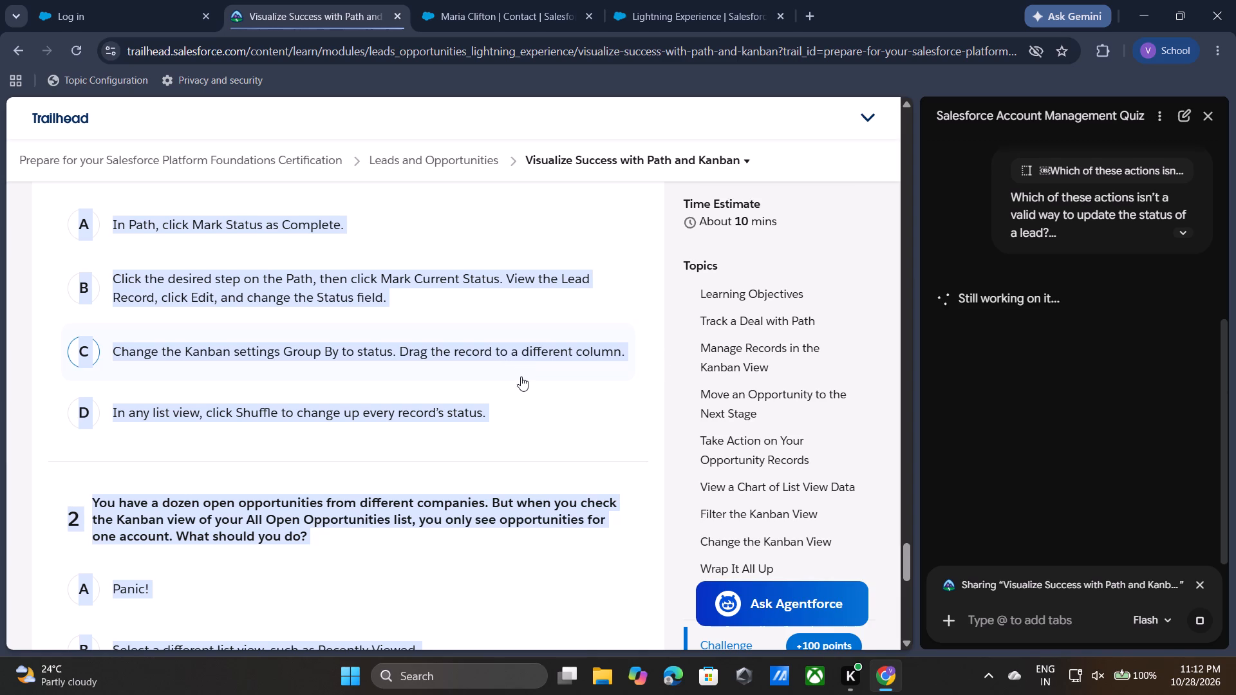
Answer question 1 with D, the Shuffle option, and question 2 with C, Check the filter panel, and submit the quiz.
{"action": "scroll", "coordinate": [532, 441], "scroll_direction": "down", "scroll_amount": 1}
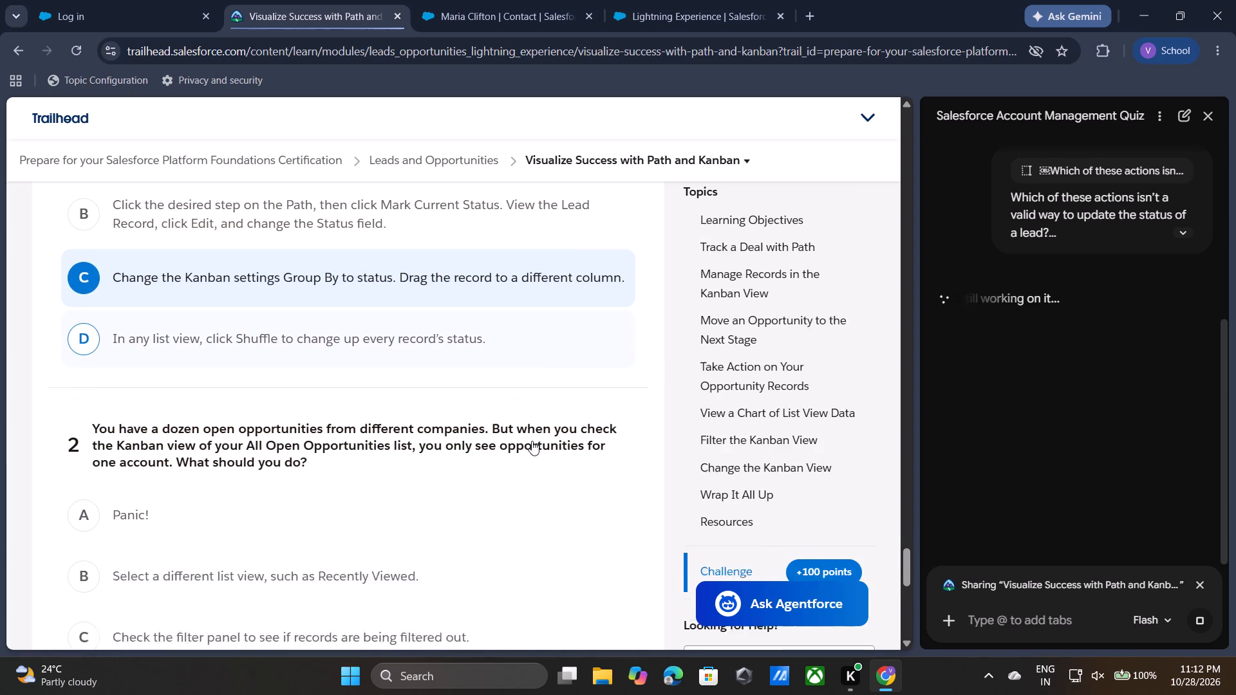
{"action": "scroll", "coordinate": [532, 441], "scroll_direction": "down", "scroll_amount": 1}
{"action": "scroll", "coordinate": [532, 441], "scroll_direction": "up", "scroll_amount": 2}
{"action": "scroll", "coordinate": [532, 441], "scroll_direction": "down", "scroll_amount": 1}
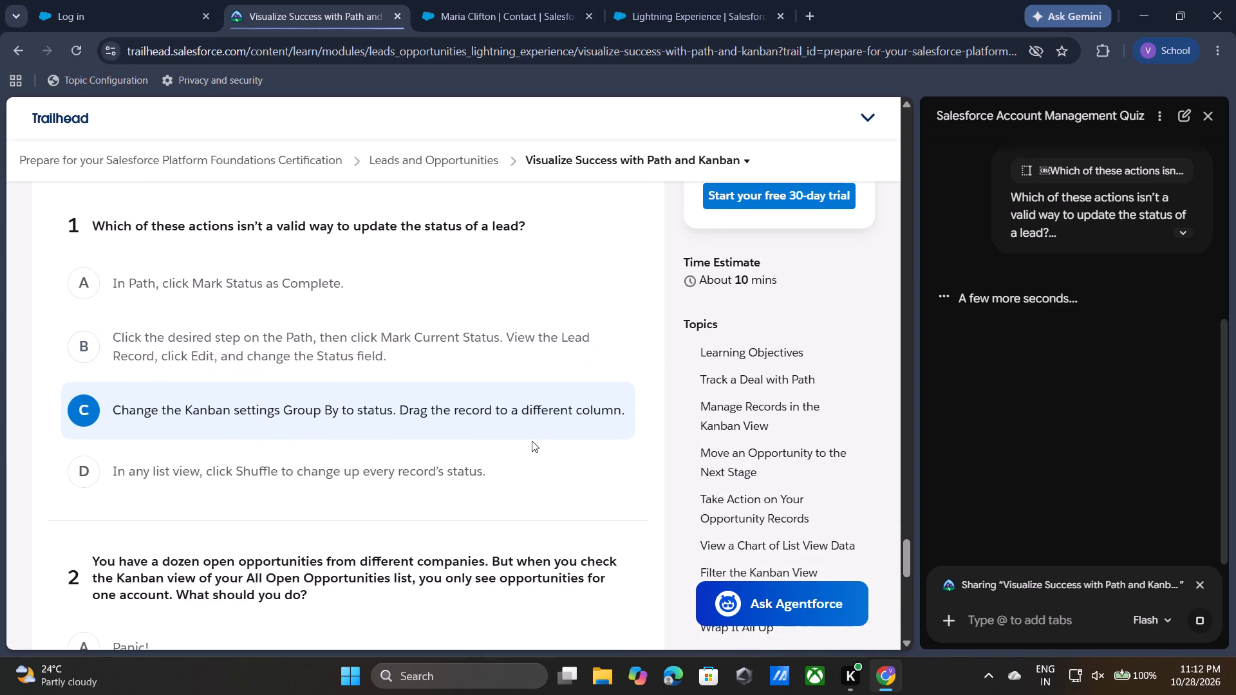
{"action": "scroll", "coordinate": [532, 441], "scroll_direction": "down", "scroll_amount": 2}
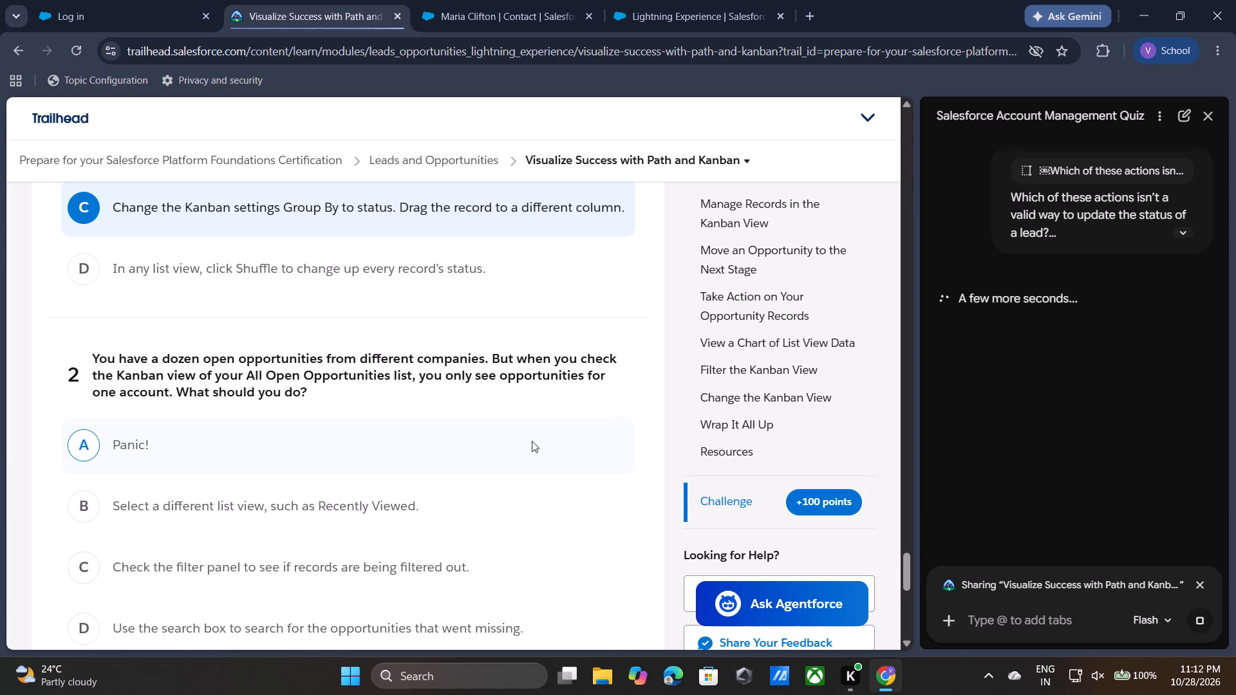
{"action": "scroll", "coordinate": [532, 441], "scroll_direction": "down", "scroll_amount": 1}
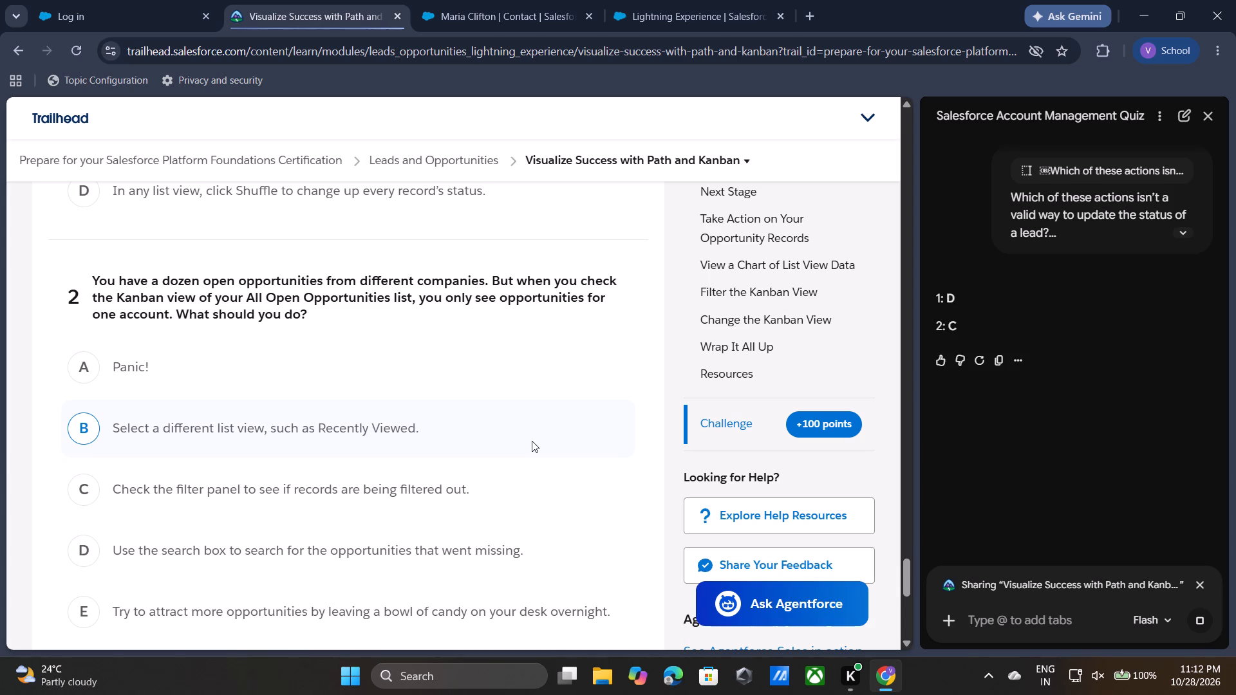
{"action": "scroll", "coordinate": [480, 340], "scroll_direction": "up", "scroll_amount": 2}
{"action": "left_click", "coordinate": [365, 377]}
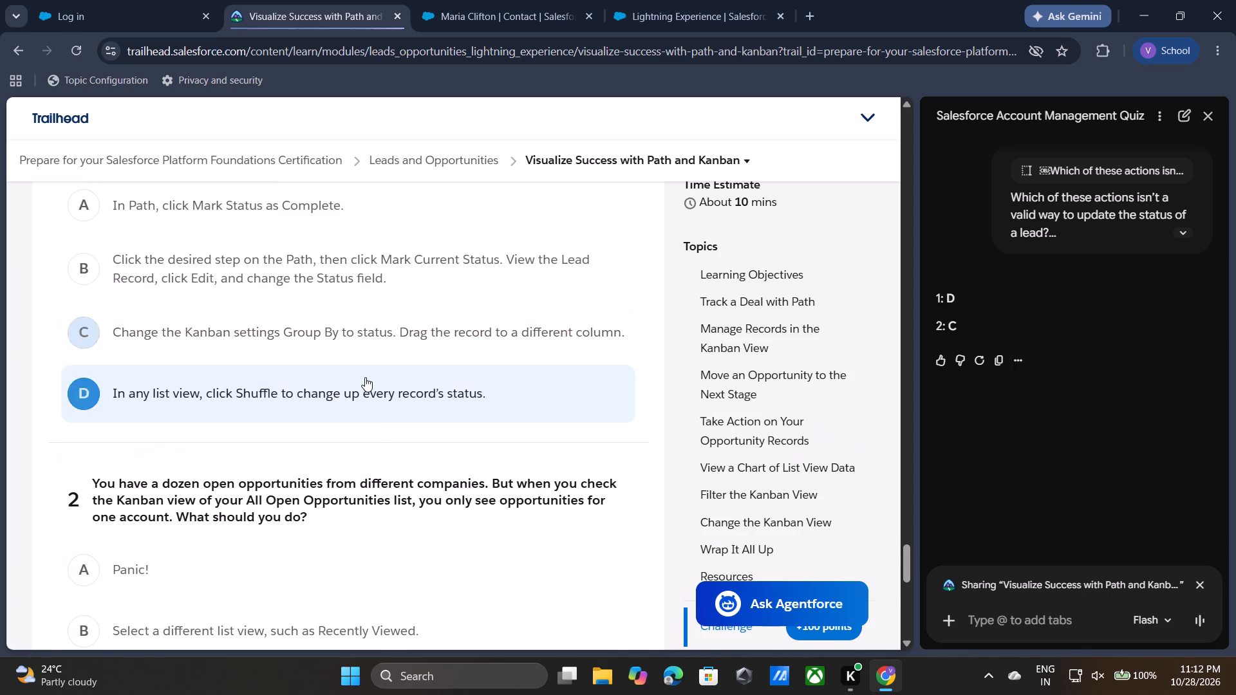
{"action": "scroll", "coordinate": [365, 377], "scroll_direction": "down", "scroll_amount": 2}
{"action": "left_click", "coordinate": [191, 416]}
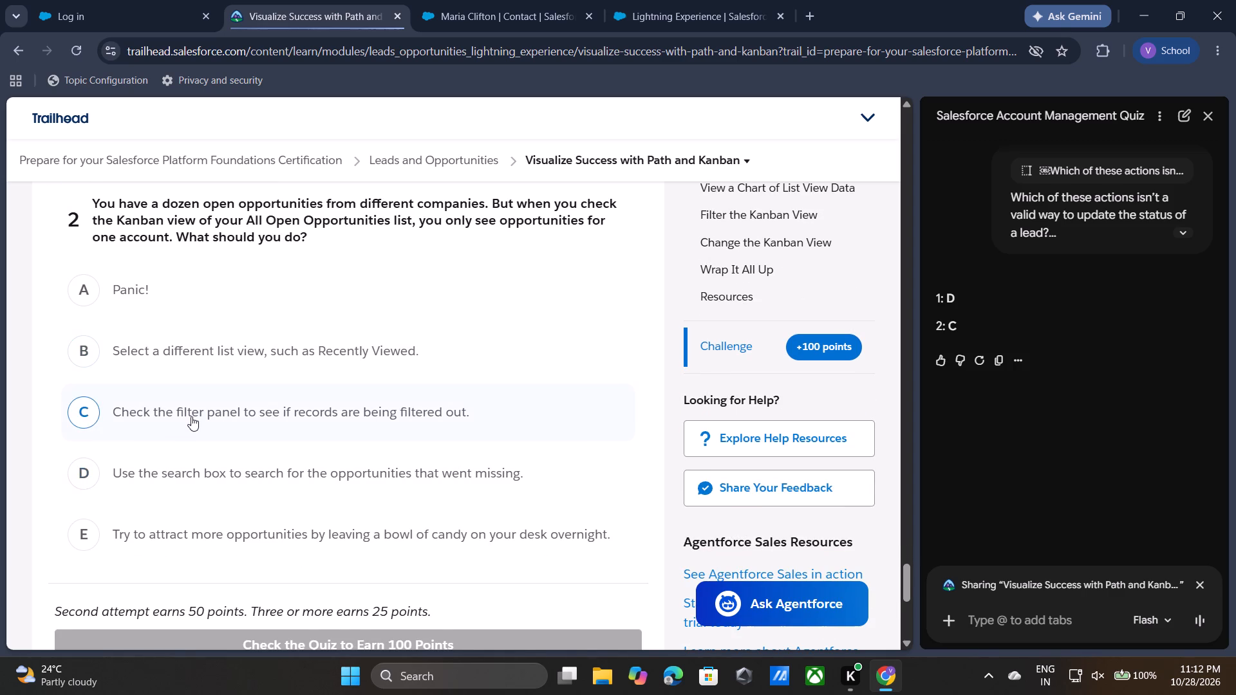
{"action": "scroll", "coordinate": [191, 416], "scroll_direction": "down", "scroll_amount": 2}
{"action": "left_click", "coordinate": [294, 430]}
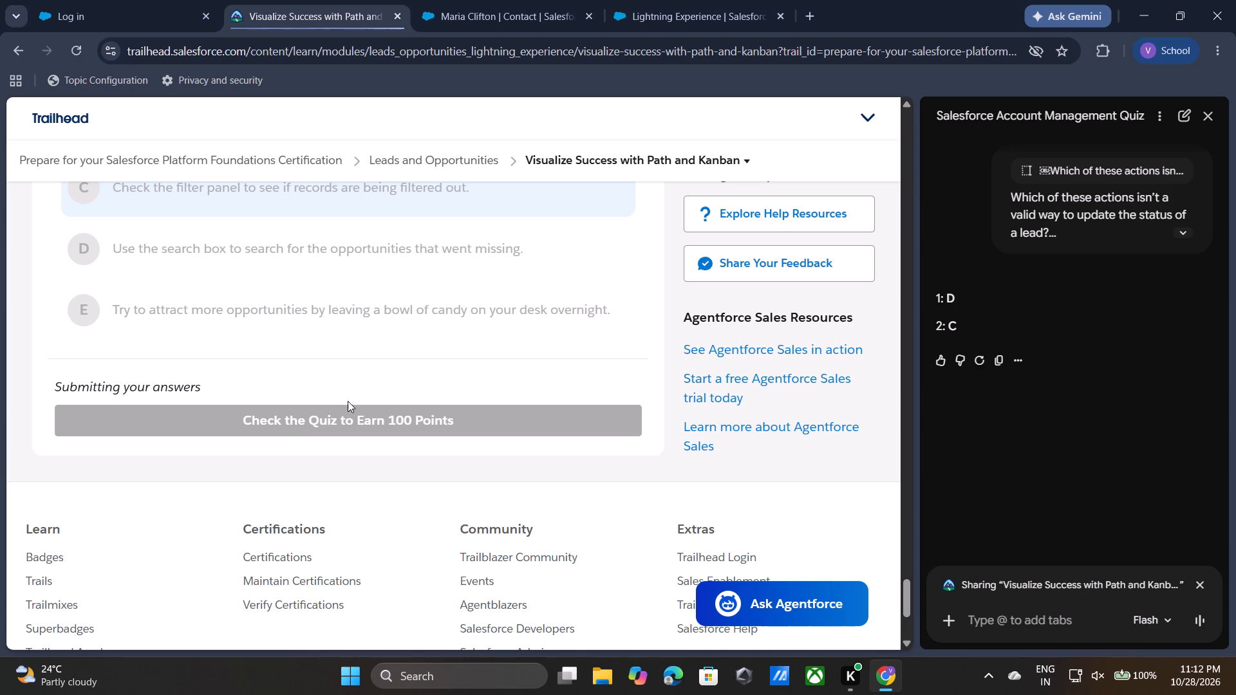
{"action": "left_click", "coordinate": [355, 419]}
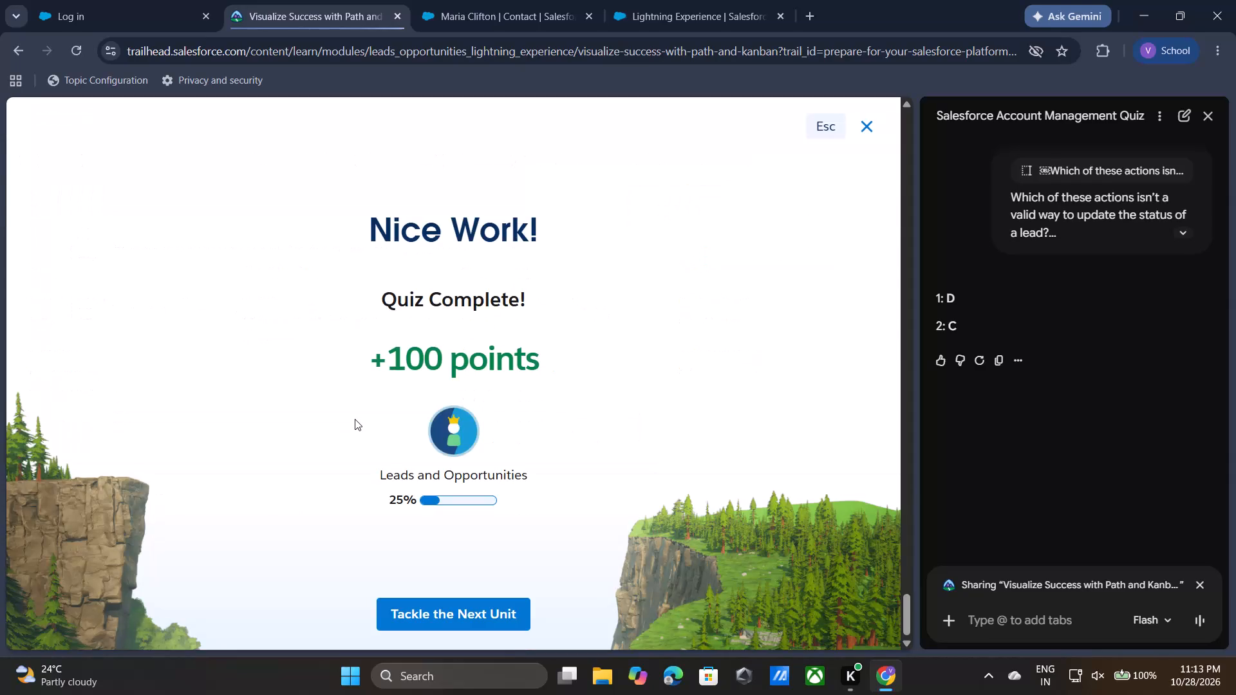
Proceed to the next unit of the Leads and Opportunities badge.
{"action": "scroll", "coordinate": [355, 419], "scroll_direction": "down", "scroll_amount": 2}
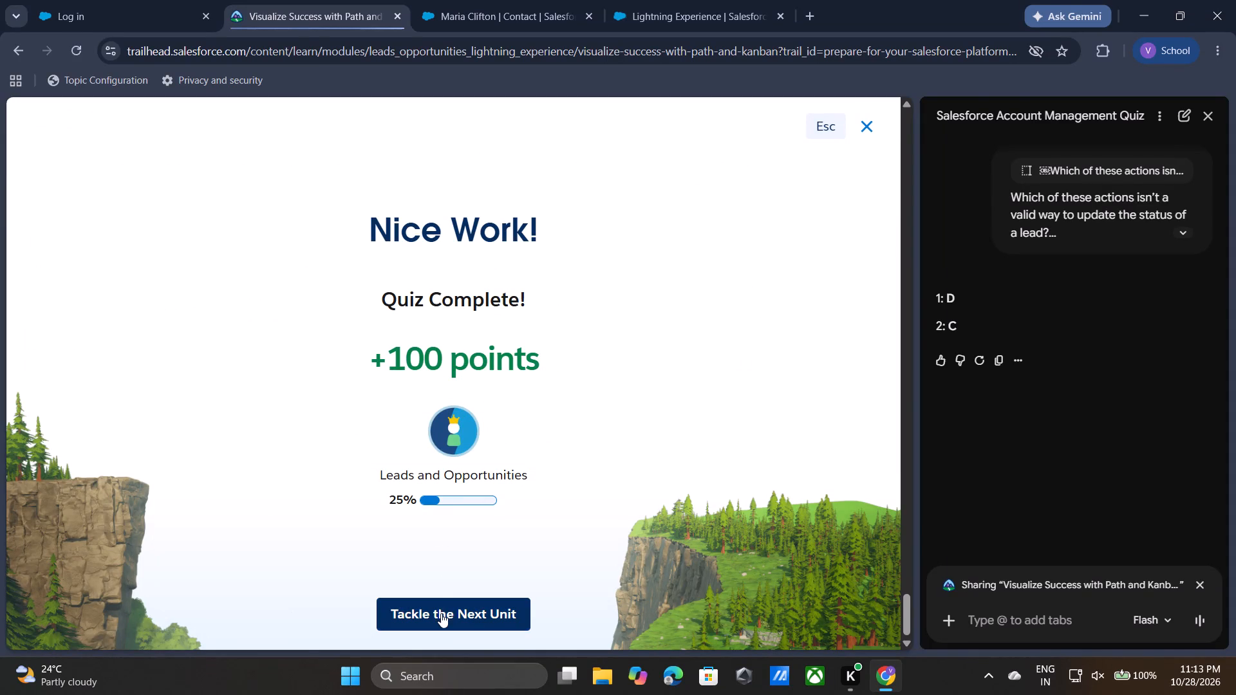
{"action": "left_click", "coordinate": [441, 613]}
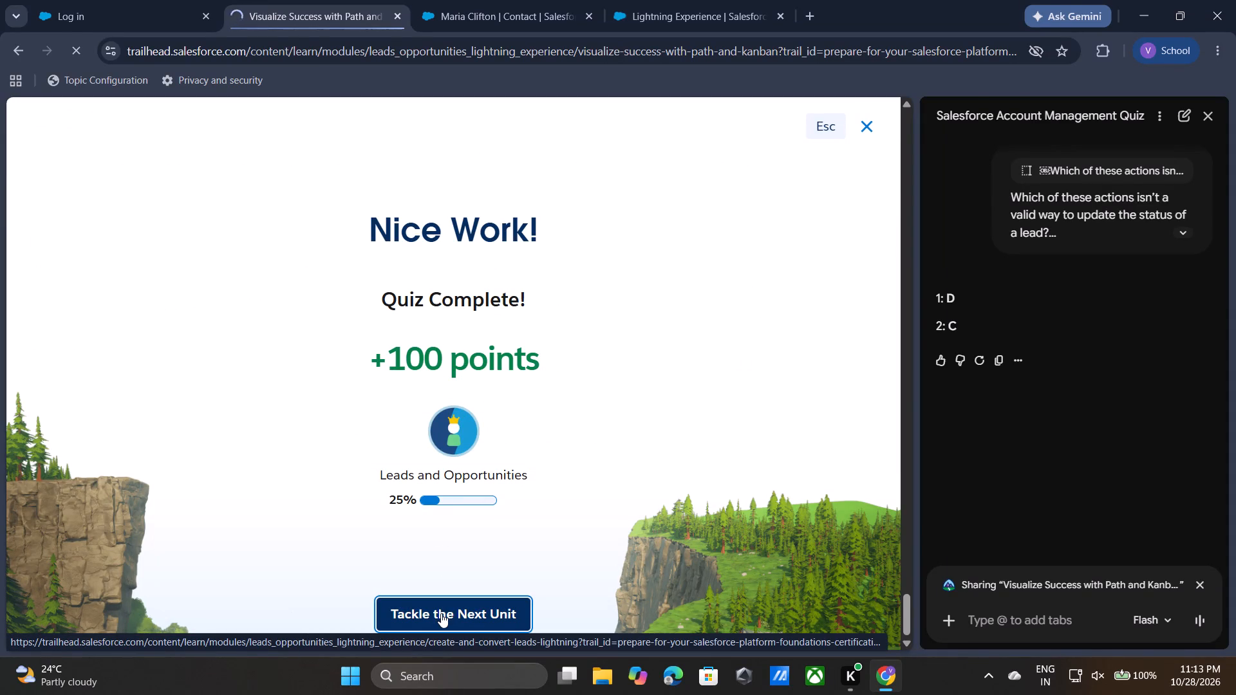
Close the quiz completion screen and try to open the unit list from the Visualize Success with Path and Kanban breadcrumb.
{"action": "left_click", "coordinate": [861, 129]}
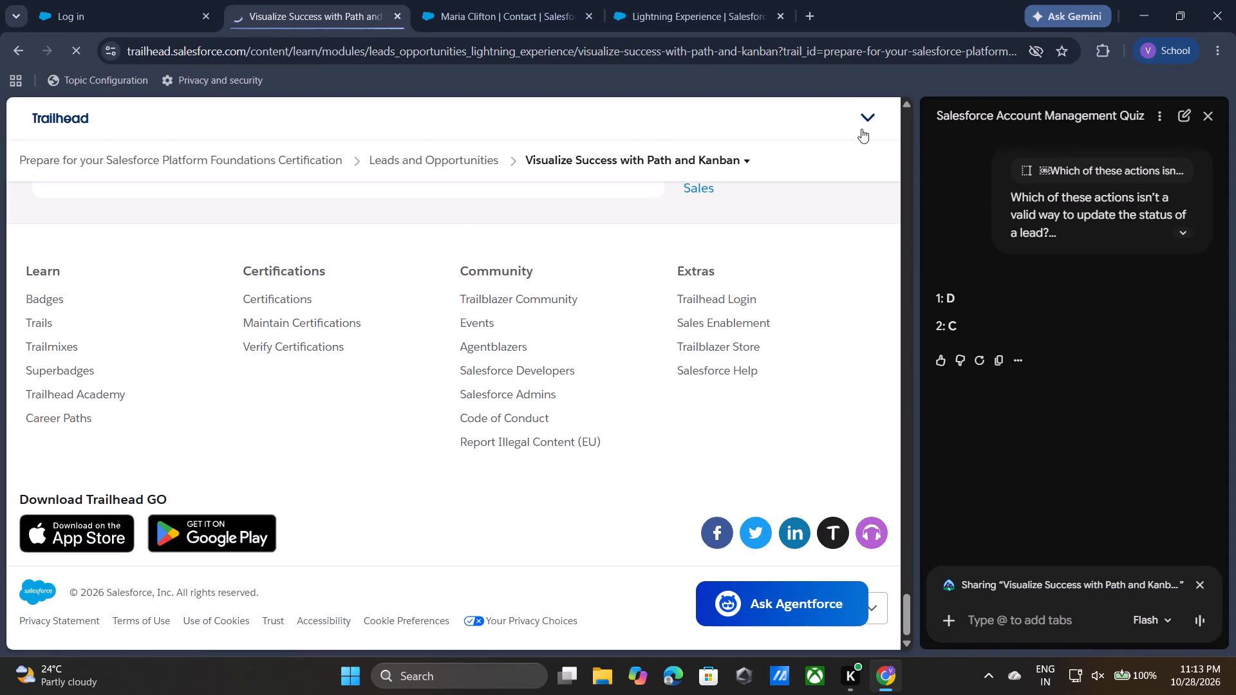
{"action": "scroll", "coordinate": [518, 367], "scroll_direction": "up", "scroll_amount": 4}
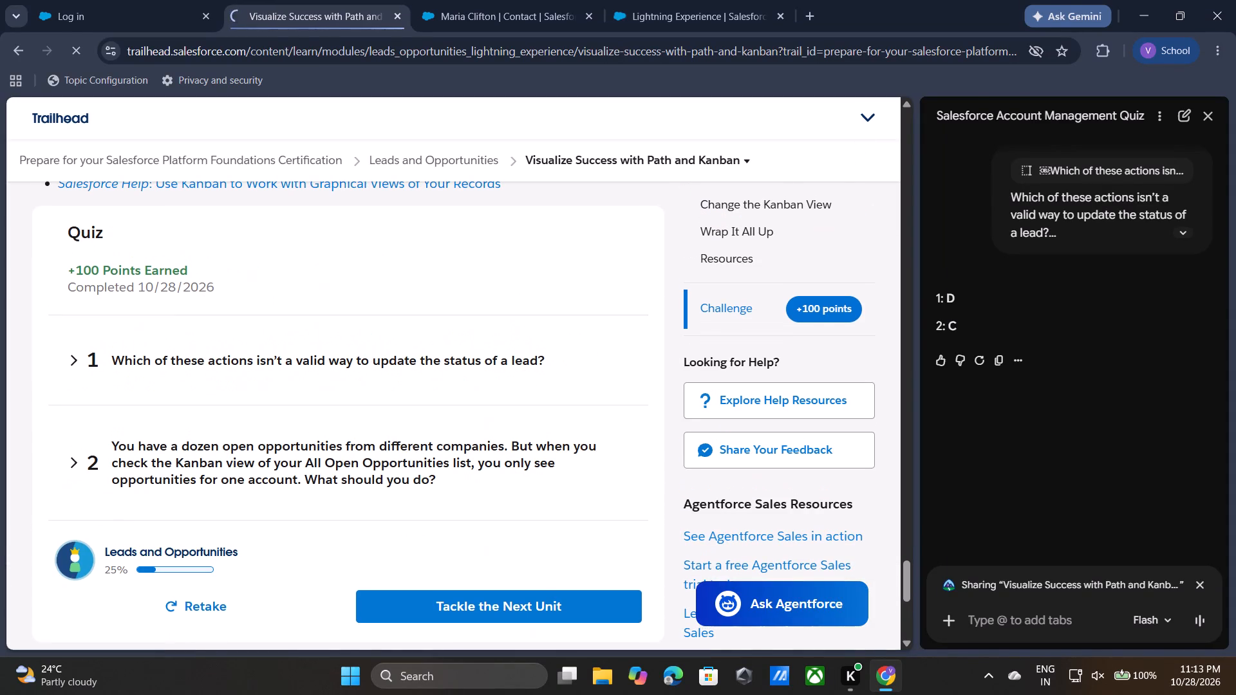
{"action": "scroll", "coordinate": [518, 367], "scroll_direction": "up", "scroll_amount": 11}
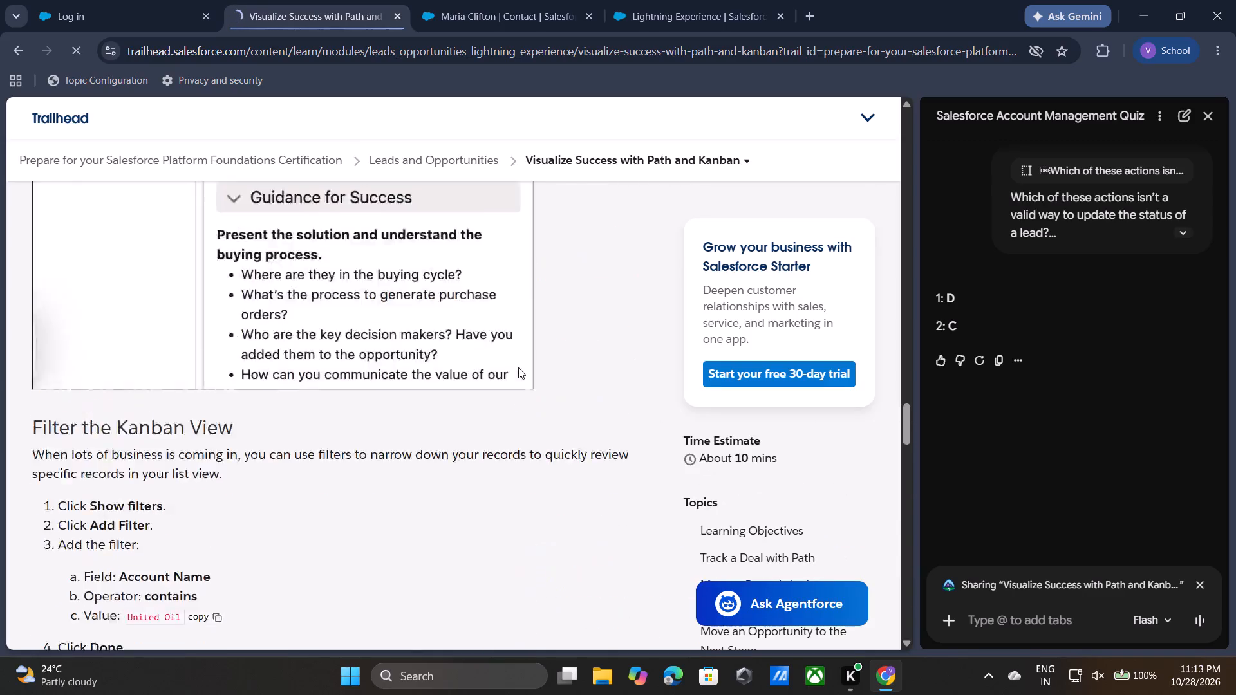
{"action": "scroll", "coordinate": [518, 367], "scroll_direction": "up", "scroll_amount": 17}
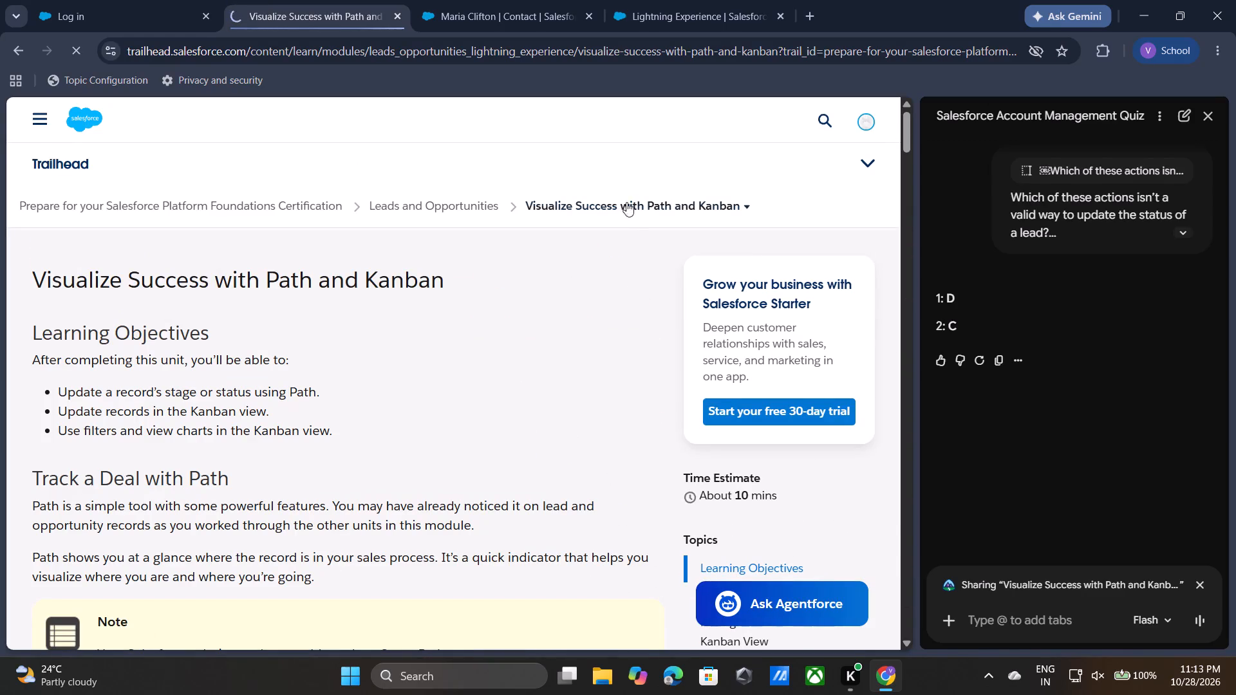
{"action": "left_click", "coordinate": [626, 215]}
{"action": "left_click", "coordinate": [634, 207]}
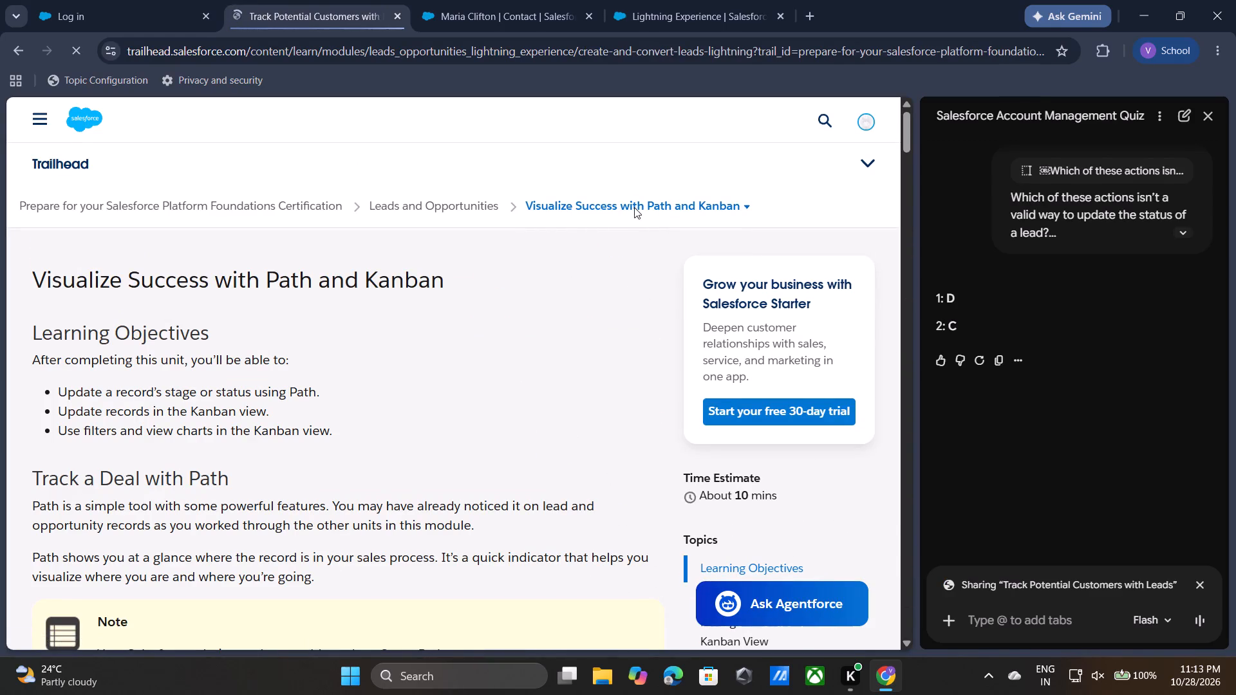
Look through the Create and Convert Leads as Potential Customers unit from its learning objectives to the resources.
{"action": "left_click", "coordinate": [747, 207]}
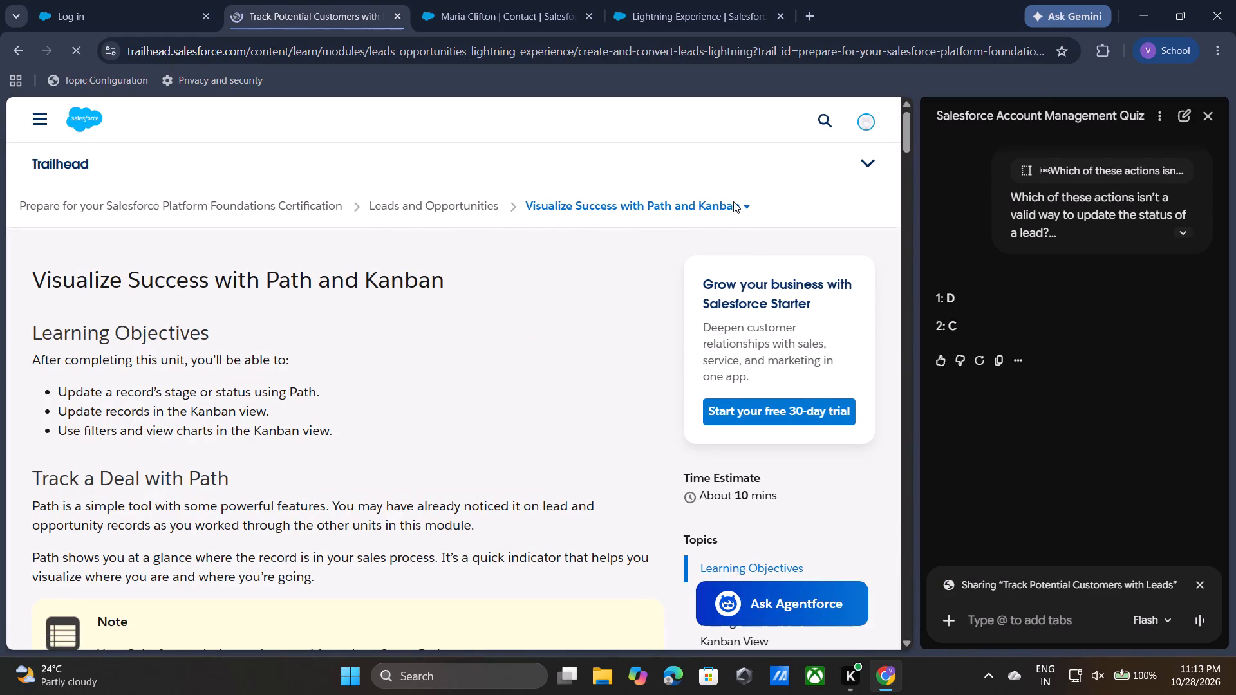
{"action": "left_click", "coordinate": [733, 201]}
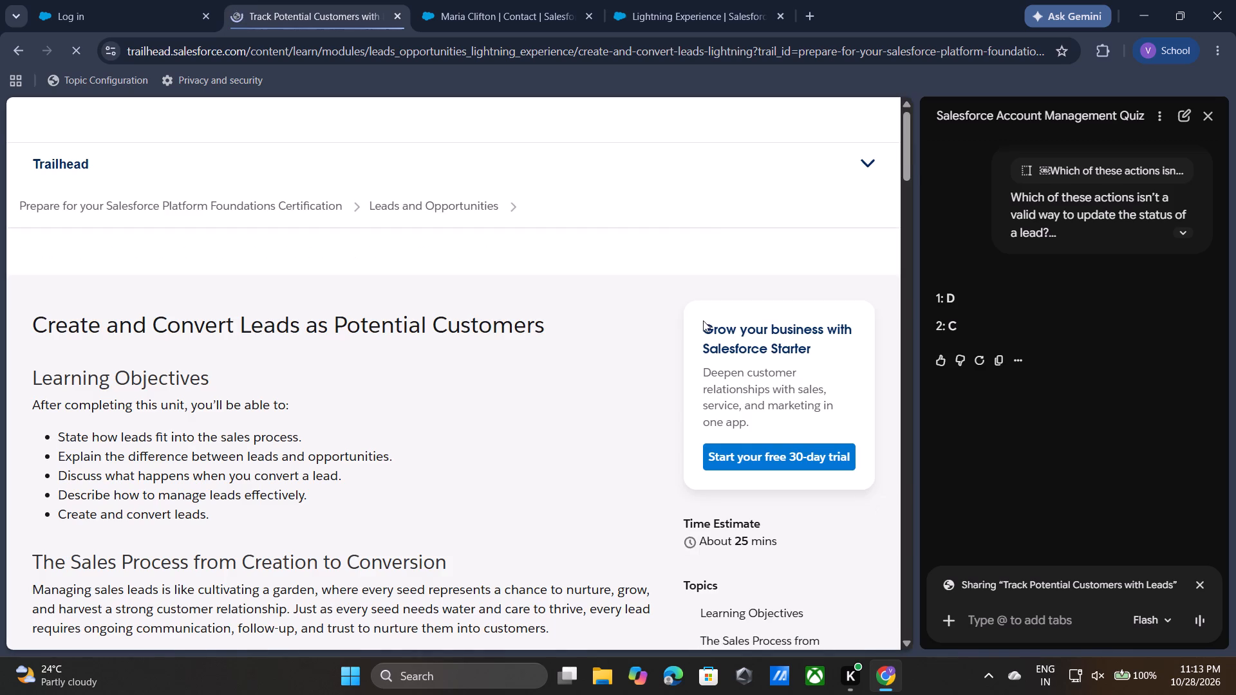
{"action": "scroll", "coordinate": [574, 392], "scroll_direction": "down", "scroll_amount": 2}
{"action": "scroll", "coordinate": [574, 392], "scroll_direction": "up", "scroll_amount": 1}
{"action": "scroll", "coordinate": [574, 392], "scroll_direction": "down", "scroll_amount": 12}
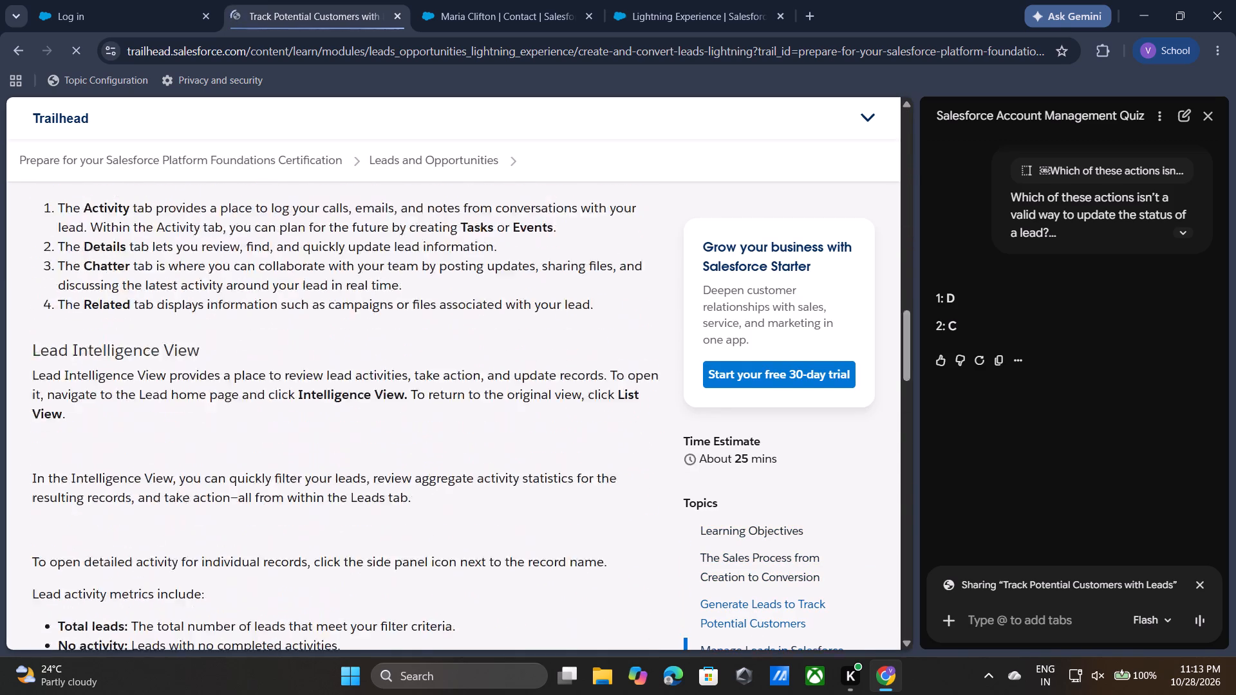
{"action": "scroll", "coordinate": [574, 392], "scroll_direction": "down", "scroll_amount": 8}
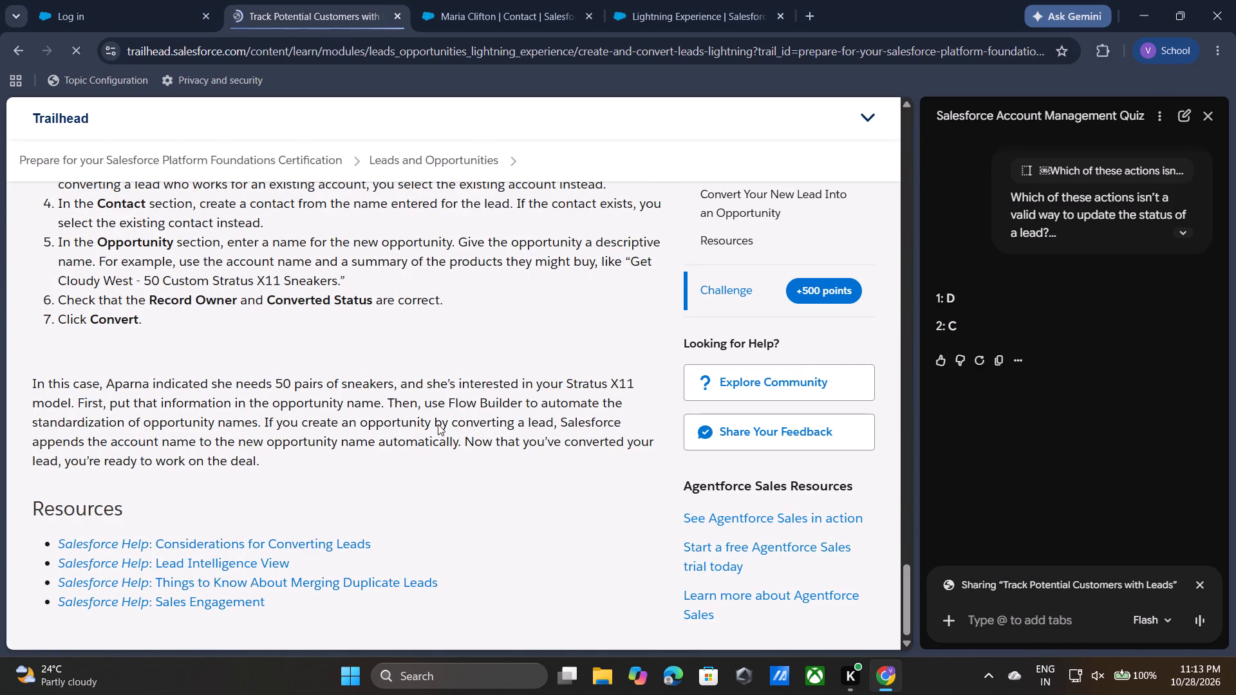
{"action": "scroll", "coordinate": [429, 444], "scroll_direction": "down", "scroll_amount": 3}
{"action": "scroll", "coordinate": [429, 444], "scroll_direction": "up", "scroll_amount": 14}
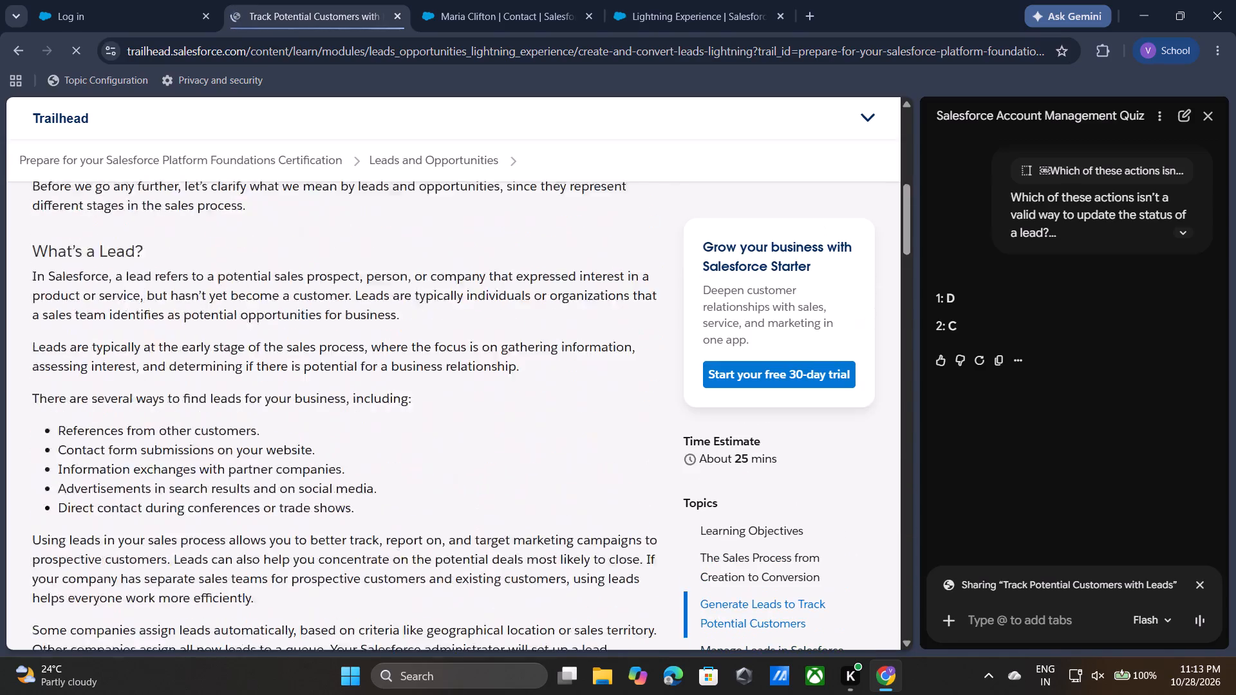
{"action": "scroll", "coordinate": [429, 444], "scroll_direction": "up", "scroll_amount": 7}
{"action": "scroll", "coordinate": [429, 444], "scroll_direction": "down", "scroll_amount": 19}
{"action": "scroll", "coordinate": [429, 444], "scroll_direction": "down", "scroll_amount": 8}
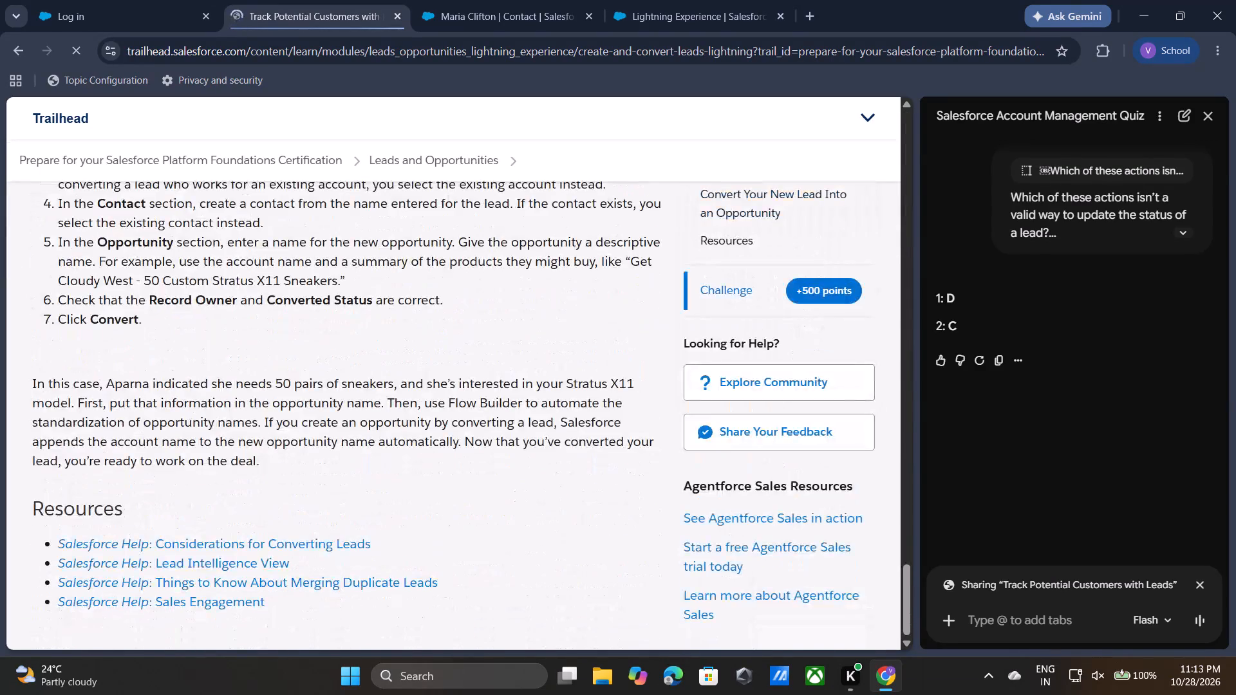
{"action": "scroll", "coordinate": [478, 169], "scroll_direction": "up", "scroll_amount": 19}
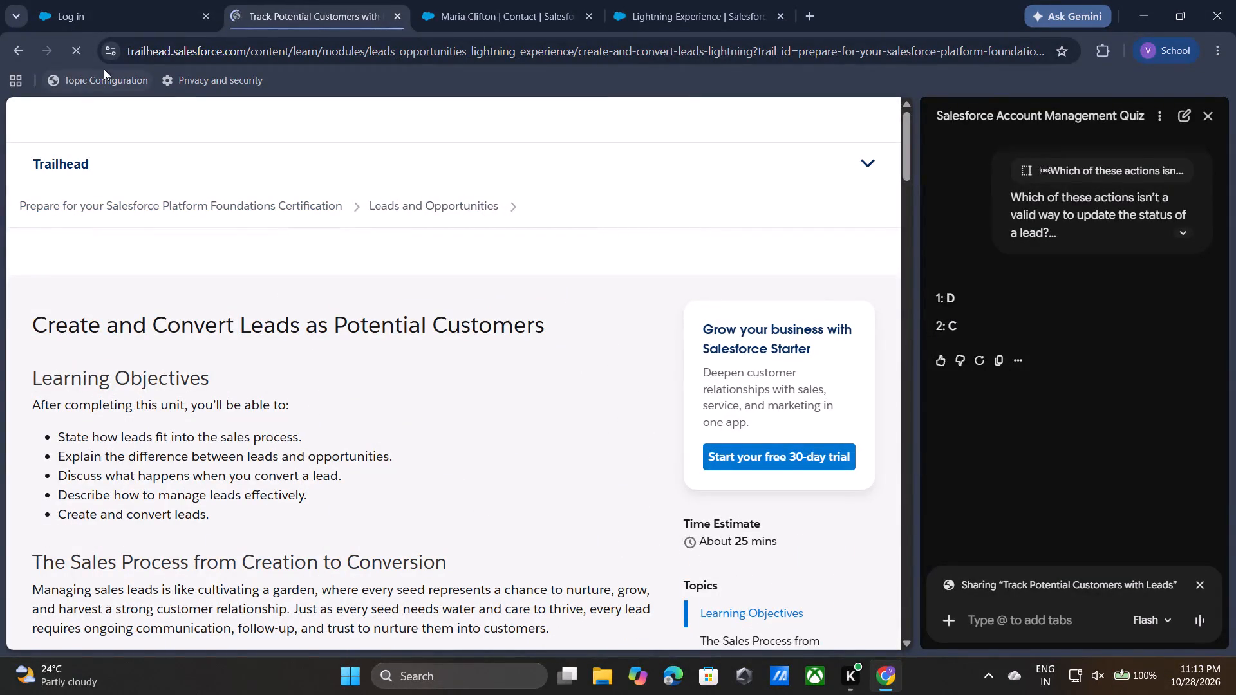
Reload the page and open the Sell as a Team and Split the Credit unit from the Leads and Opportunities unit list.
{"action": "left_click", "coordinate": [73, 53]}
{"action": "left_click", "coordinate": [73, 53]}
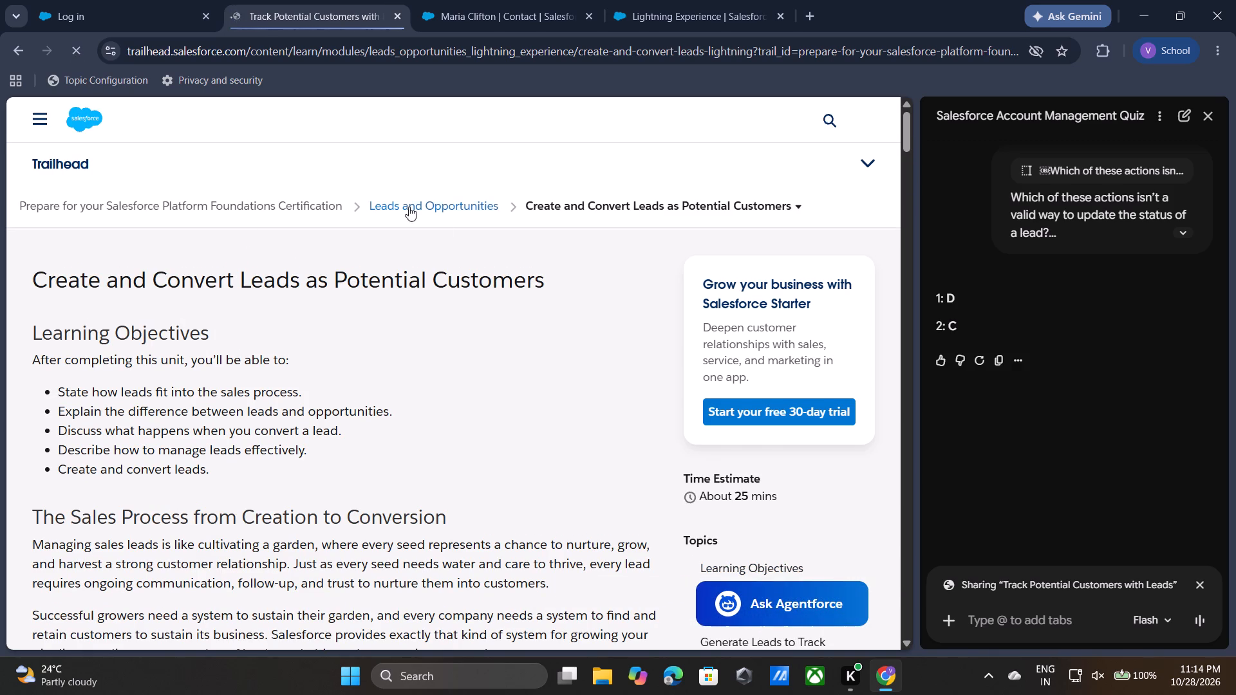
{"action": "left_click", "coordinate": [798, 207]}
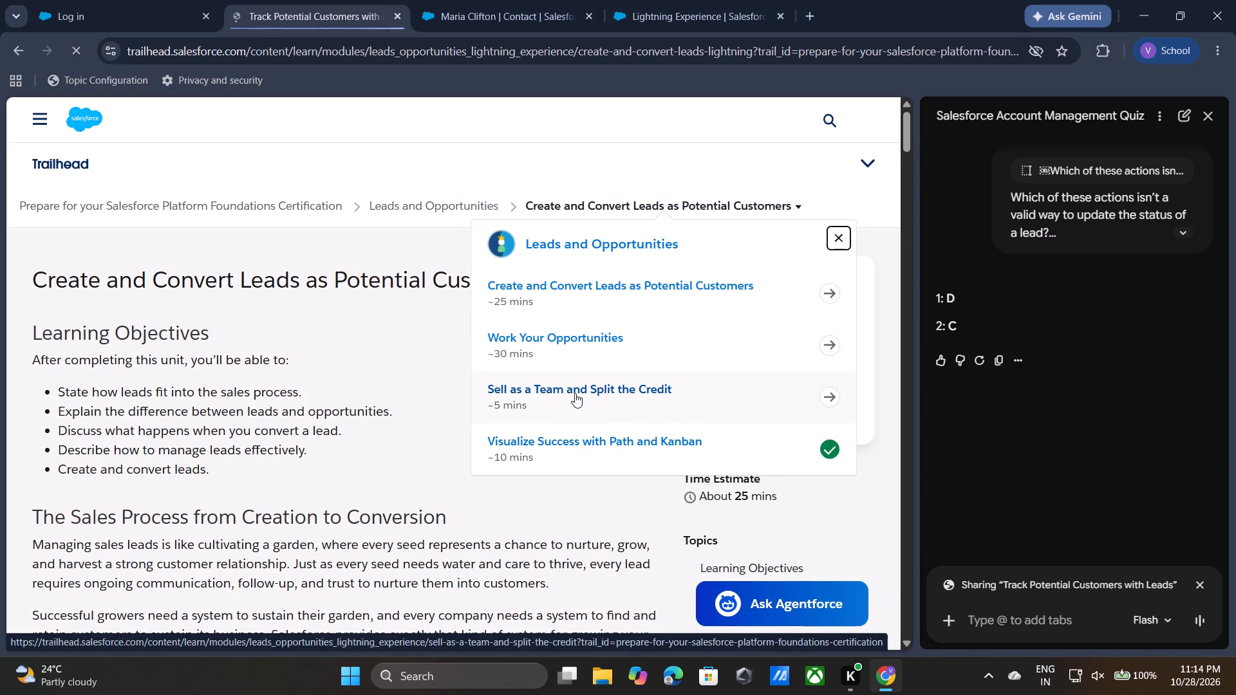
{"action": "left_click", "coordinate": [575, 393]}
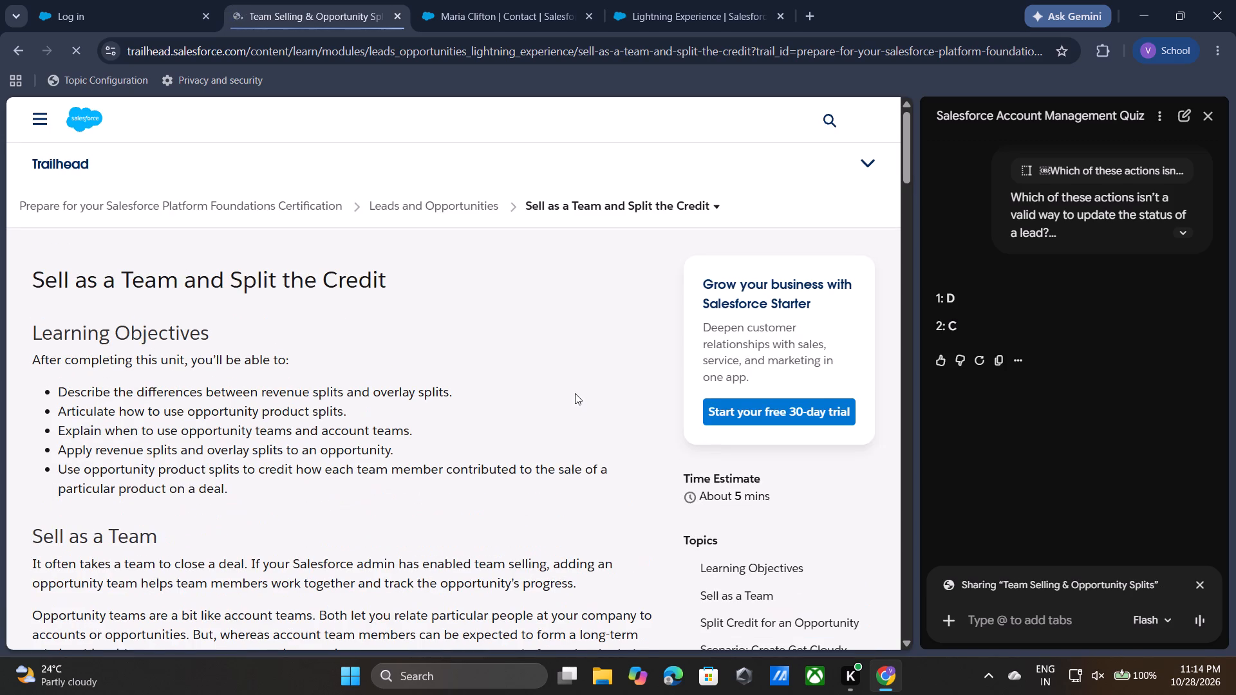
Copy both Sell as a Team and Split the Credit quiz questions together with their answer options.
{"action": "scroll", "coordinate": [575, 393], "scroll_direction": "down", "scroll_amount": 16}
{"action": "scroll", "coordinate": [575, 393], "scroll_direction": "down", "scroll_amount": 8}
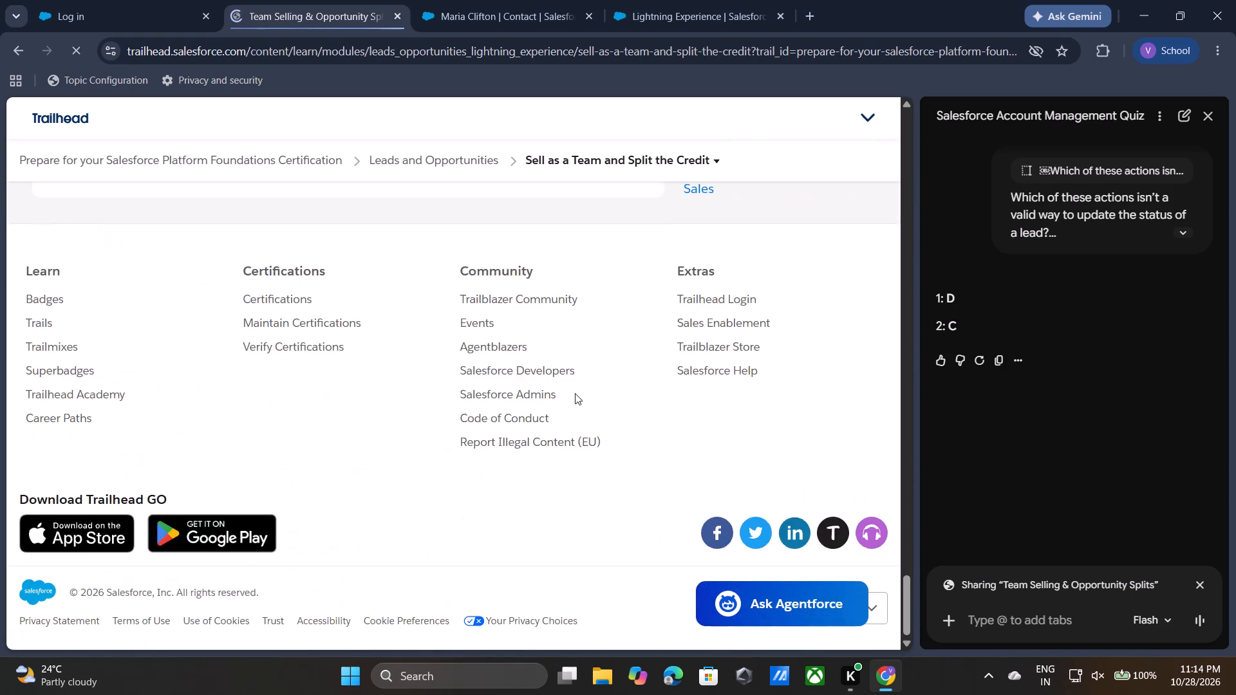
{"action": "scroll", "coordinate": [575, 393], "scroll_direction": "up", "scroll_amount": 4}
{"action": "left_click_drag", "start_coordinate": [292, 489], "coordinate": [79, 191]}
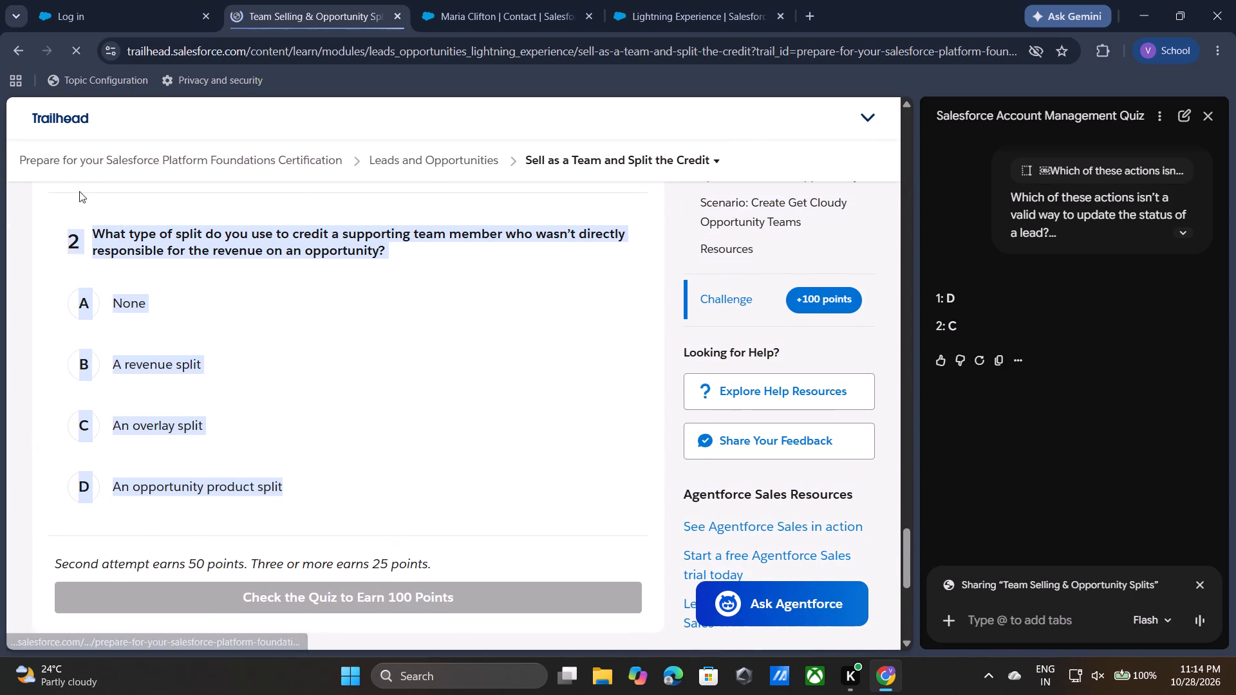
{"action": "left_click_drag", "start_coordinate": [79, 191], "coordinate": [89, 228]}
{"action": "key", "text": "Up"}
{"action": "key", "text": "Up"}
{"action": "key", "text": "Up"}
{"action": "key", "text": "Up"}
{"action": "key", "text": "Up"}
{"action": "key", "text": "Up"}
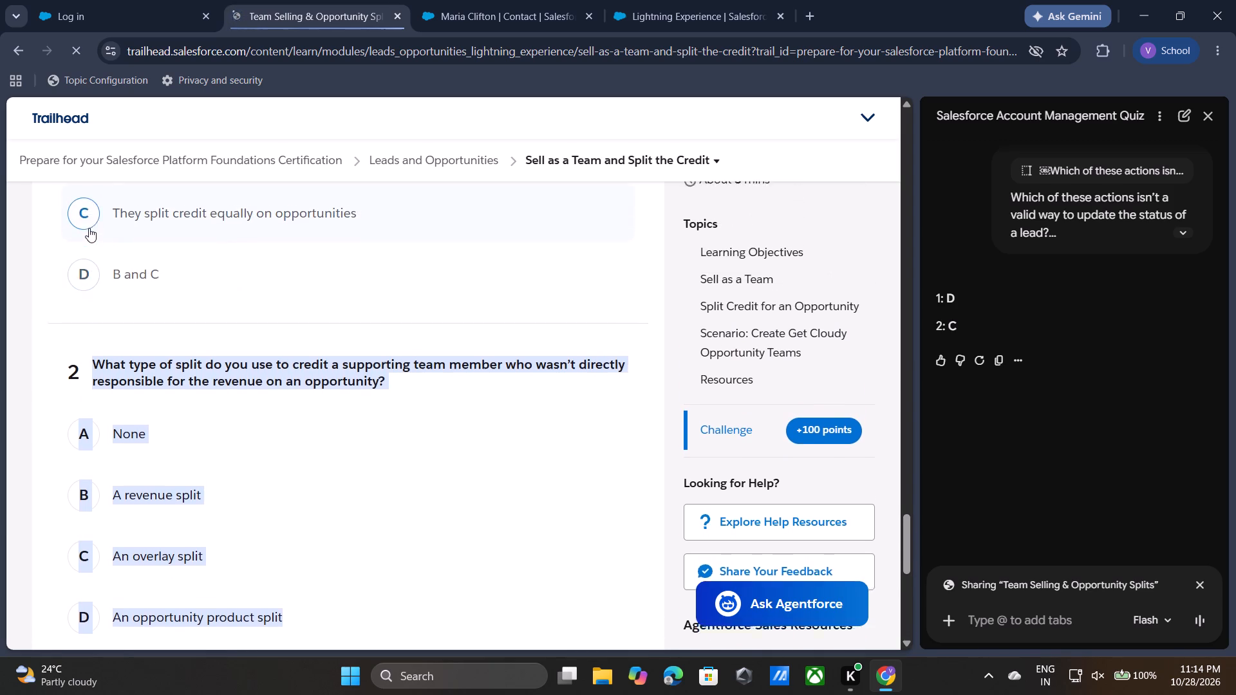
{"action": "left_click_drag", "start_coordinate": [89, 228], "coordinate": [89, 255]}
{"action": "key", "text": "Up"}
{"action": "key", "text": "Up"}
{"action": "key", "text": "Up"}
{"action": "key", "text": "Up"}
{"action": "key", "text": "Up"}
{"action": "key", "text": "Up"}
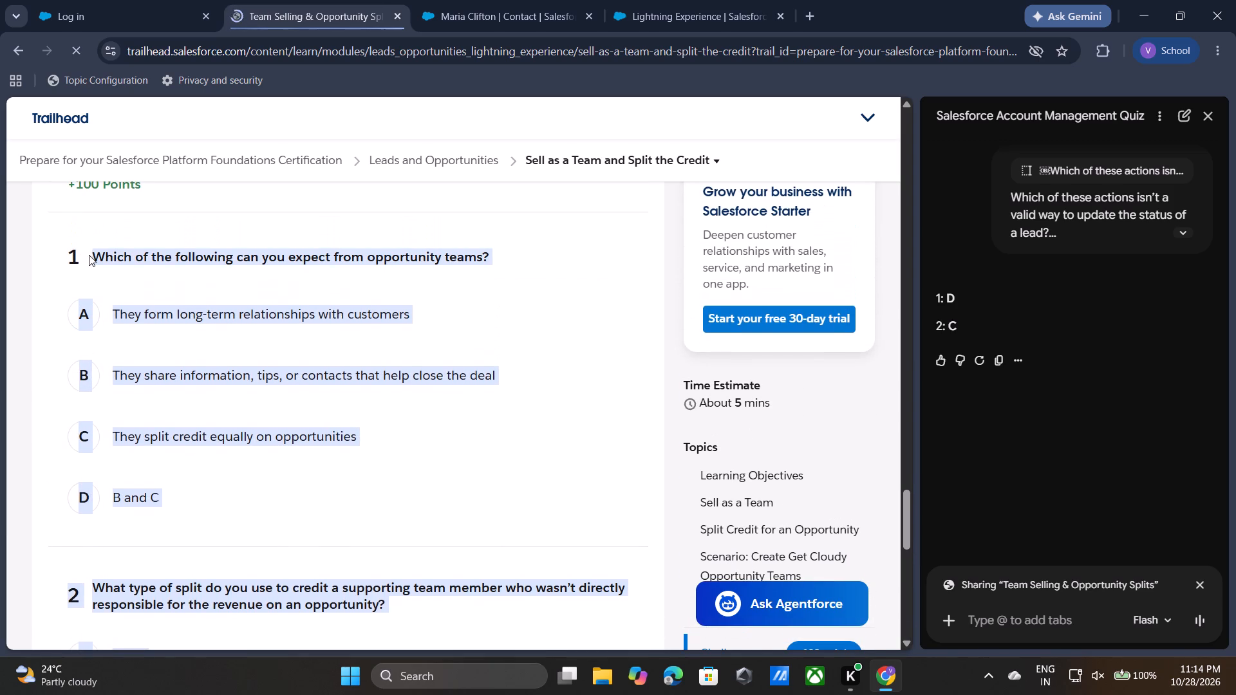
{"action": "left_click_drag", "start_coordinate": [89, 255], "coordinate": [79, 257]}
{"action": "key", "text": "ctrl+c"}
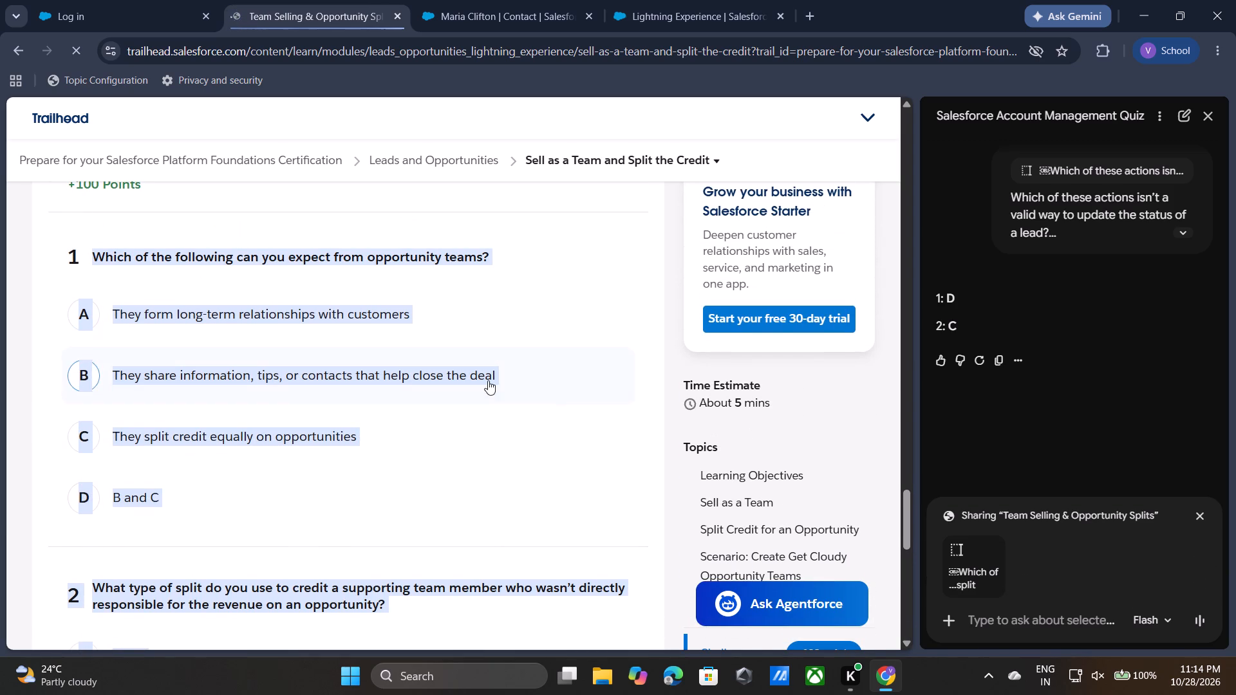
Send the copied quiz questions to the Gemini chat with the instruction "answer only".
{"action": "left_click", "coordinate": [1029, 620]}
{"action": "key", "text": "ctrl+v"}
{"action": "key", "text": "space"}
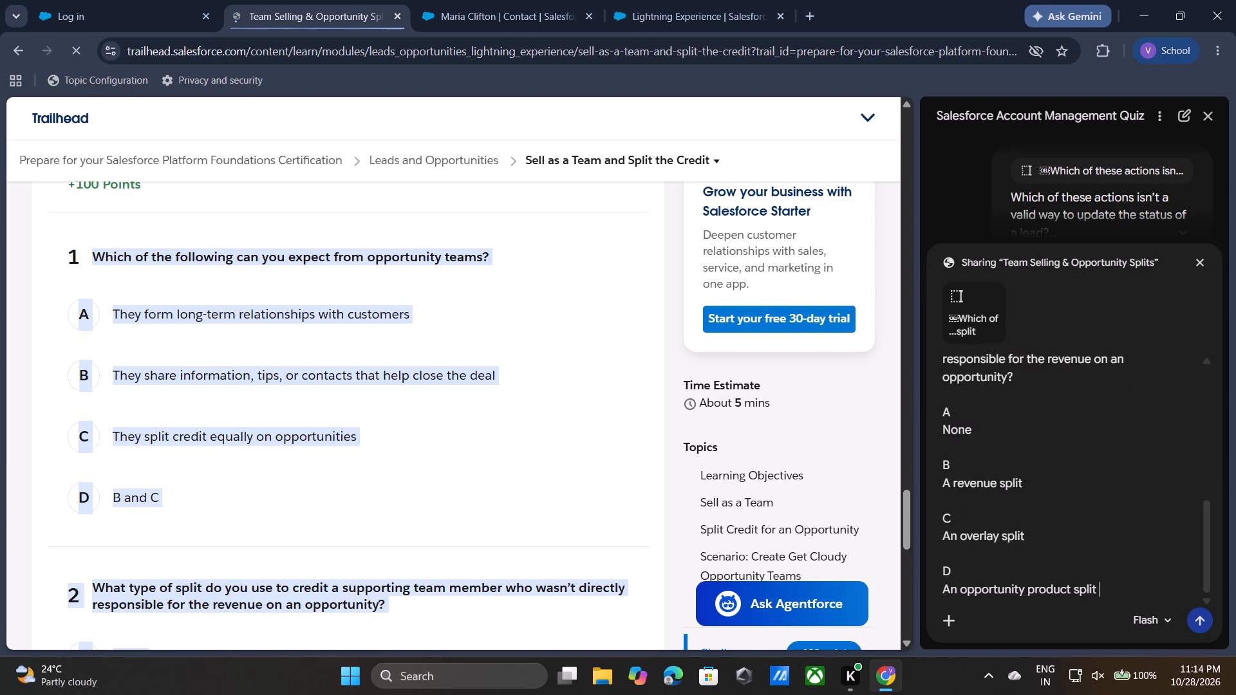
{"action": "key", "text": "shift+Return"}
{"action": "type", "text": "answer onl"}
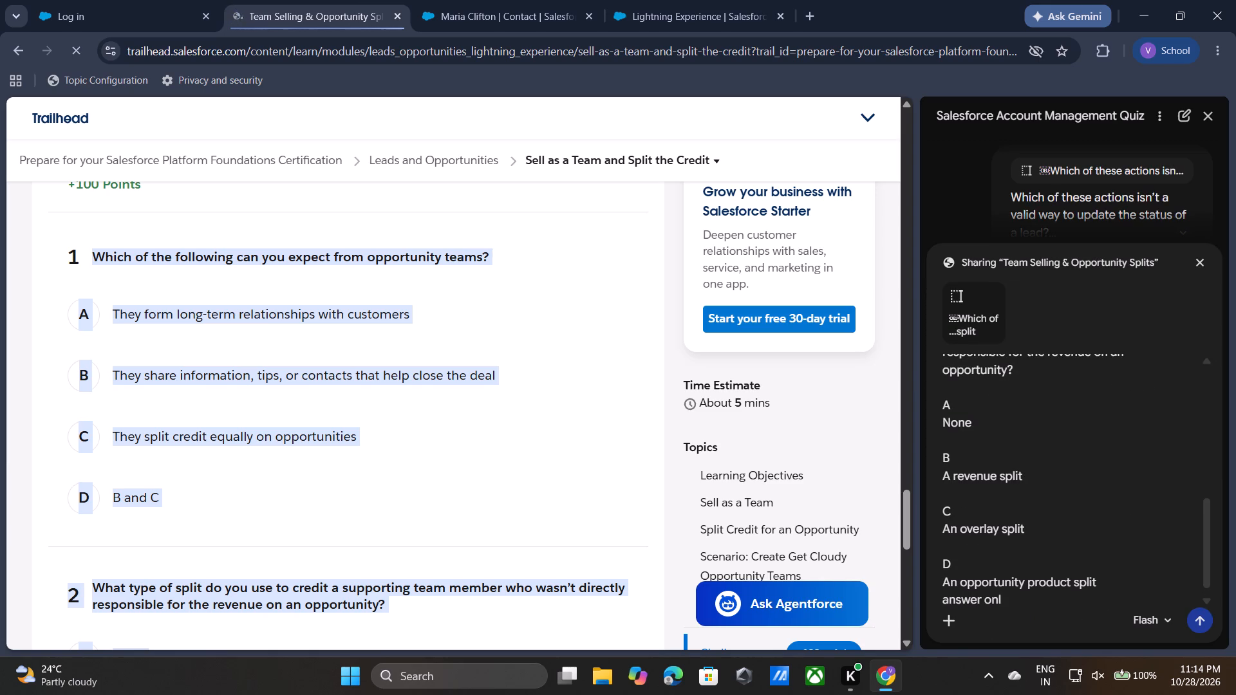
{"action": "type", "text": "ly"}
{"action": "key", "text": "BackSpace"}
{"action": "key", "text": "BackSpace"}
{"action": "key", "text": "y"}
{"action": "key", "text": "Return"}
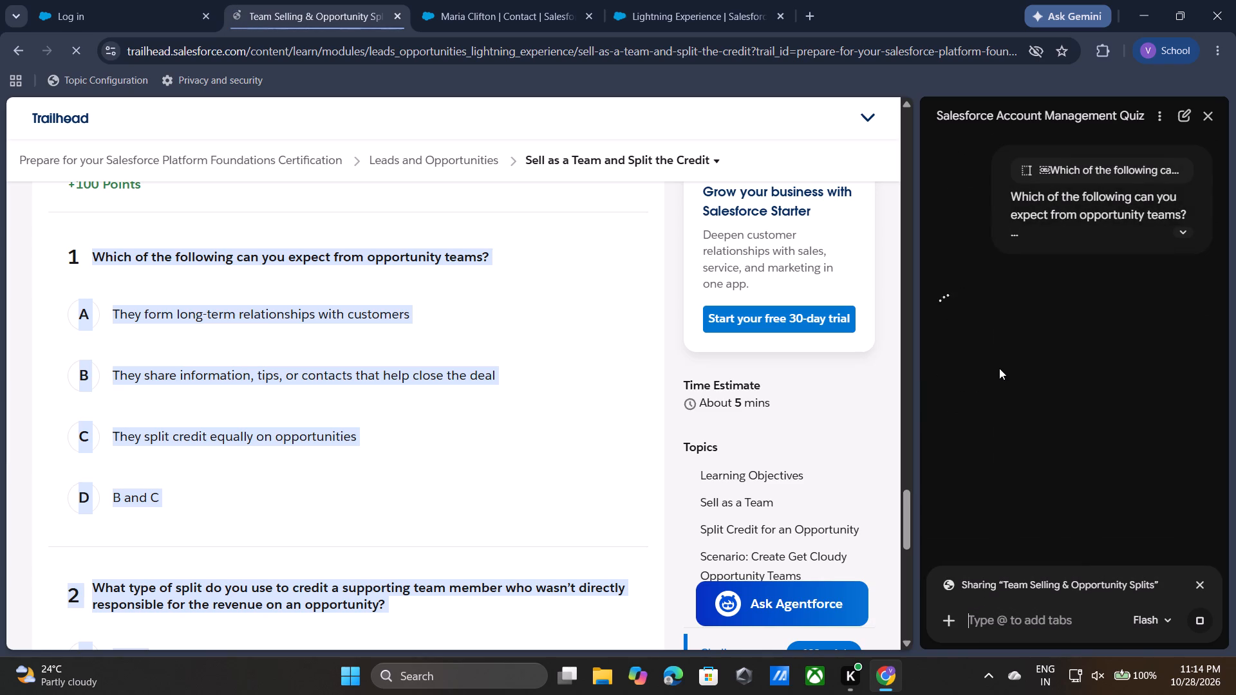
Choose answer B, They share information, tips, or contacts that help close the deal, for quiz question 1.
{"action": "left_click", "coordinate": [516, 374]}
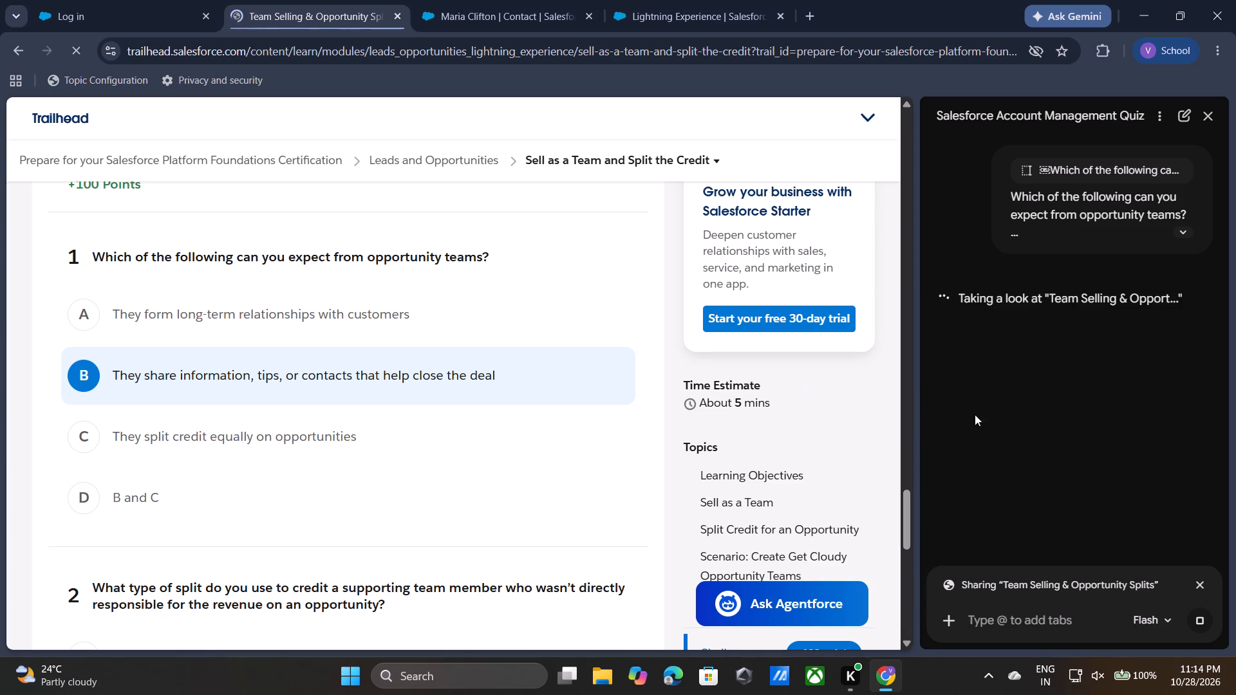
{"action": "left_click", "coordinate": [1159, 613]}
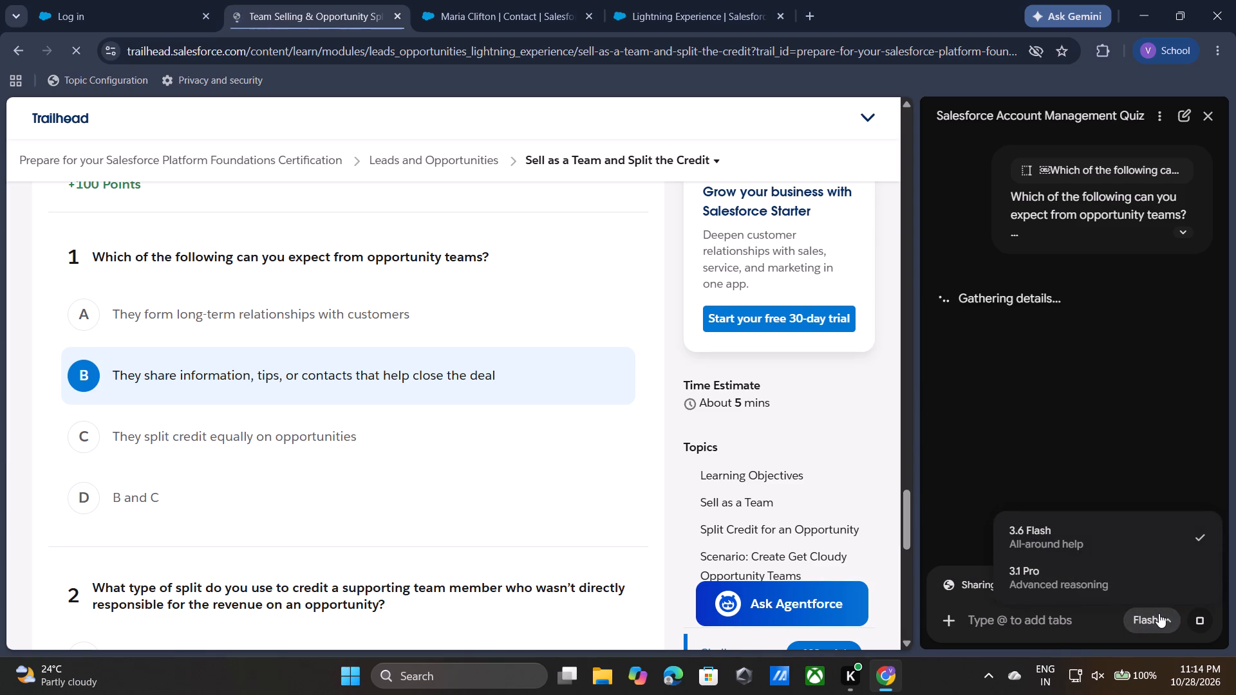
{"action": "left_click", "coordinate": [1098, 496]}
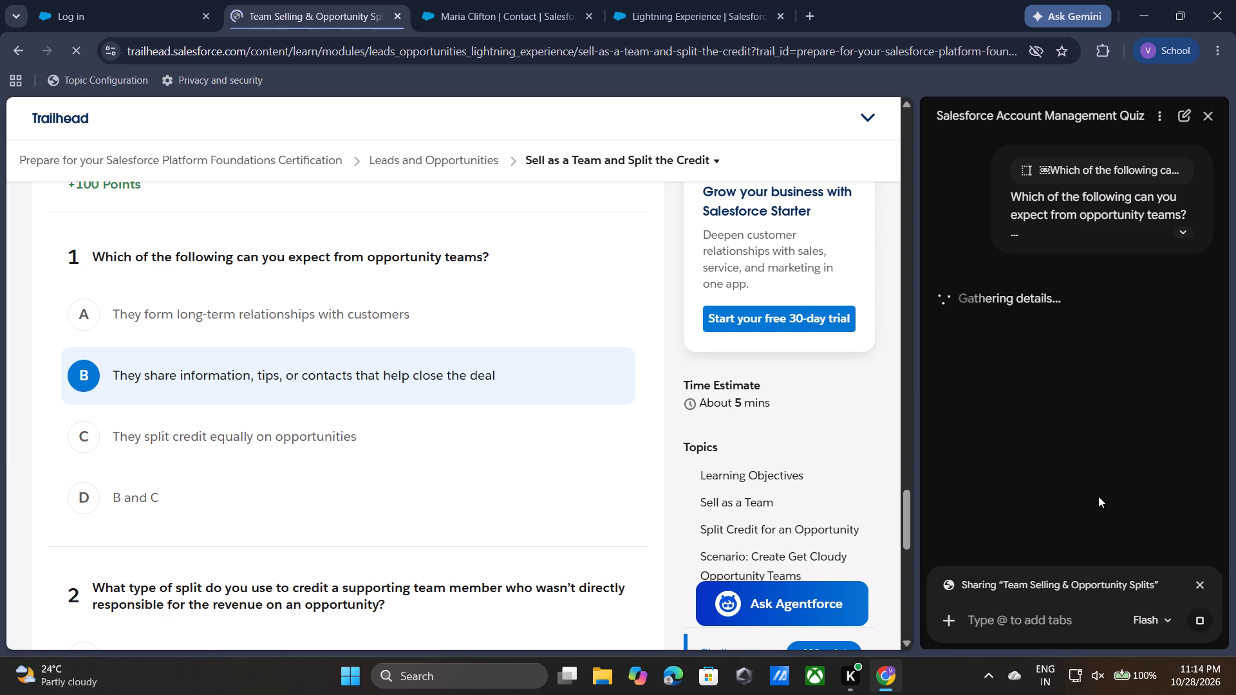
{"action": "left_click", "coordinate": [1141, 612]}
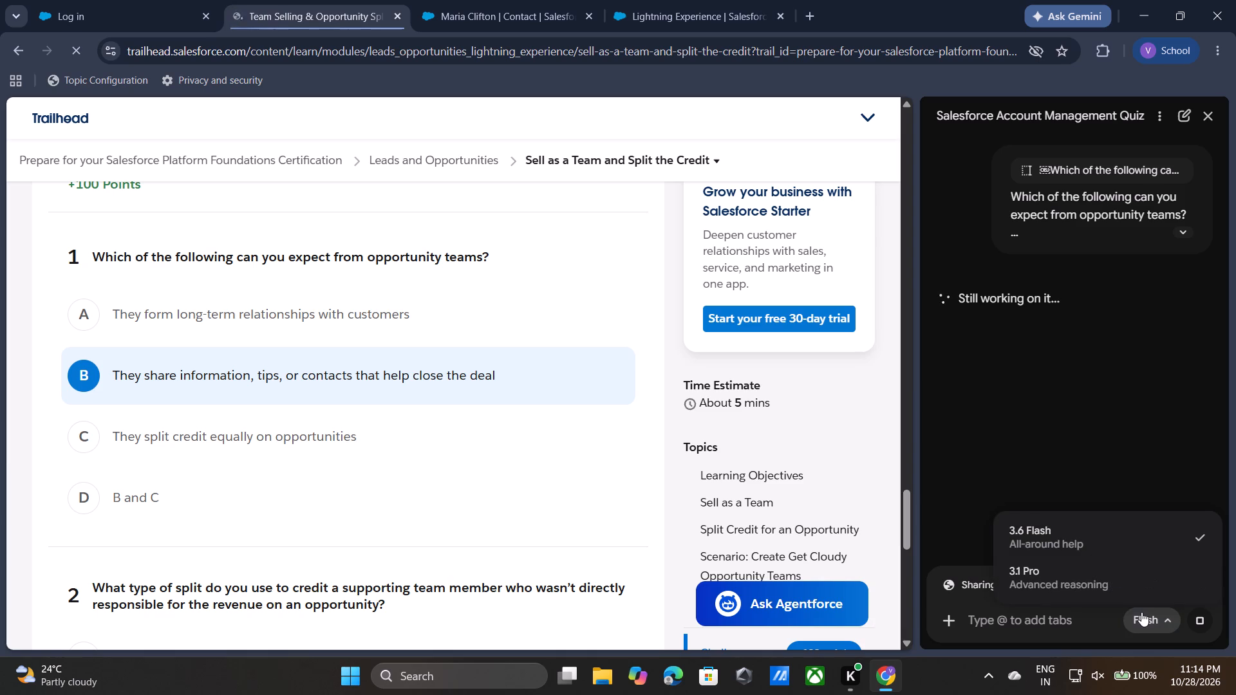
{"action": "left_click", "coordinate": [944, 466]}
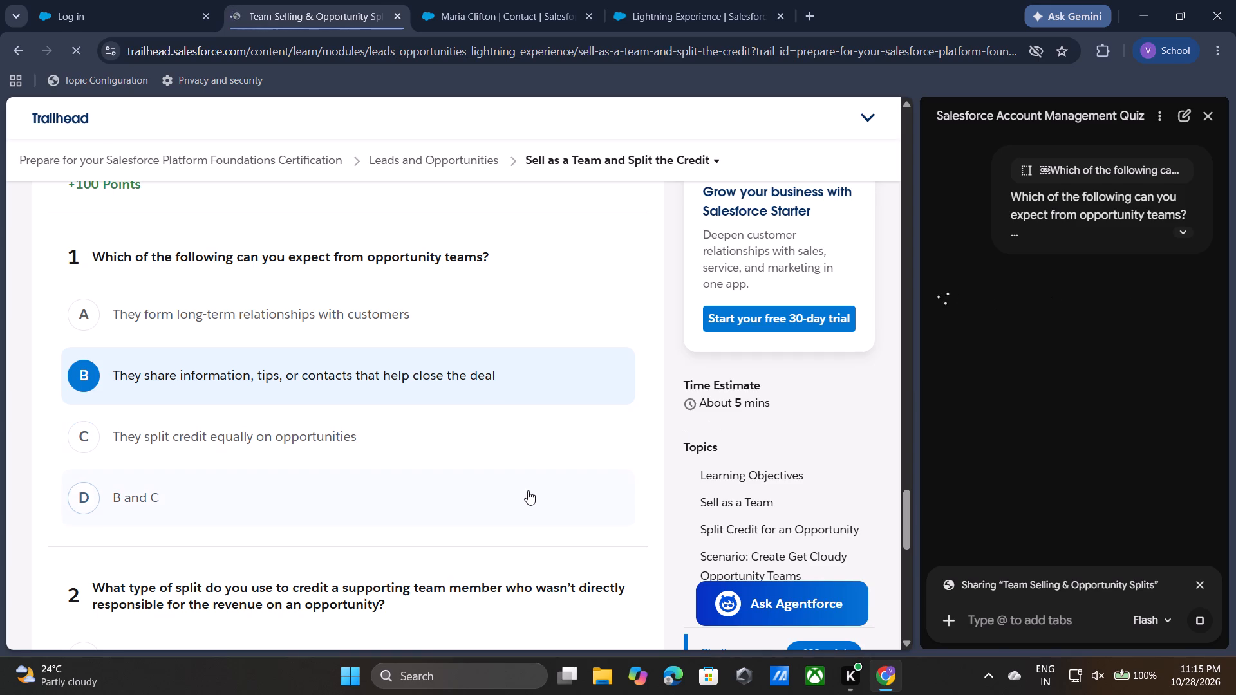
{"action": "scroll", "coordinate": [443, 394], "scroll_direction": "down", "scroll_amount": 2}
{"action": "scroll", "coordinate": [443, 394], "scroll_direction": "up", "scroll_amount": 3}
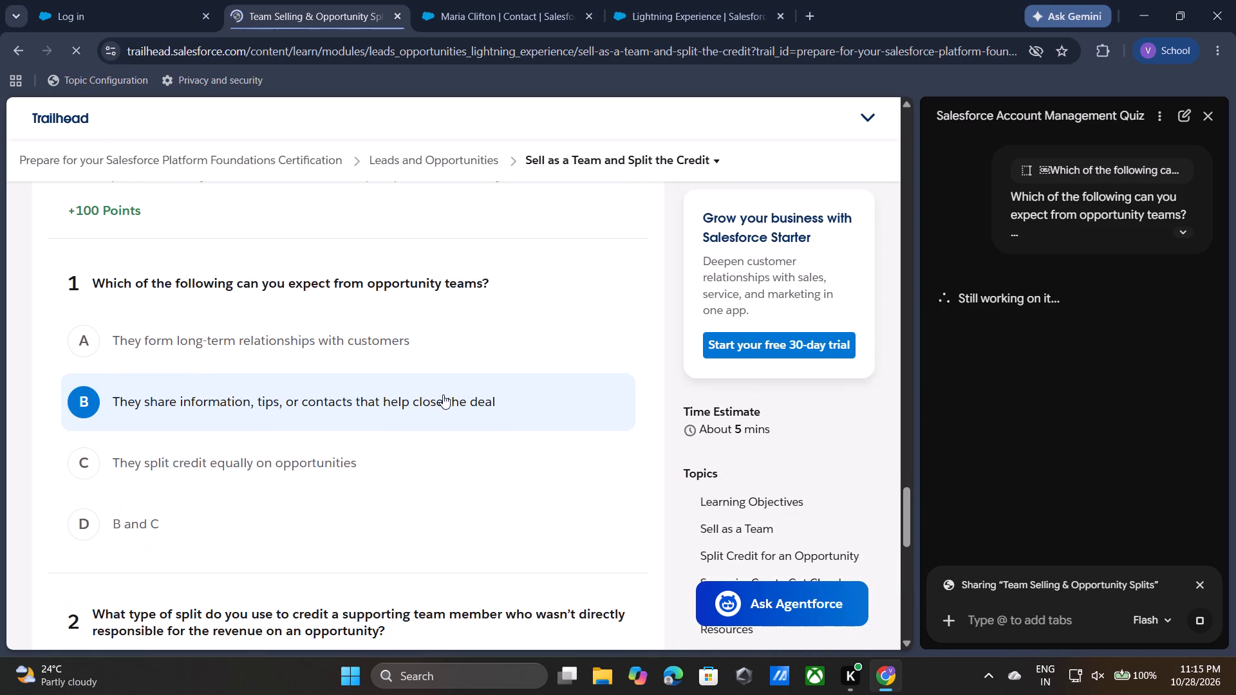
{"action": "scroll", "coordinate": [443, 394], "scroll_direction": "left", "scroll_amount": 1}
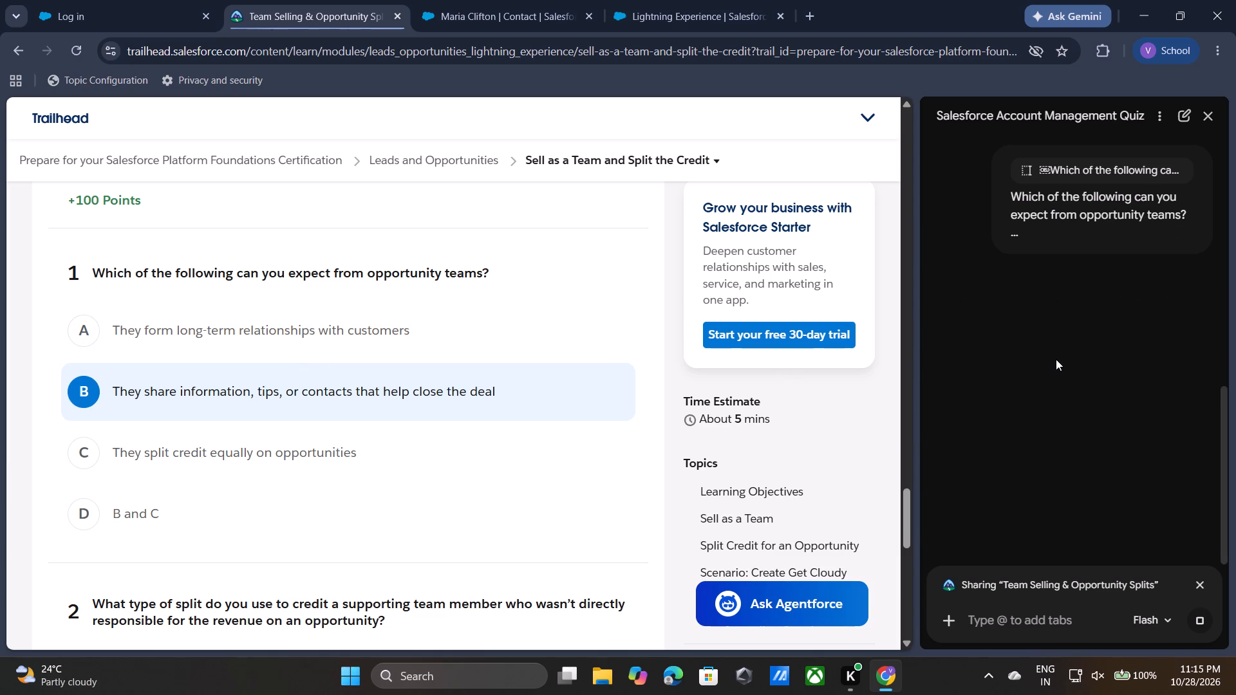
Answer quiz question 2 with C, An overlay split, and submit the quiz.
{"action": "scroll", "coordinate": [1055, 358], "scroll_direction": "down", "scroll_amount": 1}
{"action": "scroll", "coordinate": [487, 342], "scroll_direction": "down", "scroll_amount": 1}
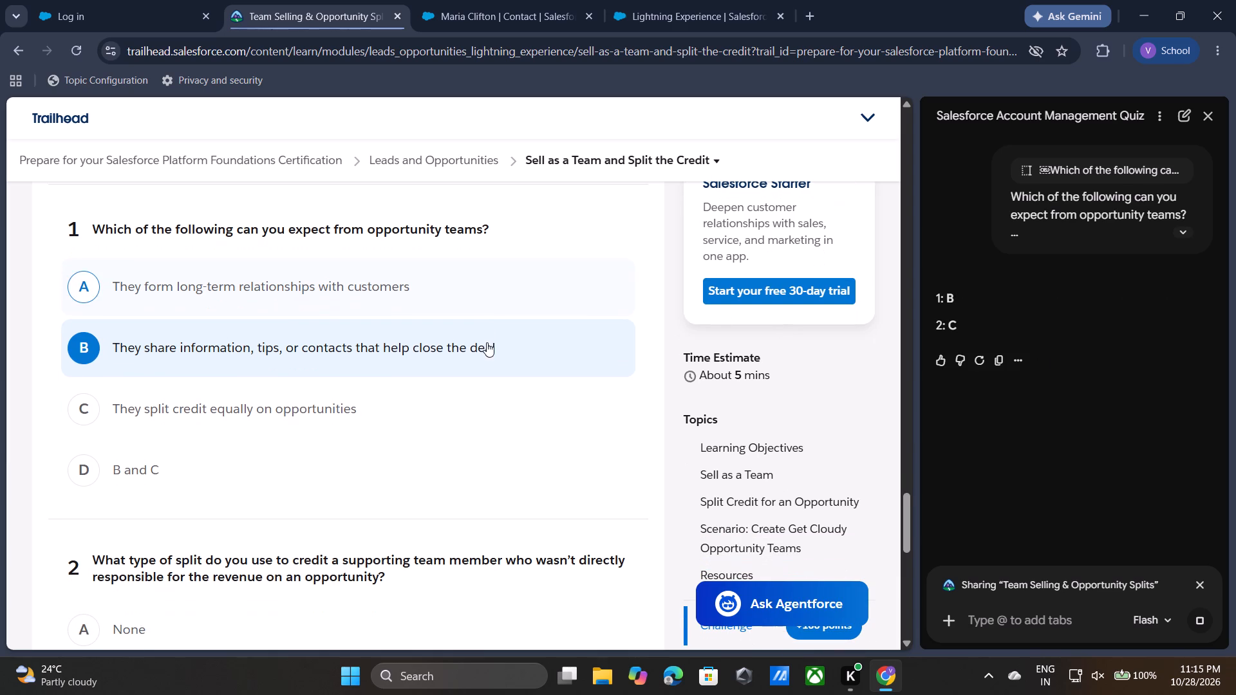
{"action": "scroll", "coordinate": [452, 335], "scroll_direction": "down", "scroll_amount": 3}
{"action": "left_click", "coordinate": [177, 405]}
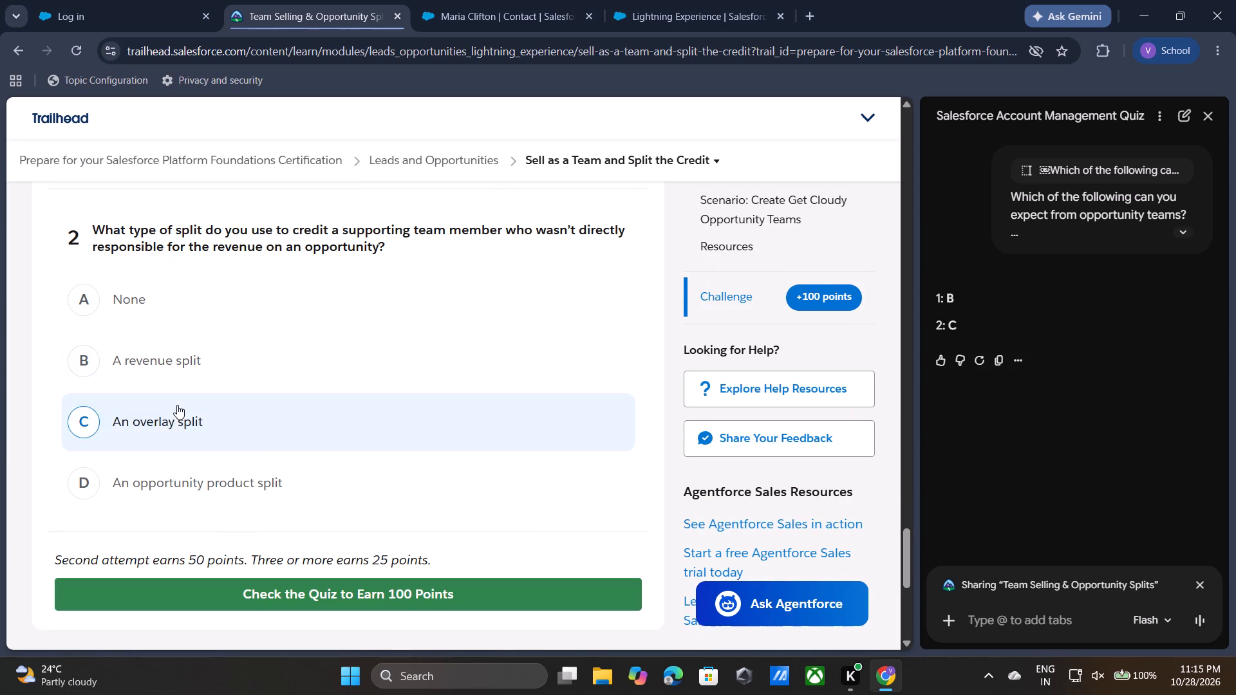
{"action": "scroll", "coordinate": [350, 476], "scroll_direction": "down", "scroll_amount": 1}
{"action": "left_click", "coordinate": [357, 514]}
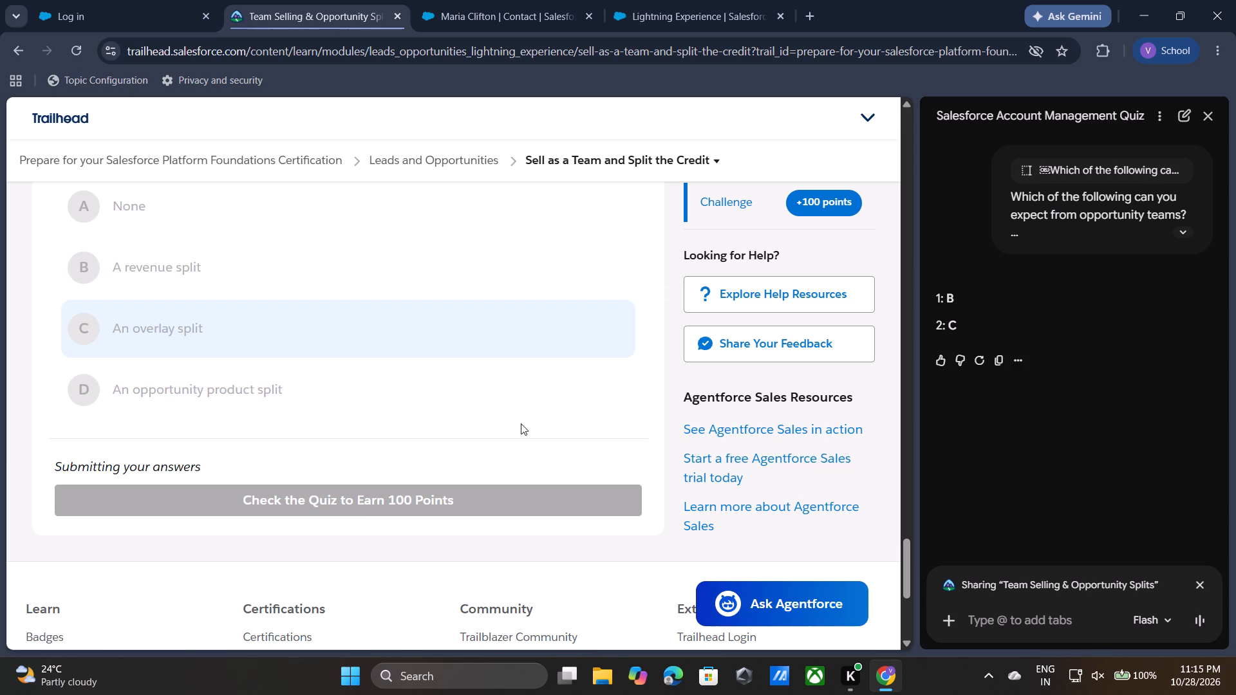
Close the quiz completion screen and open the Create and Convert Leads as Potential Customers unit from the unit list.
{"action": "scroll", "coordinate": [557, 263], "scroll_direction": "up", "scroll_amount": 10}
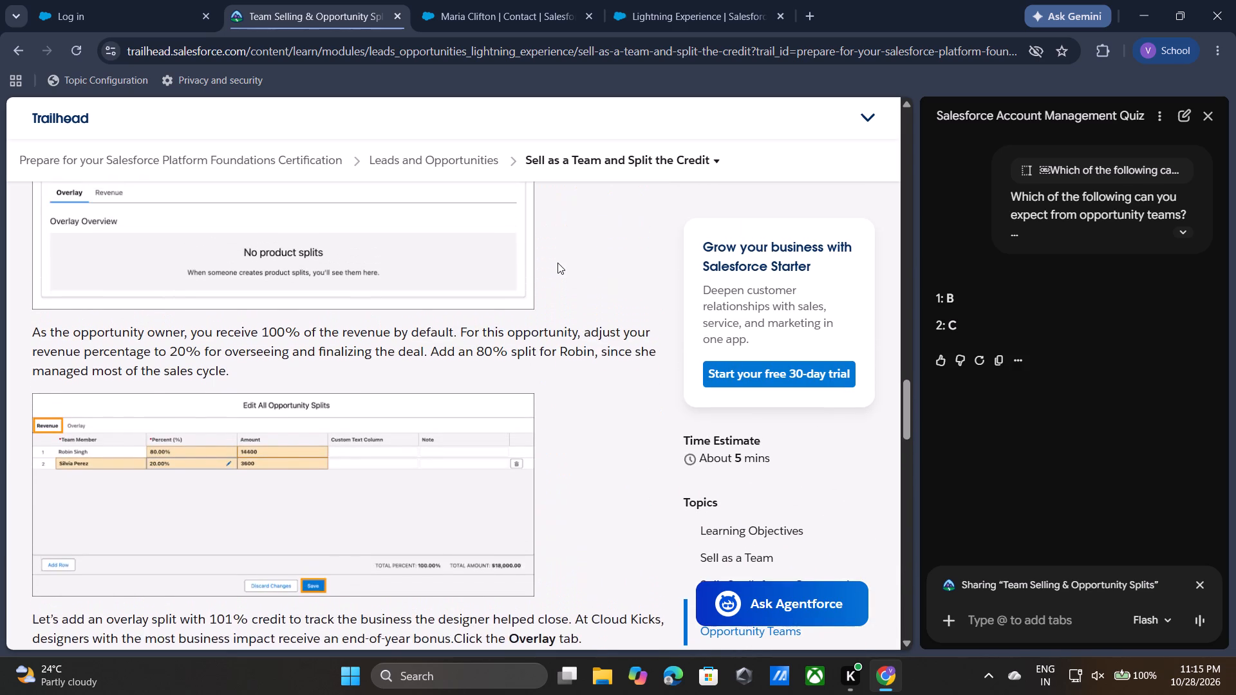
{"action": "scroll", "coordinate": [557, 263], "scroll_direction": "up", "scroll_amount": 6}
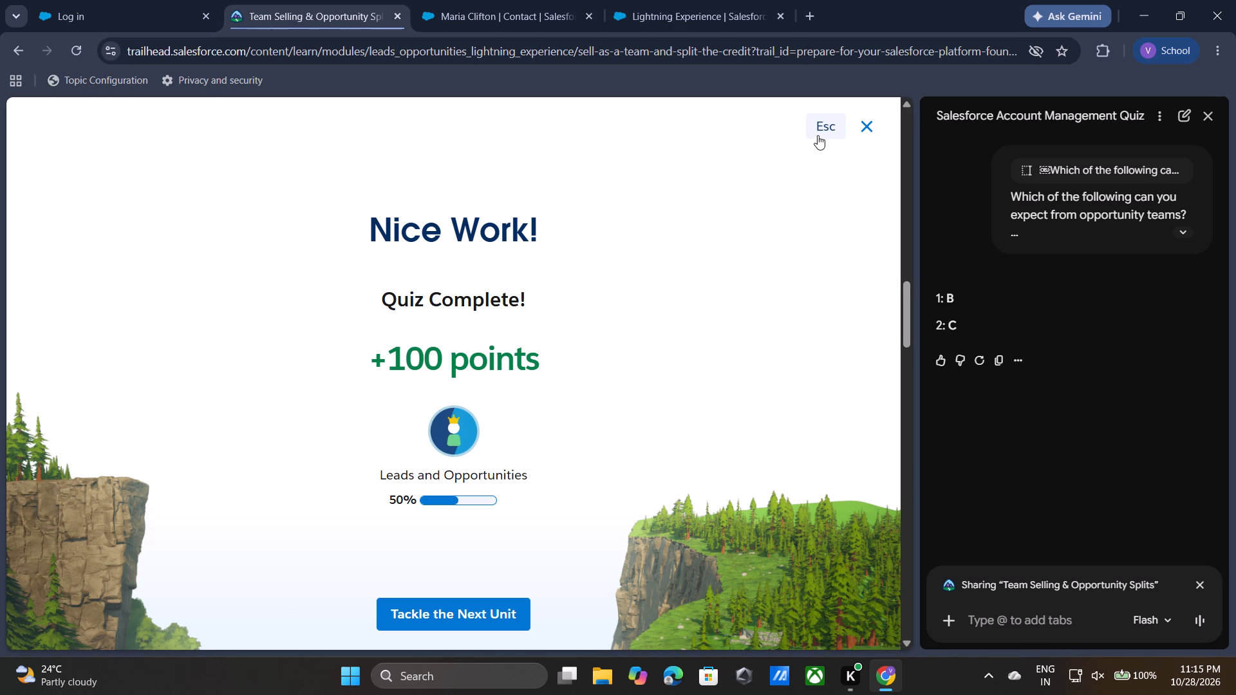
{"action": "left_click", "coordinate": [868, 124]}
{"action": "scroll", "coordinate": [539, 362], "scroll_direction": "up", "scroll_amount": 12}
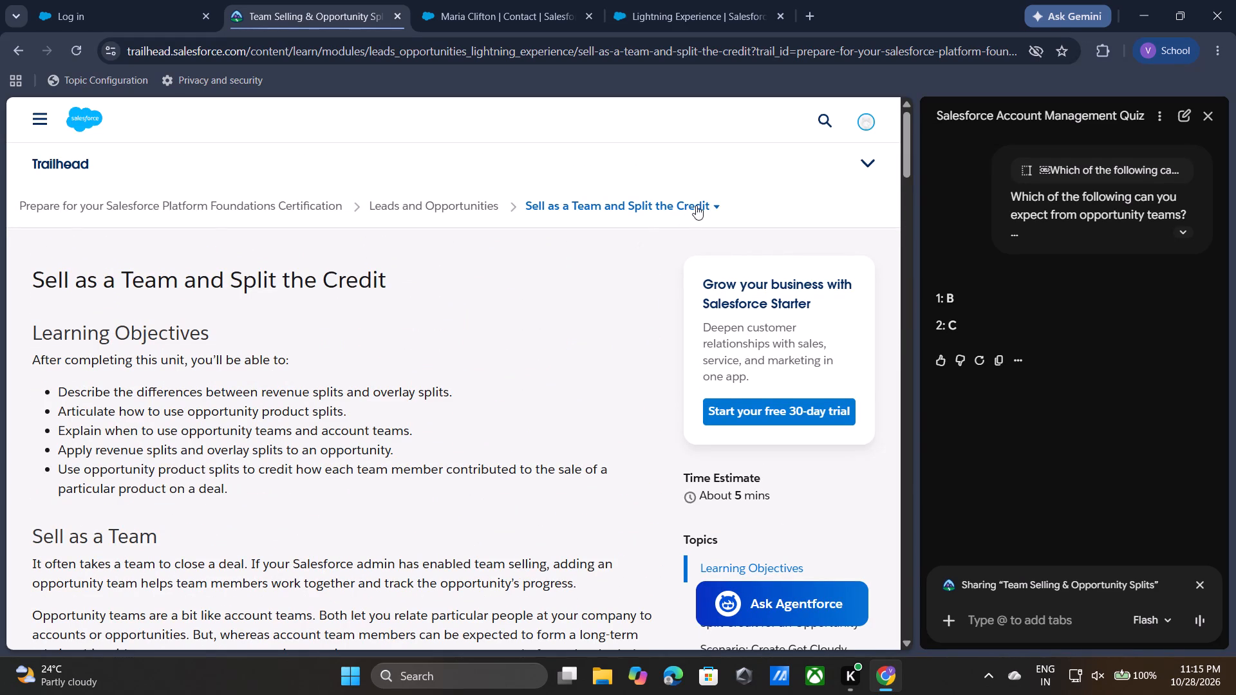
{"action": "left_click", "coordinate": [714, 207]}
{"action": "left_click", "coordinate": [602, 281]}
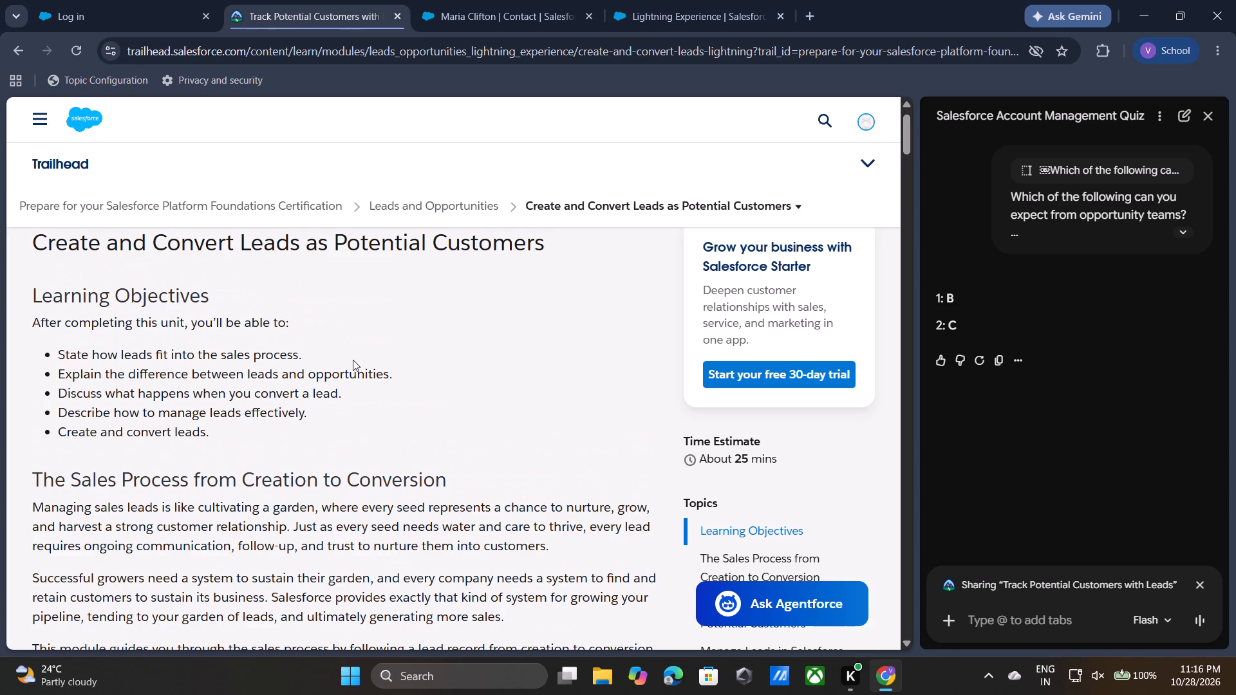
Read the Create and Convert Leads as Potential Customers unit from its learning objectives through to the instructions for adding leads.
{"action": "scroll", "coordinate": [297, 409], "scroll_direction": "down", "scroll_amount": 1}
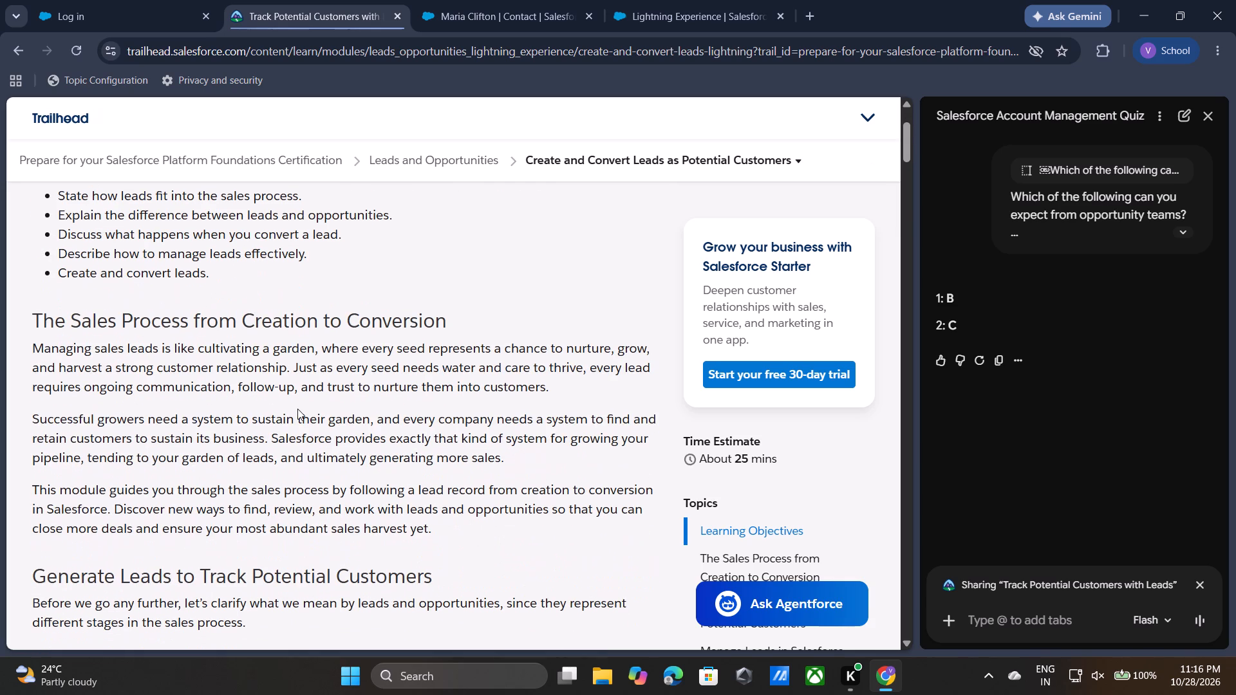
{"action": "scroll", "coordinate": [297, 409], "scroll_direction": "down", "scroll_amount": 1}
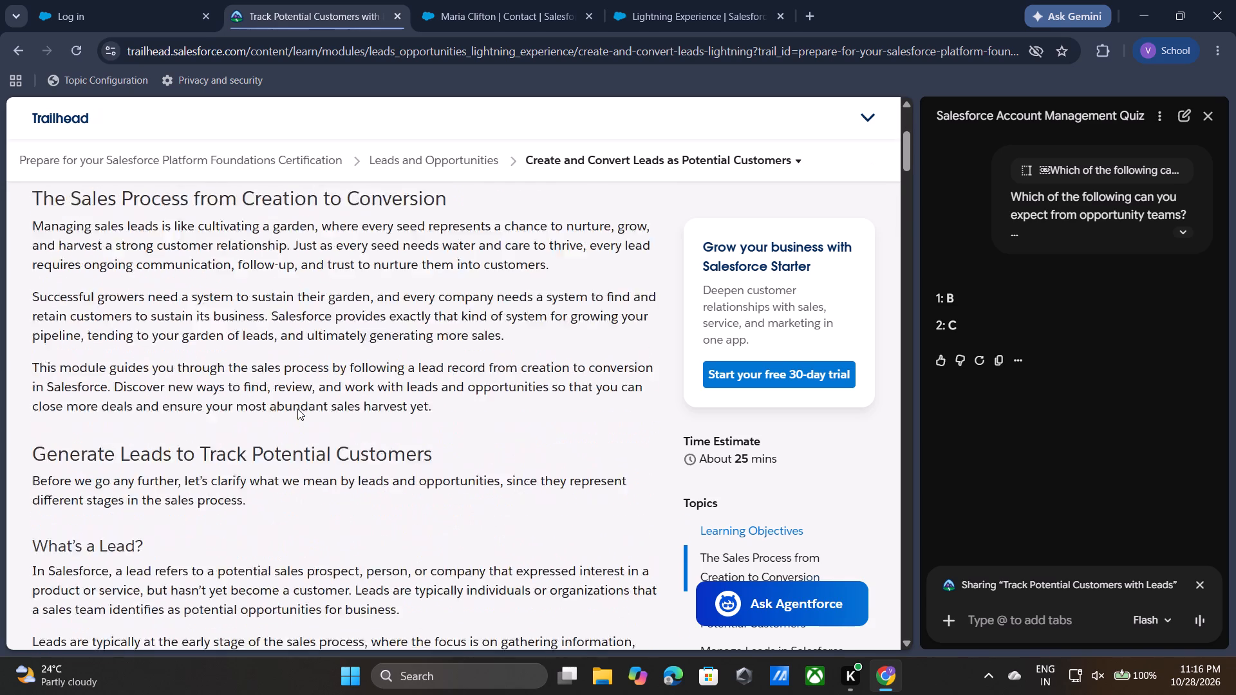
{"action": "scroll", "coordinate": [297, 409], "scroll_direction": "down", "scroll_amount": 2}
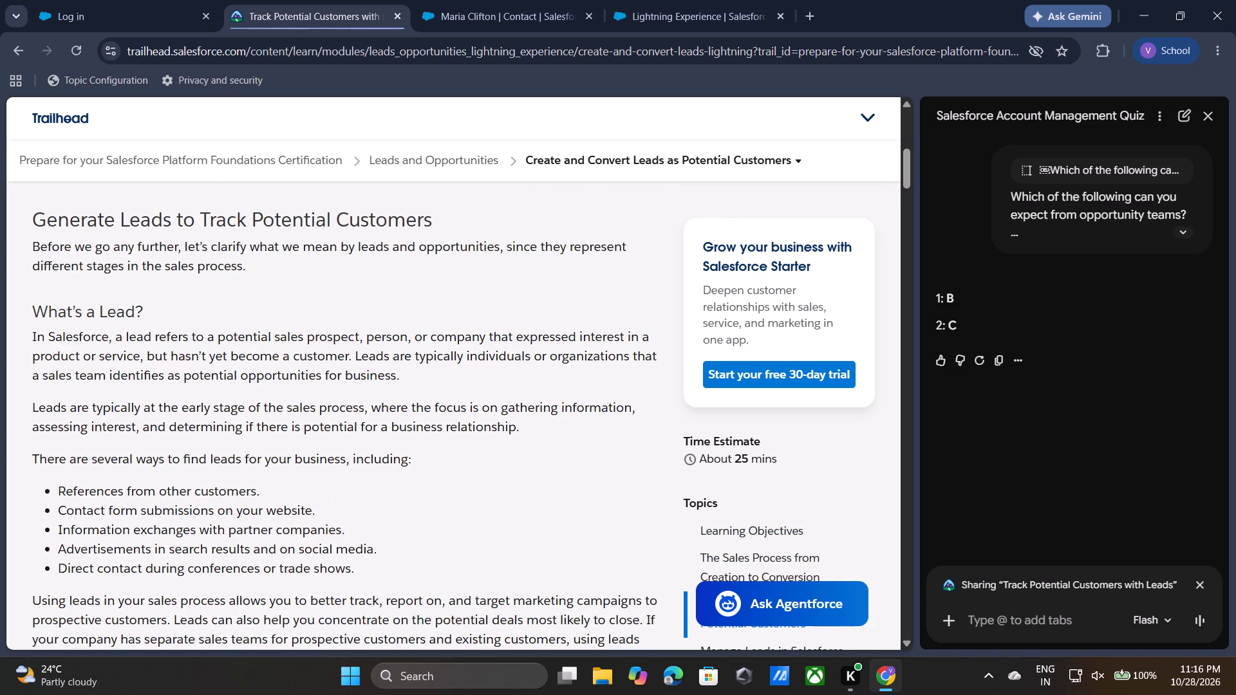
{"action": "scroll", "coordinate": [1083, 409], "scroll_direction": "down", "scroll_amount": 2}
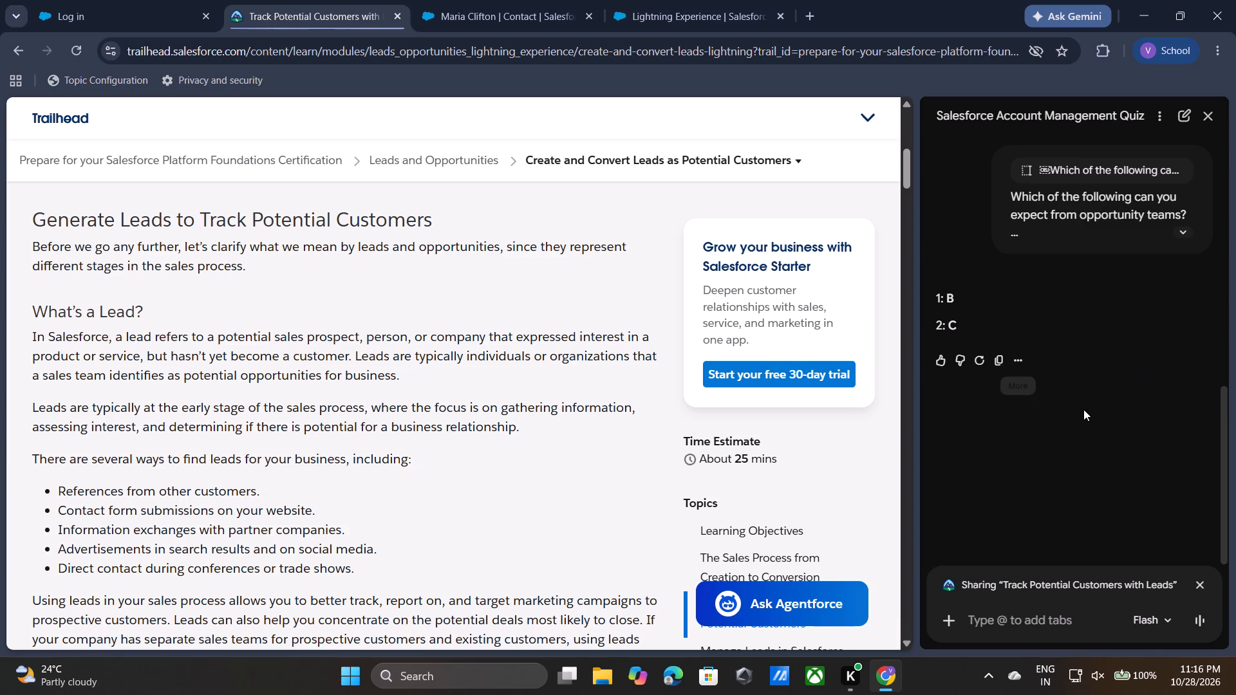
{"action": "scroll", "coordinate": [1083, 409], "scroll_direction": "up", "scroll_amount": 8}
{"action": "scroll", "coordinate": [1083, 409], "scroll_direction": "down", "scroll_amount": 1}
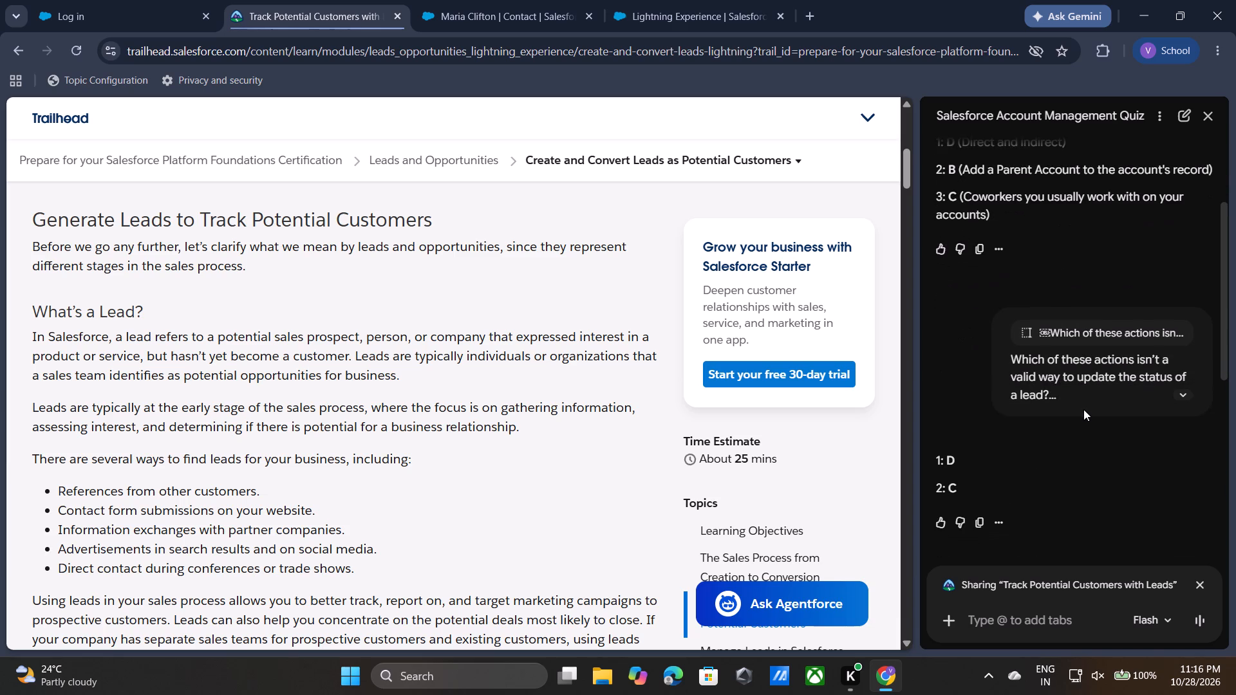
{"action": "scroll", "coordinate": [285, 434], "scroll_direction": "down", "scroll_amount": 3}
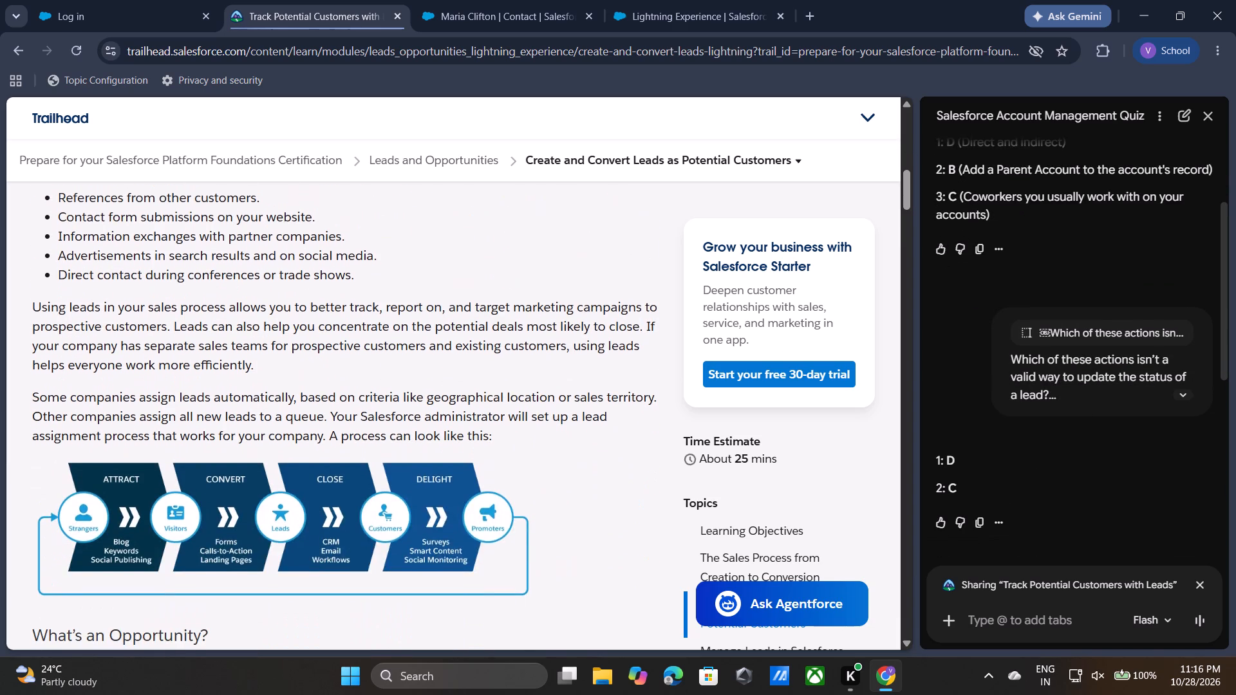
{"action": "scroll", "coordinate": [285, 434], "scroll_direction": "down", "scroll_amount": 3}
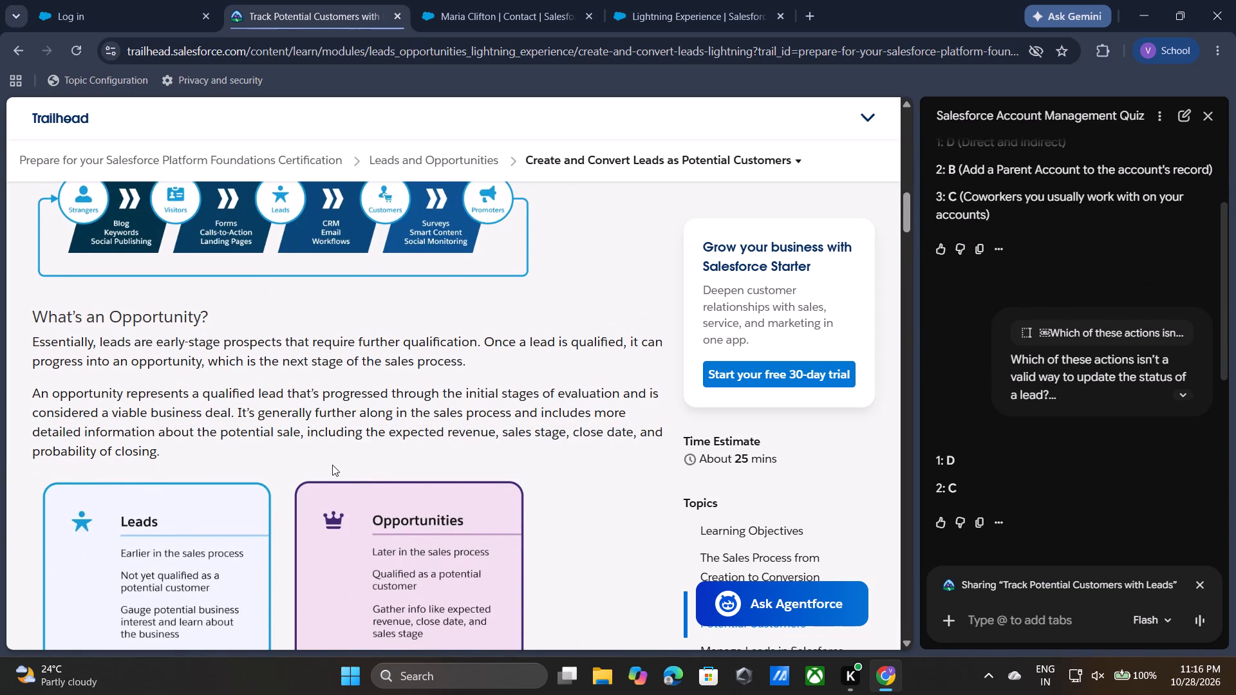
{"action": "scroll", "coordinate": [451, 515], "scroll_direction": "down", "scroll_amount": 1}
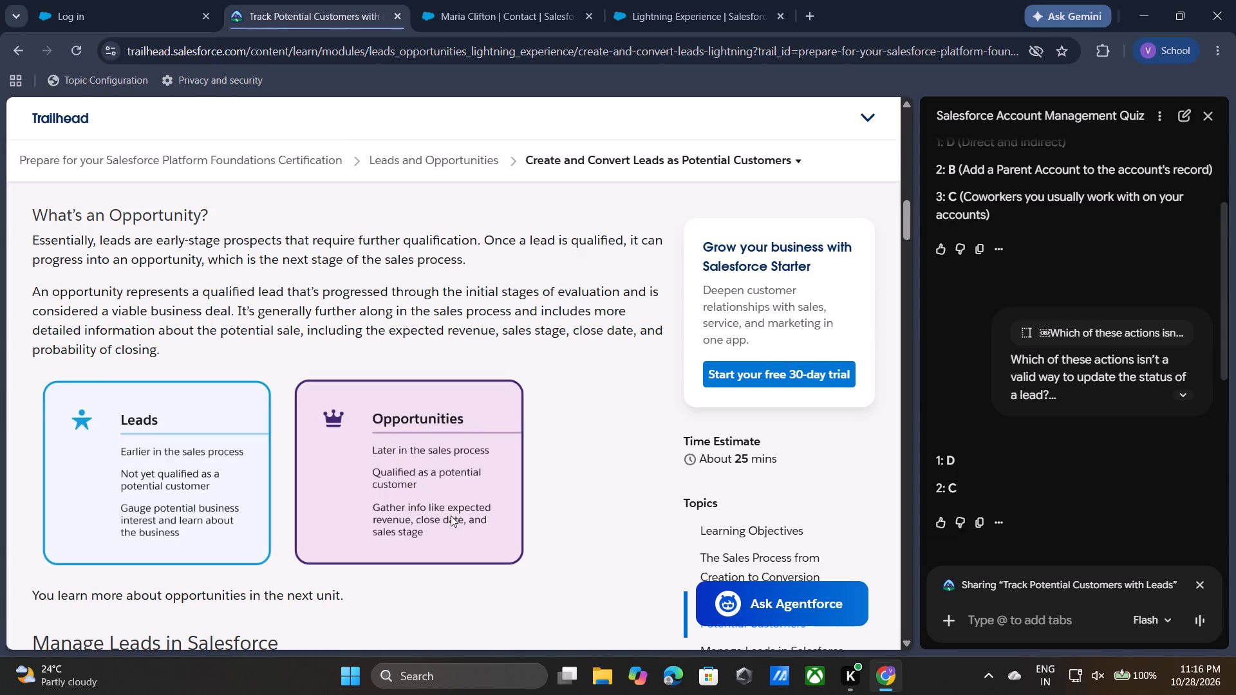
{"action": "scroll", "coordinate": [433, 530], "scroll_direction": "down", "scroll_amount": 13}
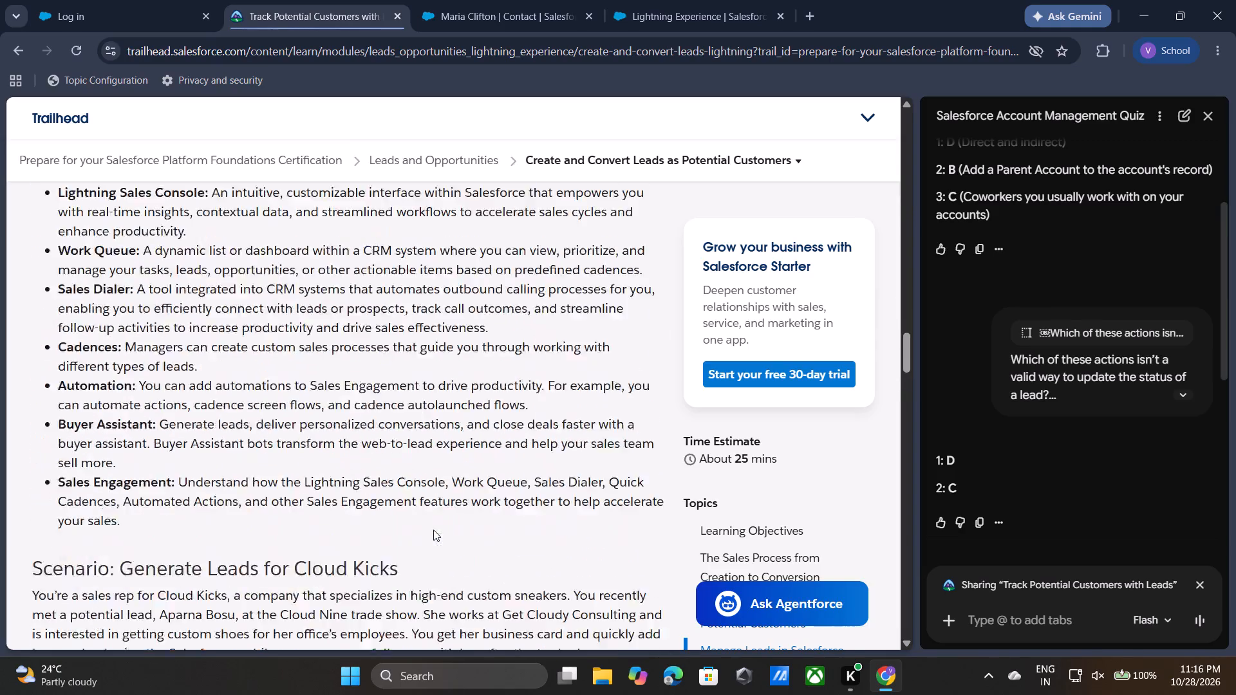
{"action": "scroll", "coordinate": [433, 530], "scroll_direction": "down", "scroll_amount": 4}
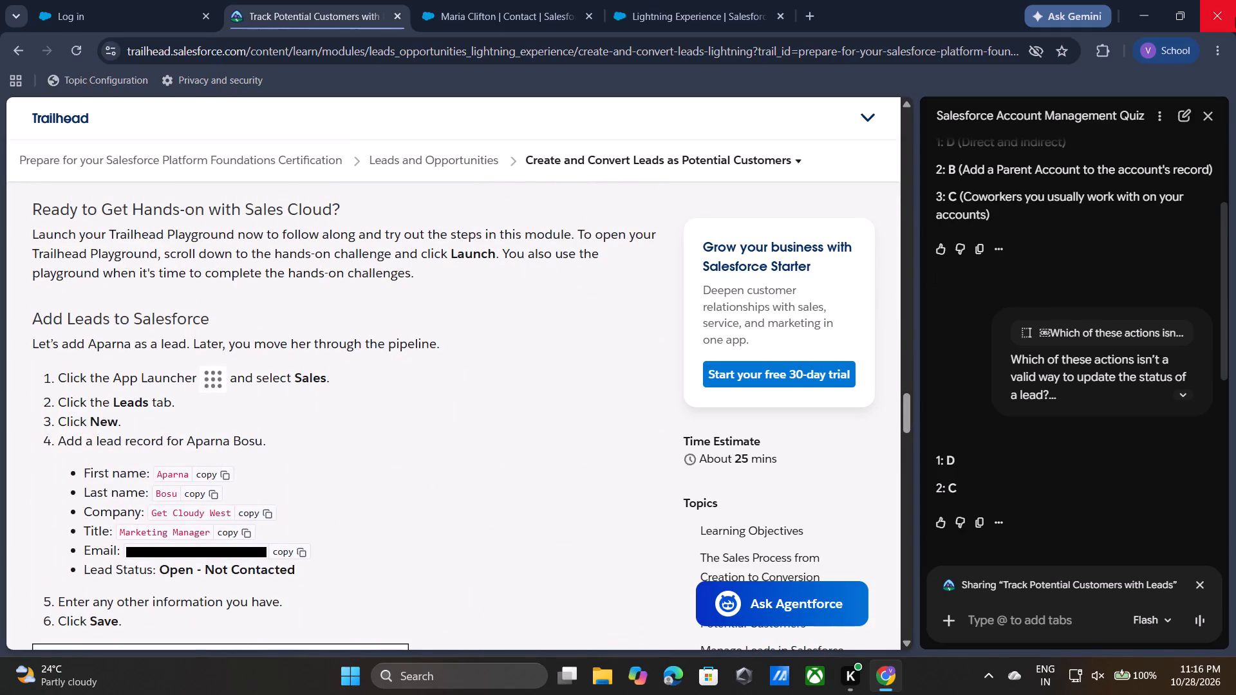
Close the Gemini chat and launch the Curious Impala Playground from the unit's hands-on challenge.
{"action": "left_click", "coordinate": [1208, 125]}
{"action": "scroll", "coordinate": [476, 501], "scroll_direction": "down", "scroll_amount": 14}
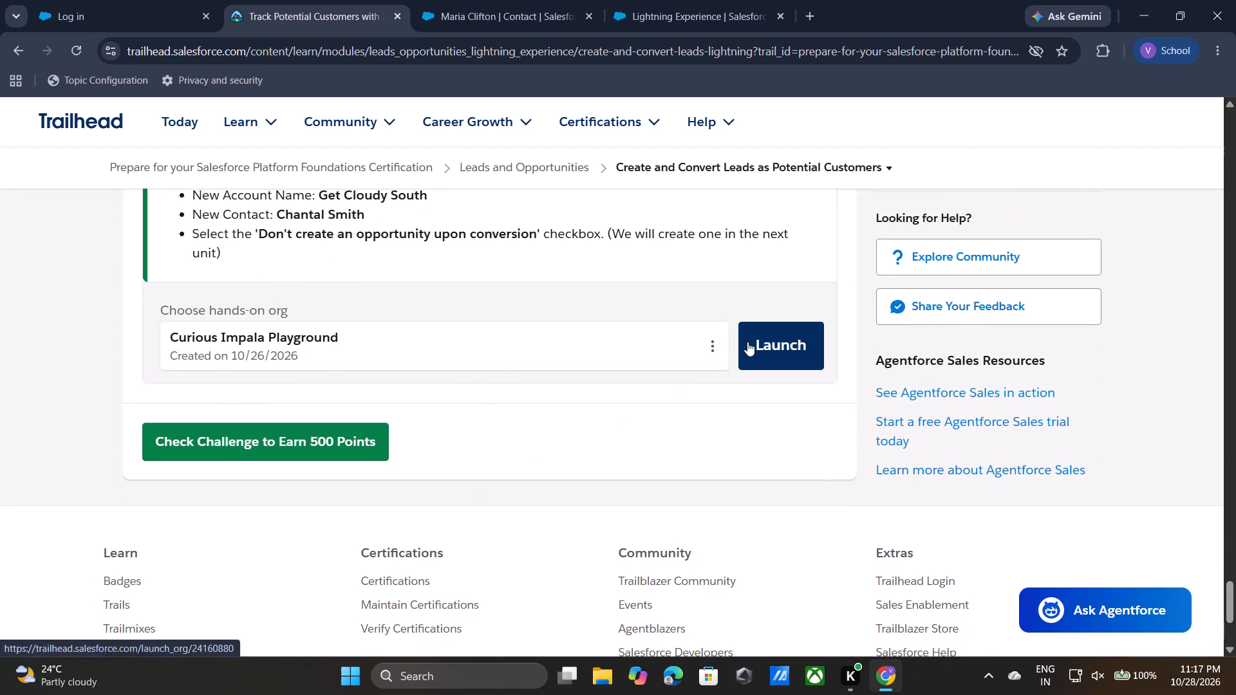
{"action": "left_click", "coordinate": [747, 342]}
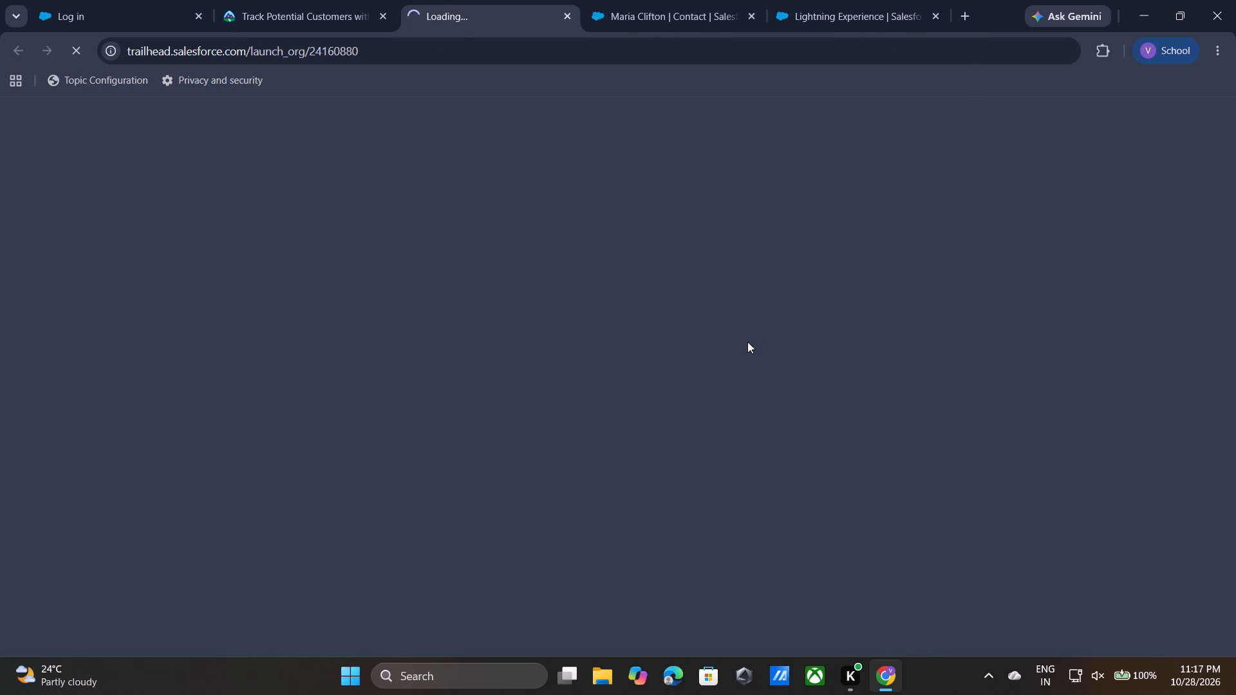
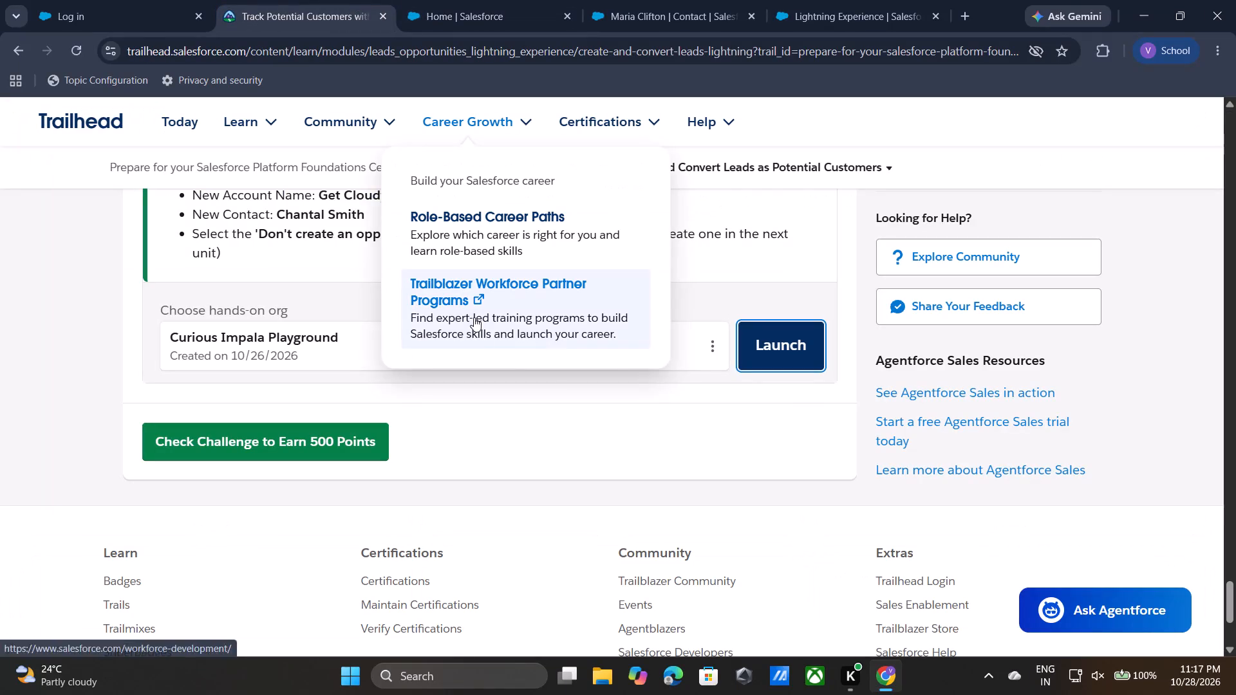
Look over the playground's Seller Home page, then skim the lead creation and conversion unit again for guidance.
{"action": "left_click", "coordinate": [456, 0]}
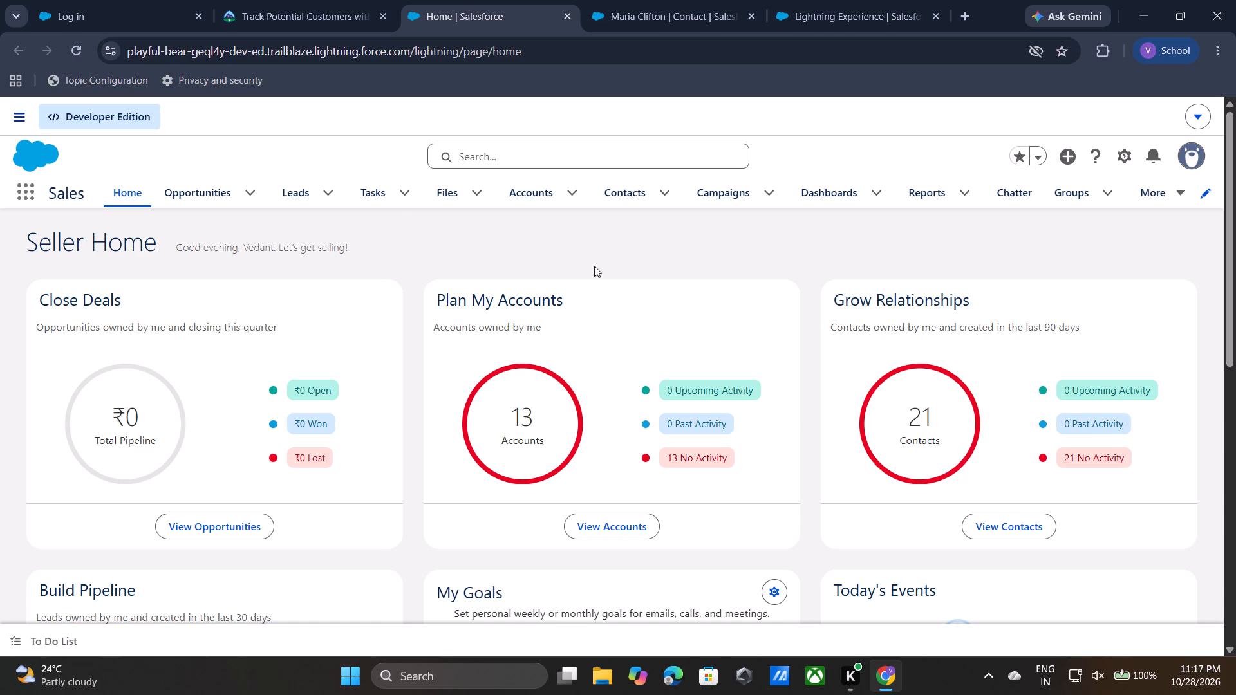
{"action": "scroll", "coordinate": [594, 266], "scroll_direction": "down", "scroll_amount": 1}
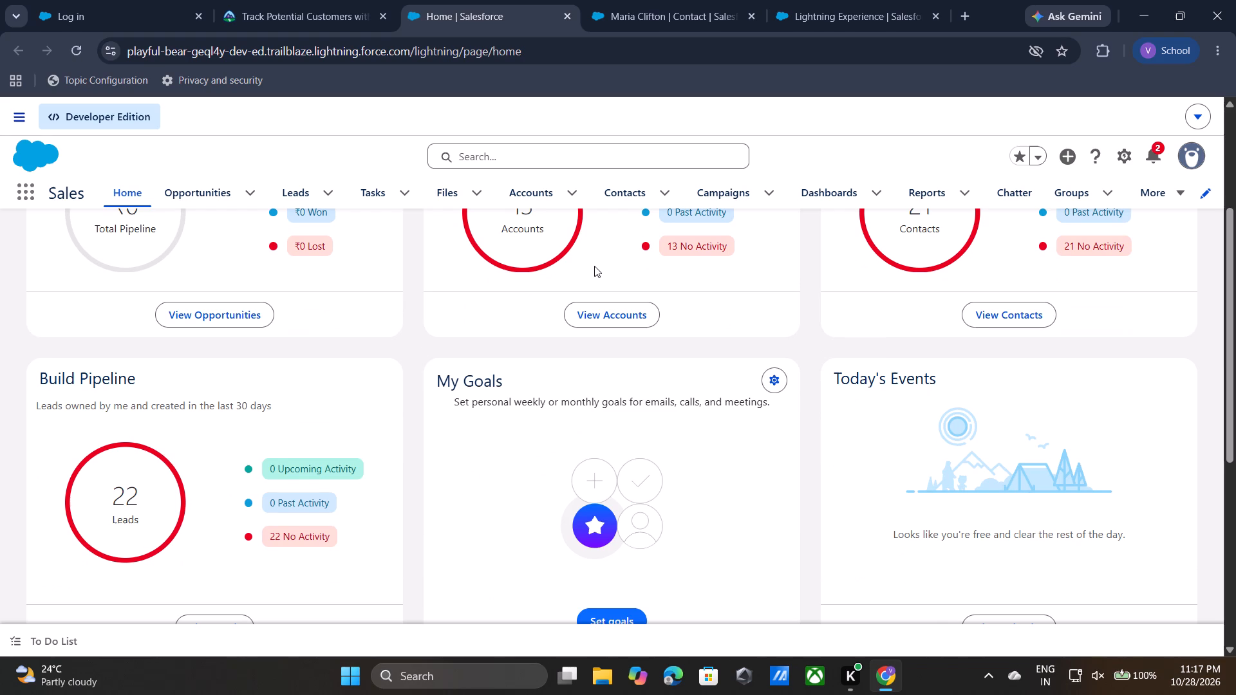
{"action": "left_click", "coordinate": [299, 0]}
{"action": "left_click", "coordinate": [631, 415]}
{"action": "scroll", "coordinate": [631, 415], "scroll_direction": "up", "scroll_amount": 7}
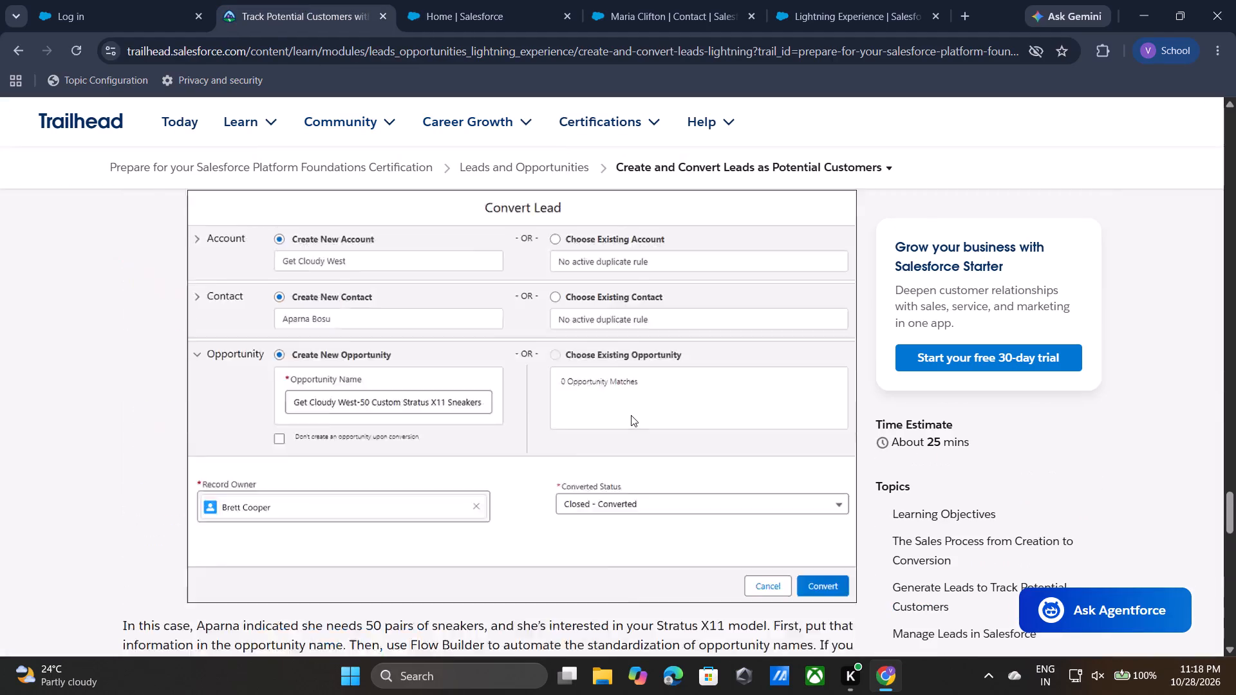
{"action": "scroll", "coordinate": [631, 415], "scroll_direction": "up", "scroll_amount": 19}
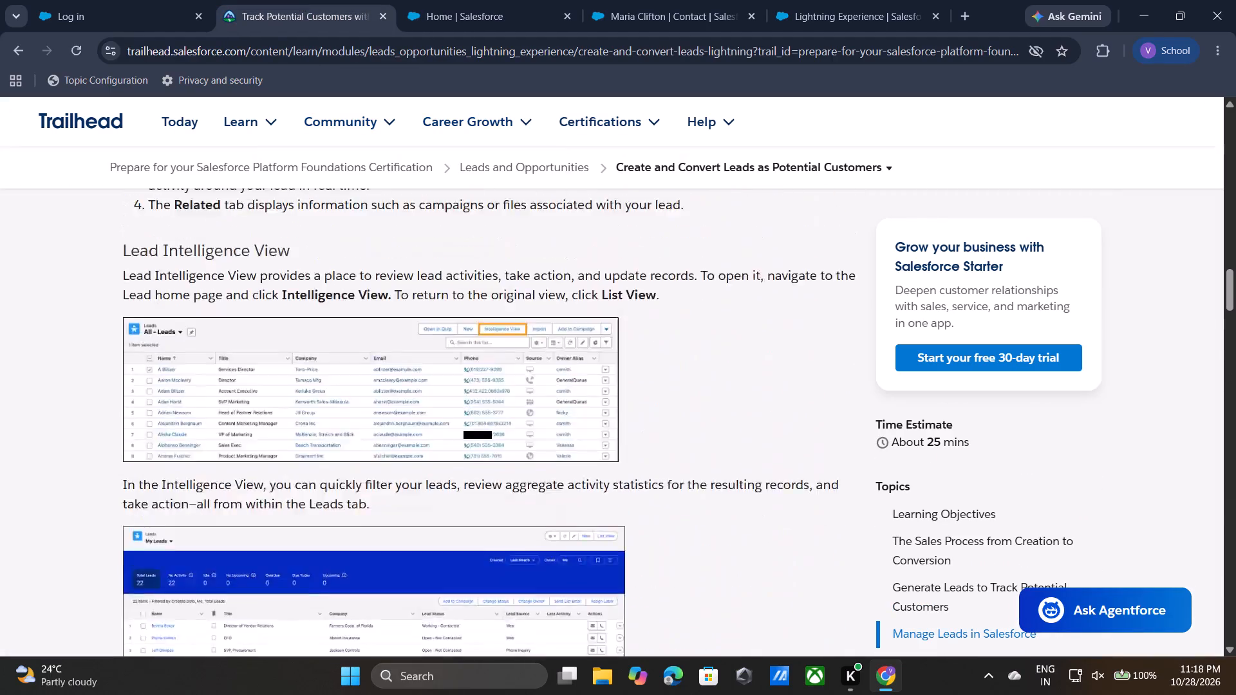
{"action": "scroll", "coordinate": [631, 415], "scroll_direction": "up", "scroll_amount": 11}
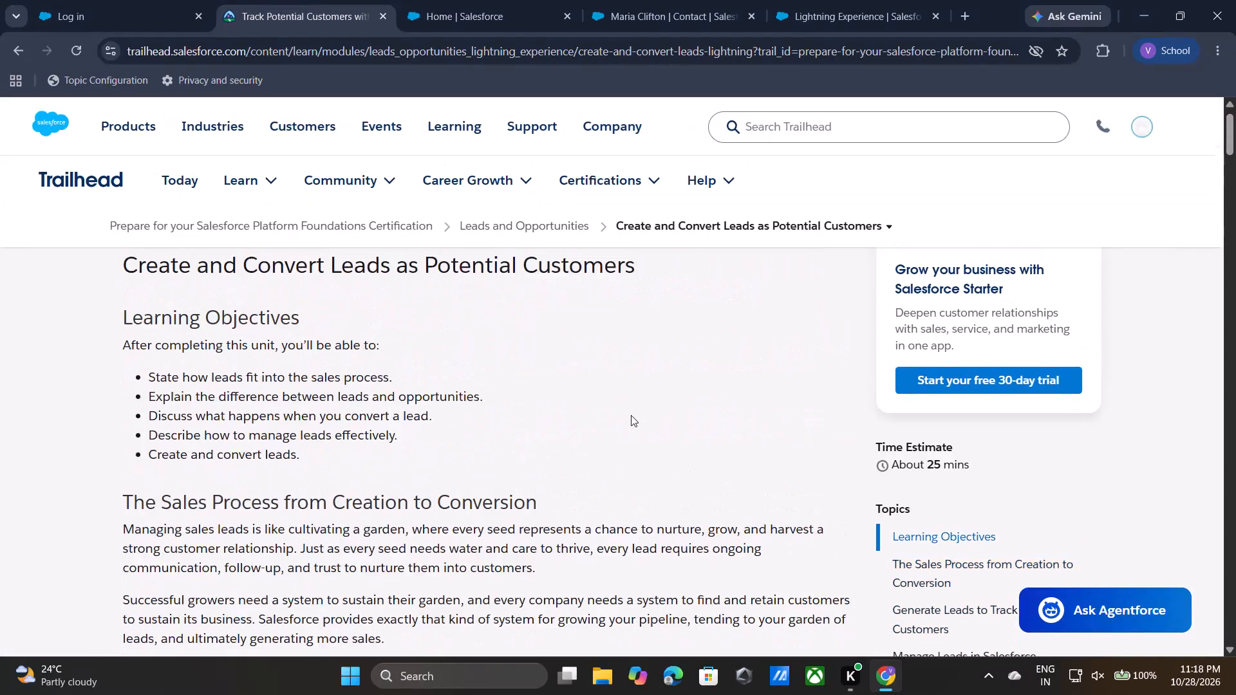
{"action": "scroll", "coordinate": [631, 415], "scroll_direction": "up", "scroll_amount": 1}
{"action": "scroll", "coordinate": [631, 415], "scroll_direction": "down", "scroll_amount": 11}
{"action": "left_click", "coordinate": [507, 68]}
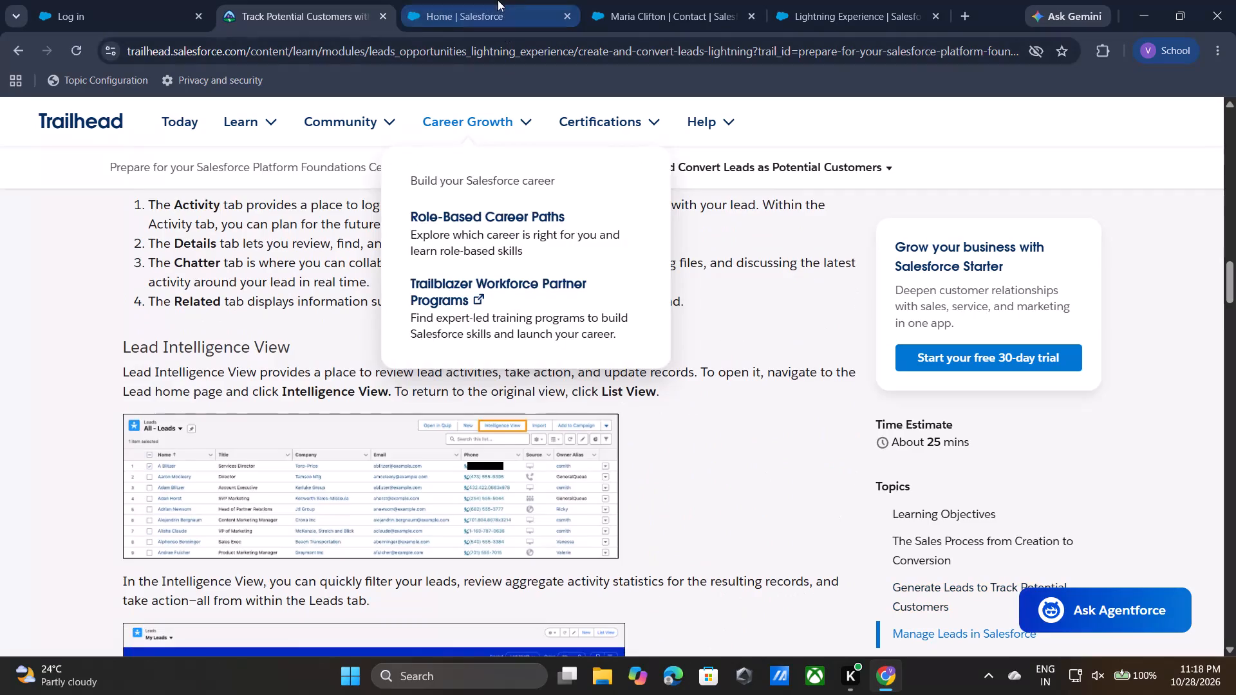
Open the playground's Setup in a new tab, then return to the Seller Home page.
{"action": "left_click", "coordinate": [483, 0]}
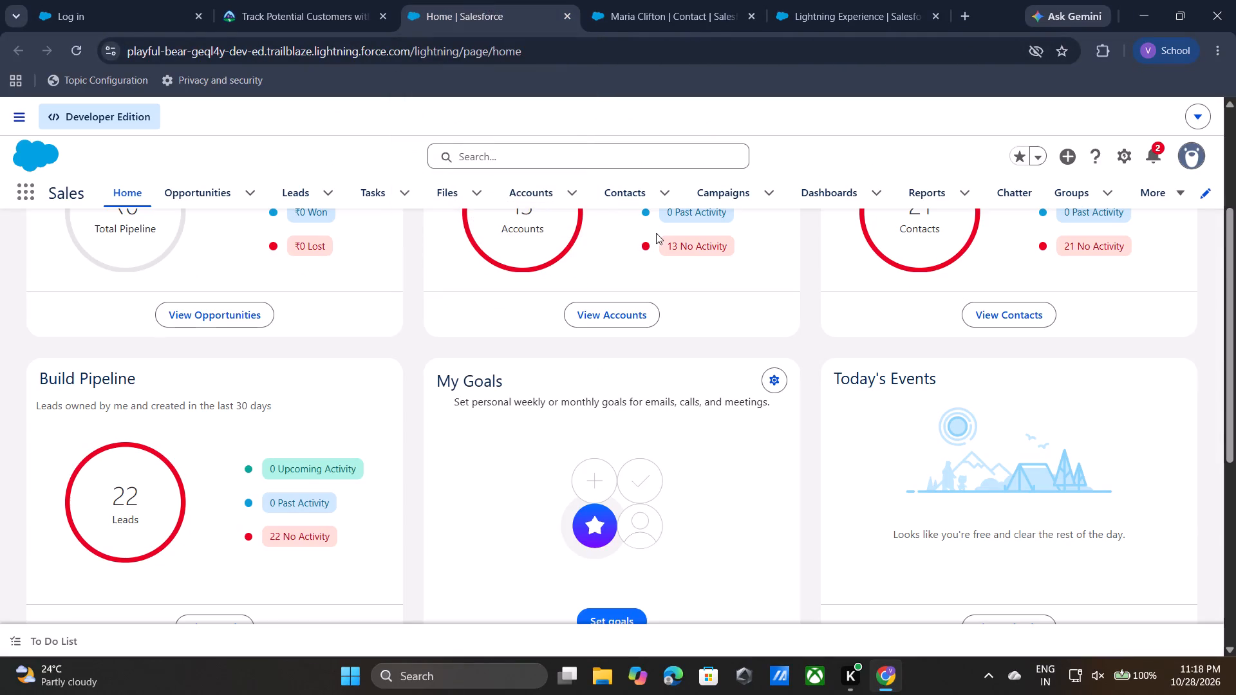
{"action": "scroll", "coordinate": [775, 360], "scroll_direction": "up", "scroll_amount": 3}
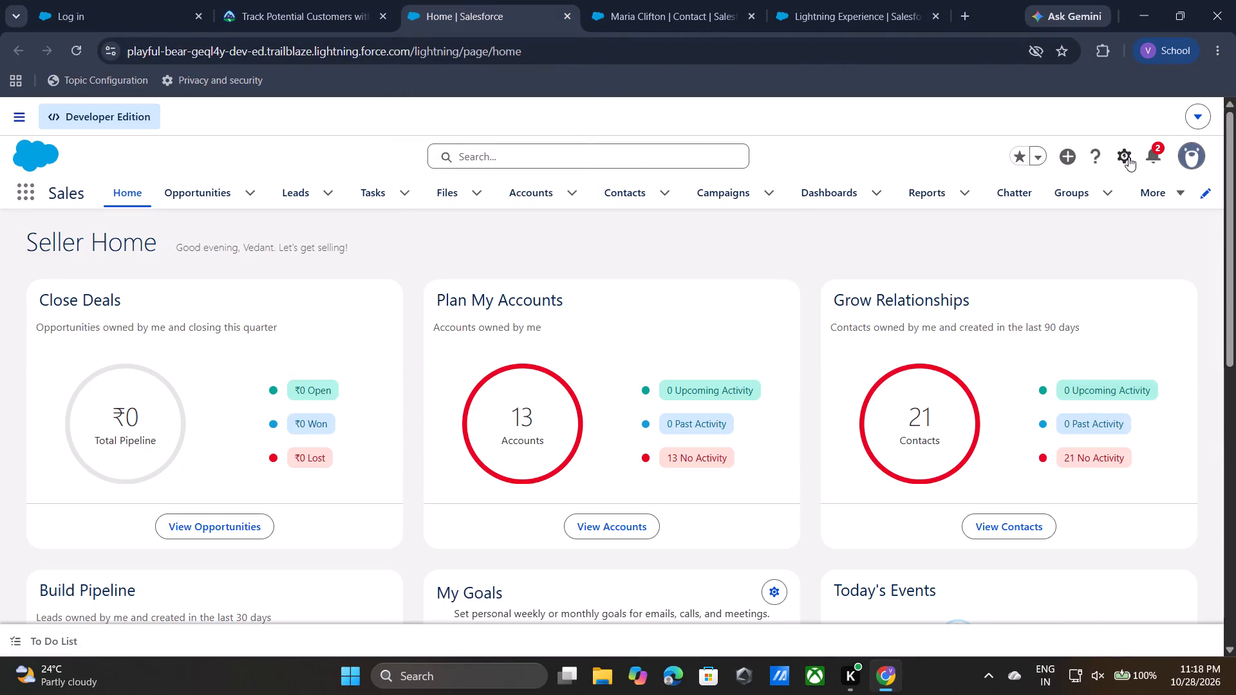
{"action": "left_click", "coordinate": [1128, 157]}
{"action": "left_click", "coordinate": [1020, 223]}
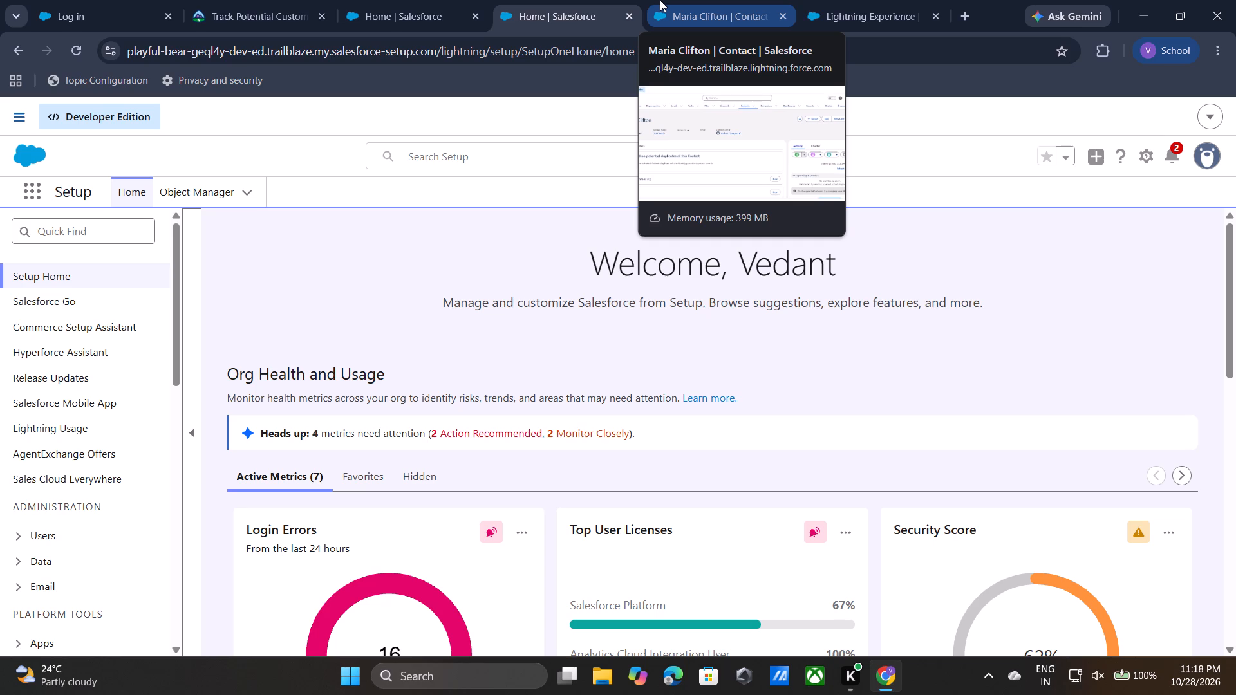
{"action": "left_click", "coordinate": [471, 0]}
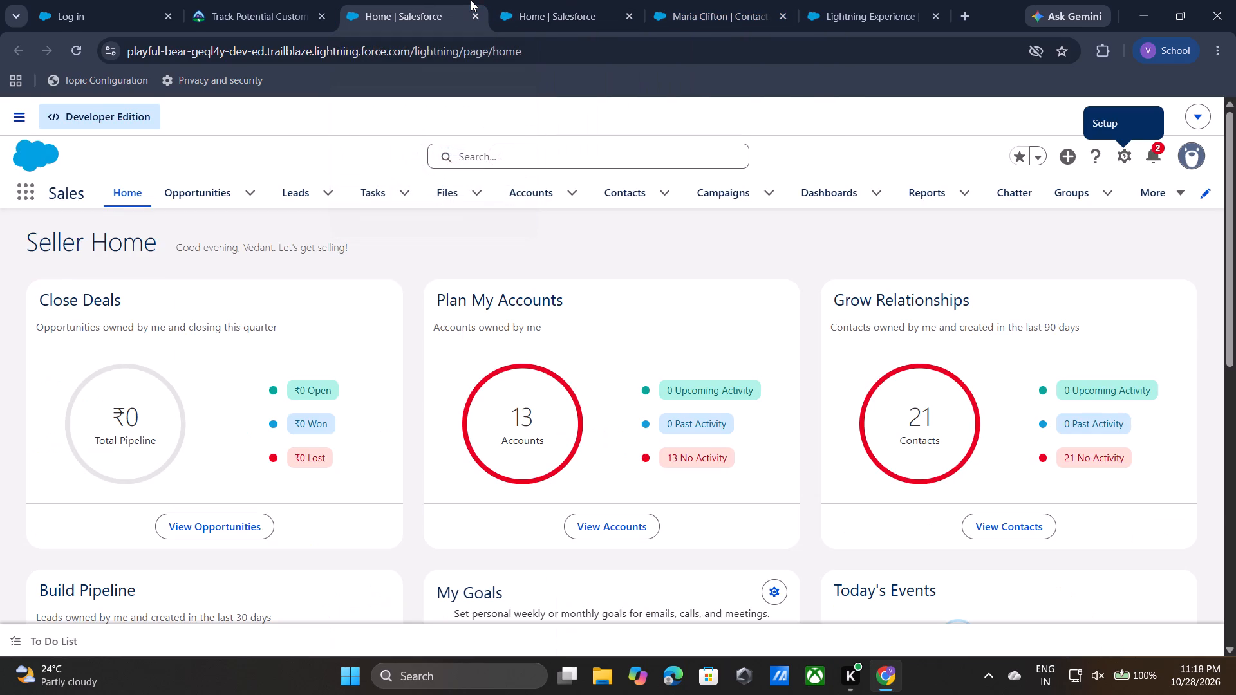
Choose the Sales app, open its Leads page and start a new lead record.
{"action": "left_click", "coordinate": [23, 189]}
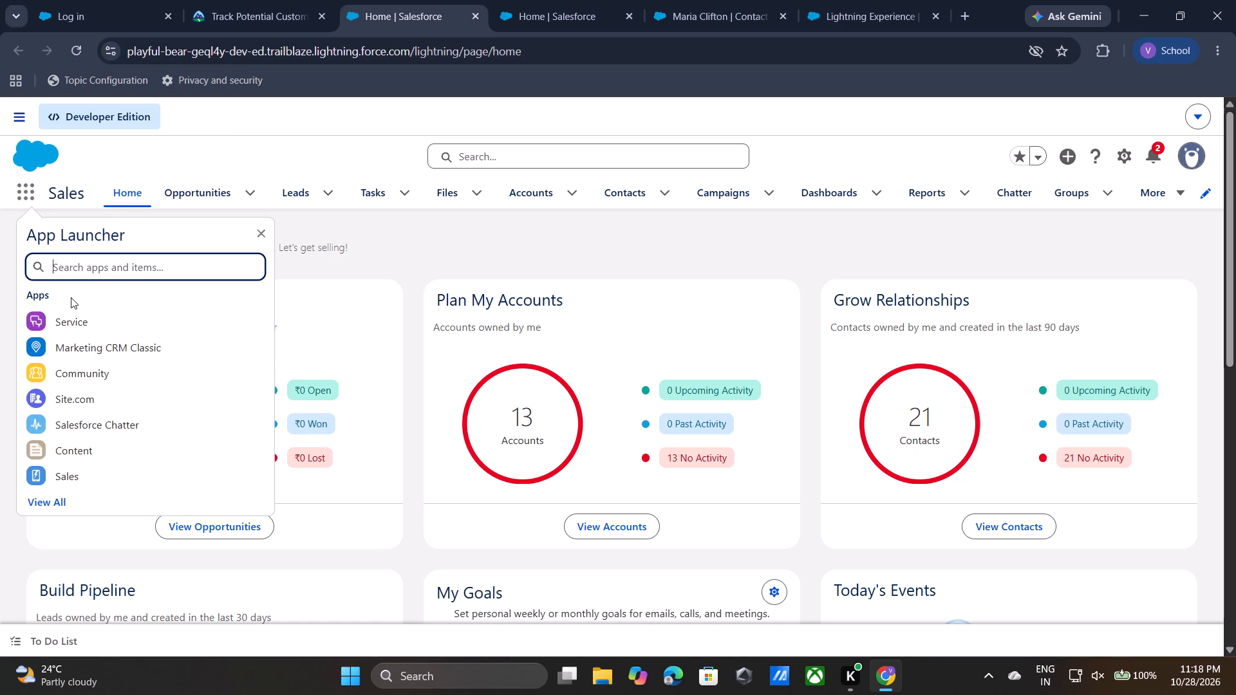
{"action": "left_click", "coordinate": [79, 481]}
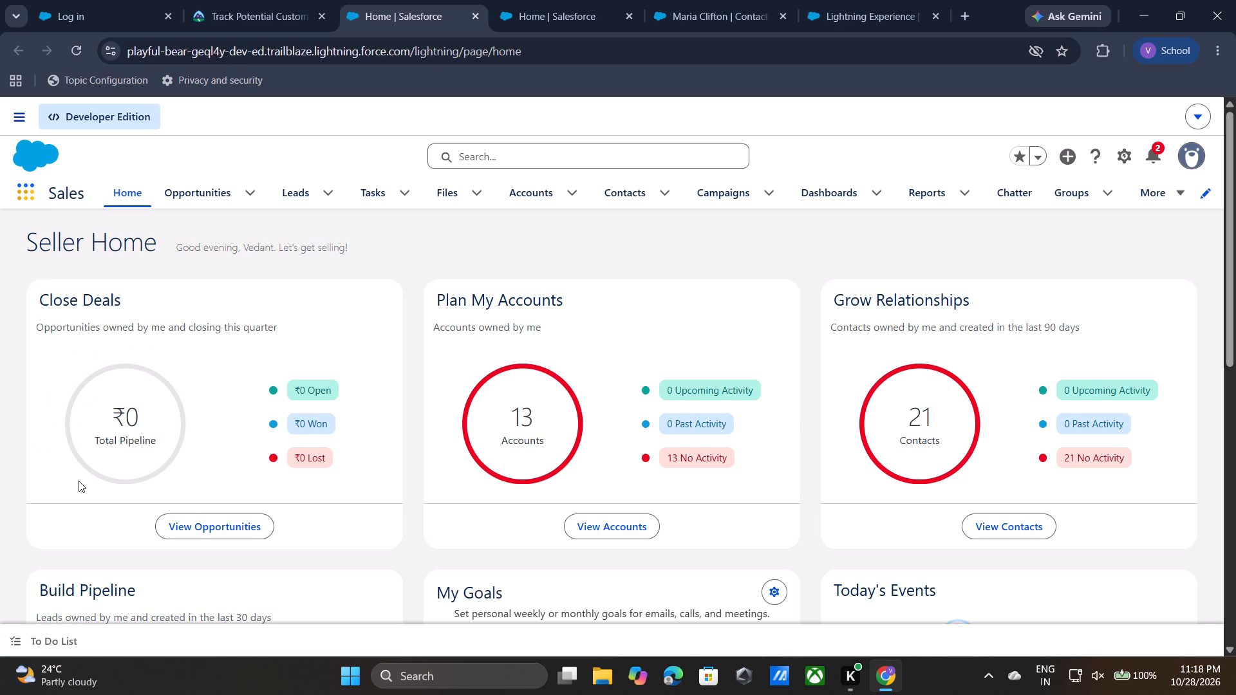
{"action": "left_click", "coordinate": [30, 190]}
{"action": "left_click", "coordinate": [71, 470]}
{"action": "left_click", "coordinate": [306, 188]}
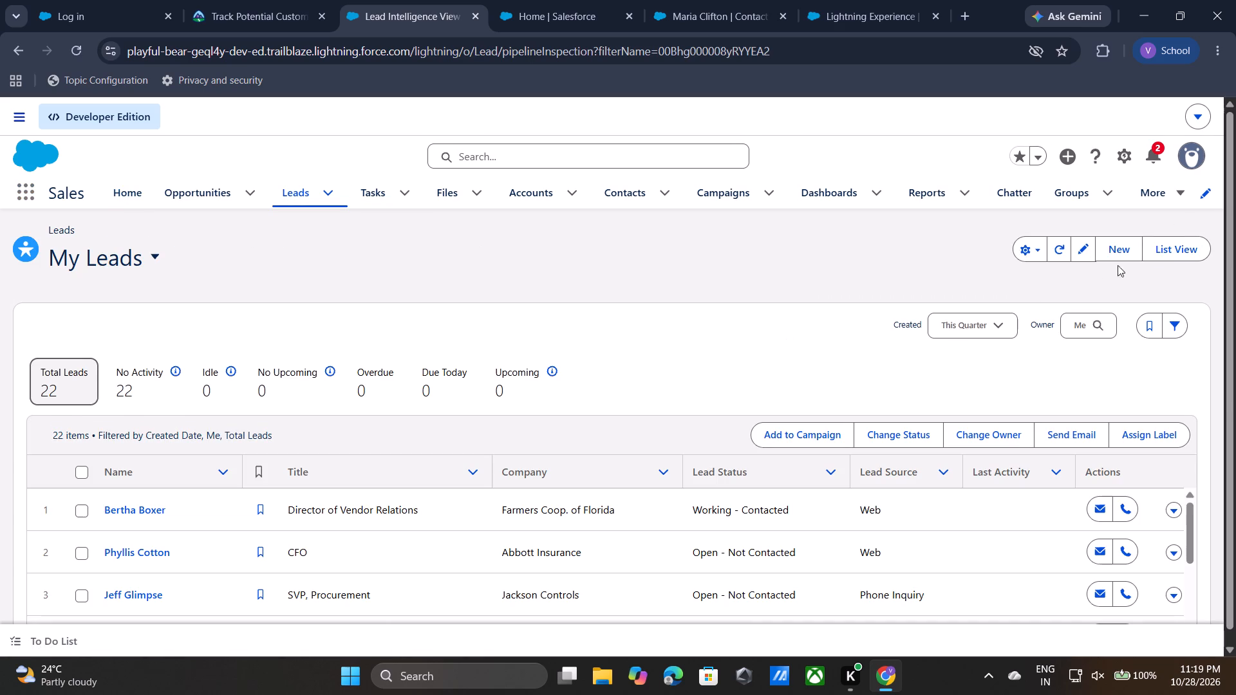
{"action": "left_click", "coordinate": [1117, 251]}
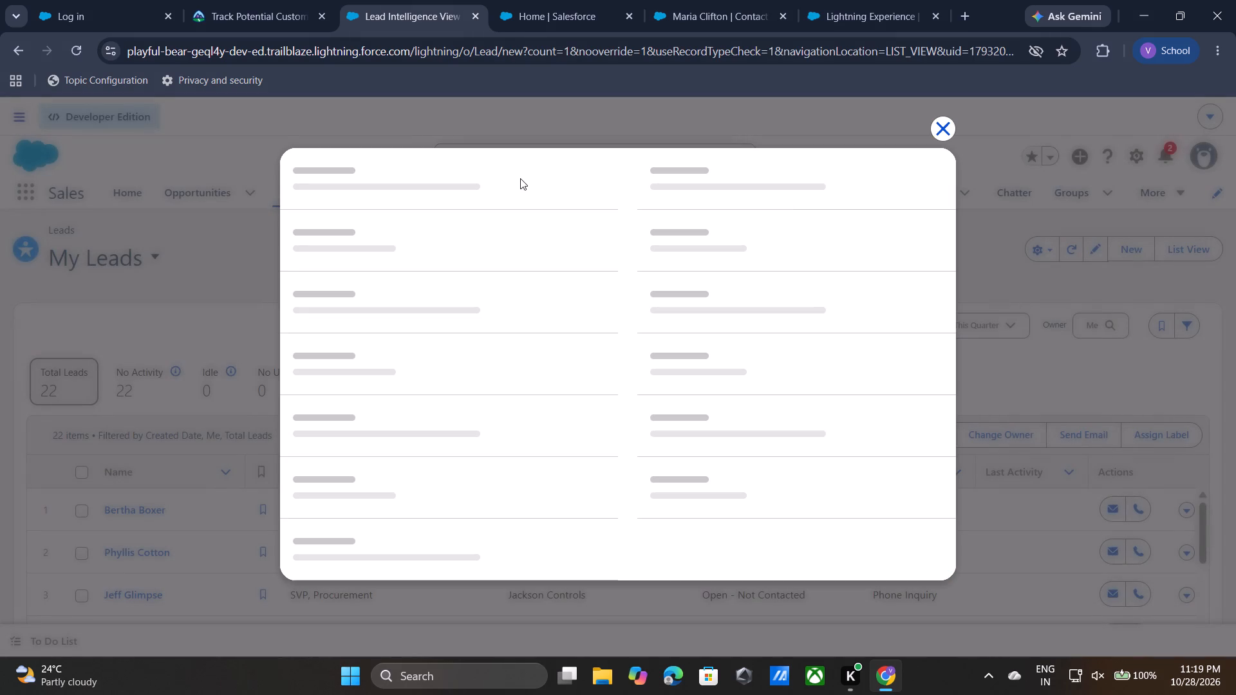
Copy the lead's first name from the Trailhead challenge requirements and enter Chantal as First Name in the new lead form.
{"action": "left_click", "coordinate": [248, 0]}
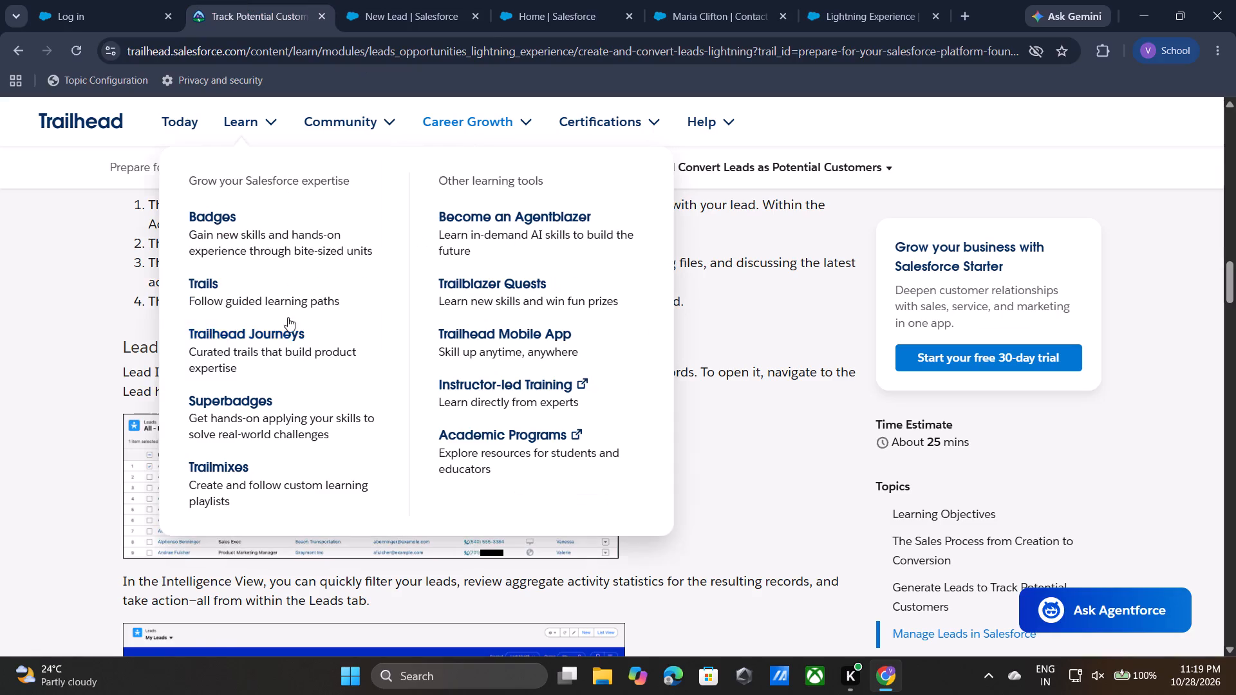
{"action": "left_click", "coordinate": [724, 341]}
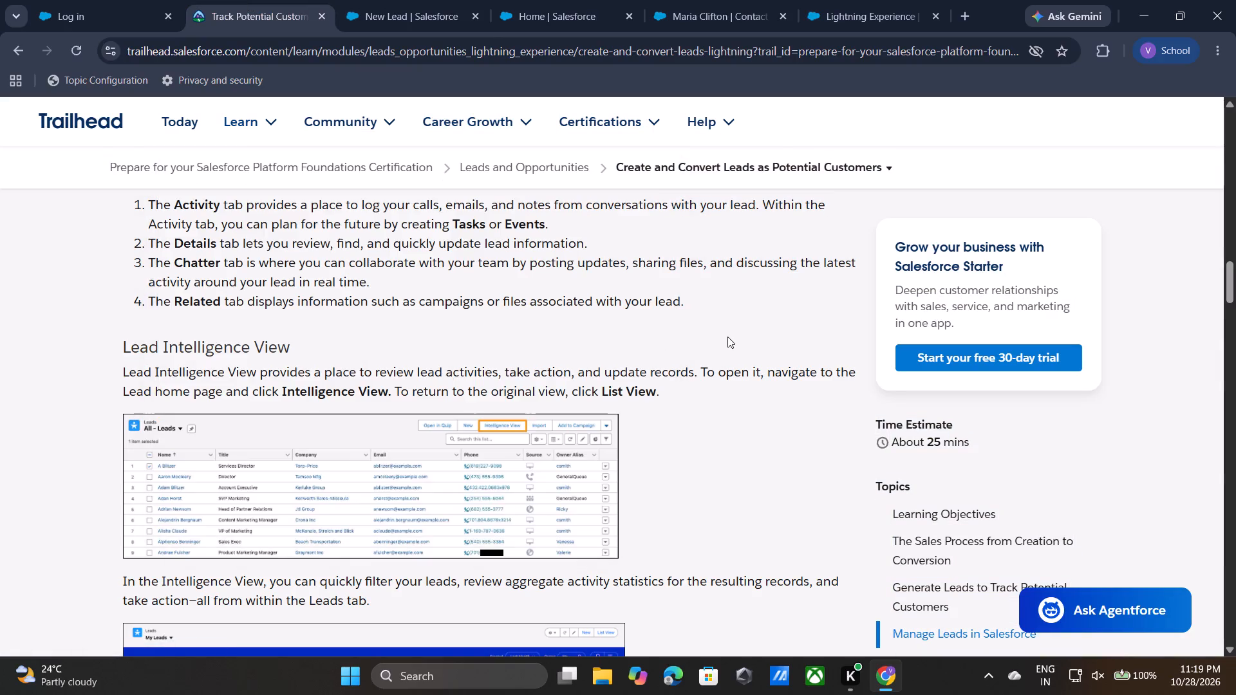
{"action": "left_click", "coordinate": [727, 337]}
{"action": "scroll", "coordinate": [412, 331], "scroll_direction": "up", "scroll_amount": 6}
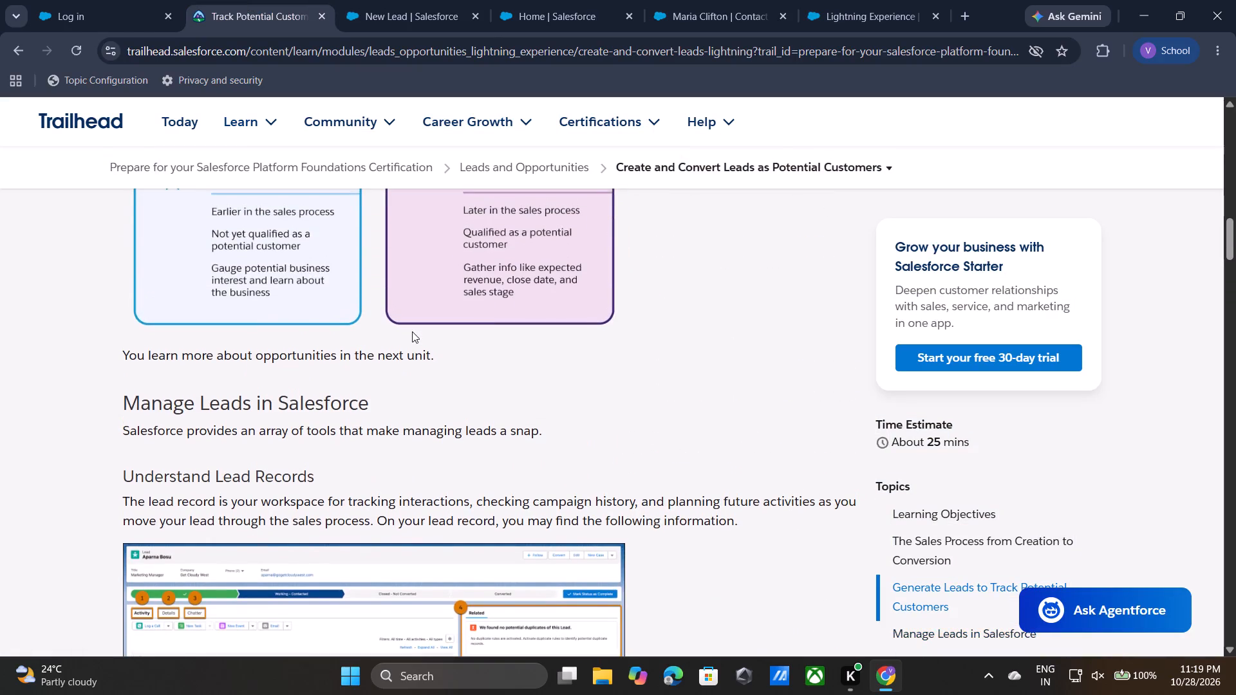
{"action": "scroll", "coordinate": [409, 380], "scroll_direction": "down", "scroll_amount": 17}
{"action": "scroll", "coordinate": [409, 380], "scroll_direction": "up", "scroll_amount": 1}
{"action": "scroll", "coordinate": [409, 380], "scroll_direction": "down", "scroll_amount": 2}
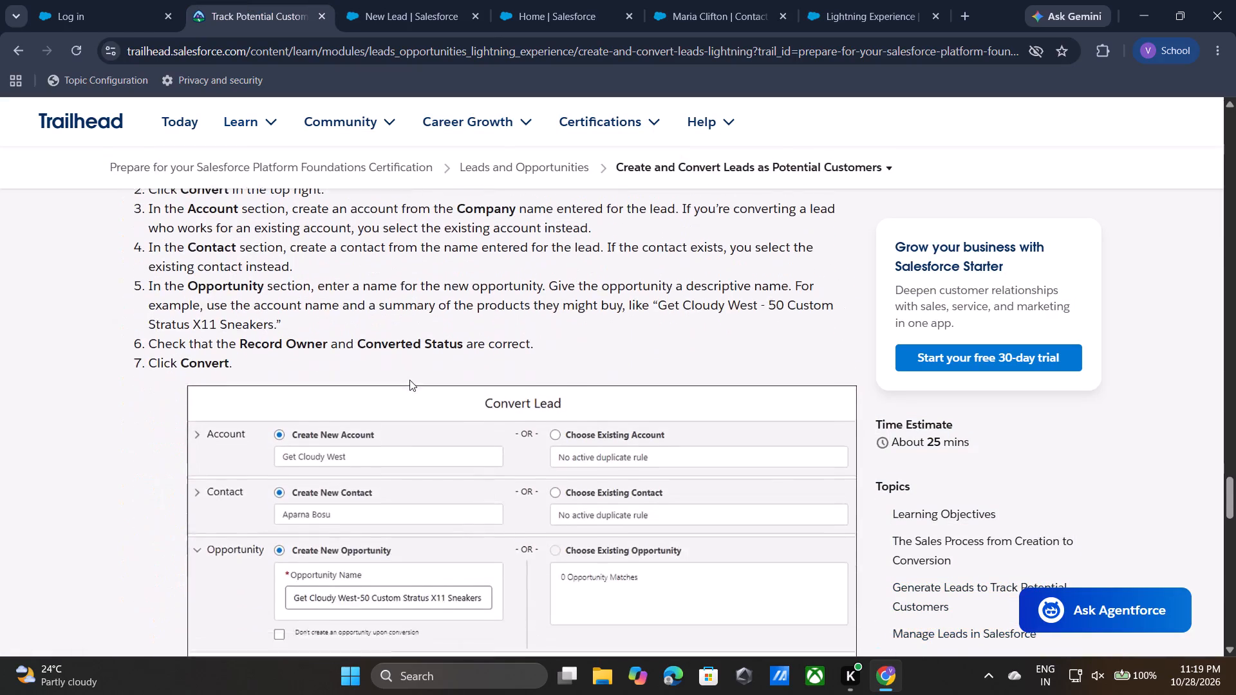
{"action": "scroll", "coordinate": [409, 380], "scroll_direction": "down", "scroll_amount": 6}
{"action": "scroll", "coordinate": [315, 458], "scroll_direction": "down", "scroll_amount": 1}
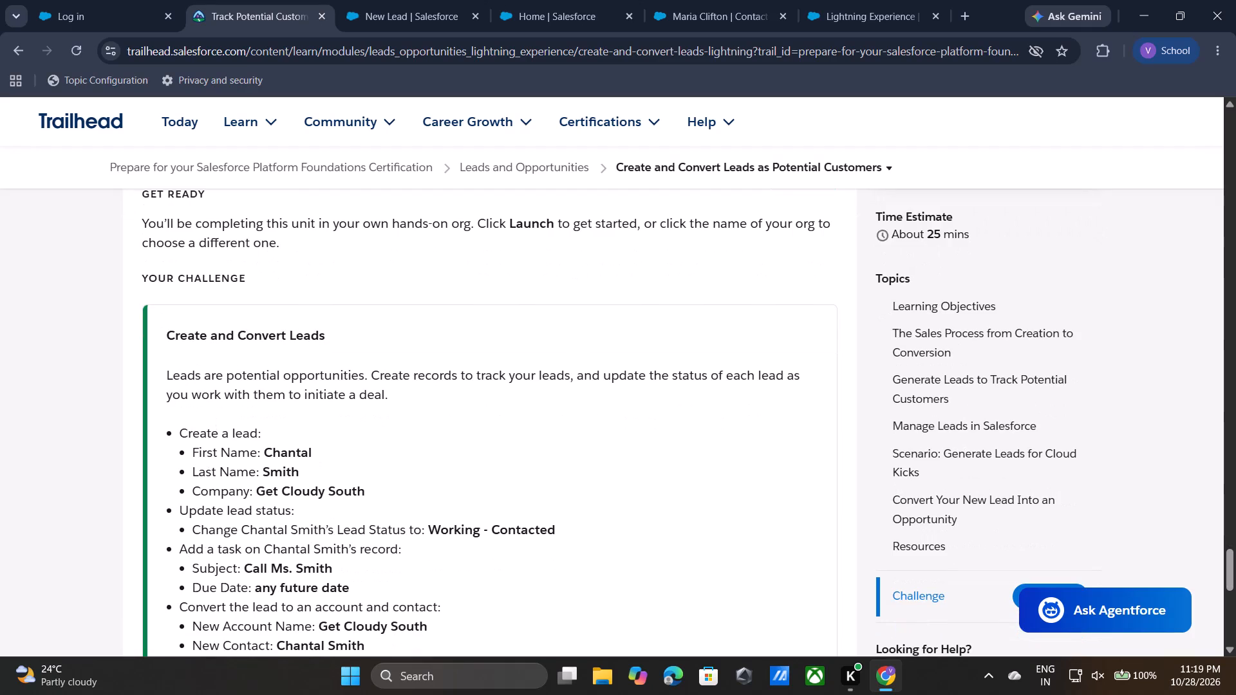
{"action": "left_click_drag", "start_coordinate": [263, 458], "coordinate": [328, 451]}
{"action": "key", "text": "ctrl+c"}
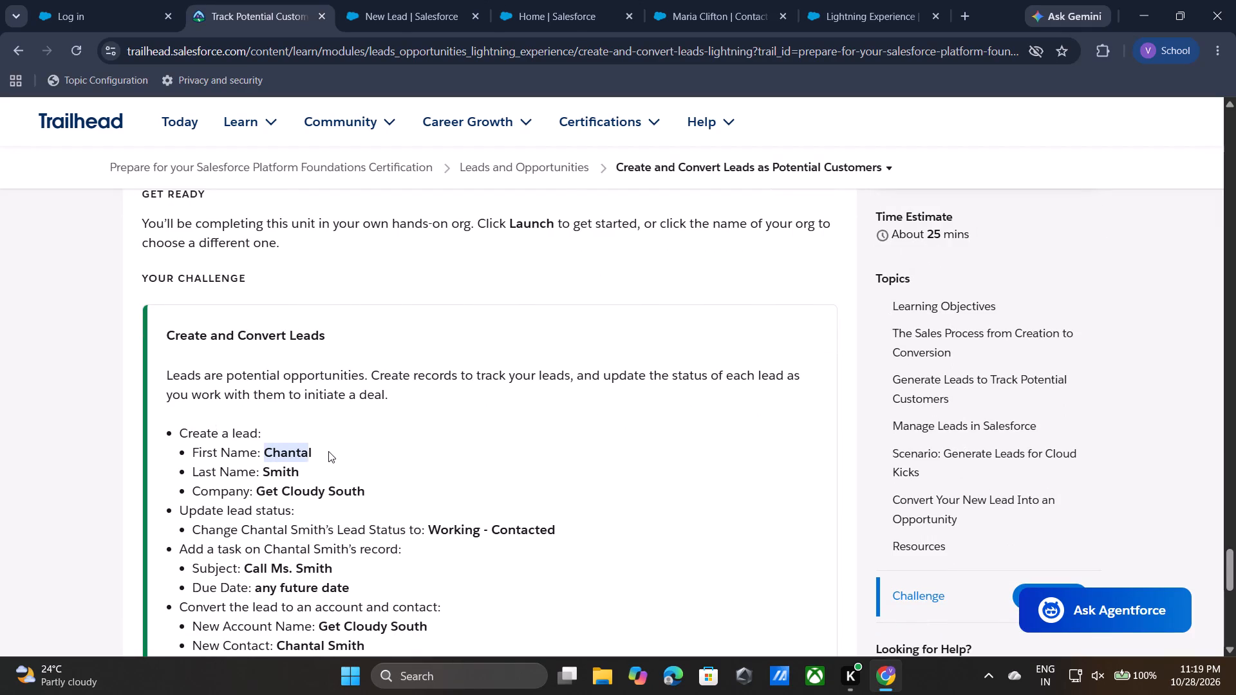
{"action": "left_click", "coordinate": [456, 0]}
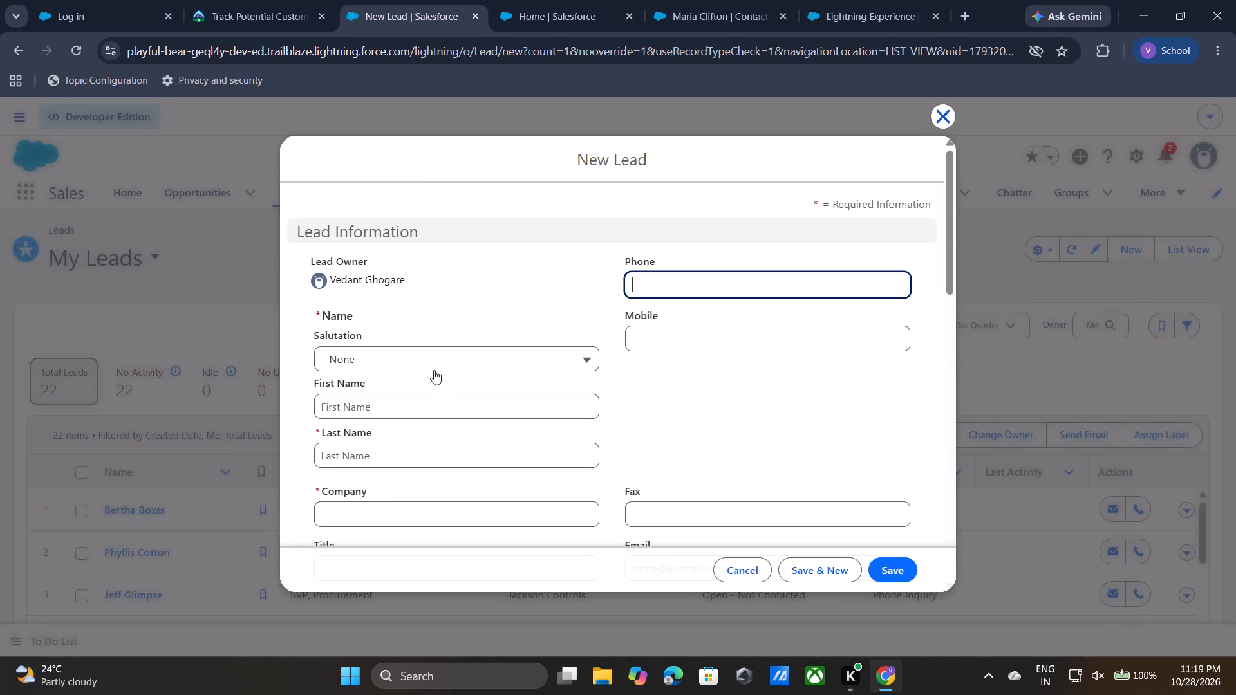
{"action": "left_click", "coordinate": [422, 402]}
{"action": "key", "text": "ctrl+v"}
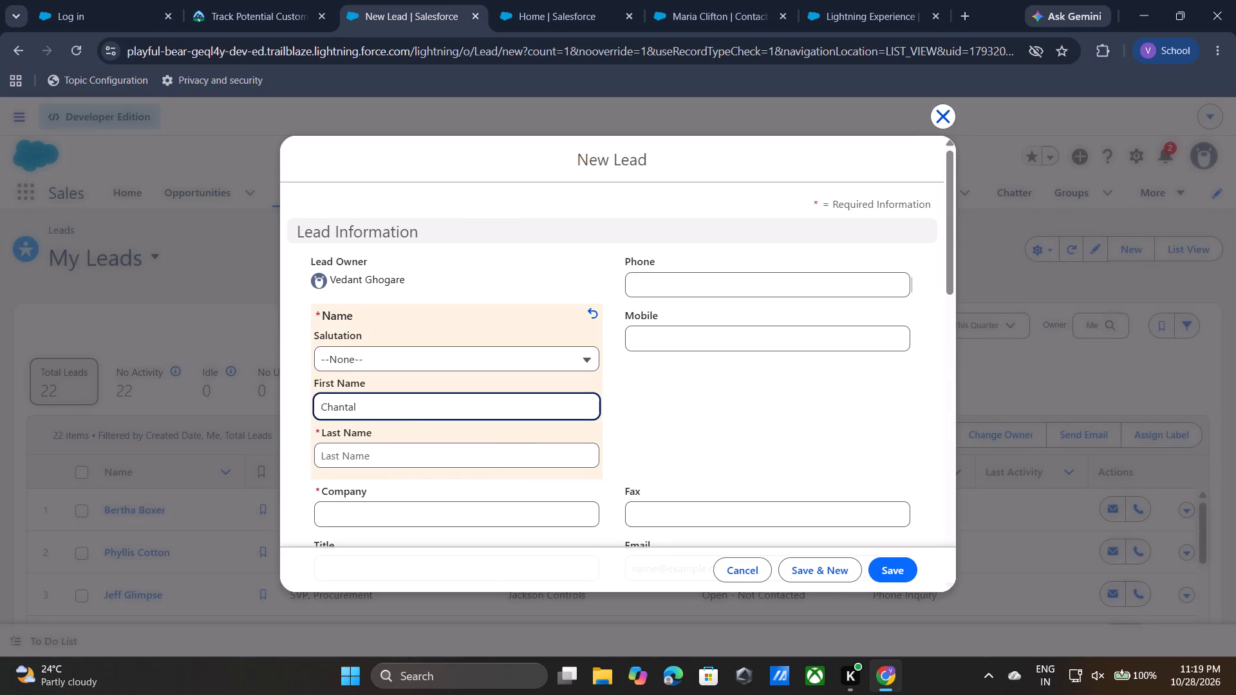
Copy the last name from the challenge requirements and enter Smith as Last Name in the new lead form.
{"action": "left_click", "coordinate": [290, 1]}
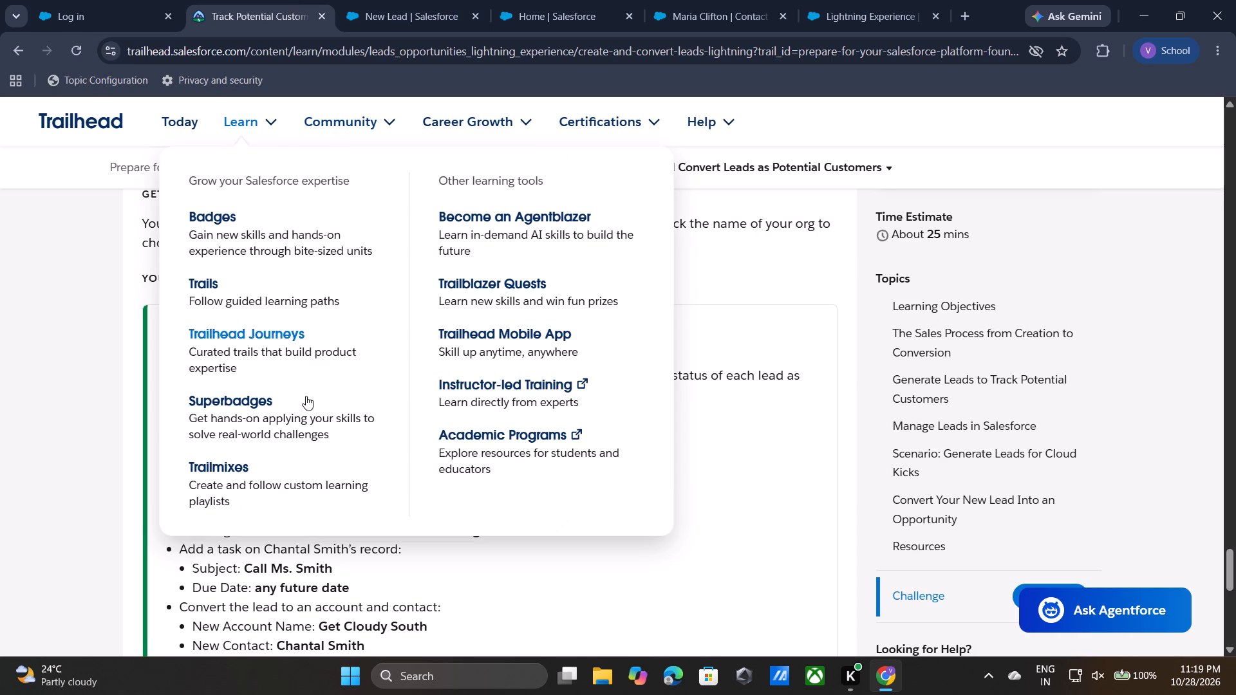
{"action": "left_click", "coordinate": [334, 612]}
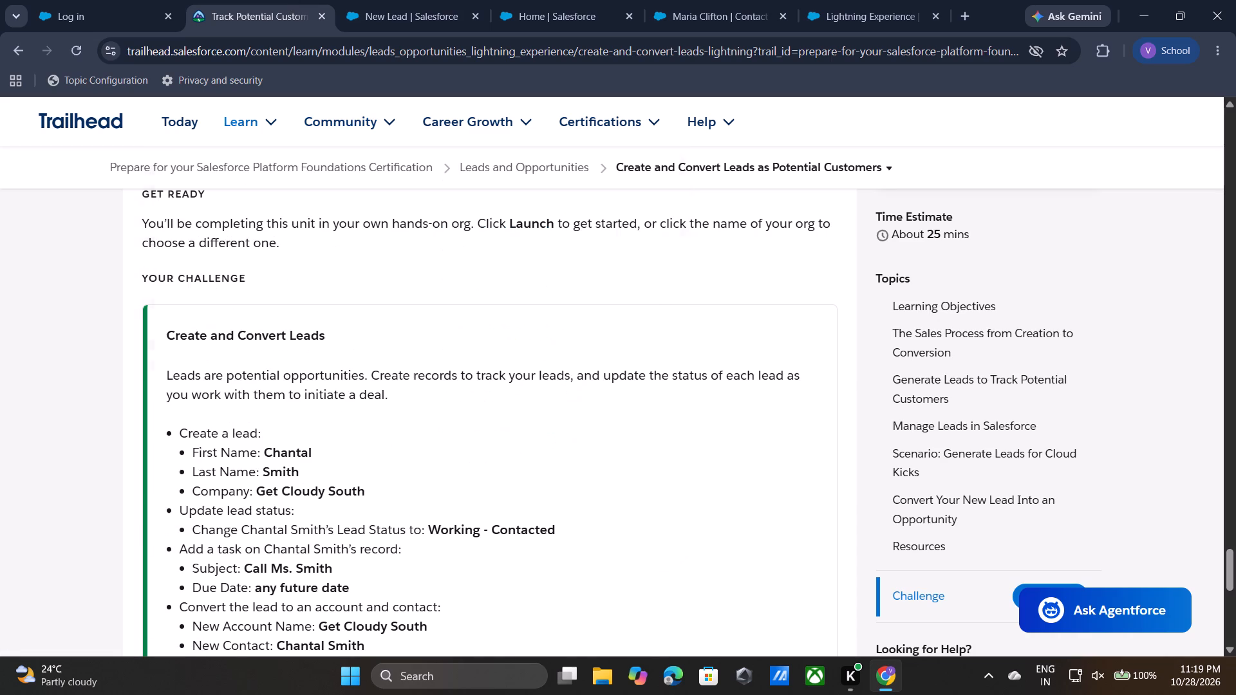
{"action": "scroll", "coordinate": [342, 483], "scroll_direction": "down", "scroll_amount": 2}
{"action": "scroll", "coordinate": [353, 307], "scroll_direction": "up", "scroll_amount": 1}
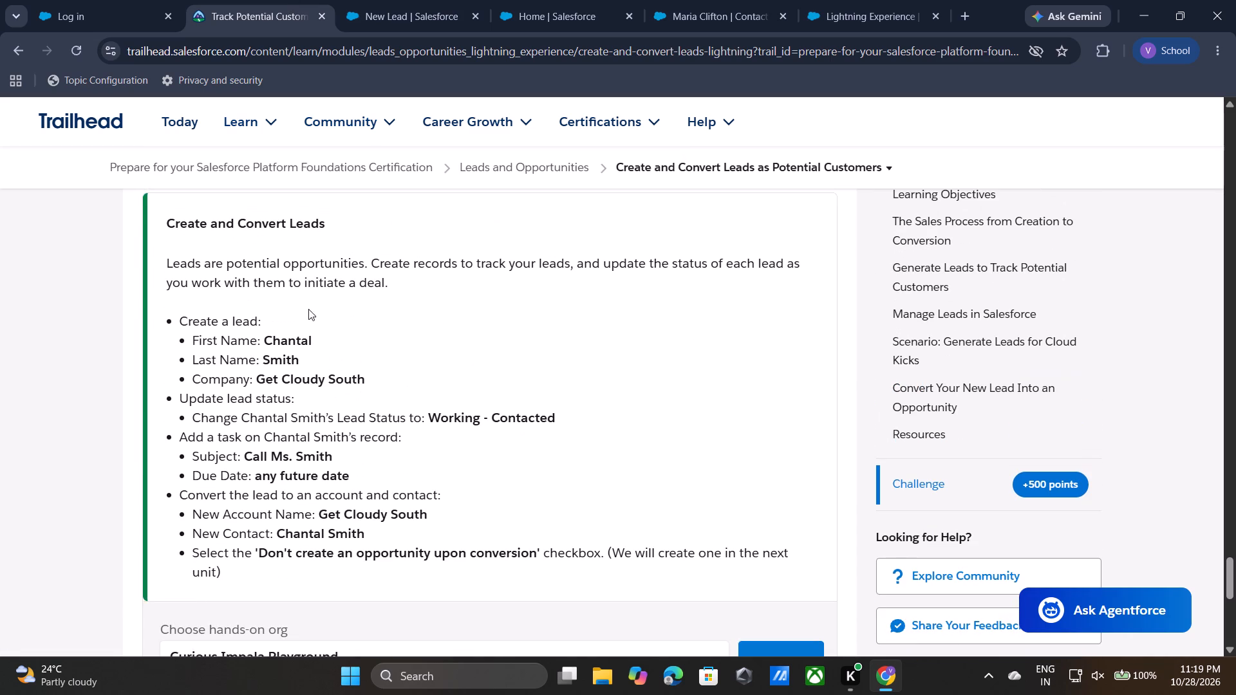
{"action": "left_click_drag", "start_coordinate": [265, 366], "coordinate": [331, 364]}
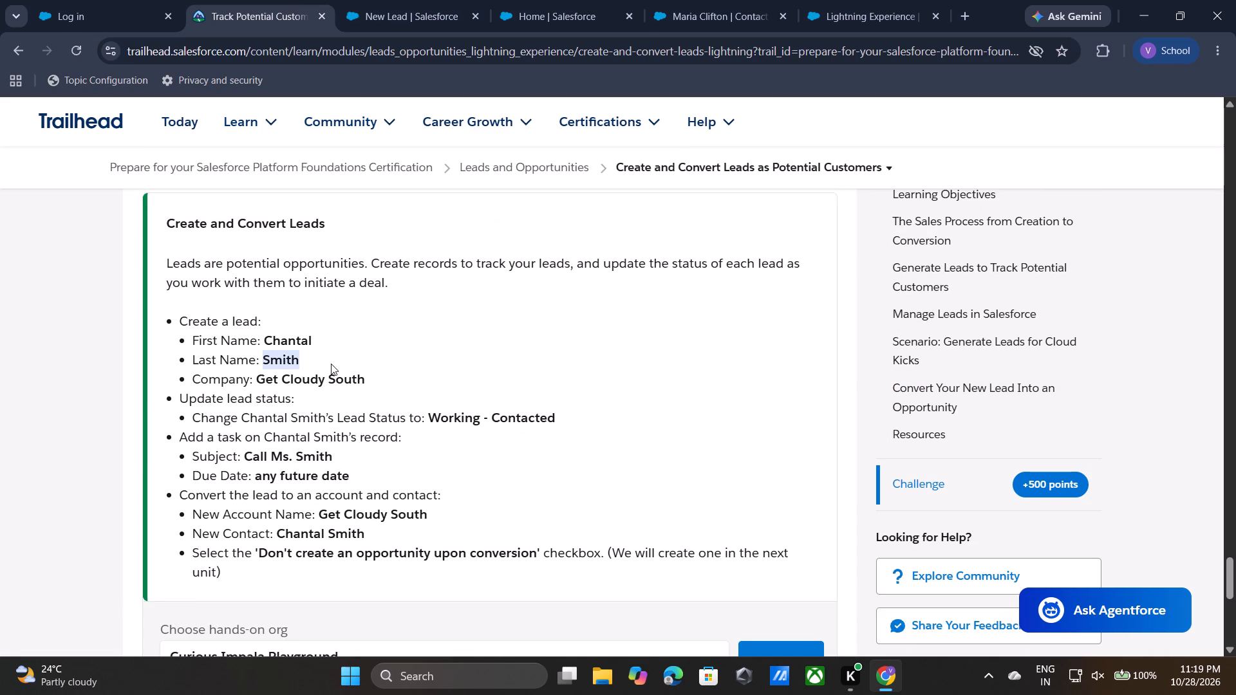
{"action": "key", "text": "ctrl+c"}
{"action": "left_click", "coordinate": [440, 2]}
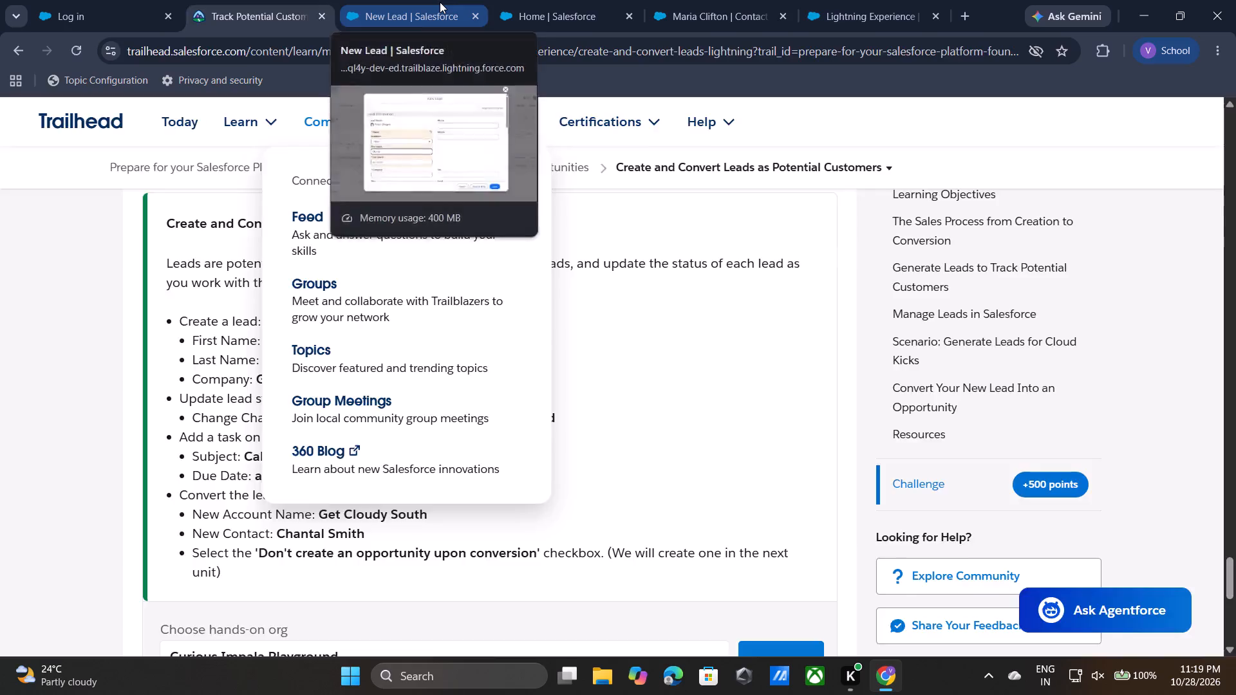
{"action": "left_click", "coordinate": [426, 445]}
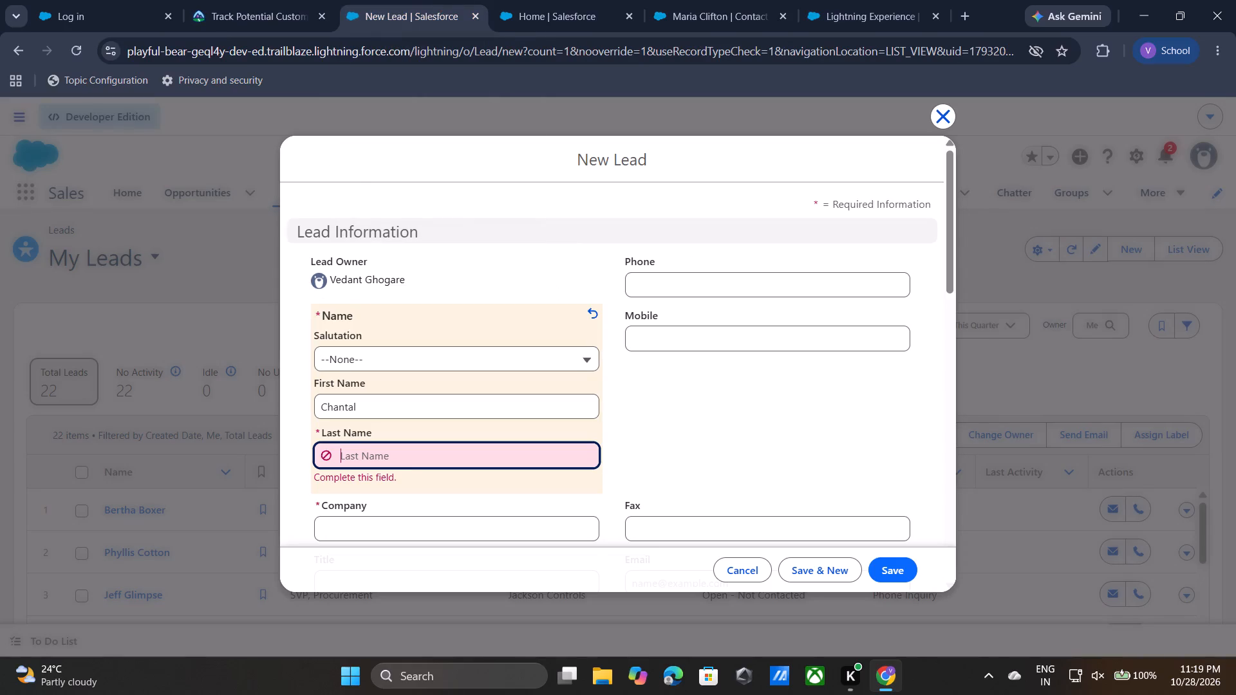
{"action": "key", "text": "ctrl+v"}
{"action": "left_click", "coordinate": [676, 444]}
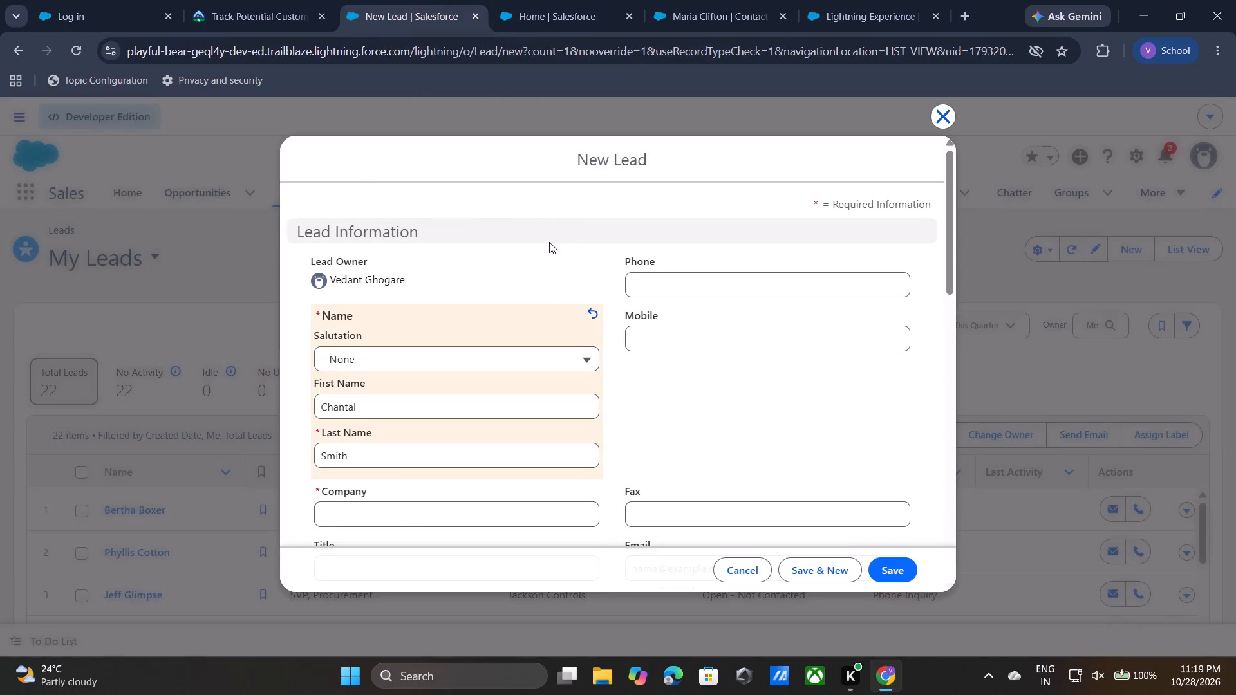
Copy the company name from the Trailhead challenge requirements and enter Get Cloudy South as Company in the new lead form.
{"action": "left_click", "coordinate": [205, 0]}
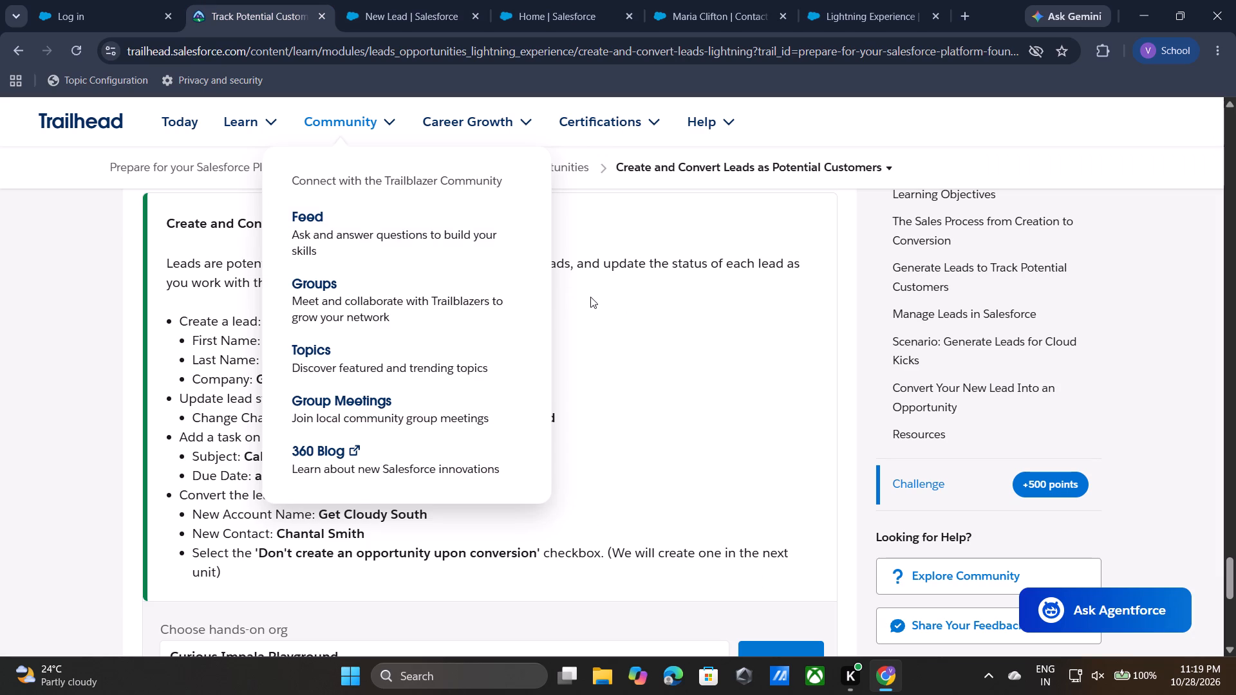
{"action": "left_click", "coordinate": [590, 297]}
{"action": "scroll", "coordinate": [400, 408], "scroll_direction": "down", "scroll_amount": 1}
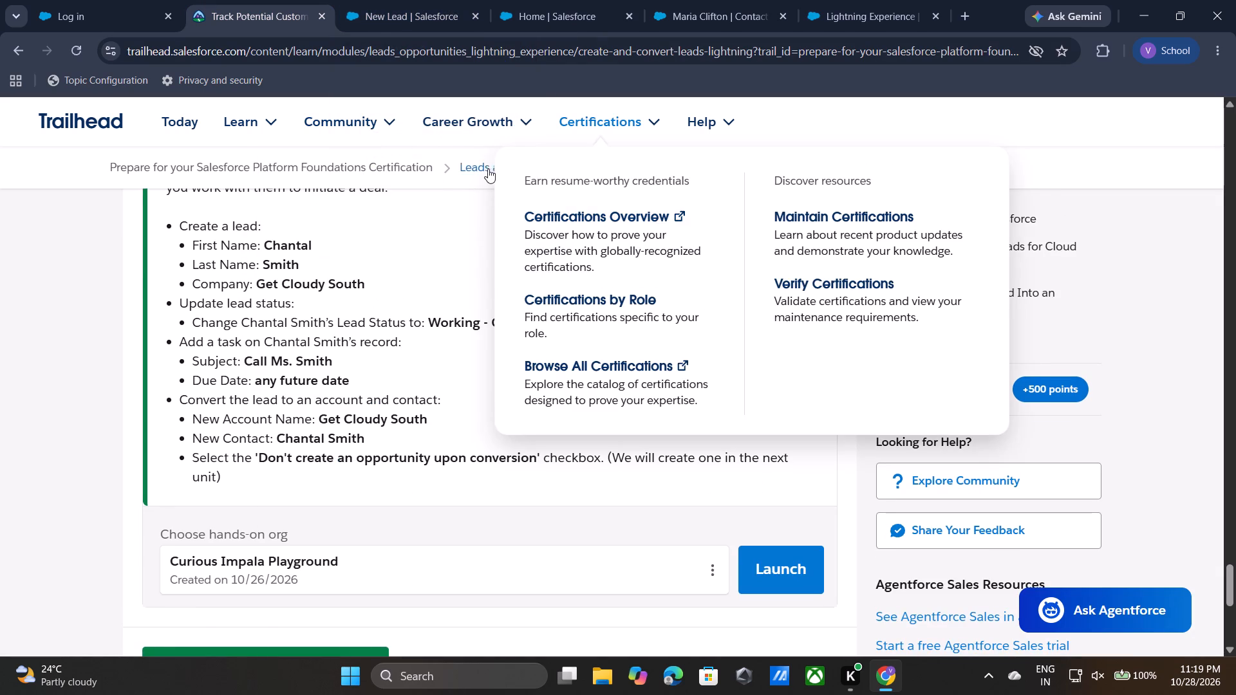
{"action": "left_click", "coordinate": [422, 0]}
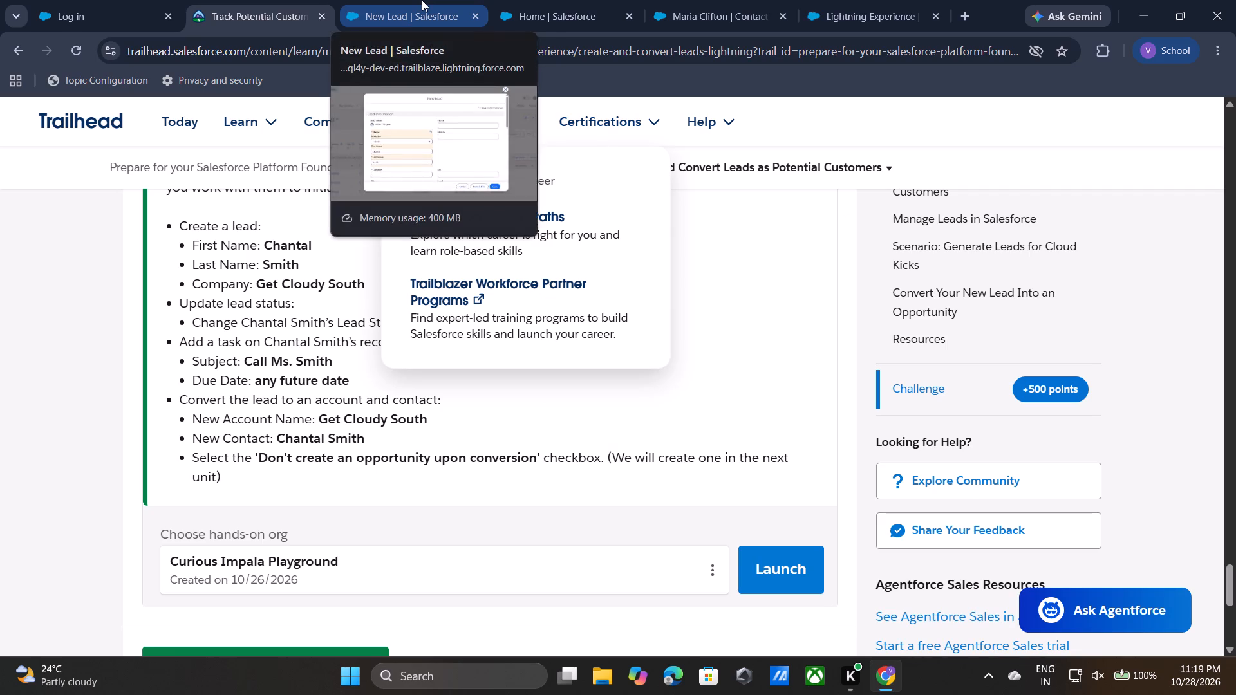
{"action": "scroll", "coordinate": [473, 434], "scroll_direction": "down", "scroll_amount": 1}
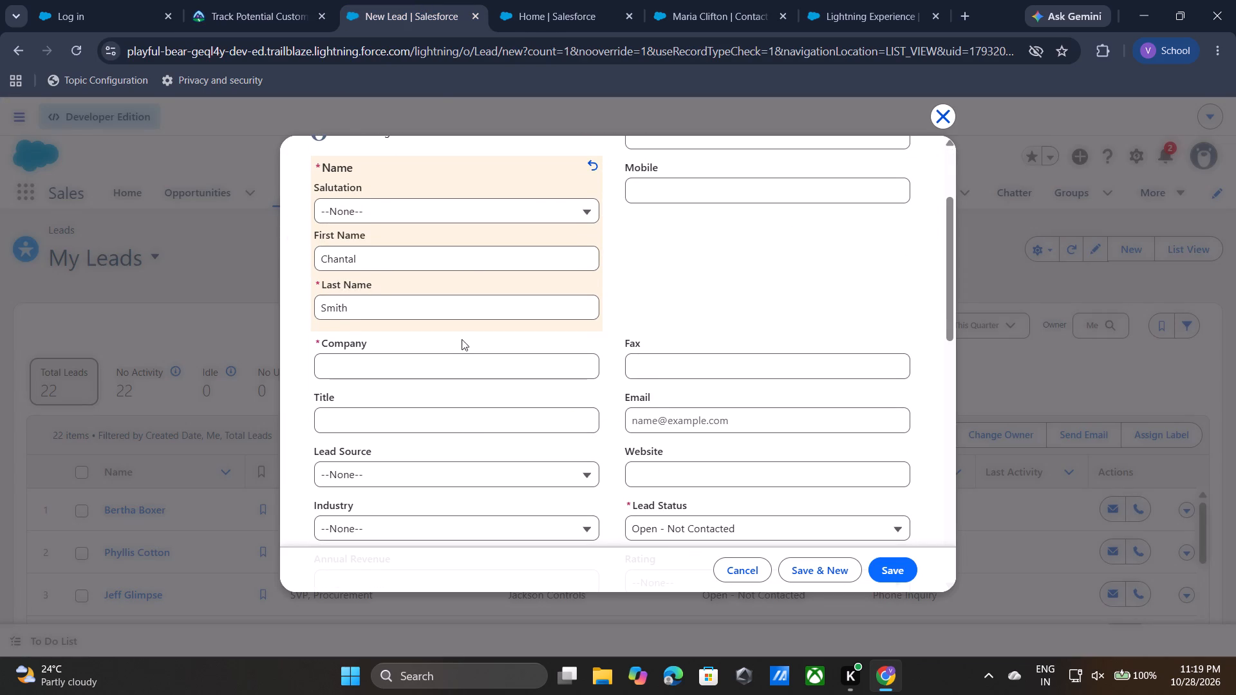
{"action": "left_click", "coordinate": [299, 5]}
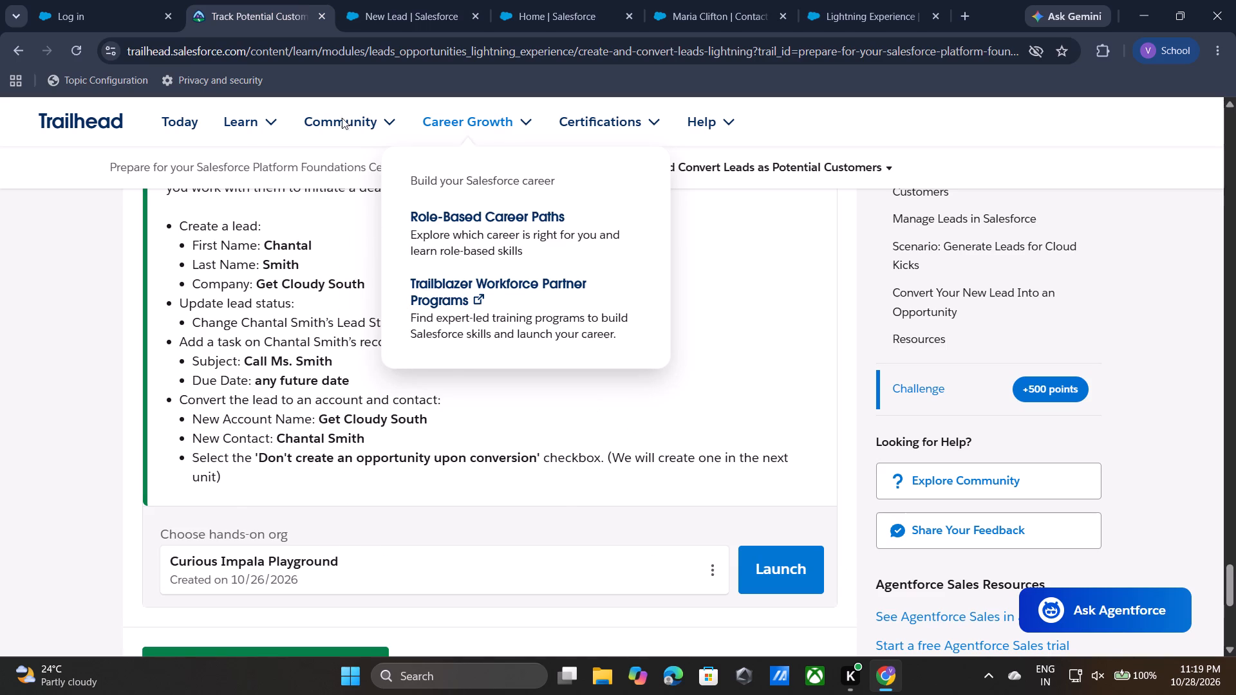
{"action": "left_click", "coordinate": [246, 308]}
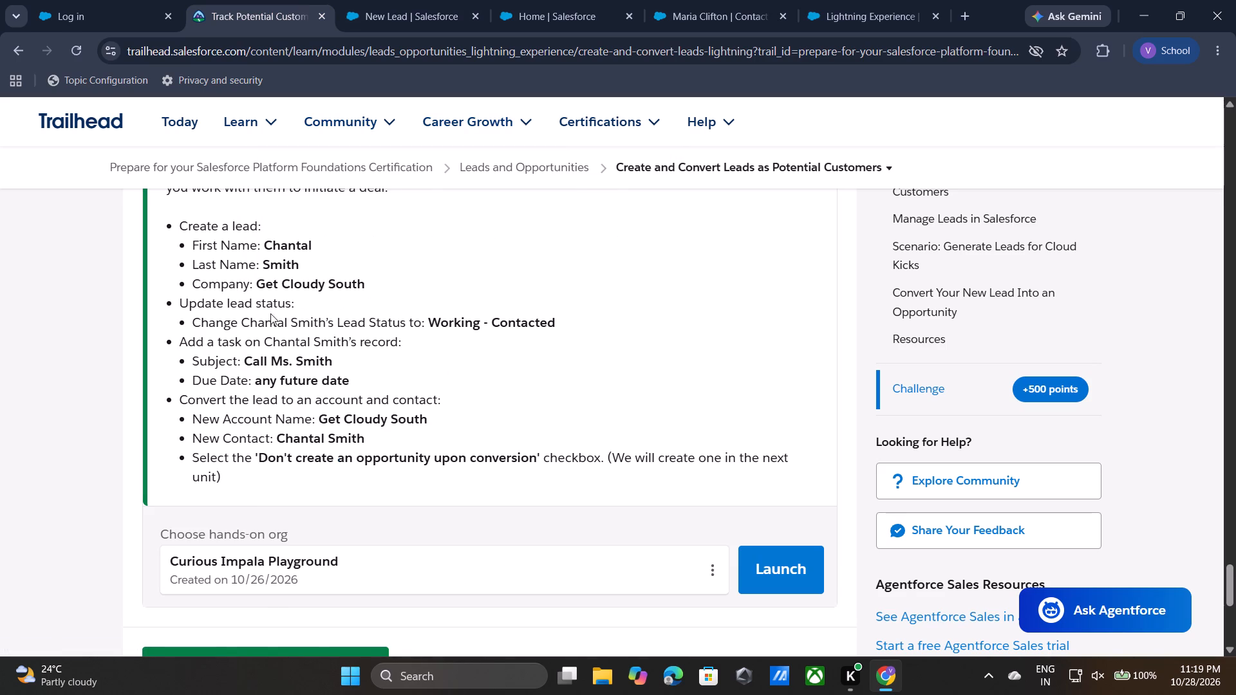
{"action": "left_click_drag", "start_coordinate": [260, 283], "coordinate": [375, 279]}
{"action": "key", "text": "ctrl+c"}
{"action": "left_click", "coordinate": [464, 0]}
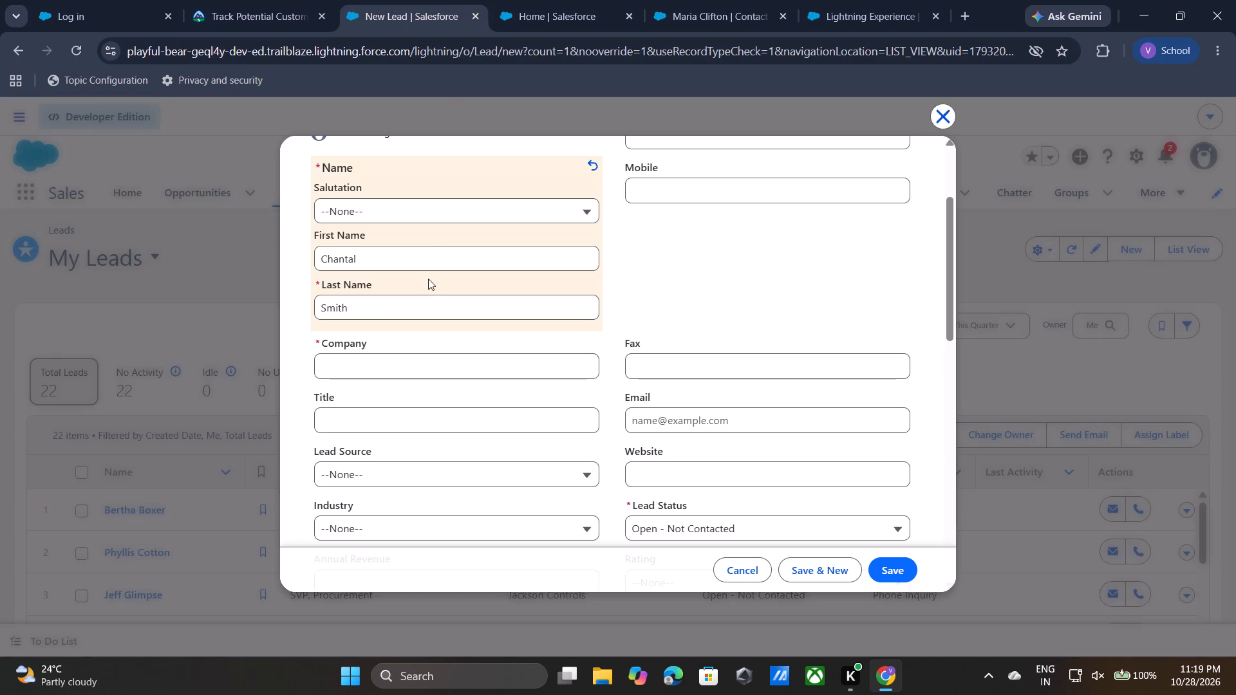
{"action": "left_click", "coordinate": [379, 365]}
{"action": "key", "text": "ctrl+v"}
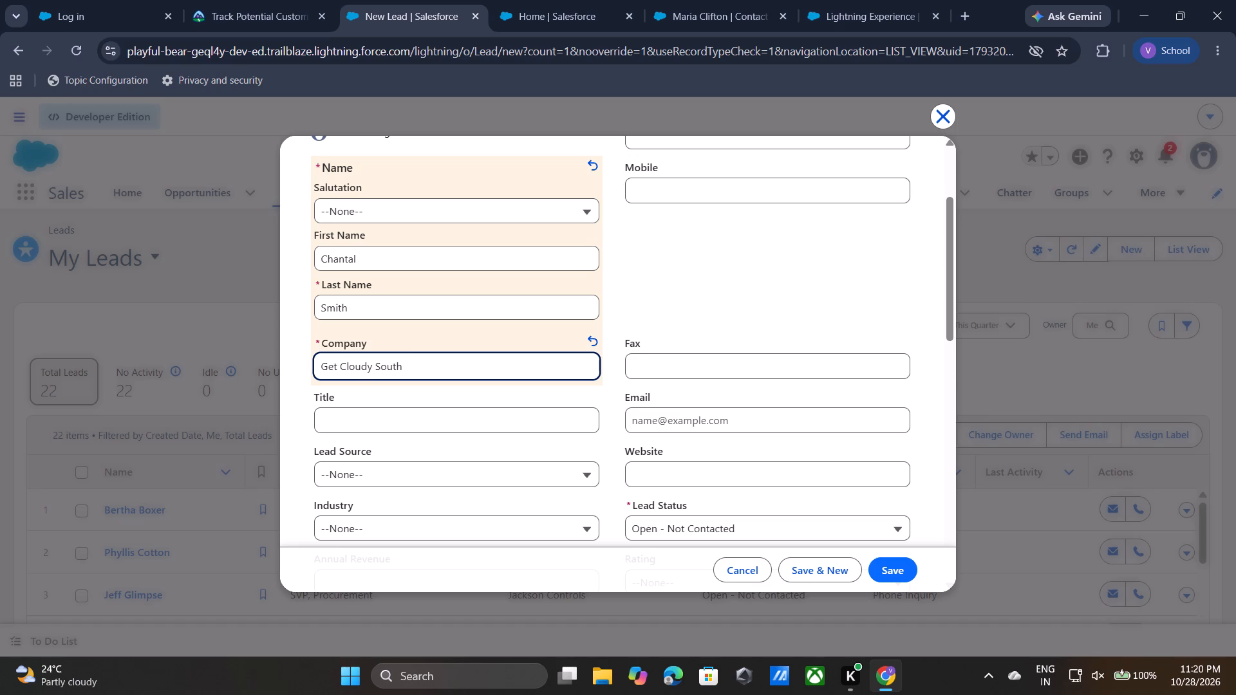
{"action": "left_click", "coordinate": [673, 289]}
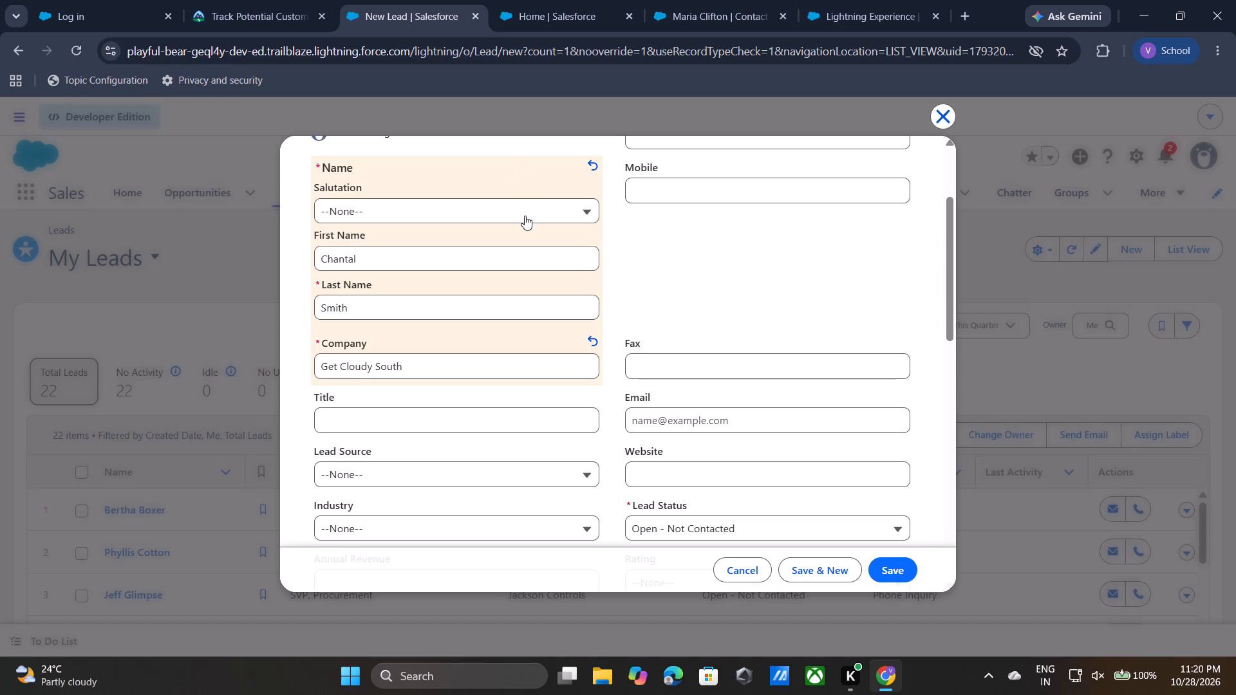
Set the new lead's Lead Status to Working - Contacted.
{"action": "scroll", "coordinate": [535, 289], "scroll_direction": "down", "scroll_amount": 1}
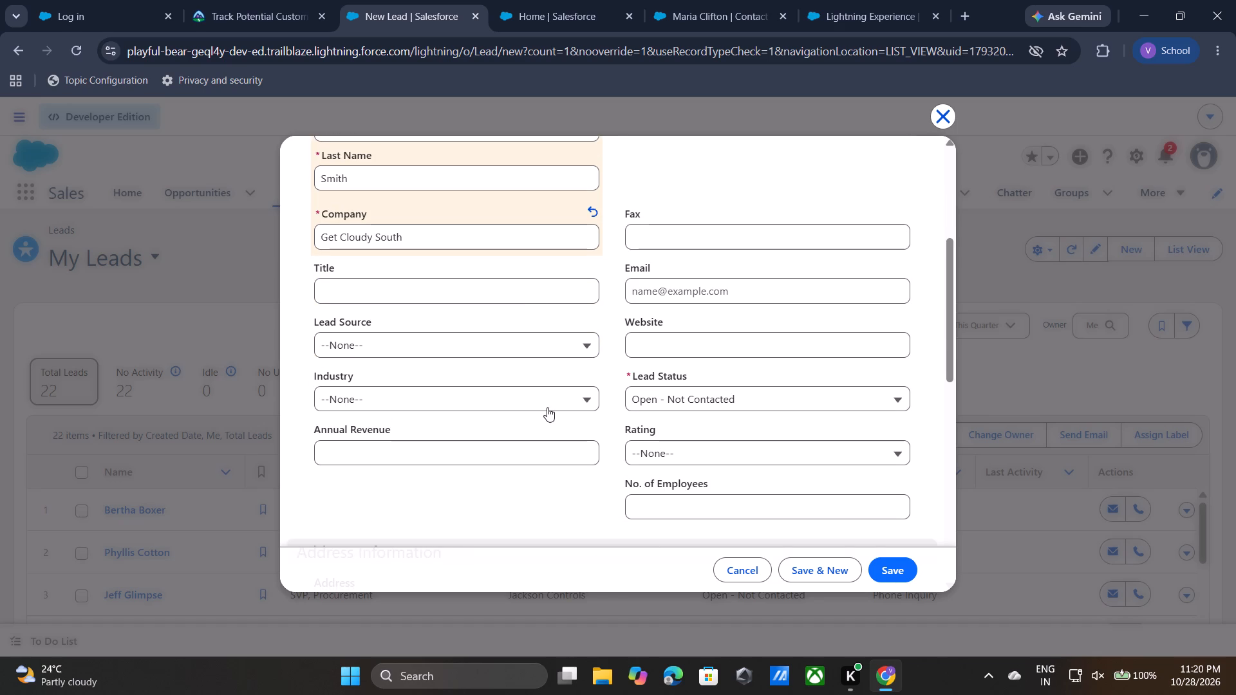
{"action": "left_click", "coordinate": [675, 400]}
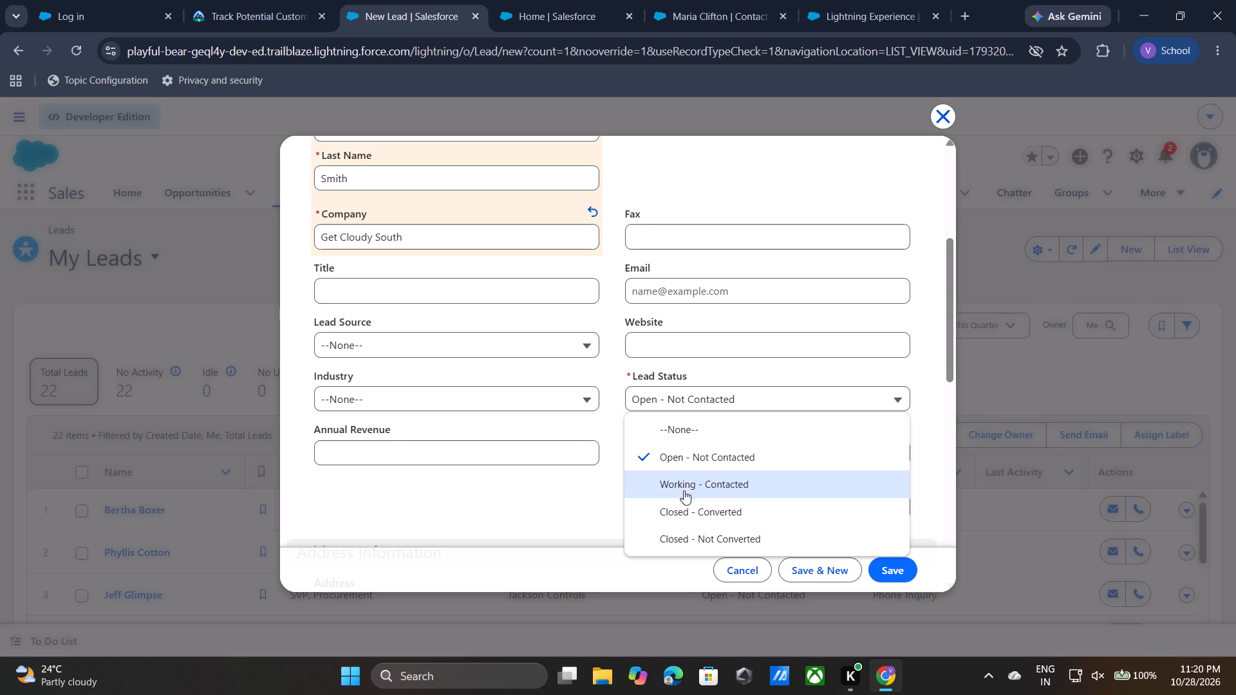
{"action": "left_click", "coordinate": [682, 485]}
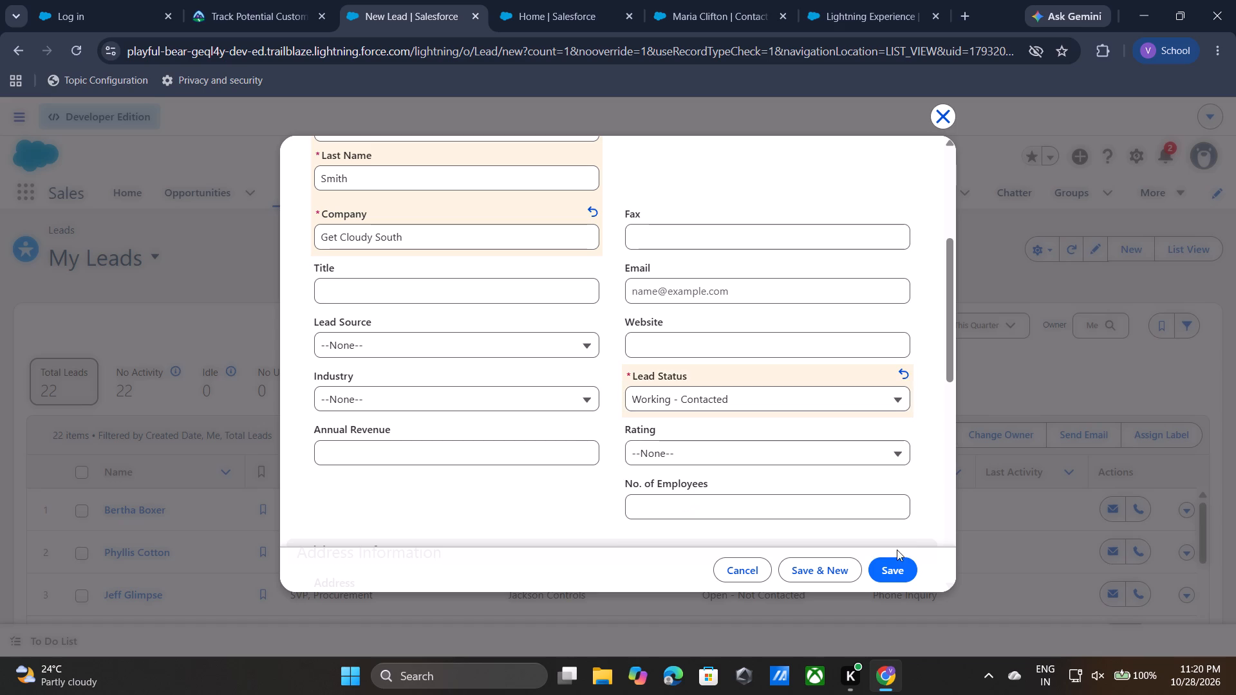
Save the new lead for Get Cloudy South.
{"action": "left_click", "coordinate": [890, 568]}
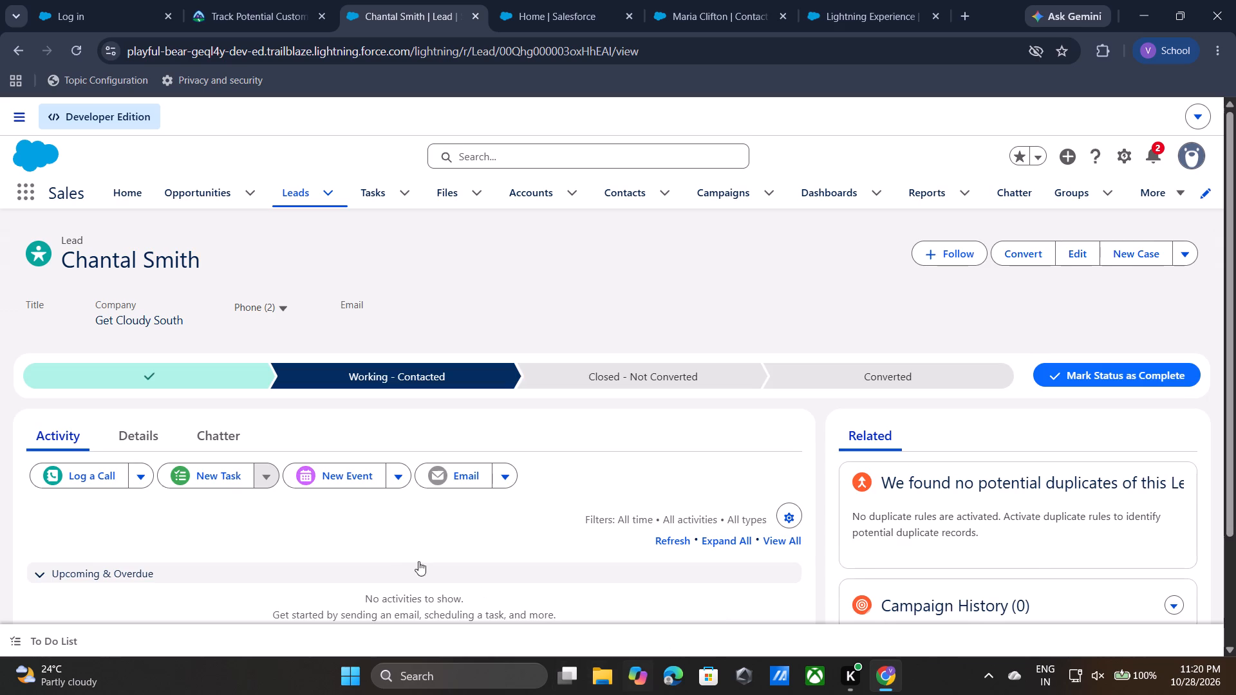
Copy the task subject Call Ms. Smith from the Trailhead challenge requirements and return to the lead record.
{"action": "left_click", "coordinate": [199, 481]}
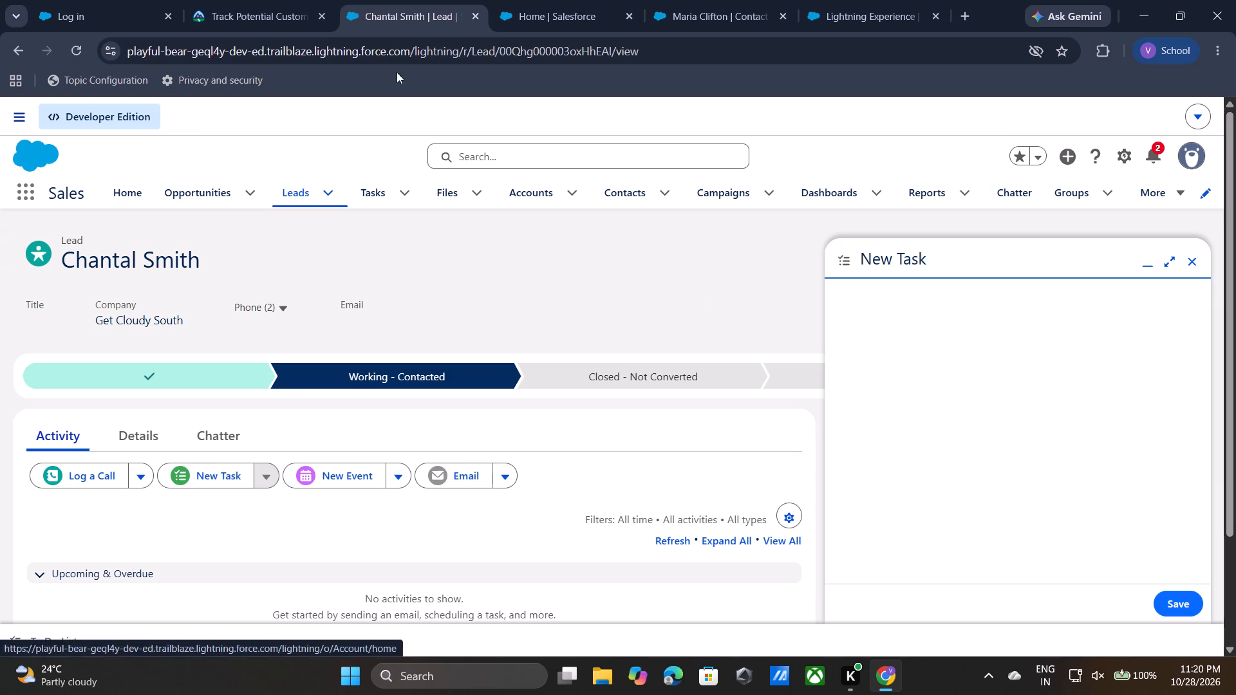
{"action": "left_click", "coordinate": [257, 0]}
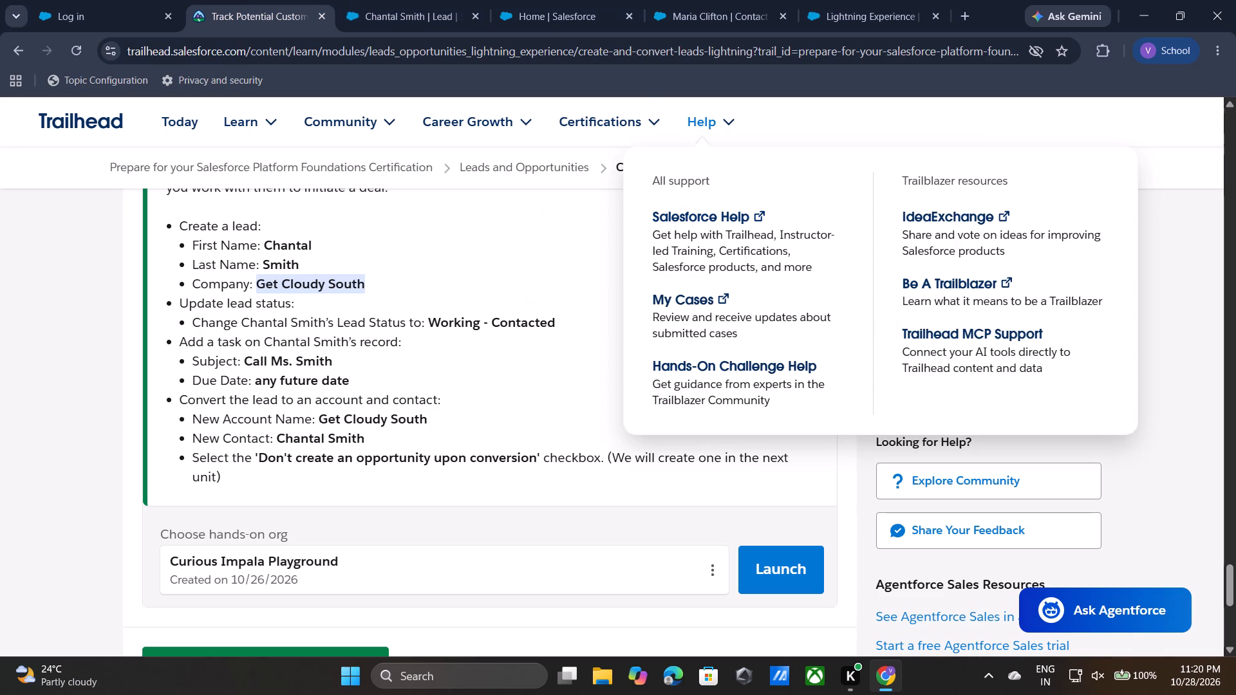
{"action": "left_click", "coordinate": [414, 384]}
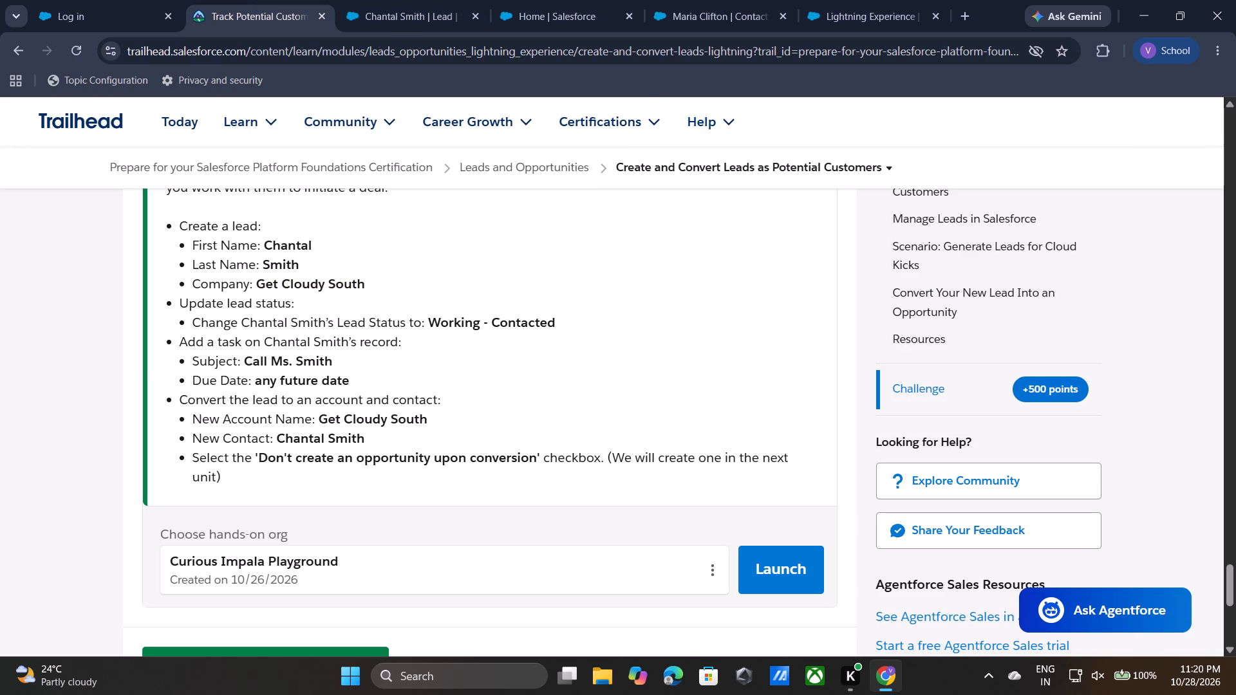
{"action": "left_click_drag", "start_coordinate": [247, 362], "coordinate": [343, 359]}
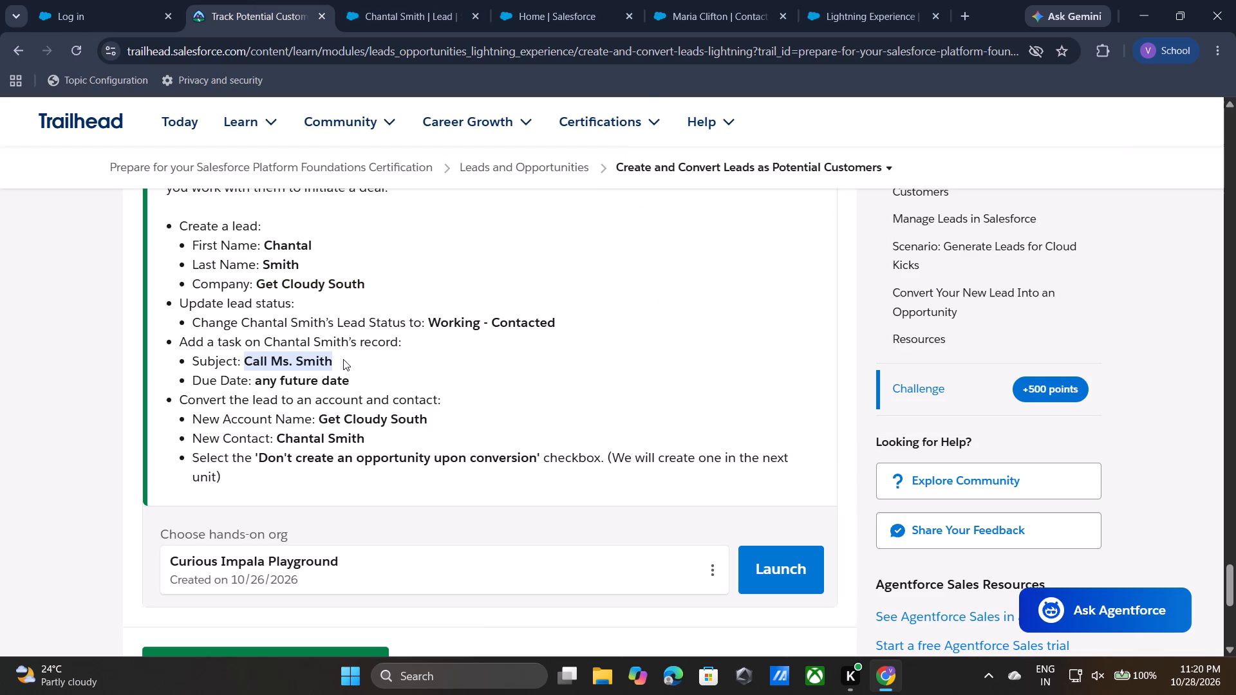
{"action": "key", "text": "ctrl+c"}
{"action": "left_click", "coordinate": [384, 2]}
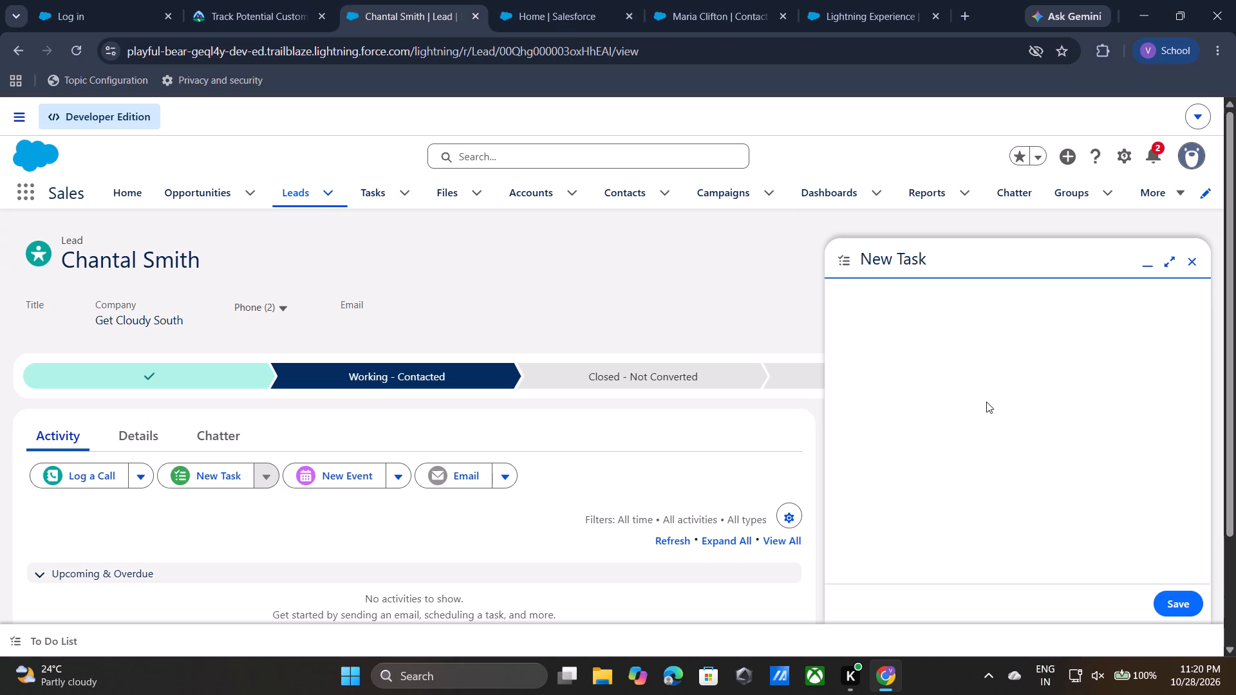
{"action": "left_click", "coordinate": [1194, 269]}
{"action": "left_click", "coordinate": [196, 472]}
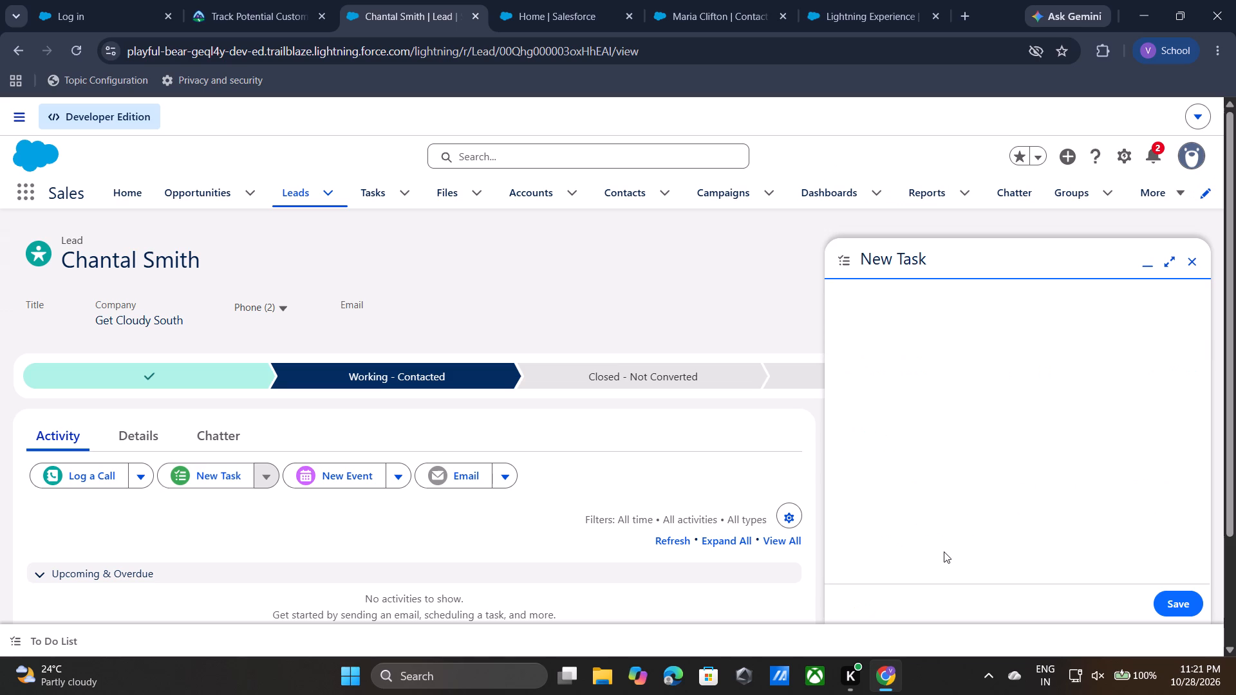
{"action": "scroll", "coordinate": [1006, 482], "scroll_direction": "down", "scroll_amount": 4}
Reload the lead record and start a new task on it with the copied text Call Ms. Smith as Subject.
{"action": "left_click", "coordinate": [83, 47]}
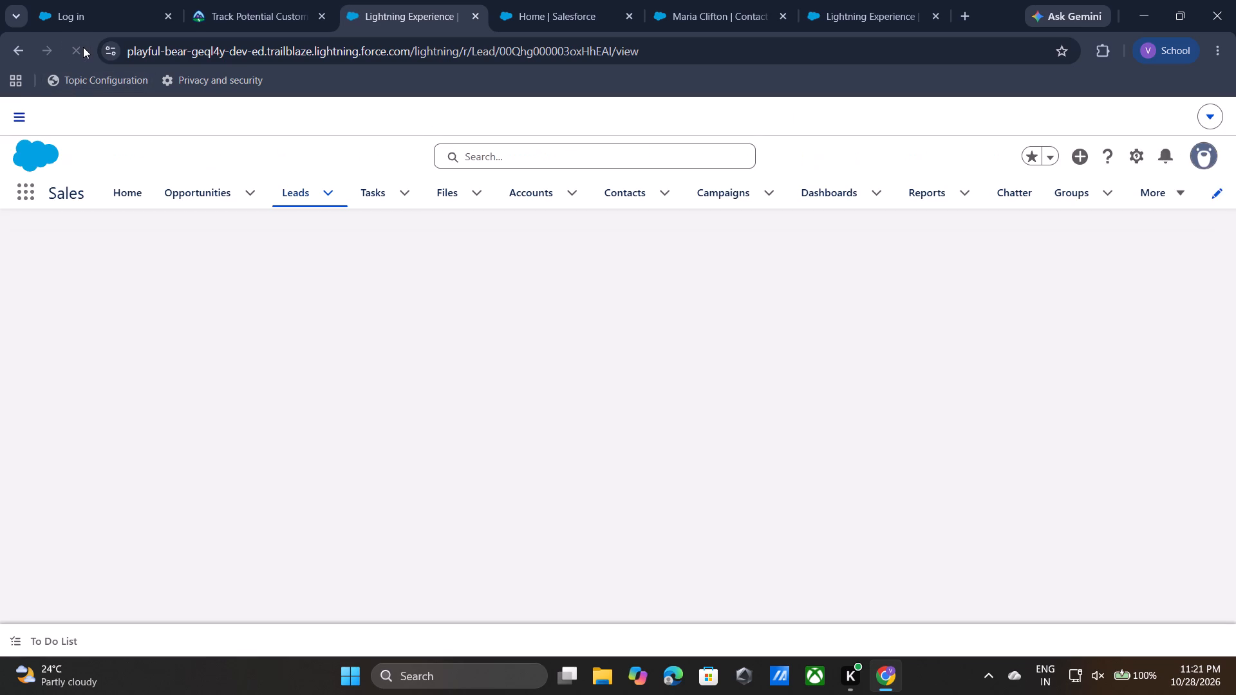
{"action": "left_click", "coordinate": [214, 477]}
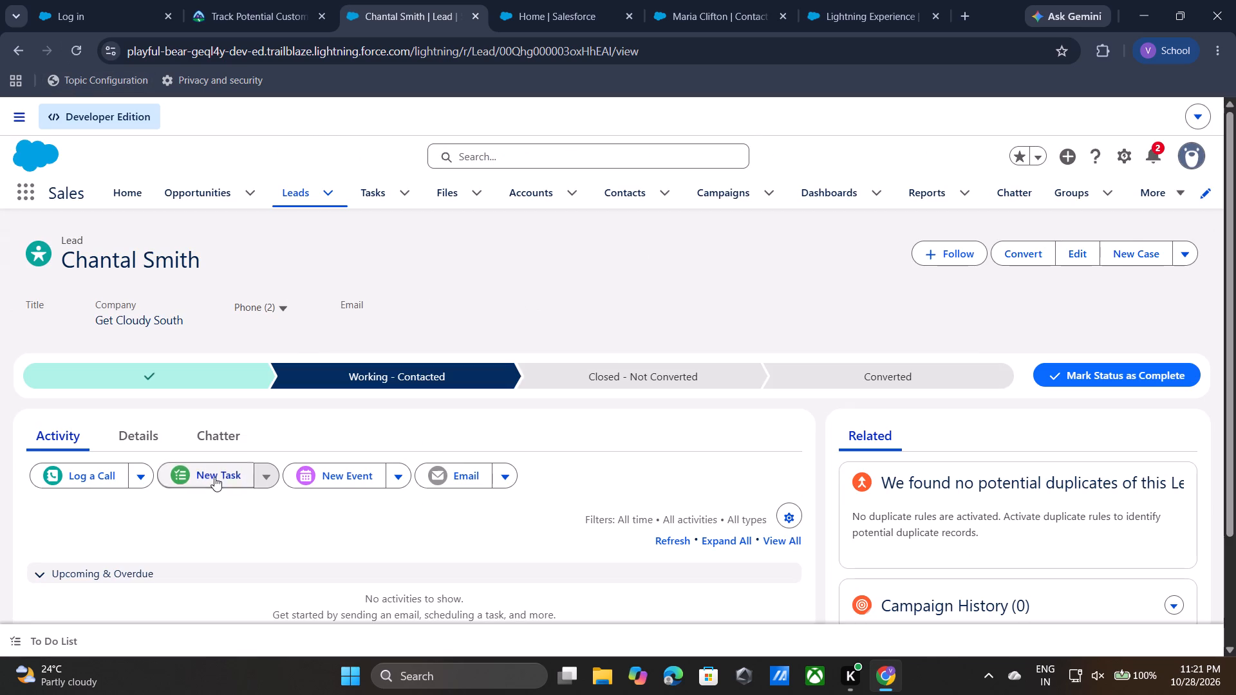
{"action": "scroll", "coordinate": [1103, 337], "scroll_direction": "down", "scroll_amount": 1}
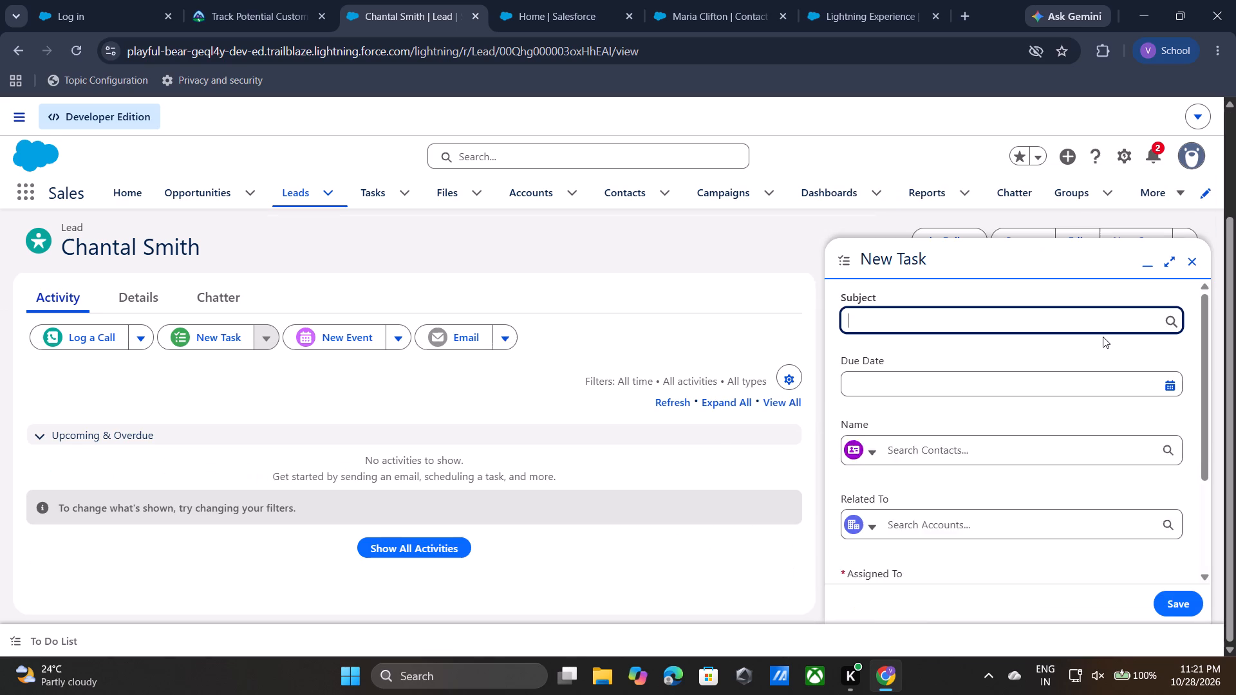
{"action": "scroll", "coordinate": [1103, 337], "scroll_direction": "down", "scroll_amount": 1}
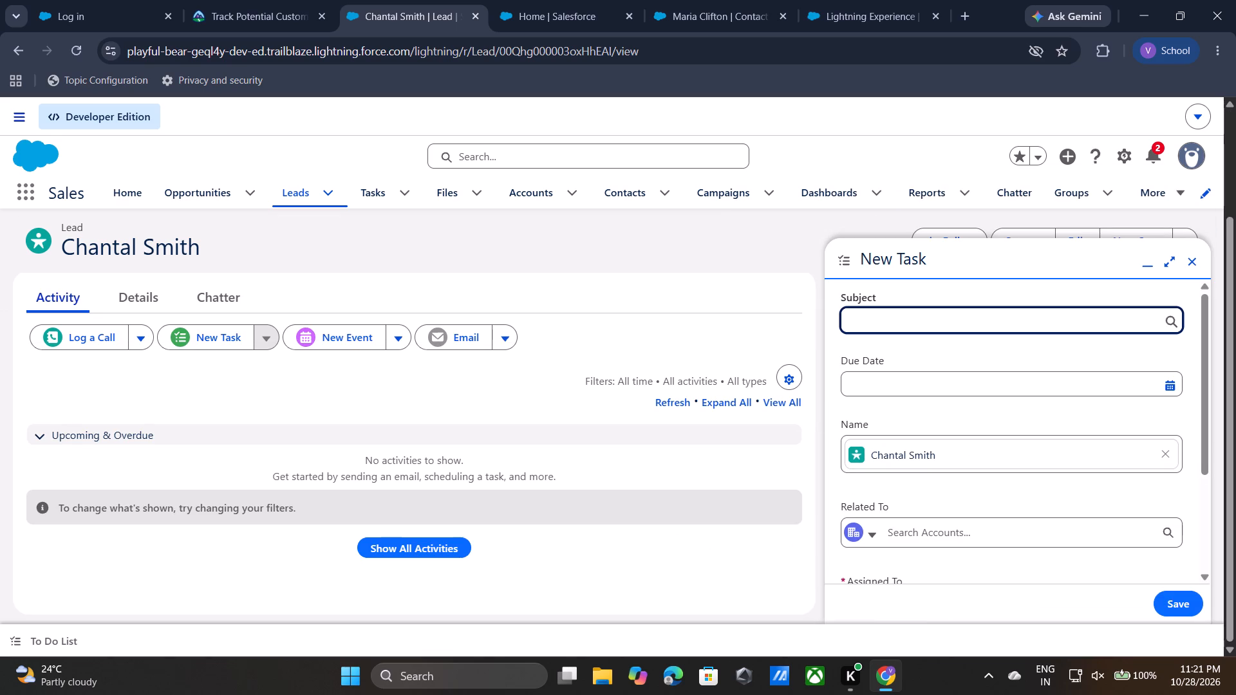
{"action": "key", "text": "ctrl+v"}
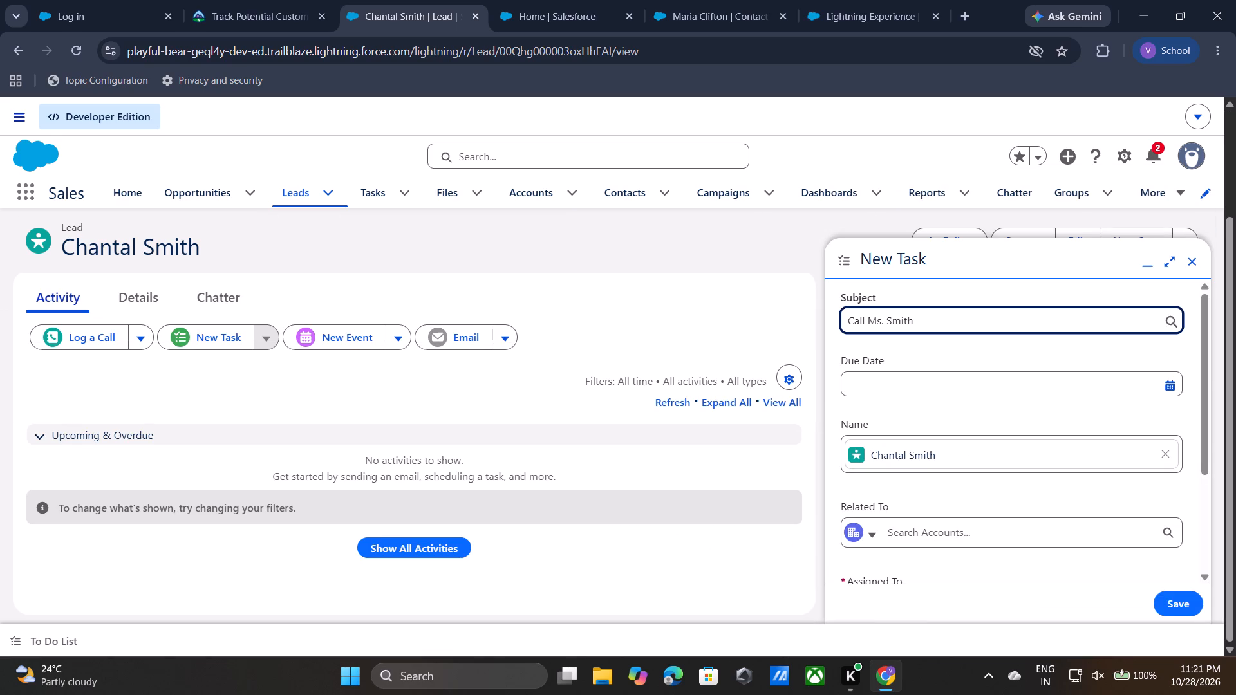
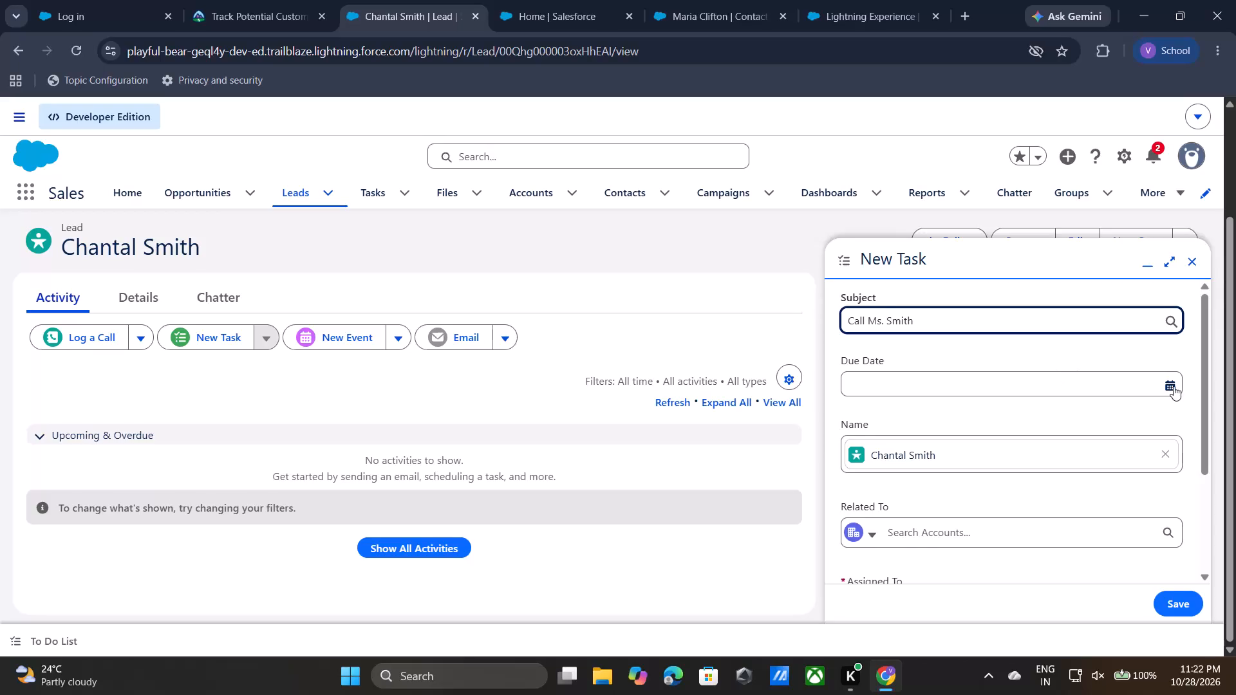
Set the Call Ms. Smith task's due date to 29/10/2026 and save the task on the lead.
{"action": "left_click", "coordinate": [1174, 386]}
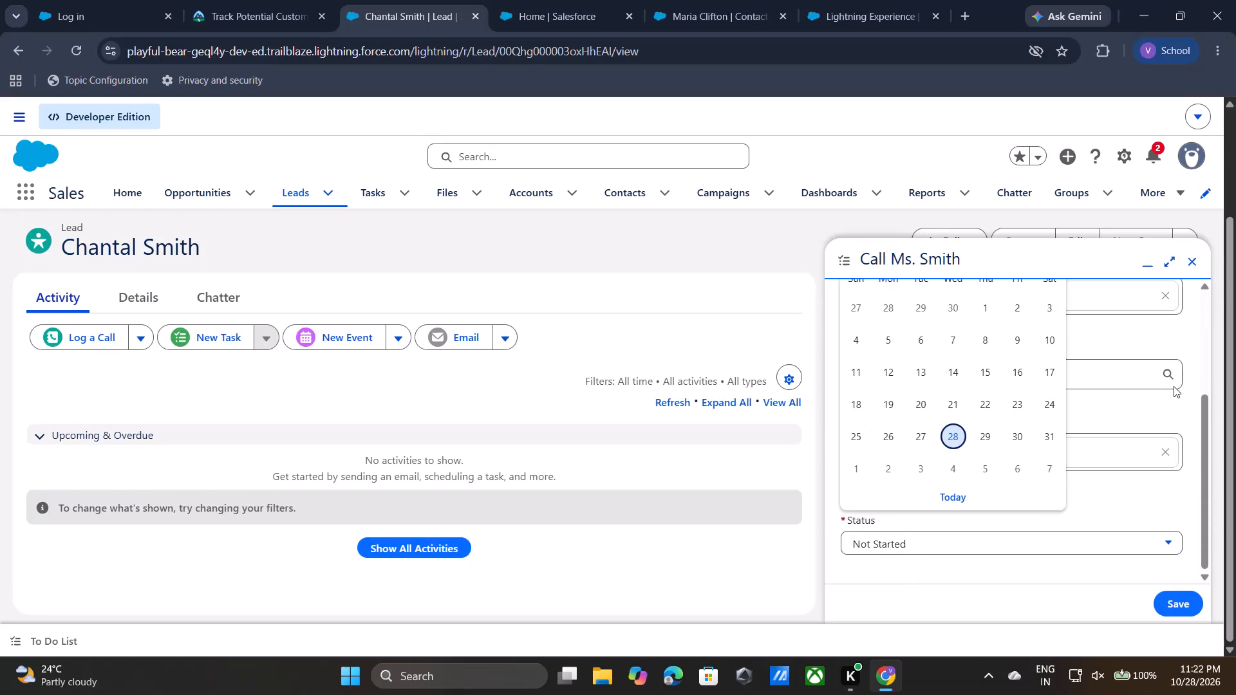
{"action": "scroll", "coordinate": [1066, 380], "scroll_direction": "up", "scroll_amount": 1}
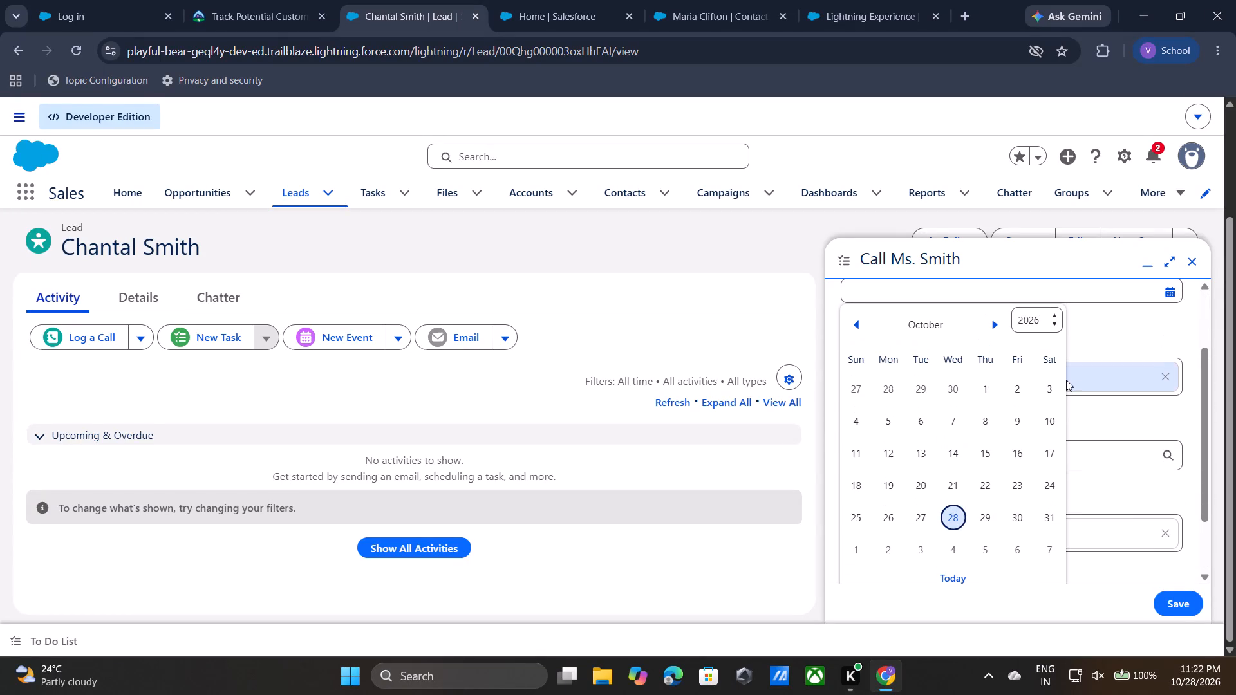
{"action": "scroll", "coordinate": [1066, 380], "scroll_direction": "up", "scroll_amount": 1}
{"action": "left_click", "coordinate": [991, 514]}
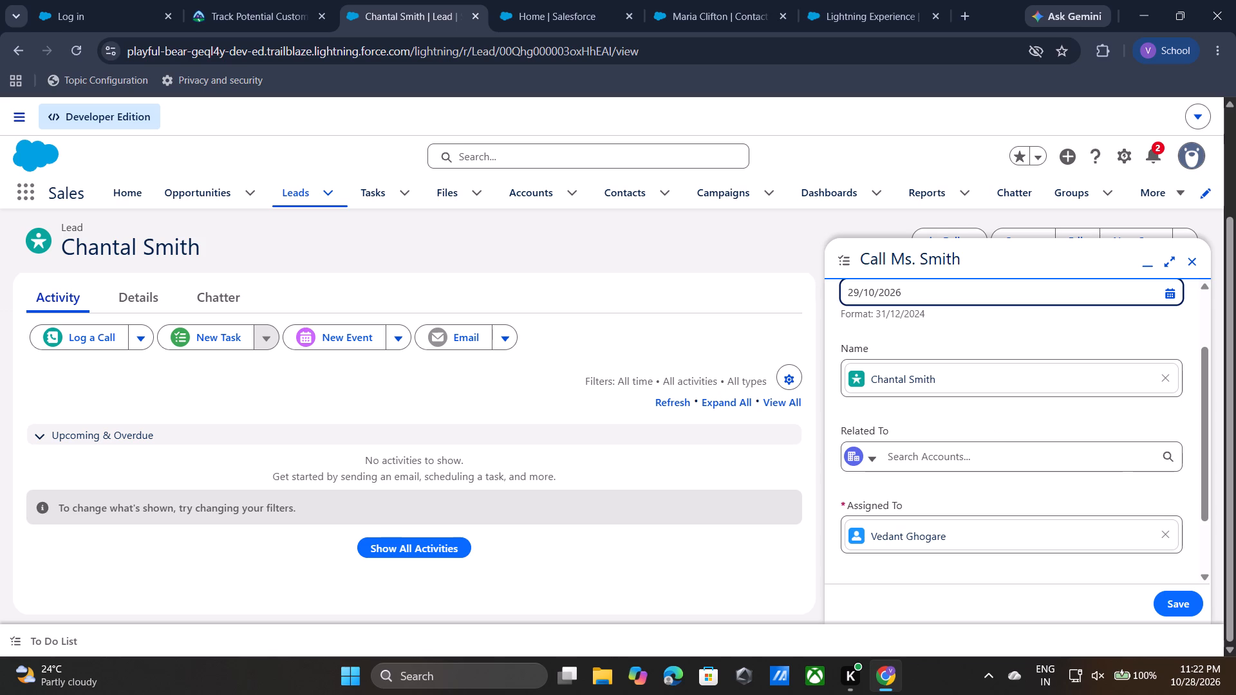
{"action": "left_click", "coordinate": [1179, 611]}
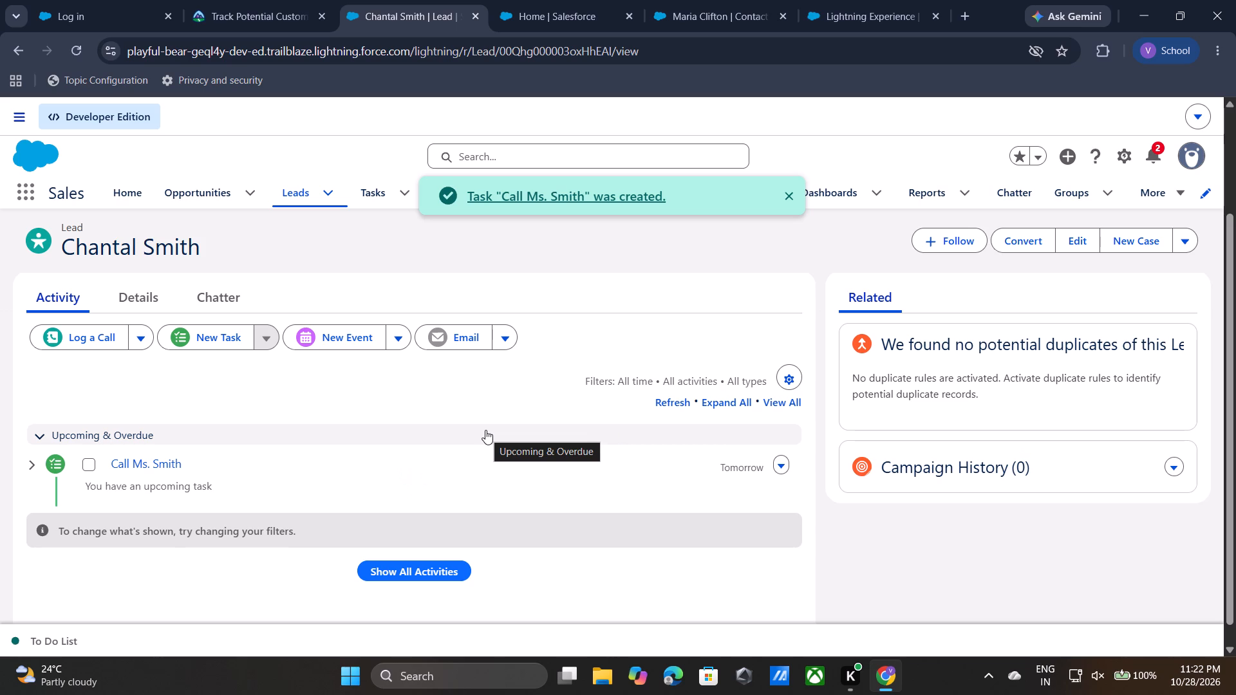
Choose the Converted stage on the Get Cloudy South lead's path, dismiss the To Do List tip, and open the lead conversion form.
{"action": "scroll", "coordinate": [505, 400], "scroll_direction": "up", "scroll_amount": 1}
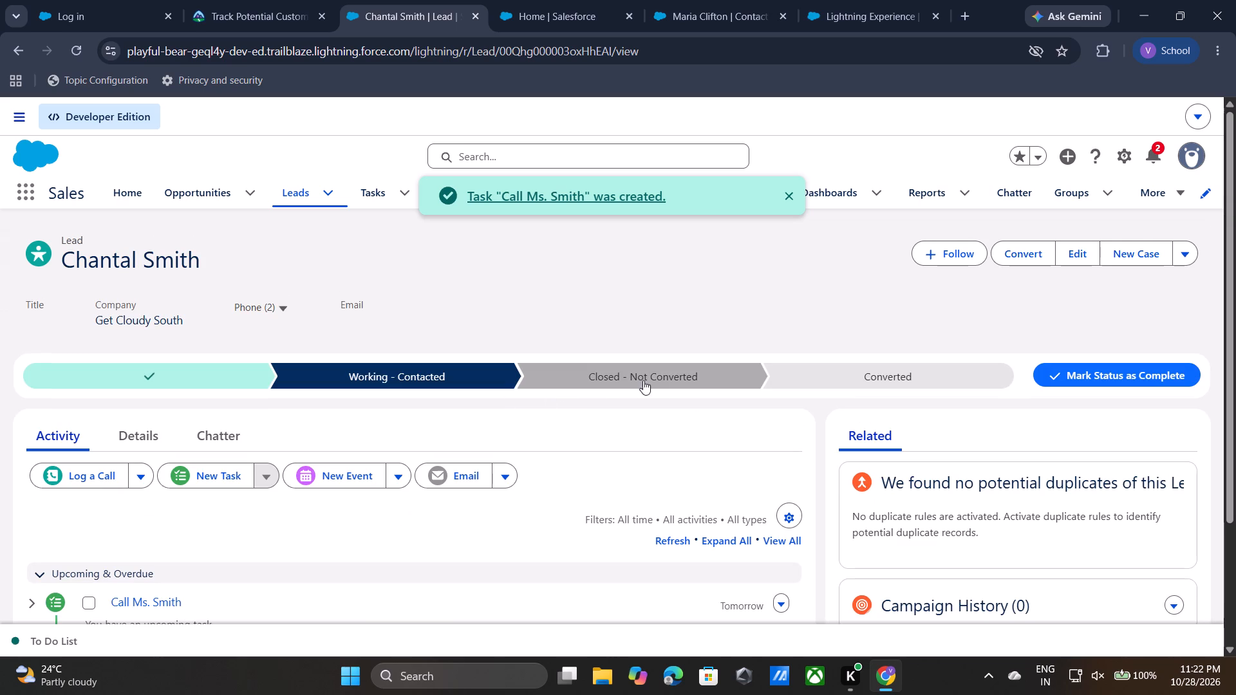
{"action": "left_click", "coordinate": [839, 370]}
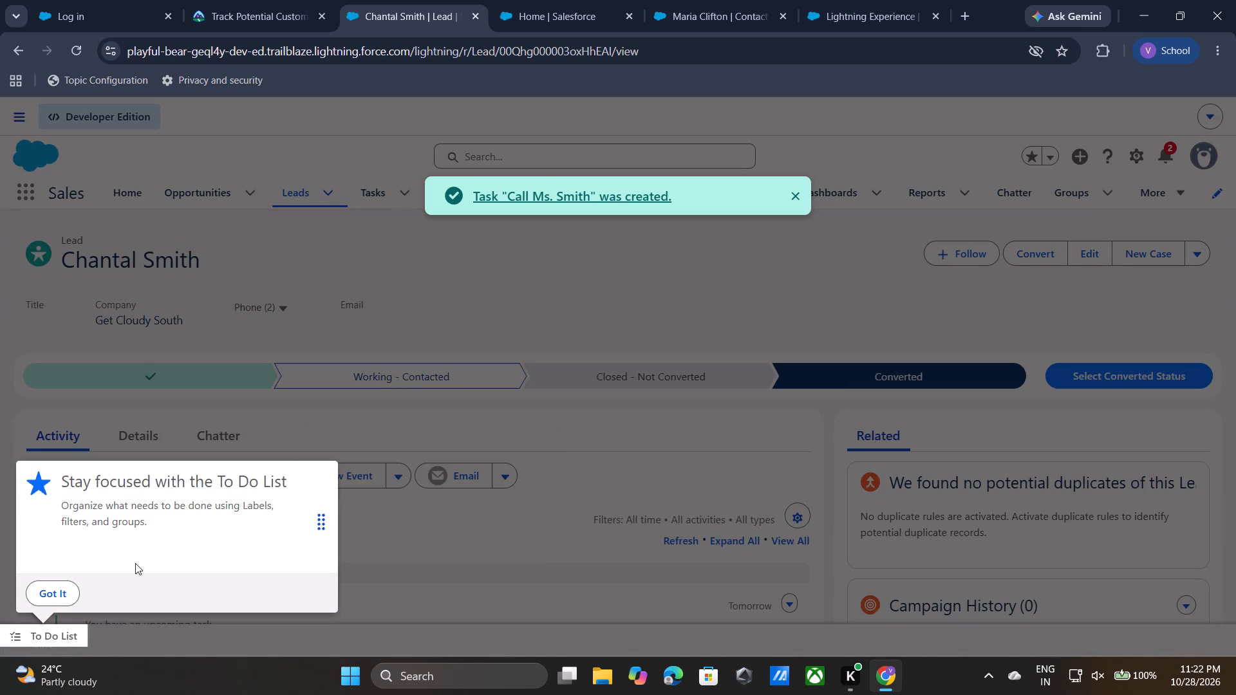
{"action": "left_click", "coordinate": [41, 596]}
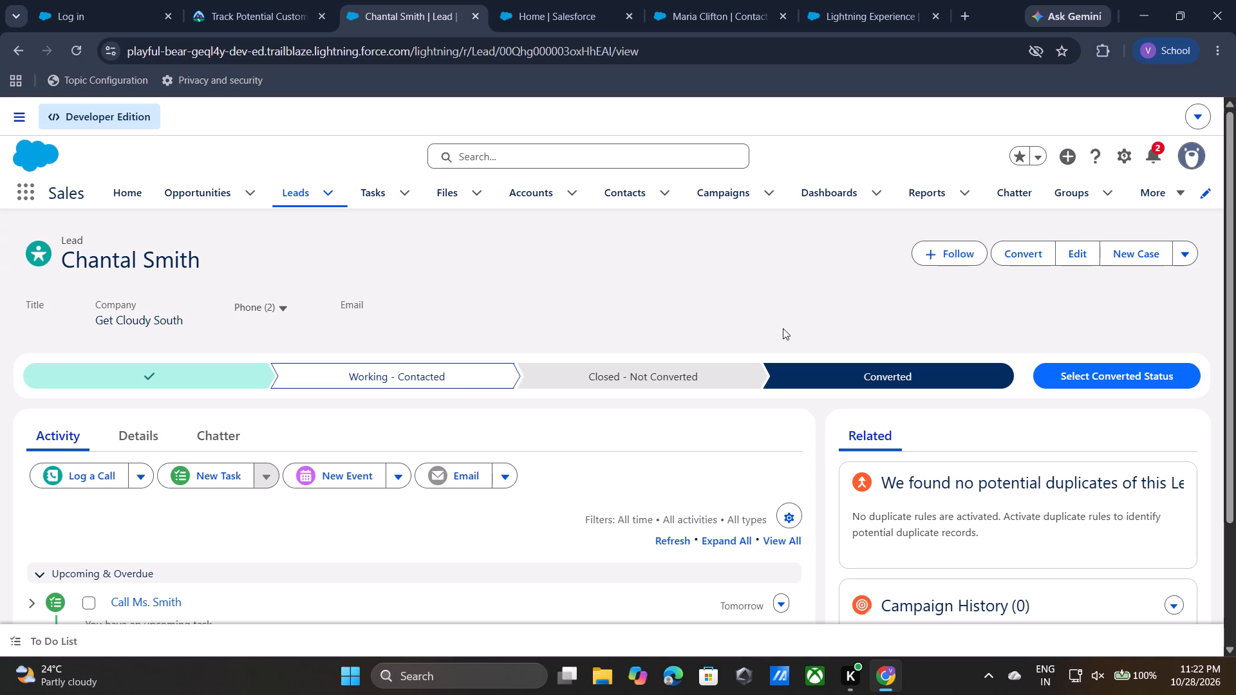
{"action": "left_click", "coordinate": [1130, 373]}
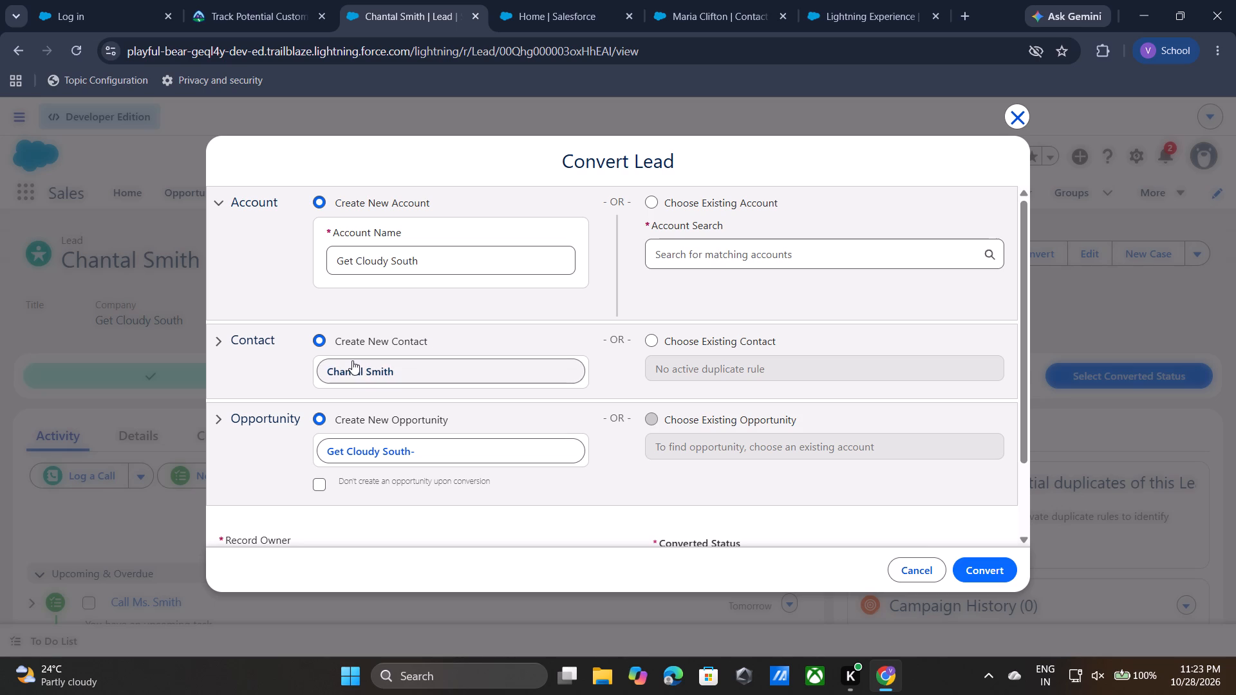
Convert the Get Cloudy South lead into a new account and contact without creating an opportunity, and return to the leads list.
{"action": "scroll", "coordinate": [547, 322], "scroll_direction": "down", "scroll_amount": 1}
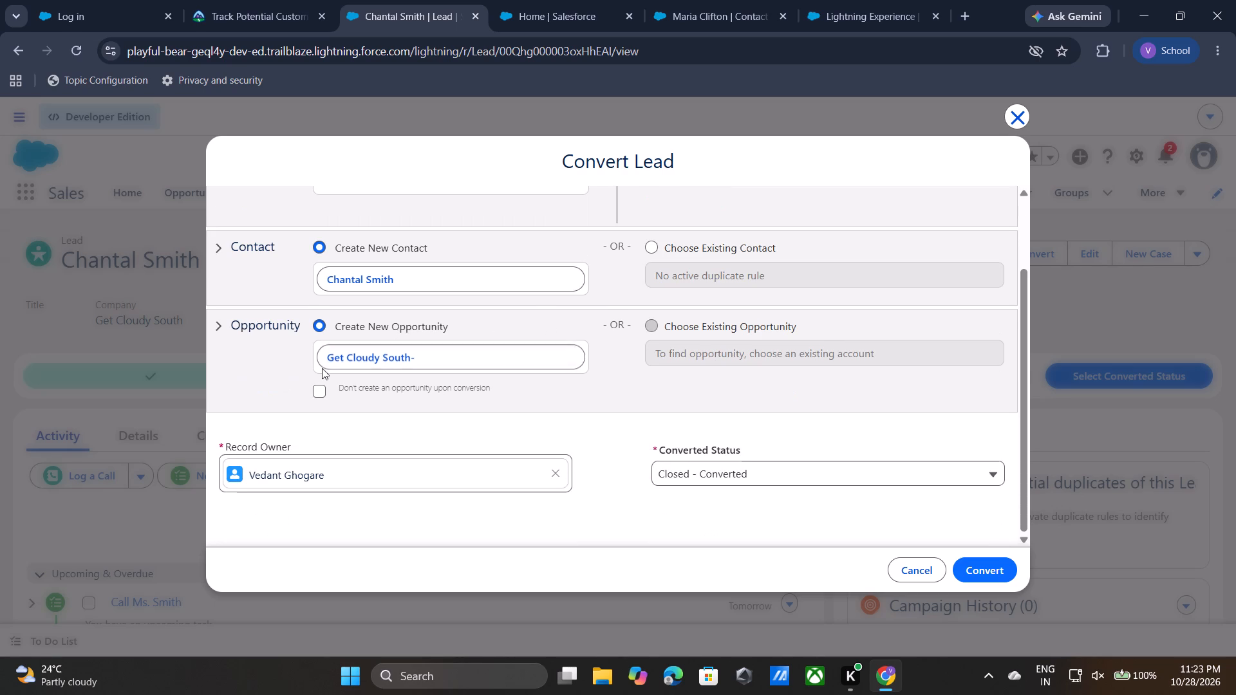
{"action": "left_click", "coordinate": [321, 390]}
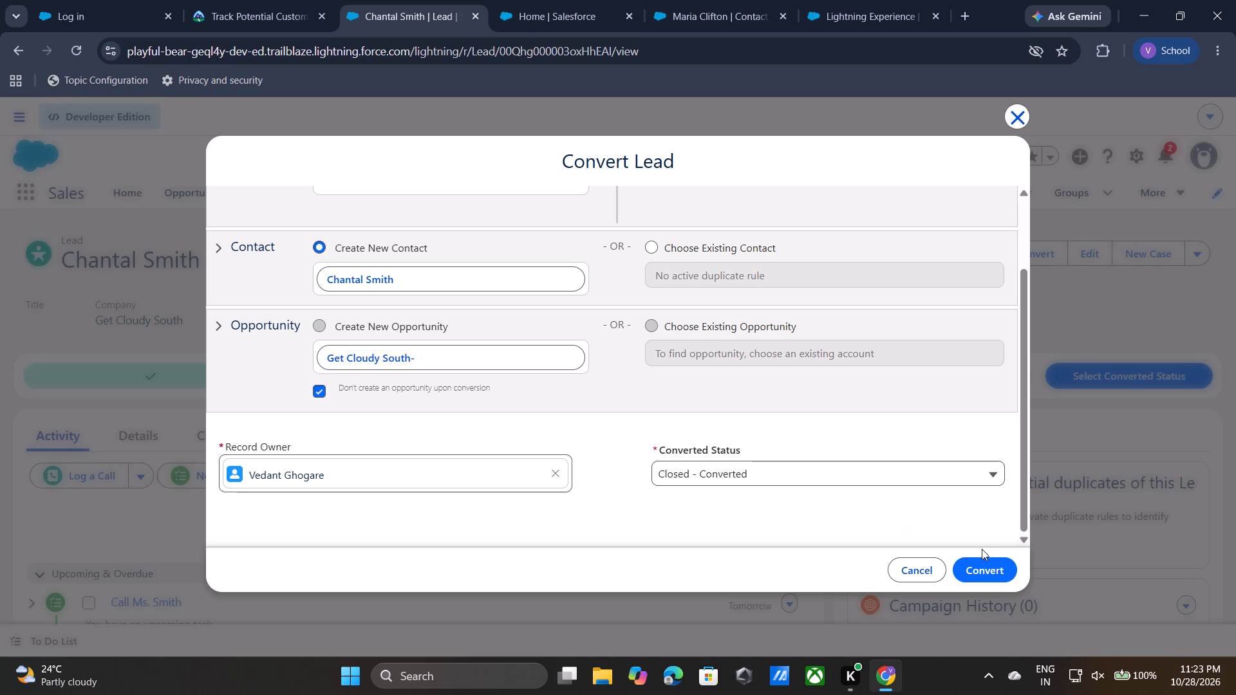
{"action": "left_click", "coordinate": [987, 568]}
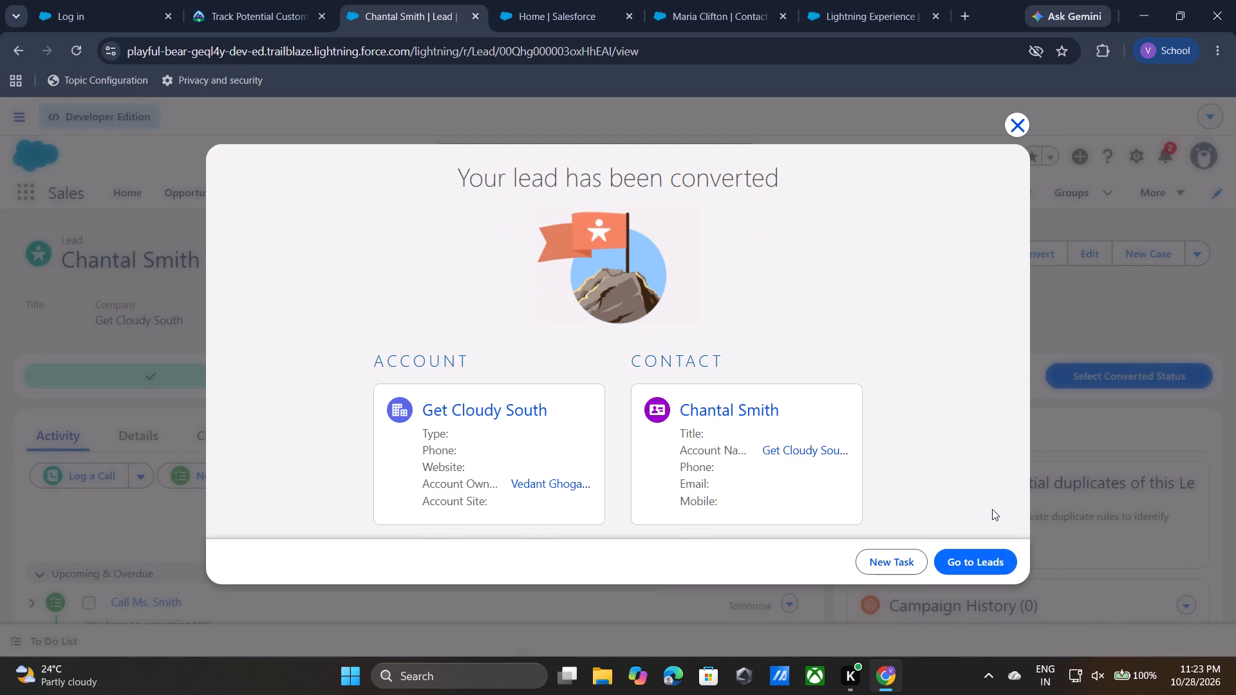
{"action": "scroll", "coordinate": [971, 497], "scroll_direction": "down", "scroll_amount": 1}
{"action": "left_click", "coordinate": [972, 562]}
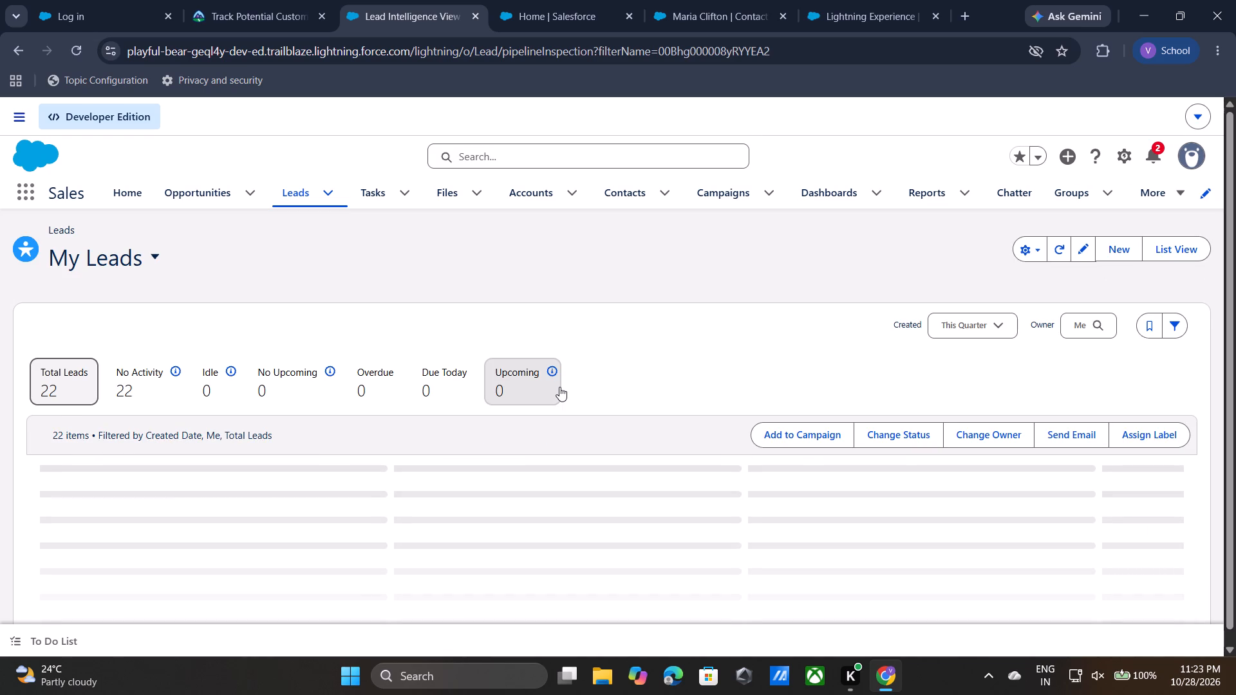
Submit the Create and Convert Leads as Potential Customers challenge on Trailhead for checking.
{"action": "left_click", "coordinate": [286, 0]}
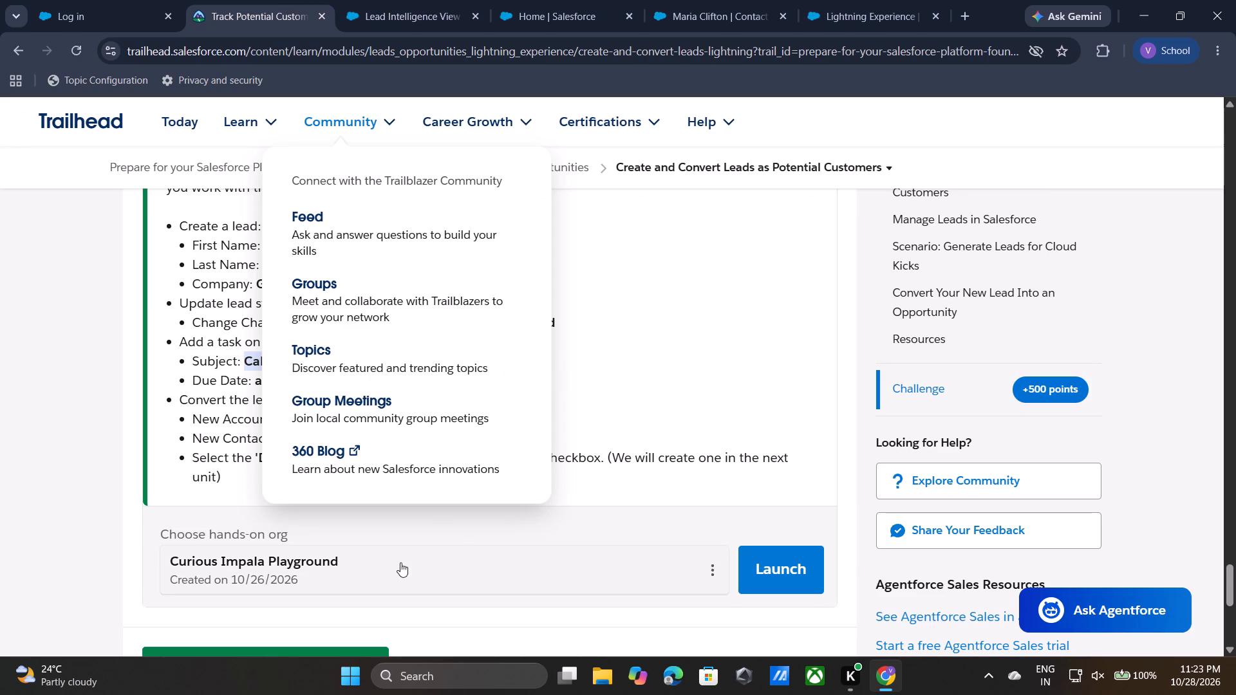
{"action": "scroll", "coordinate": [400, 562], "scroll_direction": "down", "scroll_amount": 2}
{"action": "left_click", "coordinate": [198, 460]}
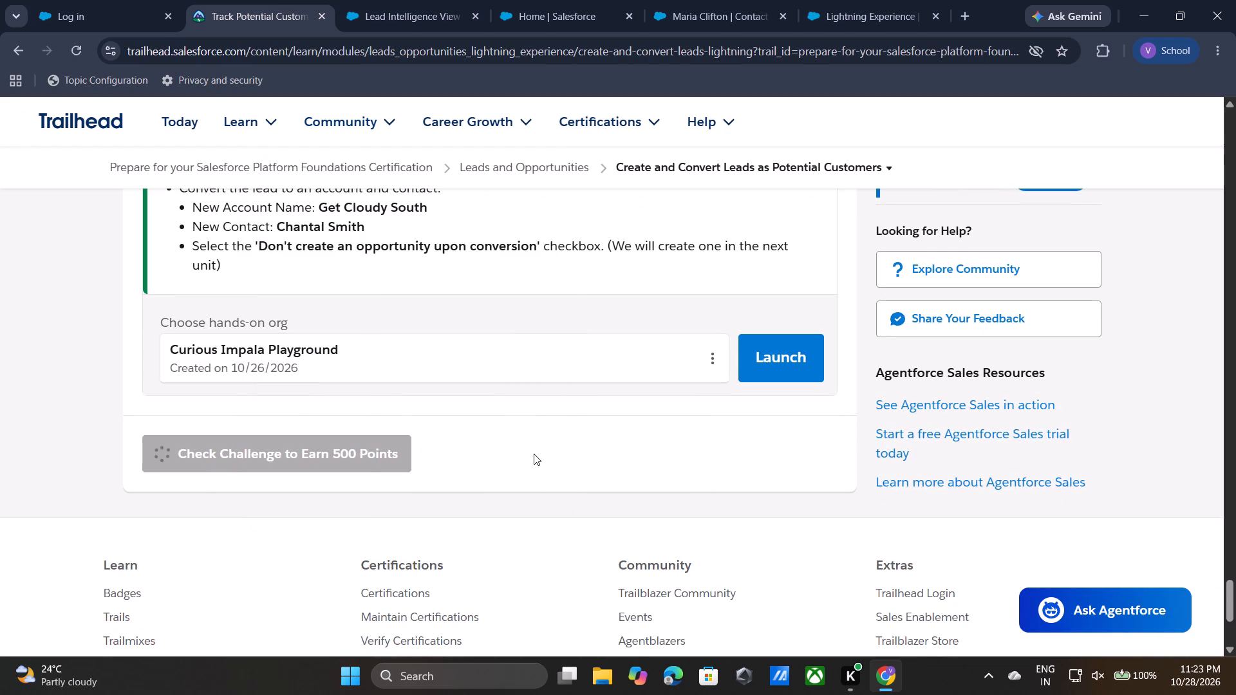
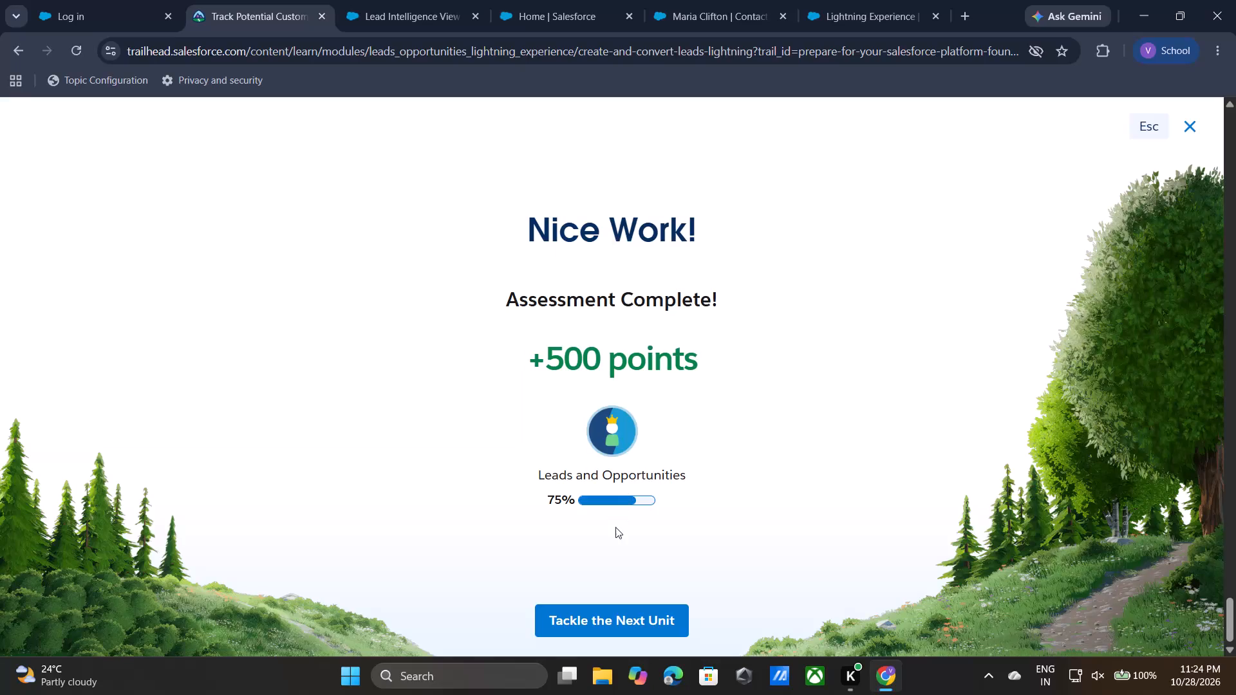
Continue to the Work Your Opportunities unit and go to its hands-on challenge at the end.
{"action": "scroll", "coordinate": [615, 527], "scroll_direction": "down", "scroll_amount": 1}
{"action": "left_click", "coordinate": [597, 620]}
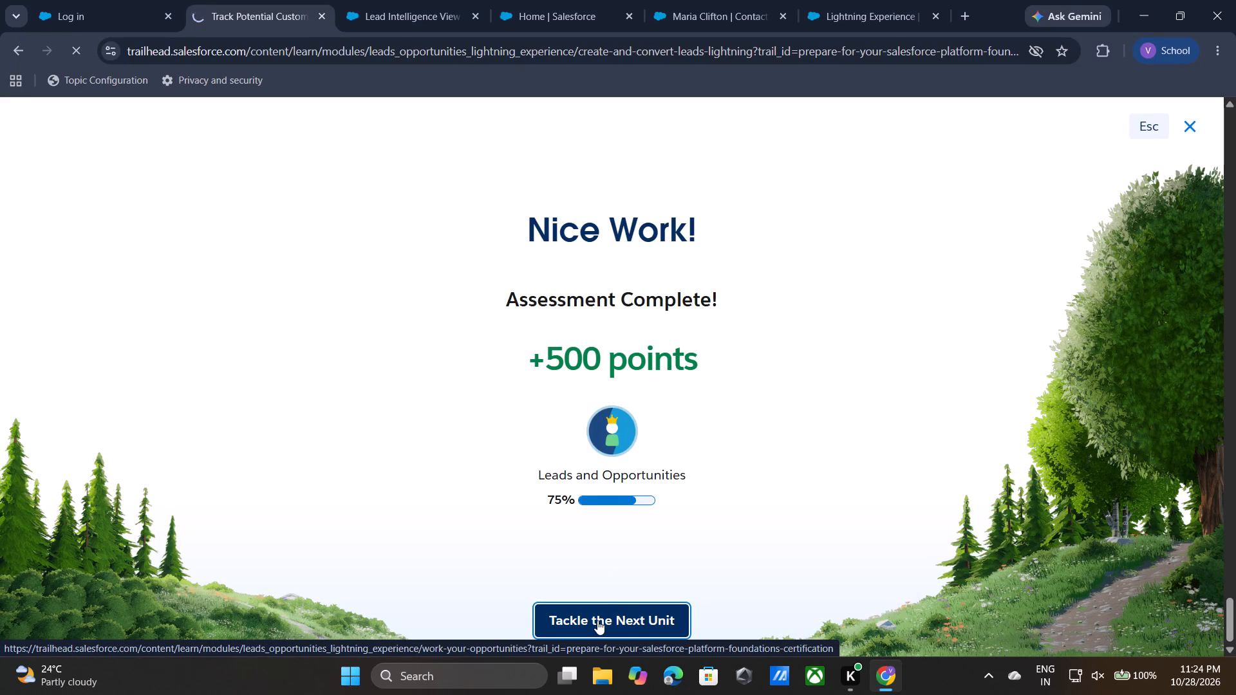
{"action": "left_click", "coordinate": [597, 620]}
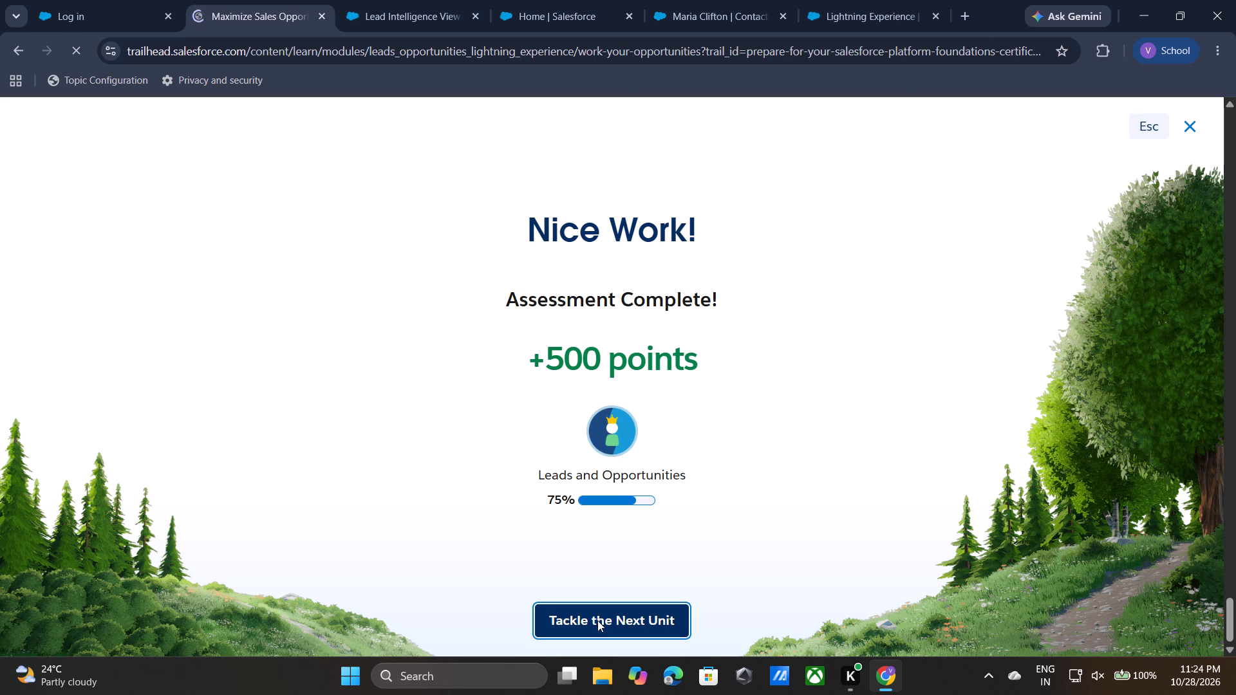
{"action": "scroll", "coordinate": [630, 636], "scroll_direction": "down", "scroll_amount": 2}
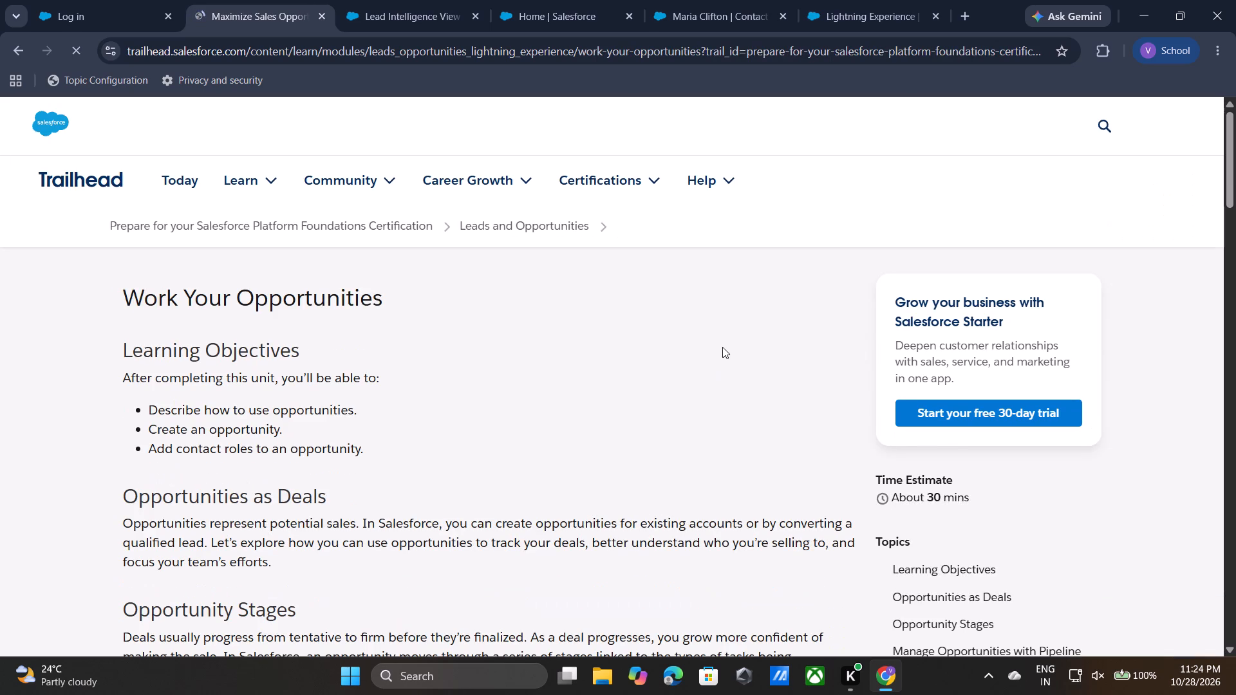
{"action": "scroll", "coordinate": [594, 405], "scroll_direction": "down", "scroll_amount": 12}
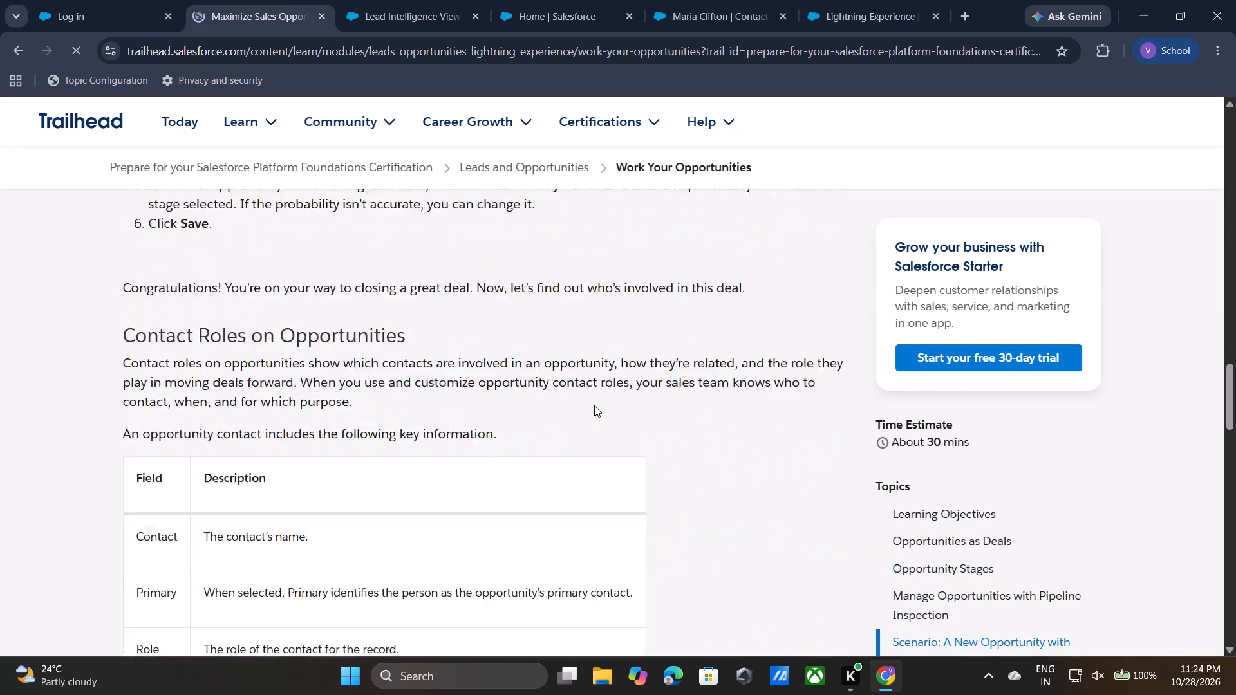
{"action": "scroll", "coordinate": [594, 405], "scroll_direction": "down", "scroll_amount": 12}
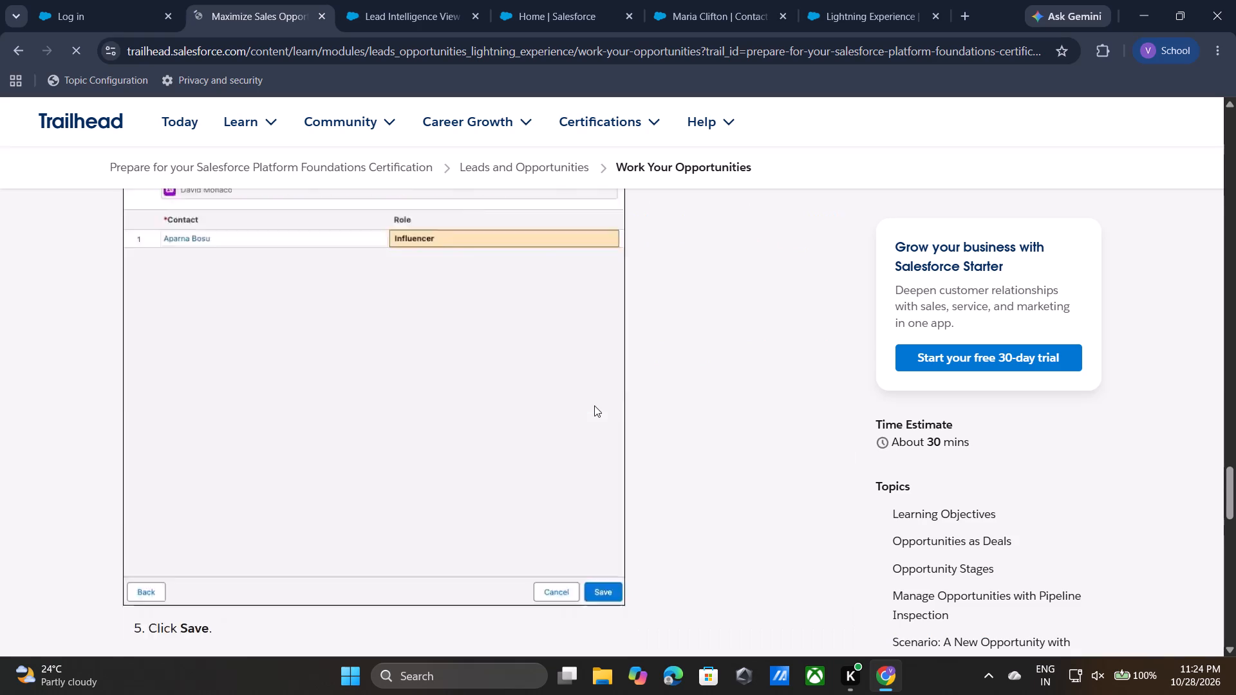
{"action": "scroll", "coordinate": [594, 405], "scroll_direction": "down", "scroll_amount": 9}
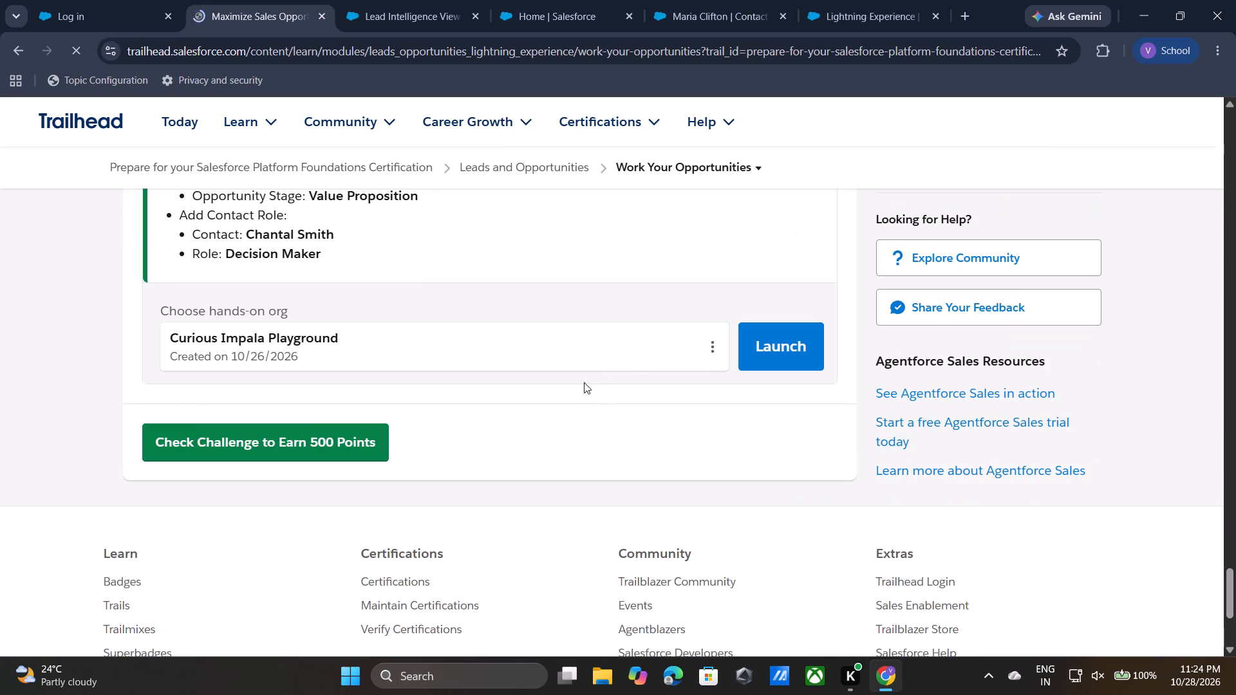
Close the four leftover Salesforce tabs and launch the Curious Impala Playground for the challenge.
{"action": "left_click", "coordinate": [479, 13]}
{"action": "left_click", "coordinate": [479, 13]}
{"action": "left_click", "coordinate": [479, 13]}
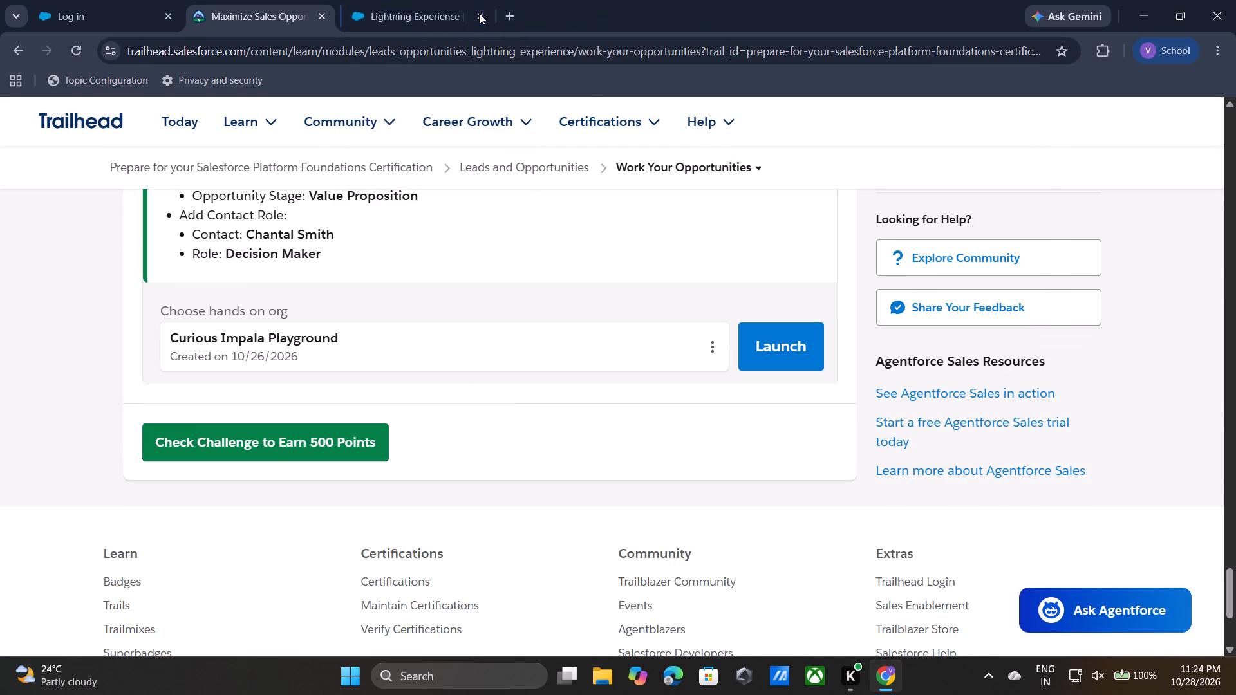
{"action": "left_click", "coordinate": [479, 13]}
{"action": "left_click", "coordinate": [776, 337]}
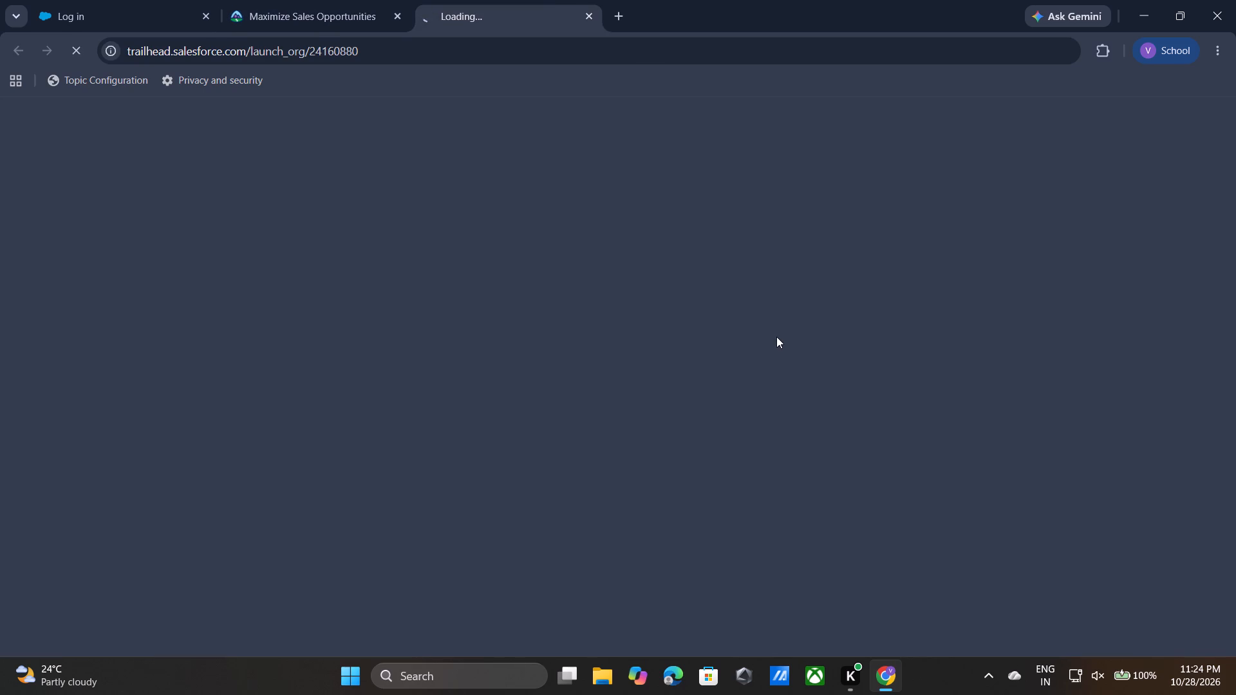
Review the Work Your Opportunities challenge requirements on Trailhead and return to the playground's Sales home page.
{"action": "left_click", "coordinate": [346, 0]}
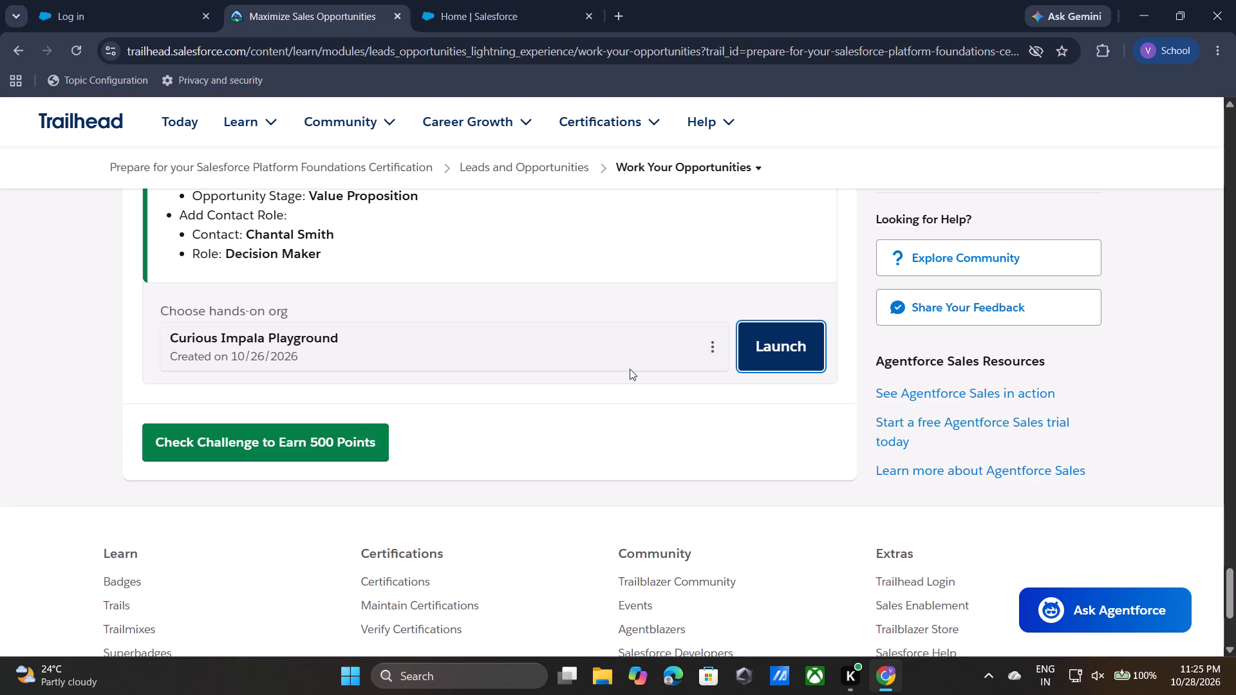
{"action": "left_click", "coordinate": [499, 0]}
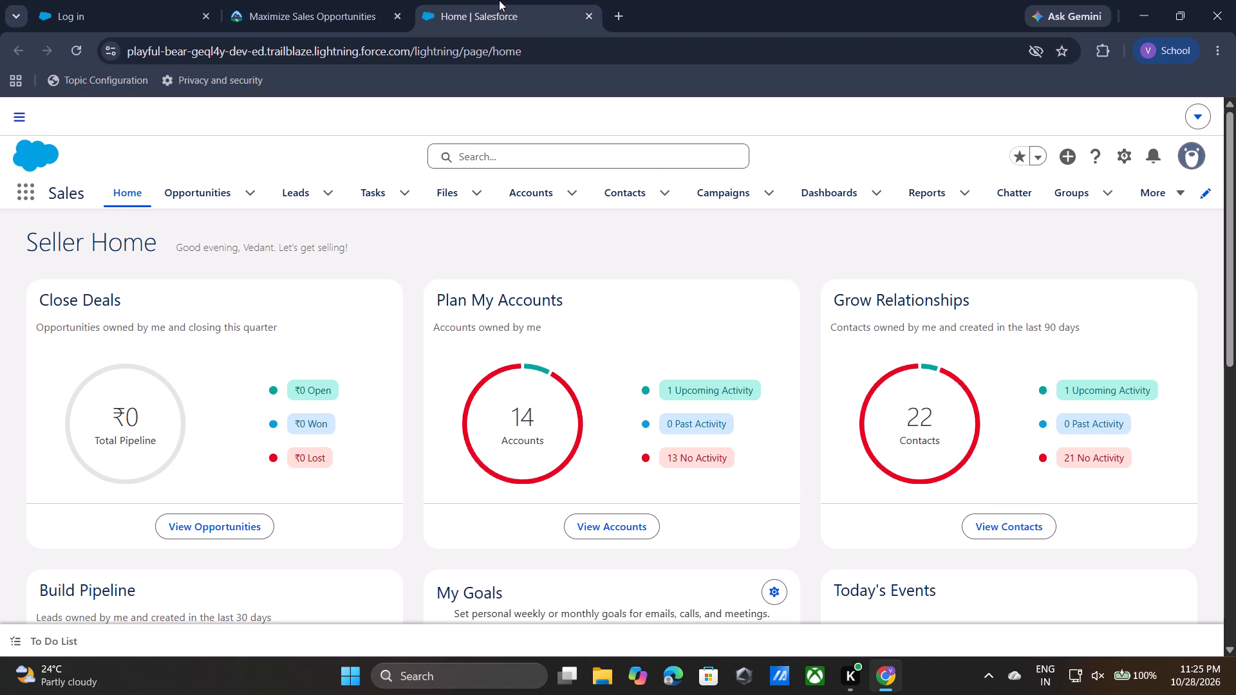
{"action": "left_click", "coordinate": [306, 0]}
{"action": "left_click", "coordinate": [621, 312]}
{"action": "scroll", "coordinate": [621, 312], "scroll_direction": "up", "scroll_amount": 1}
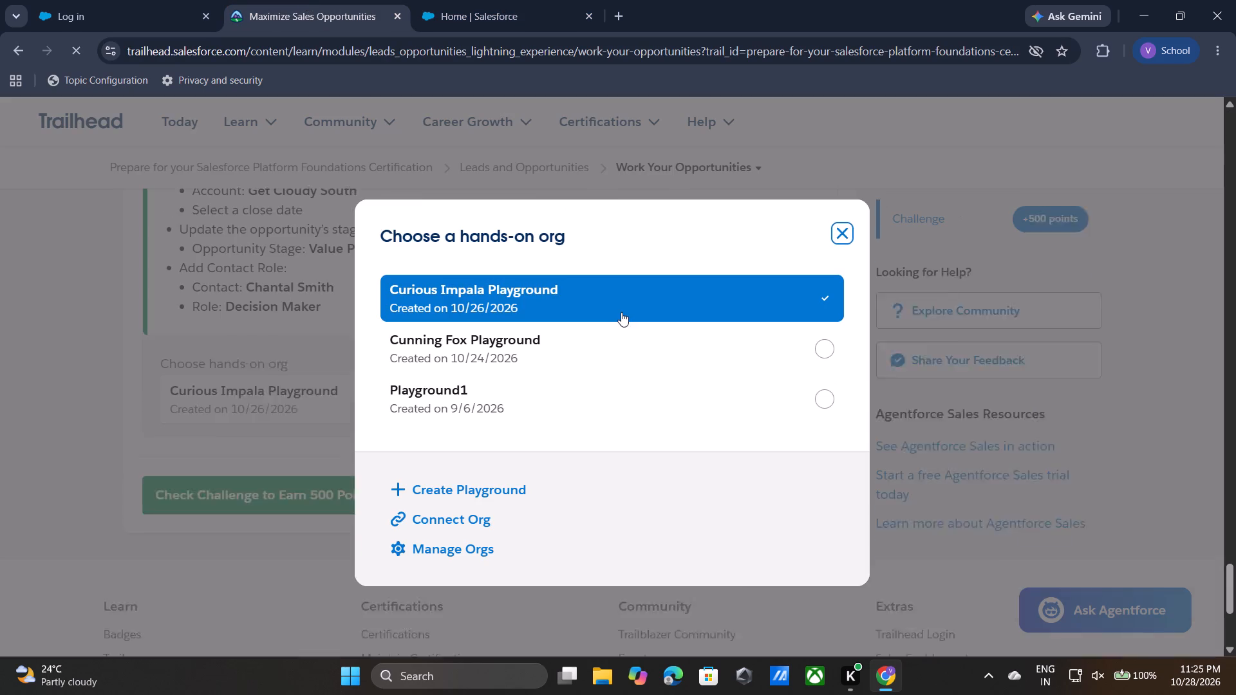
{"action": "scroll", "coordinate": [621, 312], "scroll_direction": "up", "scroll_amount": 1}
{"action": "left_click", "coordinate": [849, 238]}
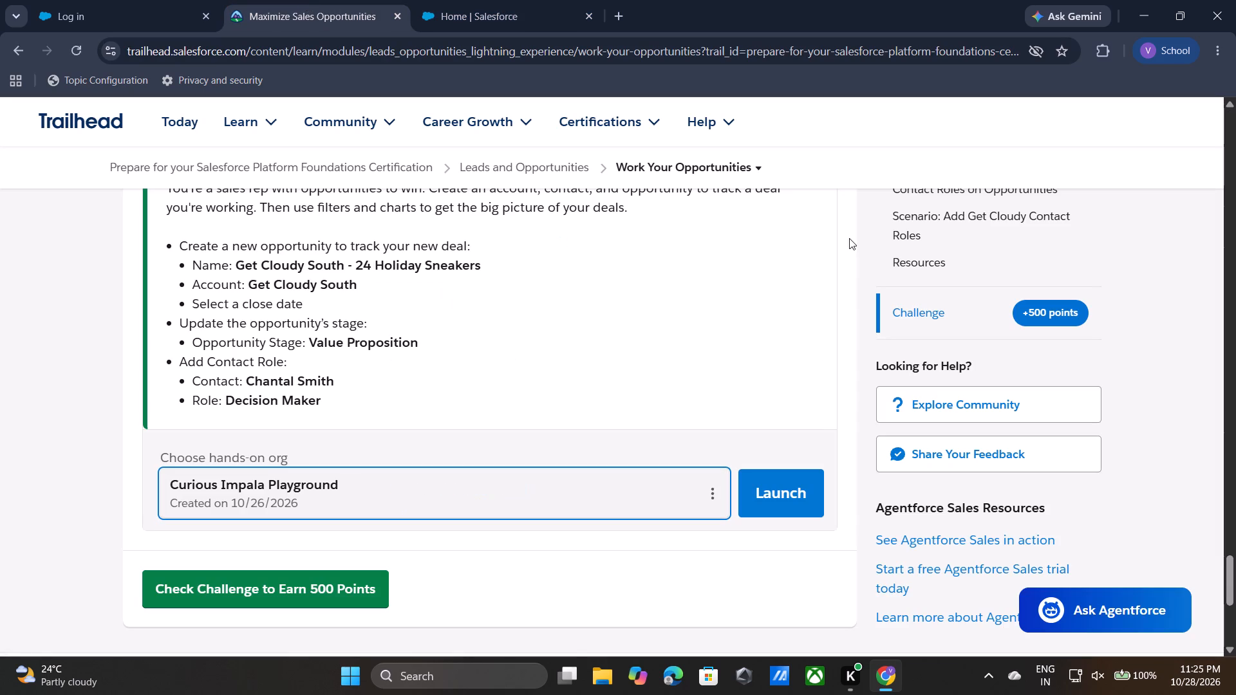
{"action": "left_click", "coordinate": [471, 4]}
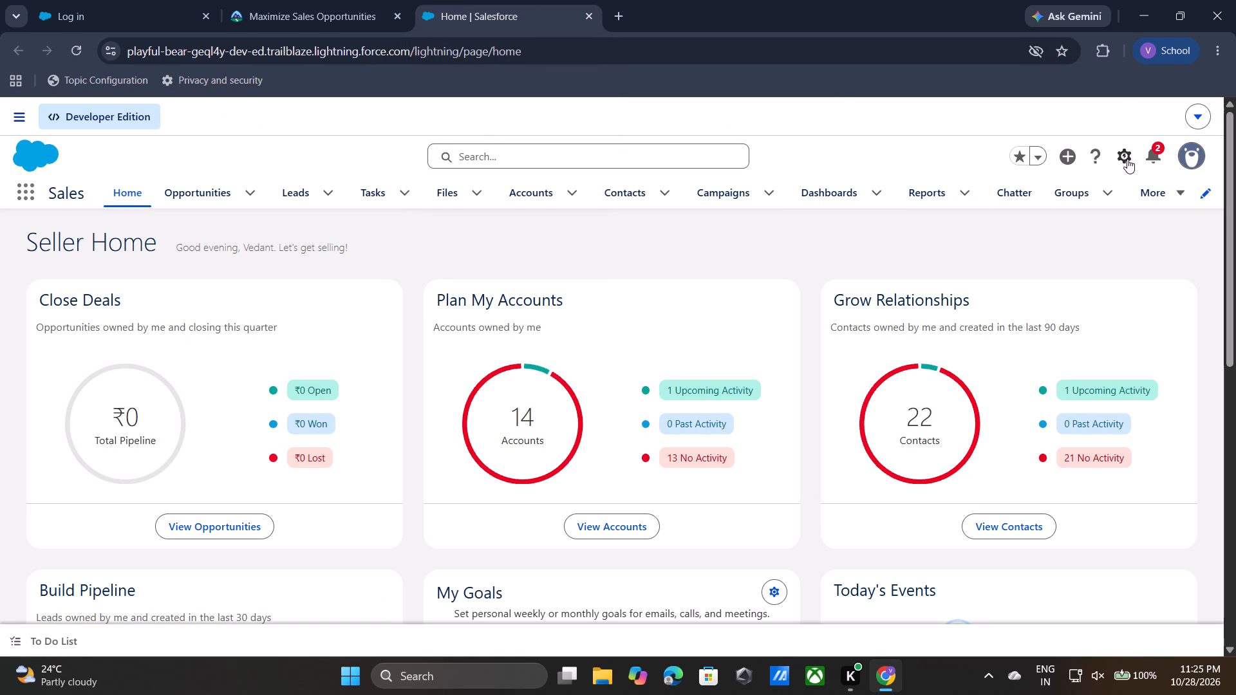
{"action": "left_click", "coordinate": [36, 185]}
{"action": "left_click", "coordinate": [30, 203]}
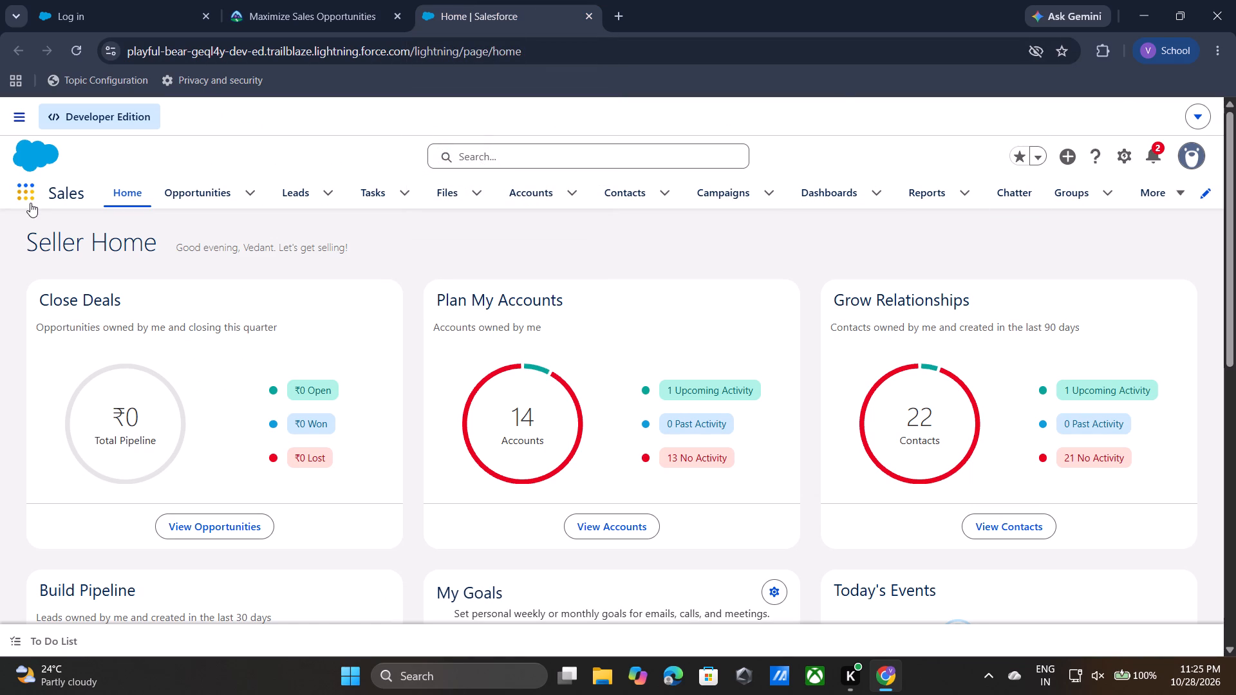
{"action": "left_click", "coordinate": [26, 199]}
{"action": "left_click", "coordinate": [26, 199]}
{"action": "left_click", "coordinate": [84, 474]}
Start a new opportunity in the playground and name it "Get Cloudy South - 24 Holiday Sneakers", copied from the challenge text.
{"action": "left_click", "coordinate": [202, 183]}
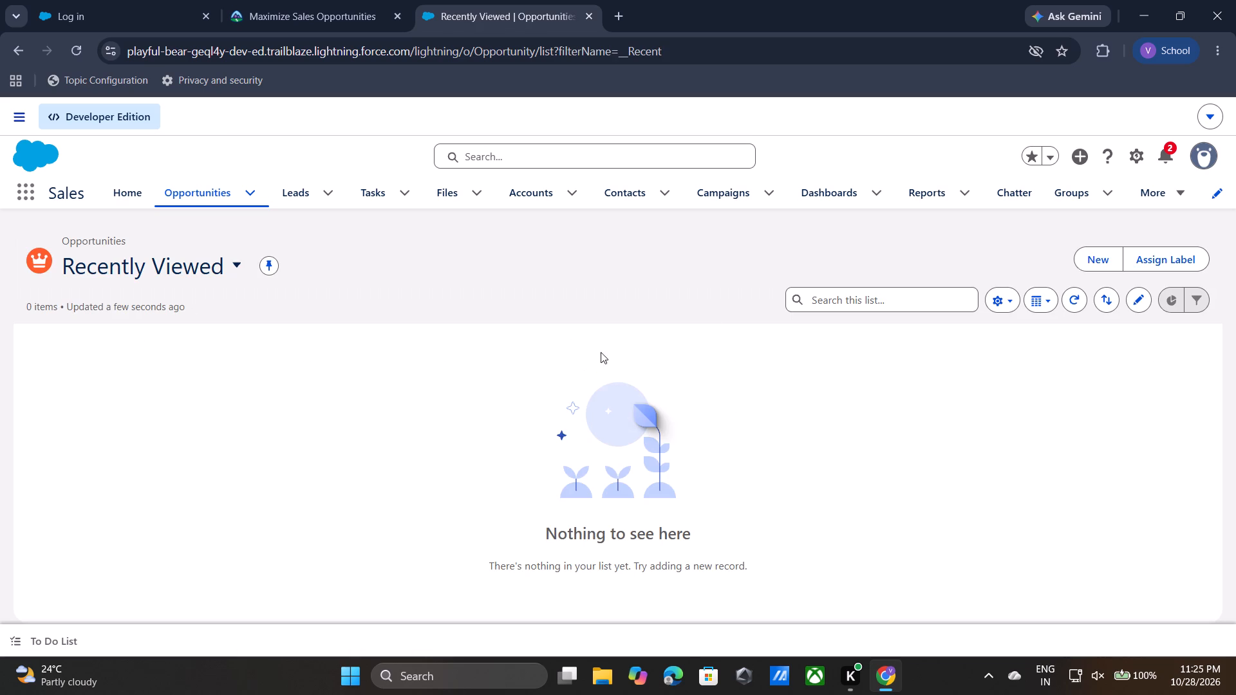
{"action": "left_click", "coordinate": [1099, 262]}
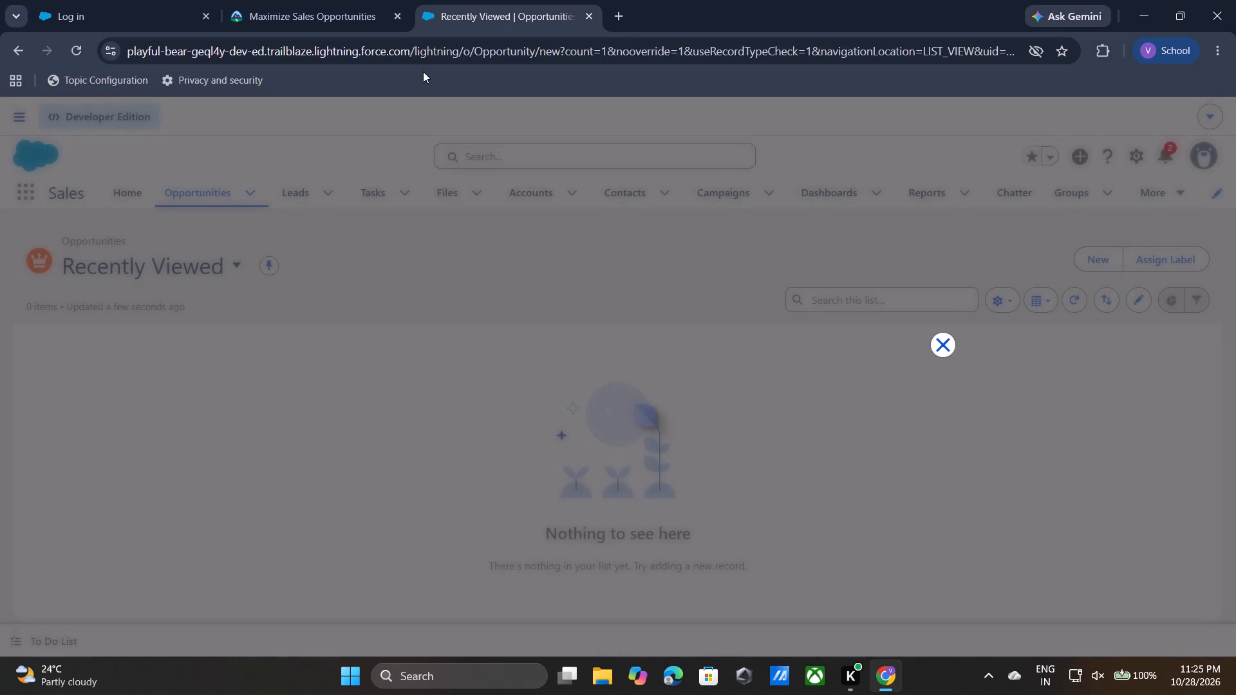
{"action": "left_click", "coordinate": [299, 12]}
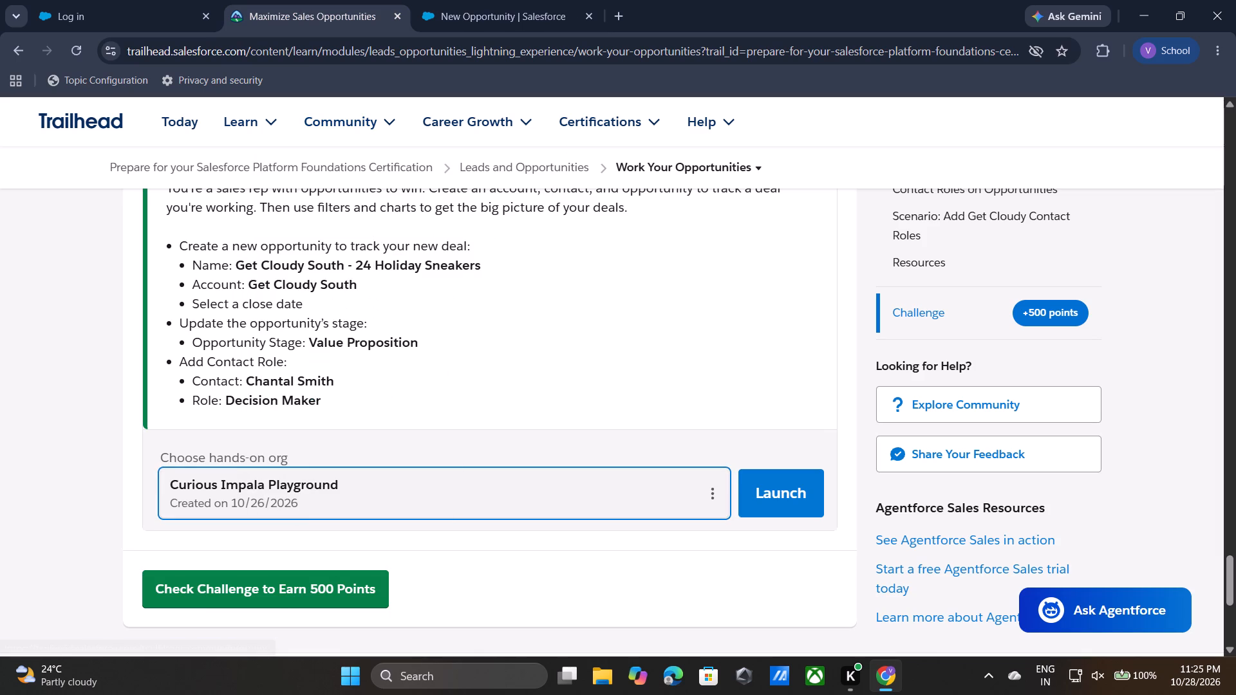
{"action": "left_click_drag", "start_coordinate": [235, 266], "coordinate": [483, 262]}
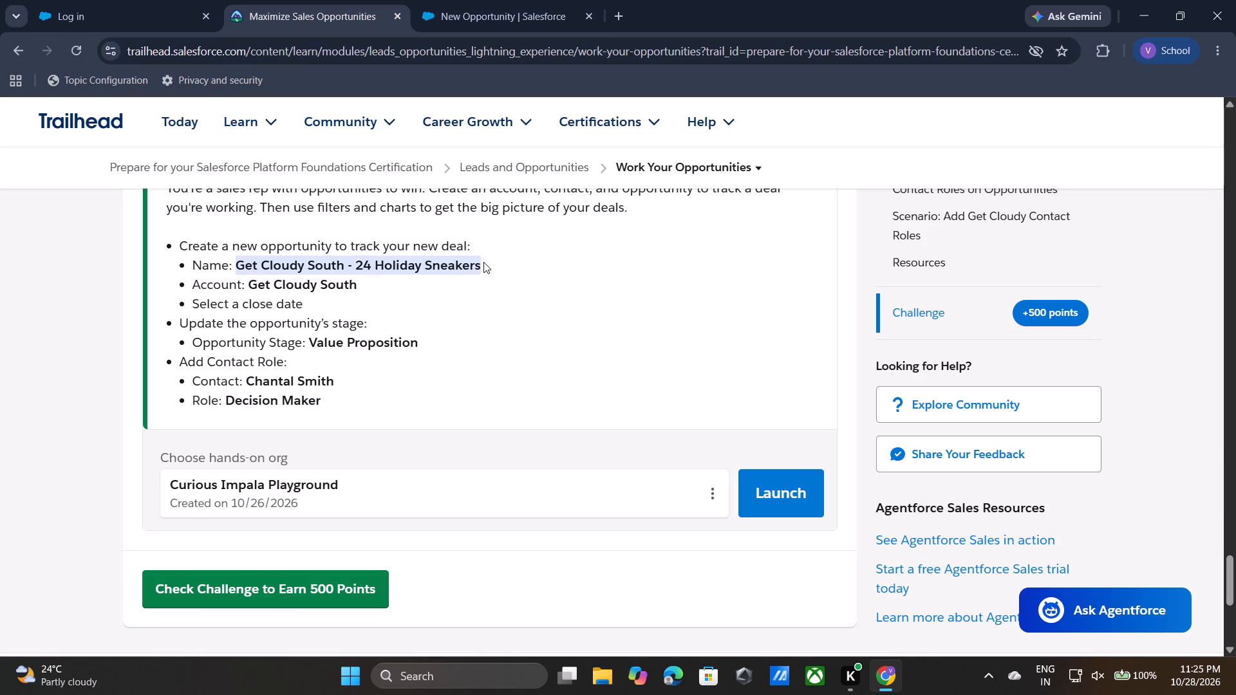
{"action": "left_click_drag", "start_coordinate": [483, 262], "coordinate": [476, 245]}
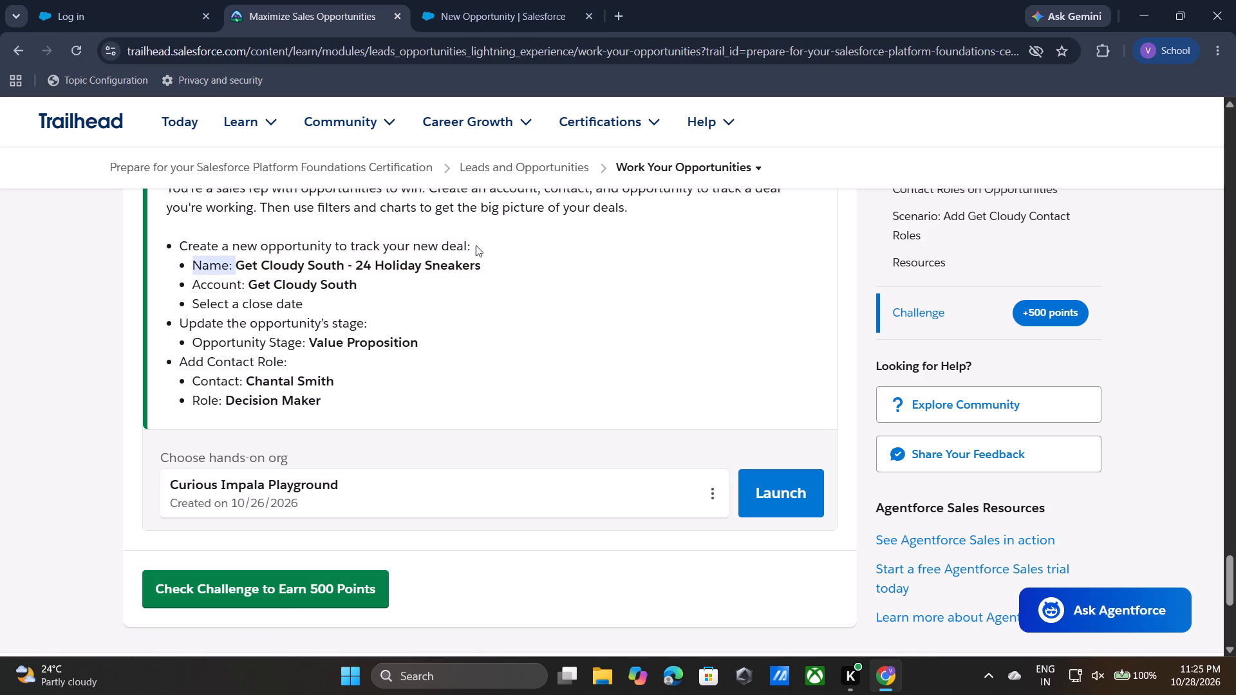
{"action": "left_click_drag", "start_coordinate": [476, 245], "coordinate": [485, 265]}
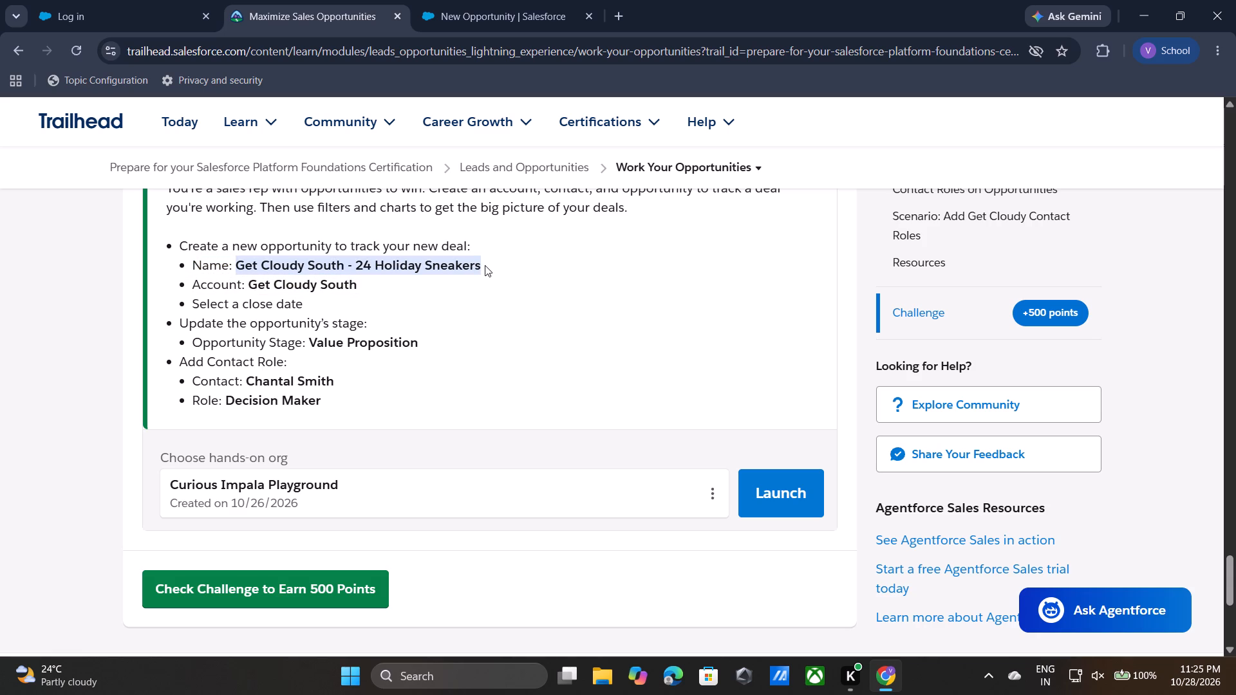
{"action": "key", "text": "ctrl+c"}
{"action": "left_click", "coordinate": [551, 0]}
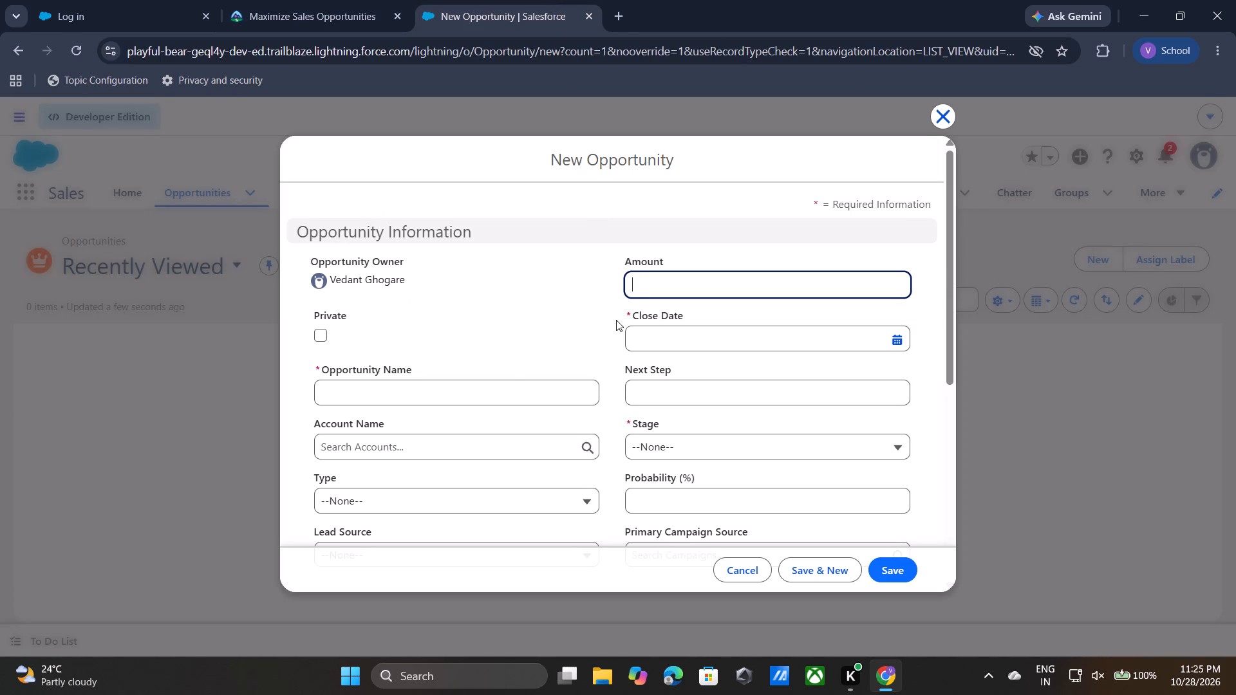
{"action": "left_click", "coordinate": [480, 387]}
{"action": "key", "text": "ctrl+v"}
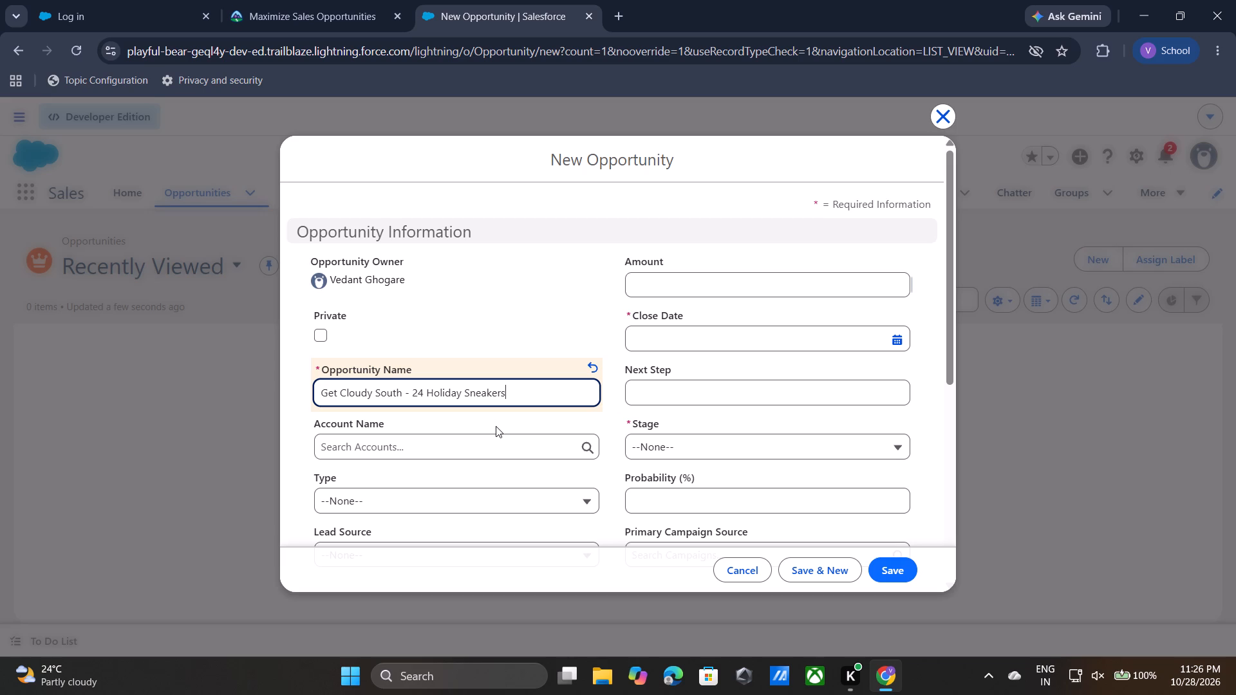
Set the new opportunity's account to the existing Get Cloudy South account.
{"action": "left_click", "coordinate": [477, 448]}
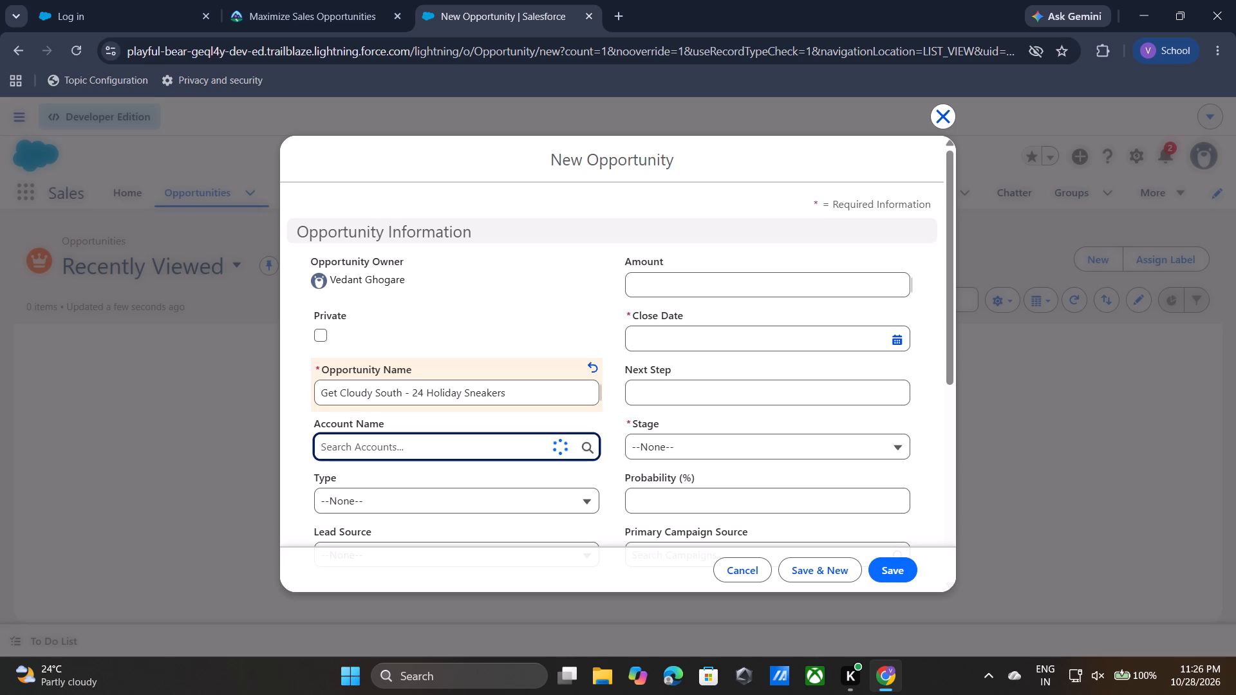
{"action": "key", "text": "ctrl+v"}
{"action": "key", "text": "BackSpace"}
{"action": "key", "text": "BackSpace"}
{"action": "key", "text": "BackSpace"}
{"action": "key", "text": "BackSpace"}
{"action": "key", "text": "BackSpace"}
{"action": "key", "text": "BackSpace"}
{"action": "key", "text": "BackSpace"}
{"action": "key", "text": "BackSpace"}
{"action": "key", "text": "BackSpace"}
{"action": "key", "text": "BackSpace"}
{"action": "key", "text": "BackSpace"}
{"action": "key", "text": "BackSpace"}
{"action": "key", "text": "BackSpace"}
{"action": "key", "text": "BackSpace"}
{"action": "key", "text": "BackSpace"}
{"action": "key", "text": "BackSpace"}
{"action": "key", "text": "BackSpace"}
{"action": "key", "text": "BackSpace"}
{"action": "key", "text": "BackSpace"}
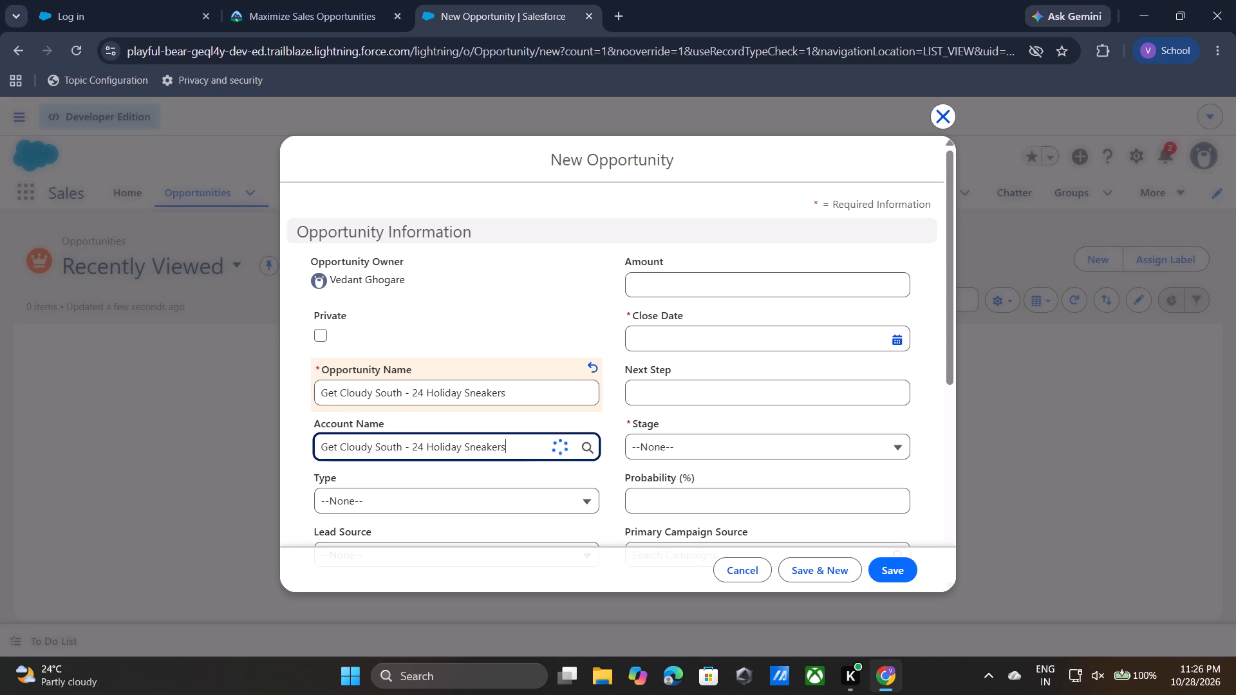
{"action": "key", "text": "BackSpace"}
{"action": "key", "text": "BackSpace"}
{"action": "scroll", "coordinate": [542, 423], "scroll_direction": "down", "scroll_amount": 1}
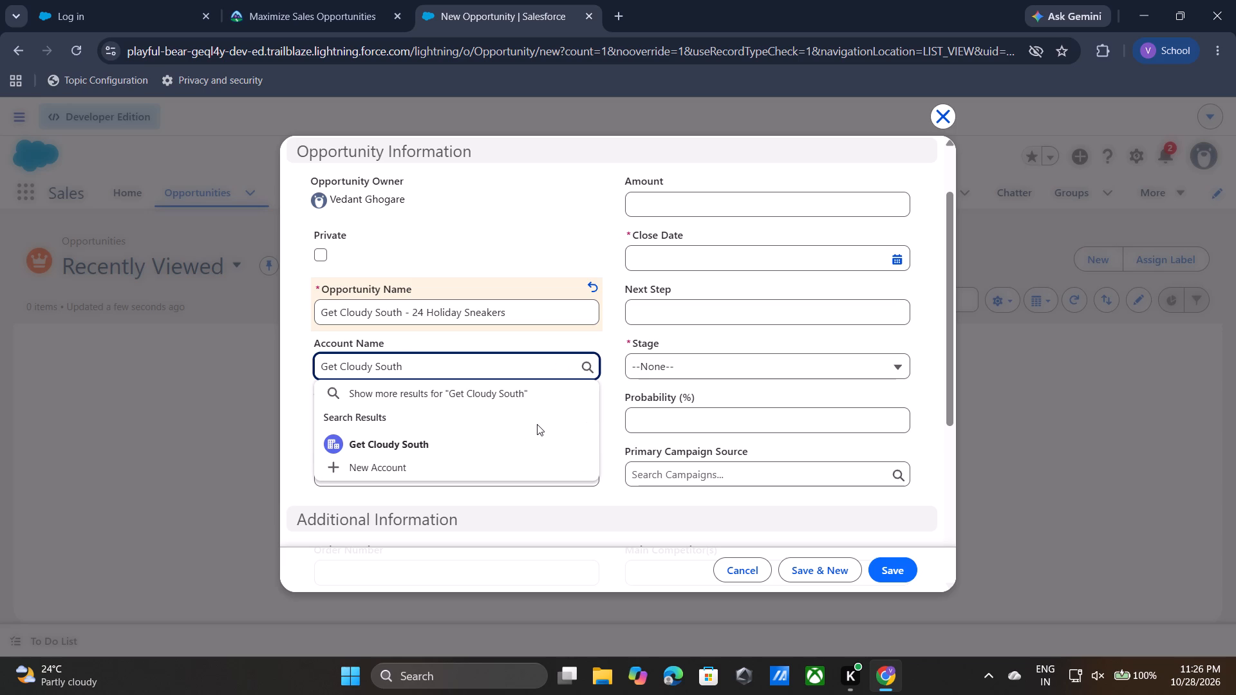
{"action": "left_click", "coordinate": [494, 444]}
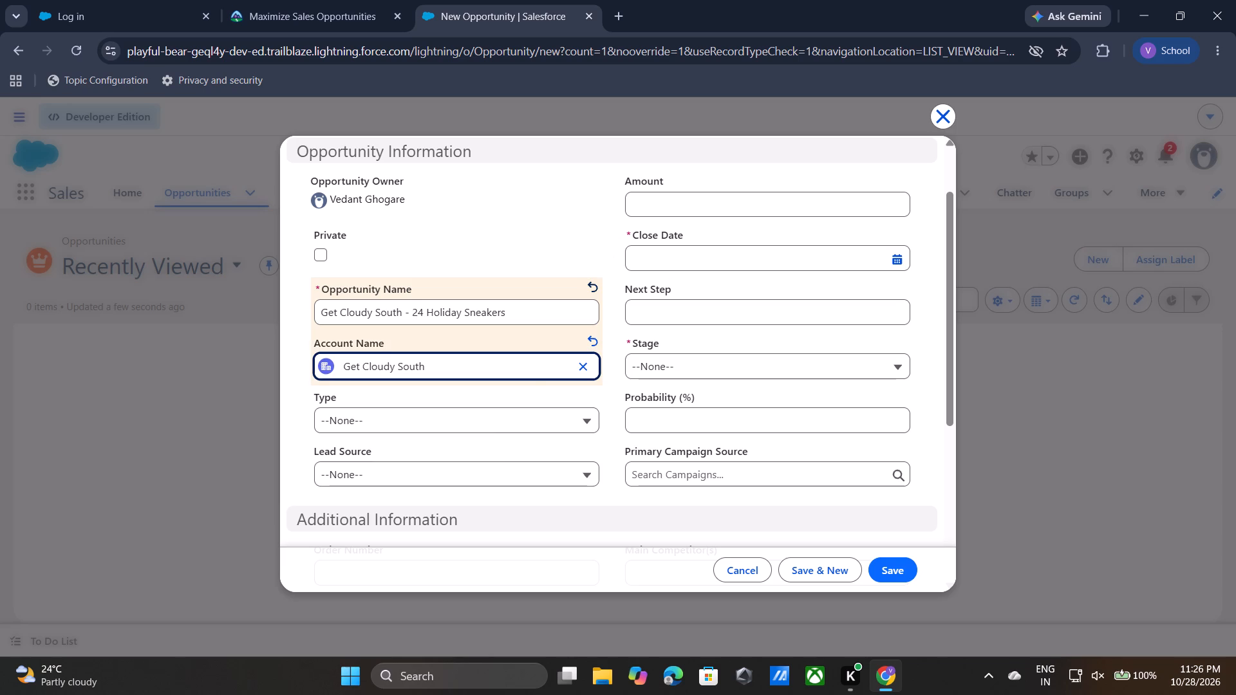
Set the opportunity's close date to 29/10/2026.
{"action": "left_click", "coordinate": [896, 264]}
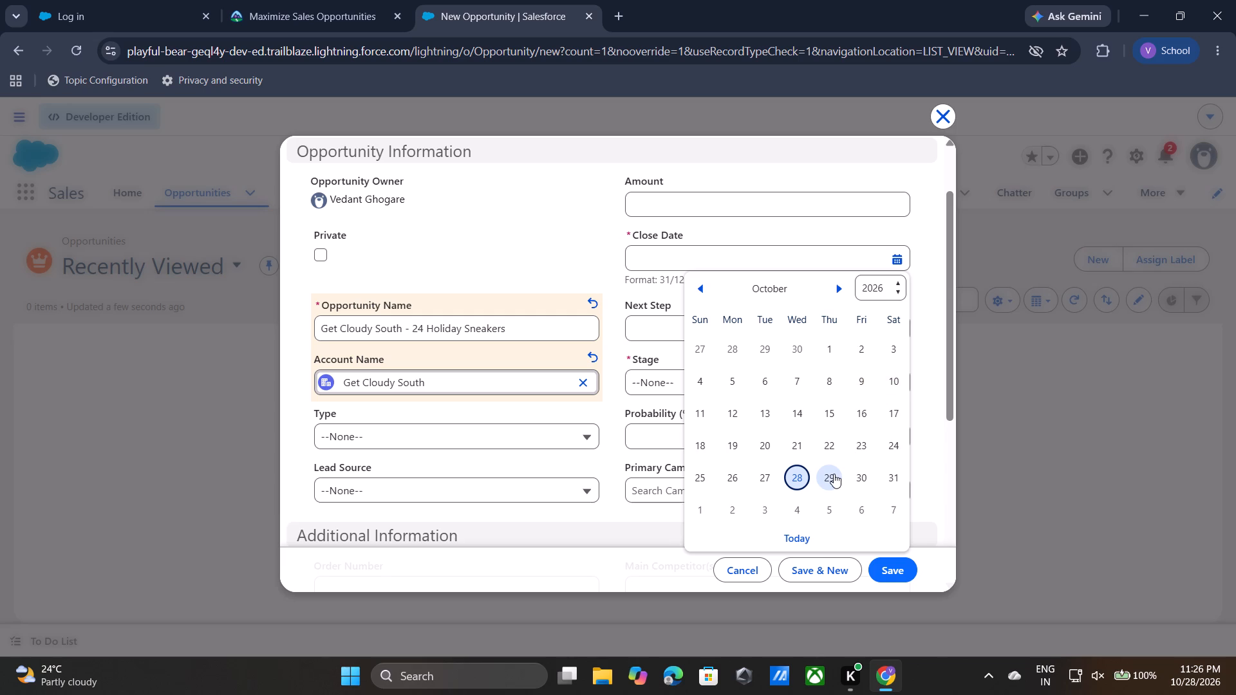
{"action": "left_click", "coordinate": [834, 474]}
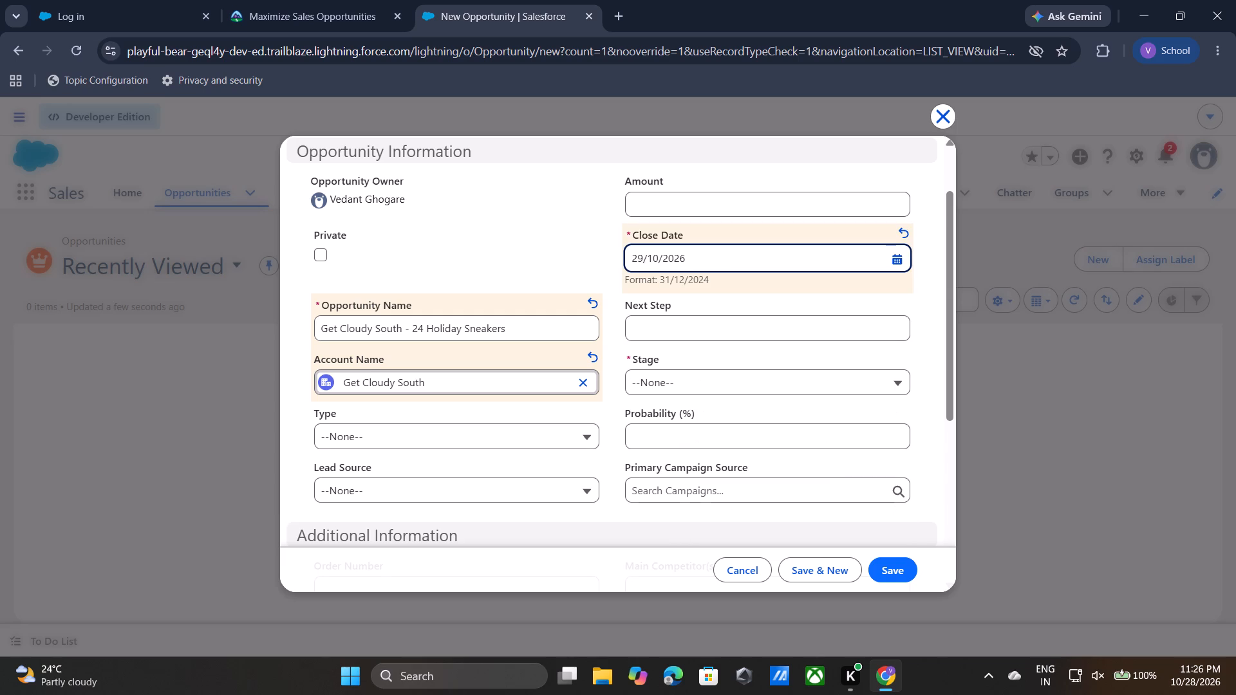
Set the new opportunity's stage to Value Proposition and save the opportunity.
{"action": "left_click", "coordinate": [715, 379]}
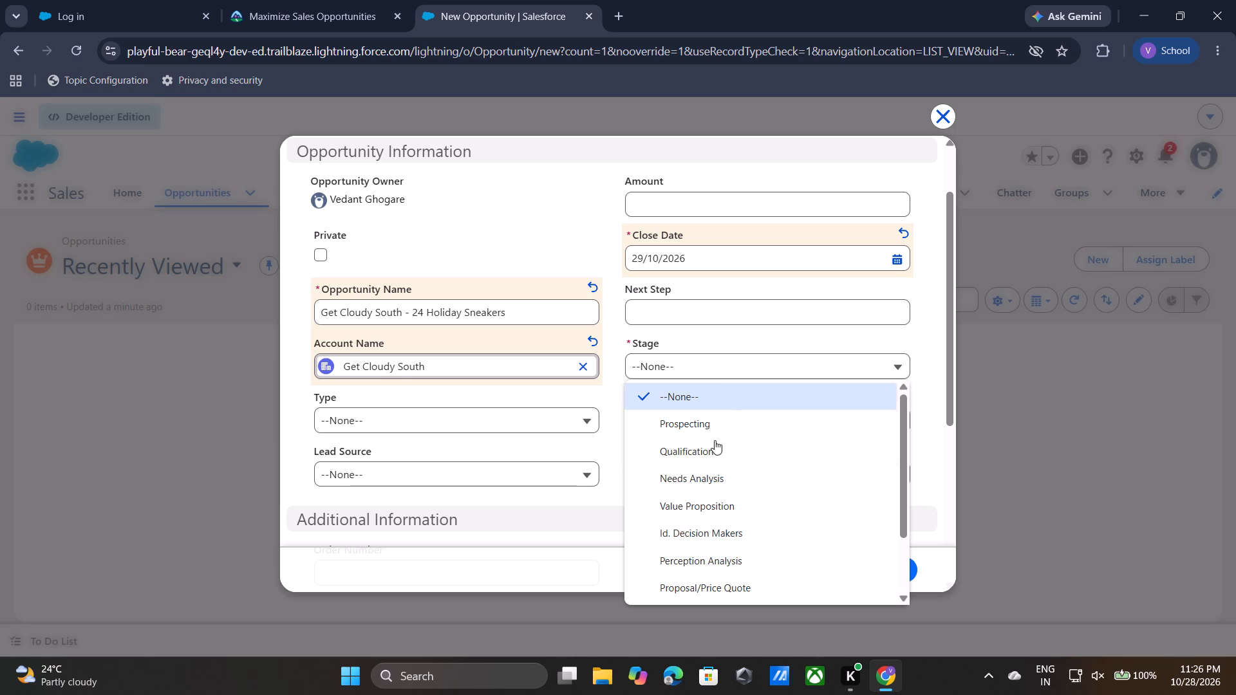
{"action": "scroll", "coordinate": [718, 490], "scroll_direction": "down", "scroll_amount": 1}
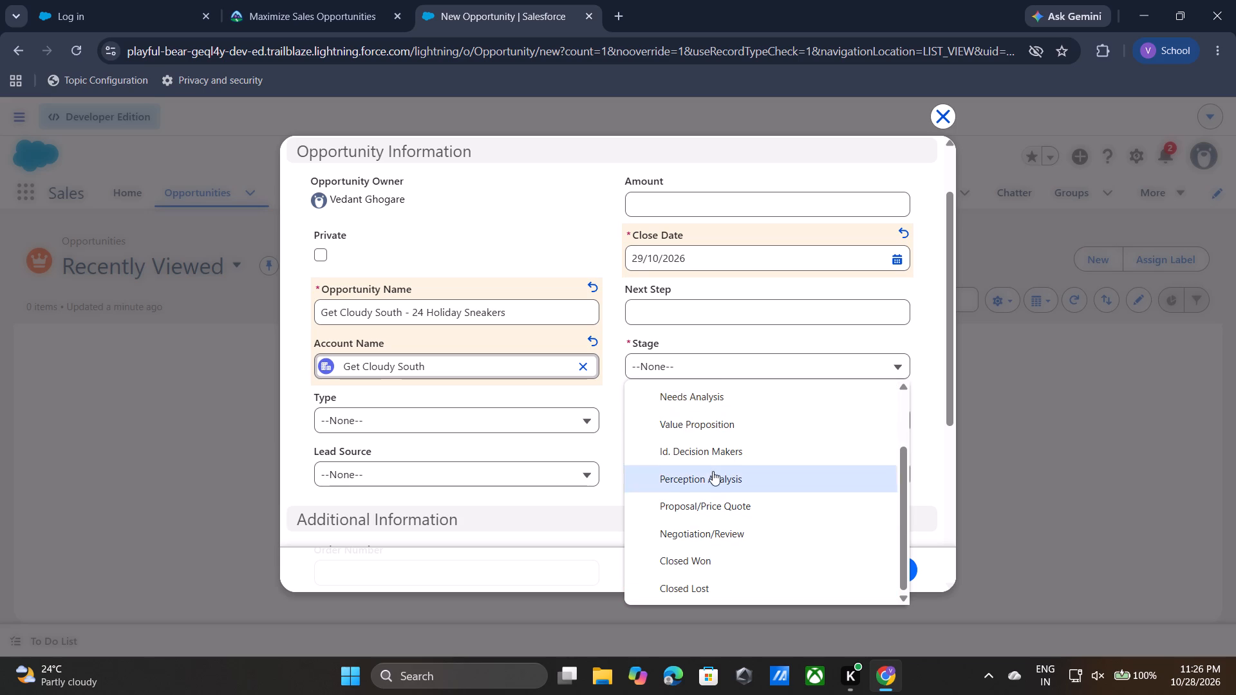
{"action": "left_click", "coordinate": [719, 413]}
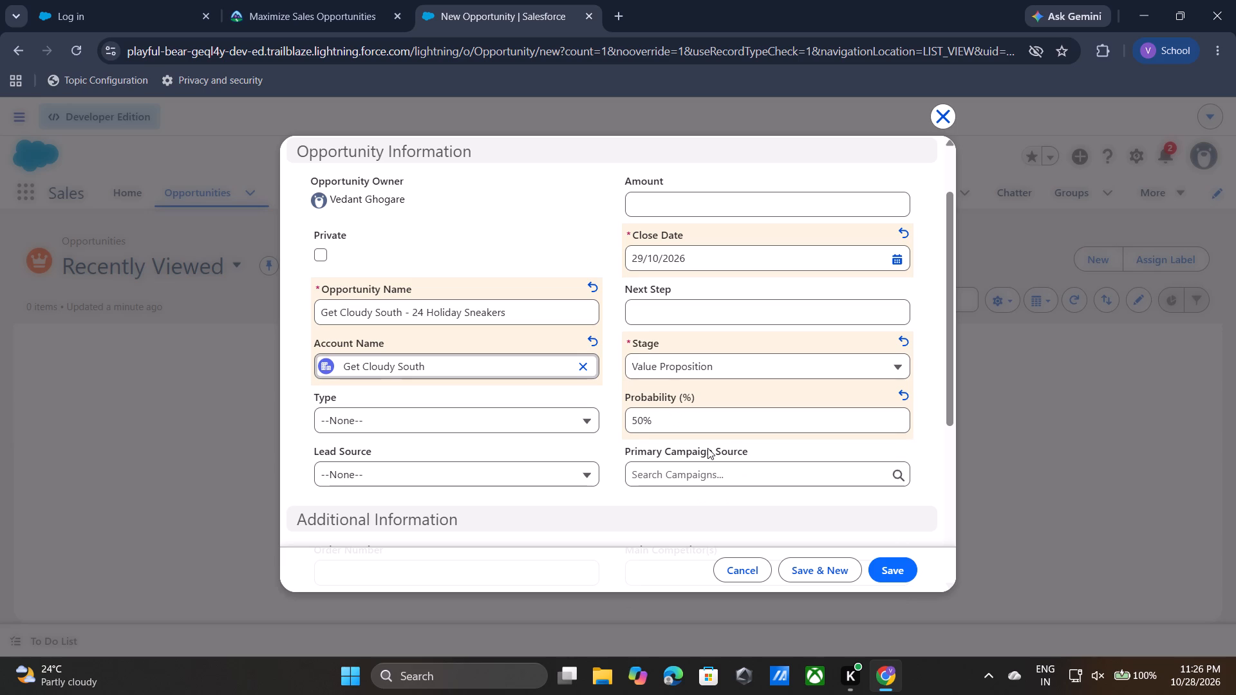
{"action": "scroll", "coordinate": [707, 448], "scroll_direction": "down", "scroll_amount": 1}
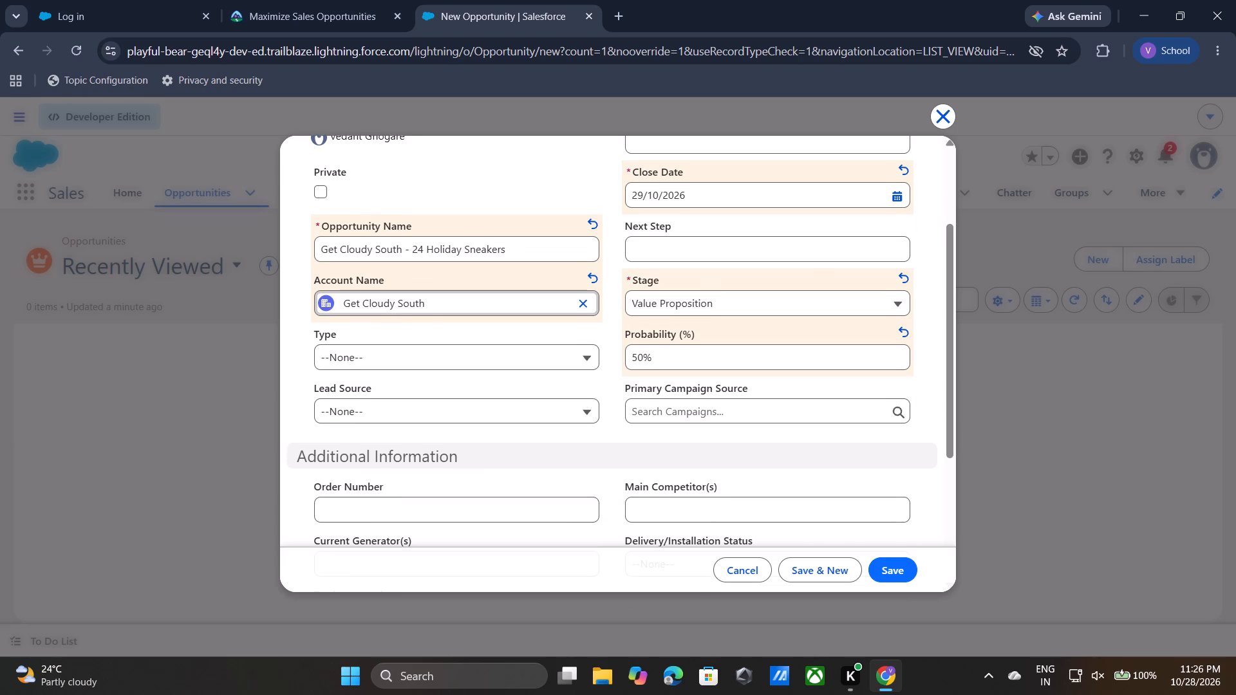
{"action": "left_click", "coordinate": [897, 564]}
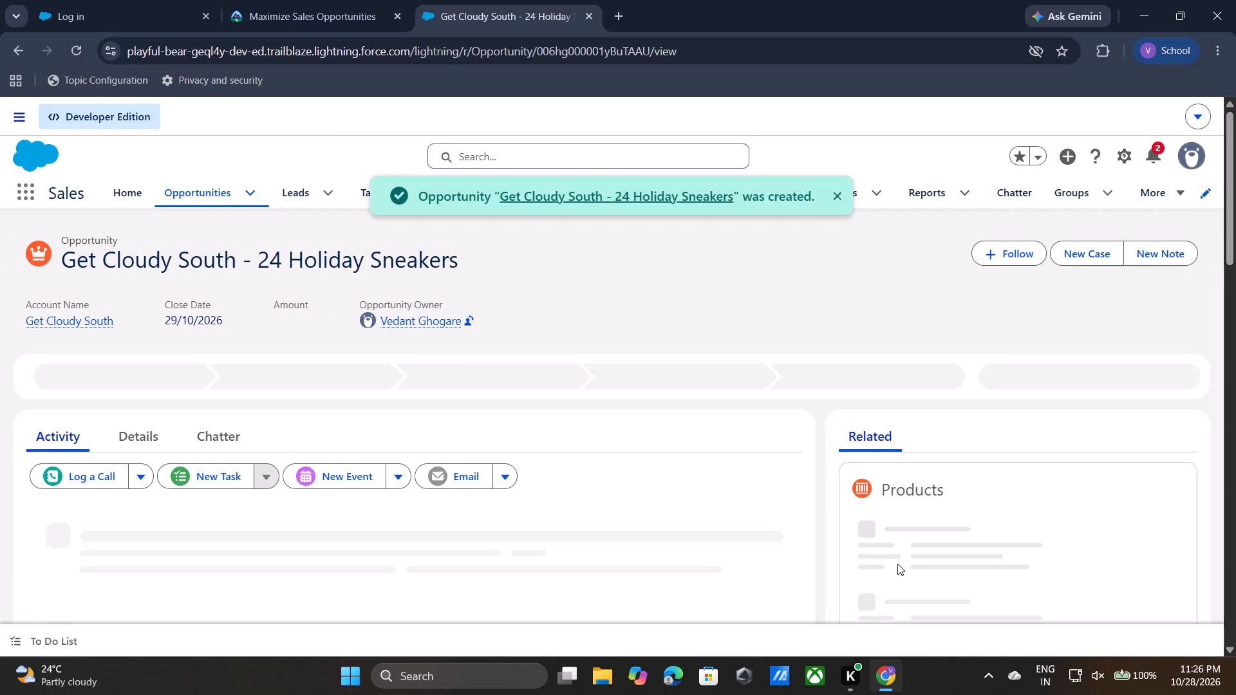
Start adding a contact role to the saved opportunity and select the existing Get Cloudy South contact for it.
{"action": "scroll", "coordinate": [675, 524], "scroll_direction": "down", "scroll_amount": 1}
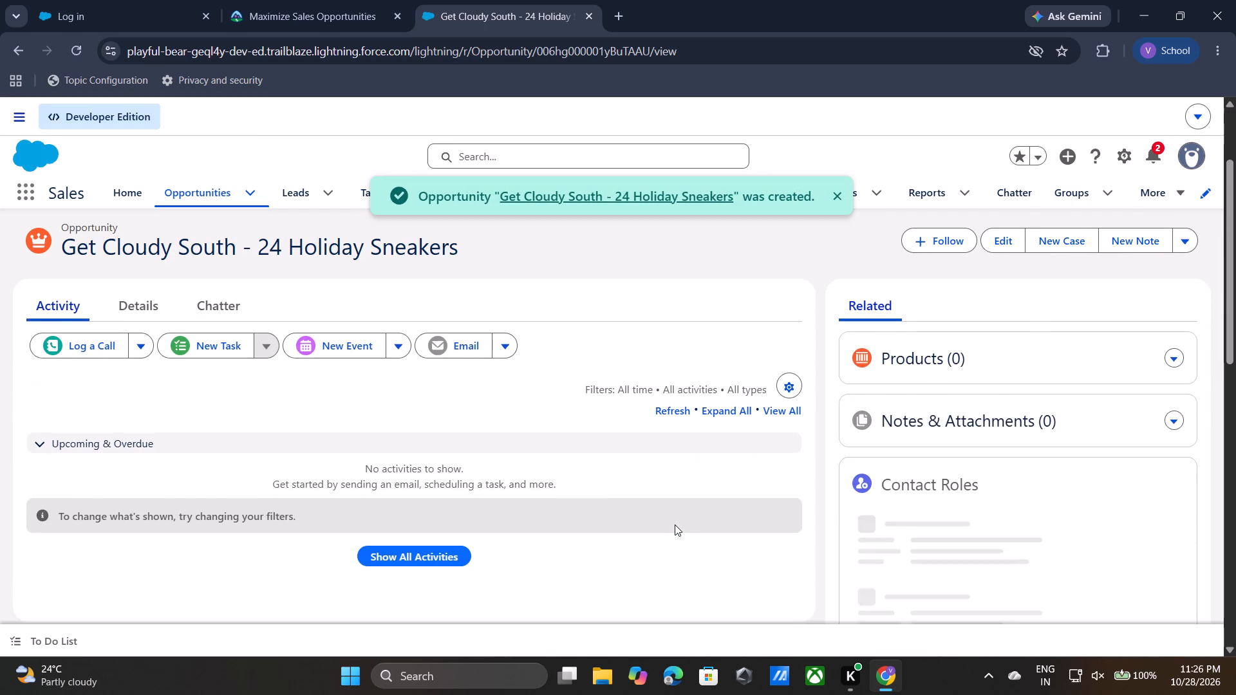
{"action": "scroll", "coordinate": [675, 524], "scroll_direction": "down", "scroll_amount": 3}
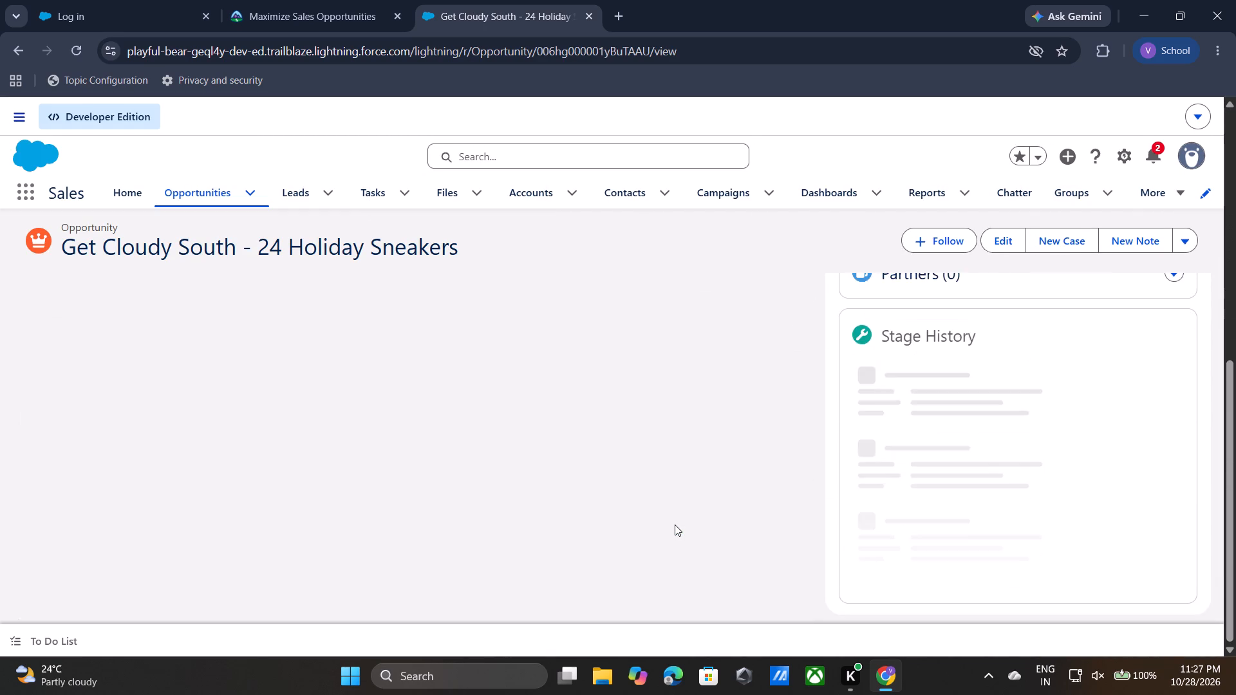
{"action": "scroll", "coordinate": [675, 524], "scroll_direction": "up", "scroll_amount": 2}
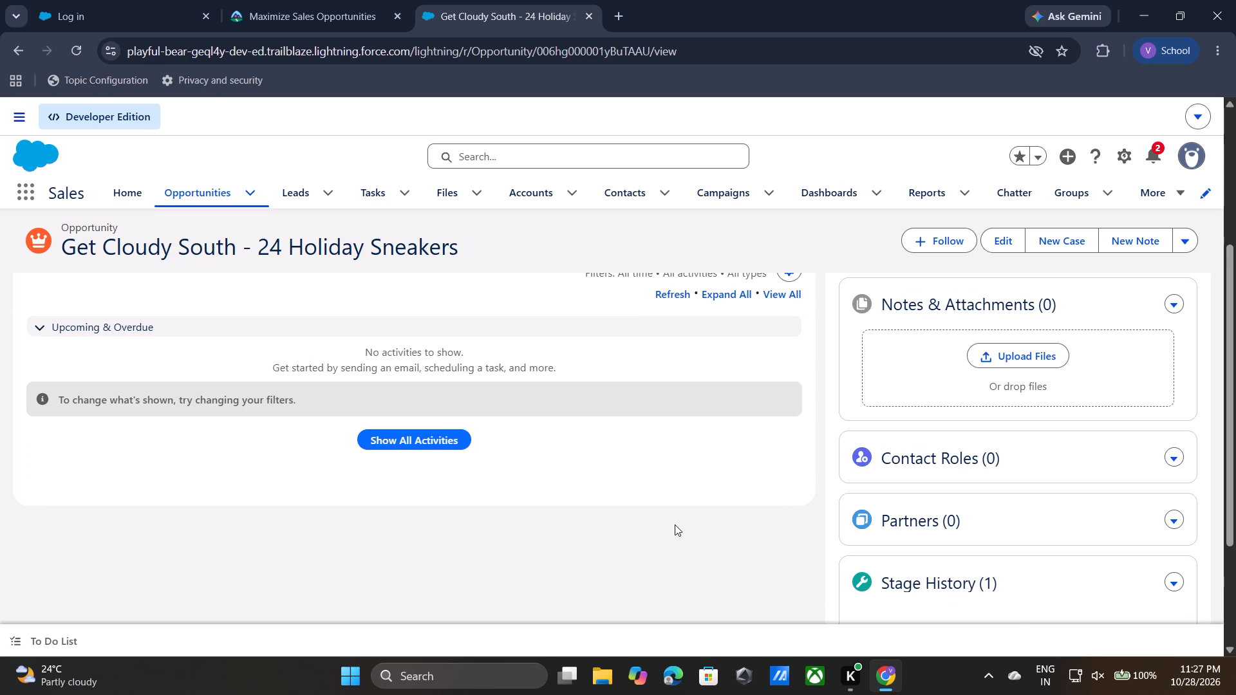
{"action": "left_click", "coordinate": [1169, 454]}
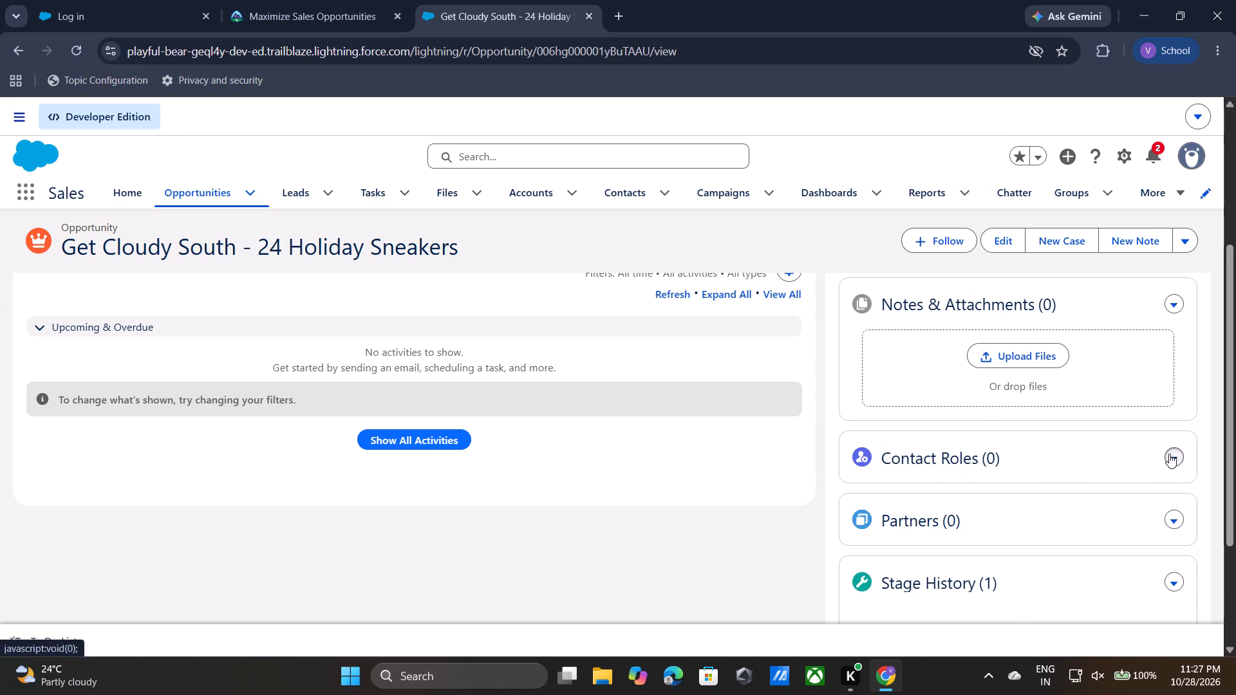
{"action": "scroll", "coordinate": [1058, 436], "scroll_direction": "down", "scroll_amount": 1}
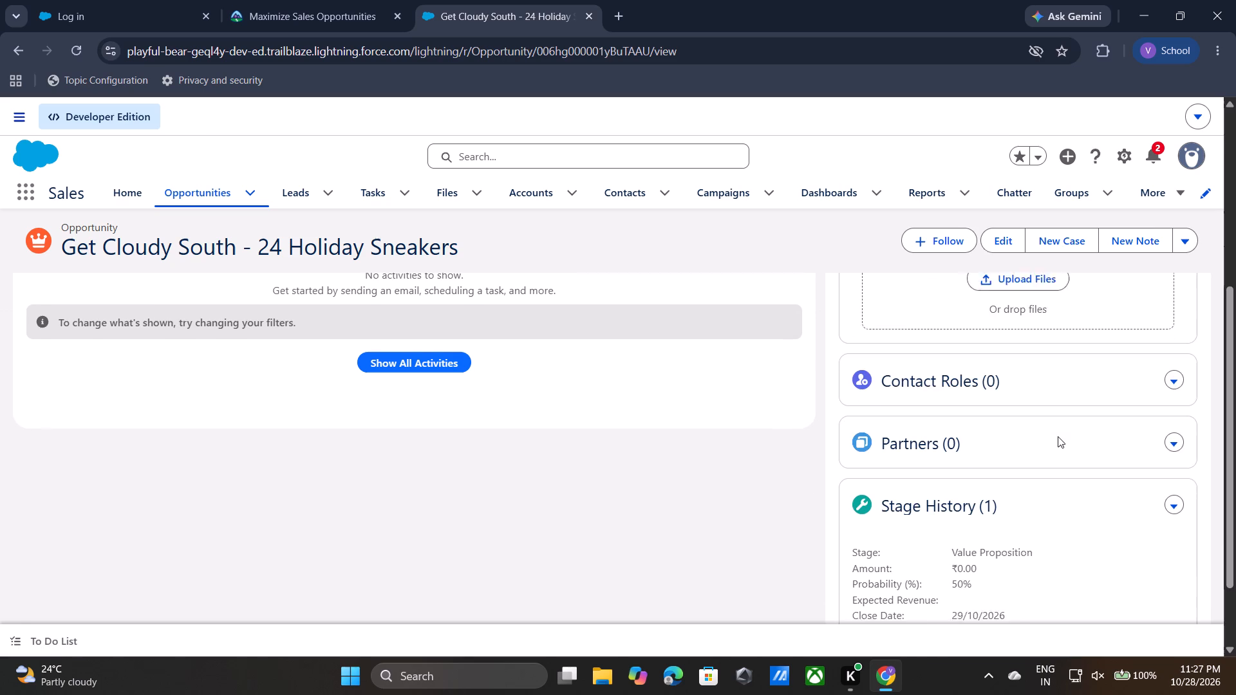
{"action": "scroll", "coordinate": [1058, 436], "scroll_direction": "down", "scroll_amount": 1}
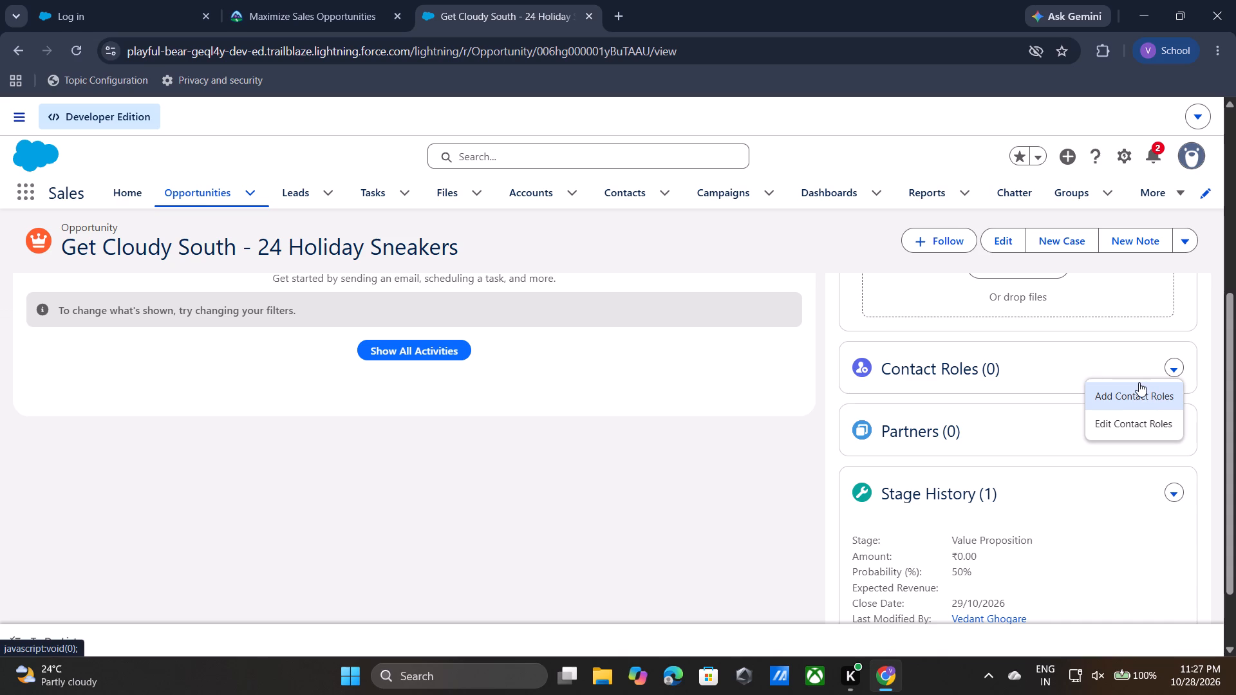
{"action": "left_click", "coordinate": [1141, 393]}
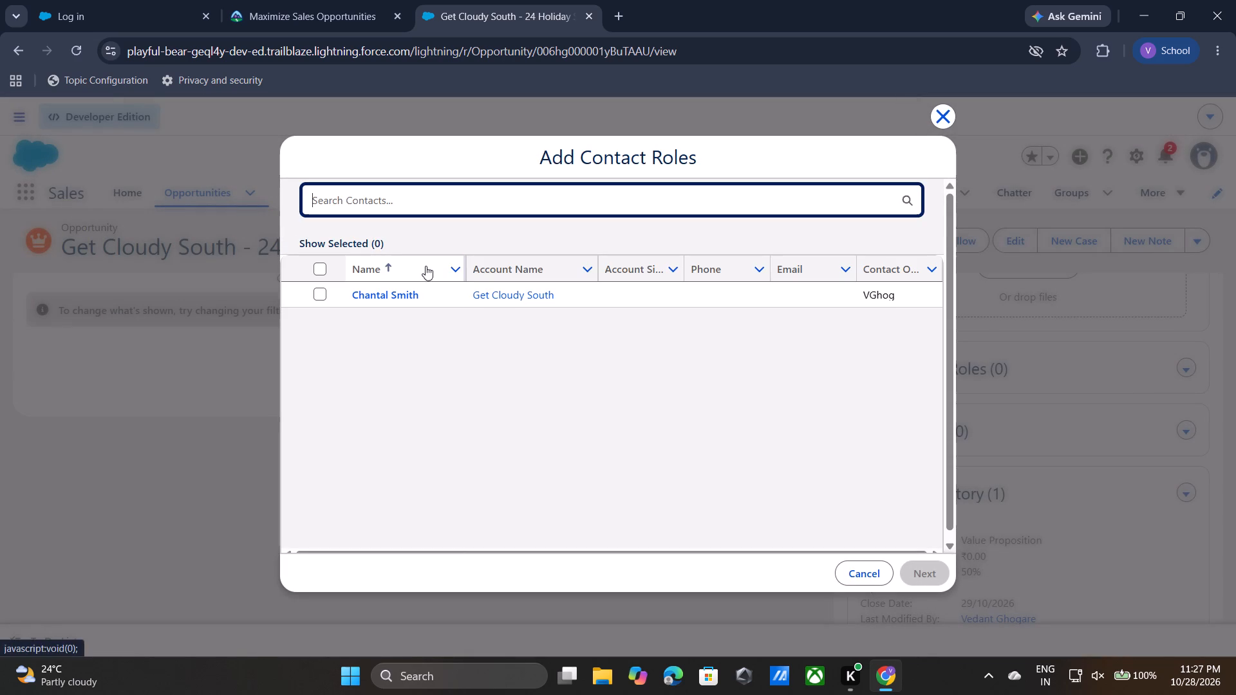
{"action": "left_click", "coordinate": [398, 297]}
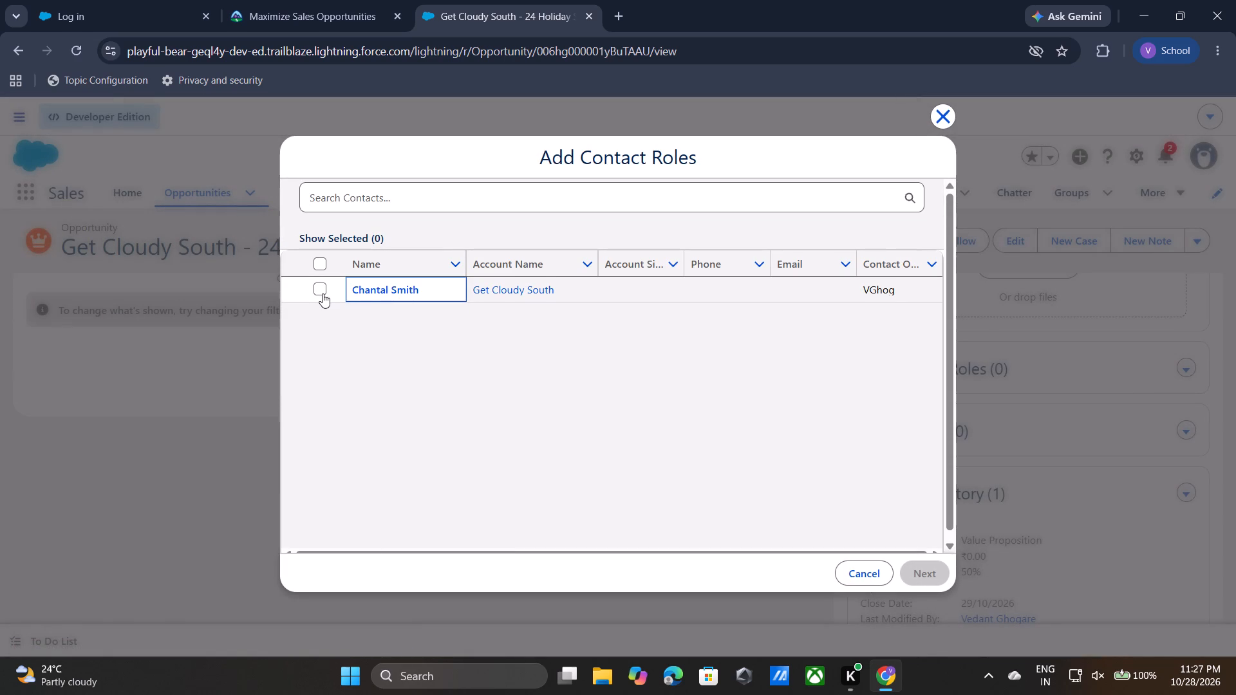
{"action": "left_click", "coordinate": [323, 292]}
{"action": "left_click", "coordinate": [921, 568]}
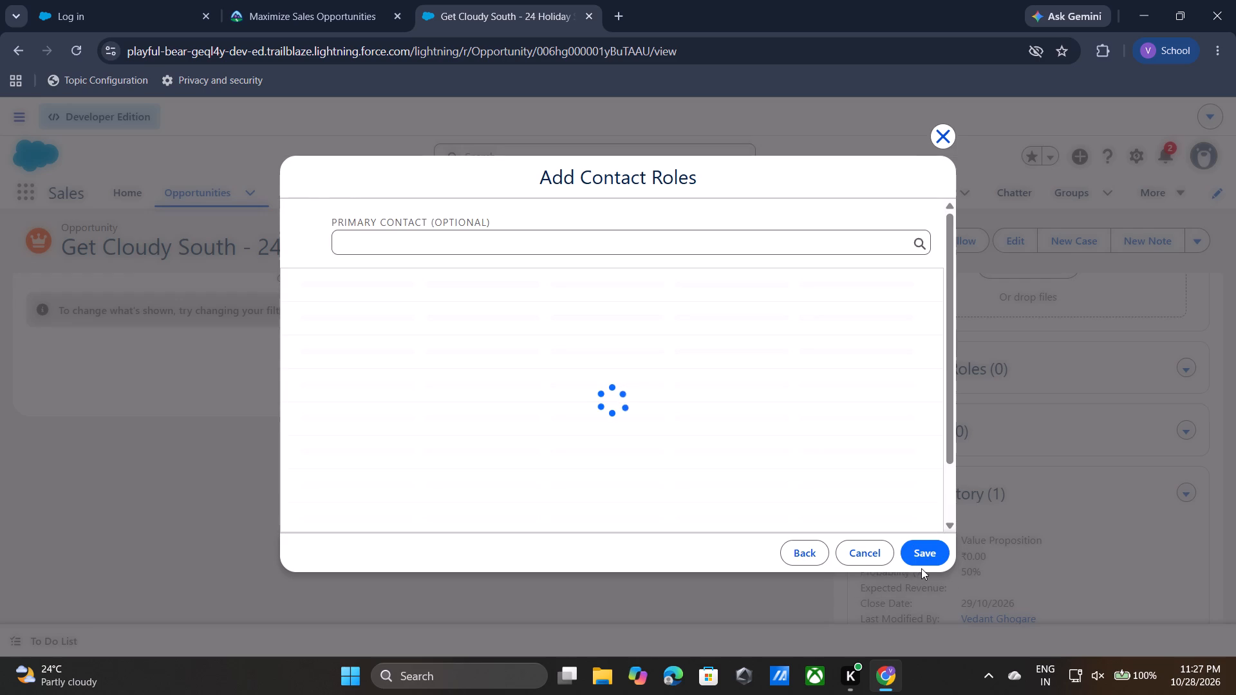
Assign the selected contact the Decision Maker role and save the contact role.
{"action": "left_click", "coordinate": [525, 243]}
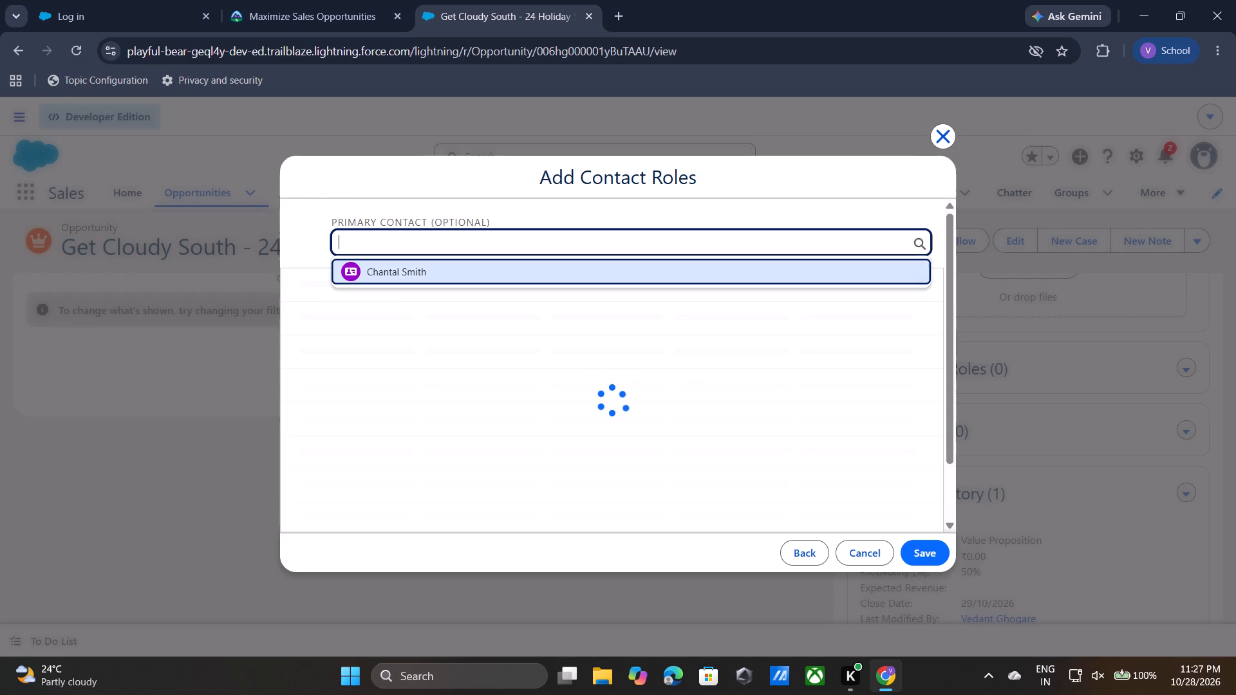
{"action": "left_click_drag", "start_coordinate": [458, 269], "coordinate": [466, 288]}
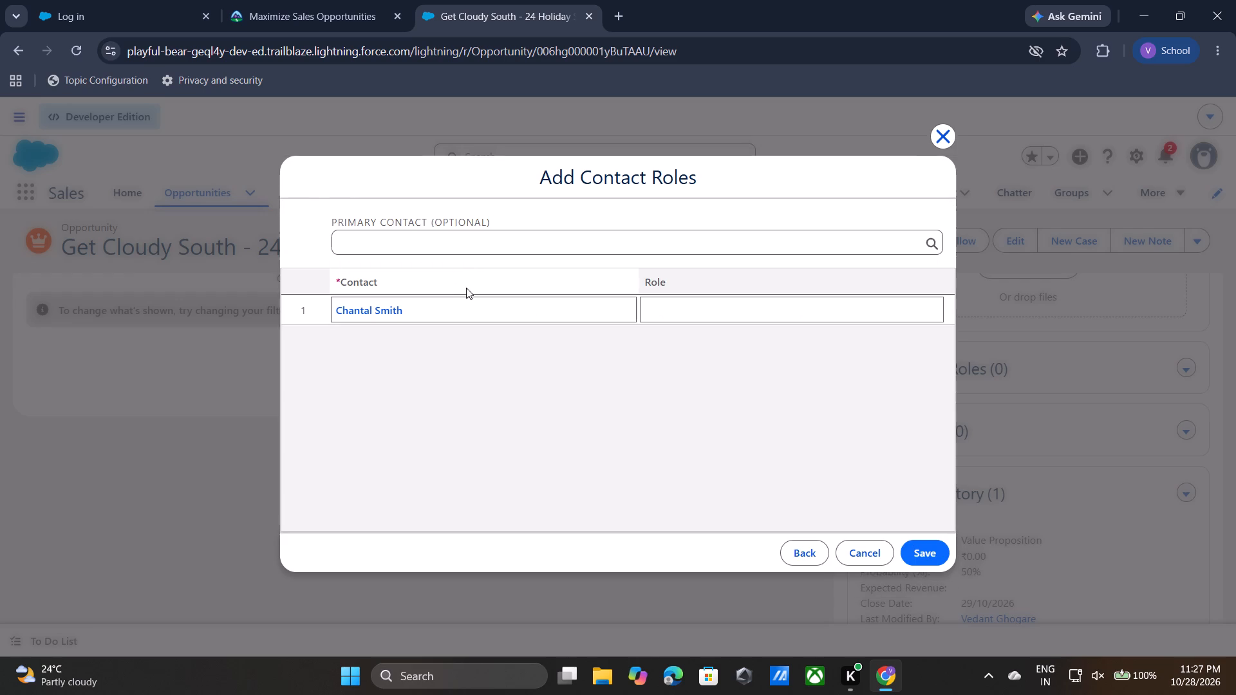
{"action": "left_click_drag", "start_coordinate": [466, 288], "coordinate": [526, 308]}
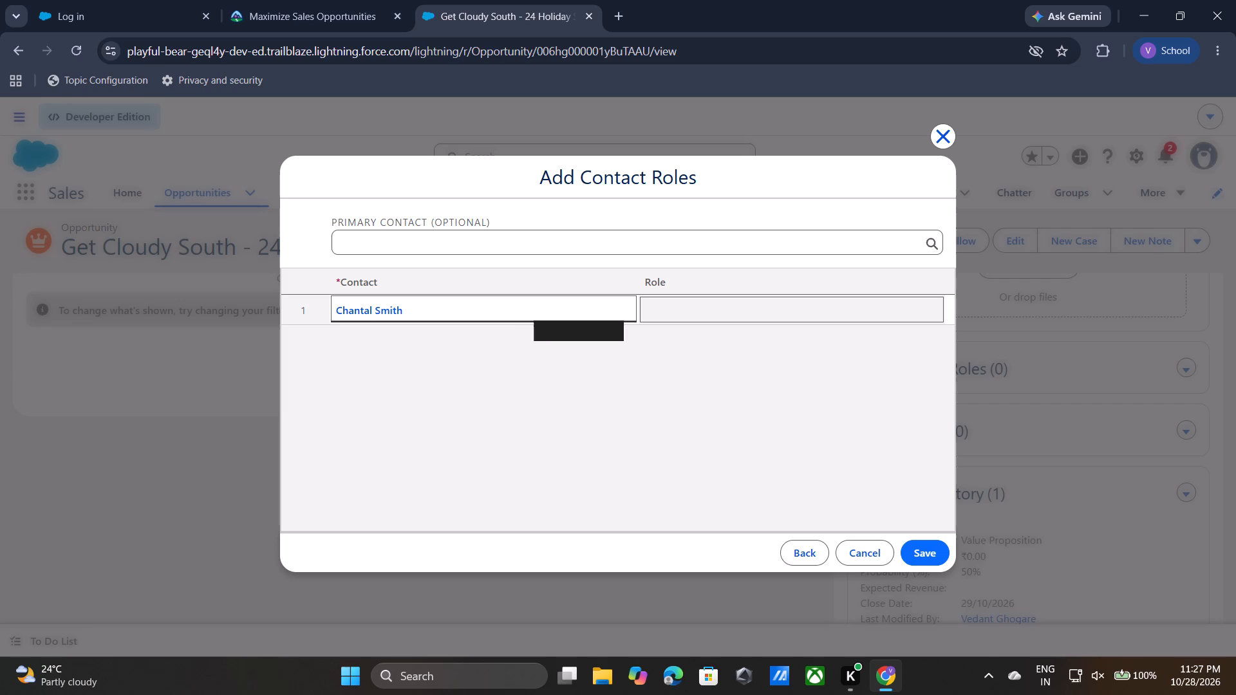
{"action": "left_click", "coordinate": [651, 303]}
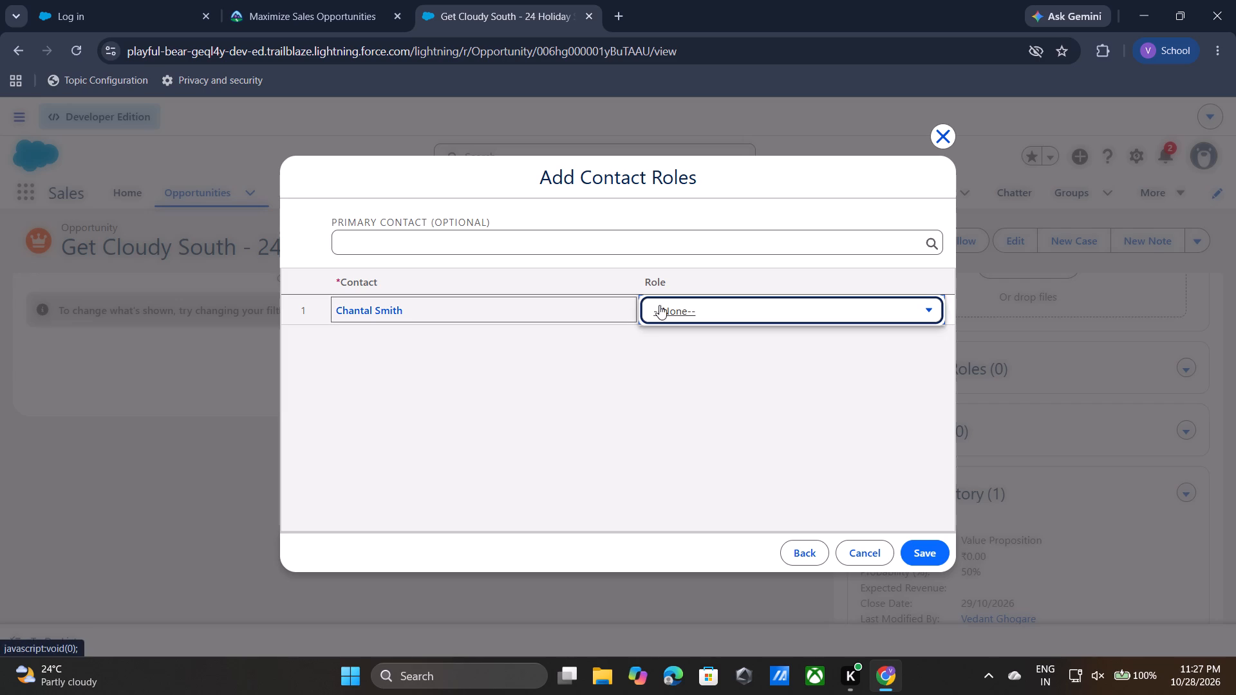
{"action": "left_click", "coordinate": [665, 306]}
{"action": "left_click", "coordinate": [693, 396]}
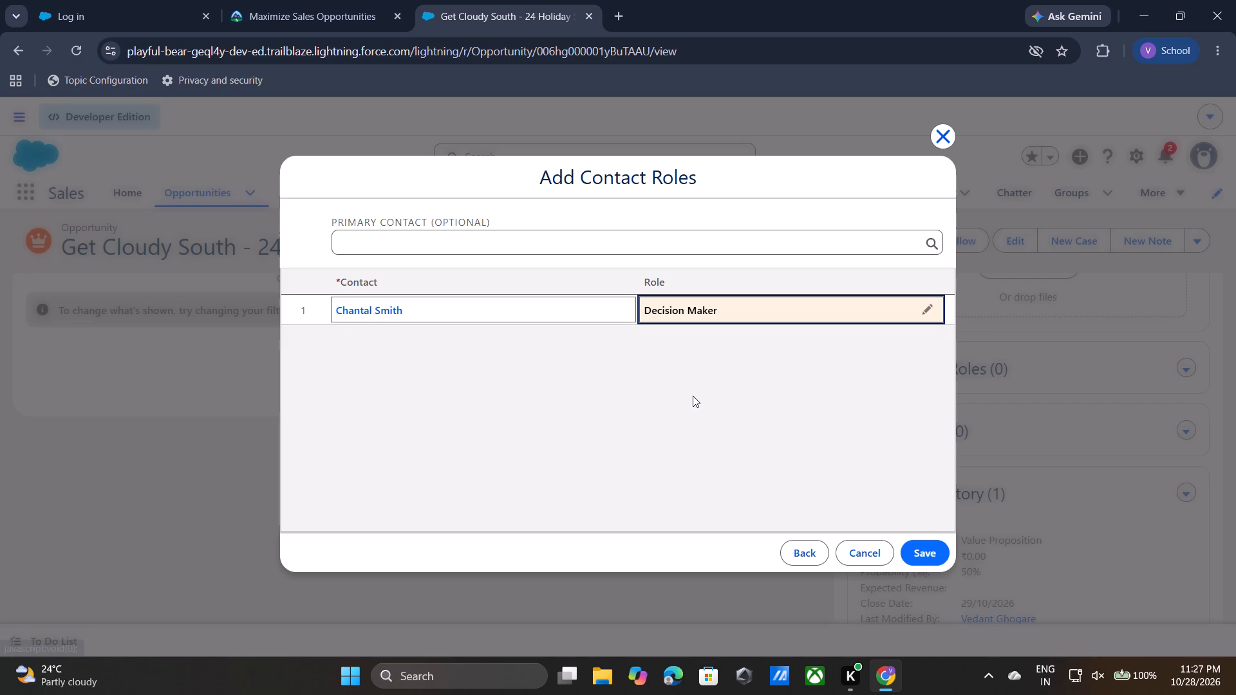
{"action": "left_click", "coordinate": [936, 544]}
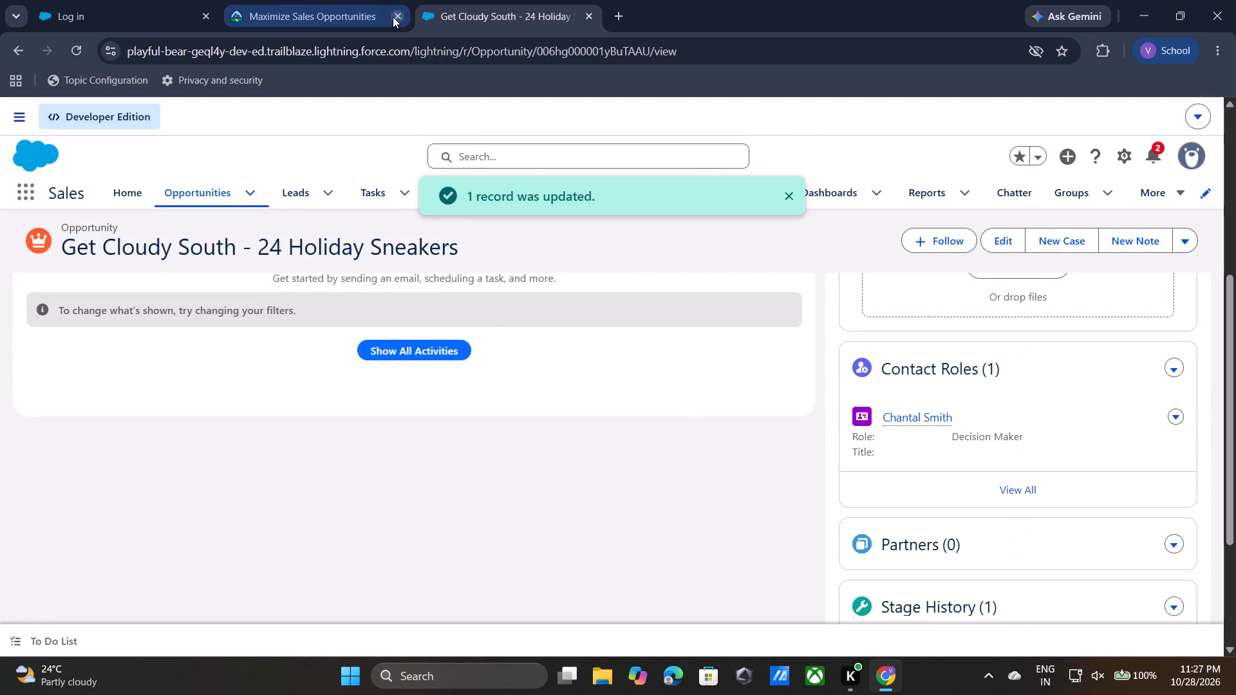
Return to the Work Your Opportunities challenge on Trailhead and submit it for checking.
{"action": "left_click", "coordinate": [294, 0]}
{"action": "left_click", "coordinate": [330, 582]}
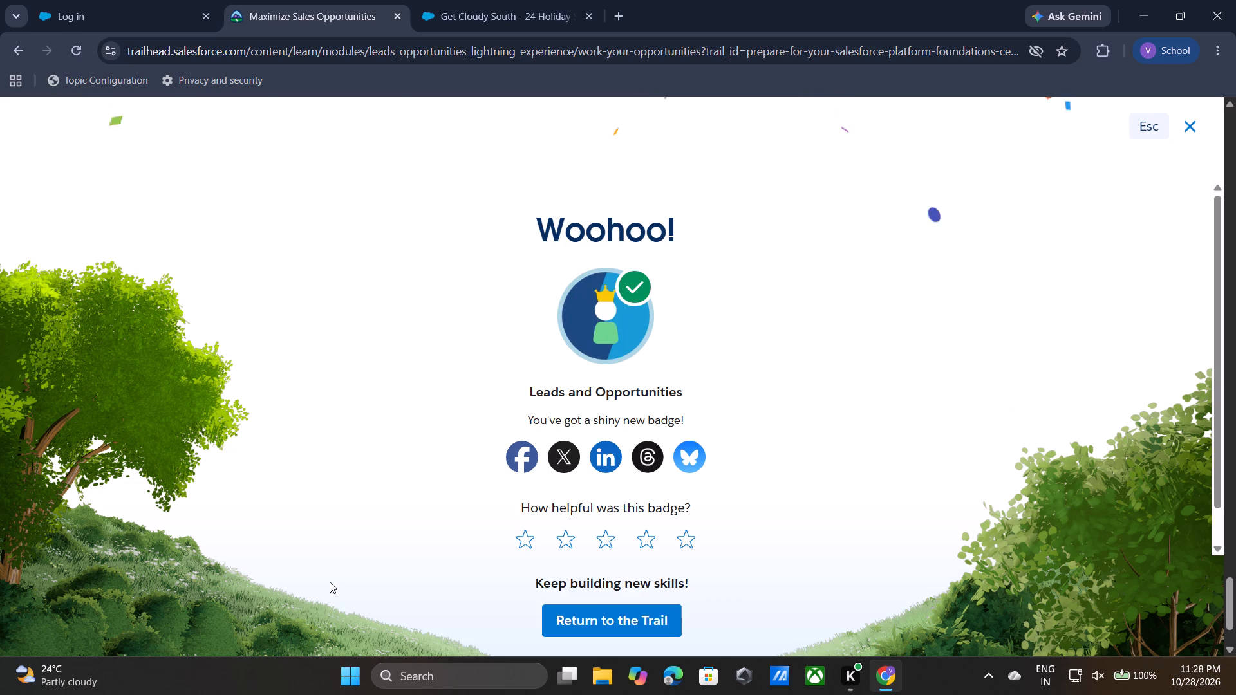
Return to the Platform Foundations Certification trail and open the Customize a Salesforce Object badge.
{"action": "left_click", "coordinate": [604, 627]}
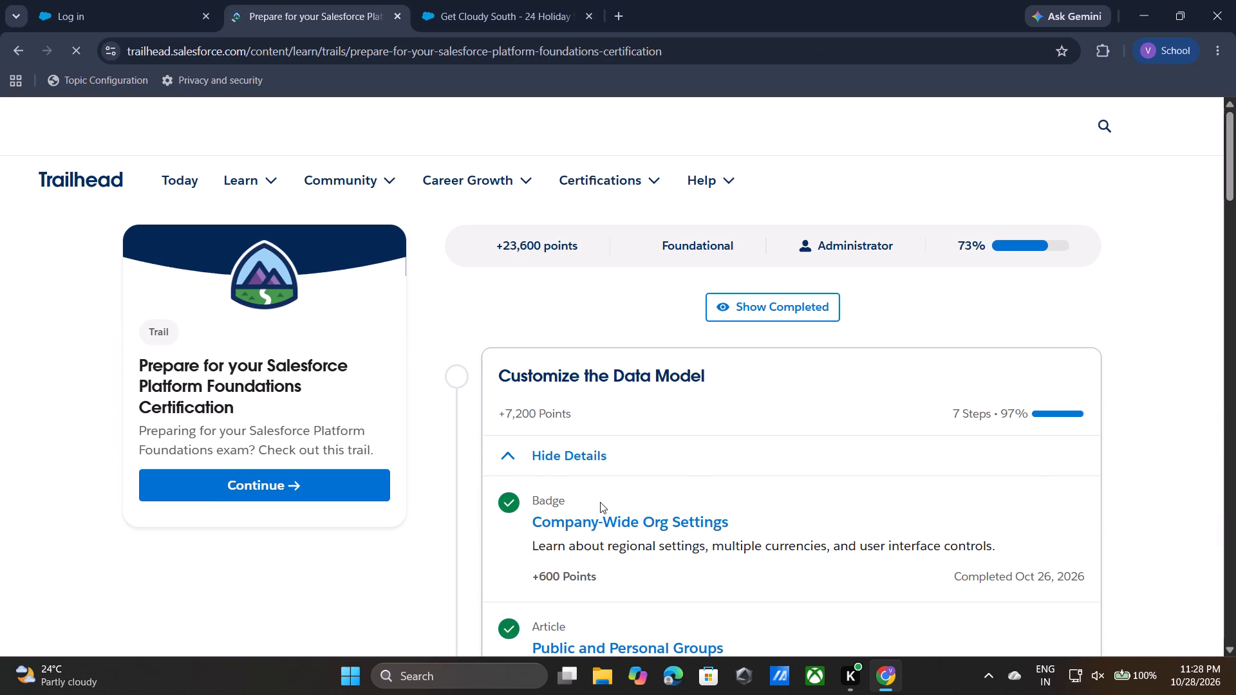
{"action": "scroll", "coordinate": [600, 502], "scroll_direction": "down", "scroll_amount": 4}
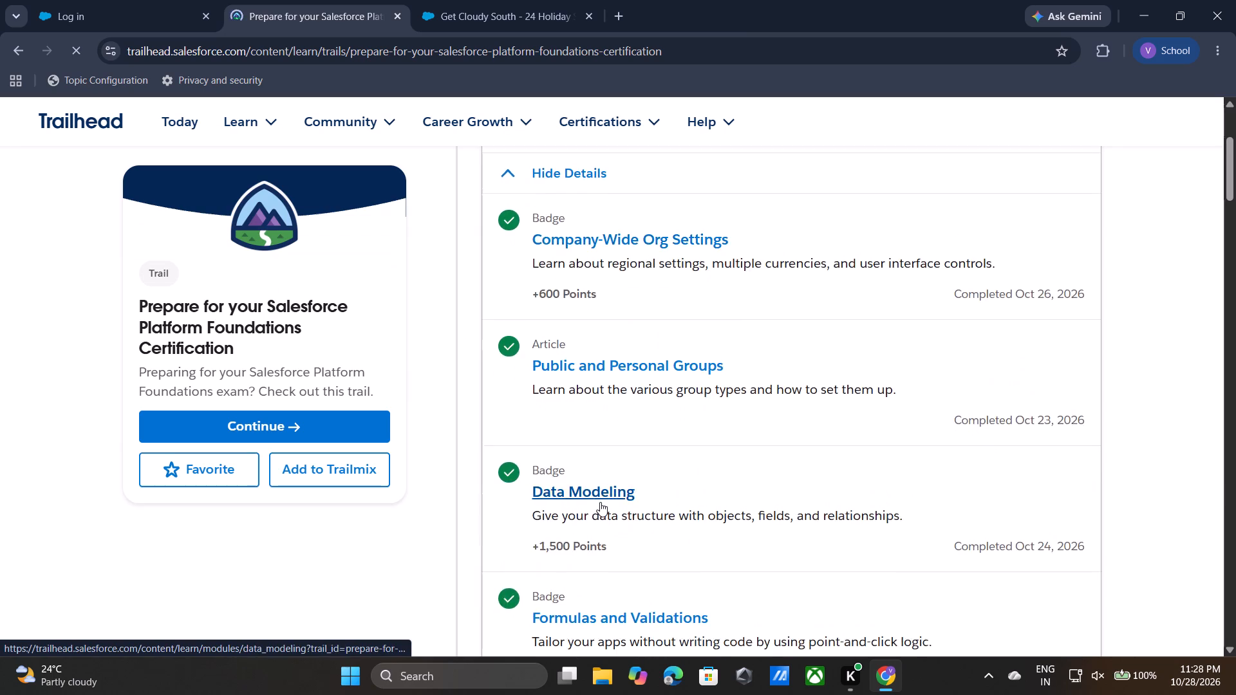
{"action": "scroll", "coordinate": [600, 502], "scroll_direction": "down", "scroll_amount": 6}
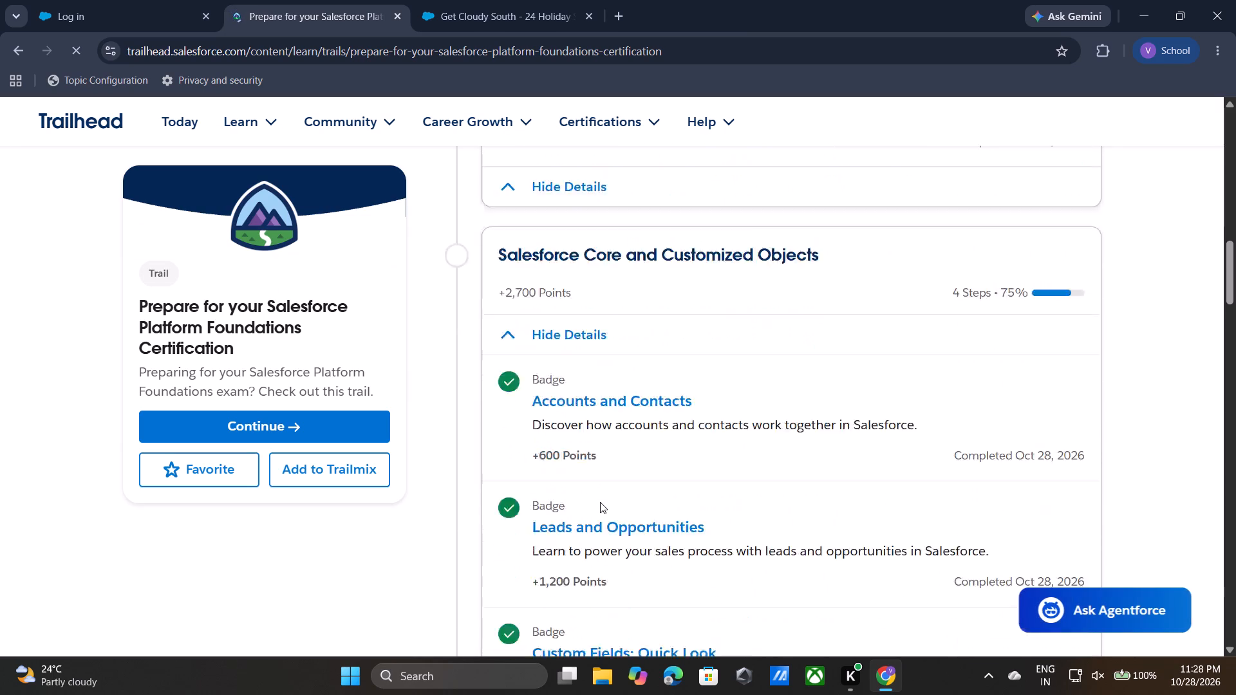
{"action": "scroll", "coordinate": [600, 502], "scroll_direction": "down", "scroll_amount": 2}
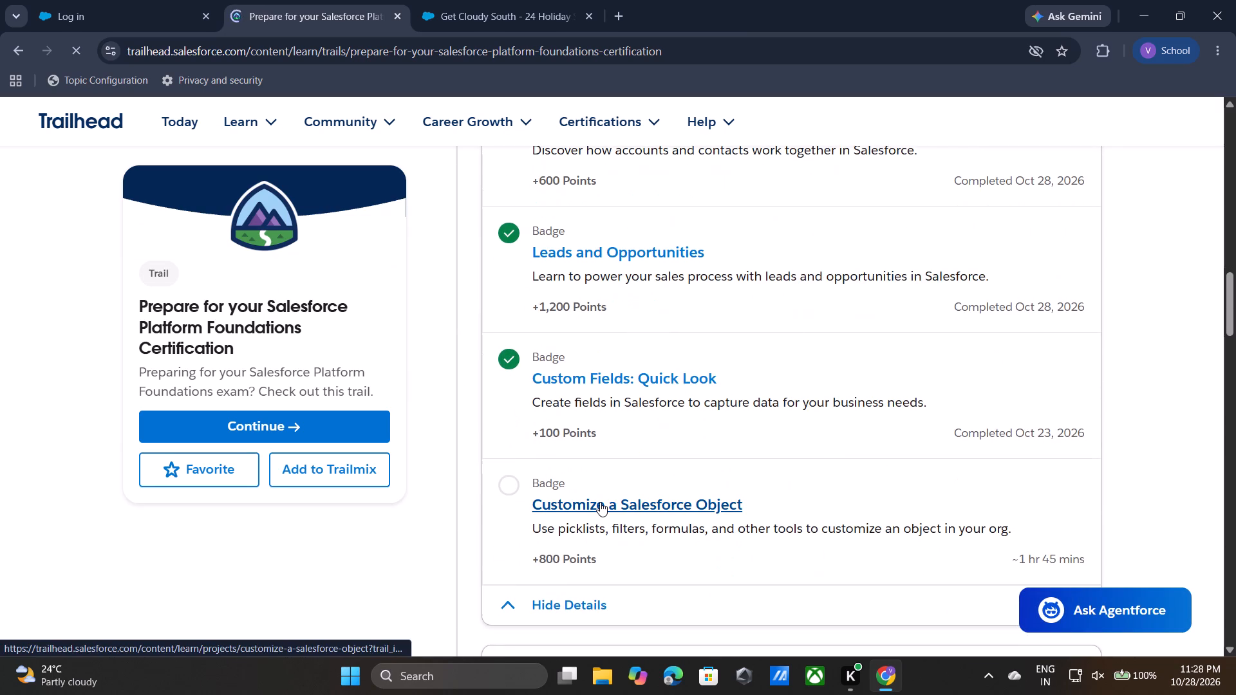
{"action": "scroll", "coordinate": [600, 502], "scroll_direction": "down", "scroll_amount": 1}
{"action": "left_click", "coordinate": [599, 463]}
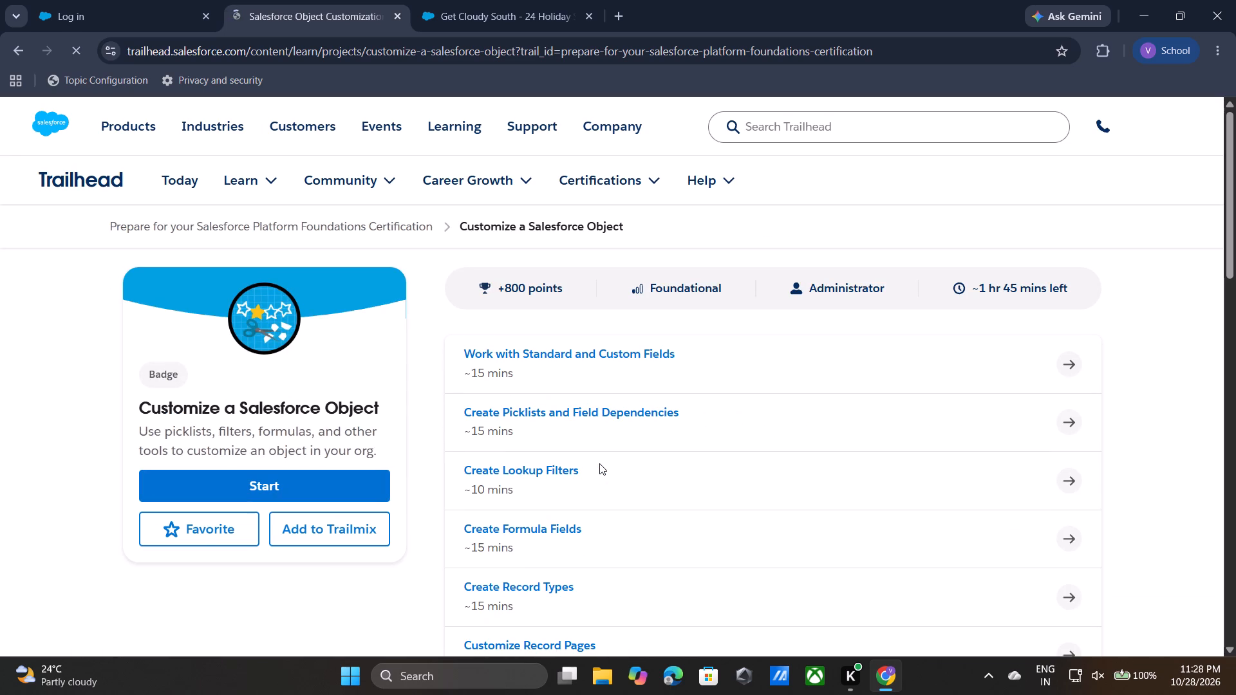
Open the project's Create Lookup Filters unit and skim it down to the Verify Step section.
{"action": "scroll", "coordinate": [599, 463], "scroll_direction": "down", "scroll_amount": 2}
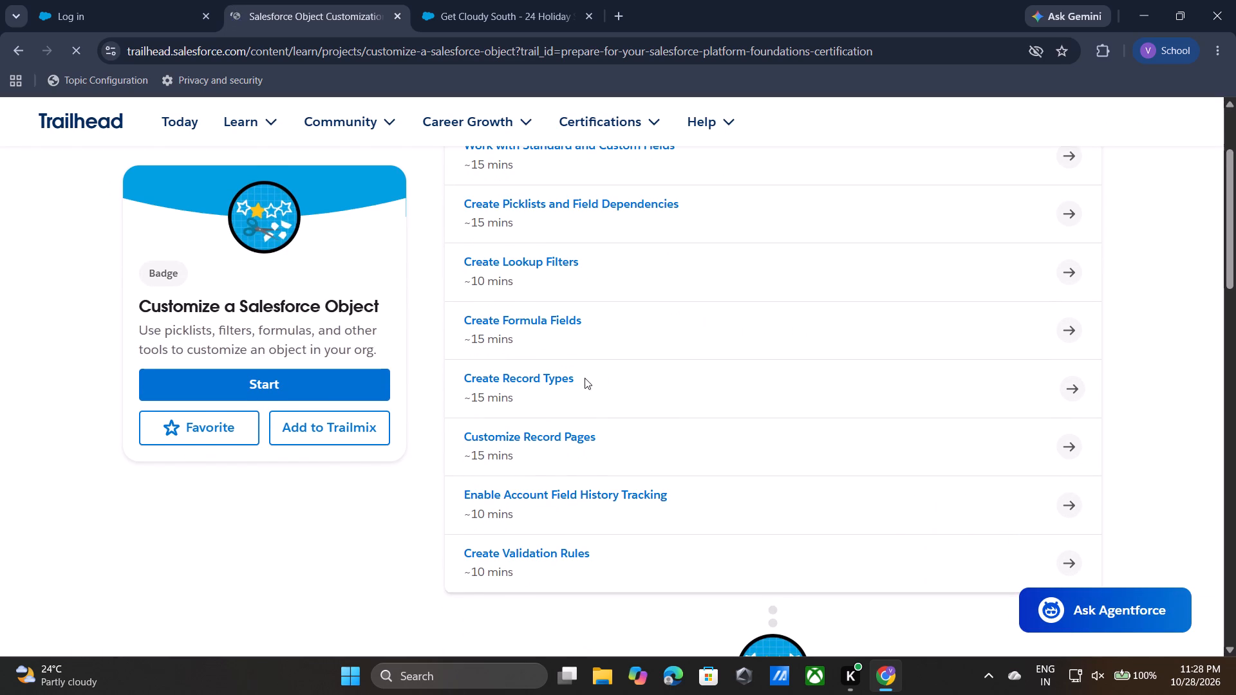
{"action": "scroll", "coordinate": [585, 378], "scroll_direction": "up", "scroll_amount": 2}
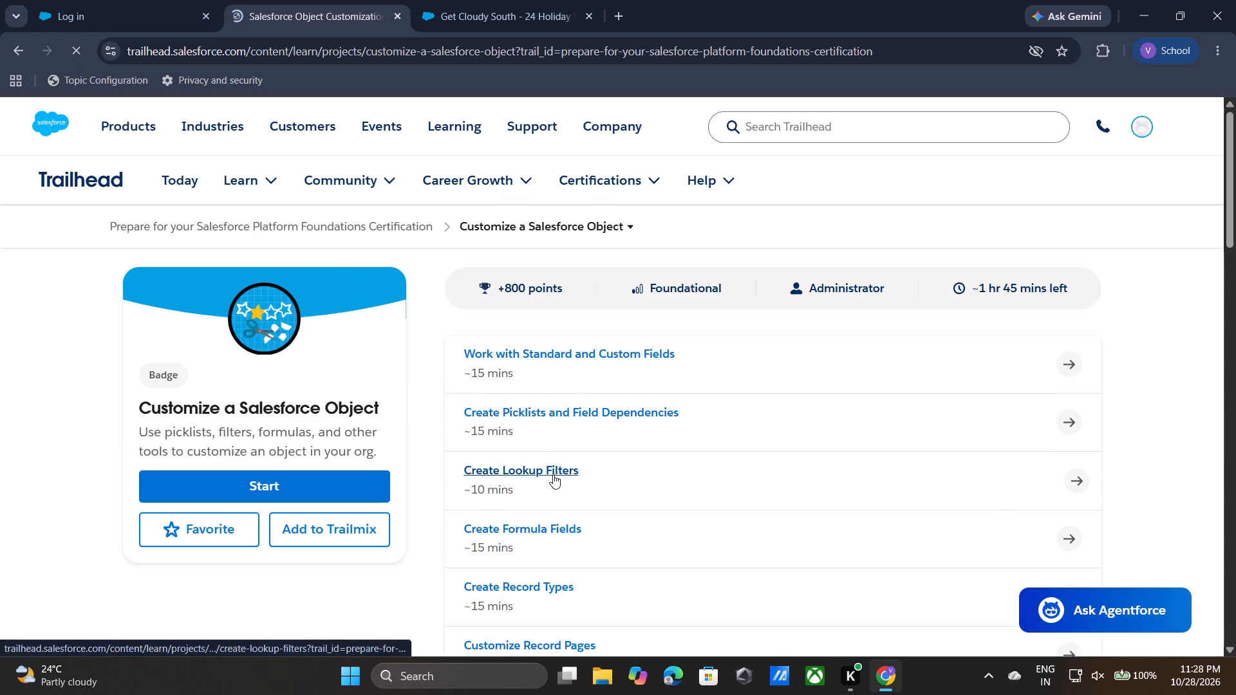
{"action": "left_click", "coordinate": [553, 474]}
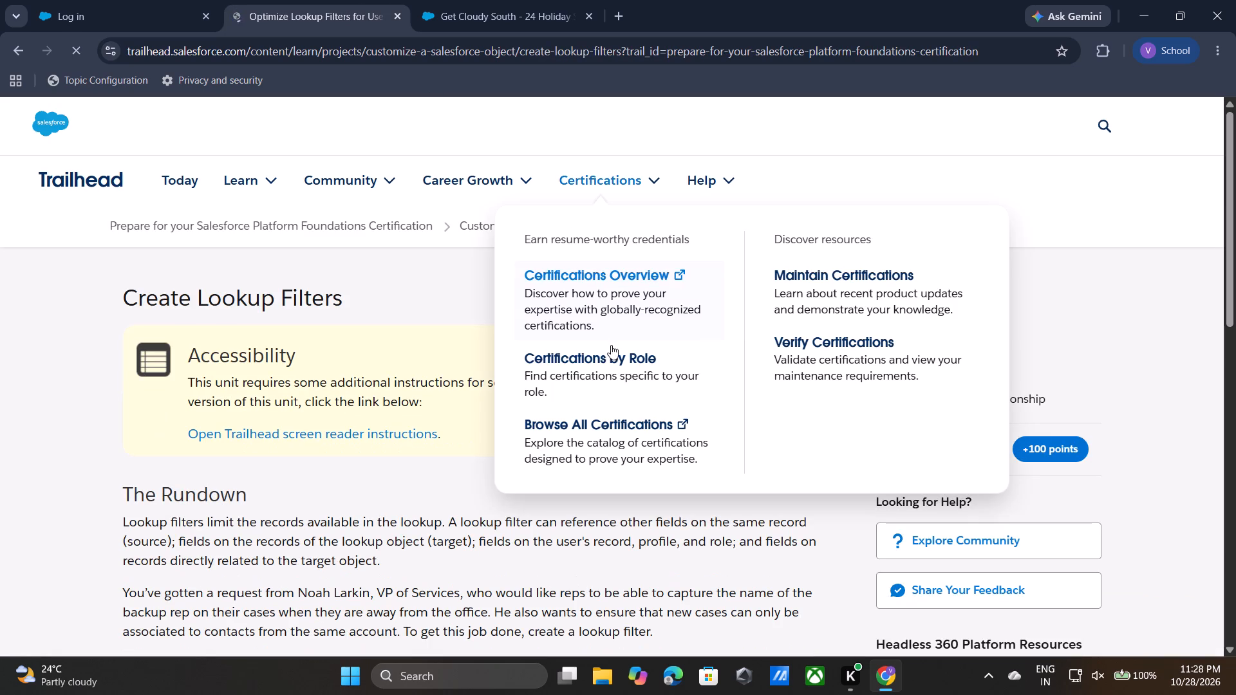
{"action": "left_click", "coordinate": [406, 418]}
{"action": "scroll", "coordinate": [406, 418], "scroll_direction": "down", "scroll_amount": 15}
{"action": "scroll", "coordinate": [406, 418], "scroll_direction": "up", "scroll_amount": 4}
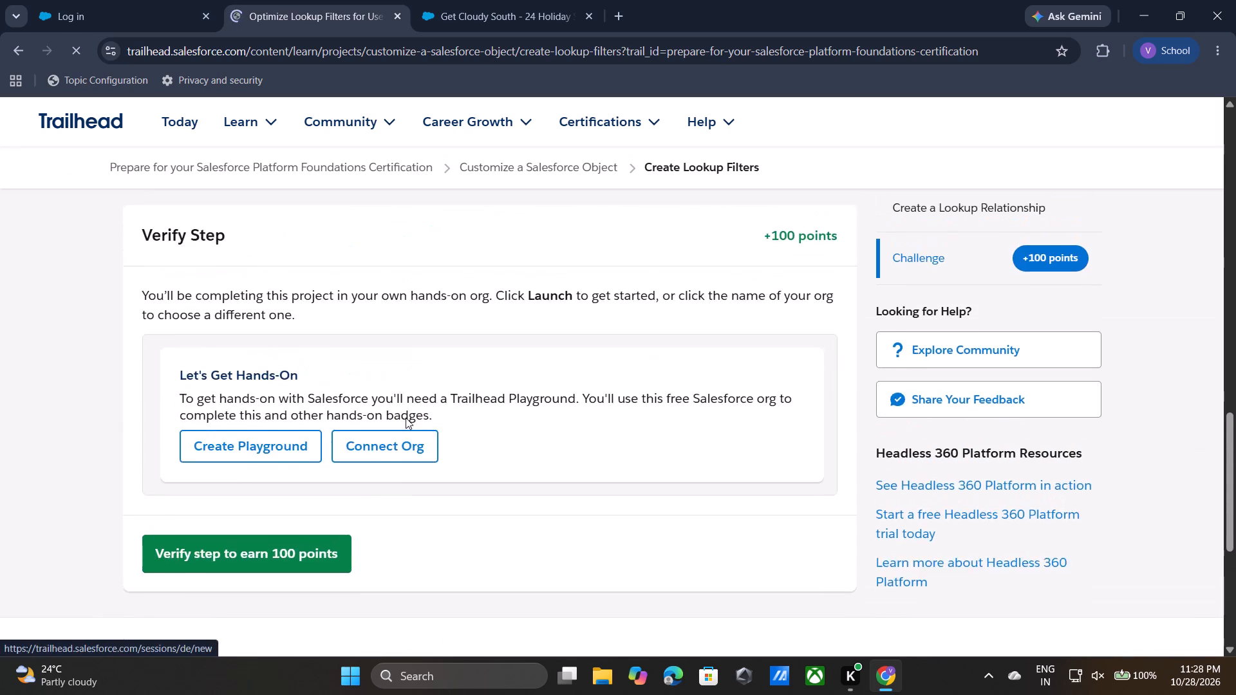
{"action": "scroll", "coordinate": [406, 418], "scroll_direction": "up", "scroll_amount": 6}
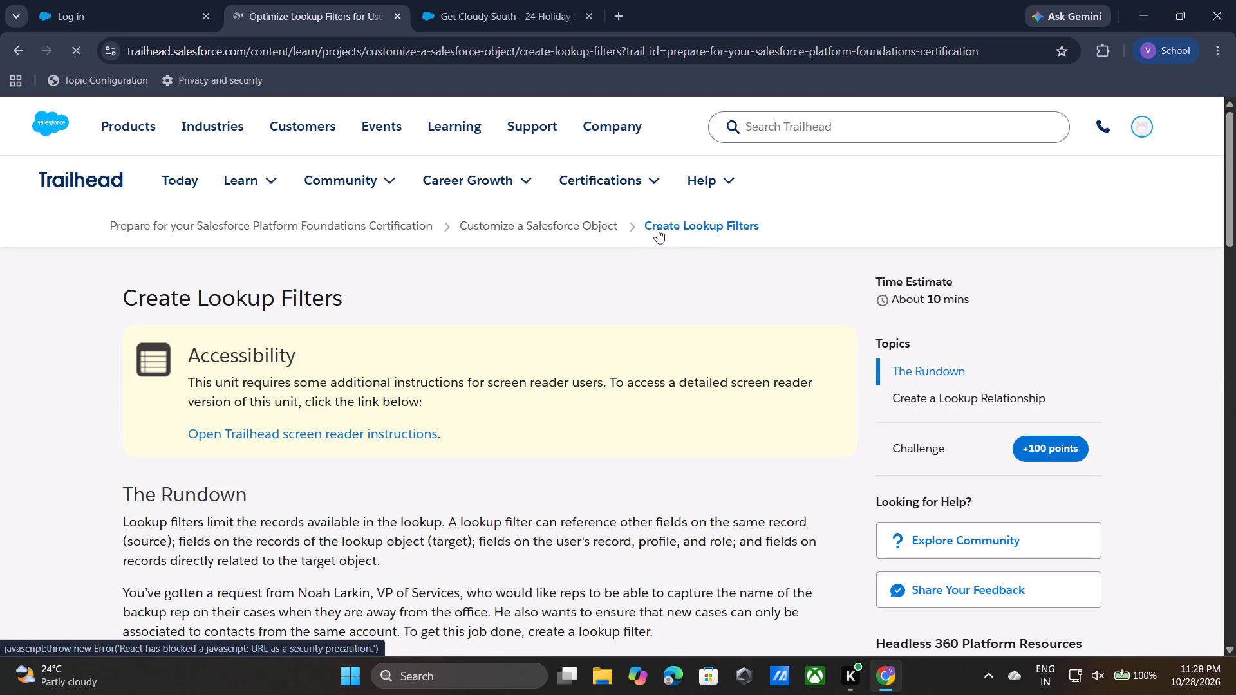
Switch from Create Lookup Filters to the project's Create Picklists and Field Dependencies unit.
{"action": "left_click", "coordinate": [701, 255]}
{"action": "left_click", "coordinate": [731, 223]}
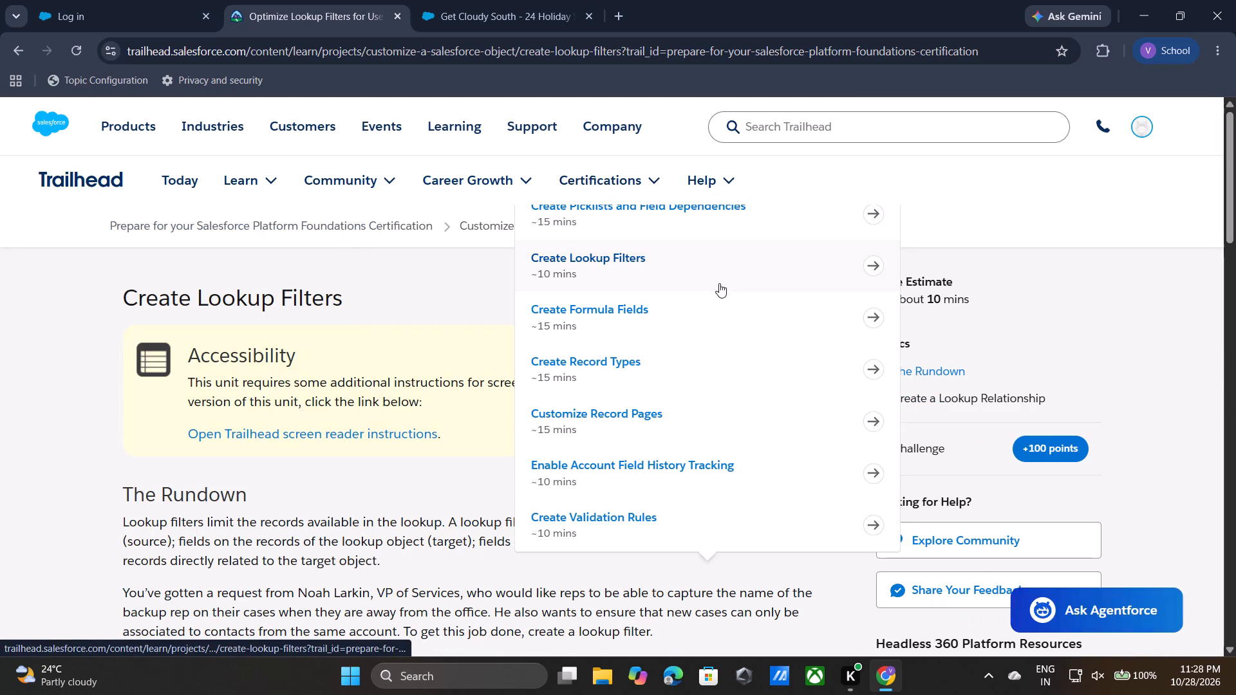
{"action": "scroll", "coordinate": [719, 283], "scroll_direction": "up", "scroll_amount": 5}
{"action": "scroll", "coordinate": [685, 235], "scroll_direction": "up", "scroll_amount": 2}
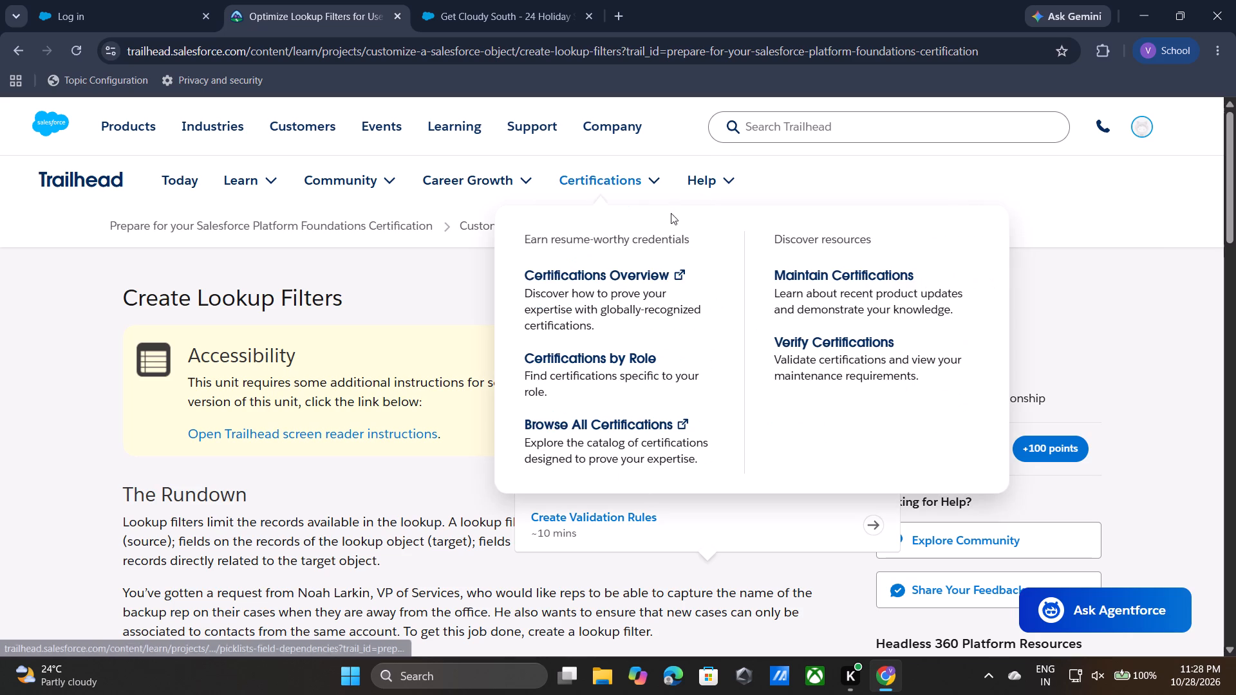
{"action": "left_click_drag", "start_coordinate": [426, 295], "coordinate": [751, 231]}
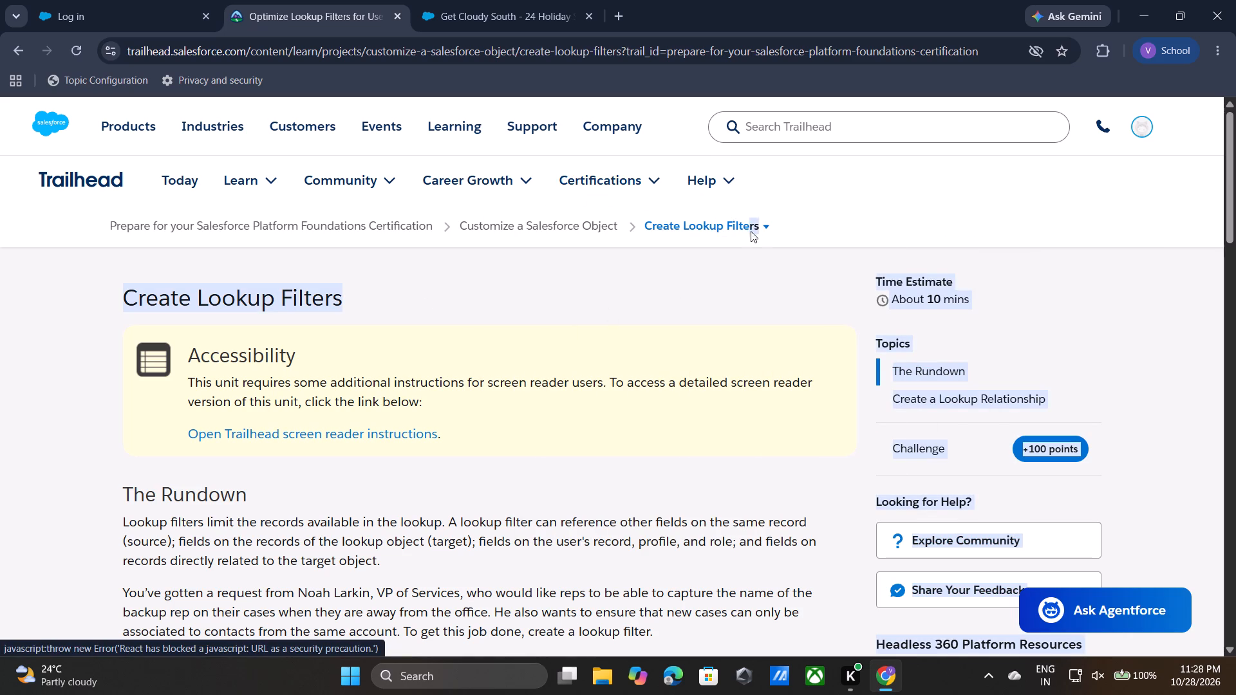
{"action": "left_click_drag", "start_coordinate": [751, 231], "coordinate": [766, 230]}
{"action": "left_click", "coordinate": [766, 230]}
{"action": "scroll", "coordinate": [771, 251], "scroll_direction": "up", "scroll_amount": 2}
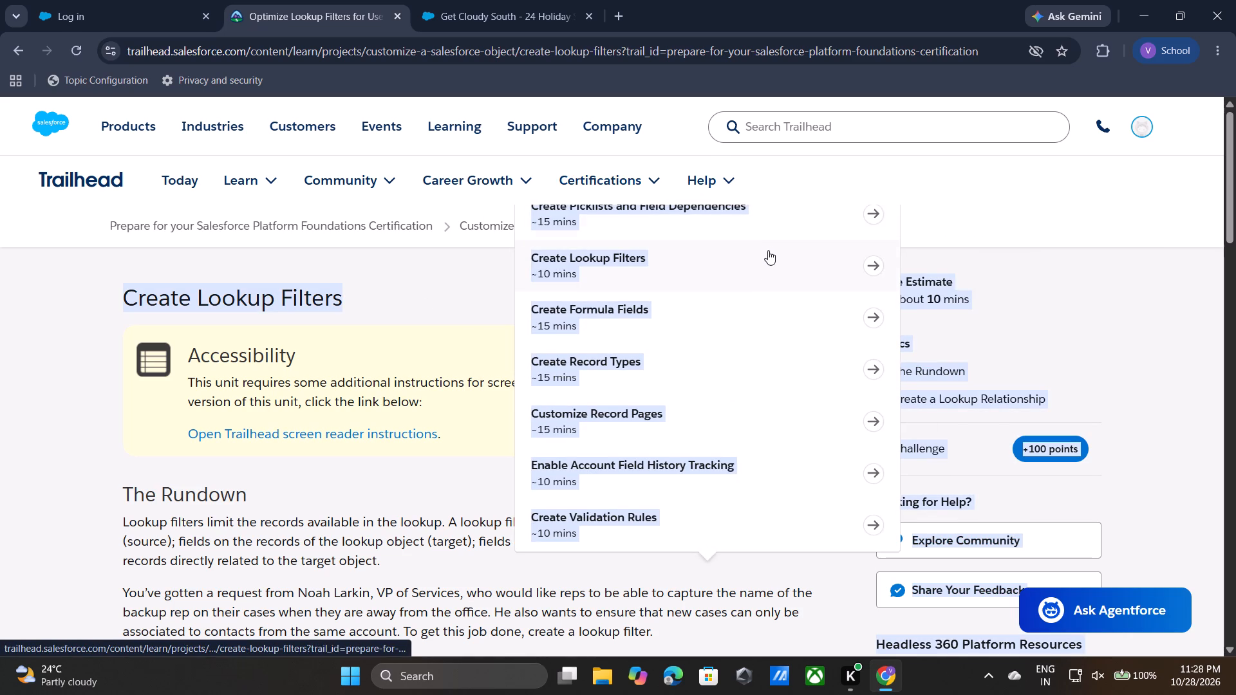
{"action": "left_click", "coordinate": [738, 208]}
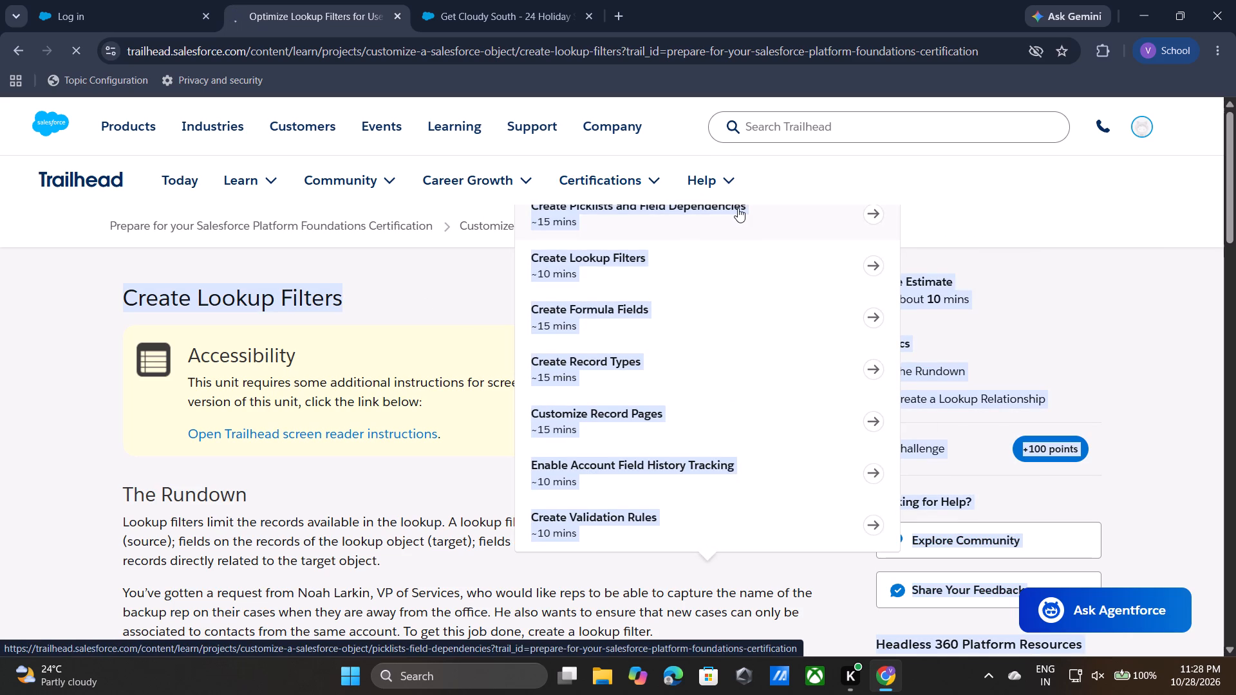
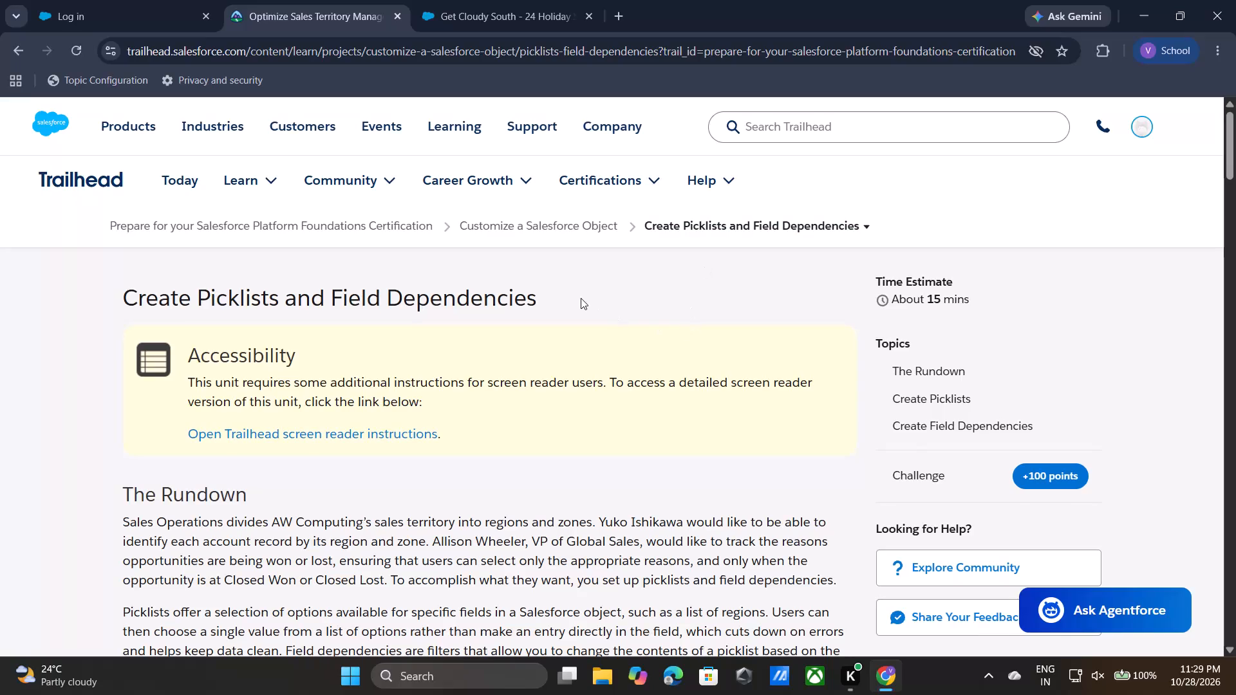
Skim the Create Picklists and Field Dependencies unit from The Rundown down to its hands-on org and verification section.
{"action": "scroll", "coordinate": [581, 298], "scroll_direction": "down", "scroll_amount": 1}
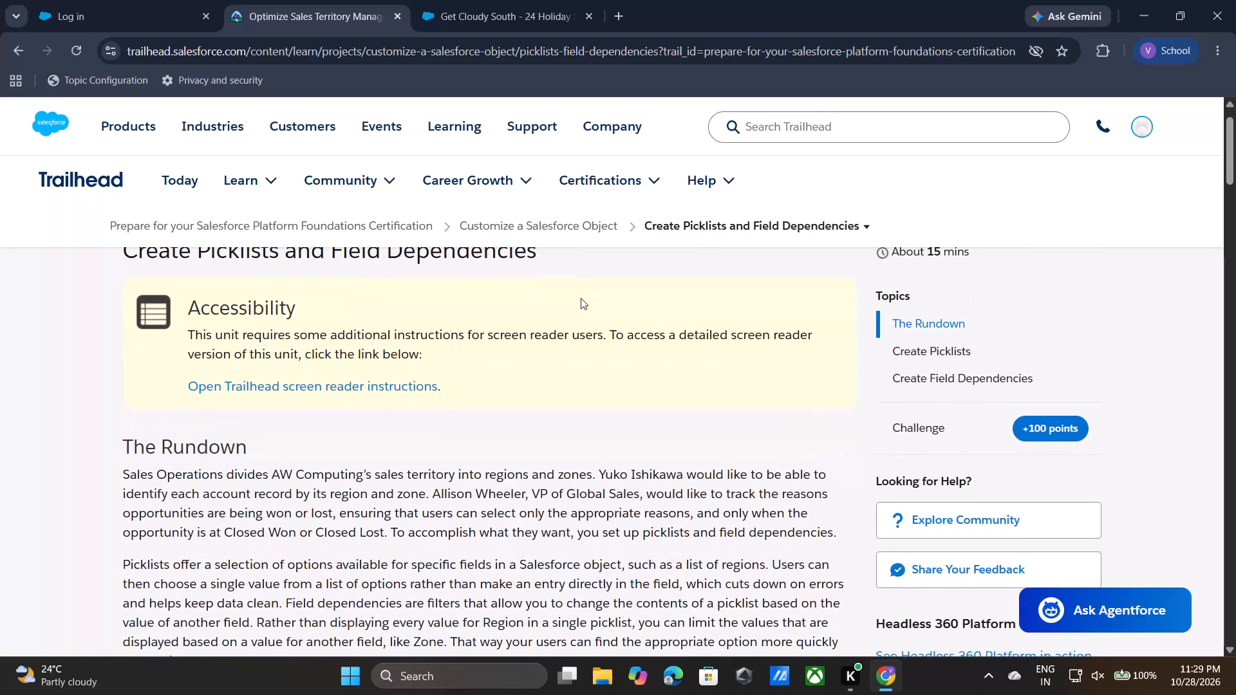
{"action": "scroll", "coordinate": [581, 298], "scroll_direction": "down", "scroll_amount": 1}
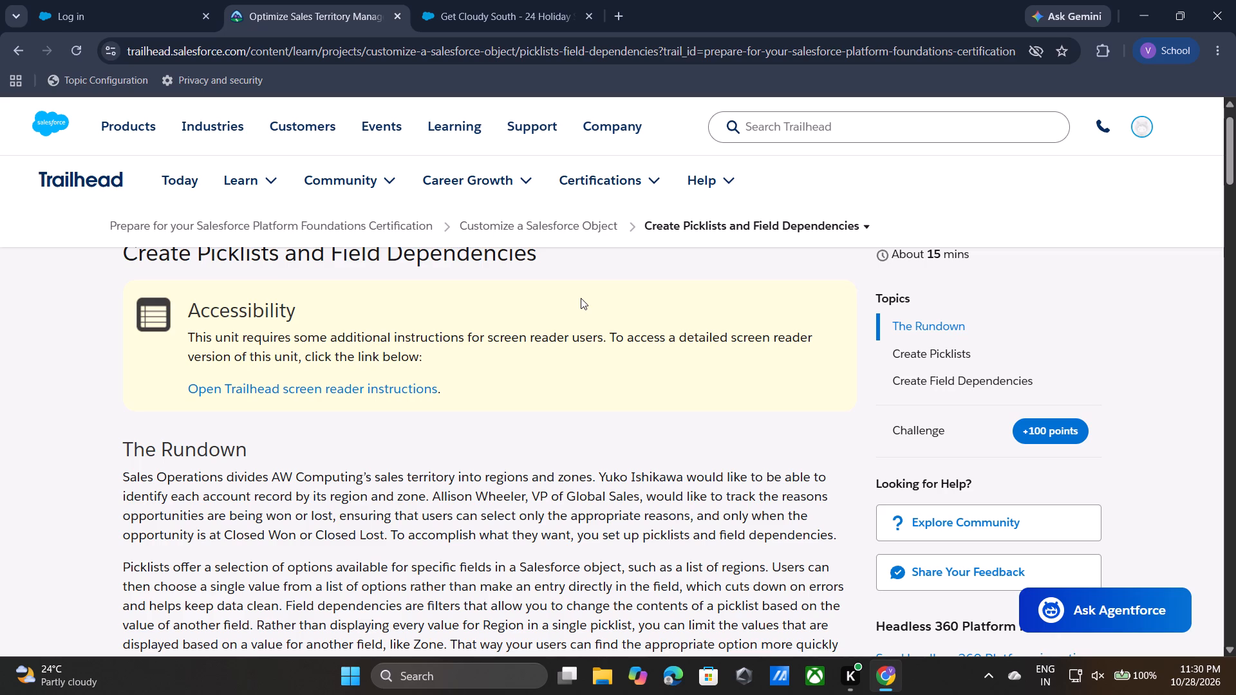
{"action": "scroll", "coordinate": [618, 481], "scroll_direction": "down", "scroll_amount": 4}
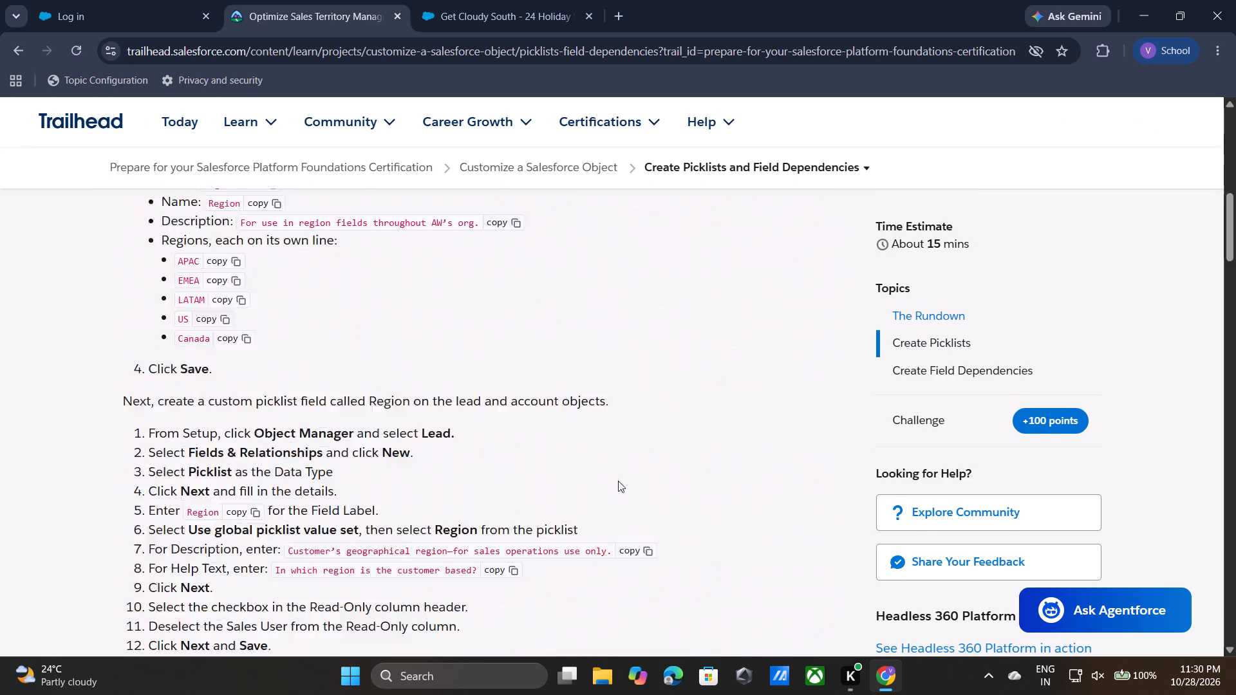
{"action": "scroll", "coordinate": [618, 481], "scroll_direction": "down", "scroll_amount": 15}
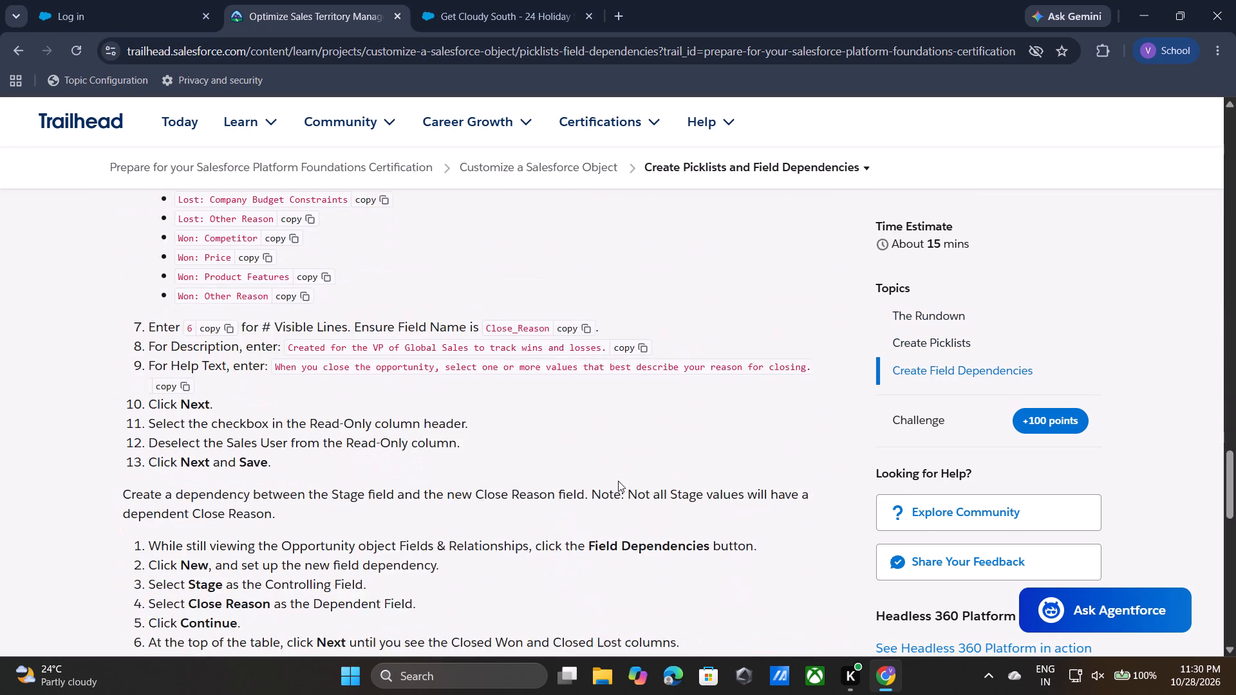
{"action": "scroll", "coordinate": [618, 481], "scroll_direction": "down", "scroll_amount": 5}
{"action": "scroll", "coordinate": [618, 481], "scroll_direction": "up", "scroll_amount": 2}
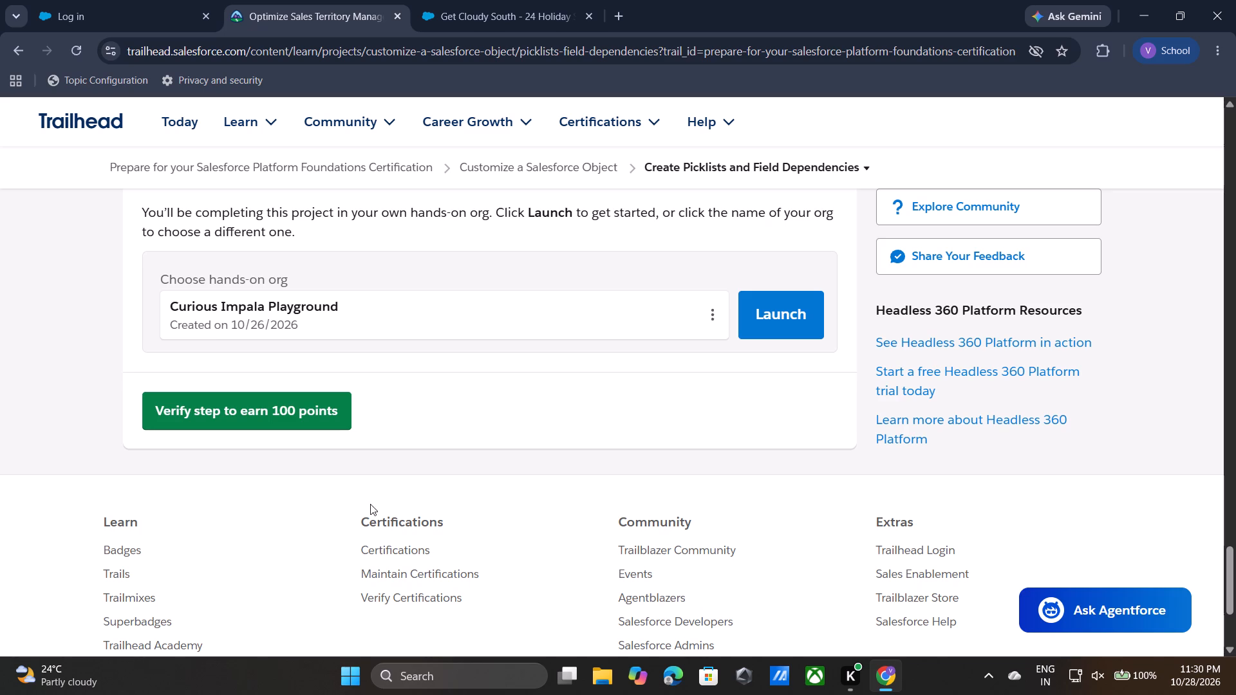
Close the old Get Cloudy South opportunity page and launch the Curious Impala Playground from the unit.
{"action": "left_click", "coordinate": [588, 14]}
{"action": "left_click", "coordinate": [633, 449]}
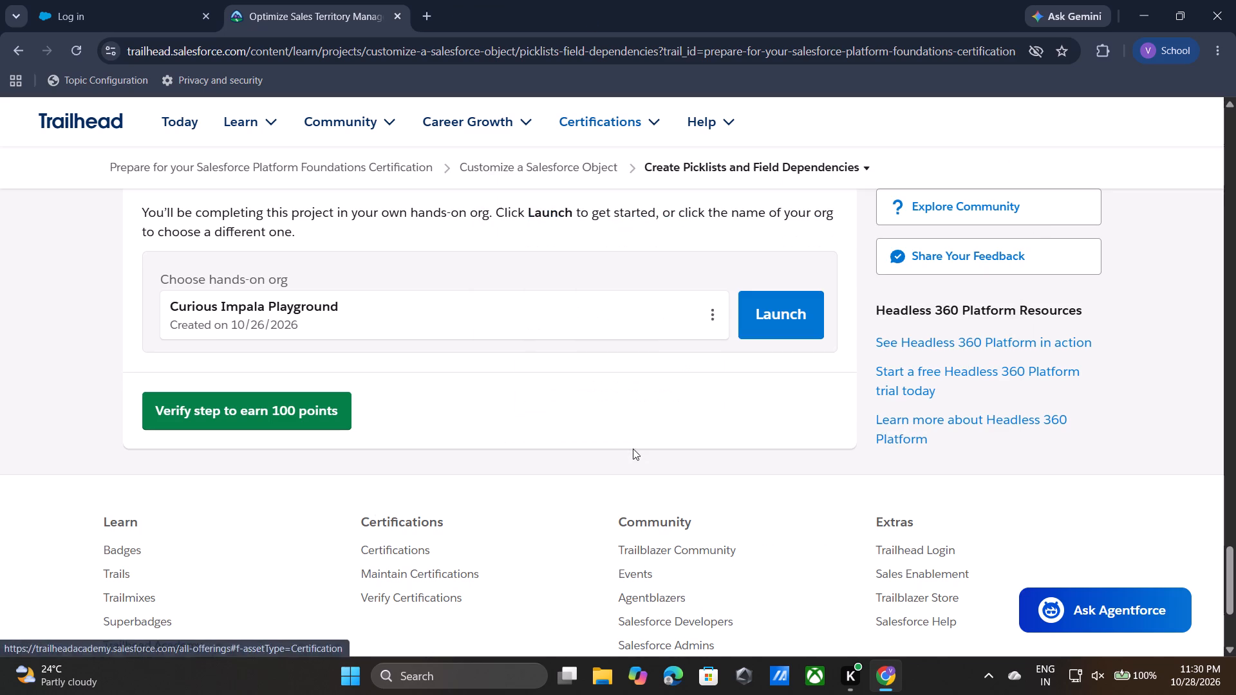
{"action": "left_click", "coordinate": [775, 310]}
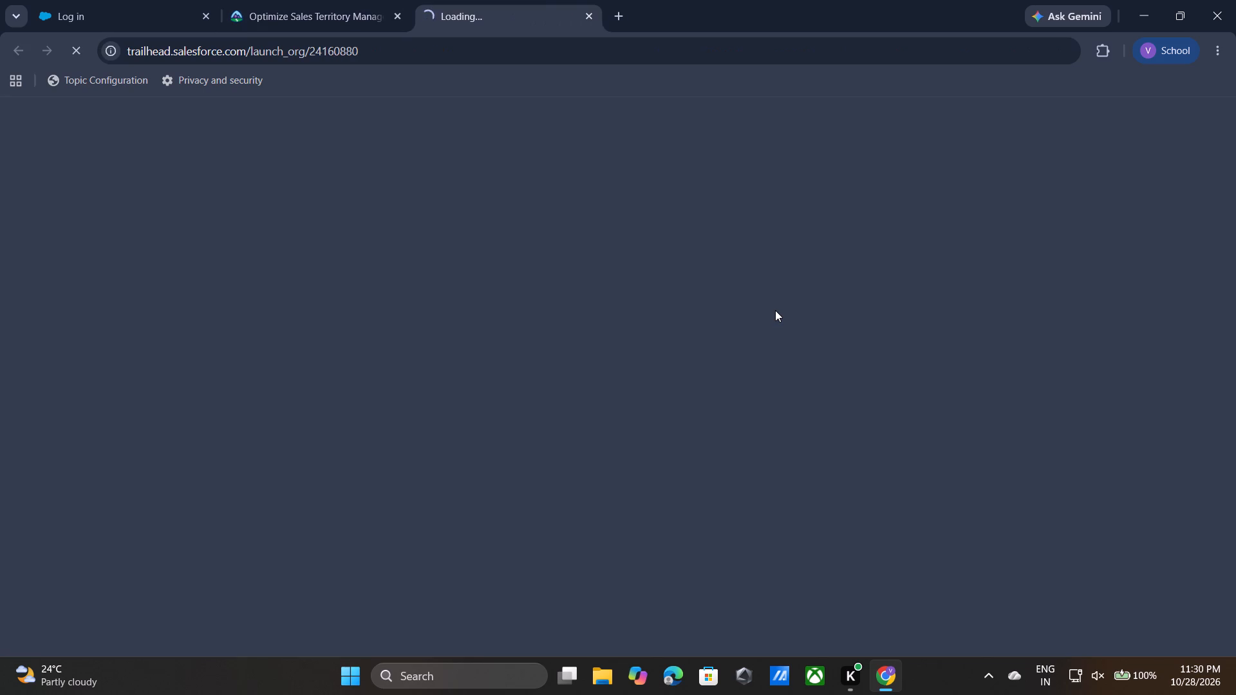
{"action": "right_click", "coordinate": [775, 310]}
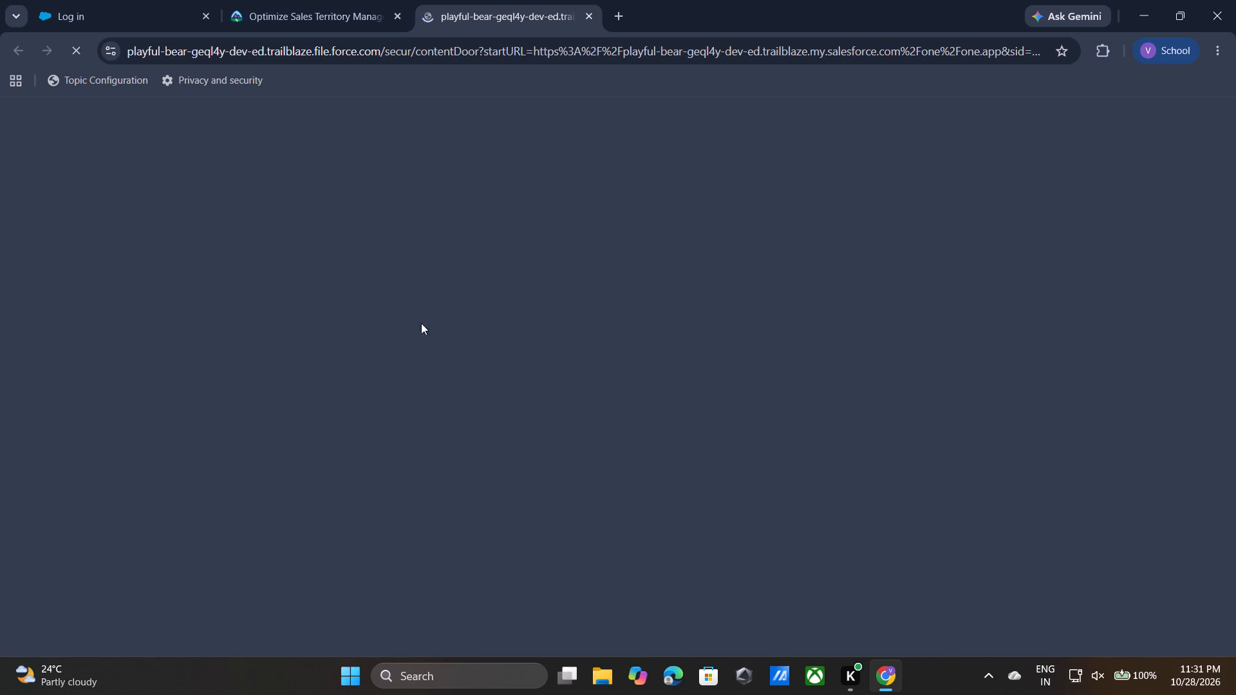
Return to the Trailhead unit while the playground loads and read the Create Picklists instructions for the Region value set.
{"action": "left_click", "coordinate": [314, 24]}
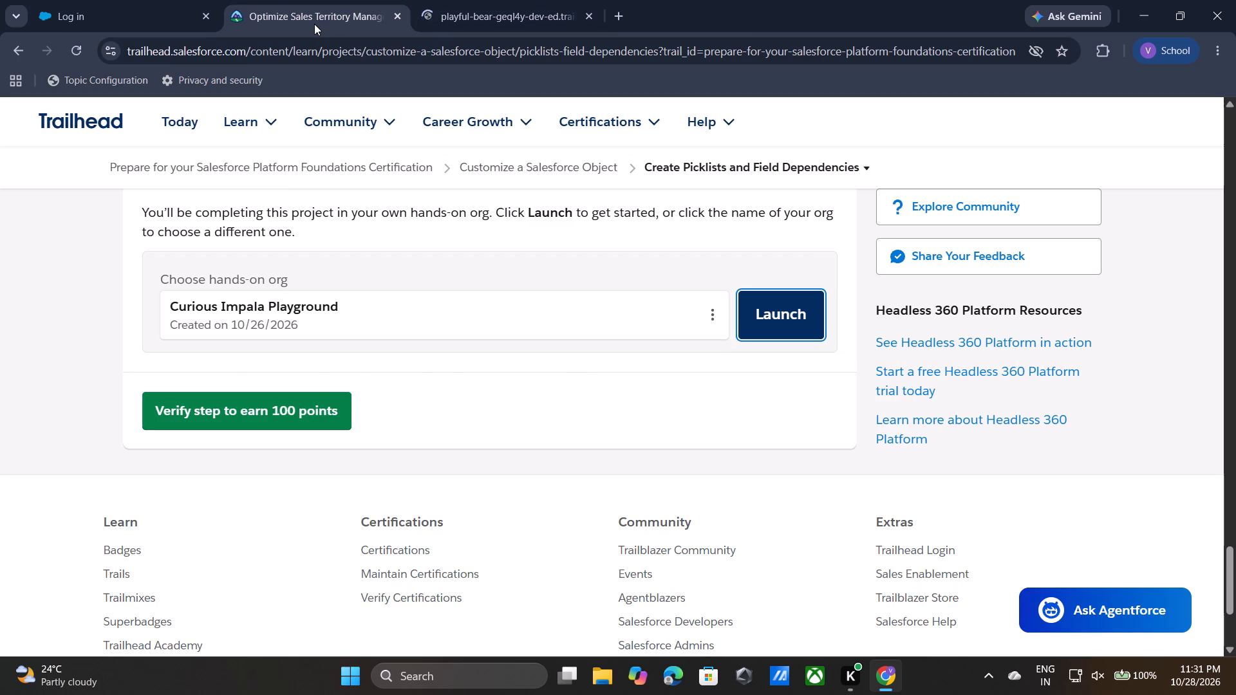
{"action": "left_click", "coordinate": [612, 286]}
{"action": "scroll", "coordinate": [612, 286], "scroll_direction": "up", "scroll_amount": 5}
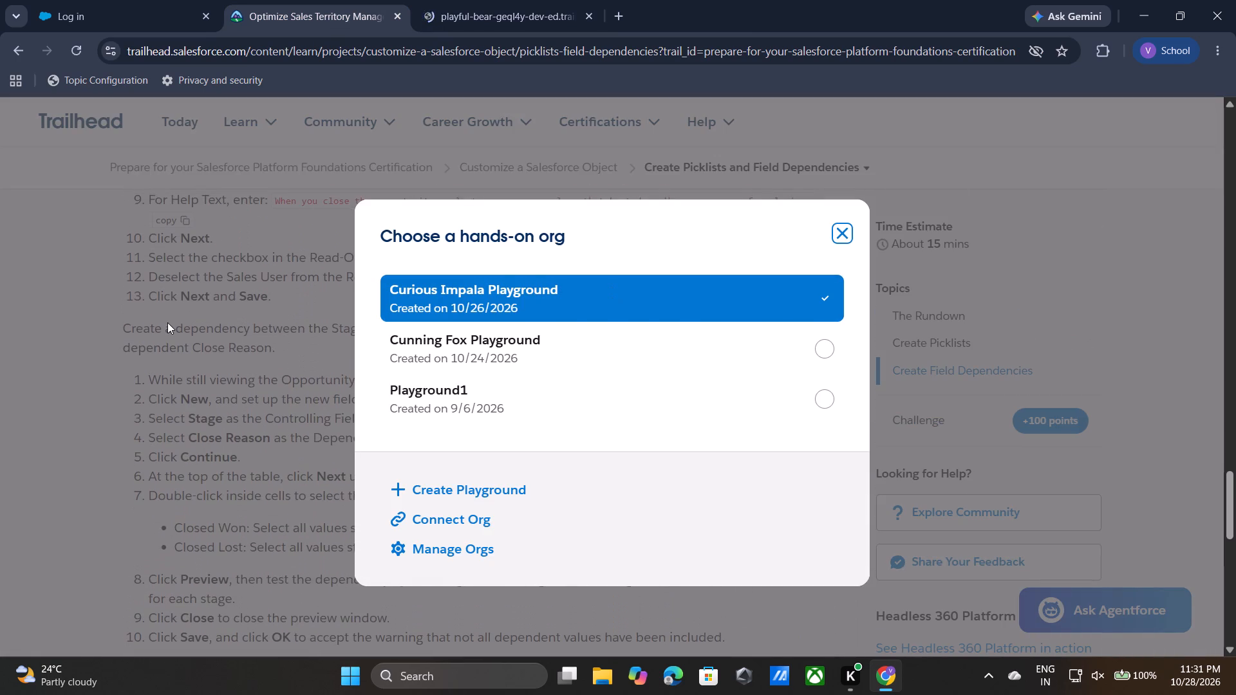
{"action": "left_click", "coordinate": [167, 322]}
{"action": "scroll", "coordinate": [509, 307], "scroll_direction": "up", "scroll_amount": 9}
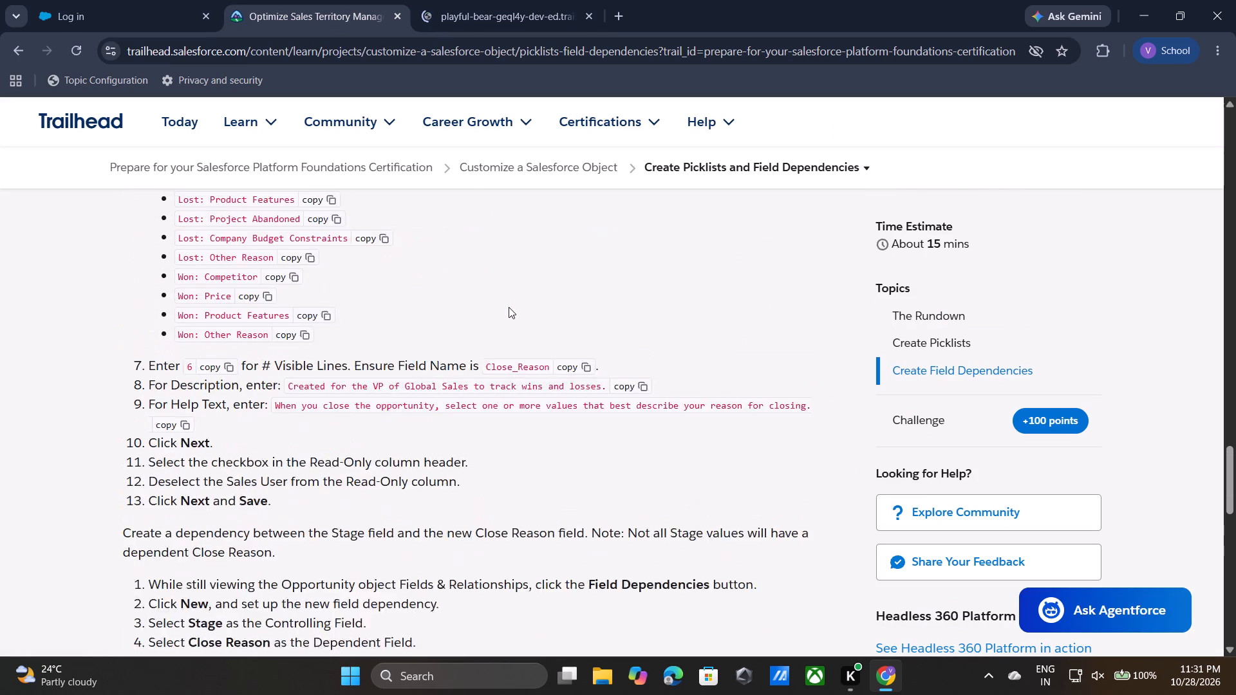
{"action": "scroll", "coordinate": [509, 307], "scroll_direction": "up", "scroll_amount": 7}
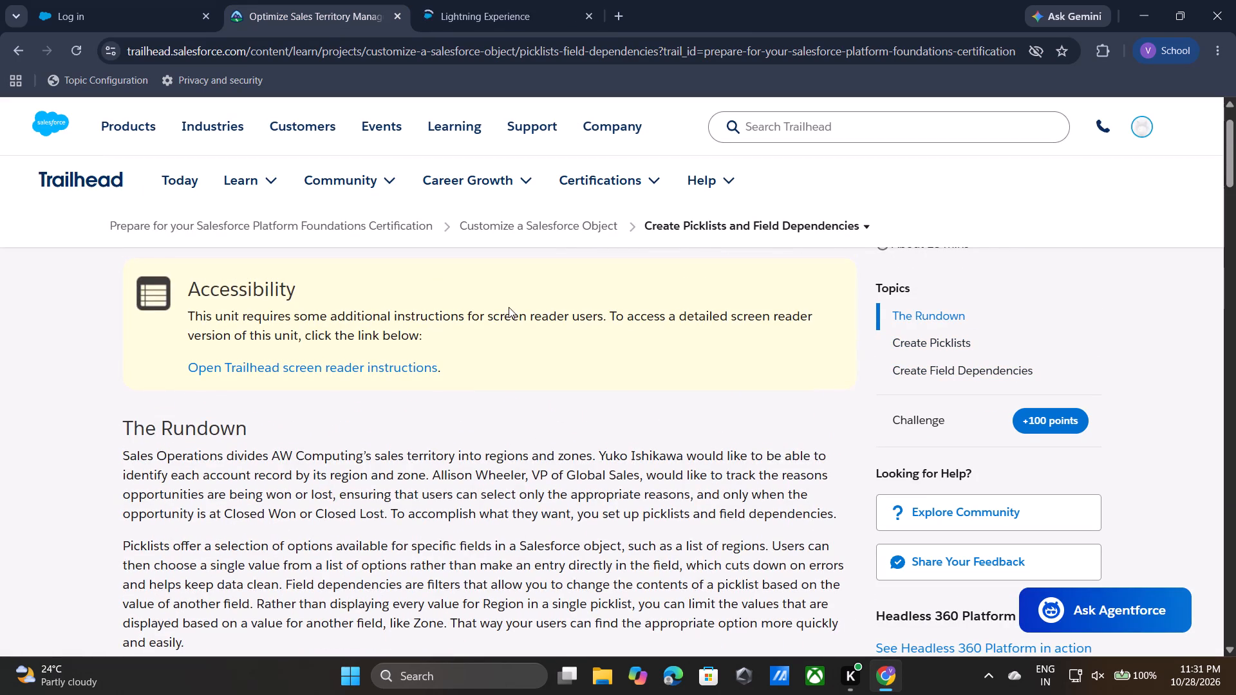
{"action": "scroll", "coordinate": [477, 472], "scroll_direction": "down", "scroll_amount": 1}
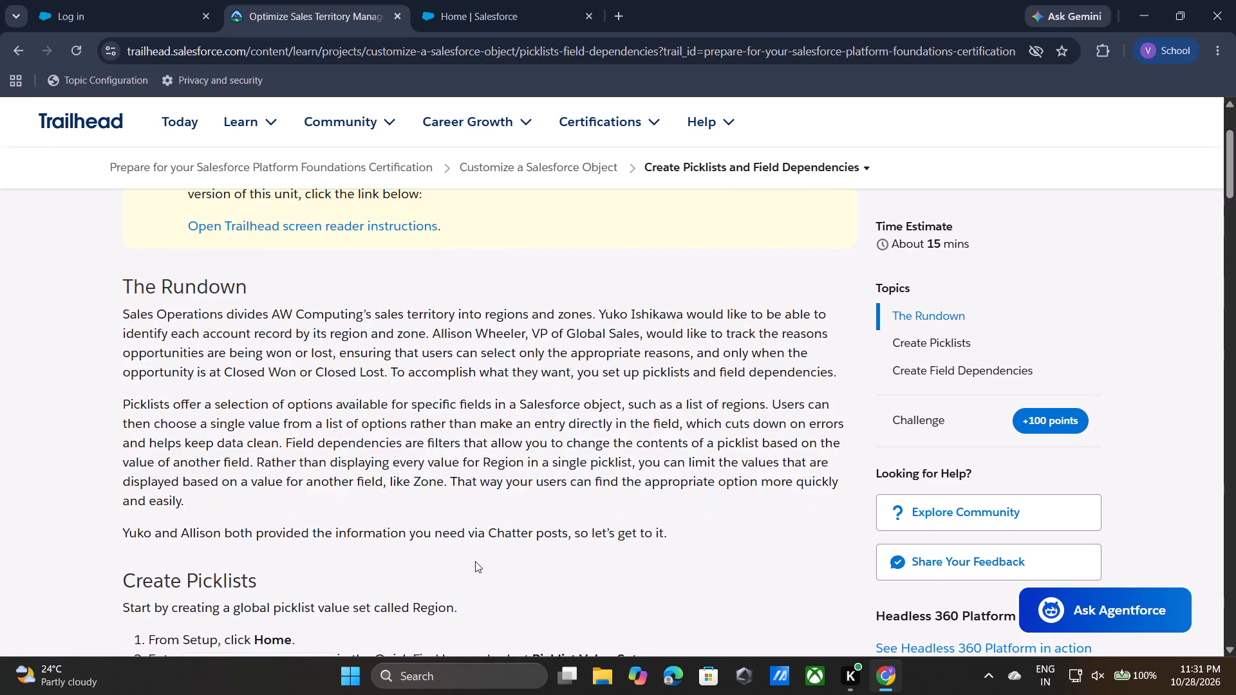
{"action": "scroll", "coordinate": [475, 561], "scroll_direction": "down", "scroll_amount": 3}
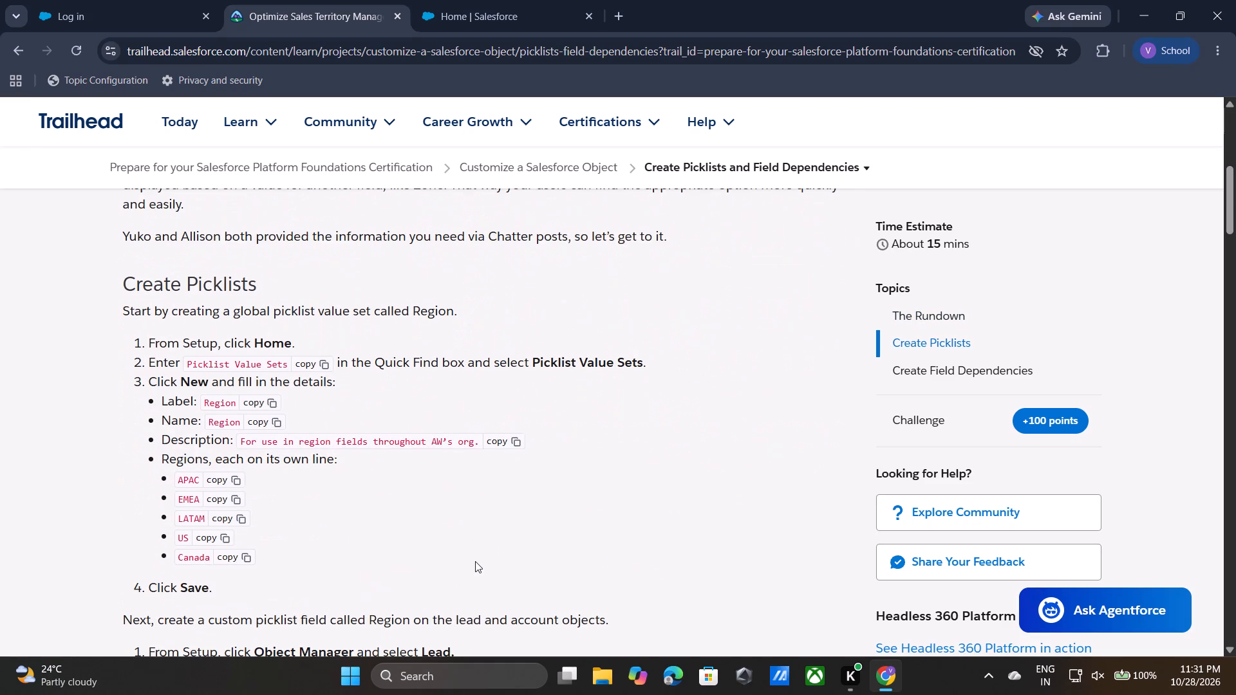
Copy the term Picklist Value Sets from the unit, open Setup in the playground, close the Seller Home page, and search Setup for it.
{"action": "left_click", "coordinate": [311, 358]}
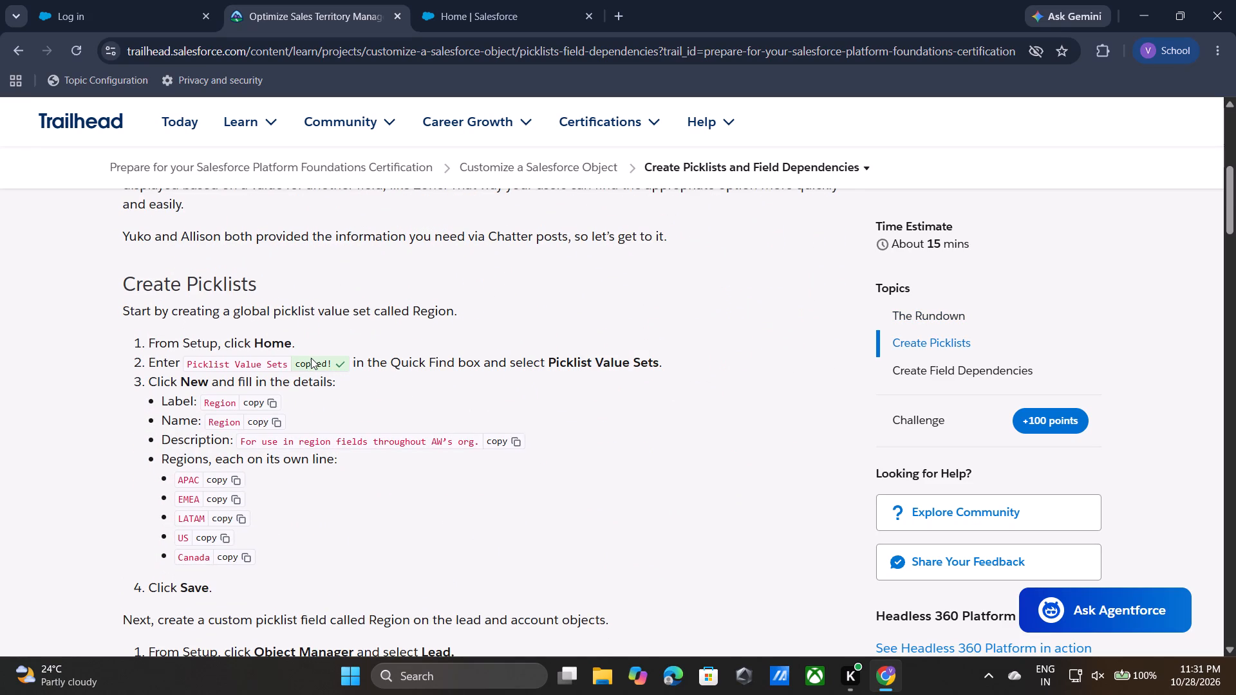
{"action": "left_click", "coordinate": [469, 1]}
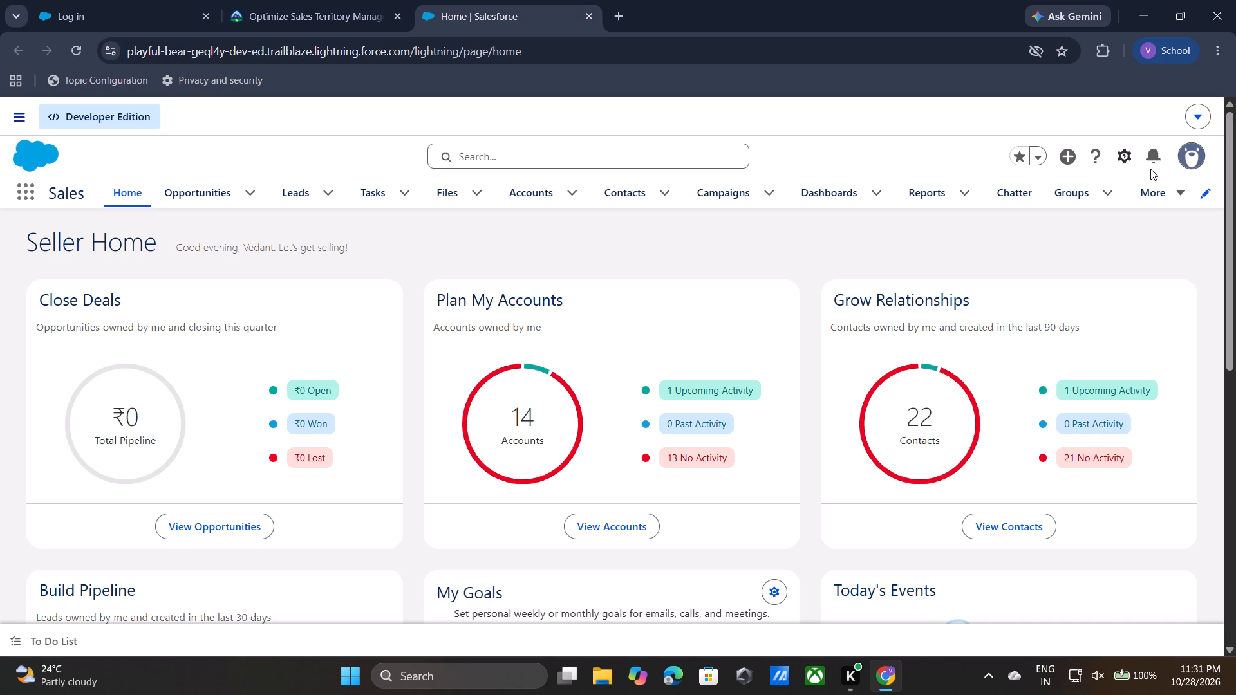
{"action": "left_click", "coordinate": [1141, 166]}
{"action": "left_click", "coordinate": [1131, 160]}
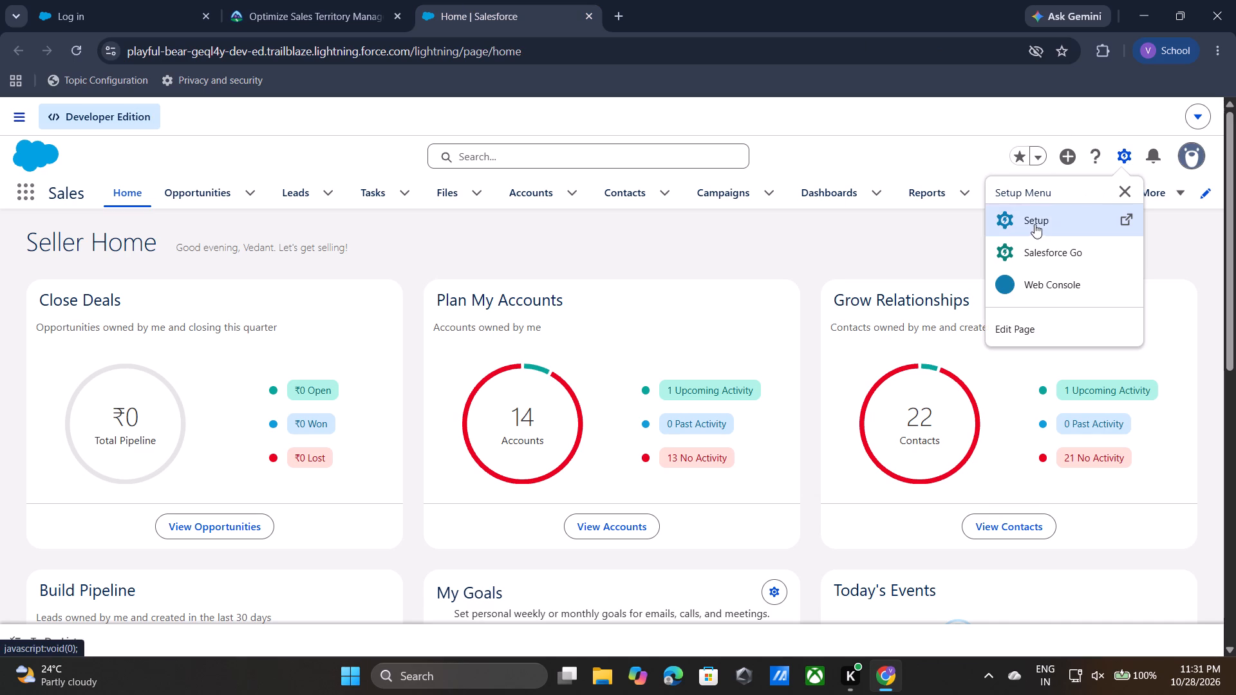
{"action": "left_click", "coordinate": [1034, 225]}
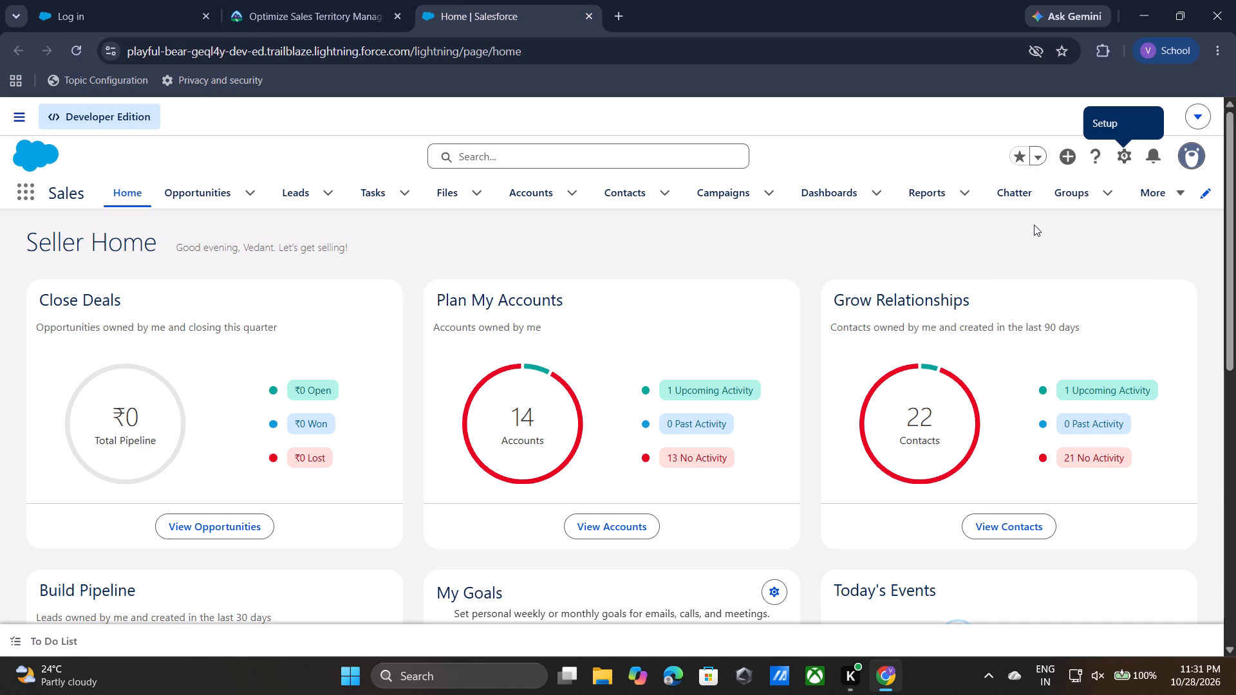
{"action": "left_click", "coordinate": [1115, 156]}
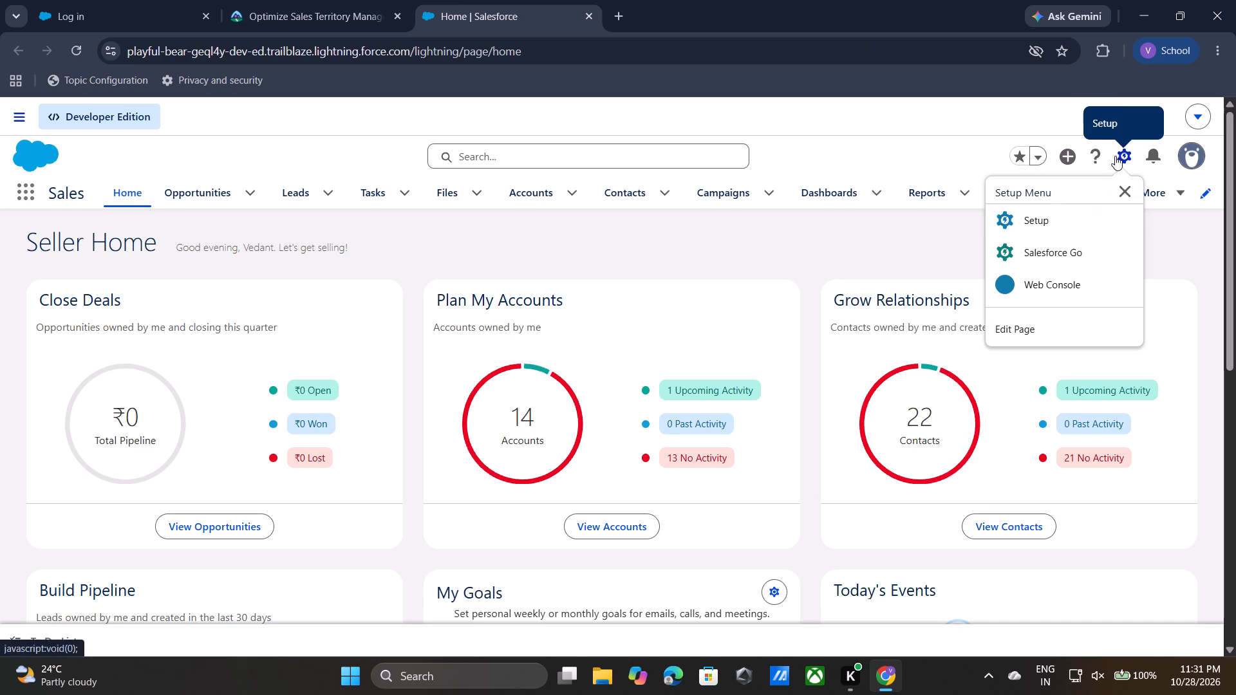
{"action": "left_click", "coordinate": [1053, 214]}
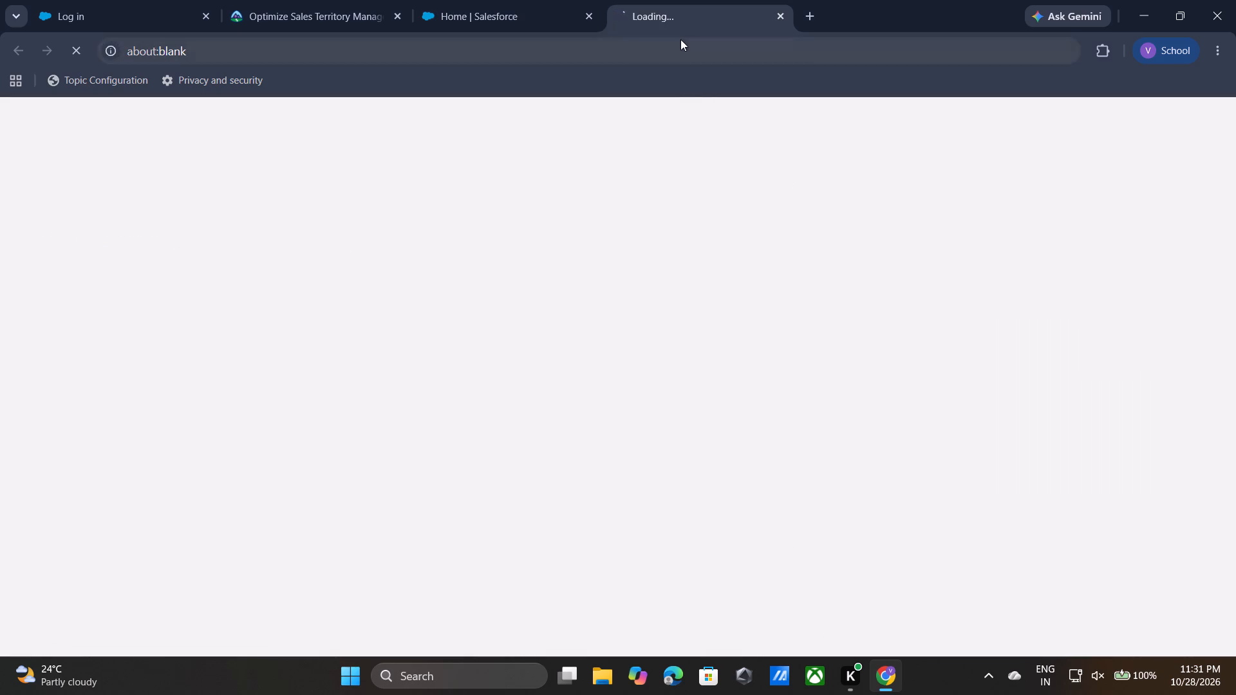
{"action": "left_click", "coordinate": [588, 14]}
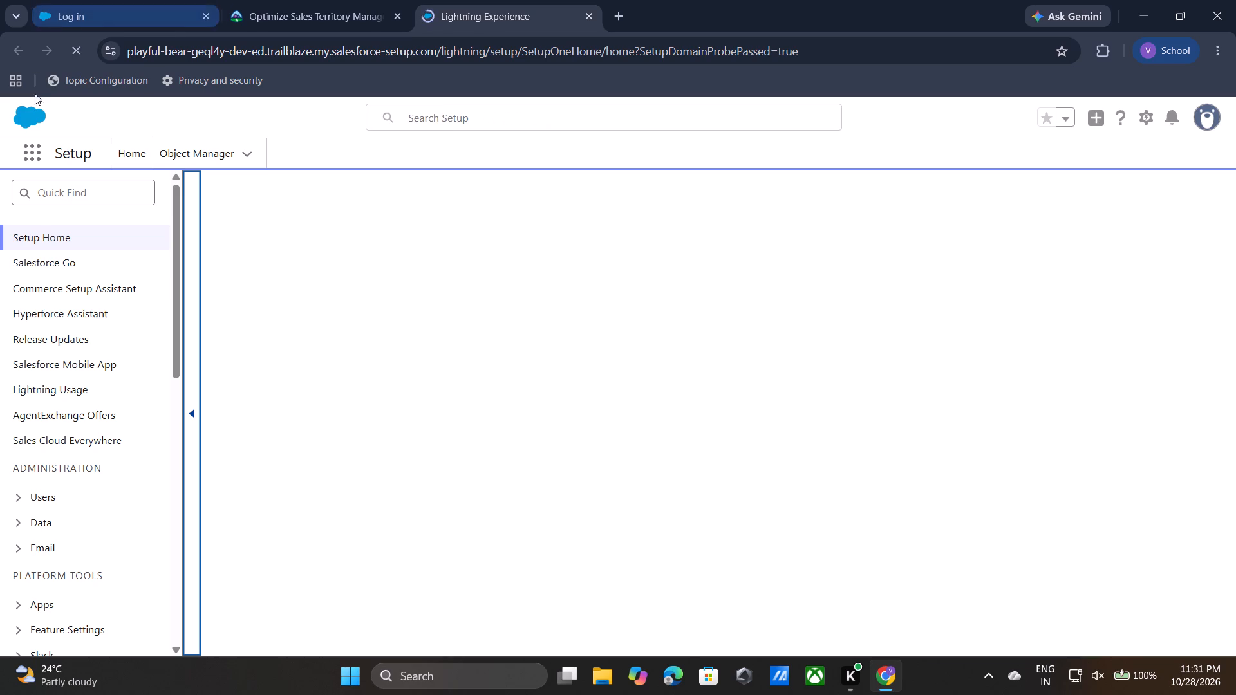
{"action": "left_click", "coordinate": [98, 197]}
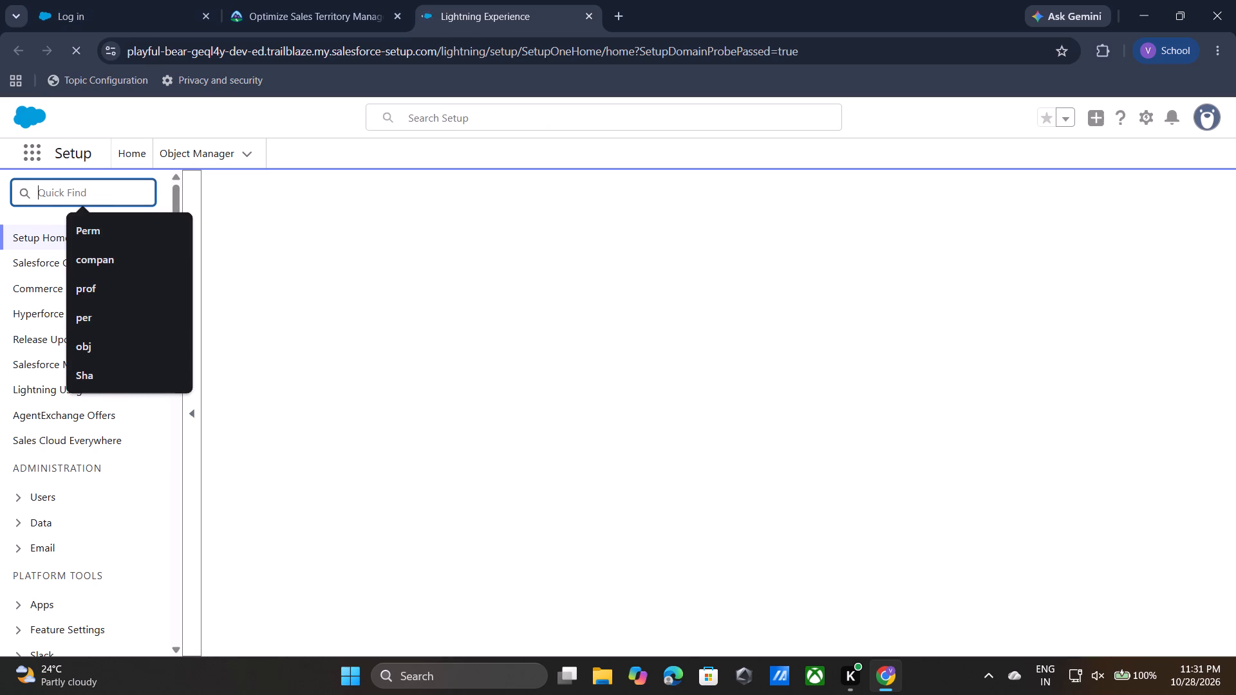
{"action": "key", "text": "ctrl+v"}
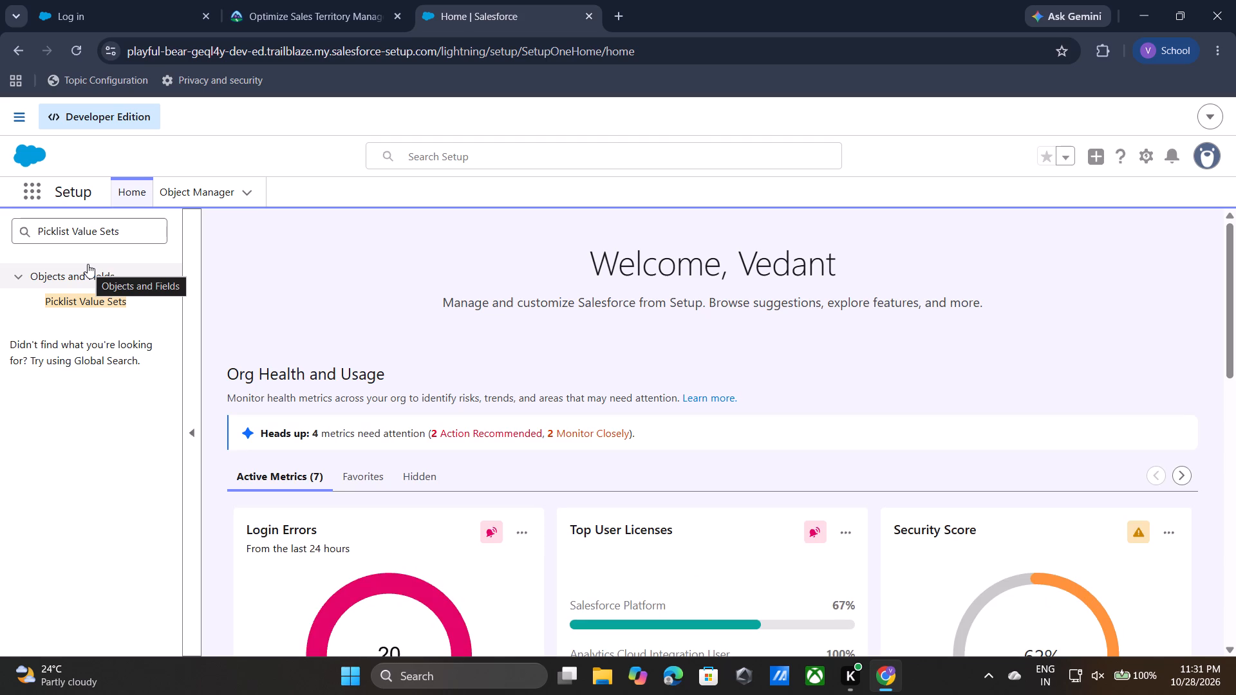
Replace the Setup search with "Pro" and open the Profiles page under Users.
{"action": "triple_click", "coordinate": [88, 233]}
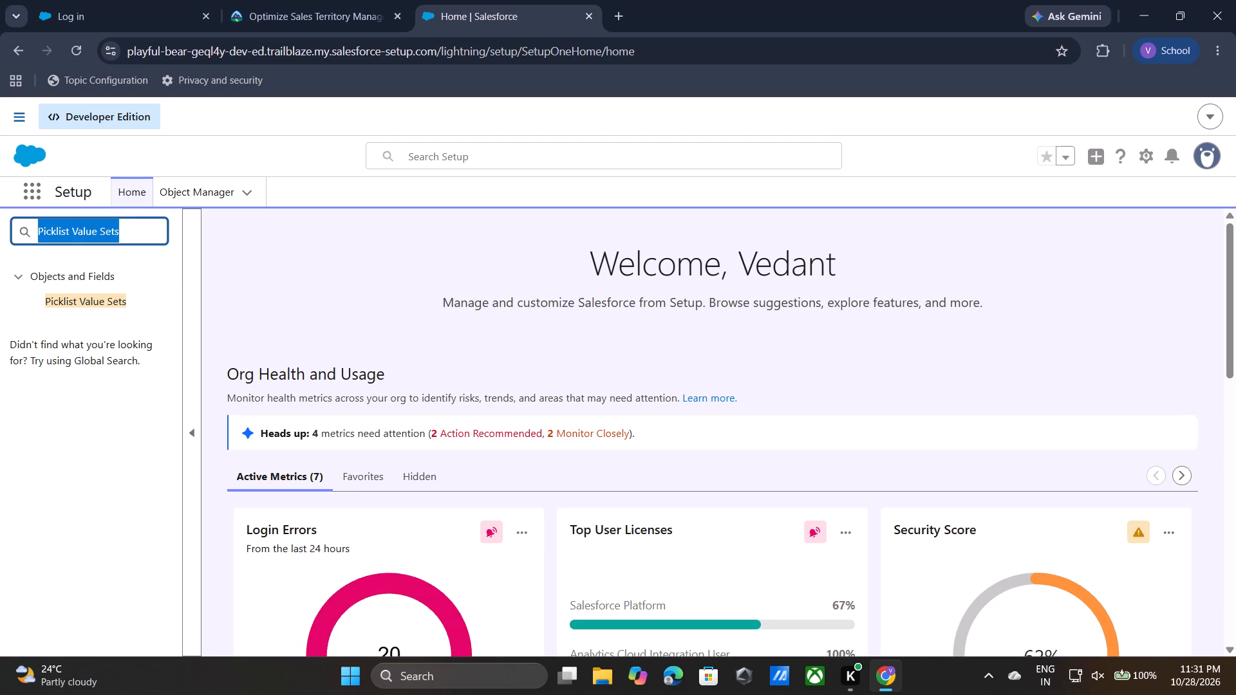
{"action": "key", "text": "BackSpace"}
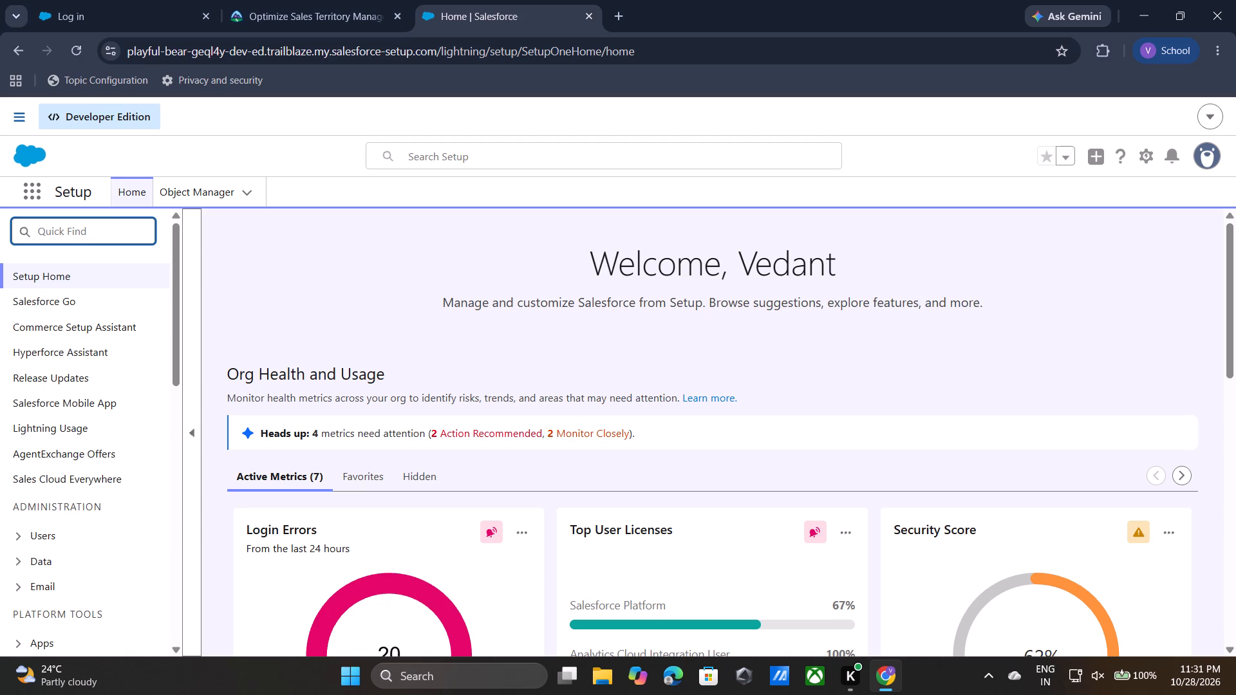
{"action": "type", "text": "Pro"}
{"action": "double_click", "coordinate": [72, 324]}
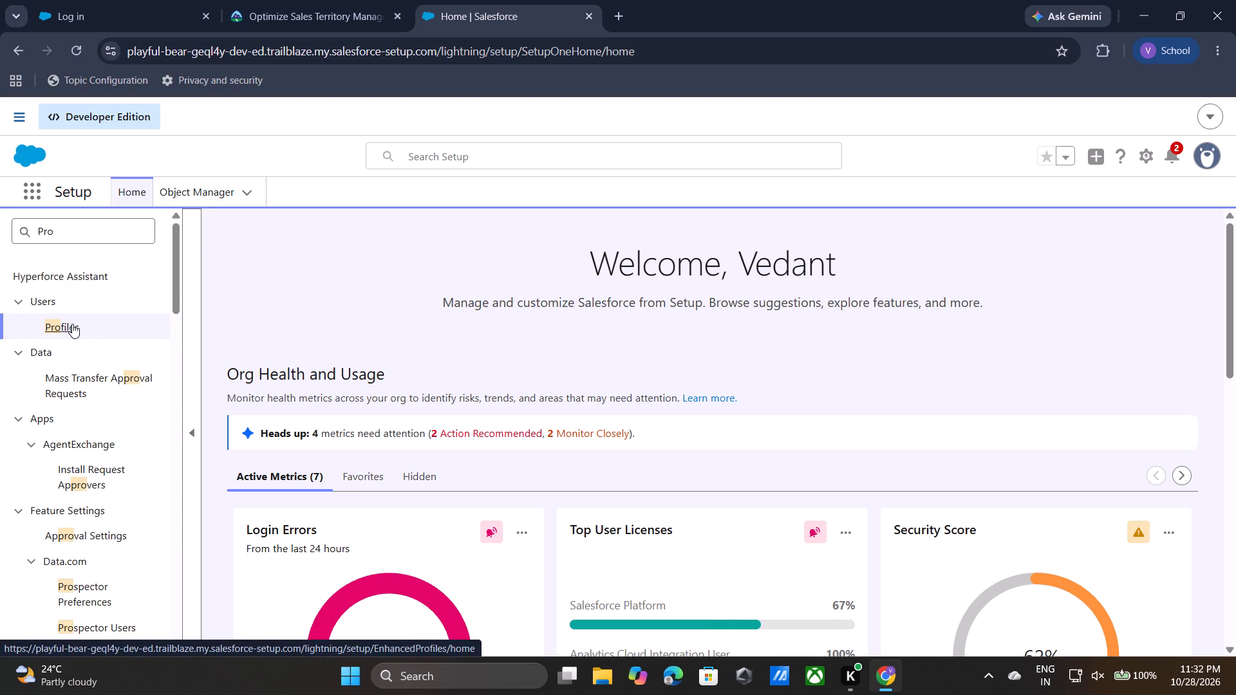
{"action": "double_click", "coordinate": [72, 324]}
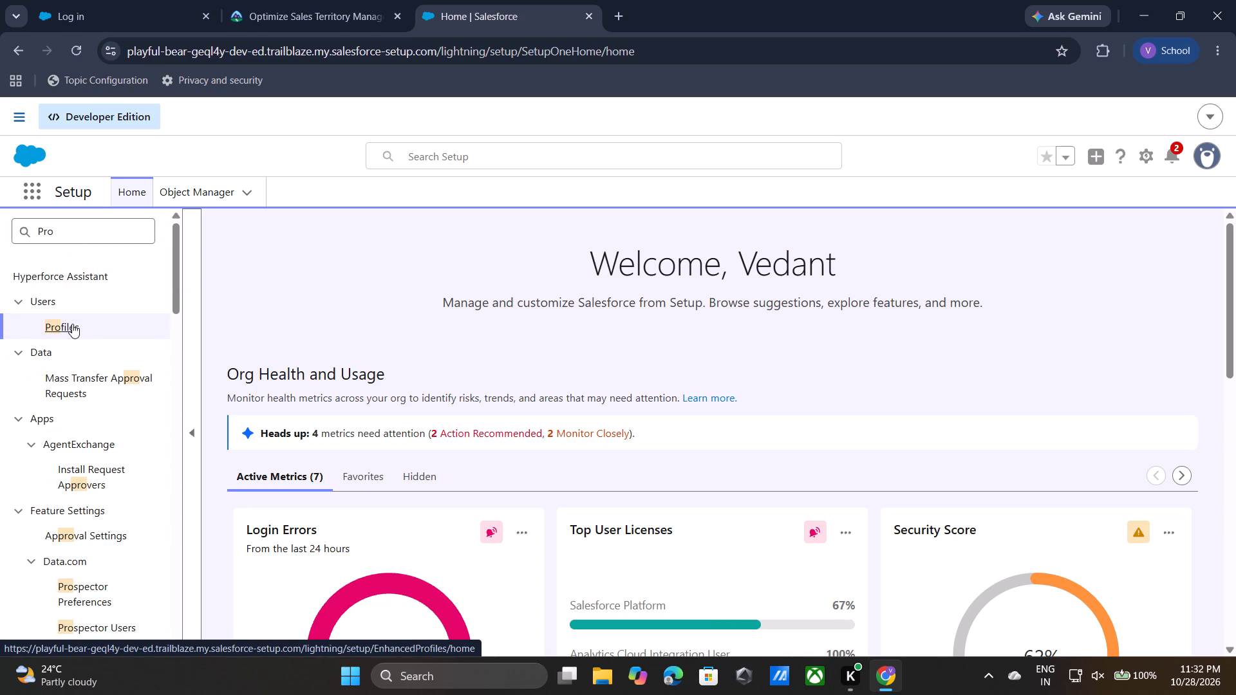
{"action": "left_click", "coordinate": [72, 330]}
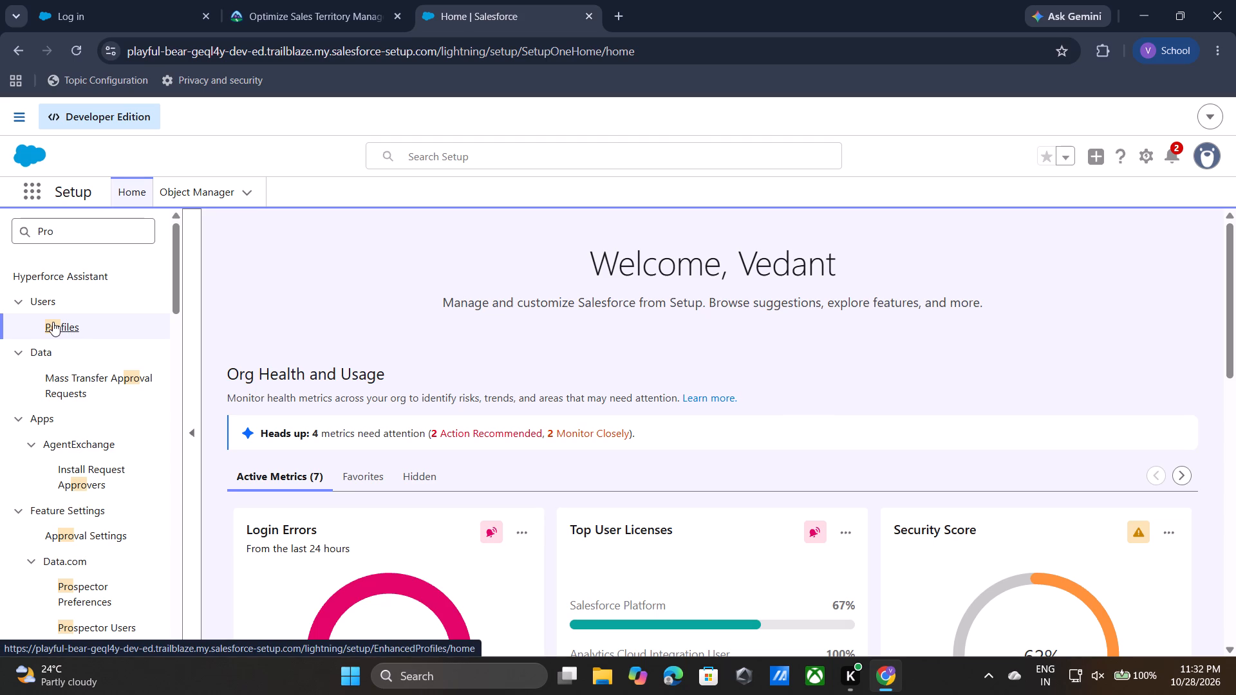
{"action": "double_click", "coordinate": [53, 322]}
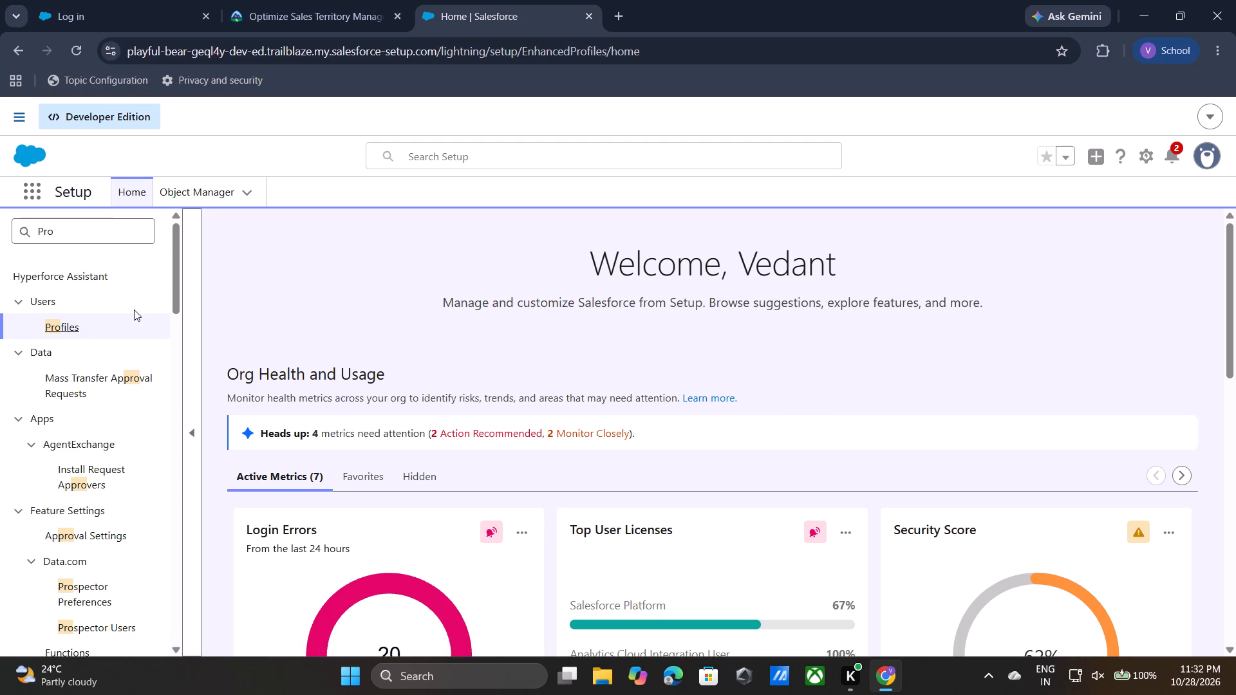
{"action": "left_click", "coordinate": [75, 321]}
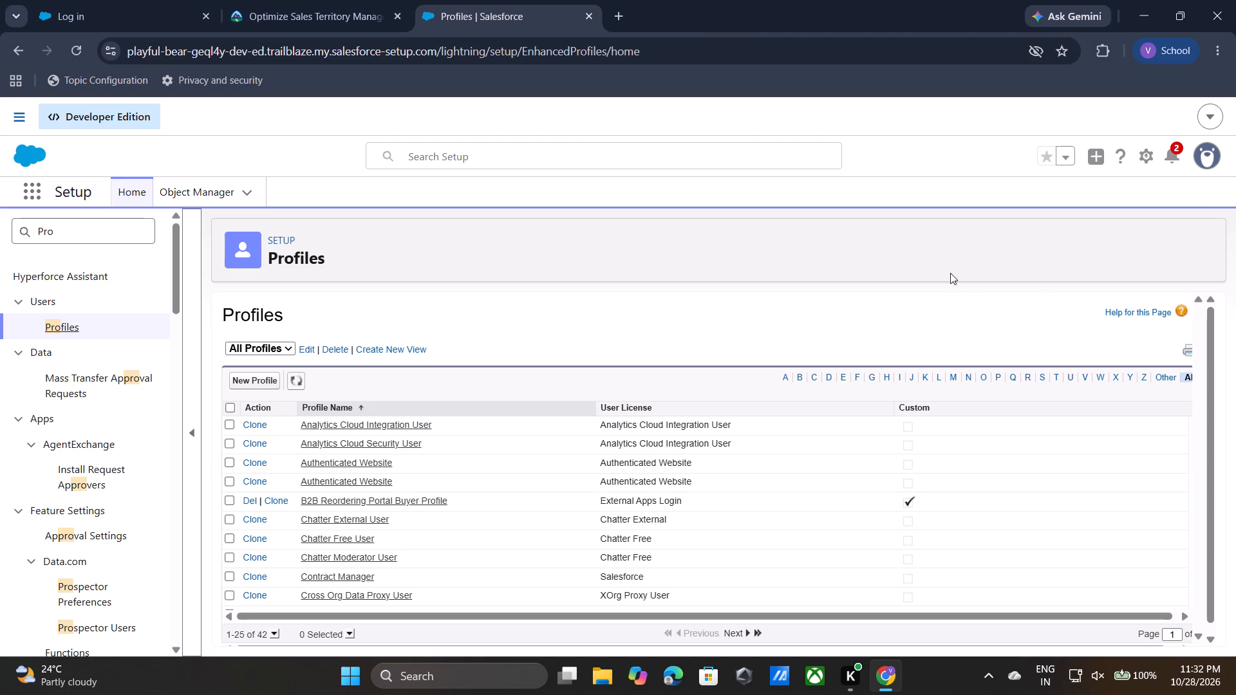
Filter the profiles to those starting with S and start cloning the Standard User profile.
{"action": "left_click", "coordinate": [1043, 375]}
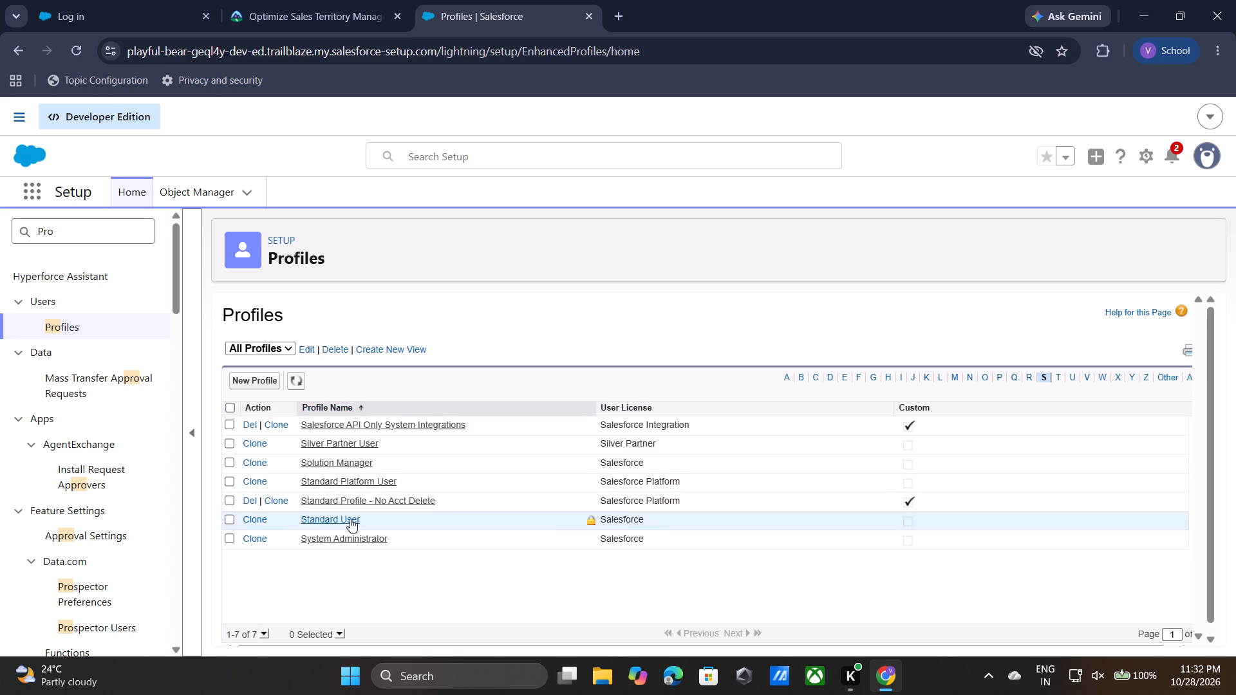
{"action": "left_click", "coordinate": [260, 517]}
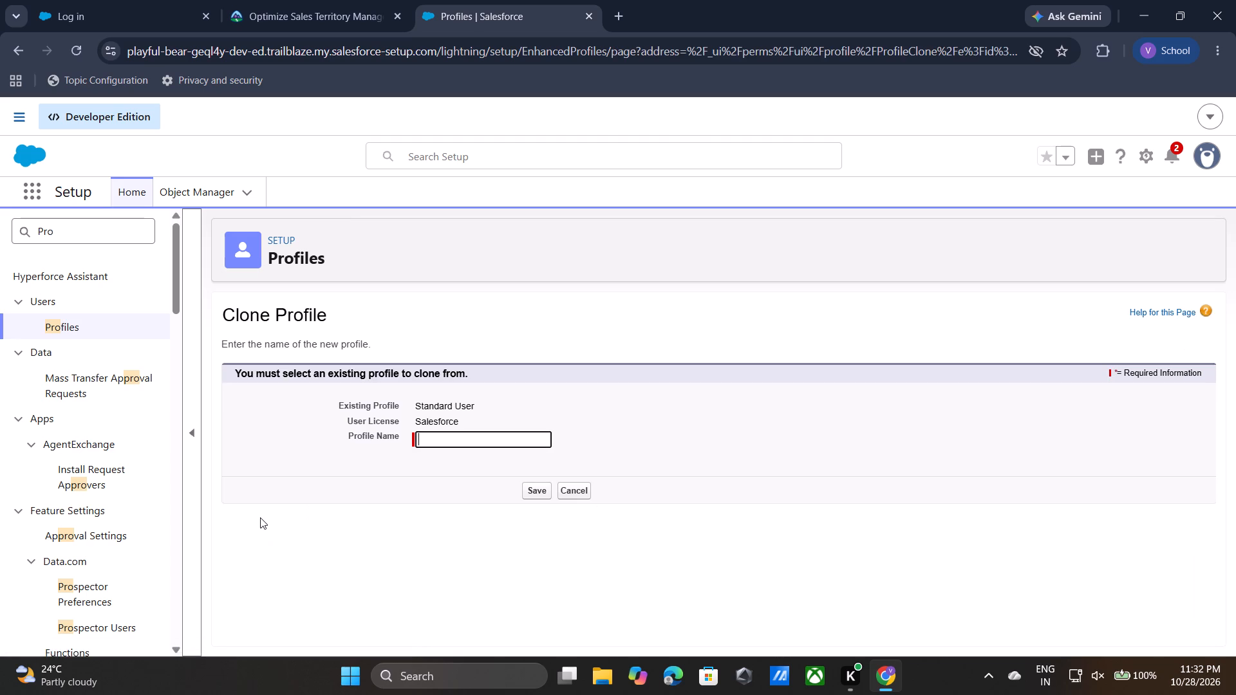
Return to the Create Picklists and Field Dependencies unit and read its picklist and field dependency instructions down to Verify Step.
{"action": "left_click", "coordinate": [227, 1]}
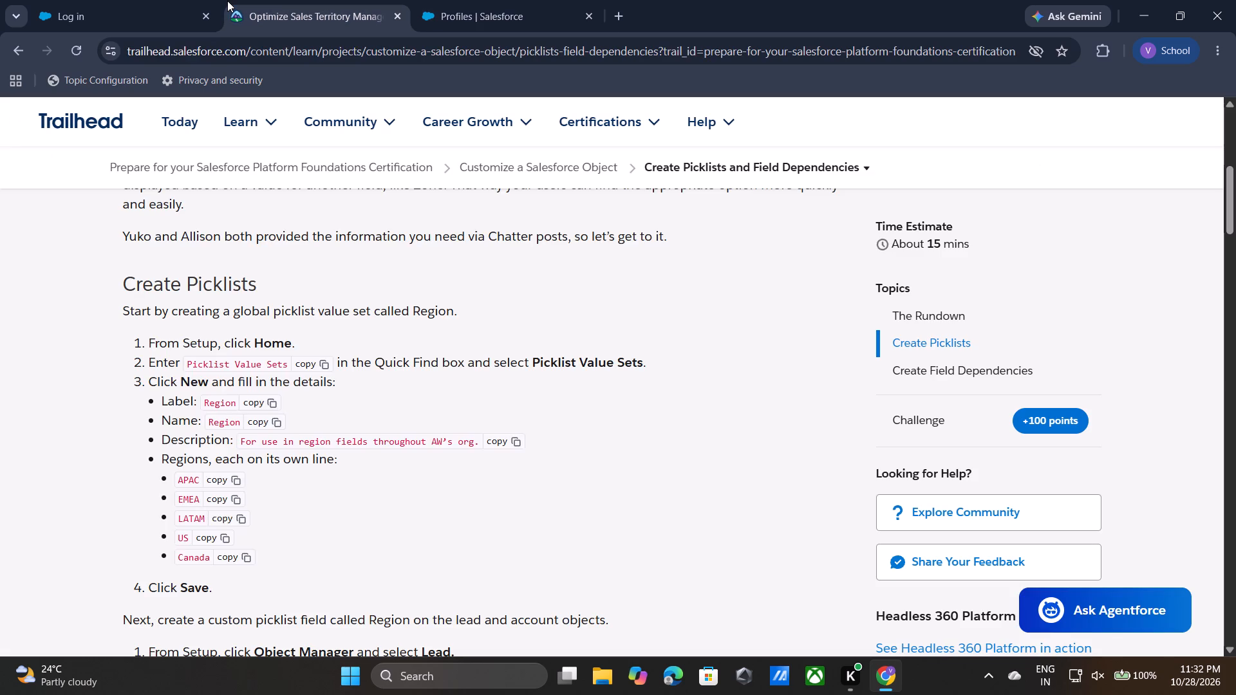
{"action": "left_click", "coordinate": [704, 311]}
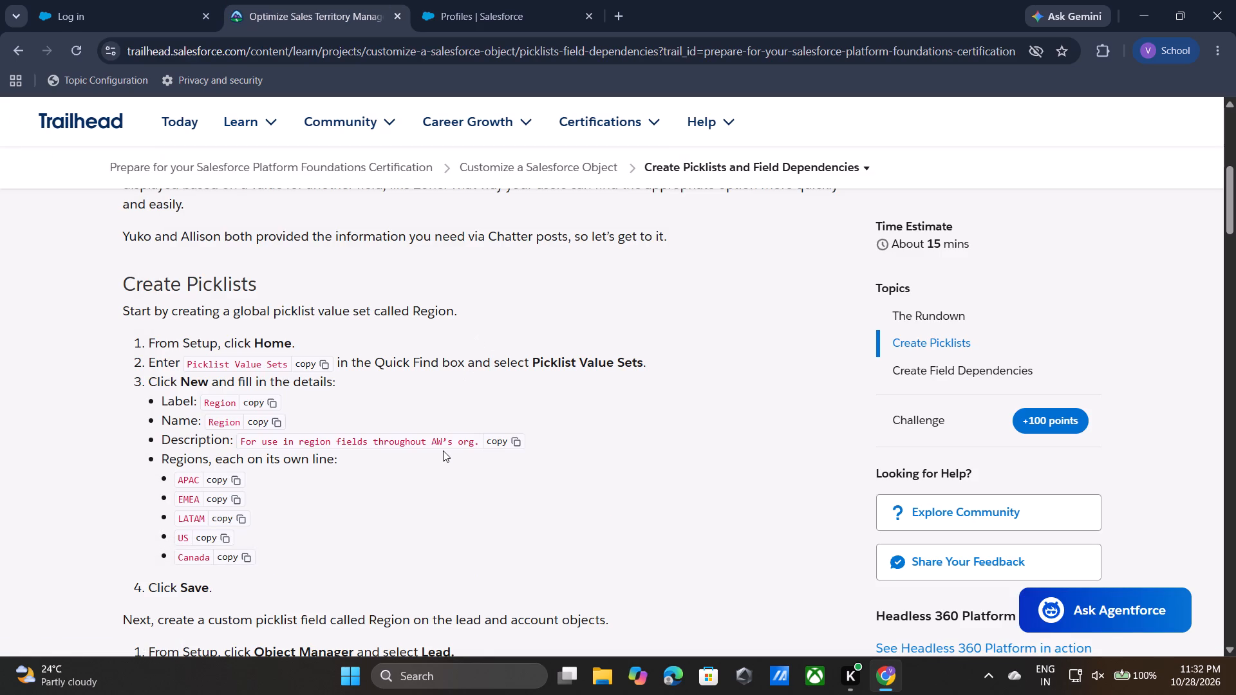
{"action": "scroll", "coordinate": [443, 450], "scroll_direction": "down", "scroll_amount": 2}
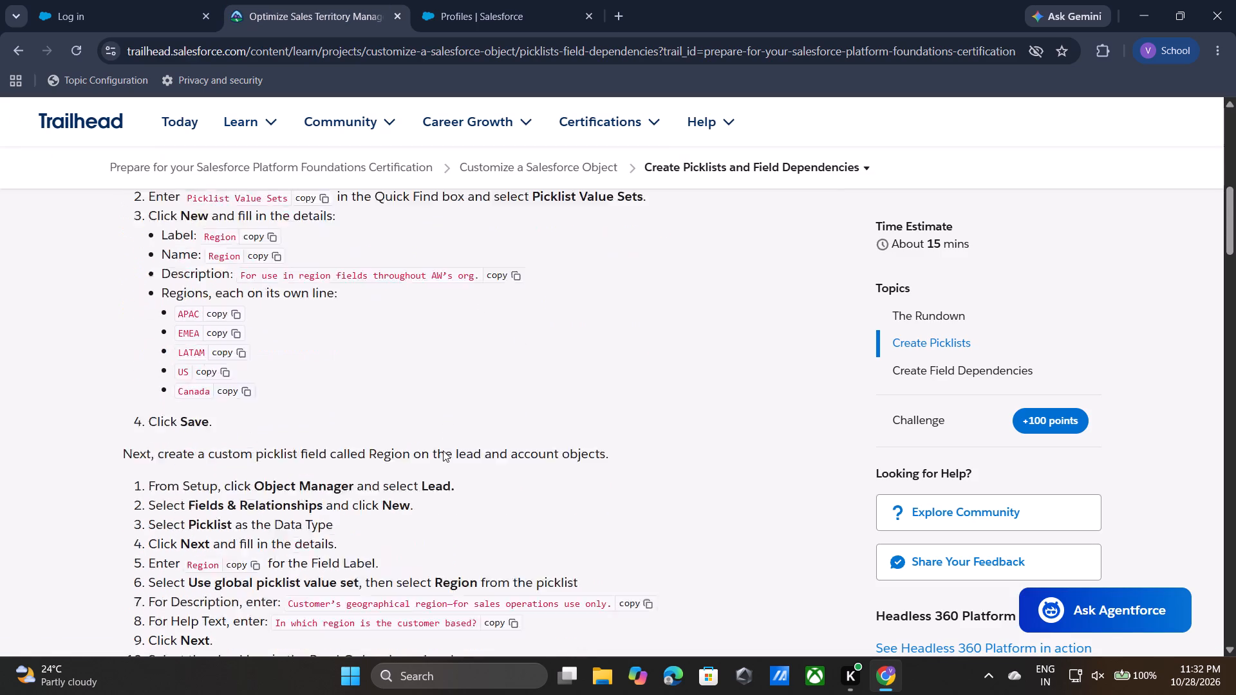
{"action": "scroll", "coordinate": [443, 450], "scroll_direction": "down", "scroll_amount": 2}
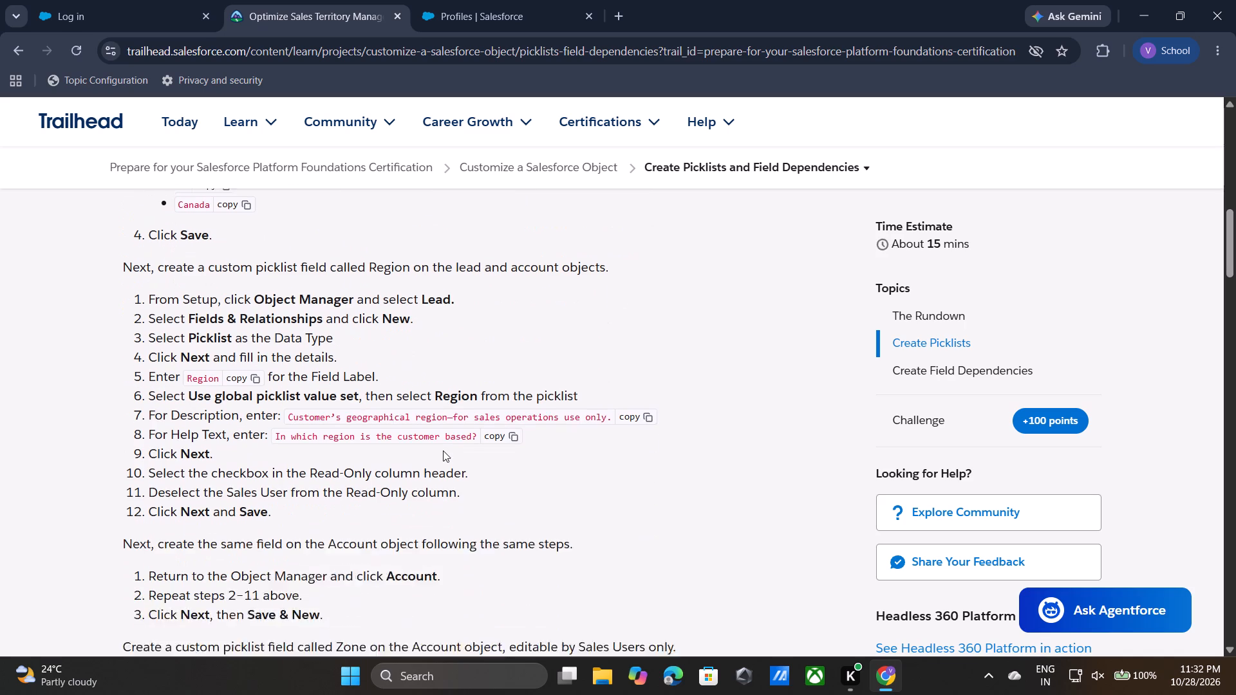
{"action": "scroll", "coordinate": [443, 450], "scroll_direction": "down", "scroll_amount": 6}
{"action": "scroll", "coordinate": [443, 450], "scroll_direction": "up", "scroll_amount": 2}
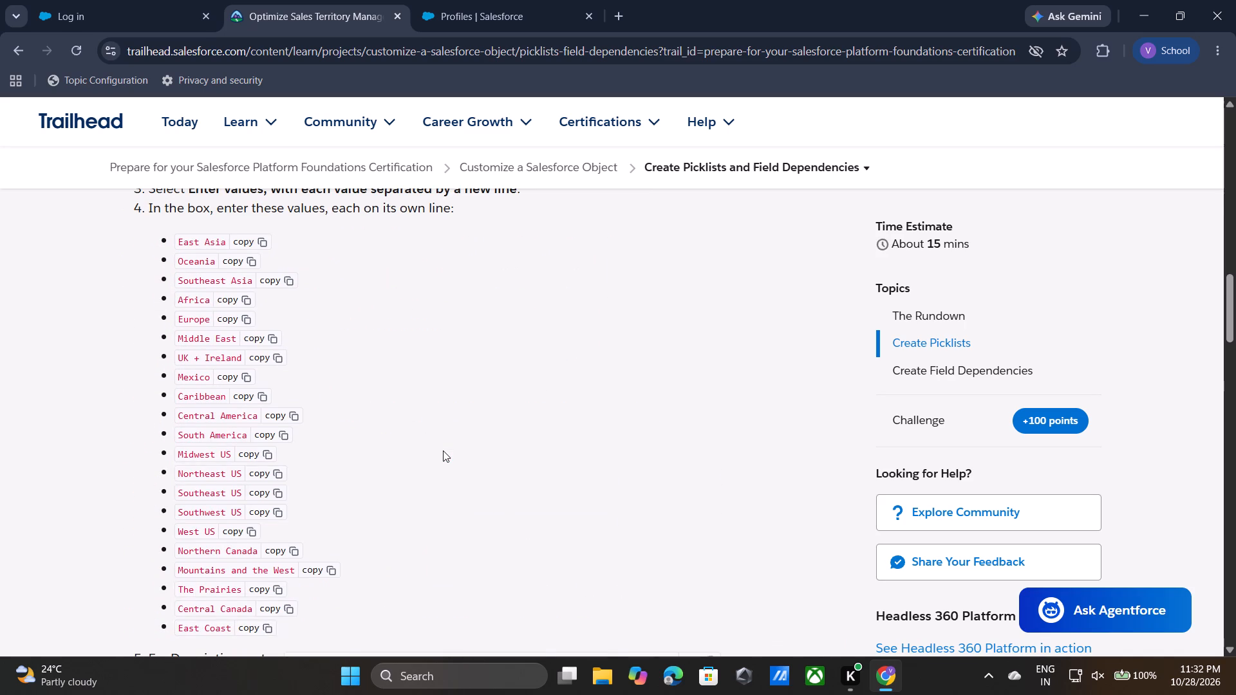
{"action": "scroll", "coordinate": [443, 450], "scroll_direction": "down", "scroll_amount": 4}
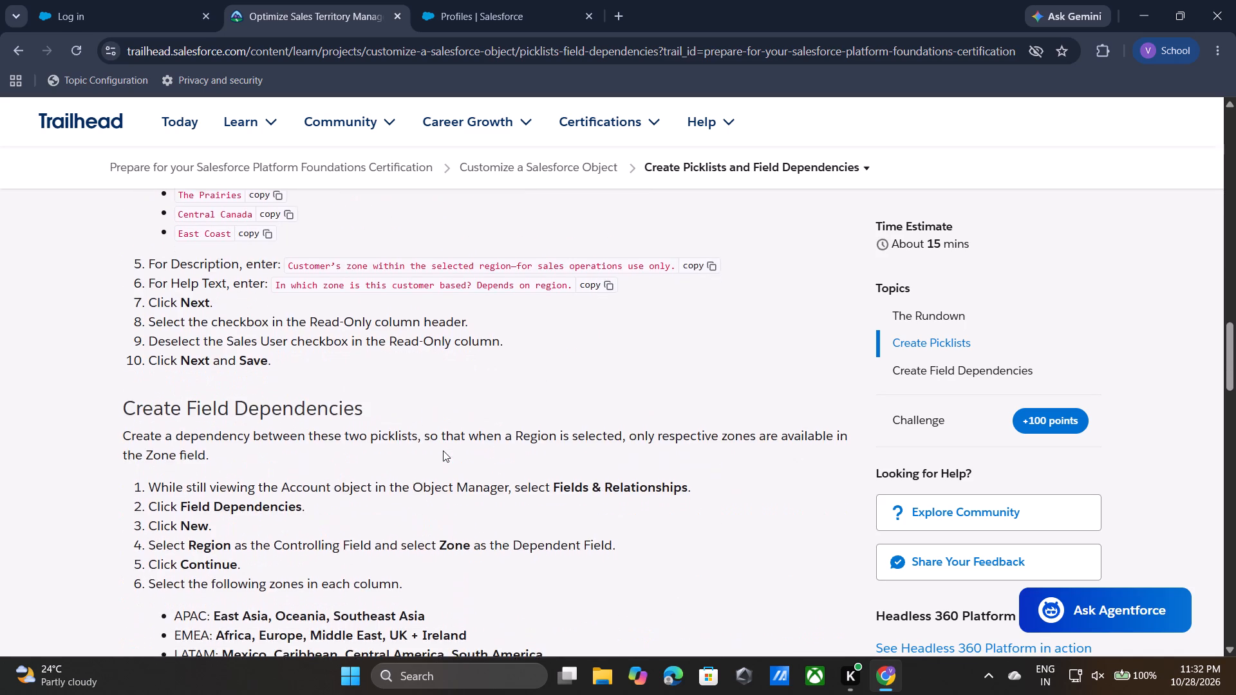
{"action": "scroll", "coordinate": [443, 450], "scroll_direction": "down", "scroll_amount": 6}
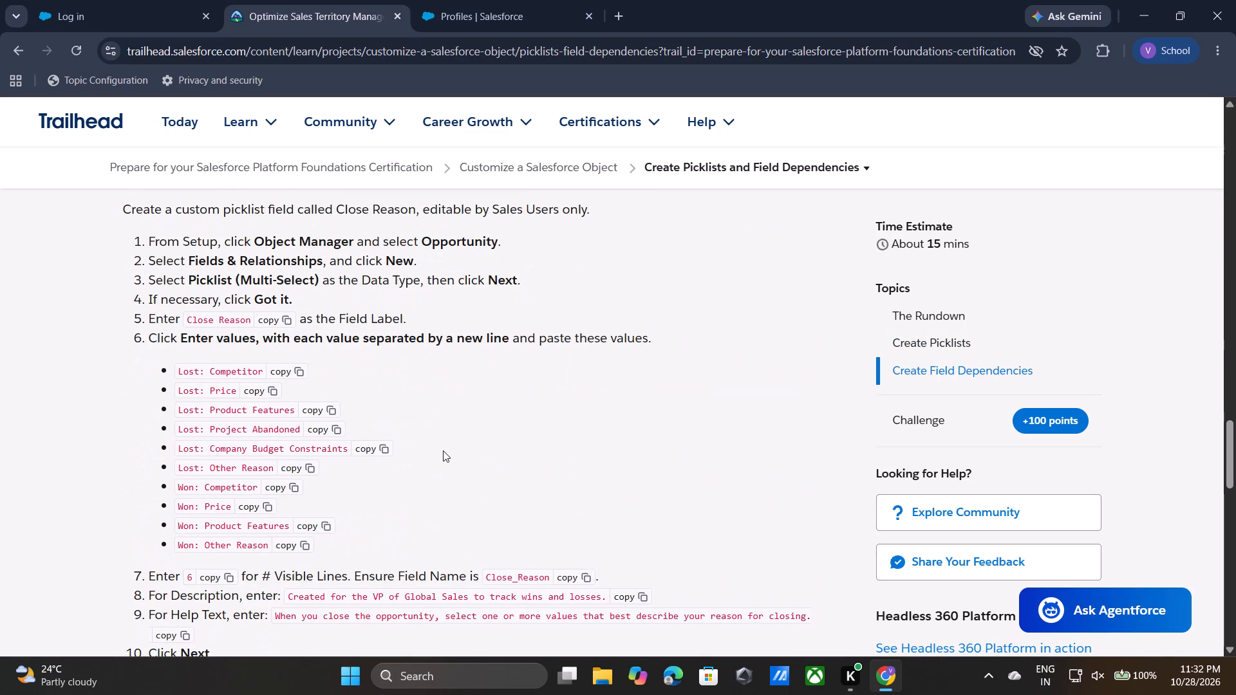
{"action": "scroll", "coordinate": [443, 450], "scroll_direction": "down", "scroll_amount": 1}
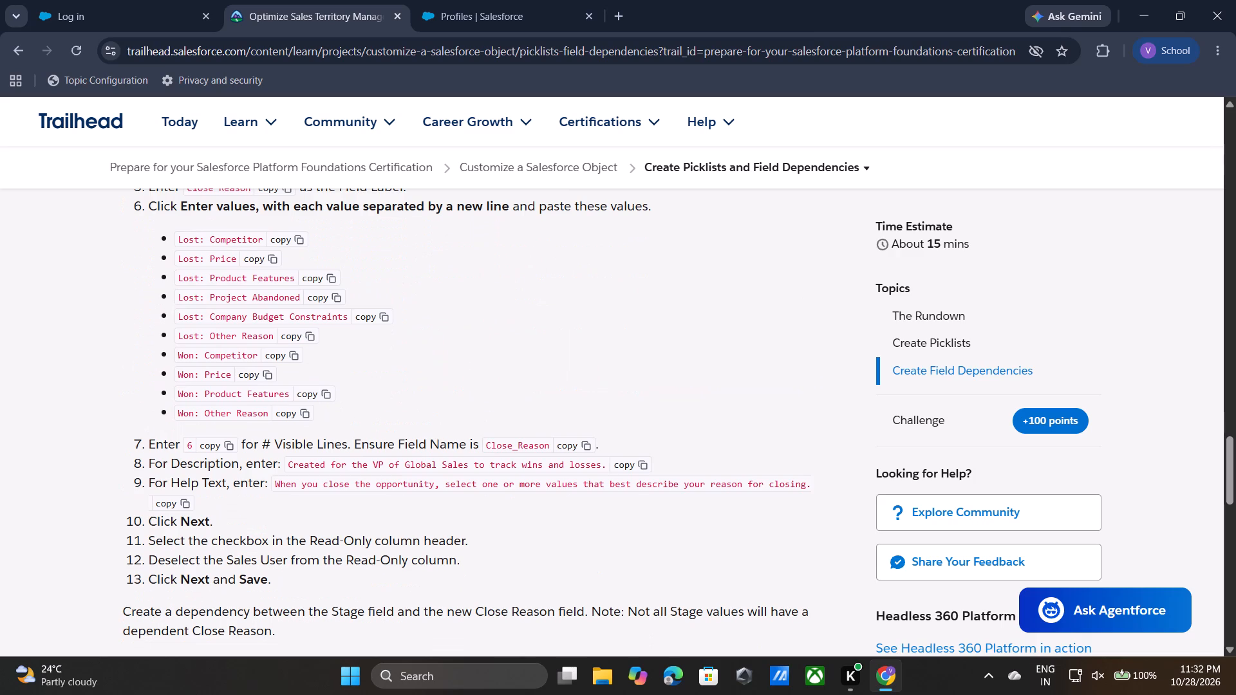
{"action": "scroll", "coordinate": [443, 450], "scroll_direction": "down", "scroll_amount": 1}
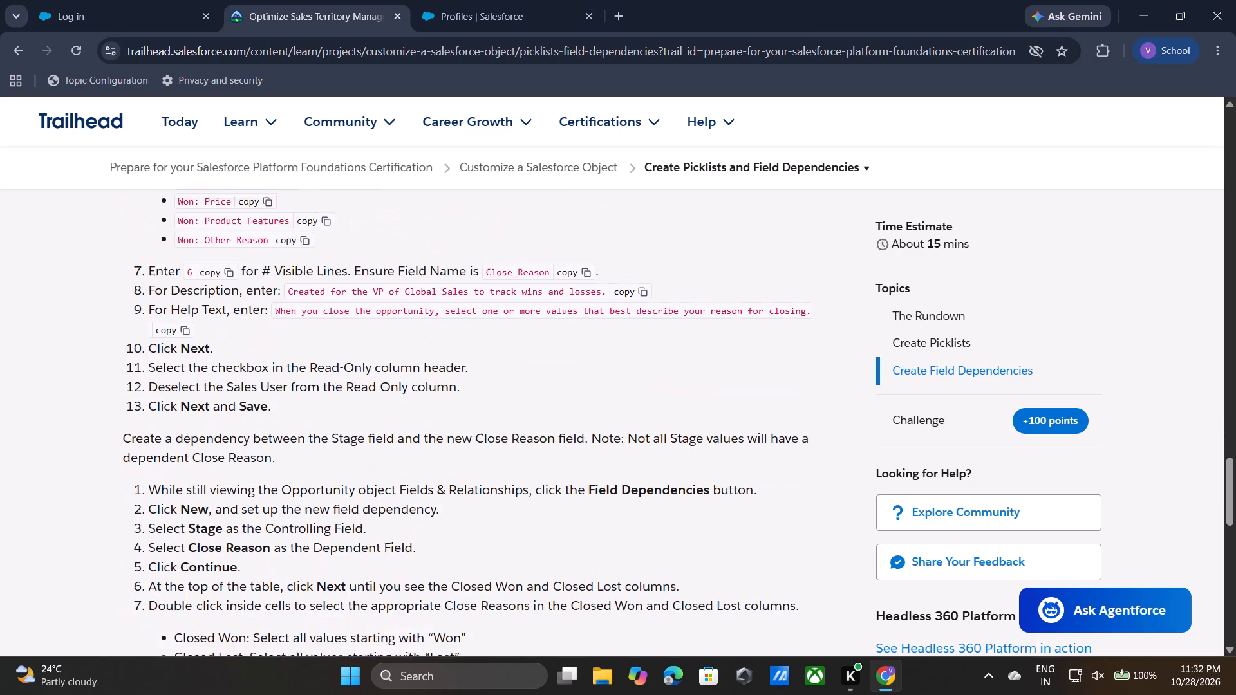
{"action": "scroll", "coordinate": [443, 450], "scroll_direction": "down", "scroll_amount": 7}
{"action": "scroll", "coordinate": [443, 450], "scroll_direction": "up", "scroll_amount": 2}
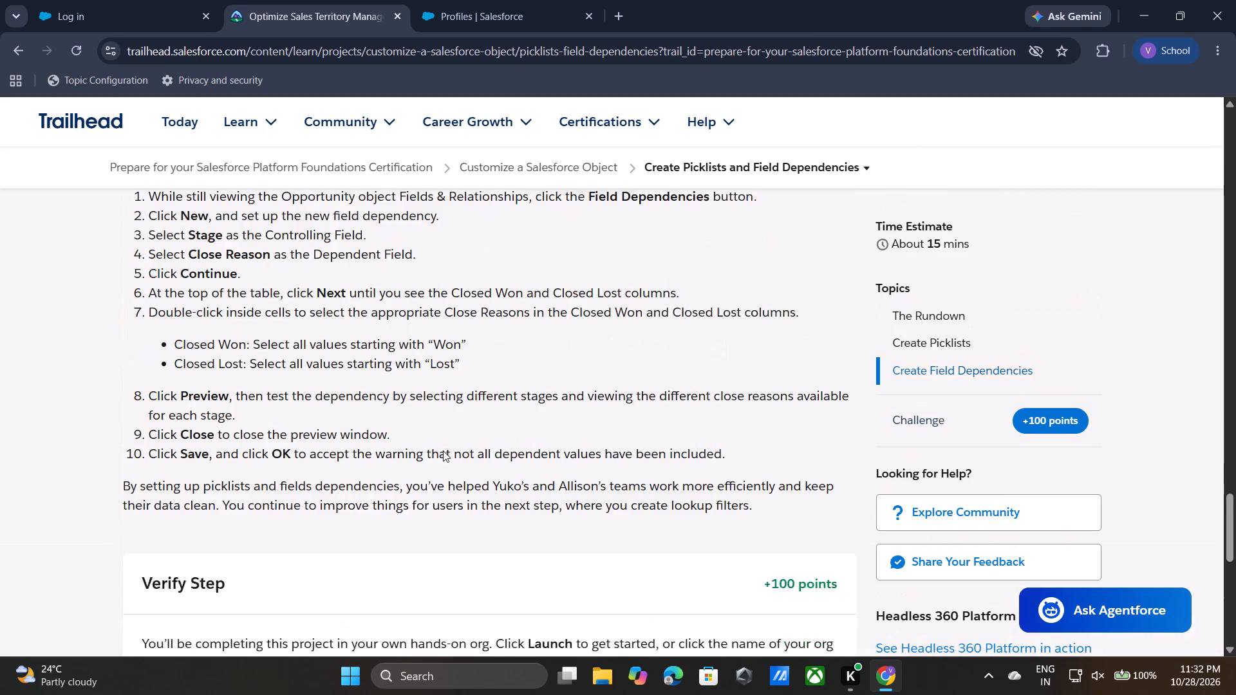
{"action": "scroll", "coordinate": [443, 450], "scroll_direction": "up", "scroll_amount": 2}
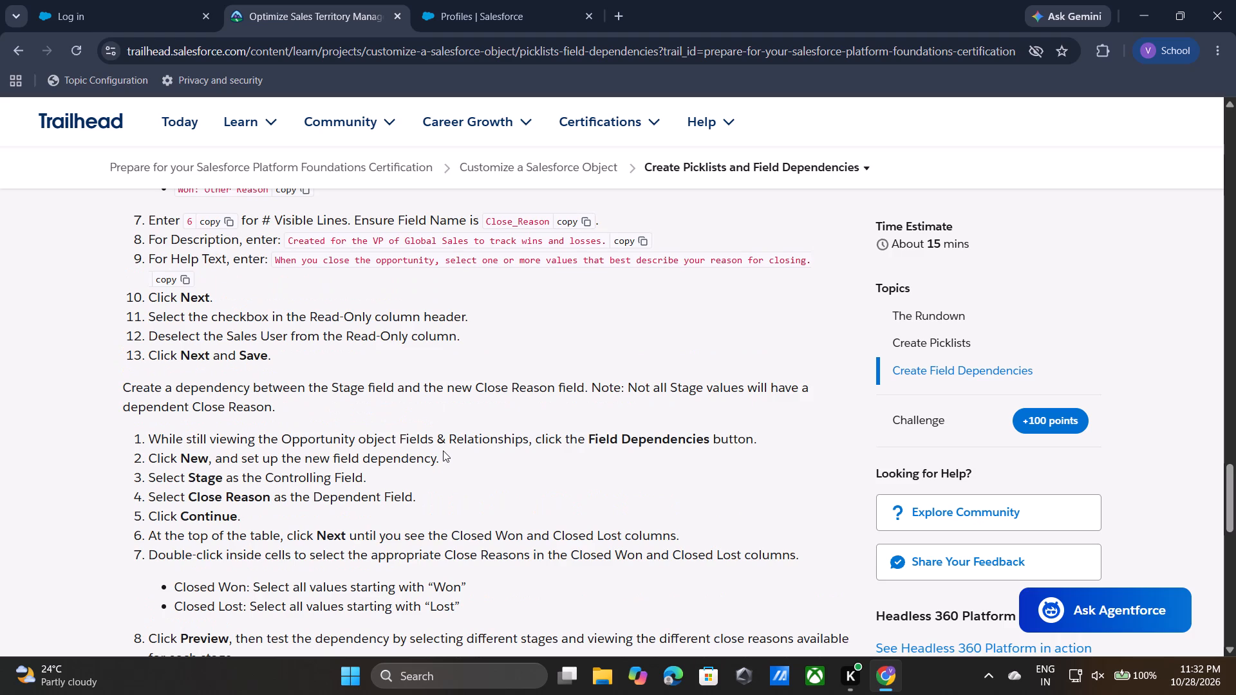
{"action": "scroll", "coordinate": [427, 394], "scroll_direction": "up", "scroll_amount": 4}
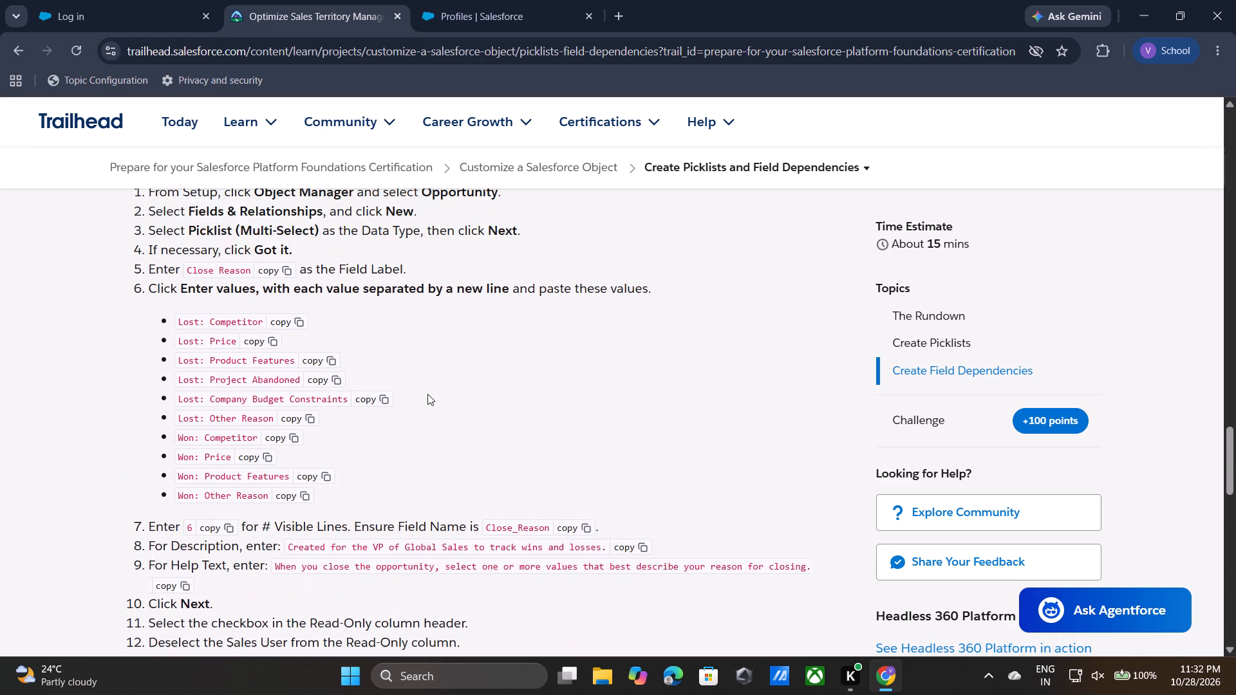
{"action": "scroll", "coordinate": [427, 394], "scroll_direction": "up", "scroll_amount": 3}
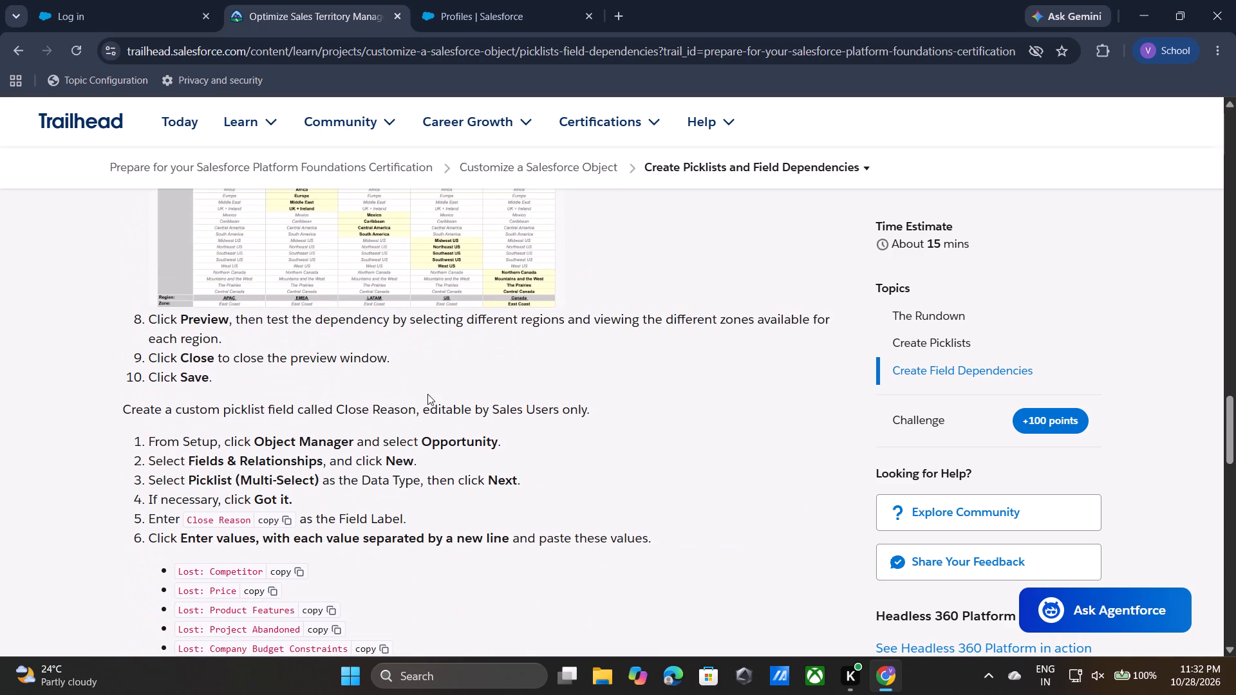
{"action": "scroll", "coordinate": [427, 394], "scroll_direction": "up", "scroll_amount": 6}
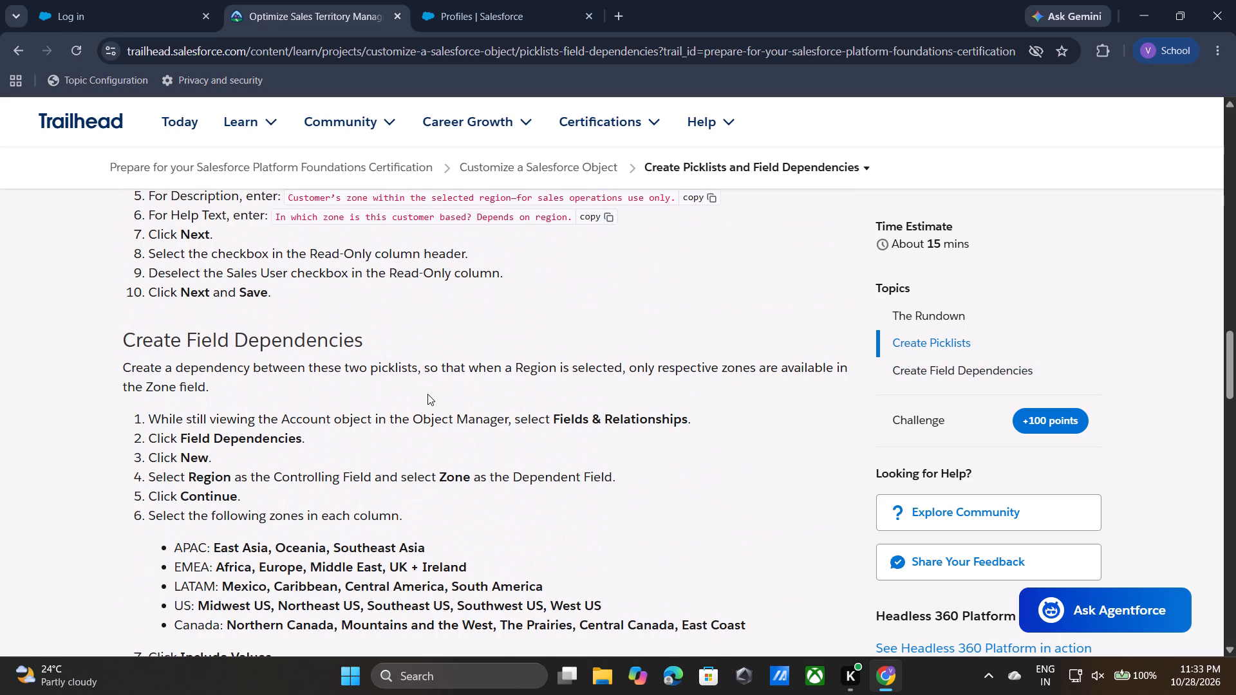
{"action": "scroll", "coordinate": [427, 394], "scroll_direction": "up", "scroll_amount": 1}
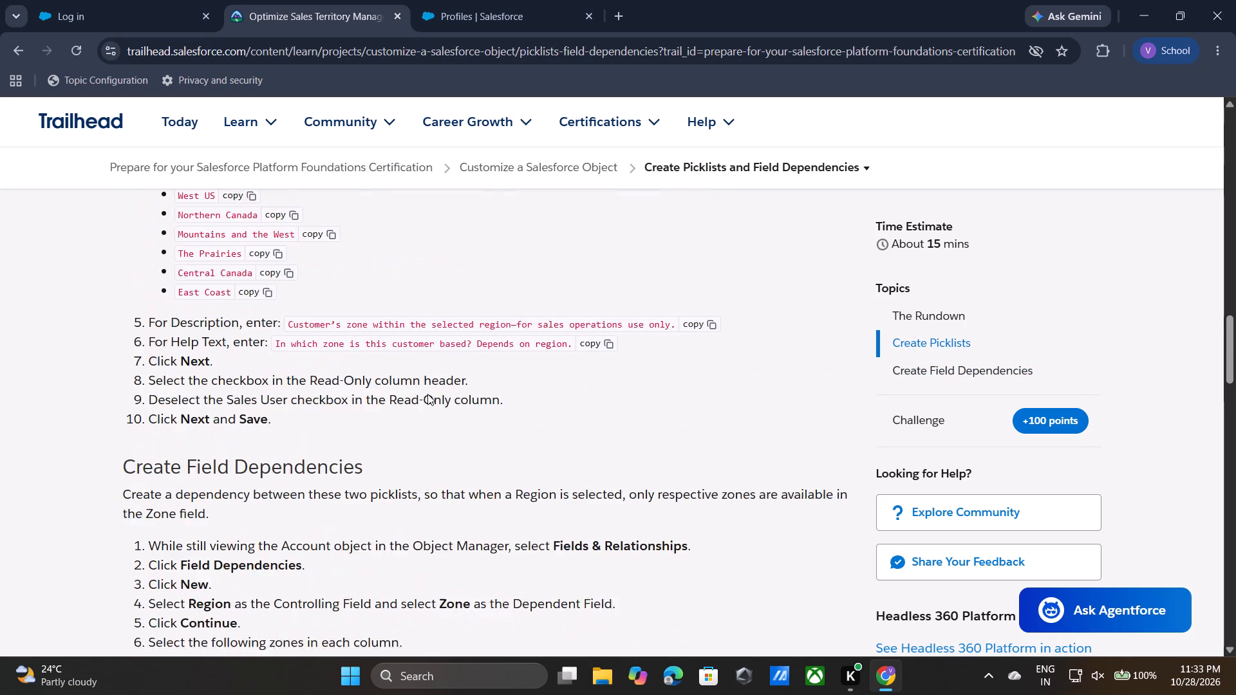
{"action": "scroll", "coordinate": [427, 394], "scroll_direction": "up", "scroll_amount": 7}
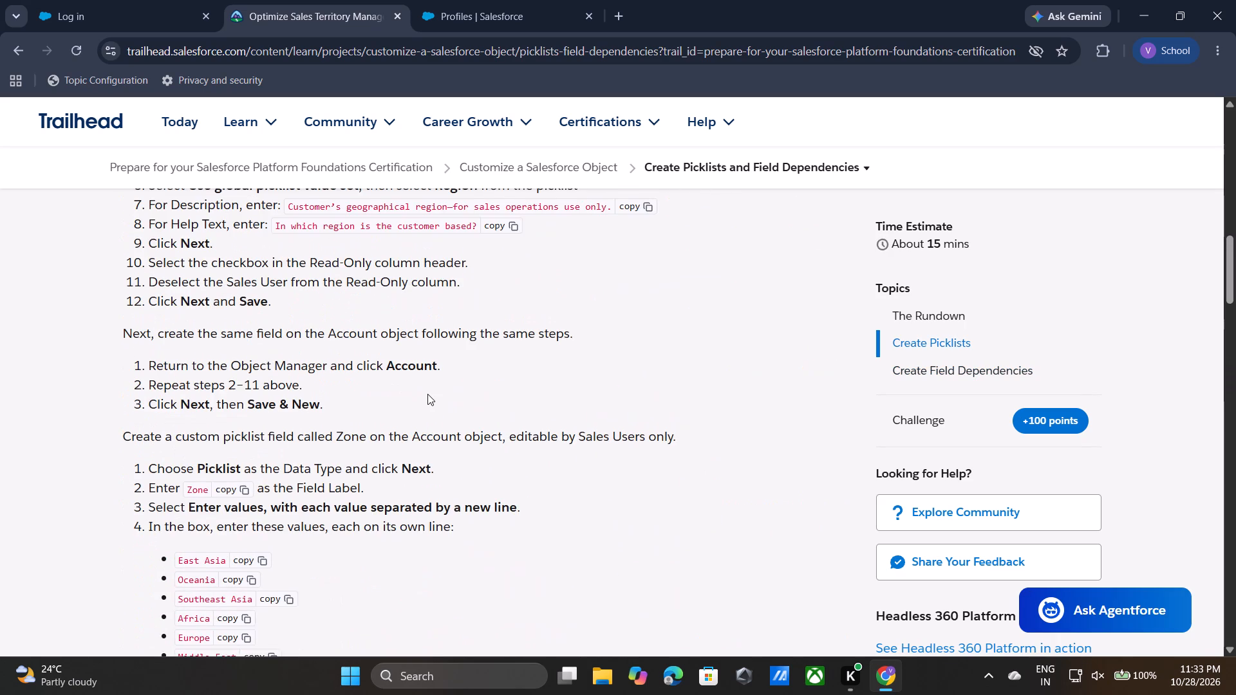
{"action": "scroll", "coordinate": [427, 394], "scroll_direction": "up", "scroll_amount": 1}
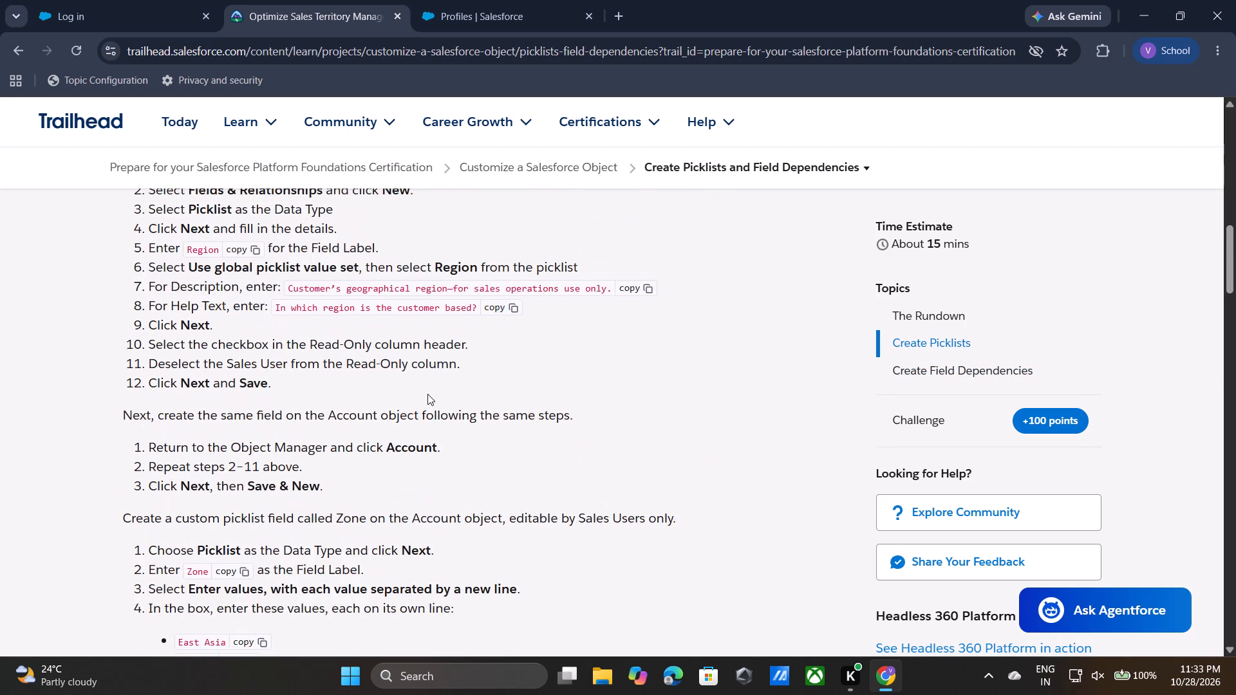
{"action": "scroll", "coordinate": [427, 394], "scroll_direction": "up", "scroll_amount": 1}
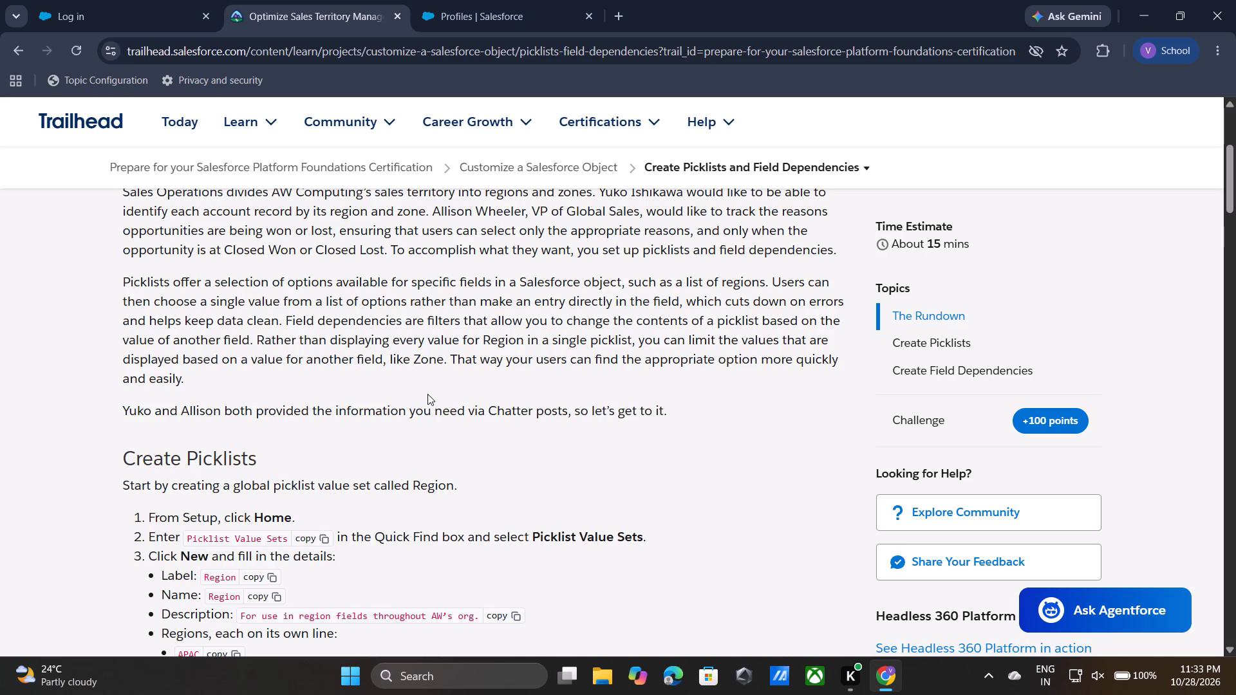
{"action": "scroll", "coordinate": [412, 332], "scroll_direction": "down", "scroll_amount": 3}
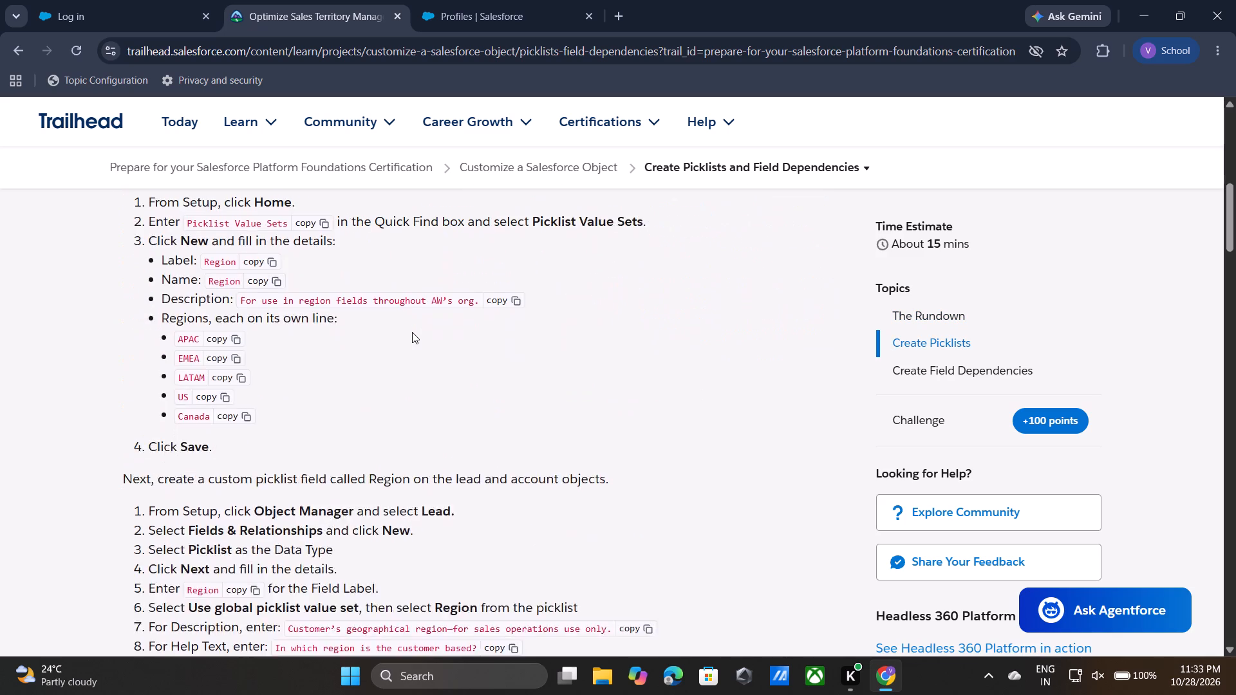
{"action": "scroll", "coordinate": [412, 332], "scroll_direction": "down", "scroll_amount": 11}
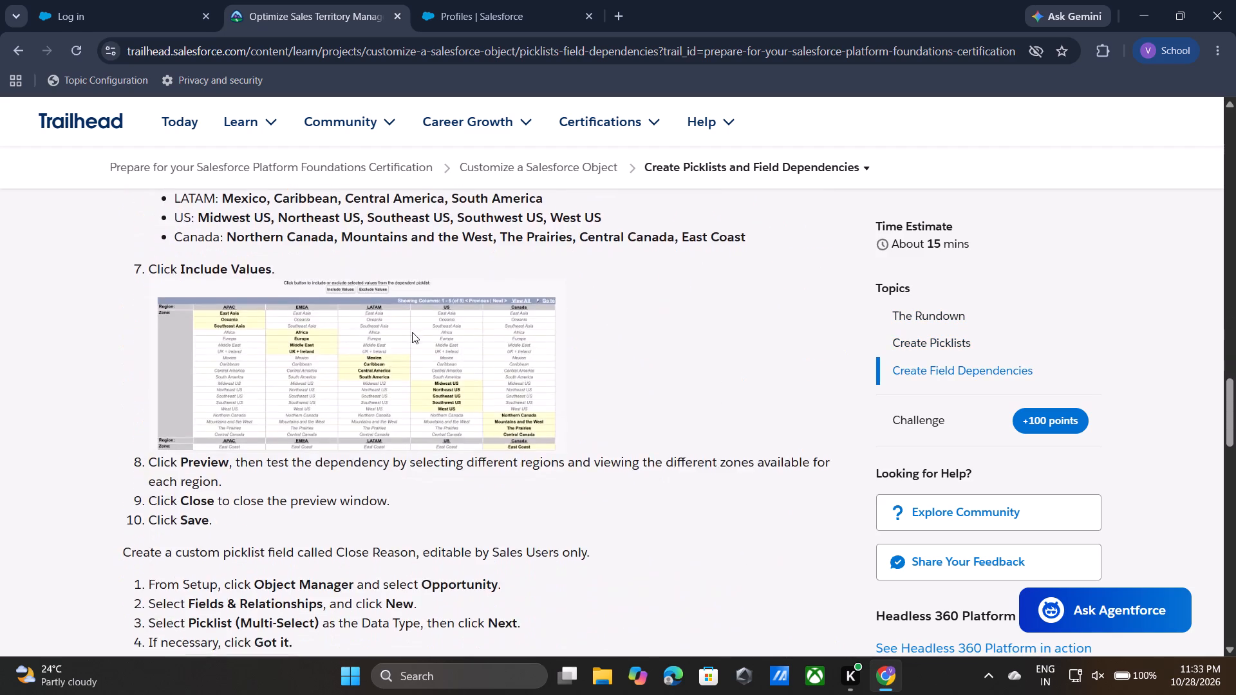
{"action": "scroll", "coordinate": [412, 332], "scroll_direction": "down", "scroll_amount": 11}
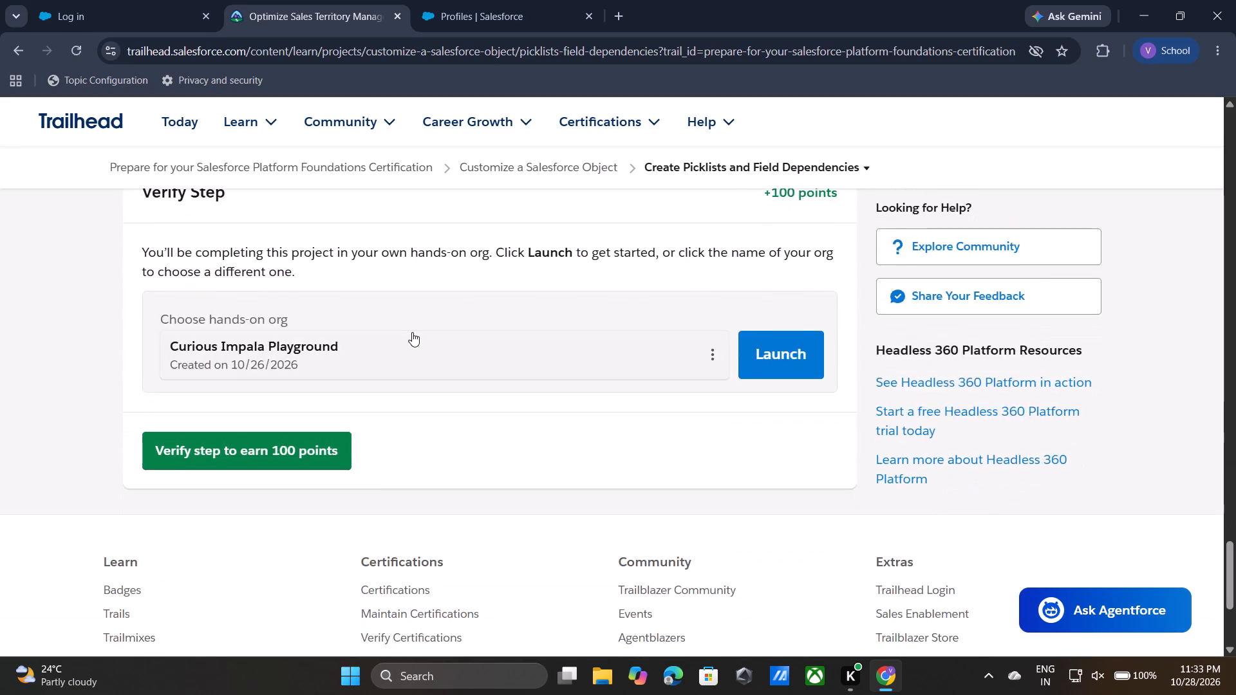
{"action": "scroll", "coordinate": [412, 332], "scroll_direction": "up", "scroll_amount": 19}
{"action": "scroll", "coordinate": [412, 332], "scroll_direction": "down", "scroll_amount": 4}
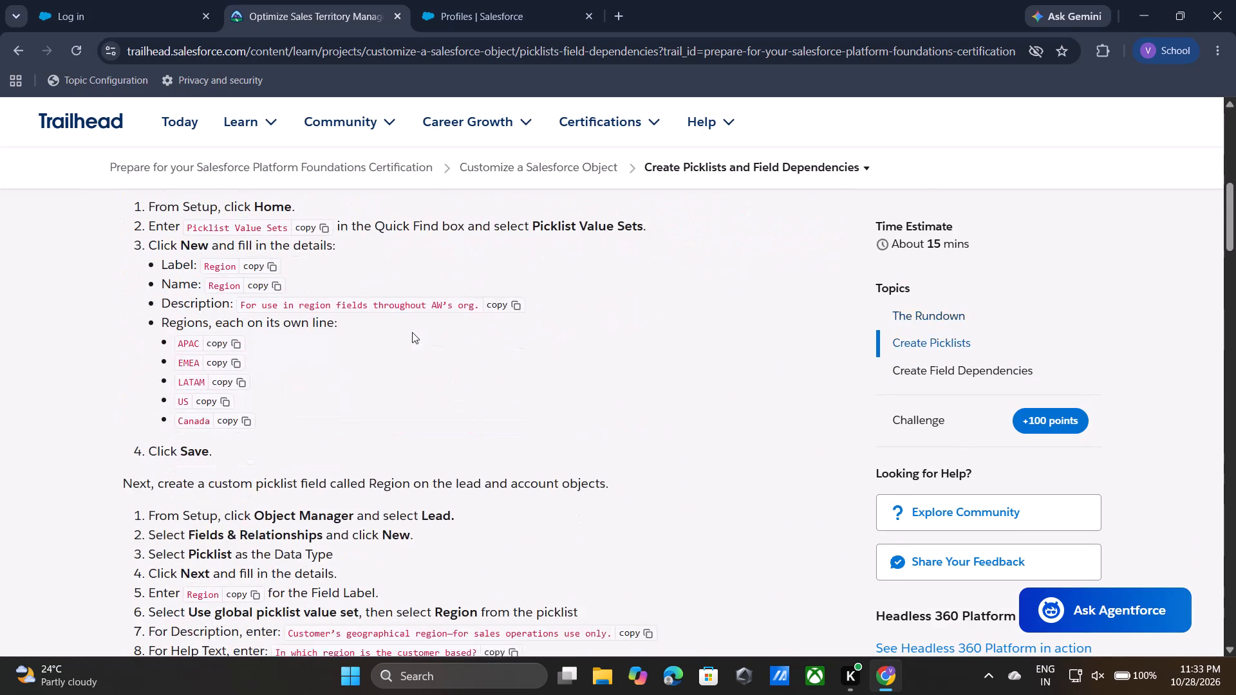
{"action": "scroll", "coordinate": [412, 332], "scroll_direction": "down", "scroll_amount": 1}
{"action": "scroll", "coordinate": [545, 562], "scroll_direction": "down", "scroll_amount": 1}
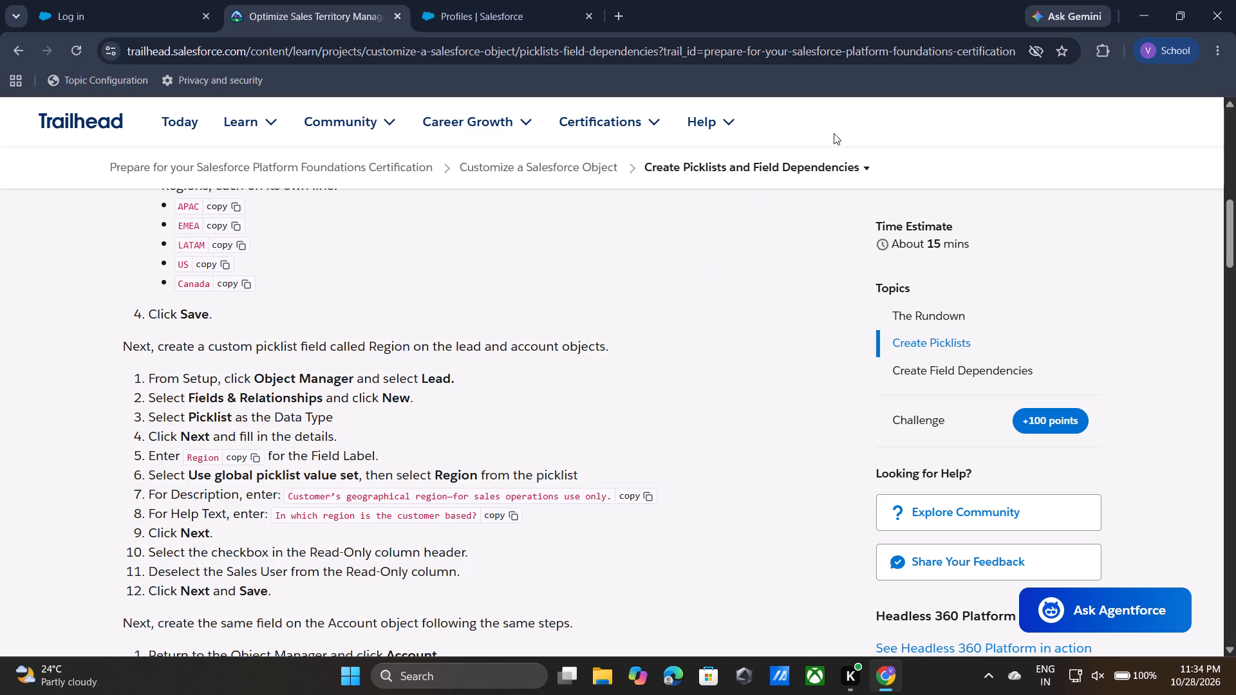
Close the Profiles page without saving the clone and switch Trailhead to the Work with Standard and Custom Fields unit.
{"action": "left_click", "coordinate": [590, 14]}
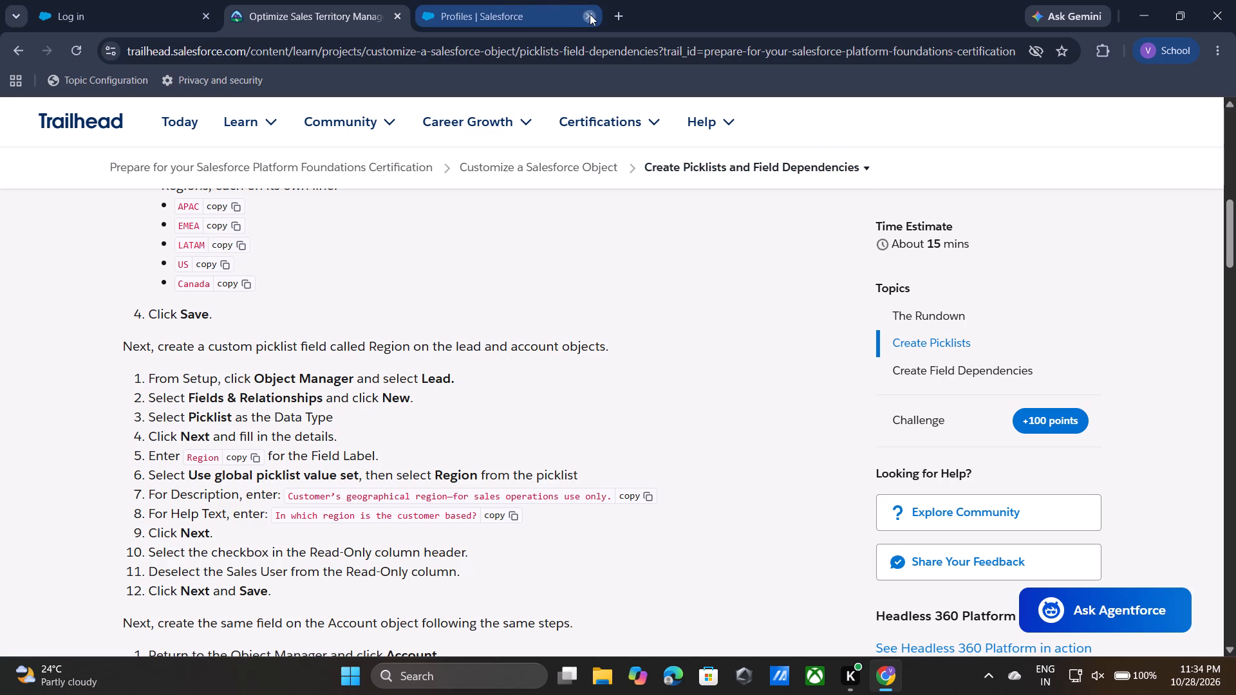
{"action": "left_click", "coordinate": [526, 323]}
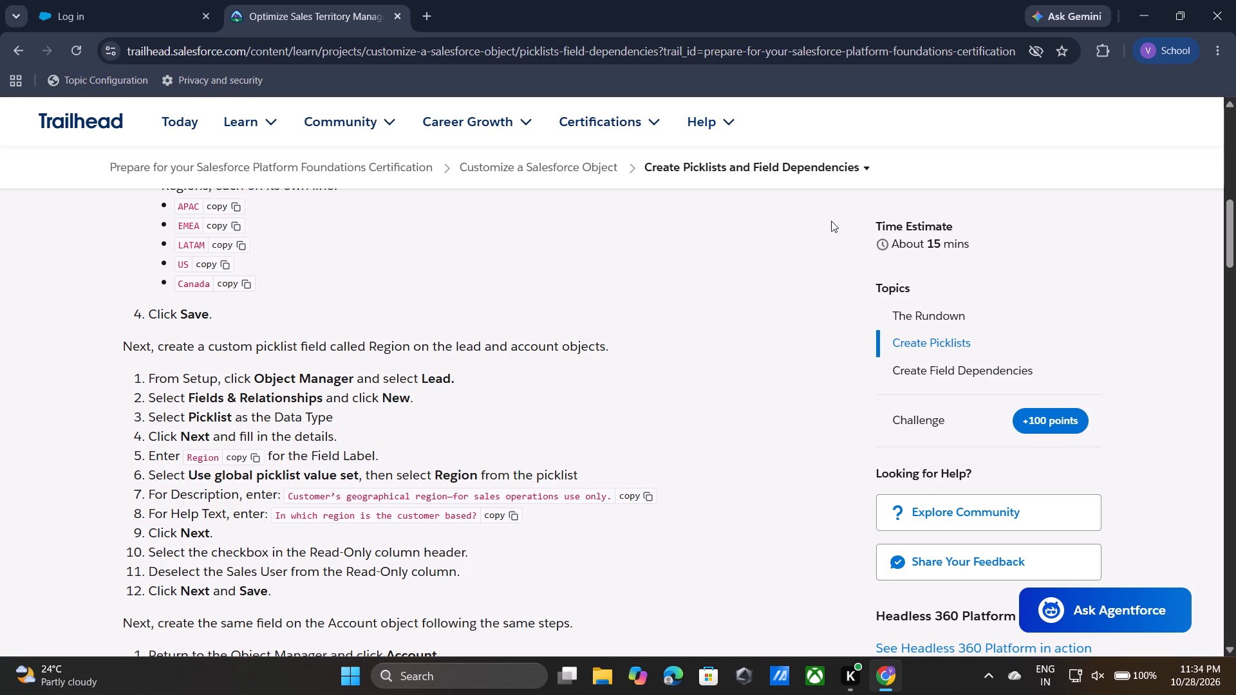
{"action": "left_click", "coordinate": [867, 169]}
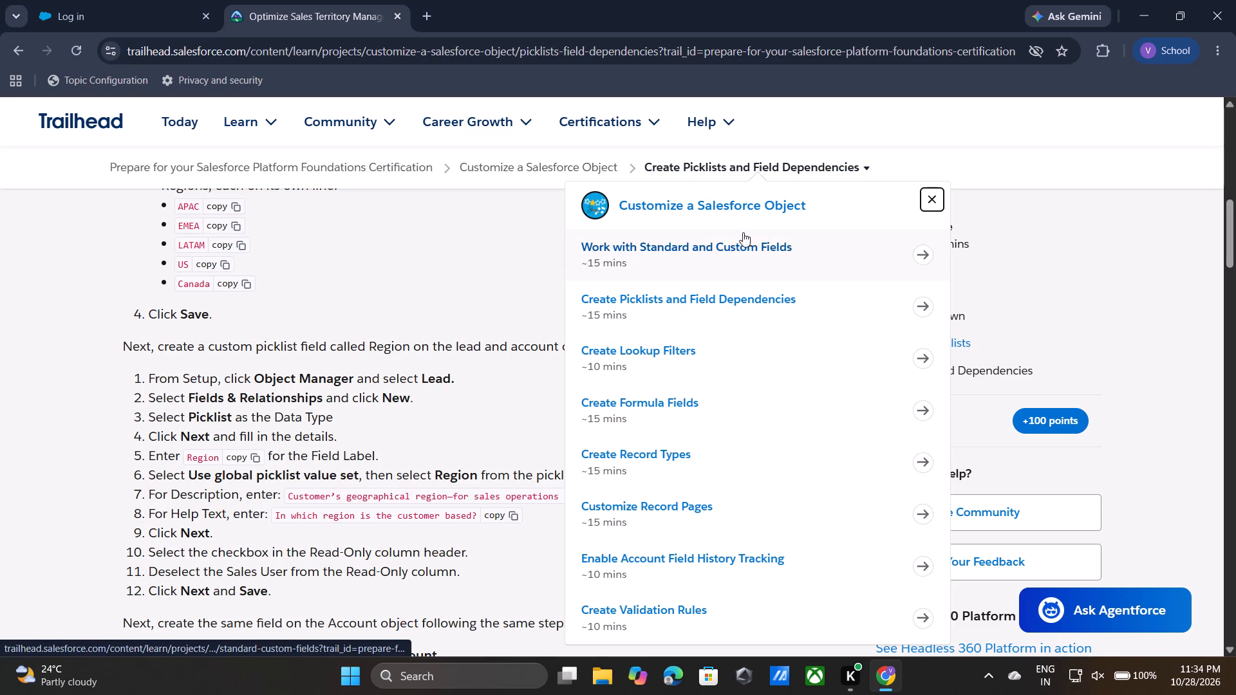
{"action": "left_click", "coordinate": [740, 242]}
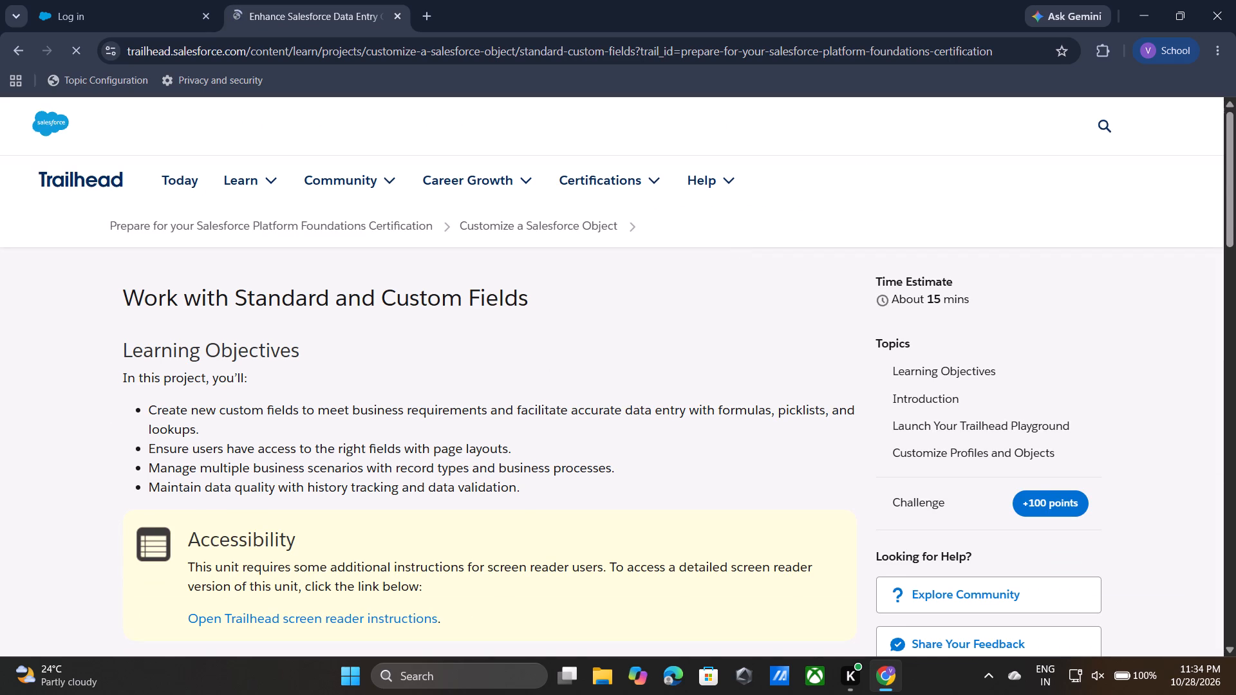
Launch the Curious Impala Playground from the unit's hands-on org section, open Setup, and close the Seller Home page.
{"action": "scroll", "coordinate": [503, 420], "scroll_direction": "down", "scroll_amount": 11}
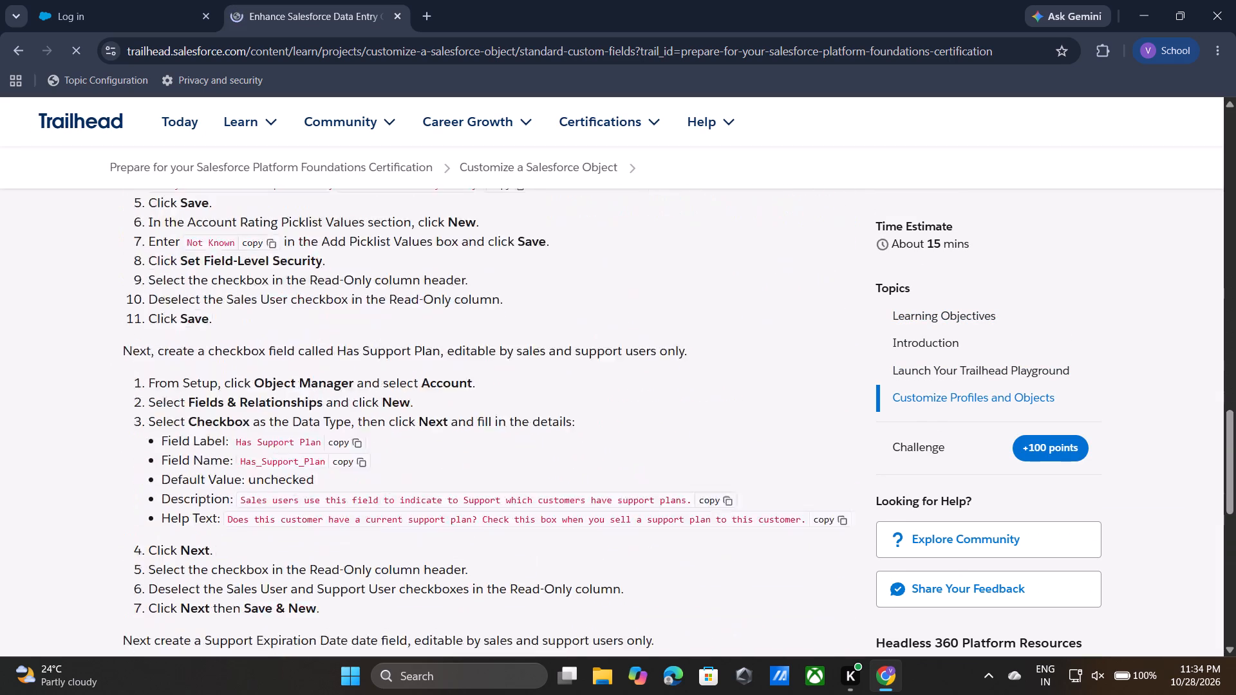
{"action": "scroll", "coordinate": [503, 420], "scroll_direction": "down", "scroll_amount": 7}
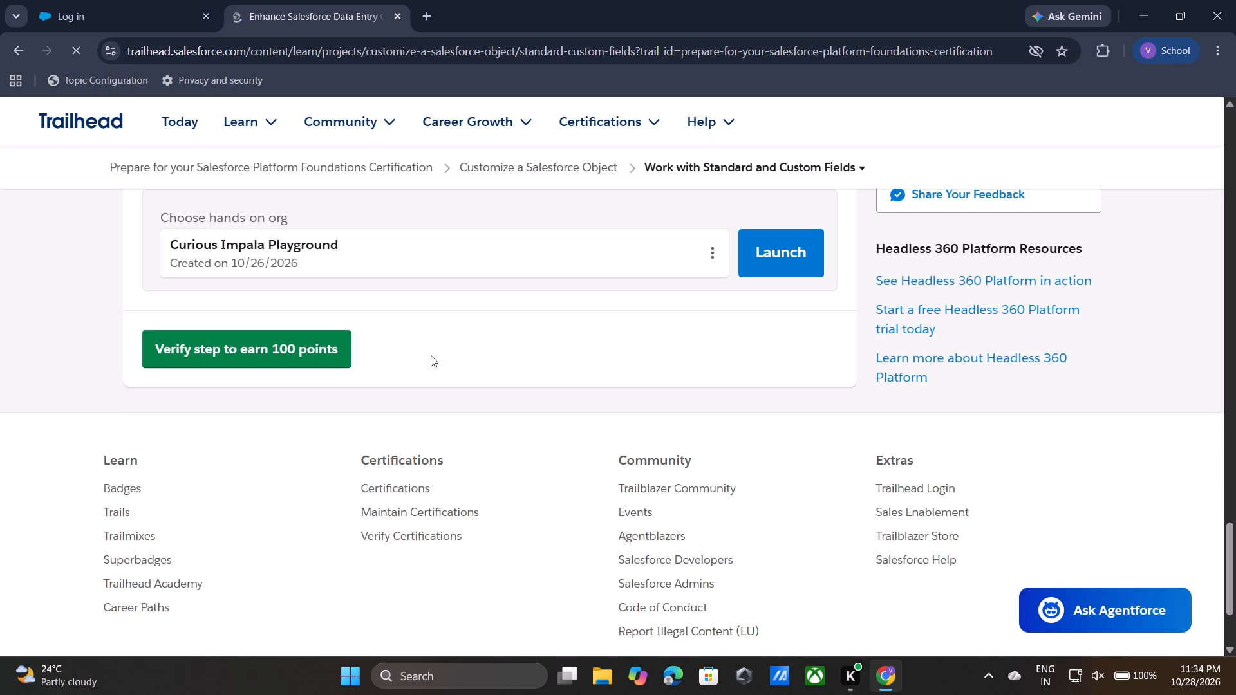
{"action": "left_click", "coordinate": [787, 256]}
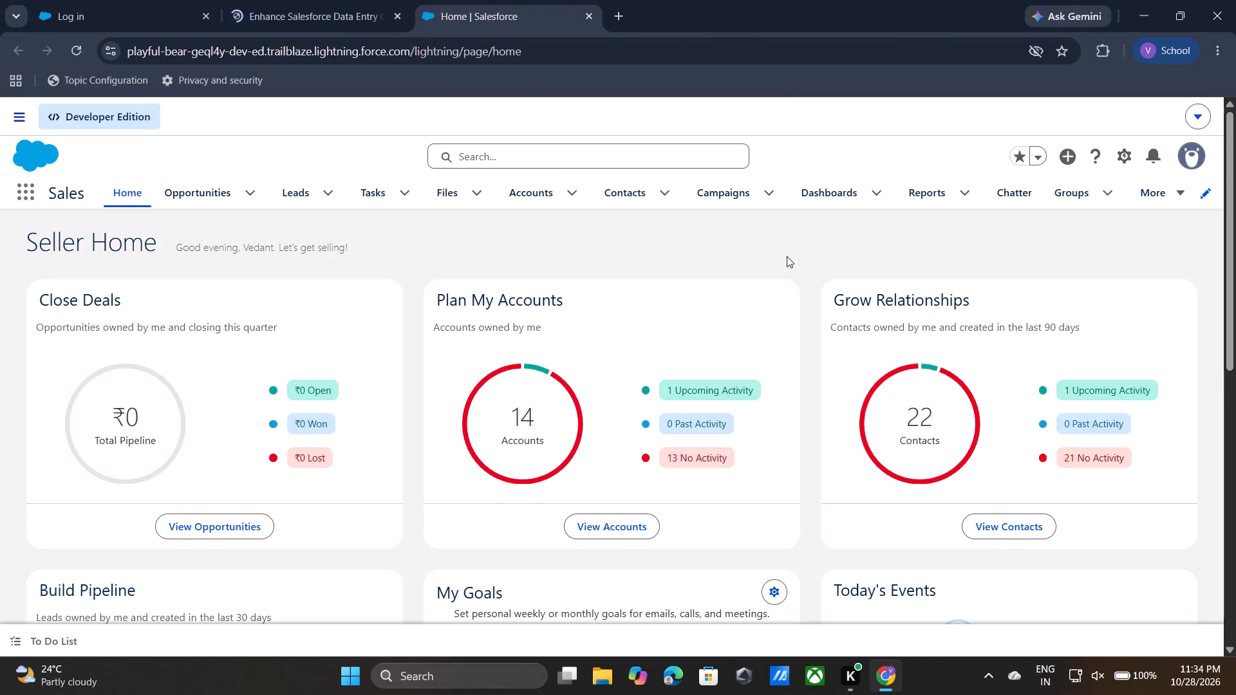
{"action": "left_click", "coordinate": [1131, 158]}
{"action": "left_click", "coordinate": [1066, 208]}
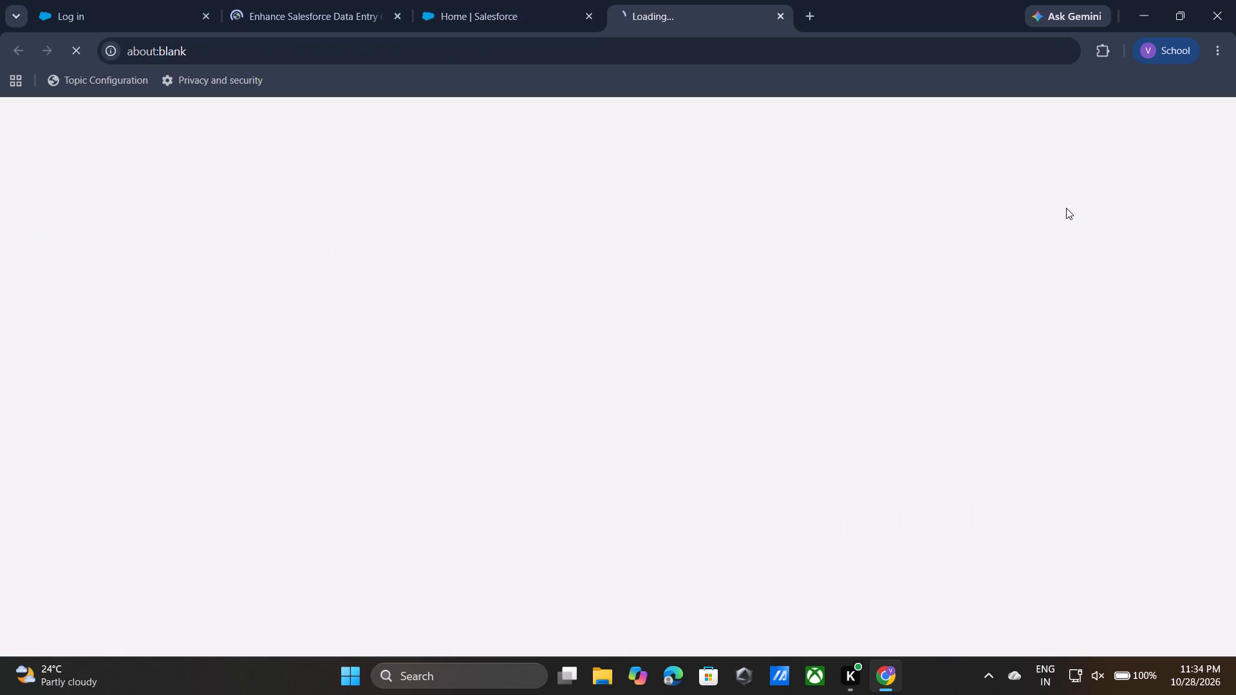
{"action": "left_click", "coordinate": [587, 21]}
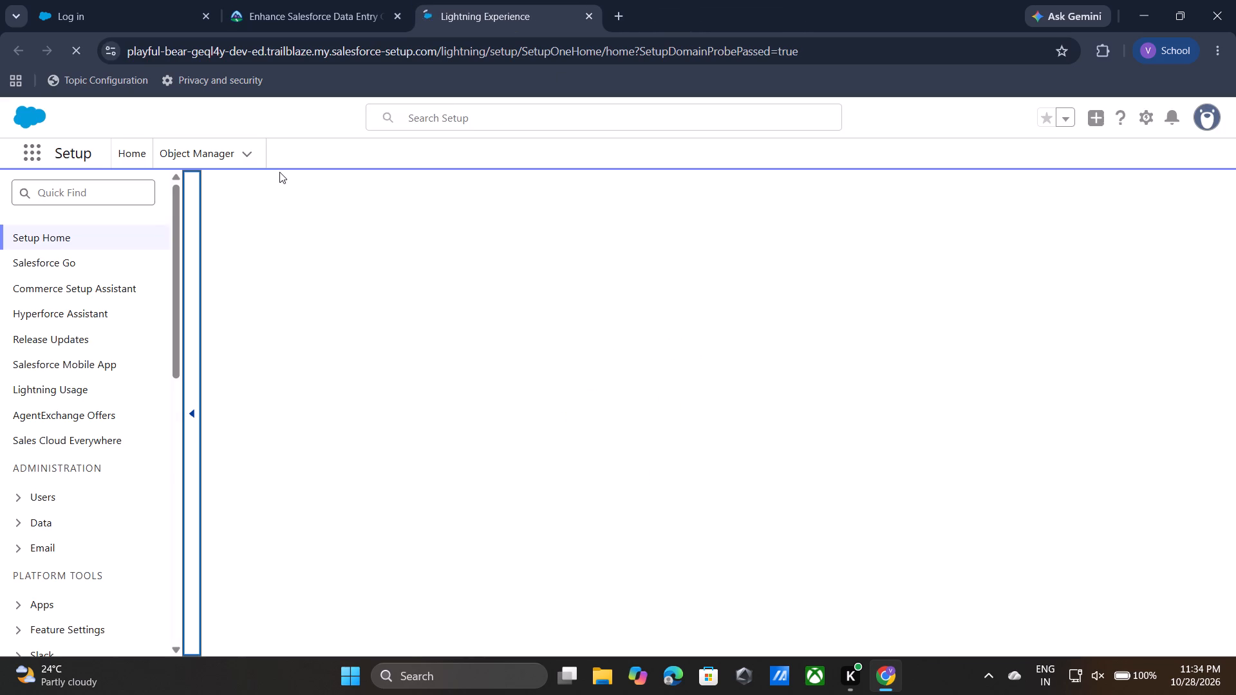
Find the Profiles page in Setup using the search term prof and open it.
{"action": "left_click_drag", "start_coordinate": [279, 172], "coordinate": [133, 227]}
{"action": "left_click", "coordinate": [133, 227]}
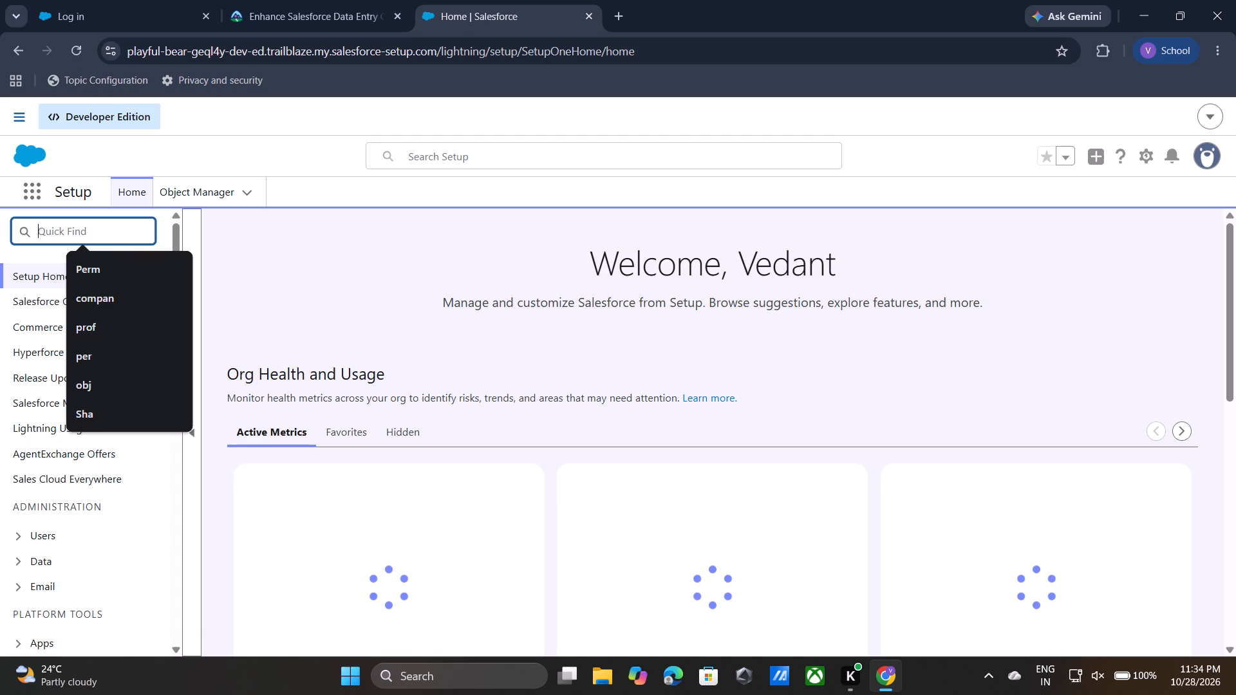
{"action": "key", "text": "p"}
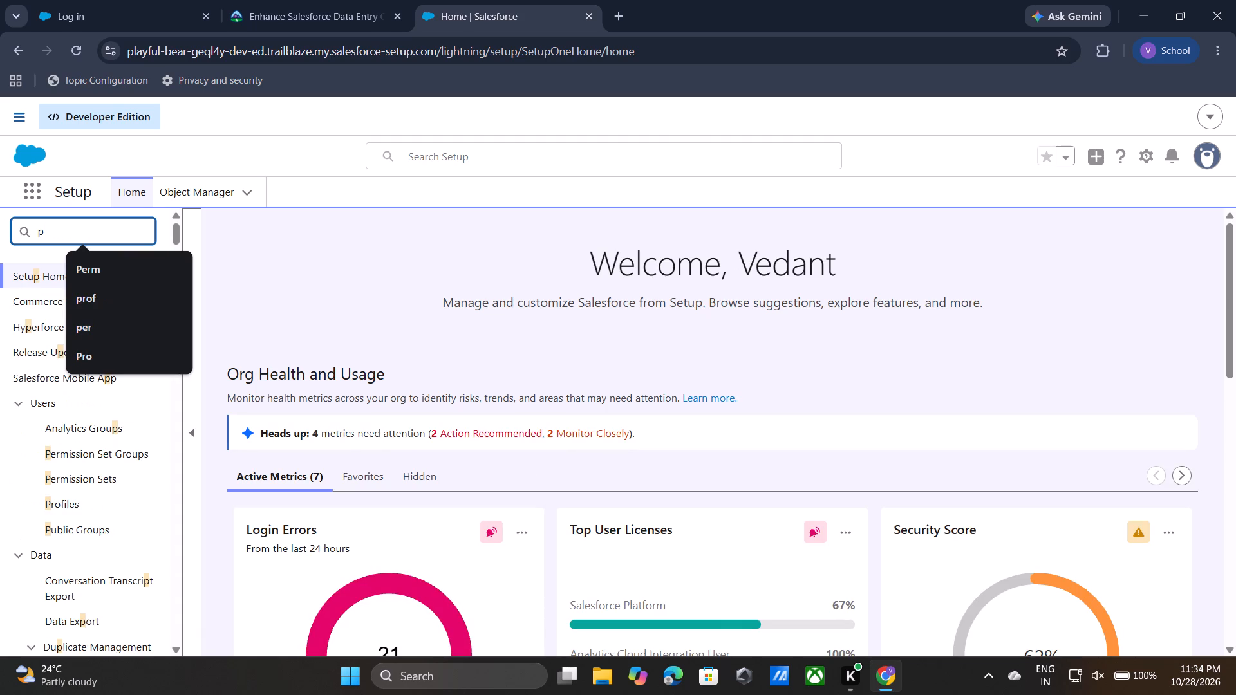
{"action": "key", "text": "Down"}
{"action": "key", "text": "Down"}
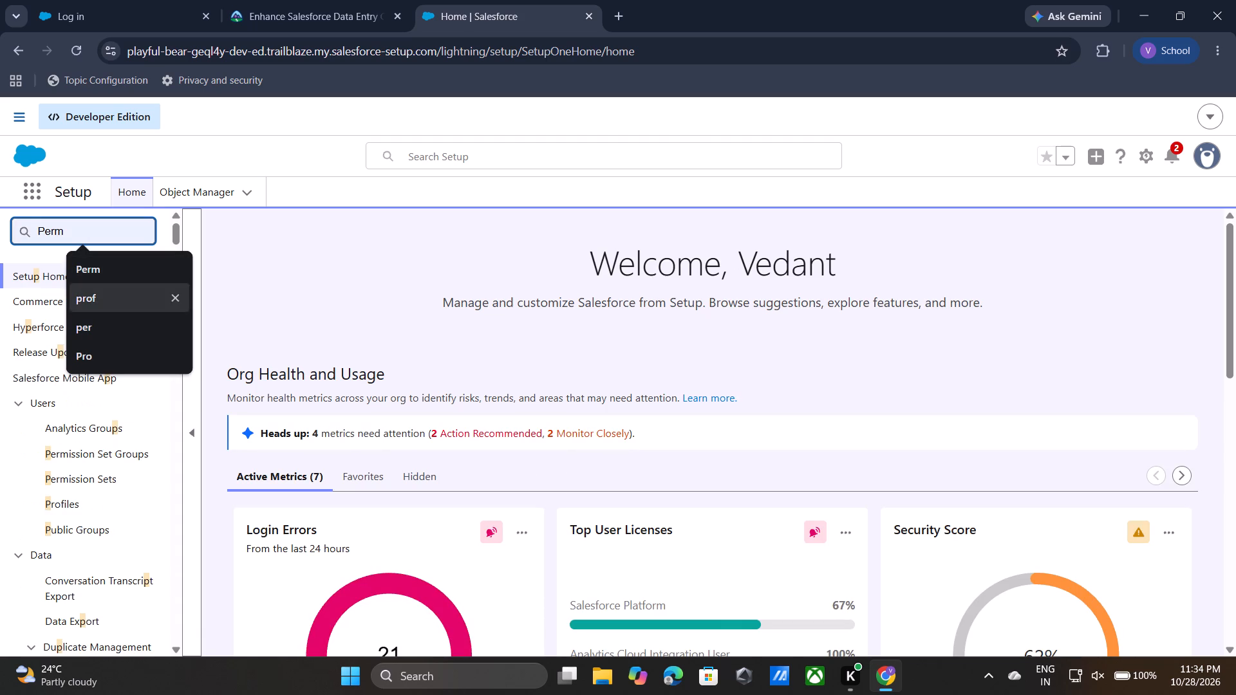
{"action": "key", "text": "Return"}
{"action": "left_click", "coordinate": [64, 295]}
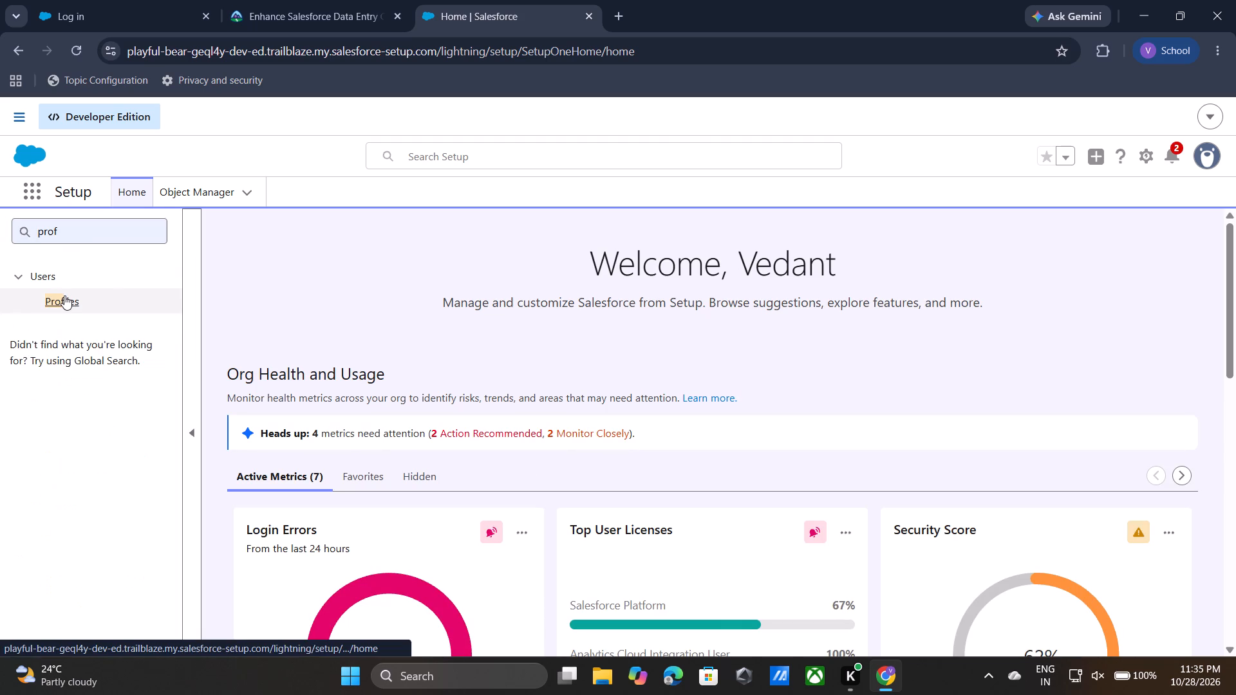
{"action": "double_click", "coordinate": [64, 295]}
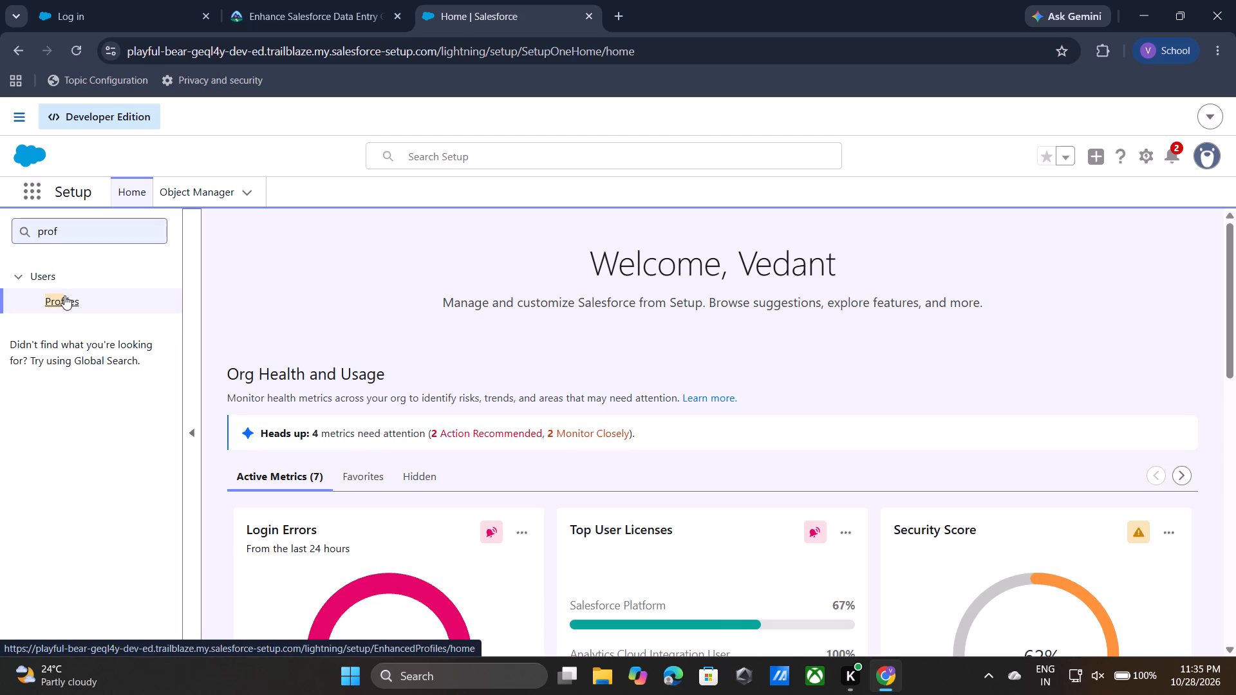
{"action": "double_click", "coordinate": [65, 299]}
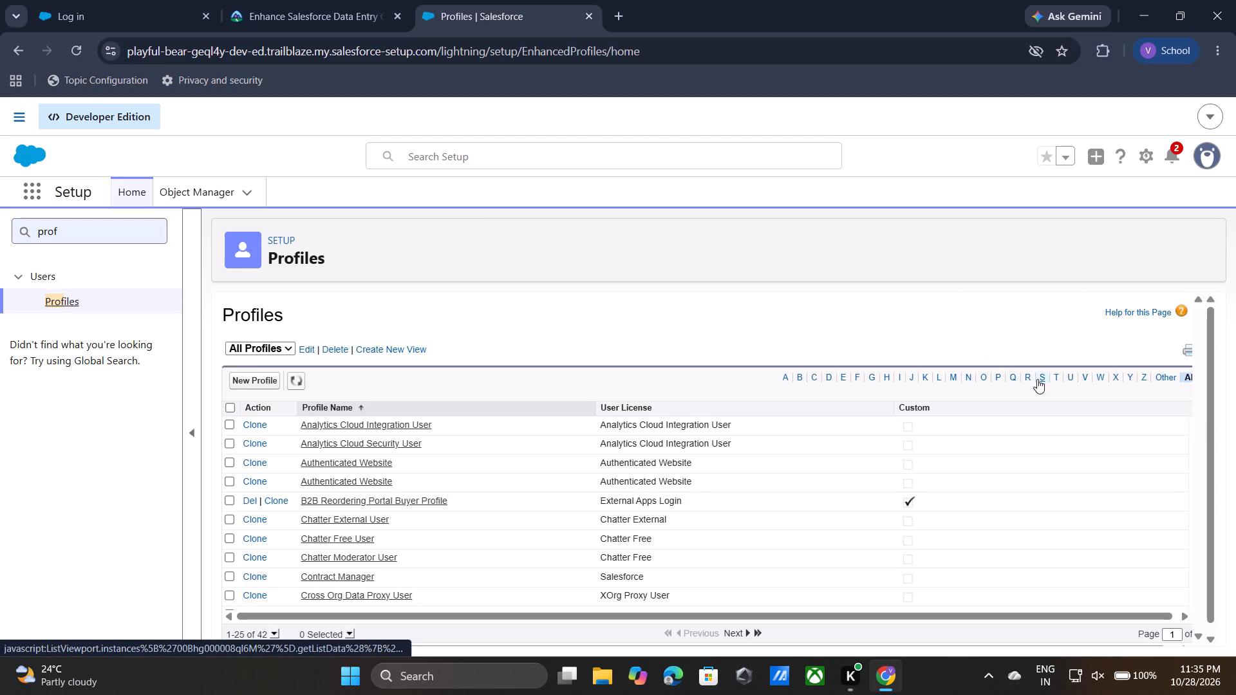
Clone the Standard User profile as Sales User, taking the name from the Trailhead instructions, and save it.
{"action": "left_click", "coordinate": [1040, 378]}
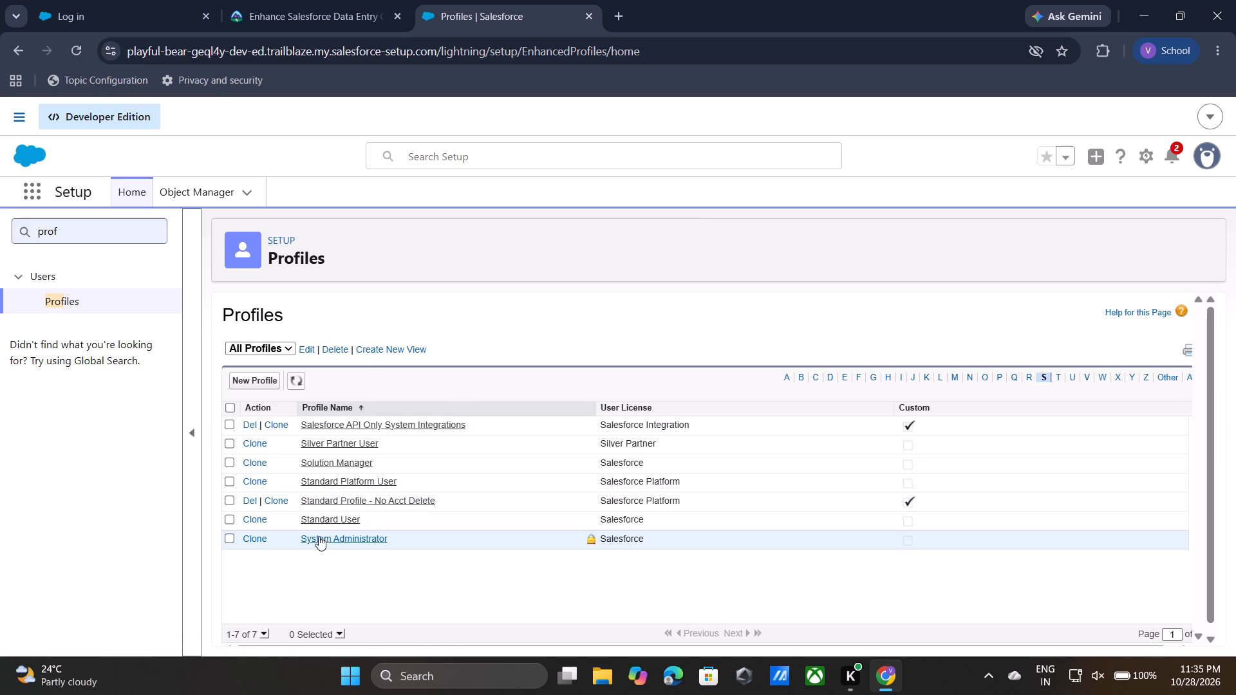
{"action": "left_click", "coordinate": [254, 520]}
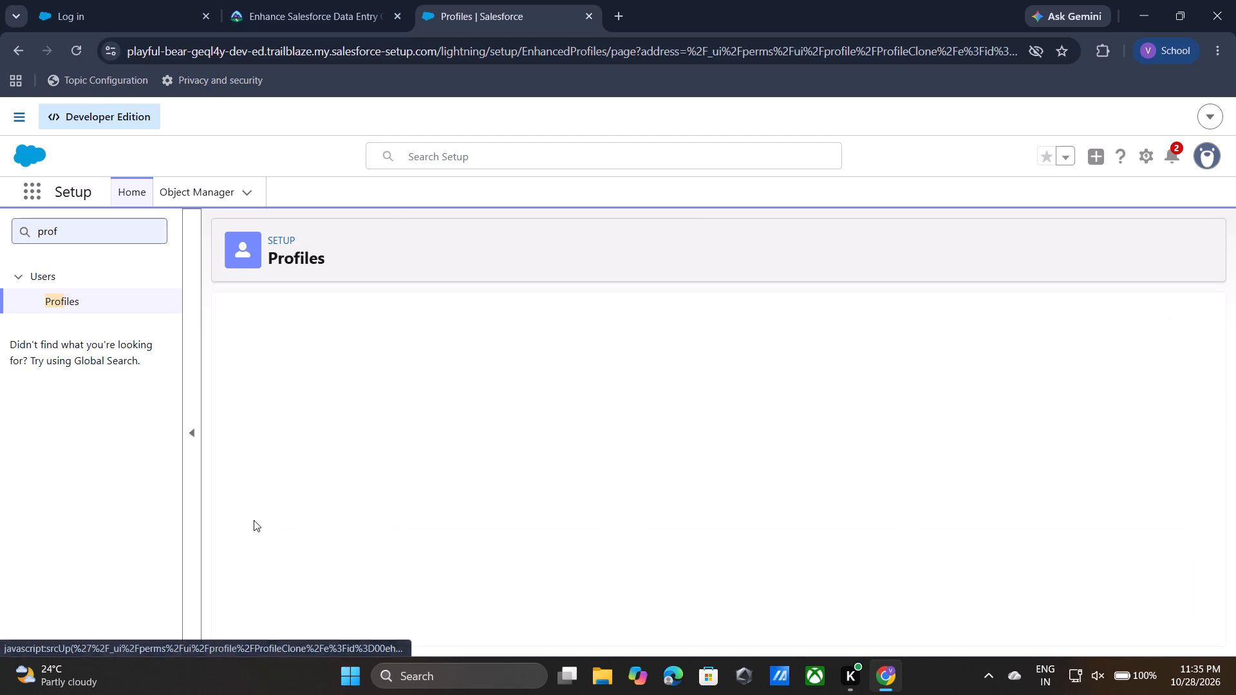
{"action": "left_click", "coordinate": [321, 24]}
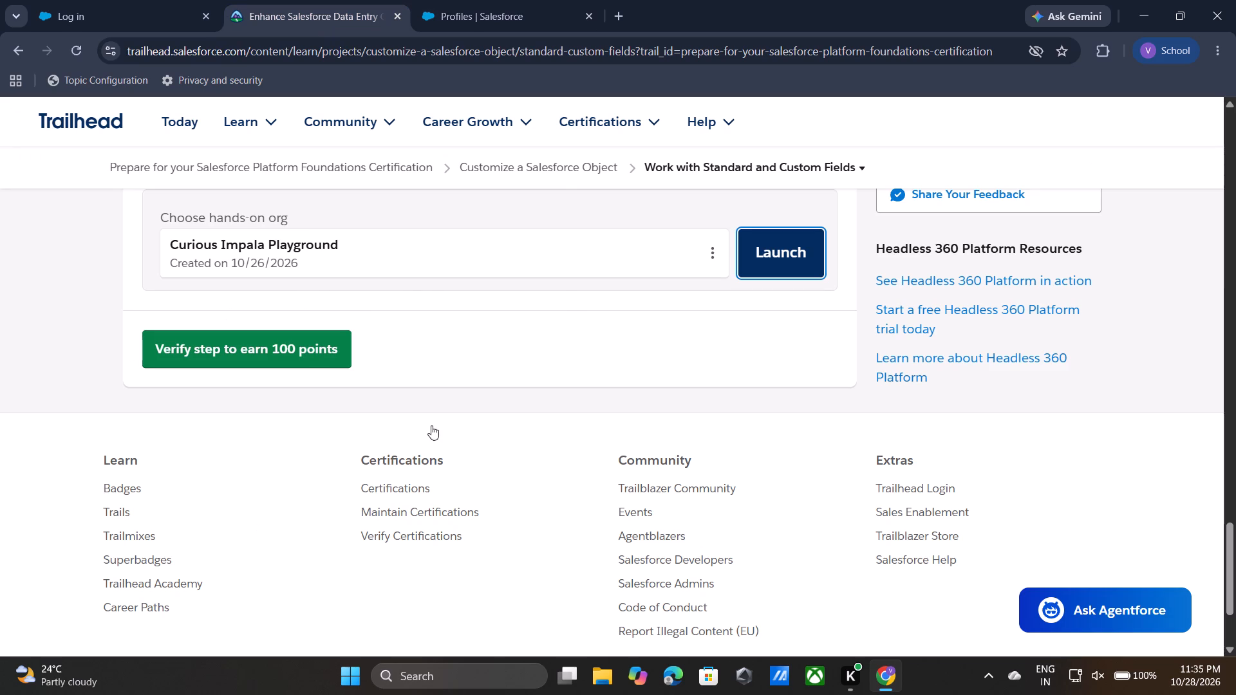
{"action": "left_click", "coordinate": [593, 348]}
{"action": "scroll", "coordinate": [593, 348], "scroll_direction": "up", "scroll_amount": 5}
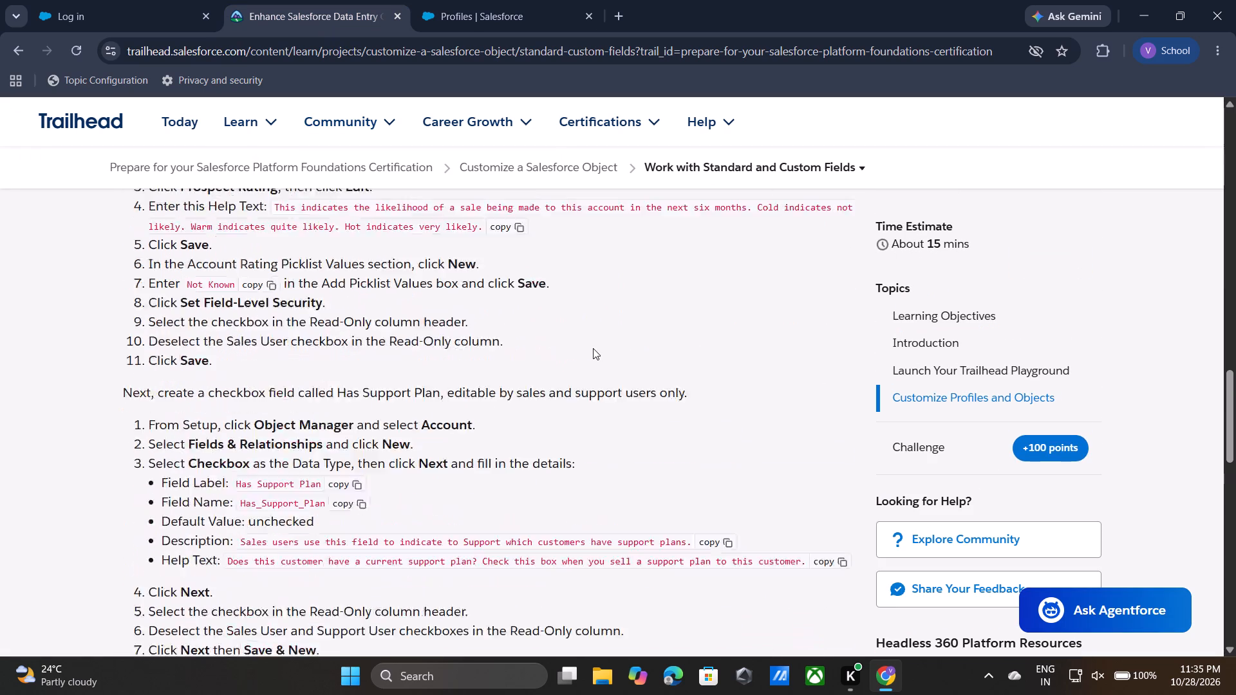
{"action": "scroll", "coordinate": [593, 348], "scroll_direction": "up", "scroll_amount": 6}
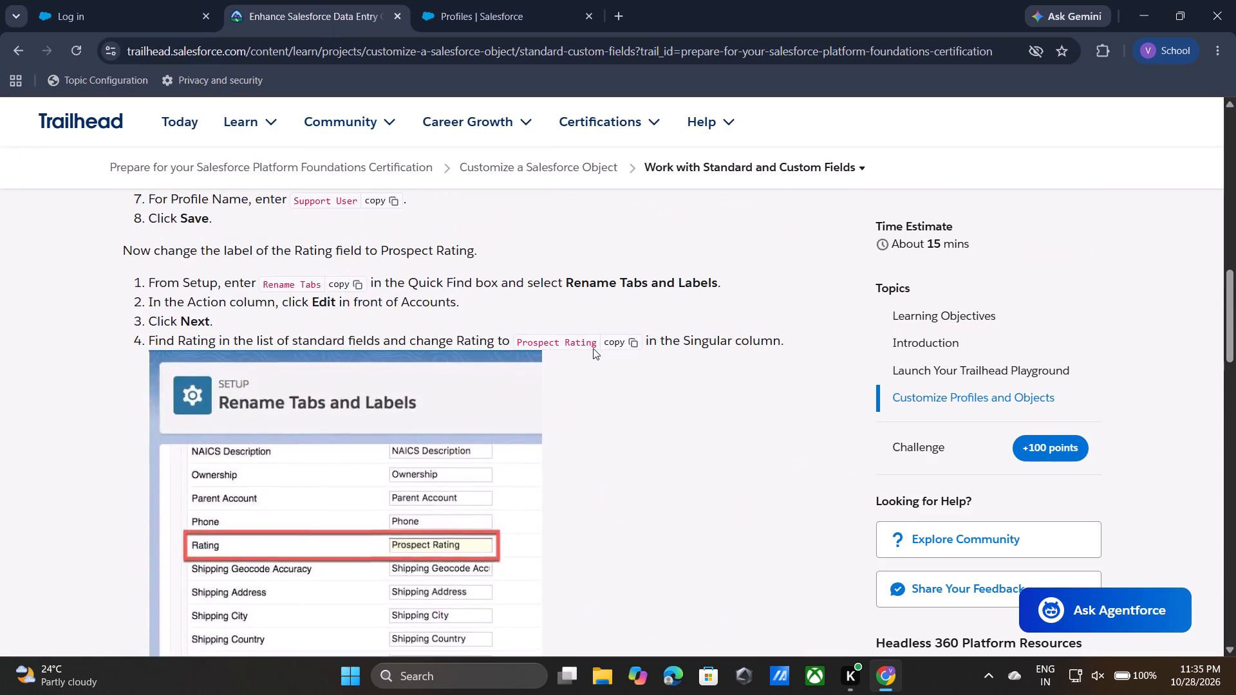
{"action": "scroll", "coordinate": [593, 348], "scroll_direction": "up", "scroll_amount": 2}
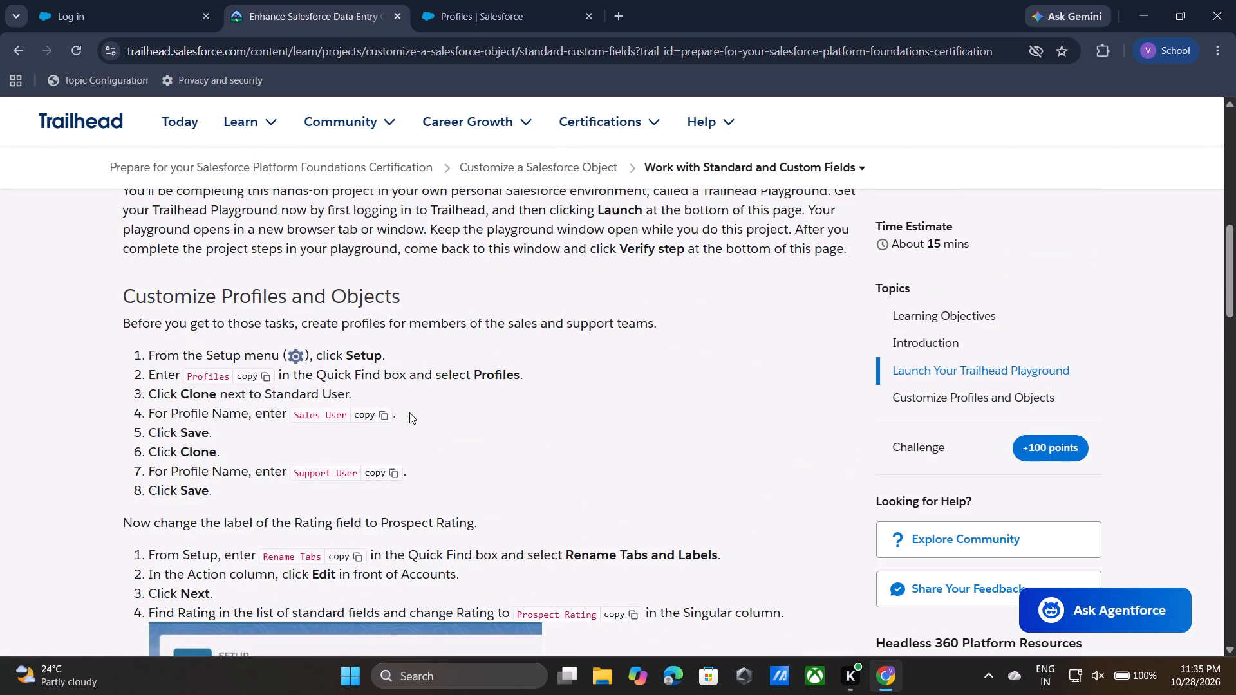
{"action": "left_click", "coordinate": [370, 413]}
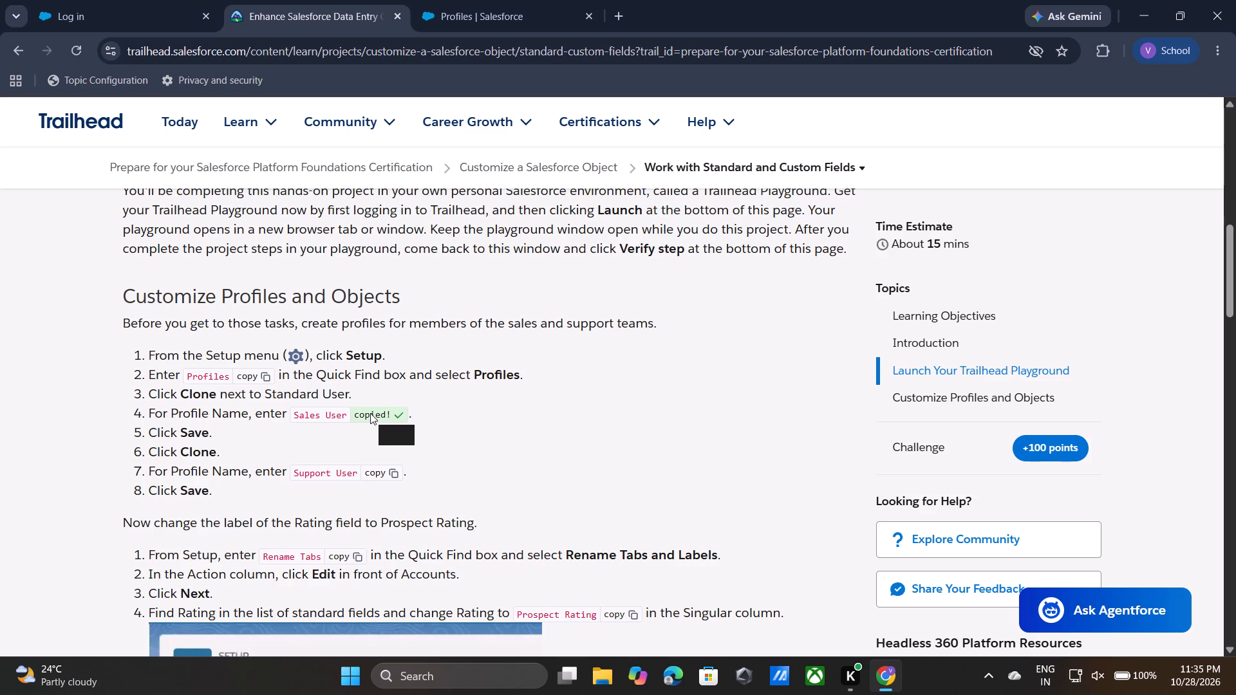
{"action": "left_click", "coordinate": [462, 2]}
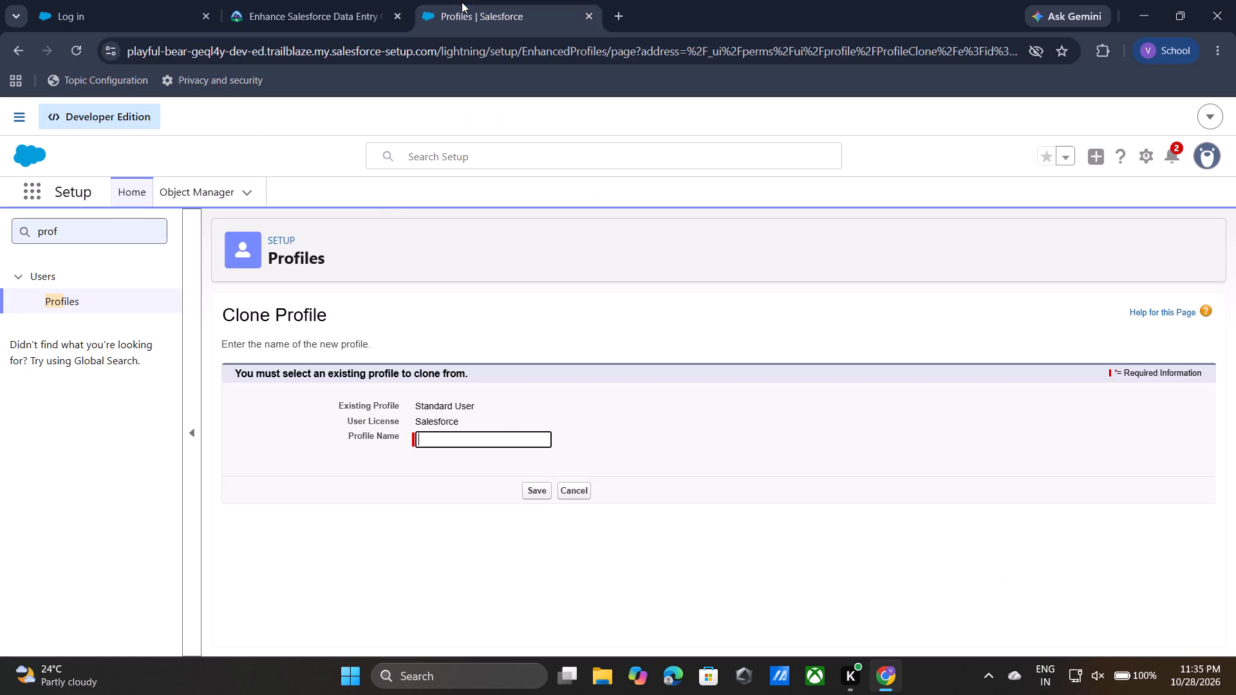
{"action": "key", "text": "ctrl+v"}
{"action": "left_click", "coordinate": [532, 488]}
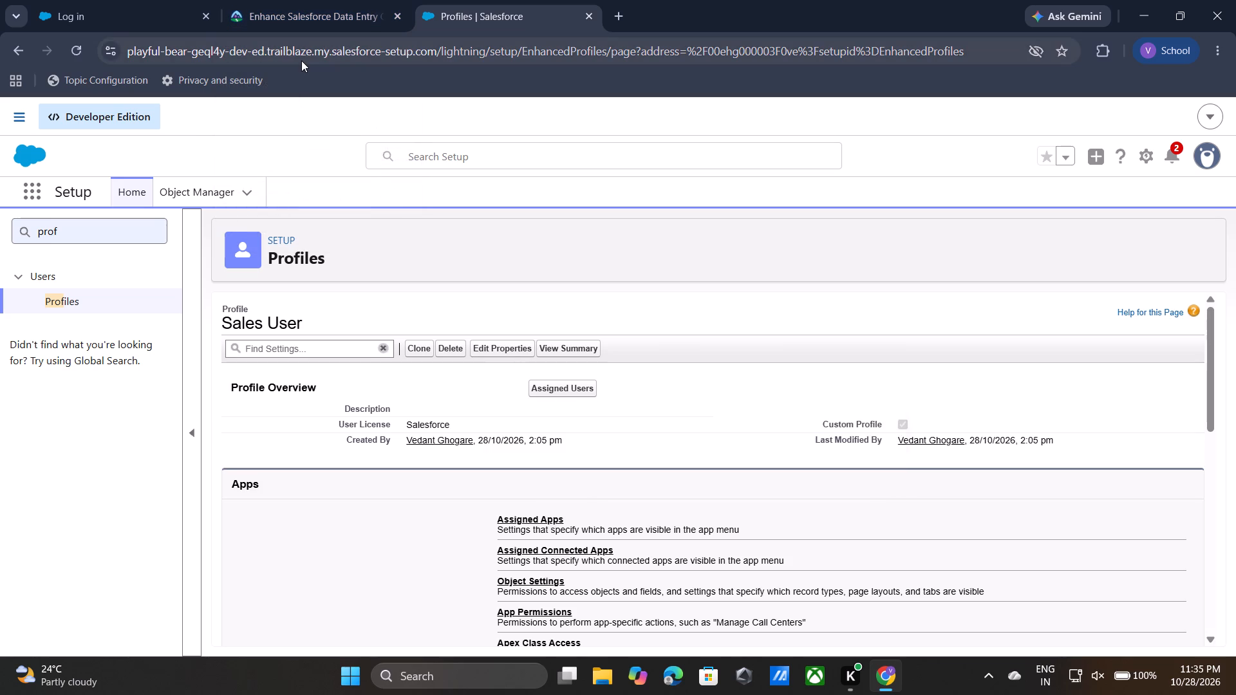
Clone the Sales User profile as Support User, copying the name from the Trailhead unit, and save it.
{"action": "left_click", "coordinate": [410, 352]}
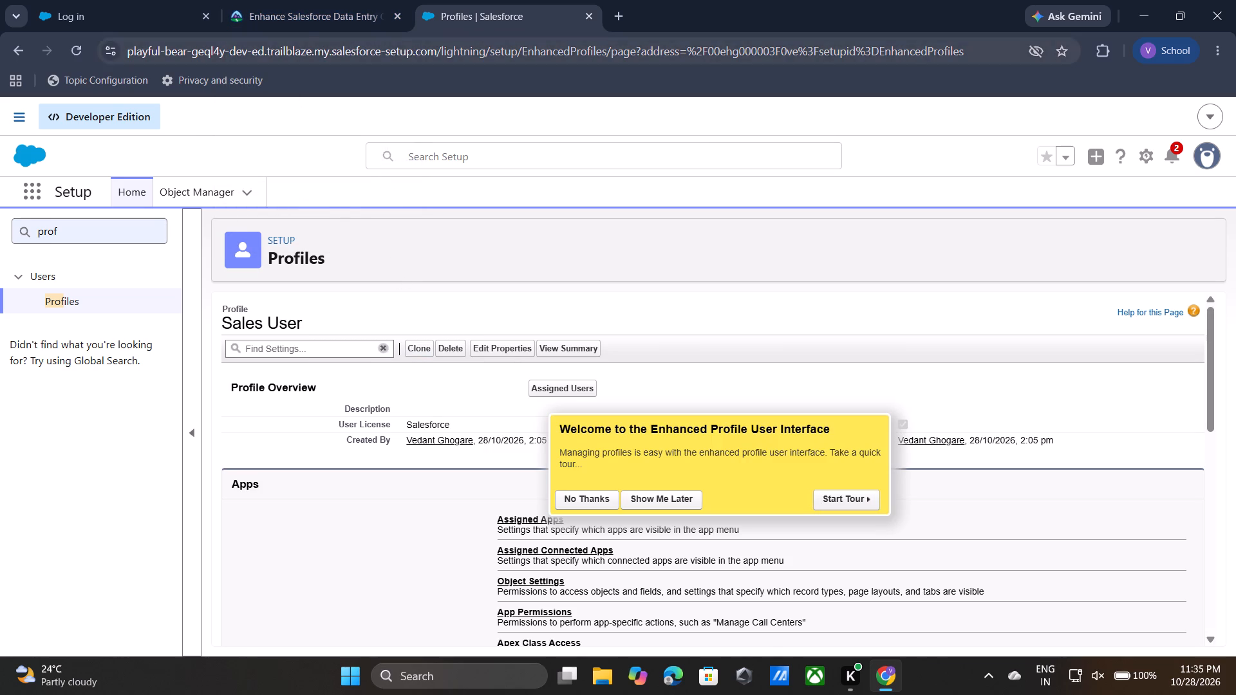
{"action": "left_click", "coordinate": [313, 21]}
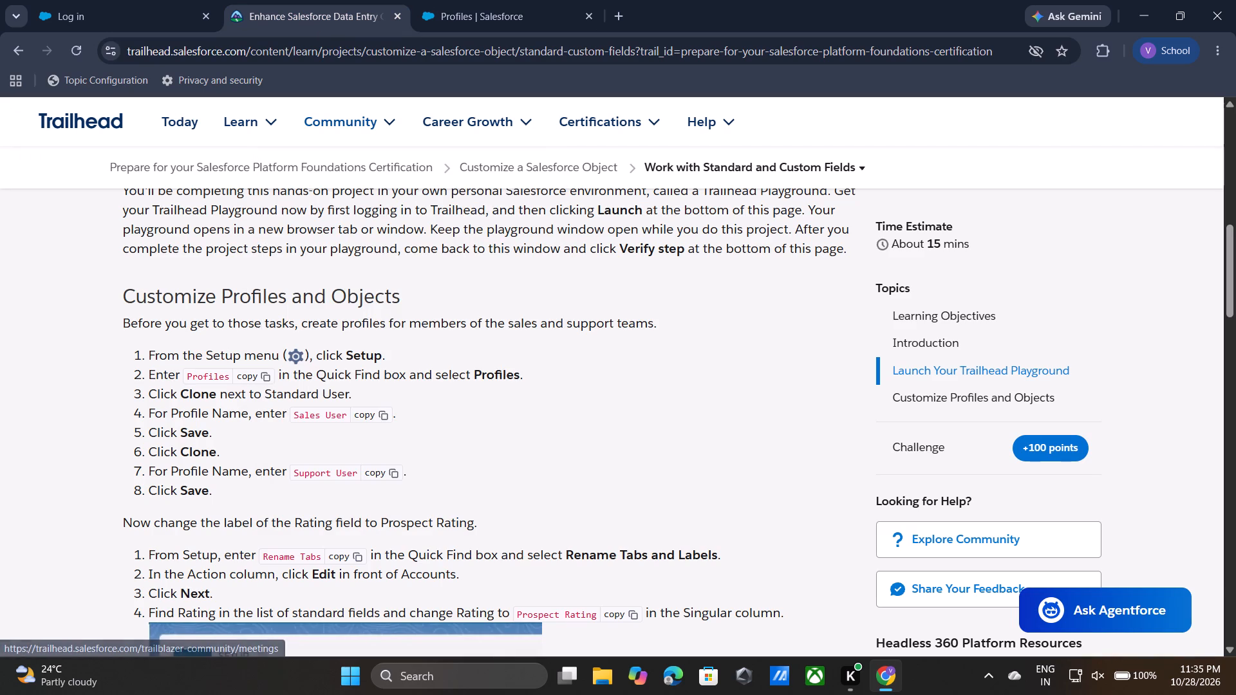
{"action": "left_click", "coordinate": [379, 476]}
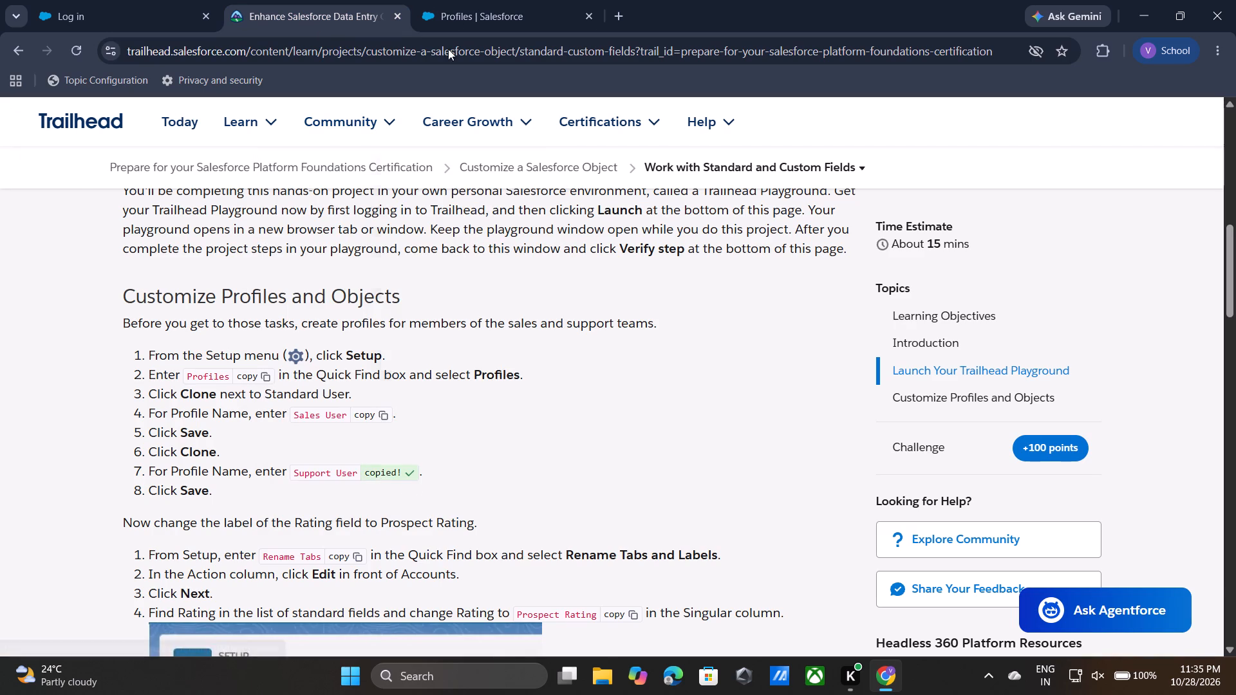
{"action": "left_click", "coordinate": [459, 5]}
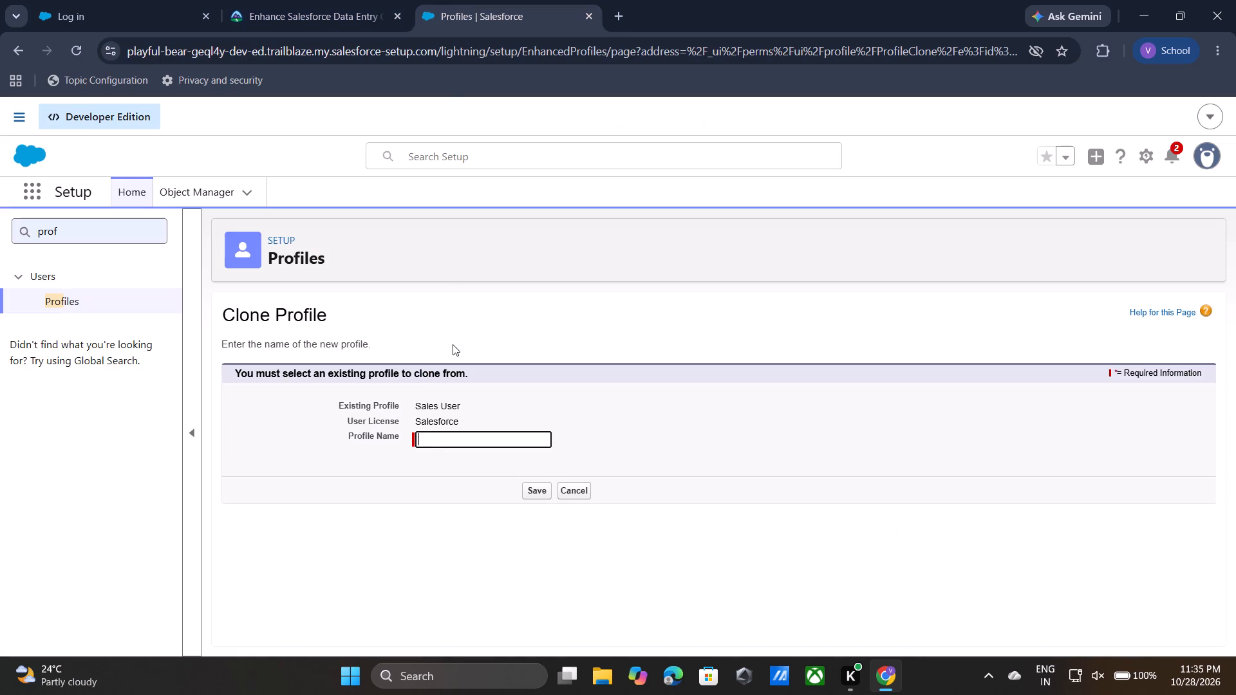
{"action": "key", "text": "ctrl+v"}
{"action": "left_click", "coordinate": [542, 492]}
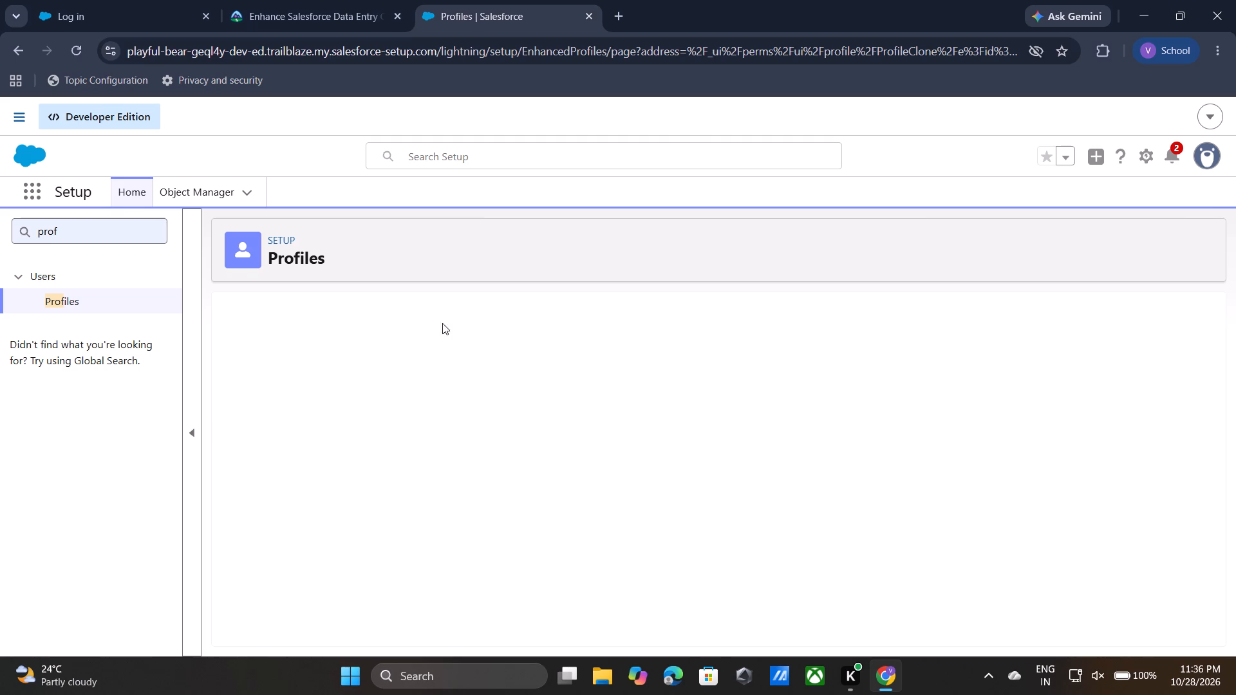
Copy the Rename Tabs search term from the Trailhead unit and open the Rename Tabs and Labels page in Setup.
{"action": "left_click", "coordinate": [285, 0]}
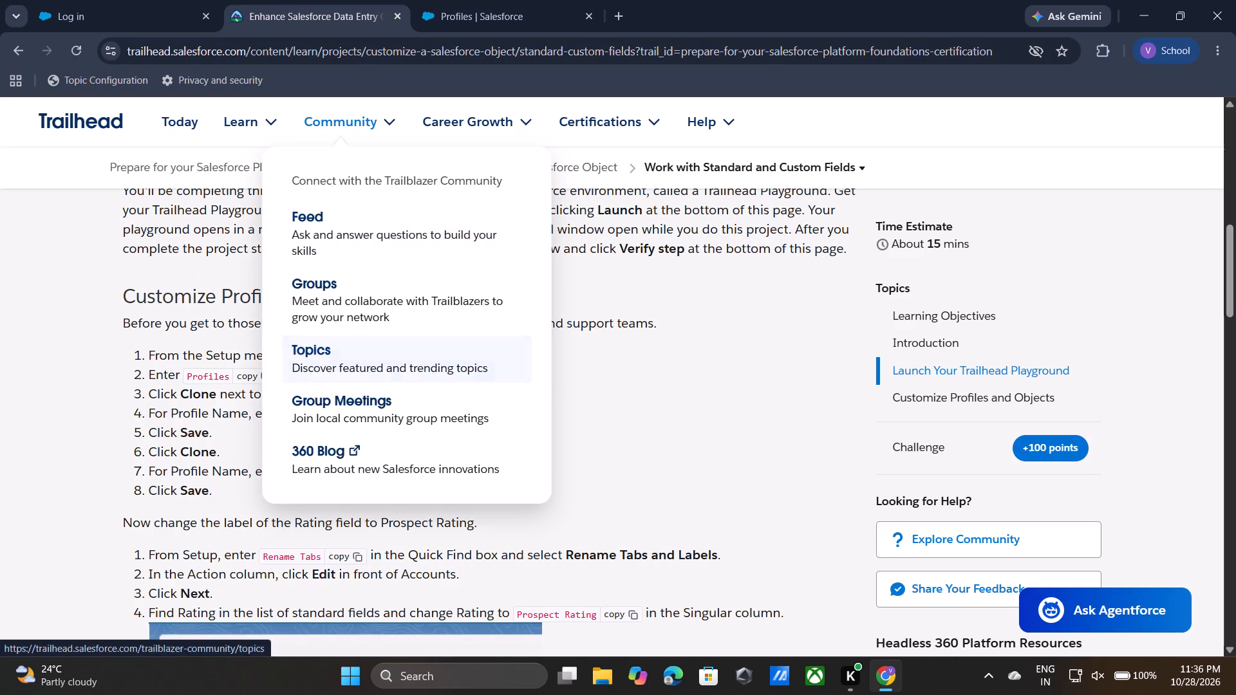
{"action": "left_click", "coordinate": [344, 555]}
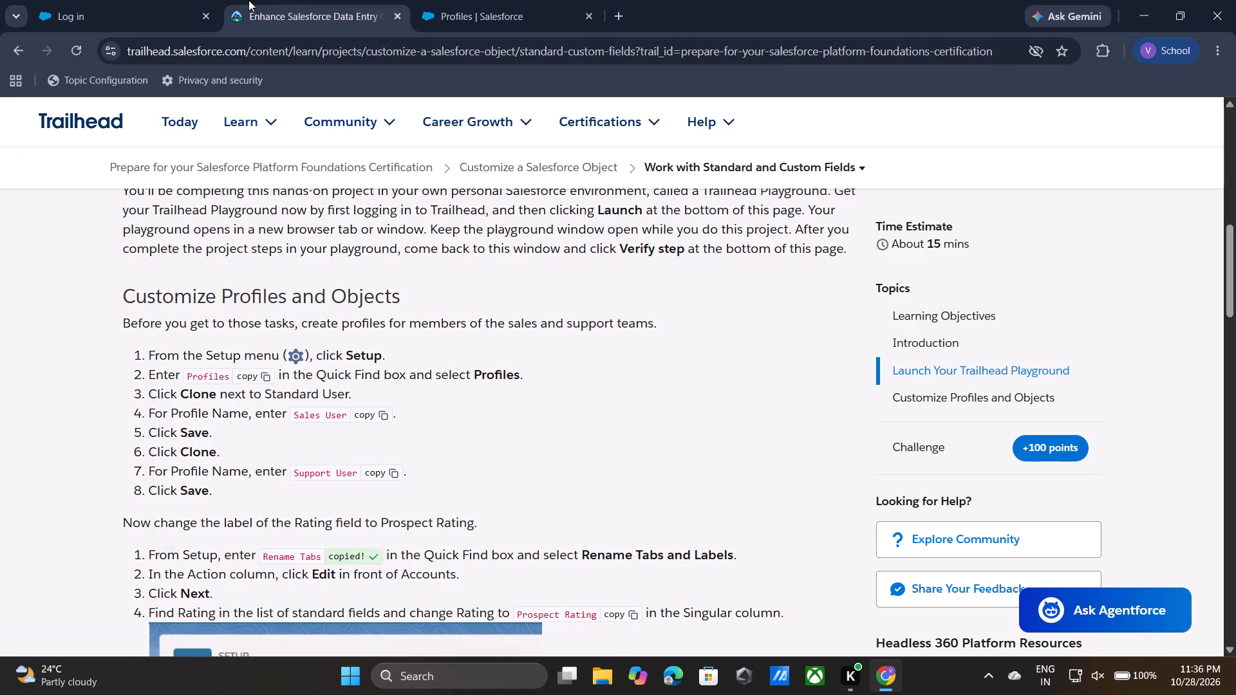
{"action": "left_click", "coordinate": [489, 23]}
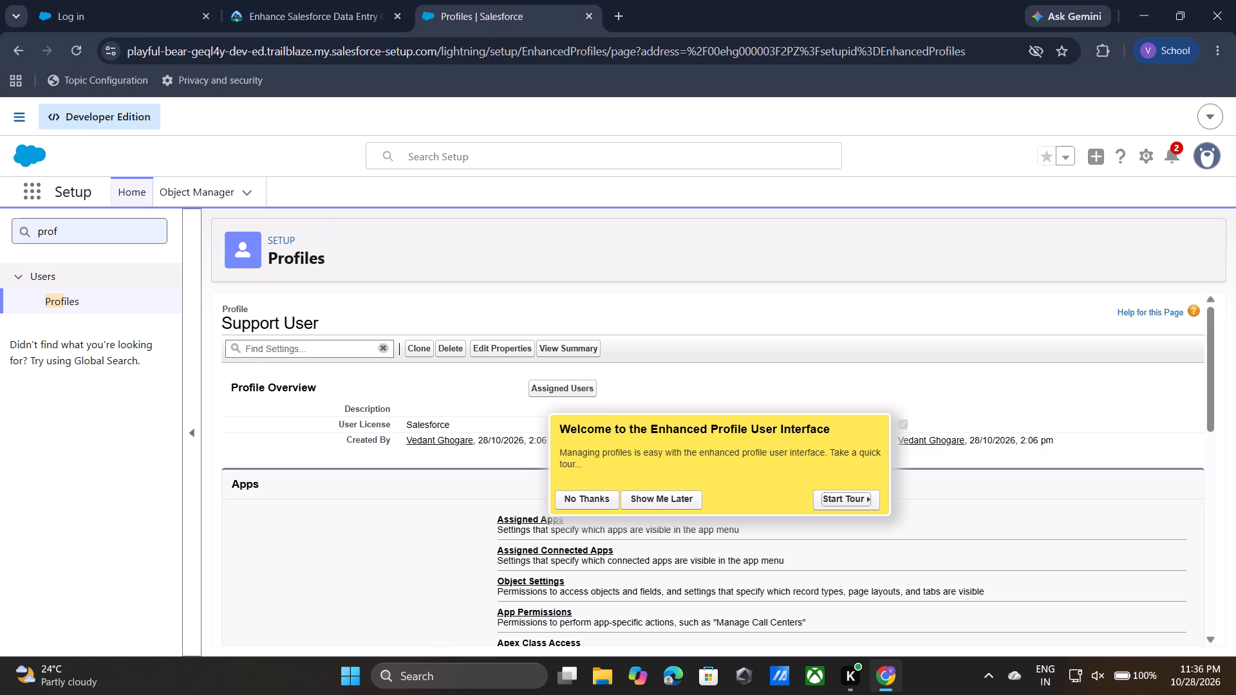
{"action": "double_click", "coordinate": [55, 237]}
{"action": "key", "text": "ctrl+v"}
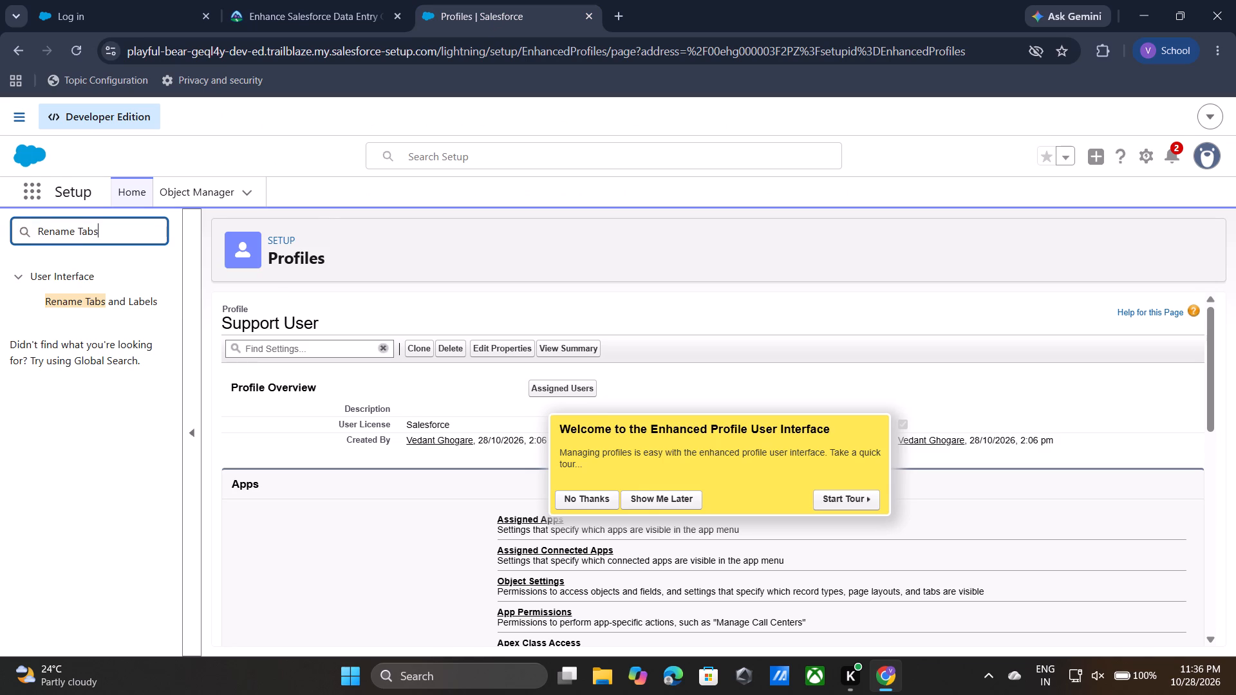
{"action": "left_click", "coordinate": [62, 297]}
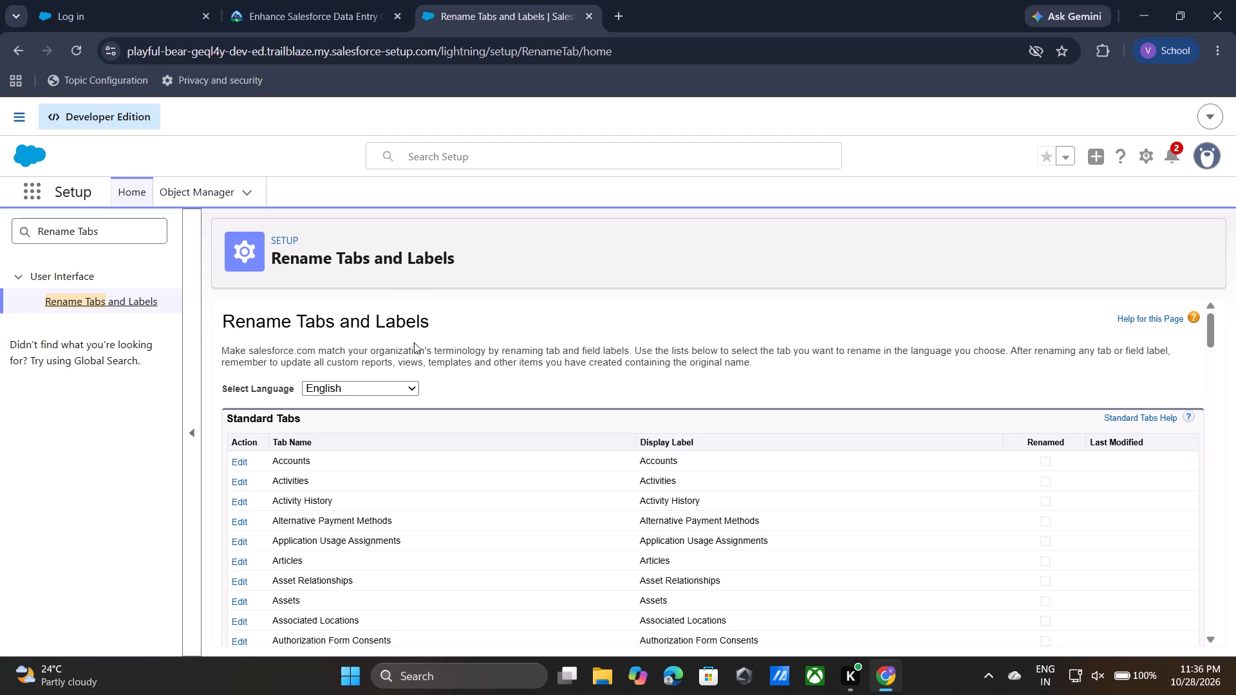
{"action": "left_click_drag", "start_coordinate": [398, 378], "coordinate": [451, 387]}
{"action": "left_click", "coordinate": [451, 387]}
Edit the Accounts tab entry, keep its tab names, and find Rating among the standard field labels.
{"action": "left_click", "coordinate": [235, 459]}
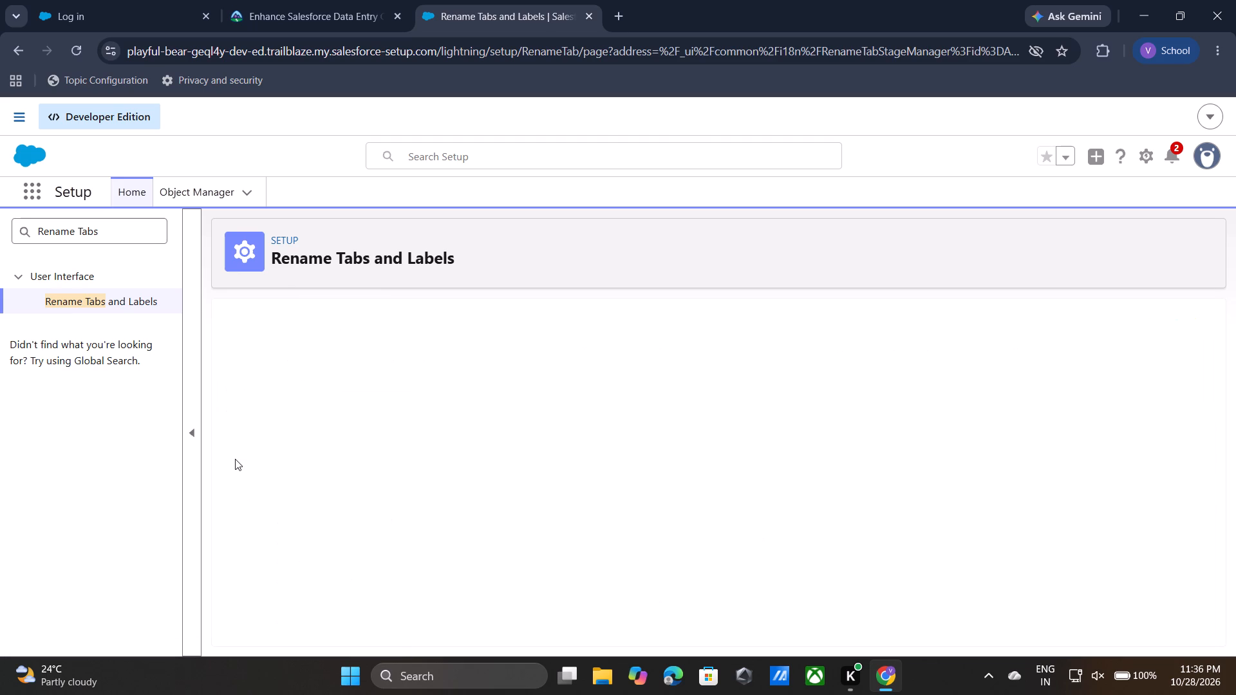
{"action": "scroll", "coordinate": [492, 351], "scroll_direction": "down", "scroll_amount": 1}
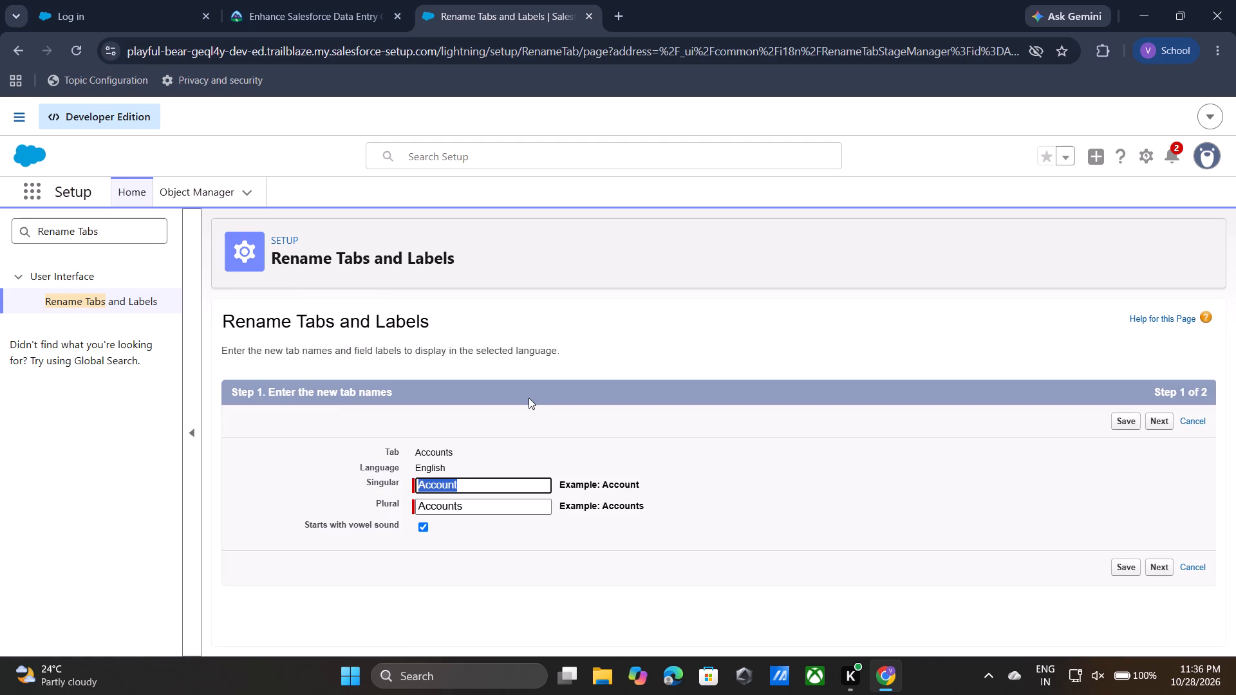
{"action": "left_click", "coordinate": [529, 398]}
{"action": "left_click", "coordinate": [1156, 423]}
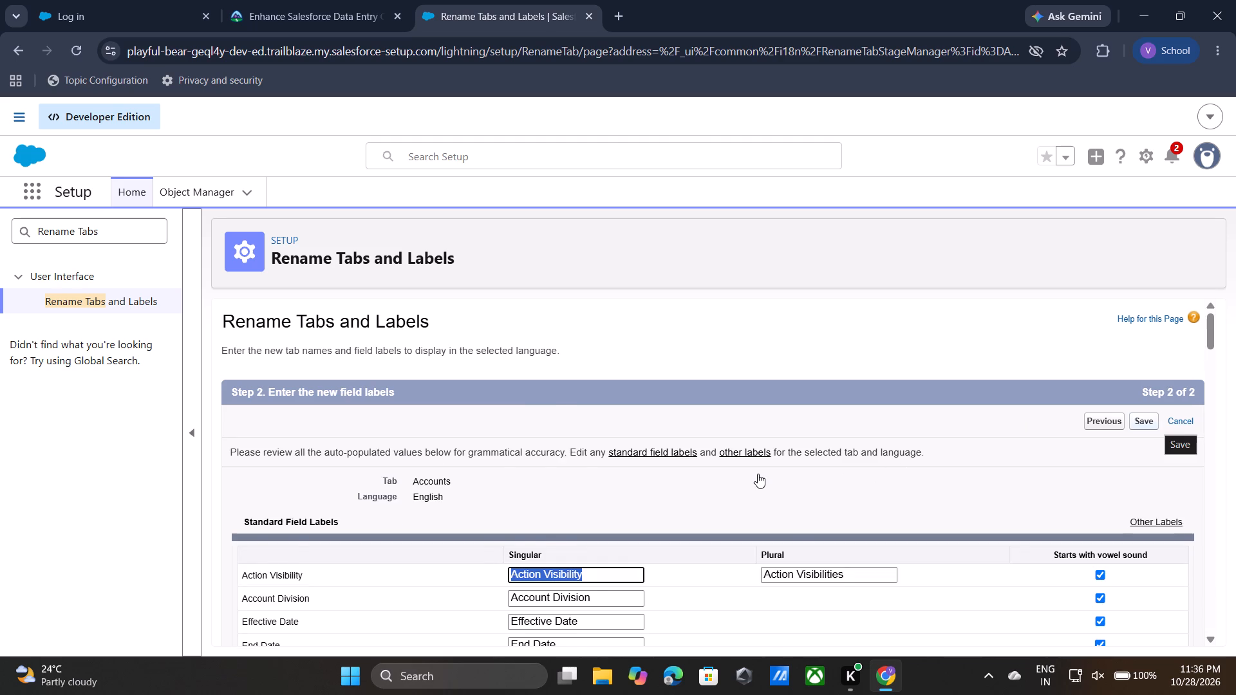
{"action": "scroll", "coordinate": [758, 474], "scroll_direction": "down", "scroll_amount": 2}
{"action": "scroll", "coordinate": [716, 526], "scroll_direction": "down", "scroll_amount": 2}
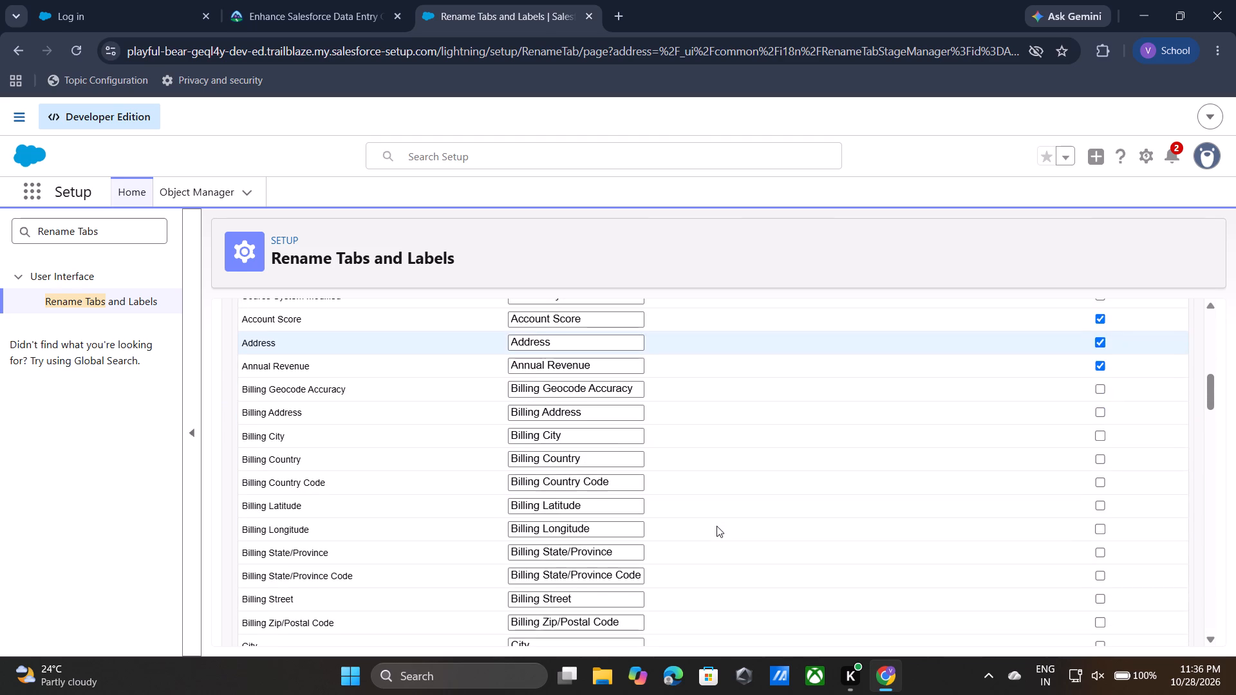
{"action": "scroll", "coordinate": [716, 526], "scroll_direction": "down", "scroll_amount": 9}
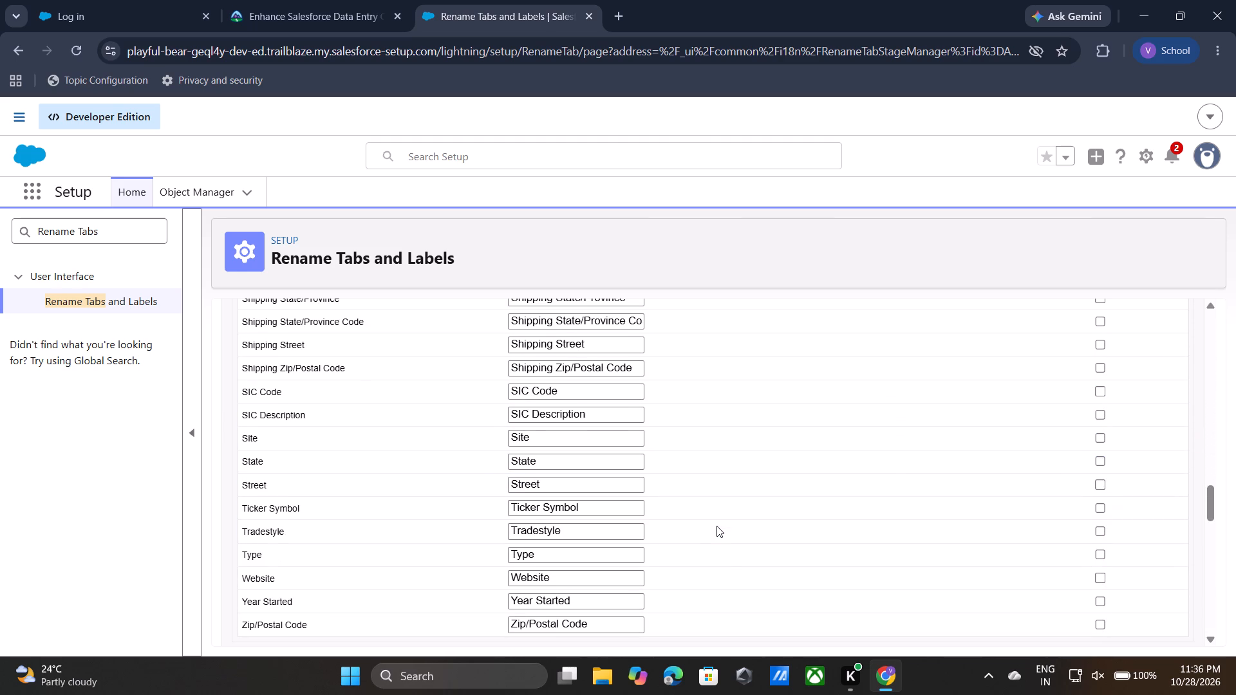
{"action": "scroll", "coordinate": [672, 438], "scroll_direction": "up", "scroll_amount": 2}
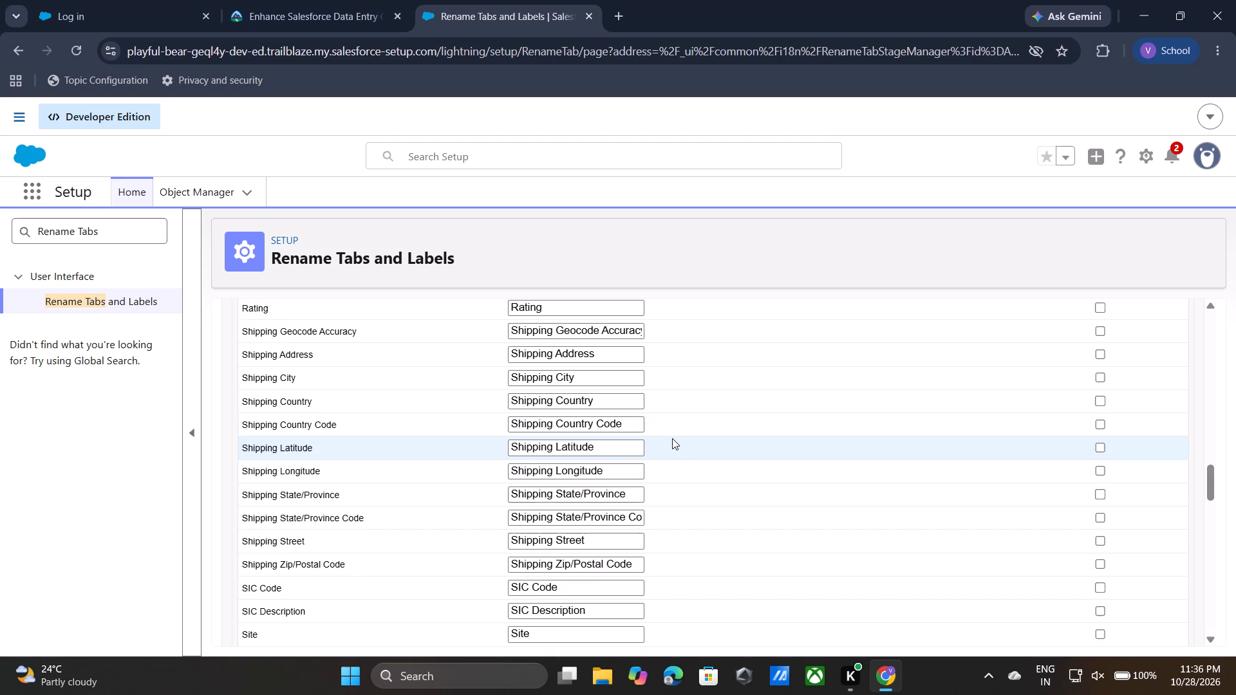
{"action": "scroll", "coordinate": [672, 438], "scroll_direction": "up", "scroll_amount": 2}
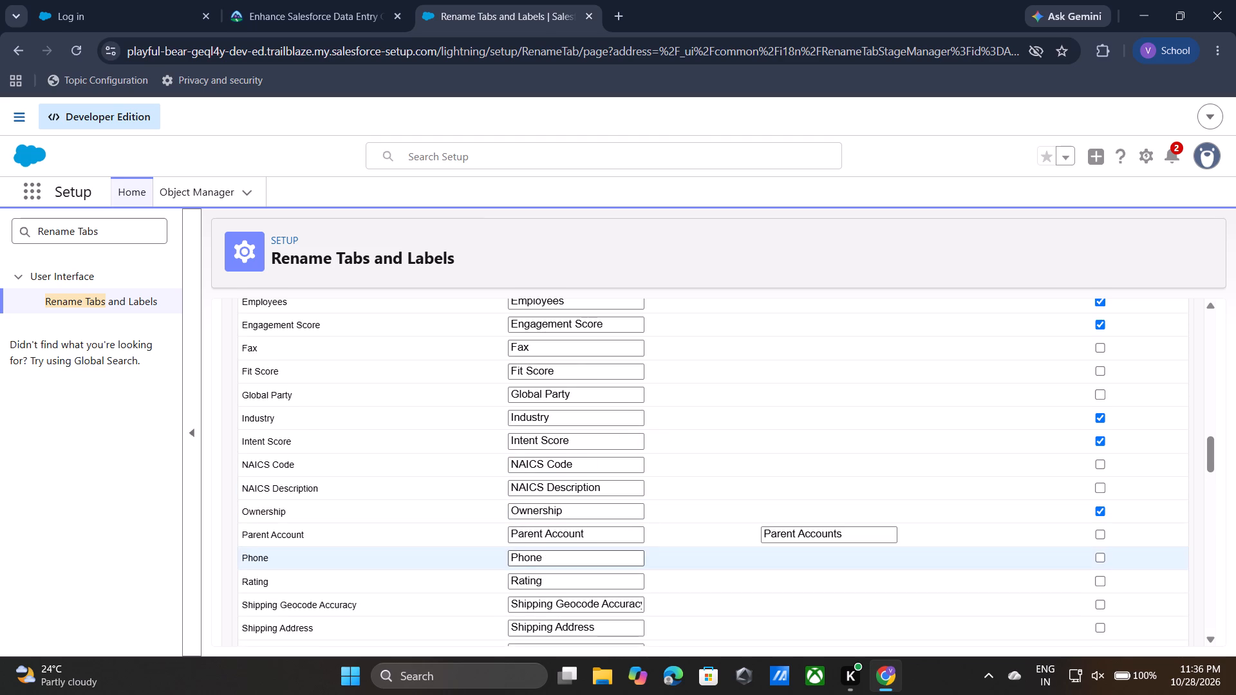
Set the Rating field's singular label to Prospect Rating, copied from the Trailhead unit, and save the Accounts labels.
{"action": "left_click", "coordinate": [360, 0]}
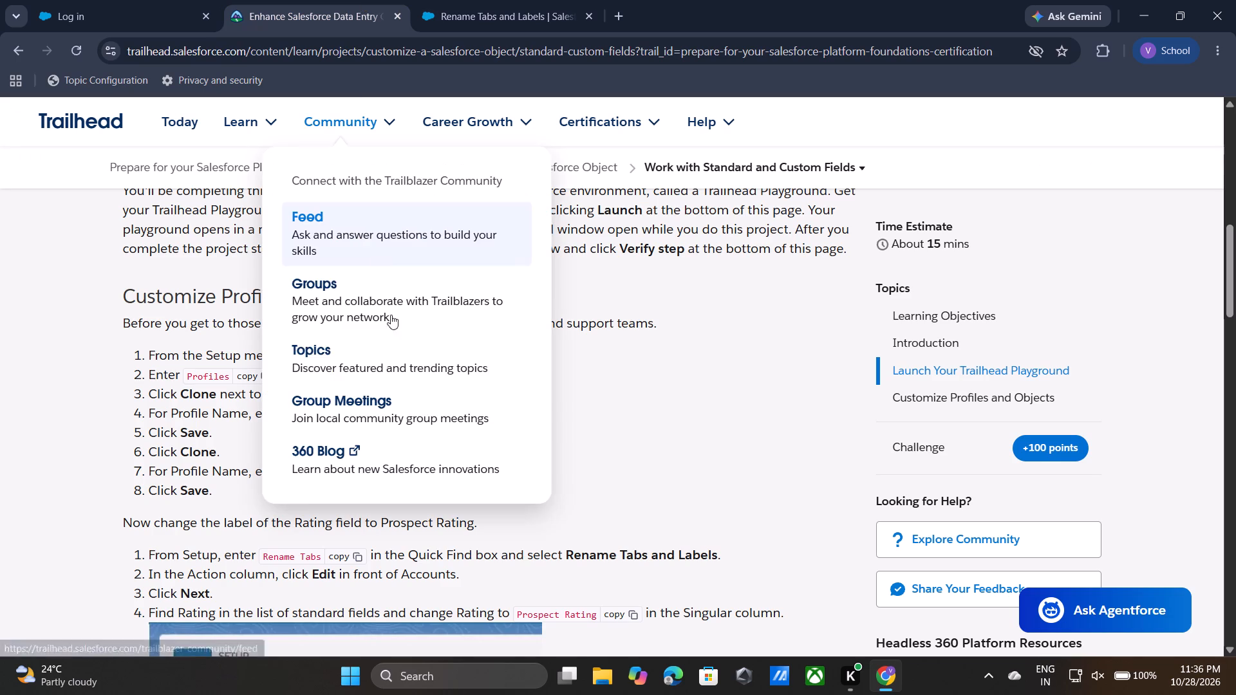
{"action": "scroll", "coordinate": [615, 476], "scroll_direction": "down", "scroll_amount": 3}
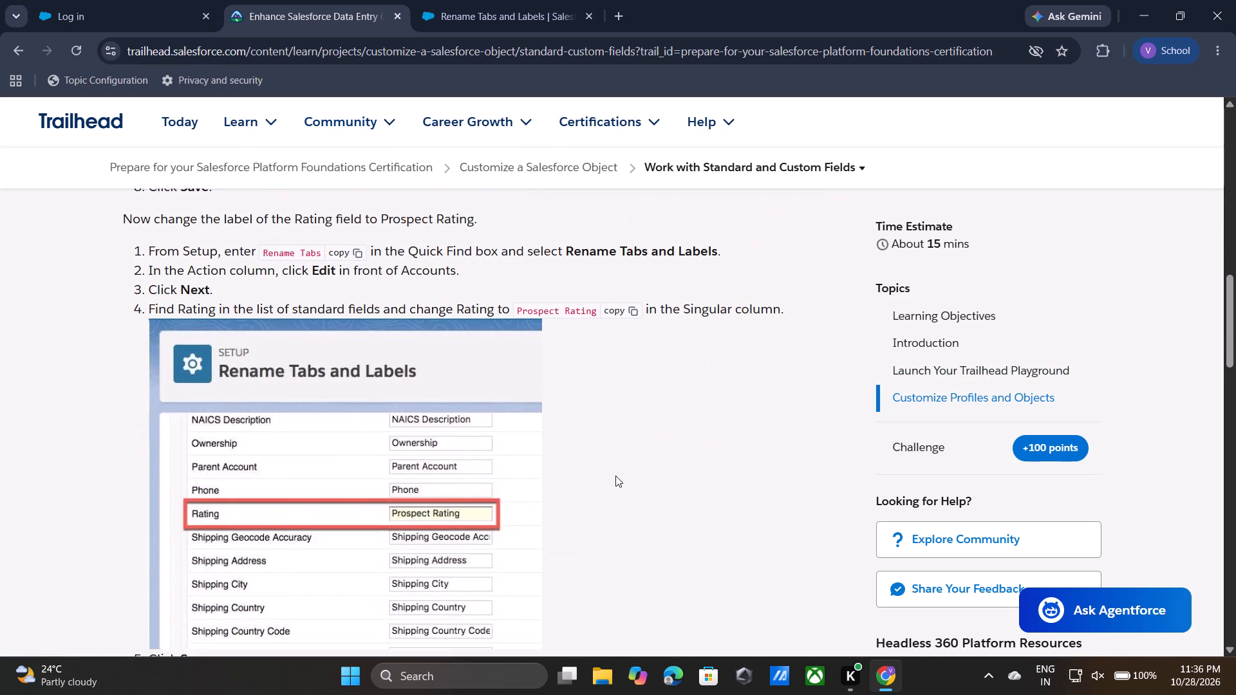
{"action": "scroll", "coordinate": [615, 476], "scroll_direction": "down", "scroll_amount": 1}
{"action": "left_click", "coordinate": [624, 305]}
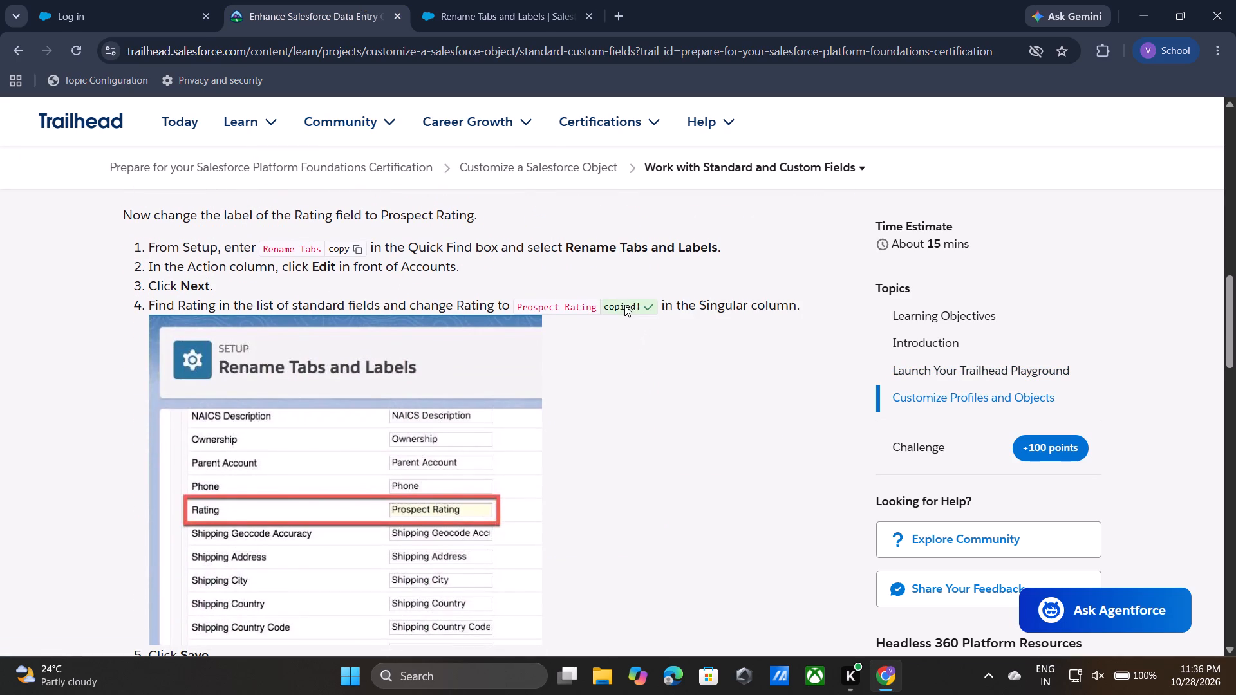
{"action": "left_click", "coordinate": [486, 0]}
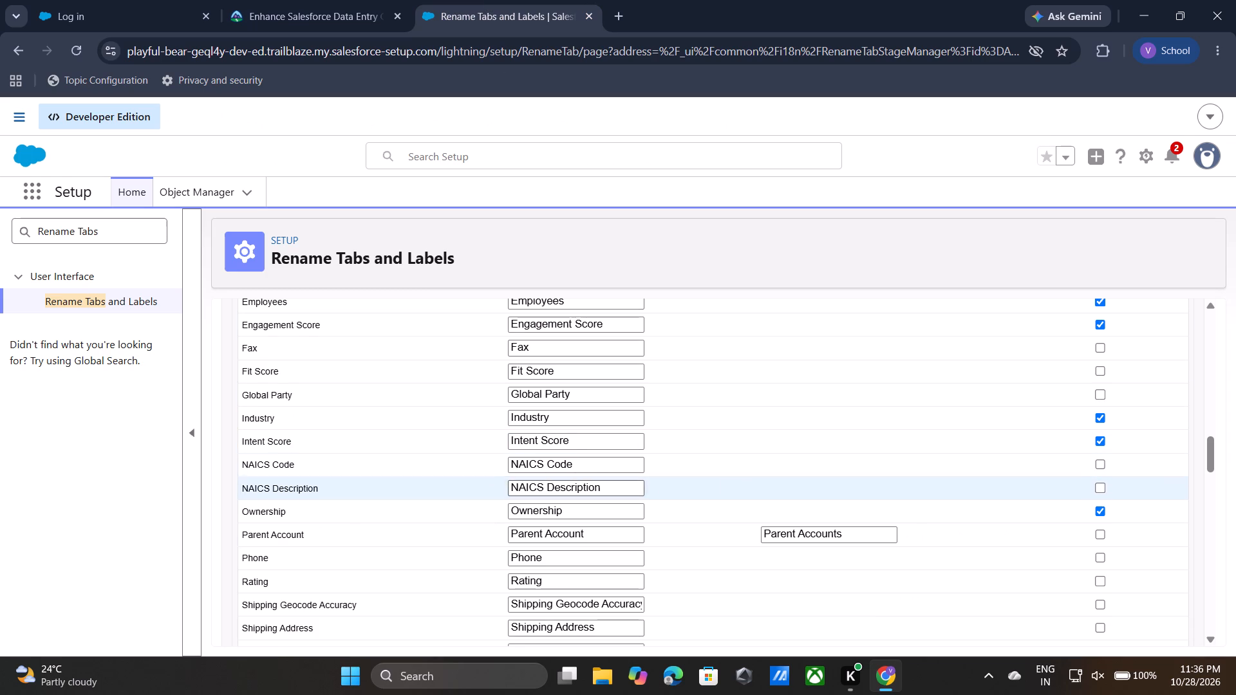
{"action": "triple_click", "coordinate": [548, 583]}
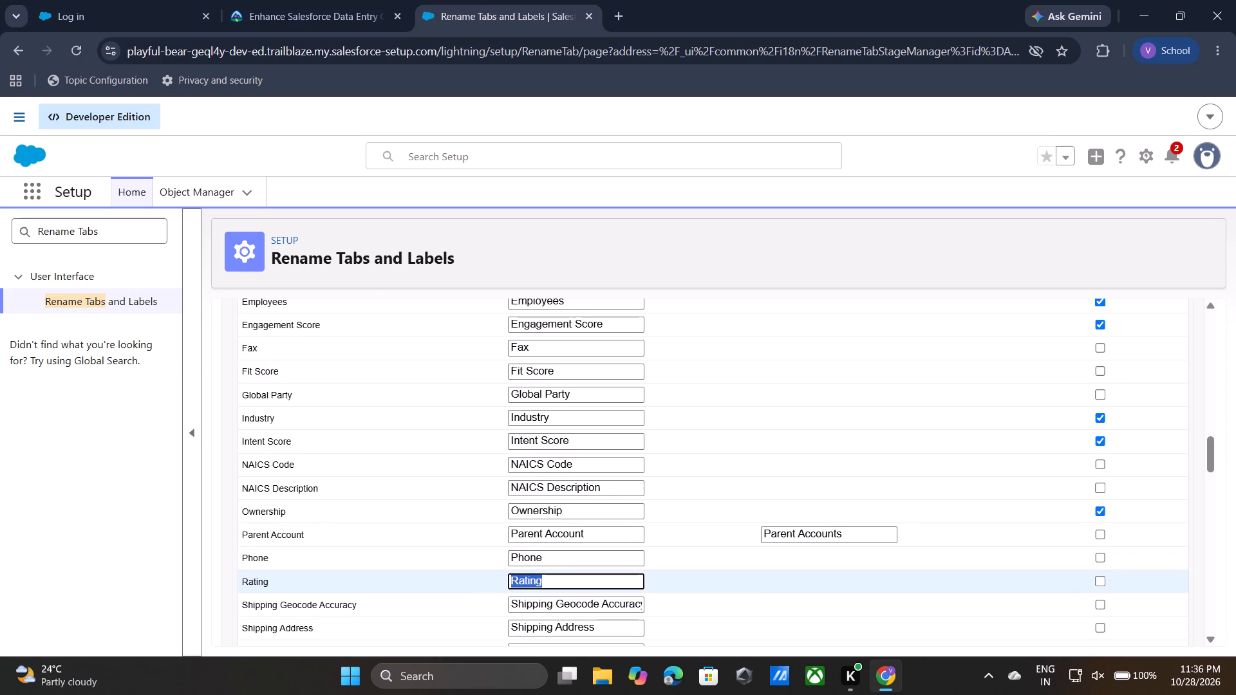
{"action": "key", "text": "ctrl+v"}
{"action": "key", "text": "ctrl+space"}
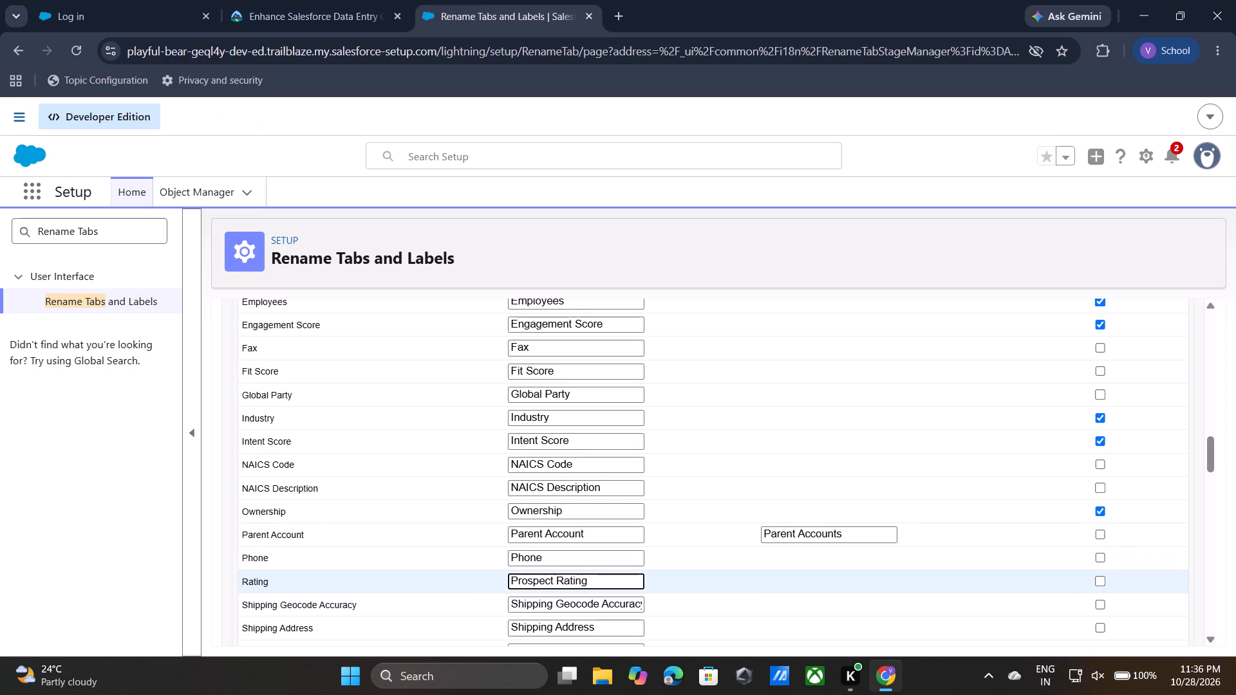
{"action": "scroll", "coordinate": [839, 482], "scroll_direction": "up", "scroll_amount": 3}
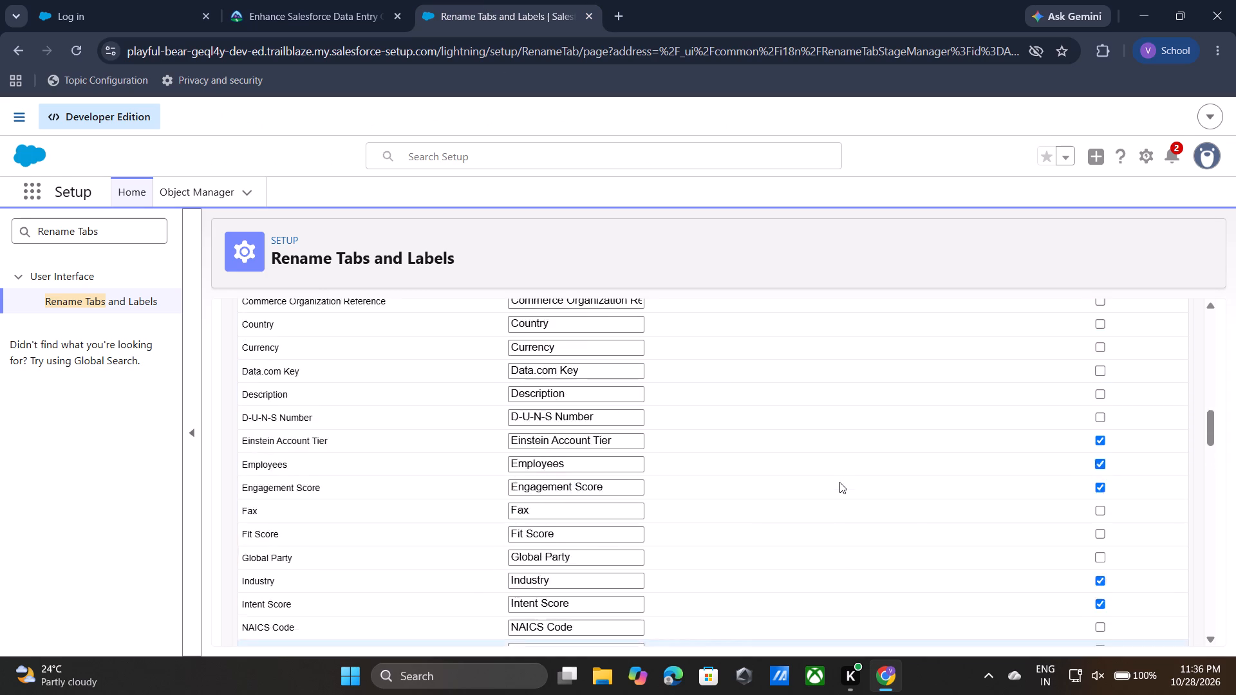
{"action": "scroll", "coordinate": [839, 482], "scroll_direction": "up", "scroll_amount": 6}
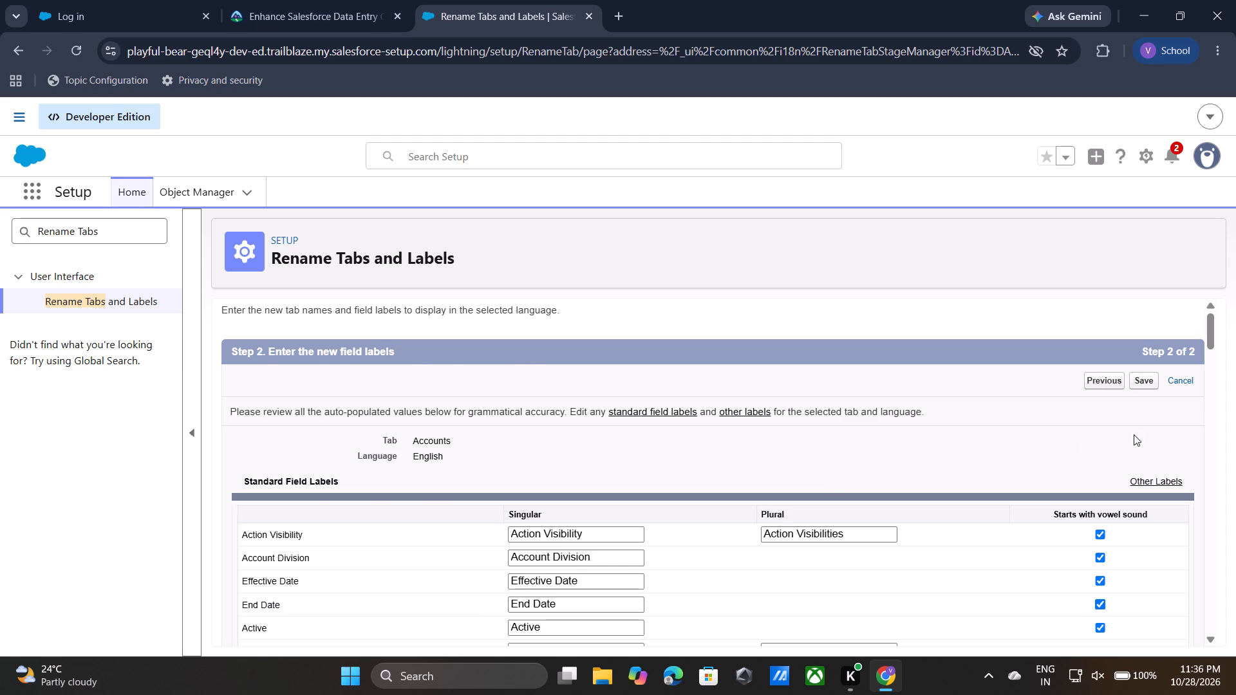
{"action": "left_click", "coordinate": [1151, 427]}
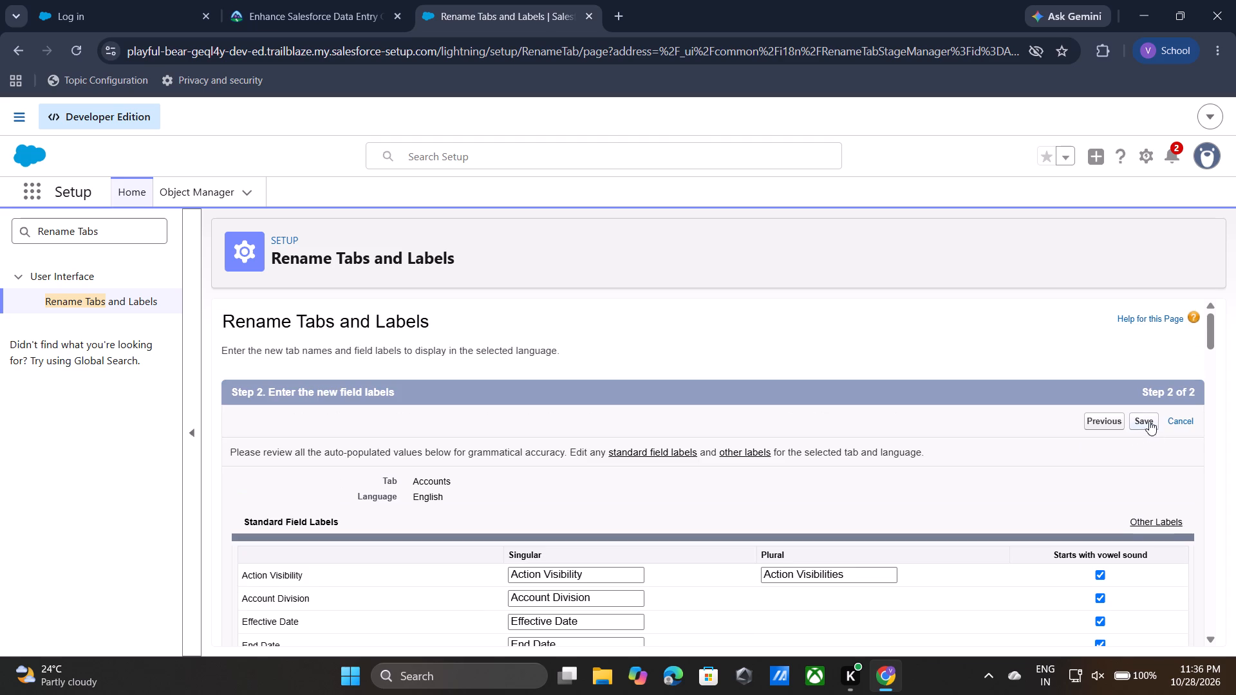
{"action": "left_click", "coordinate": [1148, 415]}
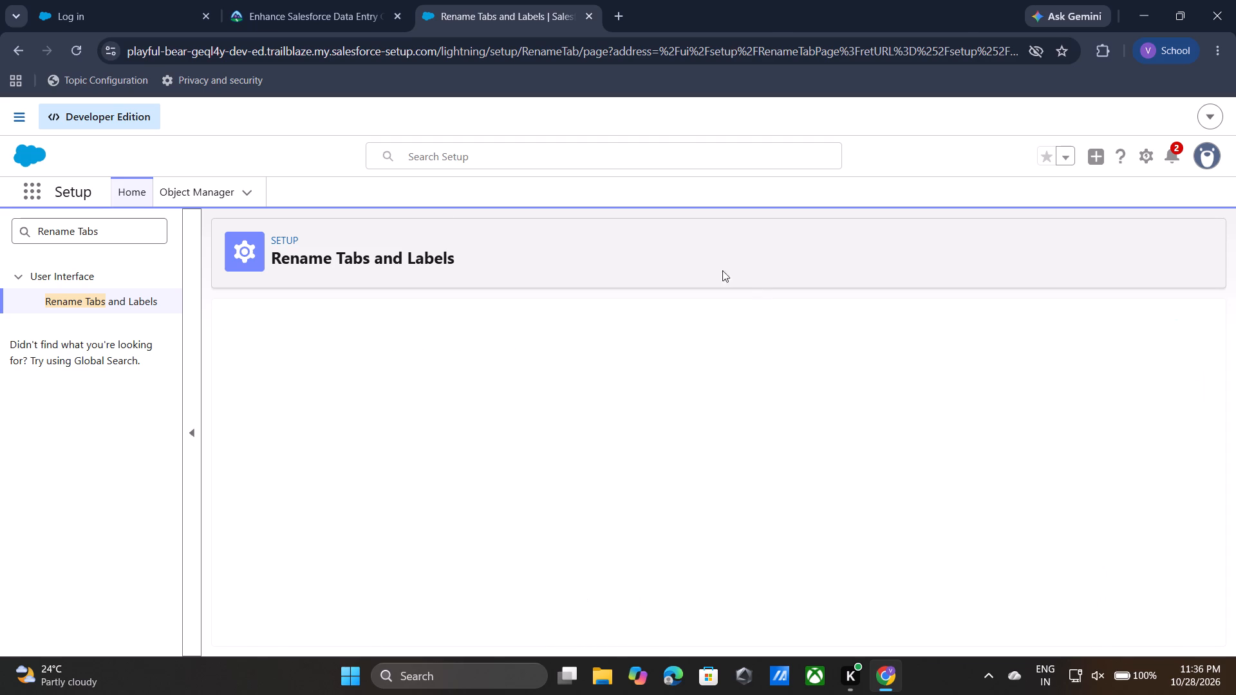
Find the Prospect Rating field in the Account object's Fields & Relationships using the search term pros and open it.
{"action": "left_click", "coordinate": [219, 185]}
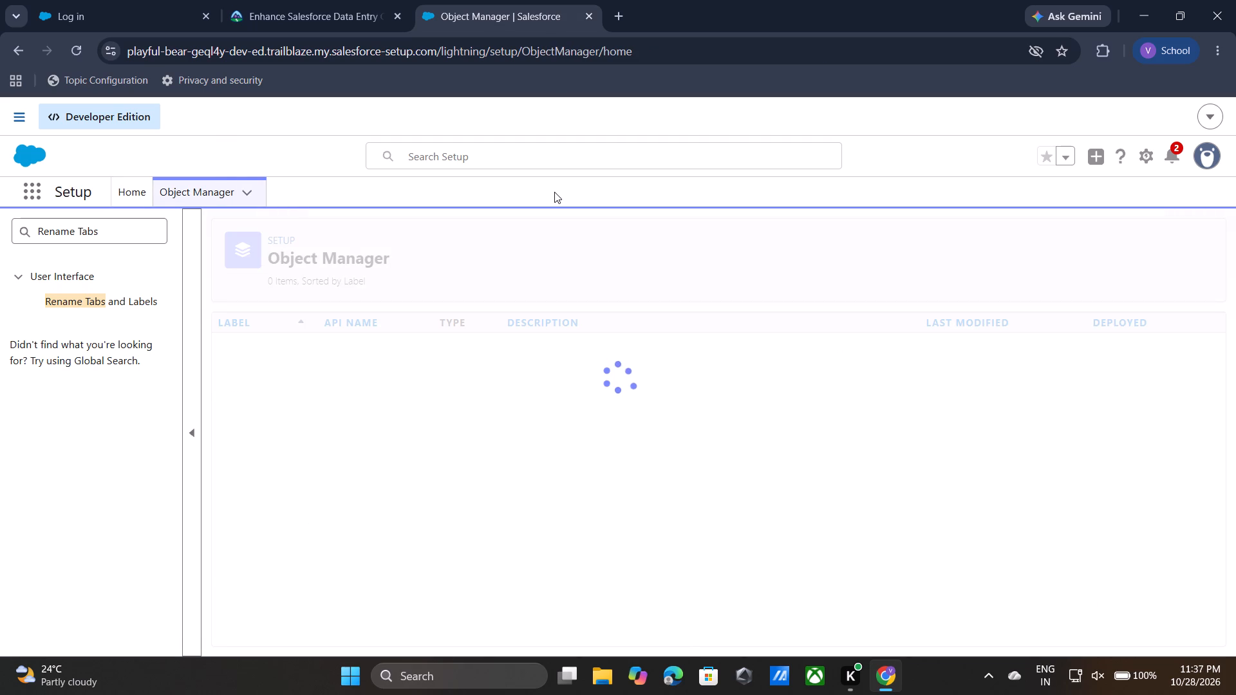
{"action": "left_click", "coordinate": [243, 351]}
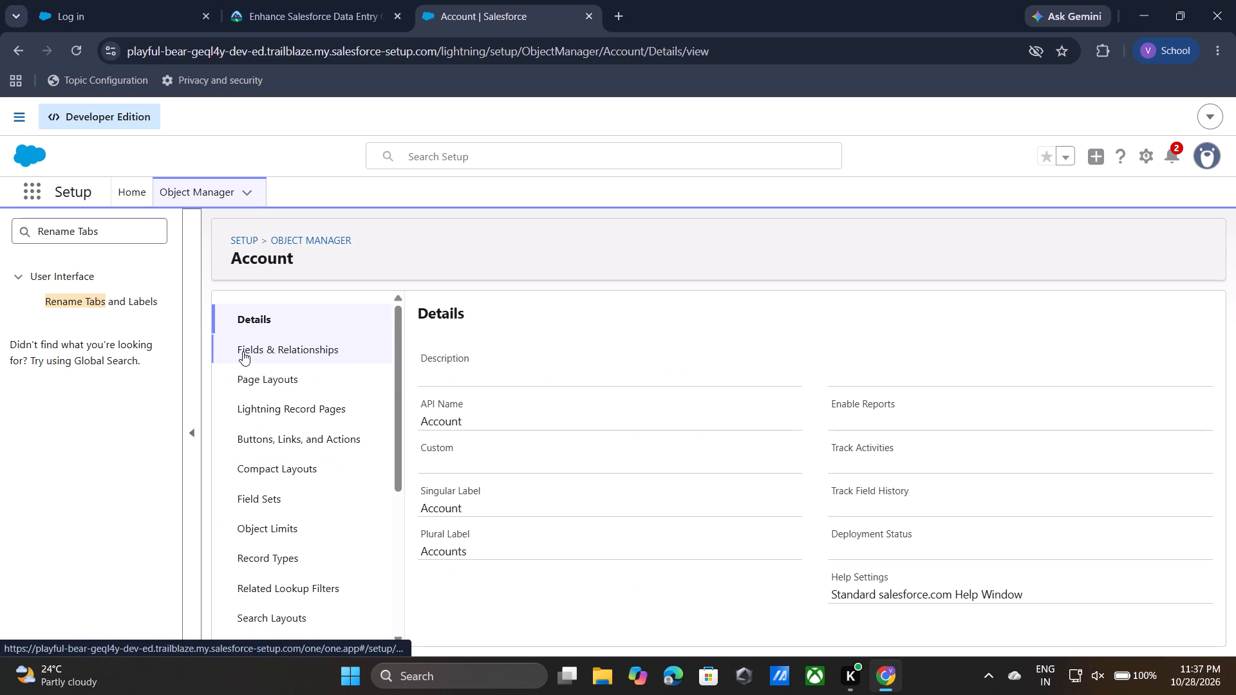
{"action": "left_click", "coordinate": [319, 357]}
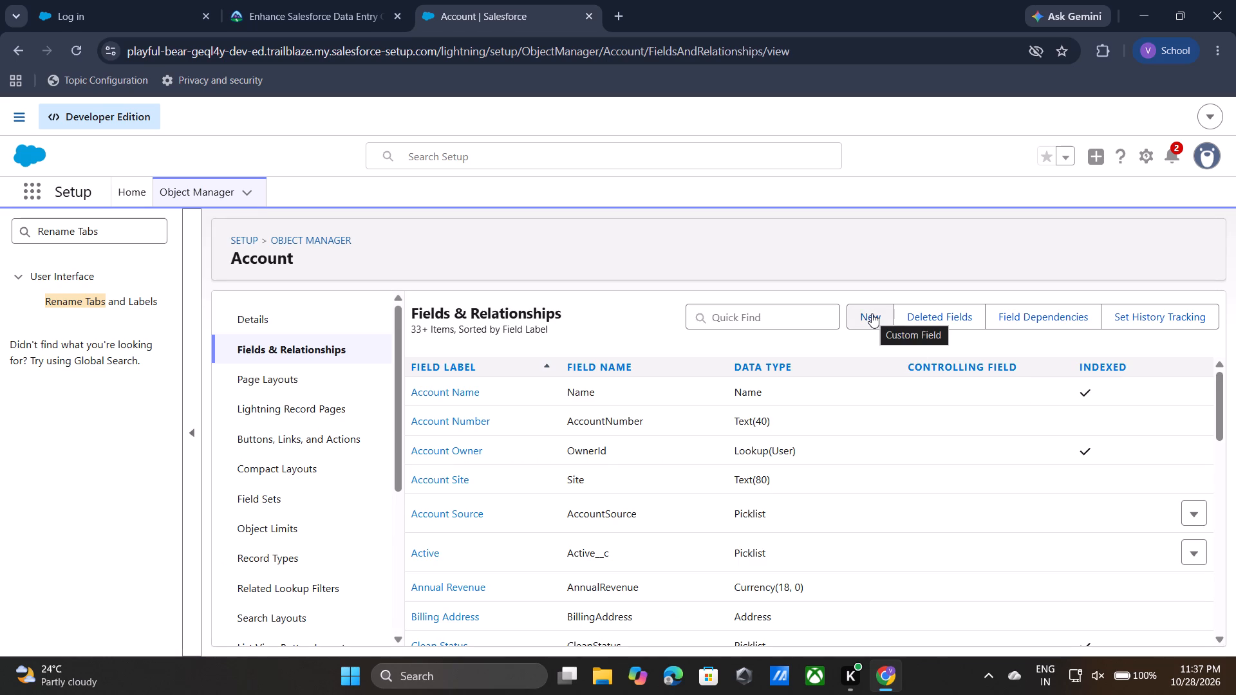
{"action": "left_click", "coordinate": [787, 317]}
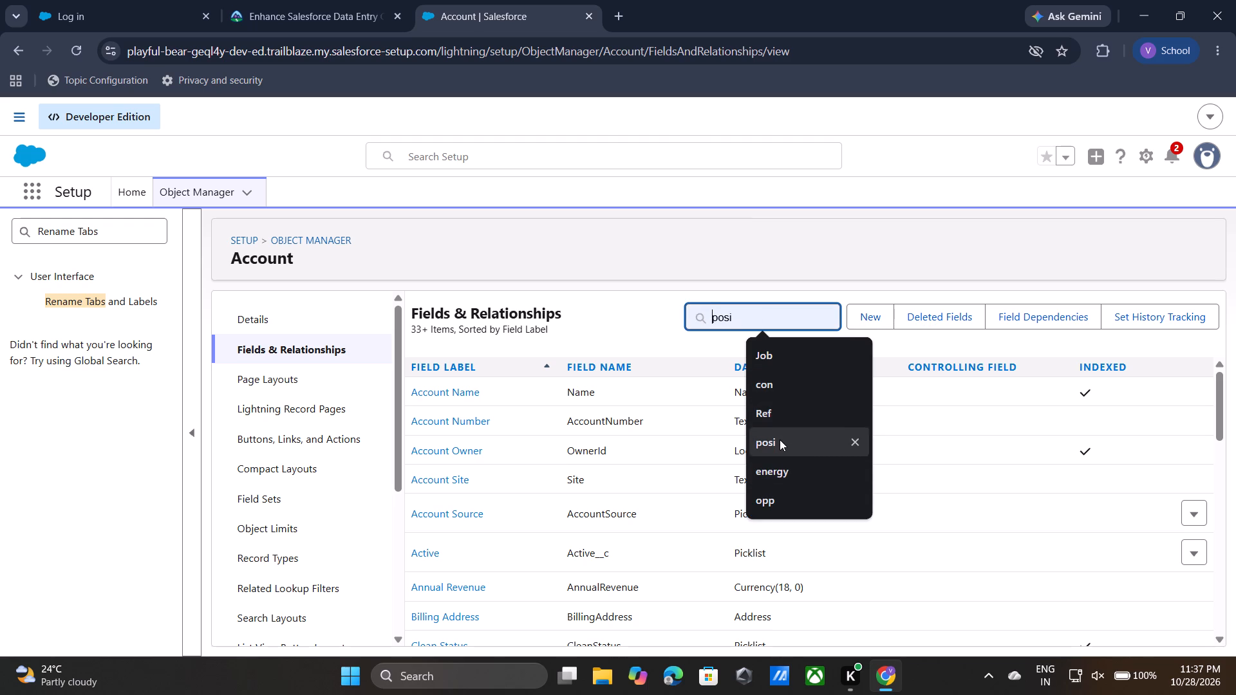
{"action": "left_click", "coordinate": [780, 440]}
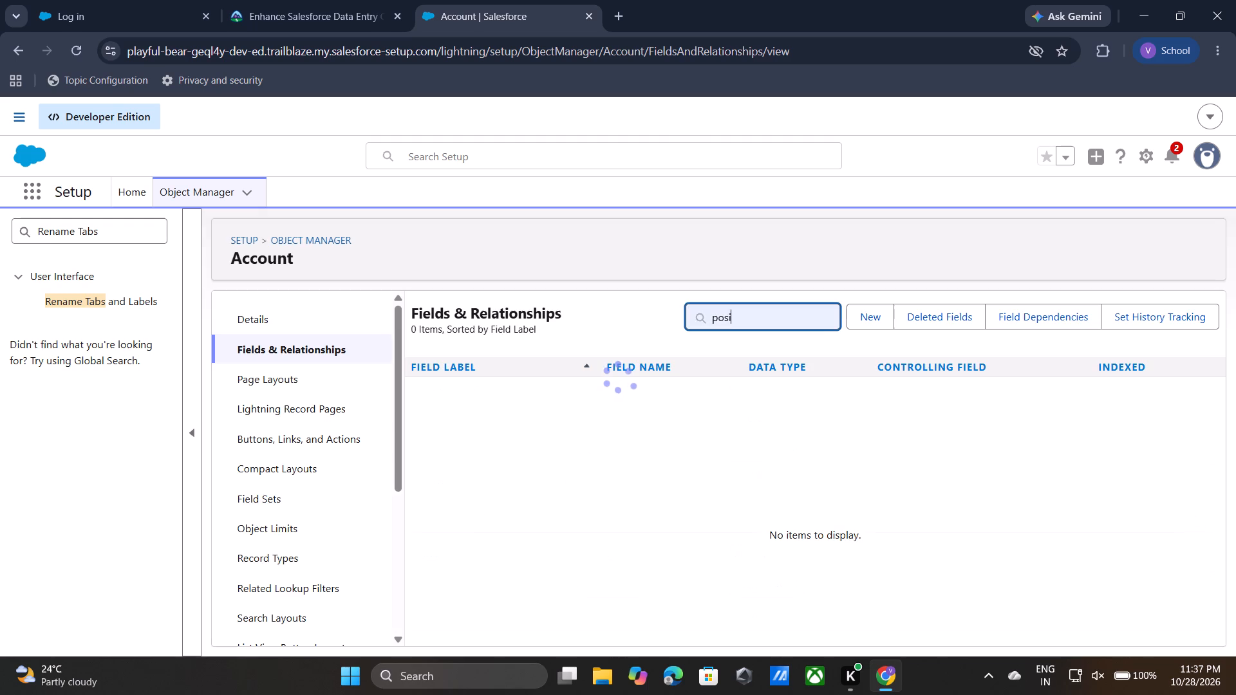
{"action": "left_click", "coordinate": [722, 322]}
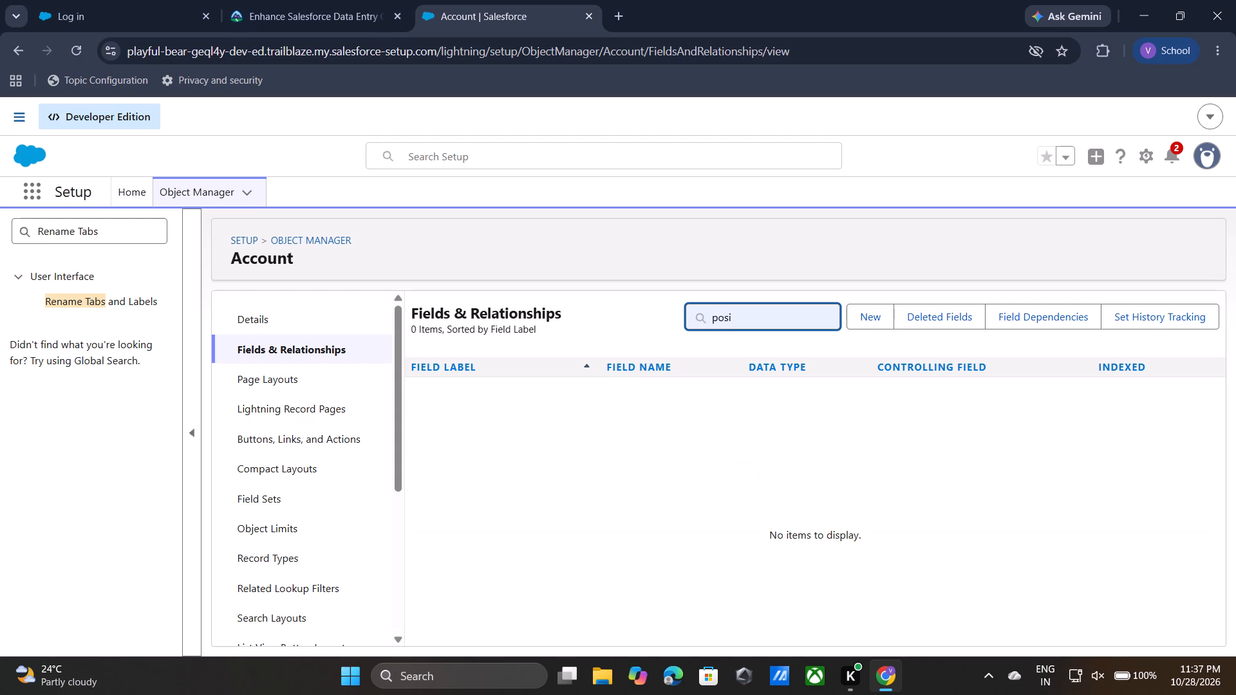
{"action": "key", "text": "Left"}
{"action": "key", "text": "r"}
{"action": "key", "text": "Right"}
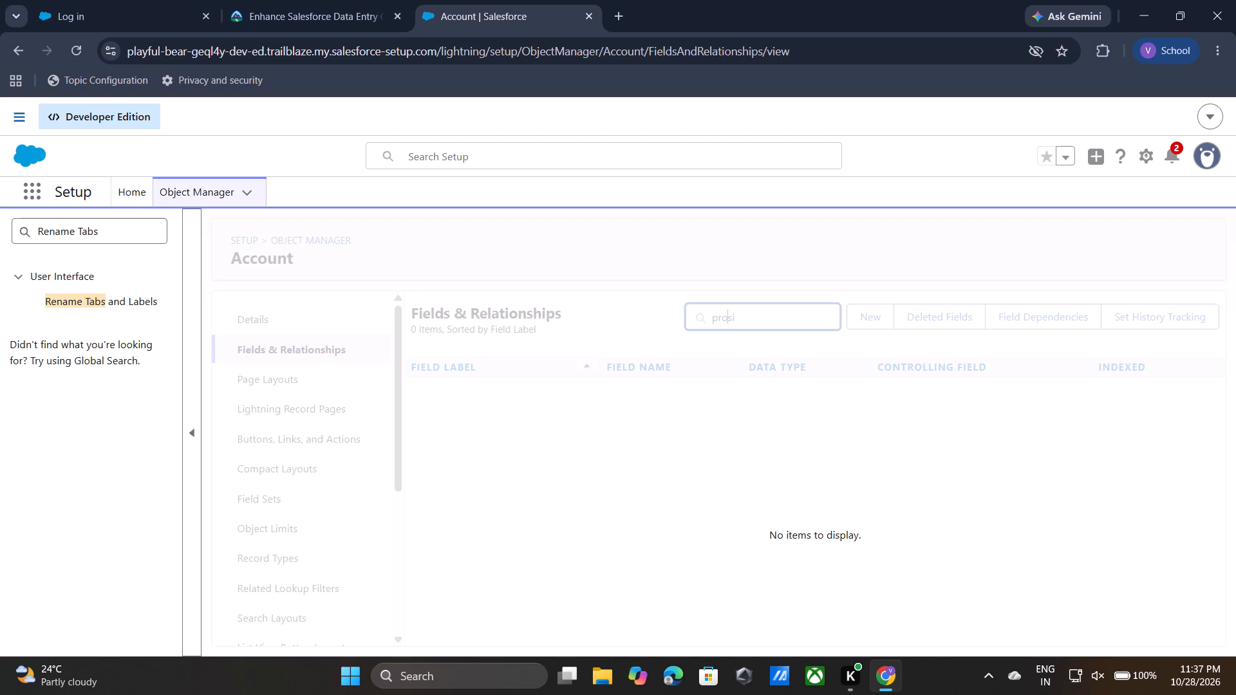
{"action": "key", "text": "Right"}
{"action": "key", "text": "Right"}
{"action": "key", "text": "BackSpace"}
{"action": "left_click", "coordinate": [473, 400]}
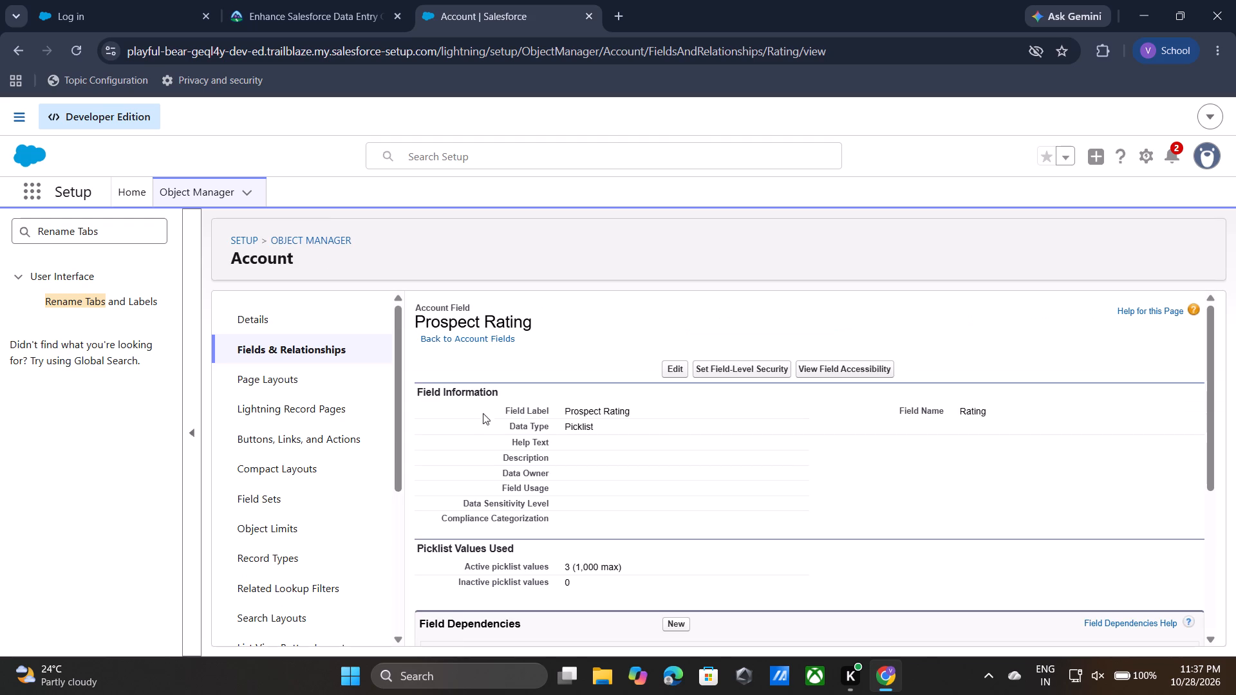
Edit the Prospect Rating field, adding the help text on six-month sale likelihood copied from the Trailhead unit, and save it.
{"action": "left_click", "coordinate": [666, 364]}
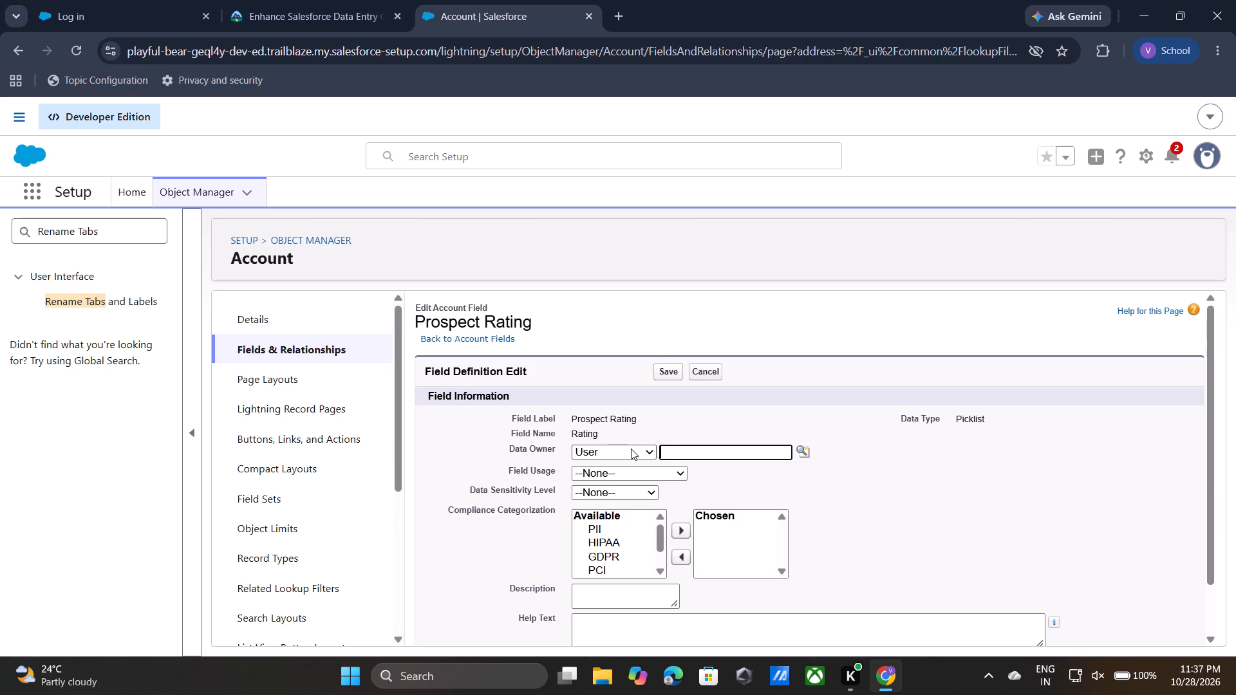
{"action": "scroll", "coordinate": [626, 504], "scroll_direction": "down", "scroll_amount": 1}
{"action": "left_click", "coordinate": [303, 0]}
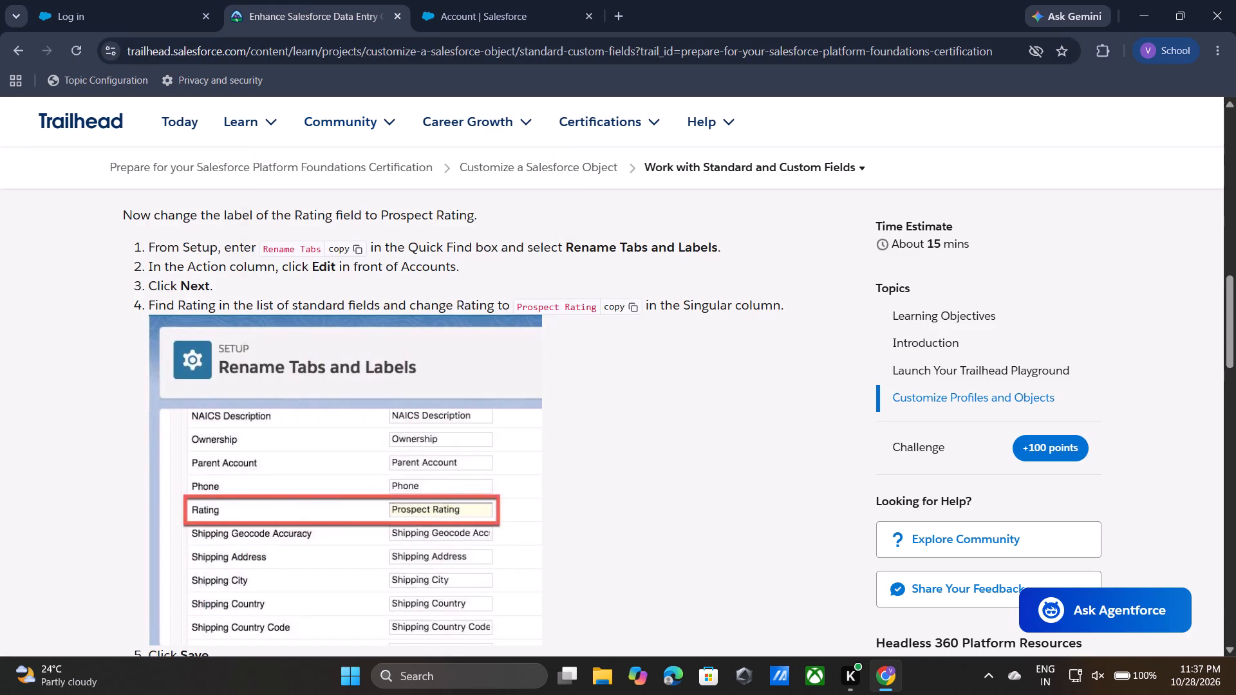
{"action": "scroll", "coordinate": [253, 300], "scroll_direction": "down", "scroll_amount": 4}
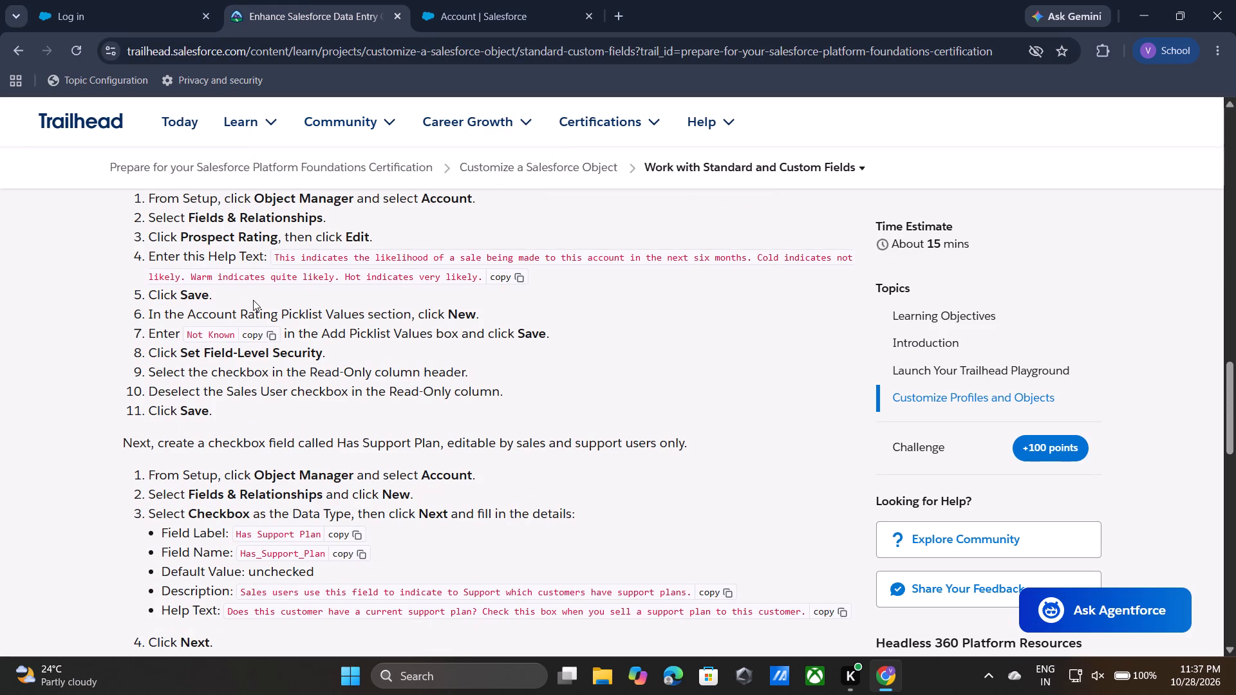
{"action": "scroll", "coordinate": [341, 328], "scroll_direction": "up", "scroll_amount": 1}
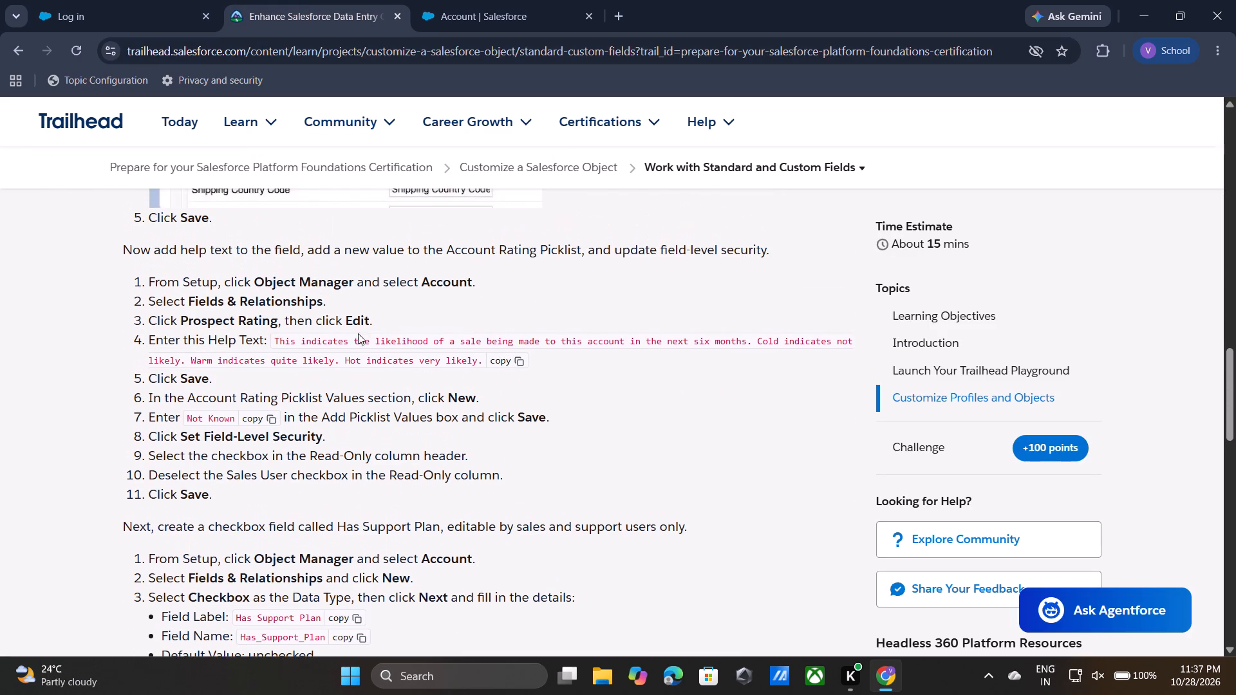
{"action": "left_click", "coordinate": [512, 360]}
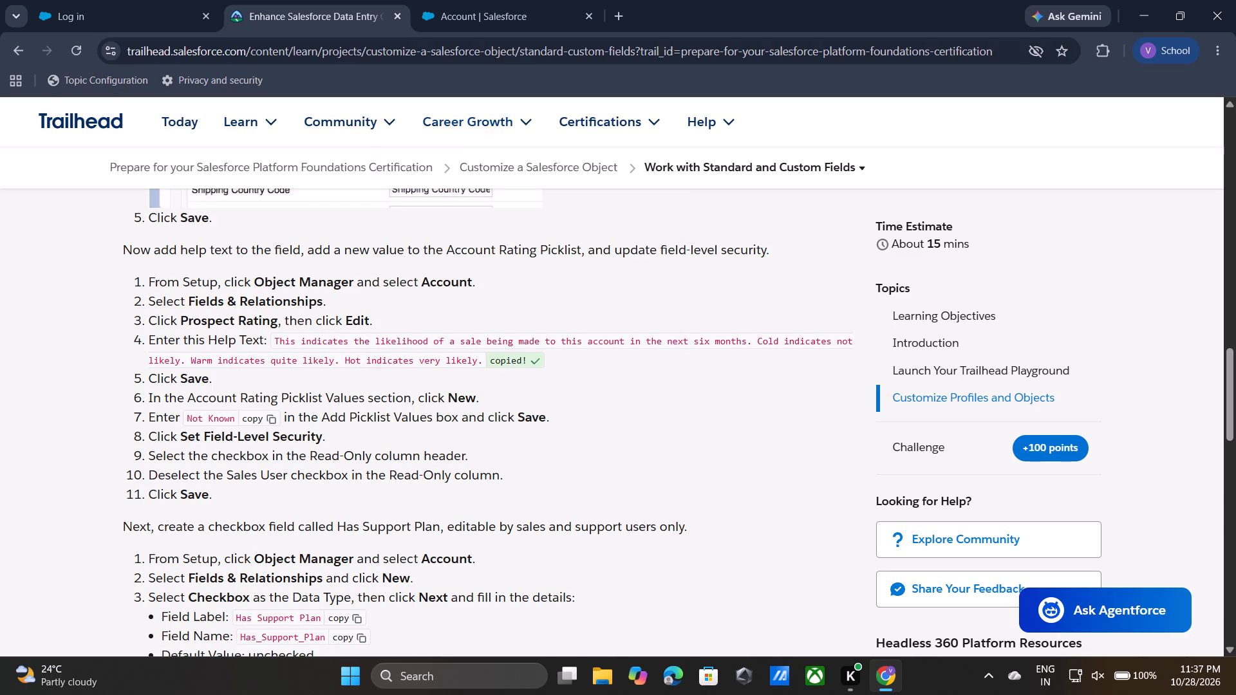
{"action": "left_click", "coordinate": [487, 20]}
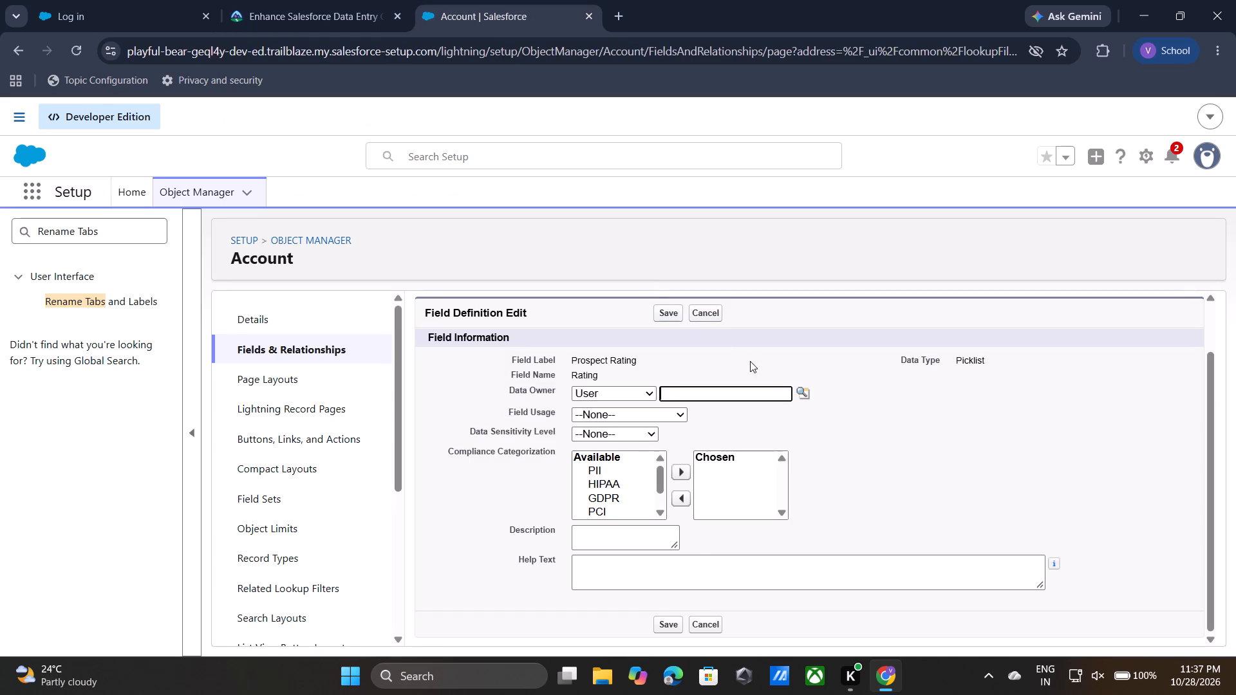
{"action": "left_click", "coordinate": [663, 561]}
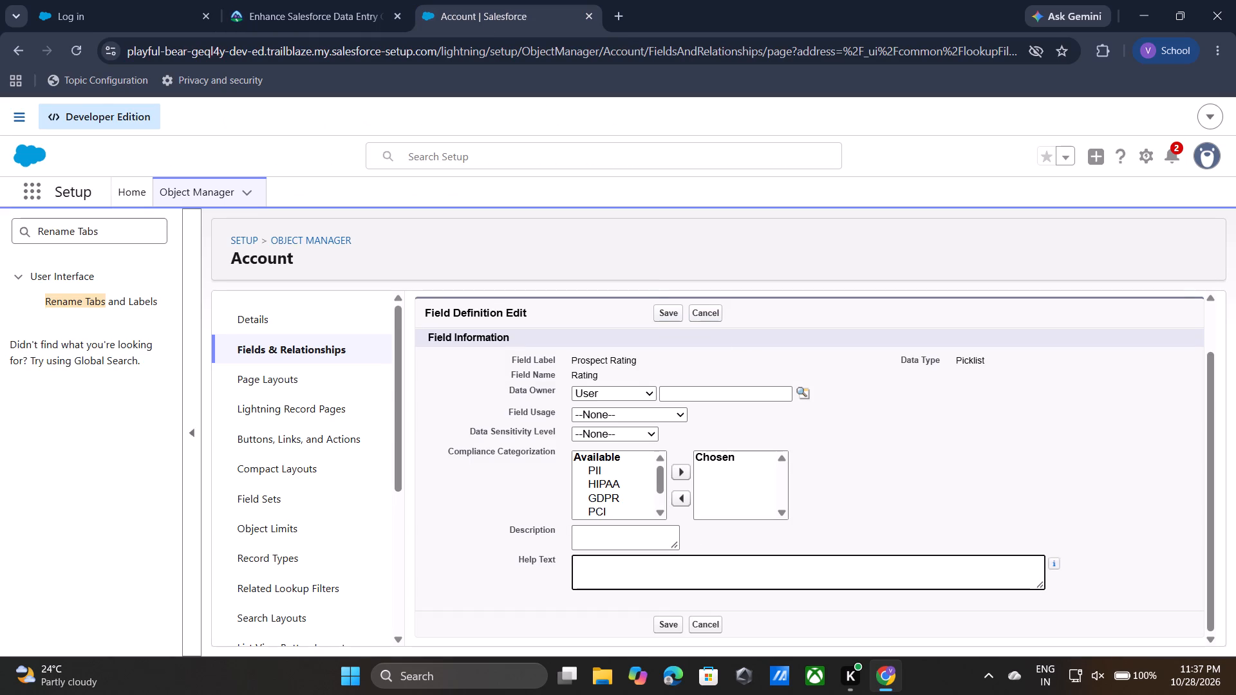
{"action": "key", "text": "ctrl+v"}
{"action": "left_click", "coordinate": [660, 621]}
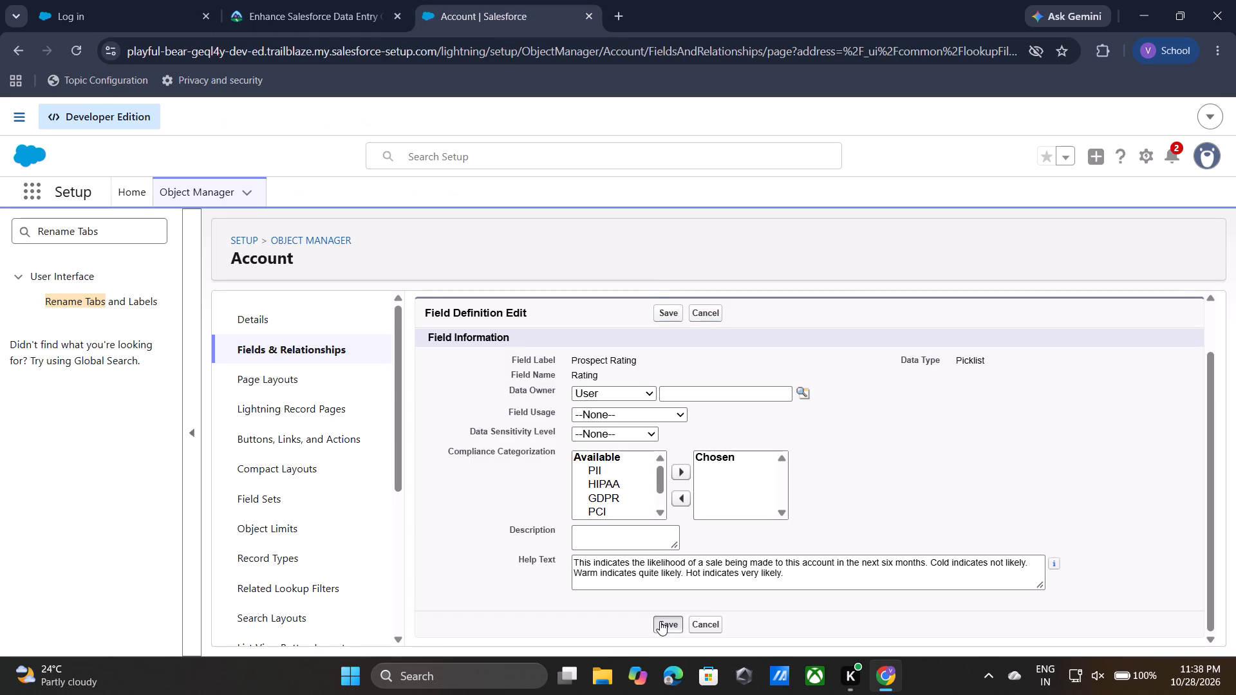
{"action": "scroll", "coordinate": [632, 568], "scroll_direction": "down", "scroll_amount": 1}
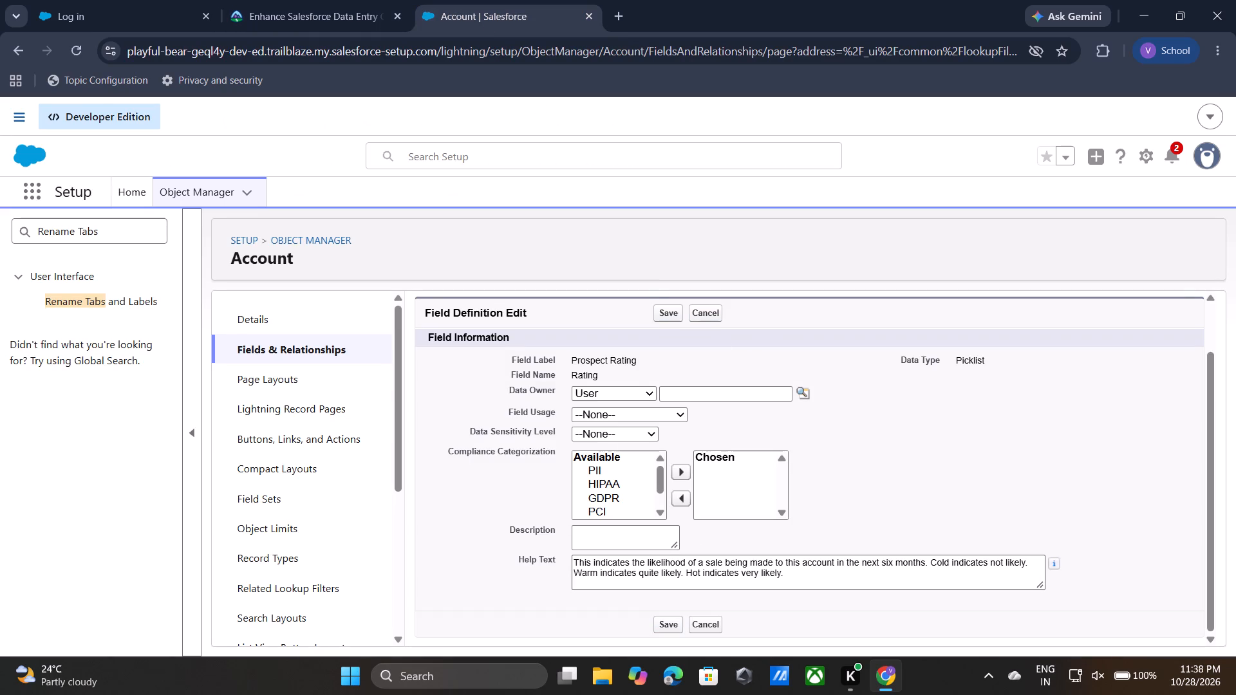
Add the value Not Known, copied from the Trailhead unit, to the Account Rating picklist values and save it.
{"action": "scroll", "coordinate": [671, 515], "scroll_direction": "down", "scroll_amount": 2}
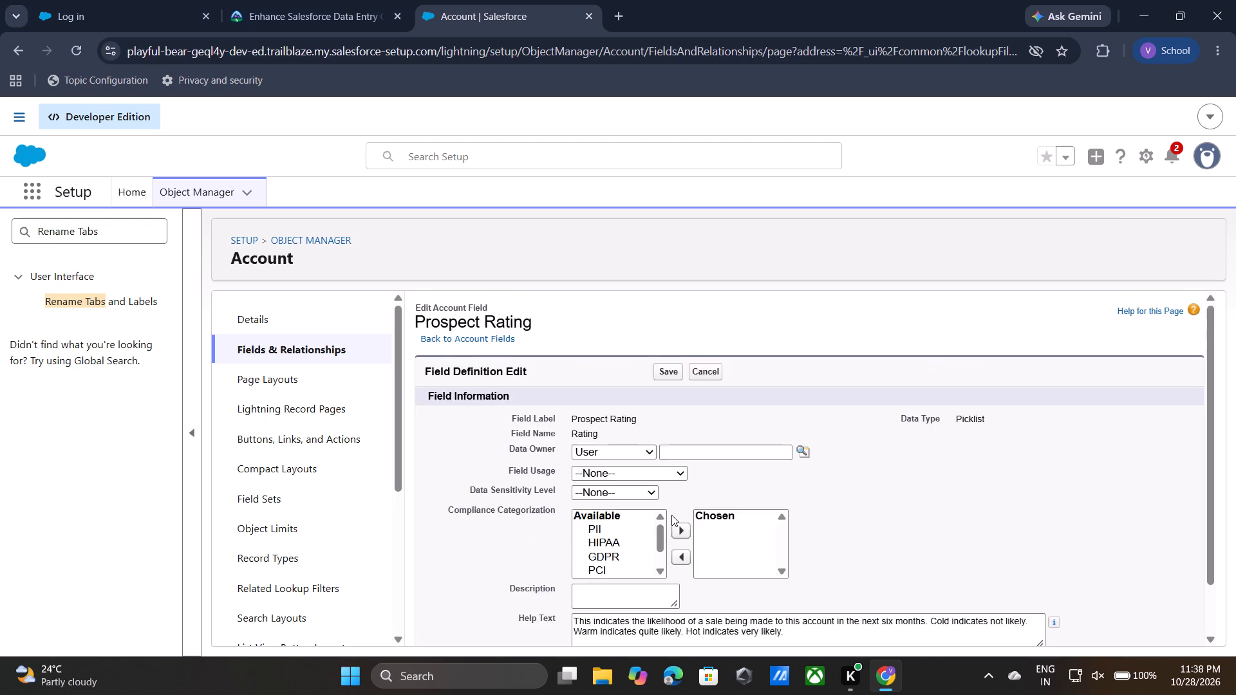
{"action": "scroll", "coordinate": [671, 515], "scroll_direction": "down", "scroll_amount": 1}
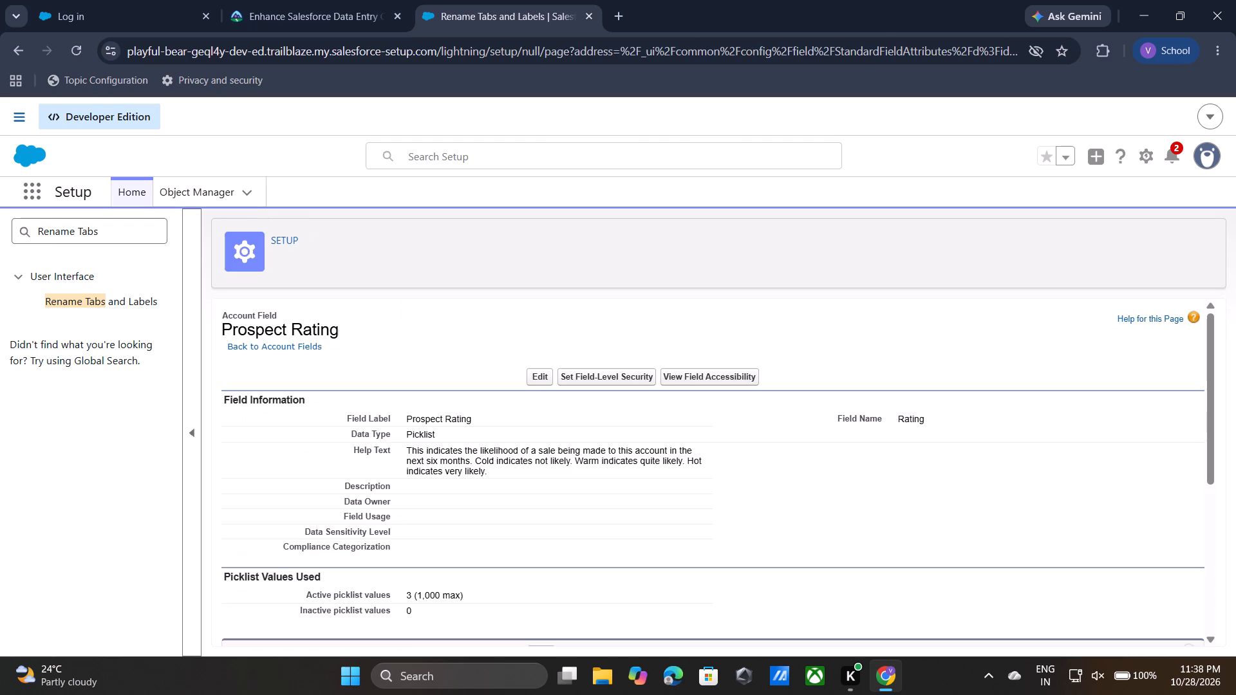
{"action": "scroll", "coordinate": [671, 447], "scroll_direction": "down", "scroll_amount": 5}
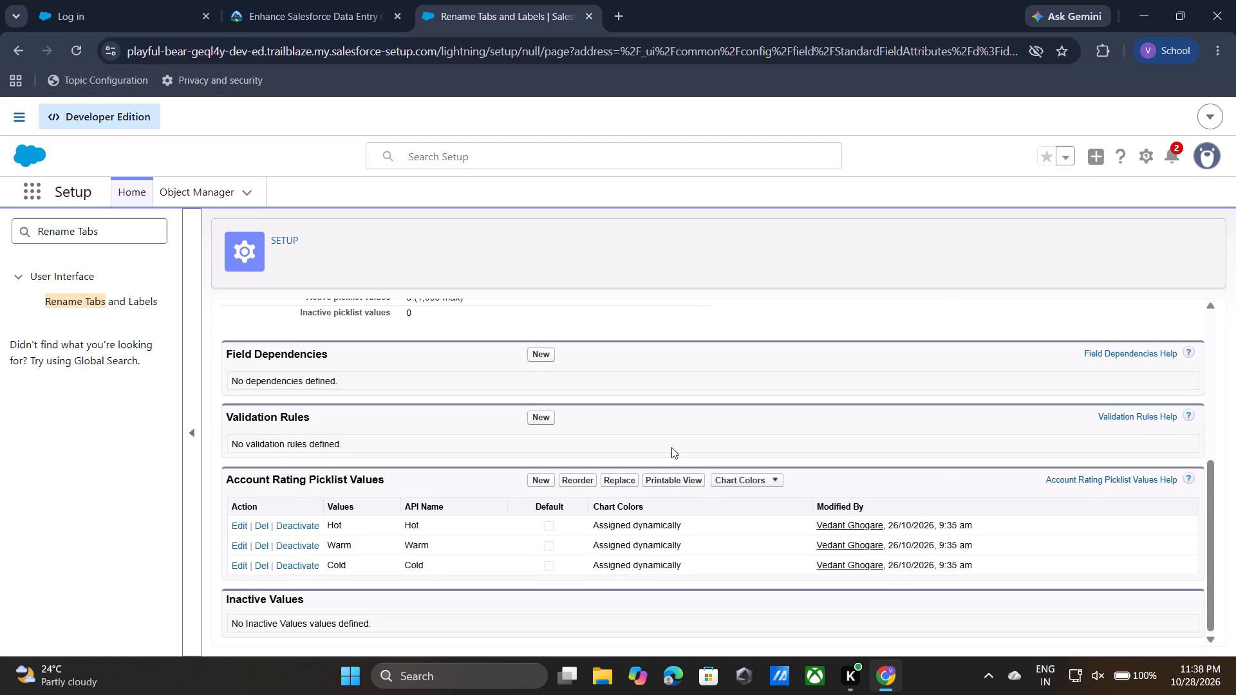
{"action": "right_click", "coordinate": [671, 447]}
{"action": "scroll", "coordinate": [671, 447], "scroll_direction": "down", "scroll_amount": 1}
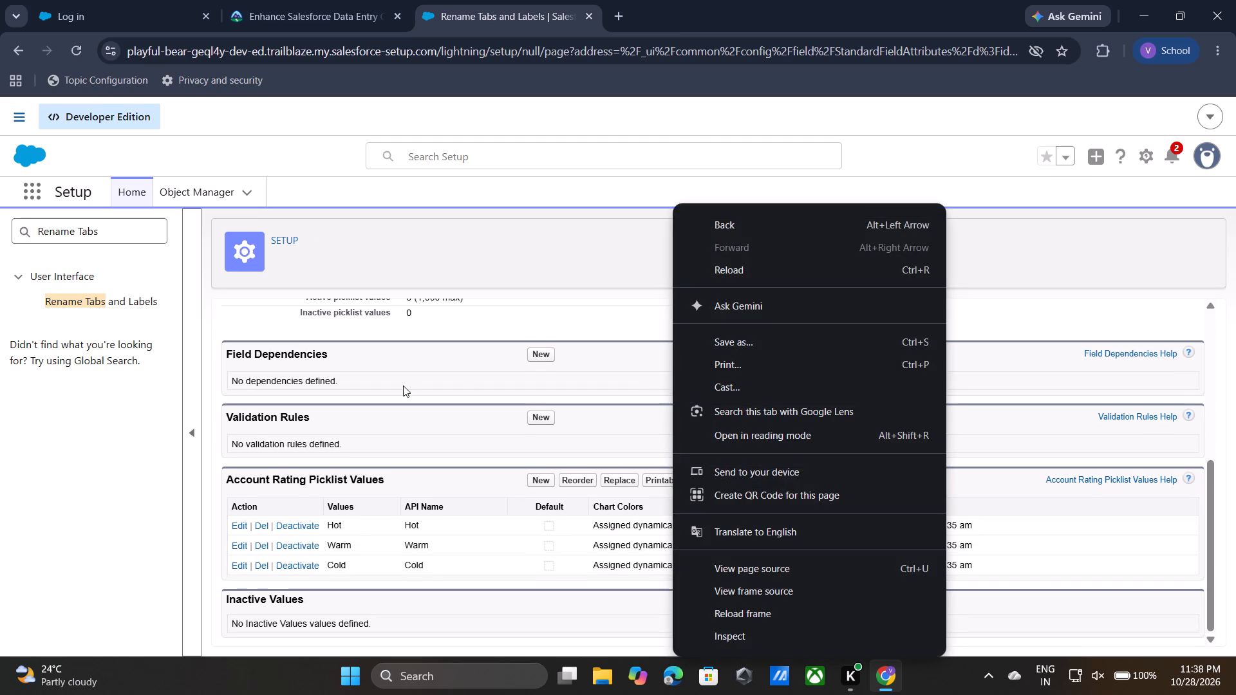
{"action": "left_click", "coordinate": [333, 389]}
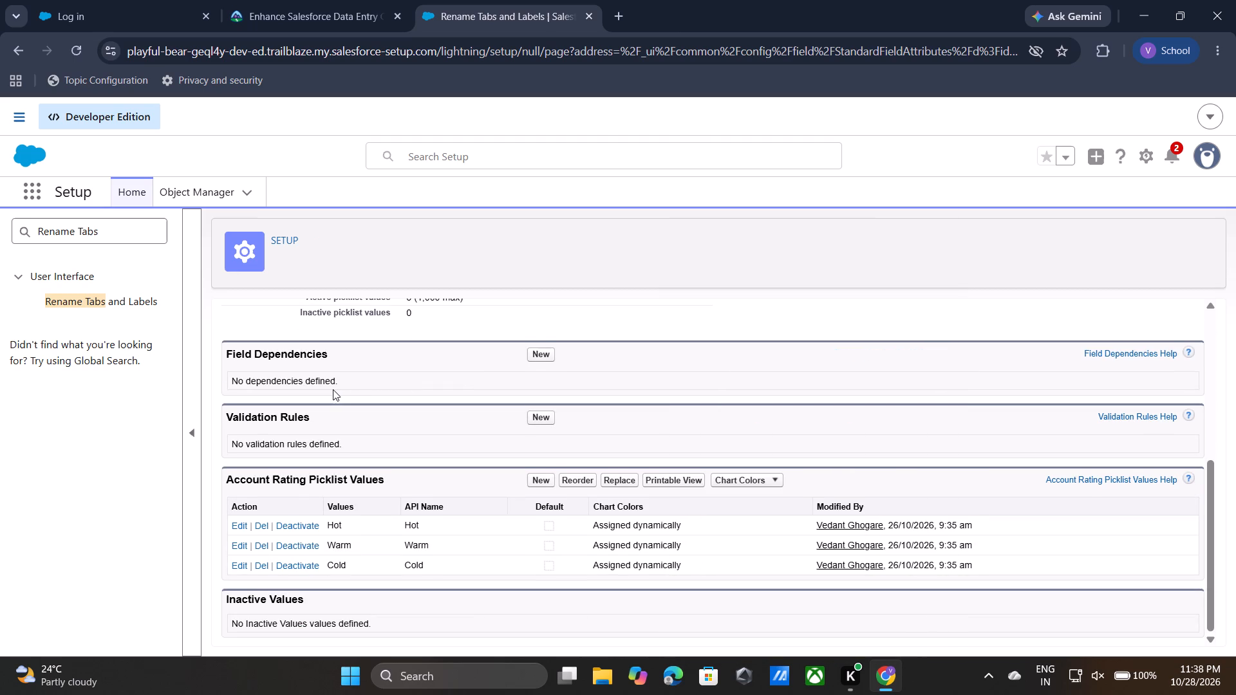
{"action": "left_click", "coordinate": [547, 482]}
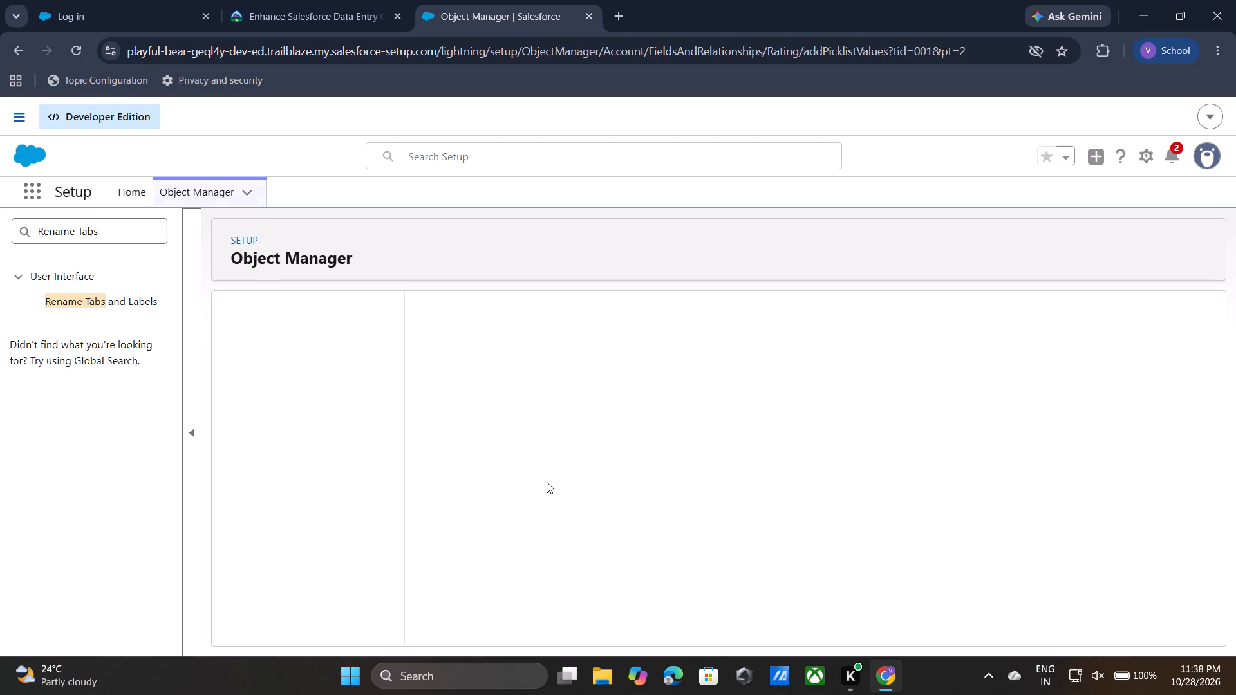
{"action": "left_click", "coordinate": [286, 29]}
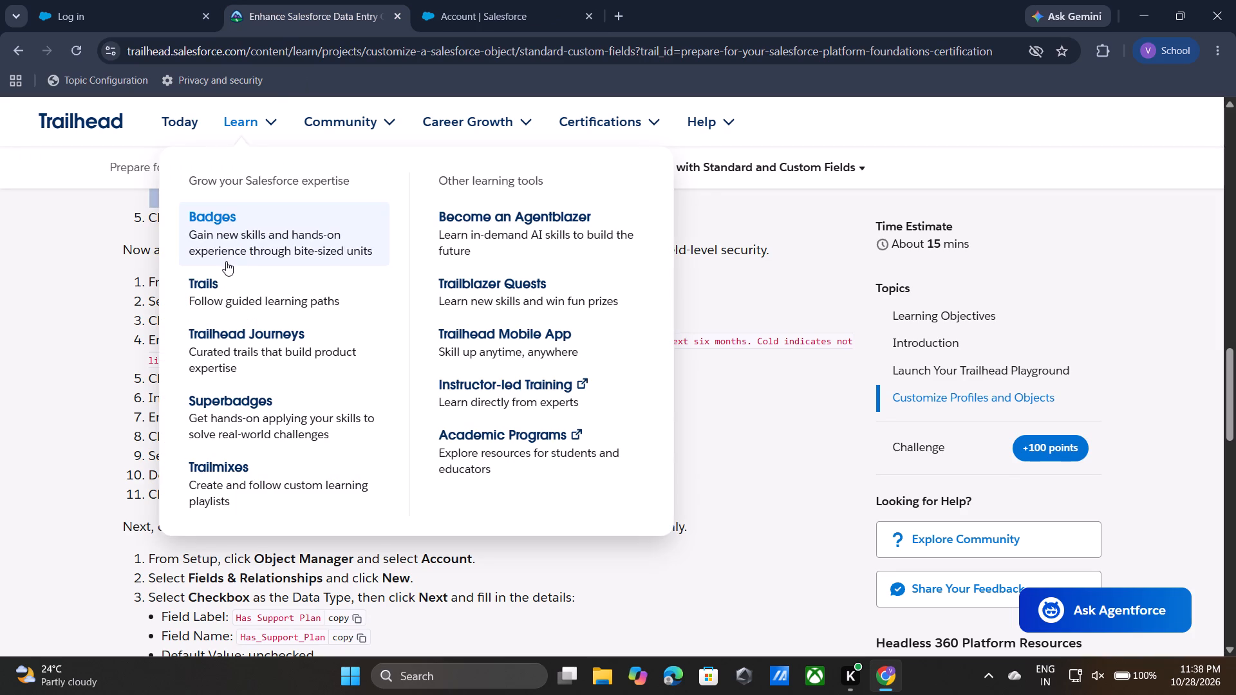
{"action": "scroll", "coordinate": [531, 480], "scroll_direction": "down", "scroll_amount": 1}
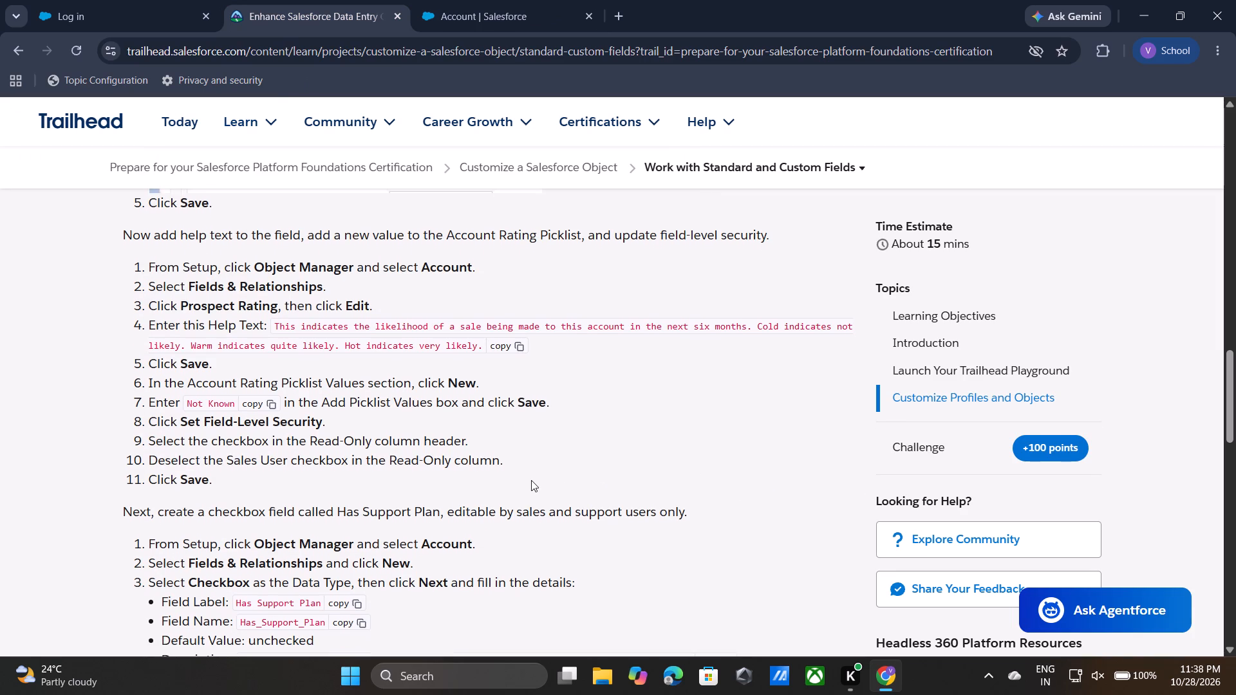
{"action": "left_click", "coordinate": [259, 399]}
{"action": "left_click", "coordinate": [453, 0]}
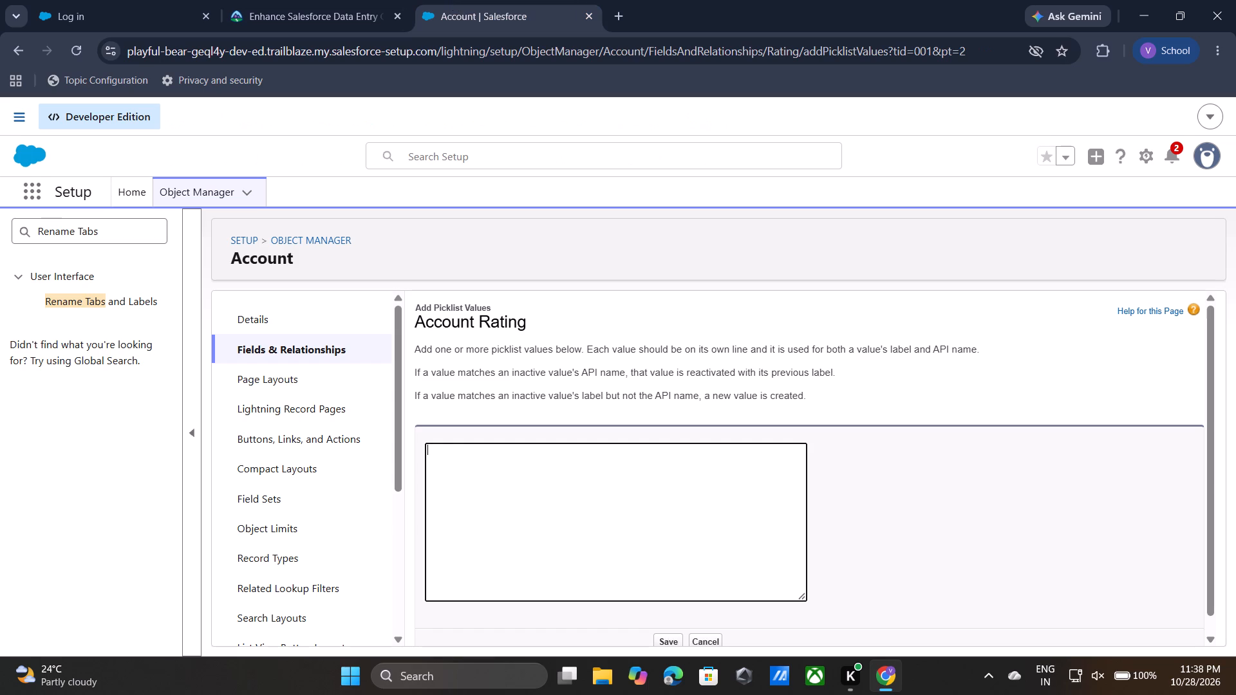
{"action": "key", "text": "ctrl+v"}
{"action": "left_click", "coordinate": [665, 637]}
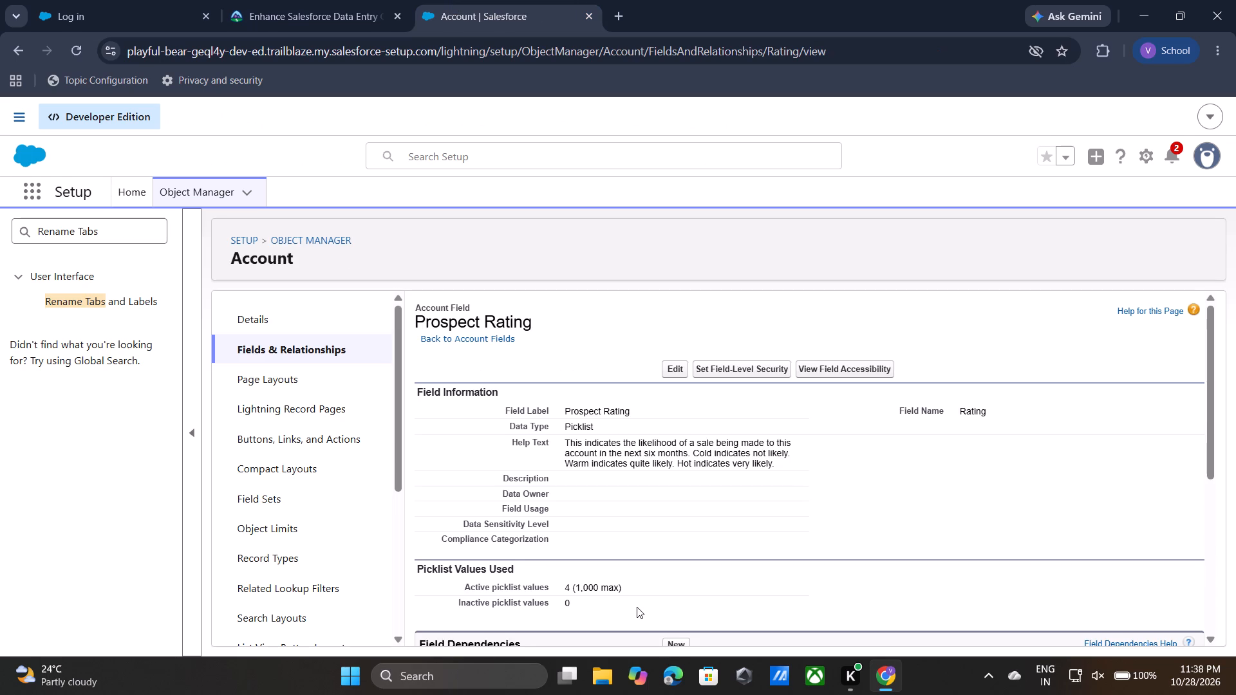
Set the Prospect Rating field-level security to Read-Only for all profiles except Sales User, and save it.
{"action": "scroll", "coordinate": [635, 602], "scroll_direction": "down", "scroll_amount": 5}
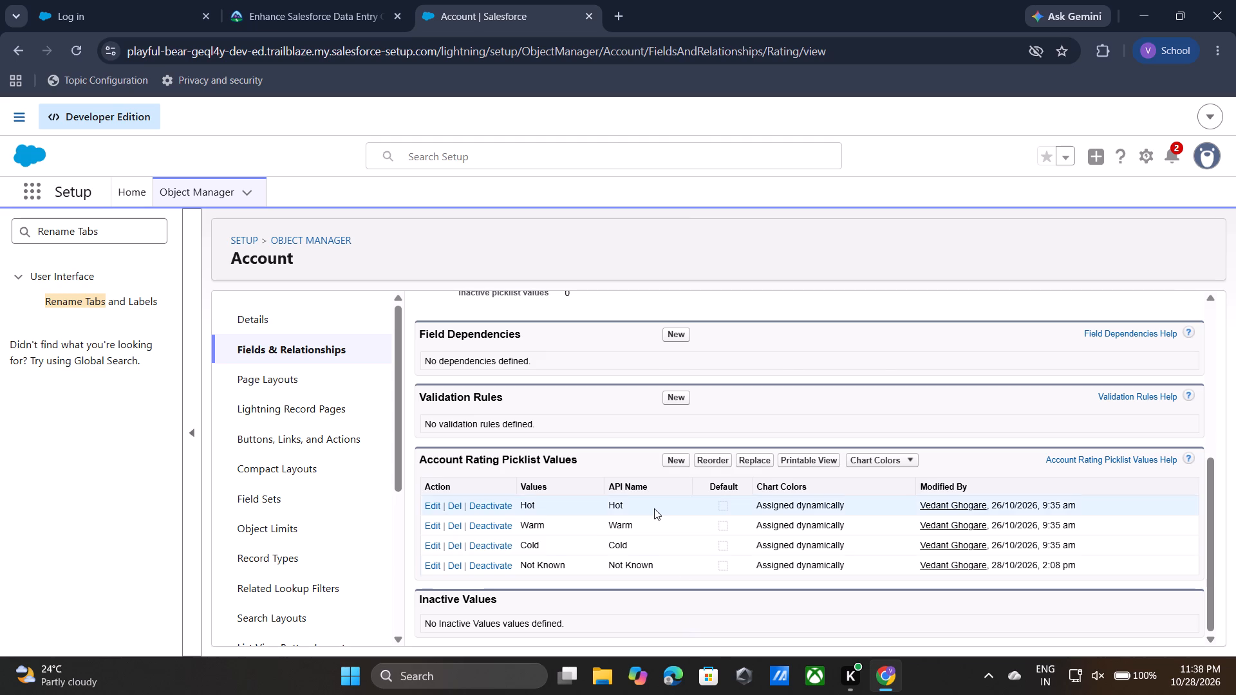
{"action": "scroll", "coordinate": [654, 508], "scroll_direction": "up", "scroll_amount": 6}
{"action": "left_click", "coordinate": [758, 367]}
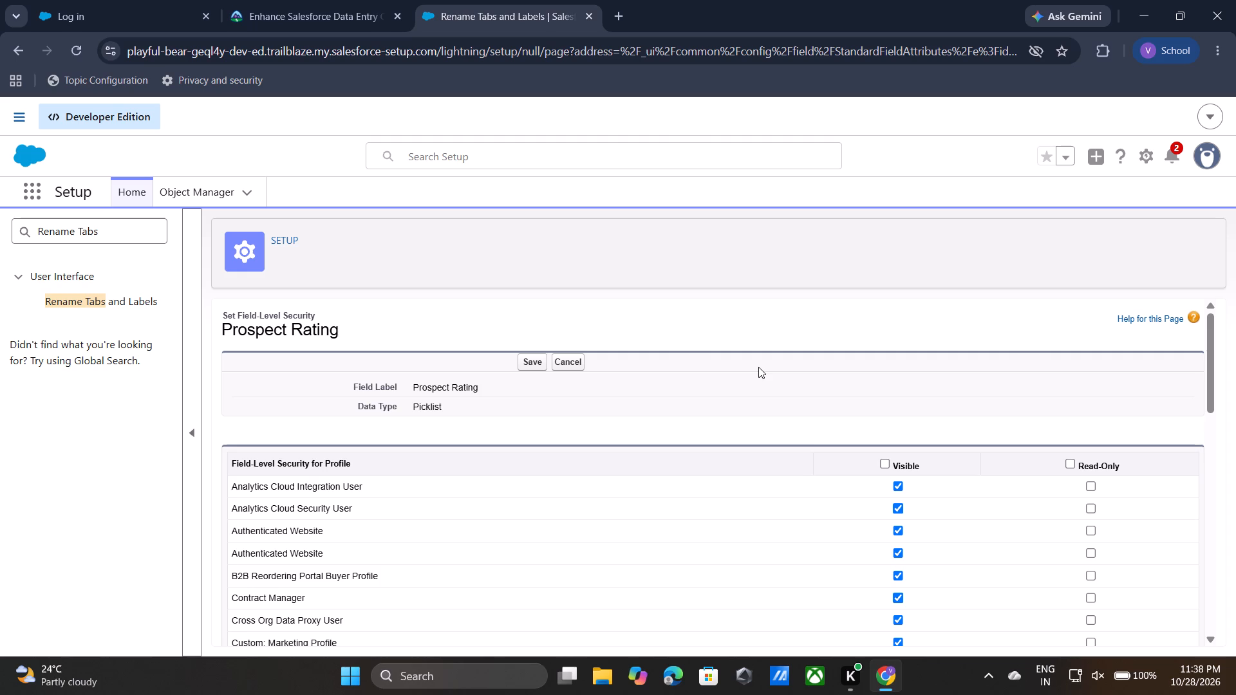
{"action": "left_click_drag", "start_coordinate": [1067, 470], "coordinate": [1072, 463]}
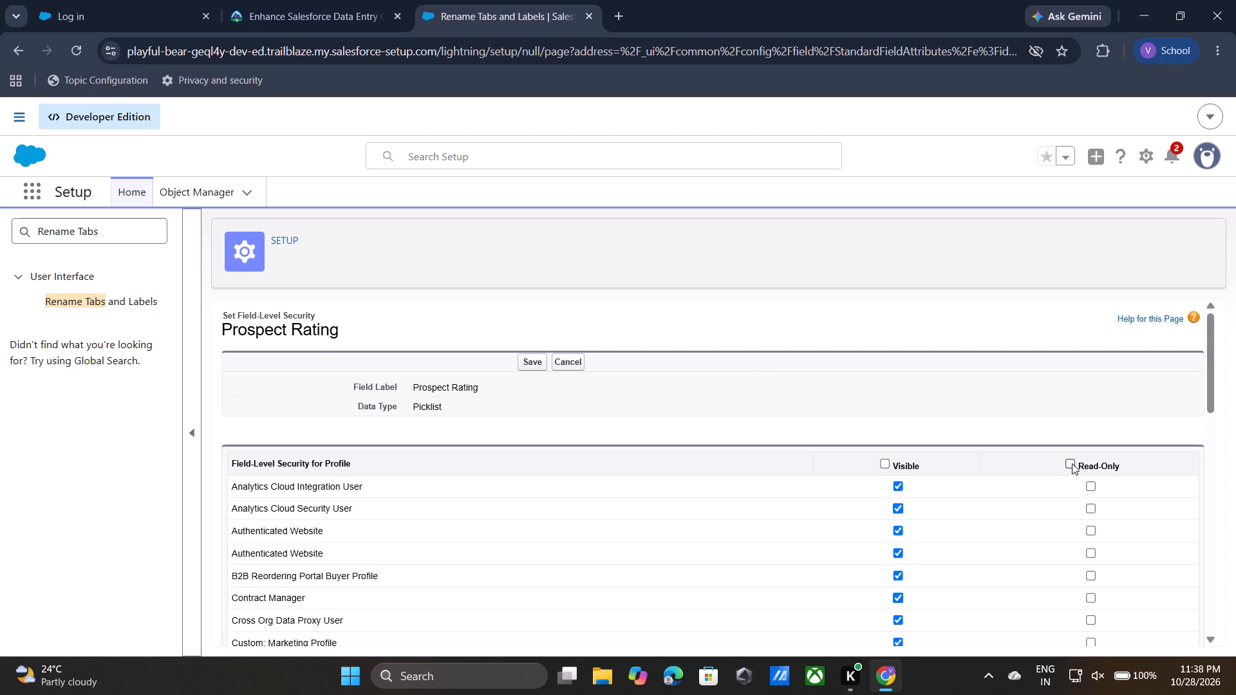
{"action": "left_click_drag", "start_coordinate": [1072, 463], "coordinate": [1073, 463]}
{"action": "left_click", "coordinate": [1073, 463]}
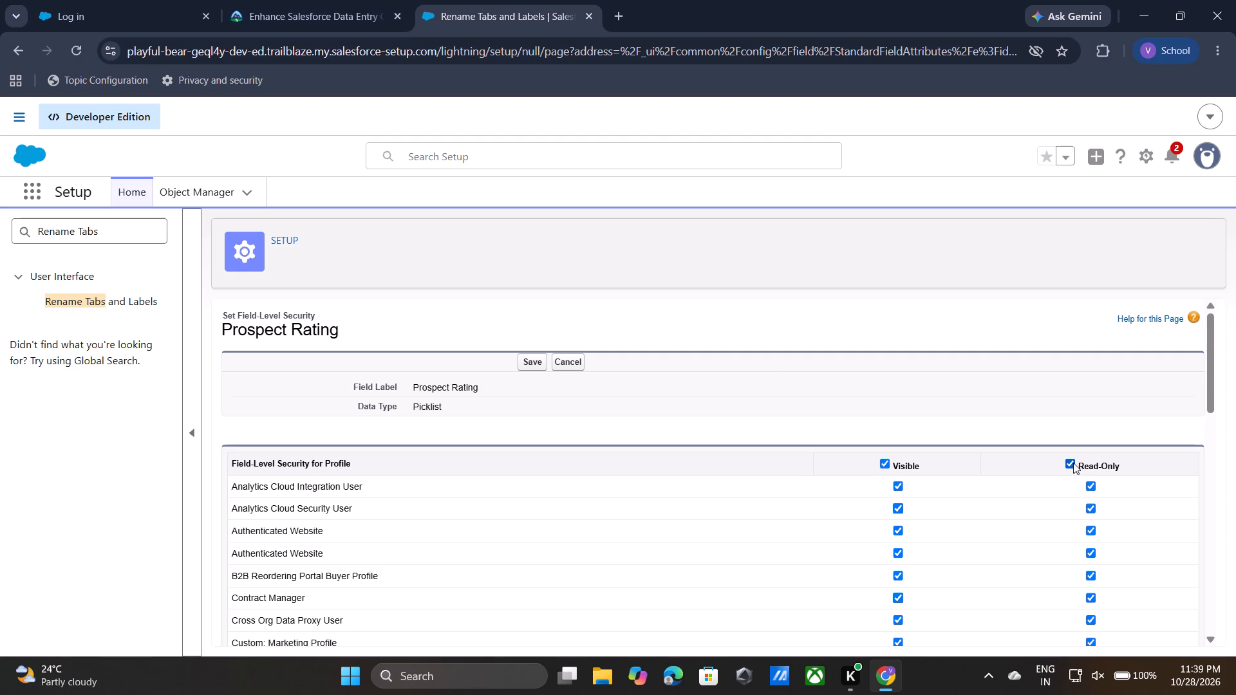
{"action": "scroll", "coordinate": [1009, 561], "scroll_direction": "down", "scroll_amount": 3}
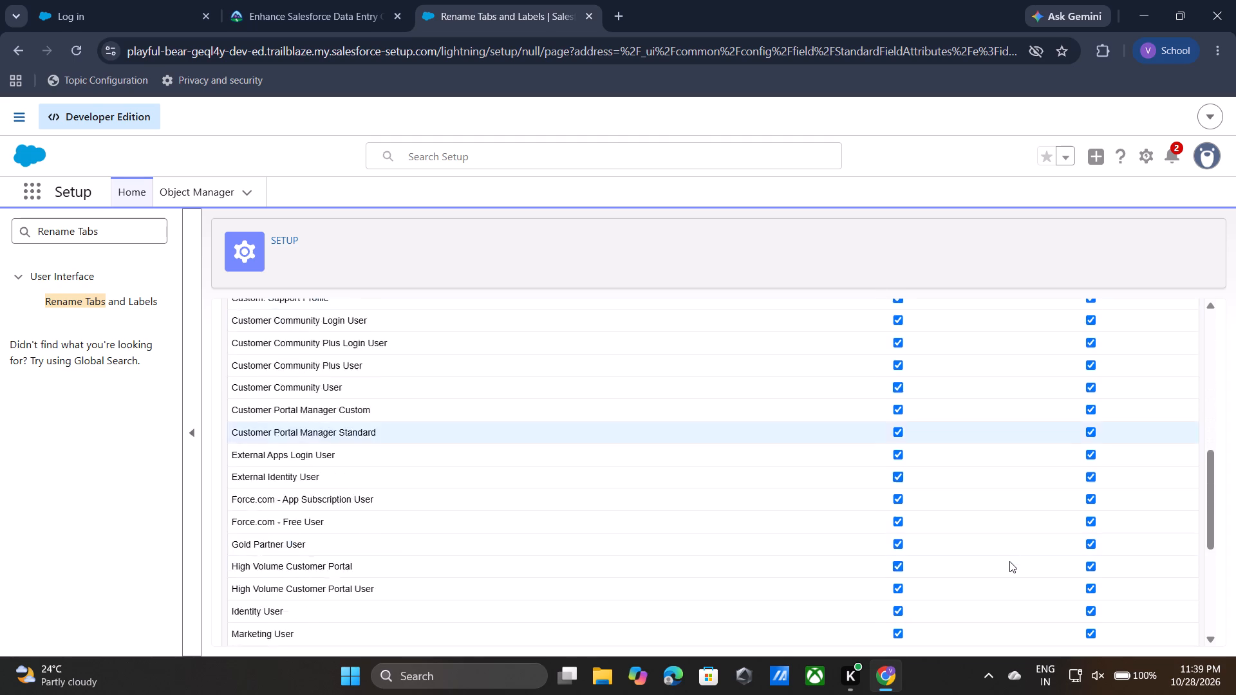
{"action": "scroll", "coordinate": [1009, 561], "scroll_direction": "down", "scroll_amount": 3}
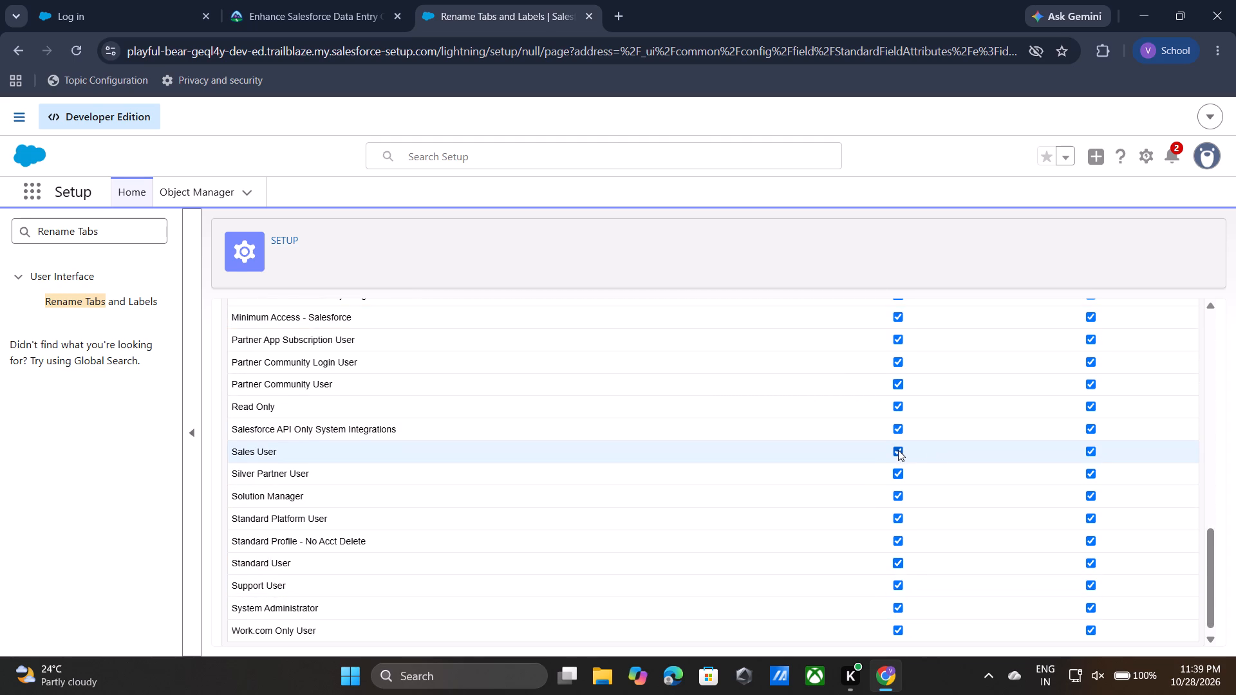
{"action": "left_click", "coordinate": [1093, 449]}
{"action": "scroll", "coordinate": [988, 444], "scroll_direction": "down", "scroll_amount": 1}
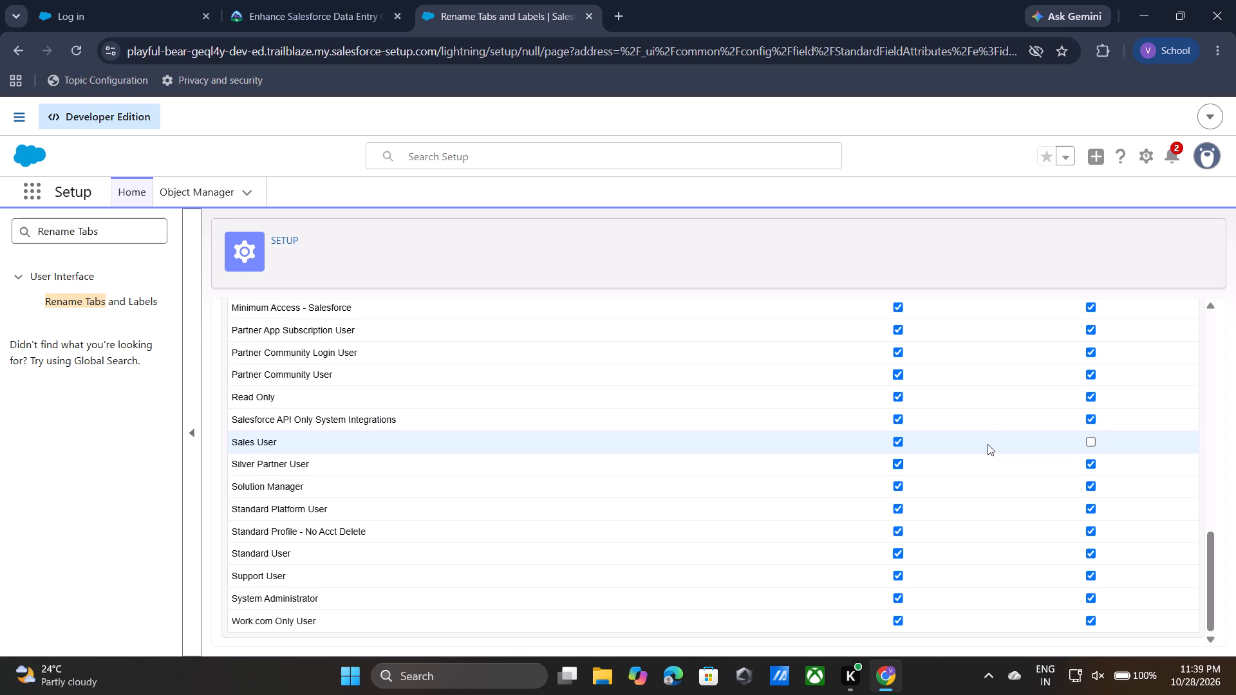
{"action": "scroll", "coordinate": [988, 444], "scroll_direction": "down", "scroll_amount": 6}
{"action": "scroll", "coordinate": [988, 444], "scroll_direction": "up", "scroll_amount": 8}
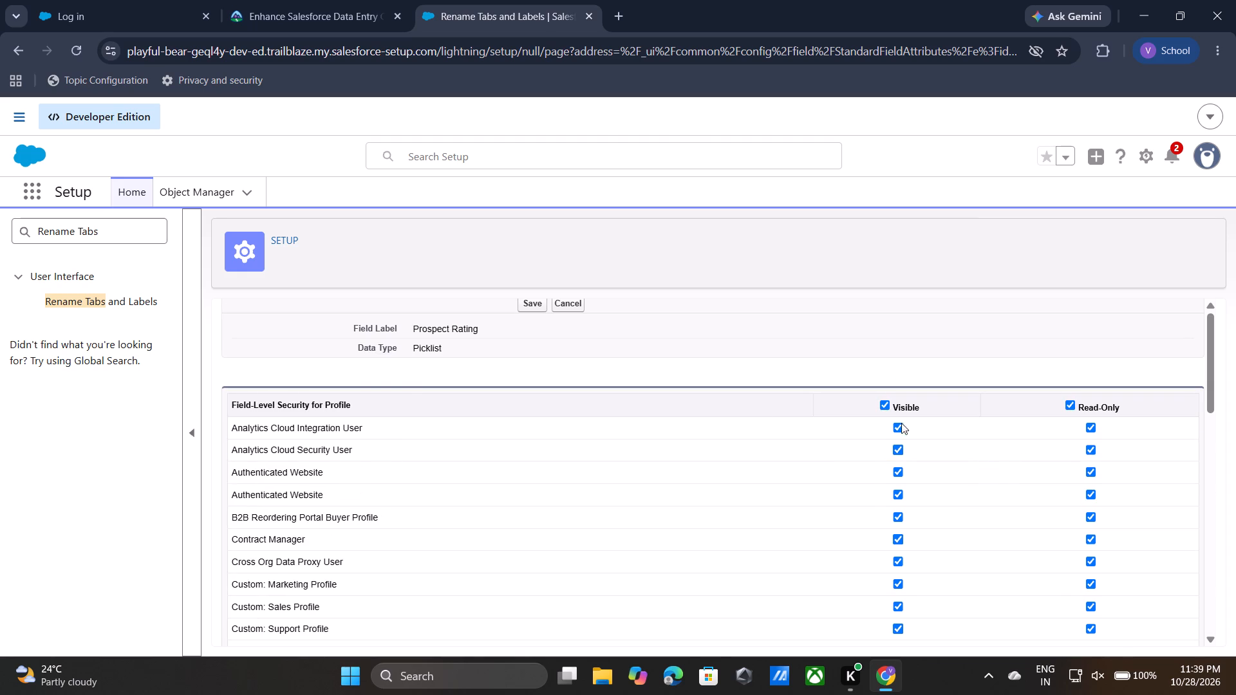
{"action": "left_click", "coordinate": [536, 361]}
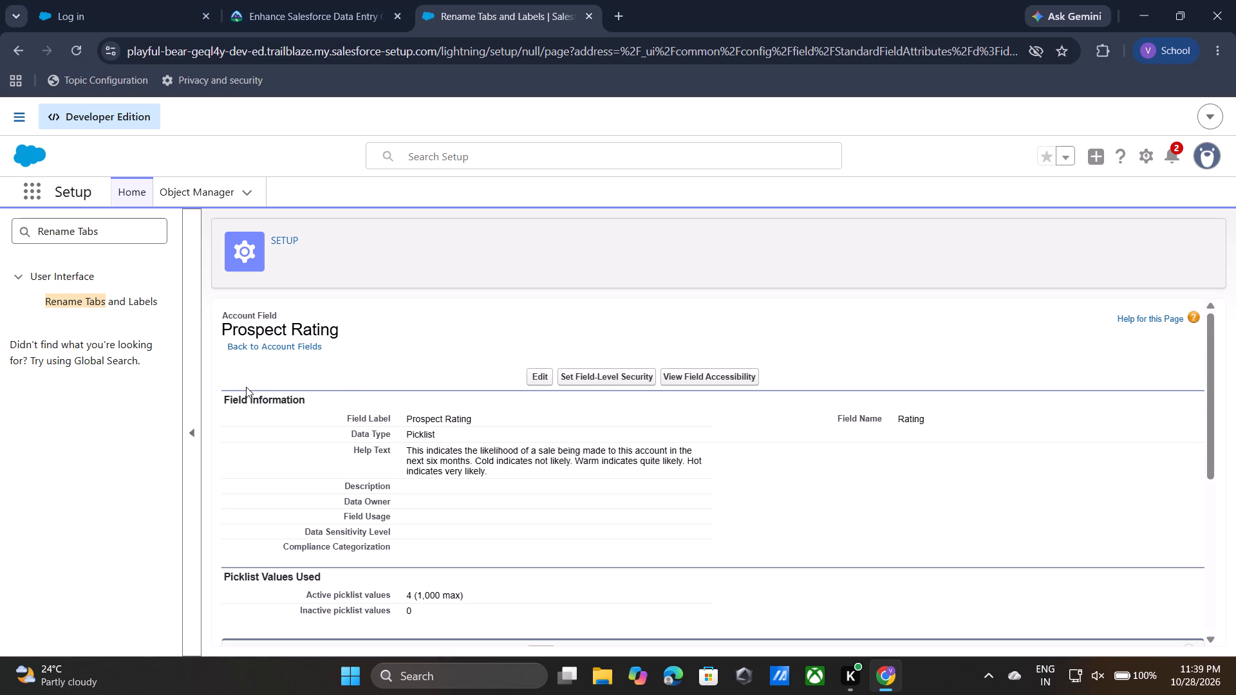
Return to the Account fields and start a new custom field with the Checkbox data type, continuing to its details.
{"action": "double_click", "coordinate": [294, 348]}
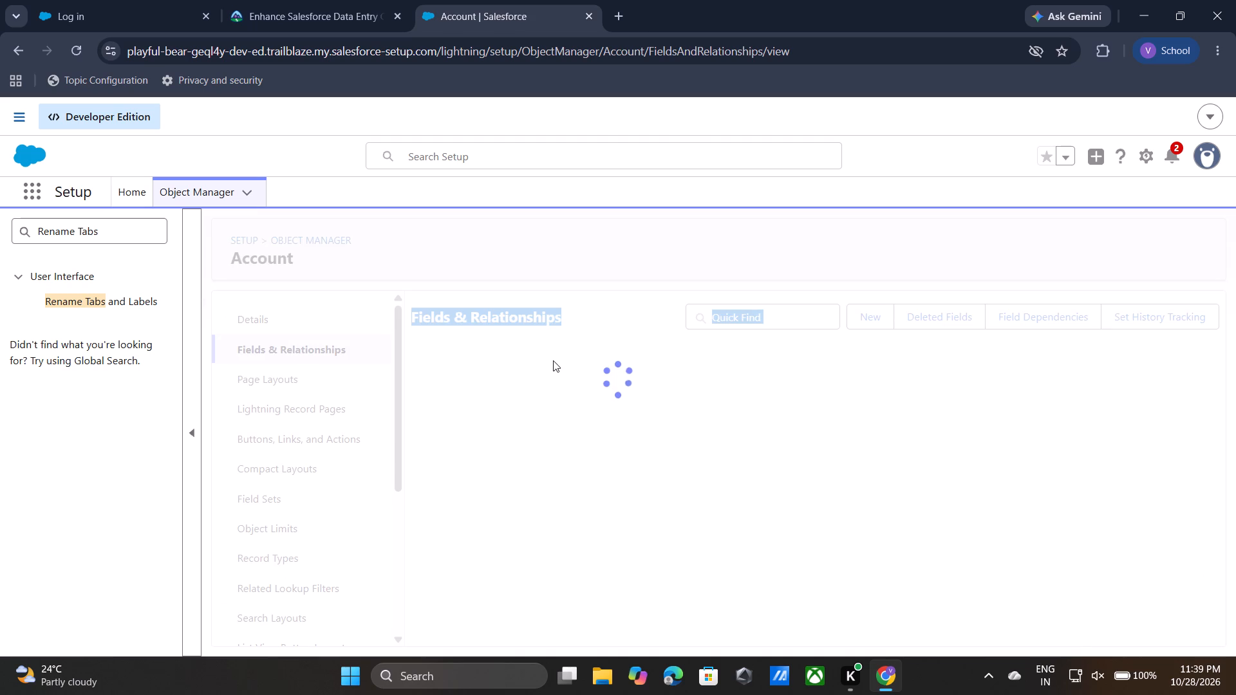
{"action": "left_click", "coordinate": [610, 336]}
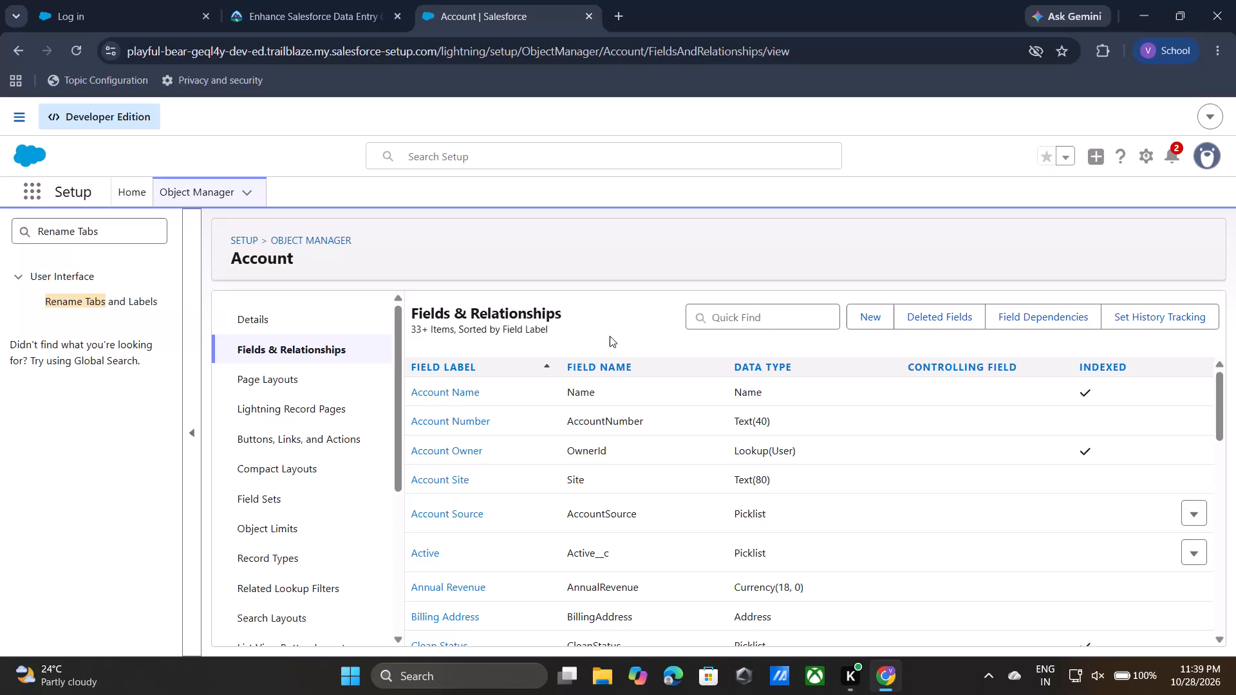
{"action": "scroll", "coordinate": [610, 336], "scroll_direction": "down", "scroll_amount": 1}
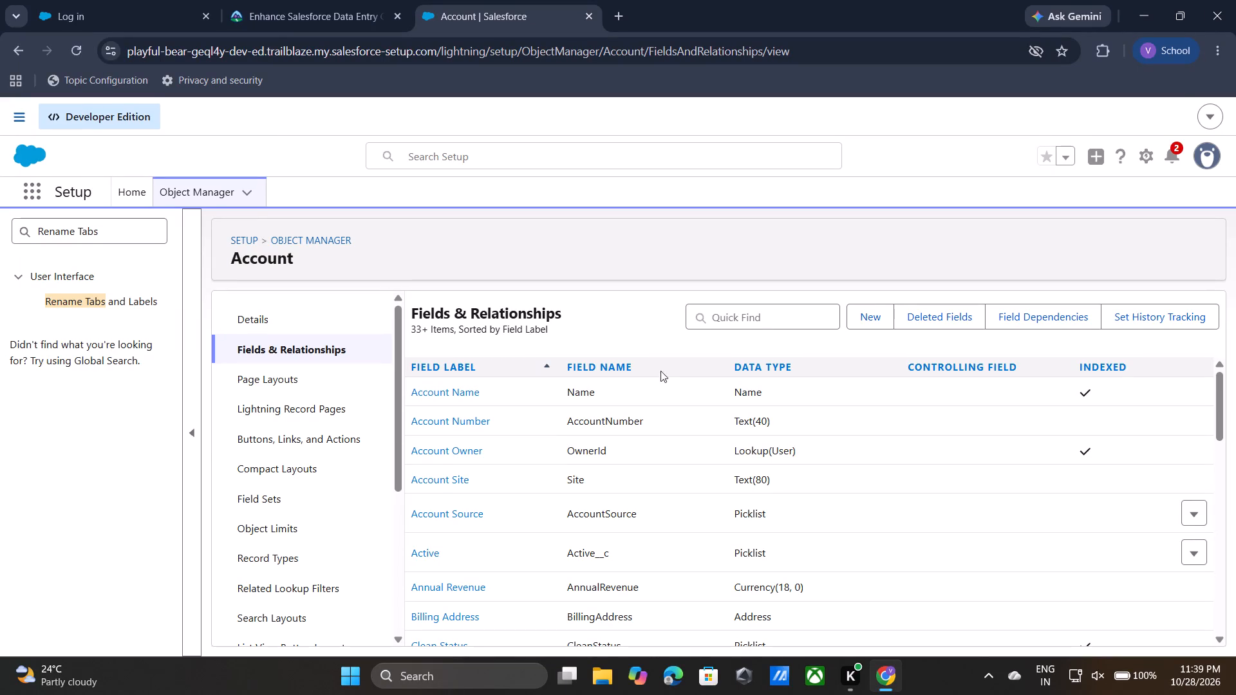
{"action": "left_click", "coordinate": [876, 313]}
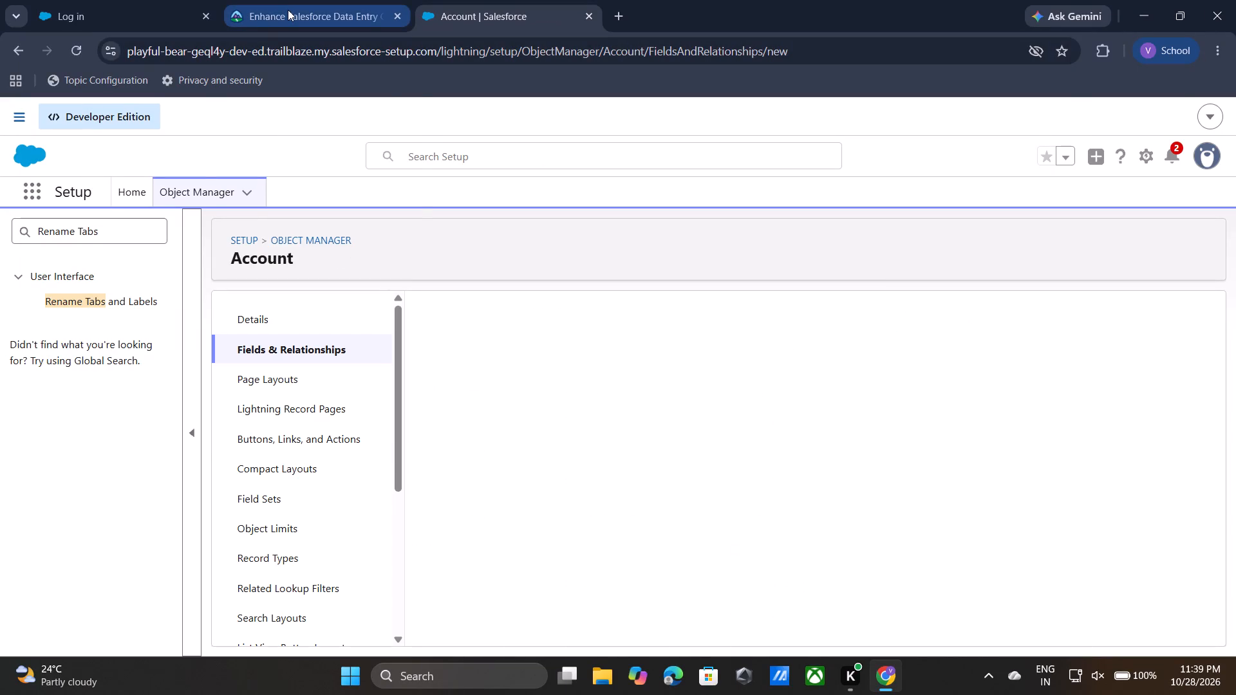
{"action": "scroll", "coordinate": [688, 436], "scroll_direction": "down", "scroll_amount": 1}
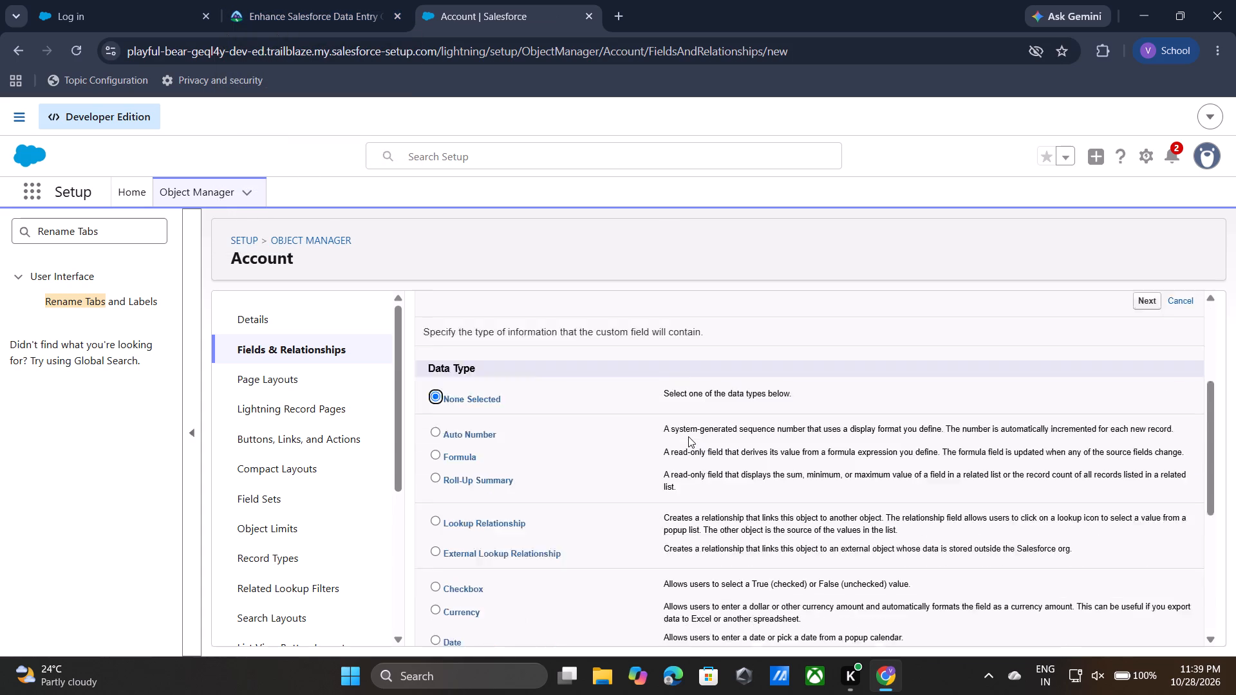
{"action": "scroll", "coordinate": [688, 436], "scroll_direction": "down", "scroll_amount": 1}
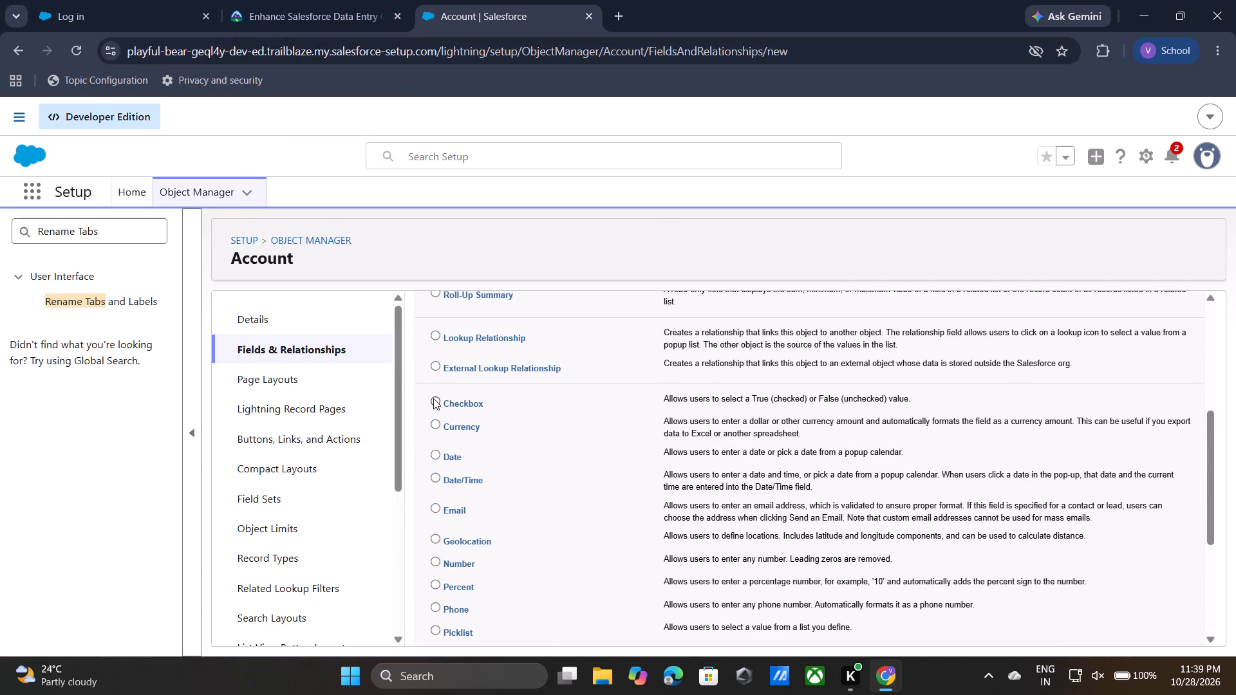
{"action": "left_click", "coordinate": [433, 398]}
{"action": "scroll", "coordinate": [809, 327], "scroll_direction": "up", "scroll_amount": 6}
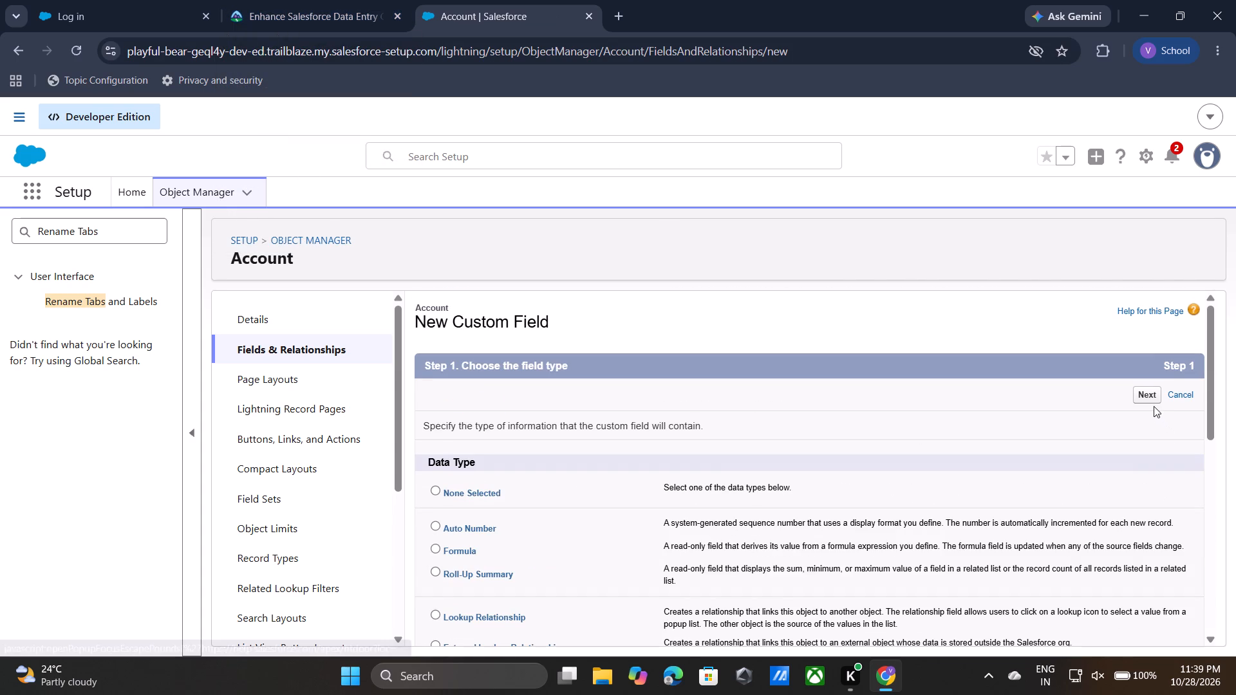
{"action": "left_click_drag", "start_coordinate": [1153, 405], "coordinate": [1151, 393]}
{"action": "left_click", "coordinate": [1151, 393]}
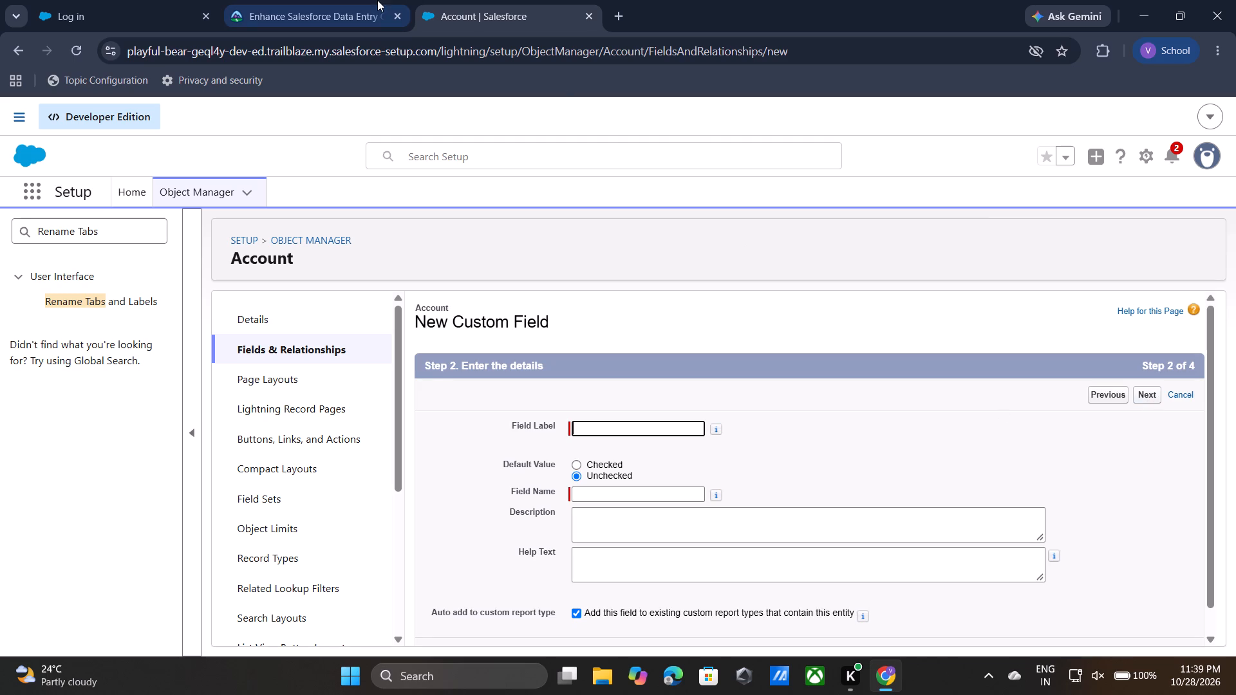
Enter Has Support Plan, copied from the Trailhead unit, as the new checkbox field's label and let the field name fill in.
{"action": "left_click", "coordinate": [328, 8]}
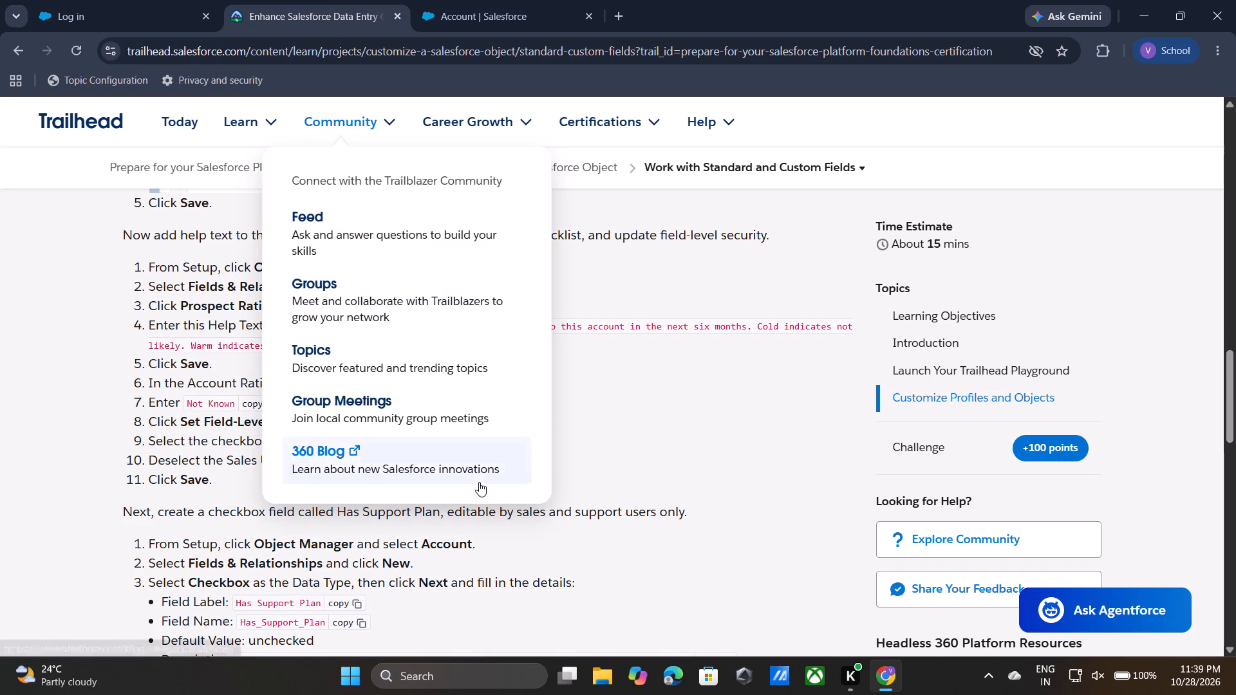
{"action": "left_click", "coordinate": [575, 526]}
{"action": "scroll", "coordinate": [575, 526], "scroll_direction": "down", "scroll_amount": 1}
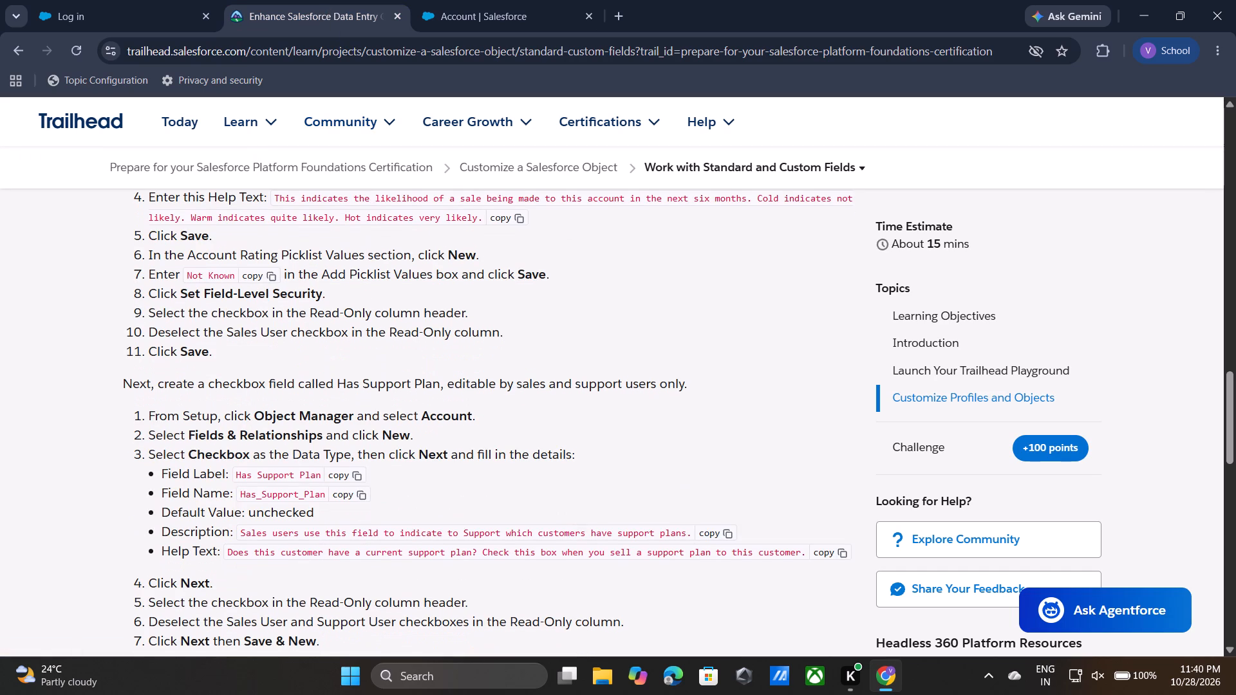
{"action": "left_click", "coordinate": [342, 472]}
{"action": "left_click", "coordinate": [471, 1]}
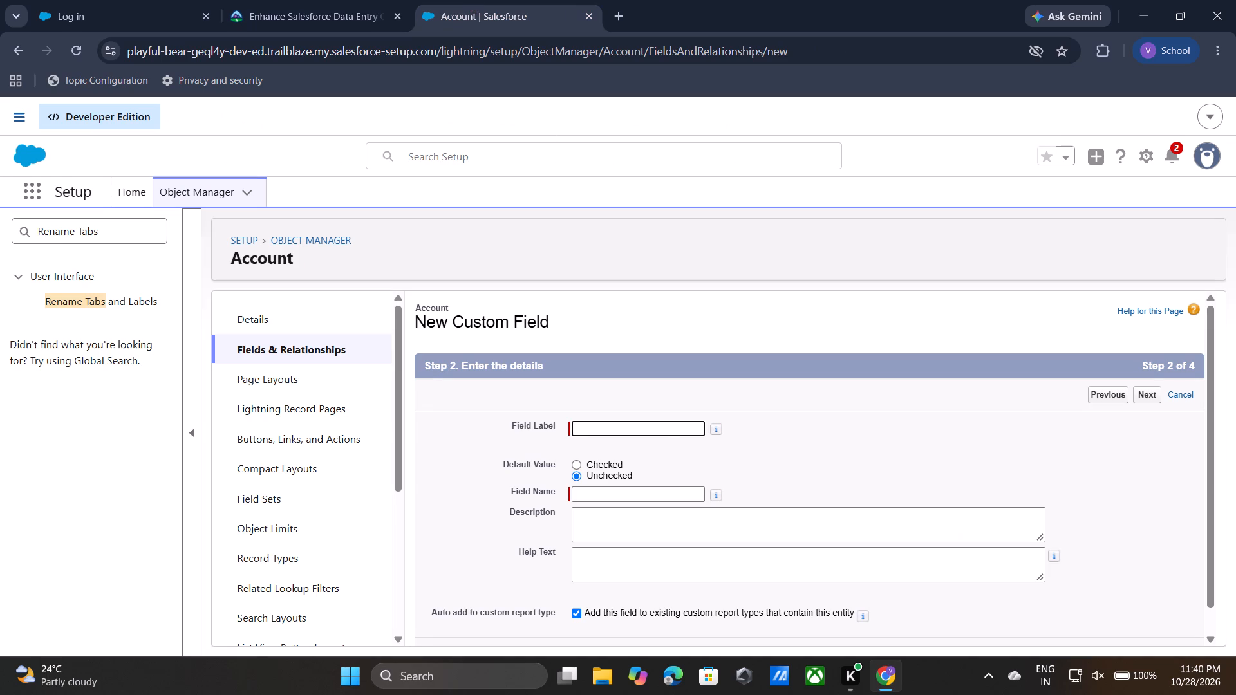
{"action": "key", "text": "ctrl+v"}
{"action": "left_click", "coordinate": [709, 450]}
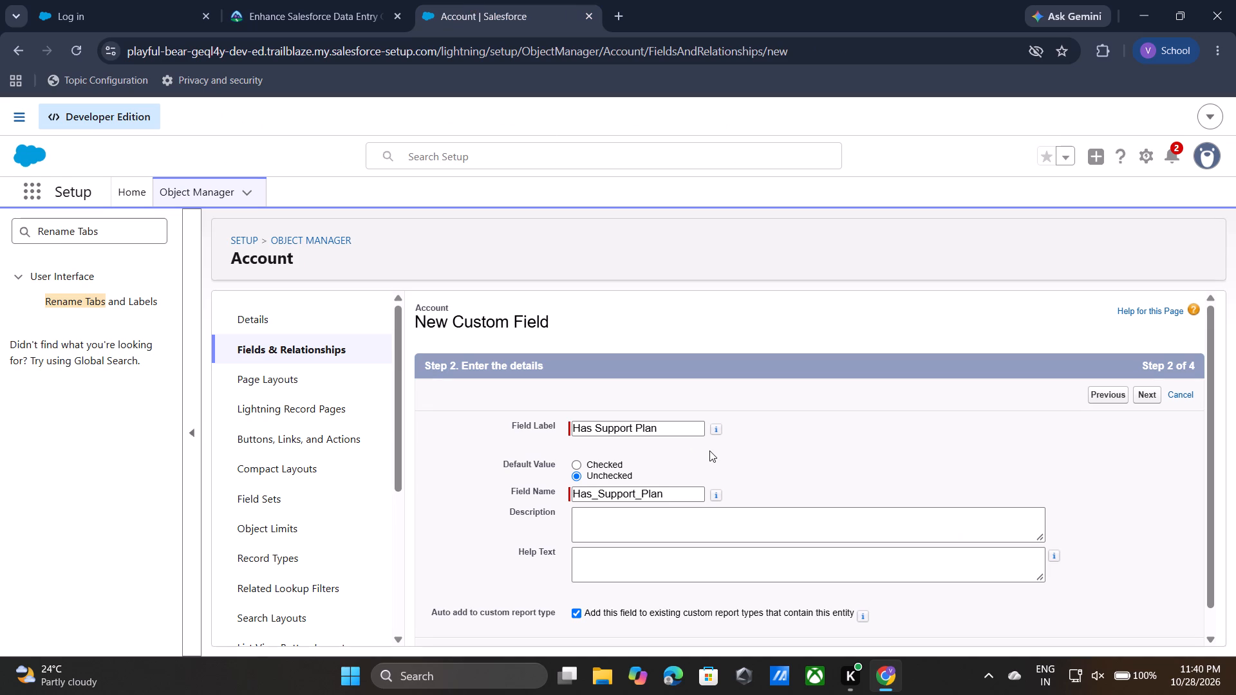
Enter the Has Support Plan field's description, copied from the Trailhead unit: "Sales users use this field to indicate to Support which customers have support plans.".
{"action": "left_click", "coordinate": [334, 0]}
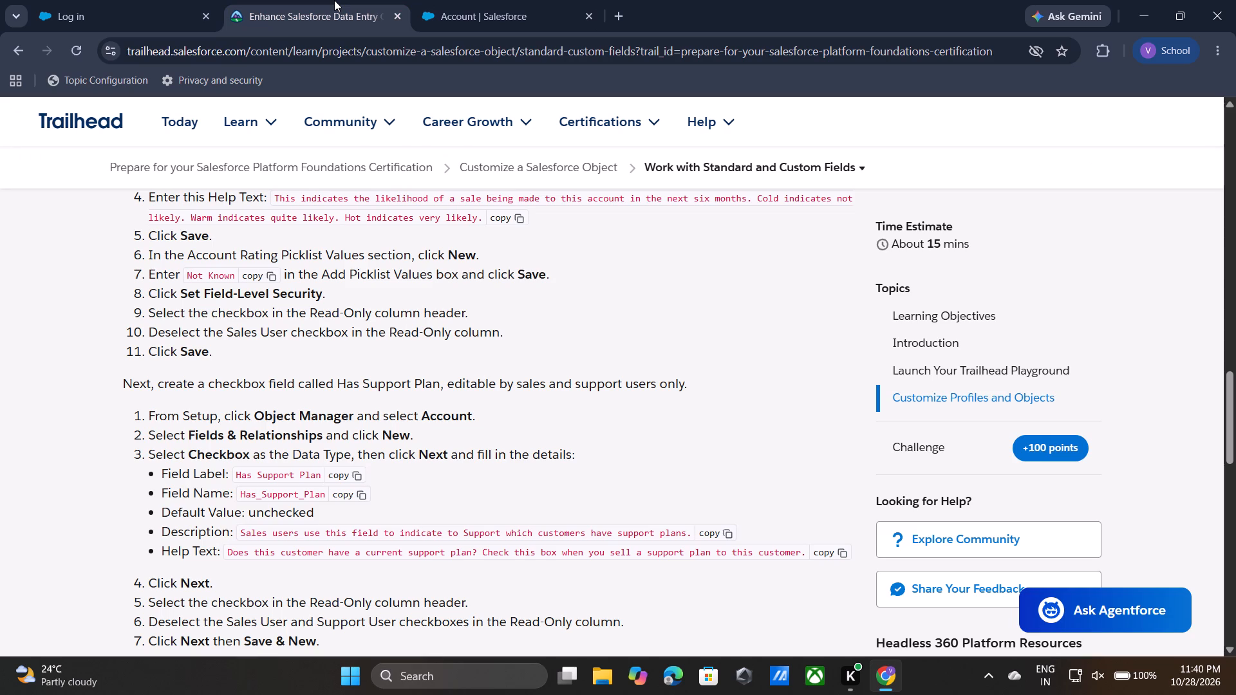
{"action": "left_click", "coordinate": [716, 530]}
{"action": "left_click", "coordinate": [509, 0]}
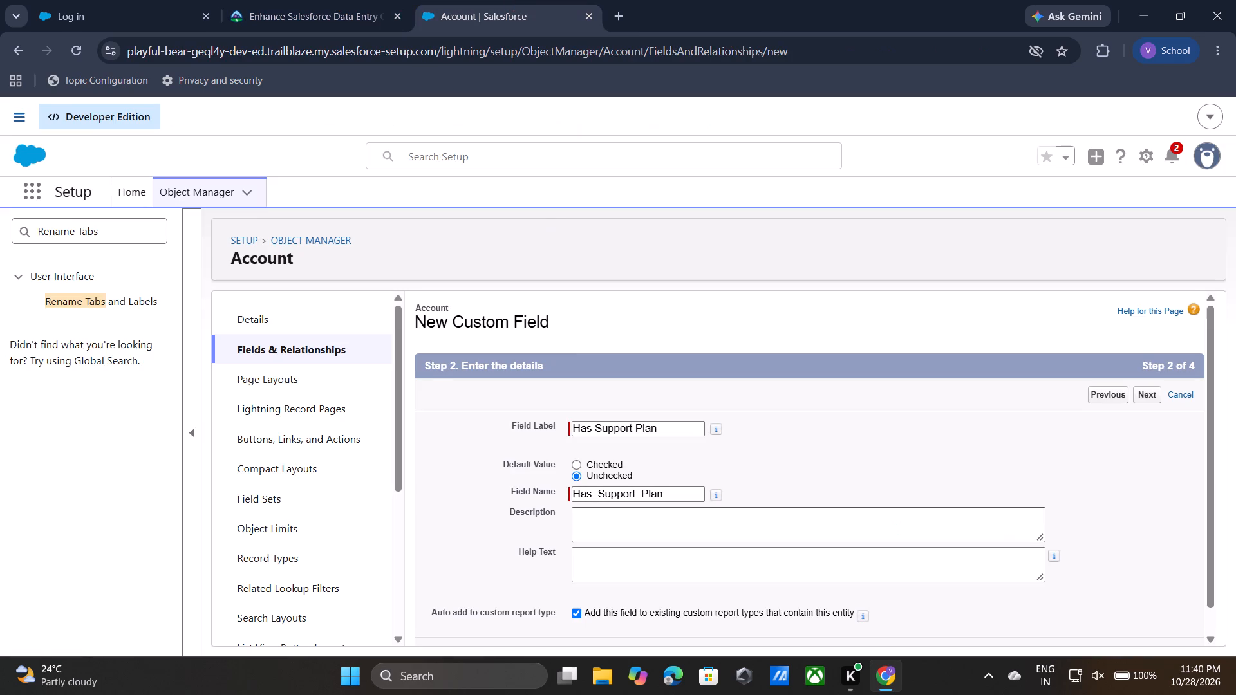
{"action": "left_click", "coordinate": [611, 516]}
{"action": "key", "text": "ctrl+v"}
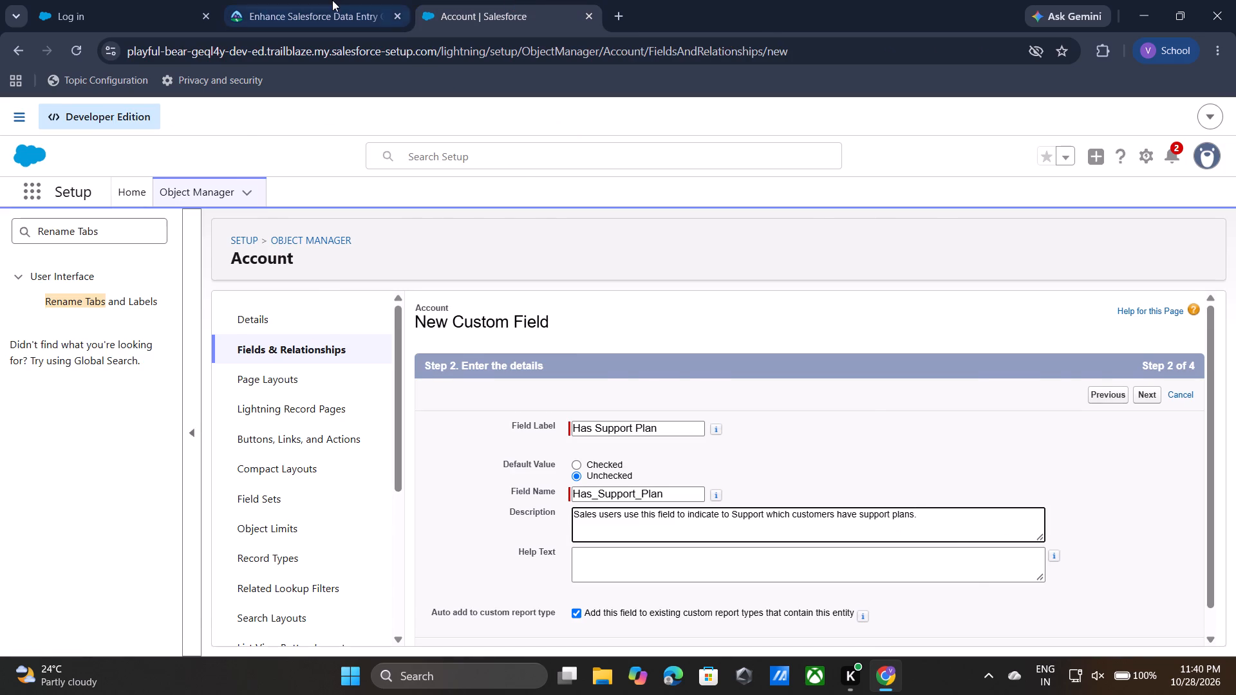
Enter the Has Support Plan field's help text about a current support plan, copied from the Trailhead unit, and continue to field-level security.
{"action": "left_click", "coordinate": [332, 0]}
{"action": "left_click", "coordinate": [841, 551]}
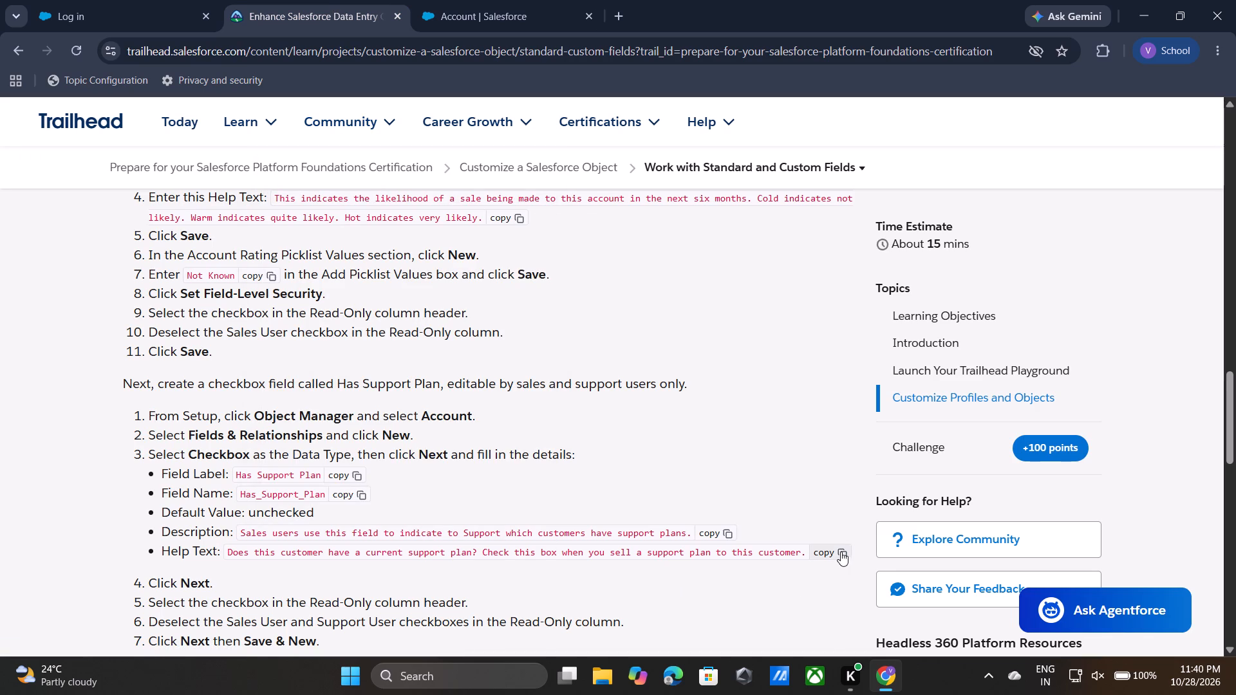
{"action": "left_click", "coordinate": [534, 22]}
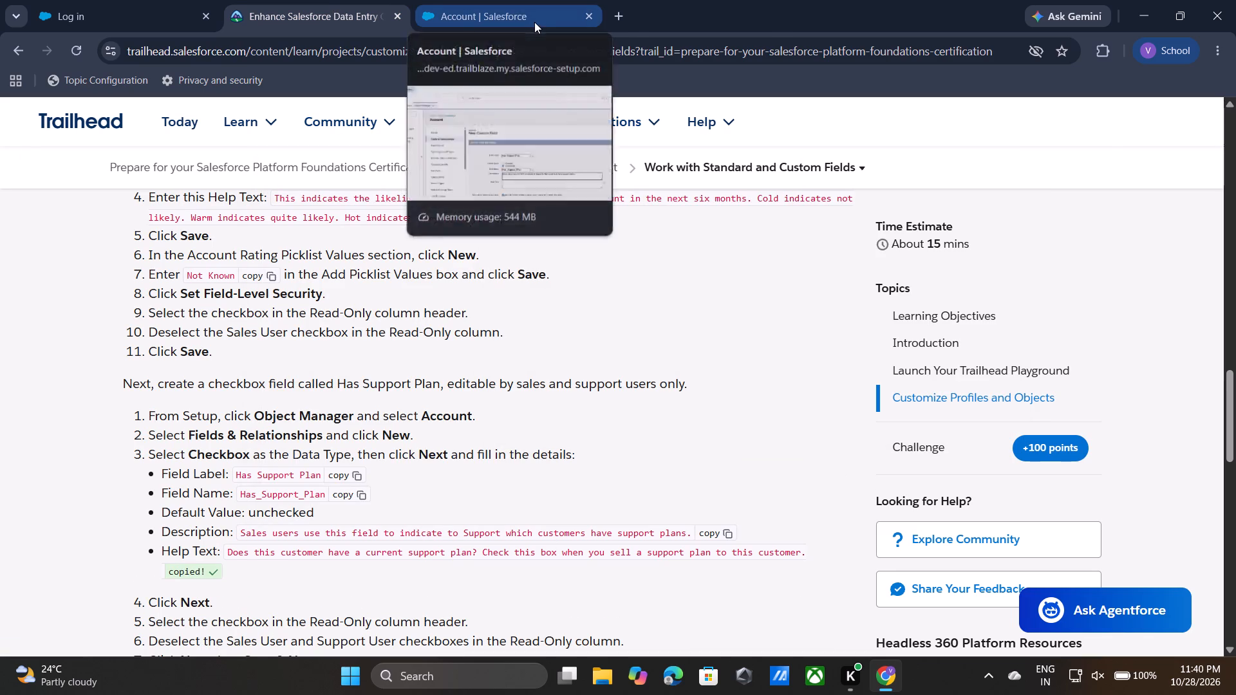
{"action": "left_click", "coordinate": [675, 568]}
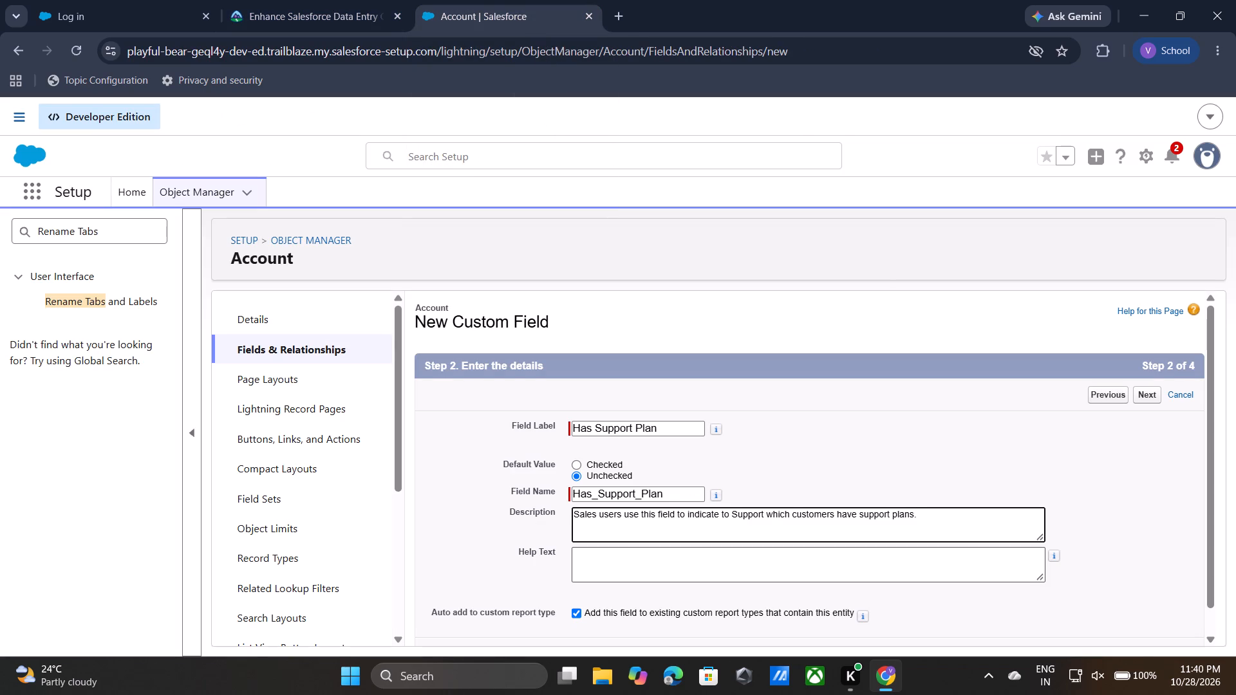
{"action": "key", "text": "ctrl+v"}
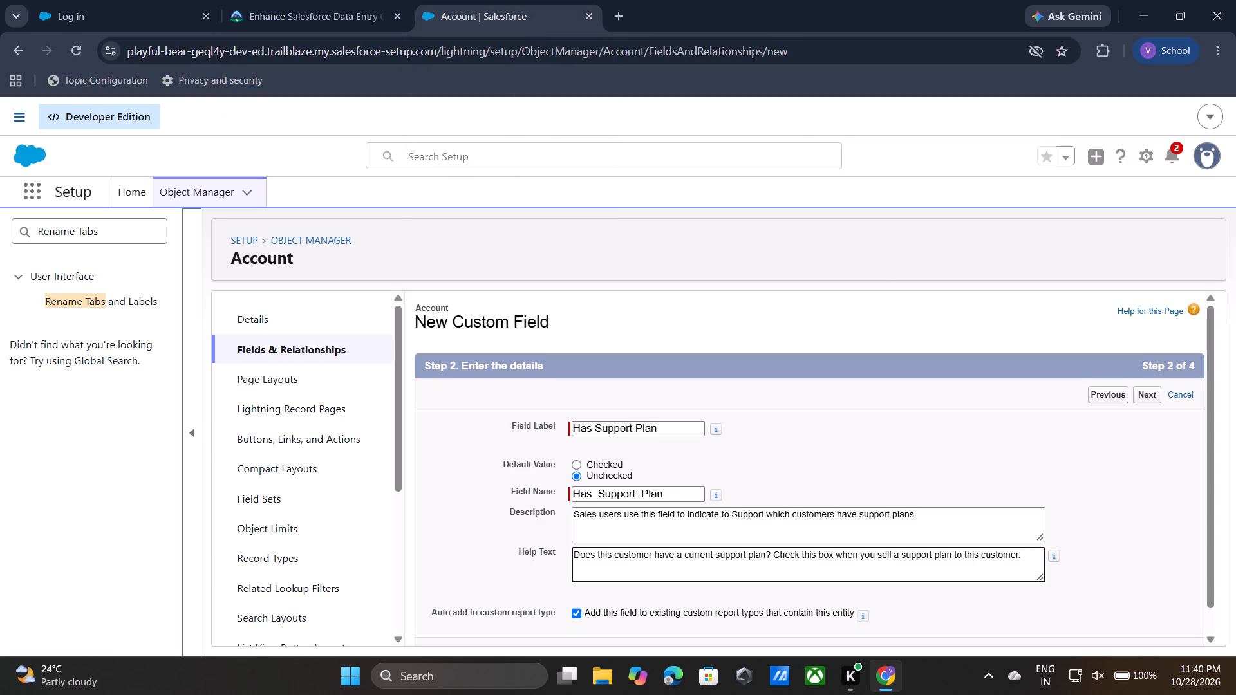
{"action": "scroll", "coordinate": [675, 568], "scroll_direction": "down", "scroll_amount": 1}
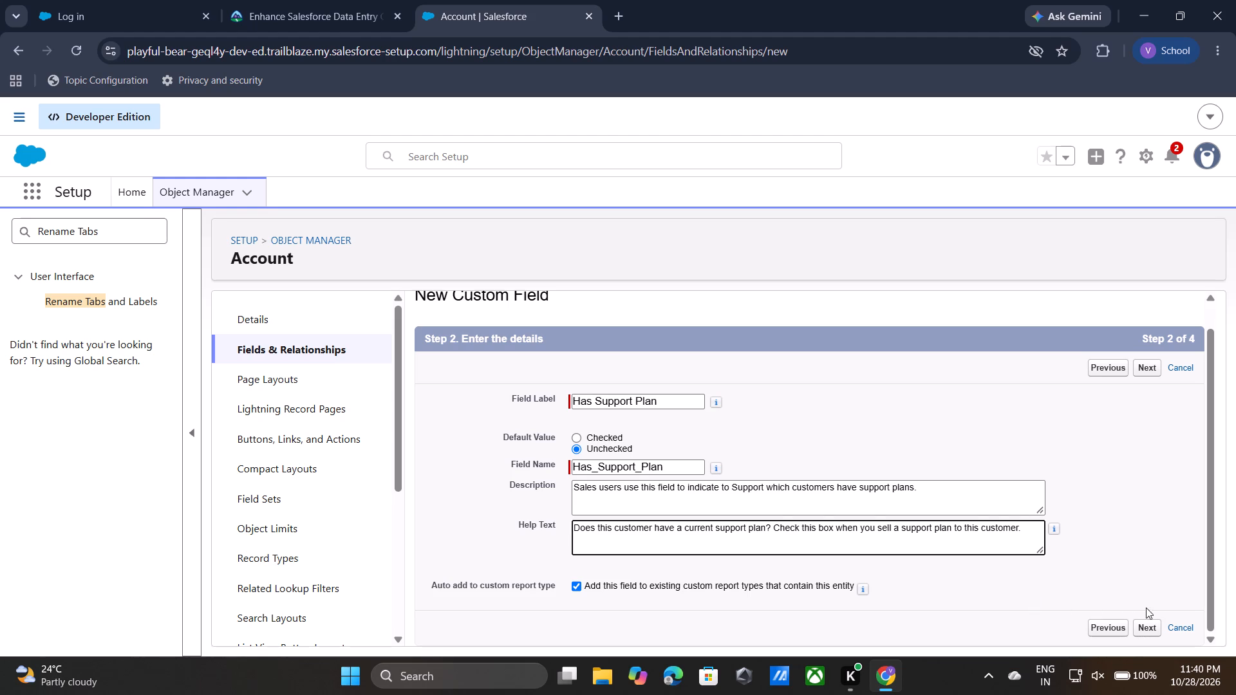
{"action": "left_click", "coordinate": [1149, 622]}
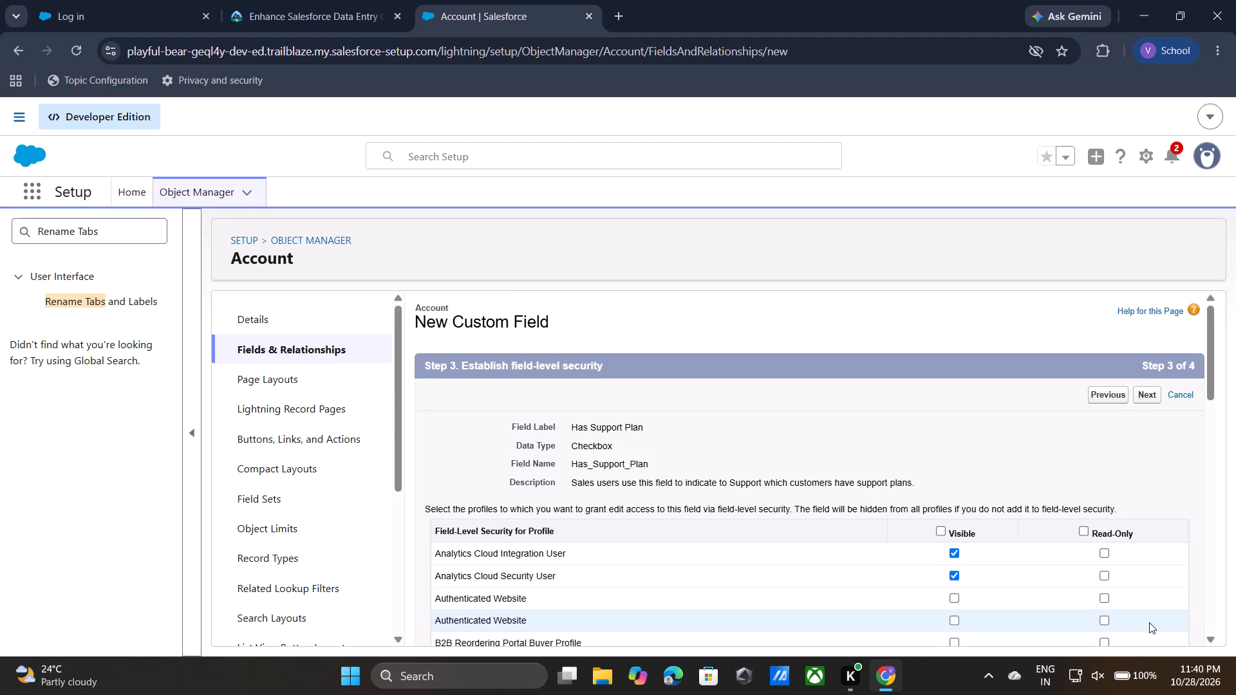
Make Has Support Plan read-only for all profiles except Sales User and Support User, keep all page layouts, and save it with Save & New.
{"action": "left_click_drag", "start_coordinate": [1105, 537], "coordinate": [1093, 533]}
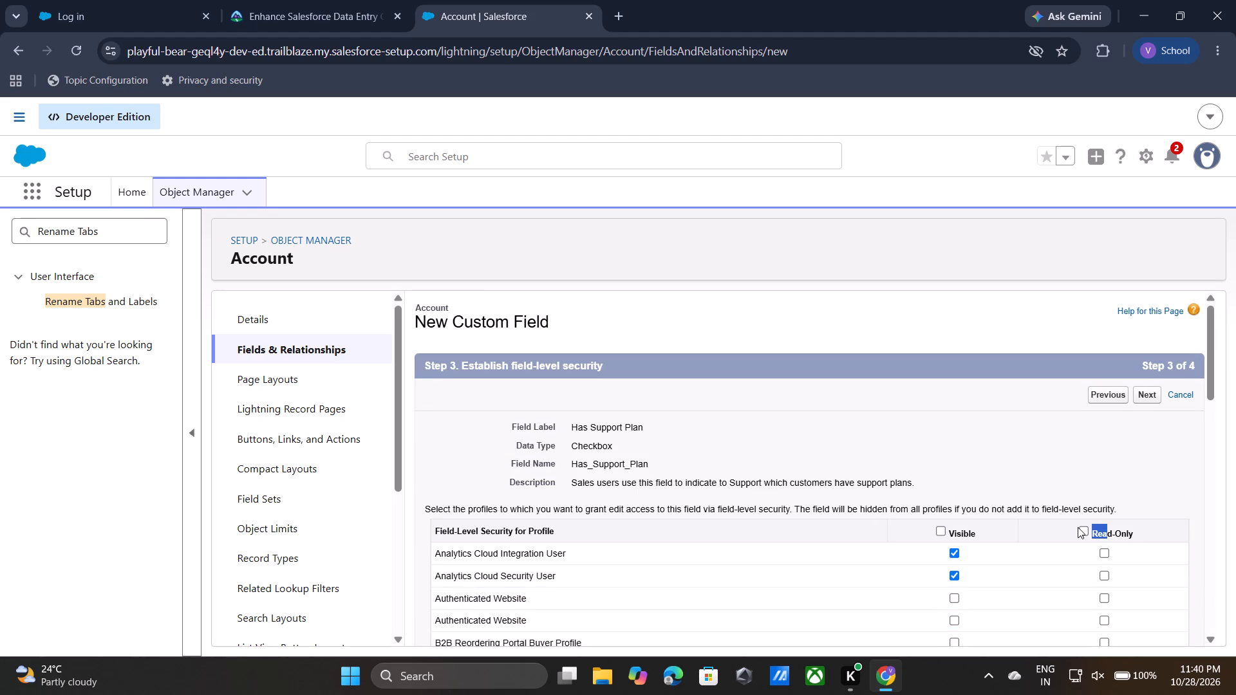
{"action": "left_click", "coordinate": [1078, 527]}
{"action": "left_click", "coordinate": [1079, 528]}
{"action": "scroll", "coordinate": [1079, 528], "scroll_direction": "down", "scroll_amount": 2}
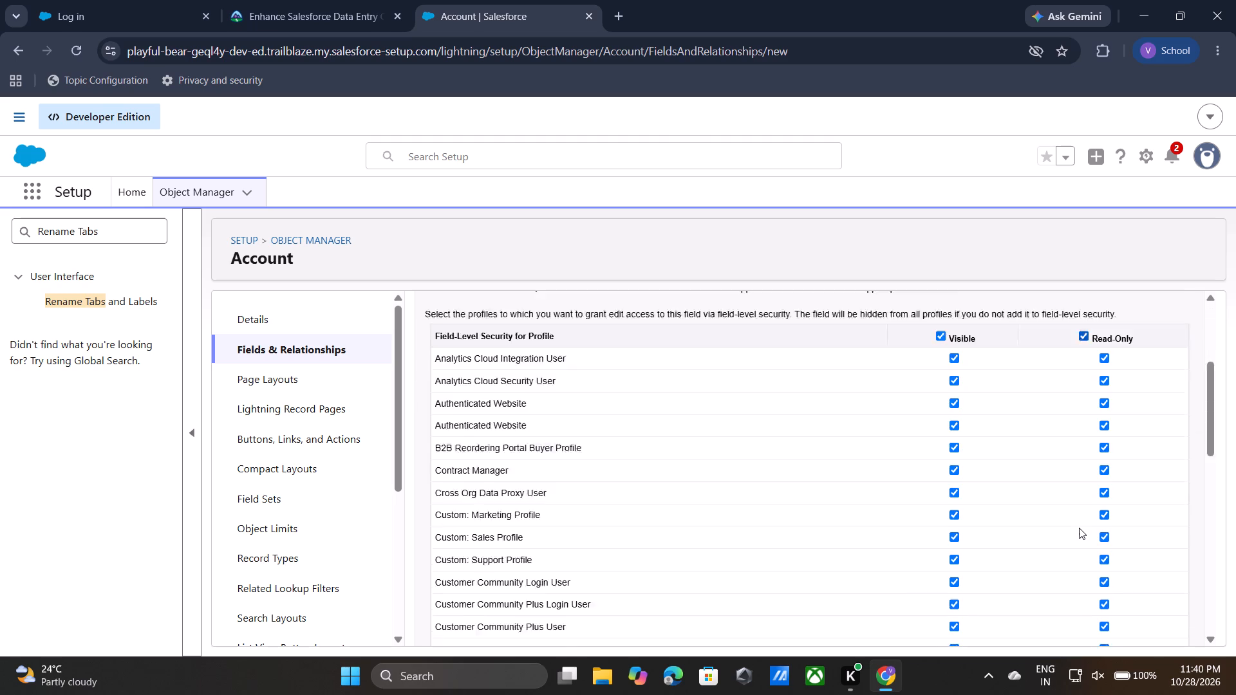
{"action": "scroll", "coordinate": [1079, 528], "scroll_direction": "down", "scroll_amount": 6}
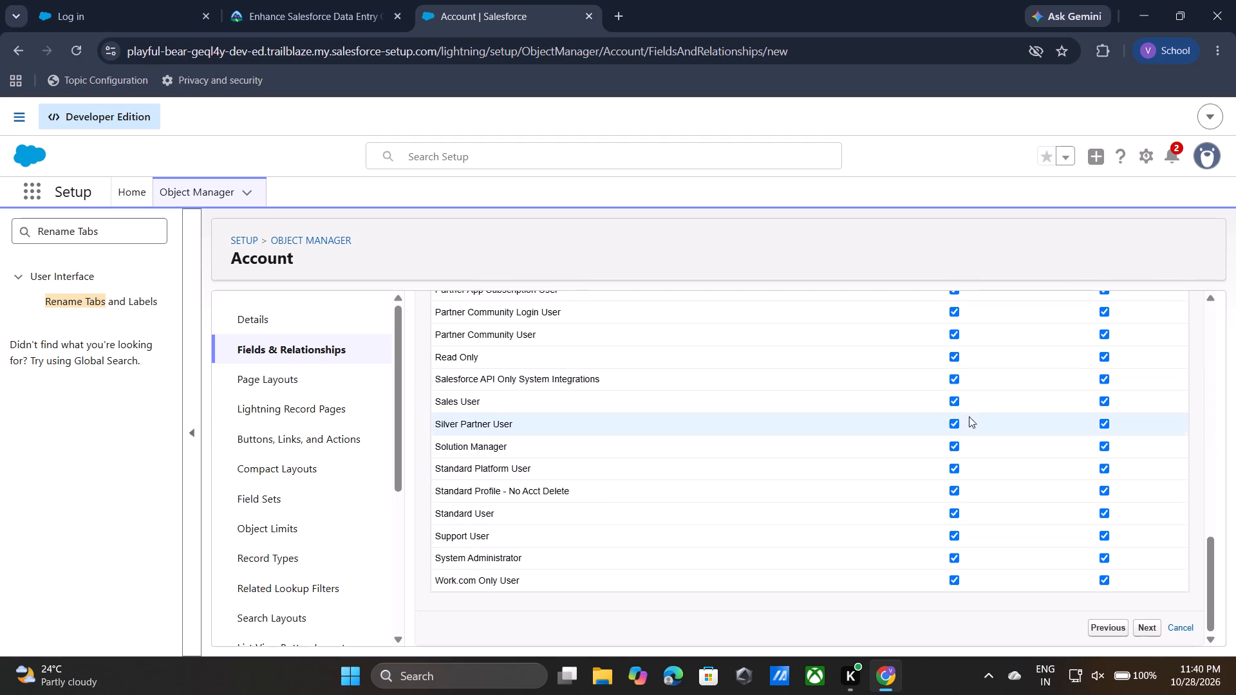
{"action": "left_click", "coordinate": [1103, 403]}
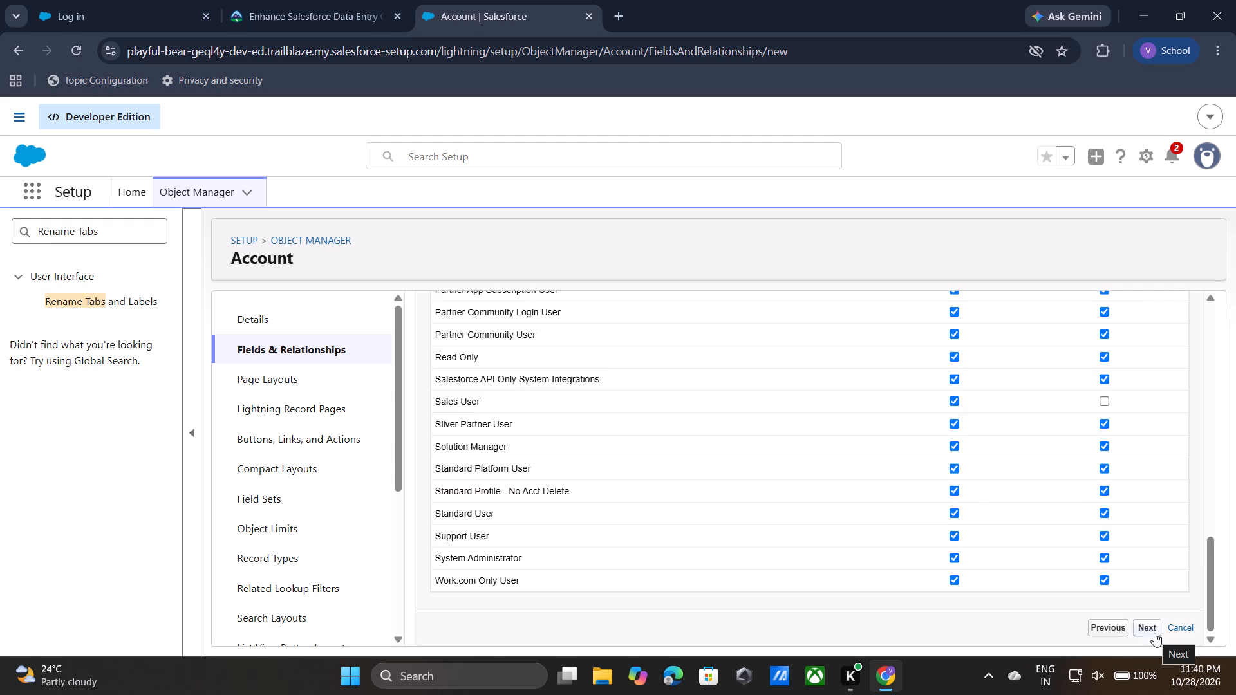
{"action": "left_click", "coordinate": [1107, 534]}
{"action": "left_click", "coordinate": [1152, 624]}
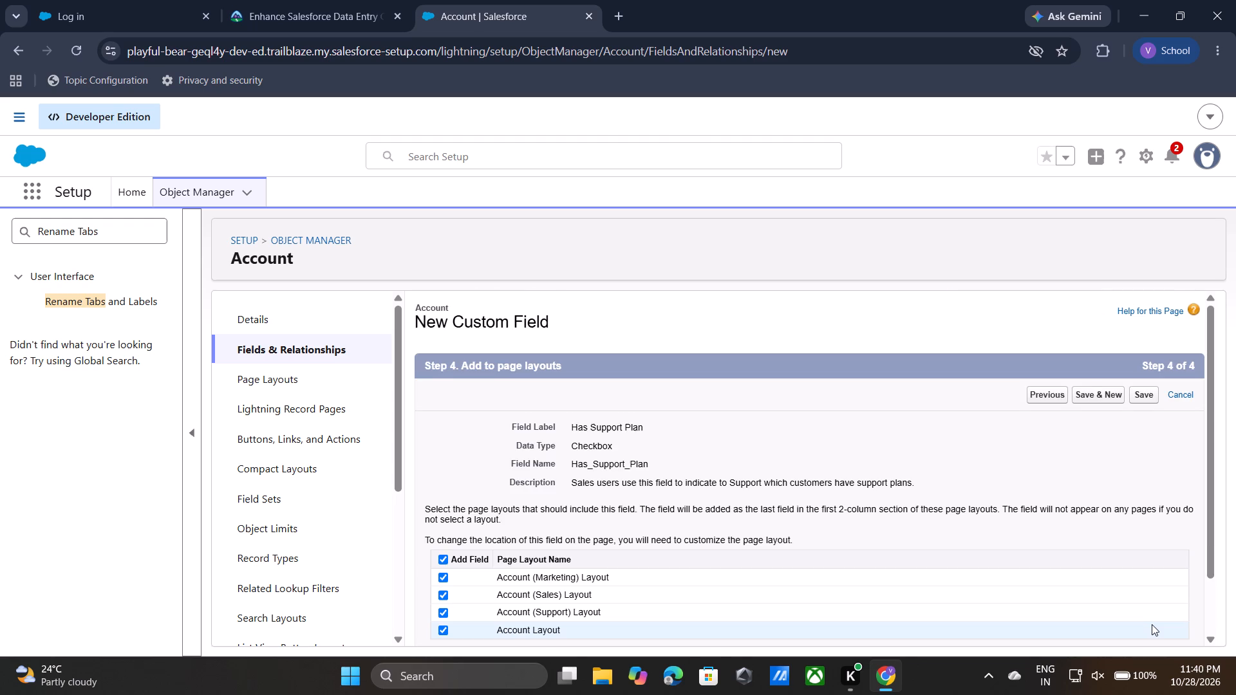
{"action": "left_click", "coordinate": [1109, 398]}
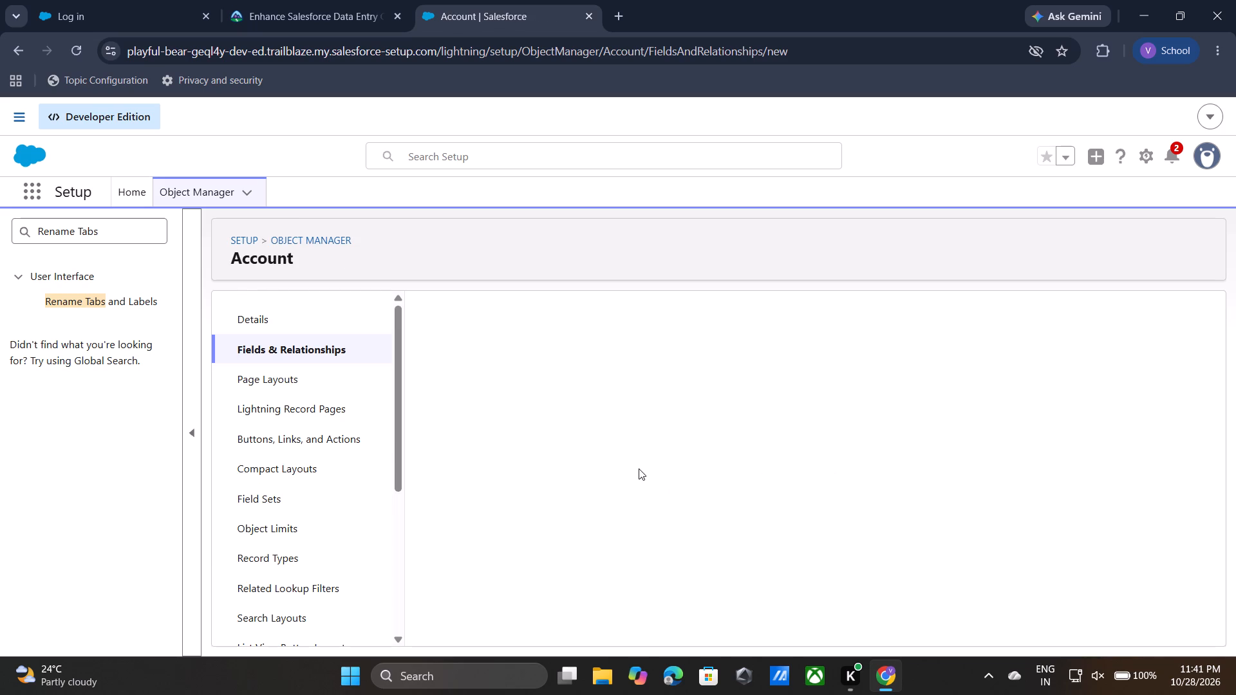
Choose the Date data type for the next Account custom field and continue to its details.
{"action": "scroll", "coordinate": [639, 468], "scroll_direction": "down", "scroll_amount": 2}
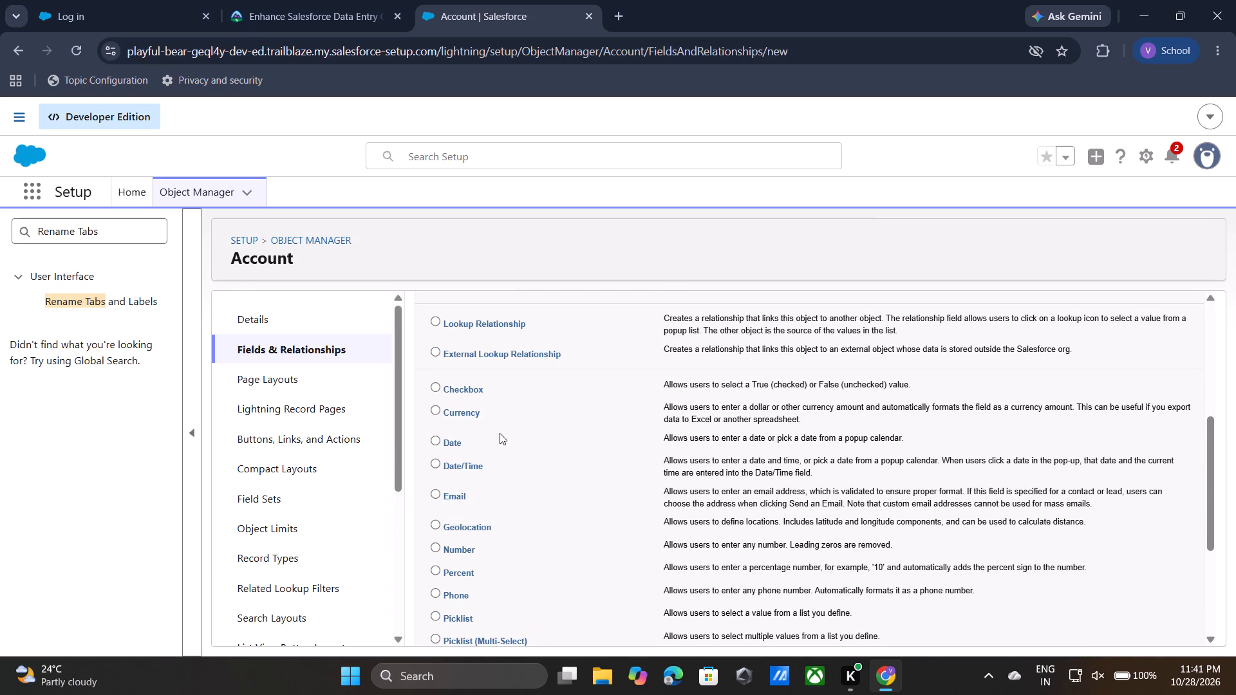
{"action": "left_click", "coordinate": [436, 440]}
{"action": "scroll", "coordinate": [1016, 387], "scroll_direction": "up", "scroll_amount": 6}
{"action": "left_click", "coordinate": [1142, 394]}
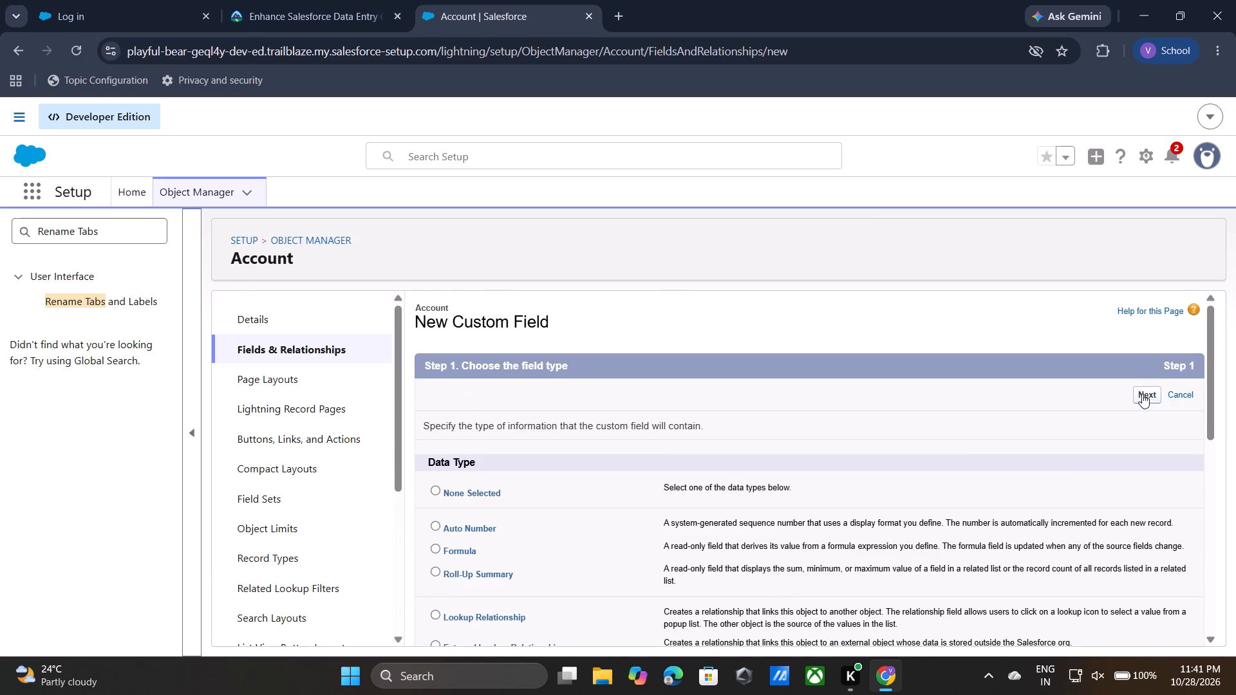
Enter Support Plan Expiration Date, copied from the Trailhead unit, as the date field's label and let the field name fill in.
{"action": "left_click", "coordinate": [359, 1]}
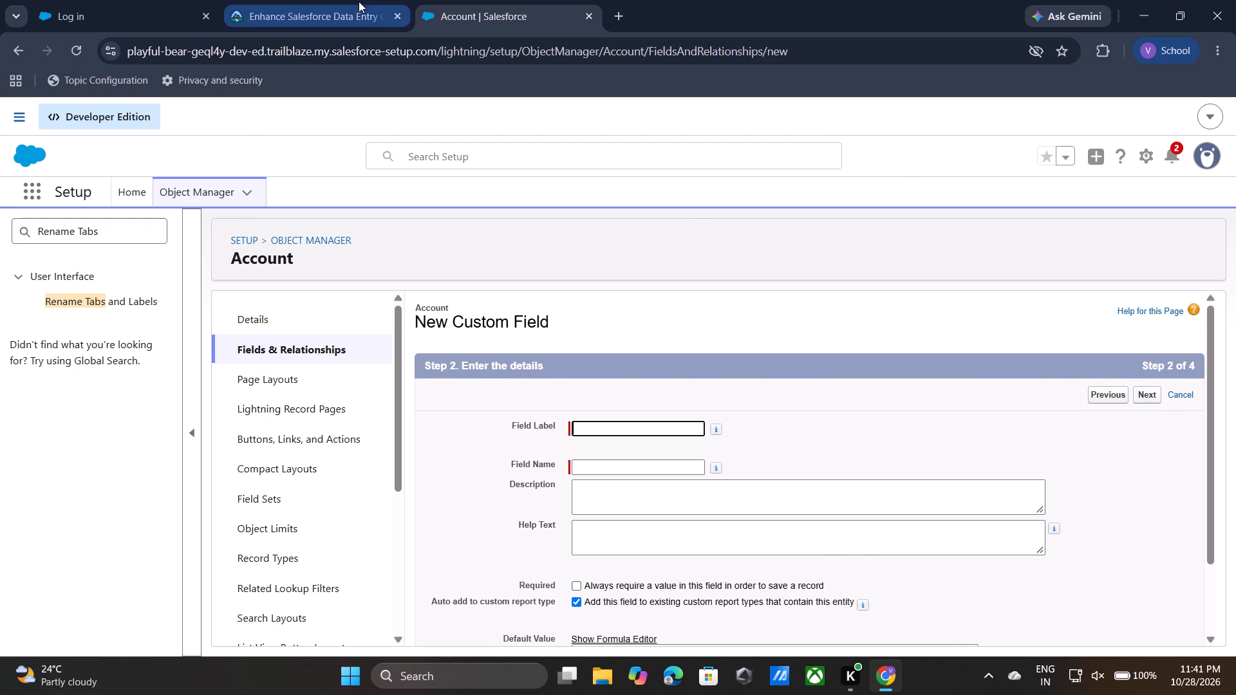
{"action": "scroll", "coordinate": [613, 434], "scroll_direction": "down", "scroll_amount": 2}
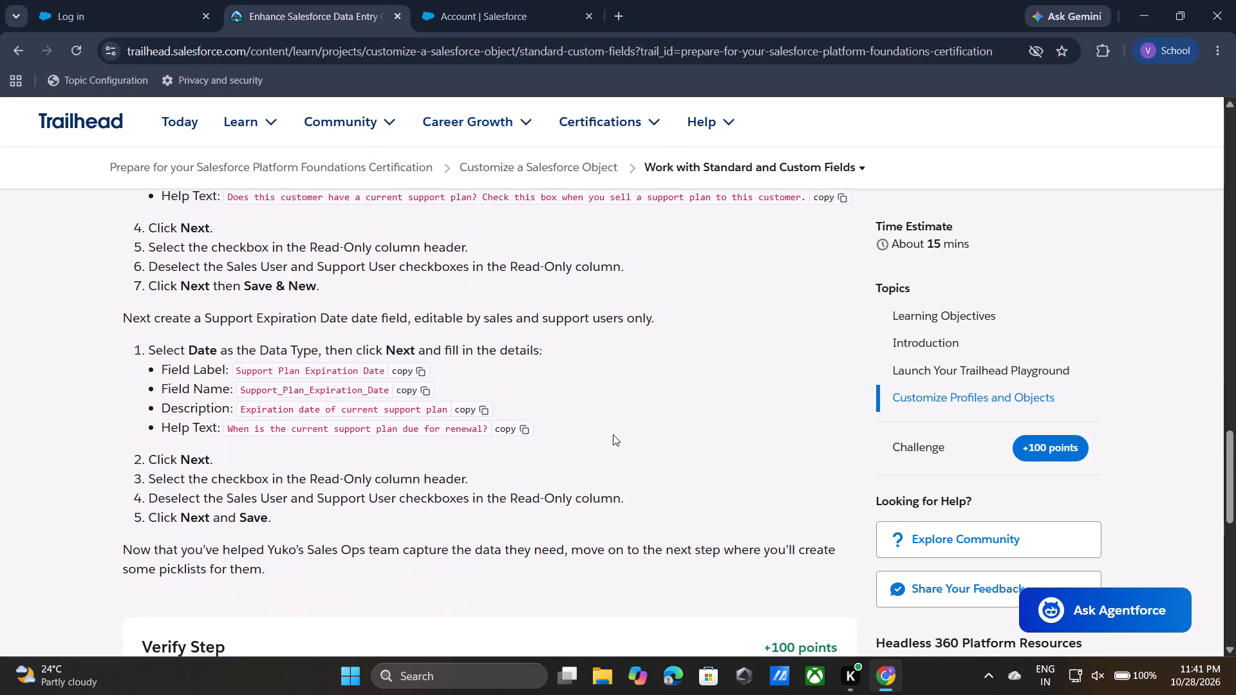
{"action": "scroll", "coordinate": [613, 434], "scroll_direction": "down", "scroll_amount": 1}
{"action": "left_click", "coordinate": [415, 375]}
{"action": "left_click", "coordinate": [488, 0]}
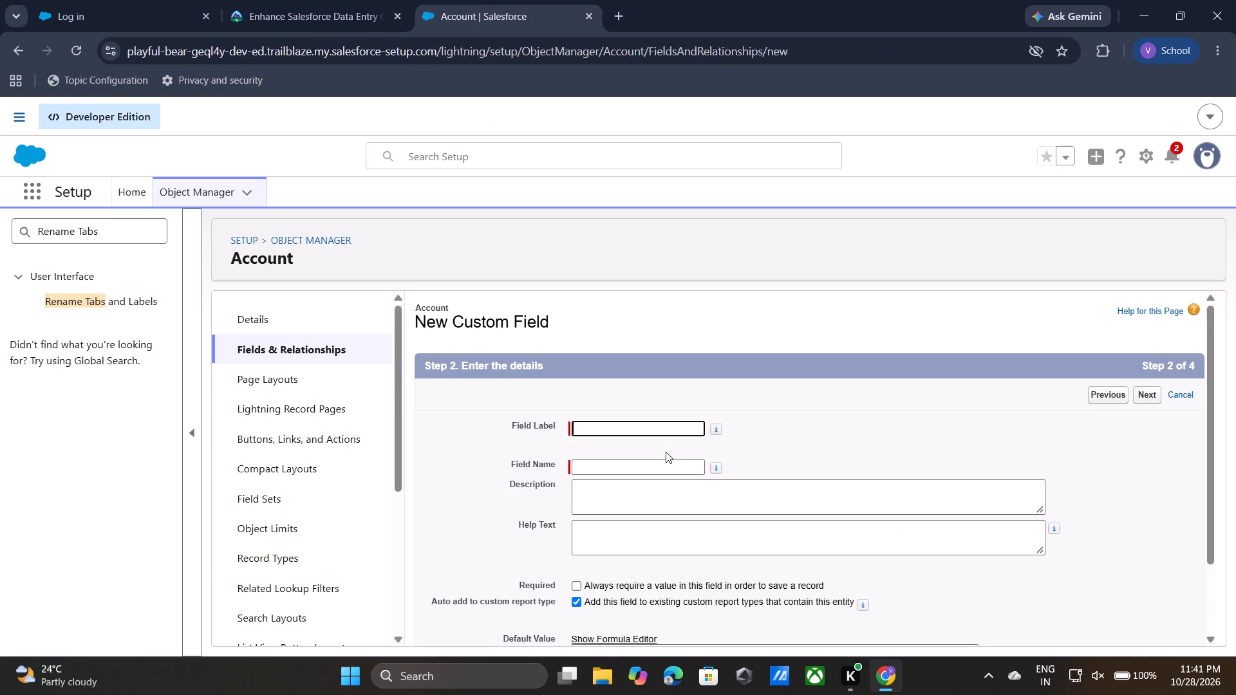
{"action": "key", "text": "ctrl+v"}
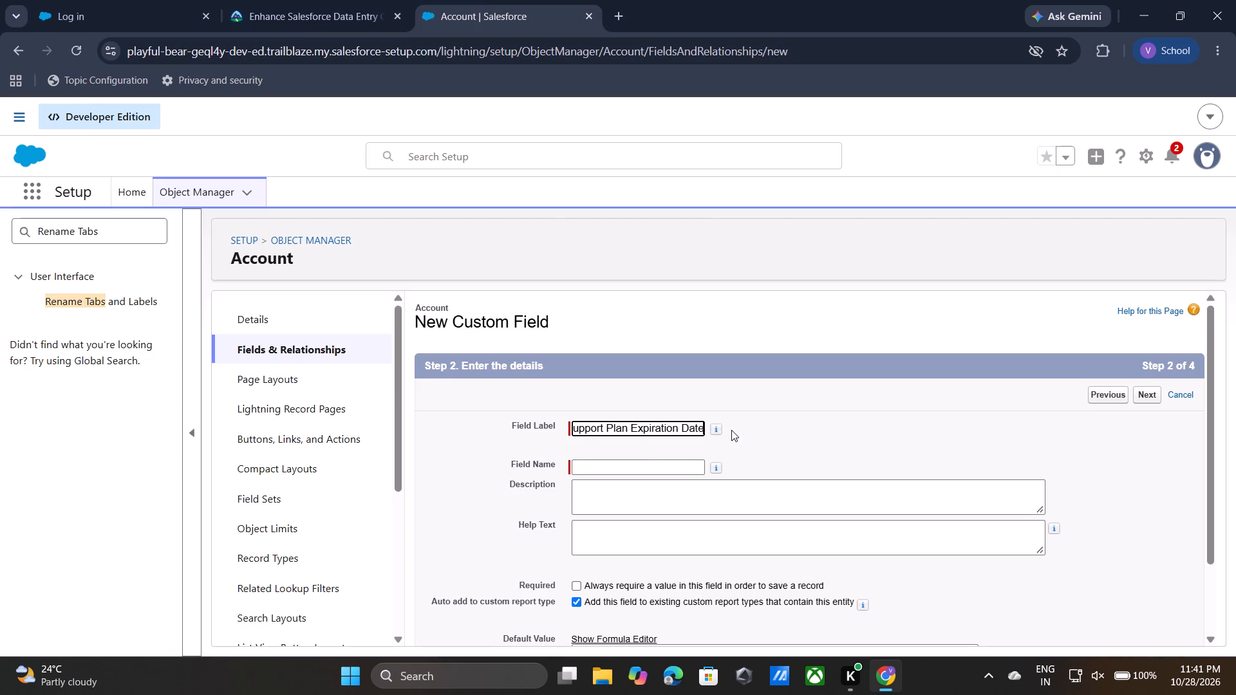
{"action": "left_click", "coordinate": [731, 430]}
Enter the date field's description, copied from the Trailhead unit: "Expiration date of current support plan".
{"action": "left_click", "coordinate": [337, 10]}
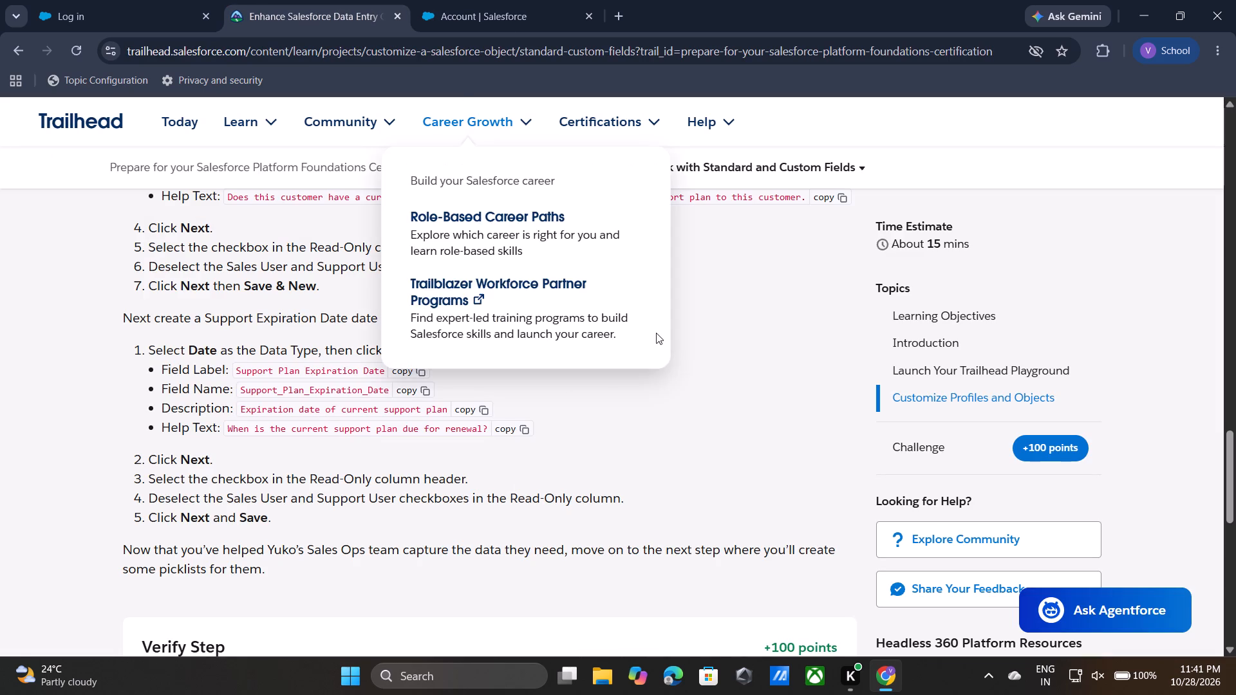
{"action": "left_click", "coordinate": [476, 403]}
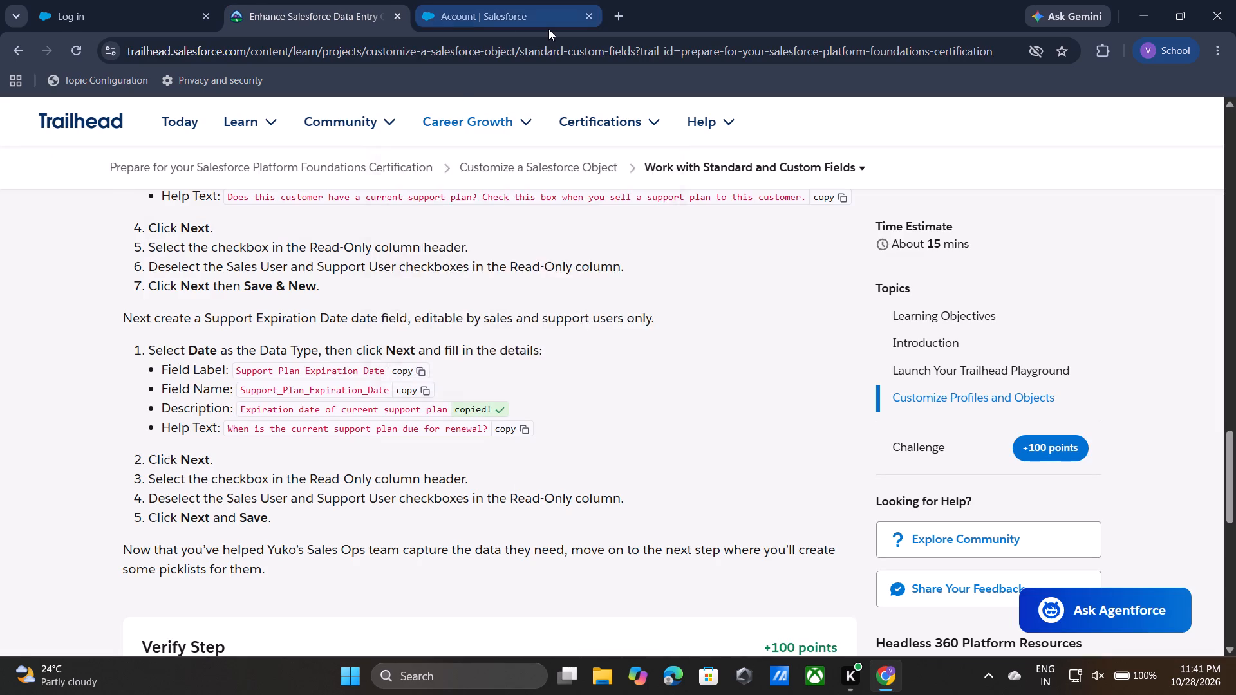
{"action": "left_click", "coordinate": [548, 29]}
{"action": "left_click", "coordinate": [675, 499]}
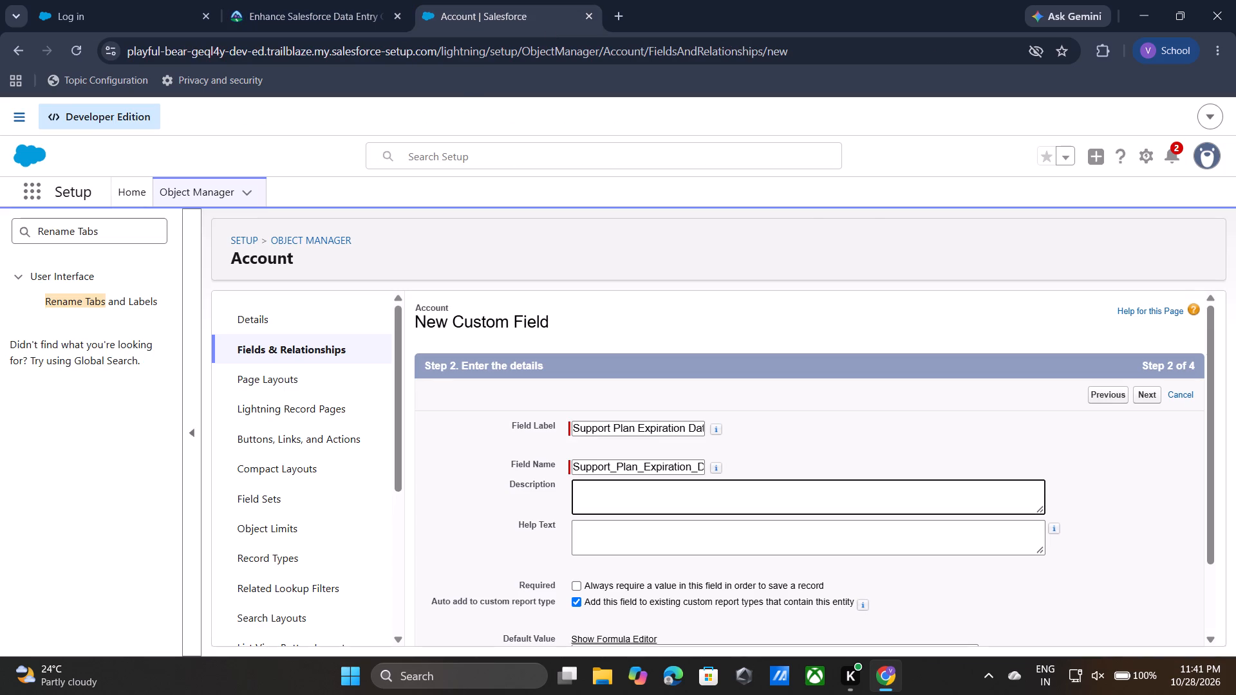
{"action": "key", "text": "ctrl+v"}
Enter the help text "When is the current support plan due for renewal?", copied from the Trailhead unit, and continue to field-level security.
{"action": "left_click", "coordinate": [329, 0]}
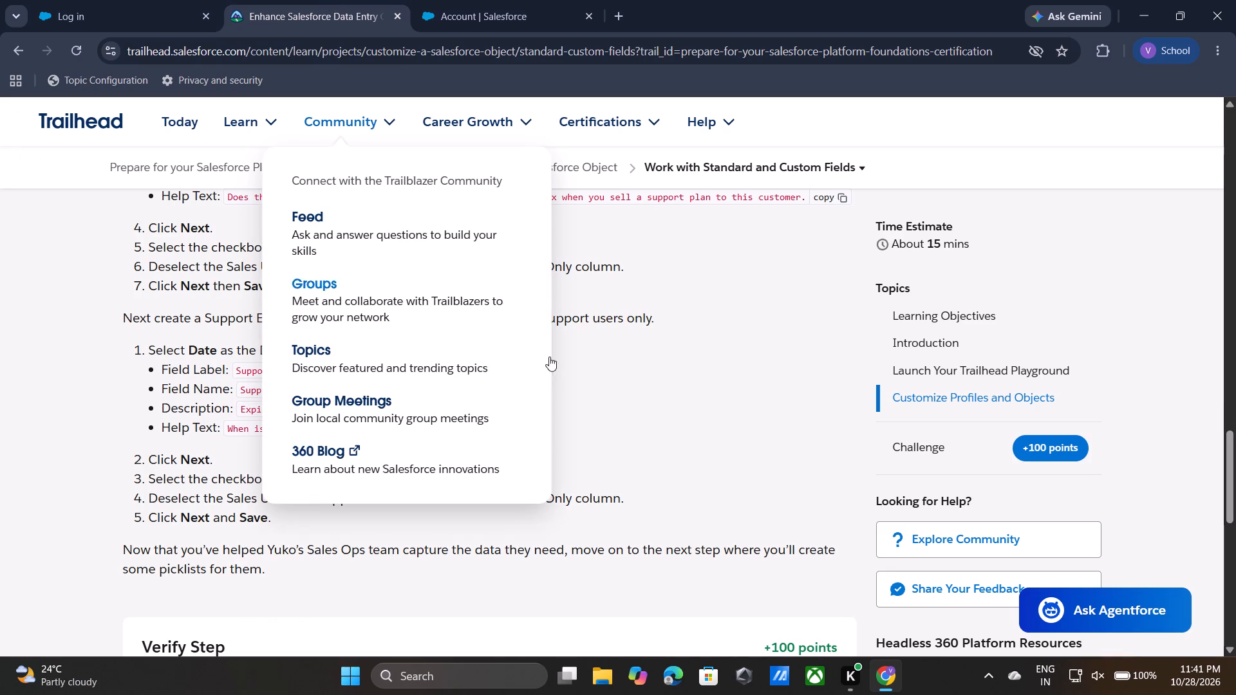
{"action": "left_click_drag", "start_coordinate": [581, 422], "coordinate": [527, 423]}
{"action": "left_click", "coordinate": [527, 423]}
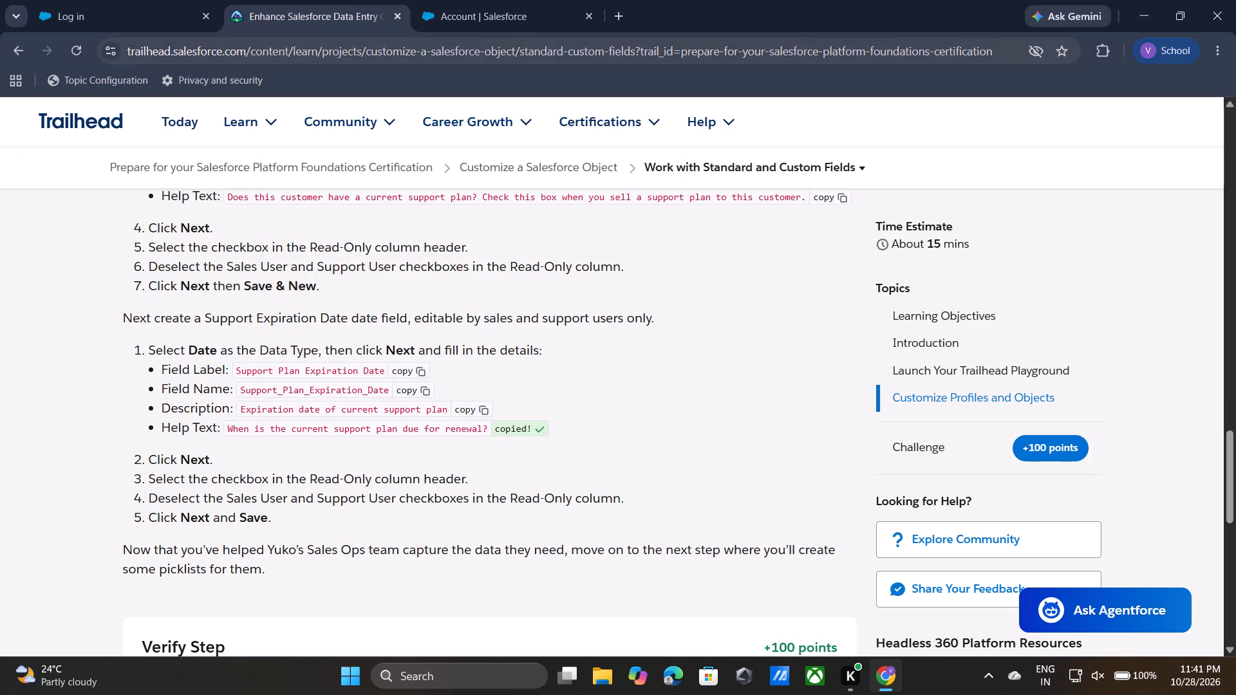
{"action": "left_click", "coordinate": [525, 19]}
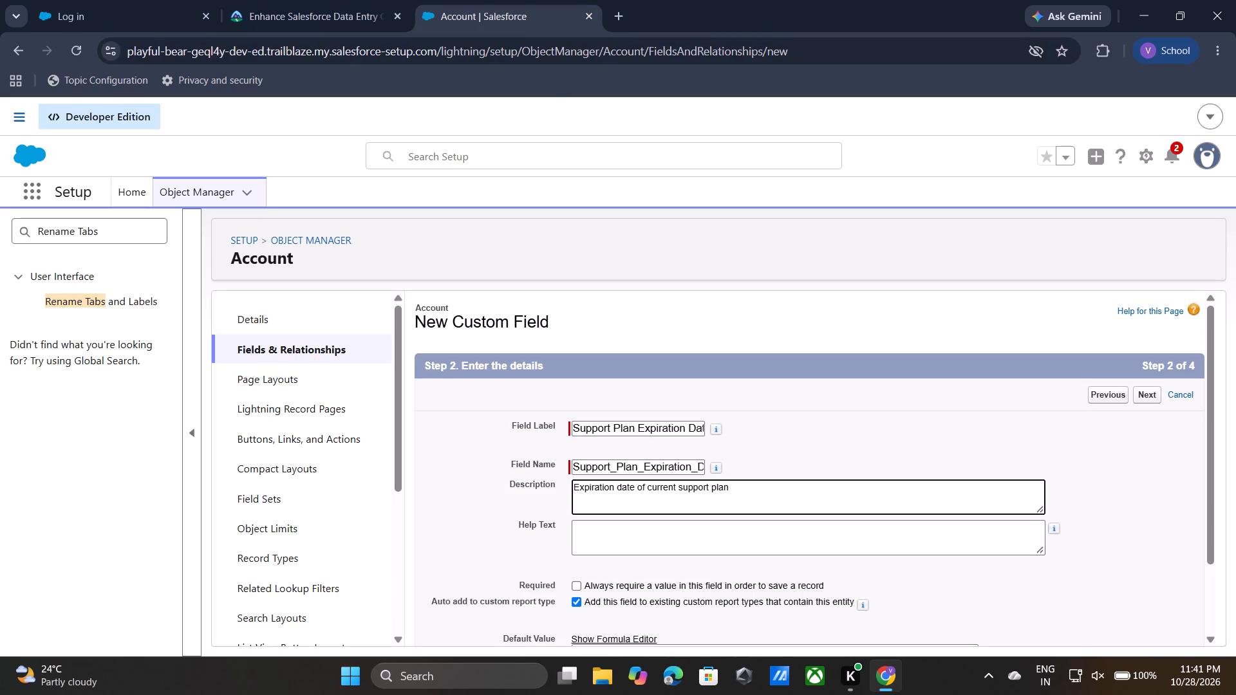
{"action": "left_click", "coordinate": [652, 529]}
{"action": "key", "text": "ctrl+v"}
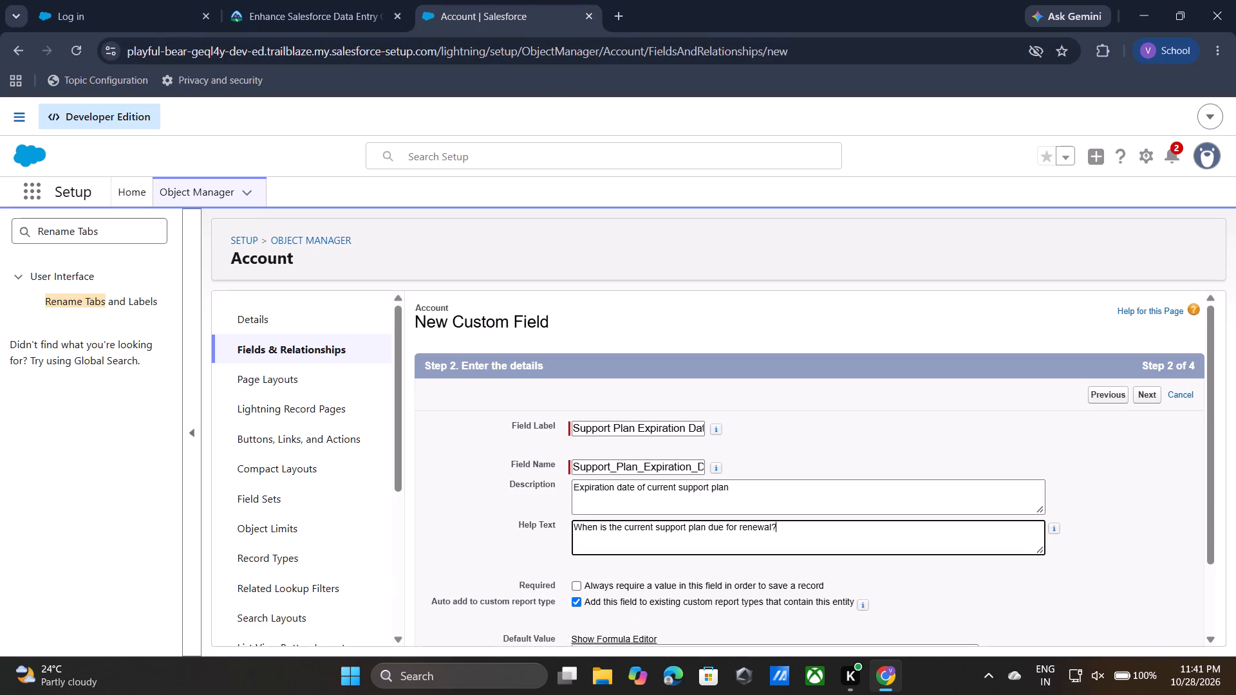
{"action": "left_click", "coordinate": [774, 411]}
{"action": "left_click", "coordinate": [947, 456]}
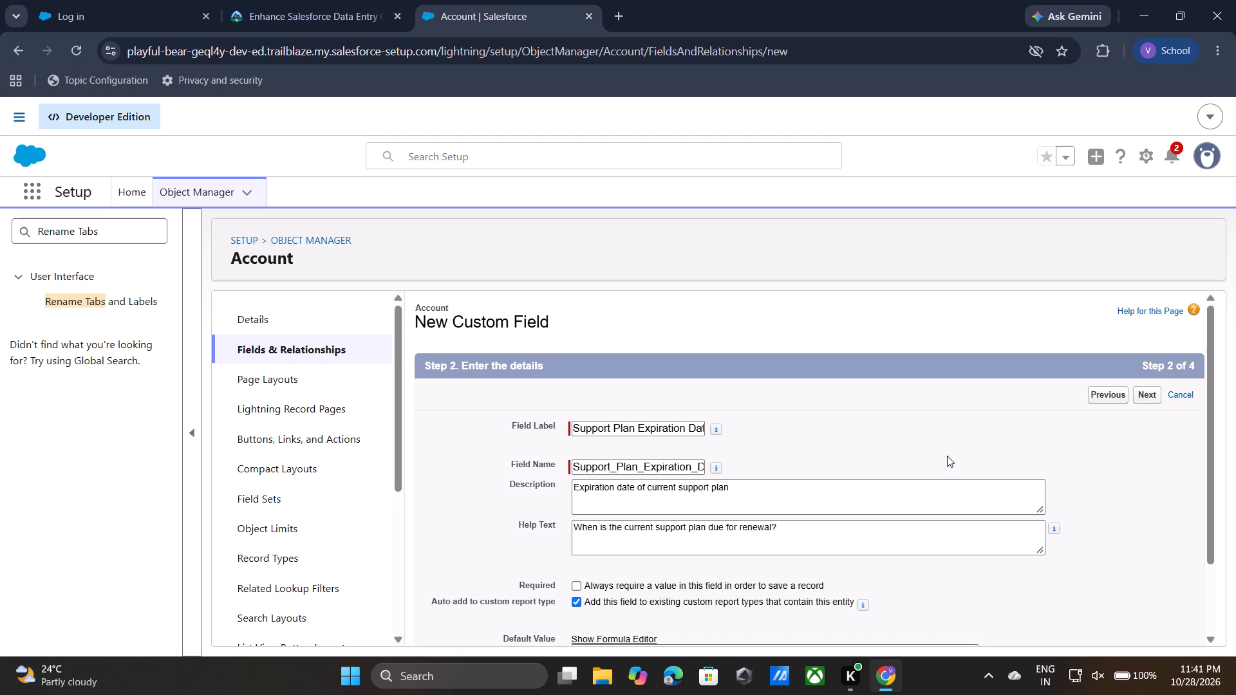
{"action": "scroll", "coordinate": [891, 585], "scroll_direction": "down", "scroll_amount": 2}
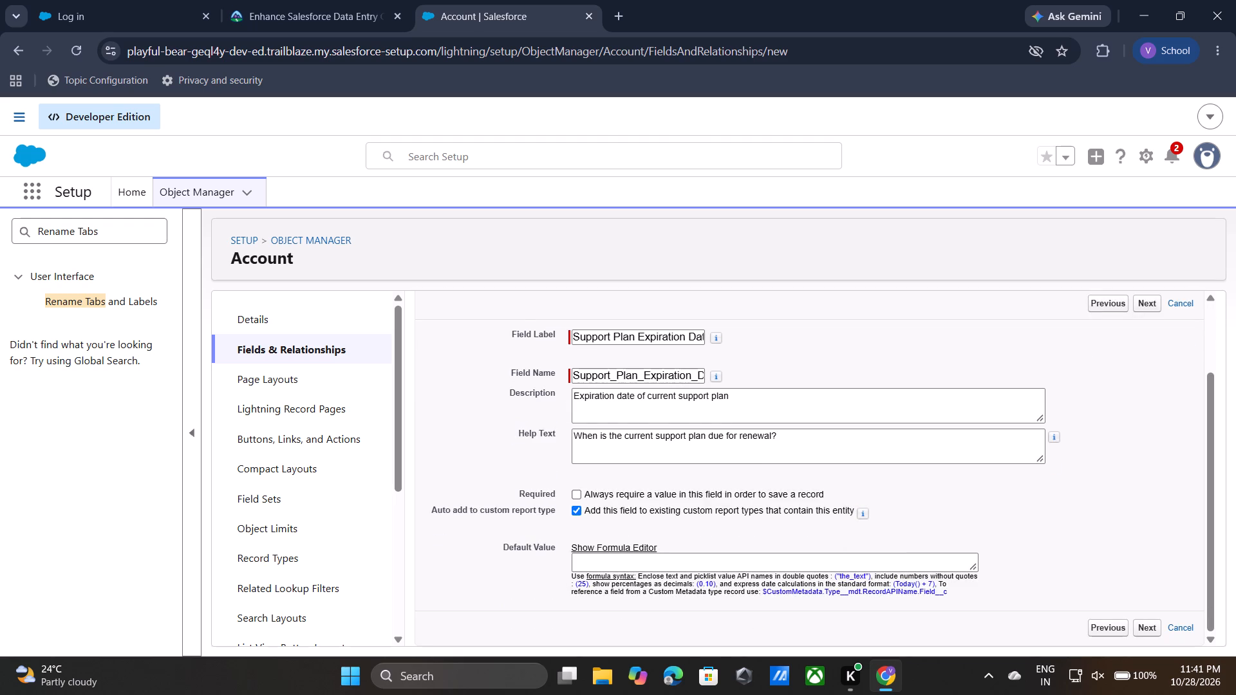
{"action": "left_click", "coordinate": [1153, 633]}
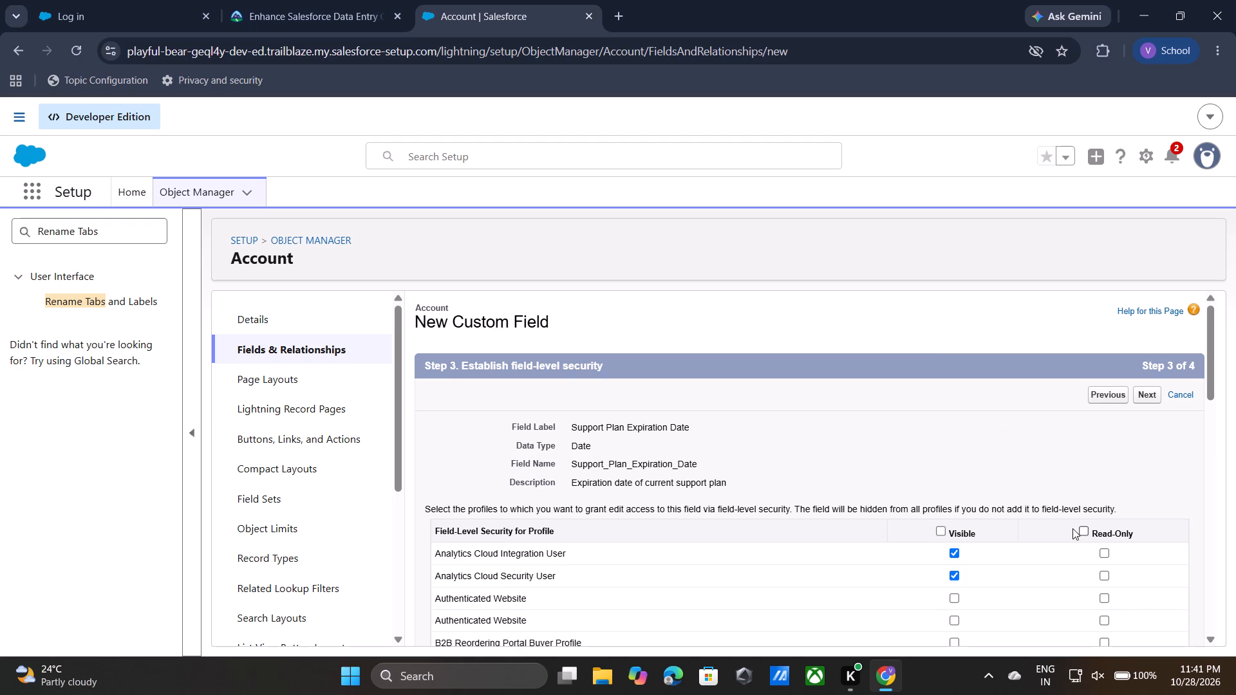
Make Support Plan Expiration Date read-only for all profiles except Sales User and Support User, and save it to all Account page layouts.
{"action": "left_click", "coordinate": [1088, 530]}
{"action": "scroll", "coordinate": [1088, 530], "scroll_direction": "down", "scroll_amount": 4}
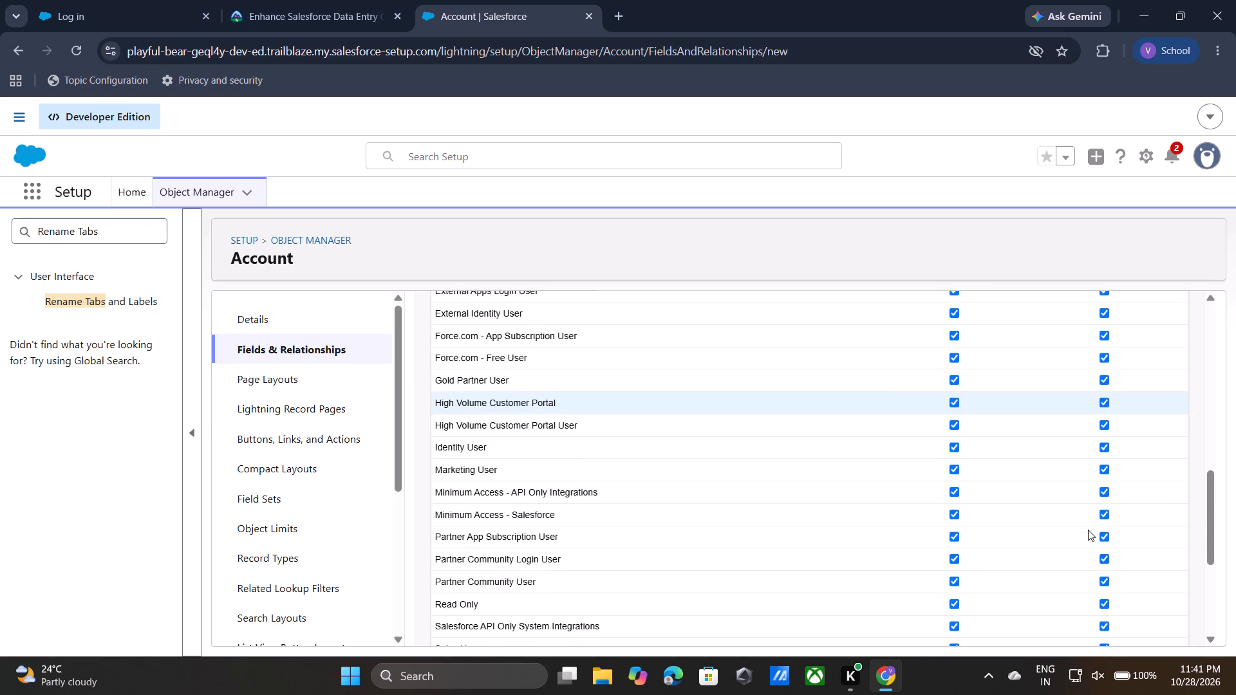
{"action": "scroll", "coordinate": [1088, 530], "scroll_direction": "down", "scroll_amount": 3}
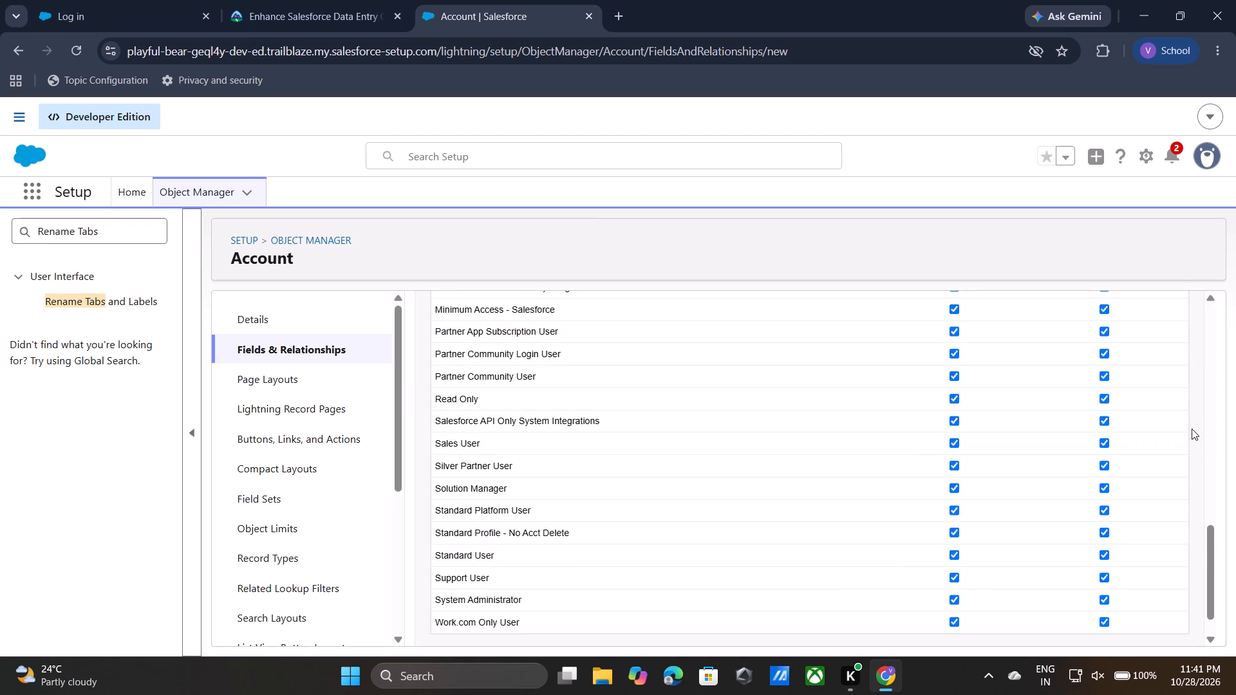
{"action": "left_click", "coordinate": [1104, 441]}
{"action": "scroll", "coordinate": [1104, 441], "scroll_direction": "down", "scroll_amount": 1}
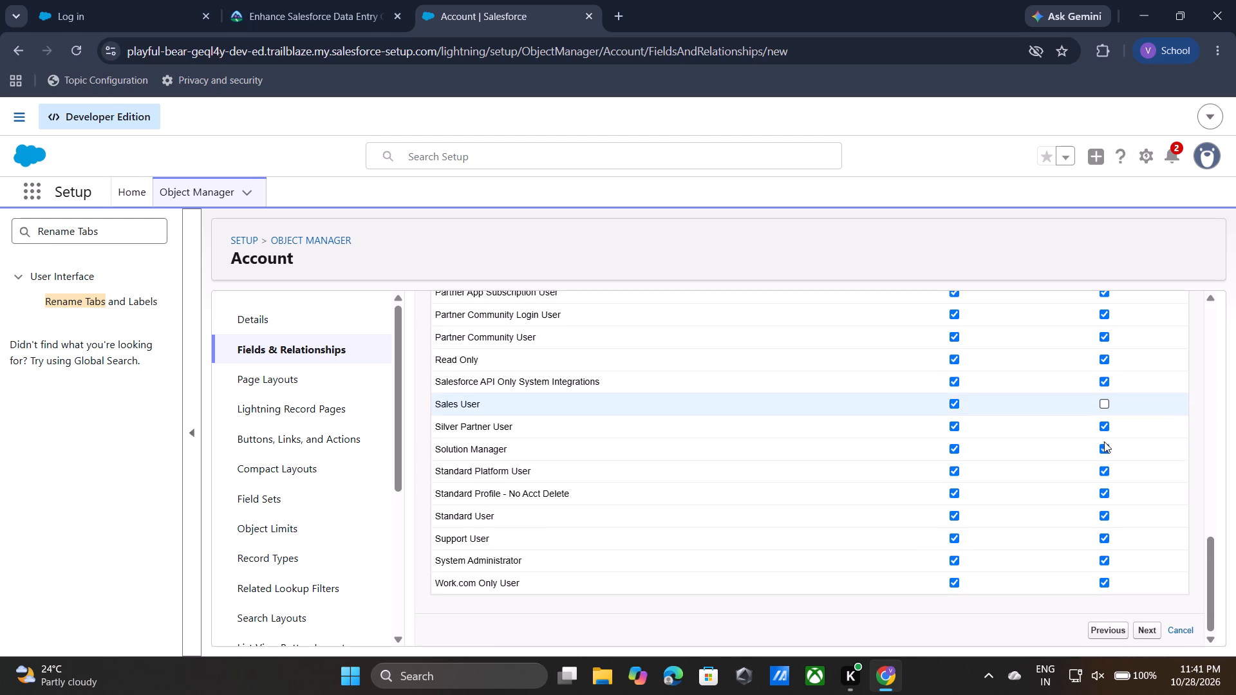
{"action": "scroll", "coordinate": [1104, 441], "scroll_direction": "down", "scroll_amount": 1}
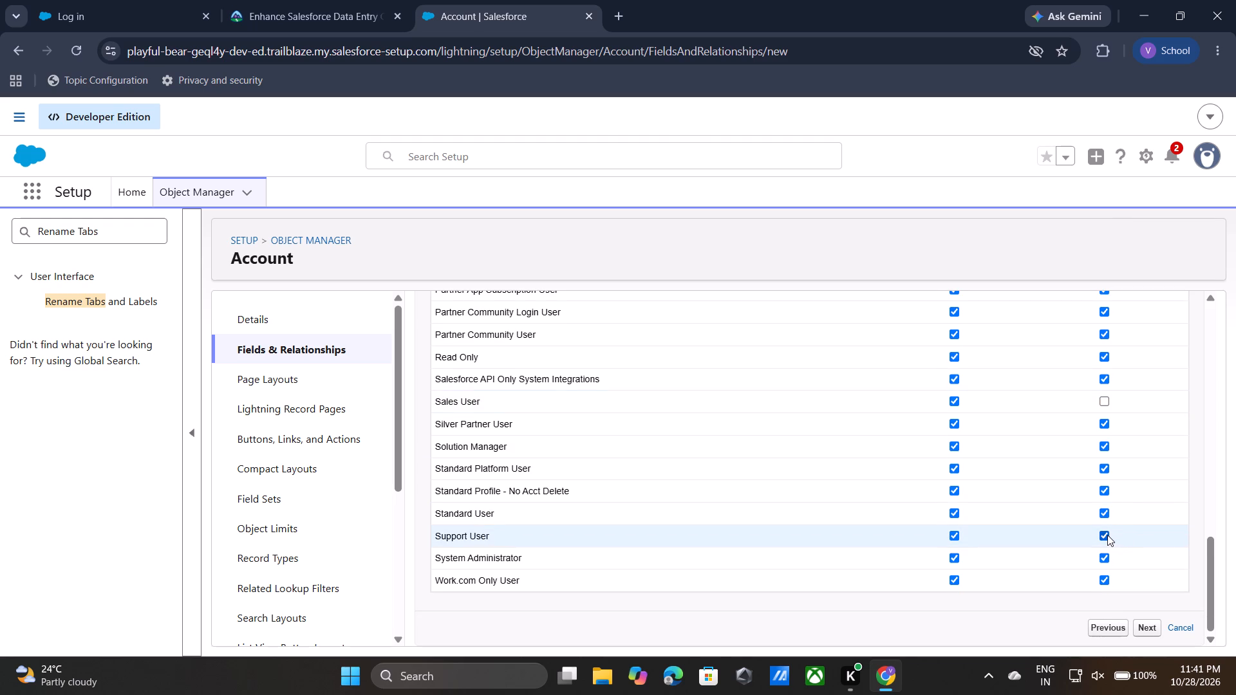
{"action": "left_click", "coordinate": [1106, 533]}
{"action": "left_click", "coordinate": [1145, 627]}
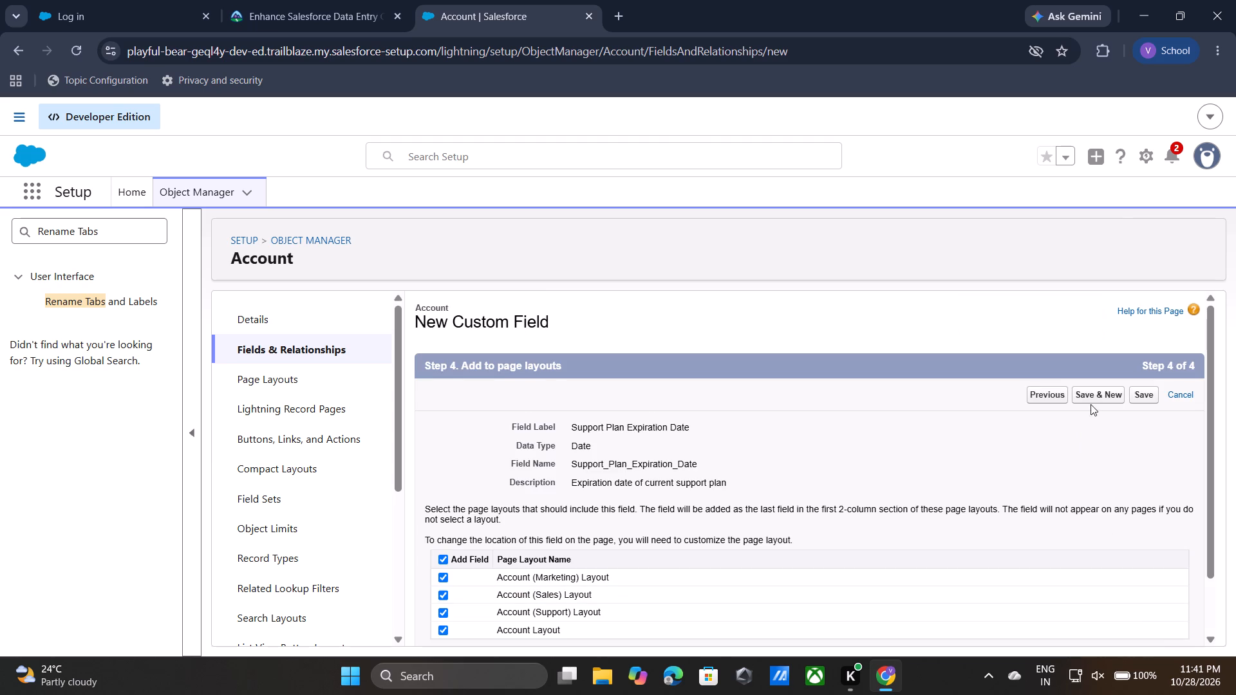
{"action": "left_click", "coordinate": [1136, 389]}
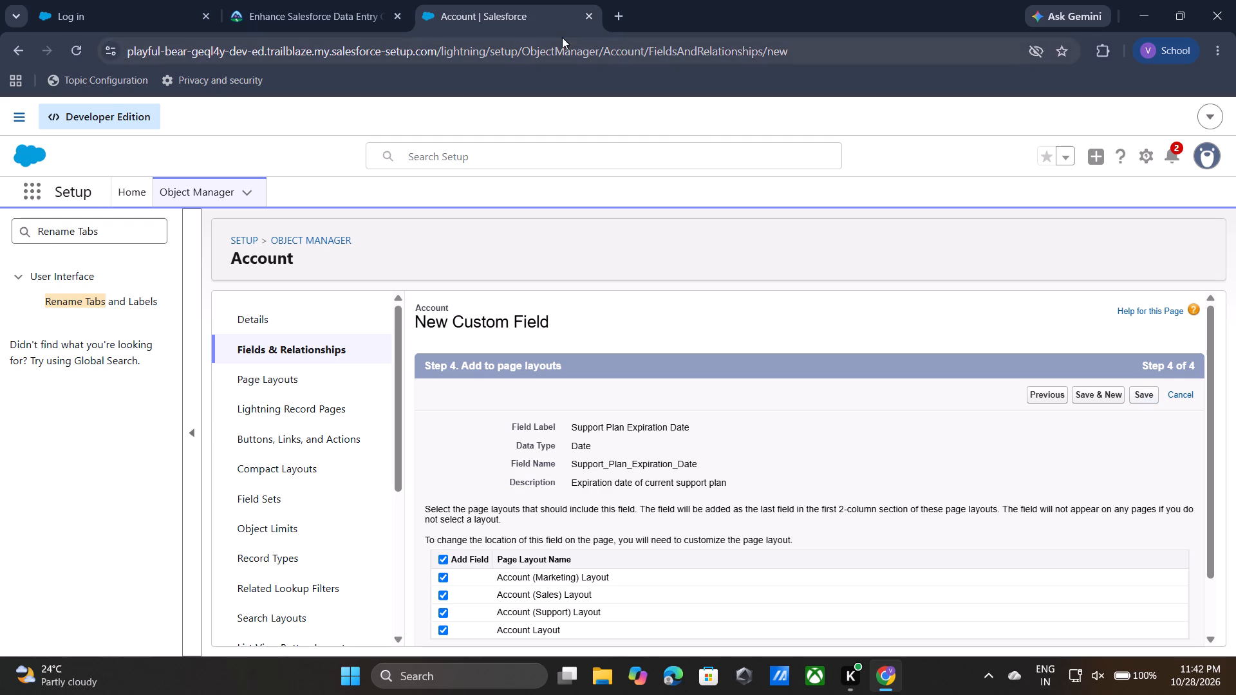
Verify the Work with Standard and Custom Fields step in Trailhead and proceed to the next unit, Create Picklists and Field Dependencies.
{"action": "left_click", "coordinate": [287, 0]}
{"action": "scroll", "coordinate": [657, 394], "scroll_direction": "down", "scroll_amount": 2}
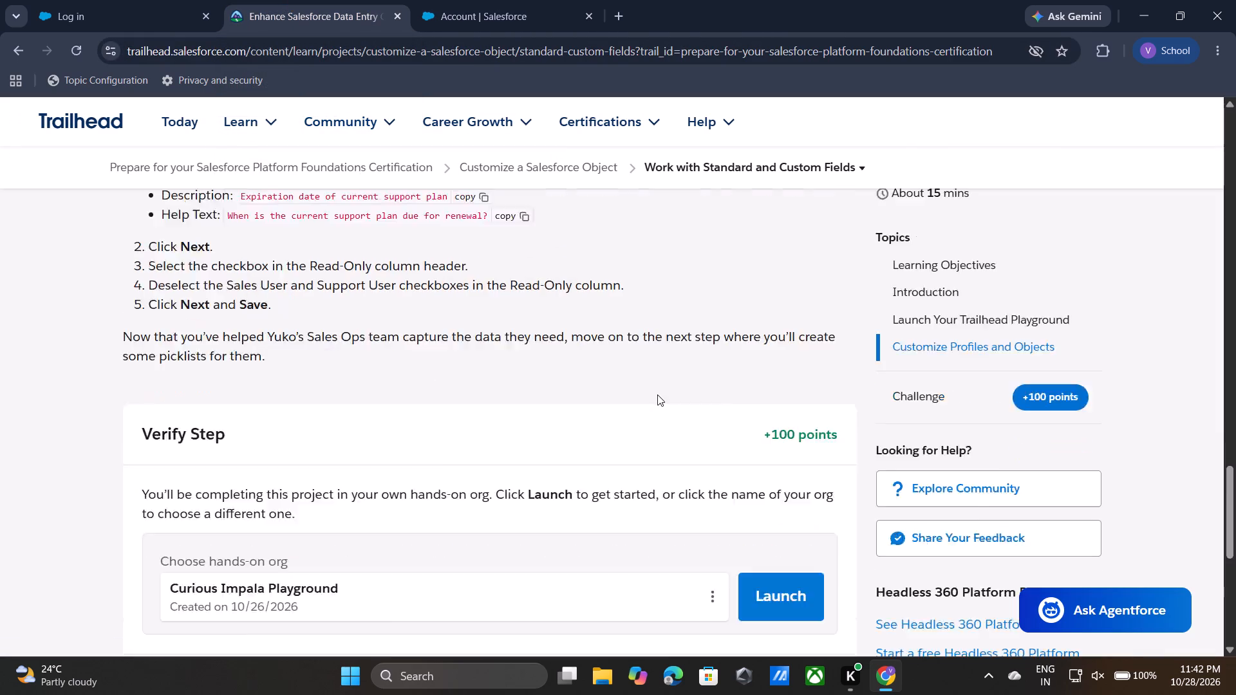
{"action": "scroll", "coordinate": [657, 394], "scroll_direction": "down", "scroll_amount": 2}
{"action": "left_click", "coordinate": [266, 453]}
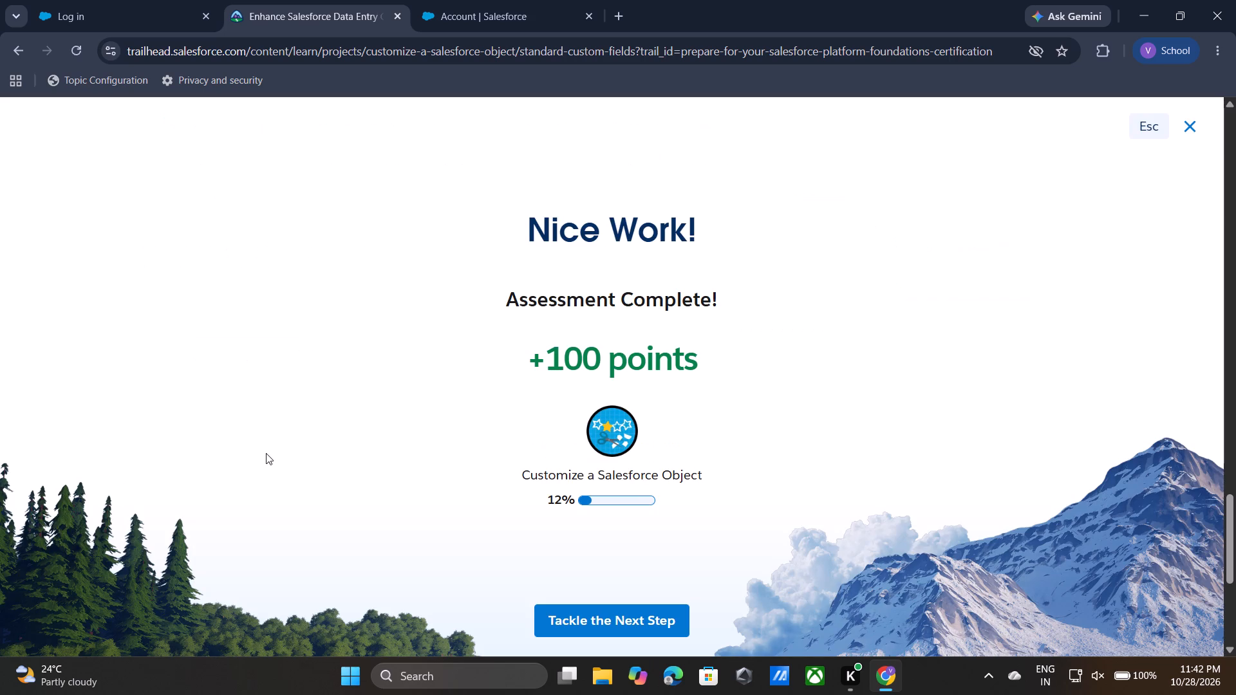
{"action": "left_click", "coordinate": [567, 614]}
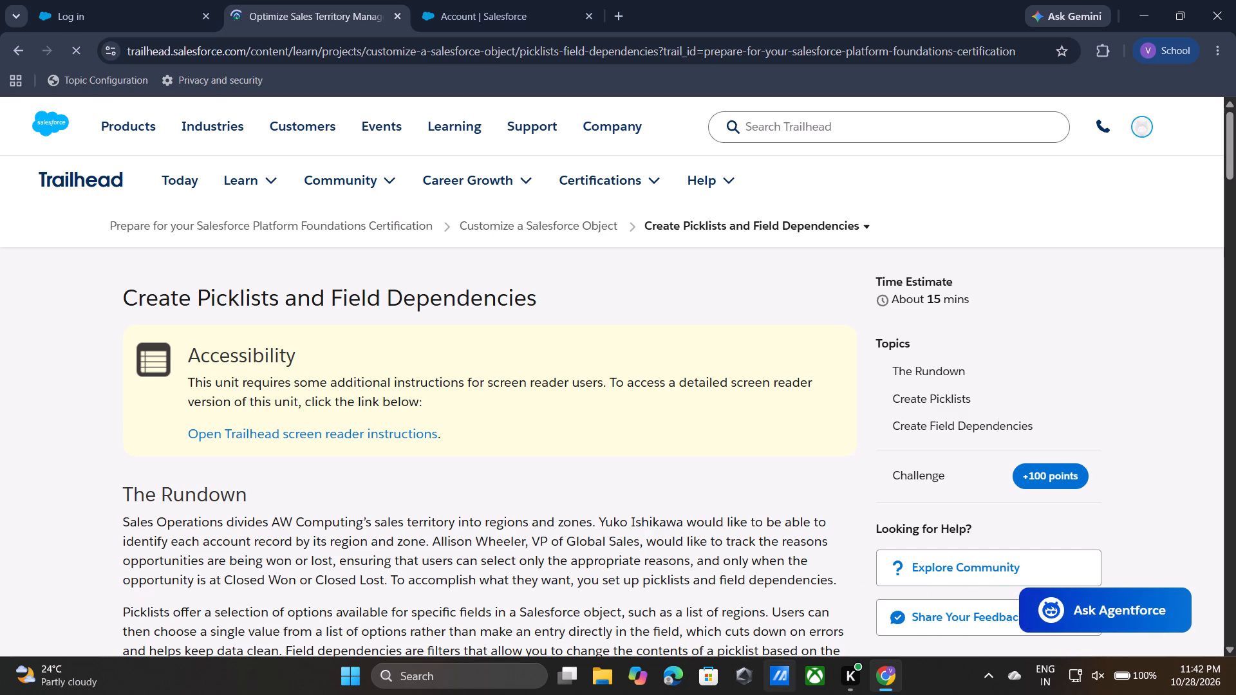
Close the old Account setup tab and launch the Curious Impala Playground from the new unit's Verify Step section.
{"action": "scroll", "coordinate": [726, 625], "scroll_direction": "down", "scroll_amount": 16}
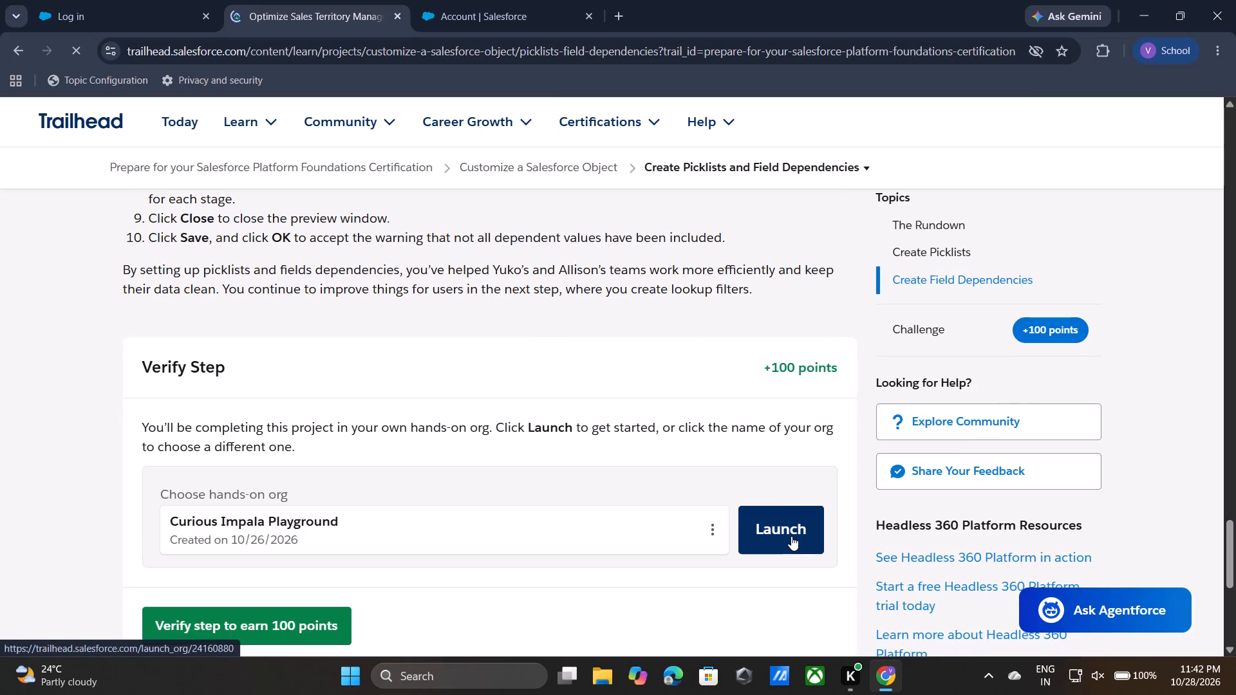
{"action": "left_click", "coordinate": [588, 12]}
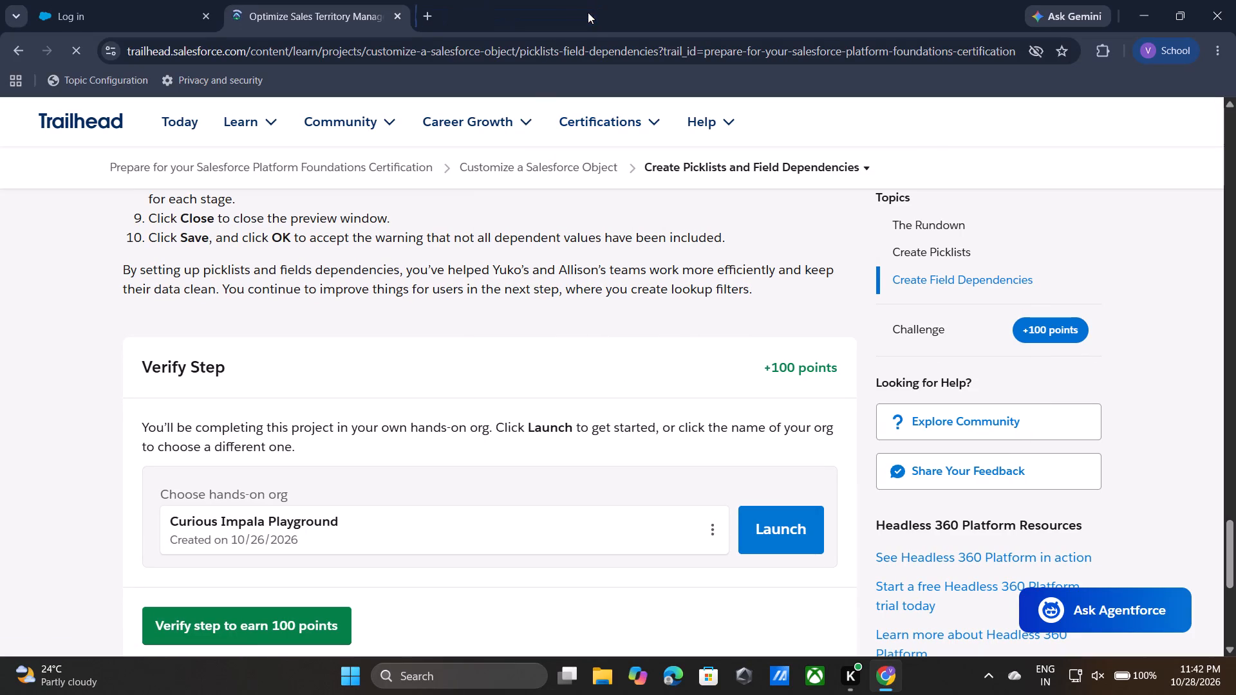
{"action": "left_click", "coordinate": [795, 530]}
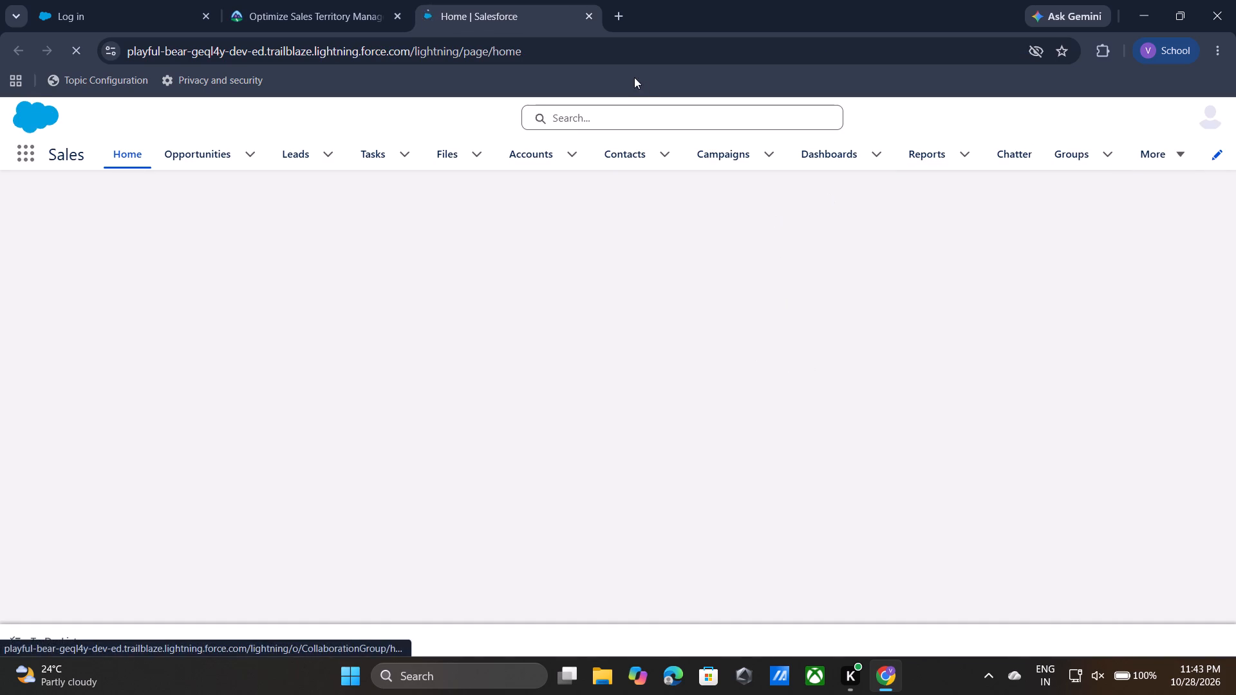
Return to the Trailhead unit and copy the search term Picklist Value Sets from the Create Picklists instructions.
{"action": "left_click", "coordinate": [252, 0]}
{"action": "left_click", "coordinate": [617, 260]}
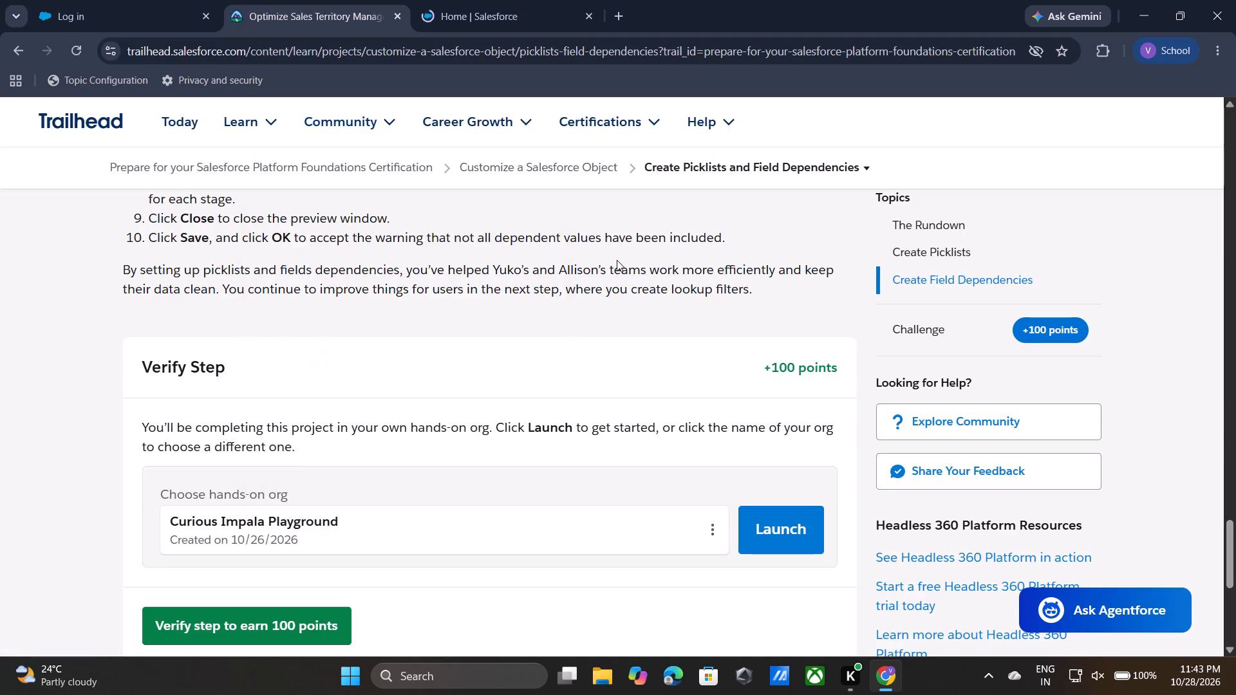
{"action": "scroll", "coordinate": [617, 260], "scroll_direction": "up", "scroll_amount": 14}
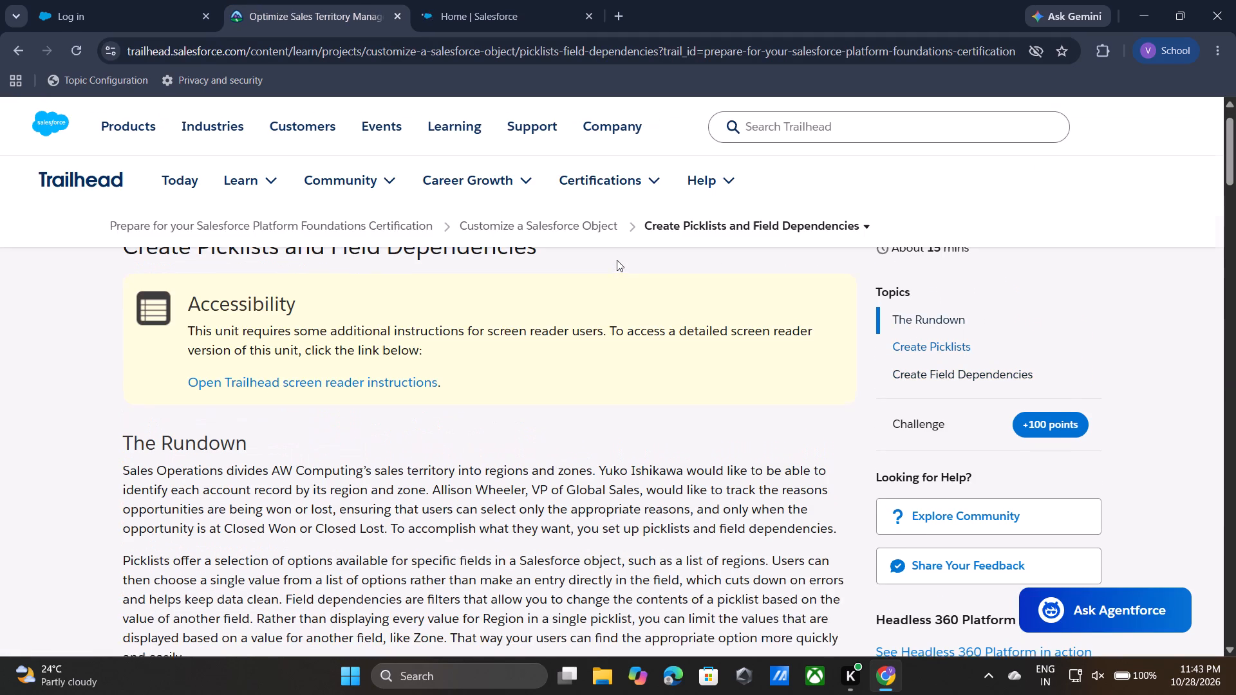
{"action": "scroll", "coordinate": [617, 260], "scroll_direction": "up", "scroll_amount": 1}
{"action": "scroll", "coordinate": [592, 512], "scroll_direction": "down", "scroll_amount": 3}
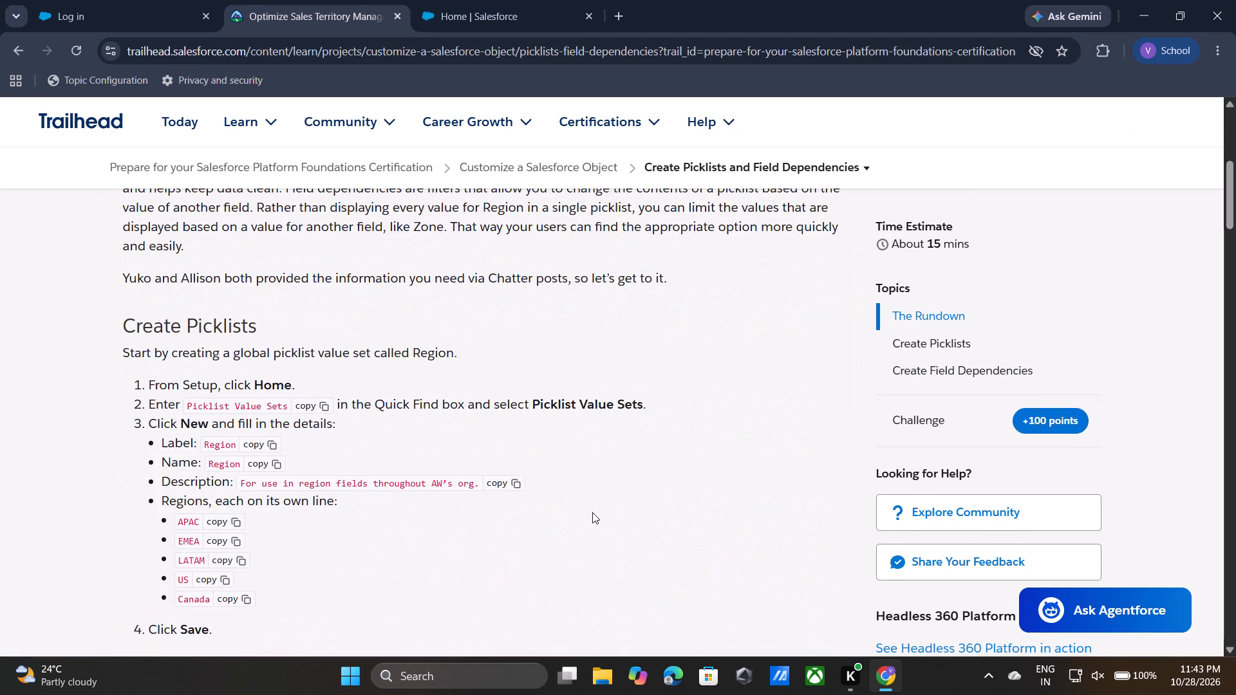
{"action": "left_click", "coordinate": [320, 405]}
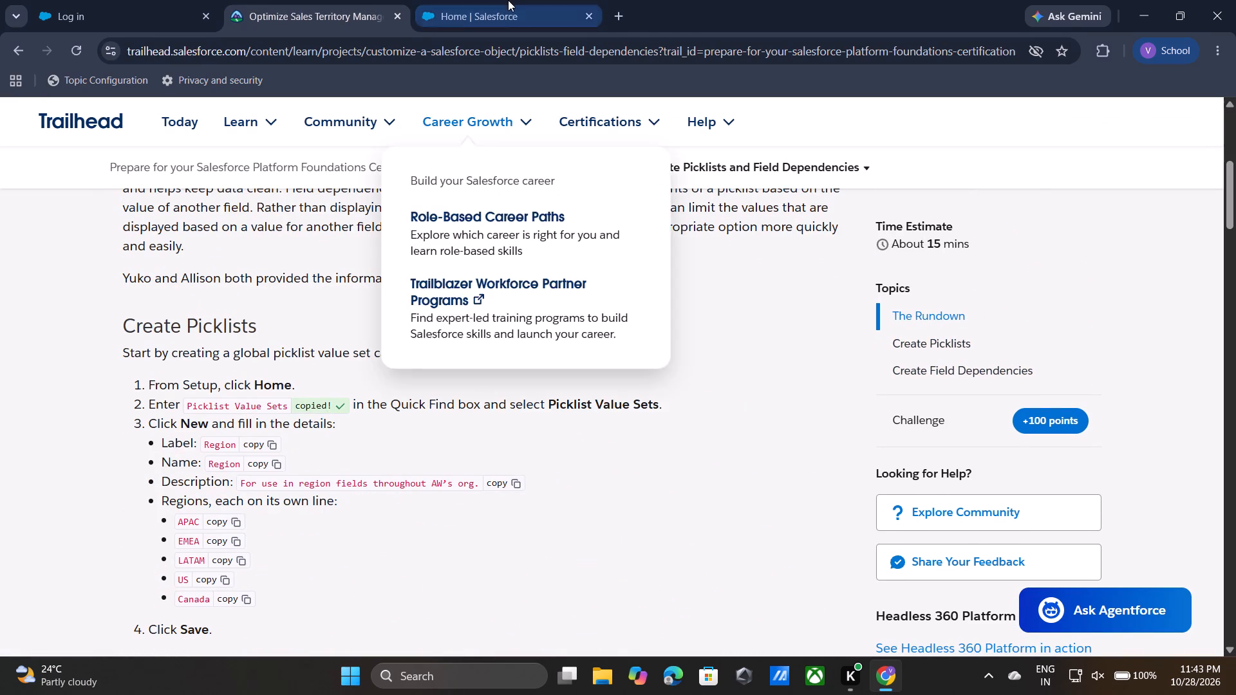
Open Setup from the launched playground and close the playground's Sales home tab.
{"action": "left_click", "coordinate": [508, 0]}
{"action": "left_click", "coordinate": [1123, 153]}
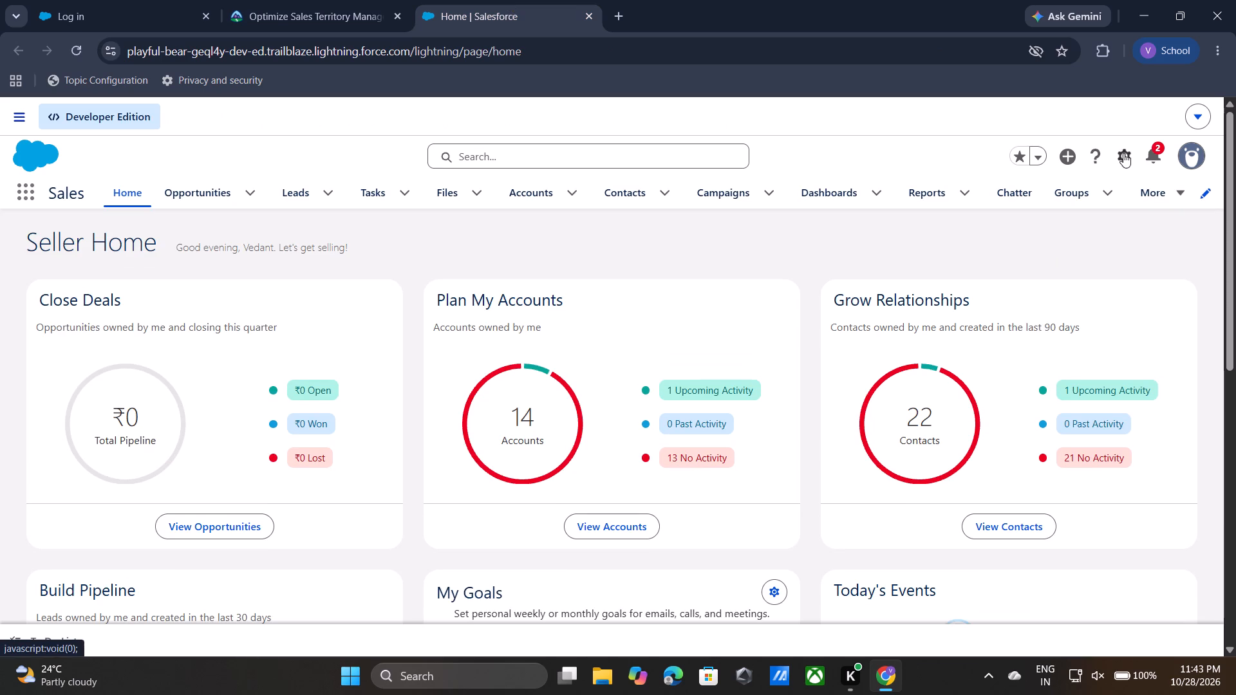
{"action": "left_click", "coordinate": [1074, 214]}
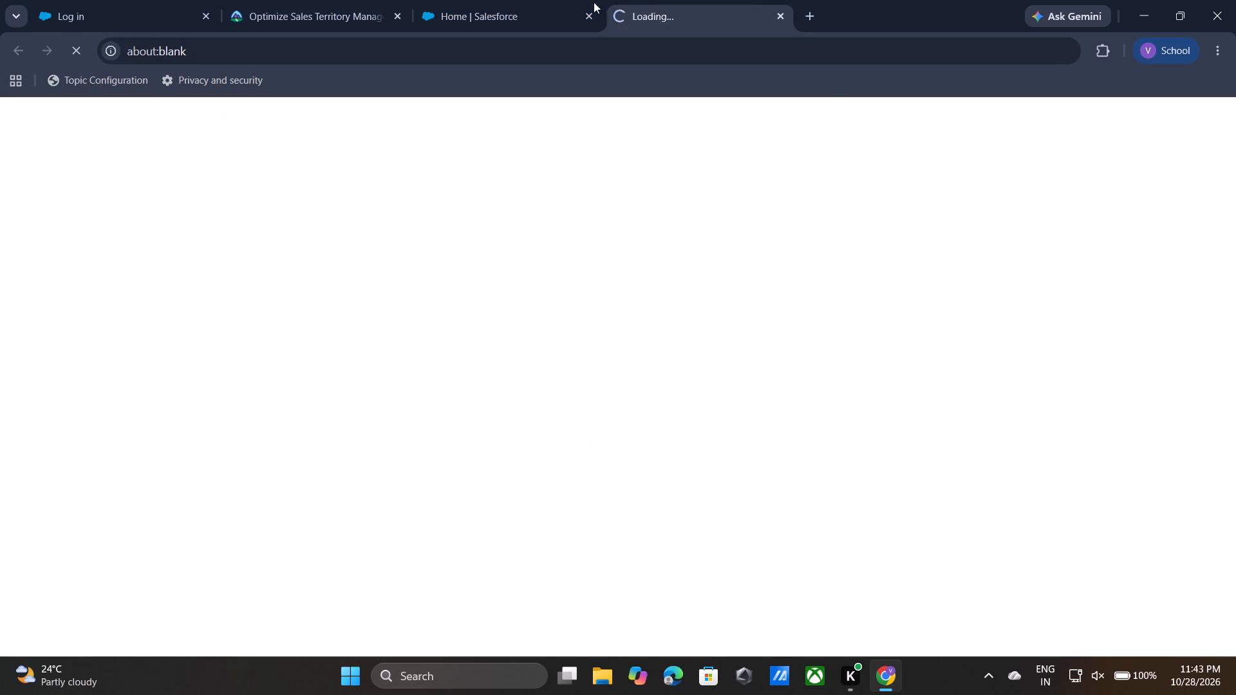
{"action": "left_click", "coordinate": [592, 19]}
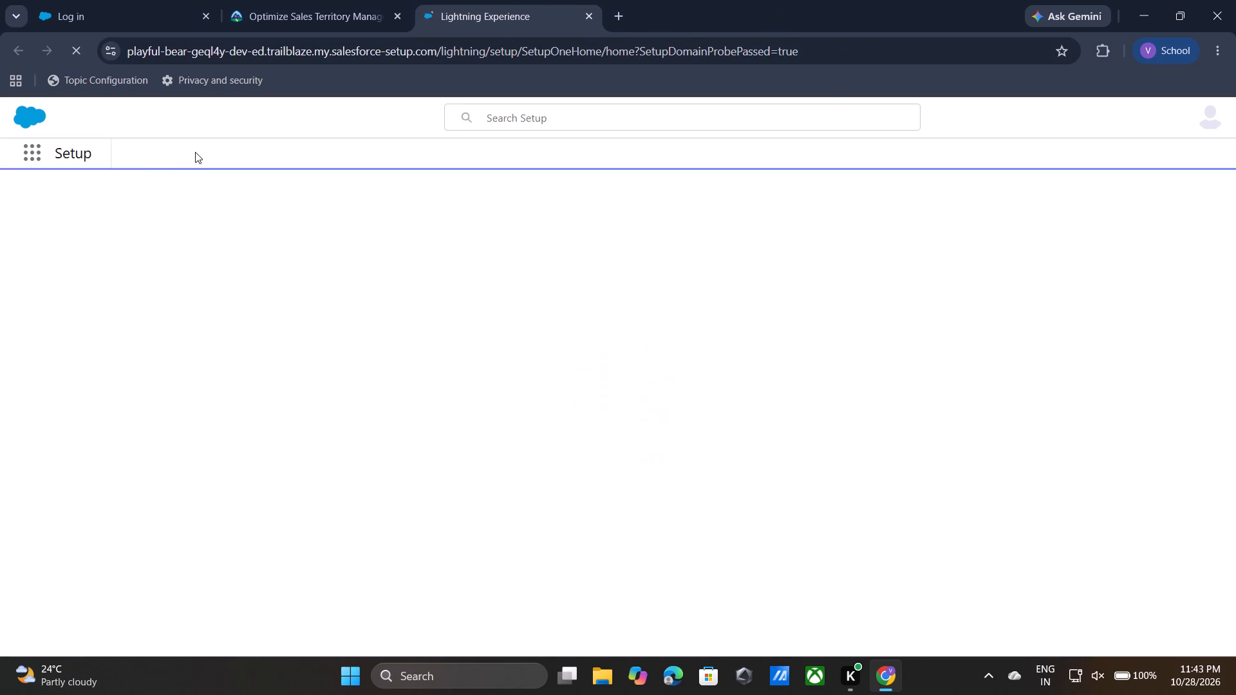
From Setup Home, find Picklist Value Sets with the copied search term and open its page.
{"action": "left_click", "coordinate": [117, 189]}
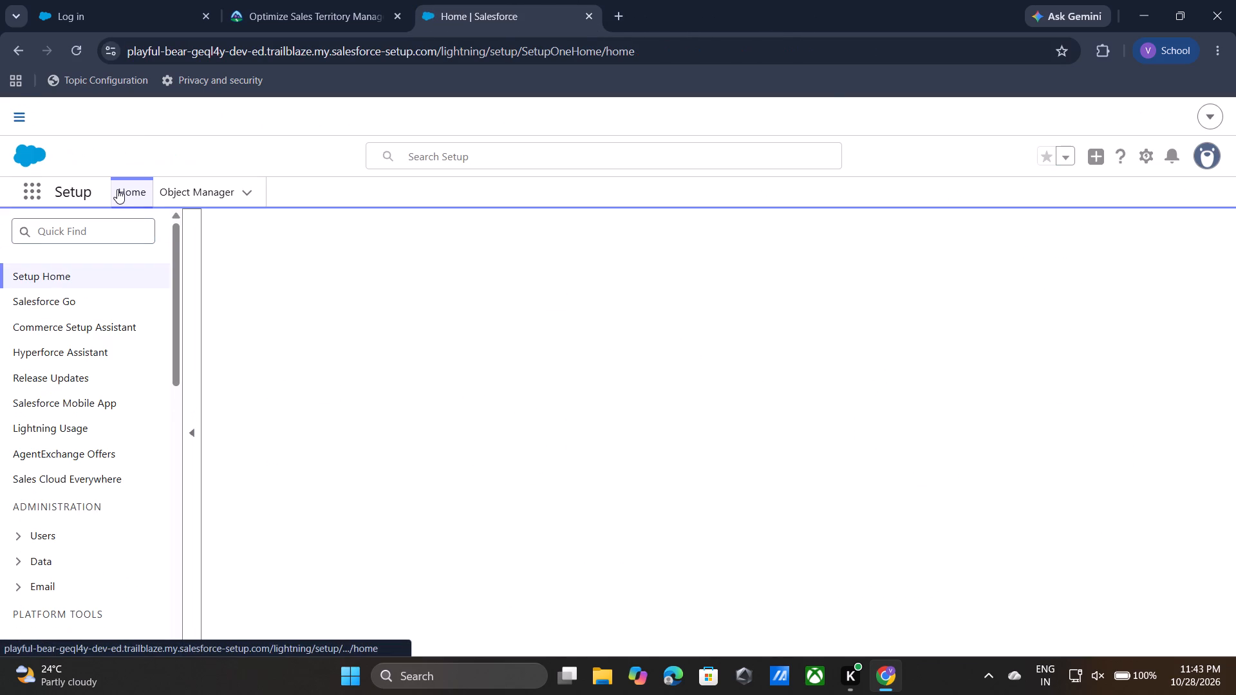
{"action": "key", "text": "ctrl+v"}
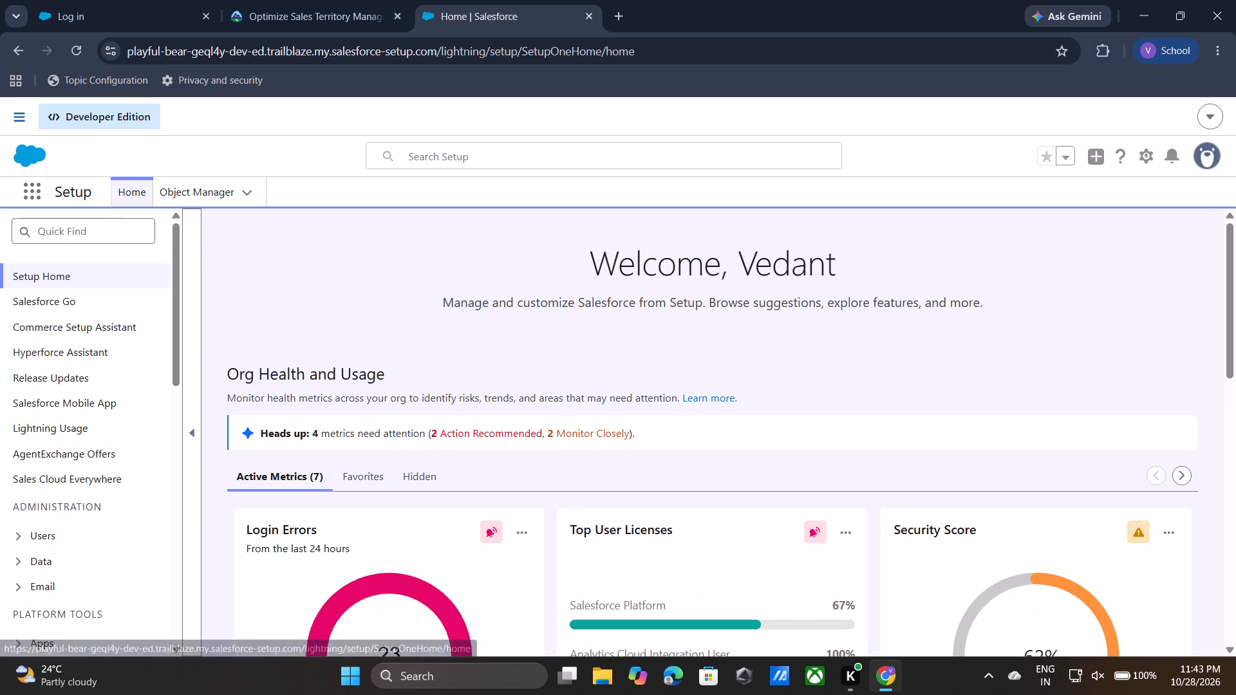
{"action": "left_click", "coordinate": [114, 226]}
{"action": "key", "text": "ctrl+v"}
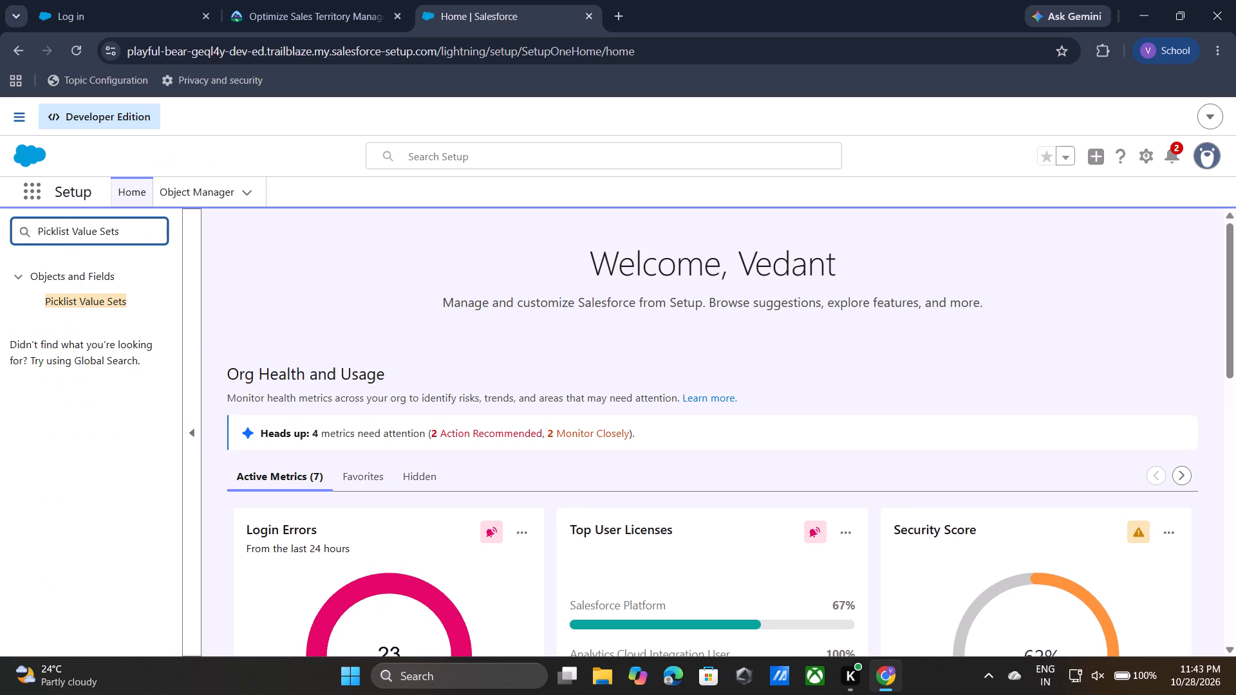
{"action": "left_click", "coordinate": [115, 297]}
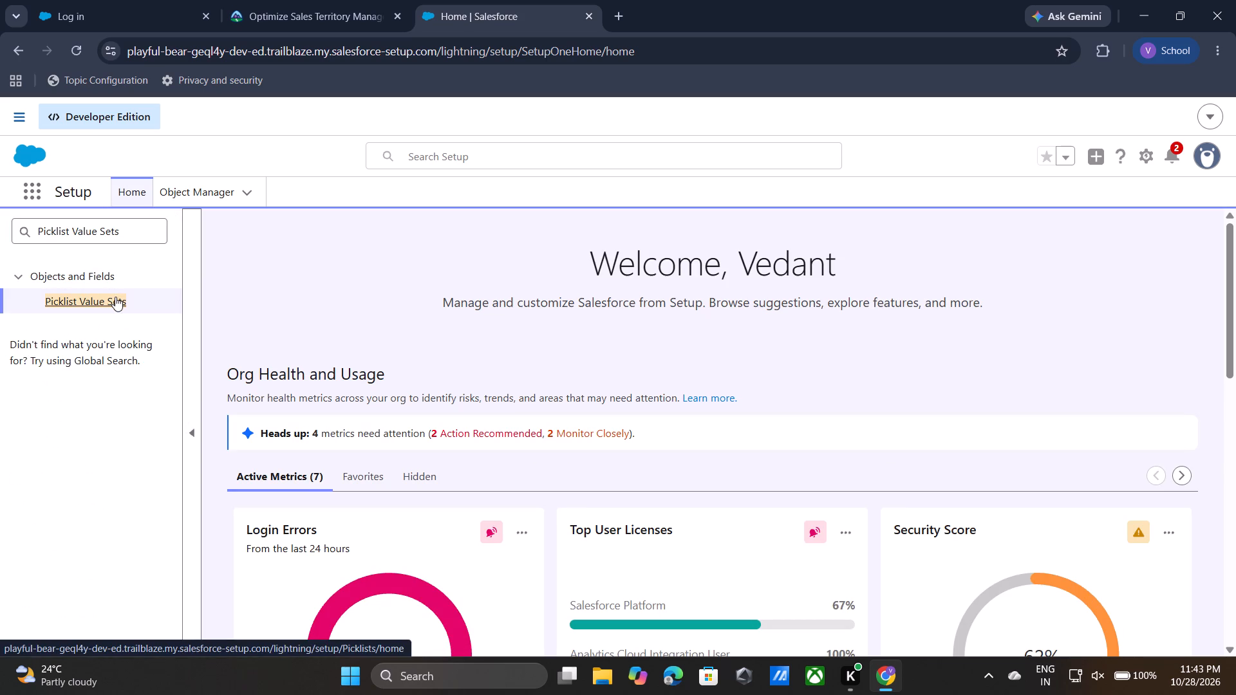
{"action": "double_click", "coordinate": [109, 303]}
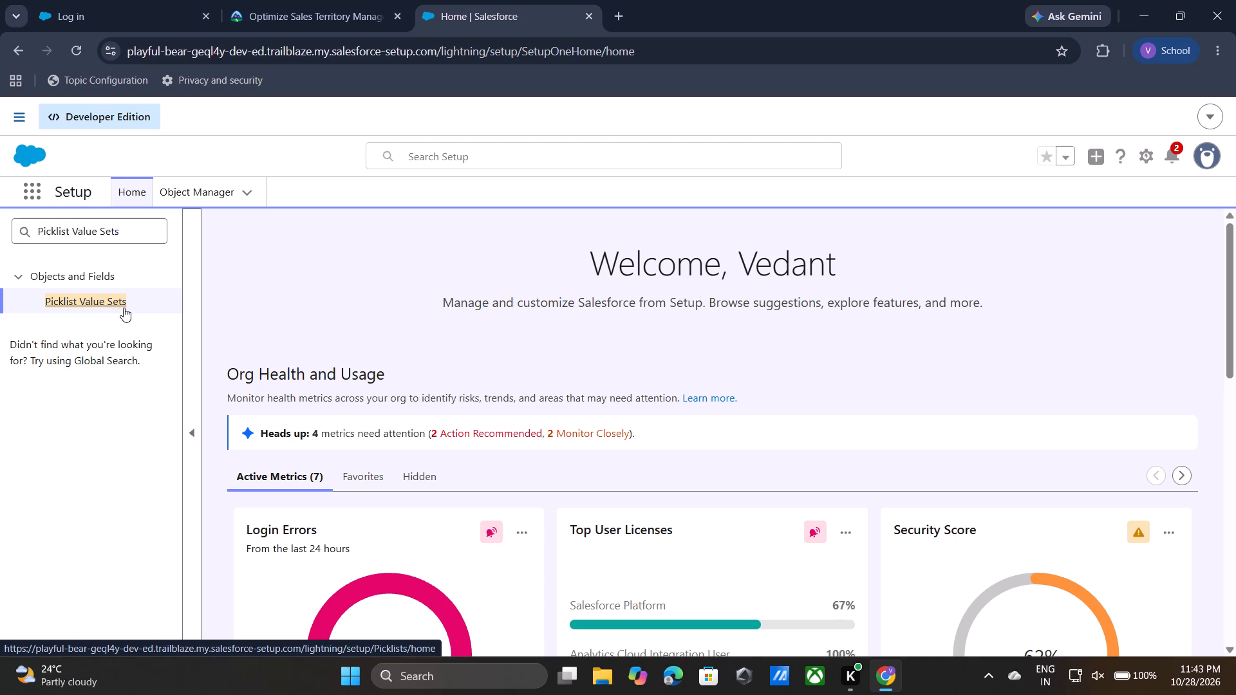
{"action": "left_click", "coordinate": [109, 302]}
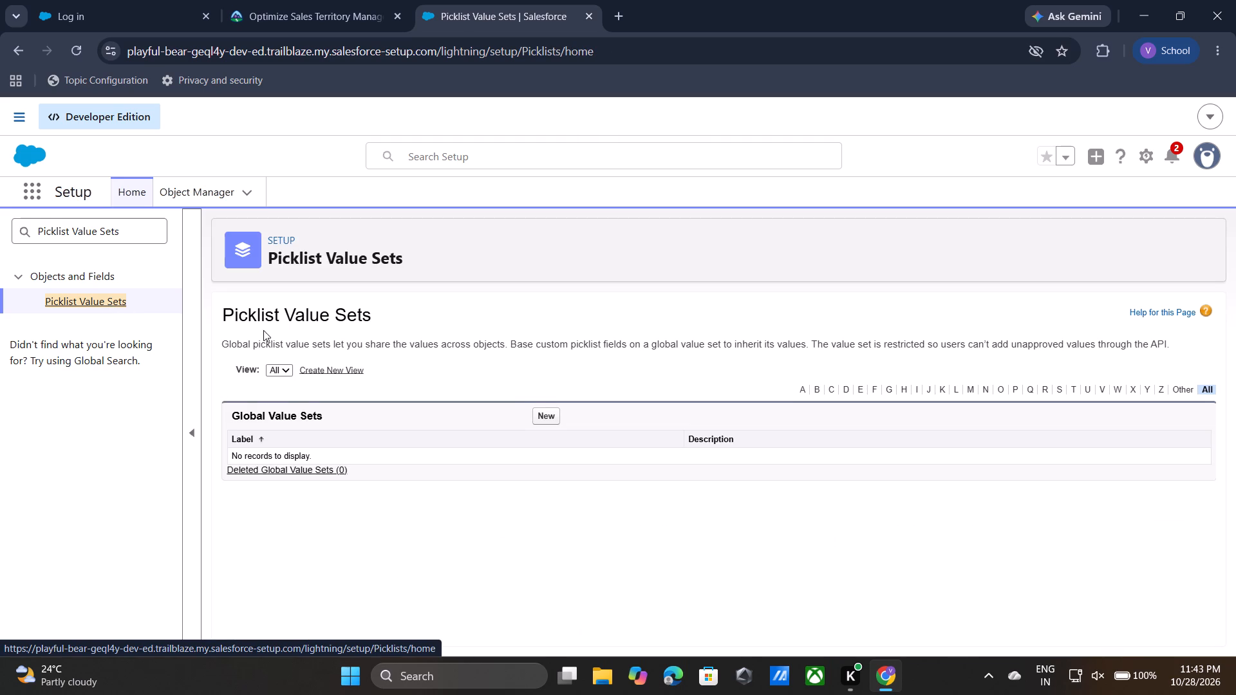
Start a new global value set and enter Region, copied from the Trailhead unit, as its label, letting the name fill in.
{"action": "left_click", "coordinate": [534, 405]}
{"action": "left_click", "coordinate": [545, 412]}
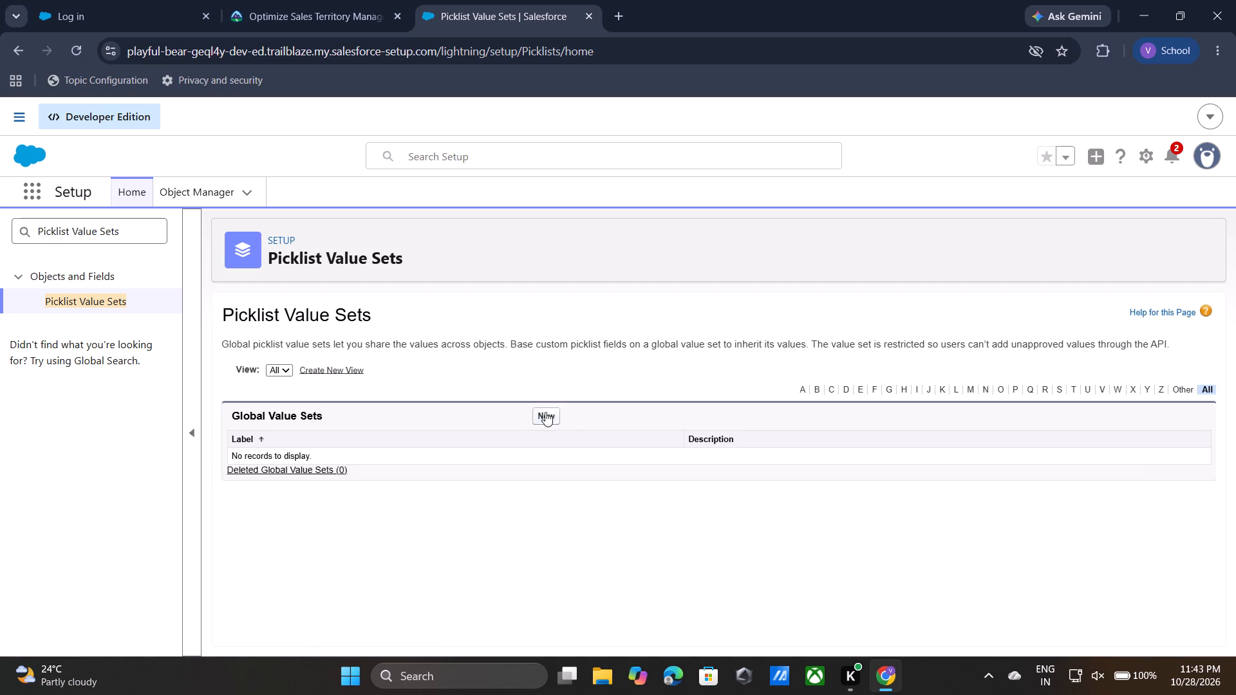
{"action": "left_click", "coordinate": [320, 0]}
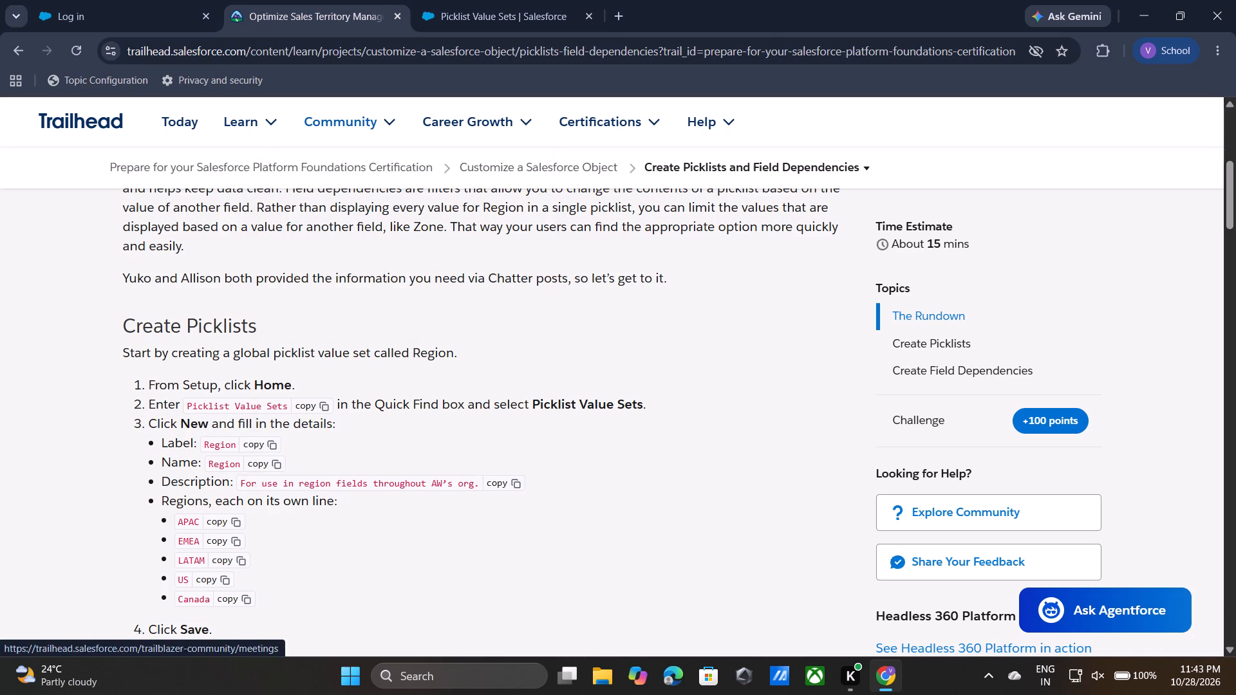
{"action": "left_click", "coordinate": [243, 382]}
{"action": "left_click", "coordinate": [270, 446]}
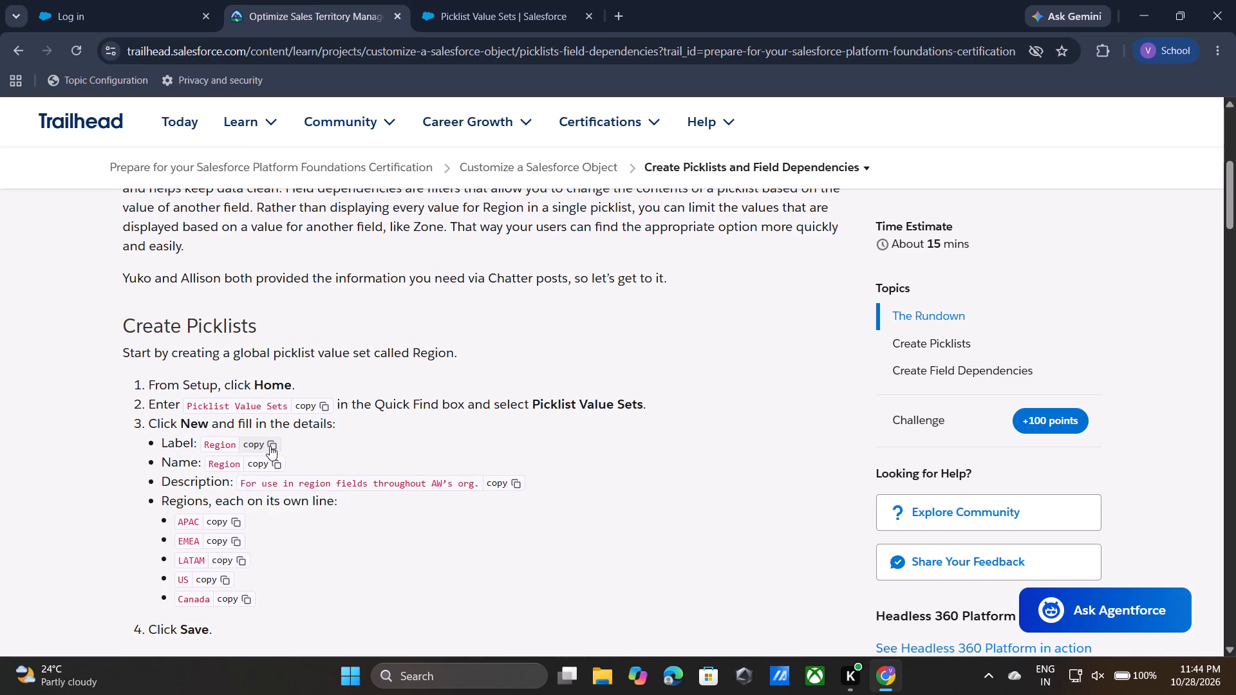
{"action": "left_click", "coordinate": [471, 22]}
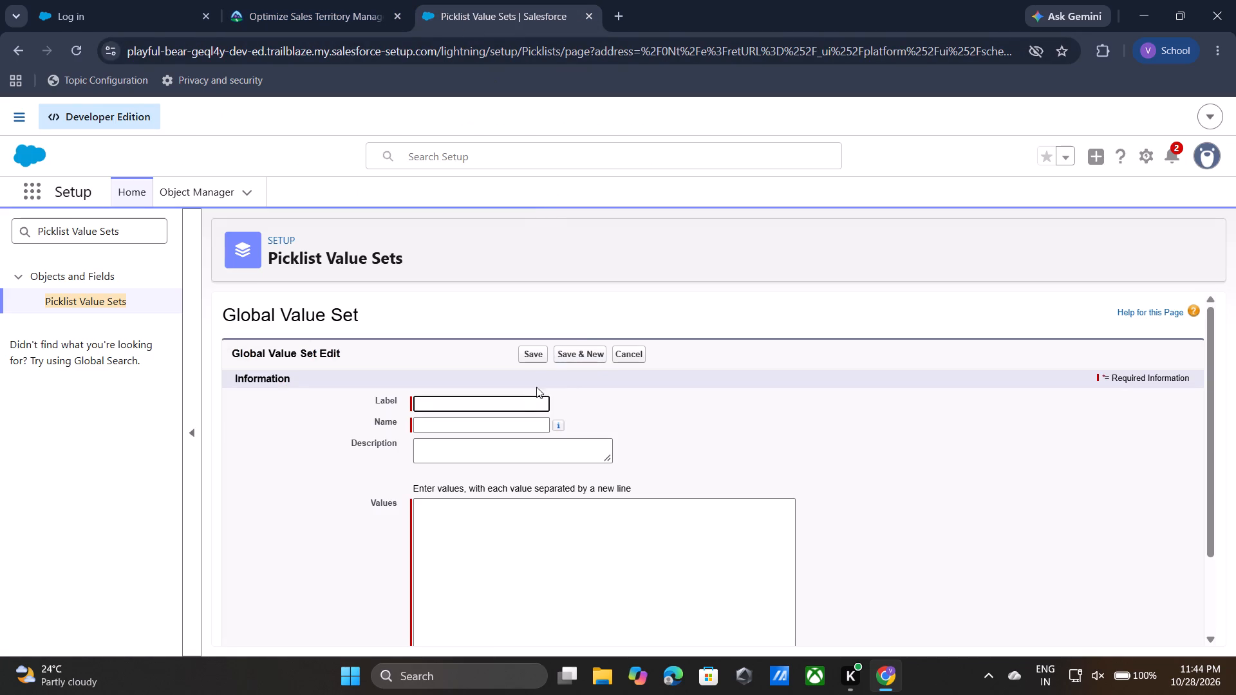
{"action": "key", "text": "ctrl+v"}
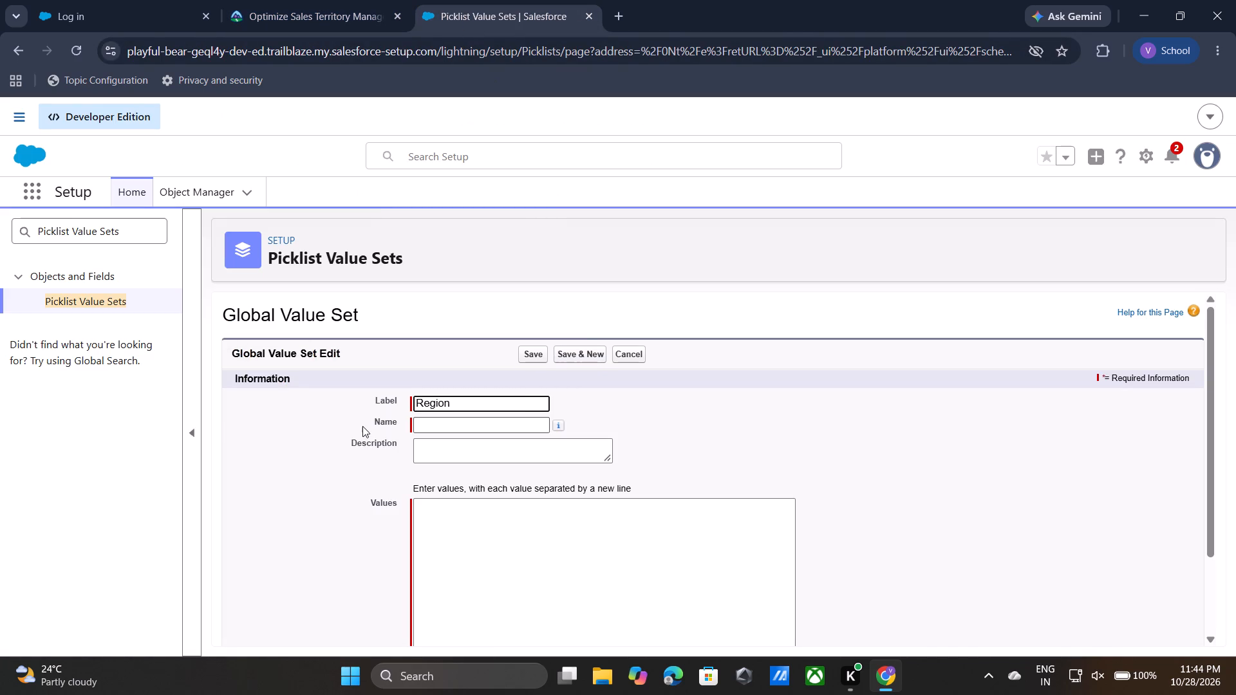
{"action": "left_click", "coordinate": [359, 425]}
Enter the value set's description, copied from the Trailhead unit: "For use in region fields throughout AW's org.".
{"action": "left_click", "coordinate": [292, 5]}
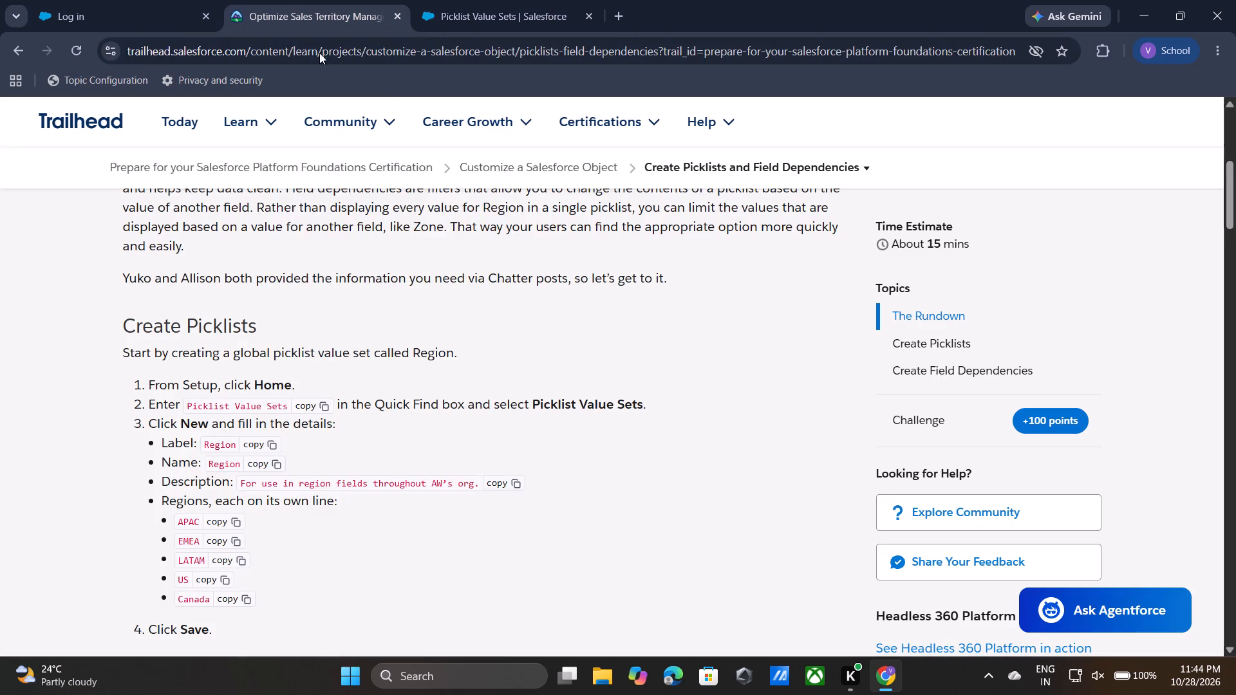
{"action": "left_click_drag", "start_coordinate": [599, 494], "coordinate": [505, 481]}
{"action": "left_click", "coordinate": [505, 481]}
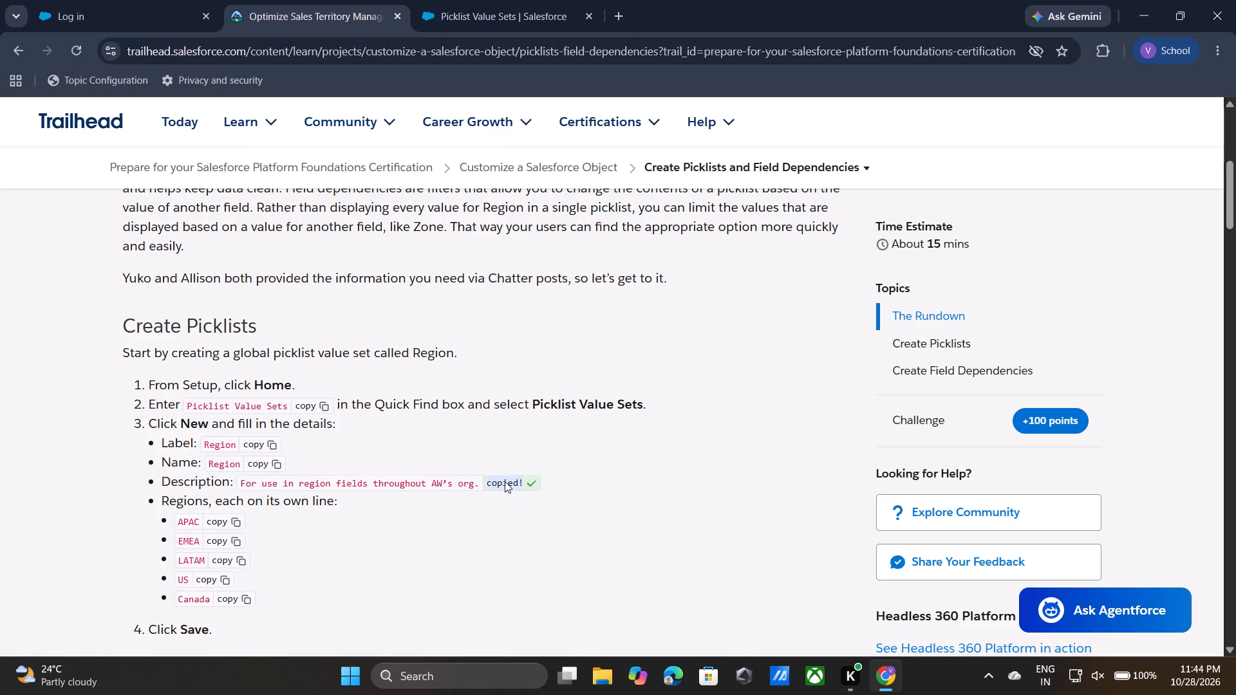
{"action": "left_click", "coordinate": [456, 3]}
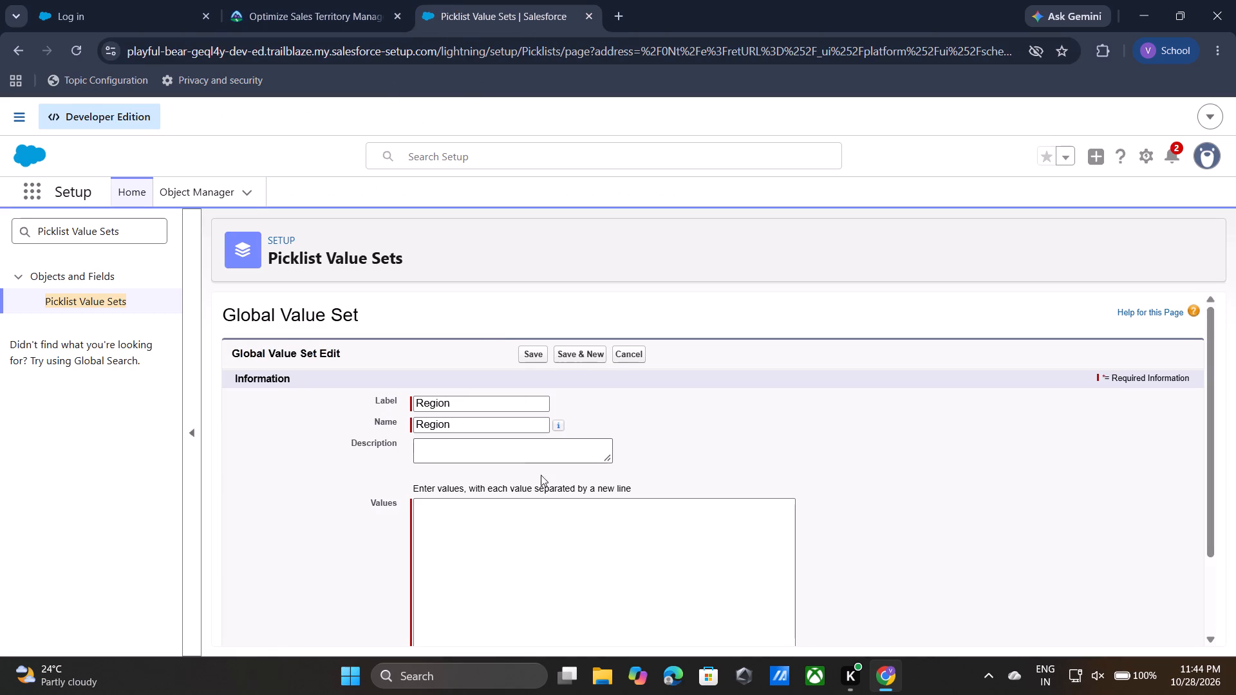
{"action": "left_click", "coordinate": [532, 456]}
{"action": "key", "text": "ctrl+v"}
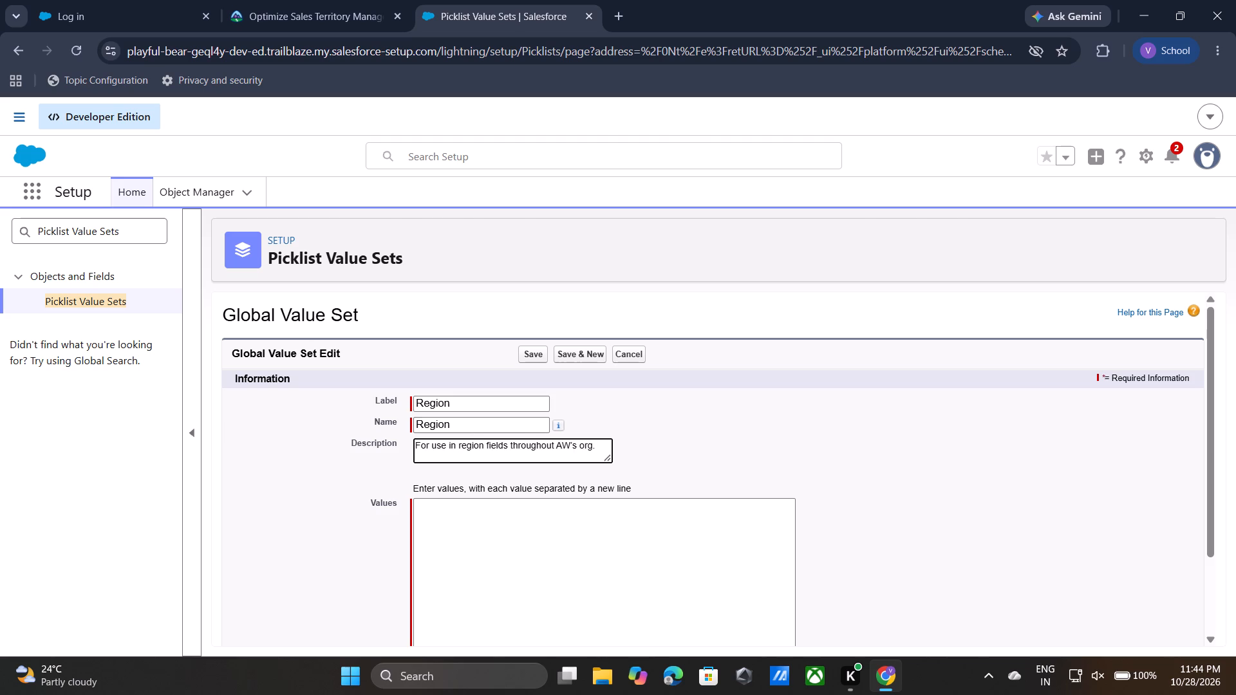
Copy the region list, APAC to Canada, from the Trailhead unit into the value set's Values, one region per line.
{"action": "left_click", "coordinate": [319, 0]}
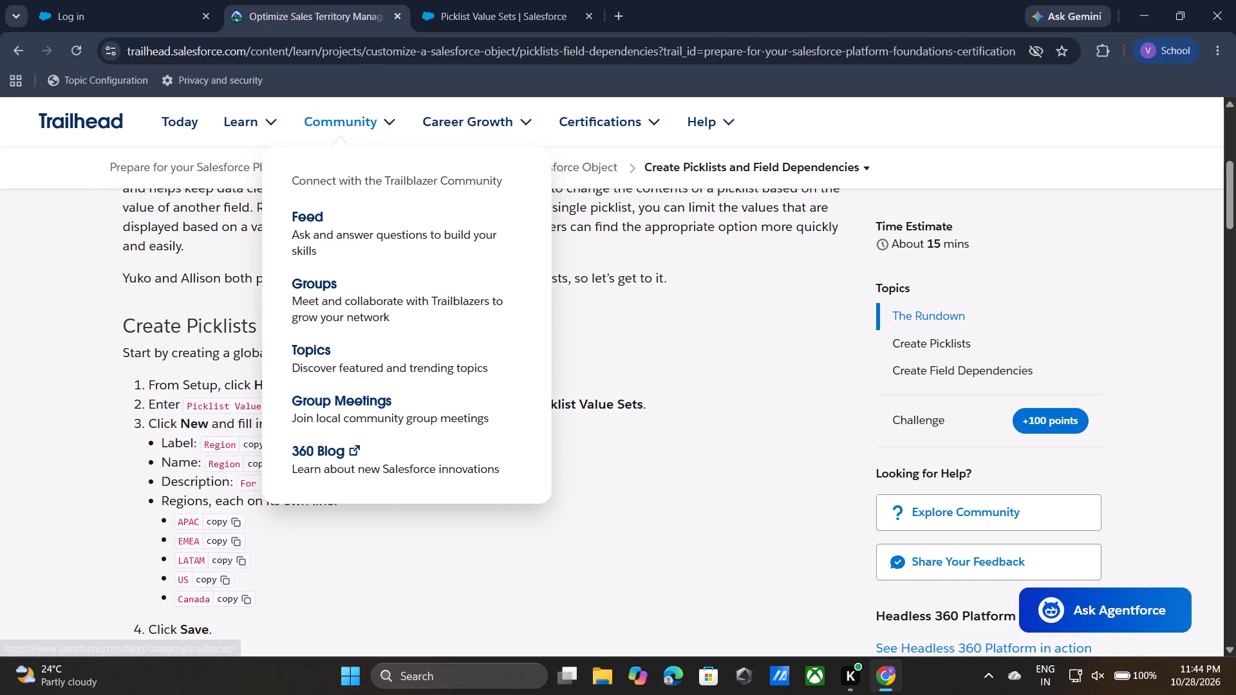
{"action": "left_click_drag", "start_coordinate": [176, 516], "coordinate": [211, 593]}
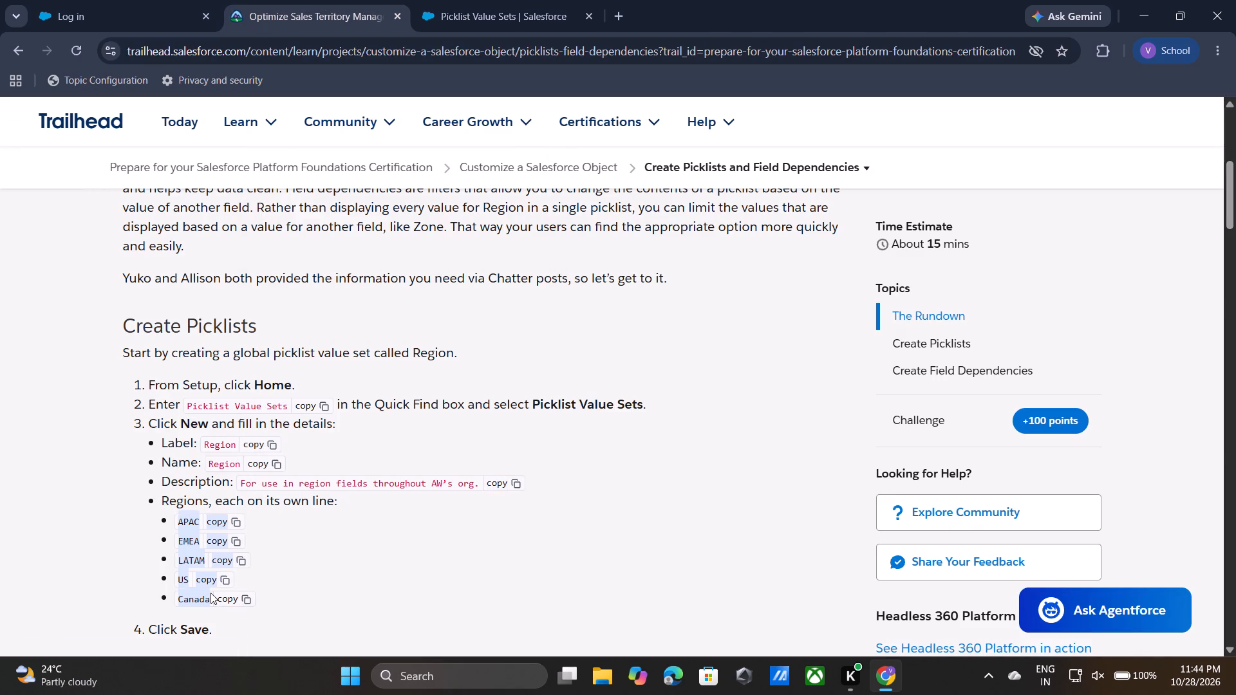
{"action": "key", "text": "ctrl+c"}
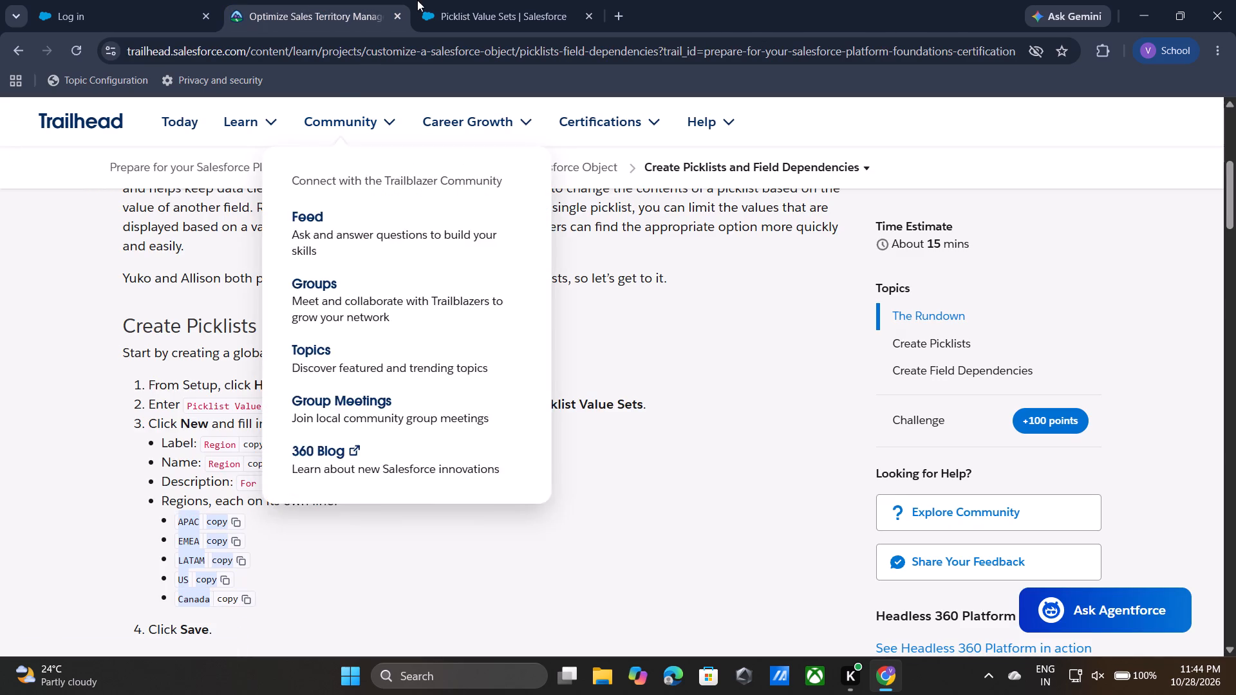
{"action": "left_click", "coordinate": [466, 5]}
{"action": "left_click", "coordinate": [489, 506]}
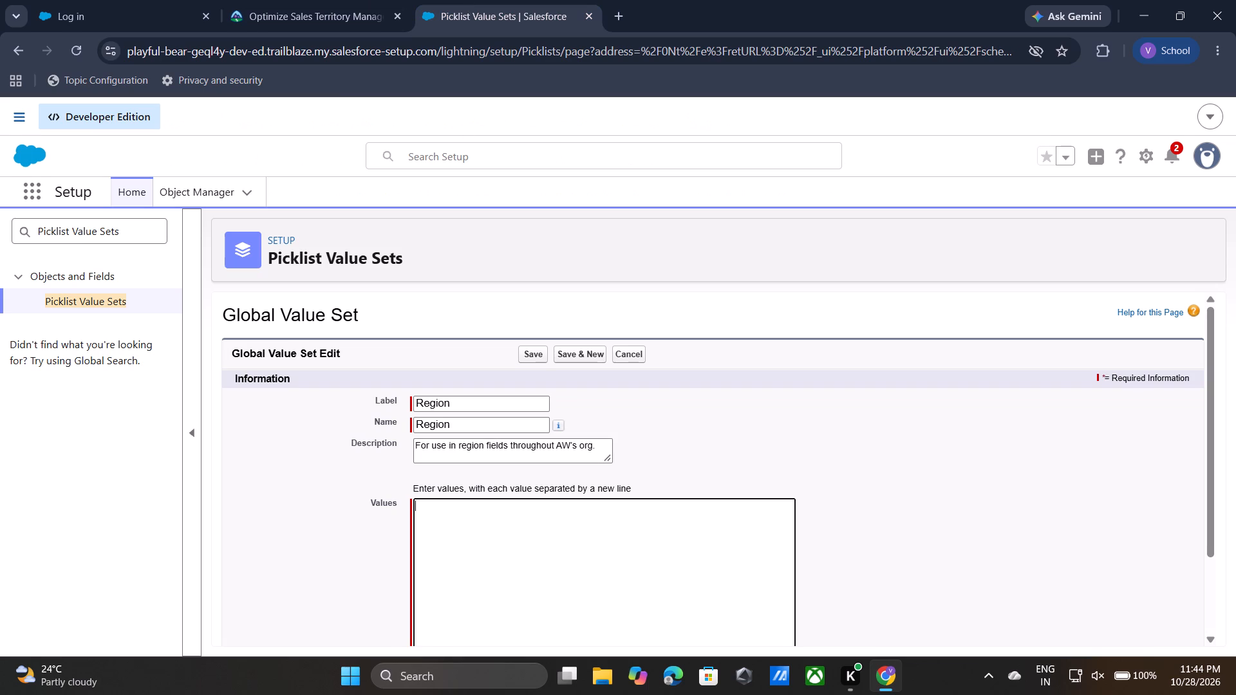
{"action": "key", "text": "ctrl+v"}
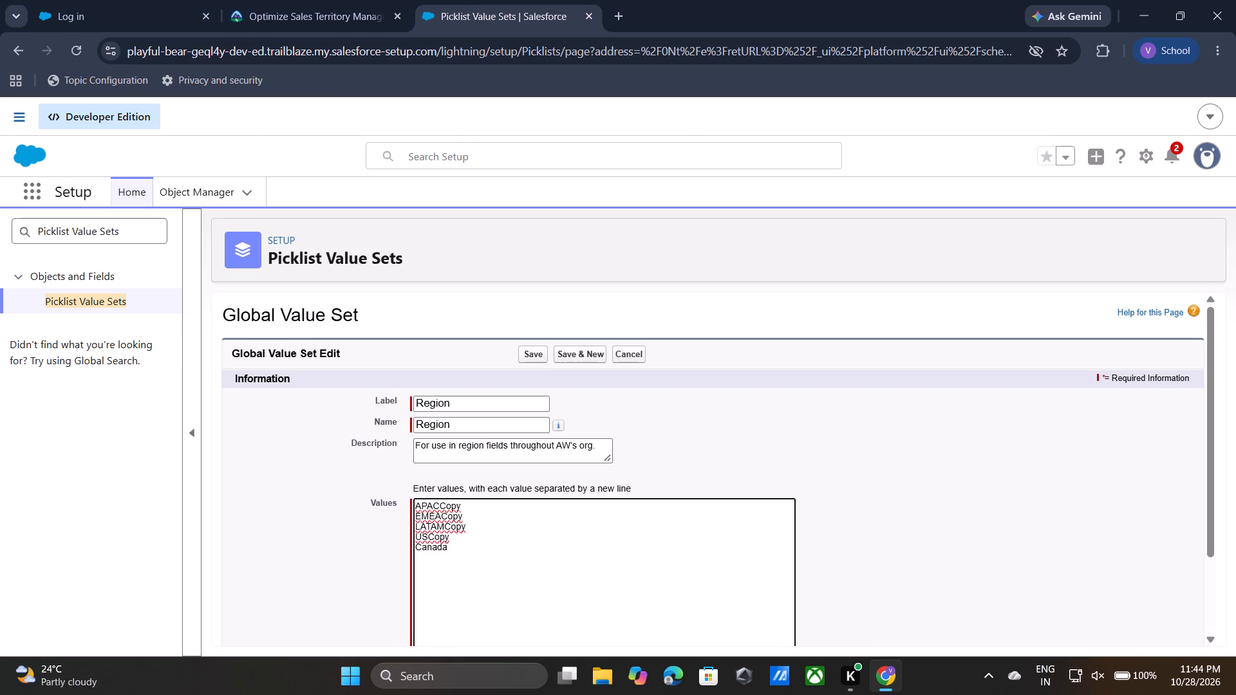
Remove the stray word "Copy" from the first two values so they read APAC and EMEA.
{"action": "left_click_drag", "start_coordinate": [443, 505], "coordinate": [472, 506]}
{"action": "key", "text": "BackSpace"}
{"action": "key", "text": "BackSpace"}
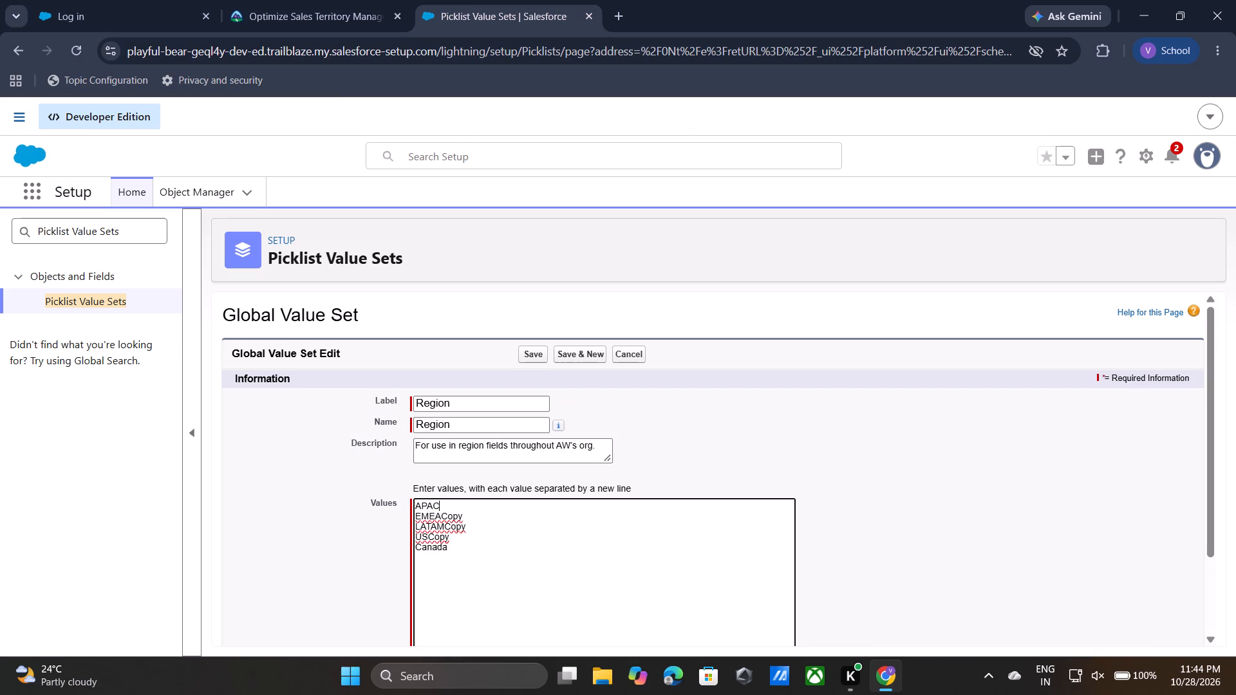
{"action": "left_click", "coordinate": [447, 515]}
{"action": "left_click_drag", "start_coordinate": [442, 515], "coordinate": [467, 512]}
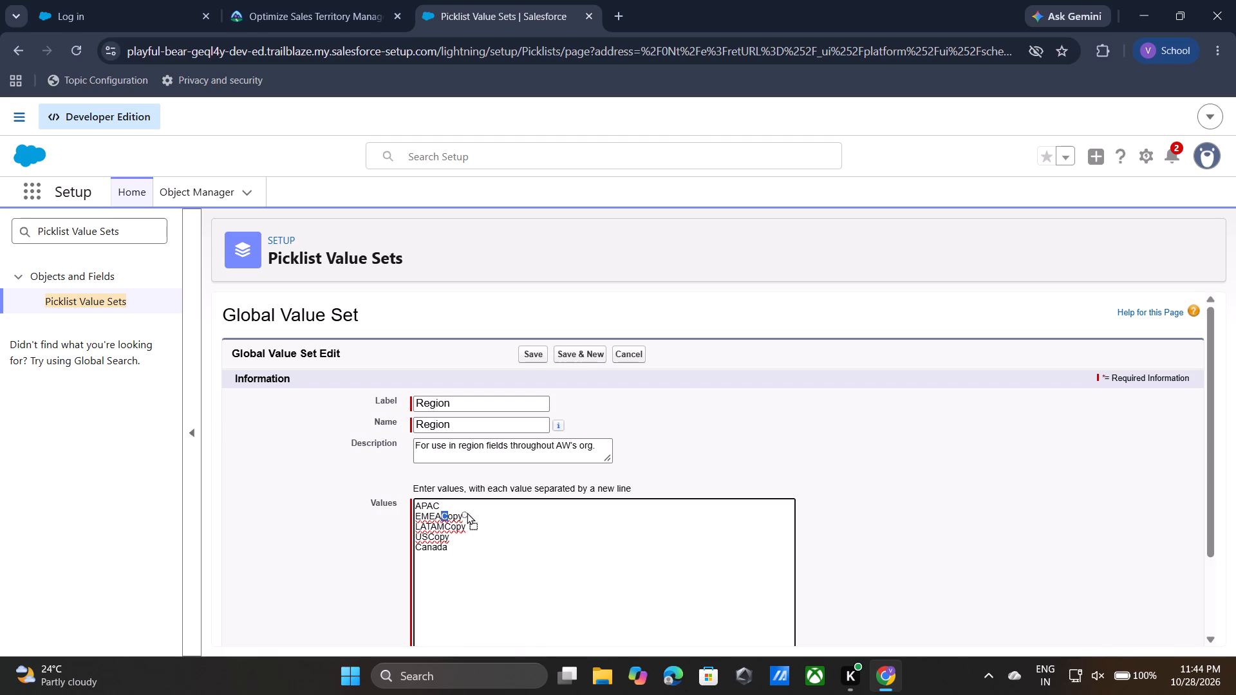
{"action": "left_click_drag", "start_coordinate": [467, 512], "coordinate": [463, 517]}
{"action": "left_click", "coordinate": [463, 517]}
{"action": "key", "text": "BackSpace"}
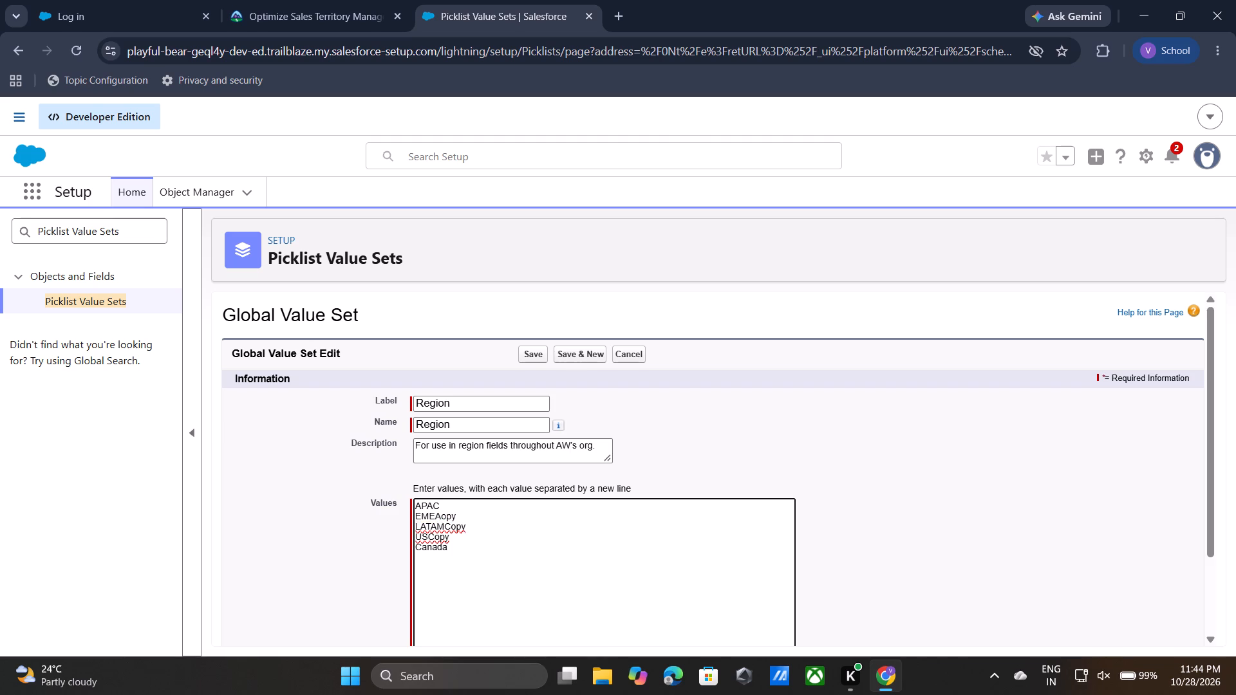
{"action": "key", "text": "BackSpace"}
{"action": "key", "text": "BackSpace"}
{"action": "key", "text": "BackSpace"}
Remove the stray word "Copy" from the US and LATAM values.
{"action": "key", "text": "Down"}
{"action": "key", "text": "Right"}
{"action": "key", "text": "Right"}
{"action": "key", "text": "Right"}
{"action": "key", "text": "Right"}
{"action": "key", "text": "Right"}
{"action": "key", "text": "Down"}
{"action": "key", "text": "Left"}
{"action": "key", "text": "BackSpace"}
{"action": "key", "text": "BackSpace"}
{"action": "key", "text": "BackSpace"}
{"action": "key", "text": "BackSpace"}
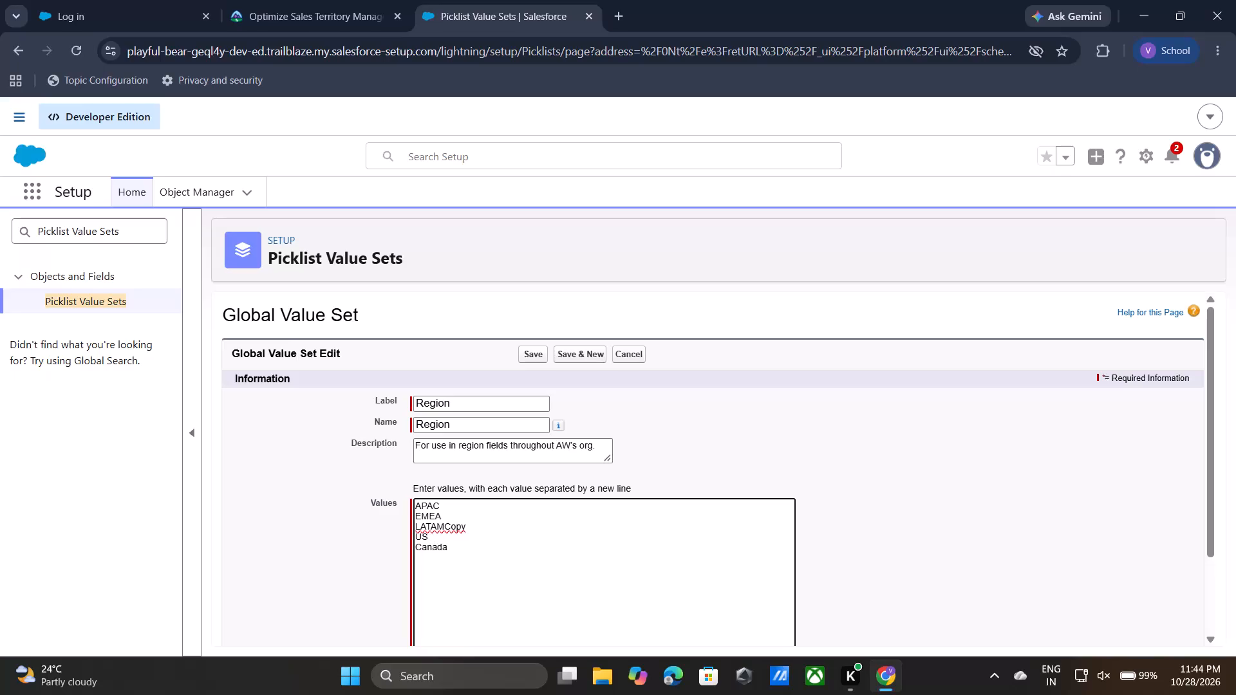
{"action": "key", "text": "Left"}
{"action": "key", "text": "Left"}
{"action": "key", "text": "Left"}
{"action": "key", "text": "BackSpace"}
{"action": "key", "text": "BackSpace"}
{"action": "key", "text": "BackSpace"}
{"action": "key", "text": "BackSpace"}
Check the Trailhead unit's following instructions and save the Region global value set.
{"action": "left_click", "coordinate": [310, 0]}
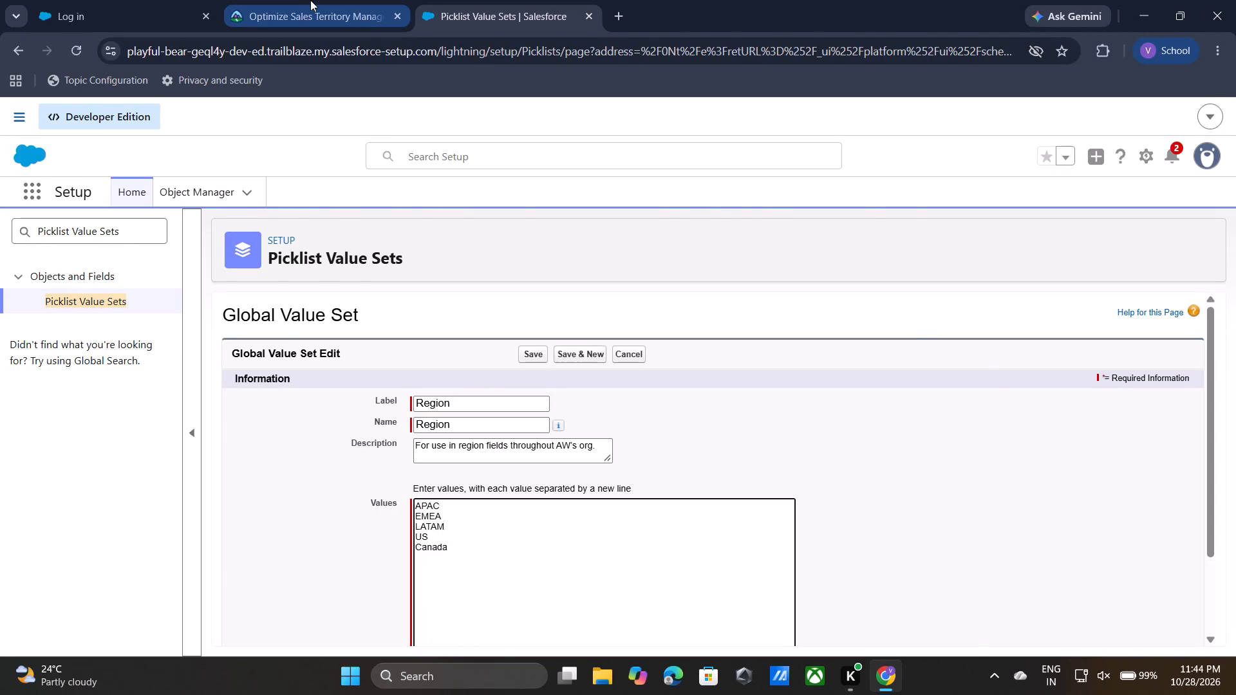
{"action": "left_click", "coordinate": [712, 602]}
{"action": "scroll", "coordinate": [712, 602], "scroll_direction": "down", "scroll_amount": 2}
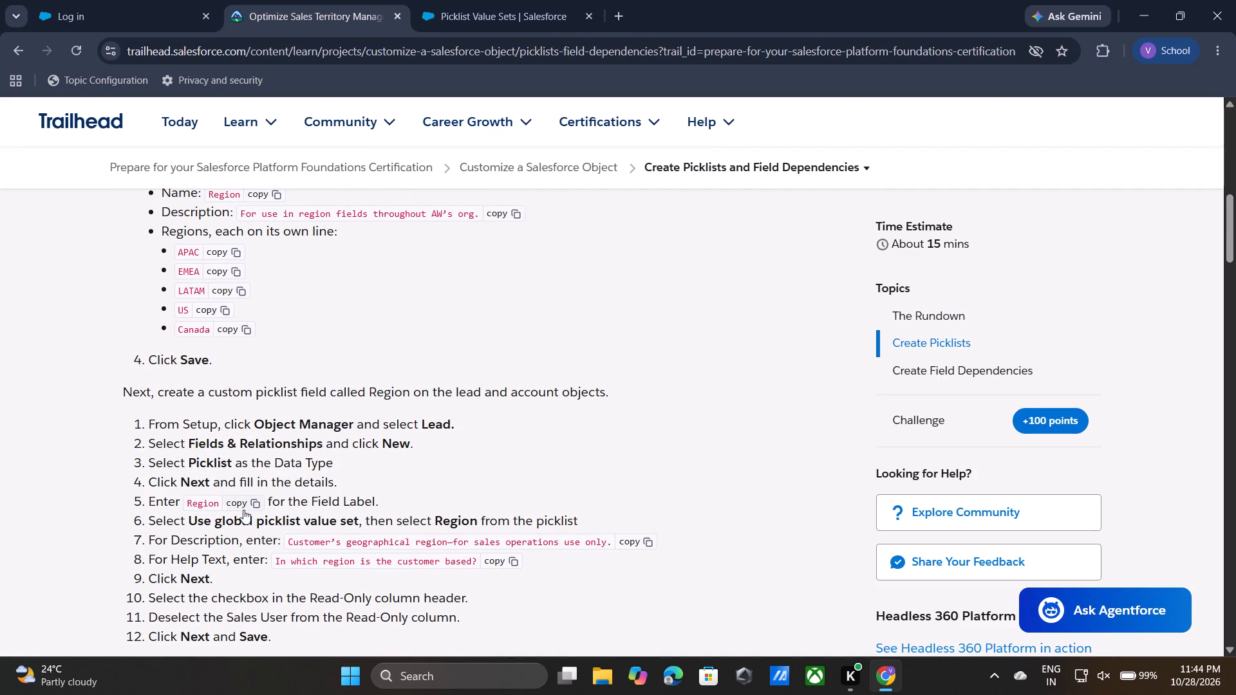
{"action": "left_click", "coordinate": [471, 0]}
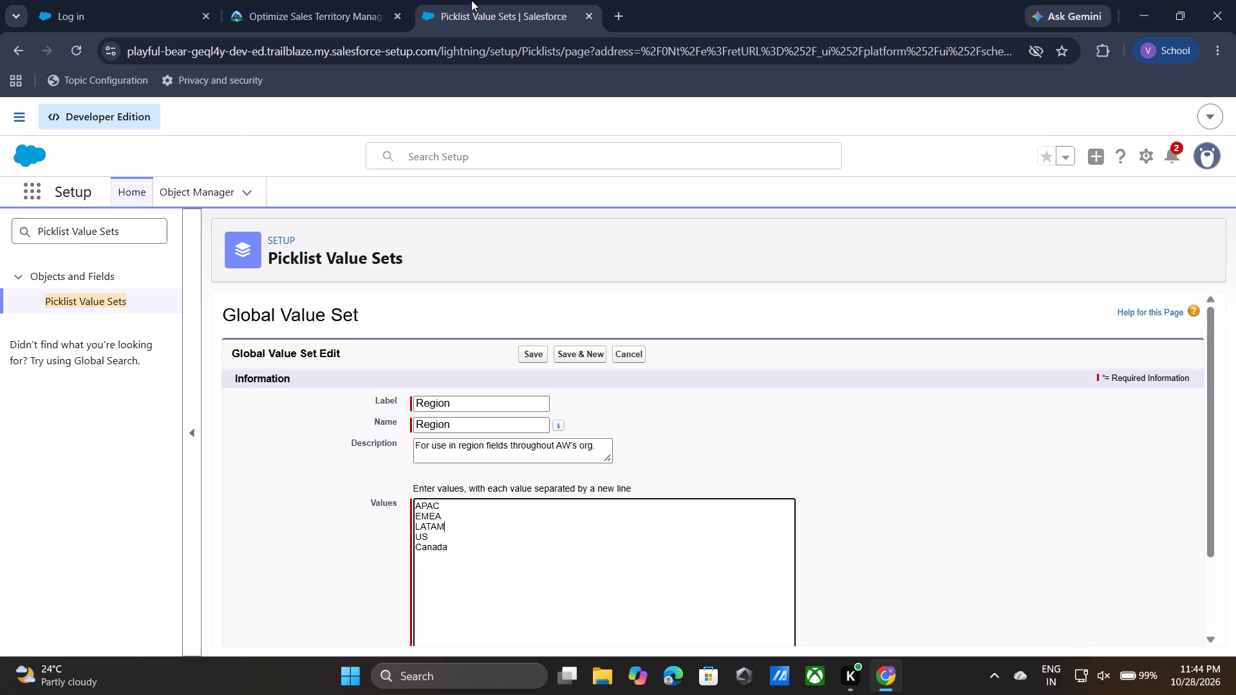
{"action": "scroll", "coordinate": [700, 532], "scroll_direction": "down", "scroll_amount": 3}
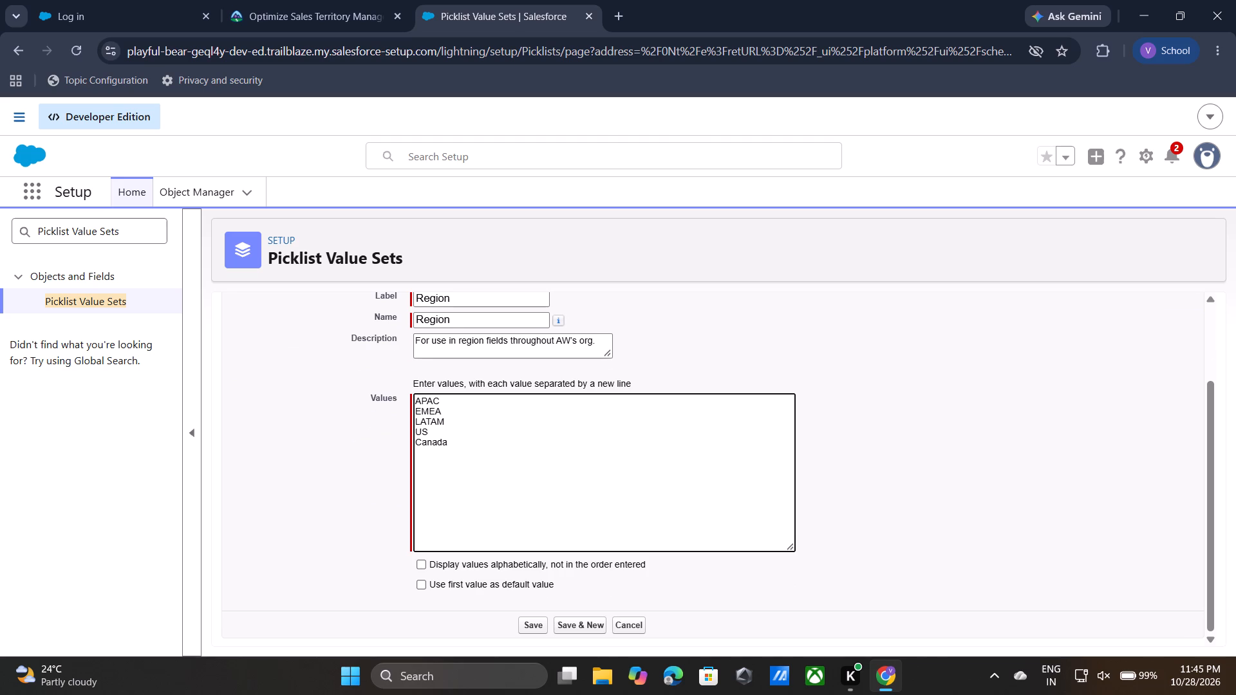
{"action": "left_click", "coordinate": [528, 627]}
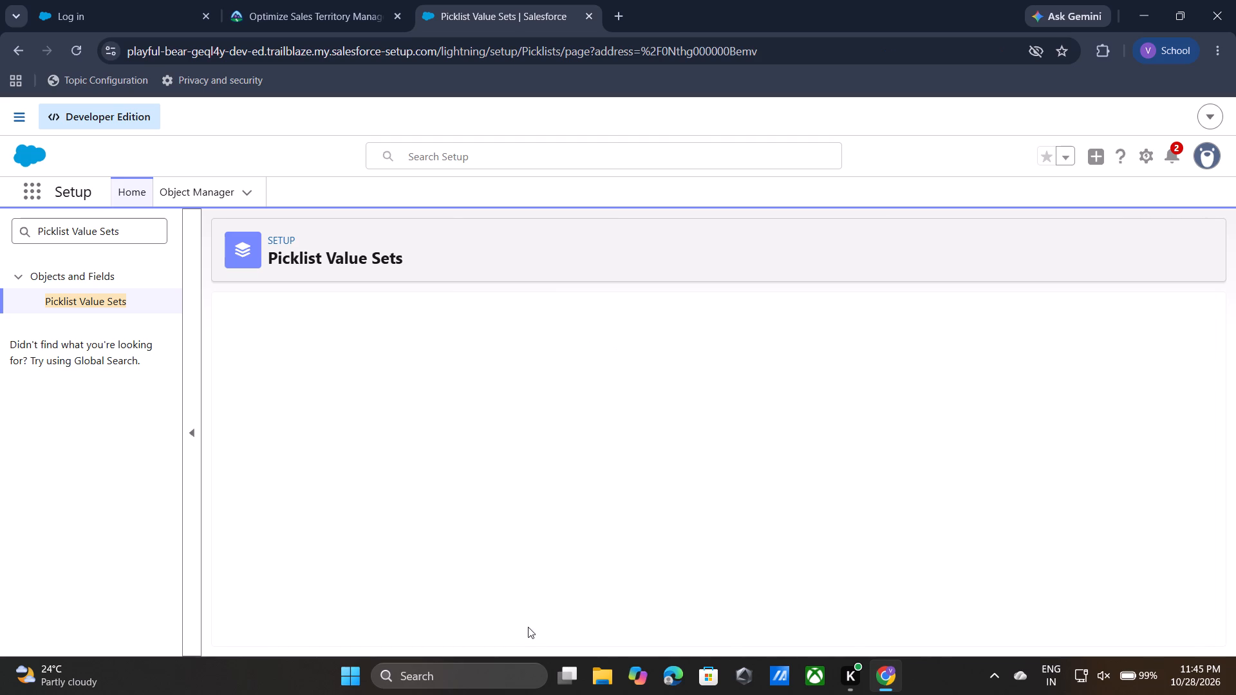
Search Object Manager for lead and open the Lead object.
{"action": "left_click", "coordinate": [192, 181]}
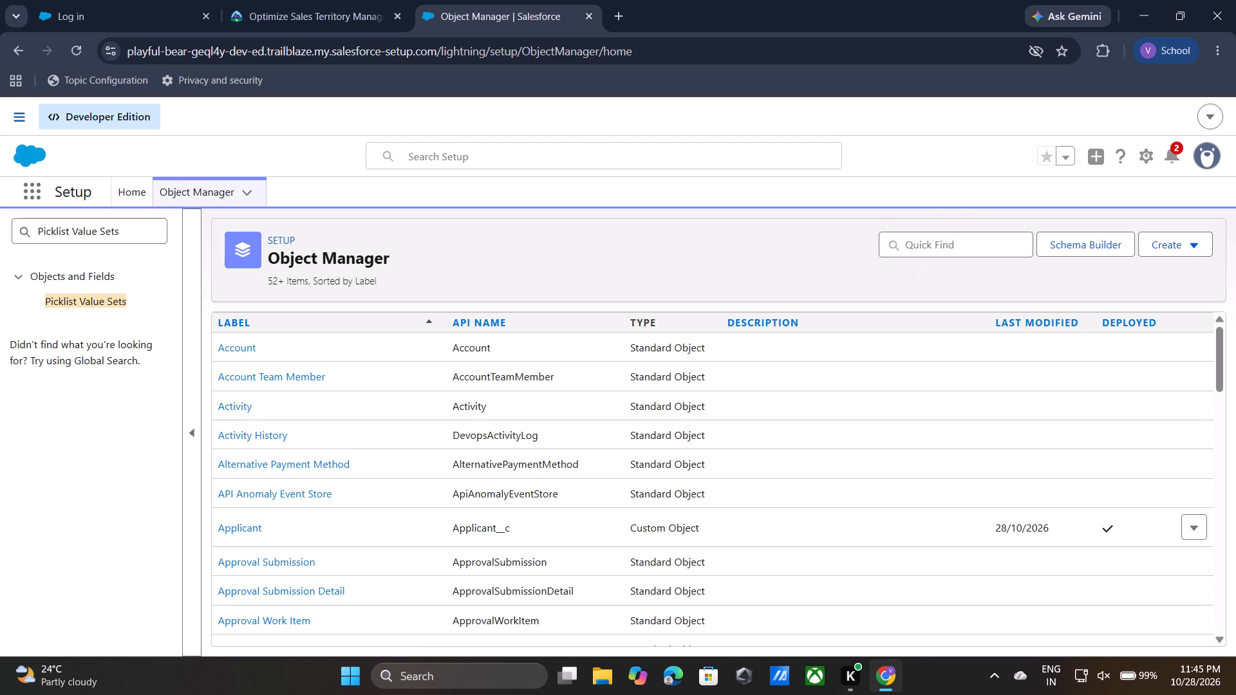
{"action": "left_click", "coordinate": [928, 251]}
{"action": "type", "text": "lead"}
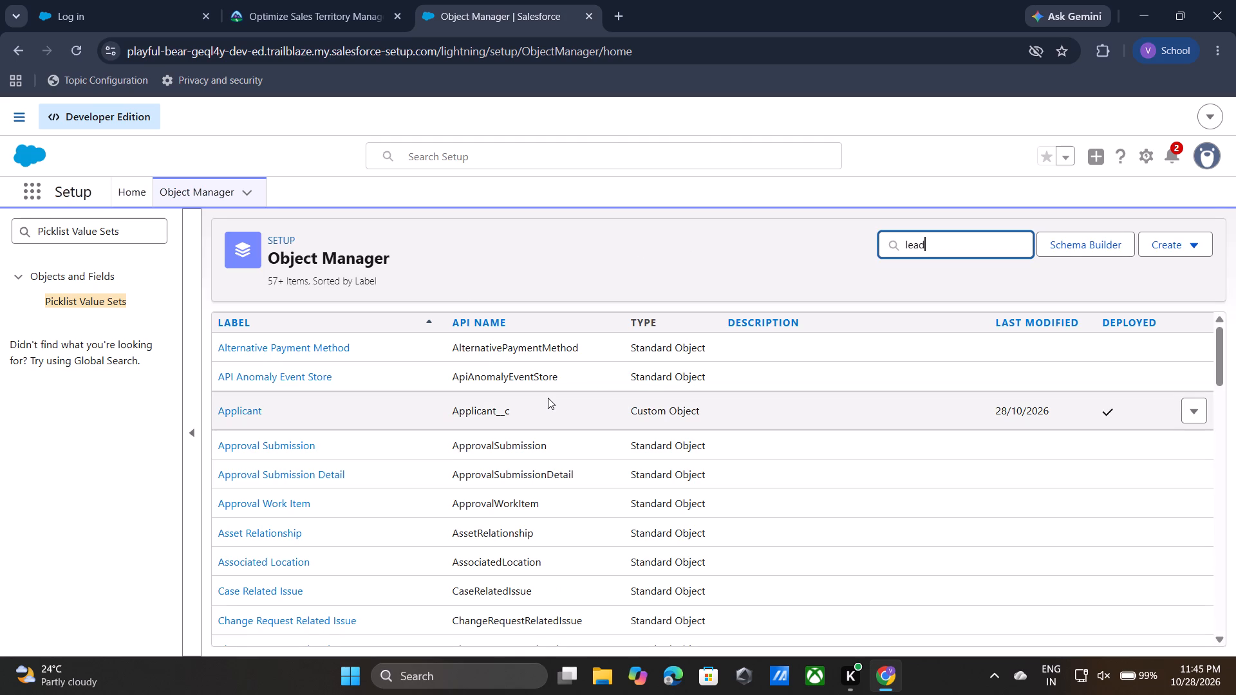
{"action": "scroll", "coordinate": [548, 398], "scroll_direction": "down", "scroll_amount": 2}
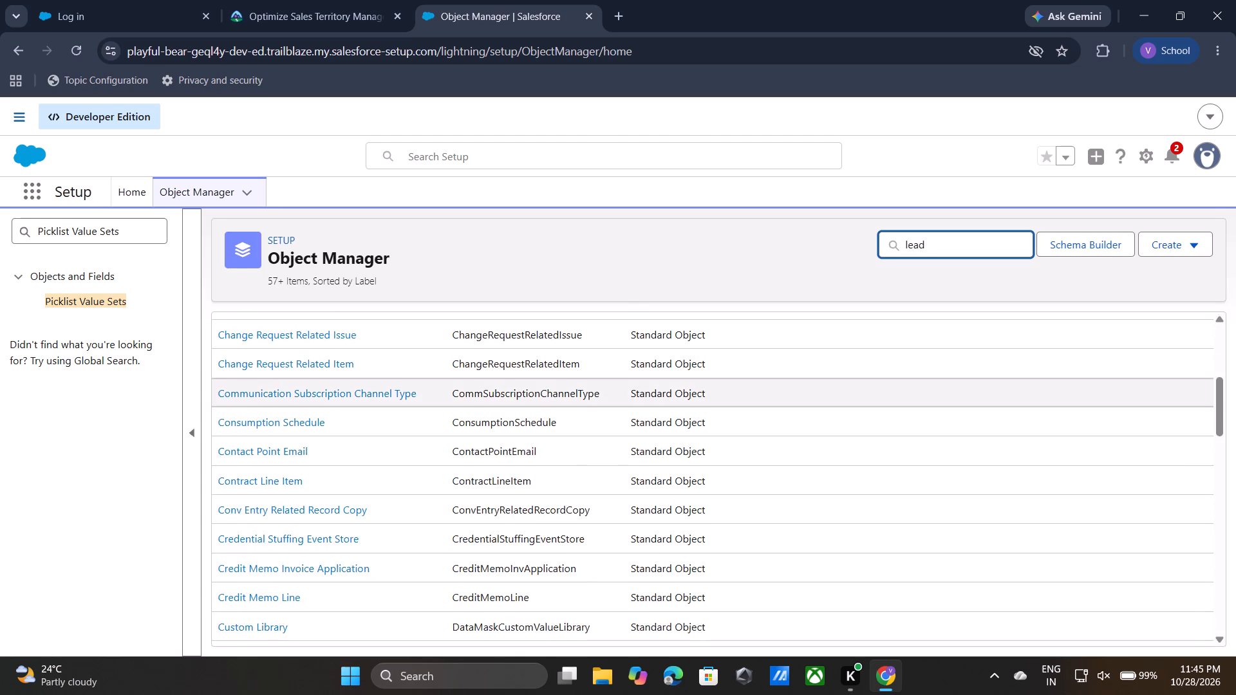
{"action": "scroll", "coordinate": [548, 398], "scroll_direction": "down", "scroll_amount": 7}
{"action": "scroll", "coordinate": [548, 398], "scroll_direction": "up", "scroll_amount": 2}
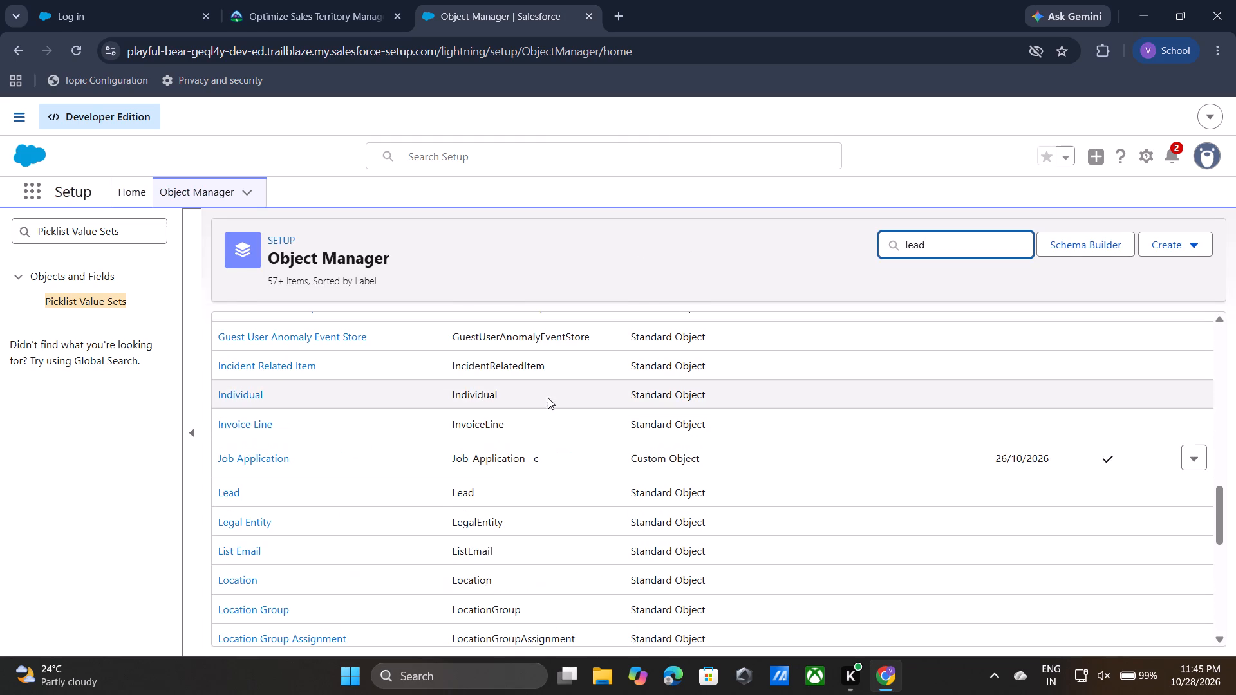
{"action": "left_click", "coordinate": [238, 490]}
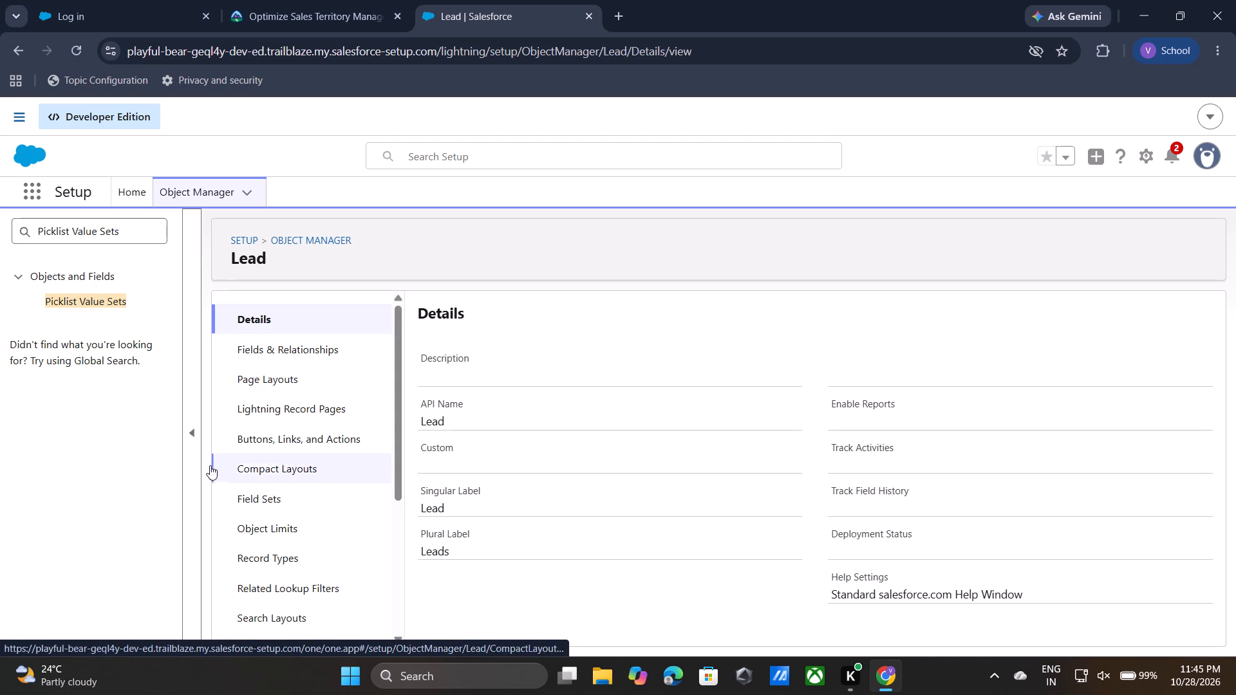
Start a new custom field in Lead's Fields & Relationships, choose Picklist as its data type and continue to the details.
{"action": "left_click", "coordinate": [308, 351]}
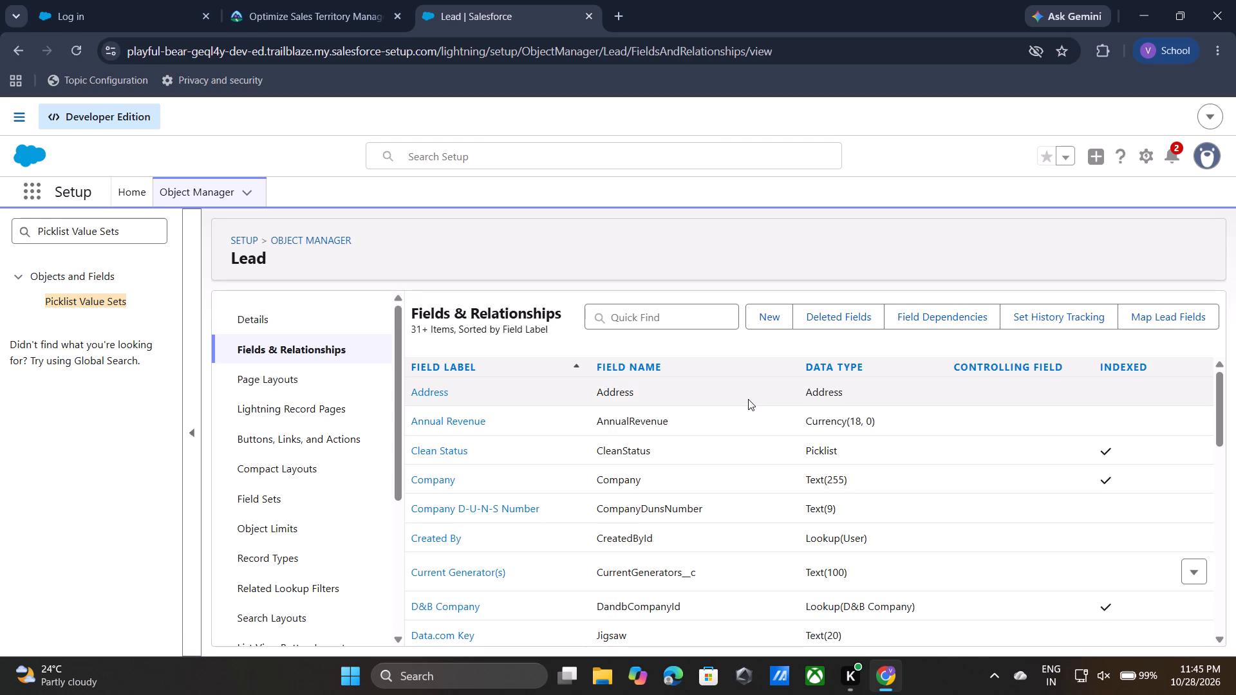
{"action": "left_click", "coordinate": [780, 319]}
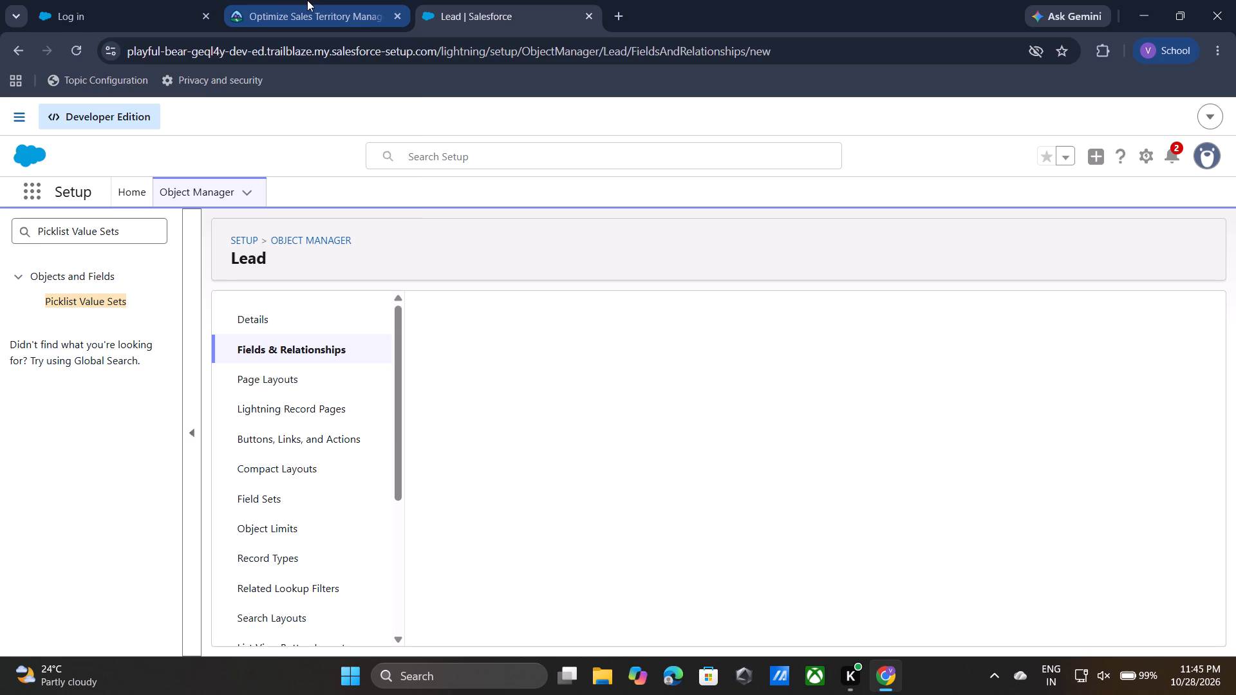
{"action": "scroll", "coordinate": [633, 378], "scroll_direction": "down", "scroll_amount": 2}
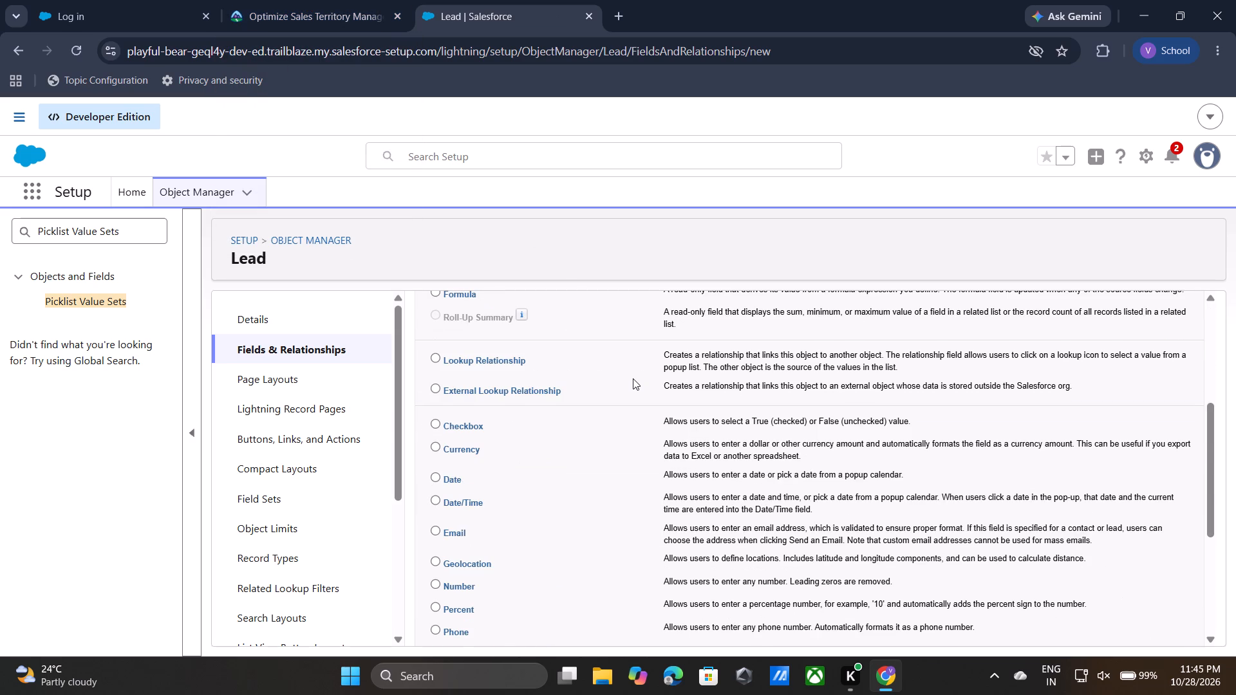
{"action": "scroll", "coordinate": [445, 504], "scroll_direction": "down", "scroll_amount": 1}
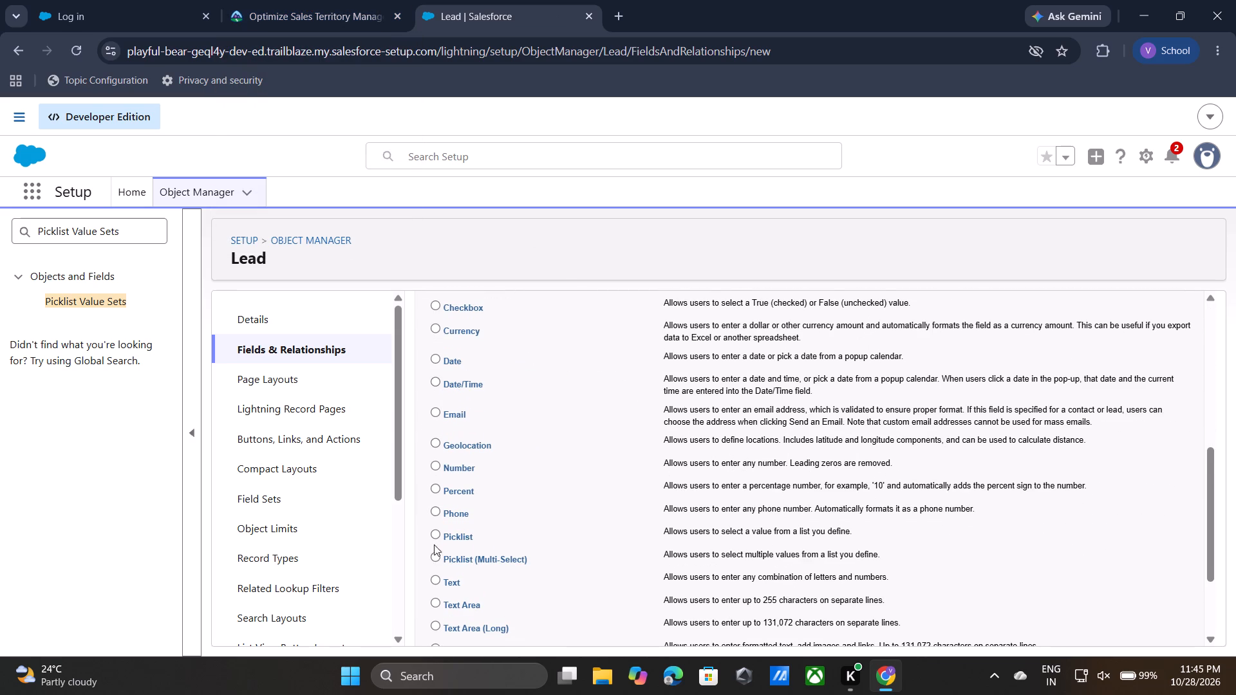
{"action": "left_click", "coordinate": [430, 532]}
{"action": "left_click_drag", "start_coordinate": [443, 534], "coordinate": [437, 532]}
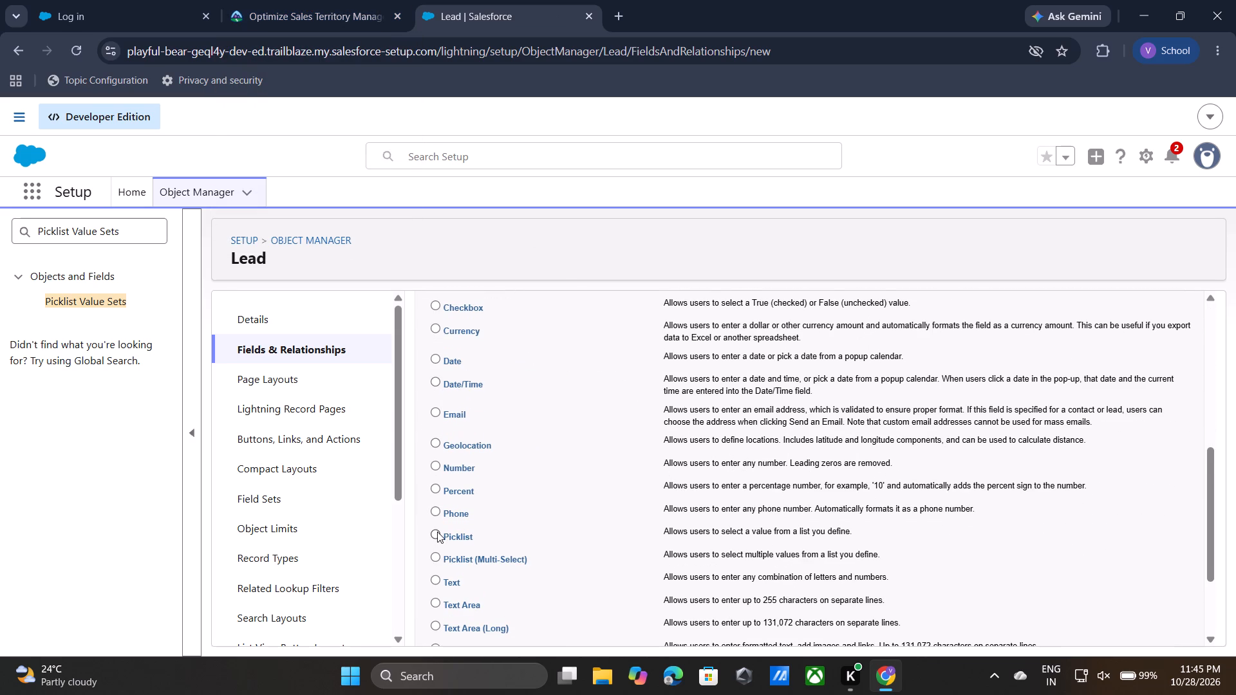
{"action": "left_click", "coordinate": [437, 532]}
{"action": "scroll", "coordinate": [846, 434], "scroll_direction": "up", "scroll_amount": 7}
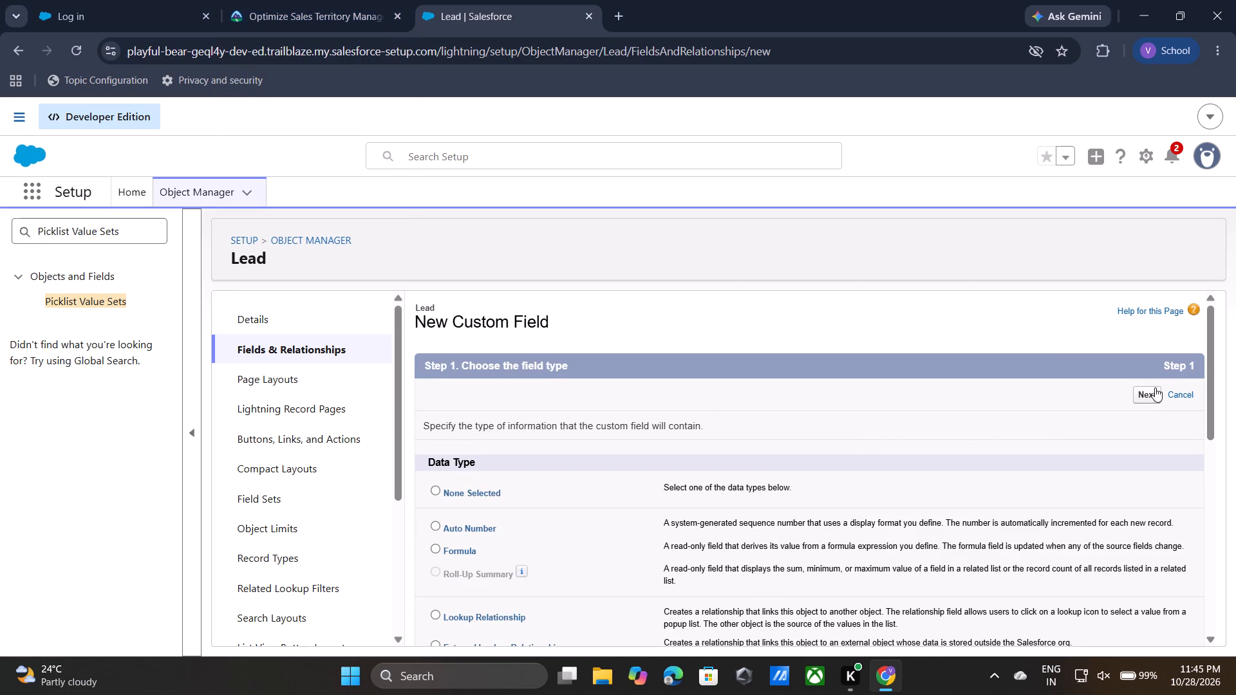
{"action": "left_click", "coordinate": [1155, 387]}
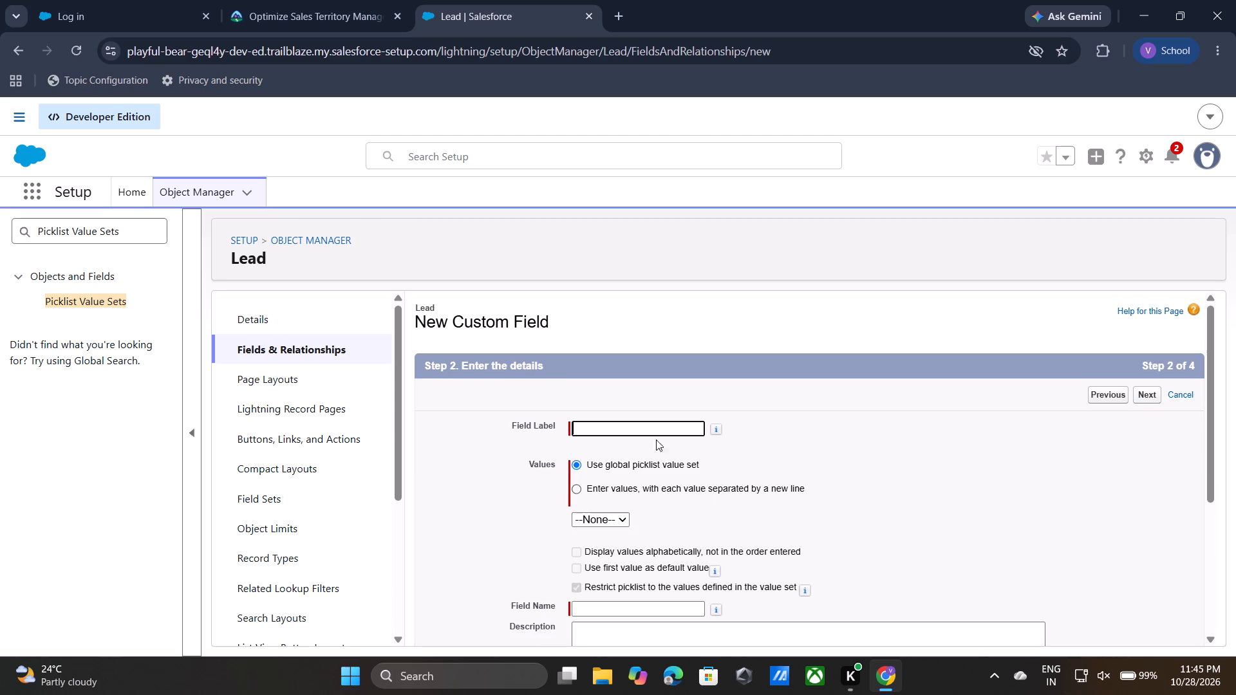
Enter Region, copied from the Trailhead unit, as the new Lead field's label.
{"action": "left_click", "coordinate": [299, 0]}
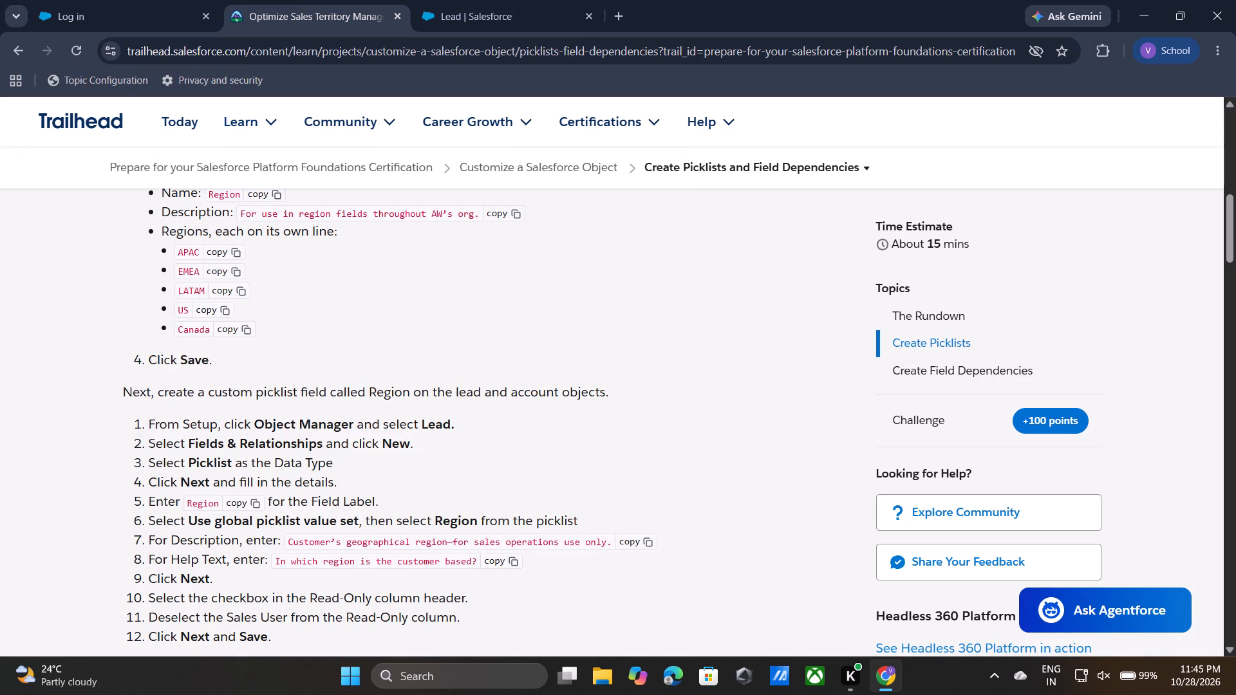
{"action": "left_click", "coordinate": [248, 512]}
{"action": "left_click", "coordinate": [250, 501]}
{"action": "left_click", "coordinate": [516, 0]}
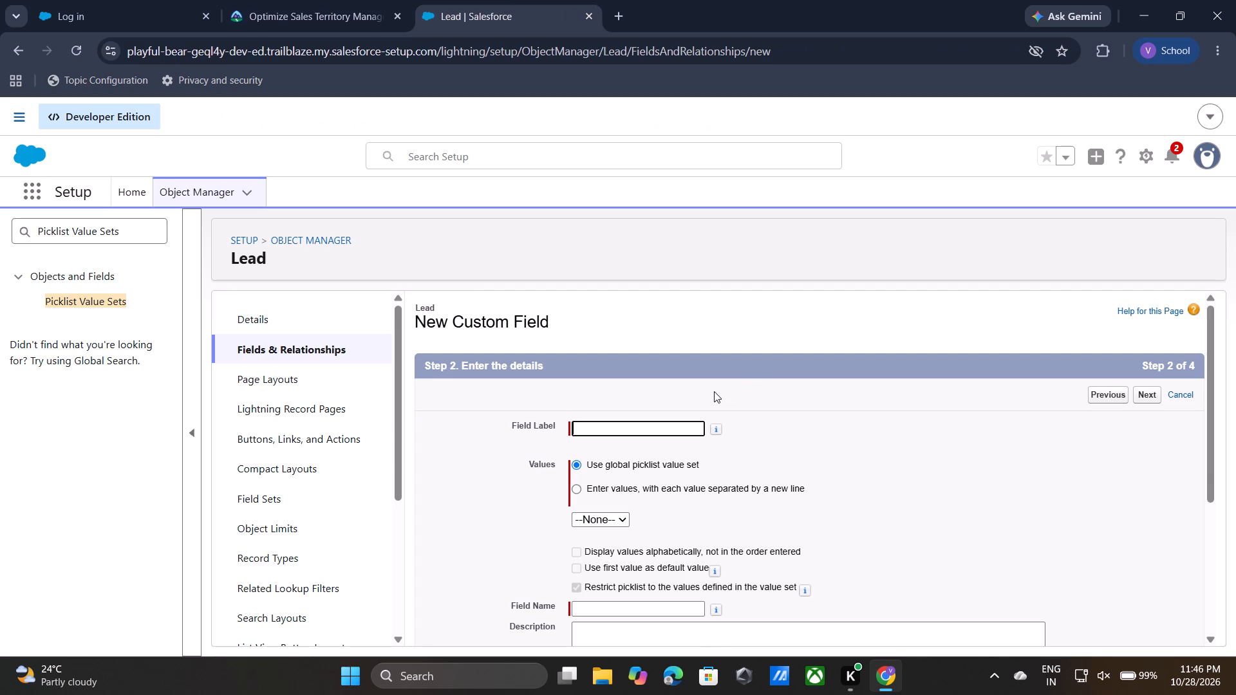
{"action": "key", "text": "ctrl+v"}
Use the Region global picklist value set for the new Lead field's values.
{"action": "left_click", "coordinate": [800, 430]}
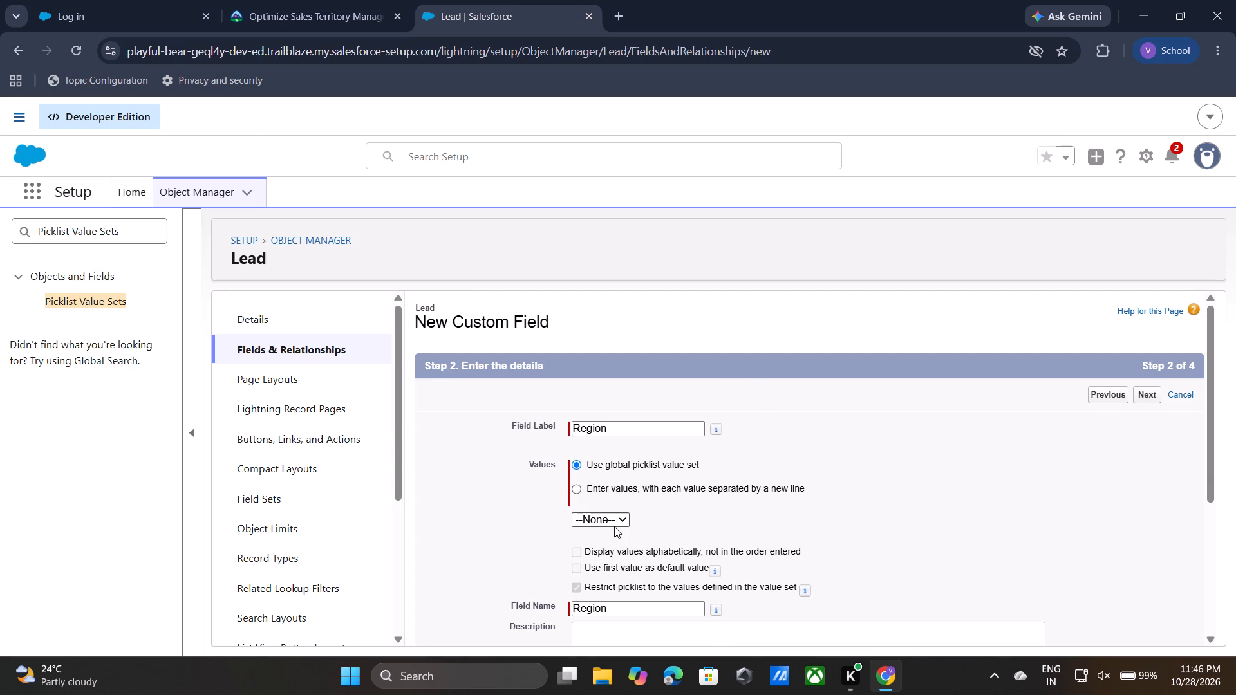
{"action": "left_click", "coordinate": [615, 517]}
{"action": "left_click", "coordinate": [610, 555]}
Copy the description "Customer's geographical region—for sales operations use only." from the Trailhead unit into the Lead field's Description.
{"action": "scroll", "coordinate": [610, 555], "scroll_direction": "down", "scroll_amount": 1}
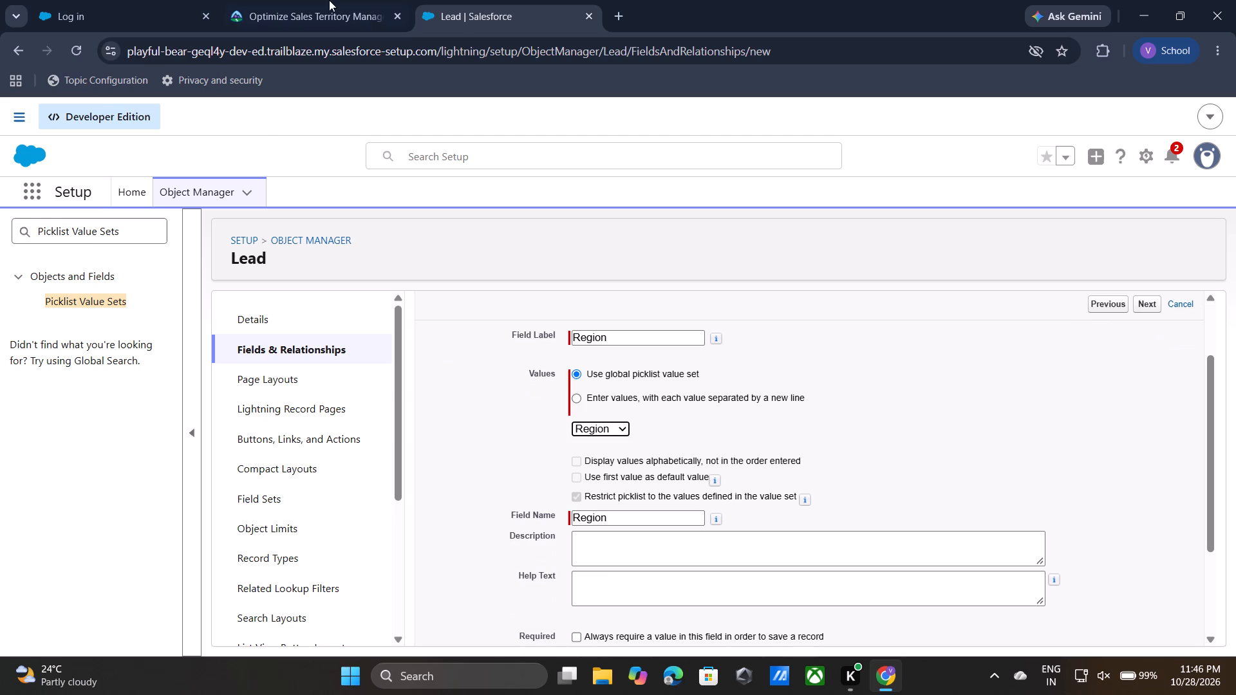
{"action": "left_click", "coordinate": [329, 0]}
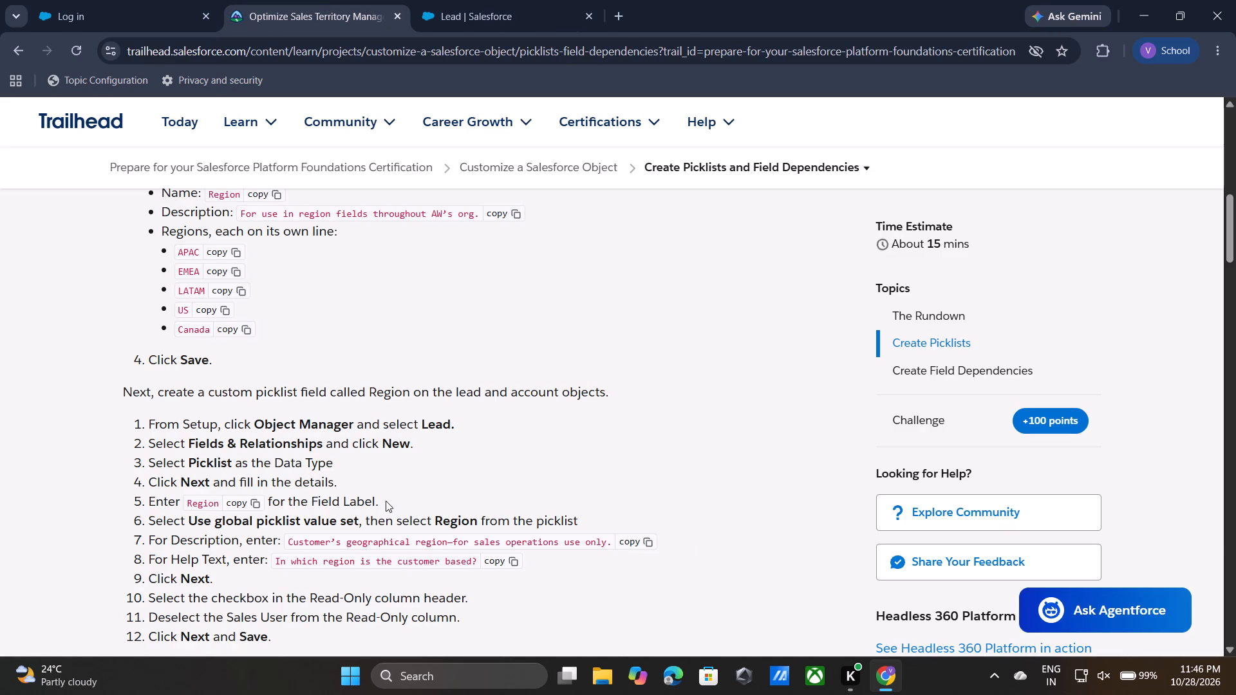
{"action": "left_click", "coordinate": [639, 546]}
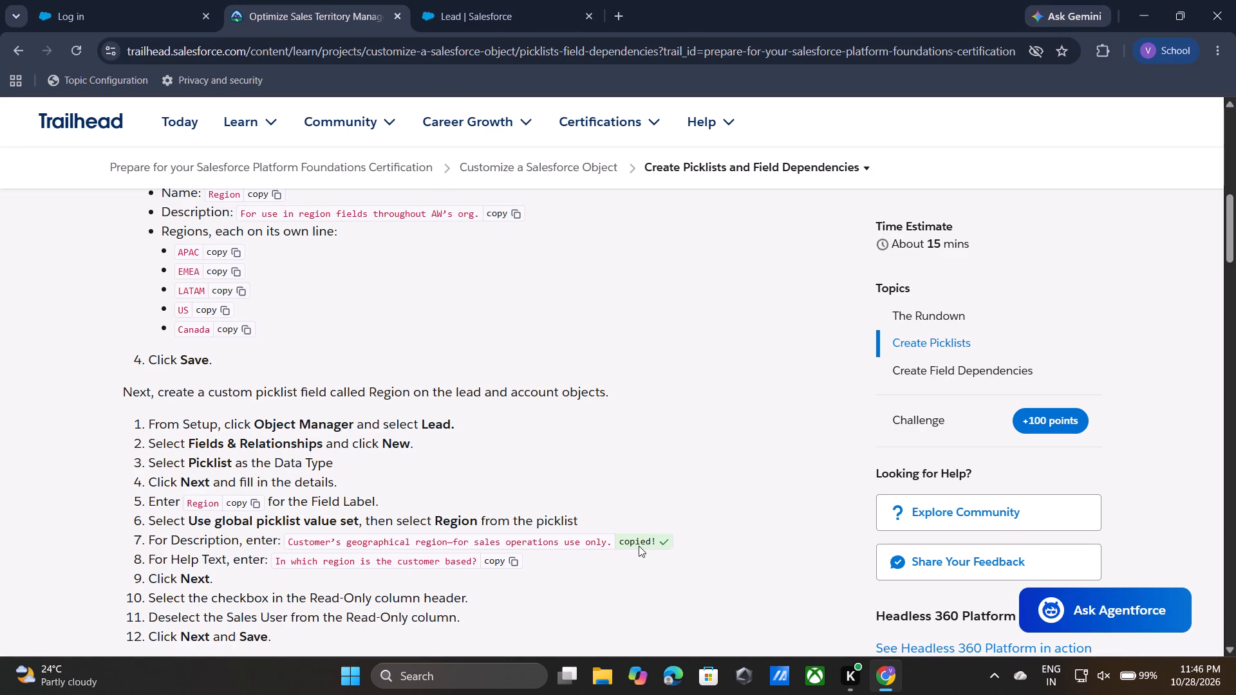
{"action": "left_click", "coordinate": [508, 1]}
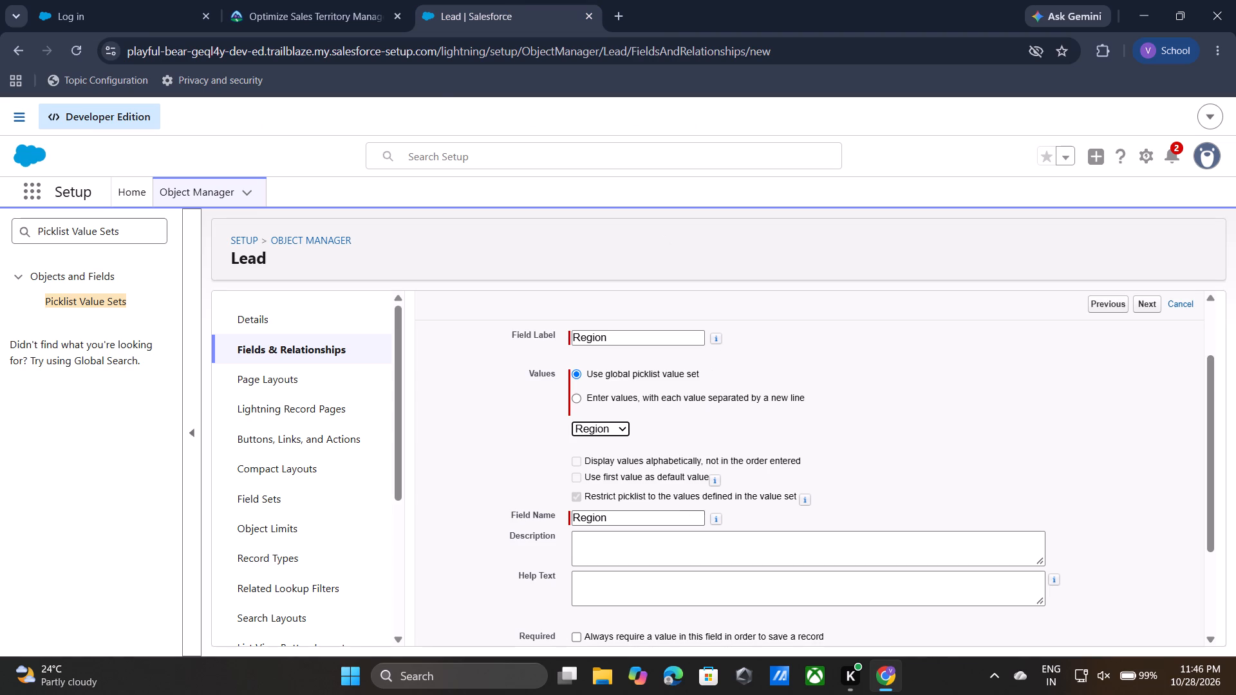
{"action": "left_click", "coordinate": [674, 541]}
{"action": "key", "text": "ctrl+v"}
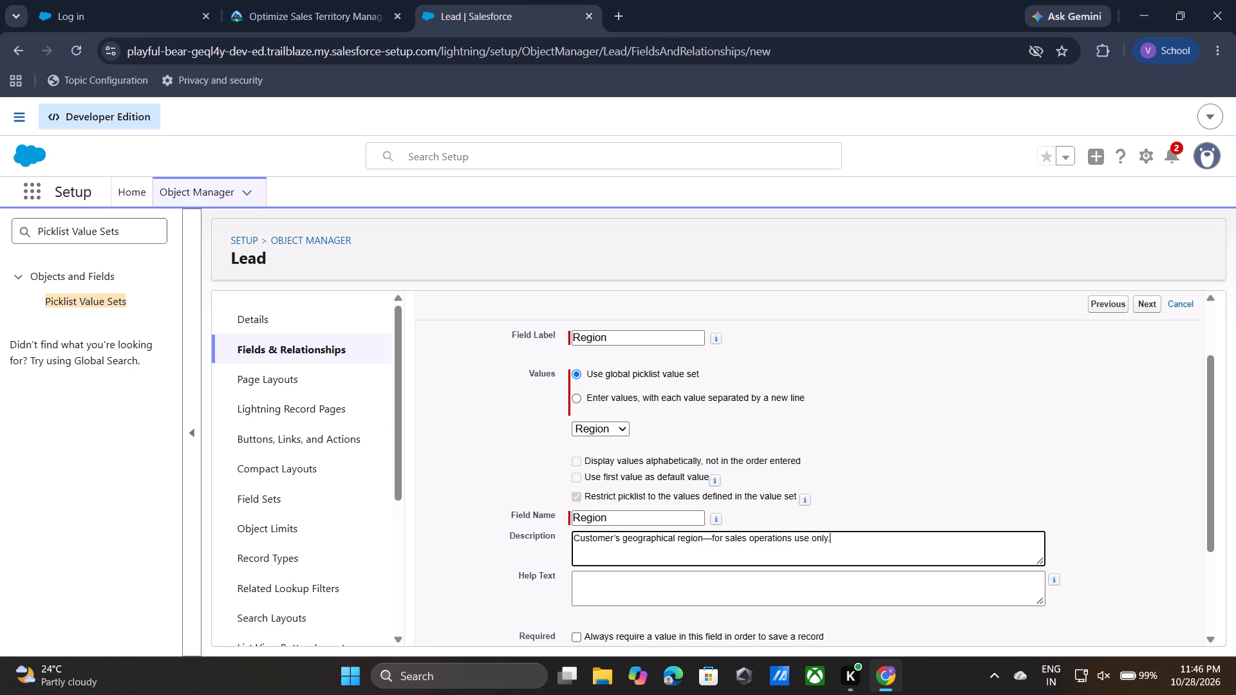
Copy "In which region is the customer based?" from the Trailhead unit into the Lead field's Help Text and continue to field-level security.
{"action": "left_click", "coordinate": [346, 0]}
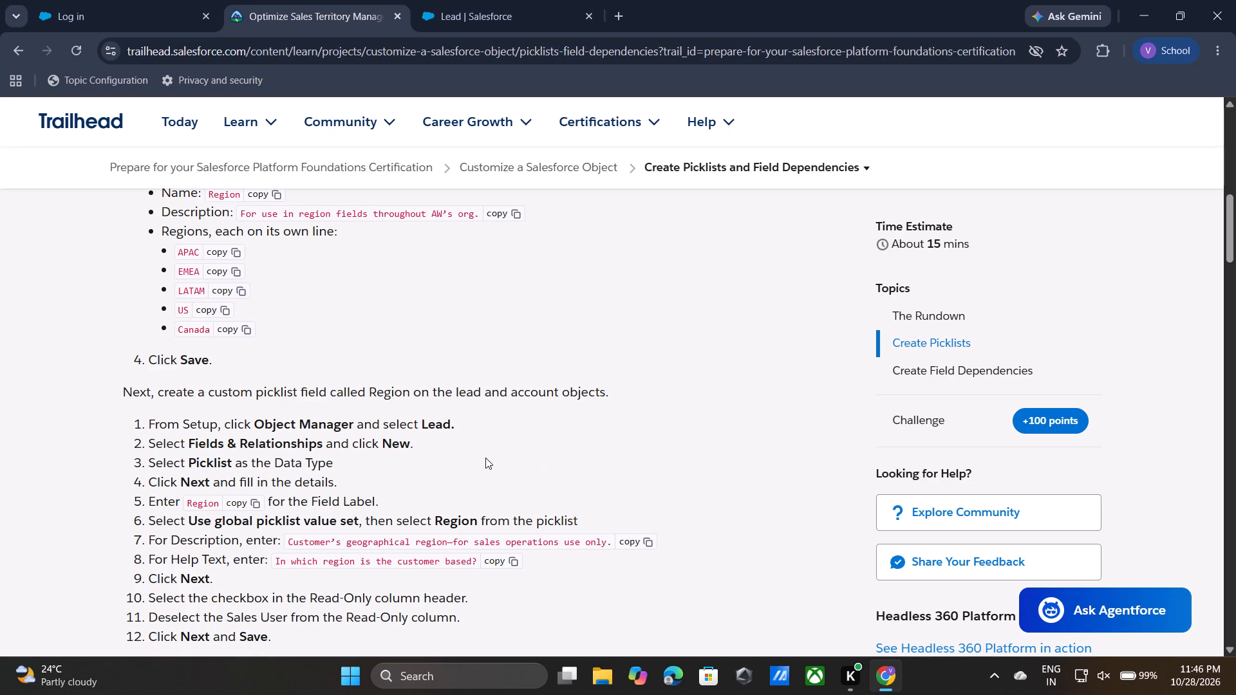
{"action": "left_click", "coordinate": [519, 561]}
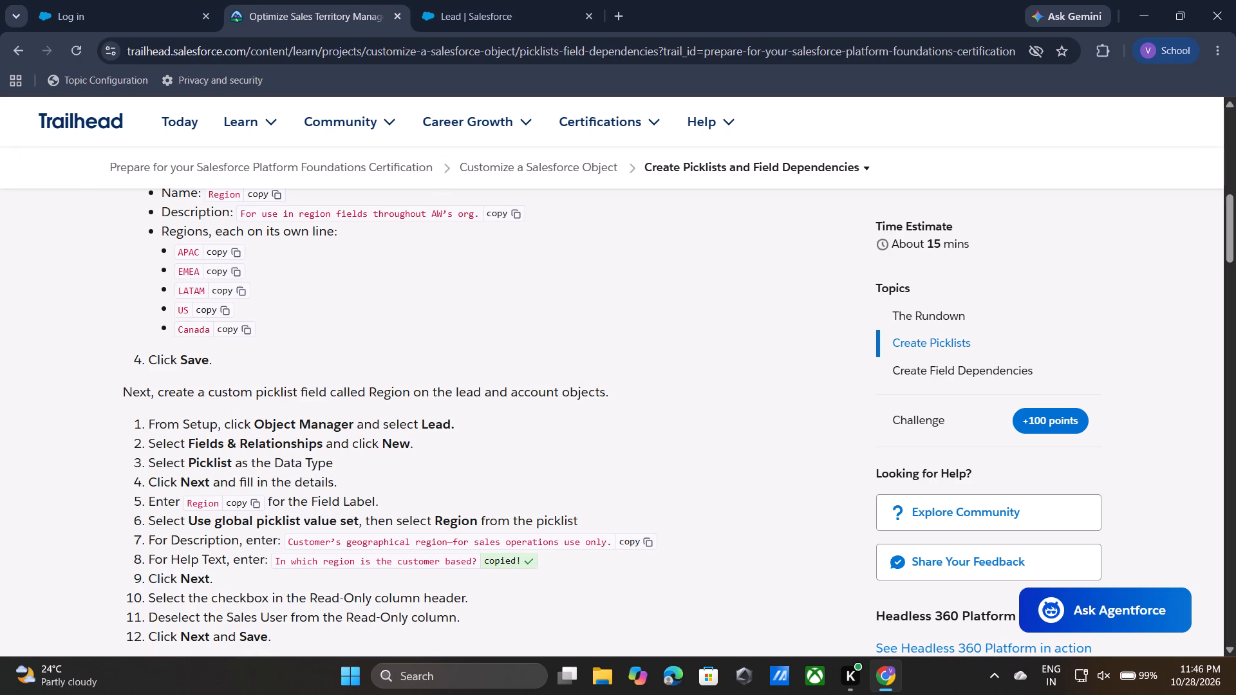
{"action": "left_click", "coordinate": [476, 0]}
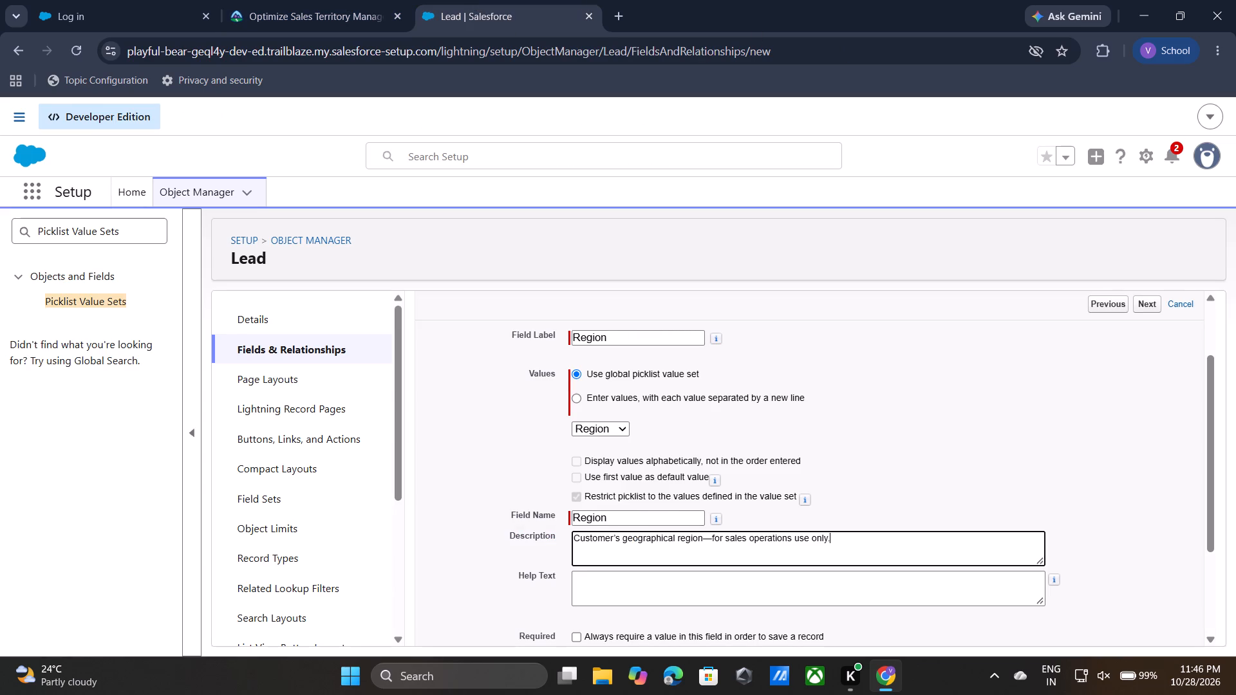
{"action": "left_click", "coordinate": [633, 598]}
{"action": "key", "text": "ctrl+v"}
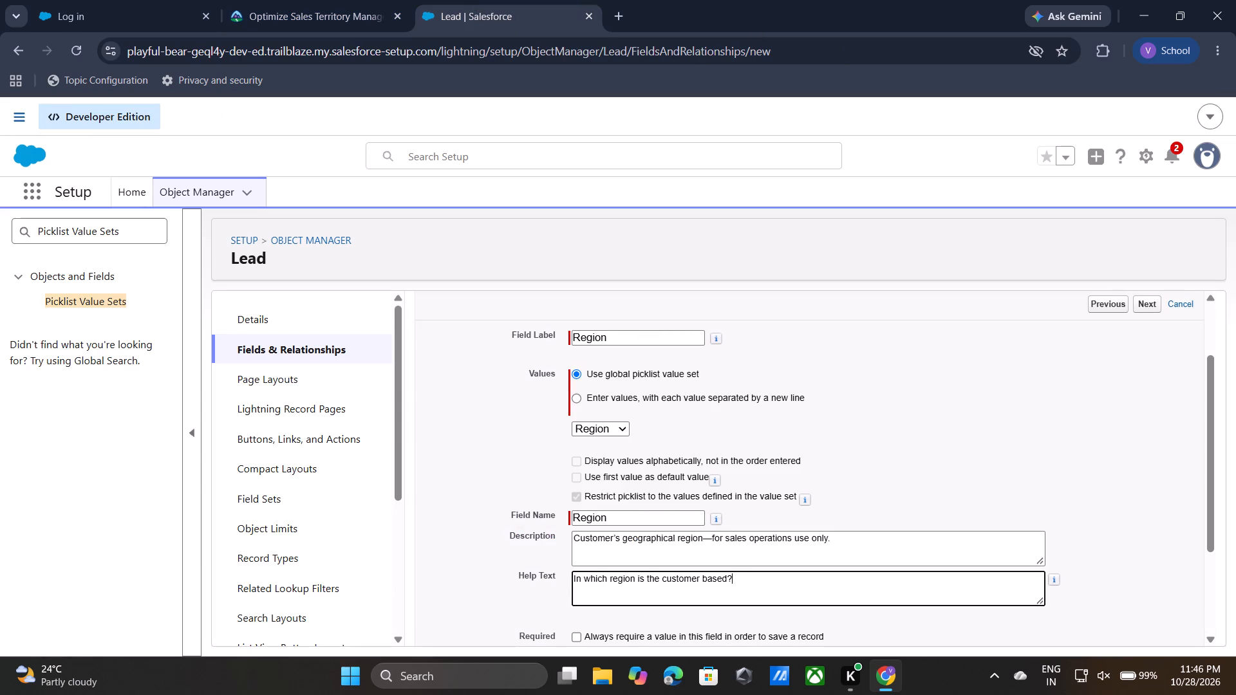
{"action": "left_click", "coordinate": [1152, 305]}
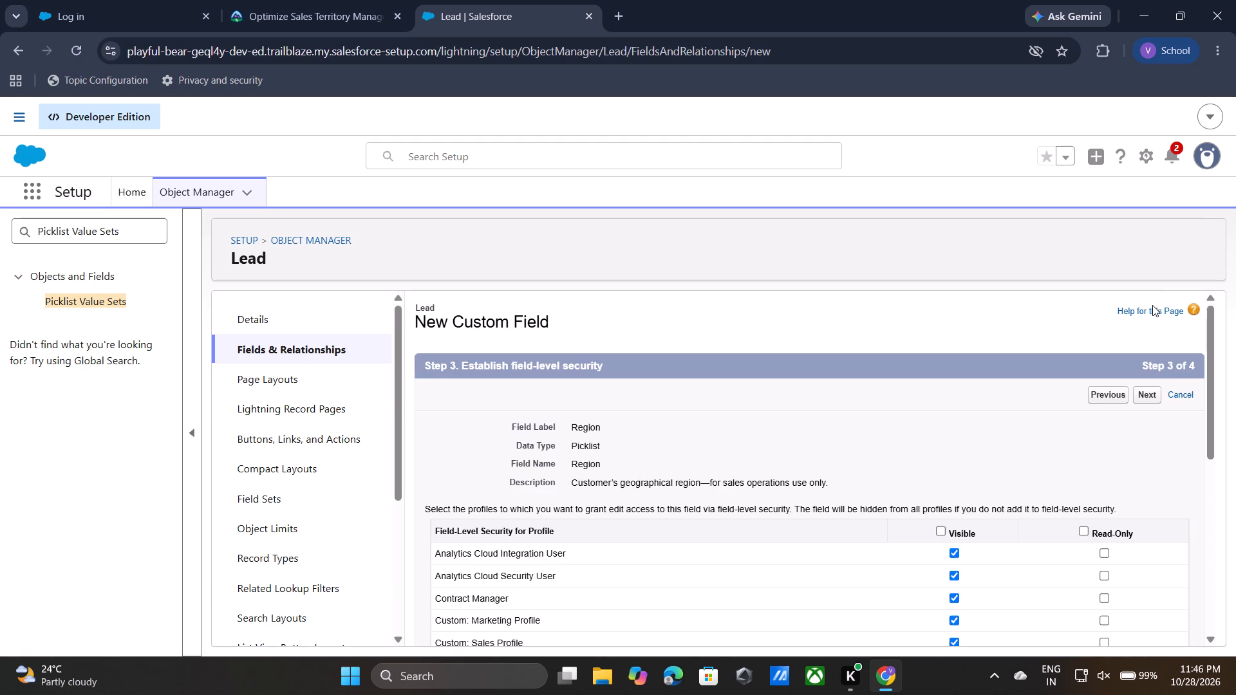
Make the Lead Region field read-only for all profiles except Sales User, keep all page layouts selected and save the field.
{"action": "left_click", "coordinate": [1078, 535]}
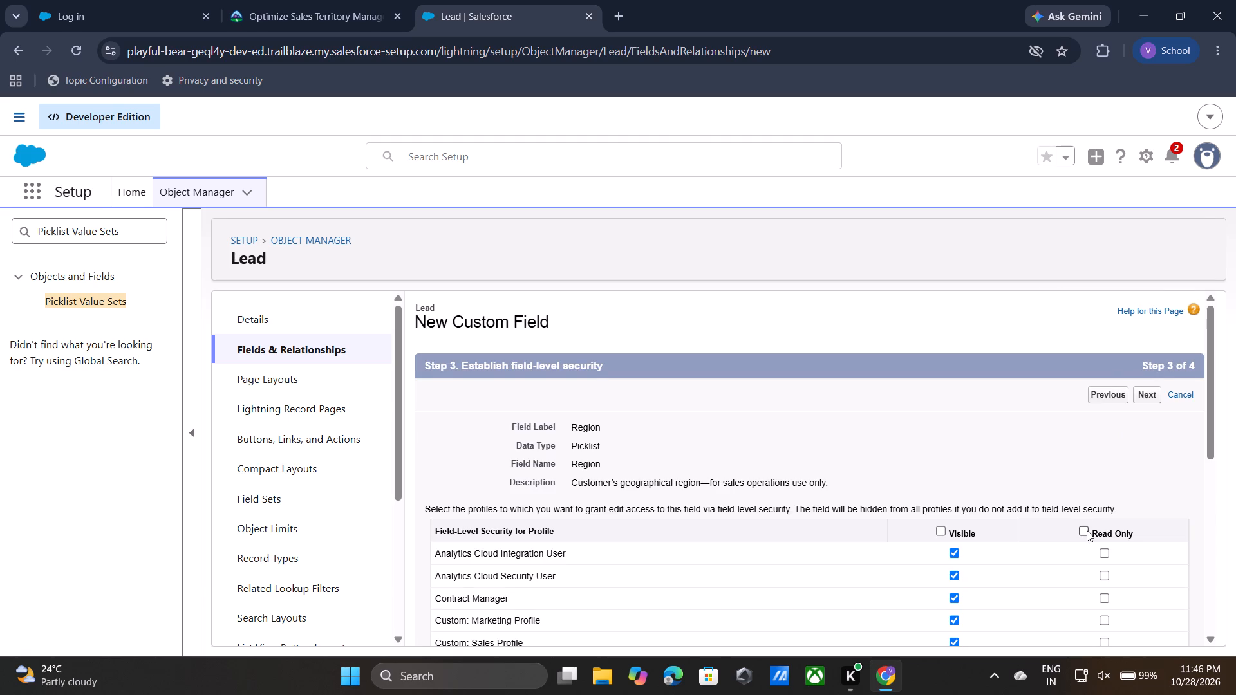
{"action": "left_click", "coordinate": [1087, 530]}
{"action": "scroll", "coordinate": [1087, 530], "scroll_direction": "down", "scroll_amount": 4}
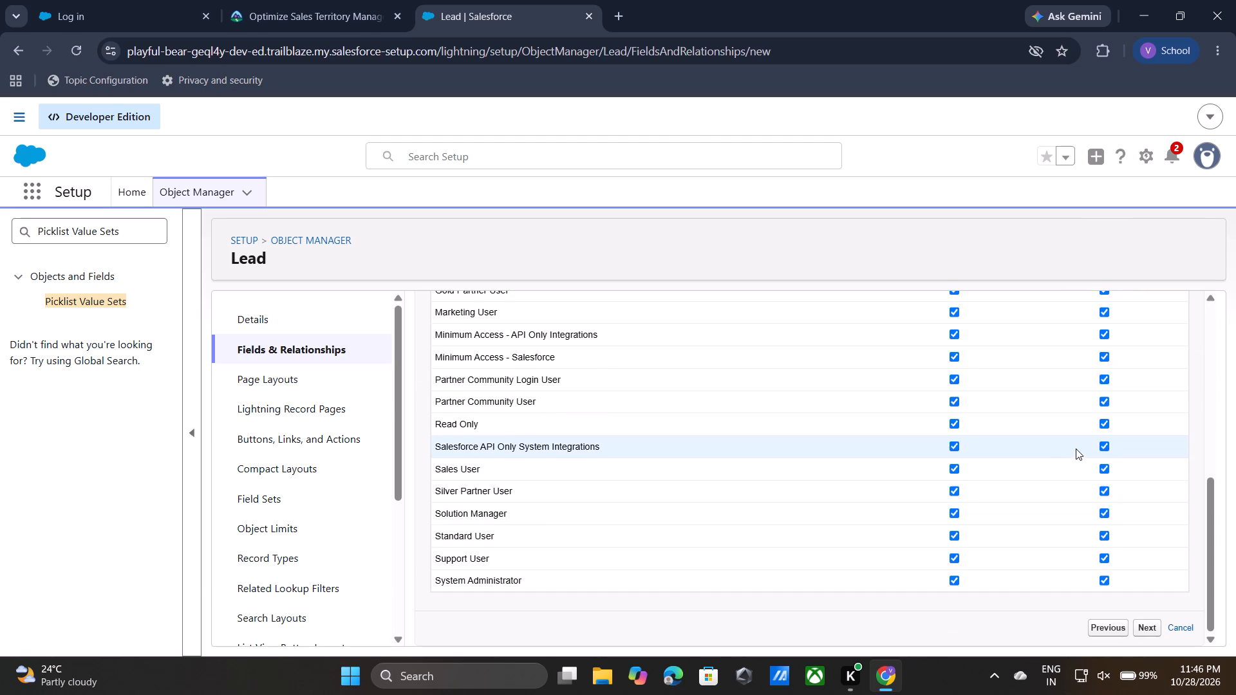
{"action": "left_click", "coordinate": [1107, 467]}
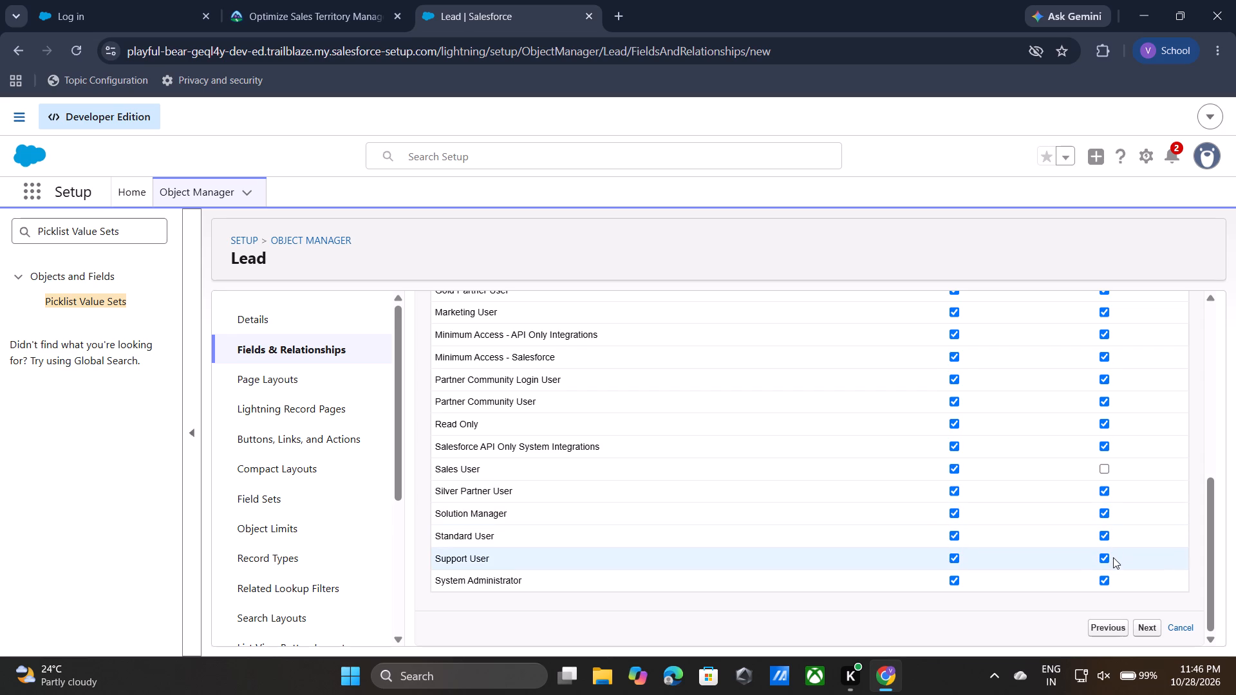
{"action": "left_click", "coordinate": [1157, 627]}
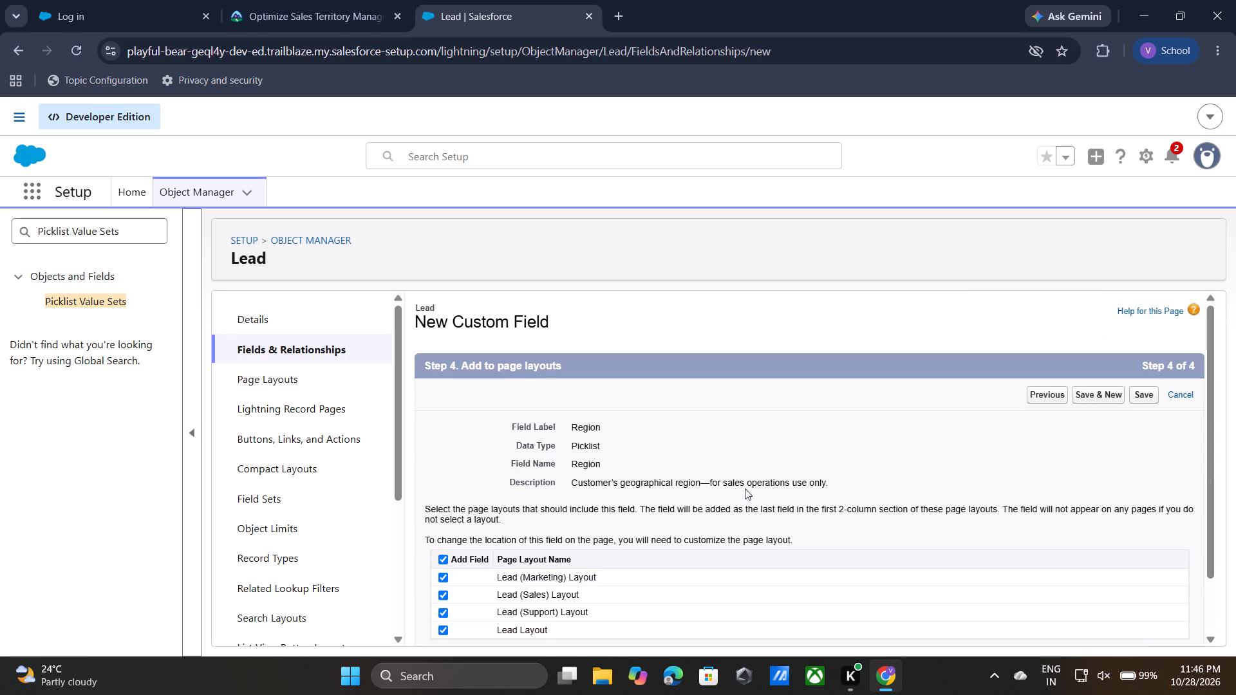
{"action": "left_click", "coordinate": [1142, 393]}
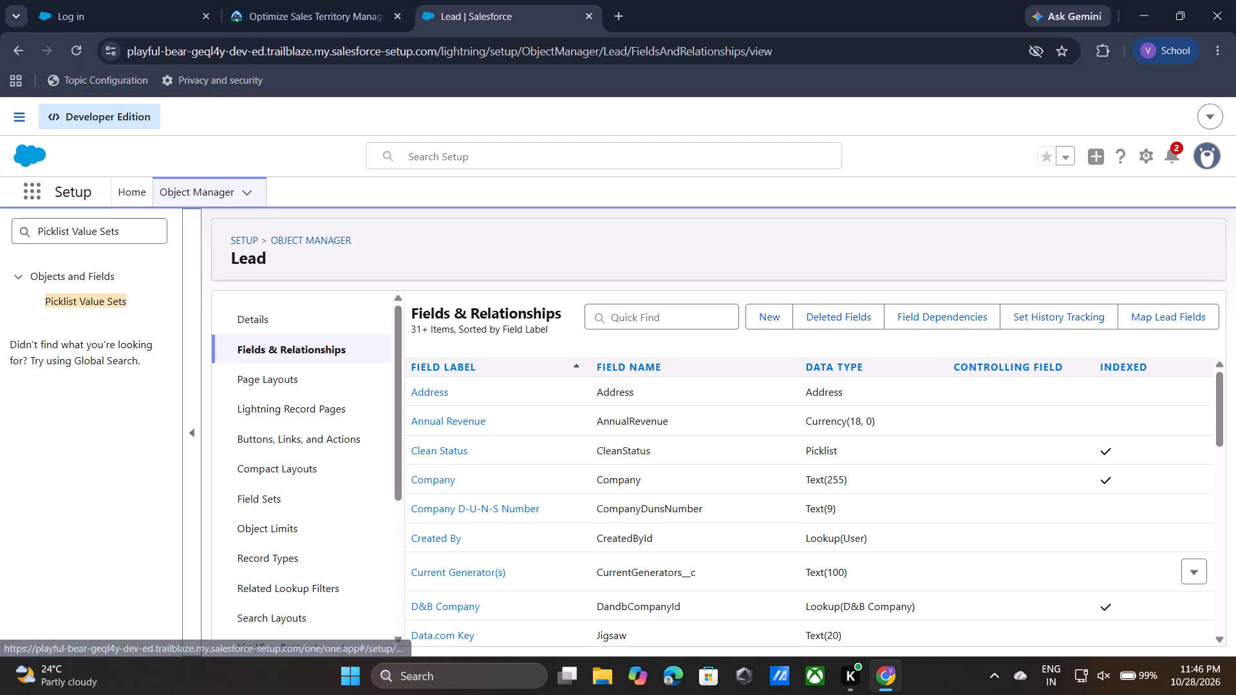
Return to Object Manager and open the Account object's Fields & Relationships.
{"action": "left_click", "coordinate": [288, 237]}
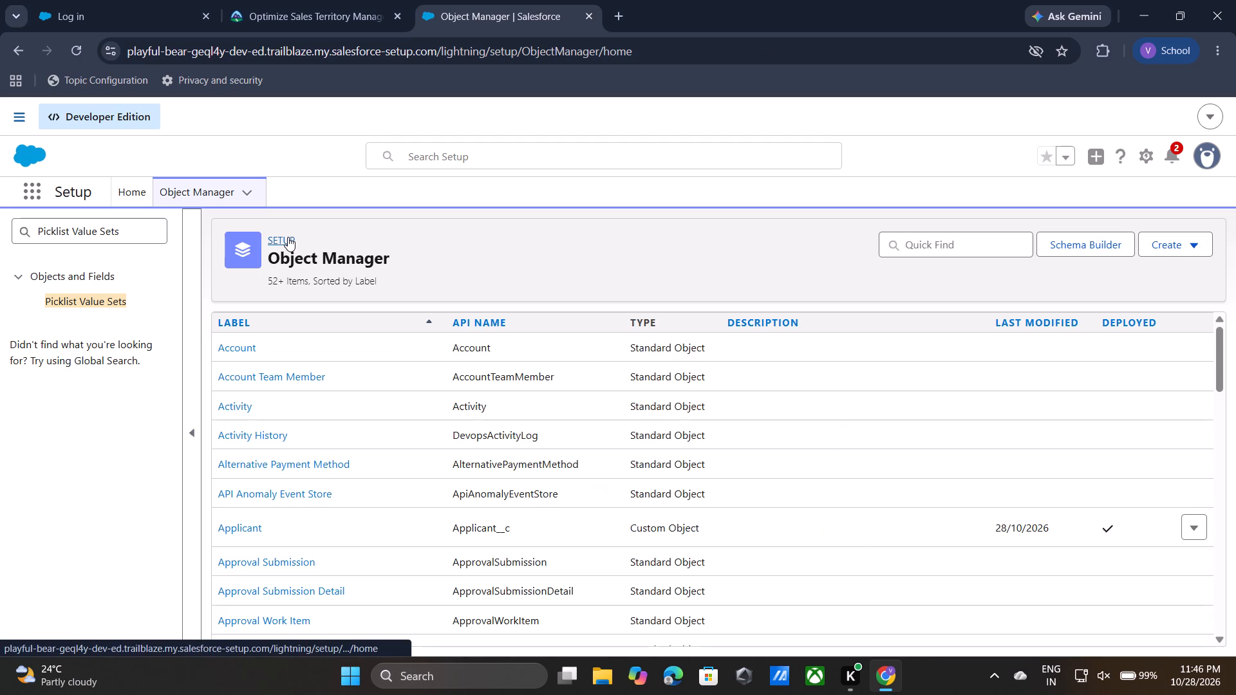
{"action": "left_click", "coordinate": [251, 349]}
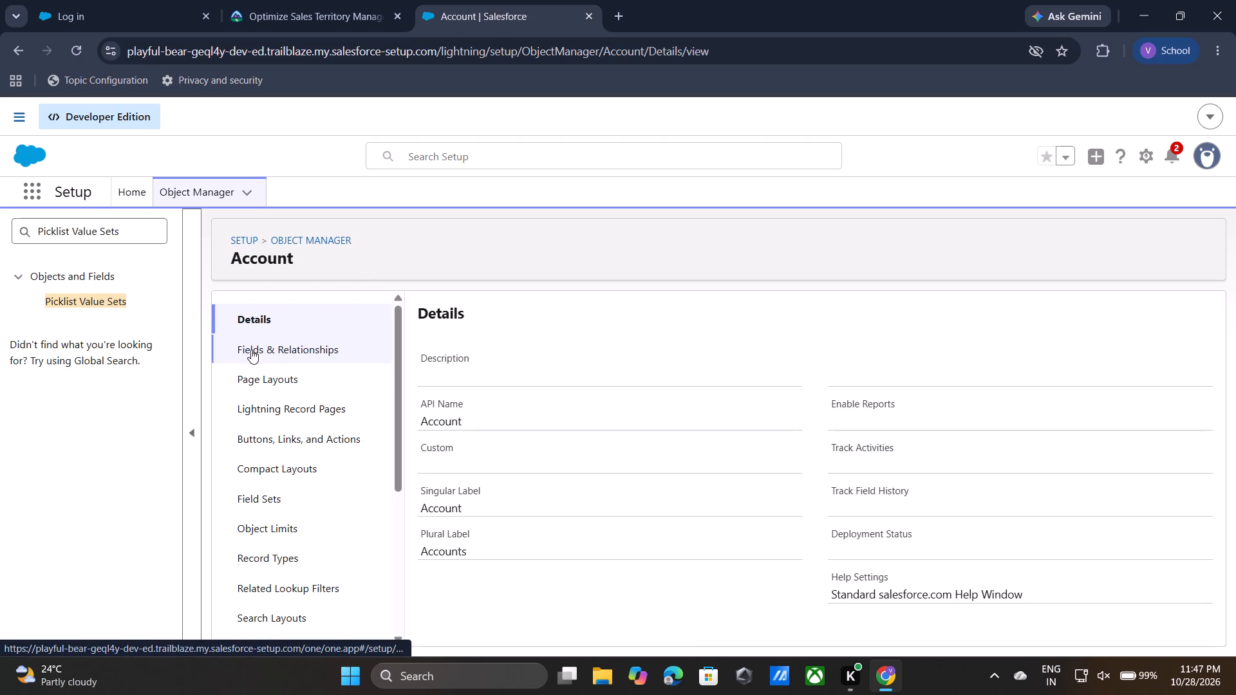
{"action": "left_click", "coordinate": [276, 346]}
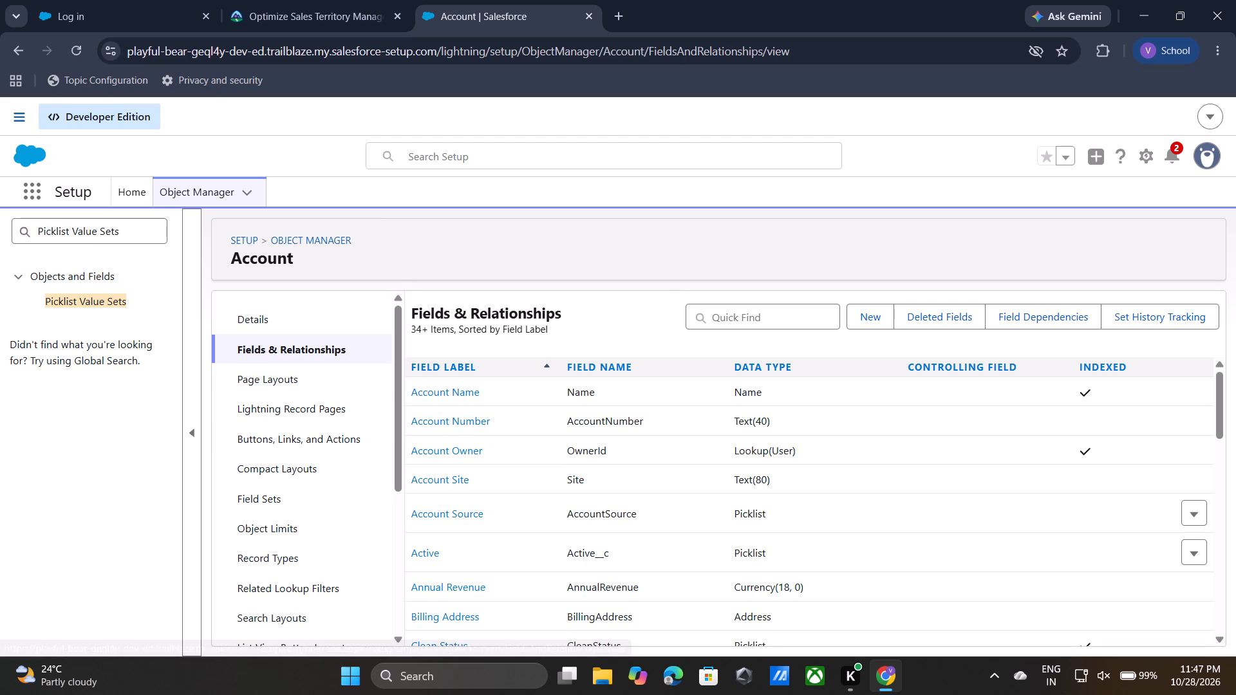
Start a new custom field on Account, choose Picklist as its data type and continue to the details.
{"action": "double_click", "coordinate": [872, 313]}
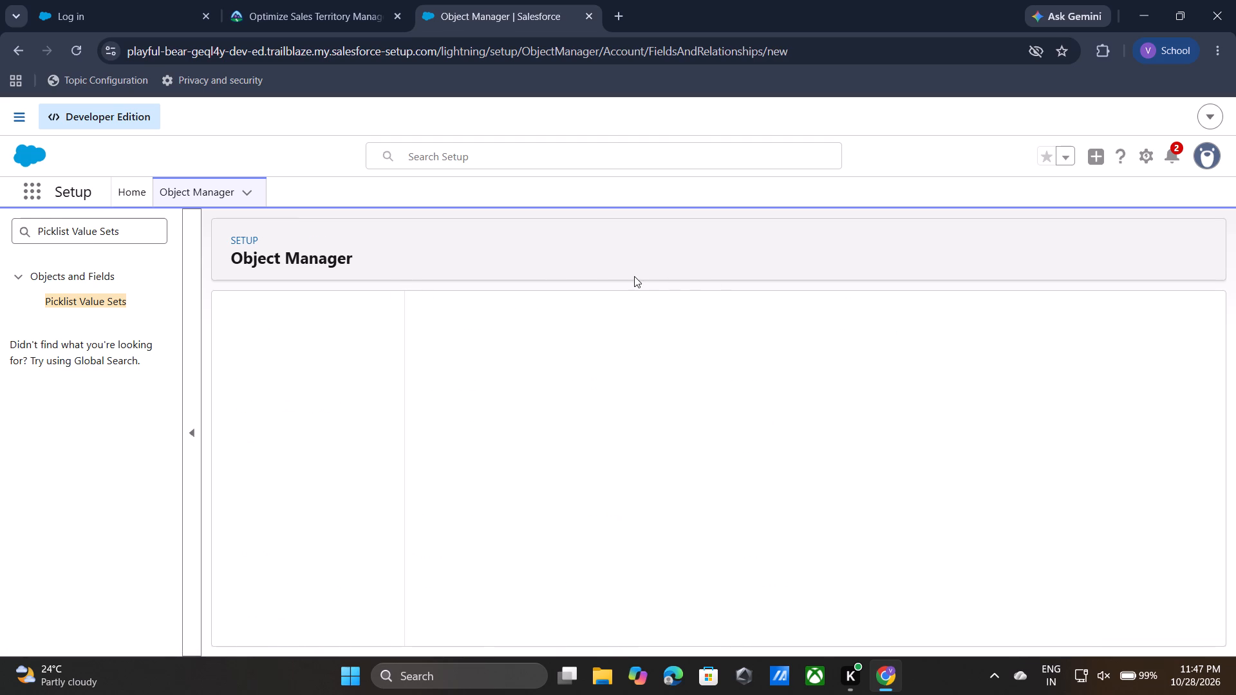
{"action": "left_click", "coordinate": [629, 326]}
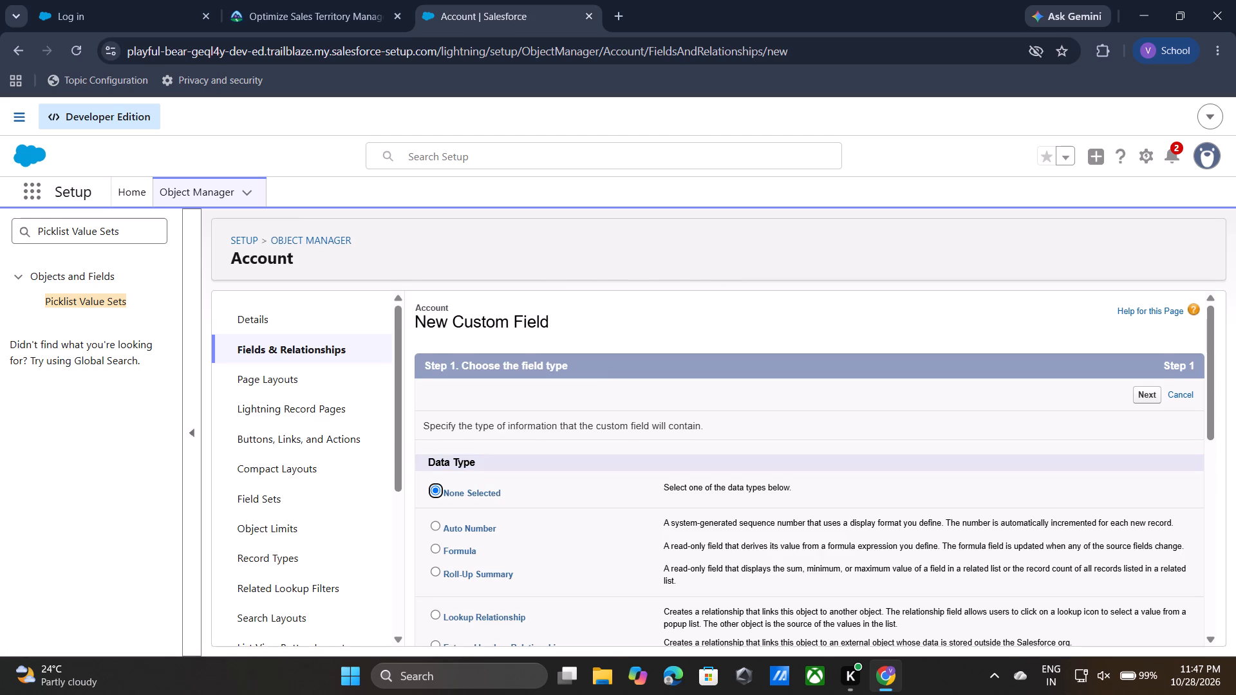
{"action": "scroll", "coordinate": [583, 517], "scroll_direction": "down", "scroll_amount": 3}
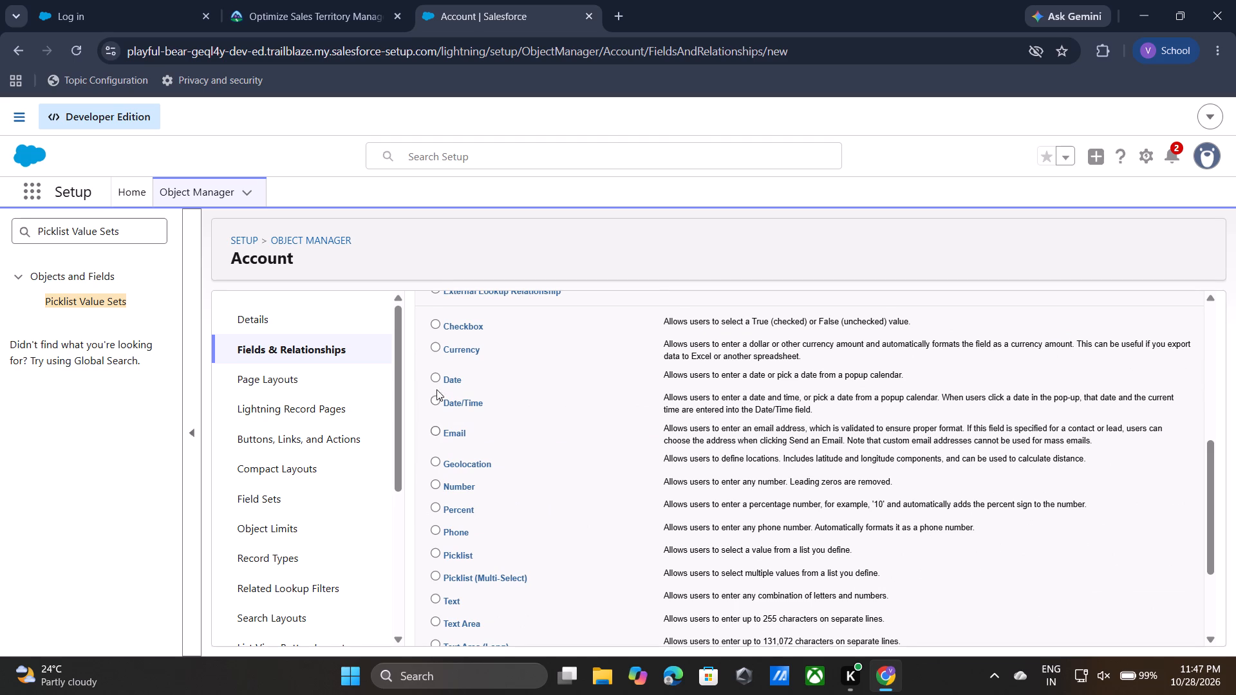
{"action": "scroll", "coordinate": [448, 488], "scroll_direction": "down", "scroll_amount": 1}
{"action": "left_click", "coordinate": [436, 444]}
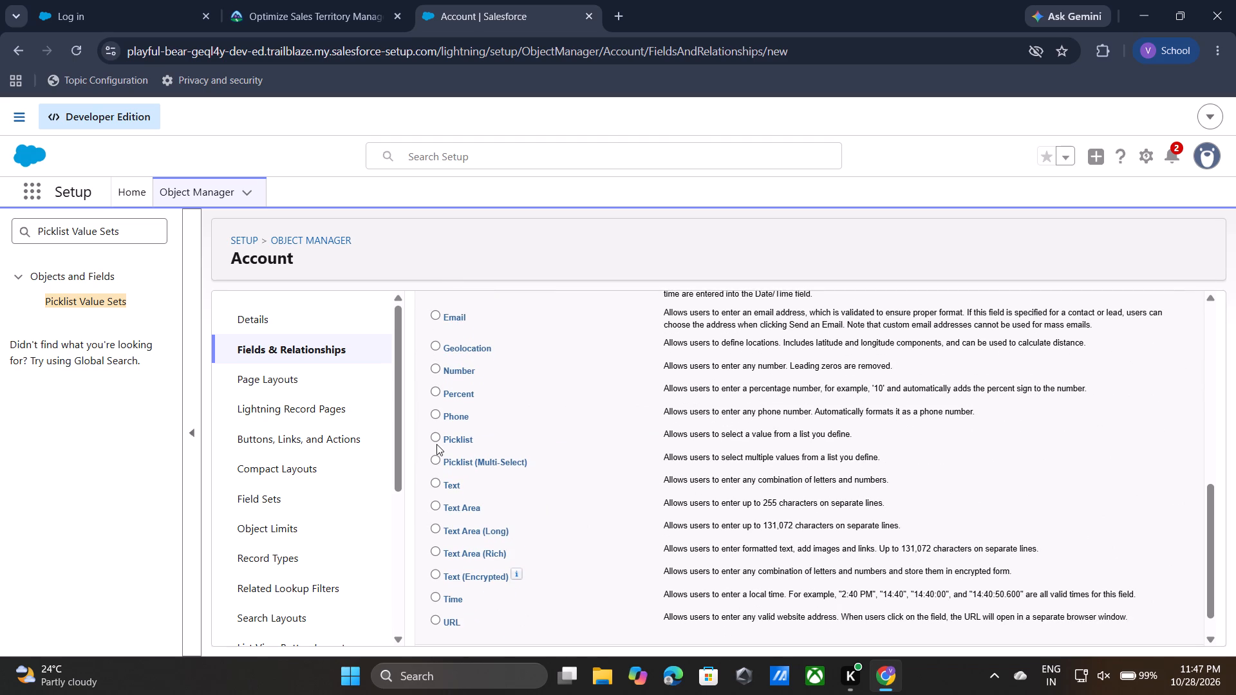
{"action": "left_click", "coordinate": [436, 436]}
{"action": "scroll", "coordinate": [810, 410], "scroll_direction": "up", "scroll_amount": 6}
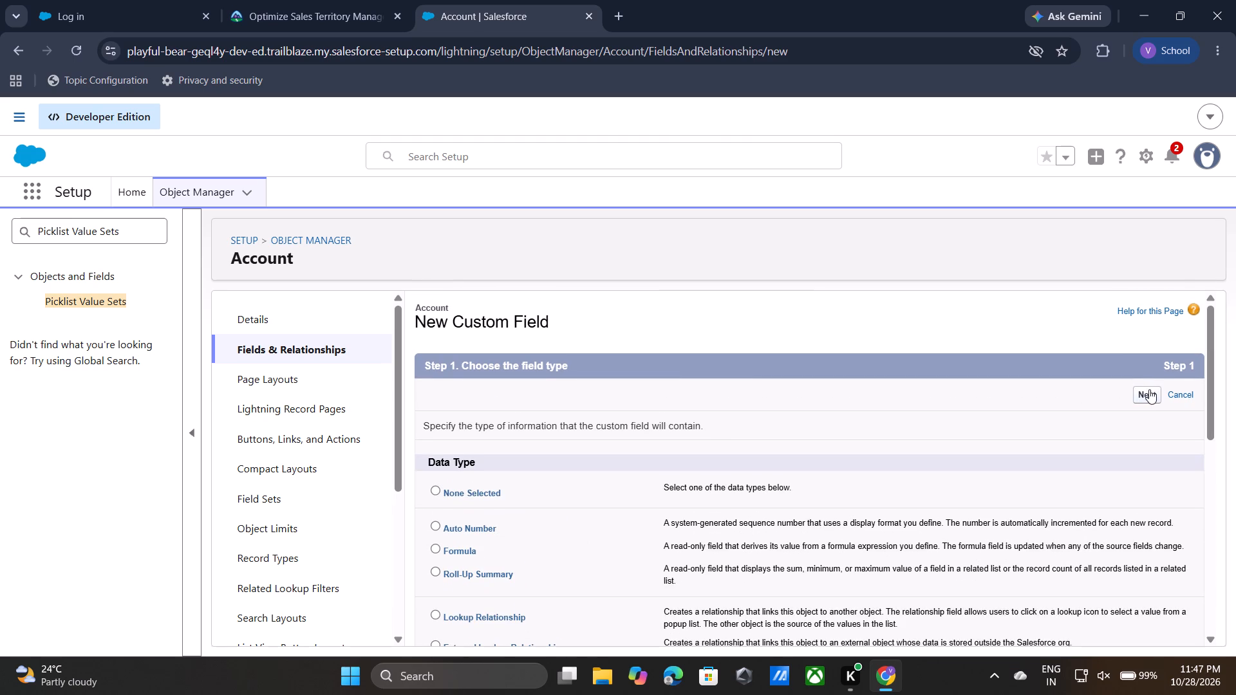
{"action": "left_click", "coordinate": [1149, 389]}
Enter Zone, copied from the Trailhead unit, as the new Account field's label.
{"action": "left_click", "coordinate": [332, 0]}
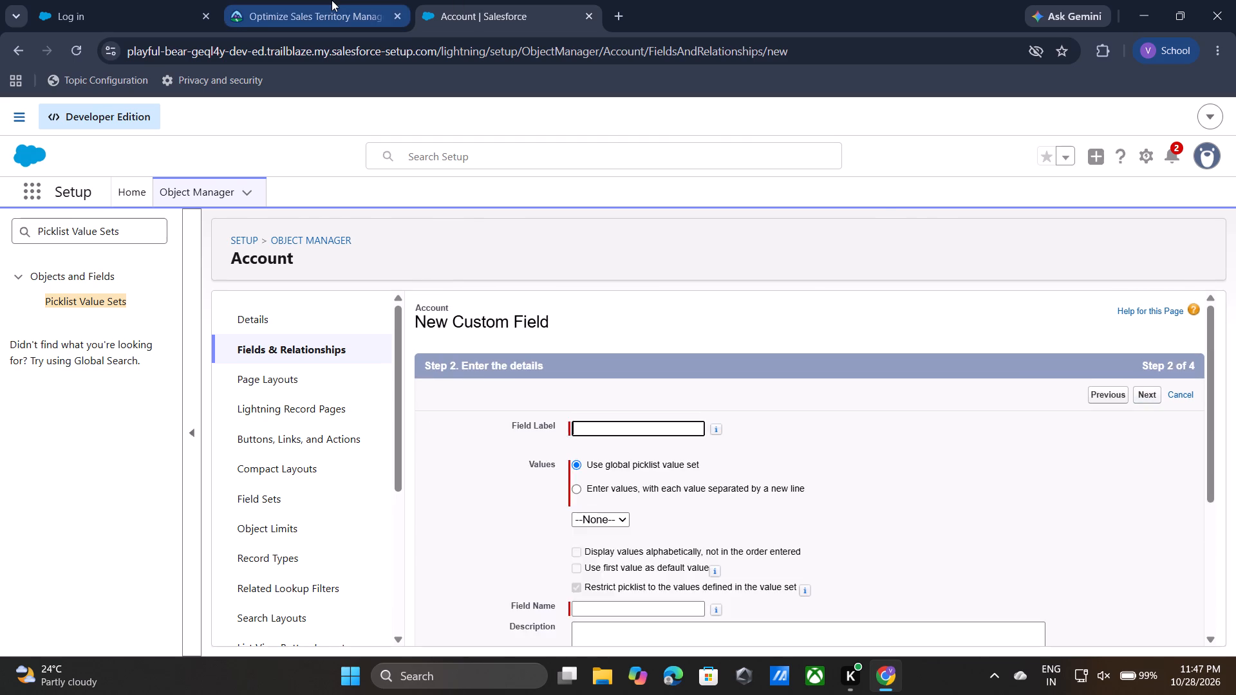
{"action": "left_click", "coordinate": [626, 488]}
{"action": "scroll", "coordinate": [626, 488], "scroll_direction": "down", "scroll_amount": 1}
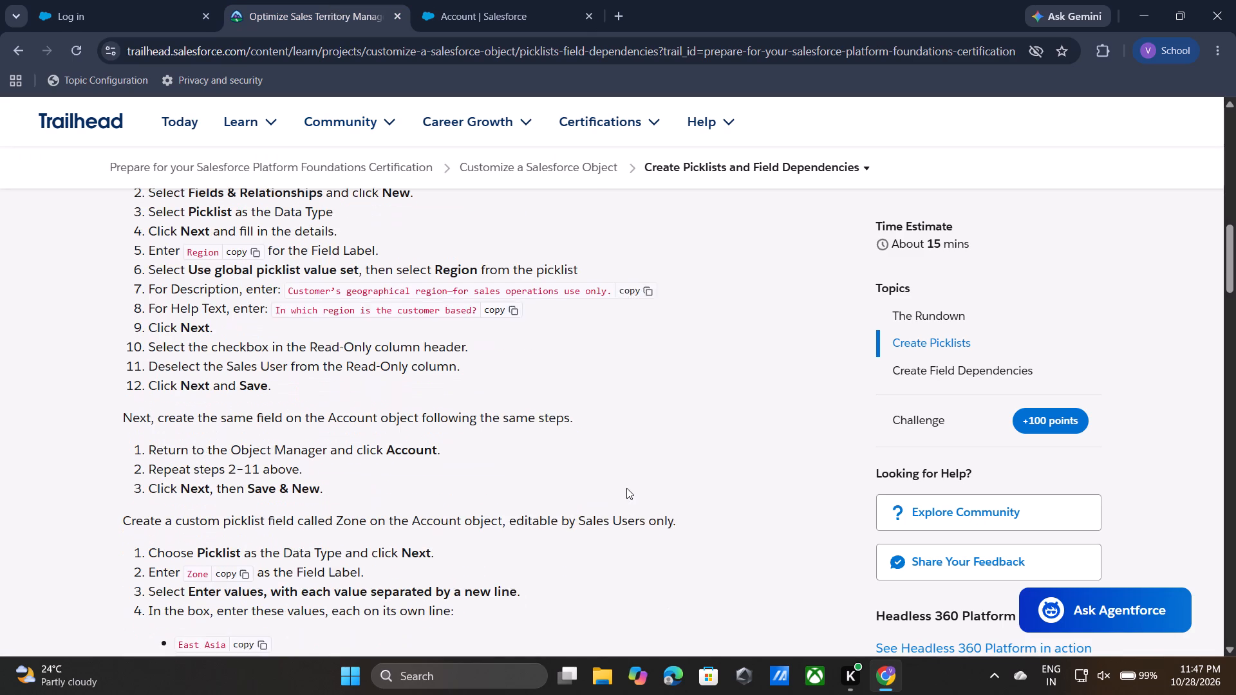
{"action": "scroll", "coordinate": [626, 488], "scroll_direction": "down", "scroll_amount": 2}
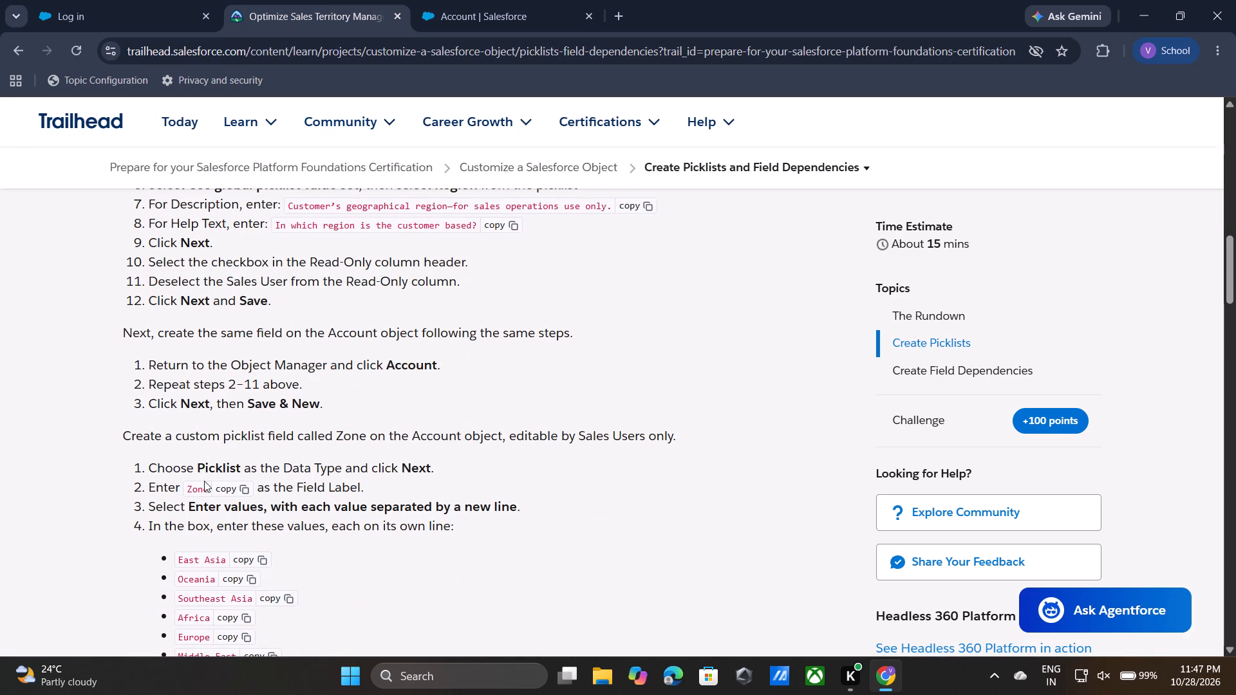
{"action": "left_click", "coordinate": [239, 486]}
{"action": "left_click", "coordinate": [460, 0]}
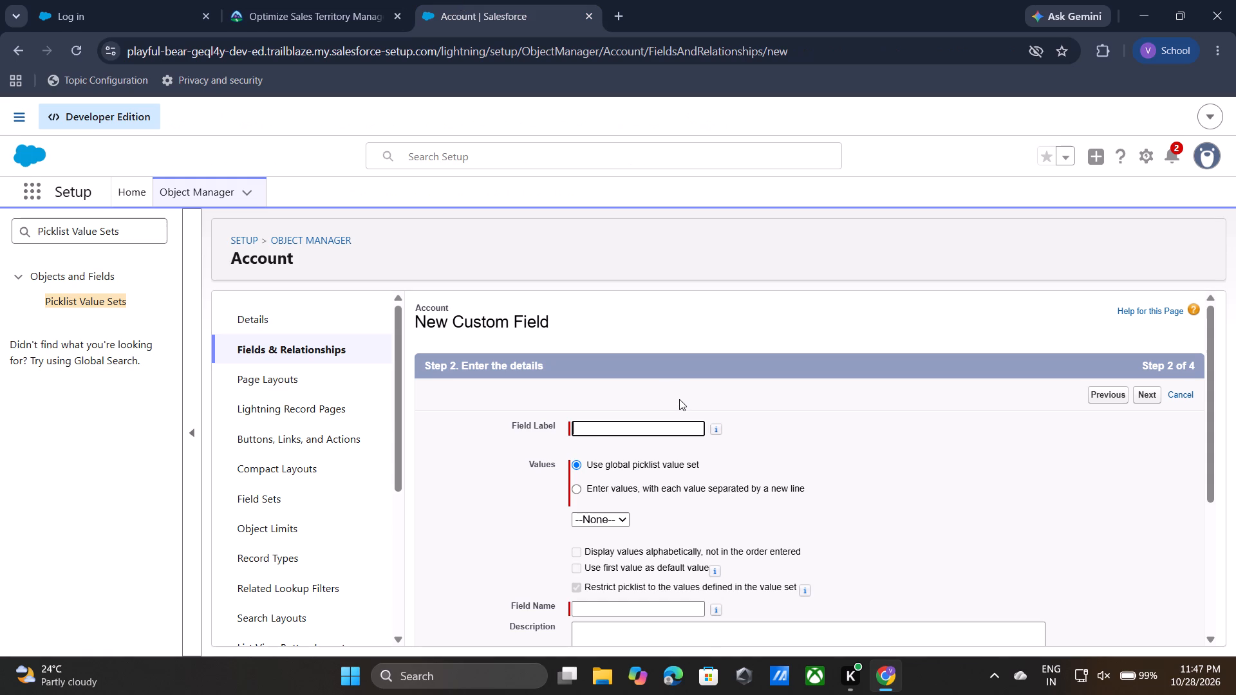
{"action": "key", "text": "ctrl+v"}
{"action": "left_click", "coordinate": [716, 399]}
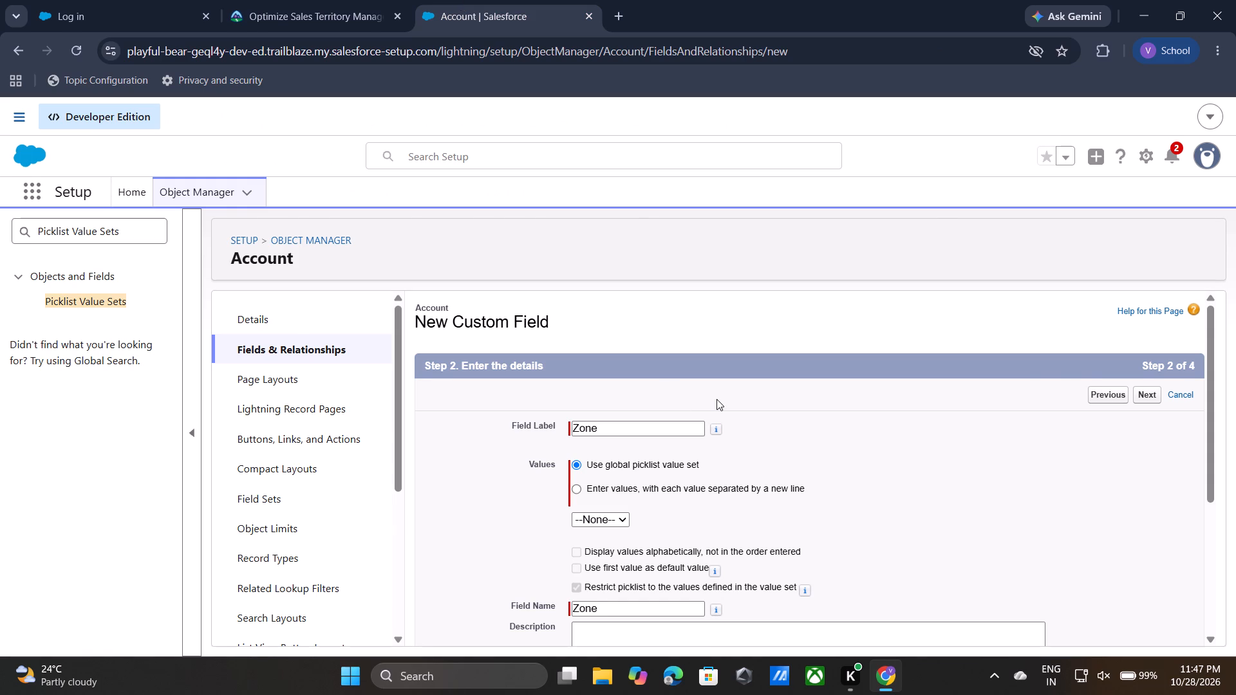
Replace the new Account field's label with Region, copied from the Trailhead unit.
{"action": "left_click", "coordinate": [325, 0]}
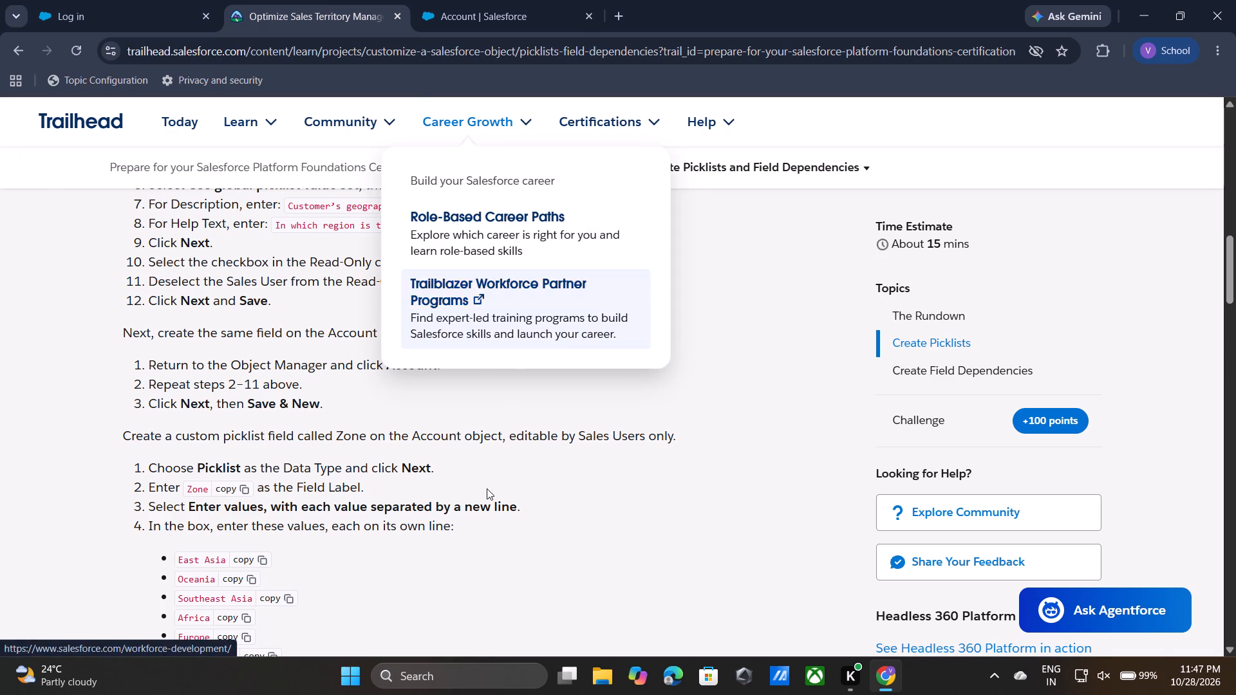
{"action": "scroll", "coordinate": [437, 464], "scroll_direction": "up", "scroll_amount": 2}
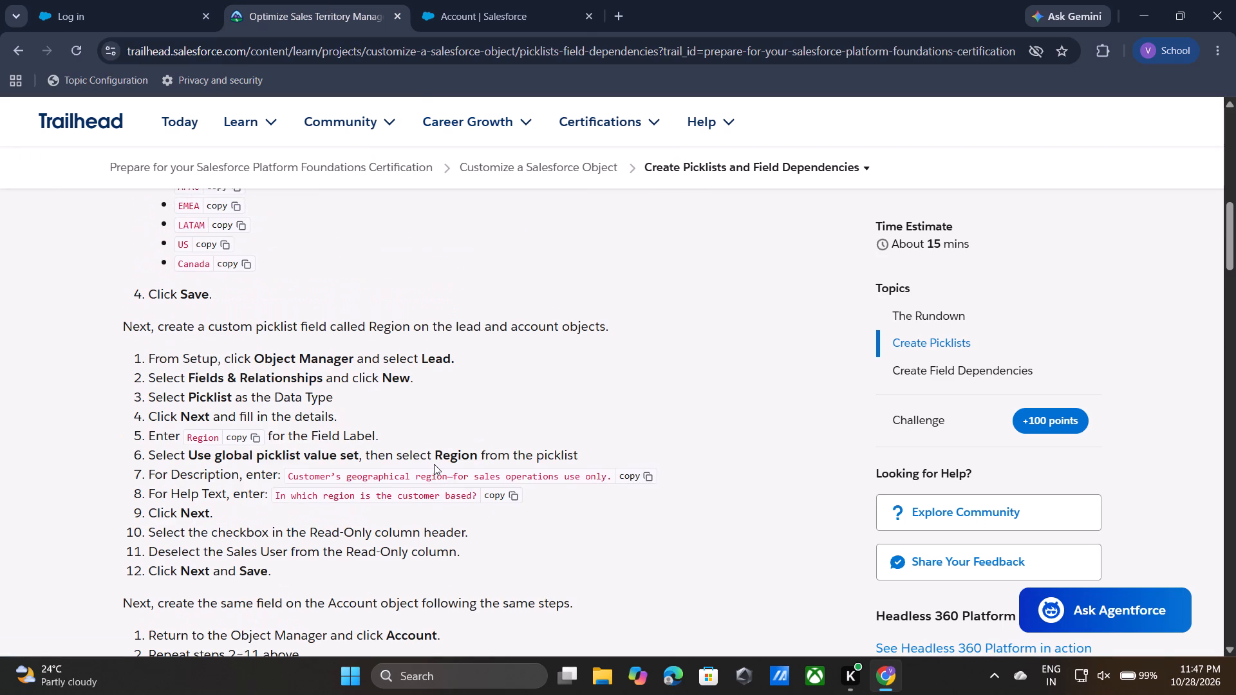
{"action": "left_click", "coordinate": [238, 435]}
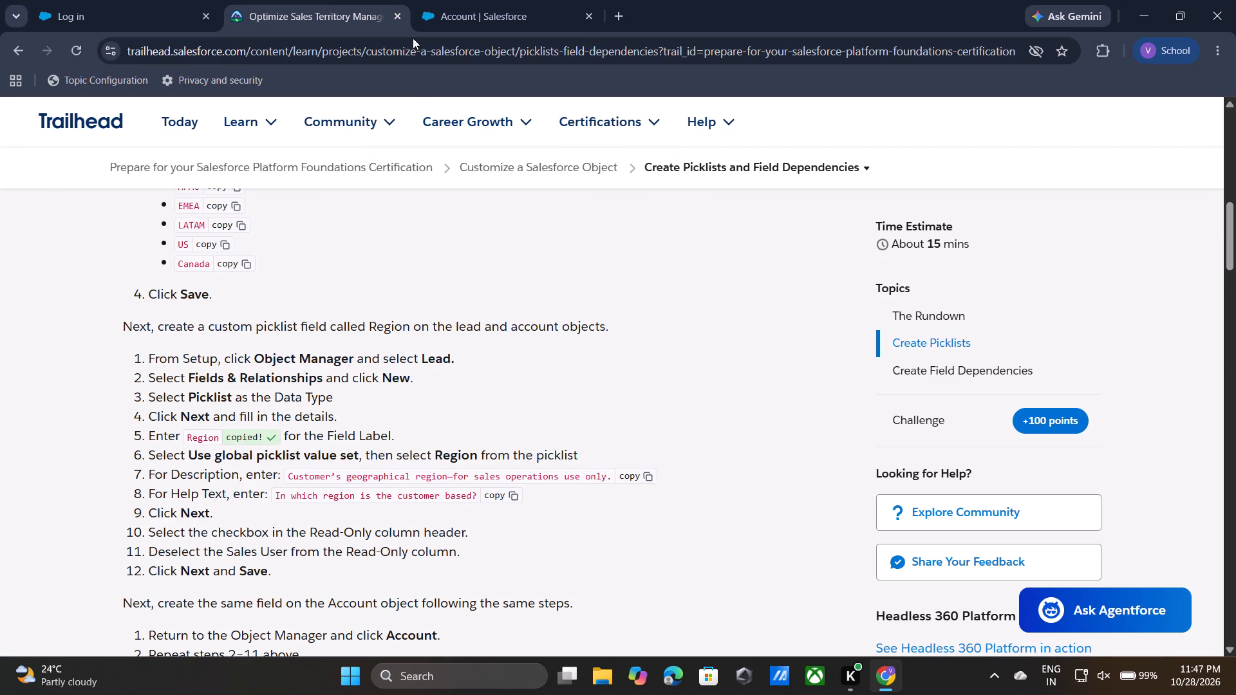
{"action": "left_click", "coordinate": [477, 0]}
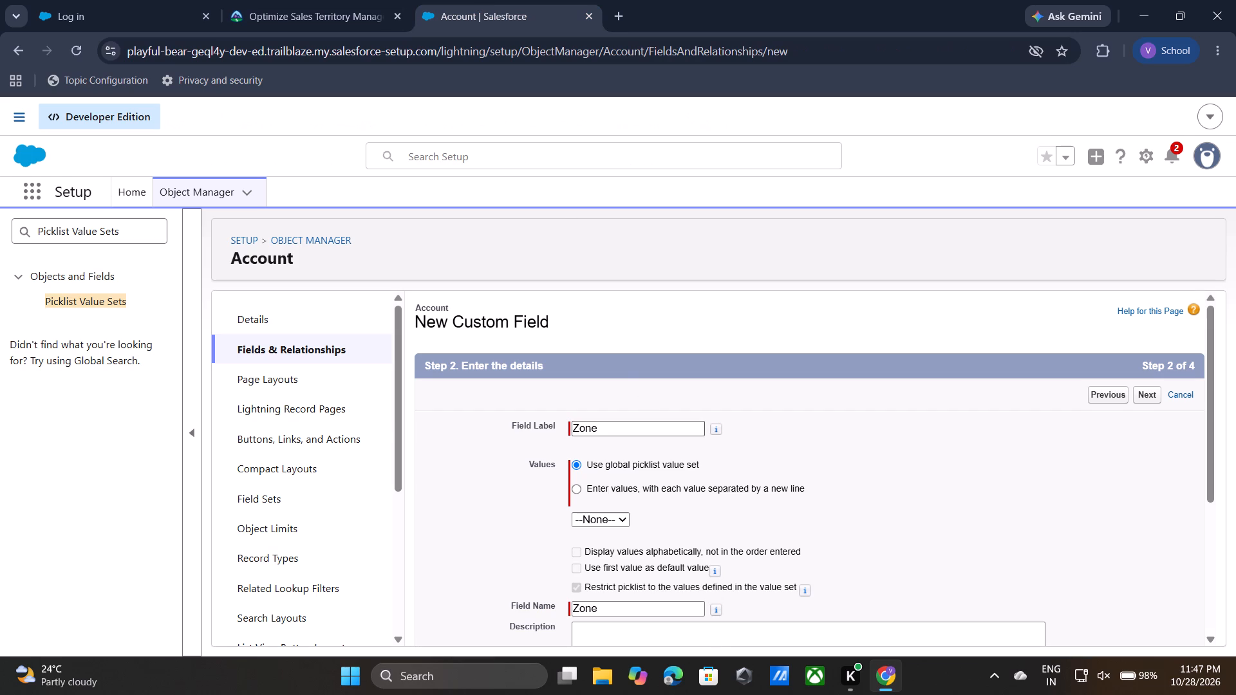
{"action": "triple_click", "coordinate": [595, 427]}
{"action": "left_click", "coordinate": [595, 427]}
{"action": "key", "text": "ctrl+v"}
Select Region as the global picklist value set for the new Account field.
{"action": "left_click", "coordinate": [610, 517]}
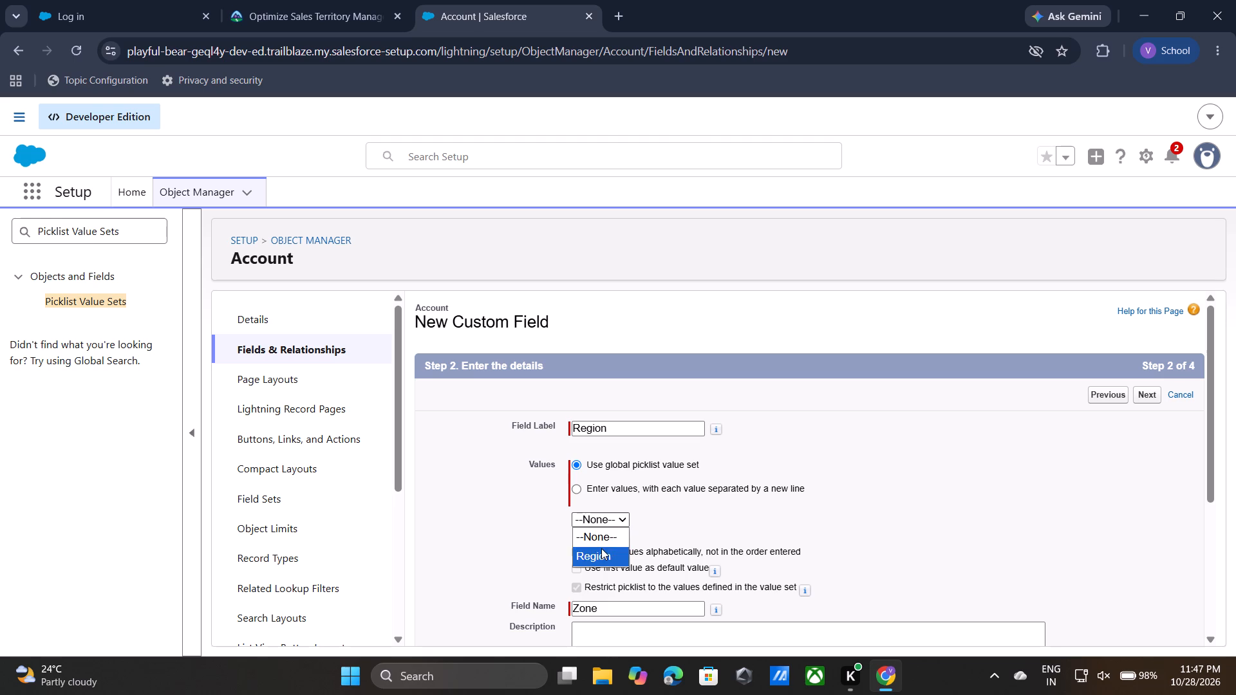
{"action": "left_click", "coordinate": [601, 548]}
Copy the Region description from the Trailhead unit into the field's Description: "Customer's geographical region—for sales operations use only.".
{"action": "scroll", "coordinate": [679, 534], "scroll_direction": "down", "scroll_amount": 1}
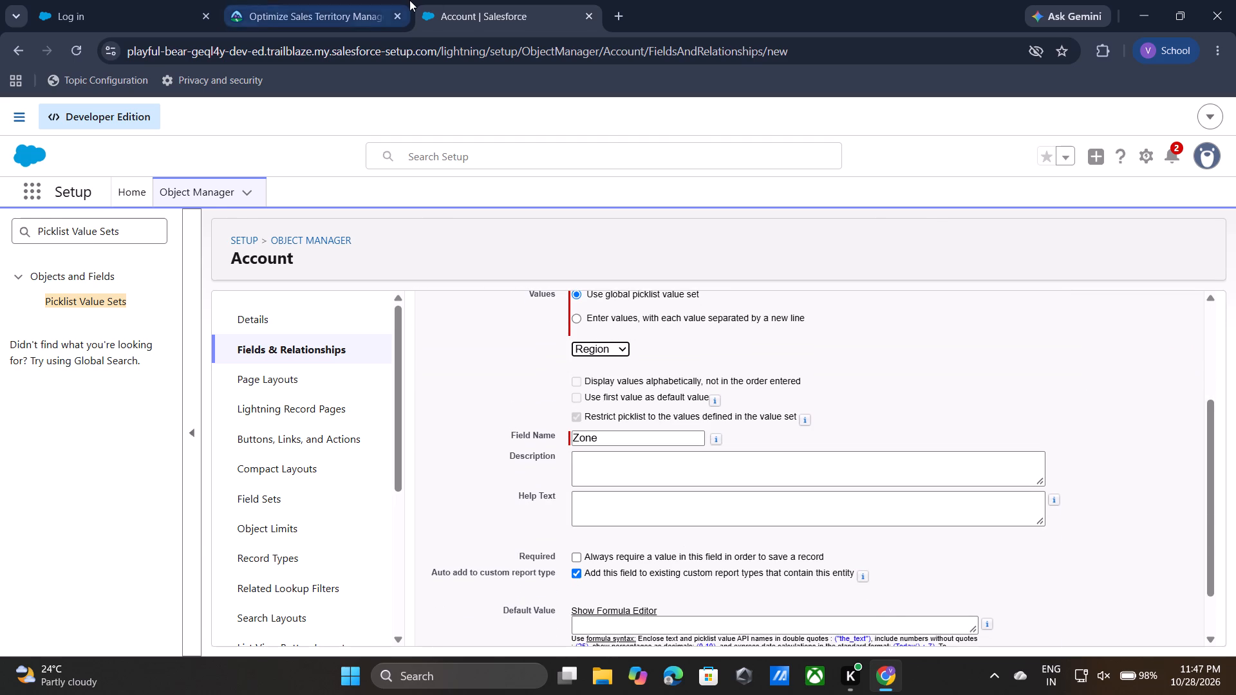
{"action": "left_click", "coordinate": [409, 0]}
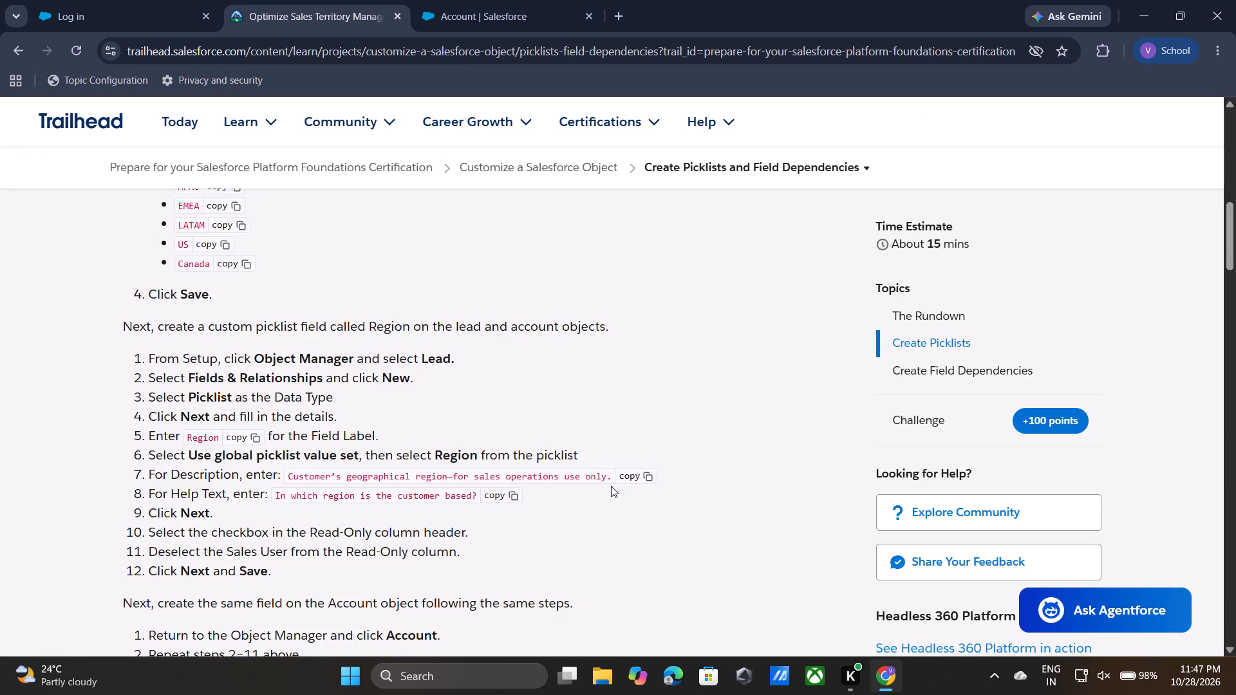
{"action": "left_click_drag", "start_coordinate": [611, 486], "coordinate": [644, 470]}
{"action": "left_click", "coordinate": [644, 470]}
{"action": "left_click", "coordinate": [492, 3]}
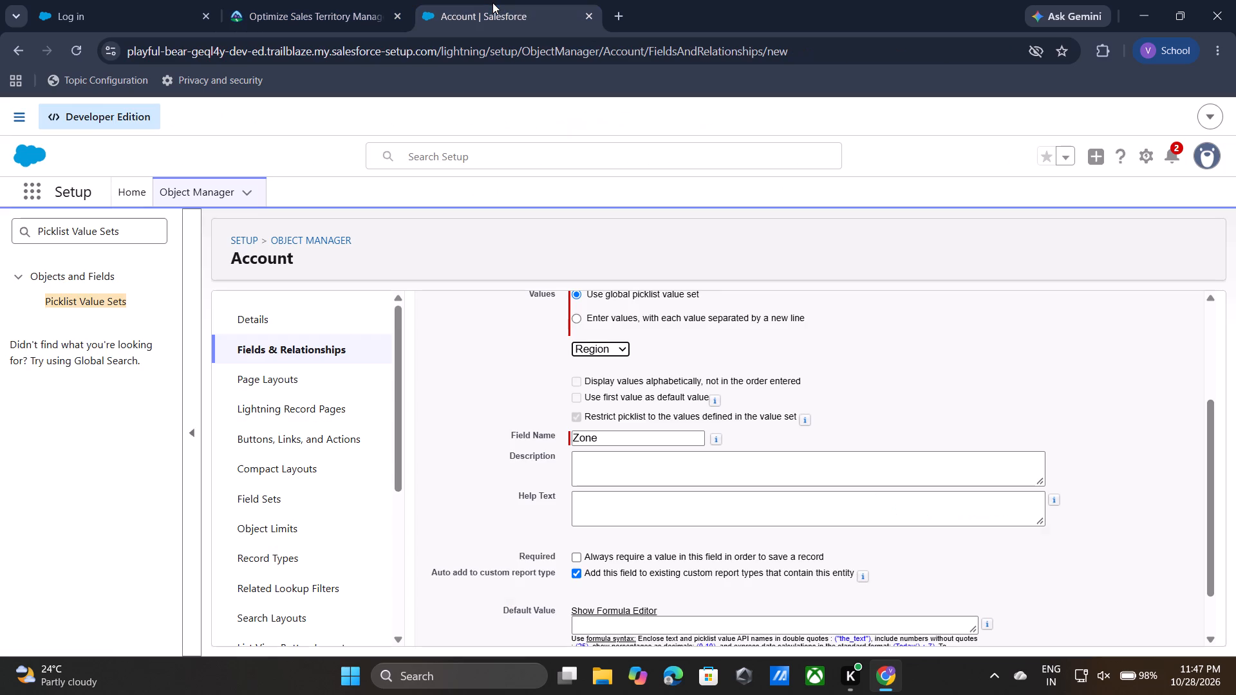
{"action": "left_click", "coordinate": [612, 454]}
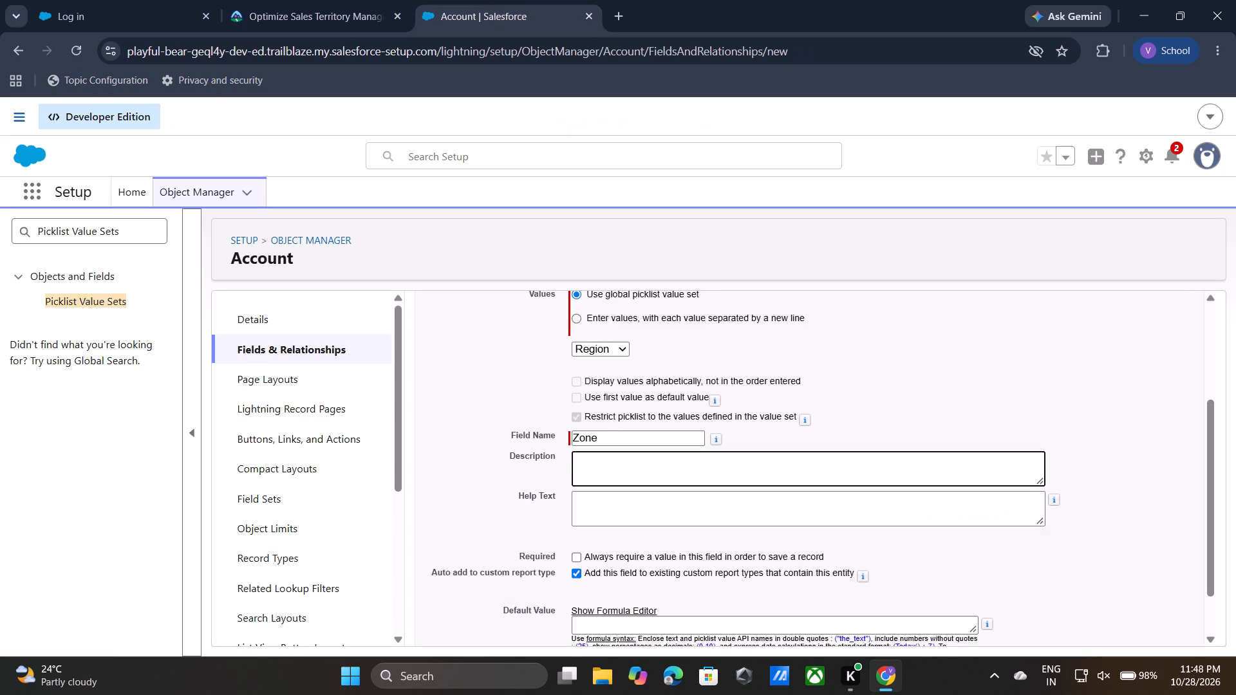
{"action": "key", "text": "ctrl+v"}
Enter the help text "In which region is the customer based?", copied from the Trailhead unit, and continue to field-level security.
{"action": "left_click", "coordinate": [330, 12]}
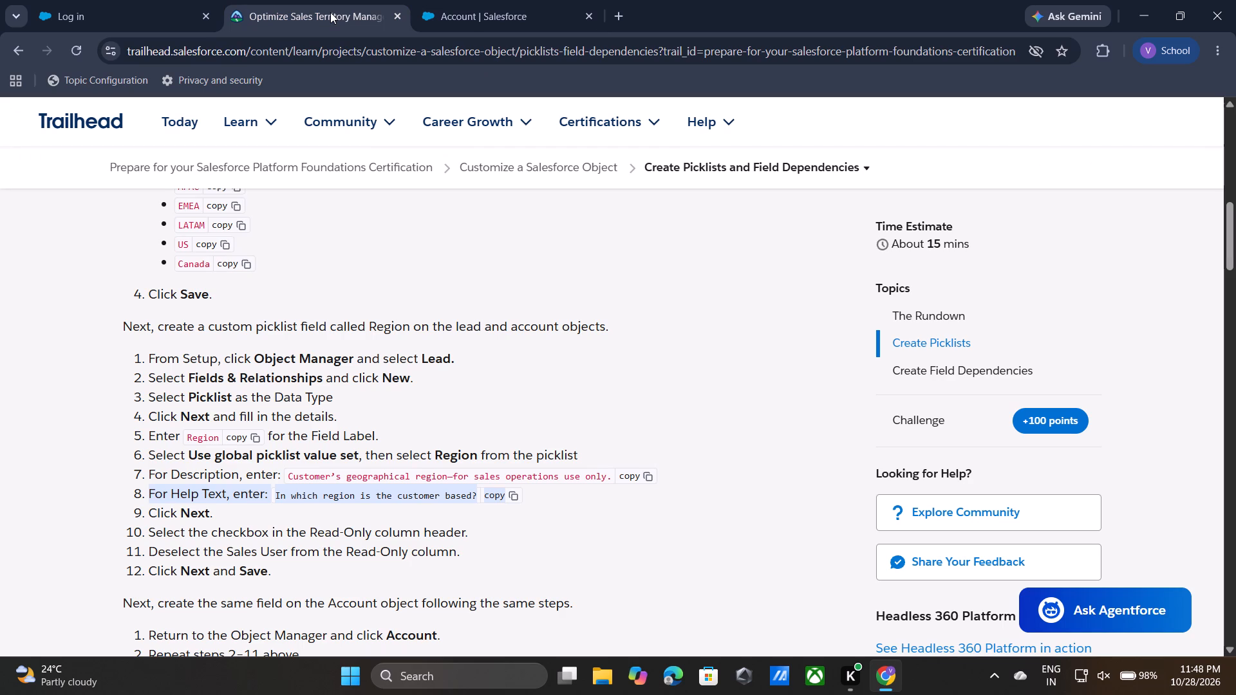
{"action": "left_click_drag", "start_coordinate": [456, 497], "coordinate": [505, 497]}
{"action": "left_click", "coordinate": [505, 497]}
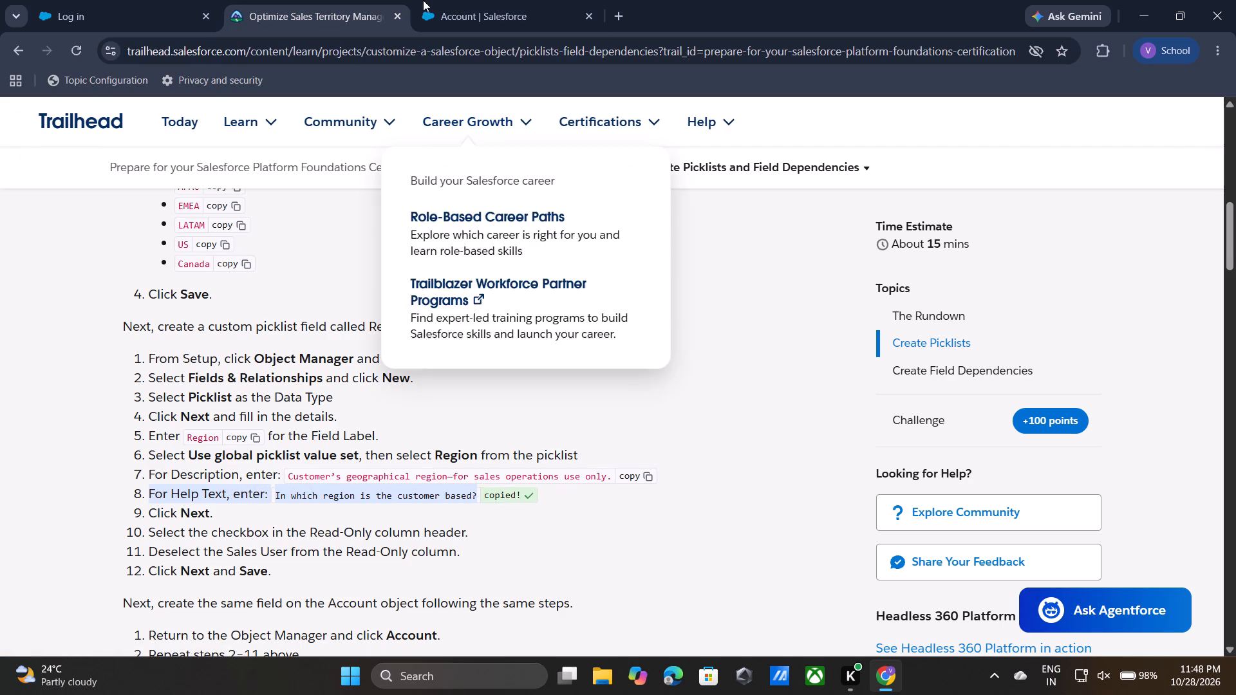
{"action": "left_click", "coordinate": [450, 0]}
{"action": "left_click", "coordinate": [649, 504]}
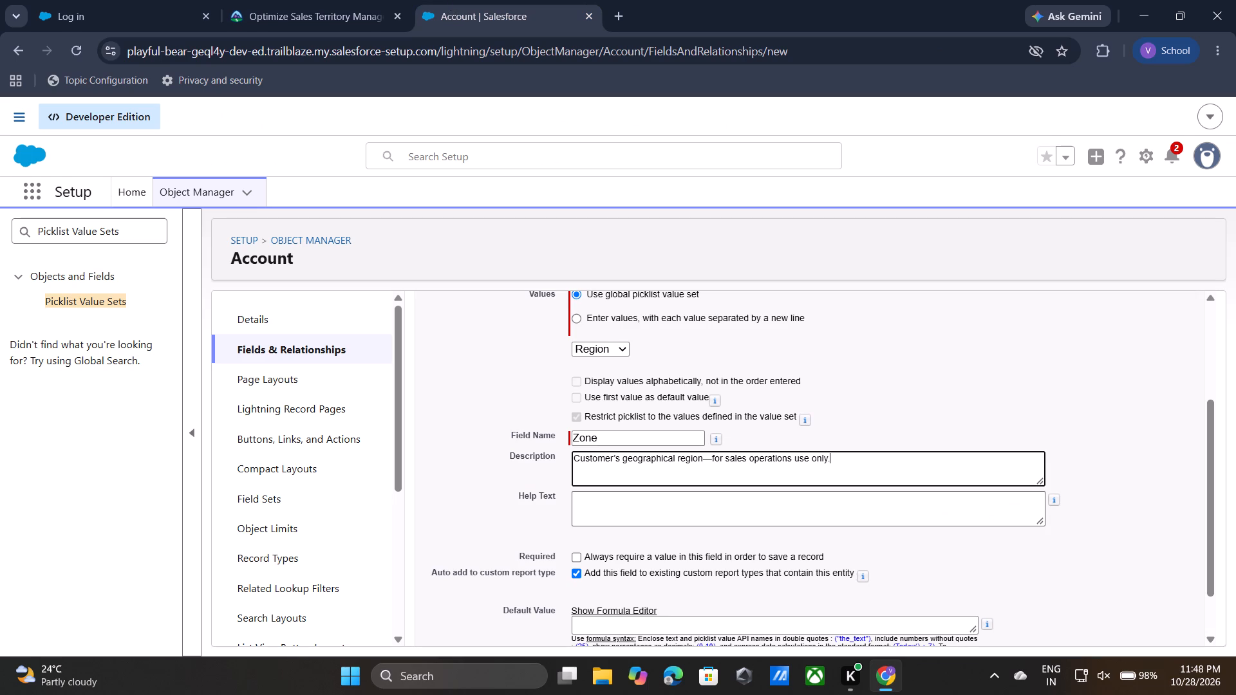
{"action": "key", "text": "ctrl+v"}
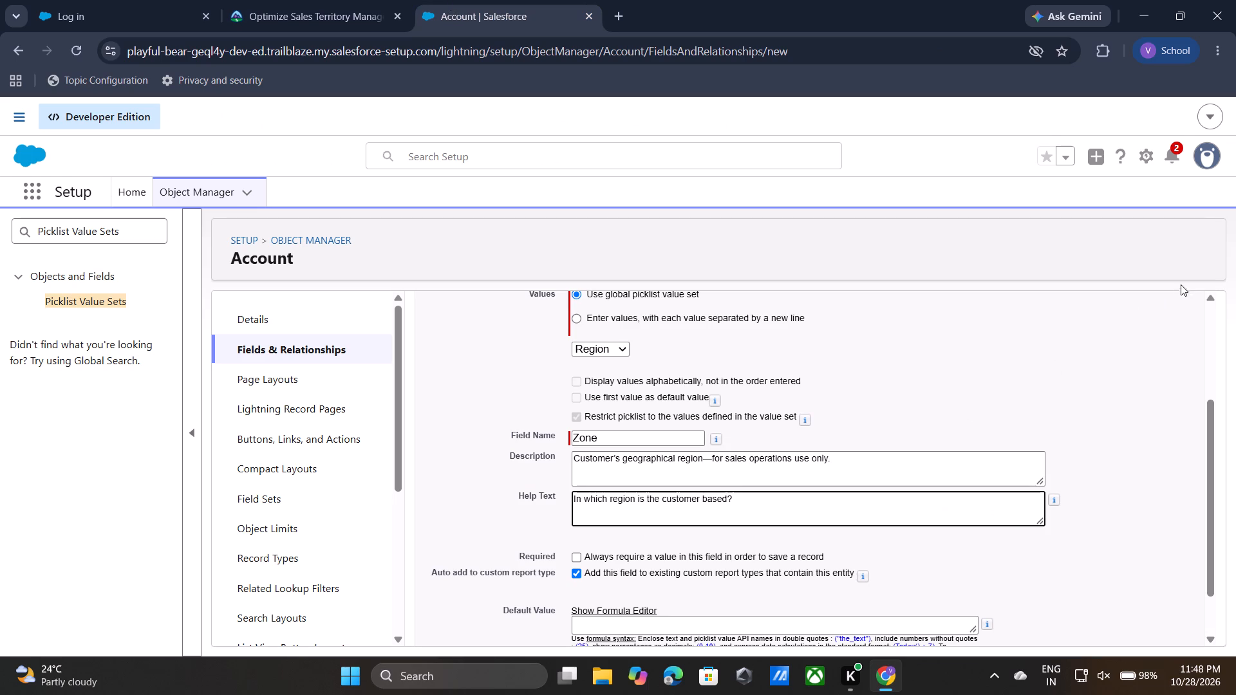
{"action": "scroll", "coordinate": [1134, 299], "scroll_direction": "up", "scroll_amount": 6}
{"action": "left_click", "coordinate": [1153, 402]}
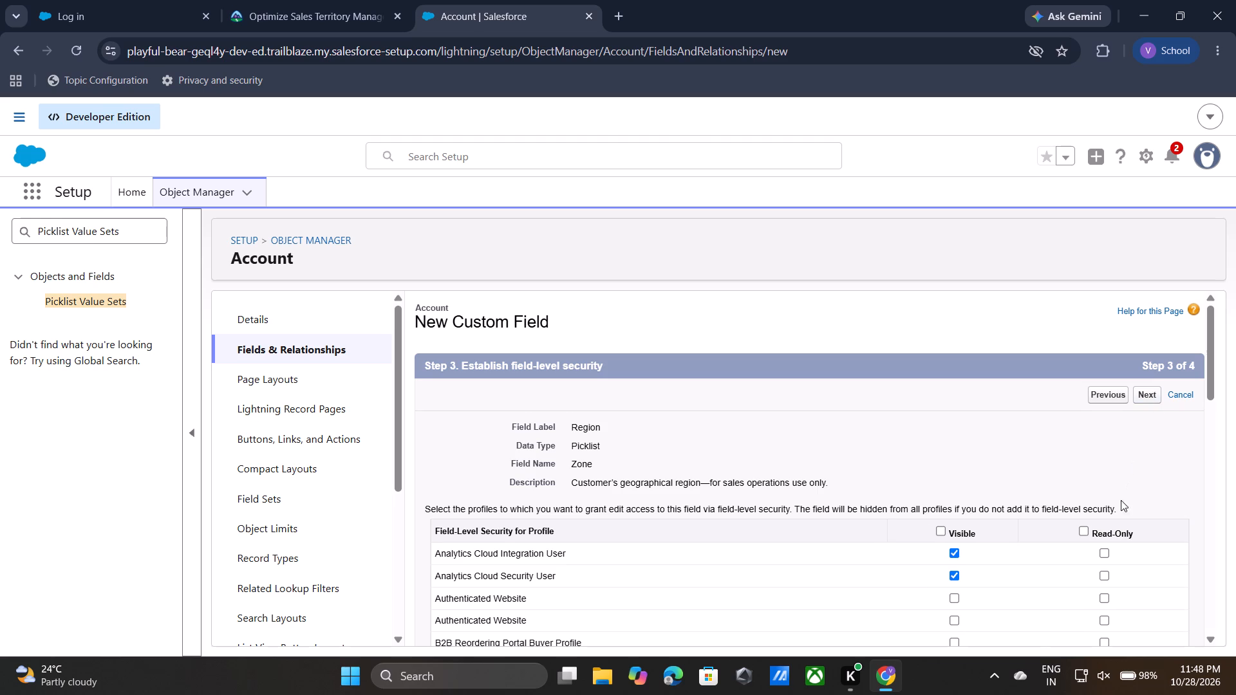
Make the Region field read-only for all profiles except Sales User and continue to the page layouts.
{"action": "left_click", "coordinate": [1081, 526]}
{"action": "scroll", "coordinate": [1081, 526], "scroll_direction": "down", "scroll_amount": 4}
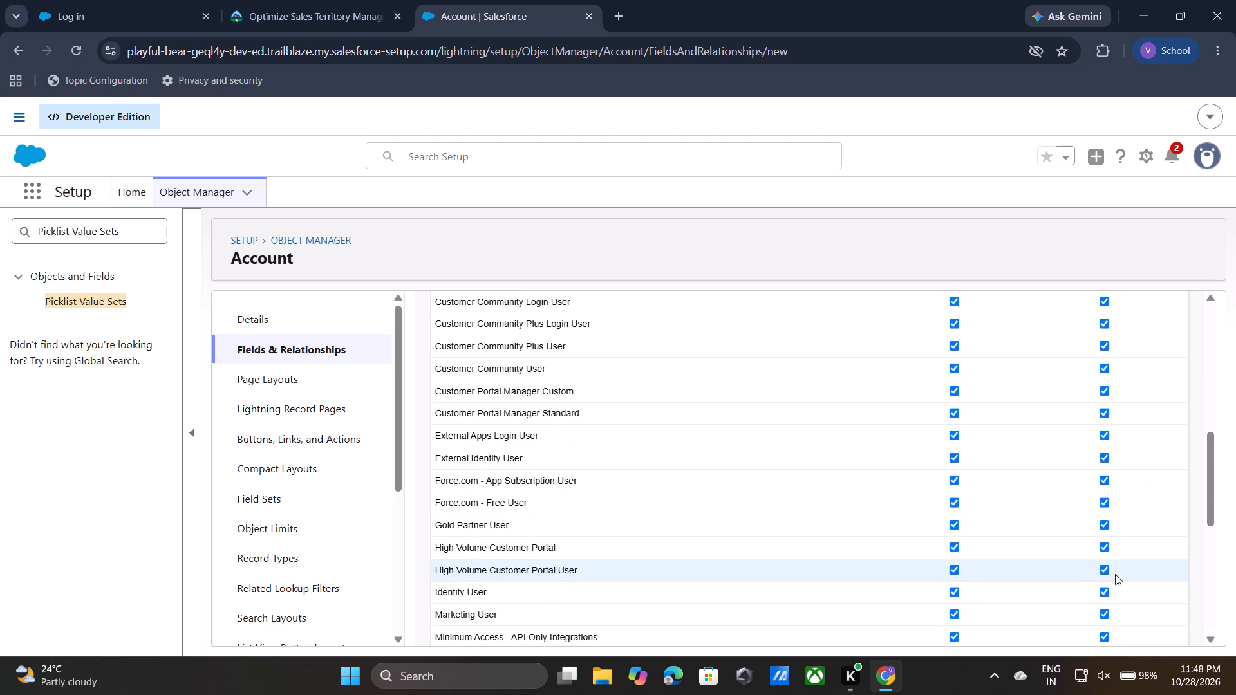
{"action": "left_click_drag", "start_coordinate": [1115, 574], "coordinate": [1116, 555]}
{"action": "scroll", "coordinate": [1116, 555], "scroll_direction": "down", "scroll_amount": 3}
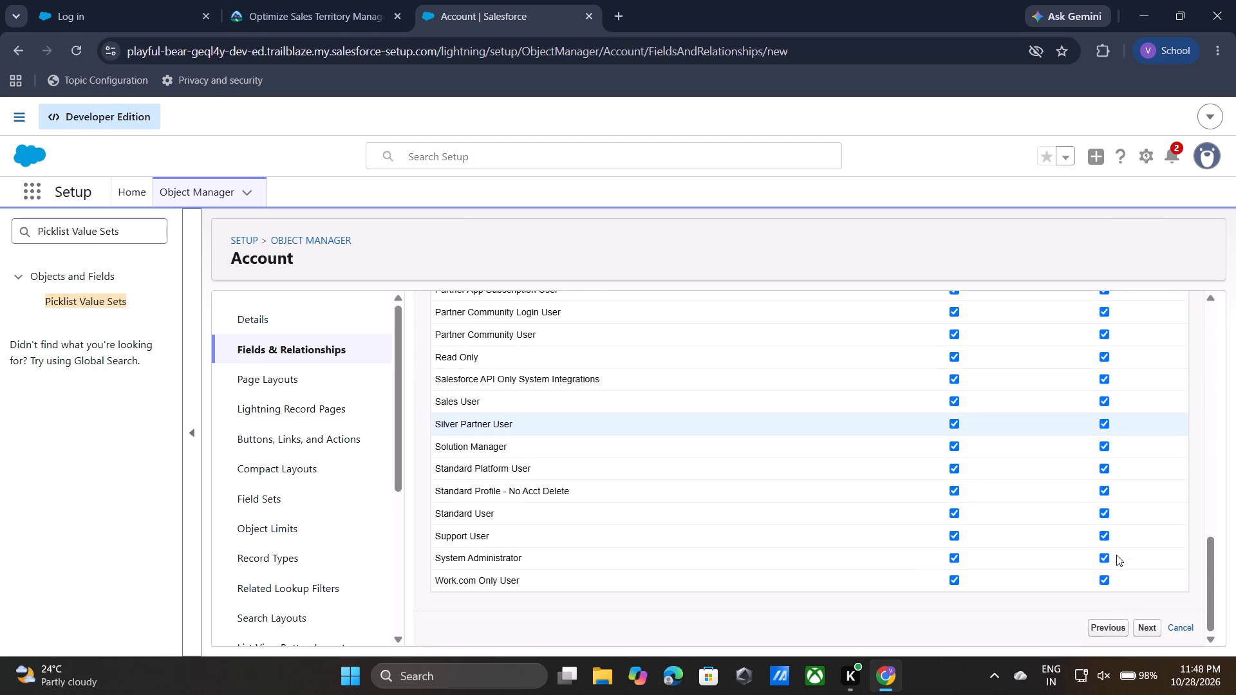
{"action": "scroll", "coordinate": [1116, 555], "scroll_direction": "down", "scroll_amount": 1}
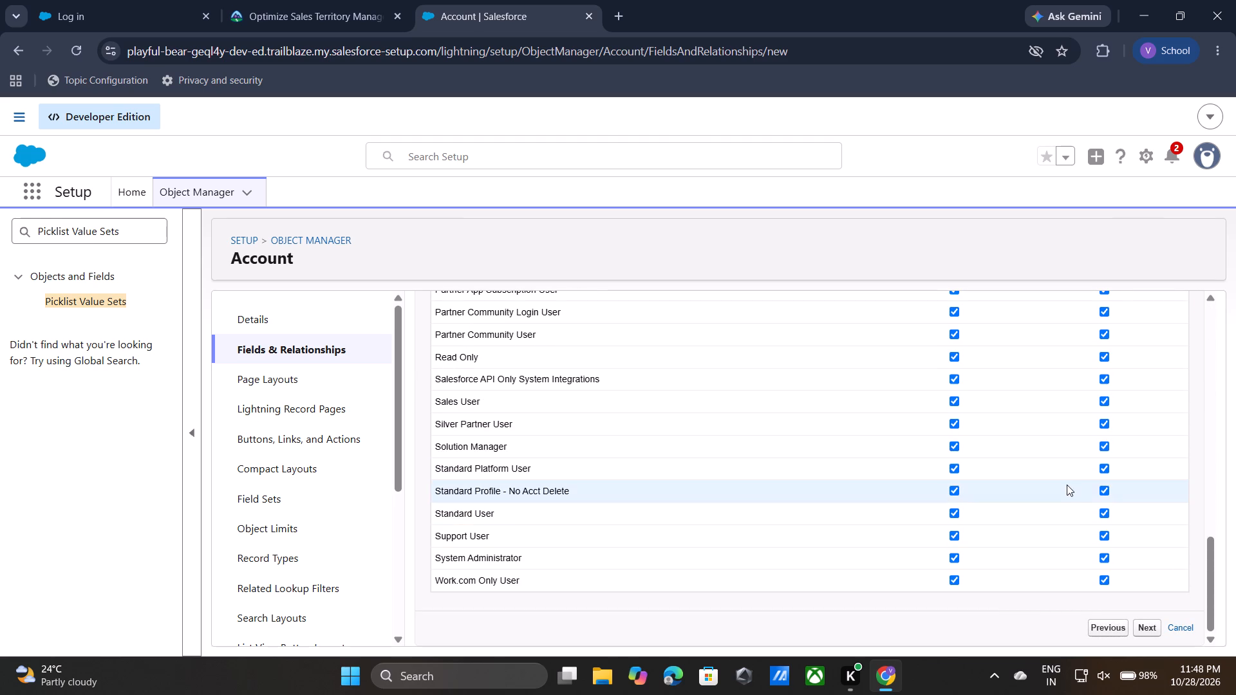
{"action": "left_click", "coordinate": [1103, 400]}
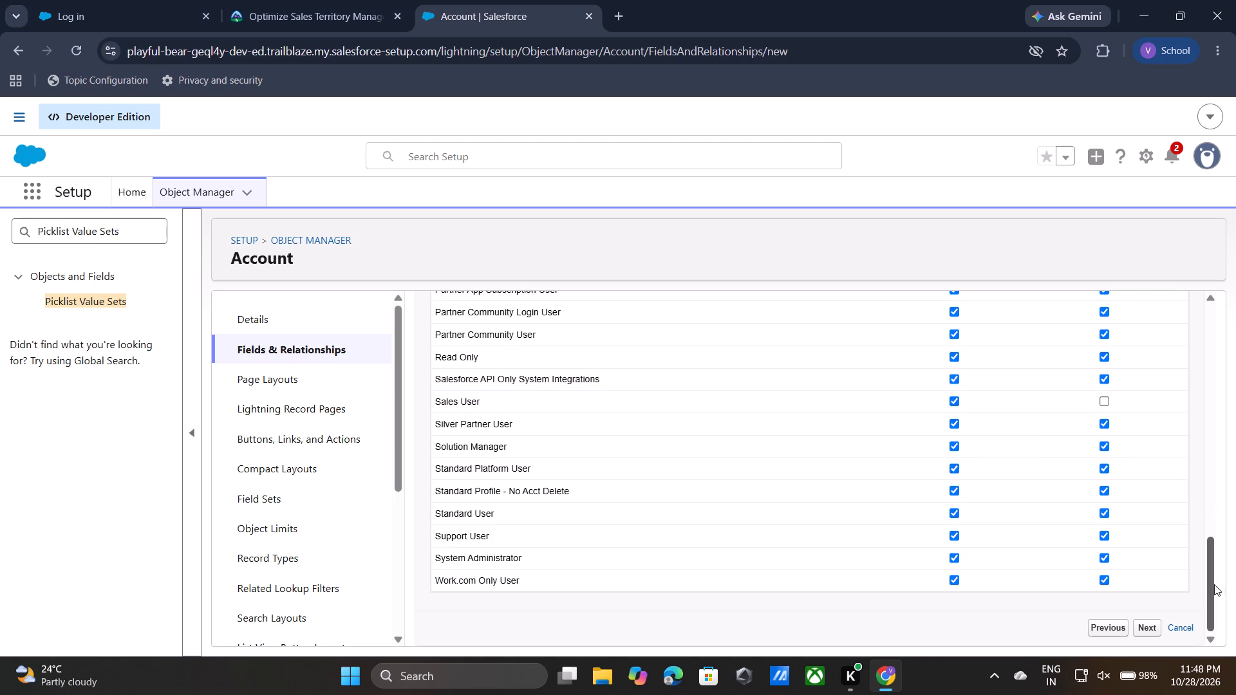
{"action": "left_click", "coordinate": [1154, 626]}
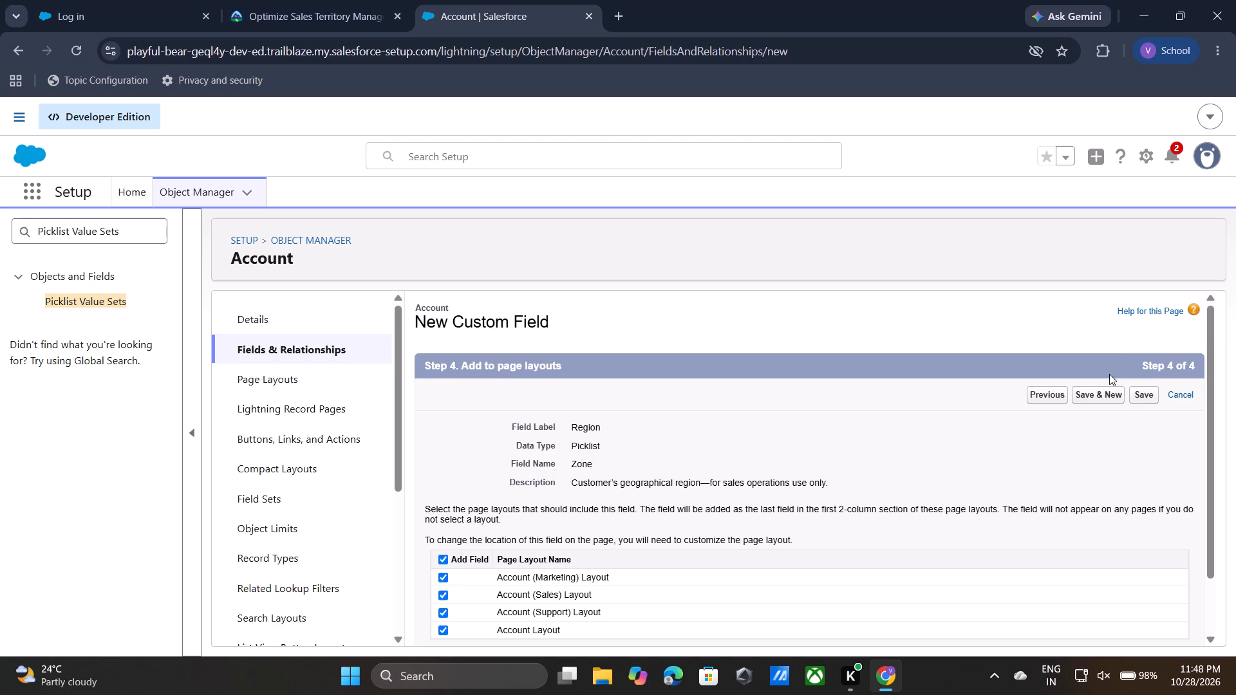
Save the Account Region field with all page layouts included and start another new custom field.
{"action": "left_click_drag", "start_coordinate": [1105, 378], "coordinate": [1101, 389]}
{"action": "left_click", "coordinate": [1101, 389]}
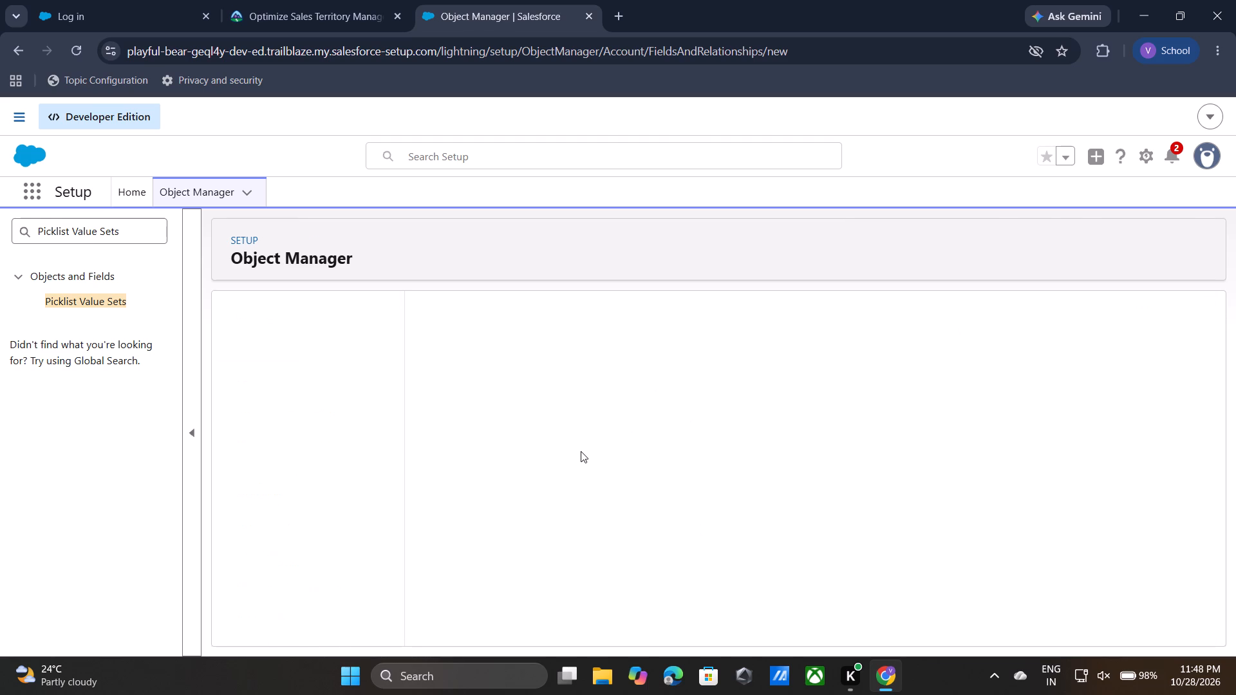
Choose Picklist as the data type of the next Account field and continue to its details.
{"action": "scroll", "coordinate": [573, 445], "scroll_direction": "down", "scroll_amount": 2}
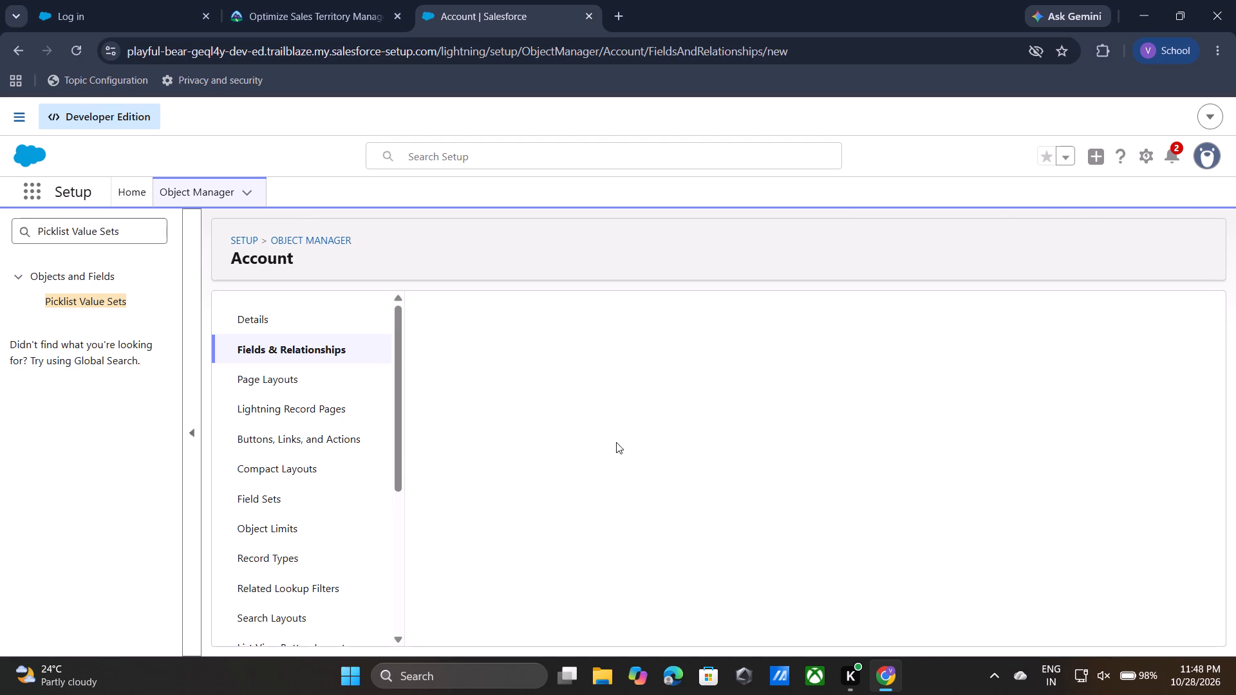
{"action": "scroll", "coordinate": [549, 433], "scroll_direction": "down", "scroll_amount": 1}
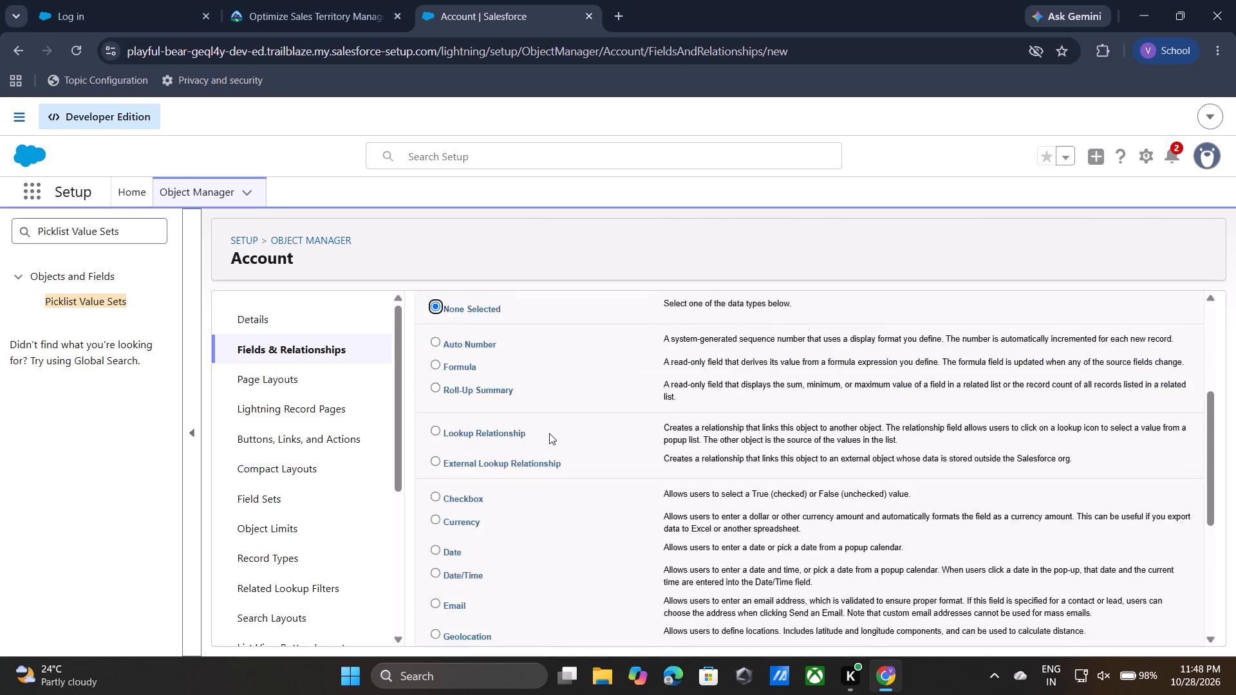
{"action": "scroll", "coordinate": [549, 433], "scroll_direction": "down", "scroll_amount": 2}
{"action": "left_click", "coordinate": [435, 565]}
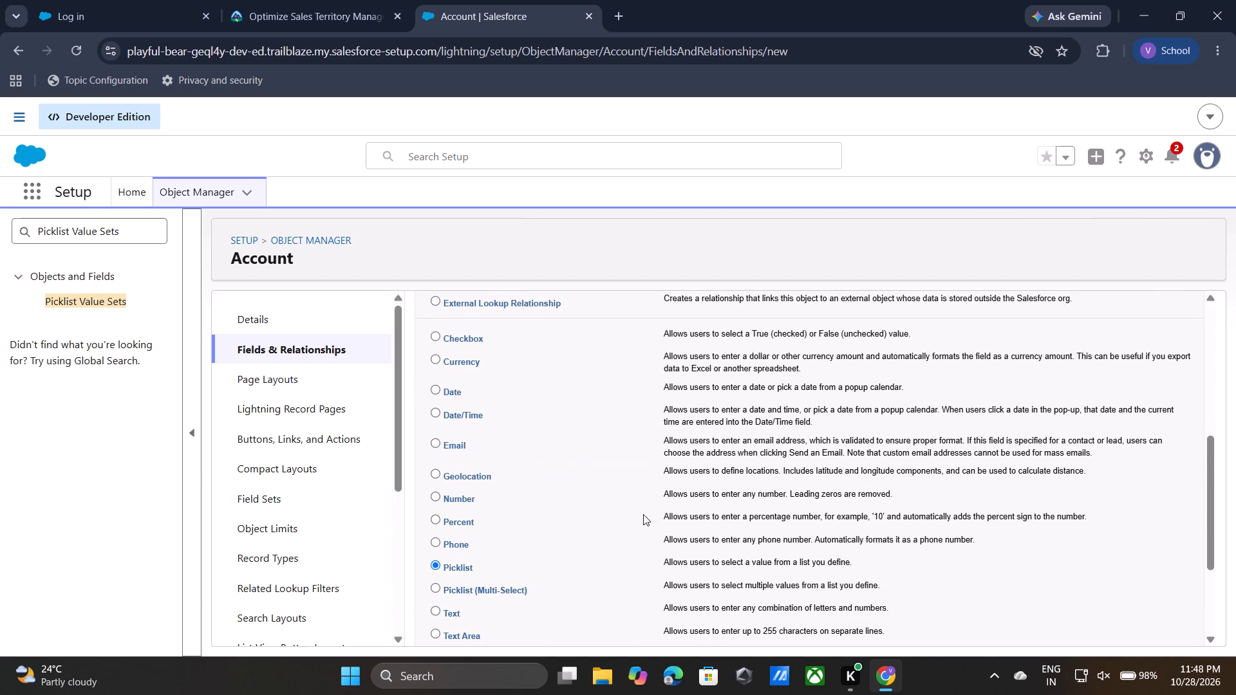
{"action": "scroll", "coordinate": [915, 405], "scroll_direction": "up", "scroll_amount": 6}
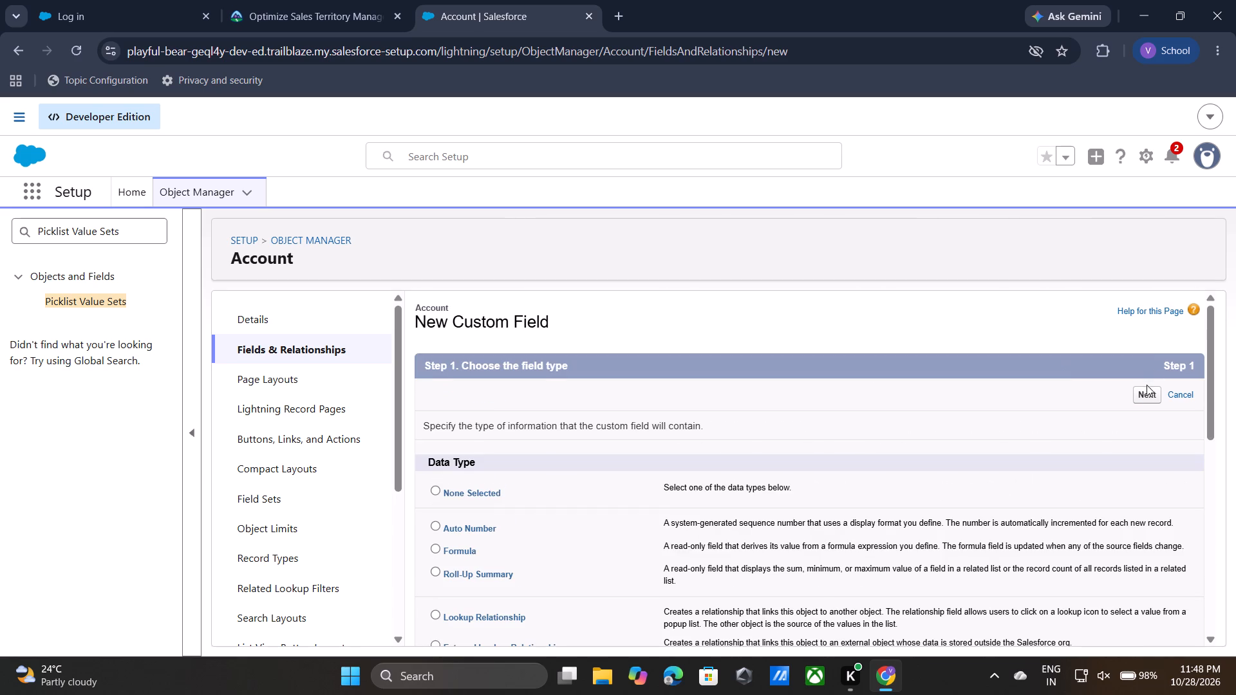
{"action": "left_click", "coordinate": [1146, 395]}
Enter Zone, copied from the Trailhead unit, as the new Account picklist field's label.
{"action": "left_click", "coordinate": [339, 0]}
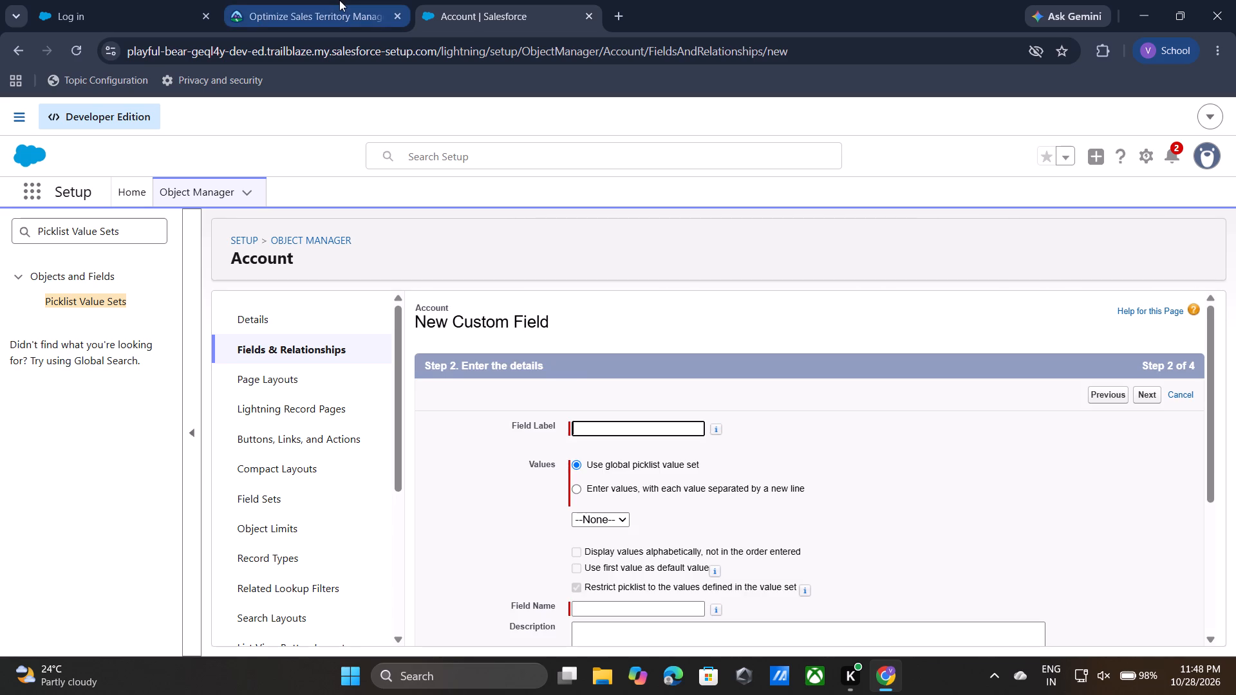
{"action": "left_click", "coordinate": [429, 542]}
{"action": "scroll", "coordinate": [429, 542], "scroll_direction": "down", "scroll_amount": 2}
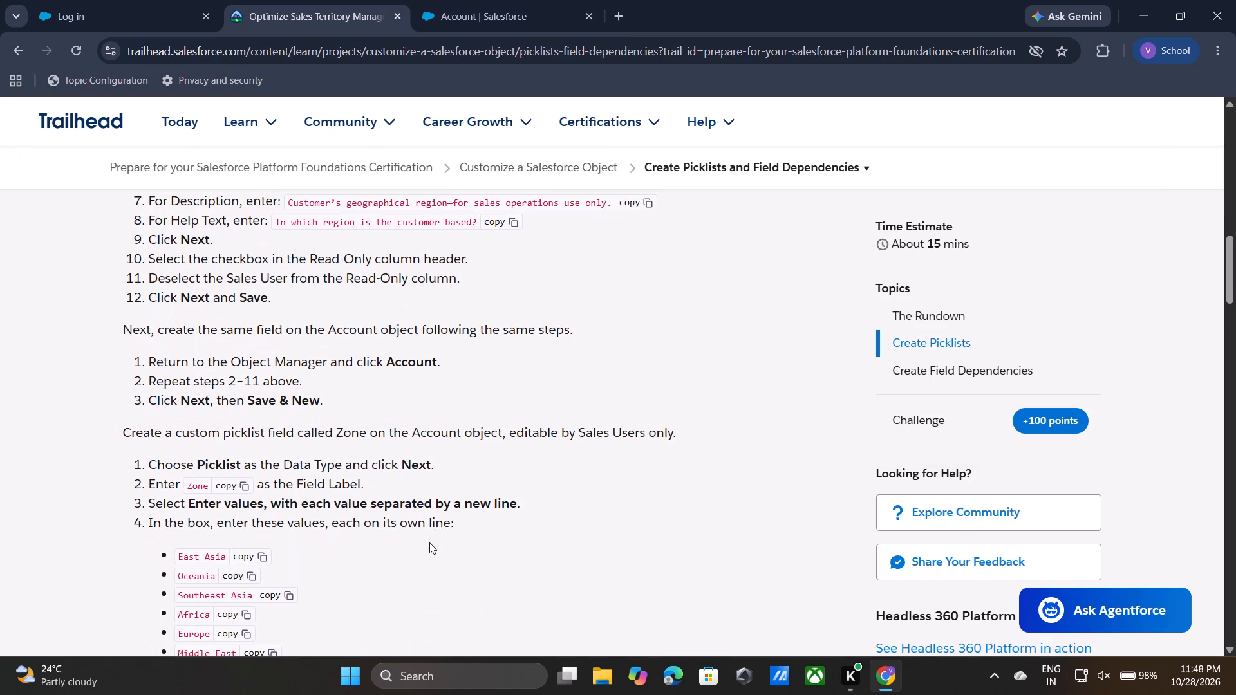
{"action": "left_click", "coordinate": [249, 483]}
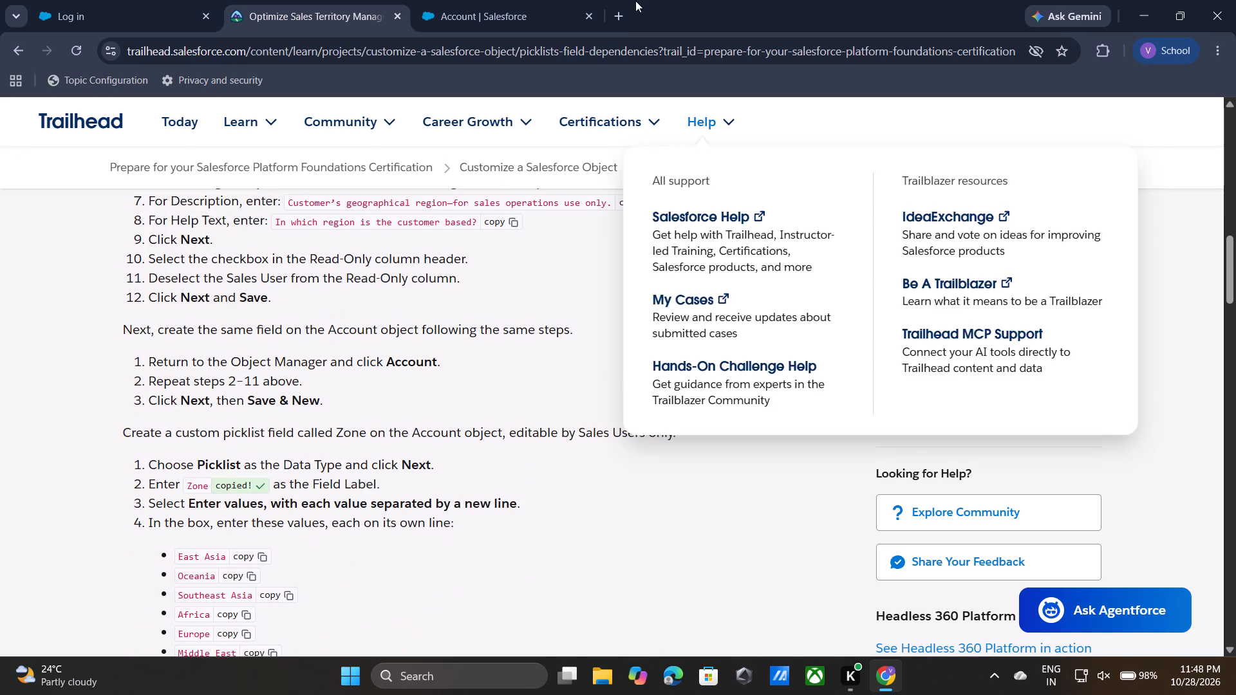
{"action": "left_click", "coordinate": [521, 0]}
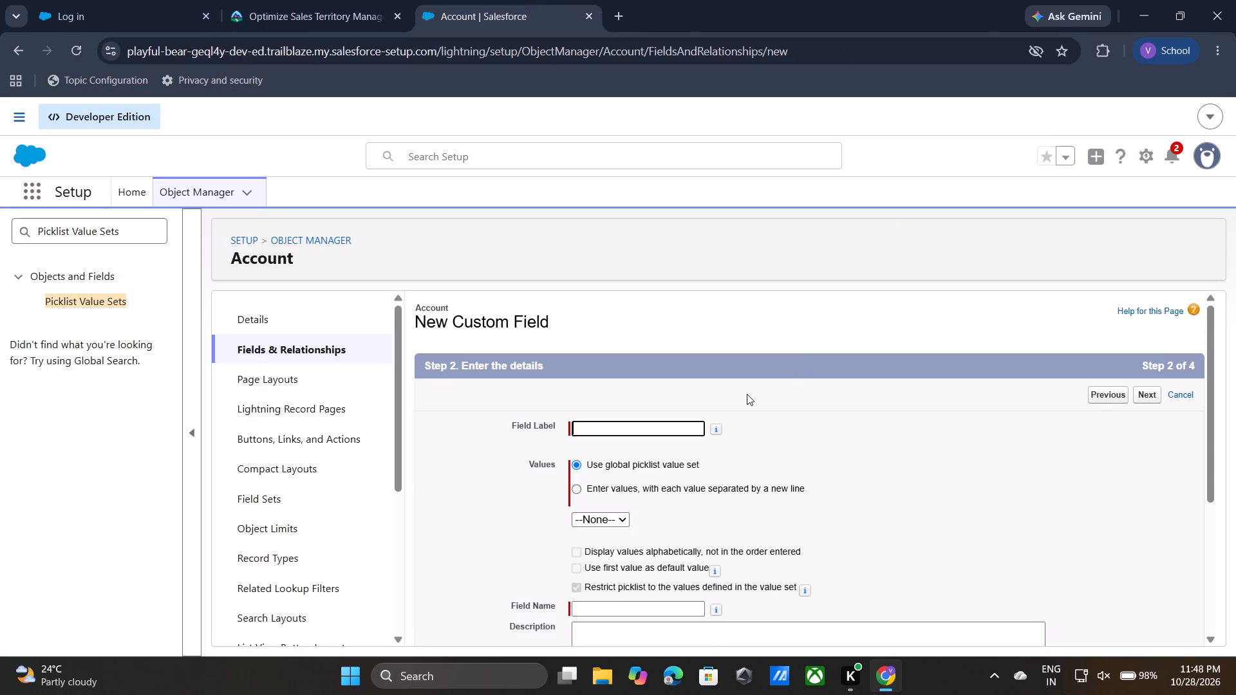
{"action": "key", "text": "ctrl+v"}
{"action": "left_click", "coordinate": [774, 419]}
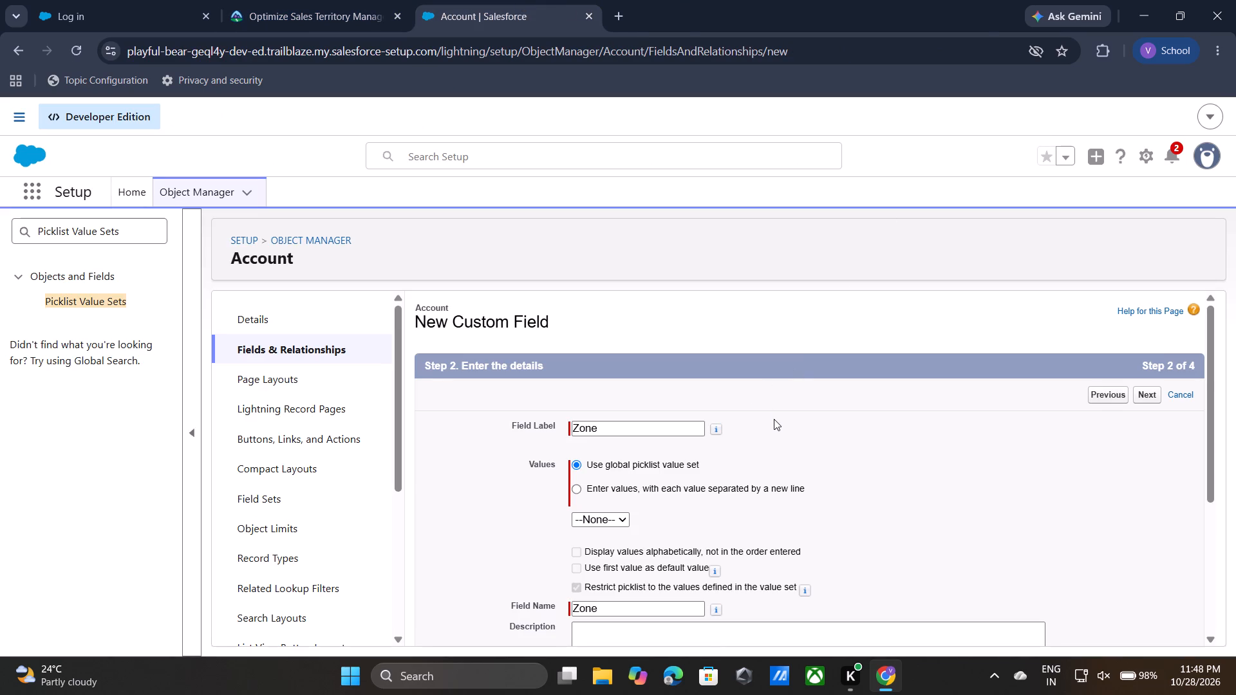
Set the Zone field to use entered values, with each value separated by a new line.
{"action": "scroll", "coordinate": [774, 419], "scroll_direction": "down", "scroll_amount": 1}
{"action": "left_click", "coordinate": [624, 376]}
{"action": "left_click", "coordinate": [617, 380]}
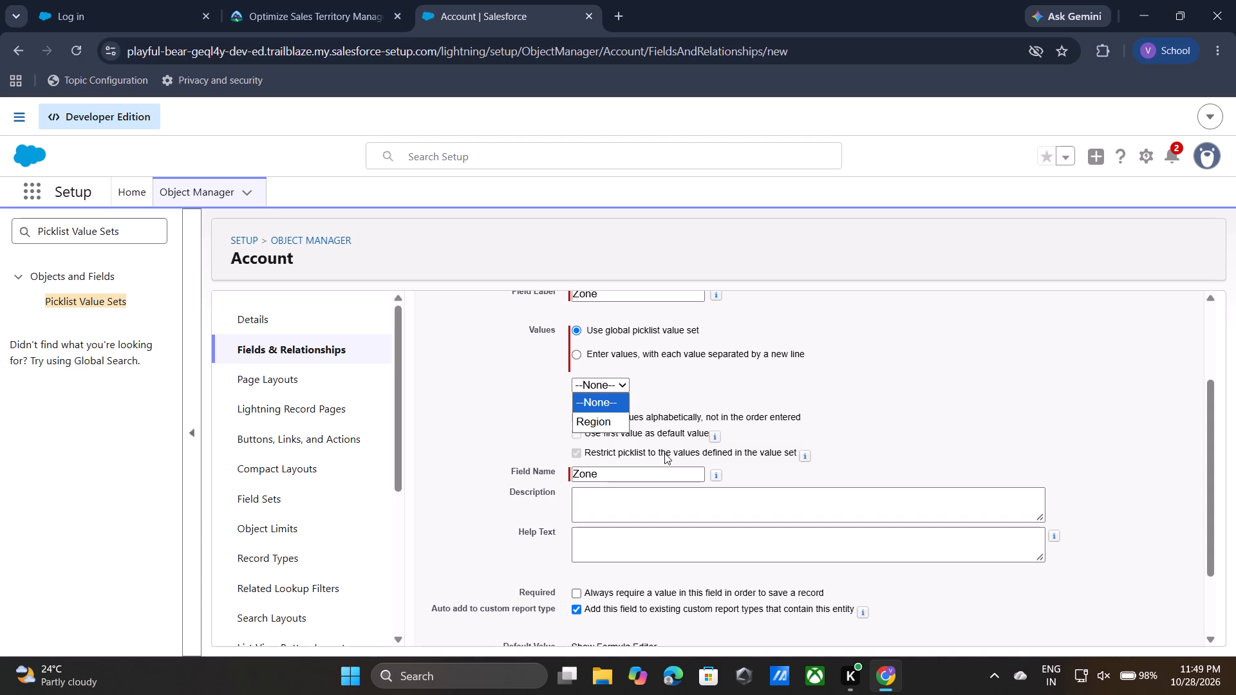
{"action": "left_click", "coordinate": [573, 355]}
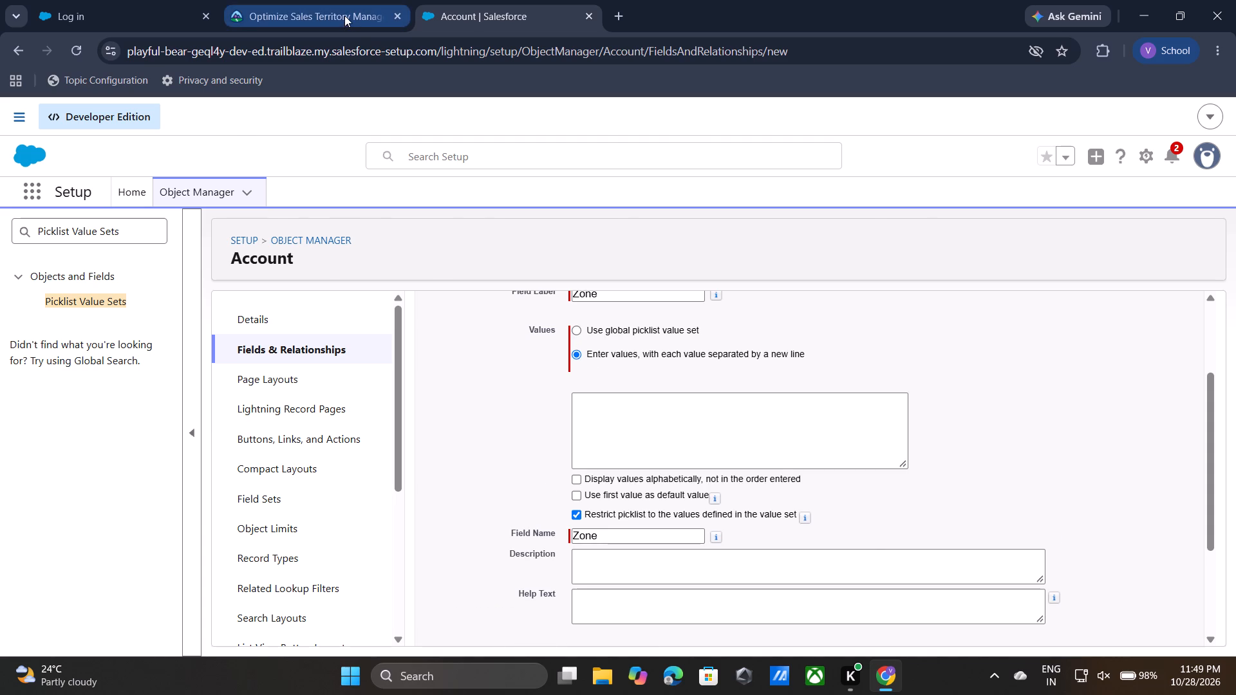
Copy the full zone list, East Asia through East Coast, from the Trailhead unit into the Zone field's values box.
{"action": "left_click", "coordinate": [344, 15]}
{"action": "scroll", "coordinate": [366, 588], "scroll_direction": "down", "scroll_amount": 3}
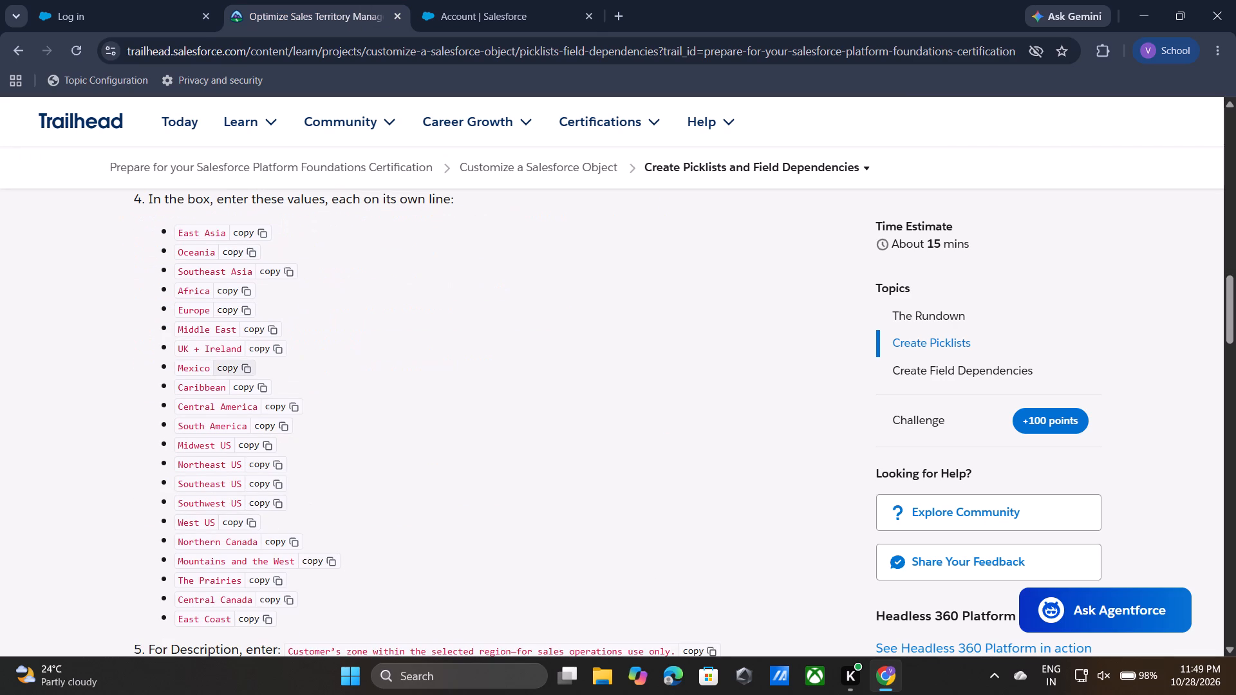
{"action": "left_click_drag", "start_coordinate": [174, 229], "coordinate": [259, 645]}
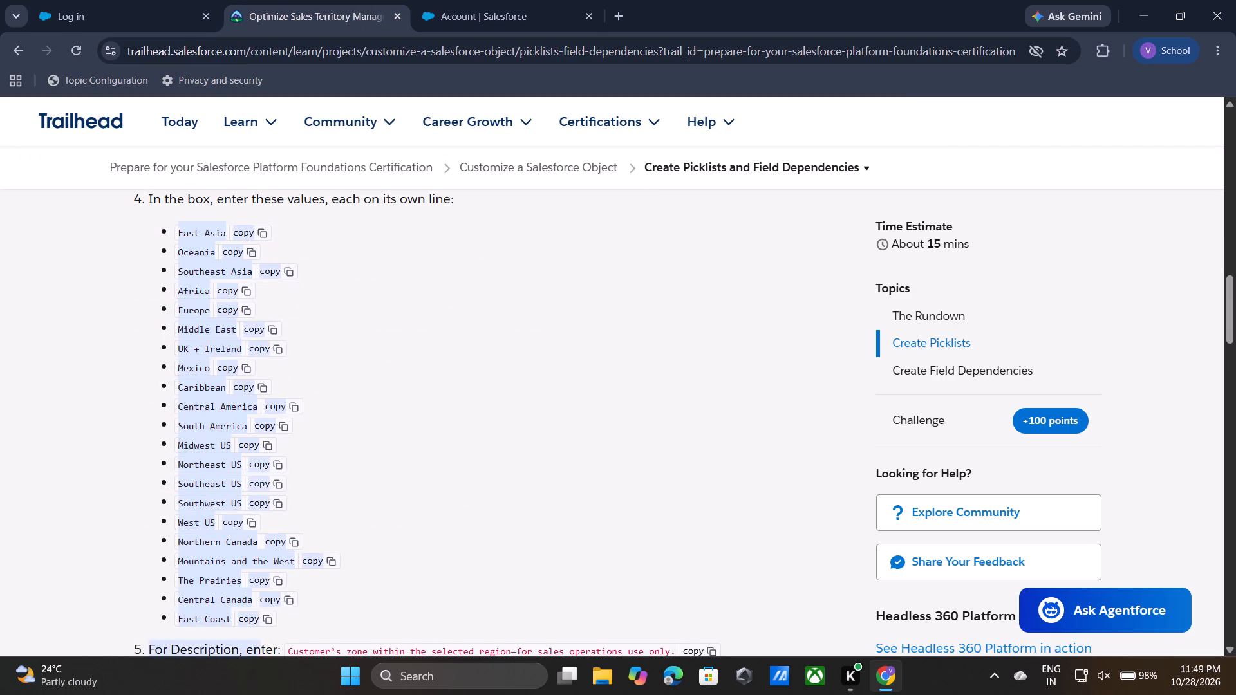
{"action": "left_click_drag", "start_coordinate": [259, 645], "coordinate": [231, 459]}
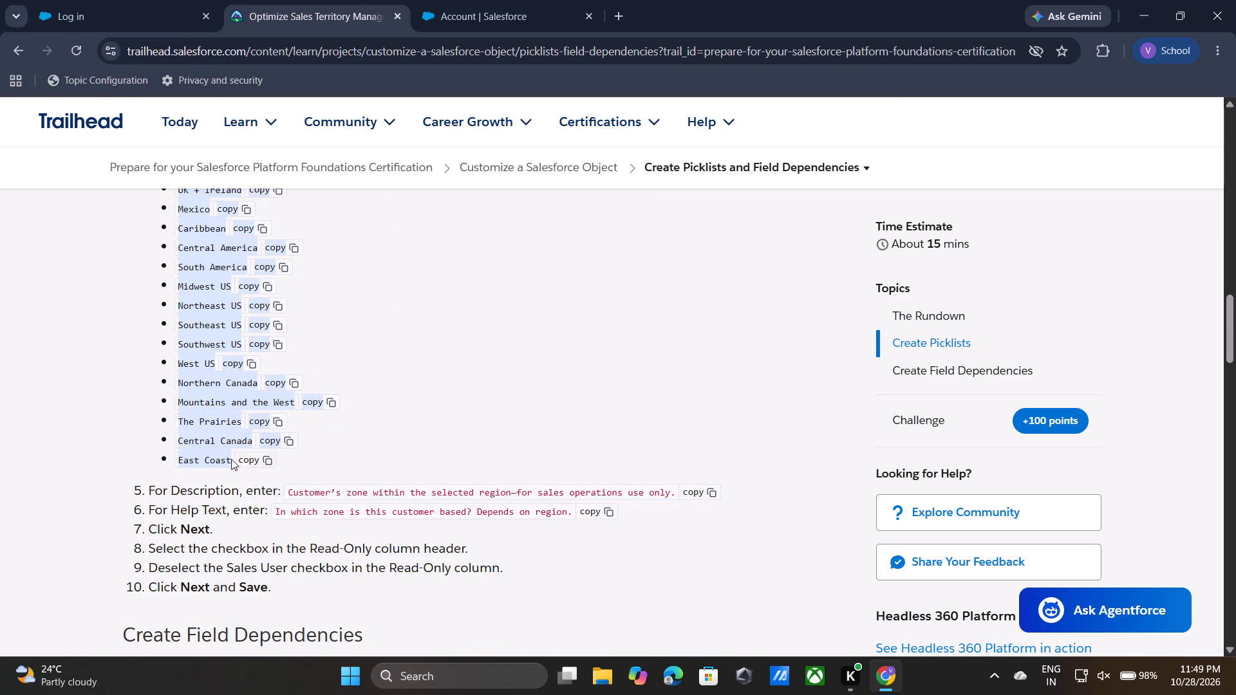
{"action": "left_click_drag", "start_coordinate": [231, 459], "coordinate": [229, 459]}
{"action": "key", "text": "ctrl+c"}
{"action": "left_click", "coordinate": [457, 6]}
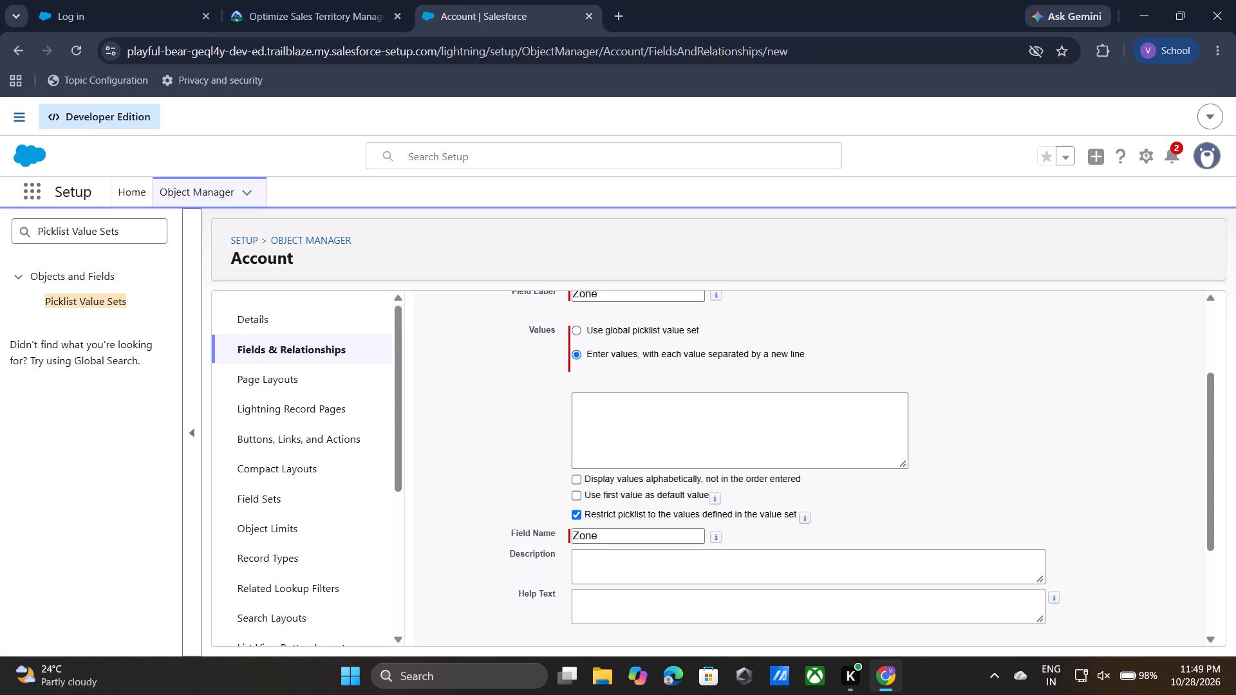
{"action": "left_click", "coordinate": [626, 400]}
{"action": "key", "text": "ctrl+v"}
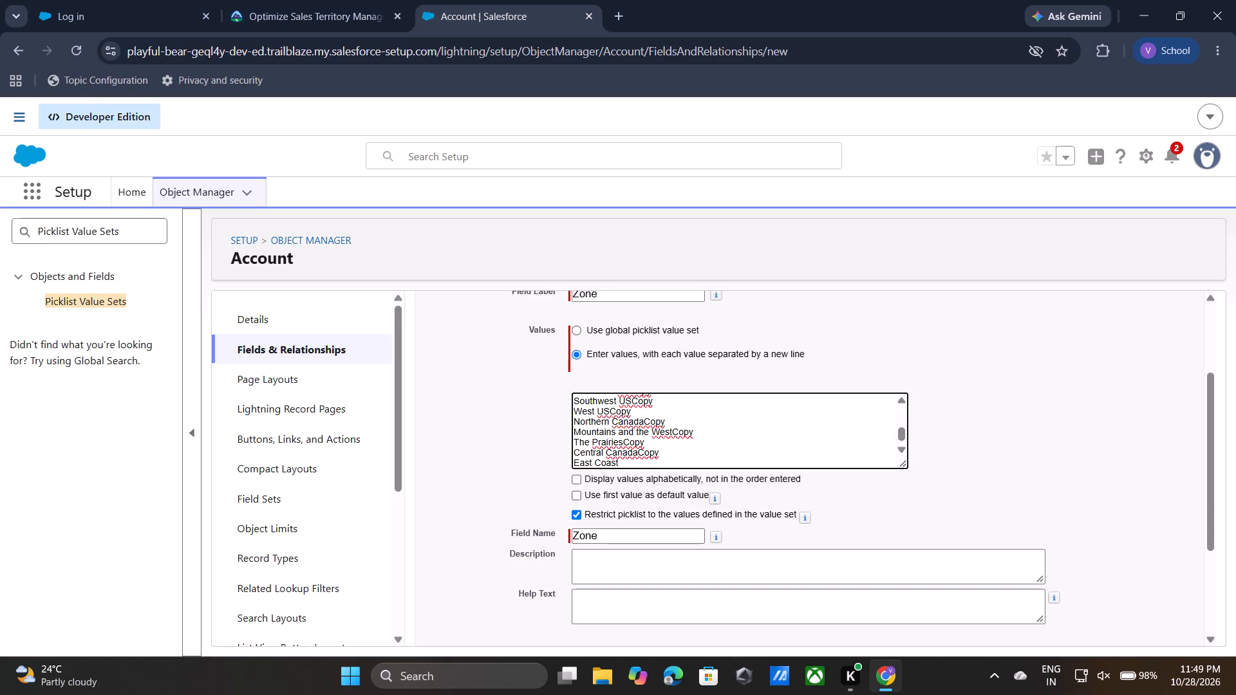
{"action": "scroll", "coordinate": [648, 407], "scroll_direction": "up", "scroll_amount": 2}
{"action": "scroll", "coordinate": [641, 420], "scroll_direction": "down", "scroll_amount": 4}
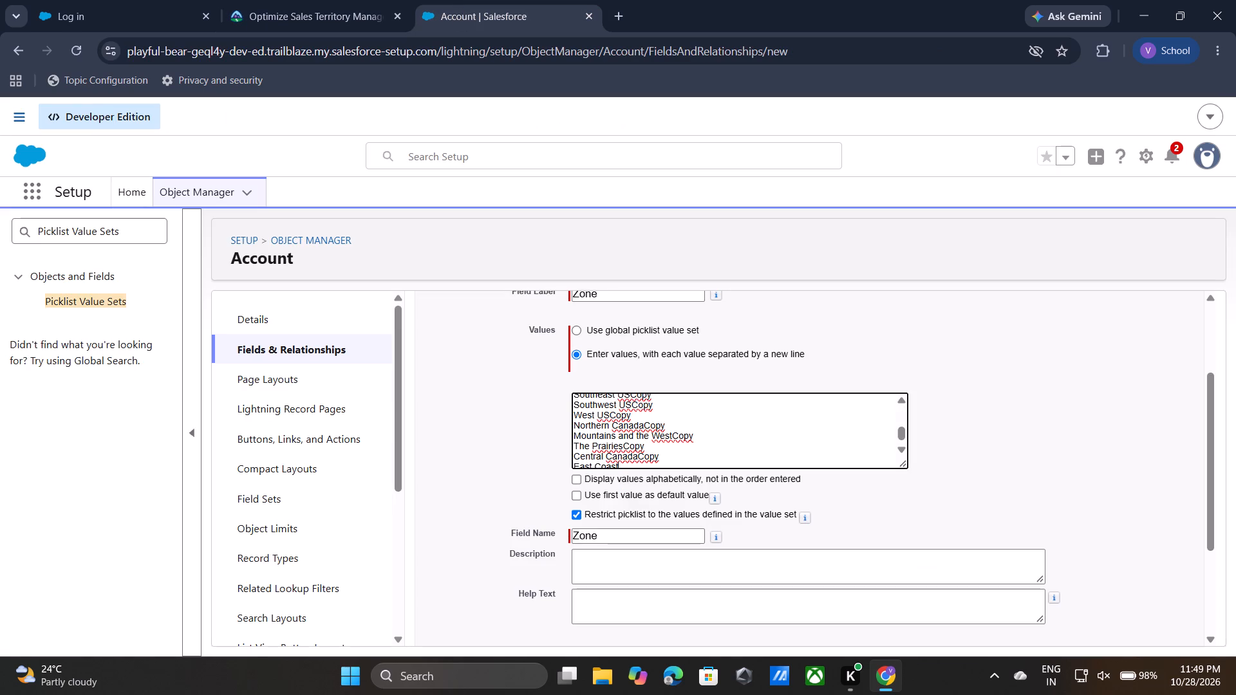
{"action": "scroll", "coordinate": [641, 420], "scroll_direction": "down", "scroll_amount": 2}
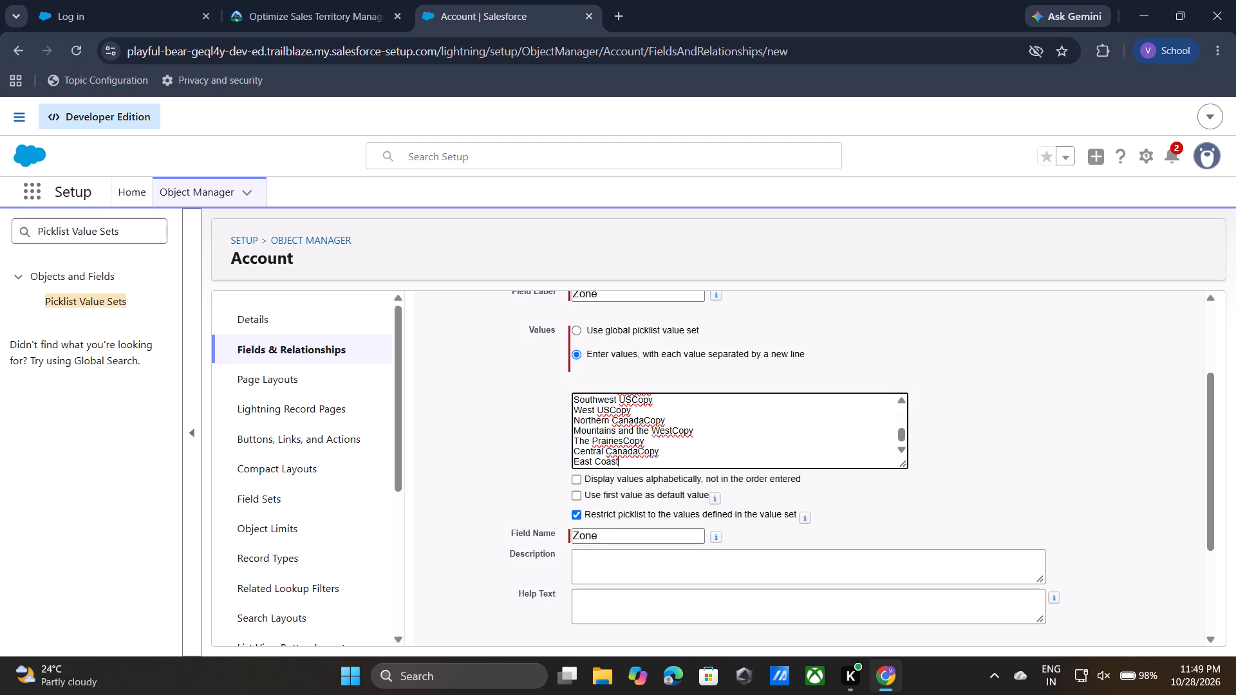
Remove the stray "Copy" text from the end of Central Canada and The Prairies in the Zone field's values.
{"action": "key", "text": "Left"}
{"action": "key", "text": "Left"}
{"action": "key", "text": "Left"}
{"action": "key", "text": "Left"}
{"action": "key", "text": "Left"}
{"action": "key", "text": "Left"}
{"action": "key", "text": "Left"}
{"action": "key", "text": "Left"}
{"action": "key", "text": "Left"}
{"action": "key", "text": "Left"}
{"action": "key", "text": "Left"}
{"action": "key", "text": "BackSpace"}
{"action": "key", "text": "BackSpace"}
{"action": "key", "text": "BackSpace"}
{"action": "key", "text": "BackSpace"}
{"action": "key", "text": "Left"}
{"action": "key", "text": "Up"}
{"action": "key", "text": "Right"}
{"action": "key", "text": "Right"}
{"action": "key", "text": "BackSpace"}
{"action": "key", "text": "BackSpace"}
{"action": "key", "text": "BackSpace"}
{"action": "key", "text": "BackSpace"}
Remove the stray "Copy" text from the end of Mountains and the West and Northern Canada in the Zone values.
{"action": "key", "text": "Up"}
{"action": "key", "text": "Right"}
{"action": "key", "text": "Right"}
{"action": "key", "text": "Right"}
{"action": "key", "text": "Right"}
{"action": "key", "text": "Right"}
{"action": "key", "text": "Right"}
{"action": "key", "text": "Right"}
{"action": "key", "text": "Right"}
{"action": "key", "text": "Right"}
{"action": "key", "text": "Right"}
{"action": "key", "text": "Right"}
{"action": "key", "text": "Right"}
{"action": "key", "text": "Right"}
{"action": "key", "text": "Right"}
{"action": "key", "text": "Right"}
{"action": "key", "text": "Right"}
{"action": "key", "text": "Right"}
{"action": "key", "text": "Right"}
{"action": "key", "text": "Right"}
{"action": "key", "text": "Left"}
{"action": "key", "text": "Left"}
{"action": "key", "text": "Left"}
{"action": "key", "text": "Left"}
{"action": "key", "text": "BackSpace"}
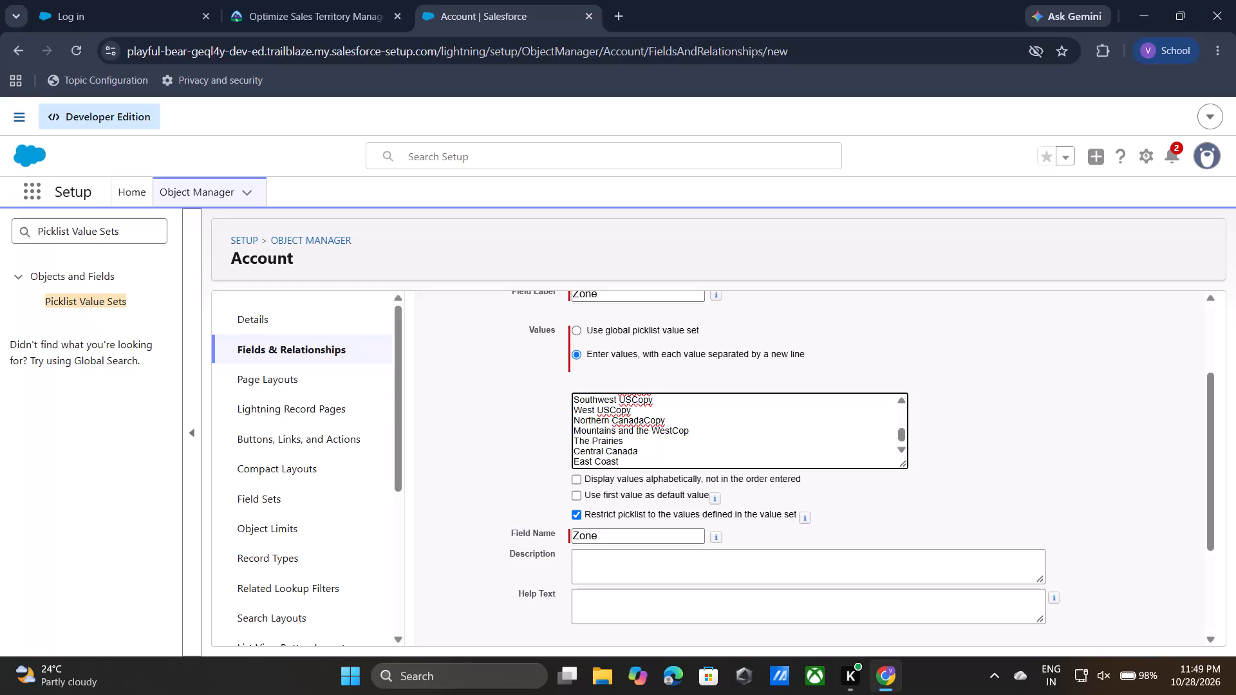
{"action": "key", "text": "BackSpace"}
{"action": "key", "text": "BackSpace"}
{"action": "key", "text": "BackSpace"}
{"action": "key", "text": "Up"}
{"action": "key", "text": "BackSpace"}
{"action": "key", "text": "BackSpace"}
{"action": "key", "text": "BackSpace"}
{"action": "key", "text": "BackSpace"}
Trim the stray "Copy" text after the five US zones in the values, working from West US up to Midwest US.
{"action": "key", "text": "Up"}
{"action": "key", "text": "BackSpace"}
{"action": "key", "text": "BackSpace"}
{"action": "key", "text": "BackSpace"}
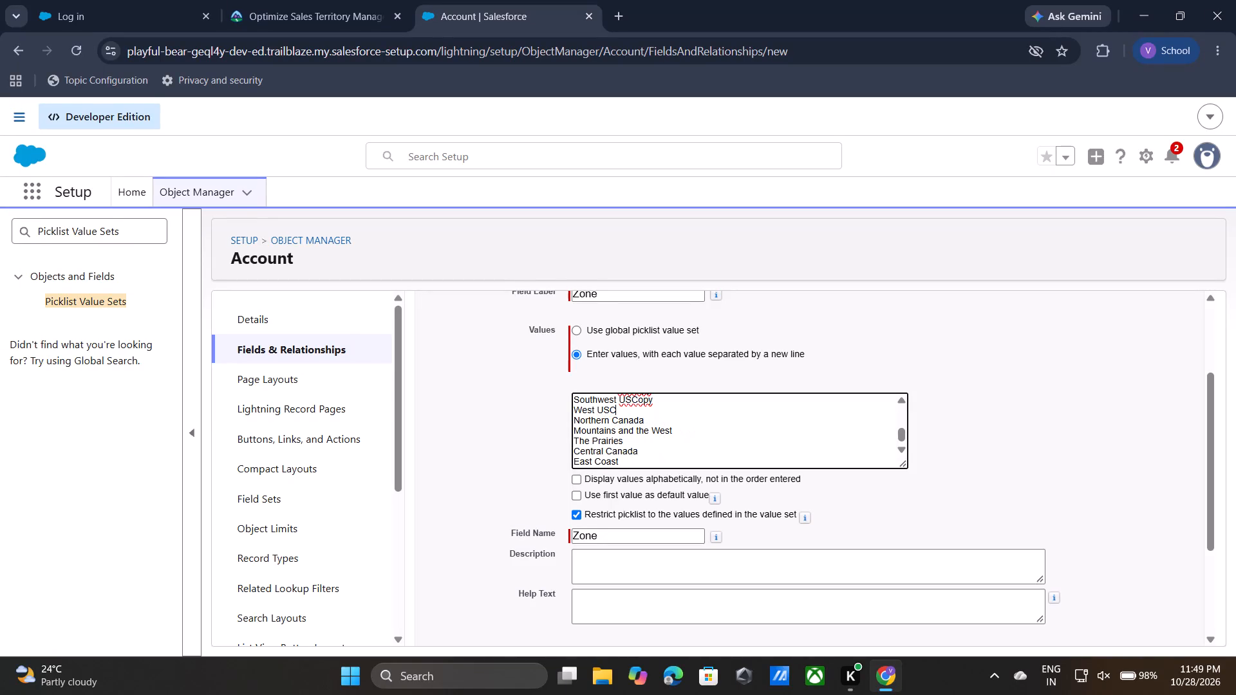
{"action": "key", "text": "Up"}
{"action": "key", "text": "BackSpace"}
{"action": "key", "text": "BackSpace"}
{"action": "key", "text": "BackSpace"}
{"action": "key", "text": "BackSpace"}
{"action": "key", "text": "Up"}
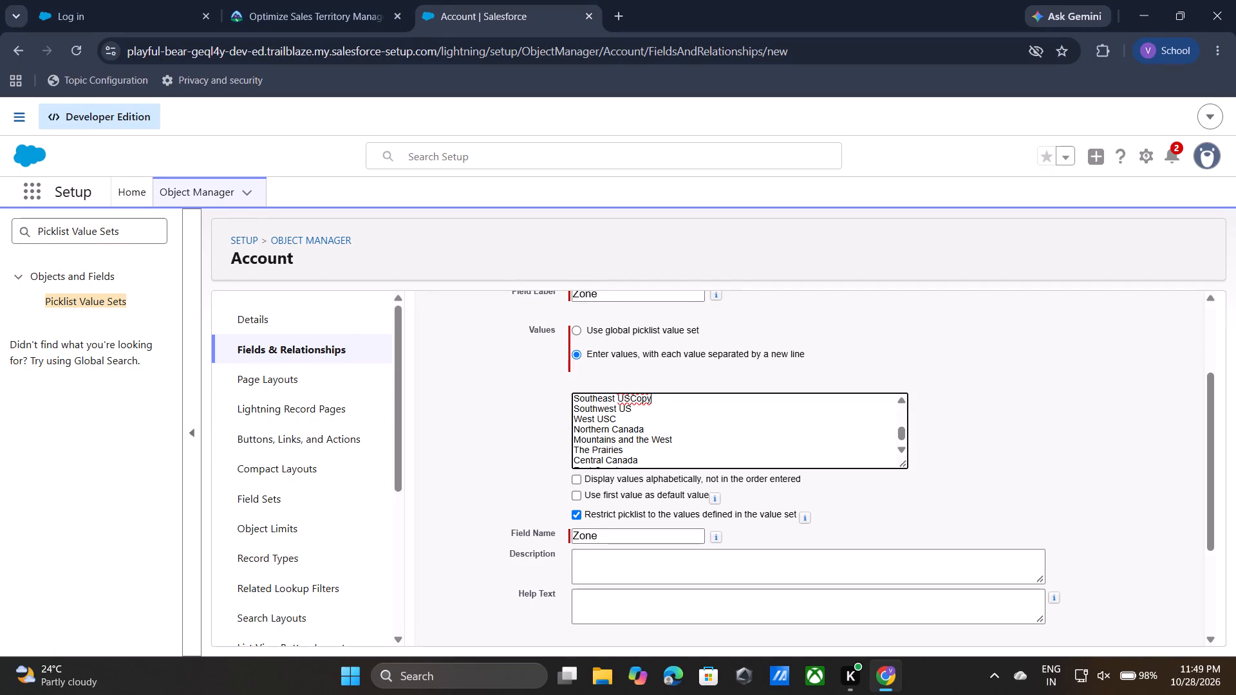
{"action": "key", "text": "BackSpace"}
{"action": "key", "text": "BackSpace"}
{"action": "key", "text": "BackSpace"}
{"action": "key", "text": "BackSpace"}
{"action": "key", "text": "Up"}
{"action": "key", "text": "BackSpace"}
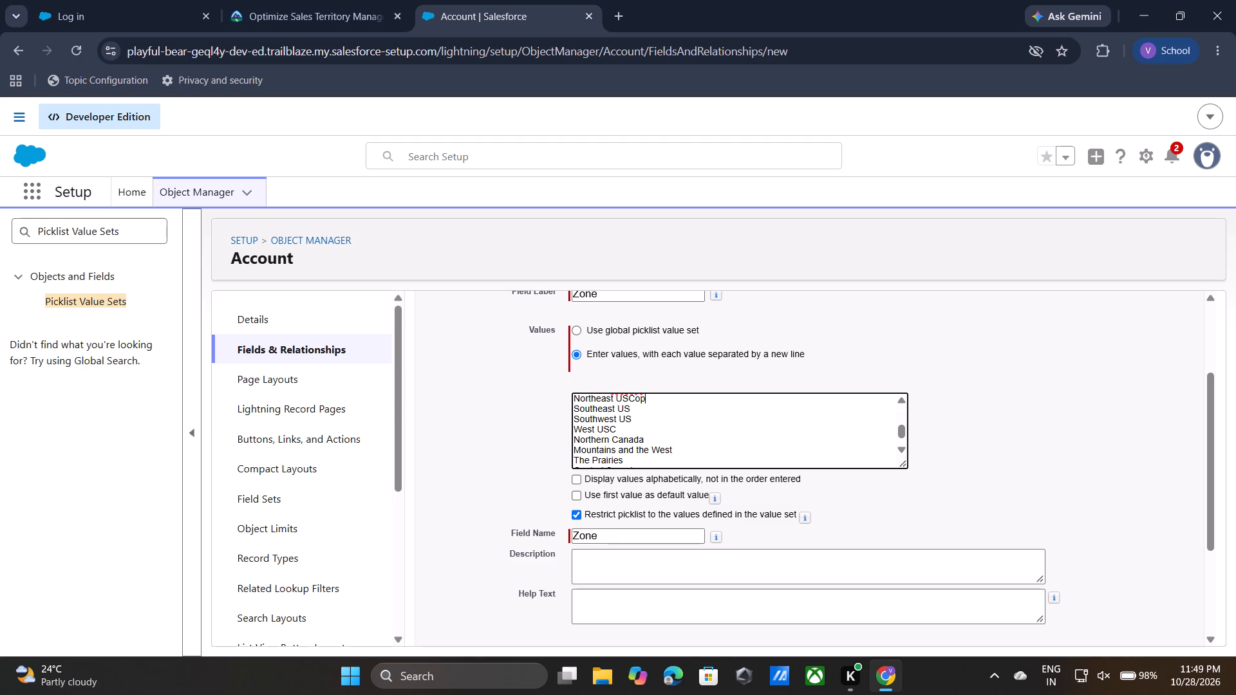
{"action": "key", "text": "BackSpace"}
{"action": "key", "text": "BackSpace"}
{"action": "key", "text": "BackSpace"}
{"action": "key", "text": "Up"}
{"action": "key", "text": "BackSpace"}
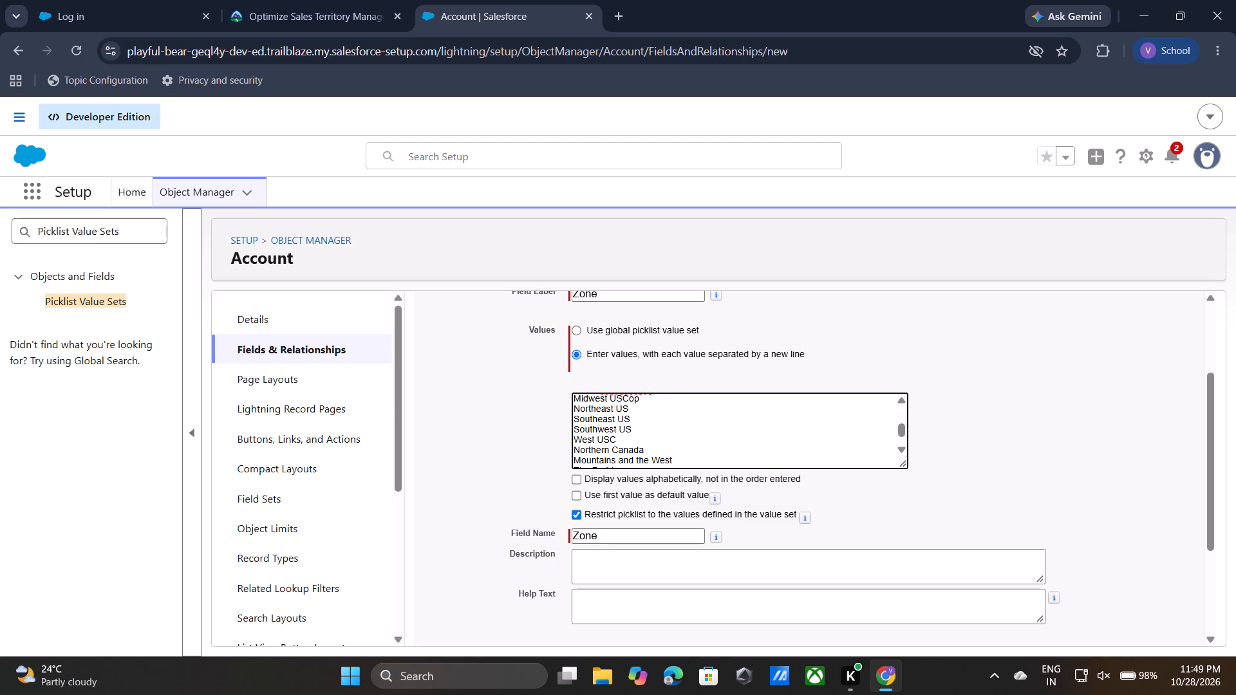
{"action": "key", "text": "BackSpace"}
{"action": "key", "text": "BackSpace"}
Remove the stray "Copy" text from the South America, Central America, Caribbean and Mexico zone values.
{"action": "key", "text": "Up"}
{"action": "key", "text": "BackSpace"}
{"action": "key", "text": "BackSpace"}
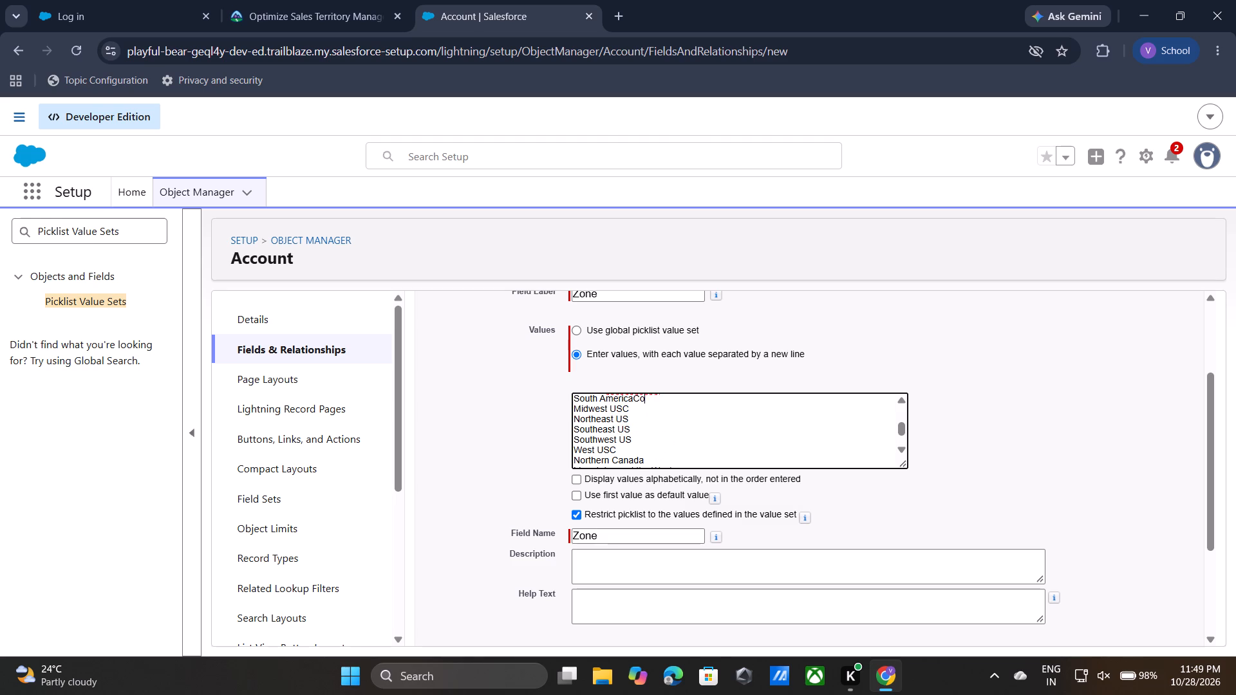
{"action": "key", "text": "BackSpace"}
{"action": "key", "text": "BackSpace"}
{"action": "key", "text": "Up"}
{"action": "key", "text": "BackSpace"}
{"action": "key", "text": "BackSpace"}
{"action": "key", "text": "BackSpace"}
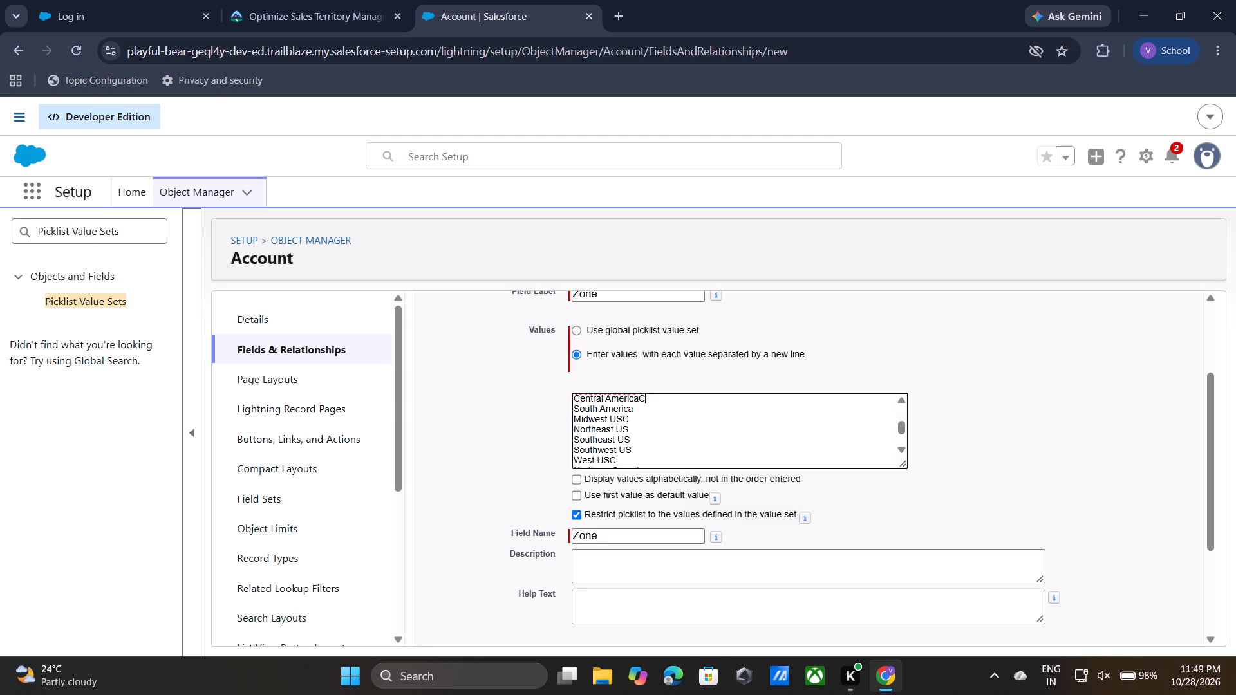
{"action": "key", "text": "BackSpace"}
{"action": "key", "text": "Up"}
{"action": "key", "text": "Up"}
{"action": "key", "text": "Down"}
{"action": "key", "text": "BackSpace"}
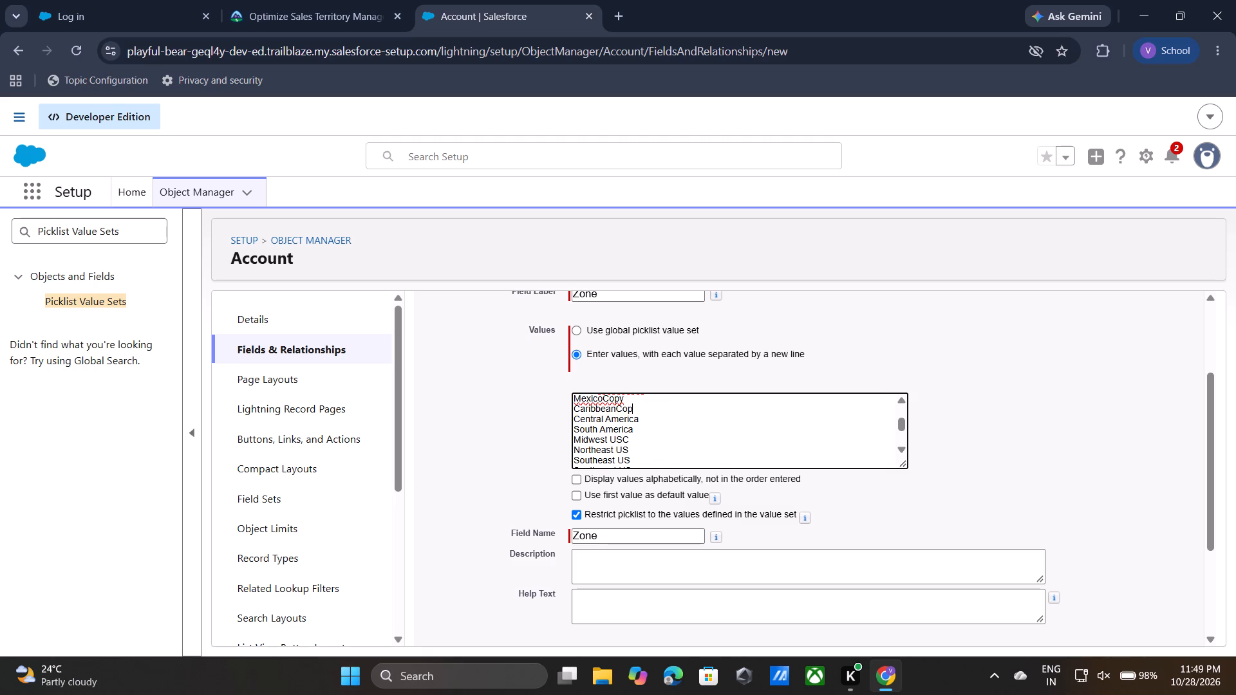
{"action": "key", "text": "BackSpace"}
{"action": "key", "text": "BackSpace"}
{"action": "key", "text": "BackSpace"}
{"action": "key", "text": "Up"}
{"action": "key", "text": "BackSpace"}
{"action": "key", "text": "BackSpace"}
{"action": "key", "text": "BackSpace"}
{"action": "key", "text": "BackSpace"}
Remove the stray "Copy" text from the UK + Ireland, Middle East, Europe and Africa zone values.
{"action": "key", "text": "Up"}
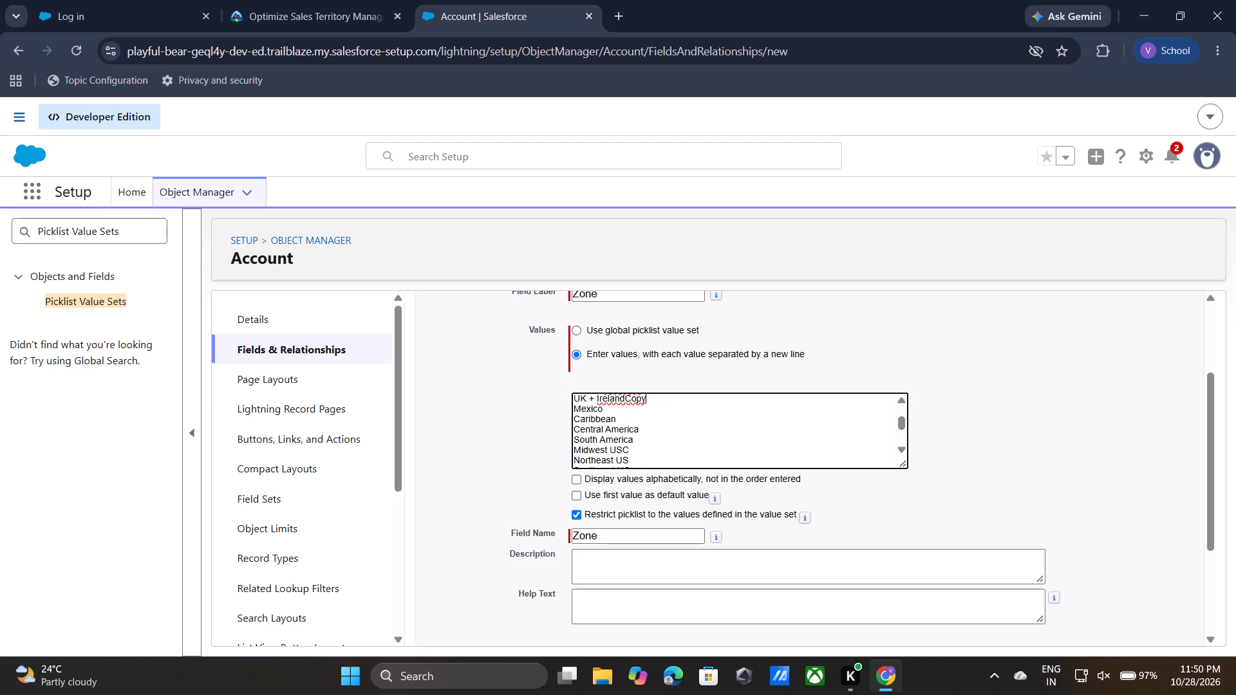
{"action": "key", "text": "BackSpace"}
{"action": "key", "text": "BackSpace"}
{"action": "key", "text": "BackSpace"}
{"action": "key", "text": "BackSpace"}
{"action": "key", "text": "Up"}
{"action": "key", "text": "BackSpace"}
{"action": "key", "text": "BackSpace"}
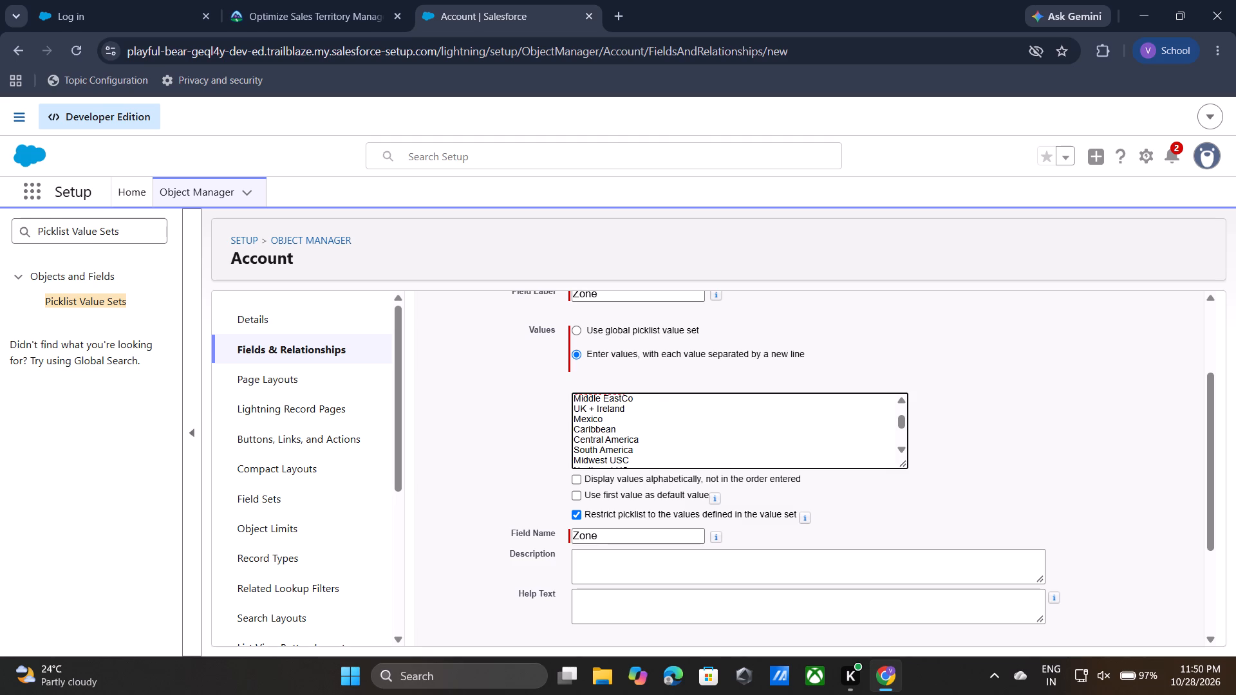
{"action": "key", "text": "BackSpace"}
{"action": "key", "text": "BackSpace"}
{"action": "key", "text": "Up"}
{"action": "key", "text": "BackSpace"}
{"action": "key", "text": "BackSpace"}
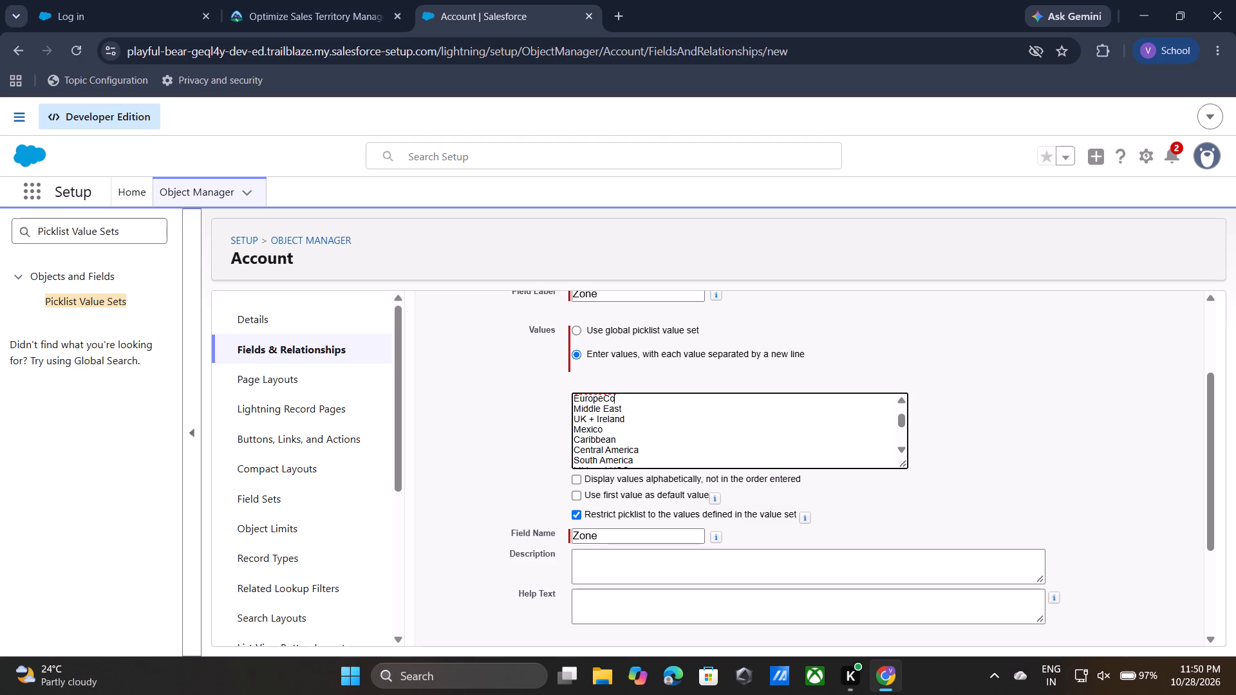
{"action": "key", "text": "BackSpace"}
{"action": "key", "text": "BackSpace"}
{"action": "key", "text": "Up"}
{"action": "key", "text": "BackSpace"}
{"action": "key", "text": "BackSpace"}
{"action": "key", "text": "BackSpace"}
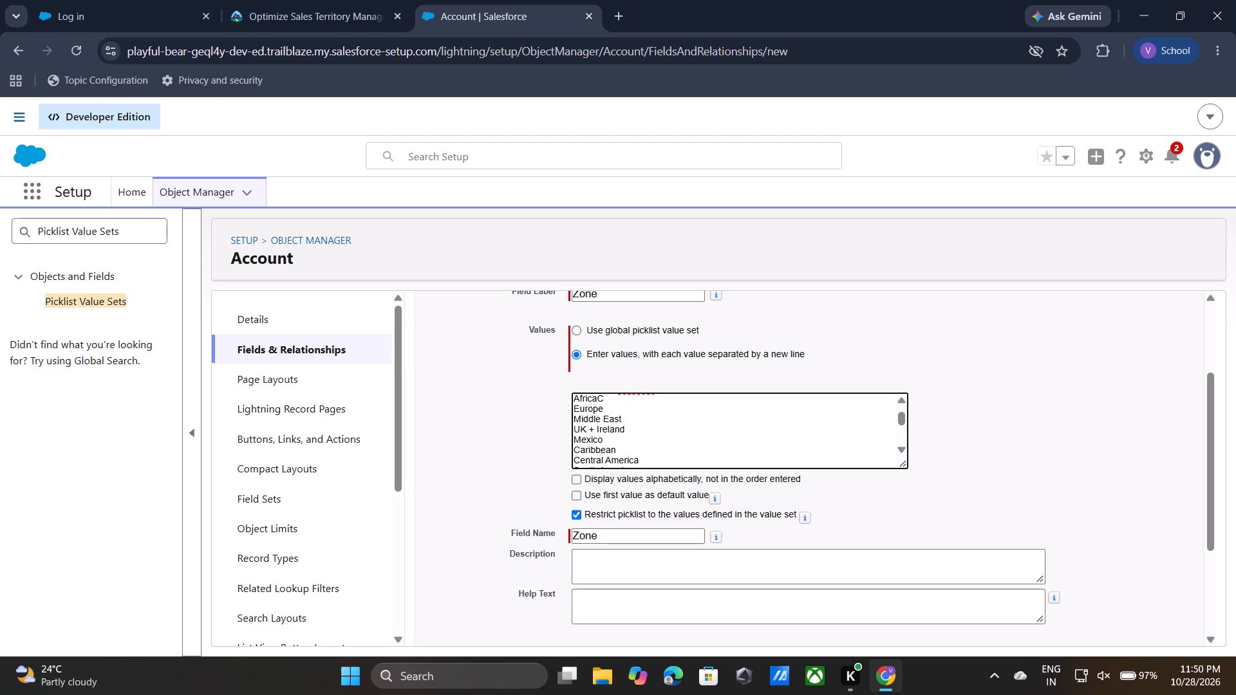
{"action": "key", "text": "BackSpace"}
Remove the stray "Copy" text from Southeast Asia, Oceania and East Asia, finishing the cleanup at the start of the zone list.
{"action": "key", "text": "Up"}
{"action": "key", "text": "BackSpace"}
{"action": "key", "text": "BackSpace"}
{"action": "key", "text": "BackSpace"}
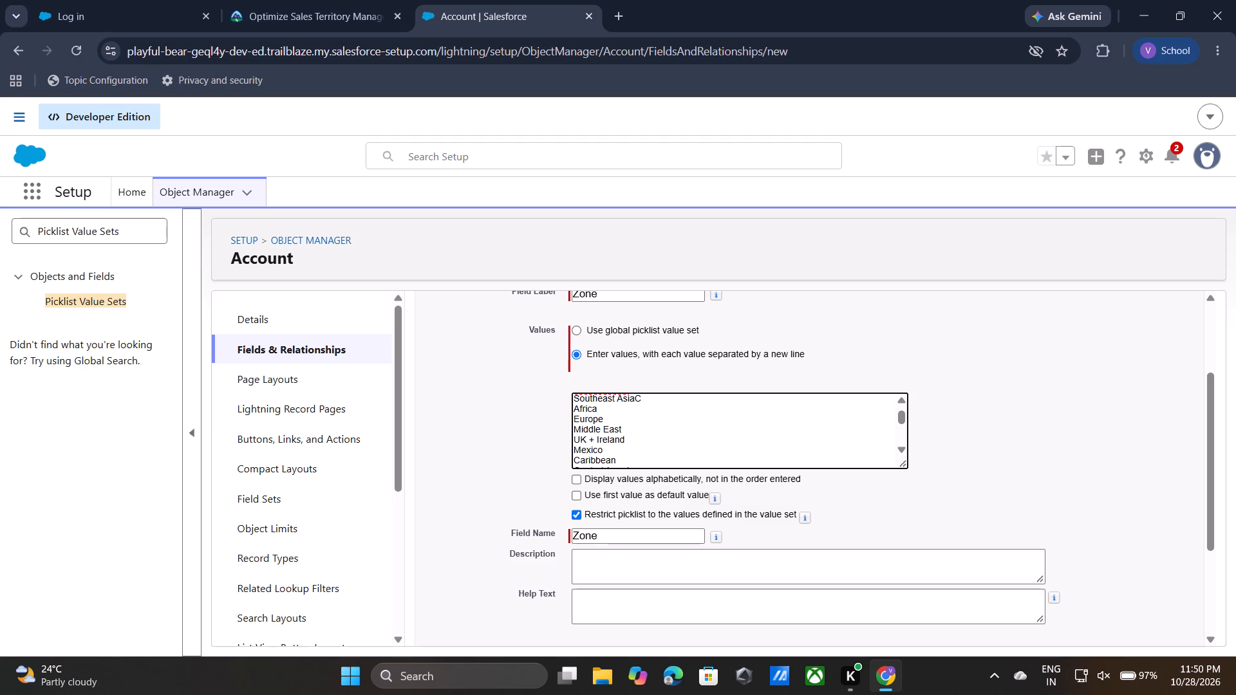
{"action": "key", "text": "BackSpace"}
{"action": "key", "text": "Up"}
{"action": "key", "text": "BackSpace"}
{"action": "key", "text": "BackSpace"}
{"action": "key", "text": "BackSpace"}
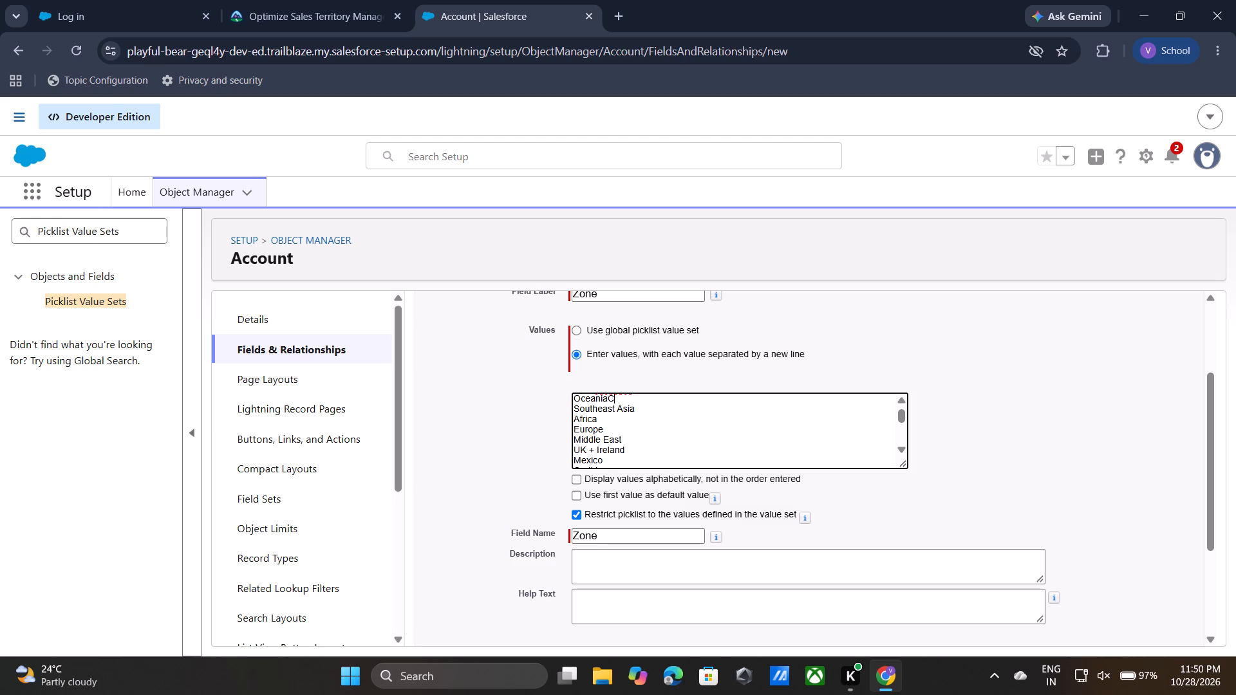
{"action": "key", "text": "BackSpace"}
{"action": "key", "text": "Up"}
{"action": "key", "text": "BackSpace"}
{"action": "key", "text": "BackSpace"}
{"action": "key", "text": "BackSpace"}
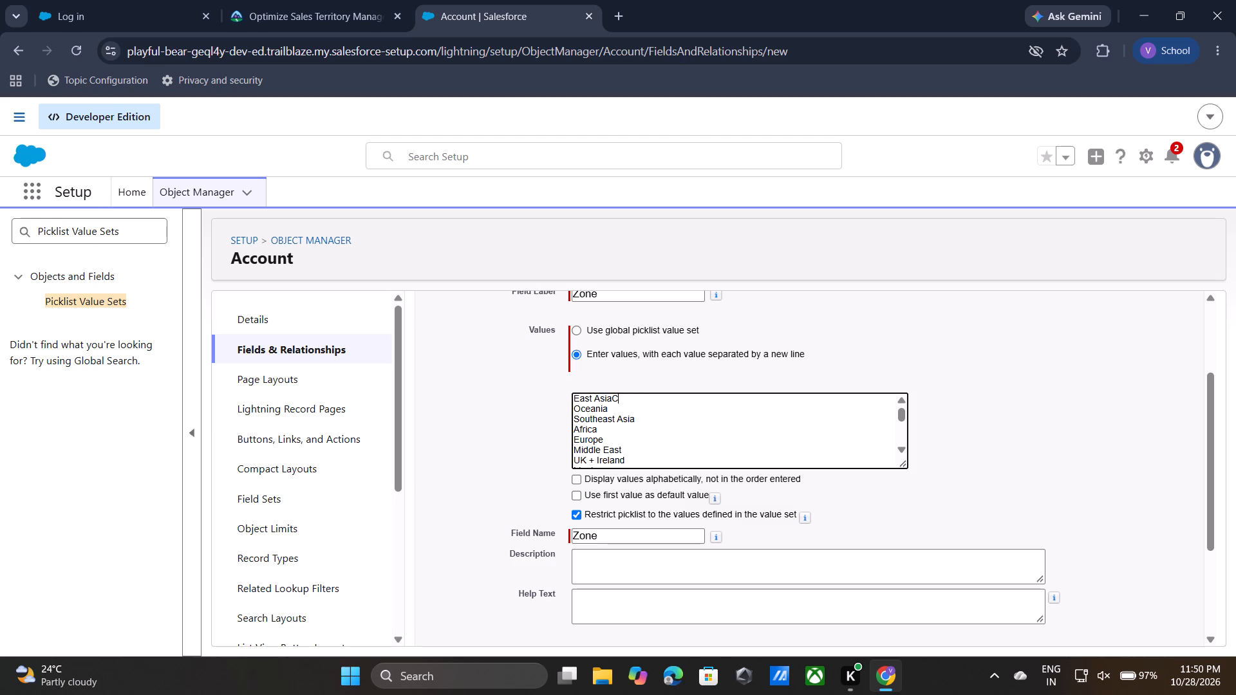
{"action": "key", "text": "BackSpace"}
{"action": "key", "text": "Up"}
{"action": "key", "text": "BackSpace"}
{"action": "scroll", "coordinate": [665, 452], "scroll_direction": "down", "scroll_amount": 5}
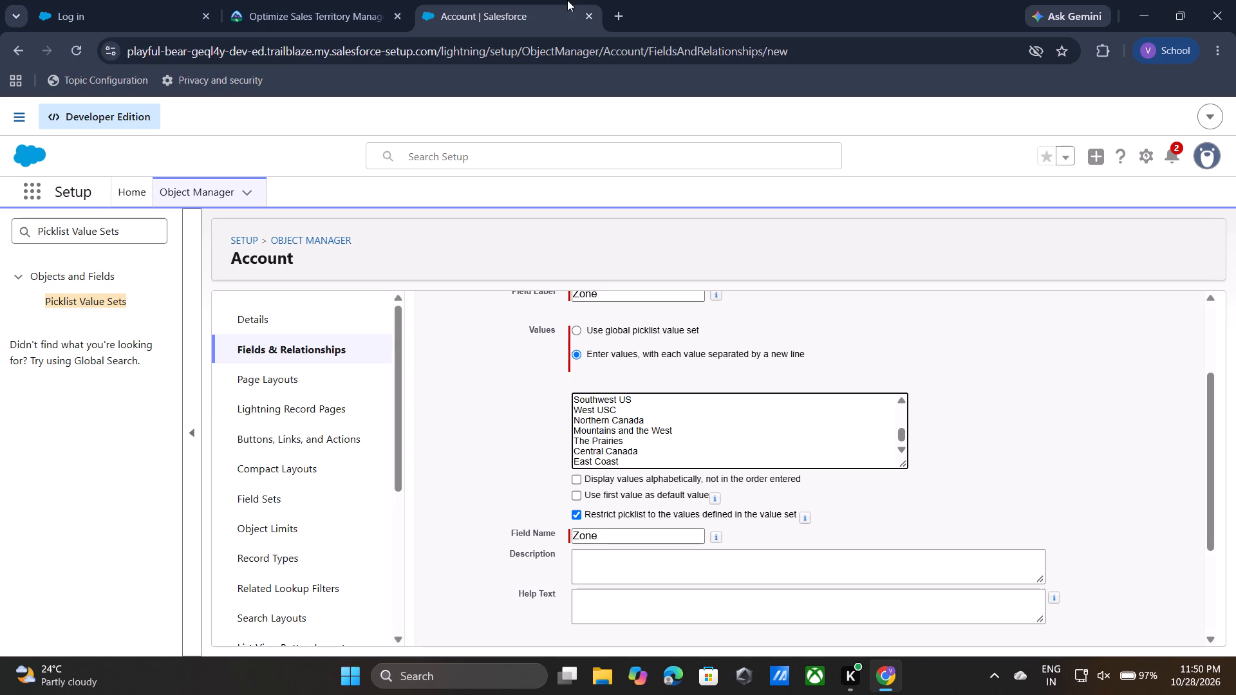
Copy the description "Customer's zone within the selected region—for sales operations use only." from the Trailhead unit into the Zone field's Description.
{"action": "left_click", "coordinate": [374, 0]}
{"action": "left_click", "coordinate": [698, 492]}
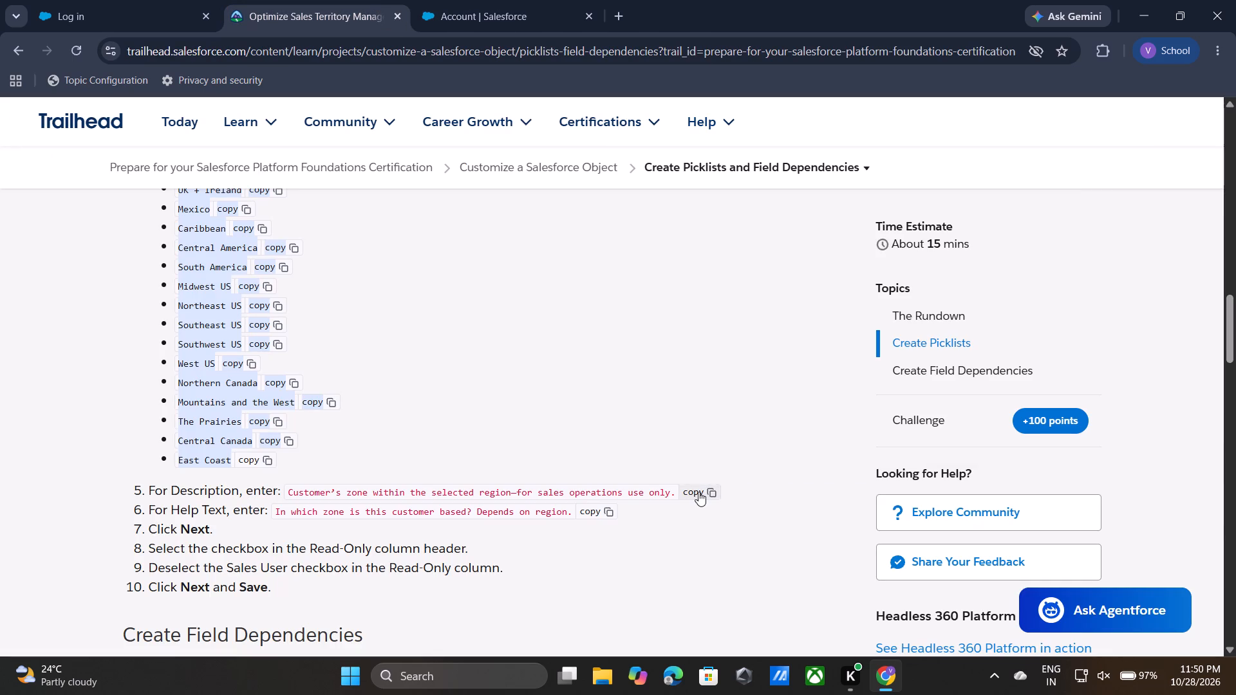
{"action": "left_click", "coordinate": [552, 0]}
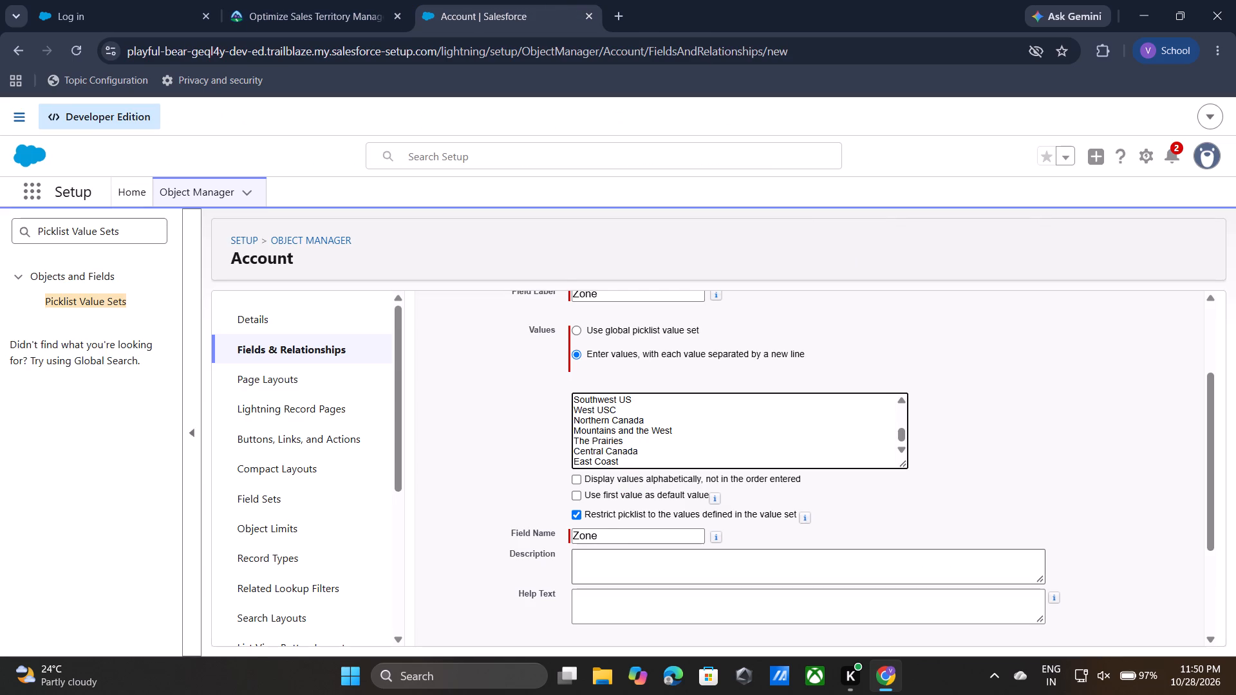
{"action": "left_click", "coordinate": [715, 557]}
{"action": "key", "text": "ctrl+v"}
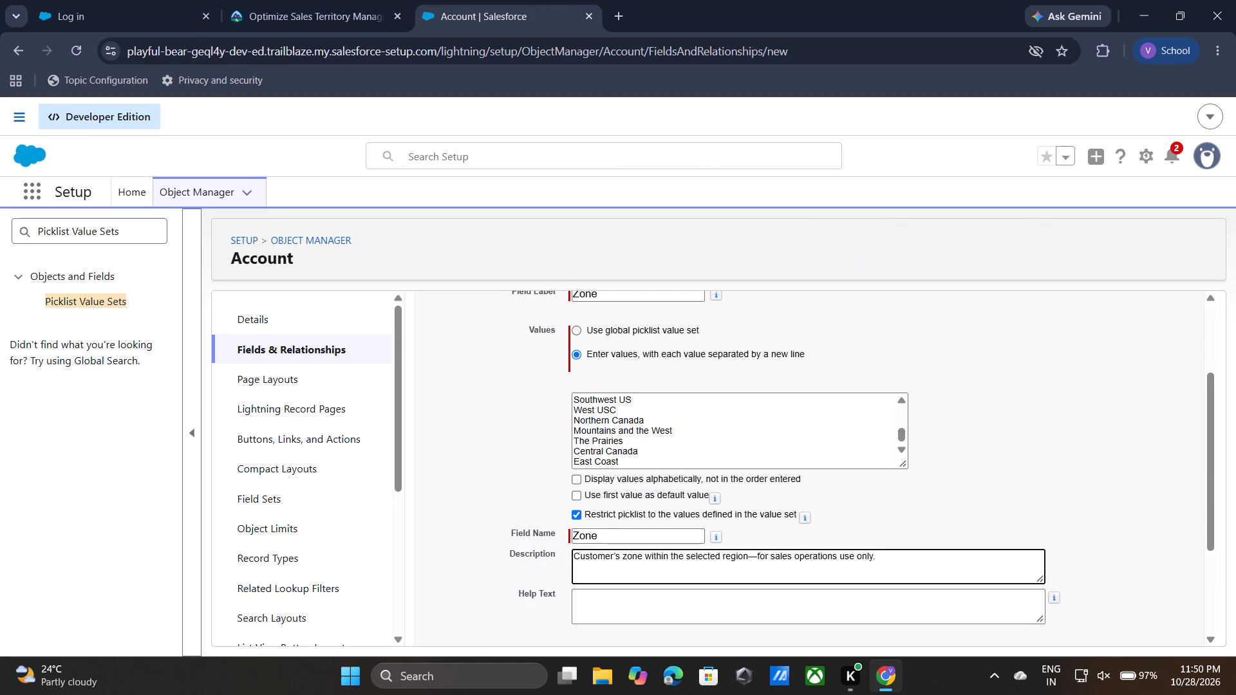
Copy the help text "In which zone is this customer based? Depends on region." from the Trailhead unit into the Zone field's Help Text.
{"action": "left_click", "coordinate": [310, 0]}
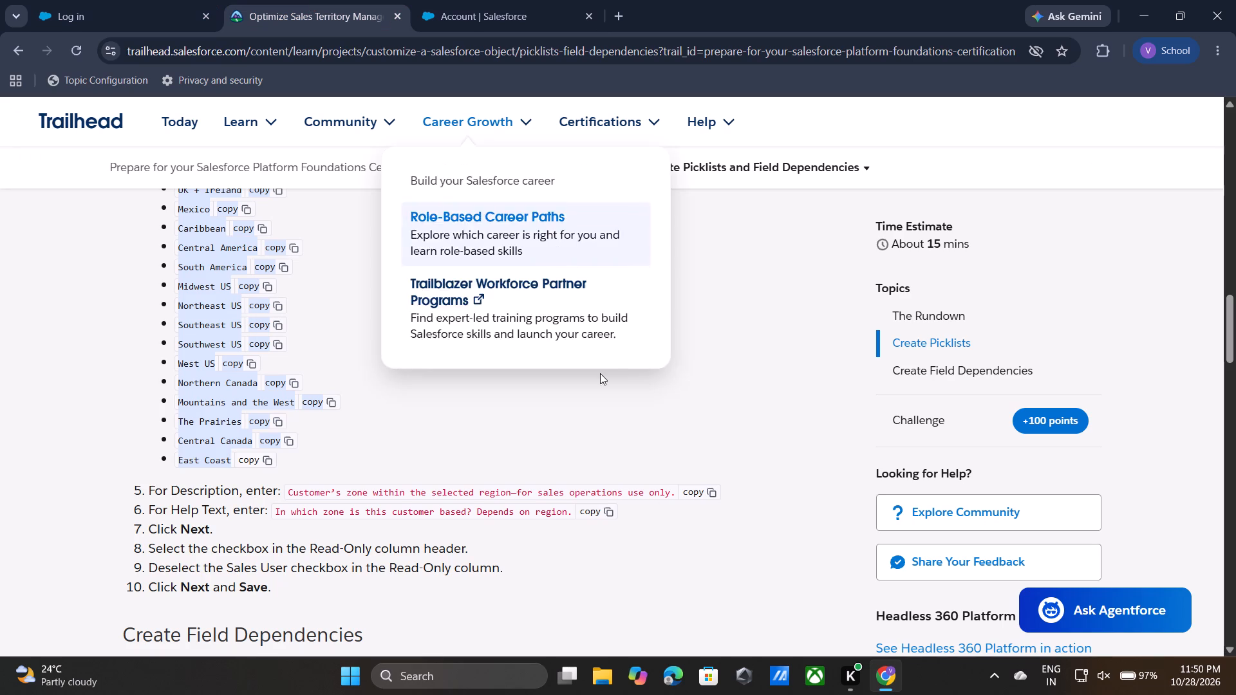
{"action": "left_click", "coordinate": [599, 515]}
{"action": "left_click", "coordinate": [501, 16]}
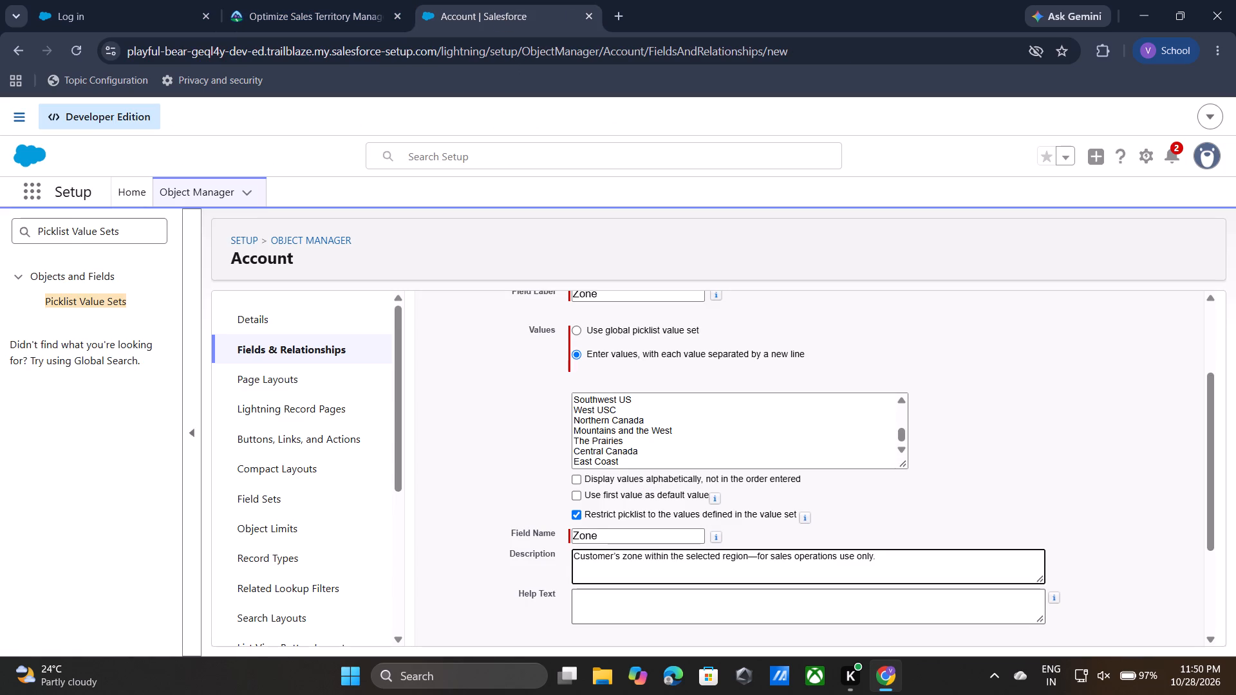
{"action": "left_click", "coordinate": [666, 597]}
{"action": "key", "text": "ctrl+v"}
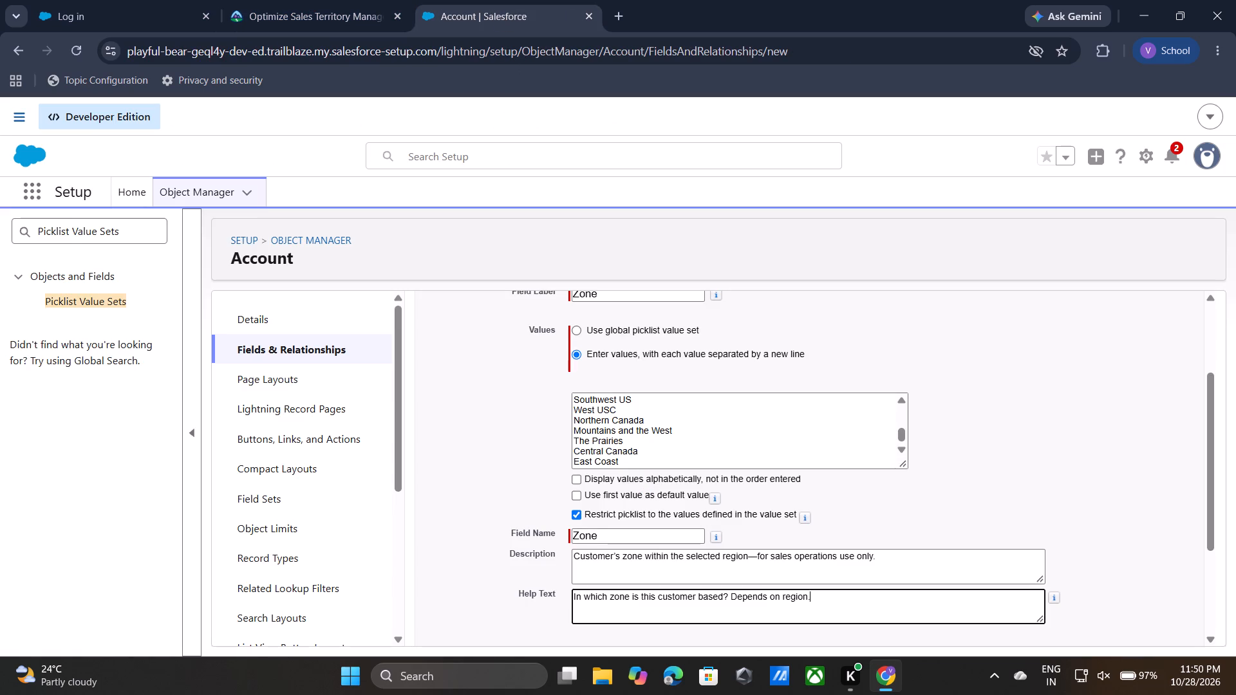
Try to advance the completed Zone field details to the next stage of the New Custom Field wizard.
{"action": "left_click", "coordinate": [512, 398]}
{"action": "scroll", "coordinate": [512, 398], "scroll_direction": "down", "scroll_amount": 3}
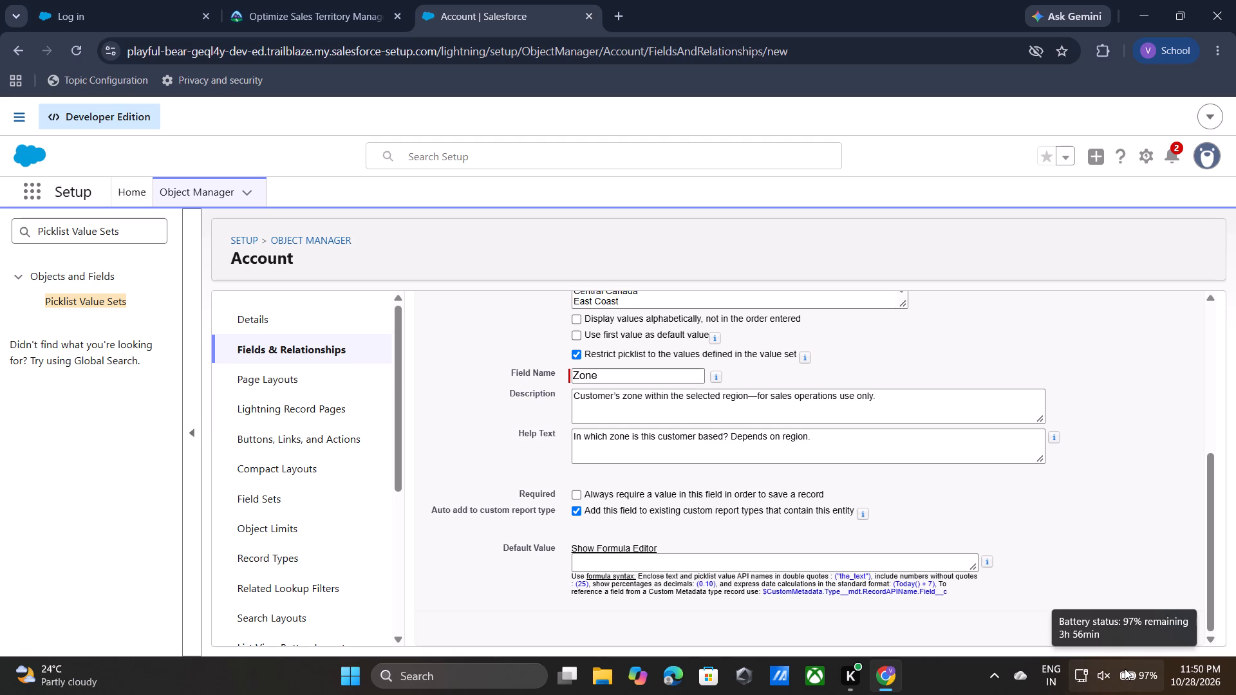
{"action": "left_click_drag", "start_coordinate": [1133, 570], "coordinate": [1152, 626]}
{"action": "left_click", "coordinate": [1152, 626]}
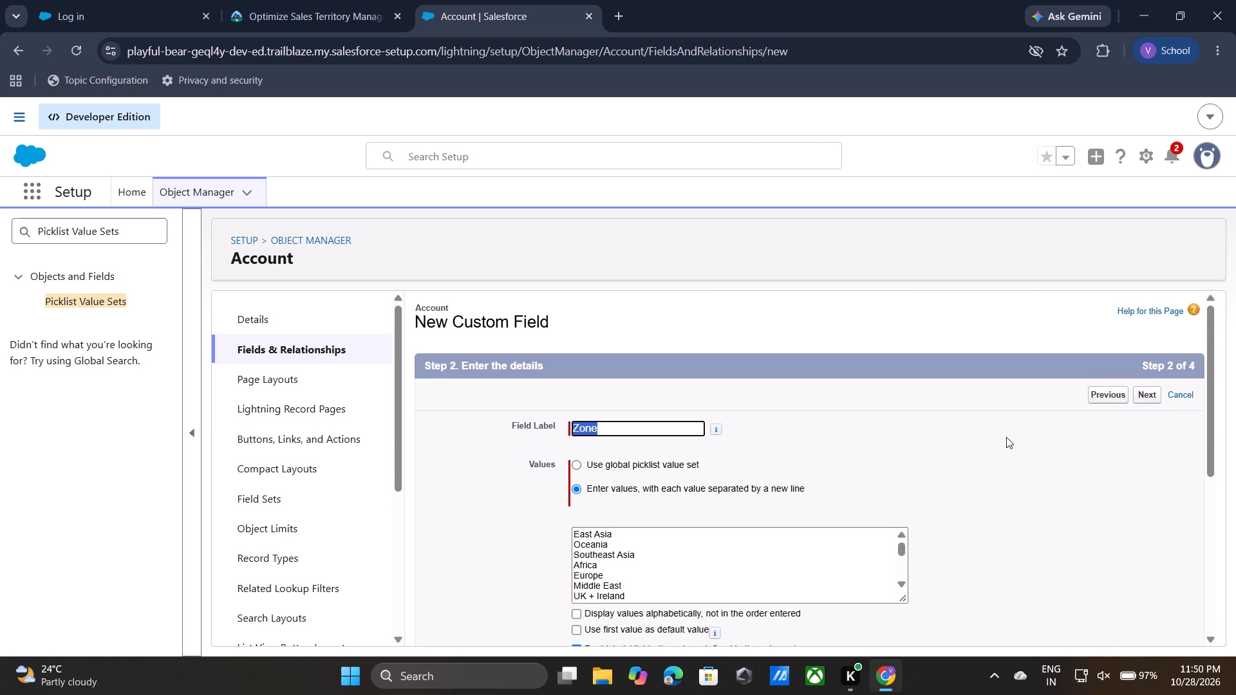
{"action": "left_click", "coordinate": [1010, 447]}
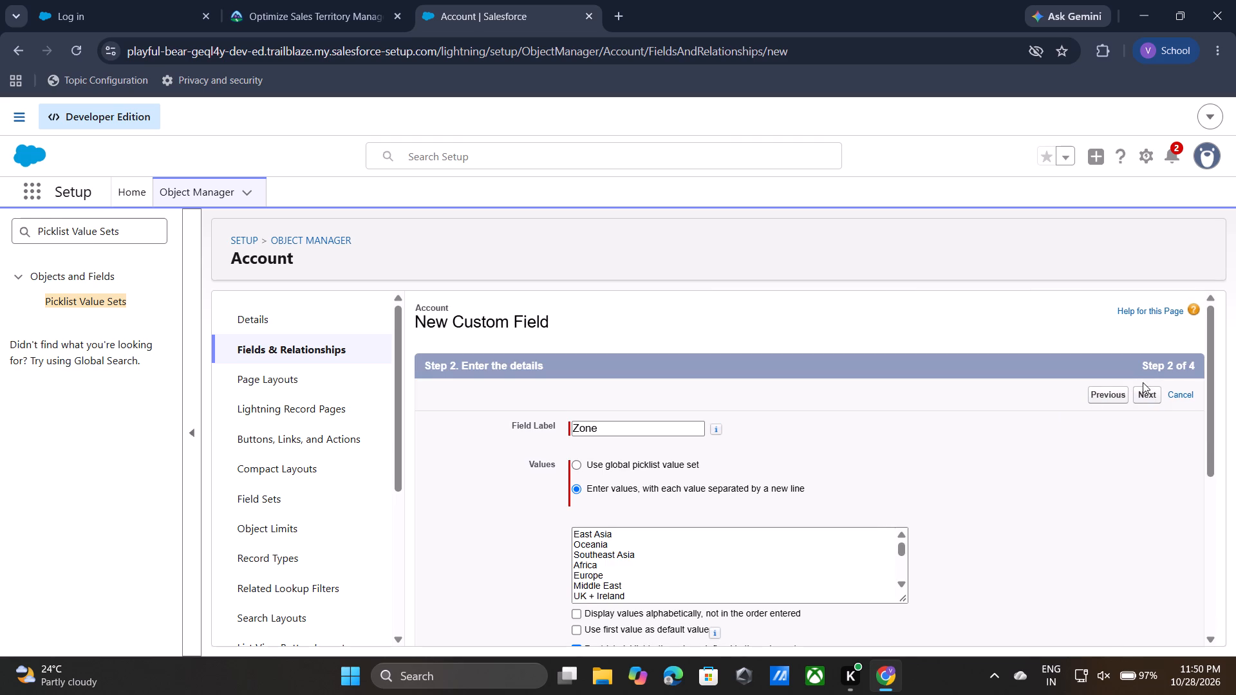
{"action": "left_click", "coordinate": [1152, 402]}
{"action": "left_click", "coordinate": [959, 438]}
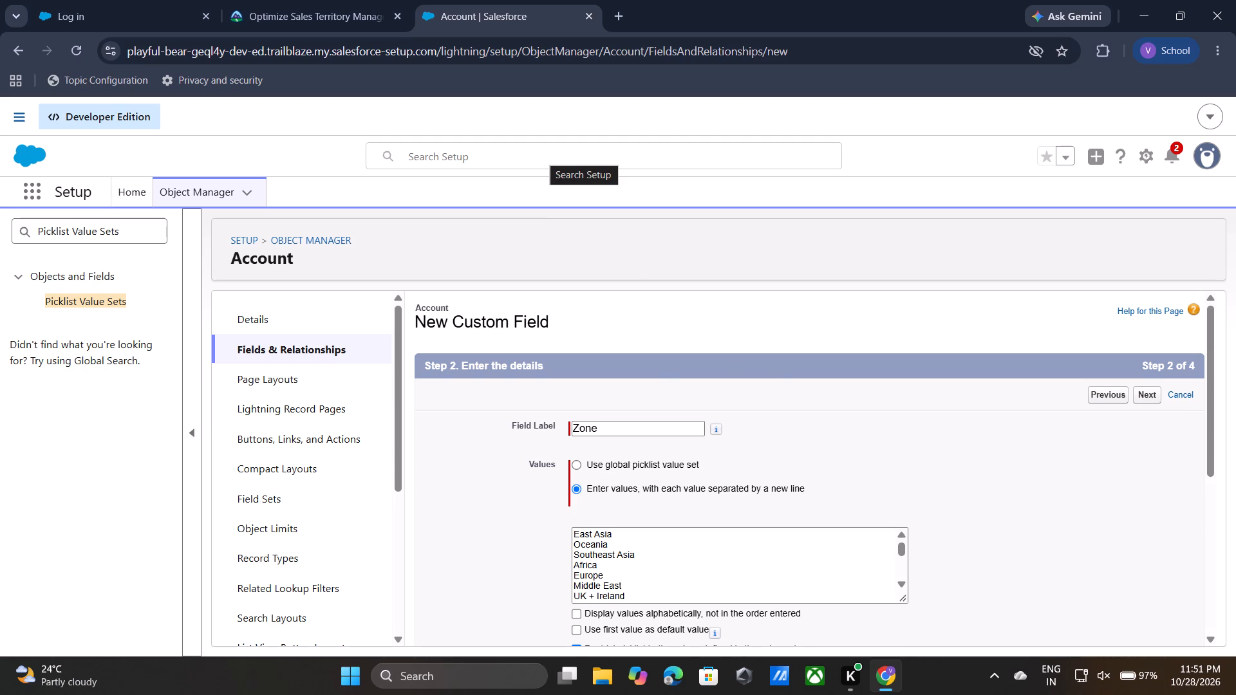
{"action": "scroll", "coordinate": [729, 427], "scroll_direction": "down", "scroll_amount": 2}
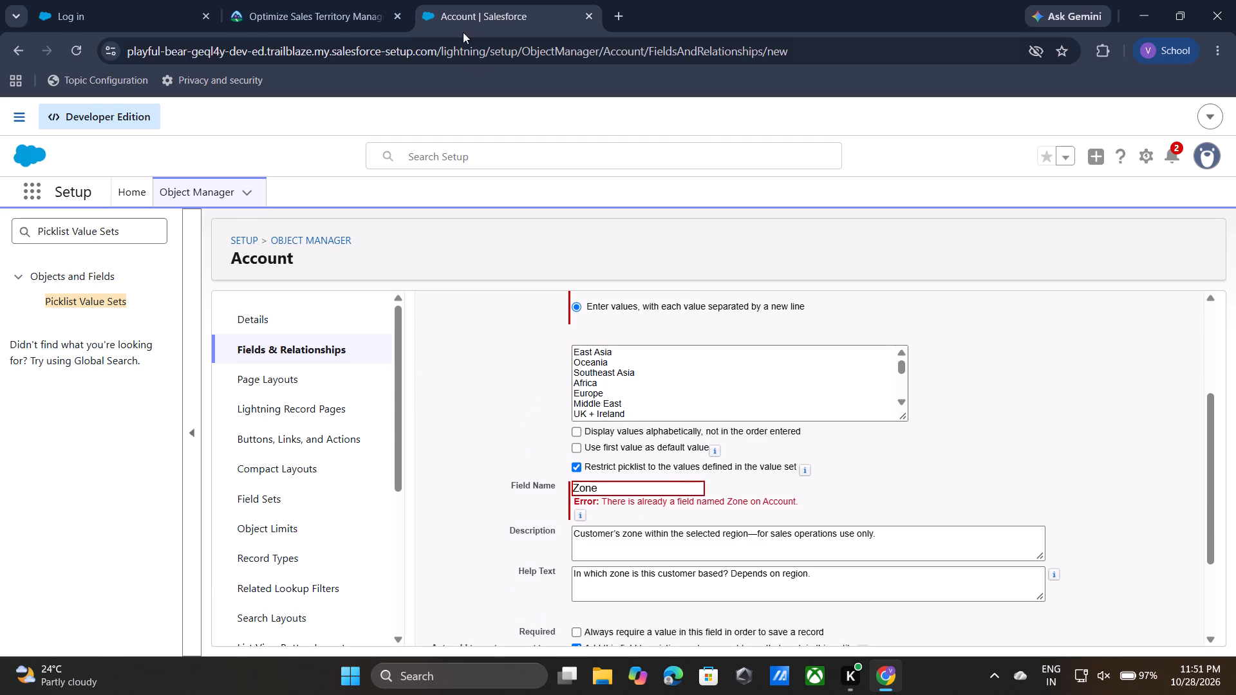
Review the Trailhead unit's instructions for creating the Region and Zone picklist fields, then return to the Account setup page.
{"action": "left_click", "coordinate": [329, 0]}
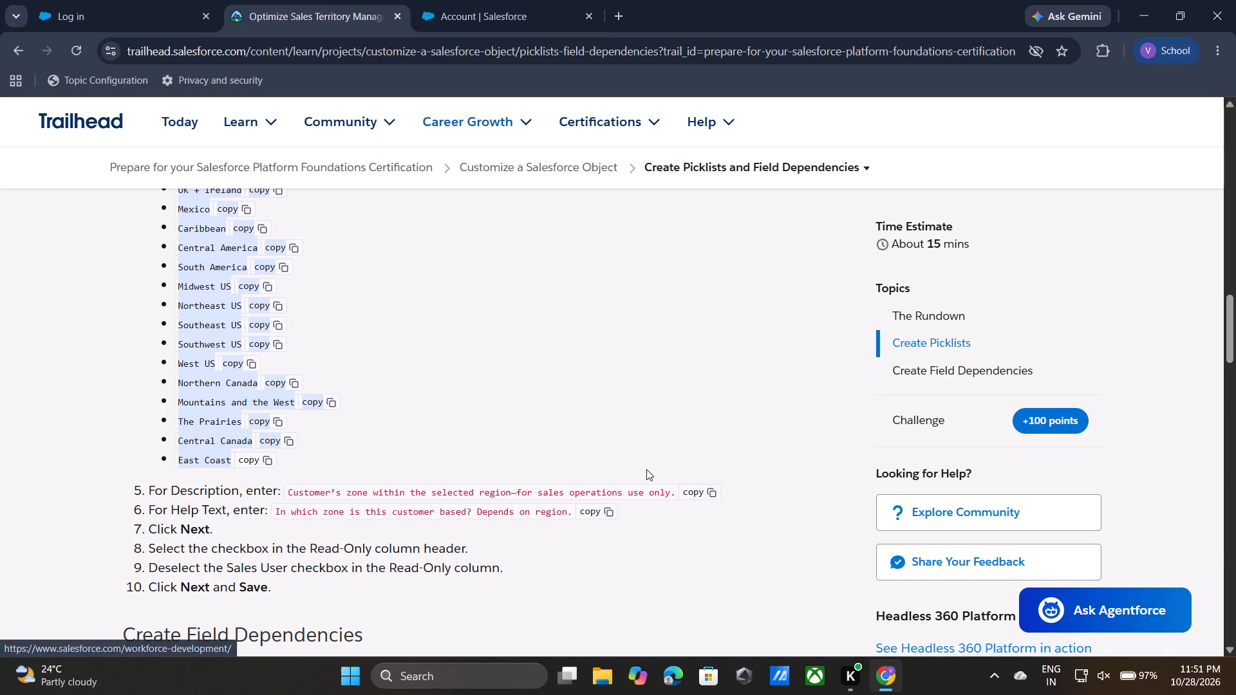
{"action": "left_click", "coordinate": [662, 380]}
{"action": "scroll", "coordinate": [662, 380], "scroll_direction": "up", "scroll_amount": 4}
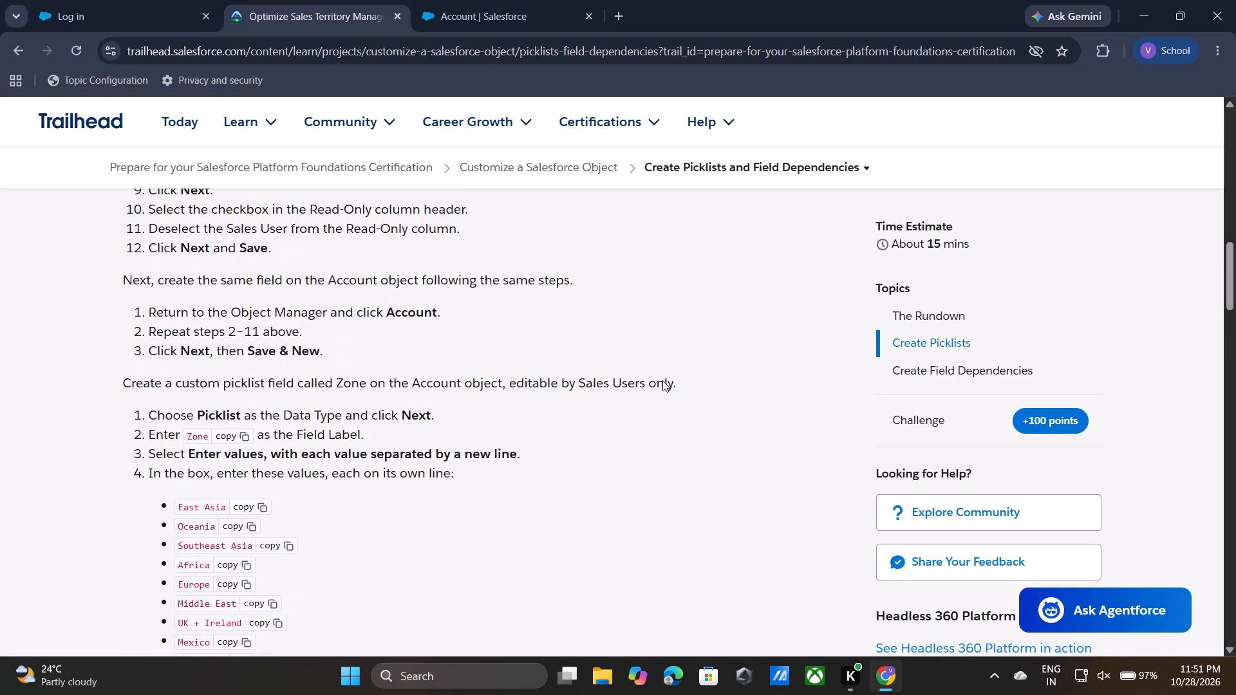
{"action": "scroll", "coordinate": [662, 380], "scroll_direction": "up", "scroll_amount": 2}
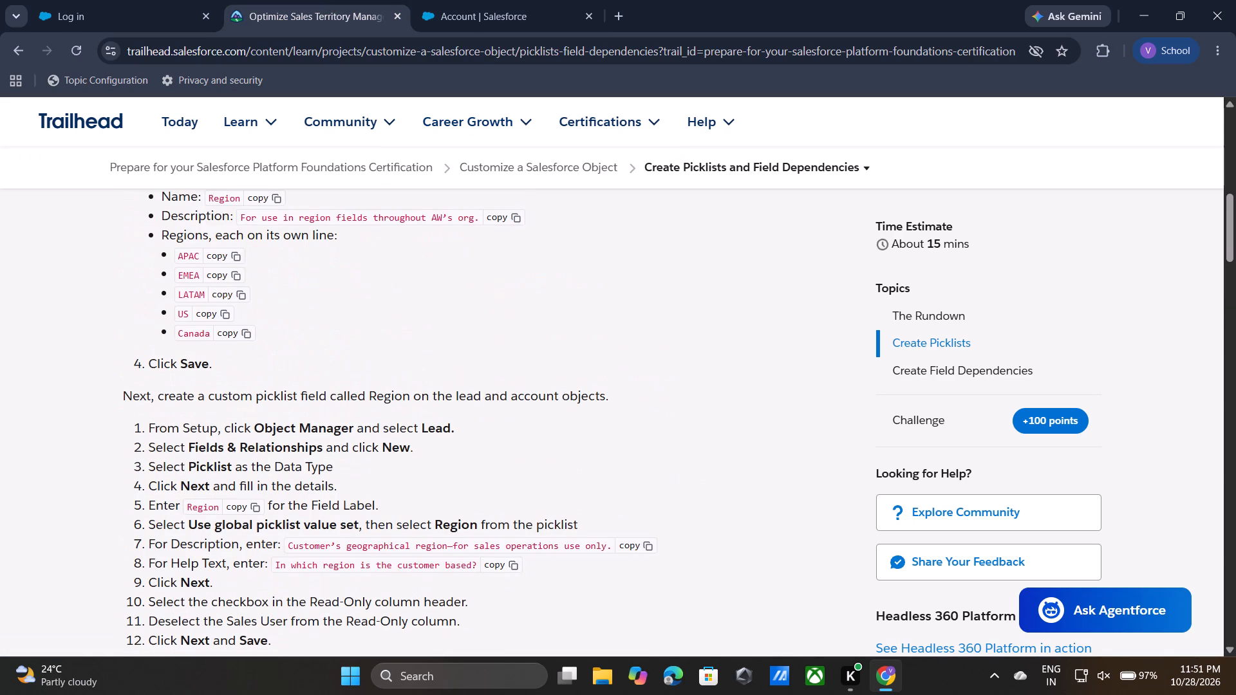
{"action": "scroll", "coordinate": [662, 380], "scroll_direction": "up", "scroll_amount": 1}
{"action": "scroll", "coordinate": [662, 380], "scroll_direction": "down", "scroll_amount": 4}
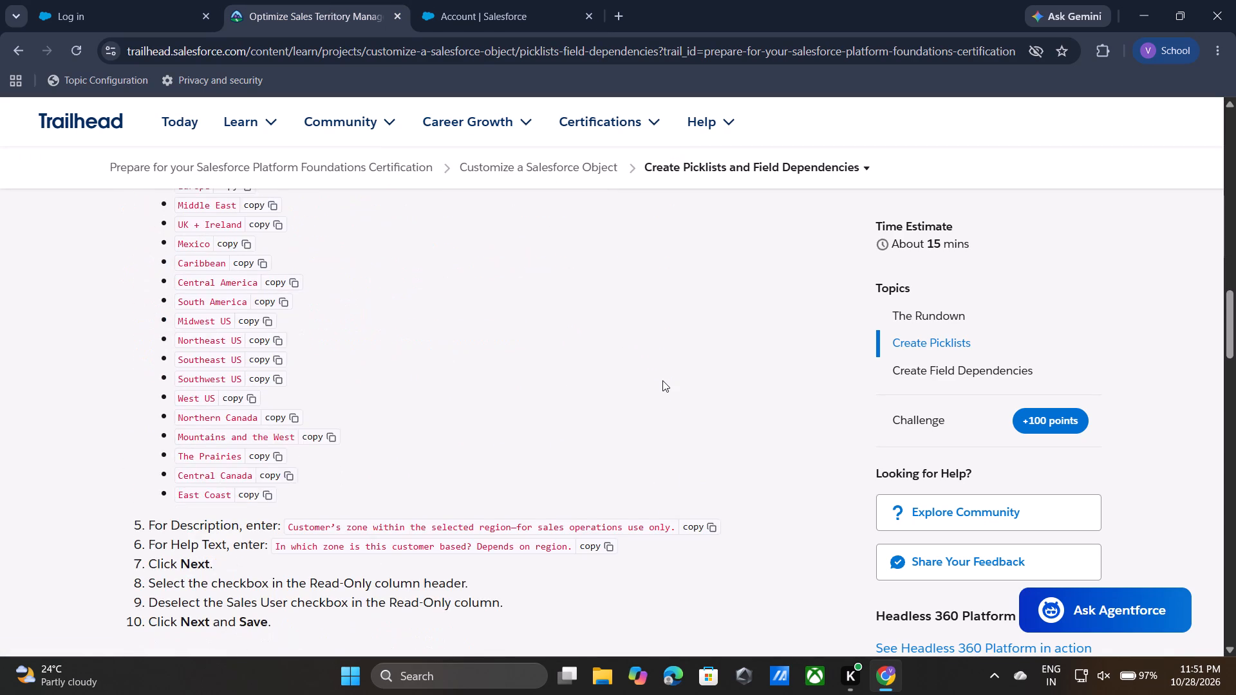
{"action": "scroll", "coordinate": [662, 380], "scroll_direction": "down", "scroll_amount": 1}
{"action": "left_click", "coordinate": [483, 14]}
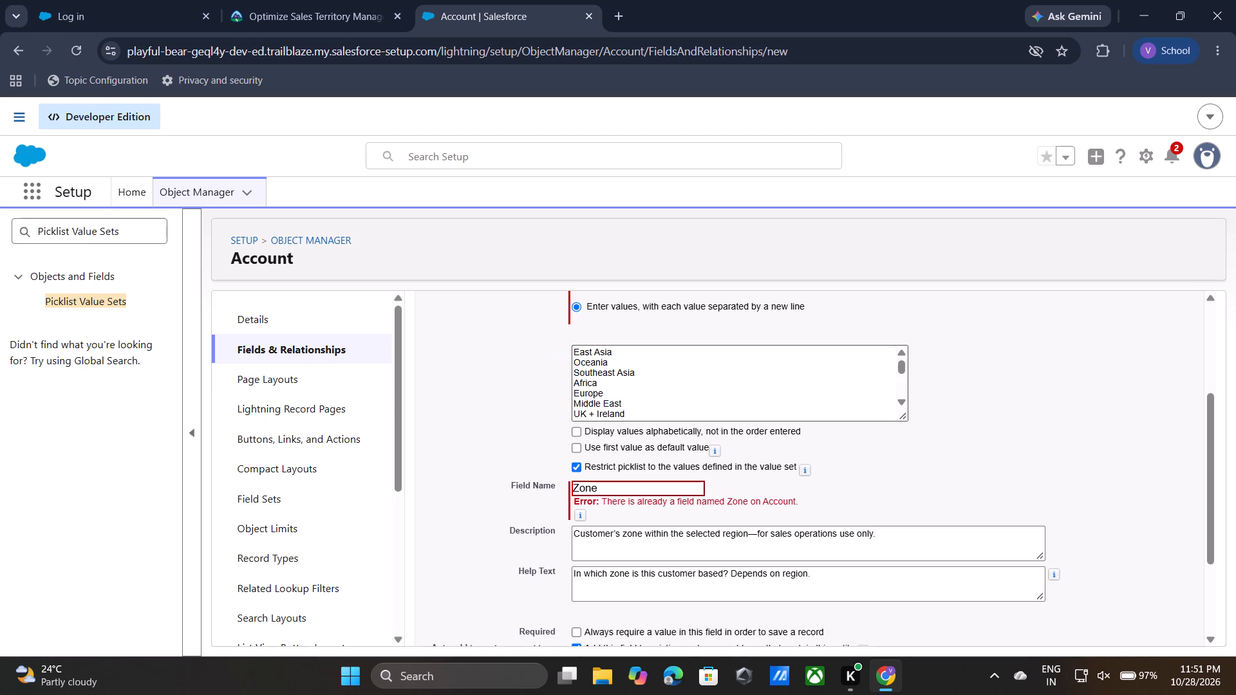
Copy the entire list of zone values, from East Asia to East Coast, out of the current Zone field form.
{"action": "left_click_drag", "start_coordinate": [576, 351], "coordinate": [696, 447]}
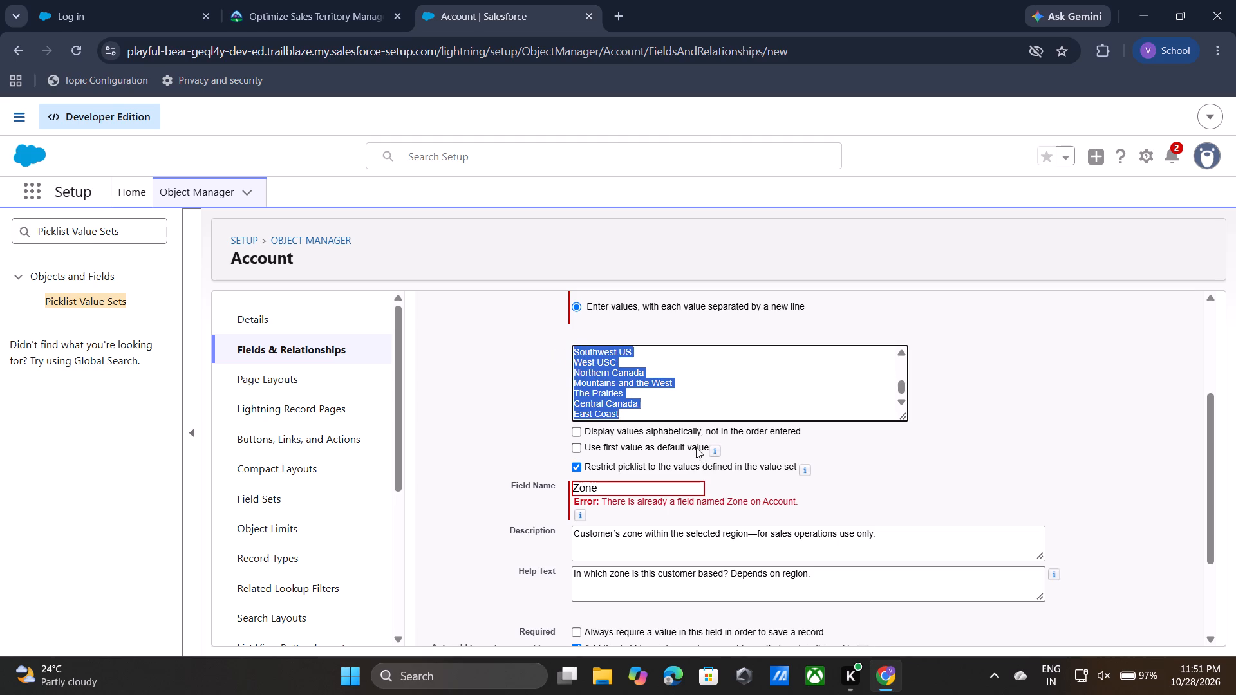
{"action": "left_click_drag", "start_coordinate": [696, 447], "coordinate": [683, 427]}
{"action": "key", "text": "ctrl+c"}
{"action": "left_click", "coordinate": [711, 396]}
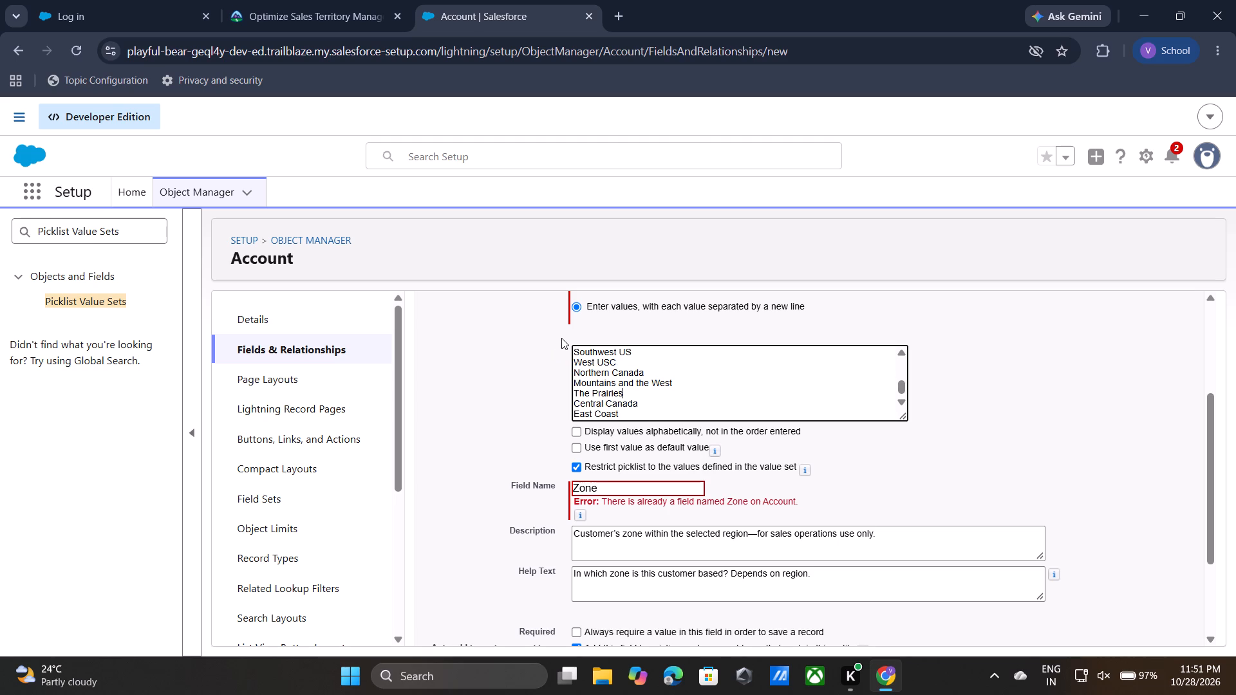
Leave the field form and search the Account object's Fields & Relationships for an existing "Zone" field.
{"action": "scroll", "coordinate": [507, 412], "scroll_direction": "up", "scroll_amount": 1}
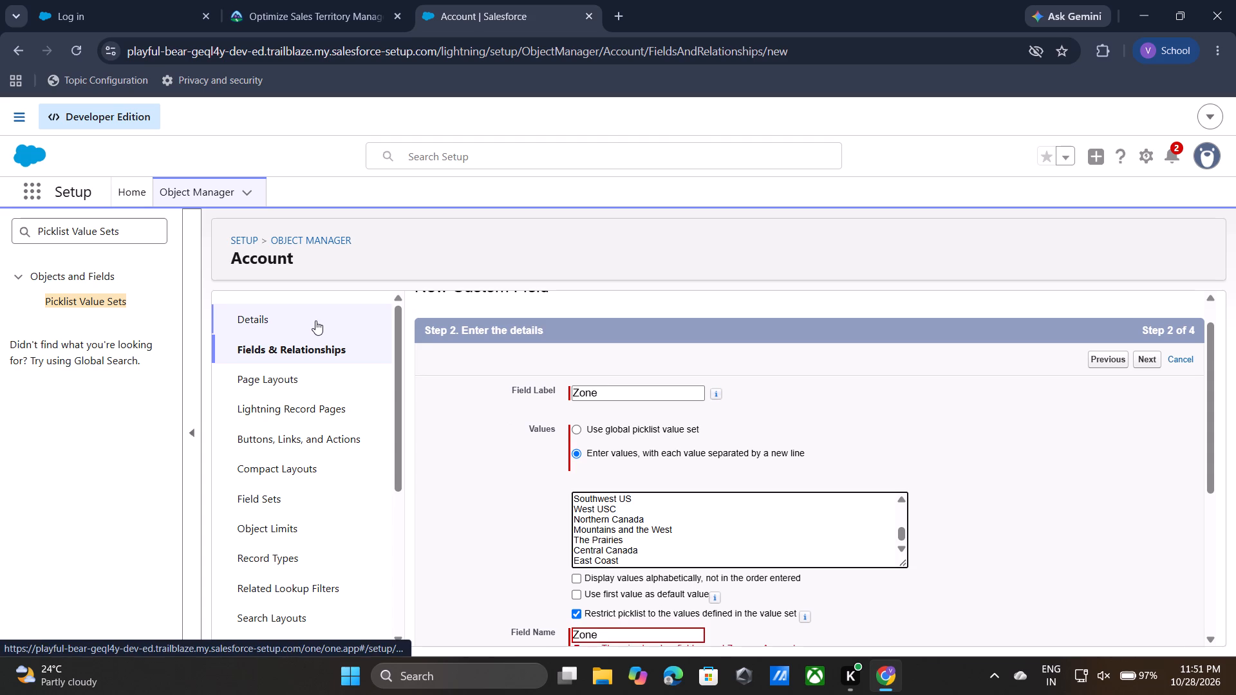
{"action": "left_click", "coordinate": [315, 320]}
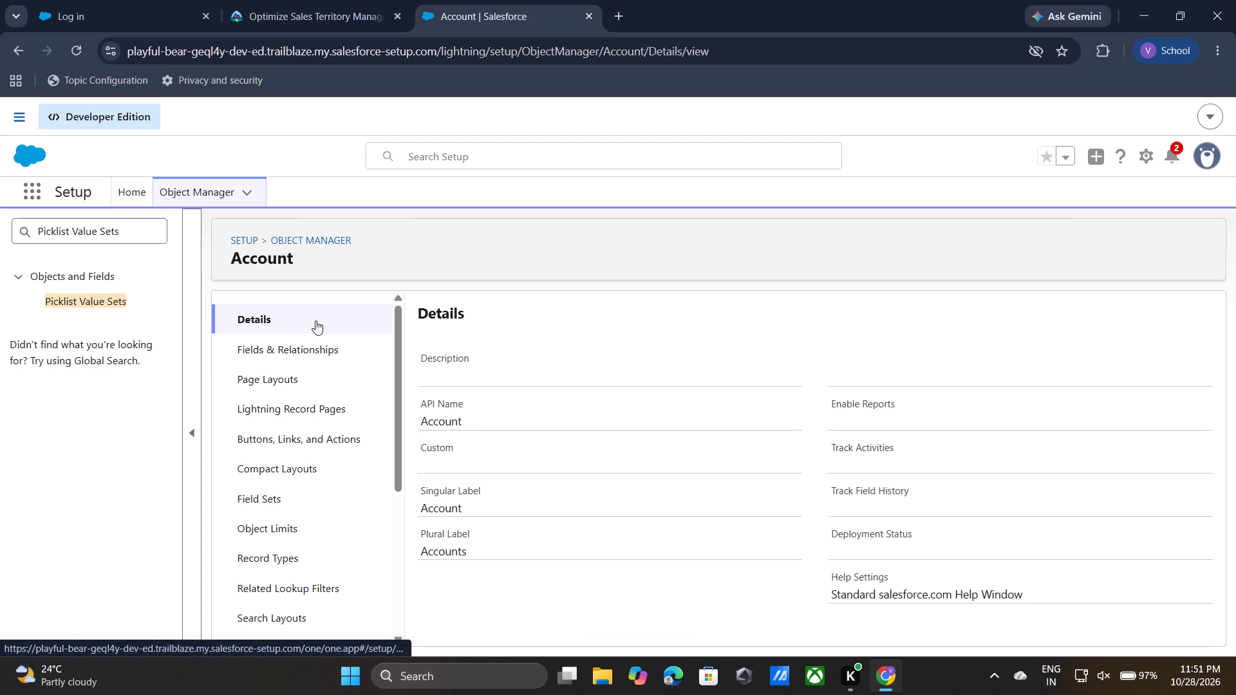
{"action": "left_click", "coordinate": [303, 342]}
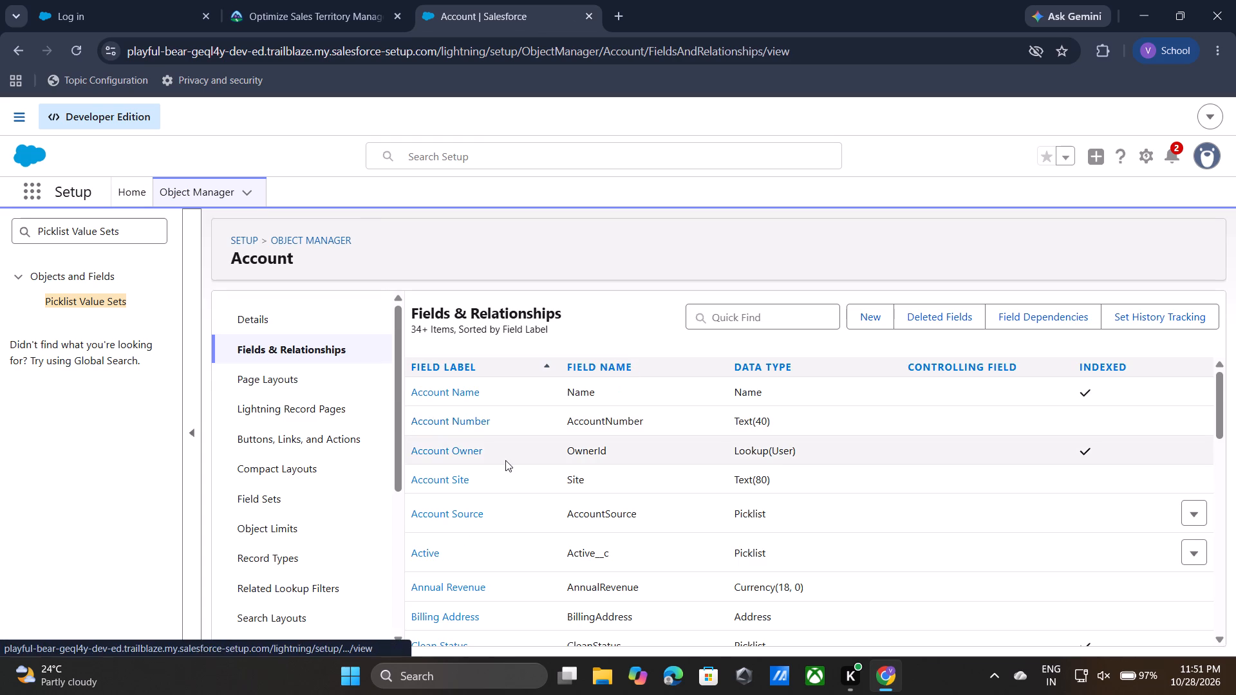
{"action": "scroll", "coordinate": [505, 460], "scroll_direction": "down", "scroll_amount": 15}
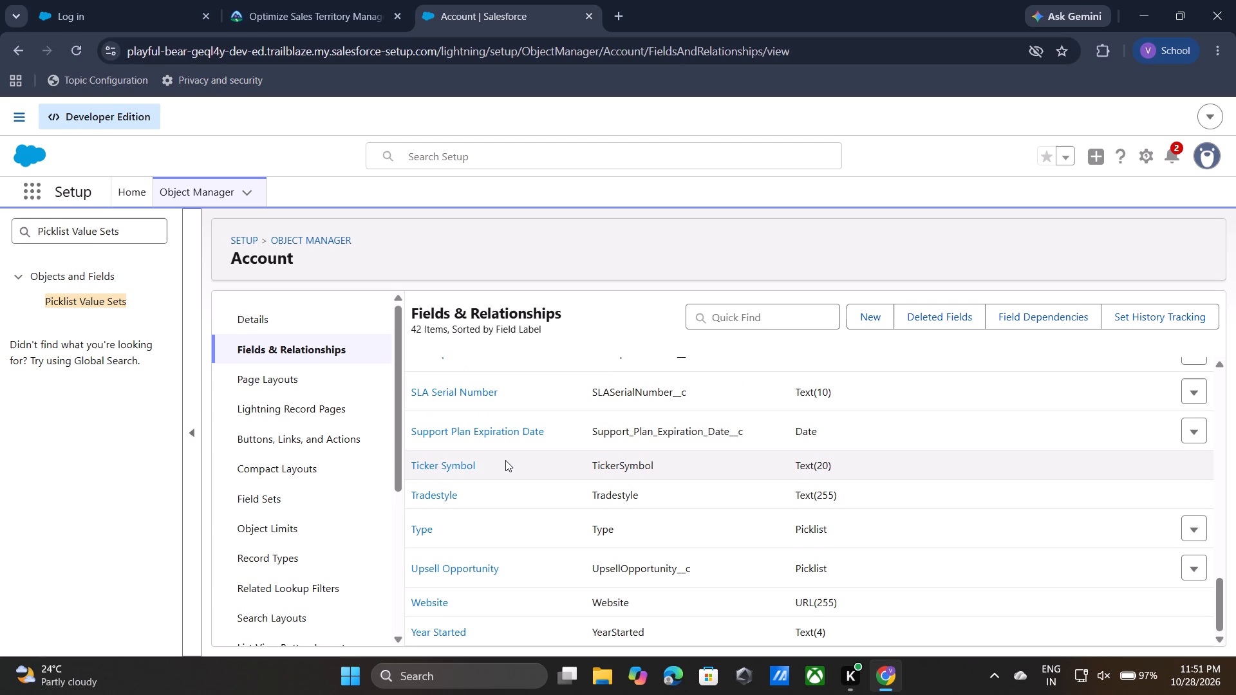
{"action": "scroll", "coordinate": [505, 460], "scroll_direction": "down", "scroll_amount": 5}
{"action": "scroll", "coordinate": [505, 460], "scroll_direction": "up", "scroll_amount": 10}
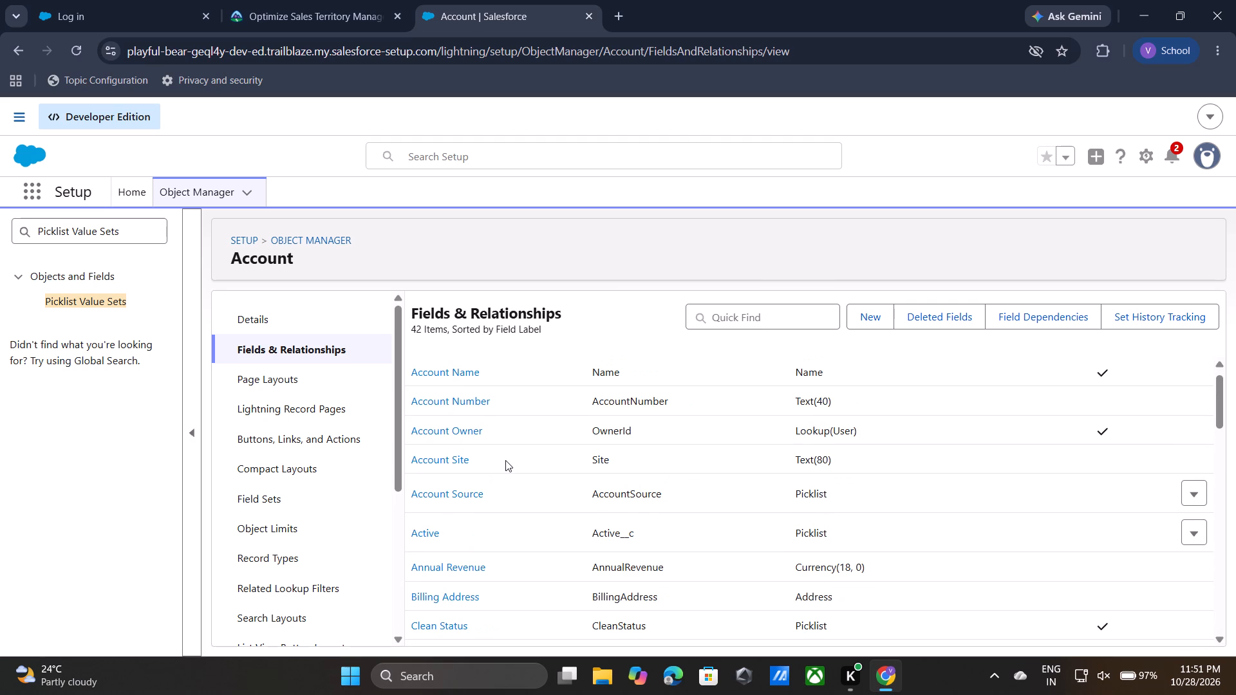
{"action": "left_click", "coordinate": [745, 320]}
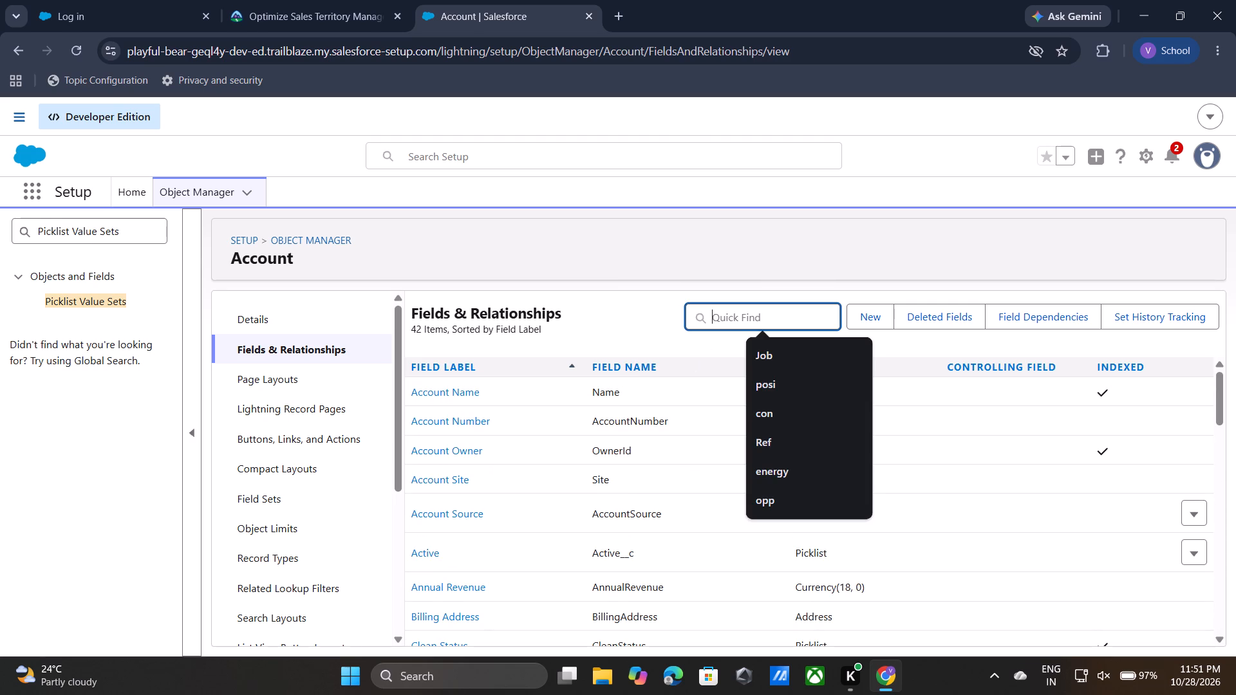
{"action": "key", "text": "shift+z"}
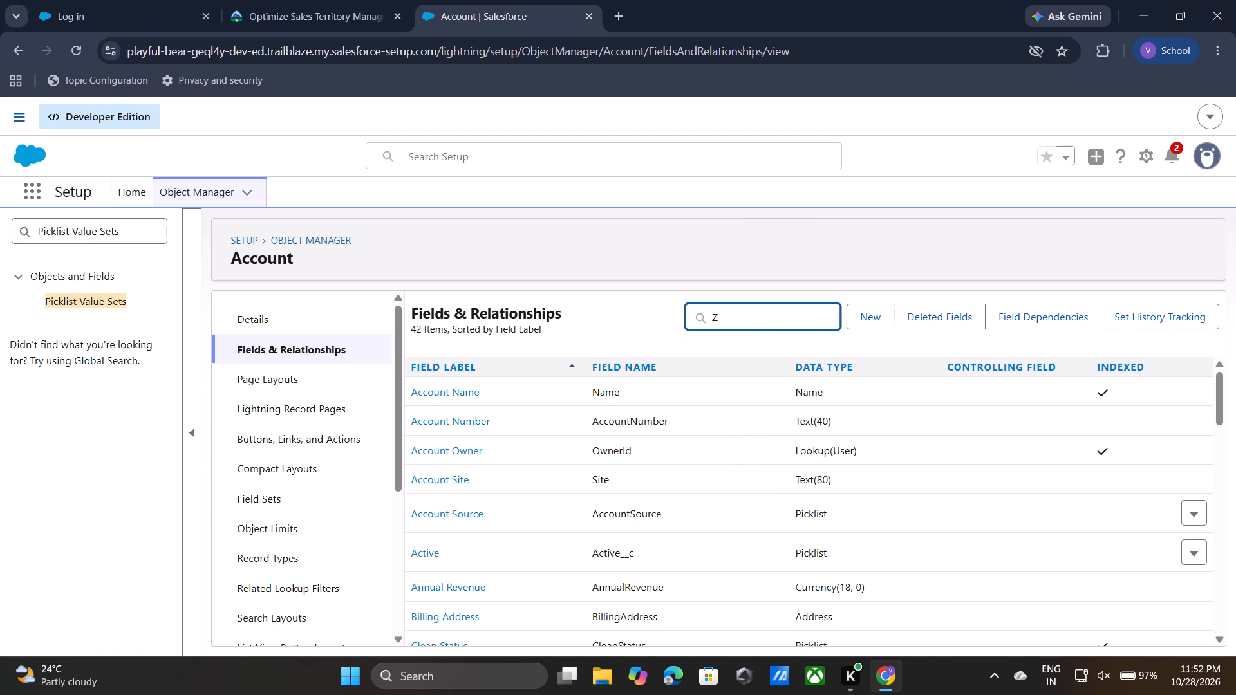
{"action": "key", "text": "o"}
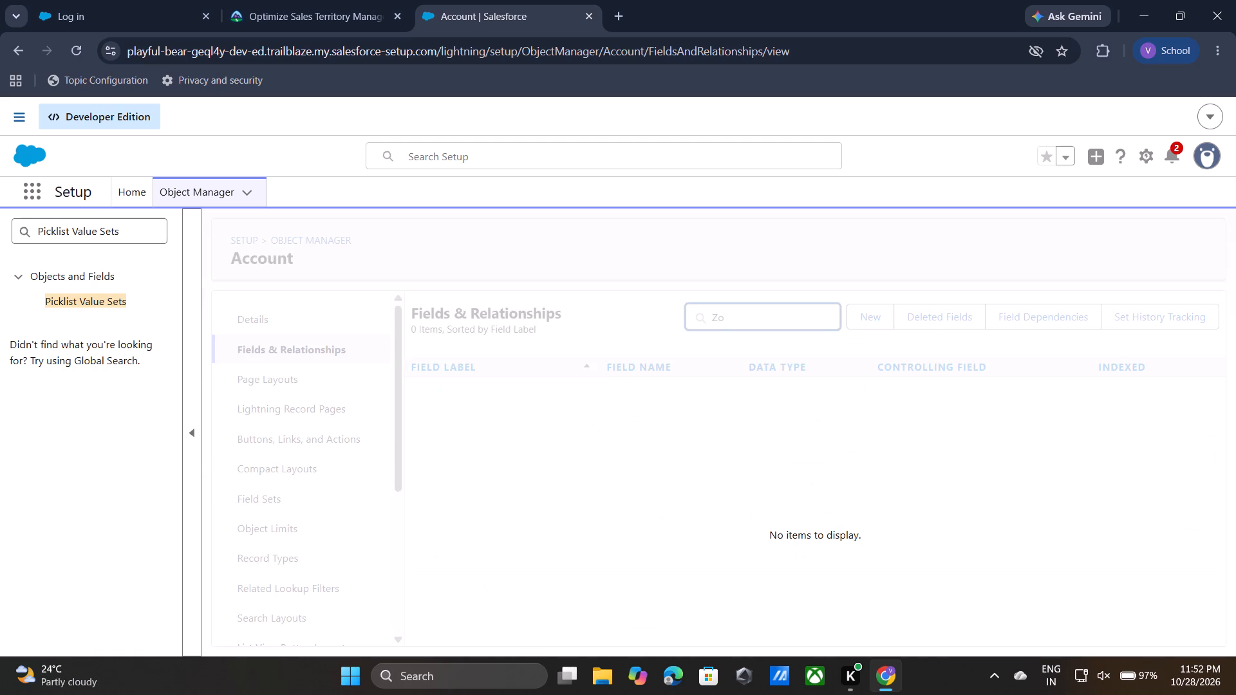
{"action": "key", "text": "n"}
{"action": "key", "text": "e"}
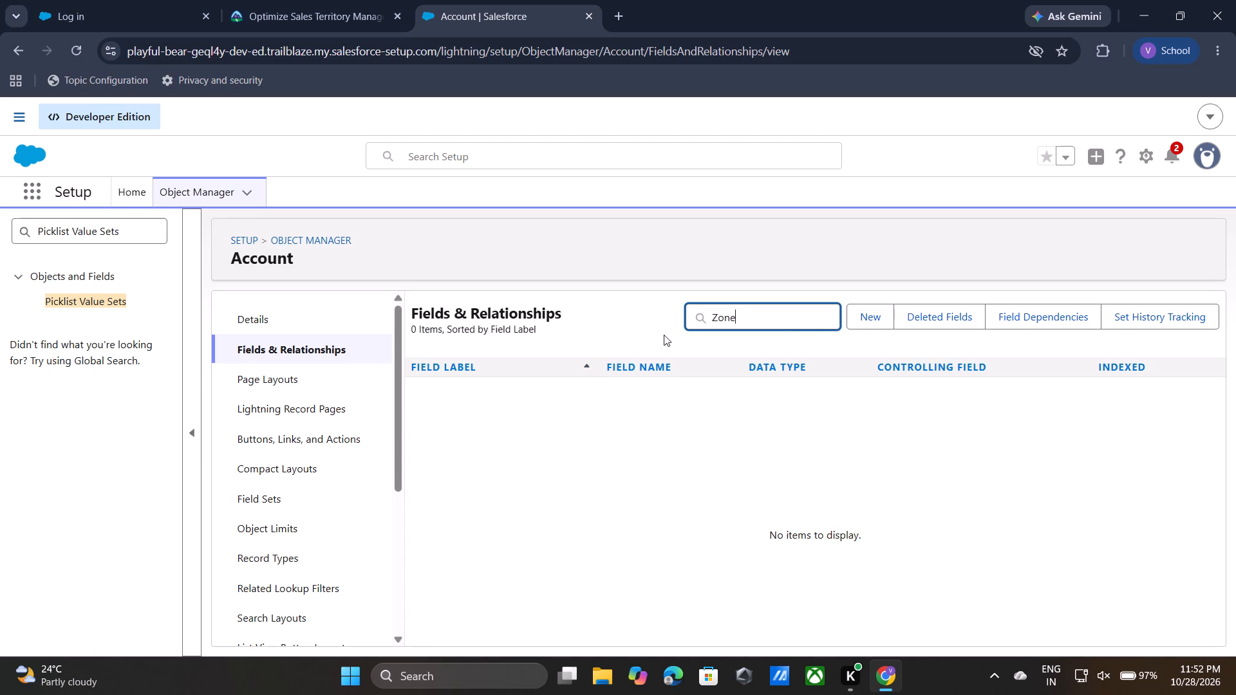
{"action": "left_click", "coordinate": [581, 322]}
Start a new custom field on the Account object with Picklist as its data type.
{"action": "left_click", "coordinate": [865, 317]}
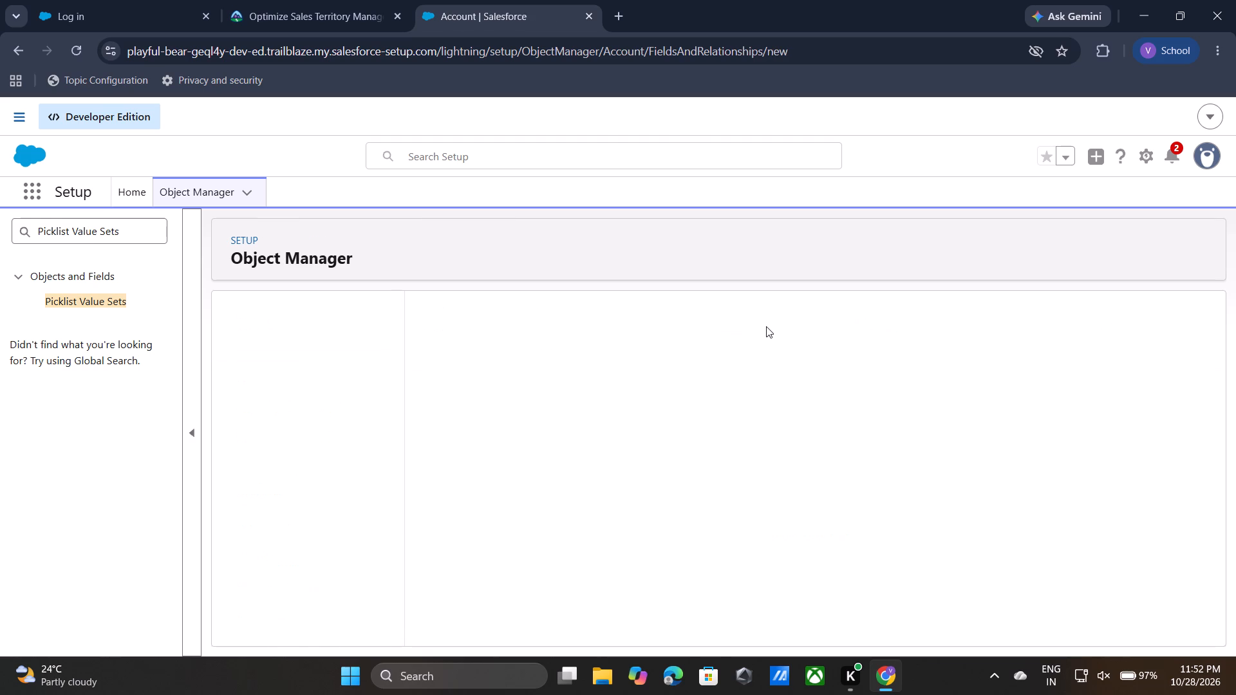
{"action": "scroll", "coordinate": [616, 422], "scroll_direction": "down", "scroll_amount": 3}
{"action": "left_click", "coordinate": [434, 431]}
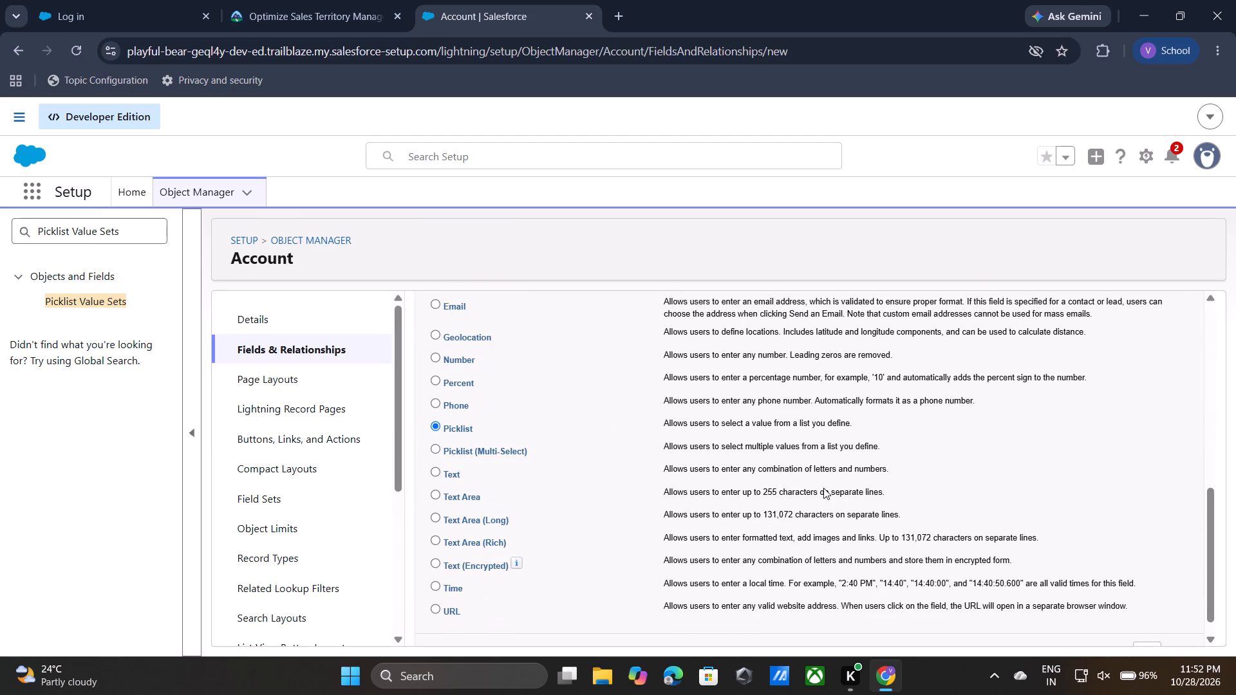
{"action": "scroll", "coordinate": [1035, 553], "scroll_direction": "down", "scroll_amount": 2}
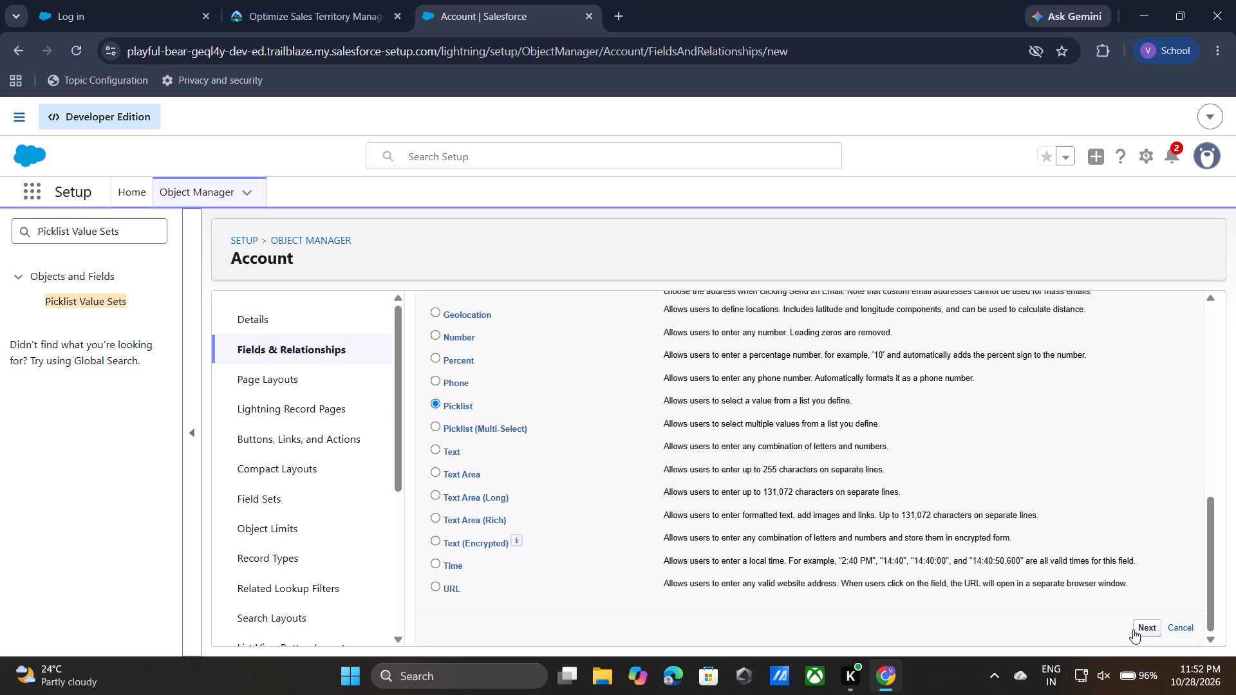
{"action": "left_click", "coordinate": [1133, 629]}
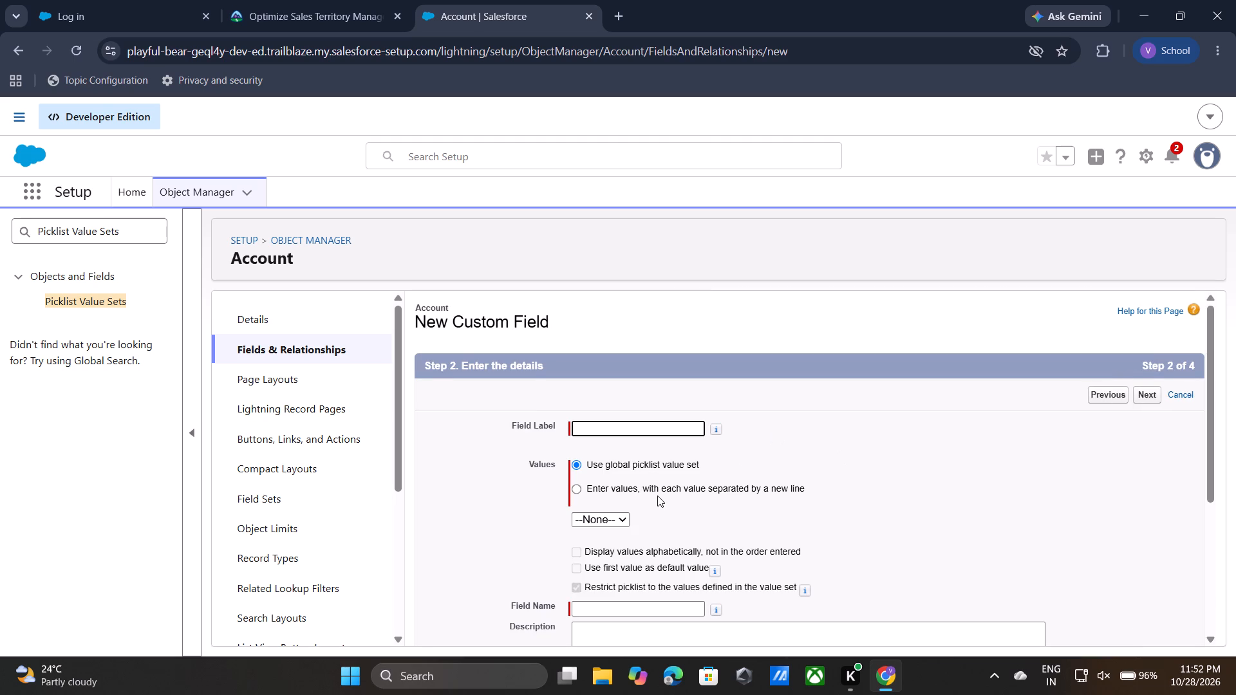
Have the picklist use individually entered values, paste in the copied zone list, and set the Field Label to Zone.
{"action": "left_click", "coordinate": [578, 490]}
{"action": "left_click", "coordinate": [621, 532]}
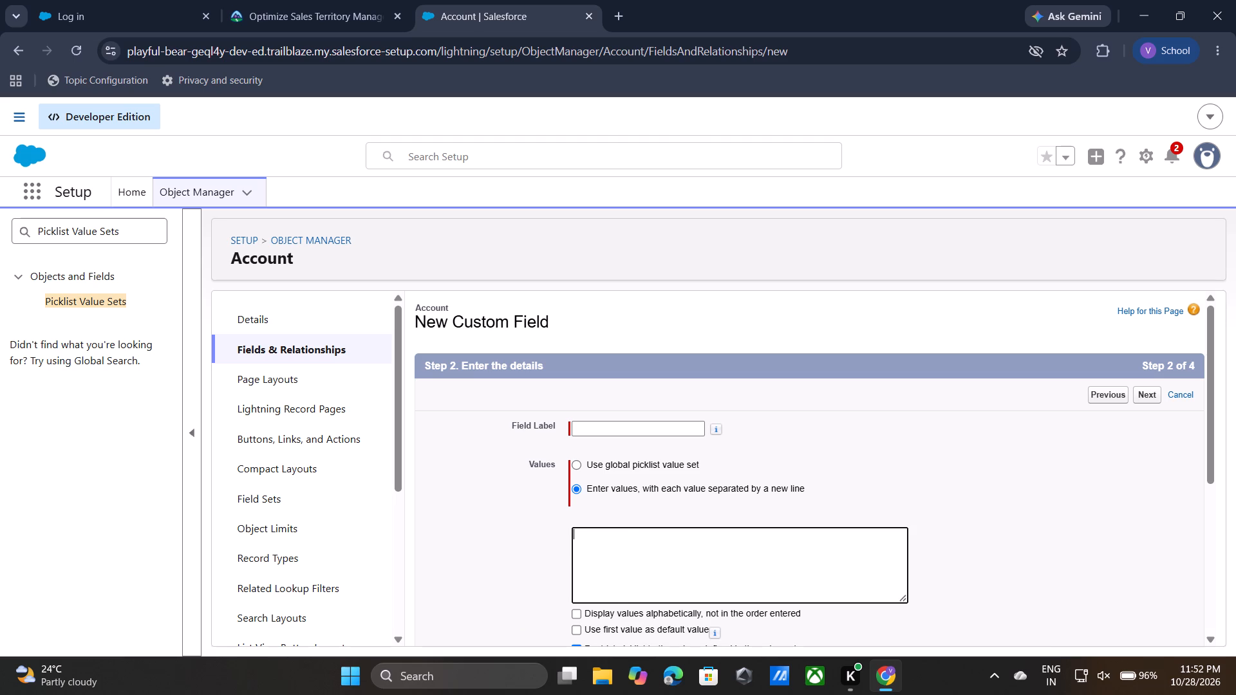
{"action": "key", "text": "ctrl+v"}
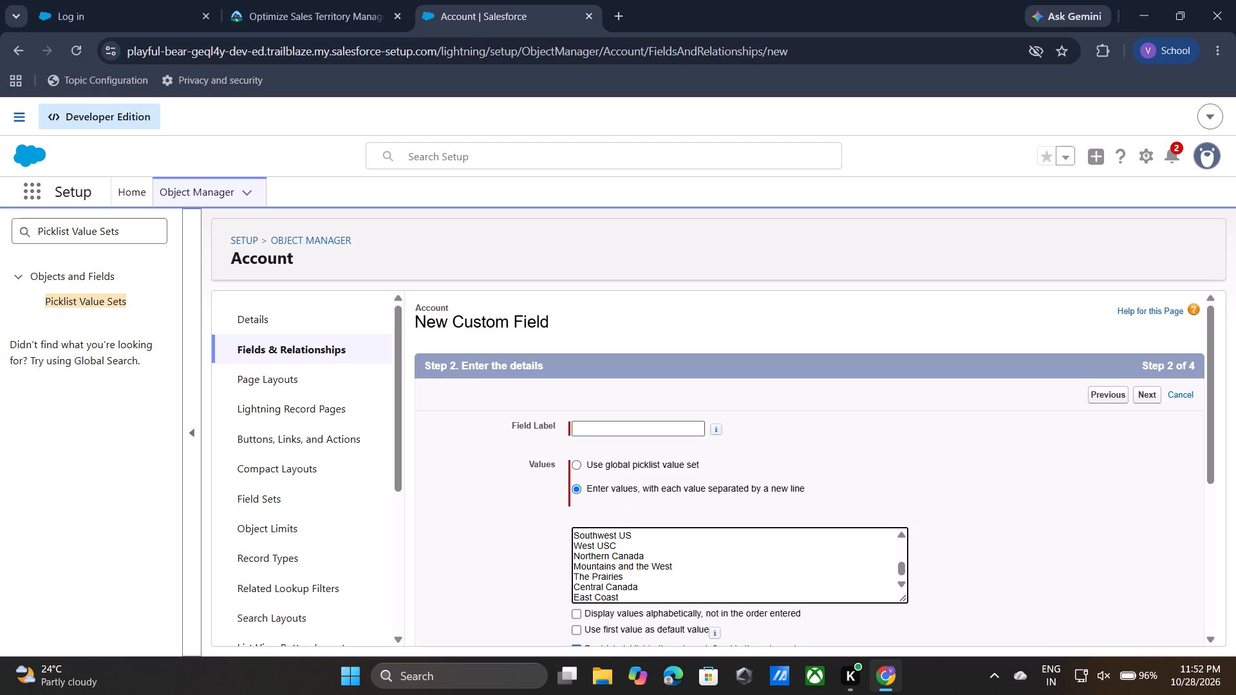
{"action": "left_click", "coordinate": [617, 422]}
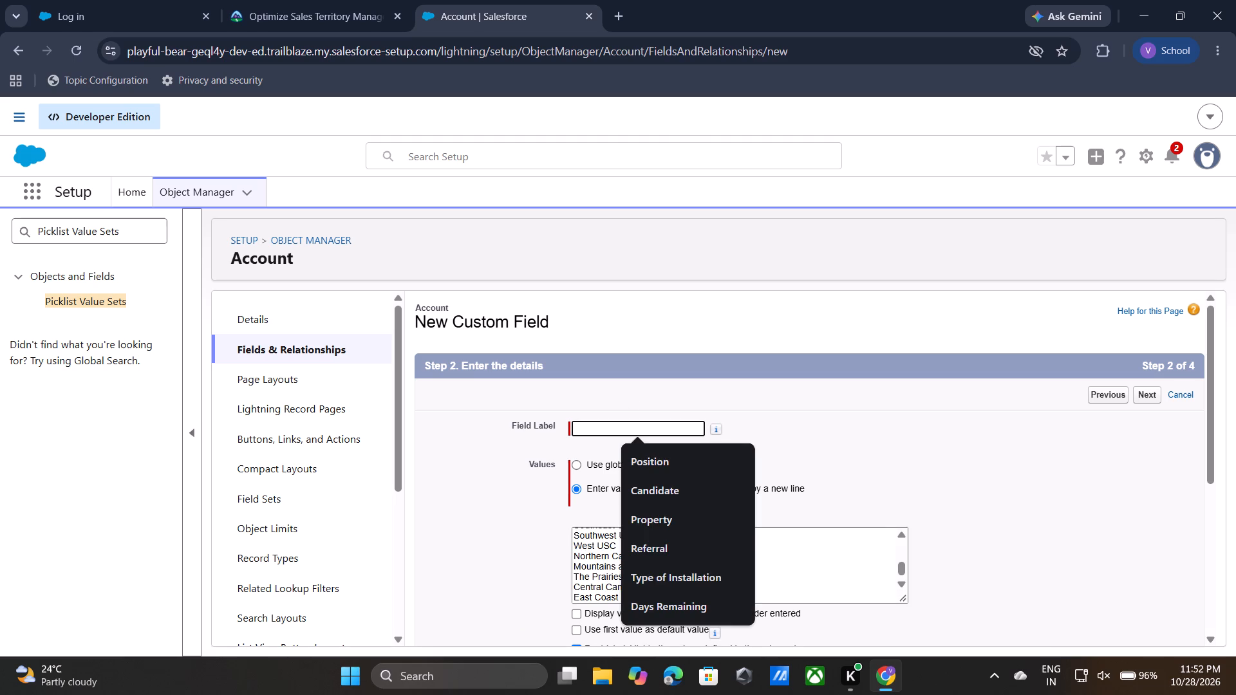
{"action": "key", "text": "shift+z"}
{"action": "type", "text": "one"}
{"action": "left_click", "coordinate": [823, 433]}
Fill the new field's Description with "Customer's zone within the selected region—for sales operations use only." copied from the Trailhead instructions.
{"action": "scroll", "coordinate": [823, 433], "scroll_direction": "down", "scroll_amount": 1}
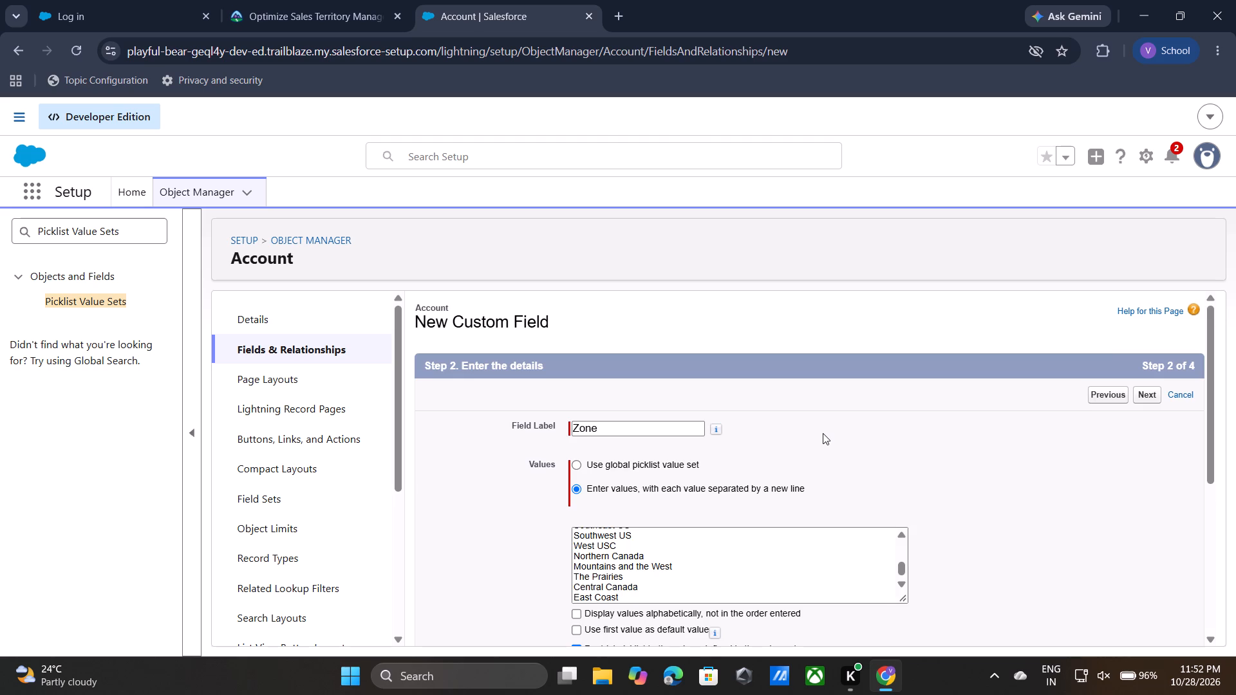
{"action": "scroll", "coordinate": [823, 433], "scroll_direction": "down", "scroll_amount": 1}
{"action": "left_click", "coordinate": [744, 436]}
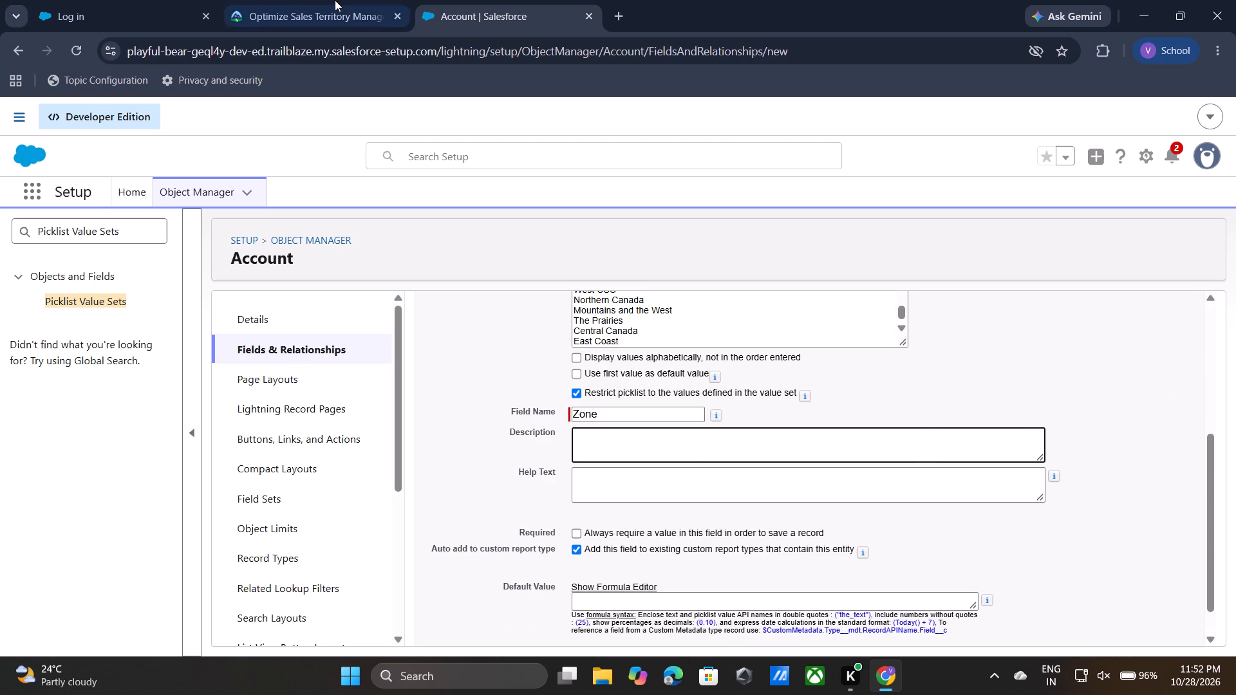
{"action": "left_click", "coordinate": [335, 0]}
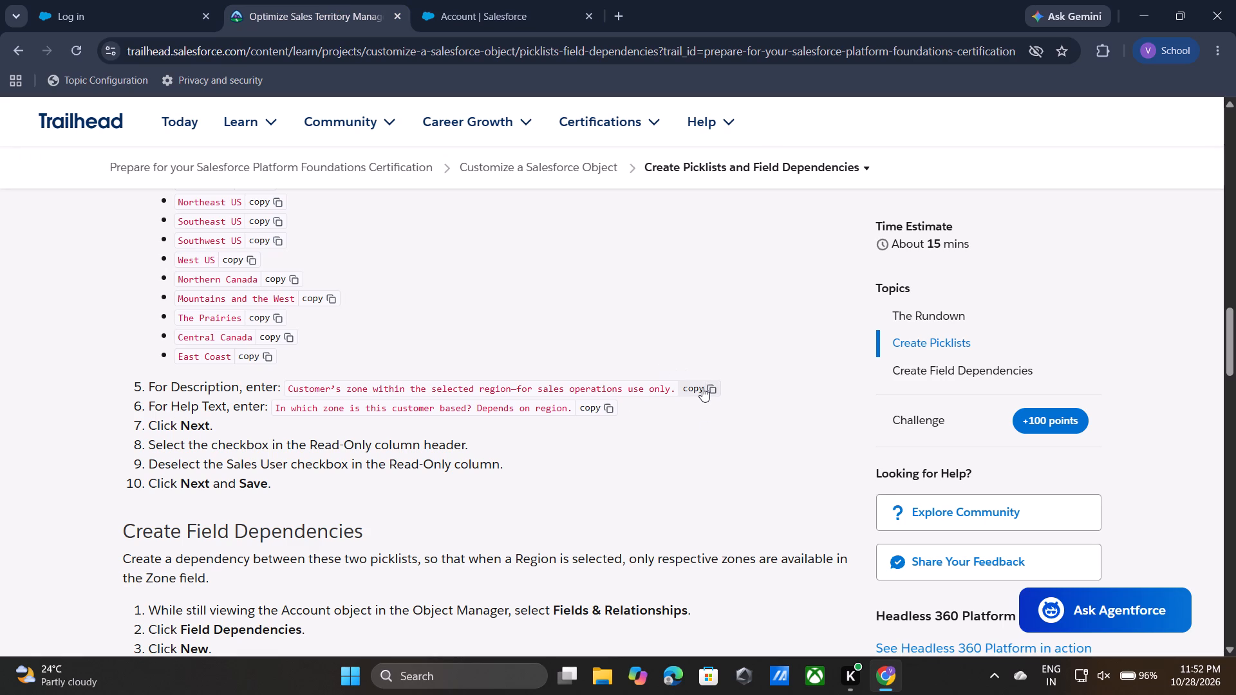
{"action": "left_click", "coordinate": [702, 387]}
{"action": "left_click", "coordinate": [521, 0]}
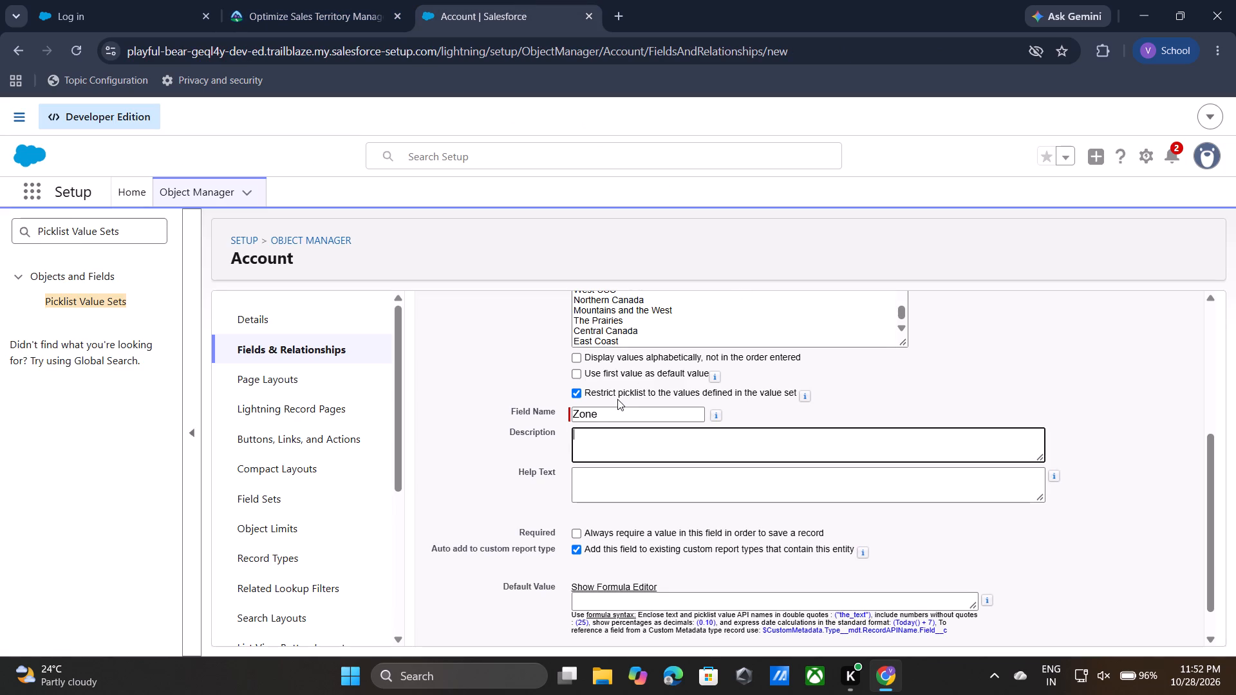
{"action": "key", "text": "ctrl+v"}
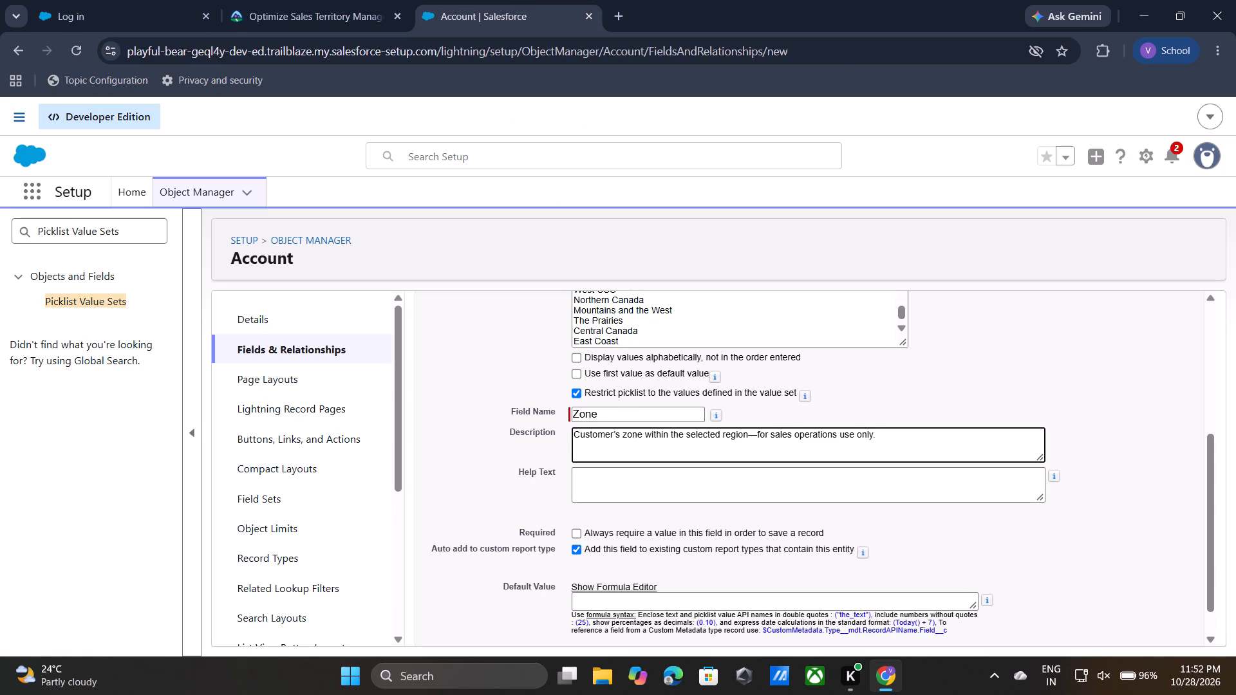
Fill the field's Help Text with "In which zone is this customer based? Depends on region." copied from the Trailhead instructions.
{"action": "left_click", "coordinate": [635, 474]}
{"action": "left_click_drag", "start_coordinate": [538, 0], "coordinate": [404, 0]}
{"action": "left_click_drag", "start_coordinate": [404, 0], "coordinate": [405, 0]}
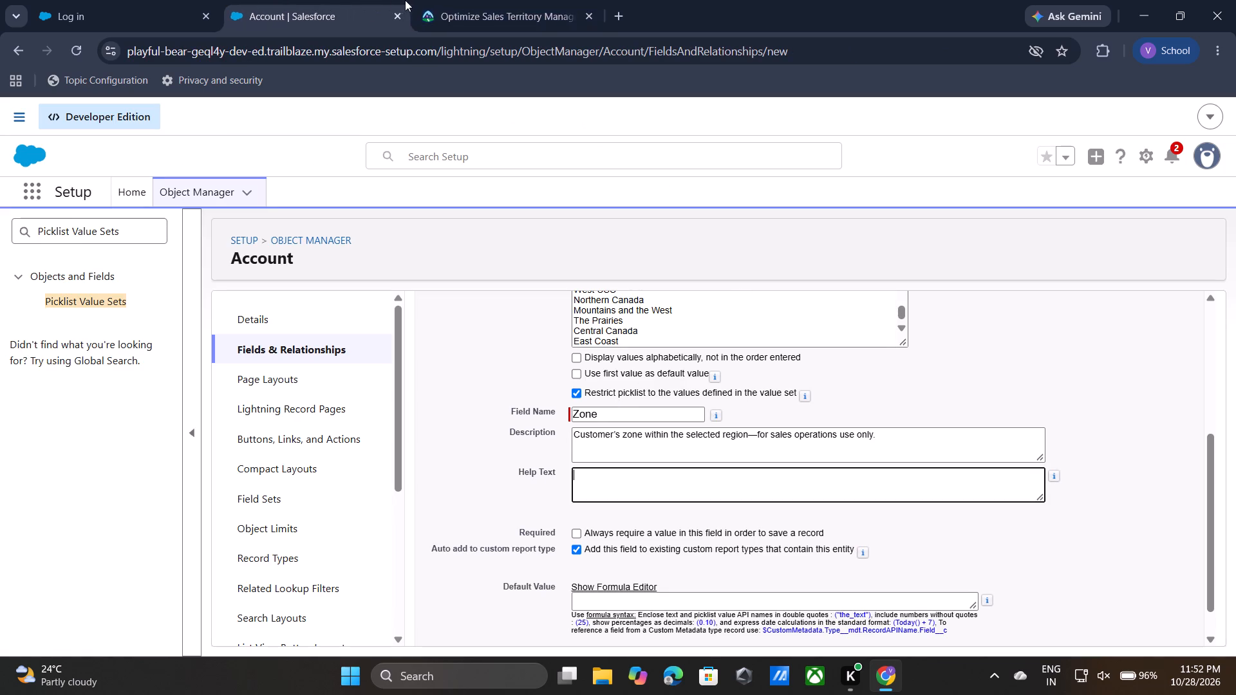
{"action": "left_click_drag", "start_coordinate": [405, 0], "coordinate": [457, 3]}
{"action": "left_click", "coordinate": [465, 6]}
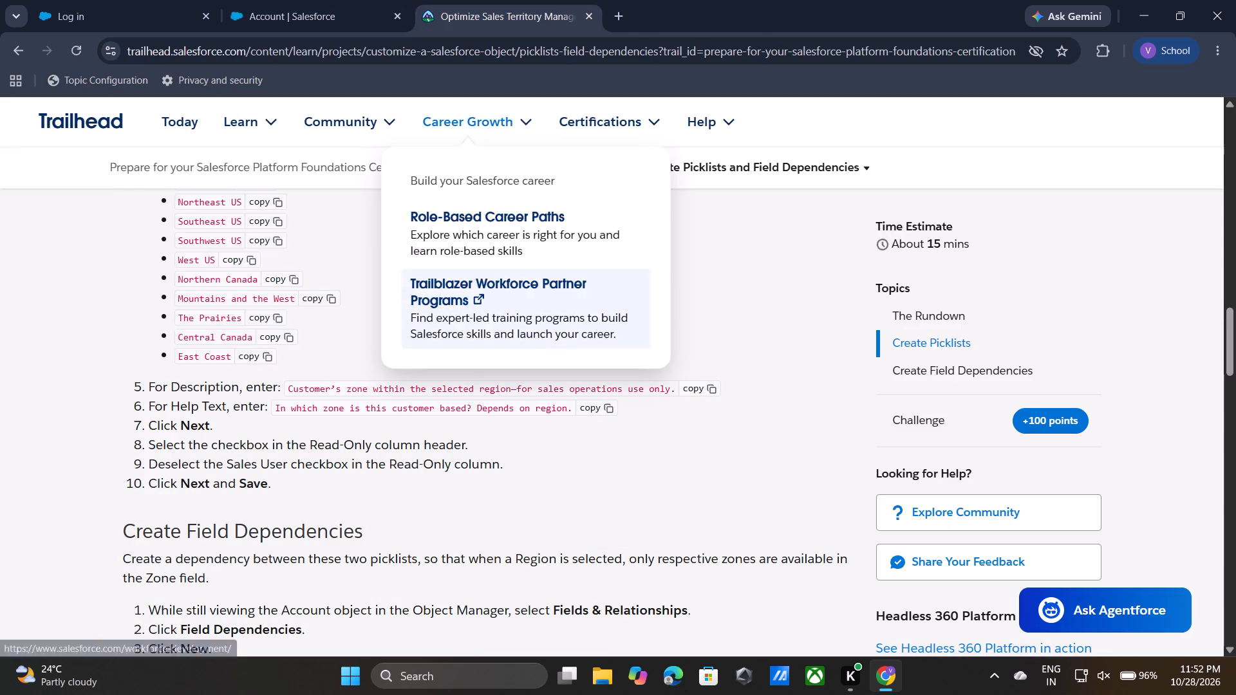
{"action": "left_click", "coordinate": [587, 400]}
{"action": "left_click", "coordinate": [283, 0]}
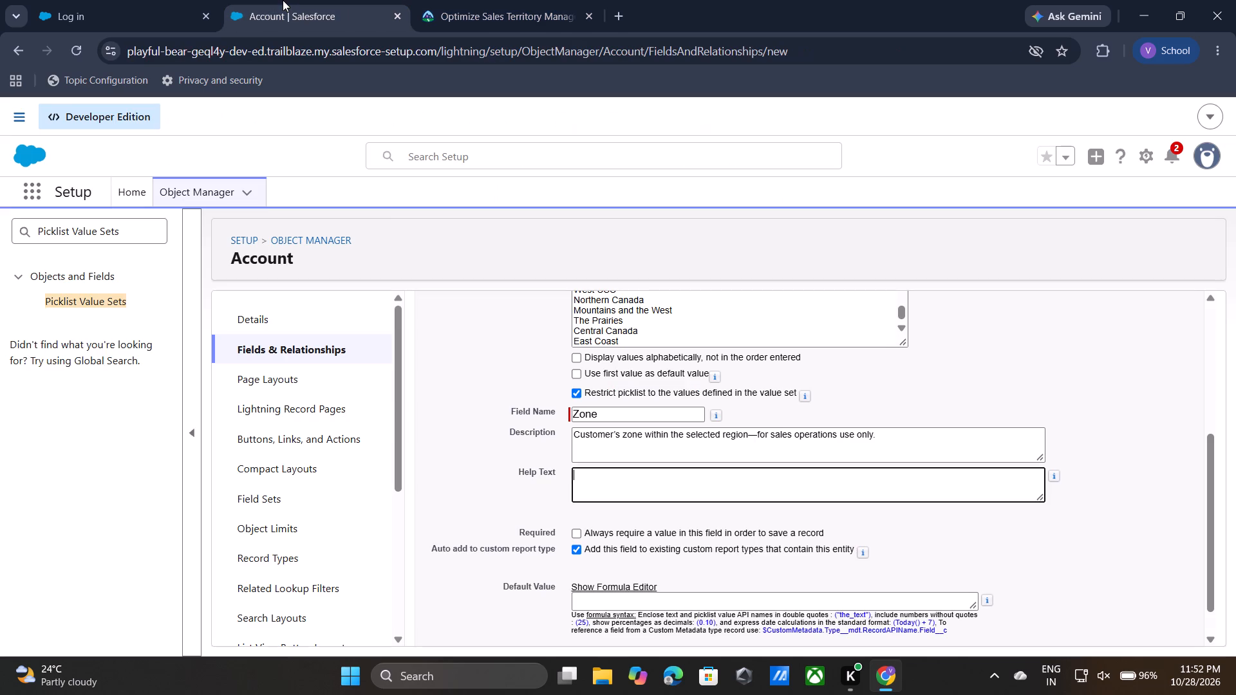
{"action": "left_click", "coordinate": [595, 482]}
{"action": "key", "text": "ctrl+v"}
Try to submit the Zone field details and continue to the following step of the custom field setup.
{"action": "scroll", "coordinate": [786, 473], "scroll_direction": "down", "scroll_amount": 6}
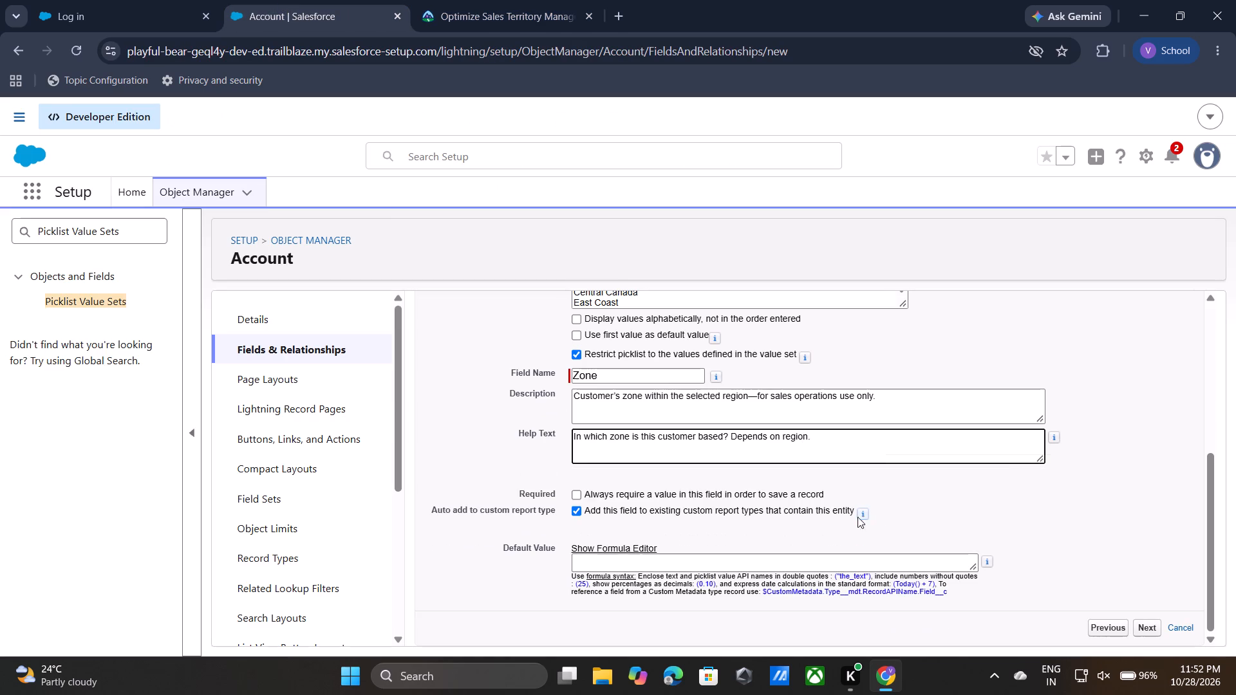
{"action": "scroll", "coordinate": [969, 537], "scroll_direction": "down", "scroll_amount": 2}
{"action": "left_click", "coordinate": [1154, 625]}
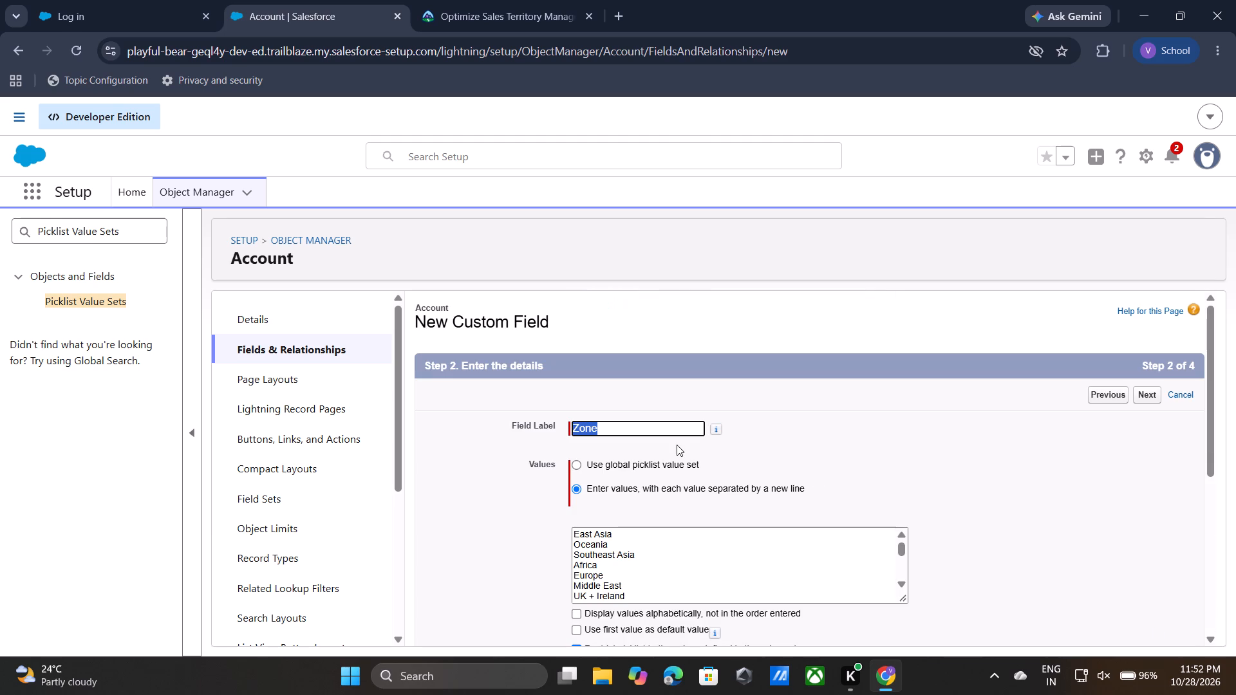
Examine the Field Name entry, its help information and the rest of the Zone field details form.
{"action": "scroll", "coordinate": [792, 450], "scroll_direction": "down", "scroll_amount": 2}
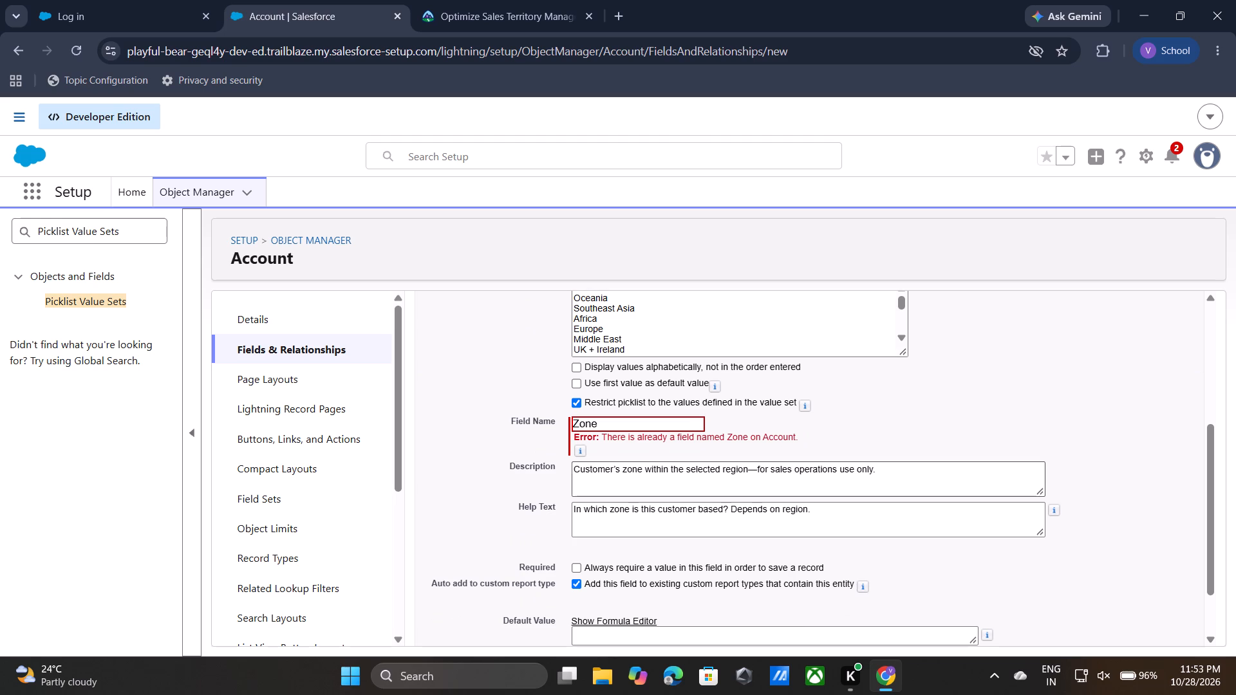
{"action": "left_click", "coordinate": [574, 451]}
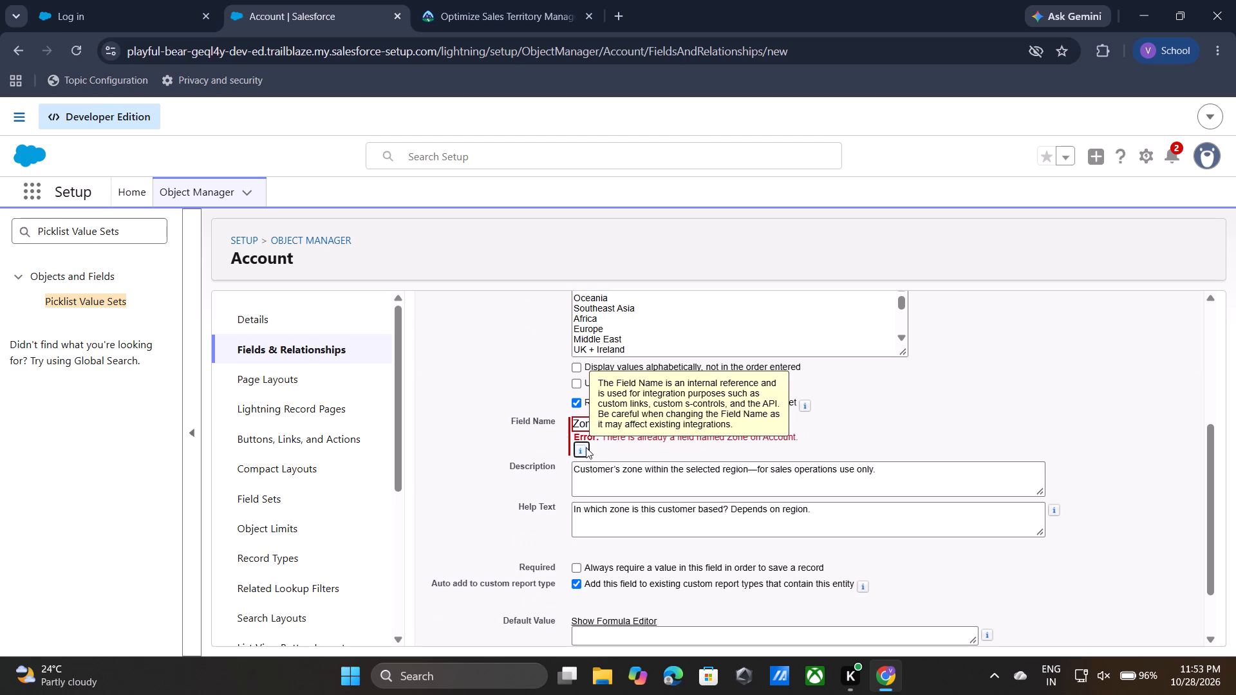
{"action": "left_click", "coordinate": [586, 447]}
{"action": "left_click", "coordinate": [626, 454]}
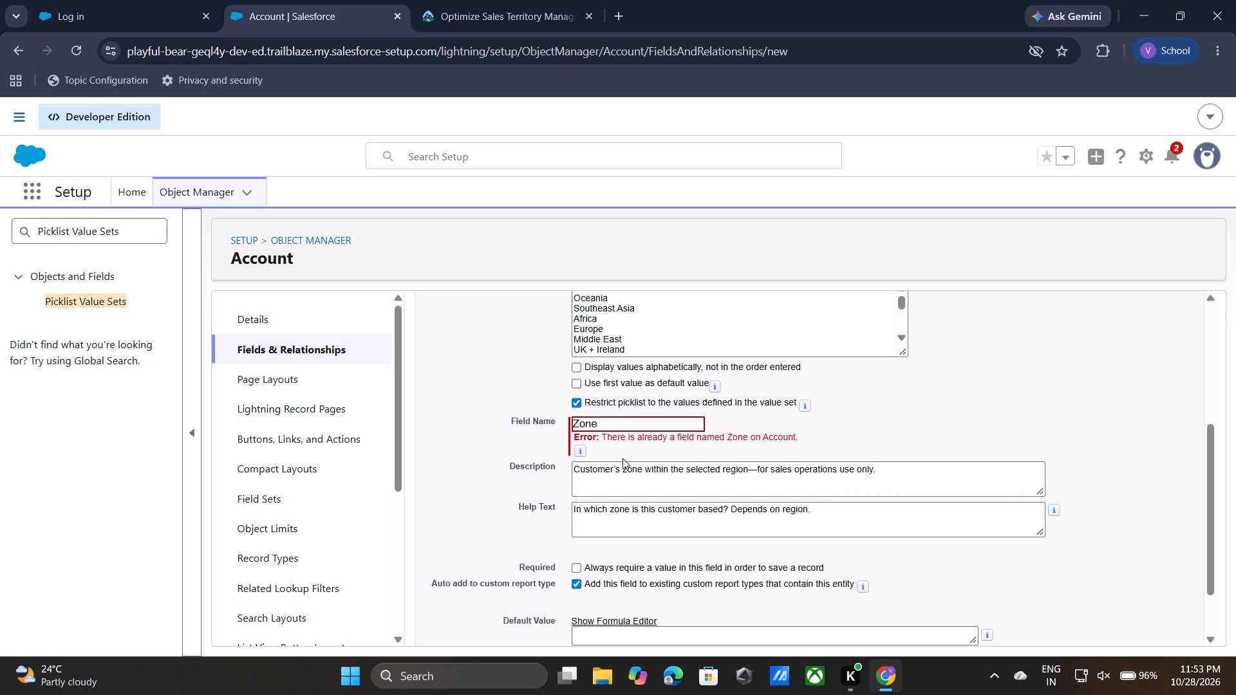
{"action": "scroll", "coordinate": [630, 498], "scroll_direction": "down", "scroll_amount": 2}
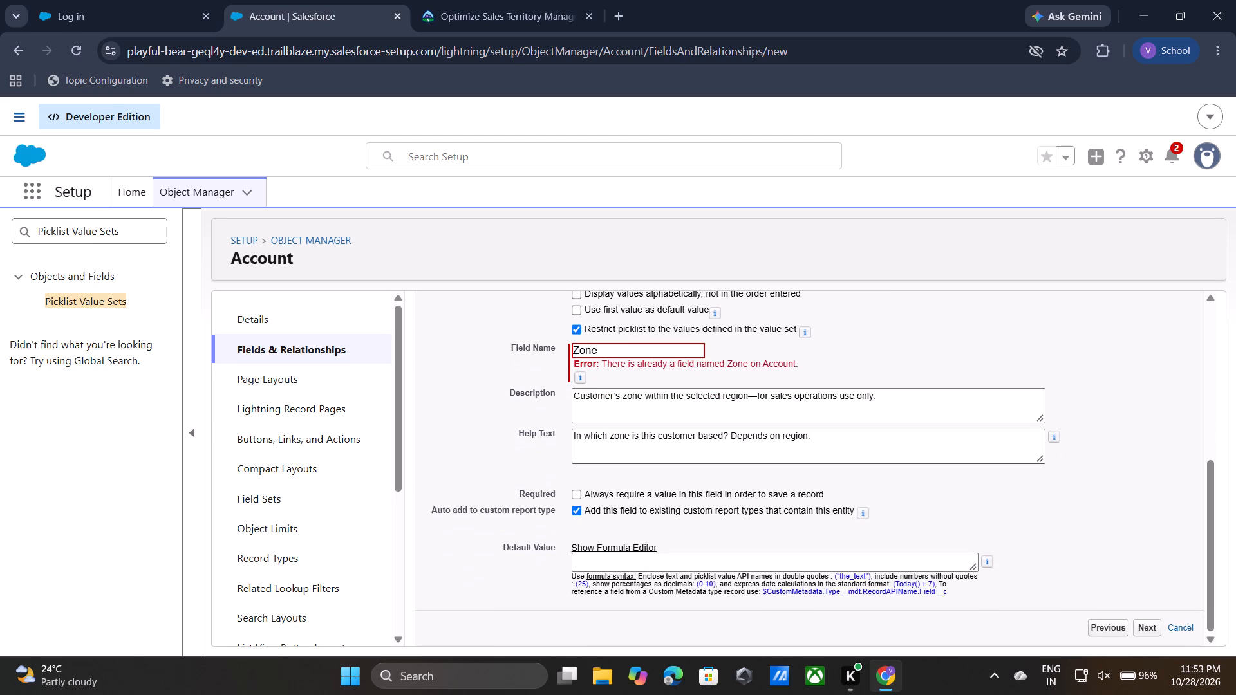
{"action": "scroll", "coordinate": [641, 457], "scroll_direction": "down", "scroll_amount": 1}
{"action": "scroll", "coordinate": [641, 457], "scroll_direction": "up", "scroll_amount": 1}
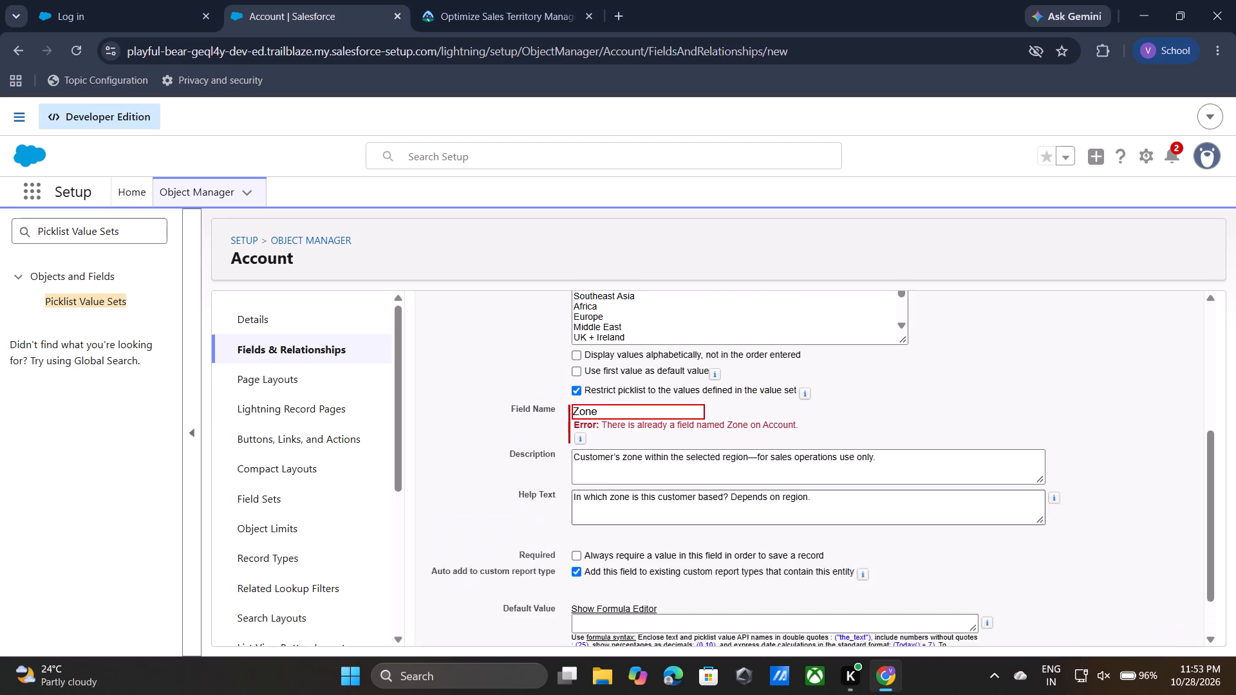
{"action": "scroll", "coordinate": [641, 457], "scroll_direction": "up", "scroll_amount": 2}
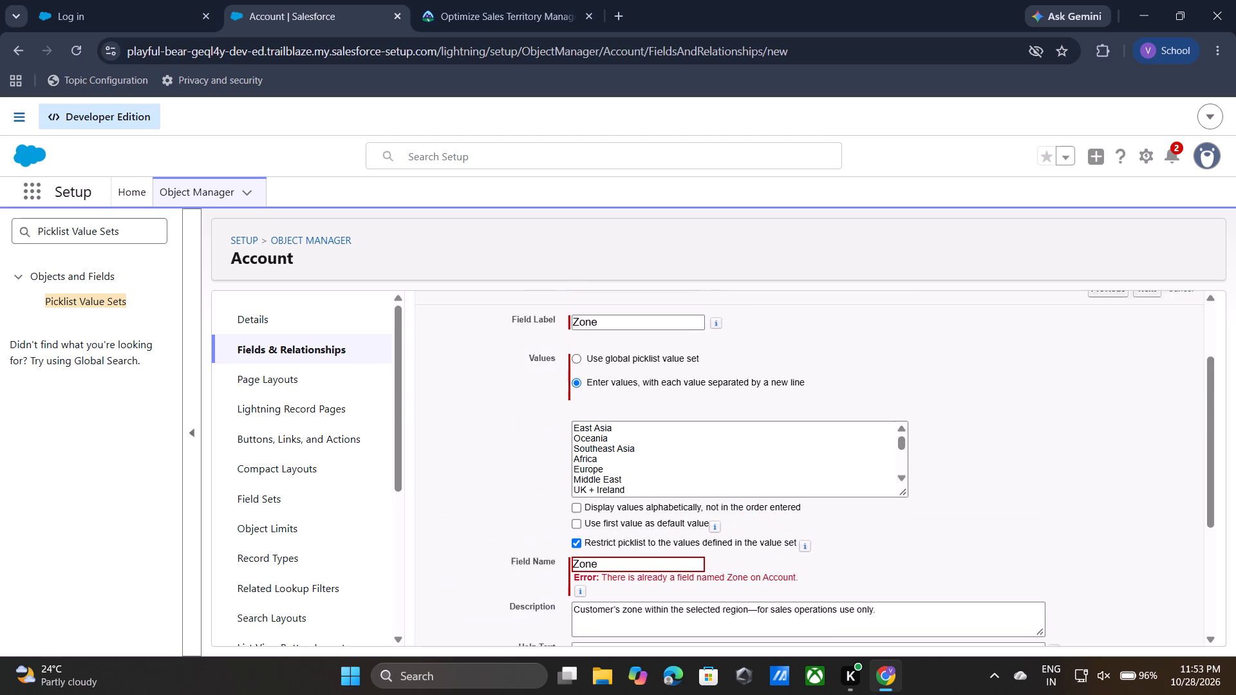
{"action": "scroll", "coordinate": [604, 434], "scroll_direction": "up", "scroll_amount": 1}
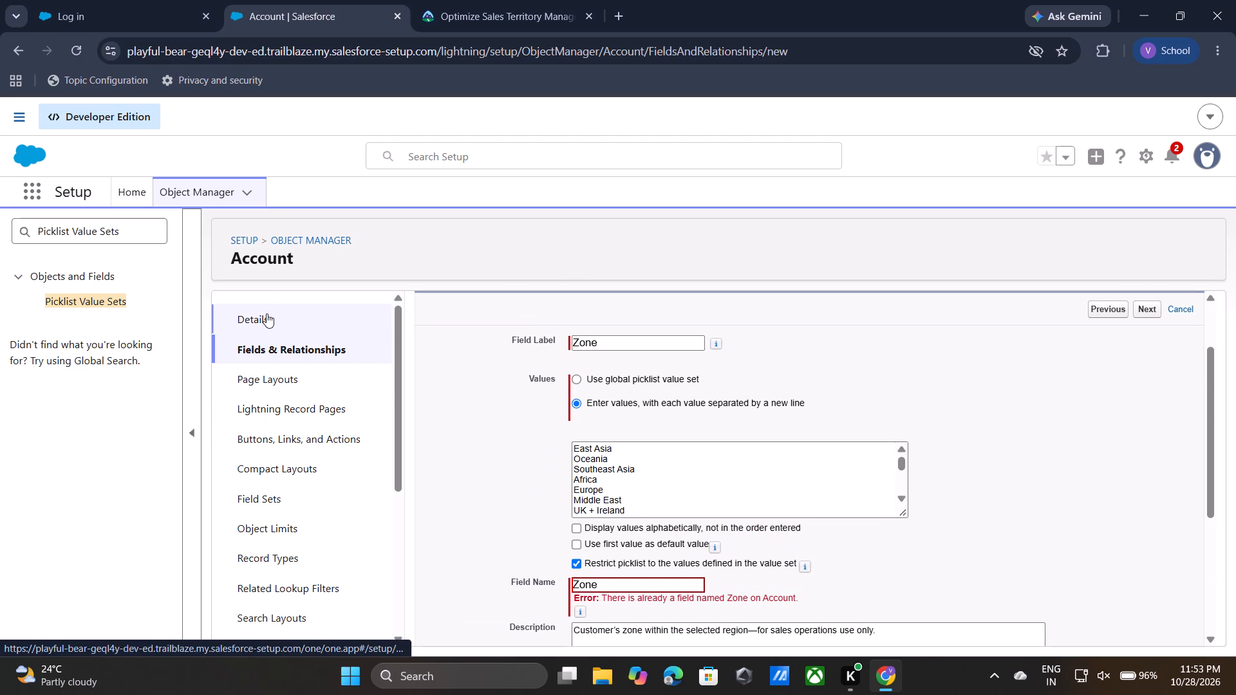
Leave the new field form and search the Object Manager for "Zone".
{"action": "left_click", "coordinate": [283, 234]}
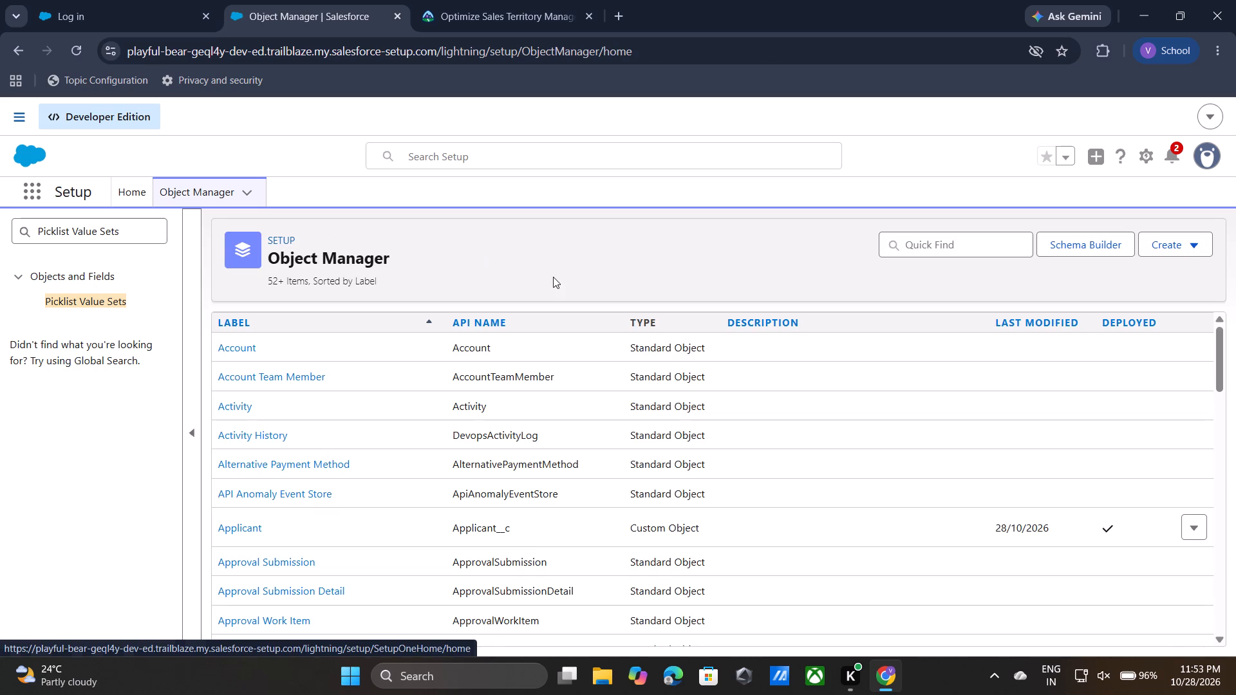
{"action": "left_click", "coordinate": [902, 248]}
{"action": "type", "text": "Zo"}
{"action": "type", "text": "ne"}
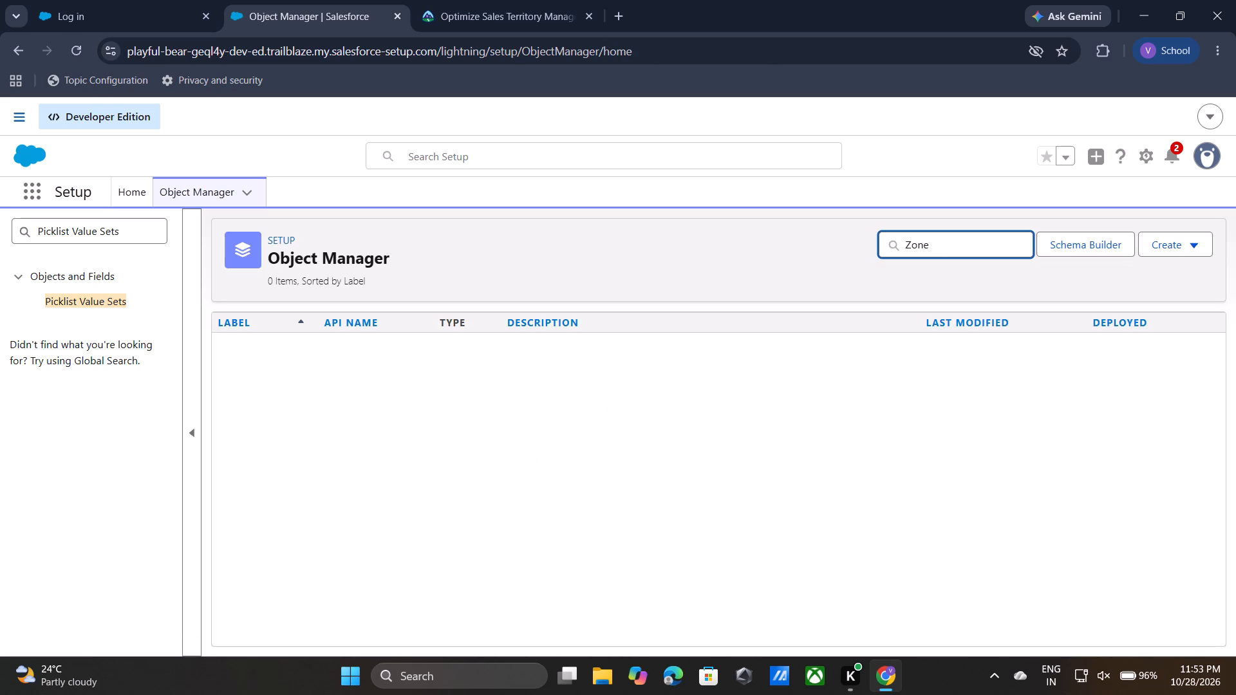
Clear the object search and look through the full Object Manager list for anything related to Zone.
{"action": "triple_click", "coordinate": [946, 248]}
{"action": "left_click", "coordinate": [946, 248]}
{"action": "key", "text": "BackSpace"}
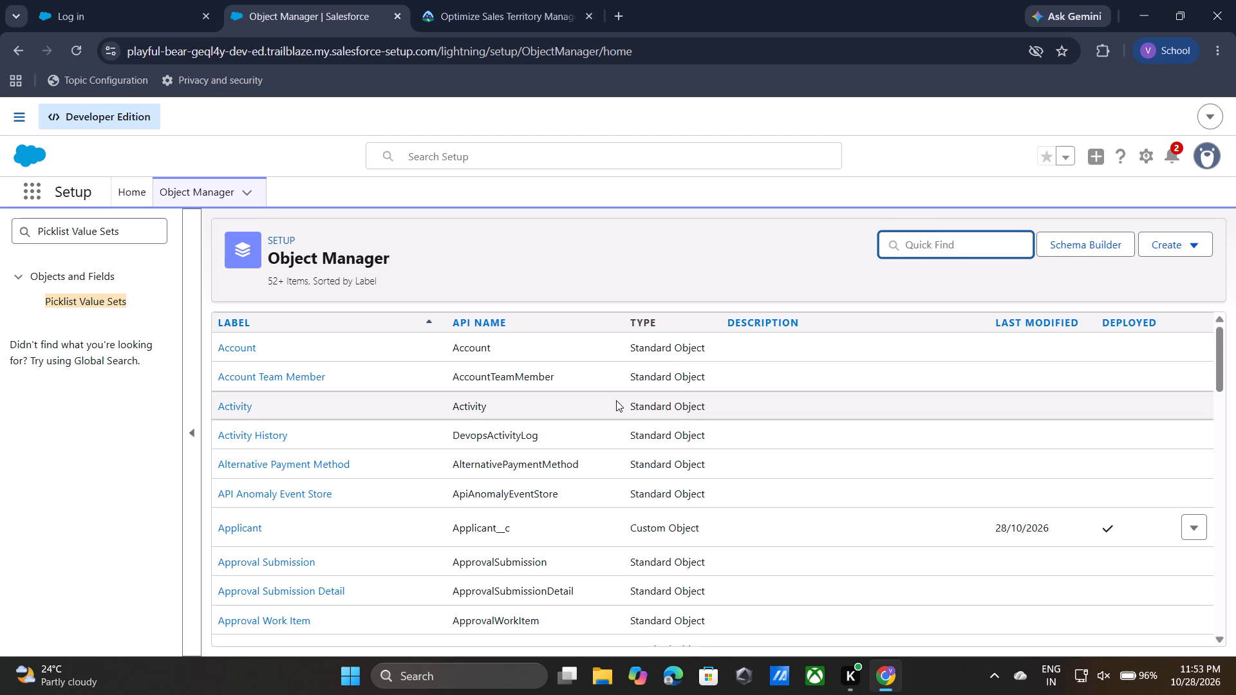
{"action": "scroll", "coordinate": [487, 354], "scroll_direction": "down", "scroll_amount": 17}
{"action": "scroll", "coordinate": [487, 354], "scroll_direction": "down", "scroll_amount": 4}
{"action": "scroll", "coordinate": [500, 456], "scroll_direction": "down", "scroll_amount": 17}
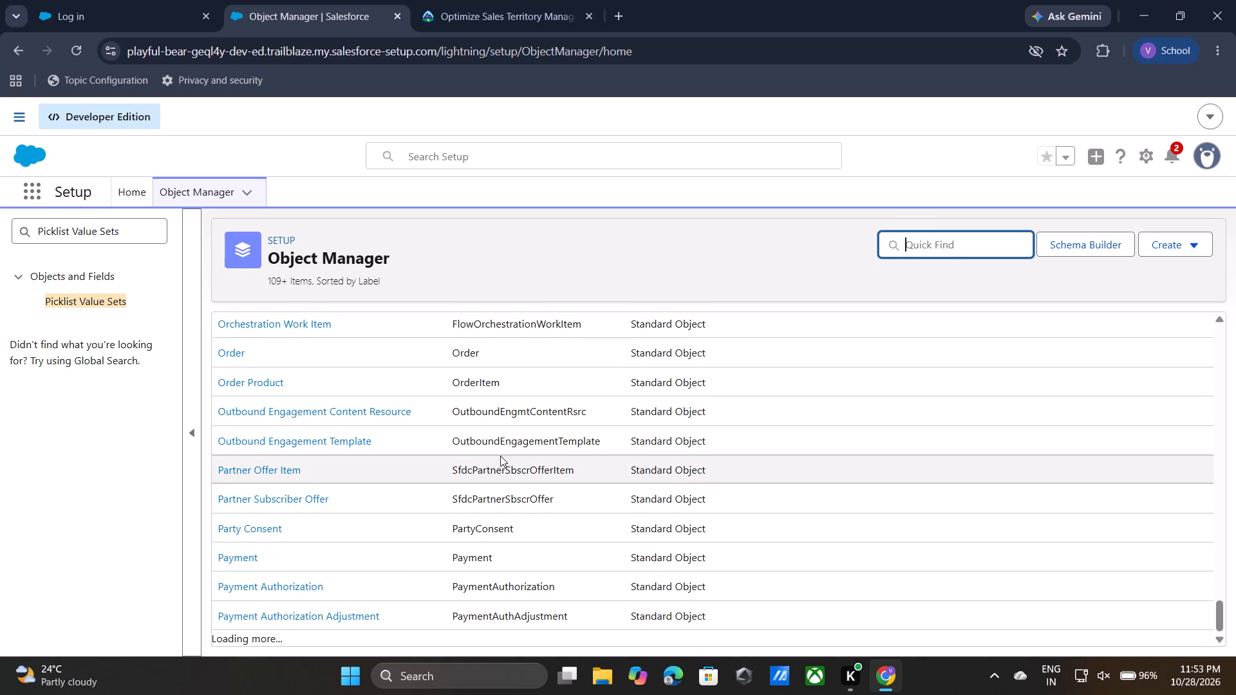
{"action": "scroll", "coordinate": [500, 456], "scroll_direction": "down", "scroll_amount": 8}
{"action": "scroll", "coordinate": [505, 510], "scroll_direction": "down", "scroll_amount": 18}
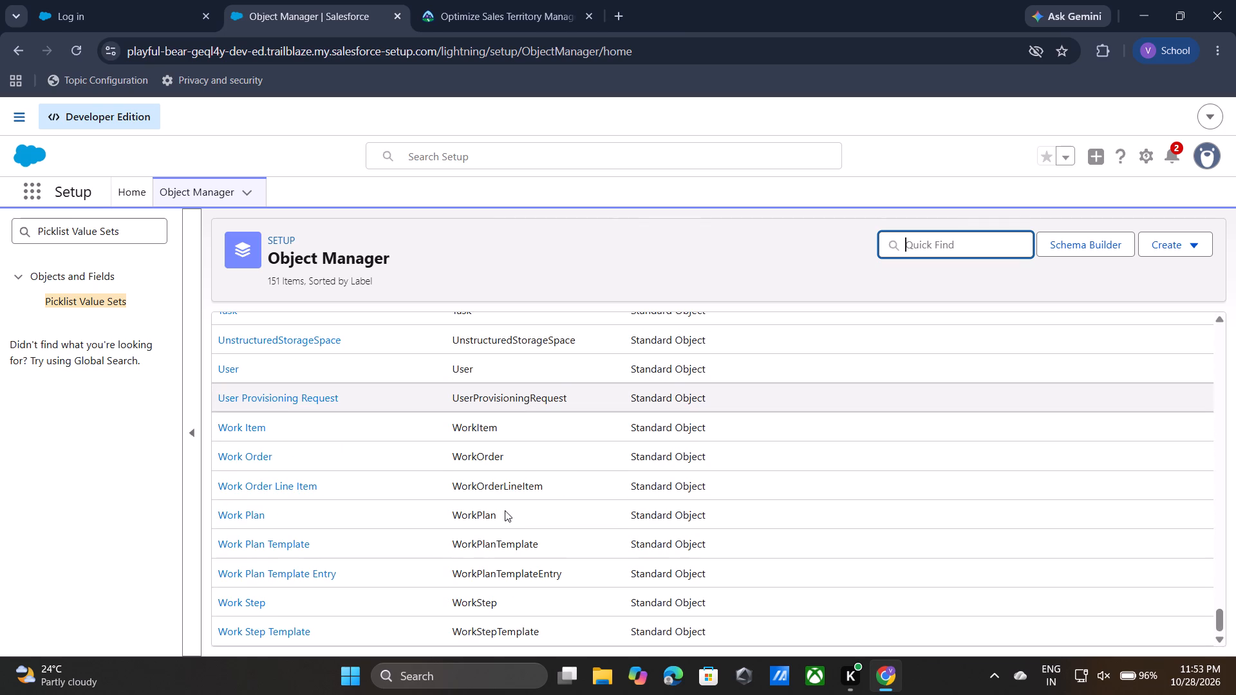
{"action": "scroll", "coordinate": [505, 510], "scroll_direction": "down", "scroll_amount": 12}
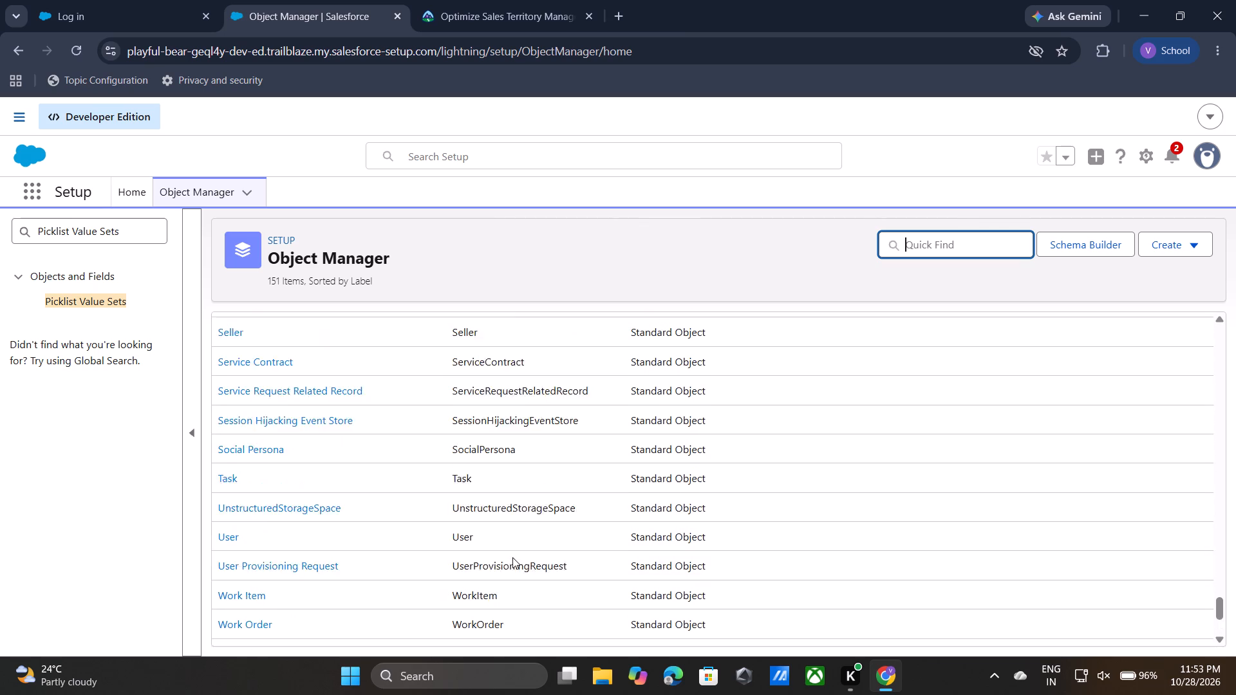
{"action": "scroll", "coordinate": [512, 557], "scroll_direction": "down", "scroll_amount": 7}
{"action": "scroll", "coordinate": [512, 557], "scroll_direction": "up", "scroll_amount": 20}
{"action": "scroll", "coordinate": [512, 557], "scroll_direction": "up", "scroll_amount": 1}
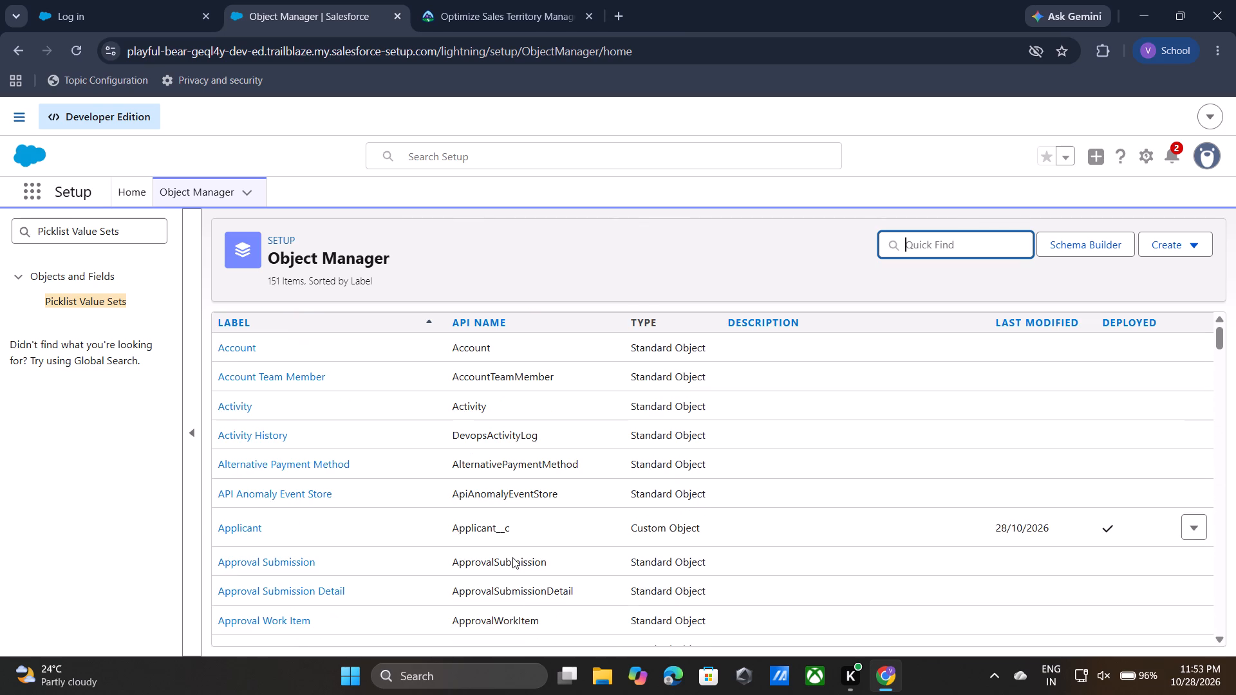
{"action": "scroll", "coordinate": [512, 557], "scroll_direction": "up", "scroll_amount": 6}
Open the Account object's Fields & Relationships and look through the whole field list for an existing Zone field.
{"action": "left_click", "coordinate": [257, 347]}
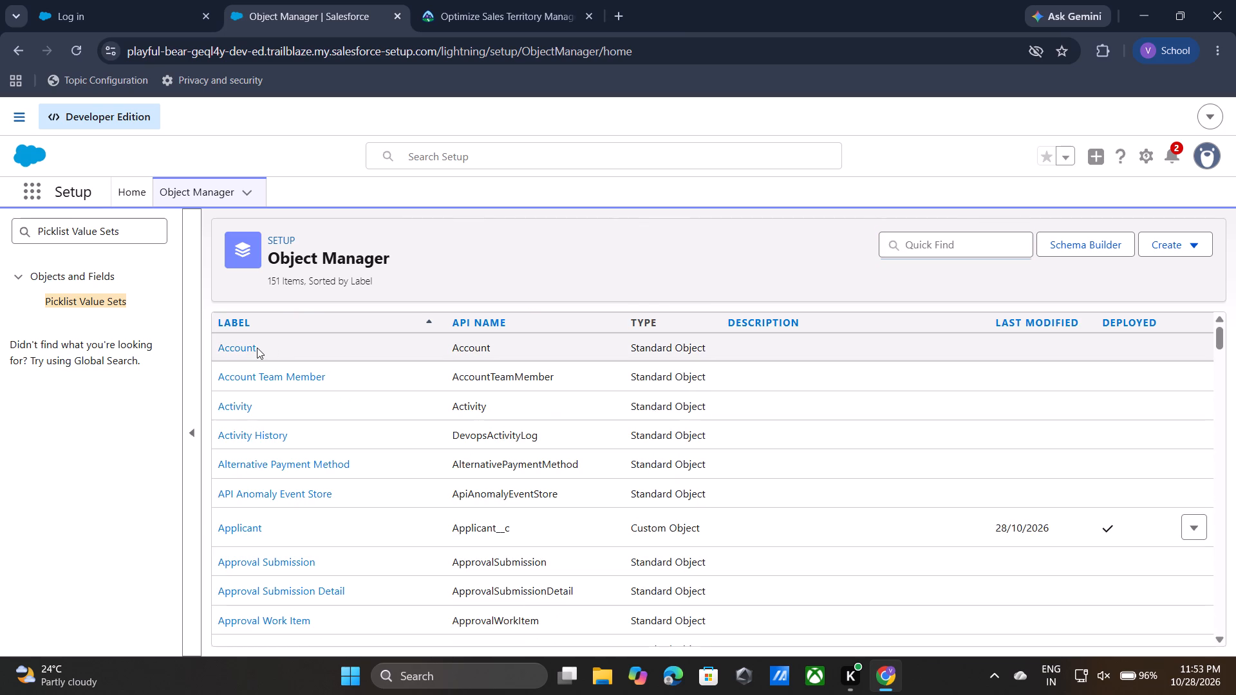
{"action": "left_click", "coordinate": [247, 345]}
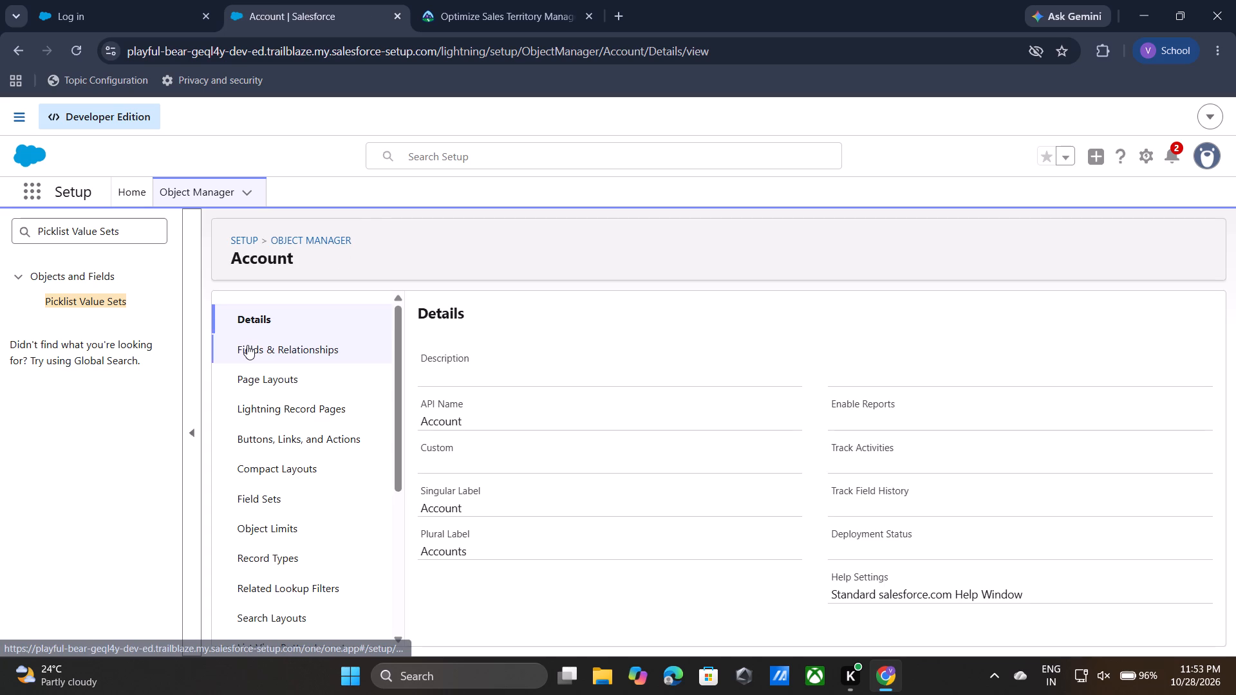
{"action": "left_click", "coordinate": [306, 352]}
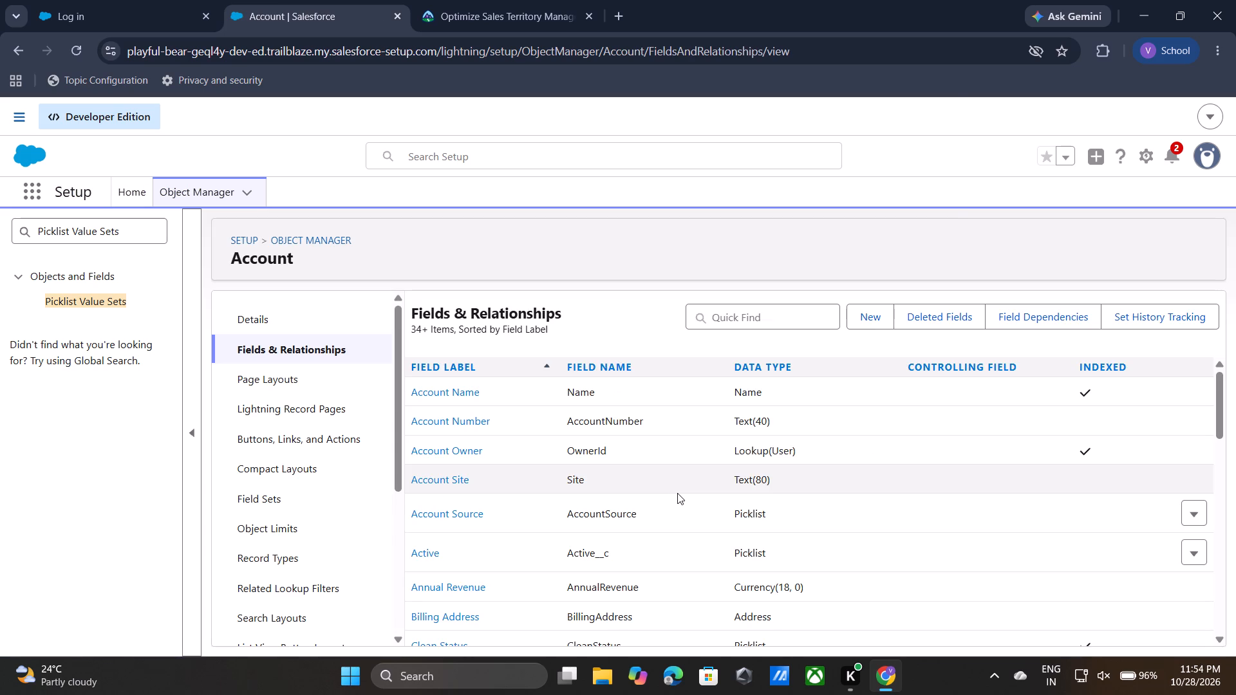
{"action": "right_click", "coordinate": [677, 493]}
{"action": "scroll", "coordinate": [677, 493], "scroll_direction": "down", "scroll_amount": 1}
{"action": "scroll", "coordinate": [608, 559], "scroll_direction": "down", "scroll_amount": 1}
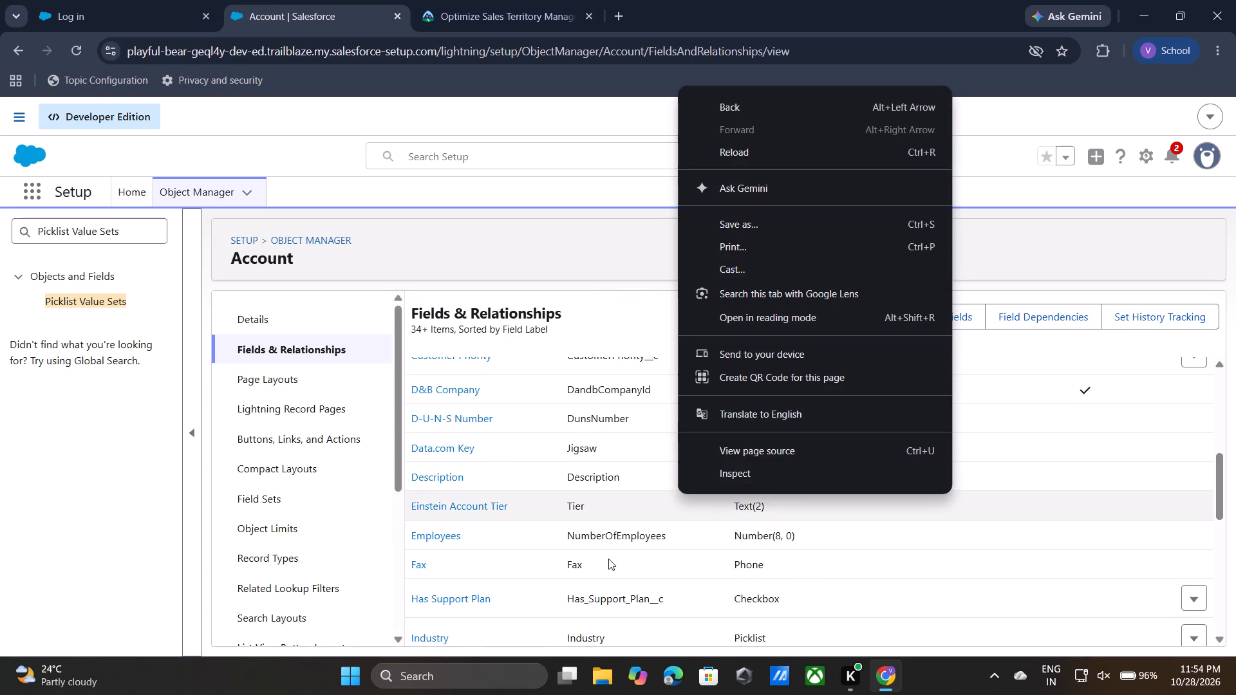
{"action": "scroll", "coordinate": [608, 559], "scroll_direction": "down", "scroll_amount": 11}
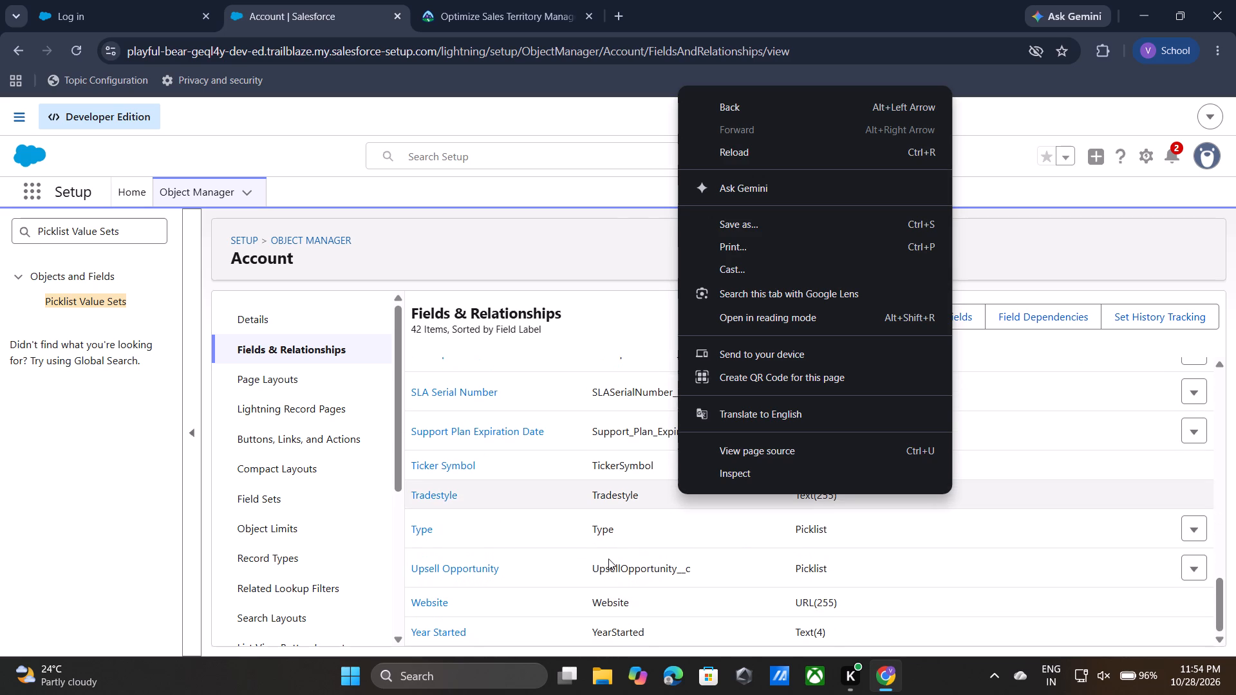
{"action": "scroll", "coordinate": [608, 559], "scroll_direction": "down", "scroll_amount": 1}
{"action": "left_click", "coordinate": [570, 291]}
{"action": "left_click", "coordinate": [640, 329]}
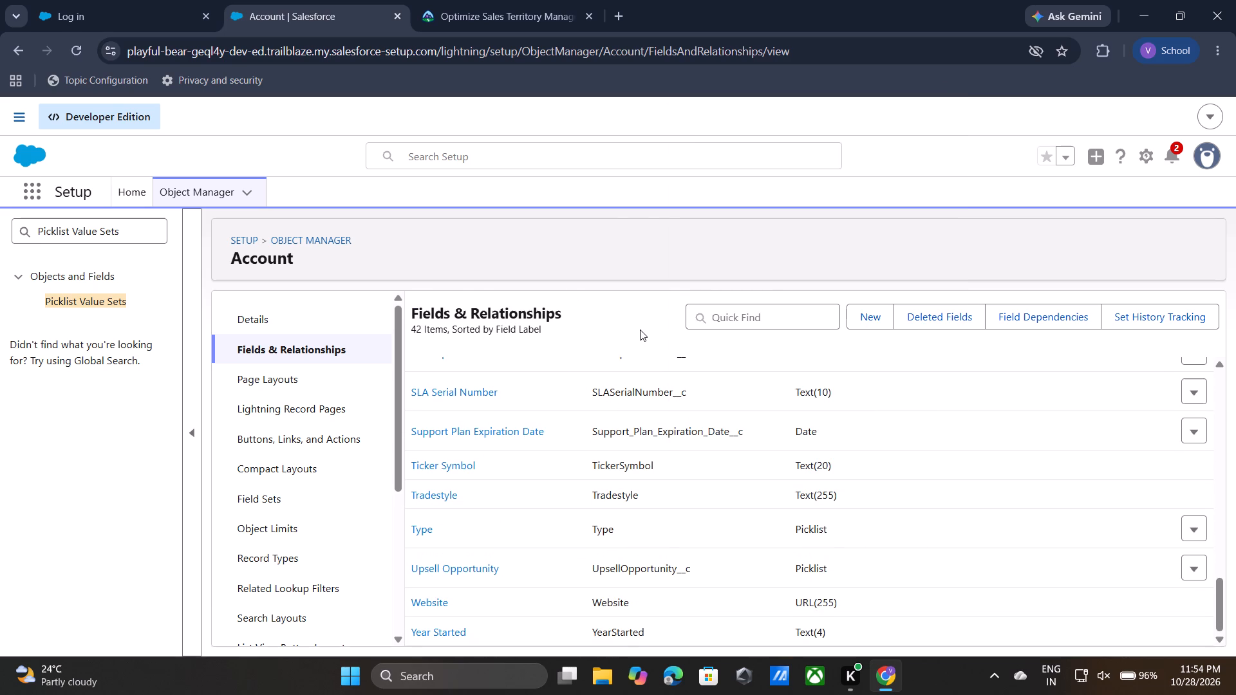
Look through Account's whole field list again, checking the field names for one that already uses Zone.
{"action": "scroll", "coordinate": [637, 453], "scroll_direction": "down", "scroll_amount": 6}
{"action": "scroll", "coordinate": [688, 535], "scroll_direction": "down", "scroll_amount": 2}
{"action": "scroll", "coordinate": [688, 535], "scroll_direction": "up", "scroll_amount": 2}
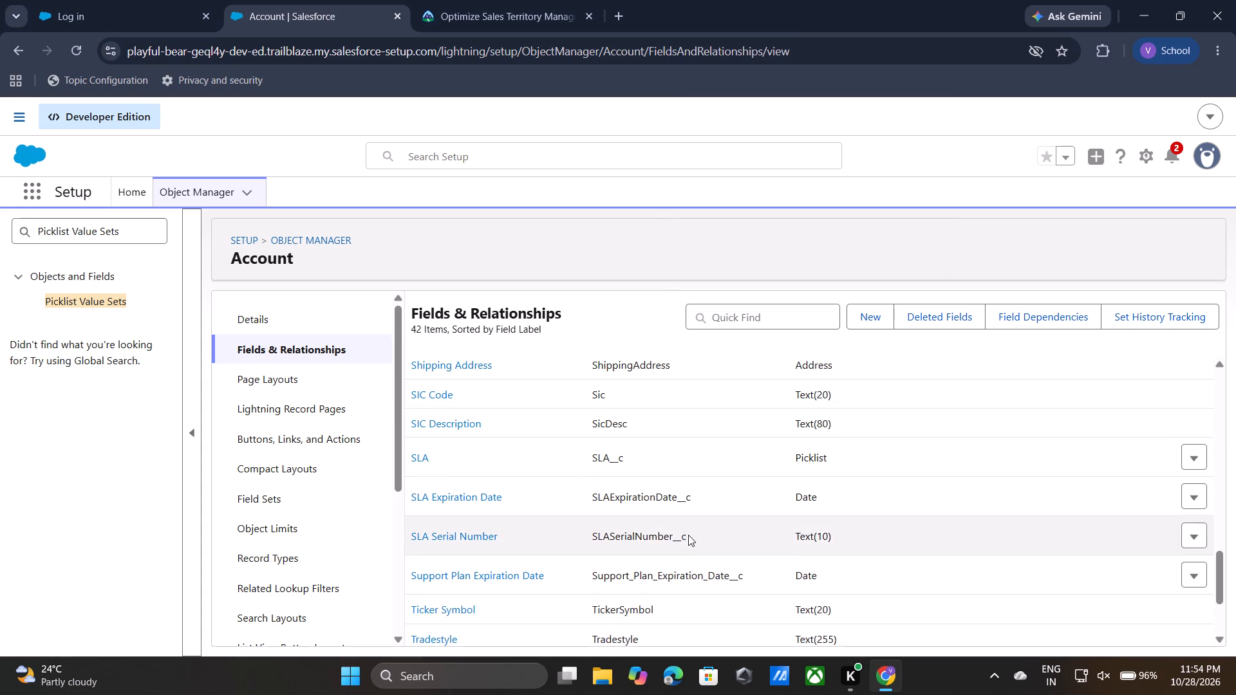
{"action": "scroll", "coordinate": [688, 535], "scroll_direction": "up", "scroll_amount": 1}
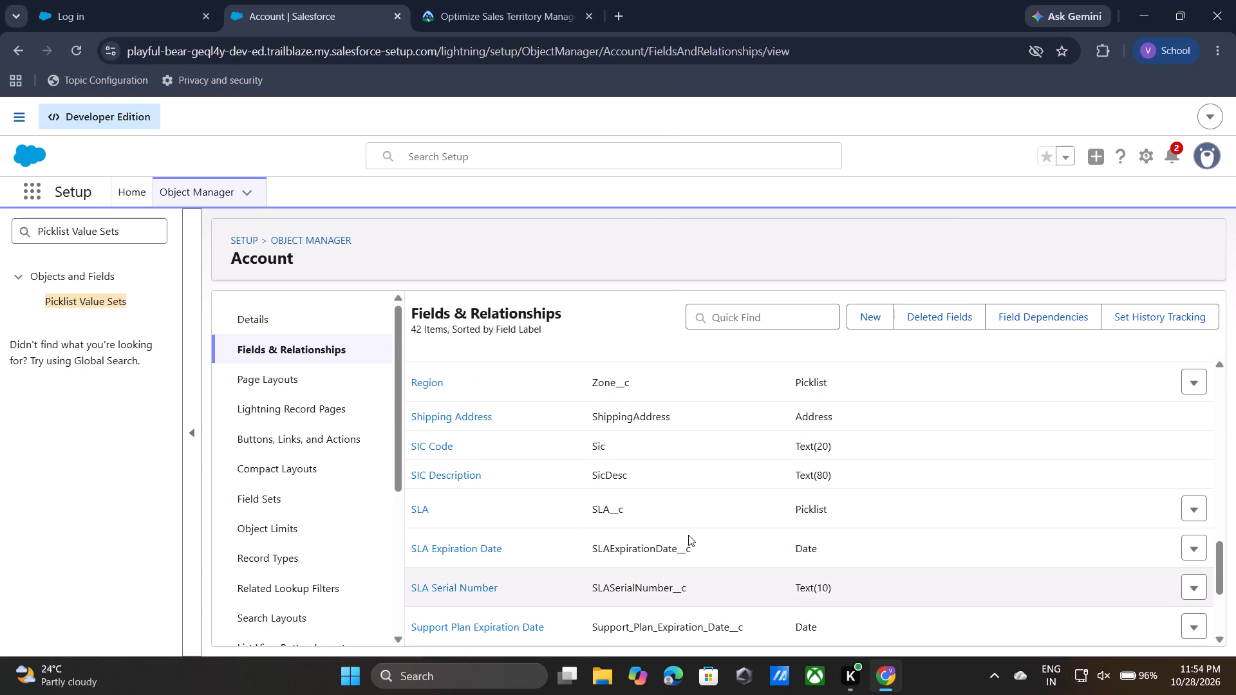
{"action": "scroll", "coordinate": [688, 535], "scroll_direction": "up", "scroll_amount": 3}
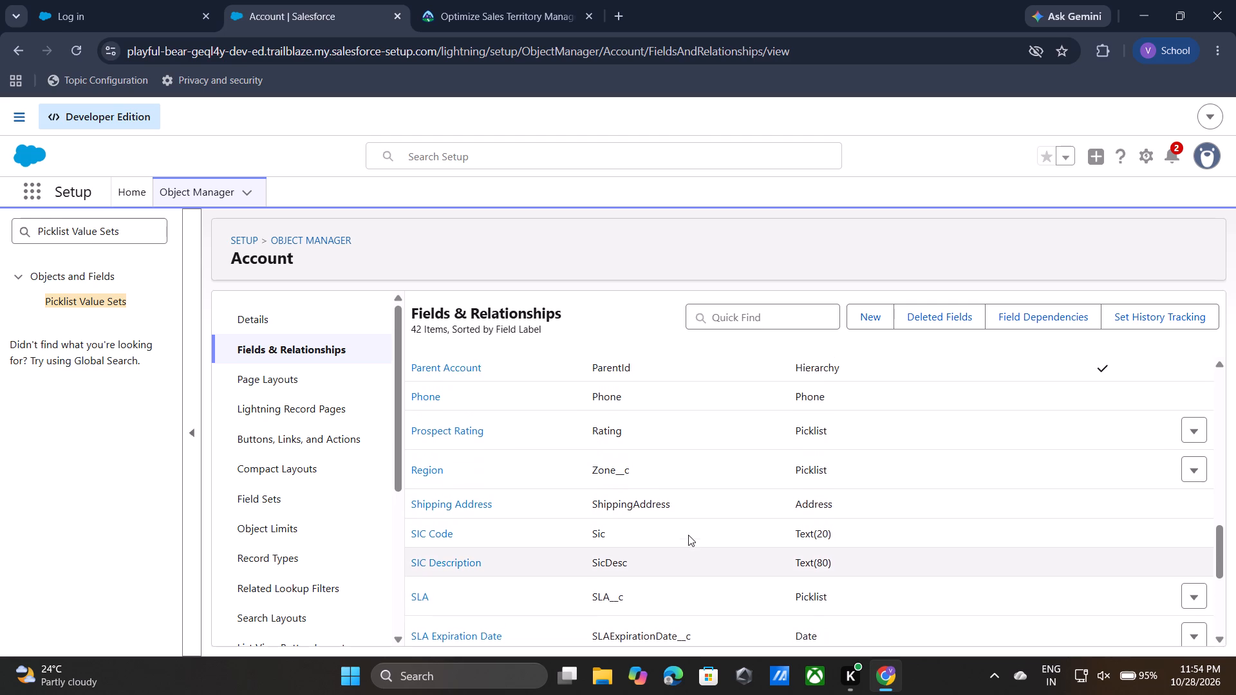
{"action": "scroll", "coordinate": [688, 535], "scroll_direction": "up", "scroll_amount": 1}
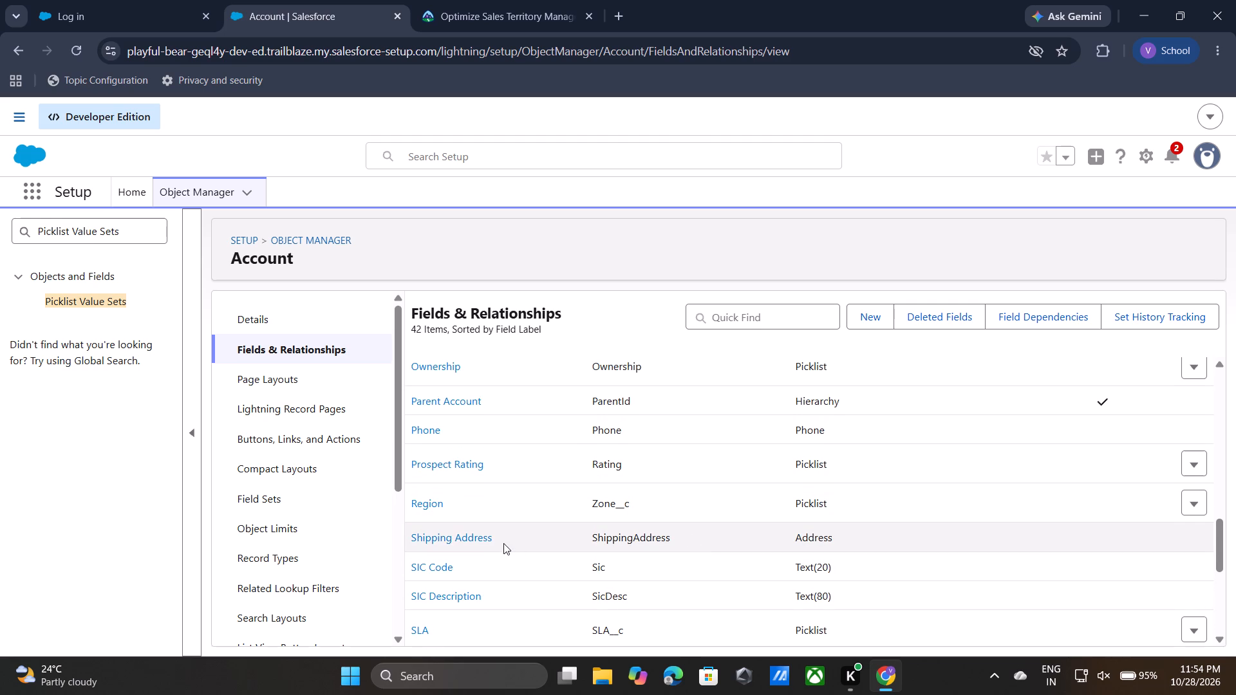
{"action": "scroll", "coordinate": [646, 466], "scroll_direction": "up", "scroll_amount": 1}
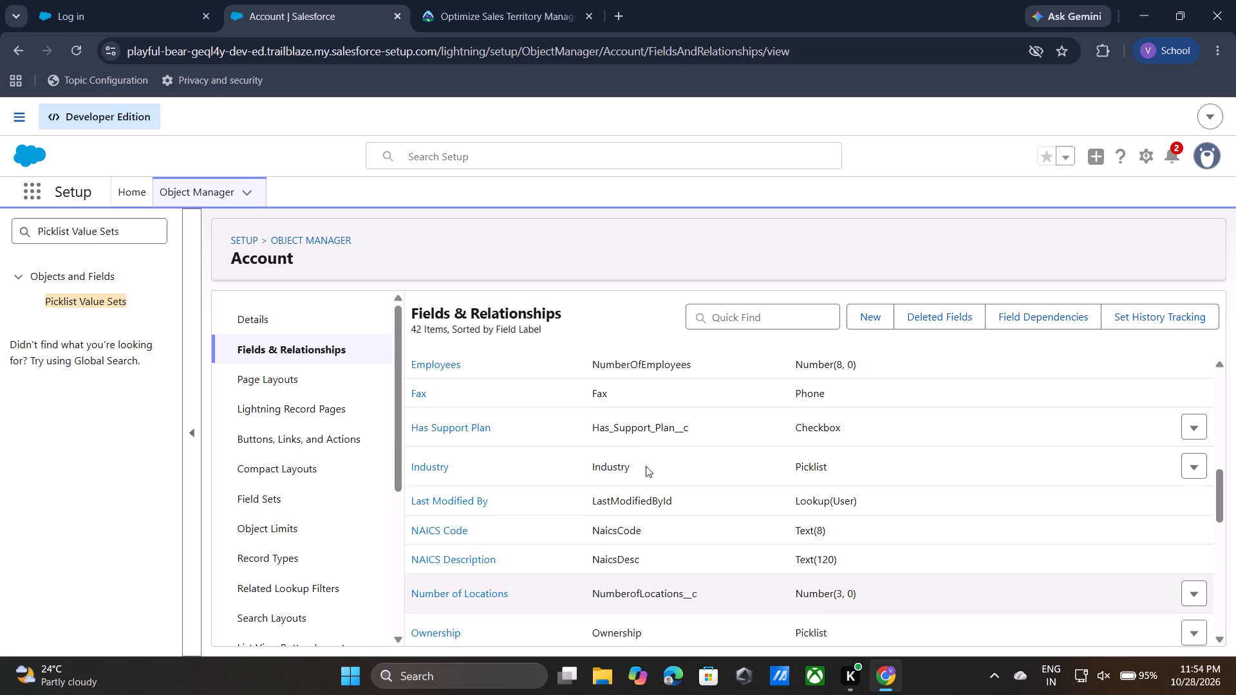
{"action": "scroll", "coordinate": [646, 466], "scroll_direction": "up", "scroll_amount": 3}
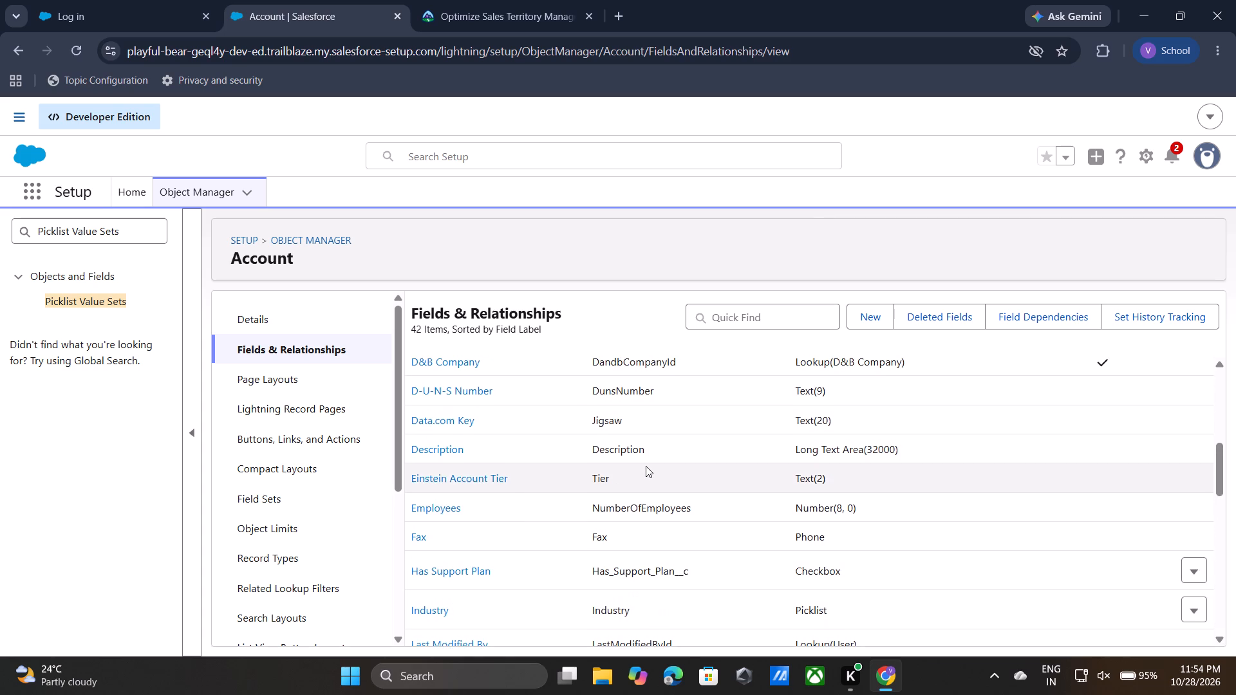
{"action": "scroll", "coordinate": [646, 466], "scroll_direction": "up", "scroll_amount": 4}
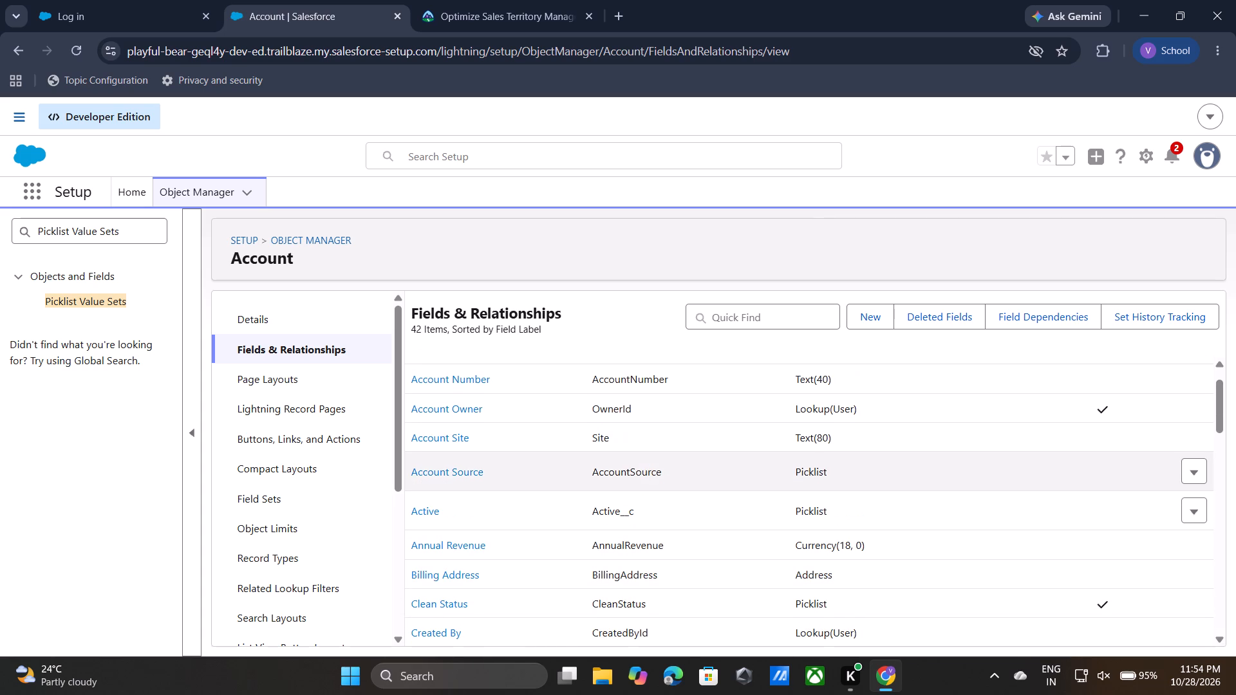
{"action": "scroll", "coordinate": [646, 466], "scroll_direction": "up", "scroll_amount": 1}
{"action": "scroll", "coordinate": [646, 466], "scroll_direction": "down", "scroll_amount": 3}
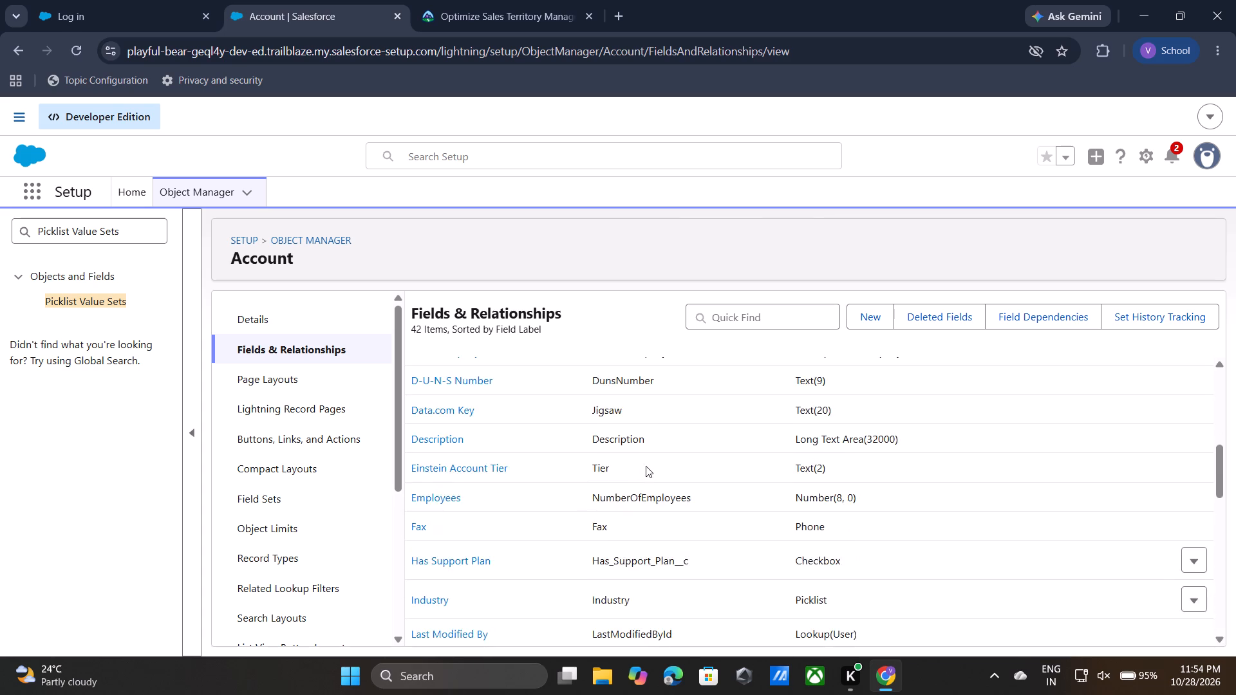
{"action": "scroll", "coordinate": [646, 466], "scroll_direction": "down", "scroll_amount": 3}
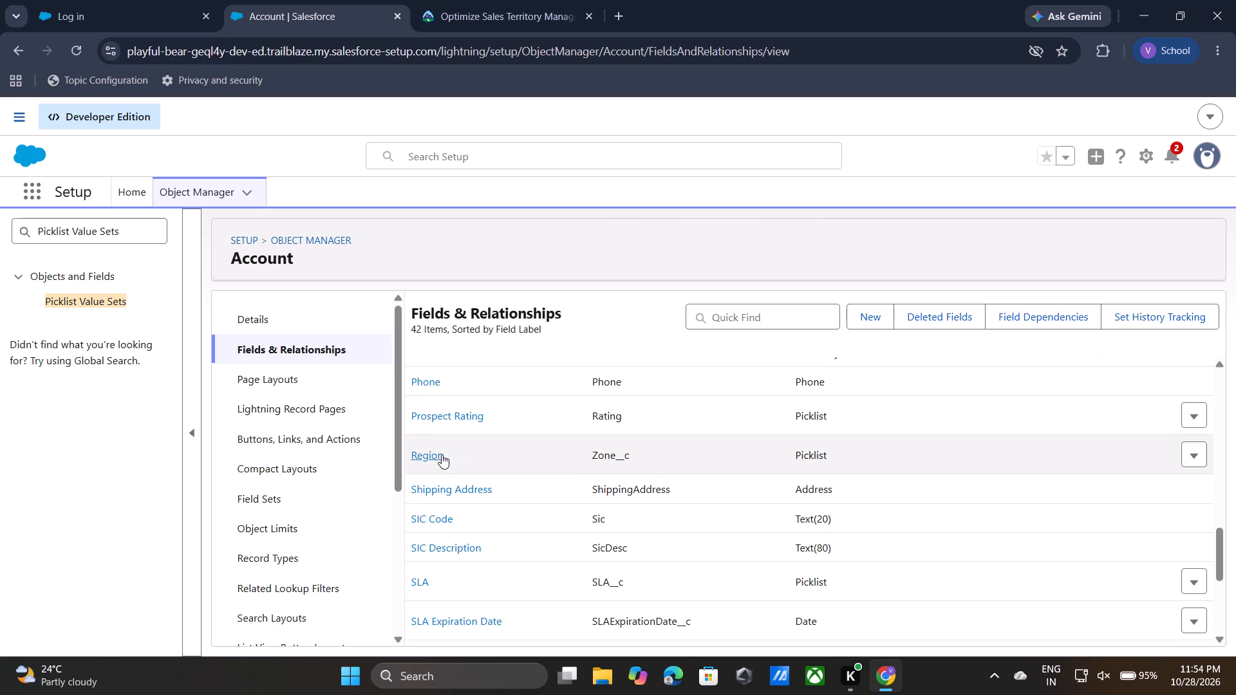
Open Account's Region field and examine its field information, options, dependencies and picklist values.
{"action": "left_click", "coordinate": [442, 454]}
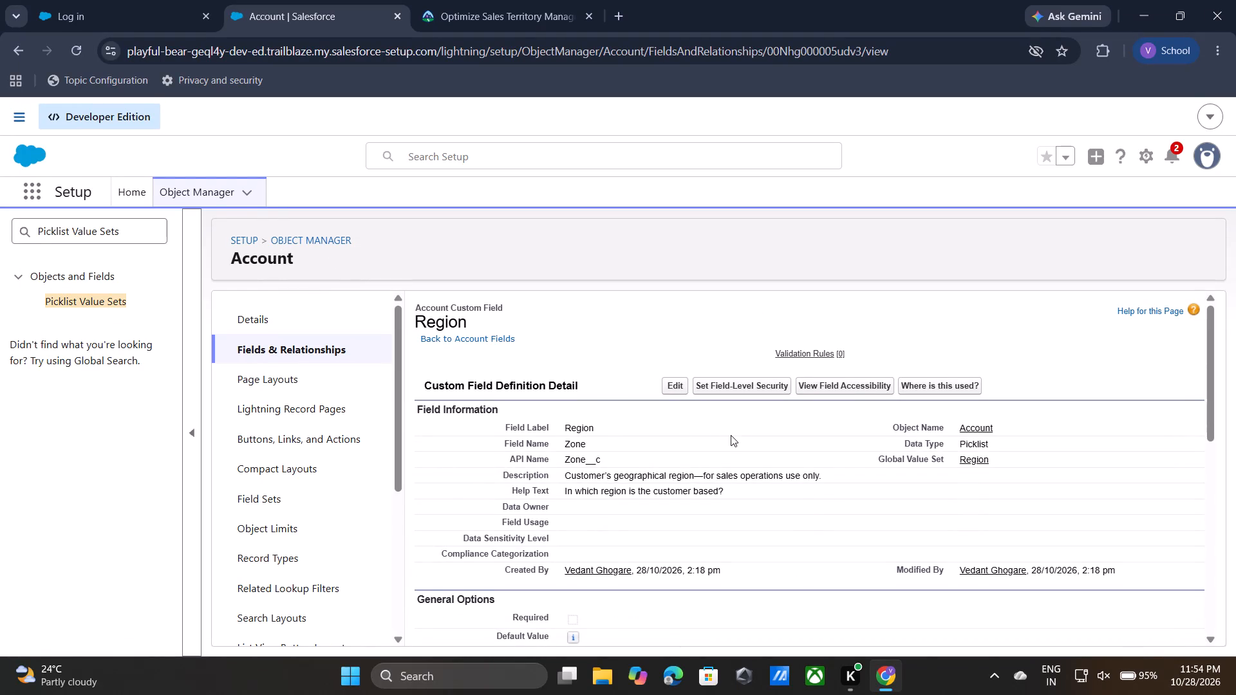
{"action": "scroll", "coordinate": [731, 435], "scroll_direction": "down", "scroll_amount": 7}
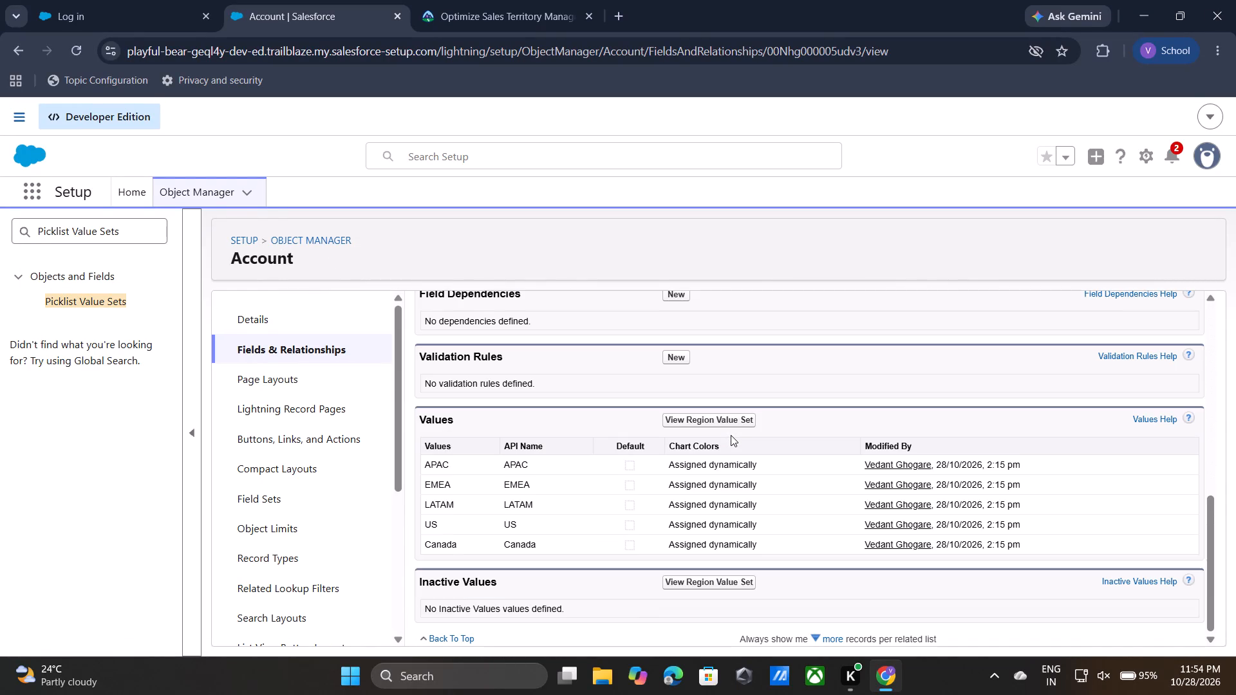
{"action": "scroll", "coordinate": [731, 435], "scroll_direction": "down", "scroll_amount": 4}
{"action": "scroll", "coordinate": [731, 435], "scroll_direction": "up", "scroll_amount": 1}
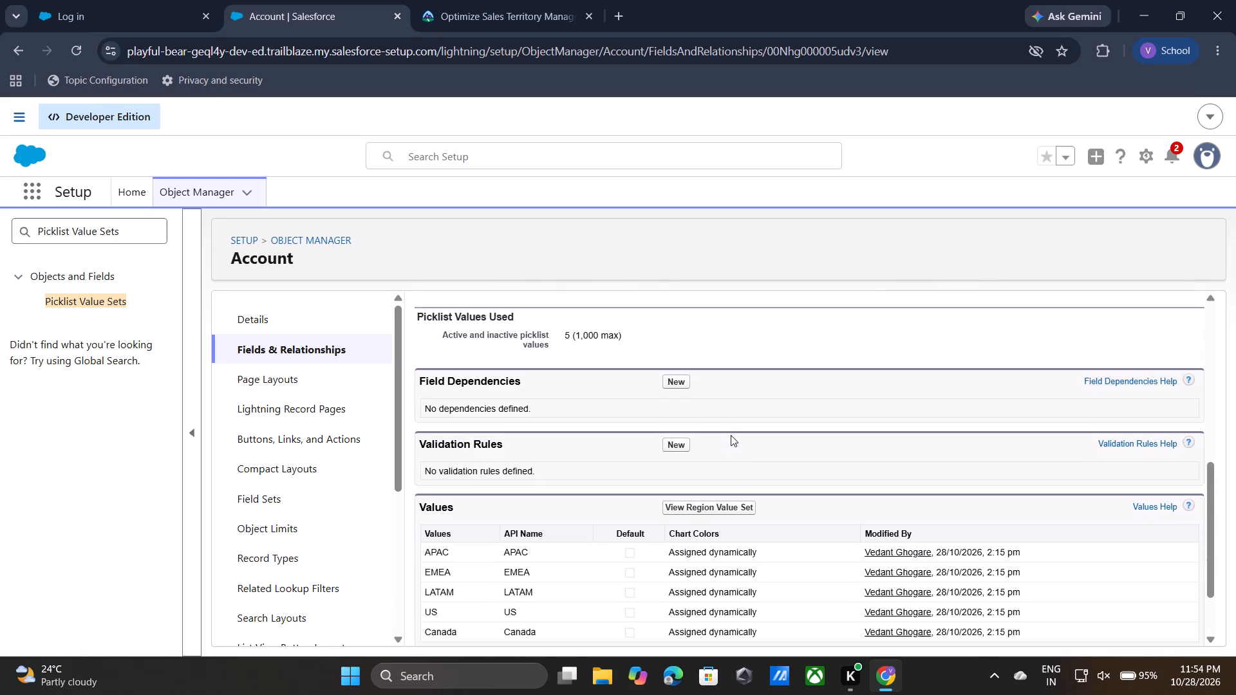
{"action": "scroll", "coordinate": [731, 435], "scroll_direction": "up", "scroll_amount": 3}
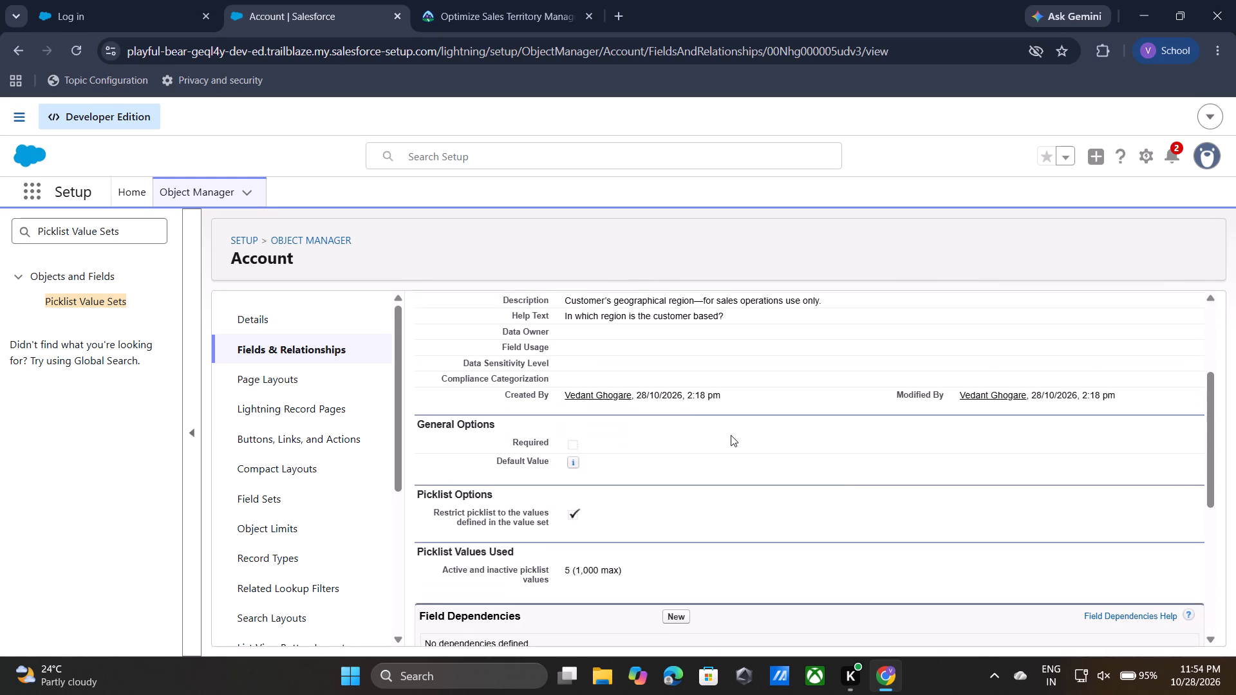
{"action": "scroll", "coordinate": [731, 435], "scroll_direction": "up", "scroll_amount": 2}
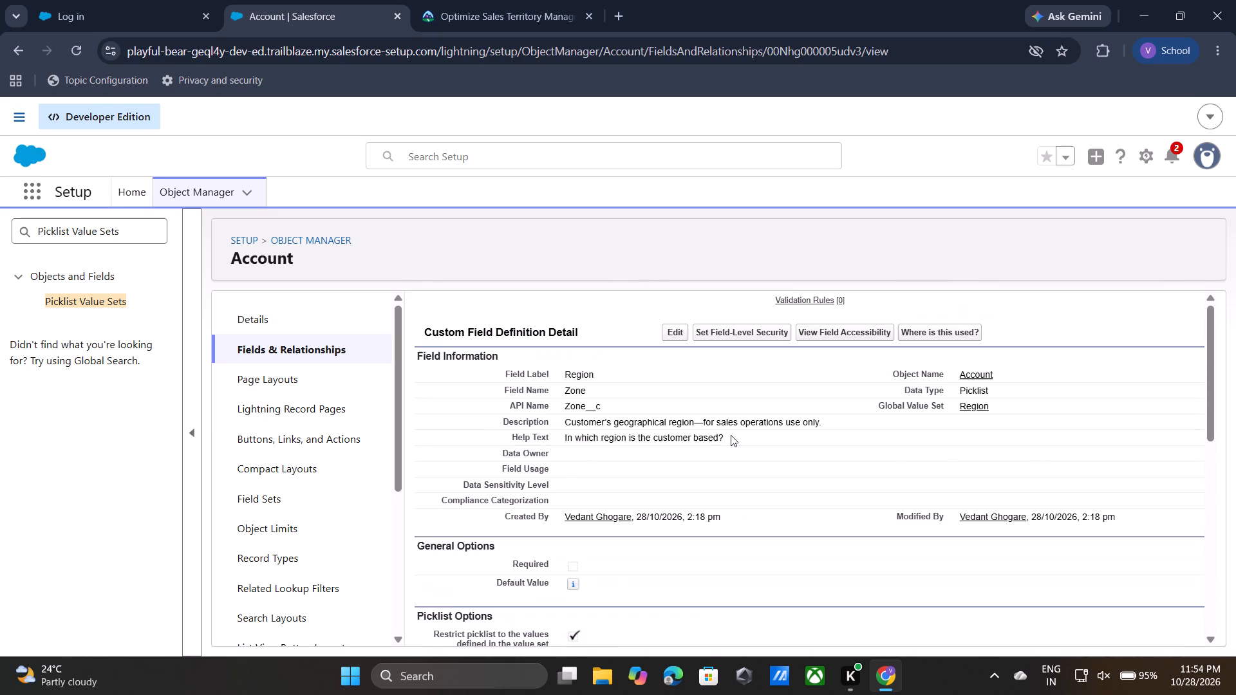
Edit the Region field, change its Field Name to Region, accept the name change and save the field.
{"action": "left_click", "coordinate": [680, 382]}
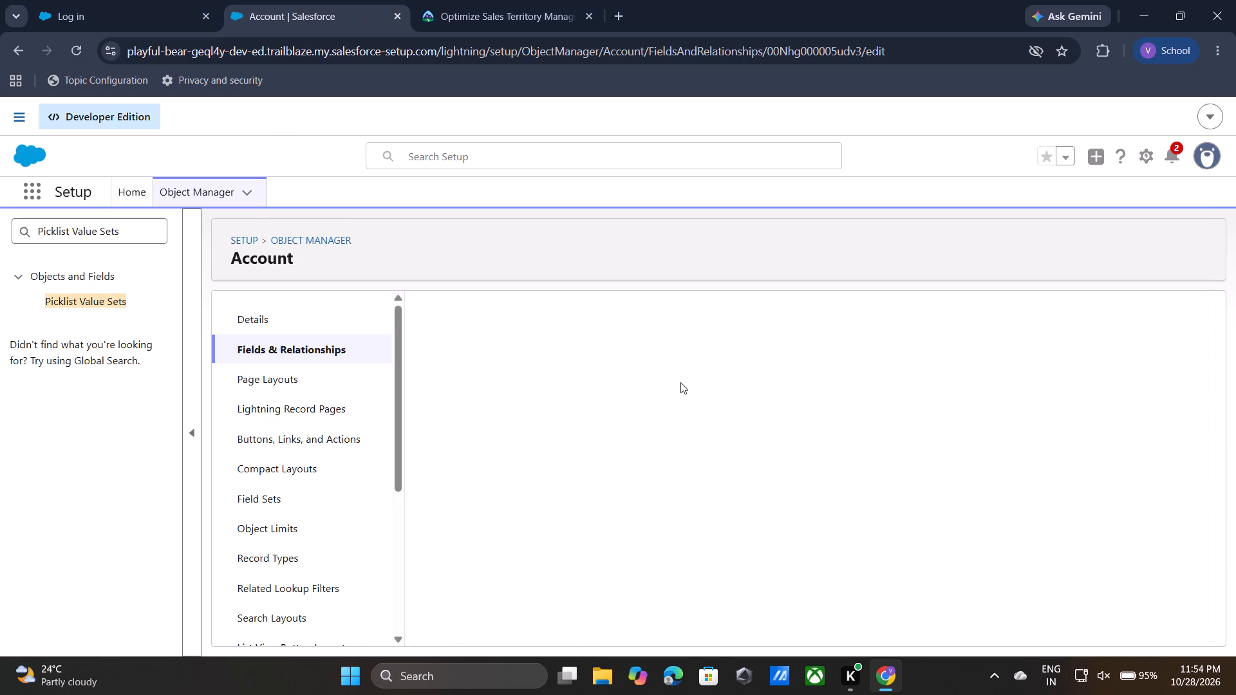
{"action": "left_click", "coordinate": [676, 435]}
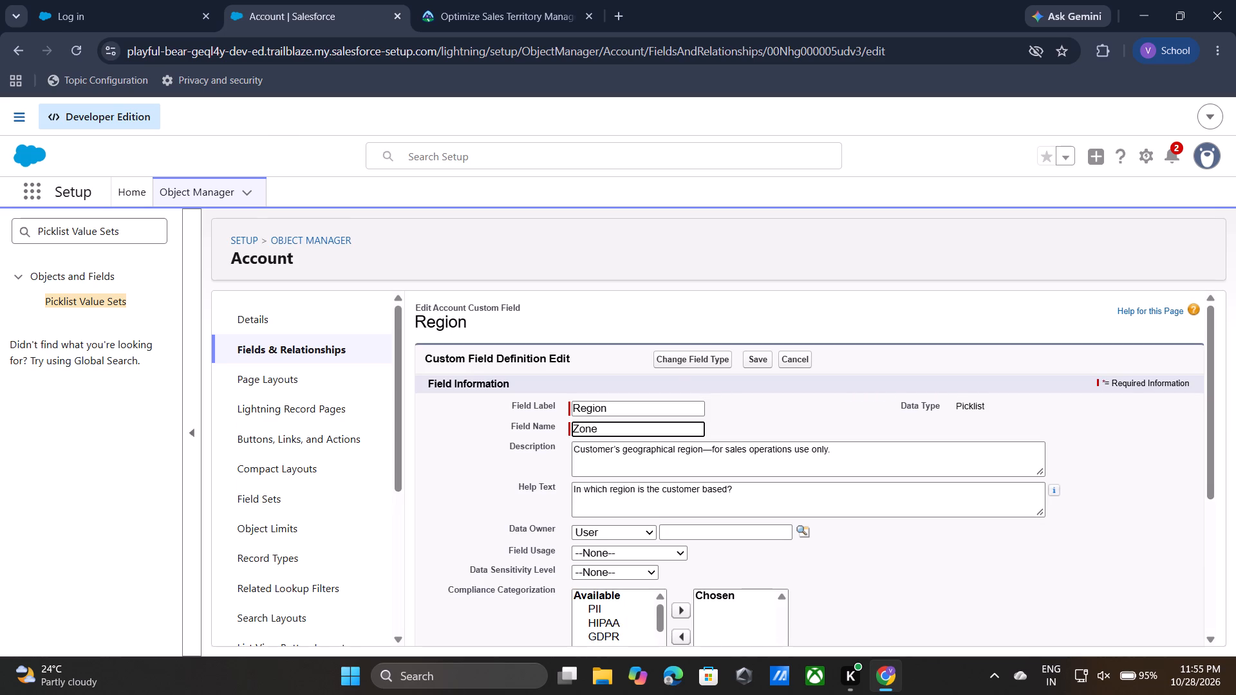
{"action": "key", "text": "BackSpace"}
{"action": "key", "text": "BackSpace"}
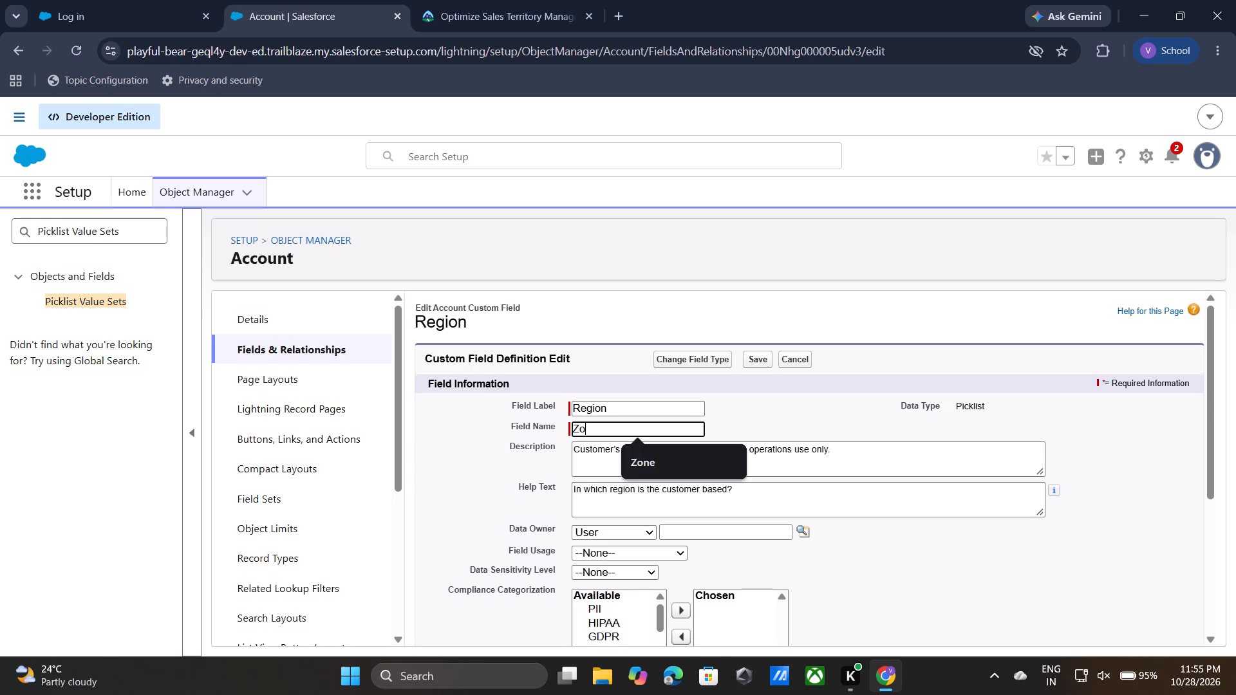
{"action": "key", "text": "BackSpace"}
{"action": "key", "text": "BackSpace"}
{"action": "type", "text": "Region"}
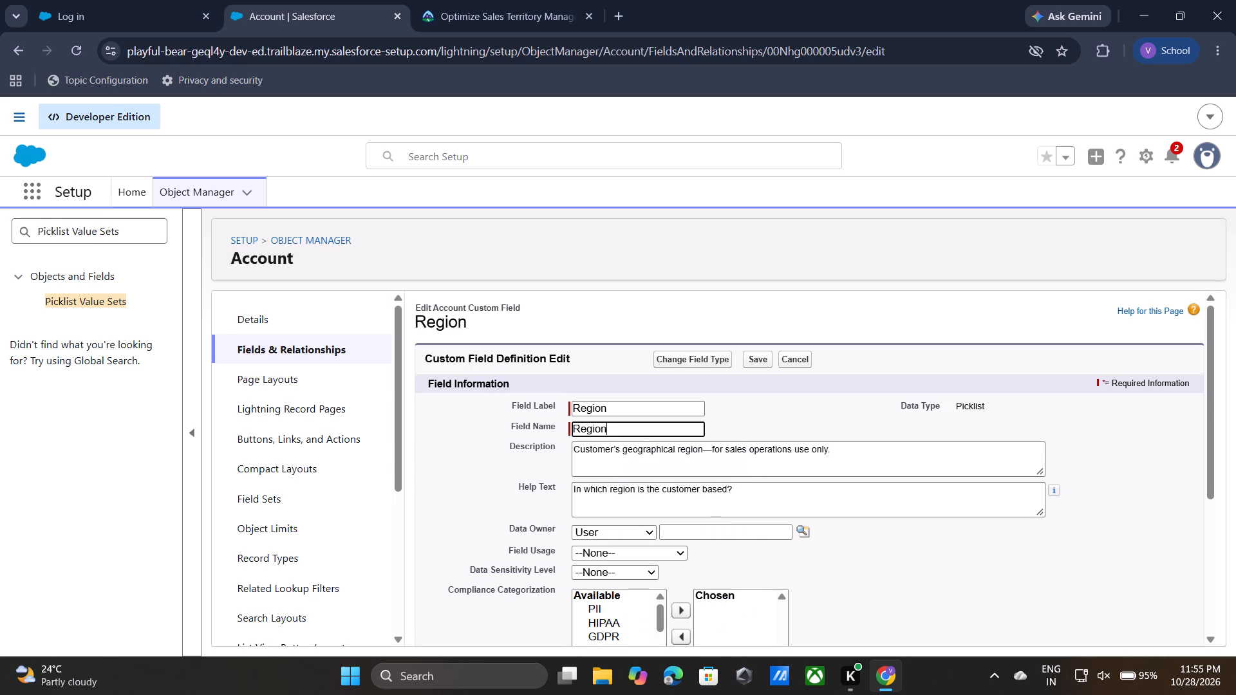
{"action": "left_click", "coordinate": [780, 435]}
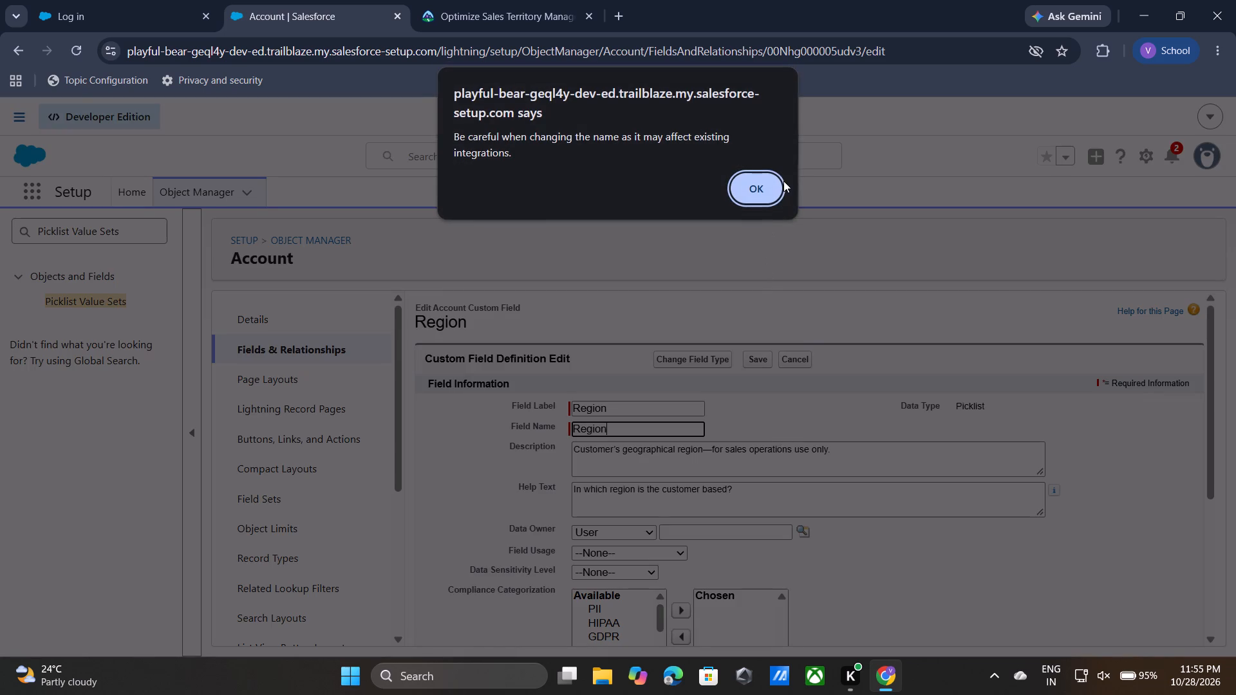
{"action": "left_click", "coordinate": [753, 177]}
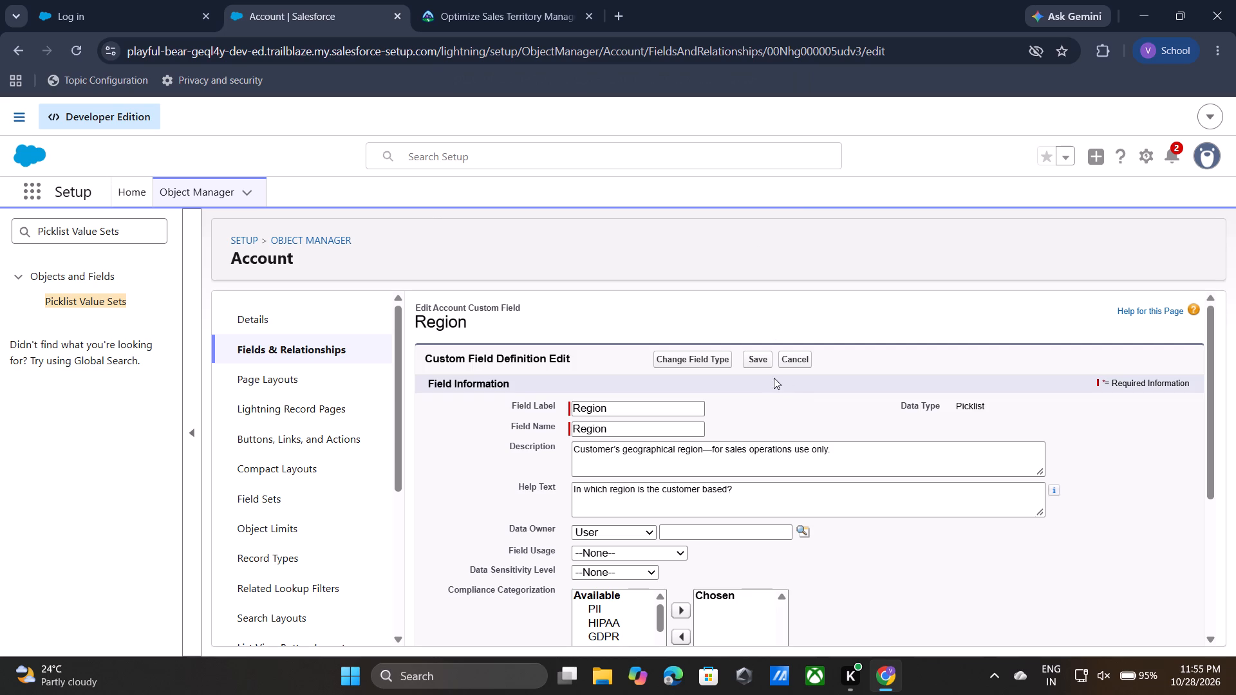
{"action": "left_click", "coordinate": [759, 357]}
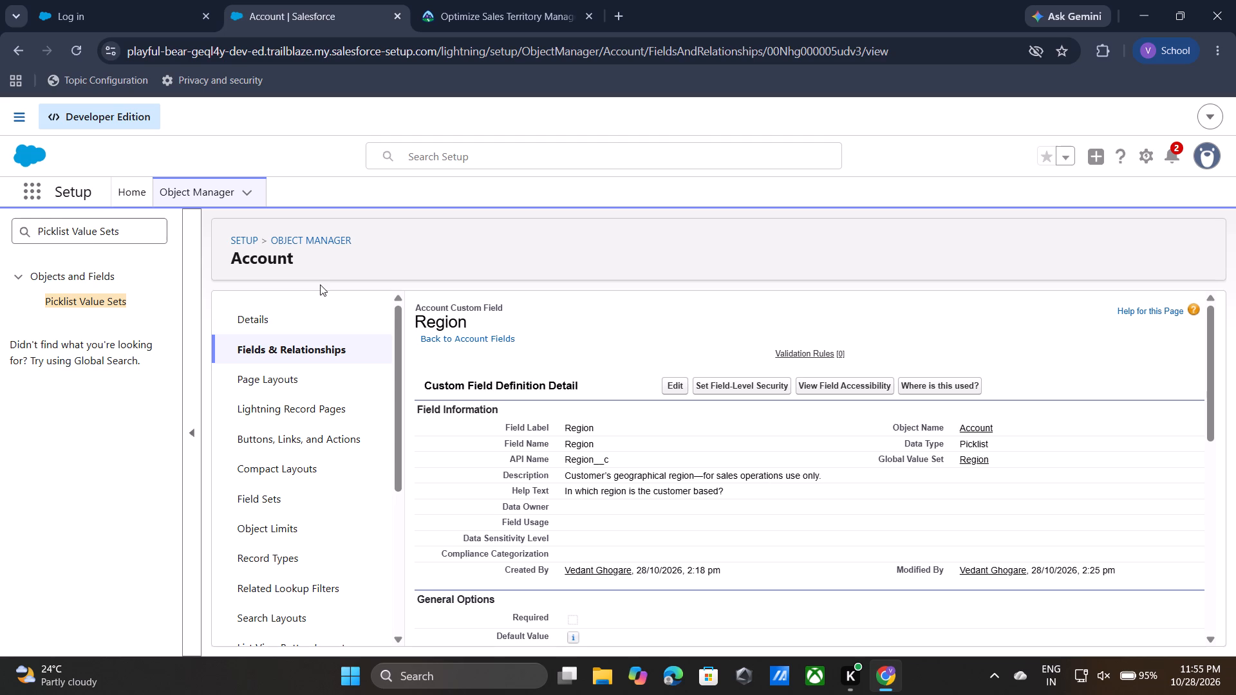
Start a new custom field on Account with the Picklist data type and continue to its details.
{"action": "left_click", "coordinate": [257, 341]}
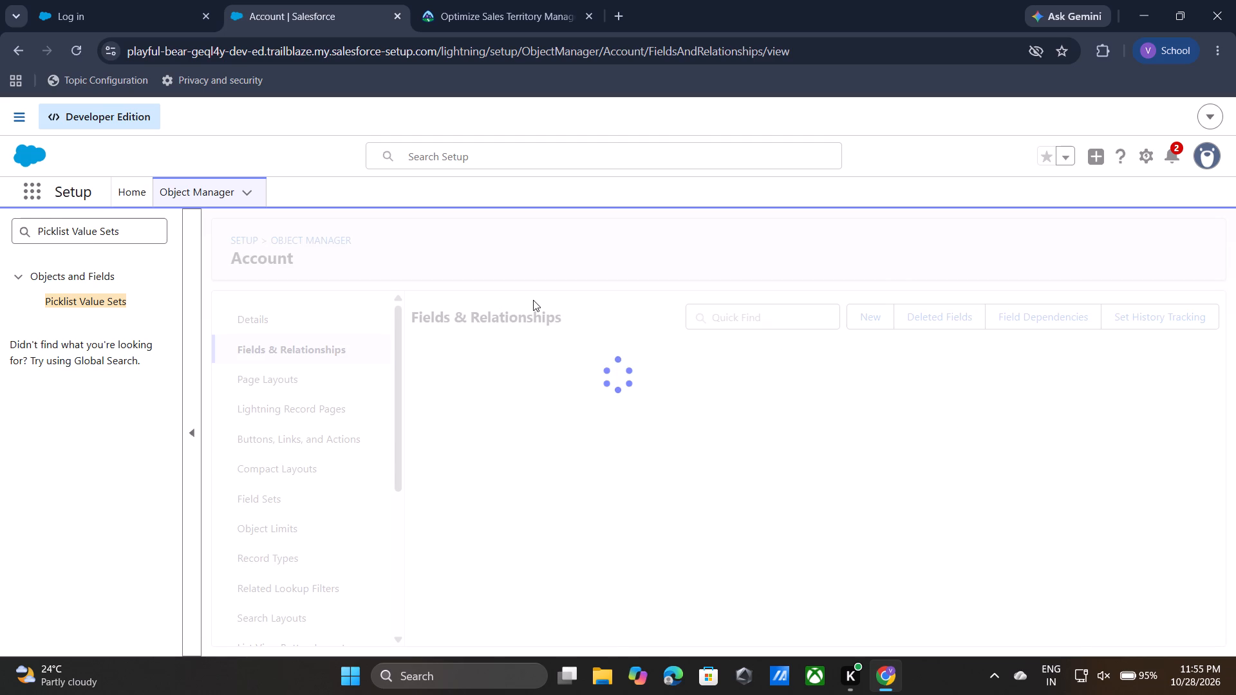
{"action": "left_click", "coordinate": [862, 324]}
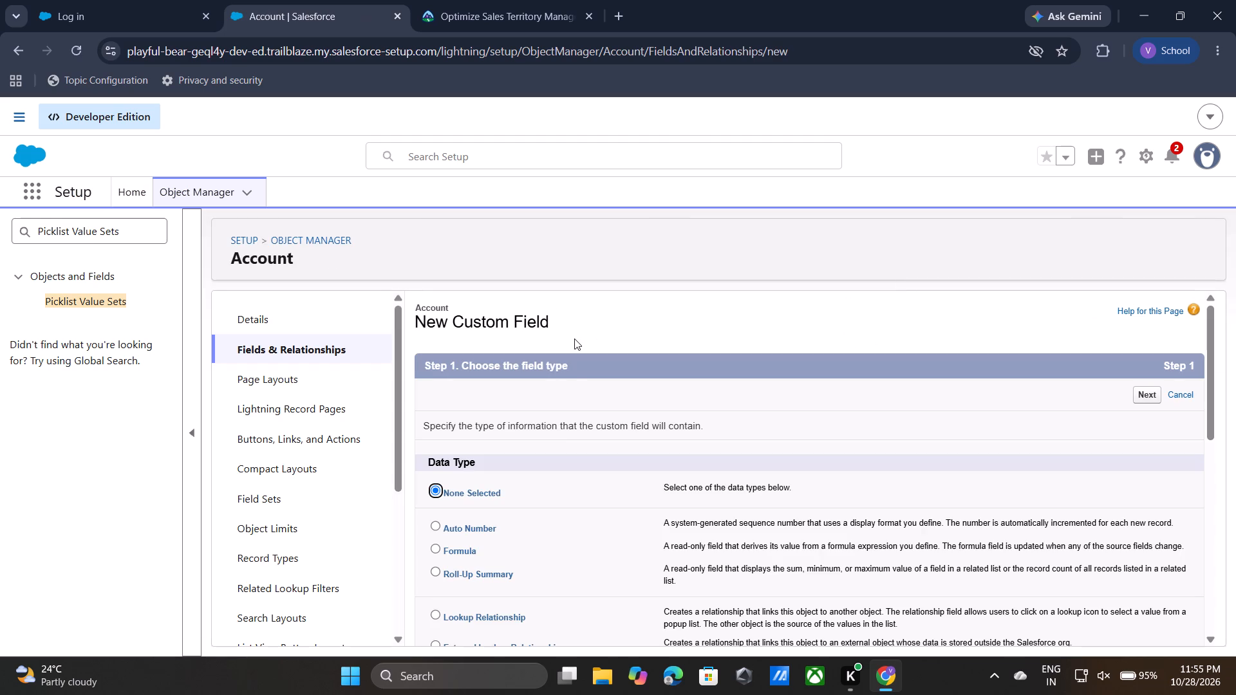
{"action": "scroll", "coordinate": [563, 456], "scroll_direction": "down", "scroll_amount": 3}
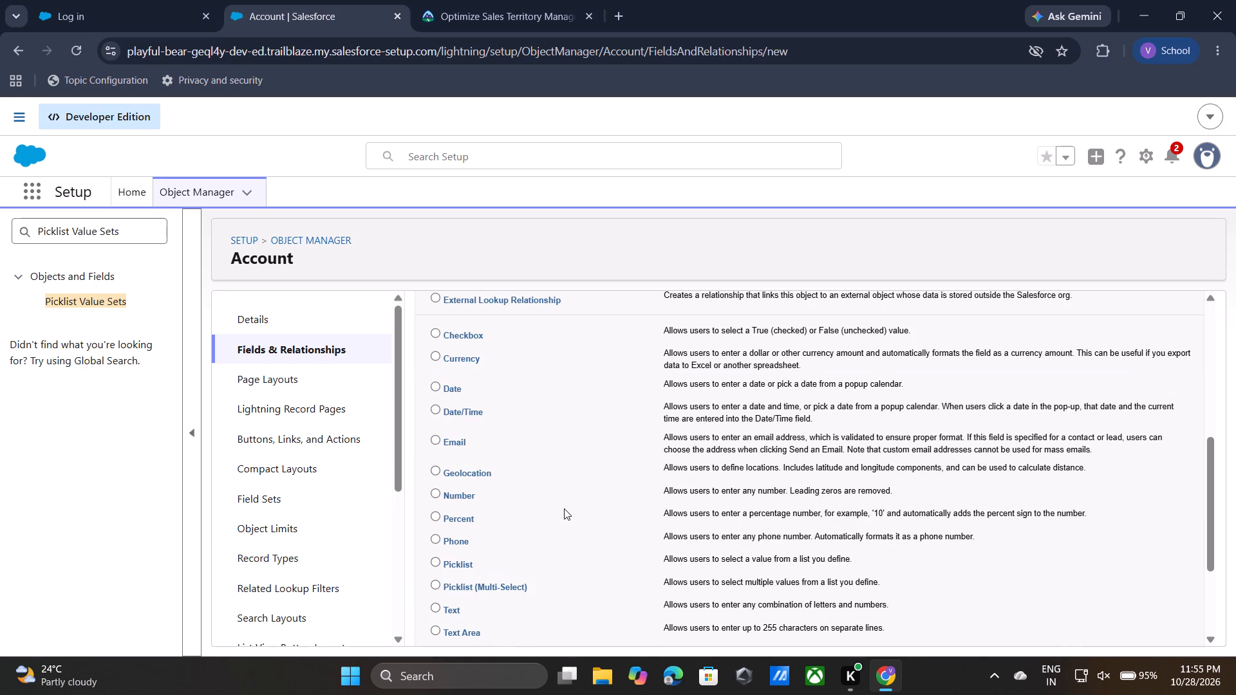
{"action": "left_click", "coordinate": [431, 566]}
{"action": "scroll", "coordinate": [795, 526], "scroll_direction": "down", "scroll_amount": 3}
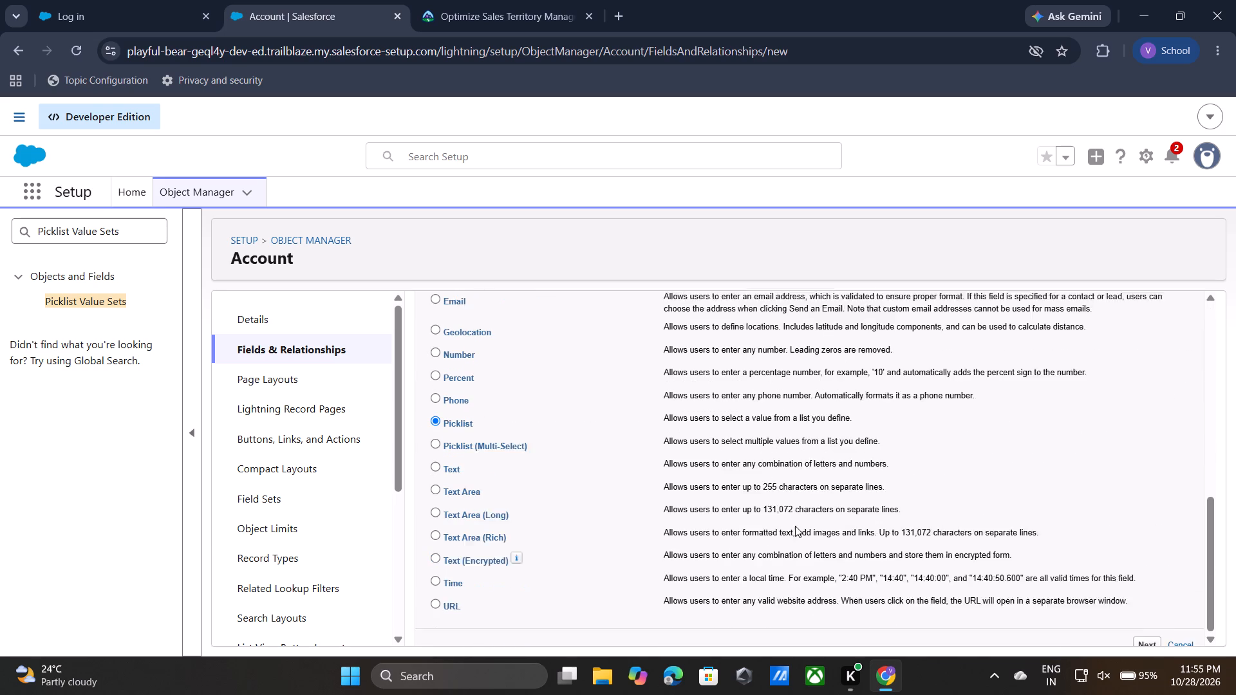
{"action": "scroll", "coordinate": [795, 526], "scroll_direction": "down", "scroll_amount": 2}
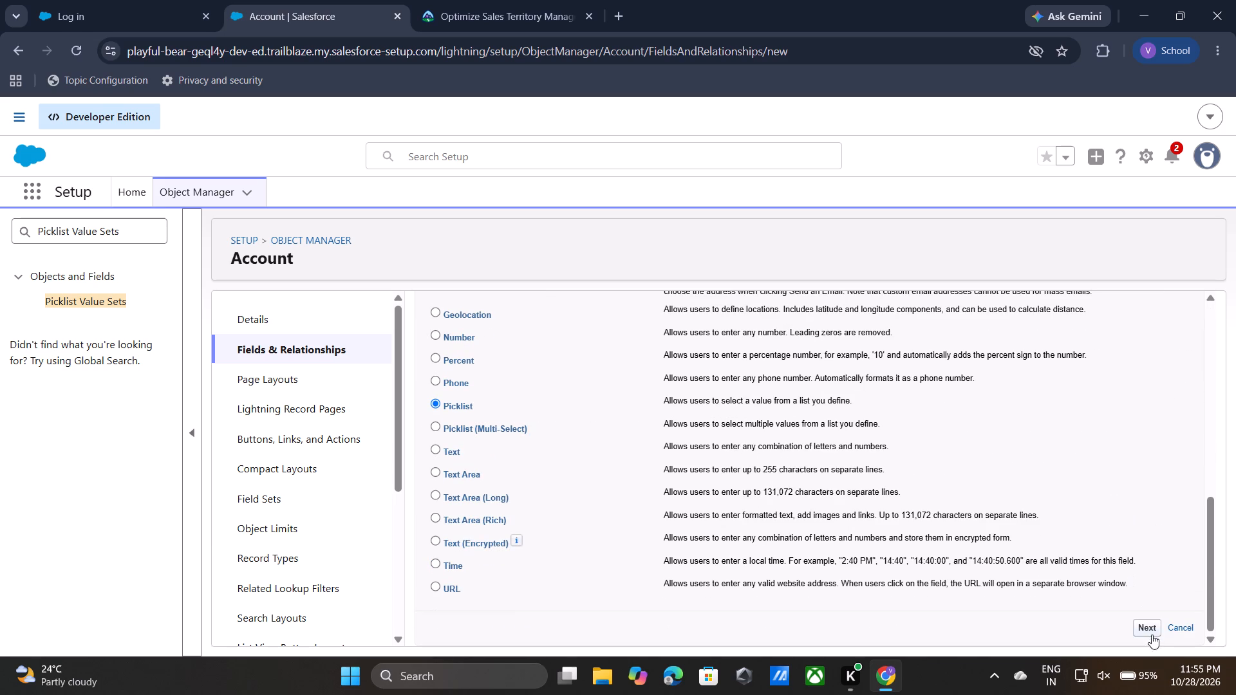
{"action": "left_click", "coordinate": [1146, 618]}
{"action": "left_click", "coordinate": [1146, 624]}
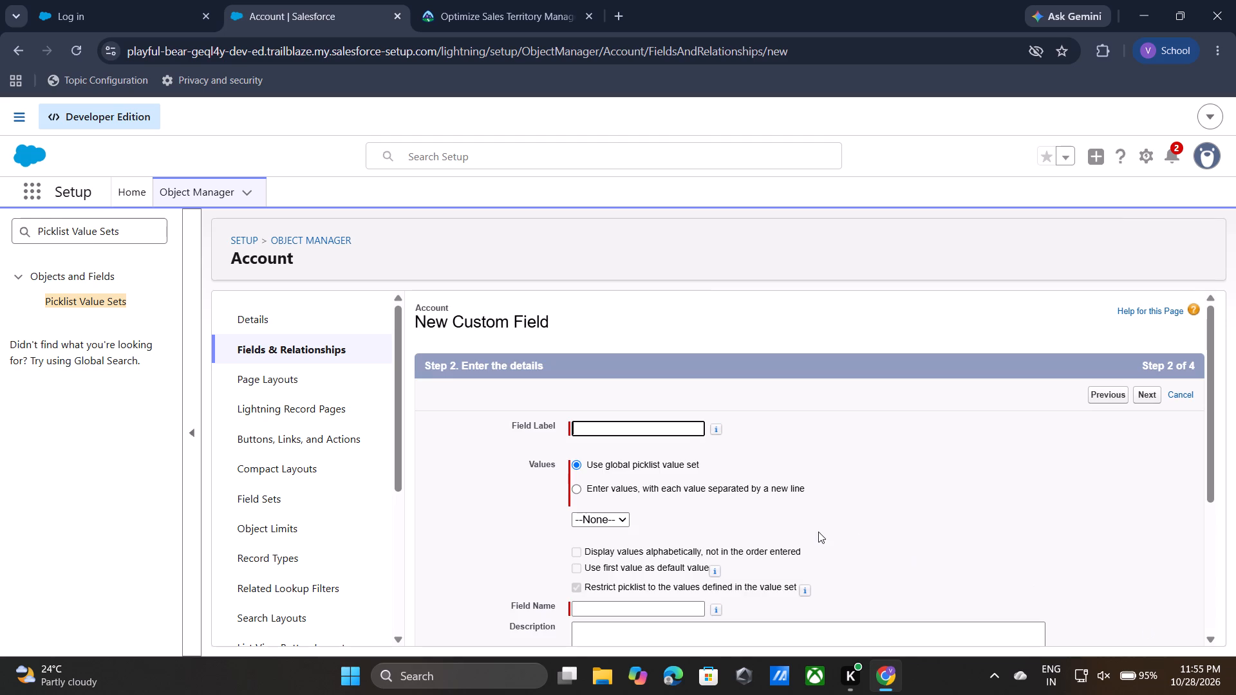
Set the new picklist field to use entered values, with each value separated by a new line.
{"action": "scroll", "coordinate": [738, 555], "scroll_direction": "down", "scroll_amount": 1}
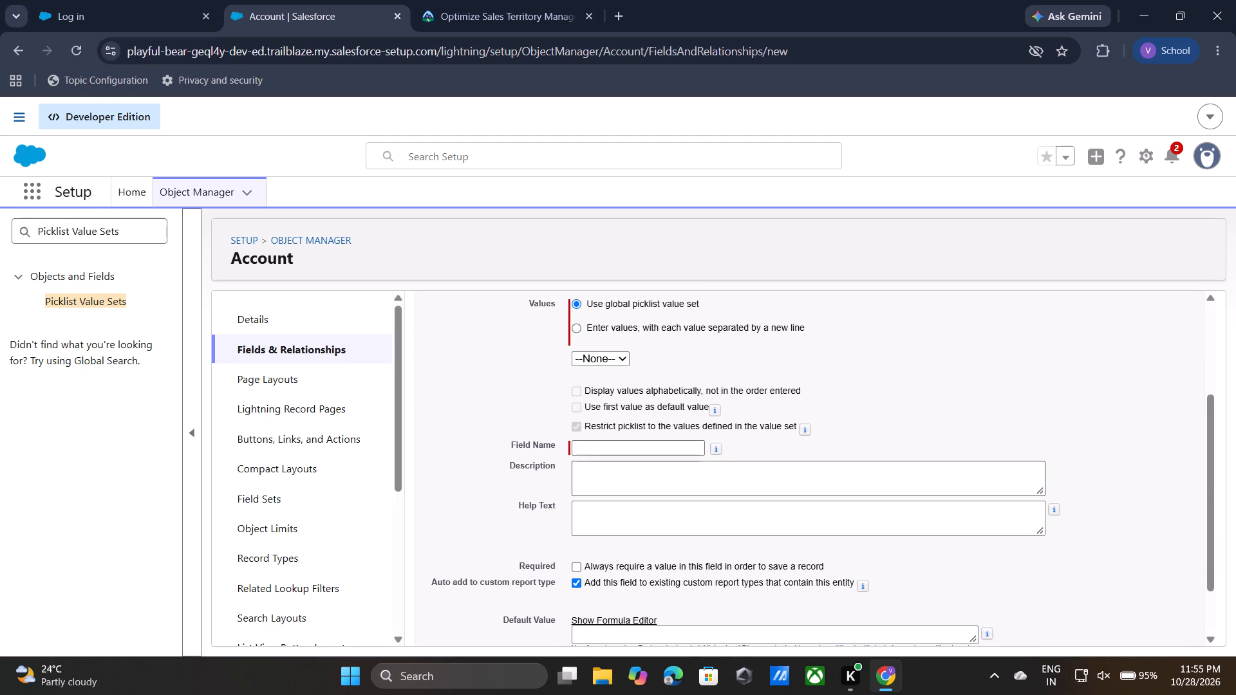
{"action": "scroll", "coordinate": [680, 343], "scroll_direction": "up", "scroll_amount": 1}
{"action": "left_click", "coordinate": [580, 384]}
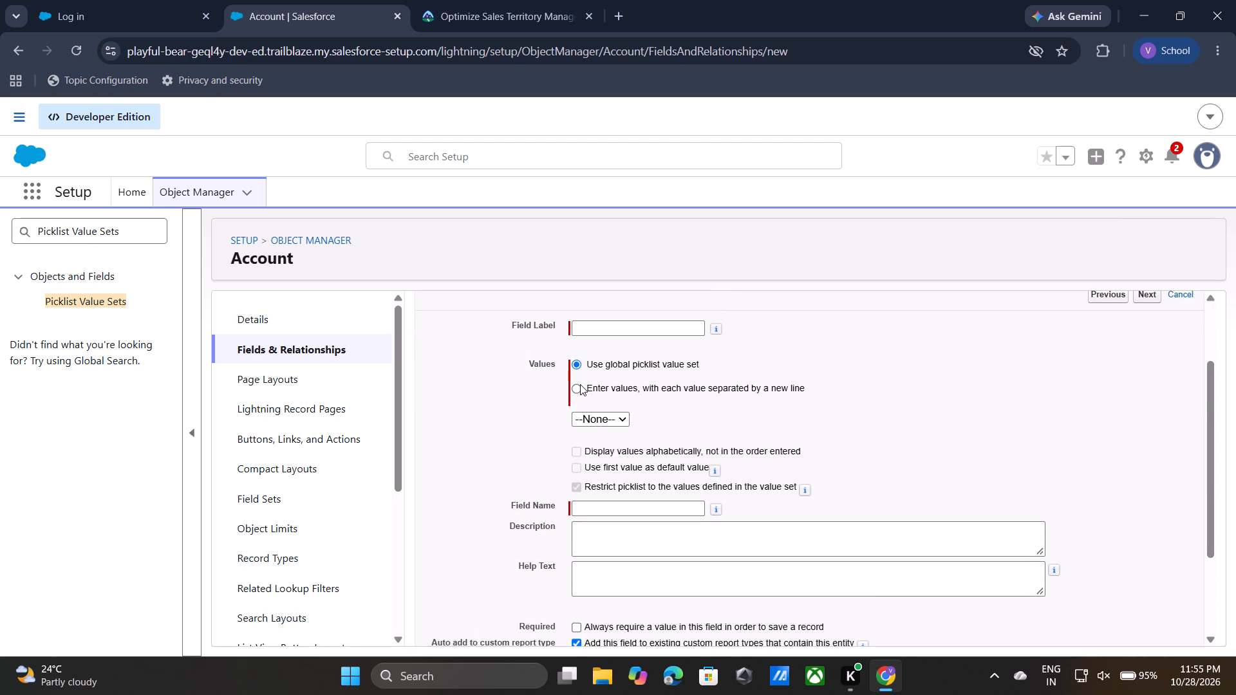
{"action": "left_click", "coordinate": [576, 389]}
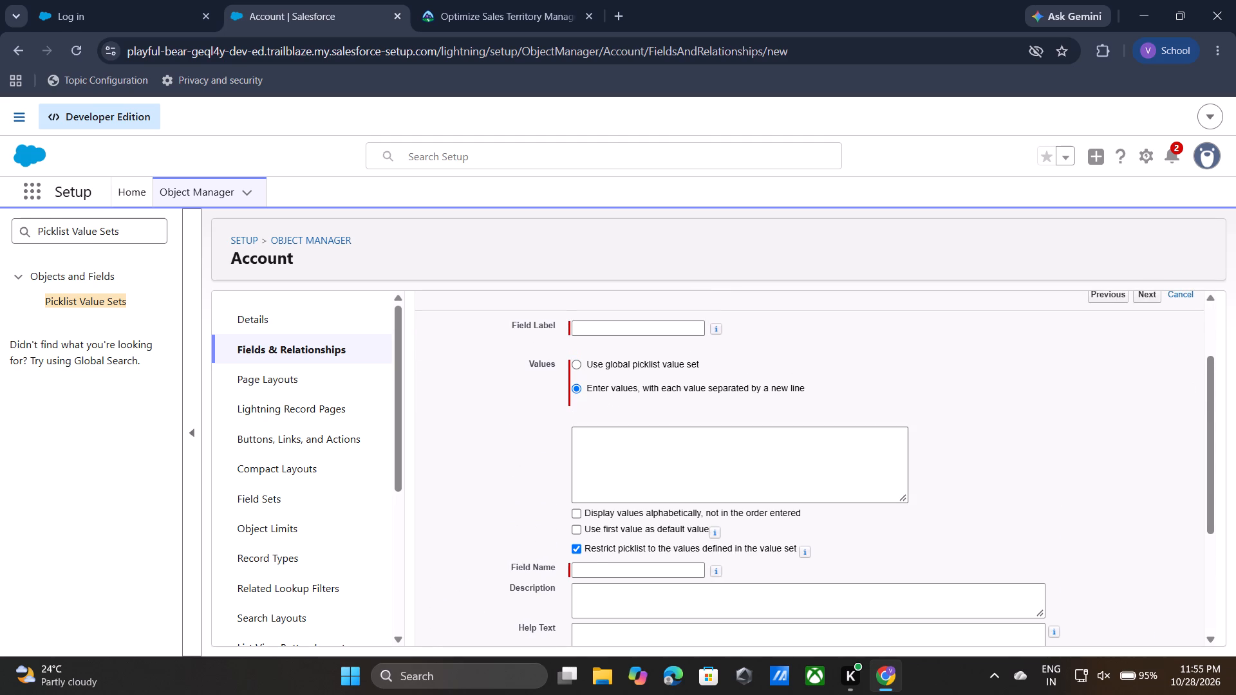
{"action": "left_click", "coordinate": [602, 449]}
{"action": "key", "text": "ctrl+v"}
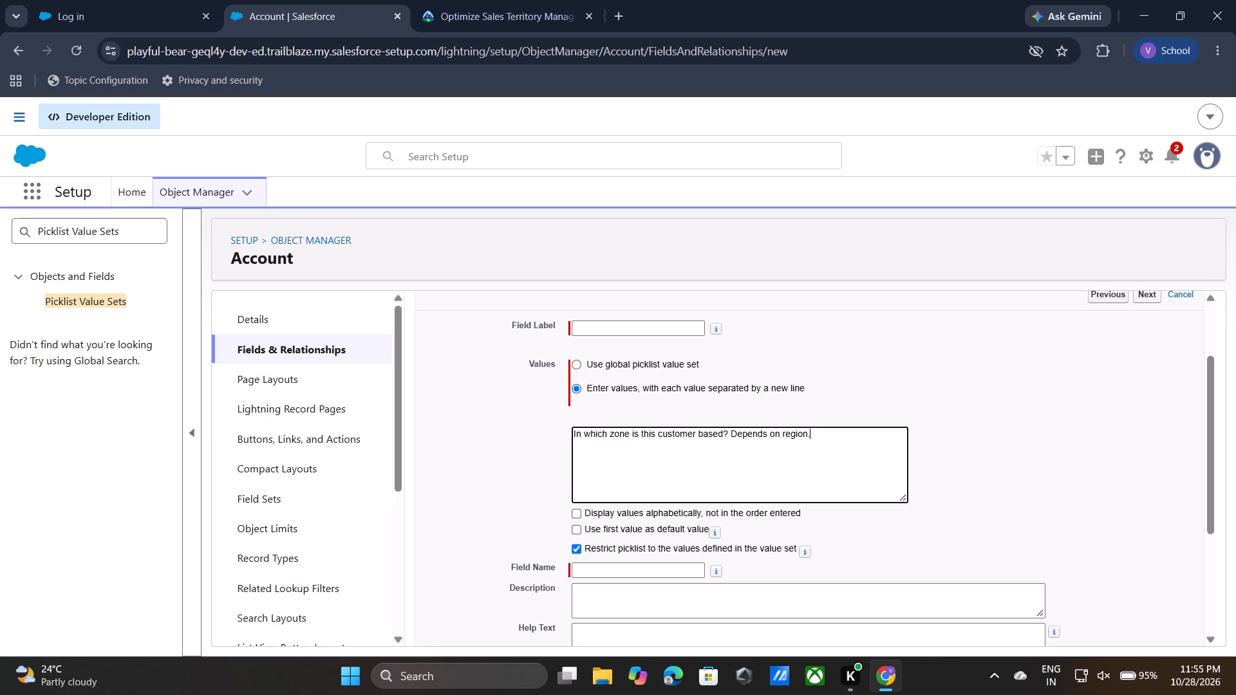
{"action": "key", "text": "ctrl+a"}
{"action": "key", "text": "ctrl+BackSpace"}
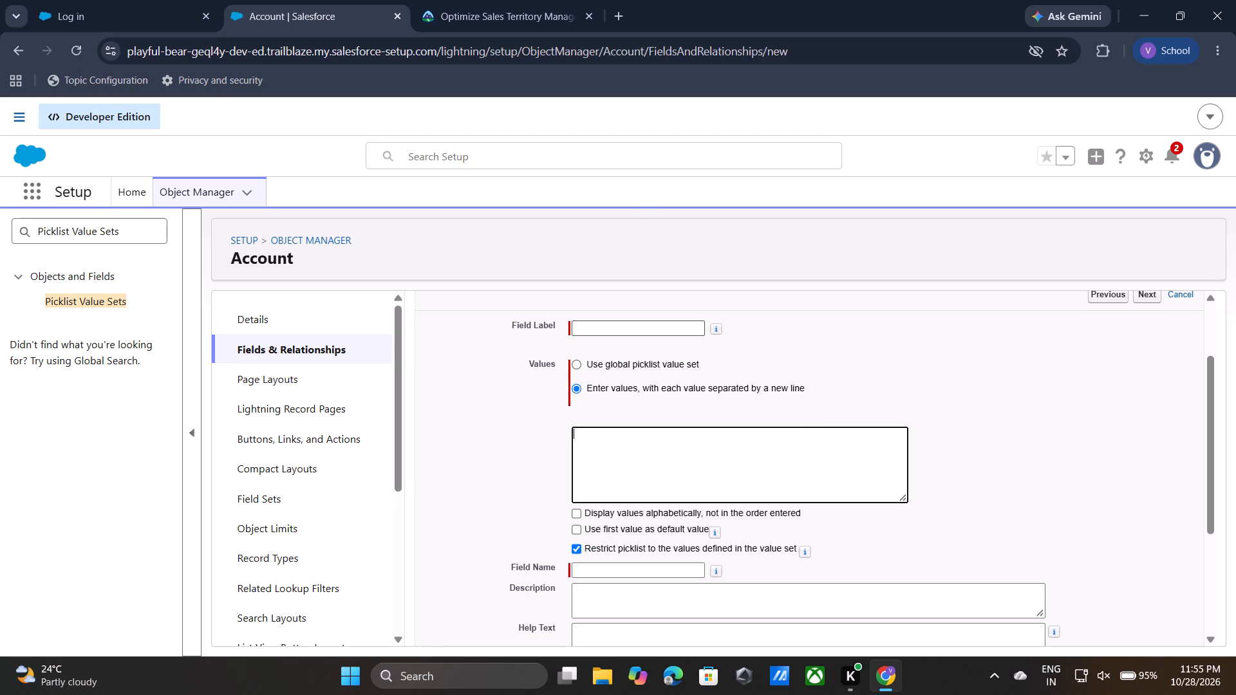
Copy the label Zone from the Trailhead instructions and enter it as the new field's Field Label.
{"action": "left_click", "coordinate": [450, 0]}
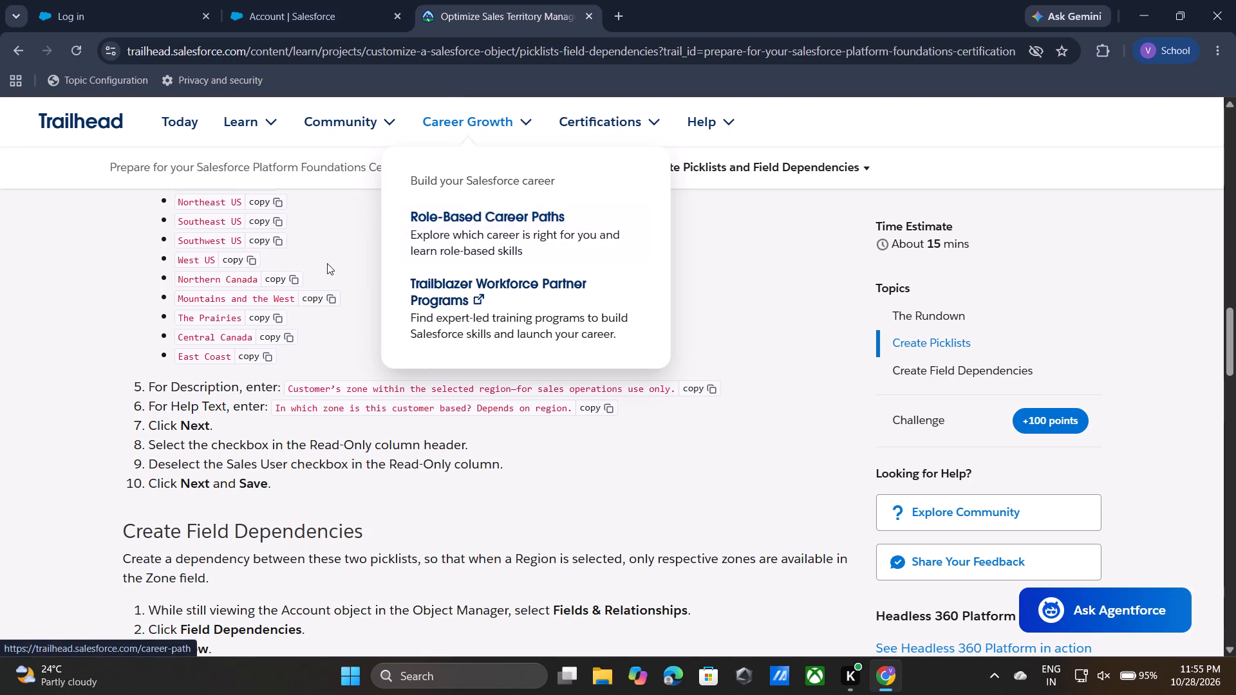
{"action": "left_click", "coordinate": [327, 263]}
{"action": "scroll", "coordinate": [327, 263], "scroll_direction": "up", "scroll_amount": 3}
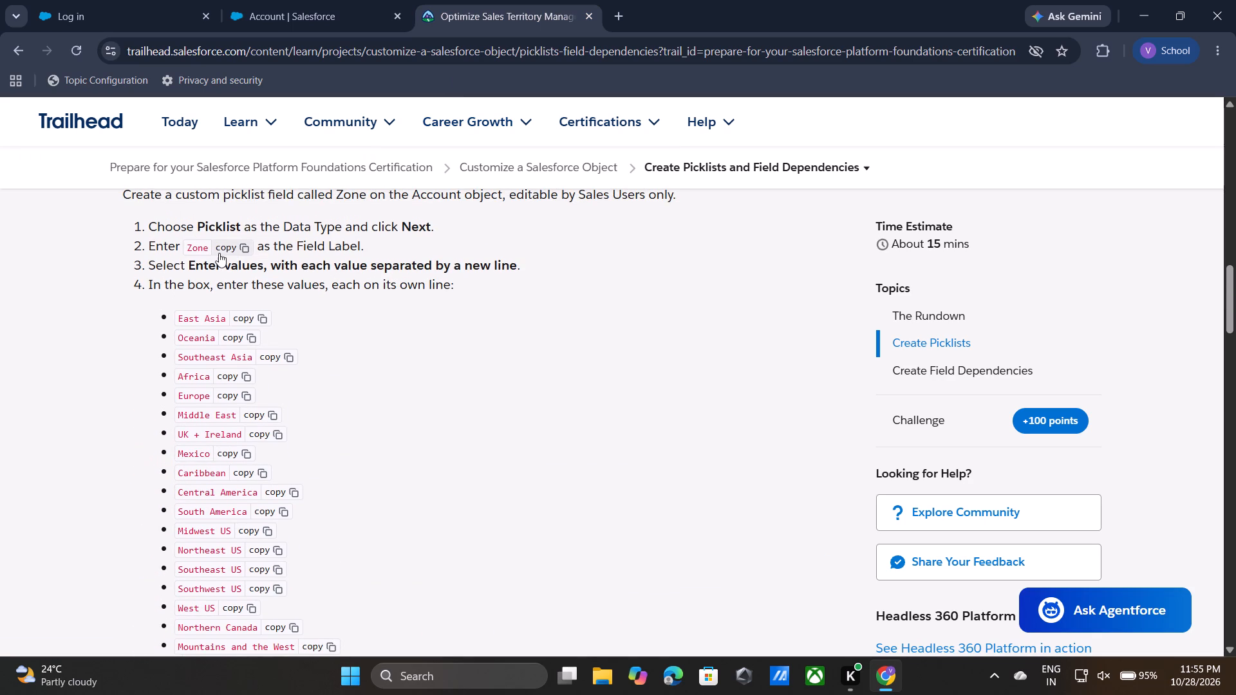
{"action": "left_click", "coordinate": [215, 253]}
{"action": "left_click", "coordinate": [375, 0]}
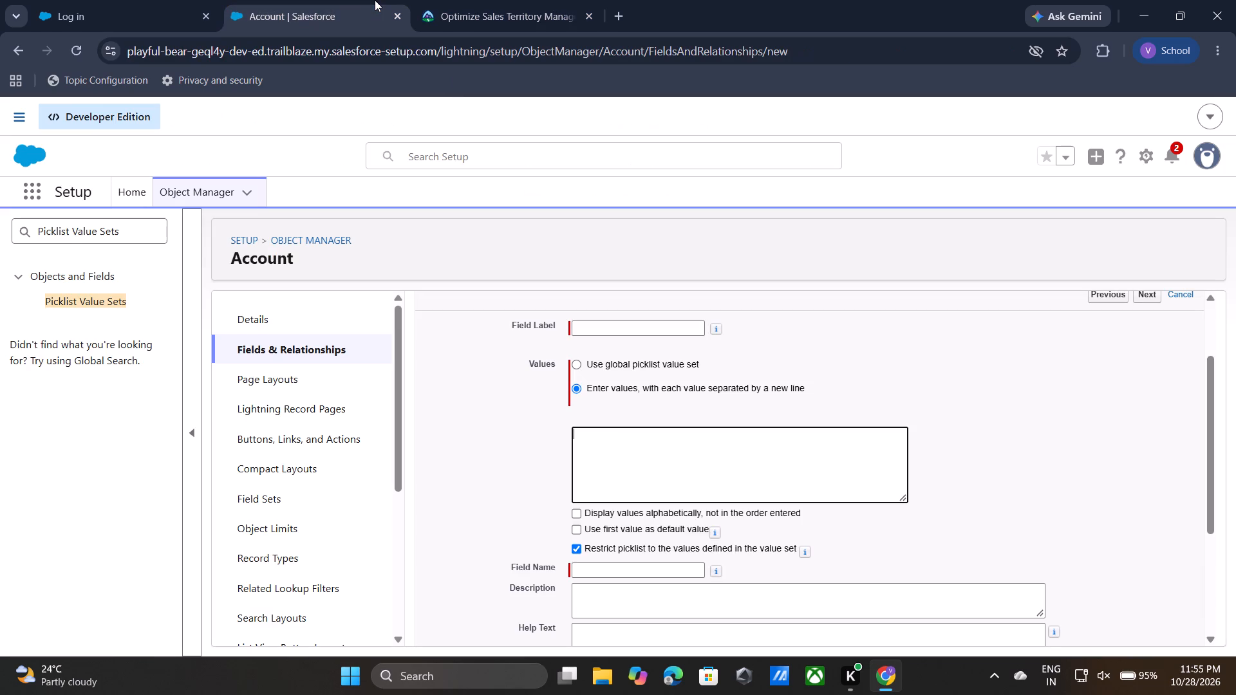
{"action": "left_click_drag", "start_coordinate": [375, 0], "coordinate": [562, 4]}
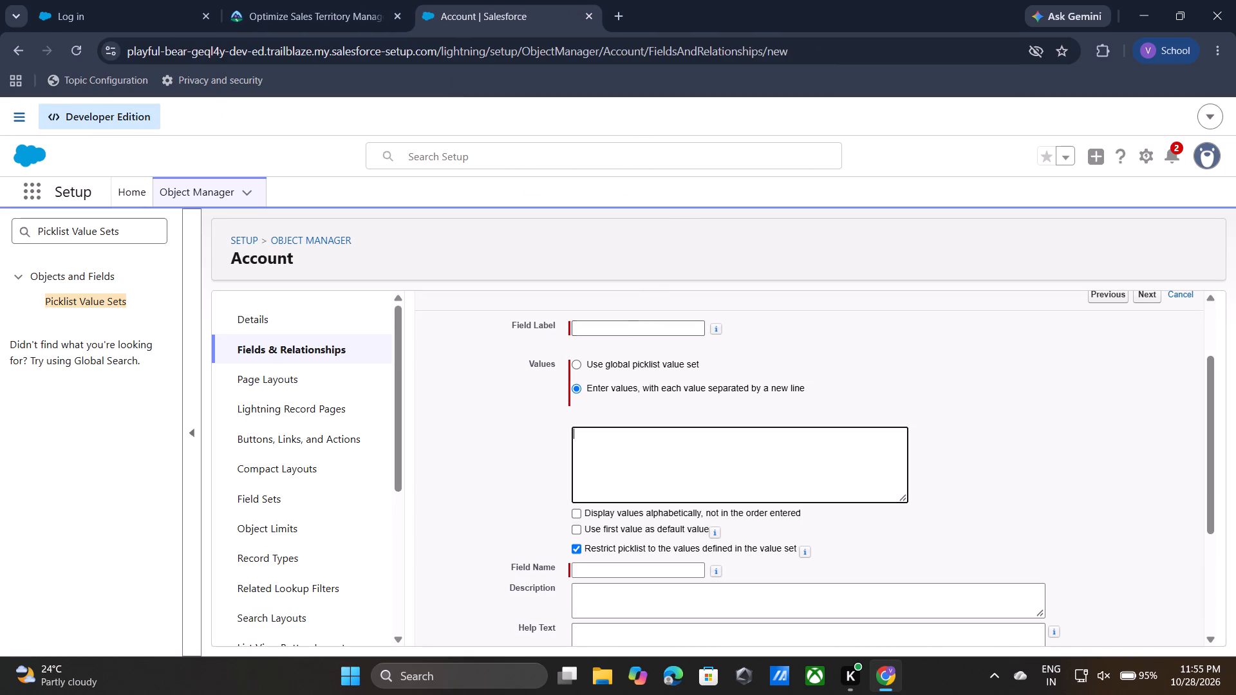
{"action": "left_click", "coordinate": [630, 320]}
{"action": "key", "text": "ctrl+c"}
{"action": "key", "text": "ctrl+v"}
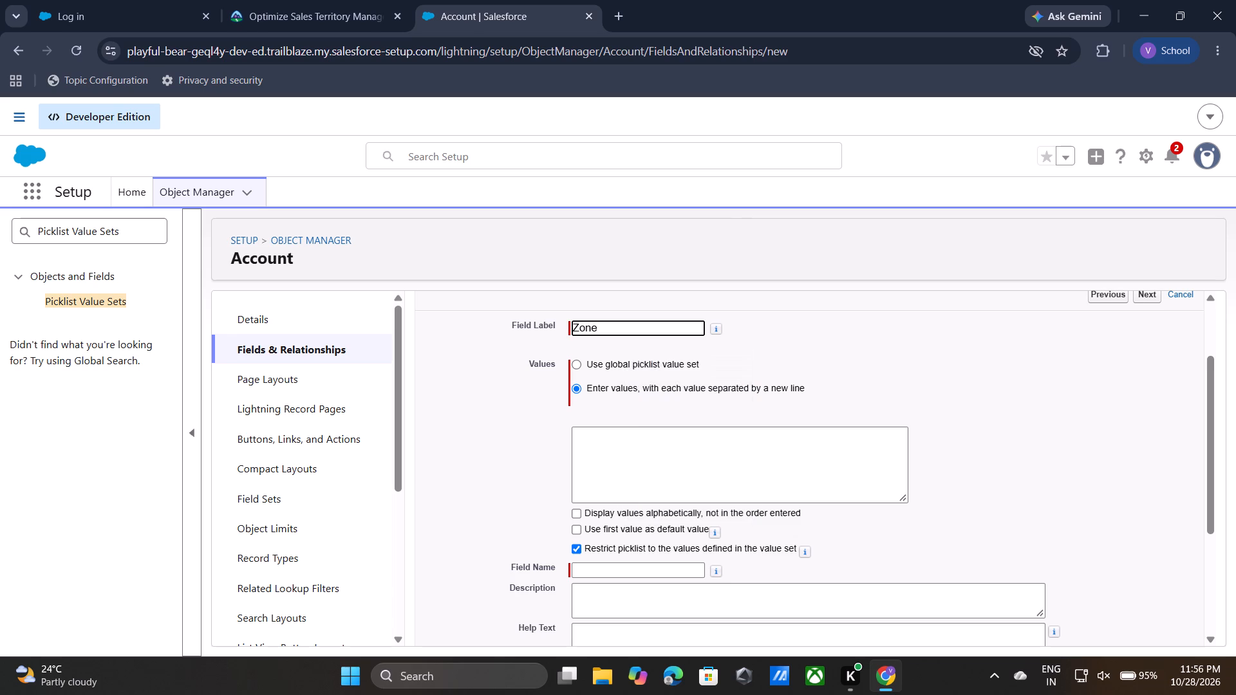
Fill the field's Description with Trailhead's text "Customer's zone within the selected region—for sales operations use only.".
{"action": "left_click", "coordinate": [373, 0]}
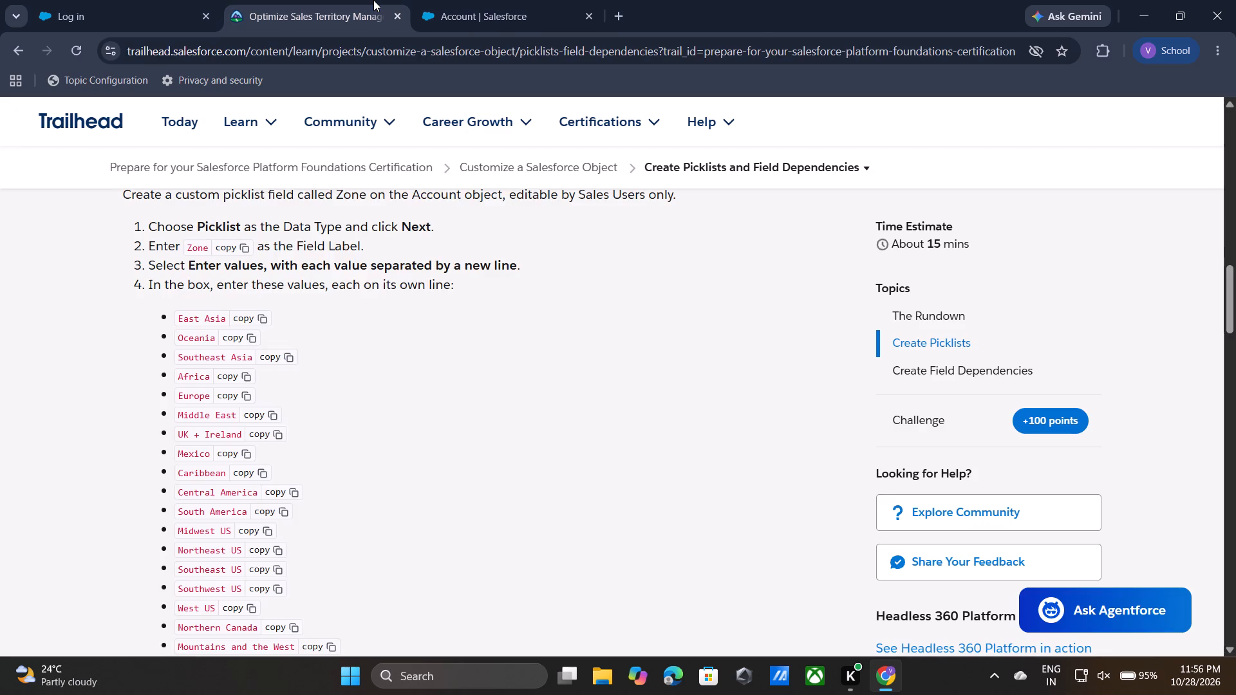
{"action": "left_click", "coordinate": [619, 384]}
{"action": "scroll", "coordinate": [619, 384], "scroll_direction": "down", "scroll_amount": 3}
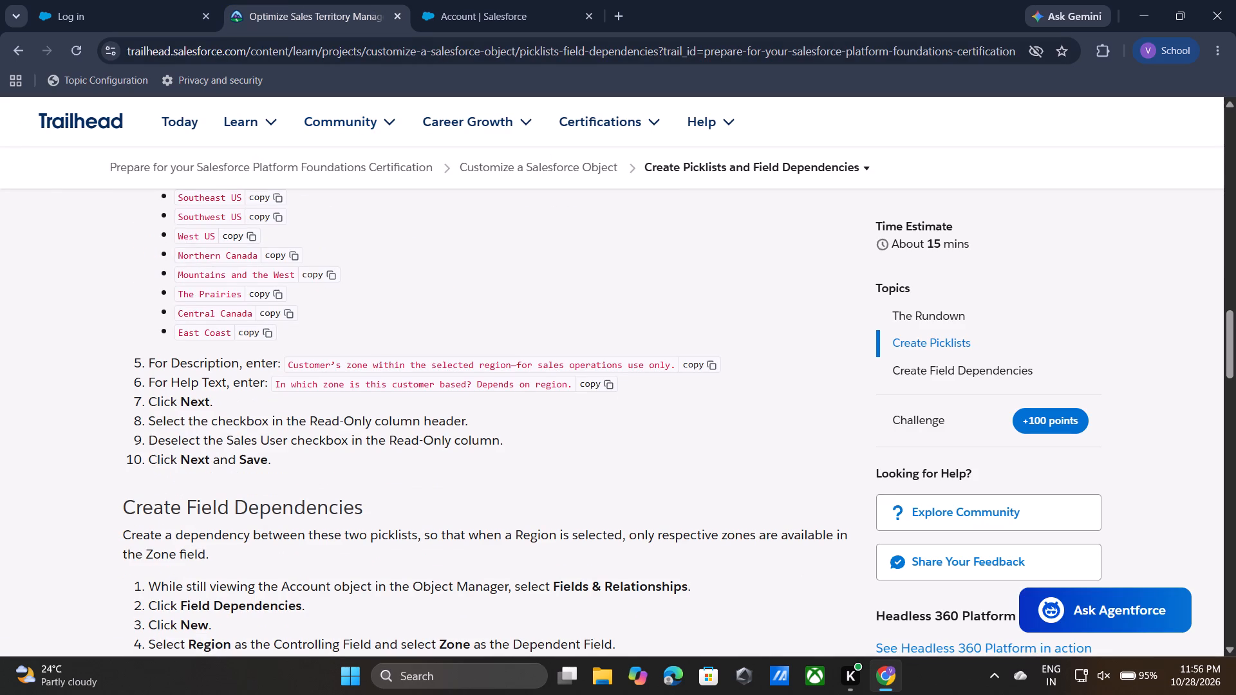
{"action": "left_click", "coordinate": [691, 365]}
{"action": "left_click", "coordinate": [510, 0]}
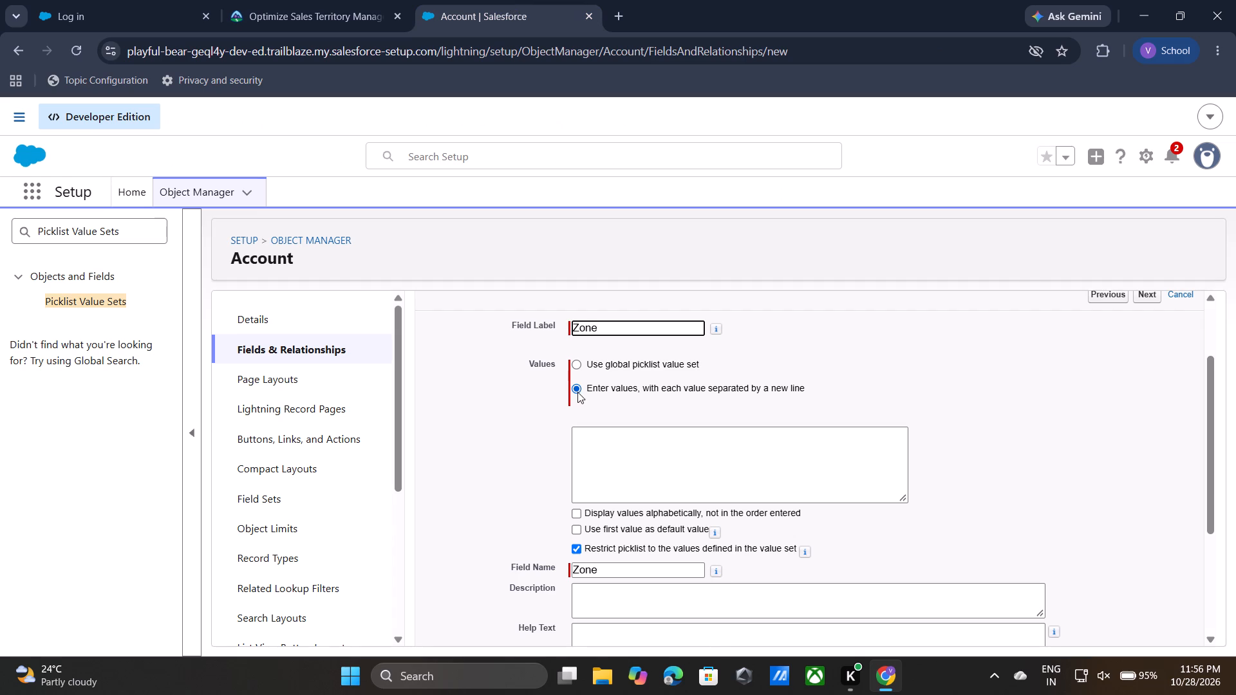
{"action": "left_click", "coordinate": [652, 587]}
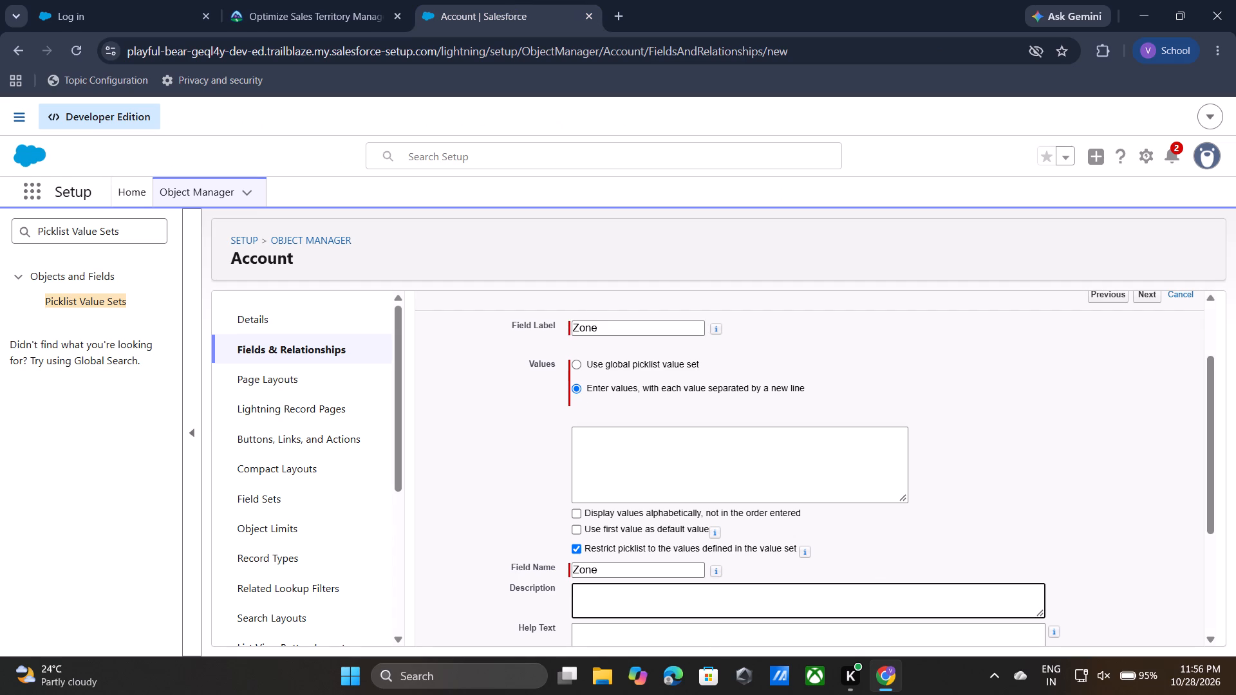
{"action": "key", "text": "ctrl+v"}
Fill the field's Help Text with Trailhead's text "In which zone is this customer based? Depends on region.".
{"action": "scroll", "coordinate": [655, 520], "scroll_direction": "down", "scroll_amount": 3}
{"action": "left_click", "coordinate": [357, 0]}
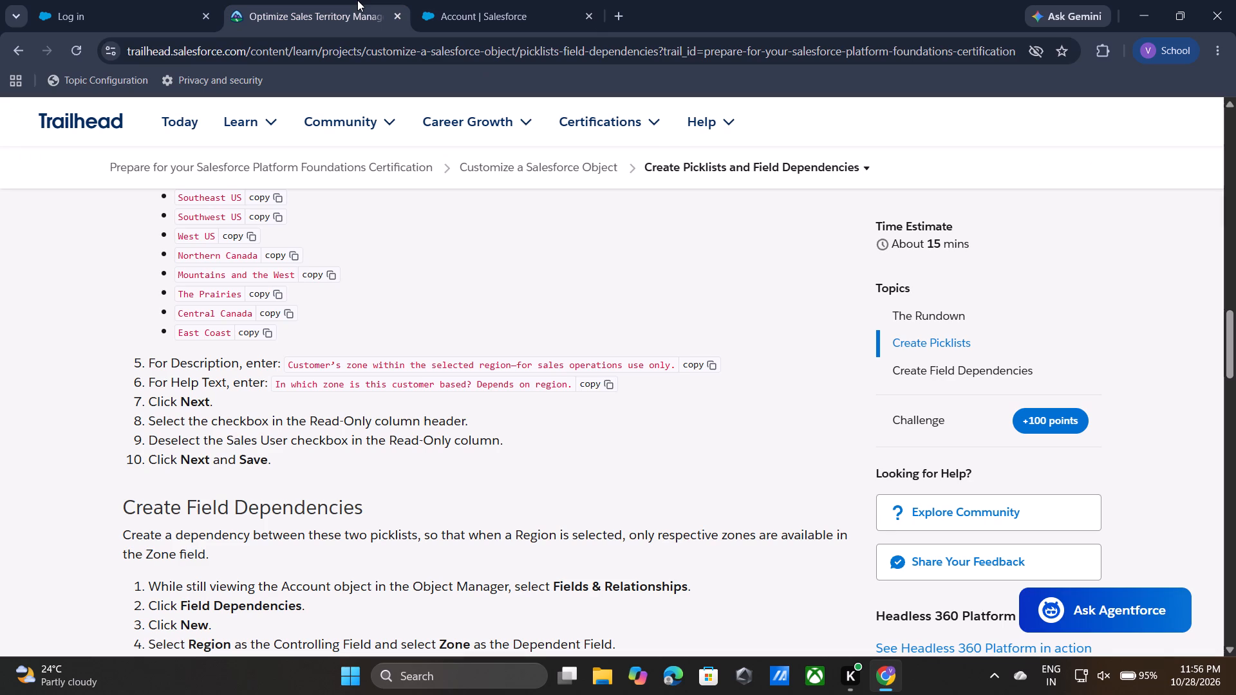
{"action": "left_click_drag", "start_coordinate": [601, 369], "coordinate": [599, 378]}
{"action": "left_click", "coordinate": [599, 378]}
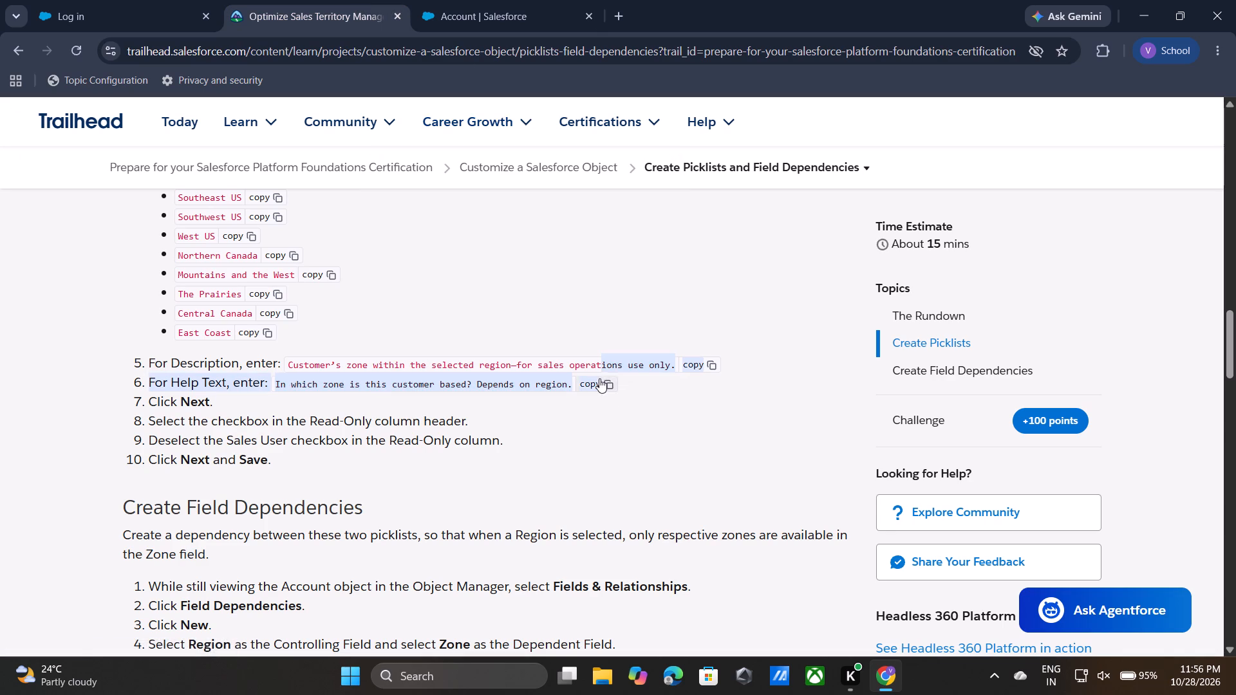
{"action": "left_click", "coordinate": [499, 0]}
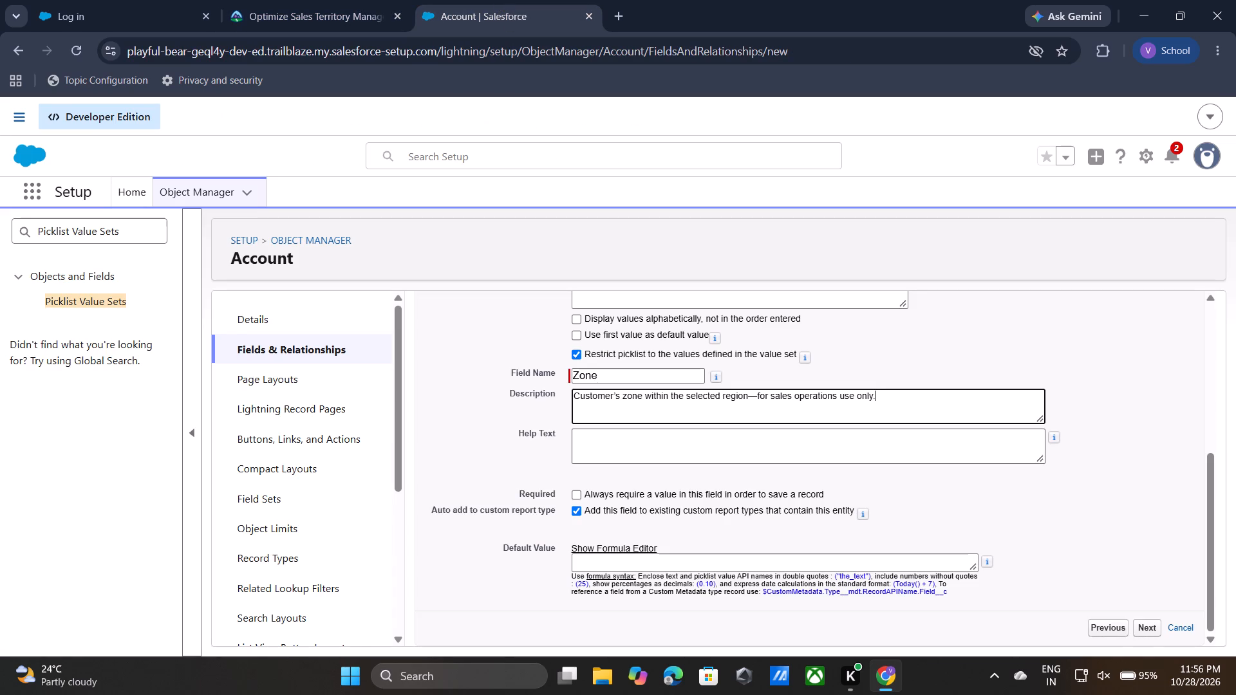
{"action": "left_click", "coordinate": [612, 447]}
{"action": "key", "text": "ctrl+v"}
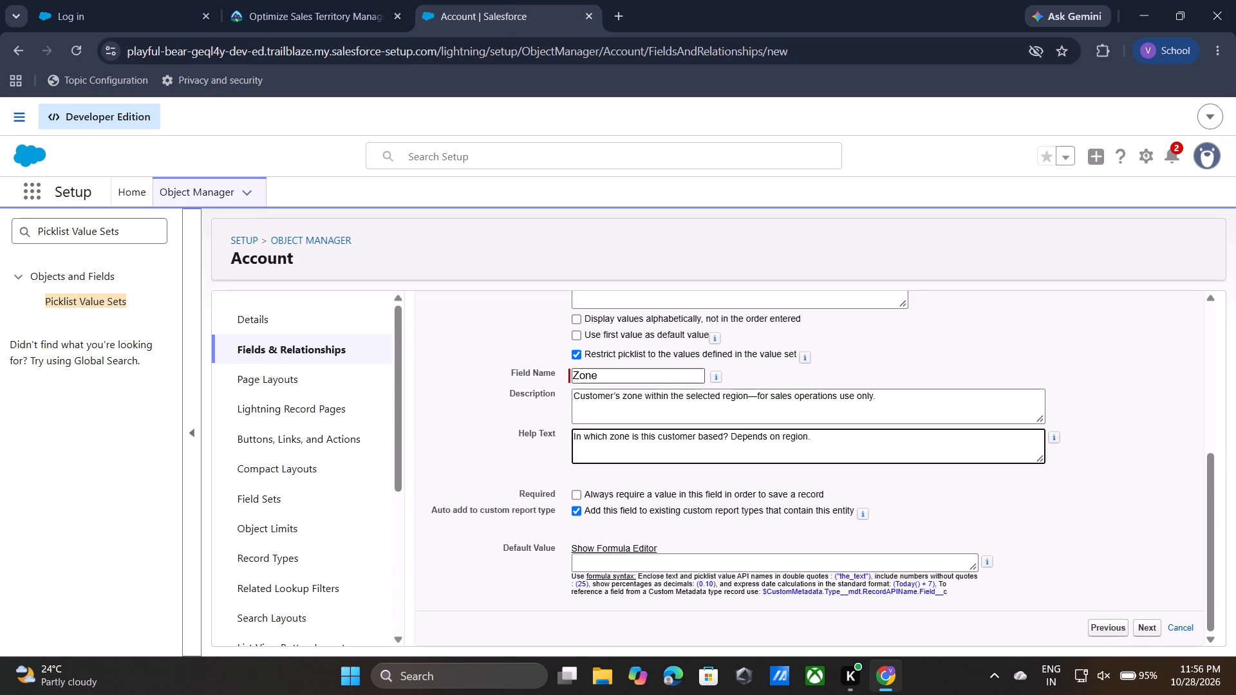
Copy the whole zone list, East Asia through East Coast, from the Trailhead instructions into the picklist values box.
{"action": "scroll", "coordinate": [613, 370], "scroll_direction": "up", "scroll_amount": 1}
{"action": "left_click", "coordinate": [409, 0]}
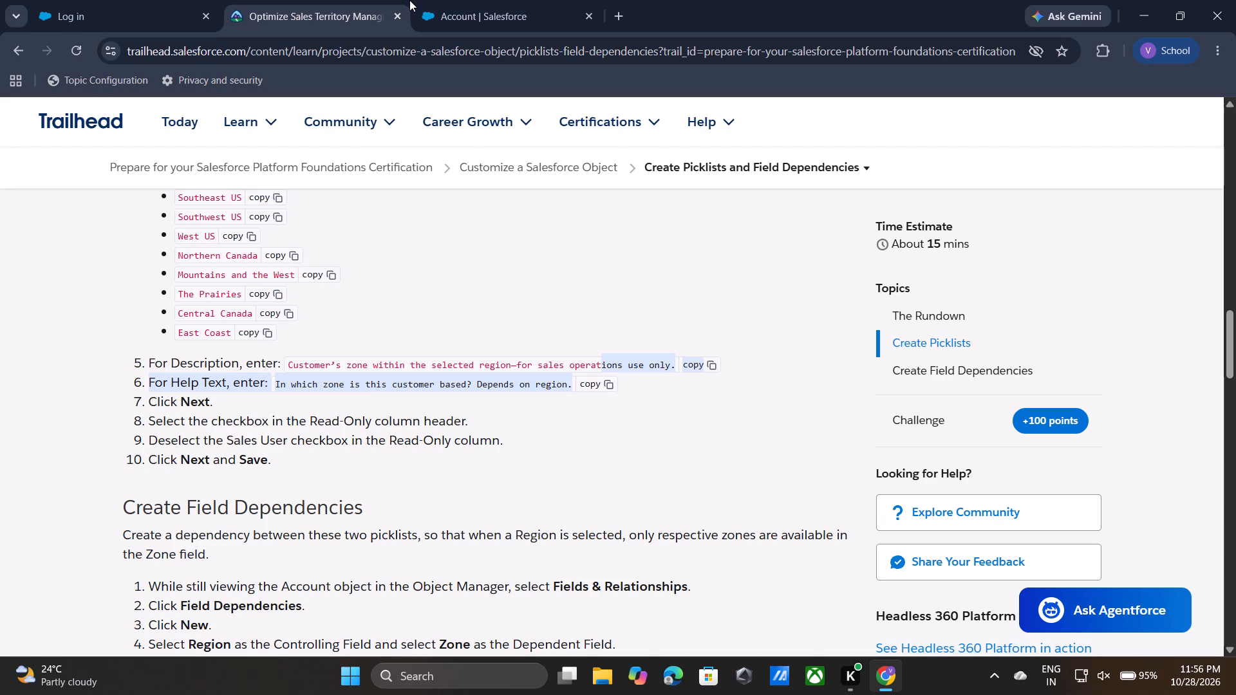
{"action": "left_click", "coordinate": [304, 183]}
{"action": "scroll", "coordinate": [310, 223], "scroll_direction": "up", "scroll_amount": 1}
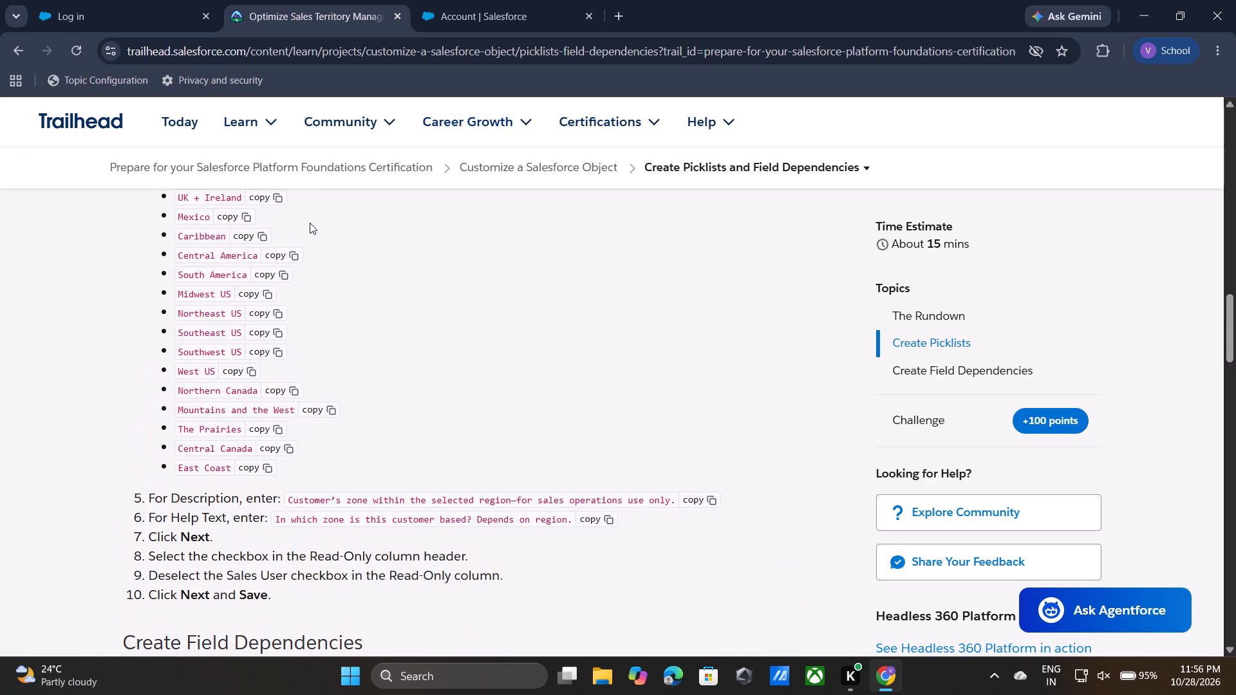
{"action": "scroll", "coordinate": [310, 223], "scroll_direction": "up", "scroll_amount": 2}
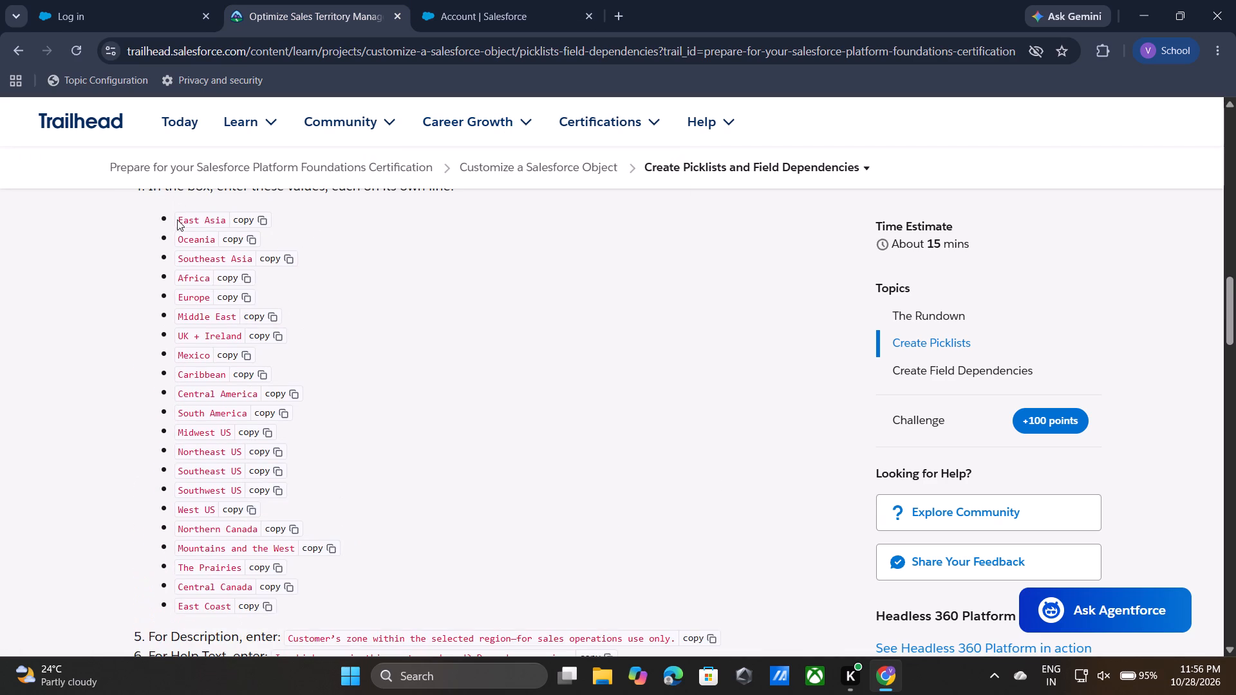
{"action": "left_click_drag", "start_coordinate": [177, 216], "coordinate": [240, 642]}
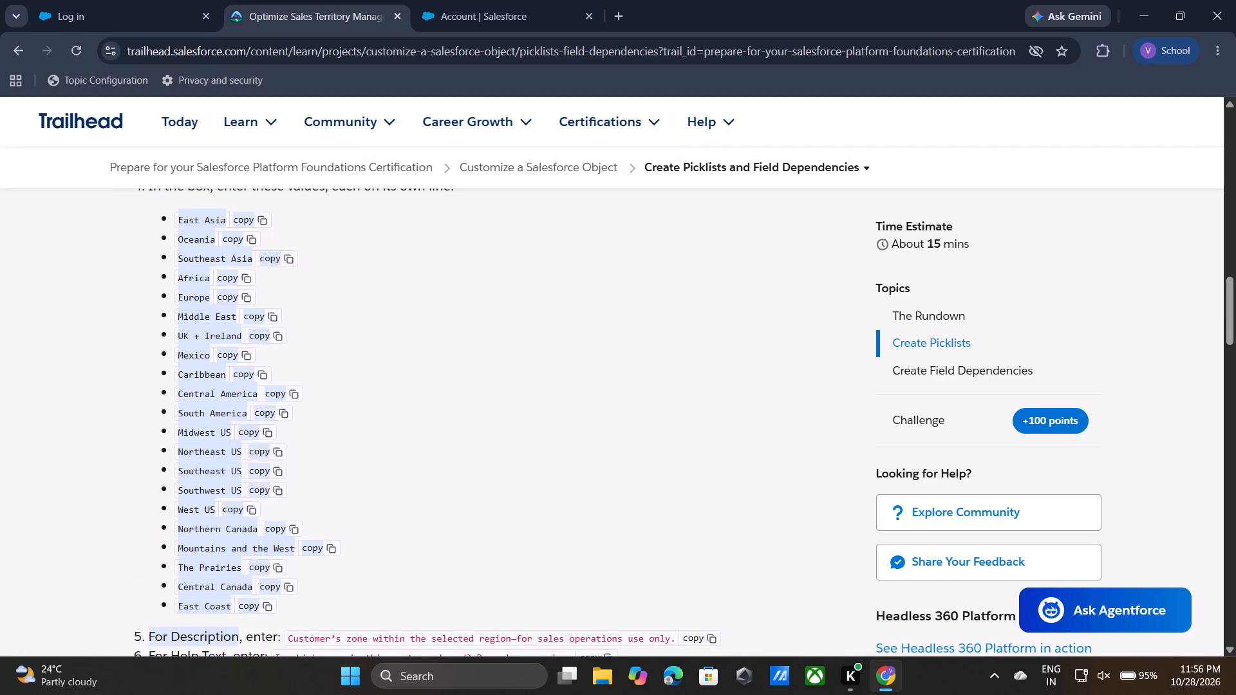
{"action": "left_click_drag", "start_coordinate": [240, 642], "coordinate": [234, 613]}
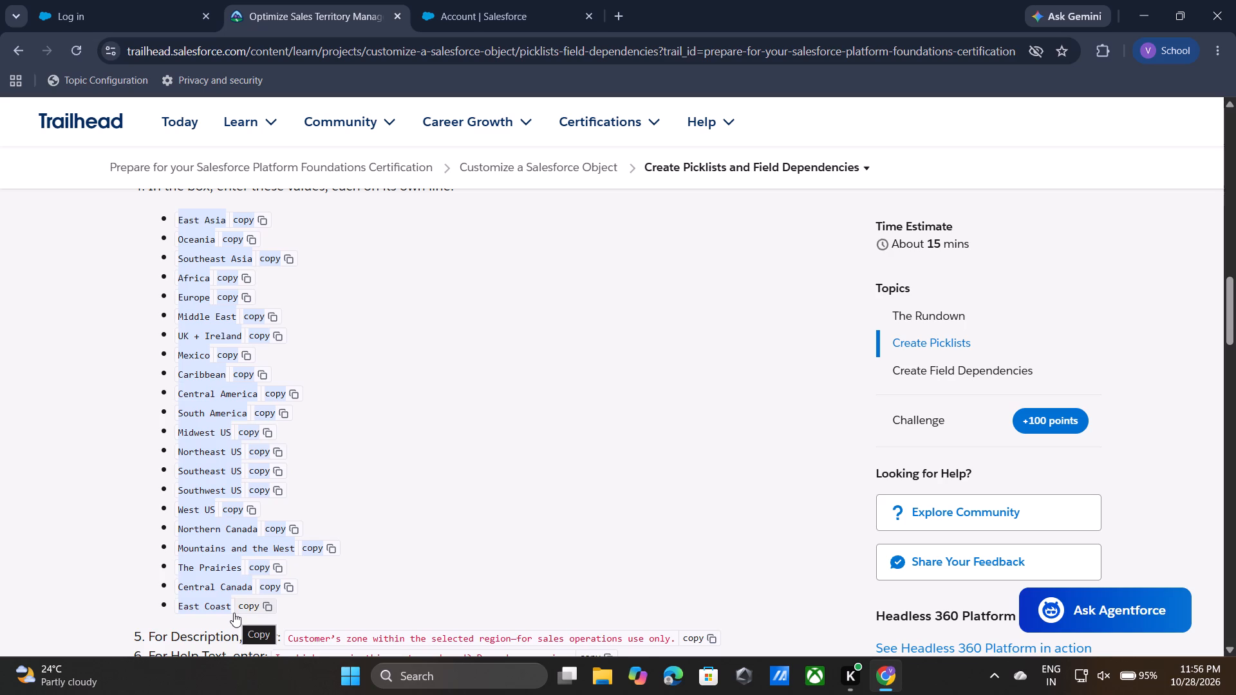
{"action": "key", "text": "ctrl+c"}
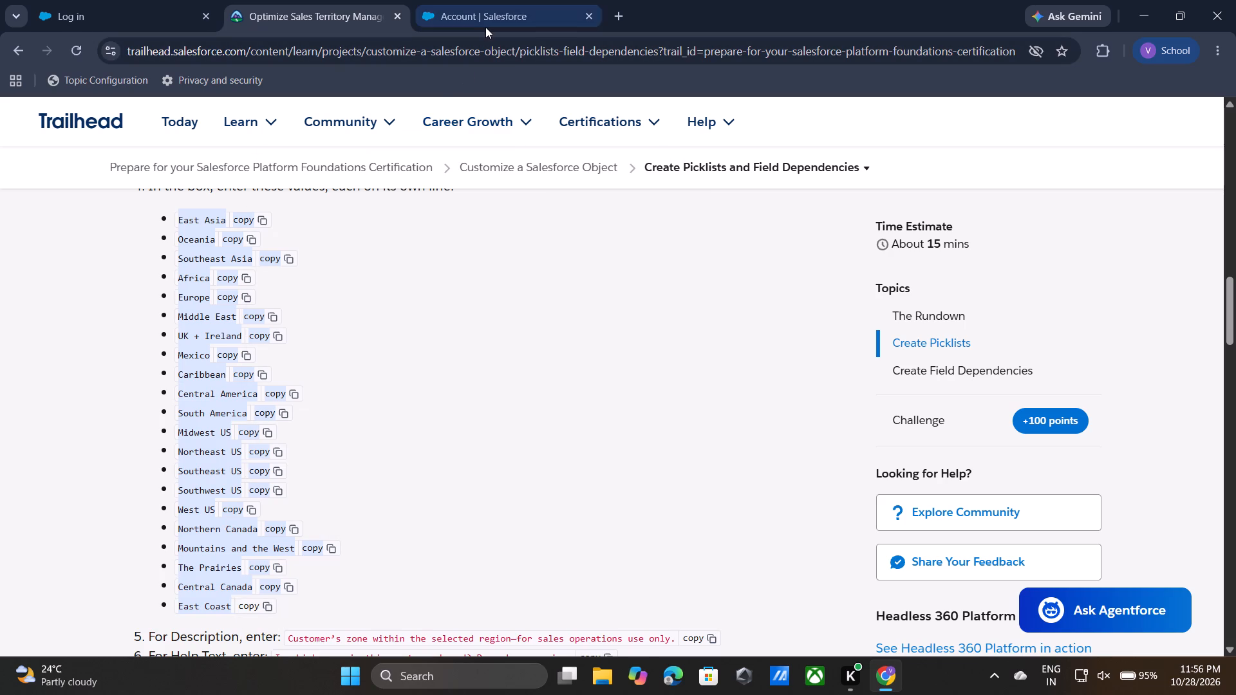
{"action": "left_click", "coordinate": [485, 27]}
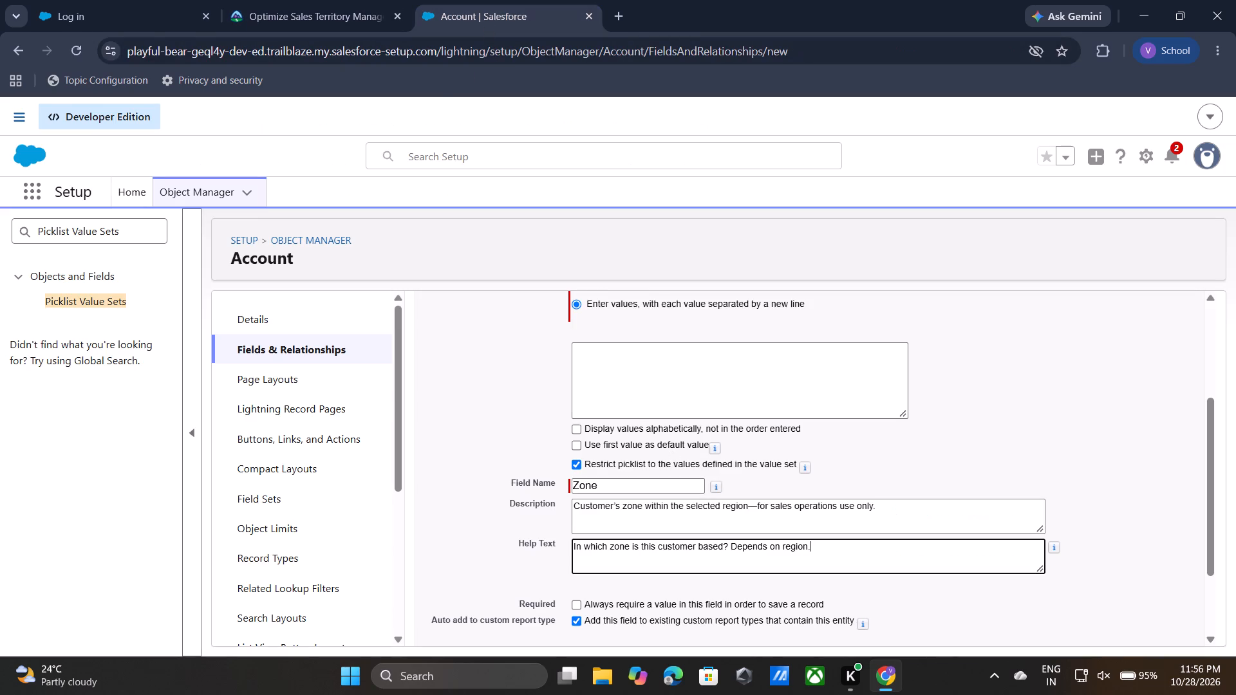
{"action": "left_click", "coordinate": [639, 367]}
{"action": "key", "text": "ctrl+v"}
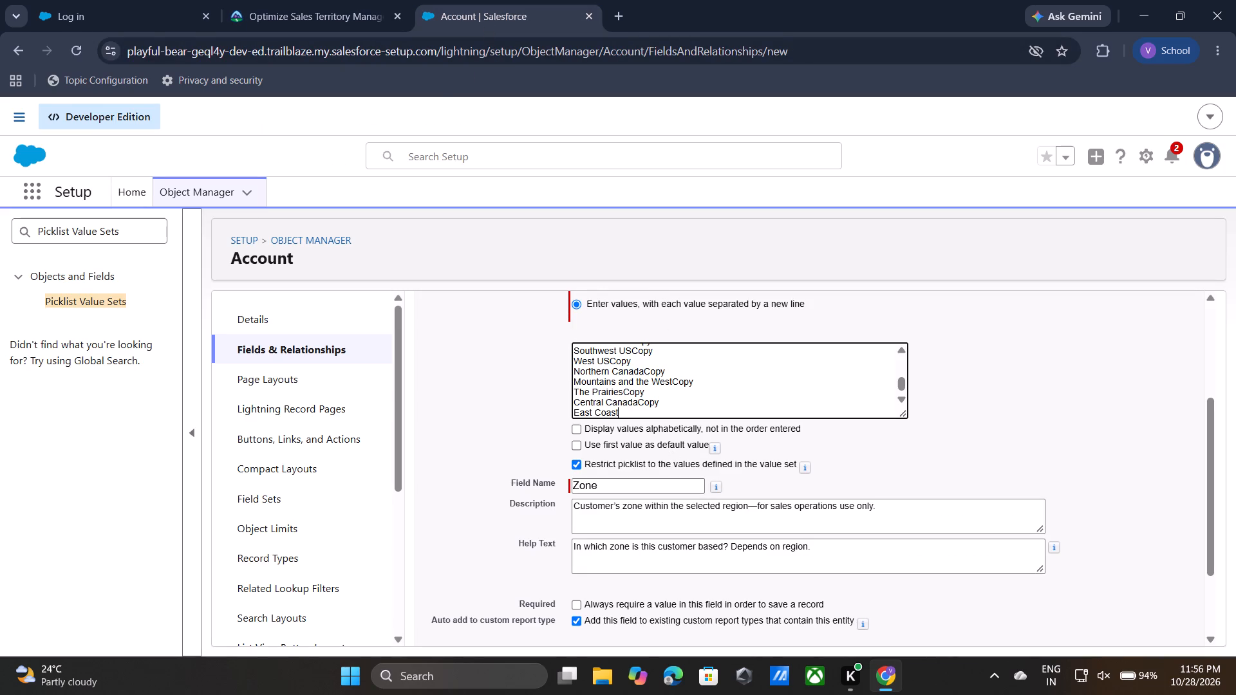
Remove the stray "Copy" suffix from the Central Canada and The Prairies values.
{"action": "scroll", "coordinate": [639, 367], "scroll_direction": "down", "scroll_amount": 2}
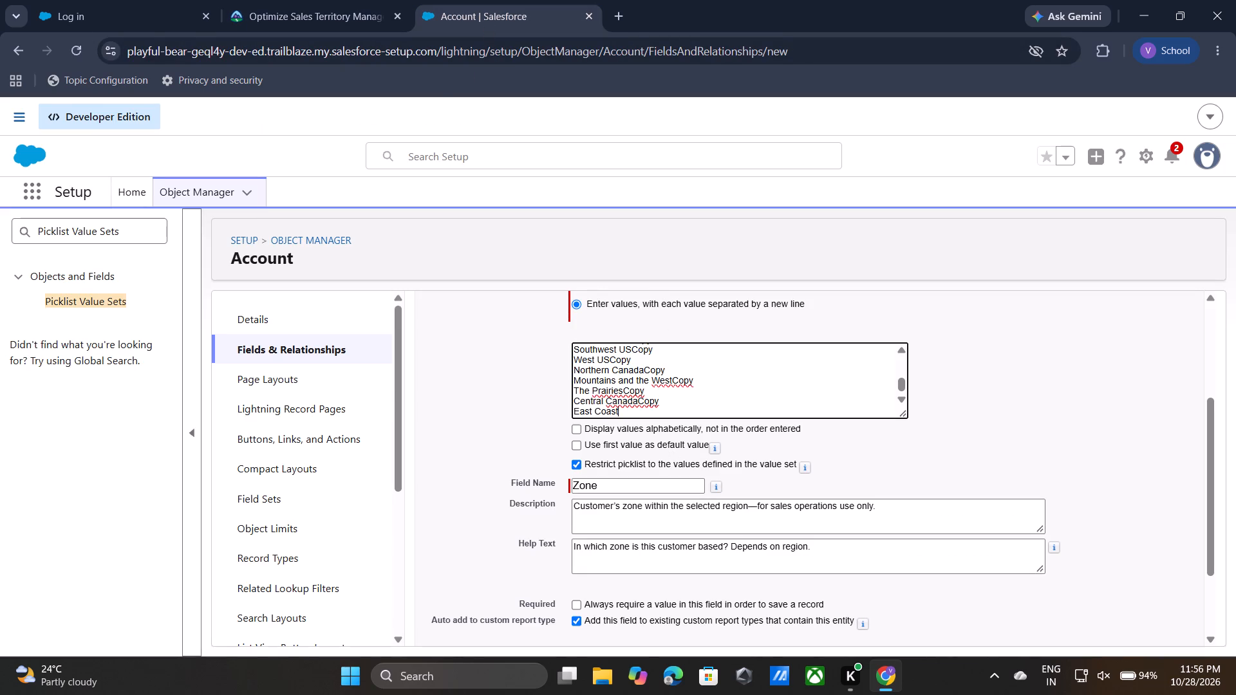
{"action": "key", "text": "Up"}
{"action": "key", "text": "Right"}
{"action": "key", "text": "Right"}
{"action": "key", "text": "Right"}
{"action": "key", "text": "Right"}
{"action": "key", "text": "Right"}
{"action": "key", "text": "Right"}
{"action": "key", "text": "Right"}
{"action": "key", "text": "Right"}
{"action": "key", "text": "Right"}
{"action": "key", "text": "Left"}
{"action": "key", "text": "BackSpace"}
{"action": "key", "text": "BackSpace"}
{"action": "key", "text": "BackSpace"}
{"action": "key", "text": "BackSpace"}
{"action": "key", "text": "Up"}
{"action": "key", "text": "Right"}
{"action": "key", "text": "BackSpace"}
{"action": "key", "text": "BackSpace"}
{"action": "key", "text": "BackSpace"}
{"action": "key", "text": "BackSpace"}
Remove the stray "Copy" suffix from the Mountains and the West and Northern Canada values.
{"action": "key", "text": "Up"}
{"action": "key", "text": "Right"}
{"action": "key", "text": "Right"}
{"action": "key", "text": "Right"}
{"action": "key", "text": "Right"}
{"action": "key", "text": "Right"}
{"action": "key", "text": "Right"}
{"action": "key", "text": "Right"}
{"action": "key", "text": "Right"}
{"action": "key", "text": "Right"}
{"action": "key", "text": "Right"}
{"action": "key", "text": "Right"}
{"action": "key", "text": "Right"}
{"action": "key", "text": "Right"}
{"action": "key", "text": "Right"}
{"action": "key", "text": "Right"}
{"action": "key", "text": "Right"}
{"action": "key", "text": "Right"}
{"action": "key", "text": "Right"}
{"action": "key", "text": "Left"}
{"action": "key", "text": "Left"}
{"action": "key", "text": "Left"}
{"action": "key", "text": "BackSpace"}
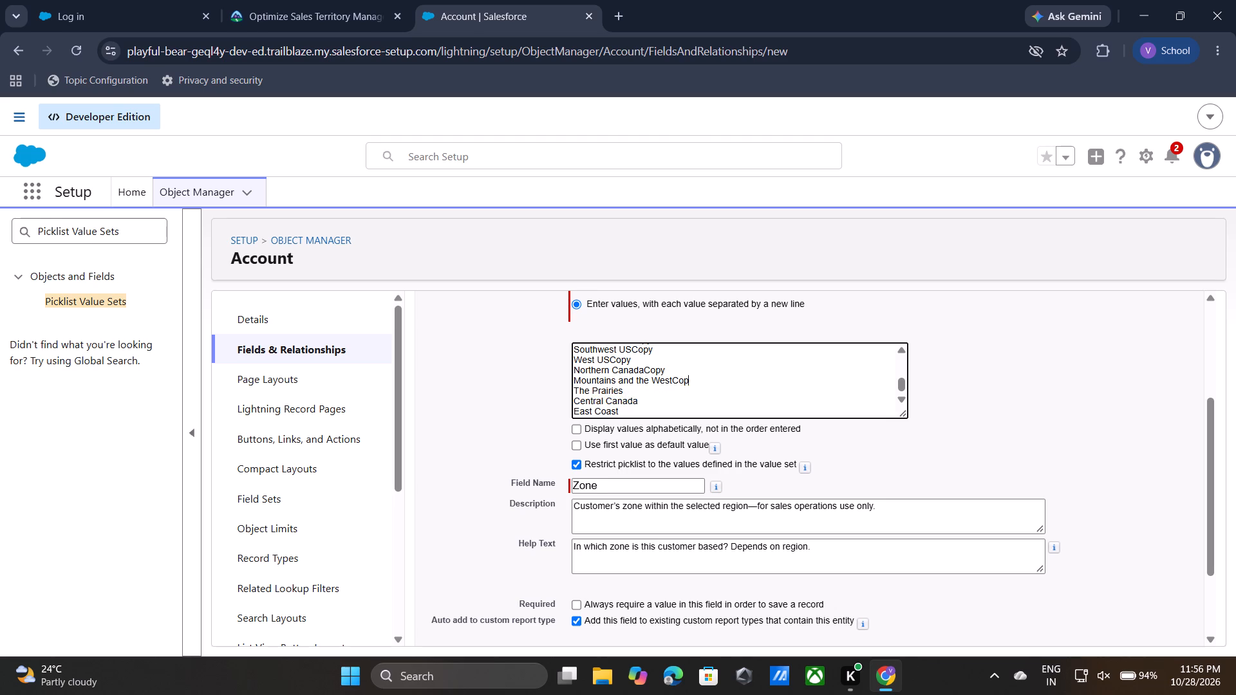
{"action": "key", "text": "BackSpace"}
{"action": "key", "text": "BackSpace"}
{"action": "key", "text": "BackSpace"}
{"action": "key", "text": "Up"}
{"action": "key", "text": "BackSpace"}
{"action": "key", "text": "BackSpace"}
{"action": "key", "text": "BackSpace"}
{"action": "key", "text": "BackSpace"}
Remove the stray "Copy" suffix from the West US and Southwest US picklist values.
{"action": "key", "text": "Up"}
{"action": "key", "text": "BackSpace"}
{"action": "key", "text": "BackSpace"}
{"action": "key", "text": "BackSpace"}
{"action": "key", "text": "BackSpace"}
{"action": "key", "text": "Up"}
{"action": "key", "text": "BackSpace"}
{"action": "key", "text": "BackSpace"}
{"action": "key", "text": "BackSpace"}
{"action": "key", "text": "BackSpace"}
Remove the stray "Copy" suffix from the Southeast US and Northeast US picklist values.
{"action": "key", "text": "Up"}
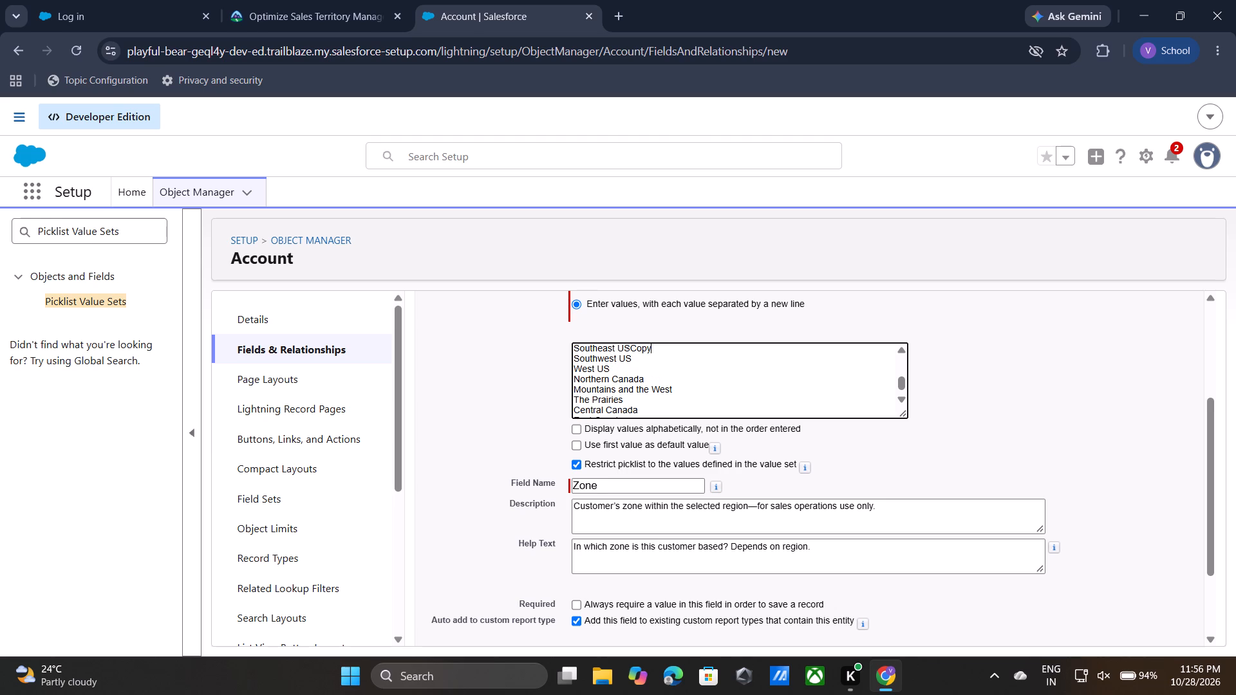
{"action": "key", "text": "BackSpace"}
{"action": "key", "text": "BackSpace"}
{"action": "key", "text": "BackSpace"}
{"action": "key", "text": "BackSpace"}
{"action": "key", "text": "Up"}
{"action": "key", "text": "BackSpace"}
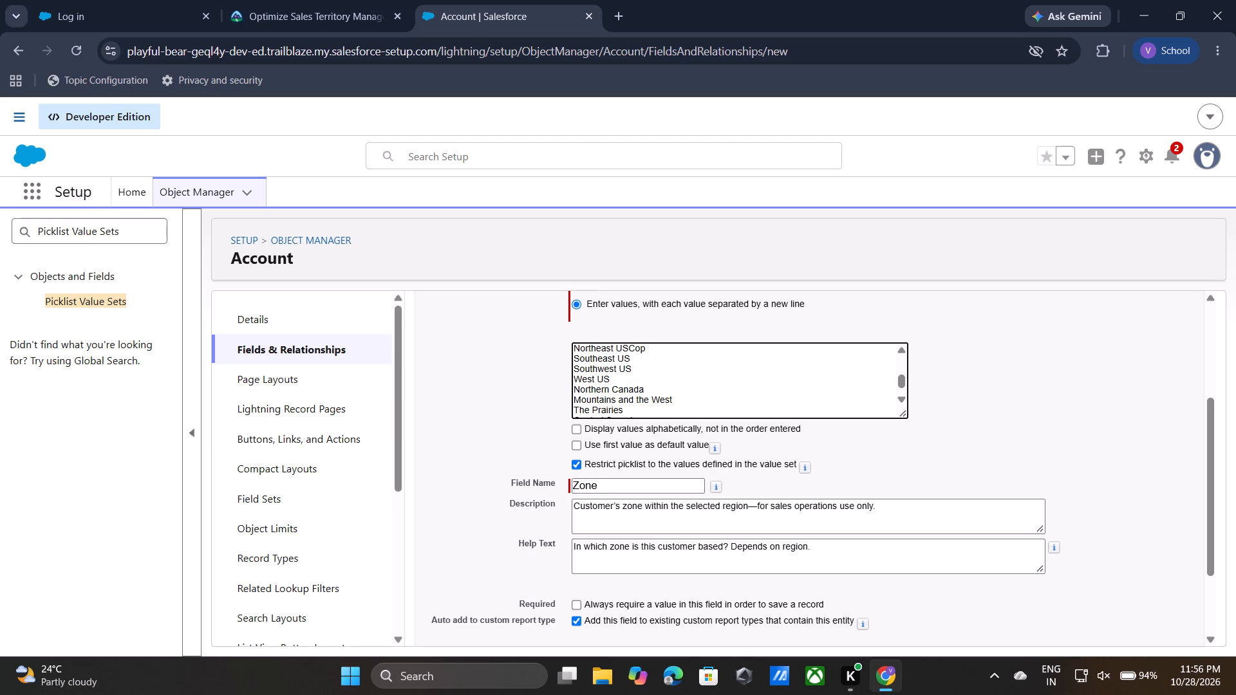
{"action": "key", "text": "BackSpace"}
{"action": "key", "text": "BackSpace"}
{"action": "key", "text": "BackSpace"}
Remove the stray "Copy" suffix from the Midwest US and South America picklist values.
{"action": "key", "text": "Up"}
{"action": "key", "text": "BackSpace"}
{"action": "key", "text": "BackSpace"}
{"action": "key", "text": "BackSpace"}
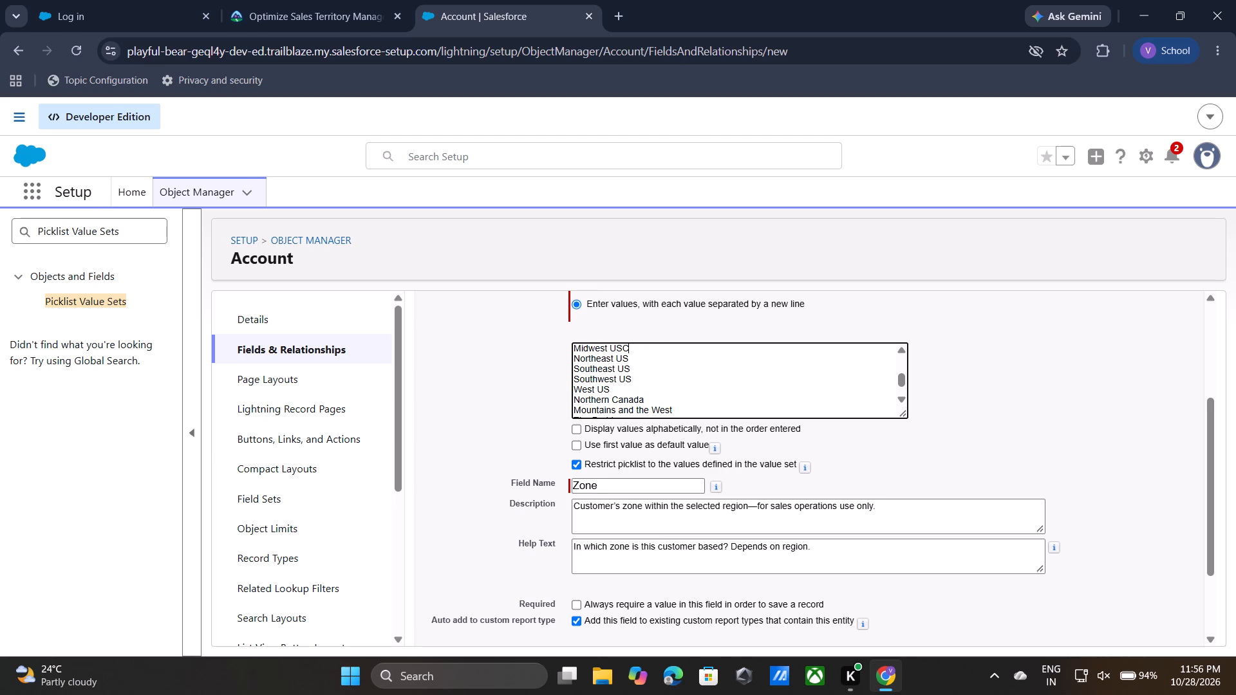
{"action": "key", "text": "BackSpace"}
{"action": "key", "text": "Up"}
{"action": "key", "text": "BackSpace"}
{"action": "key", "text": "BackSpace"}
{"action": "key", "text": "BackSpace"}
{"action": "key", "text": "BackSpace"}
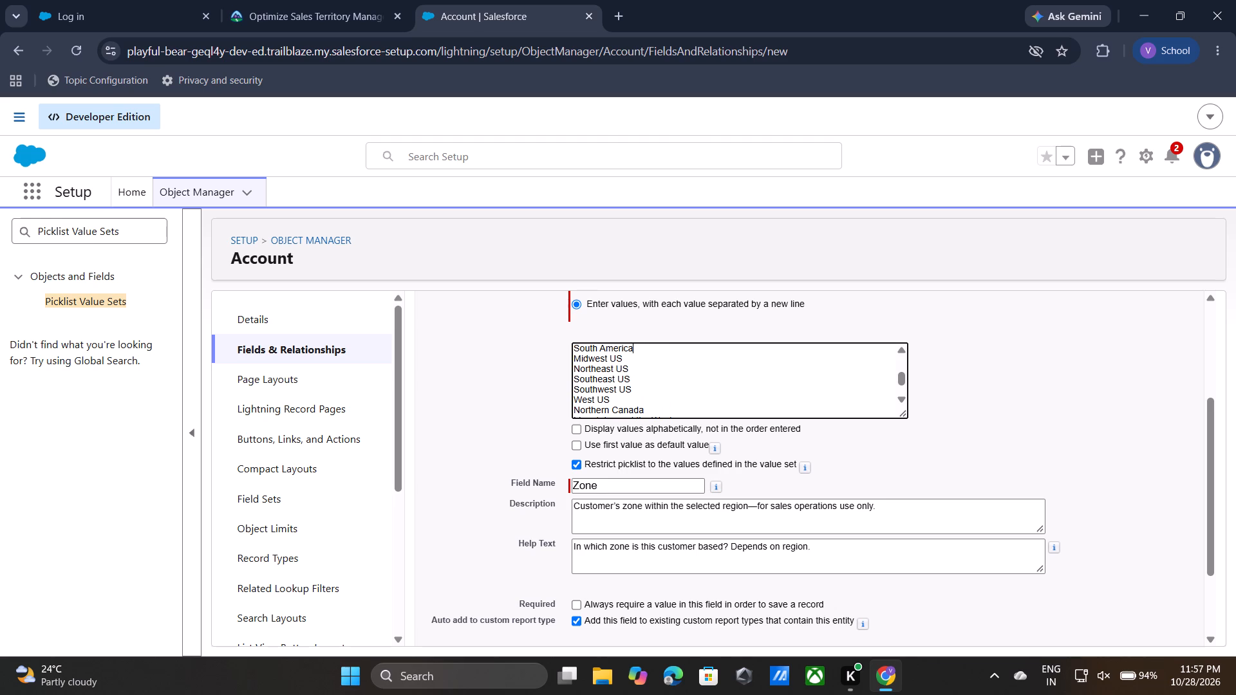
Remove the stray "Copy" suffix so the values read Central America and Caribbean.
{"action": "key", "text": "Up"}
{"action": "key", "text": "BackSpace"}
{"action": "key", "text": "BackSpace"}
{"action": "key", "text": "BackSpace"}
{"action": "key", "text": "BackSpace"}
{"action": "key", "text": "BackSpace"}
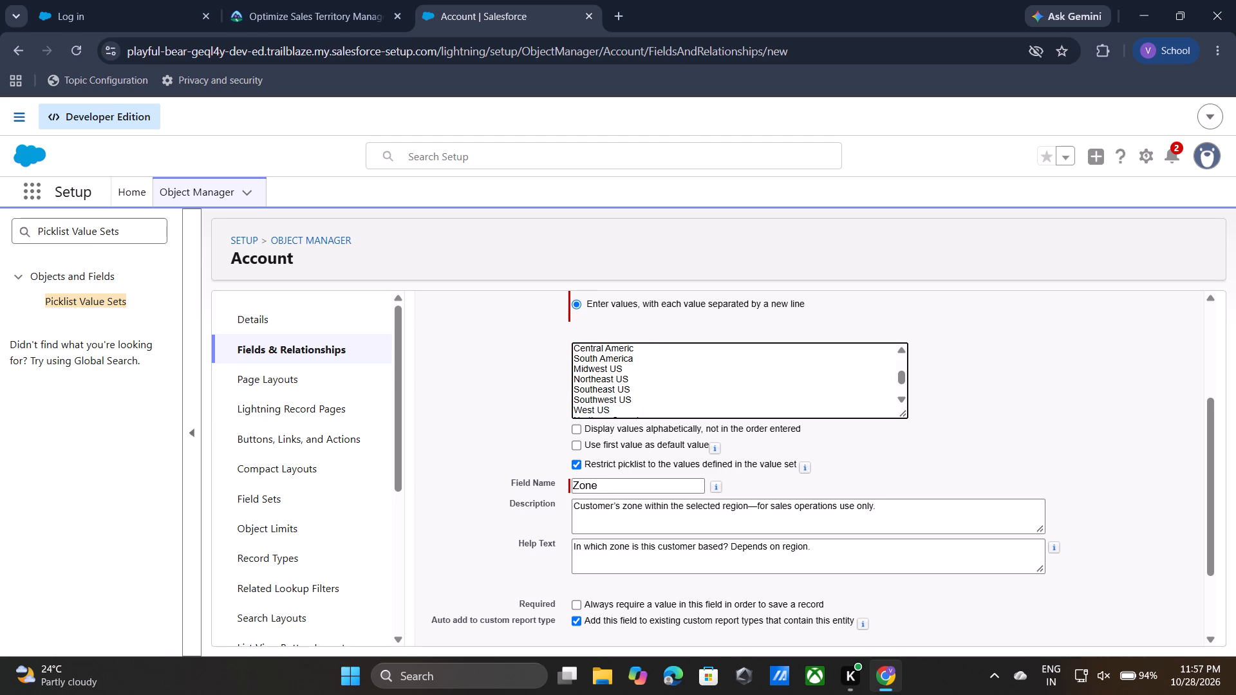
{"action": "key", "text": "a"}
{"action": "key", "text": "Up"}
{"action": "key", "text": "BackSpace"}
{"action": "key", "text": "BackSpace"}
{"action": "key", "text": "BackSpace"}
{"action": "key", "text": "BackSpace"}
Remove the stray "Copy" suffix from the Mexico and UK + Ireland picklist values.
{"action": "key", "text": "Up"}
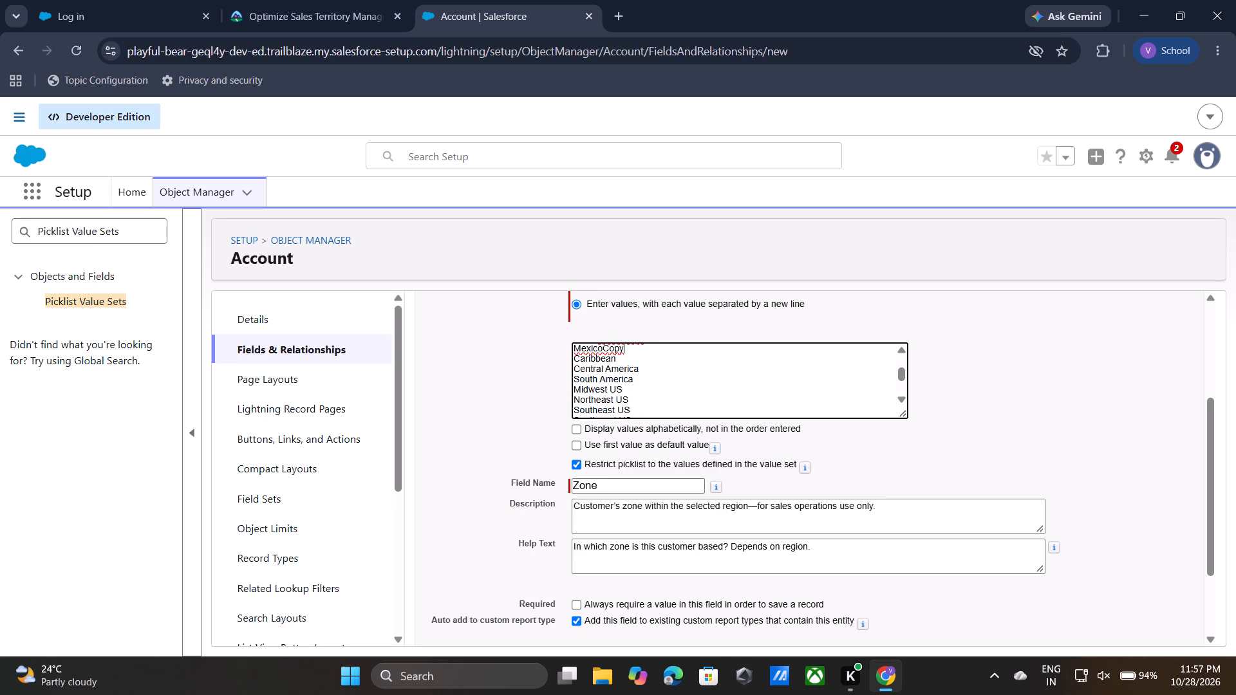
{"action": "key", "text": "BackSpace"}
{"action": "key", "text": "BackSpace"}
{"action": "key", "text": "BackSpace"}
{"action": "key", "text": "BackSpace"}
{"action": "key", "text": "Up"}
{"action": "key", "text": "BackSpace"}
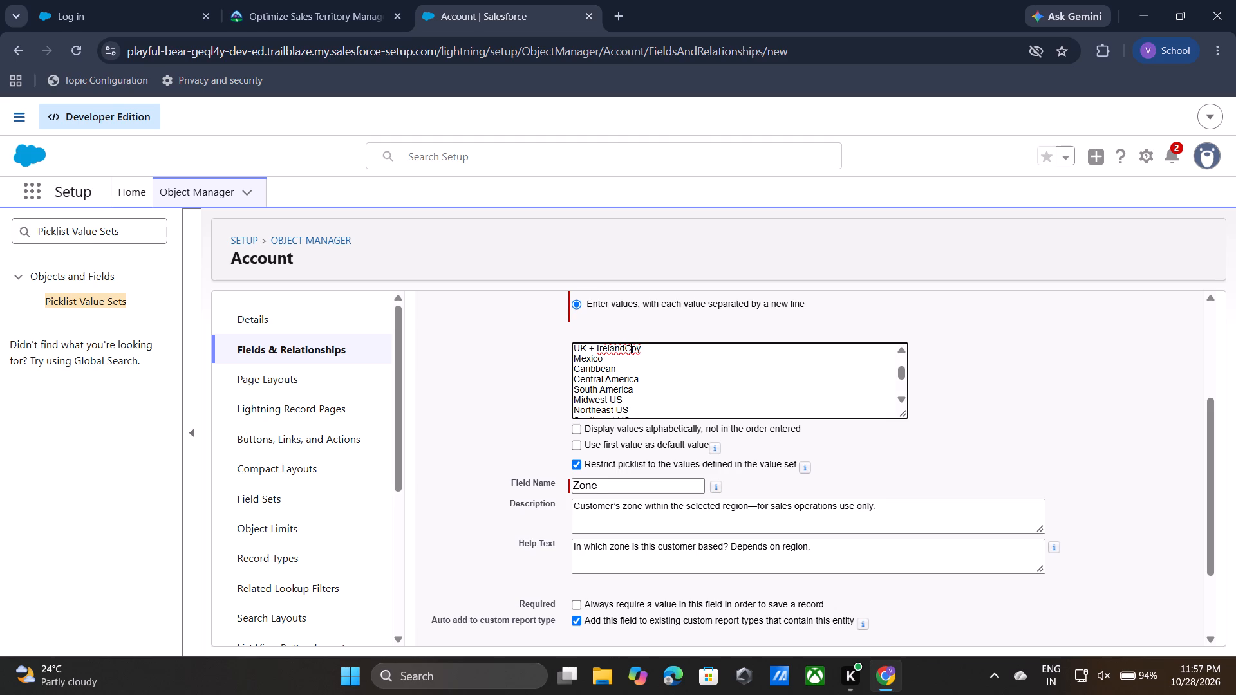
{"action": "key", "text": "Right"}
{"action": "key", "text": "BackSpace"}
{"action": "key", "text": "Right"}
{"action": "key", "text": "BackSpace"}
{"action": "key", "text": "BackSpace"}
Remove the stray "Copy" suffix from the Middle East picklist value.
{"action": "key", "text": "Down"}
{"action": "key", "text": "Down"}
{"action": "key", "text": "Up"}
{"action": "key", "text": "Up"}
{"action": "key", "text": "Up"}
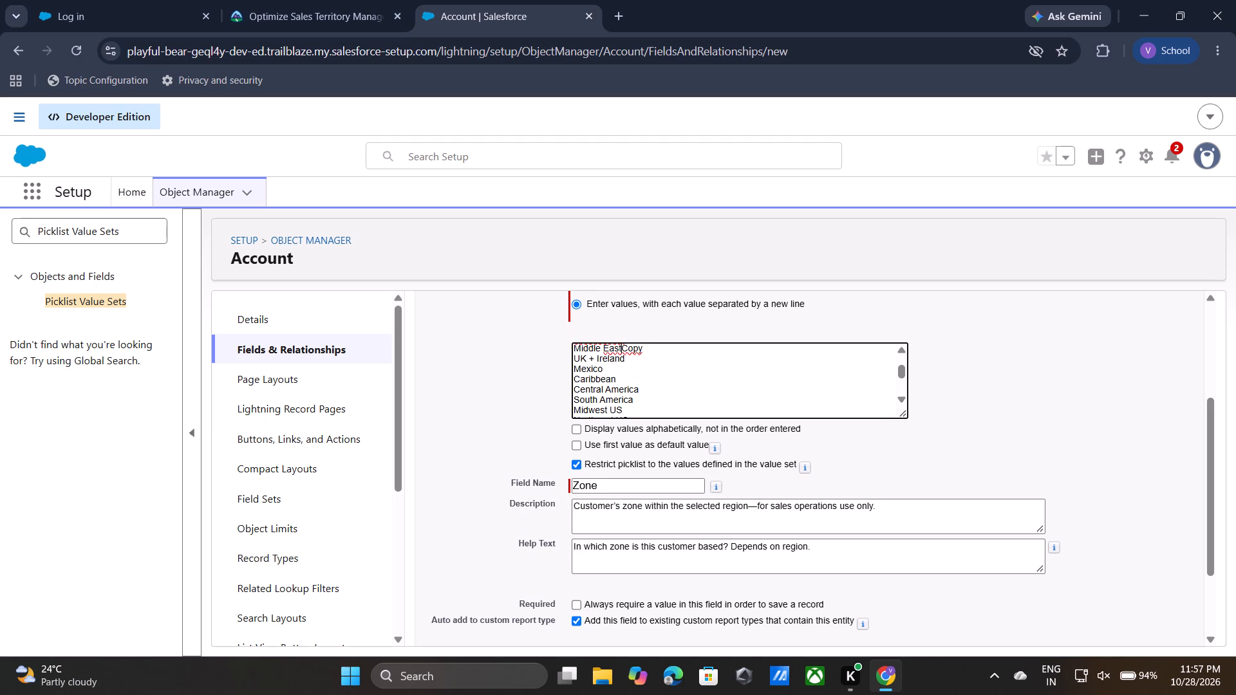
{"action": "key", "text": "Right"}
{"action": "key", "text": "Right"}
{"action": "key", "text": "Right"}
{"action": "key", "text": "Right"}
{"action": "key", "text": "BackSpace"}
{"action": "key", "text": "BackSpace"}
{"action": "key", "text": "BackSpace"}
{"action": "key", "text": "BackSpace"}
Remove the stray "Copy" suffix from the Africa picklist value.
{"action": "key", "text": "Down"}
{"action": "key", "text": "Up"}
{"action": "key", "text": "Up"}
{"action": "key", "text": "Up"}
{"action": "key", "text": "Right"}
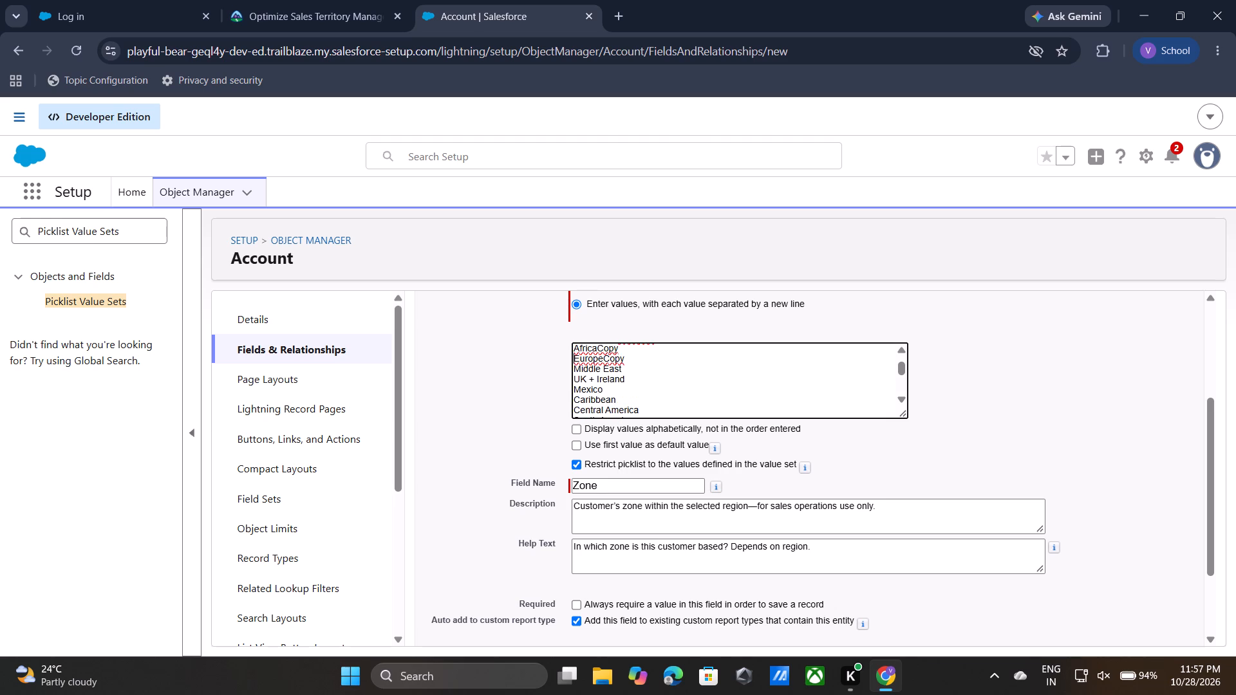
{"action": "key", "text": "Left"}
{"action": "key", "text": "BackSpace"}
{"action": "key", "text": "BackSpace"}
{"action": "key", "text": "BackSpace"}
{"action": "key", "text": "BackSpace"}
Remove the stray "Copy" suffix from the Europe picklist value.
{"action": "key", "text": "Down"}
{"action": "key", "text": "Right"}
{"action": "key", "text": "Right"}
{"action": "key", "text": "Right"}
{"action": "key", "text": "Right"}
{"action": "key", "text": "Right"}
{"action": "key", "text": "BackSpace"}
{"action": "key", "text": "BackSpace"}
{"action": "key", "text": "BackSpace"}
{"action": "key", "text": "BackSpace"}
Remove the stray "Copy" suffix from the Southeast Asia picklist value.
{"action": "key", "text": "Down"}
{"action": "key", "text": "Down"}
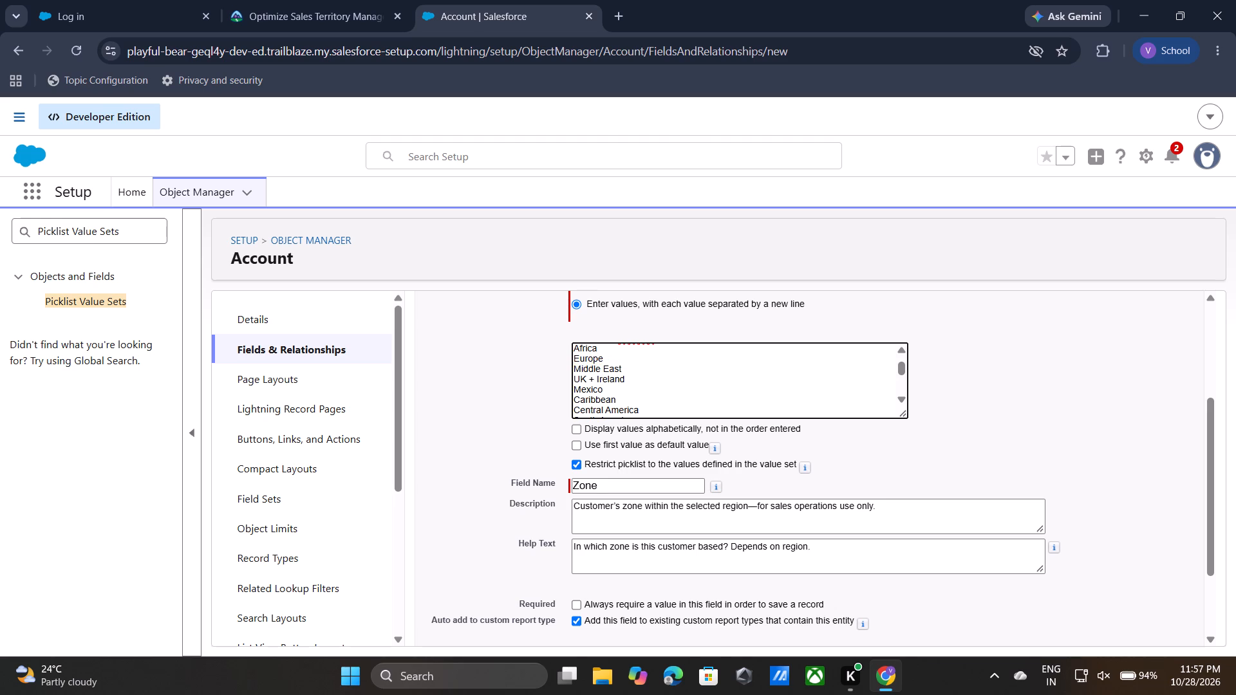
{"action": "key", "text": "Up"}
{"action": "key", "text": "Up"}
{"action": "key", "text": "Up"}
{"action": "key", "text": "Up"}
{"action": "key", "text": "Right"}
{"action": "key", "text": "Right"}
{"action": "key", "text": "Right"}
{"action": "key", "text": "Right"}
{"action": "key", "text": "Right"}
{"action": "key", "text": "Right"}
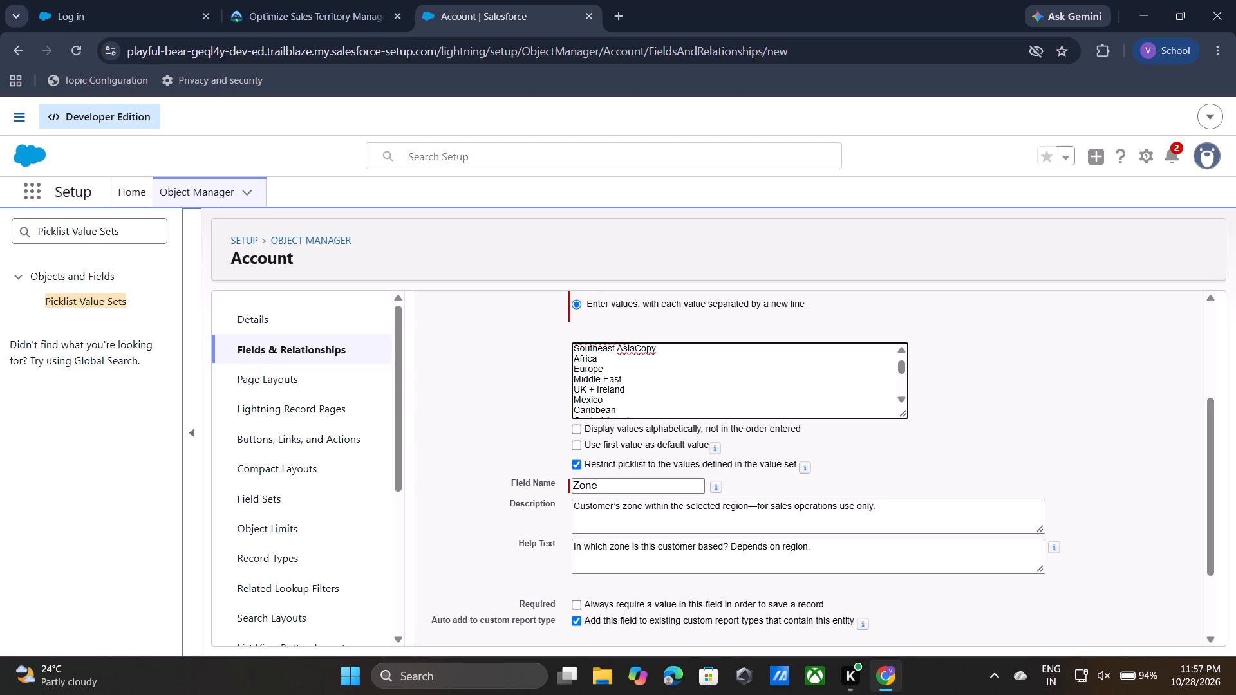
{"action": "key", "text": "Right"}
{"action": "key", "text": "Right"}
{"action": "key", "text": "Right"}
{"action": "key", "text": "Right"}
{"action": "key", "text": "Right"}
{"action": "key", "text": "Right"}
{"action": "key", "text": "BackSpace"}
{"action": "key", "text": "BackSpace"}
{"action": "key", "text": "BackSpace"}
{"action": "key", "text": "BackSpace"}
Remove the stray "Copy" suffix from the East Asia and Oceania picklist values.
{"action": "key", "text": "Up"}
{"action": "key", "text": "Up"}
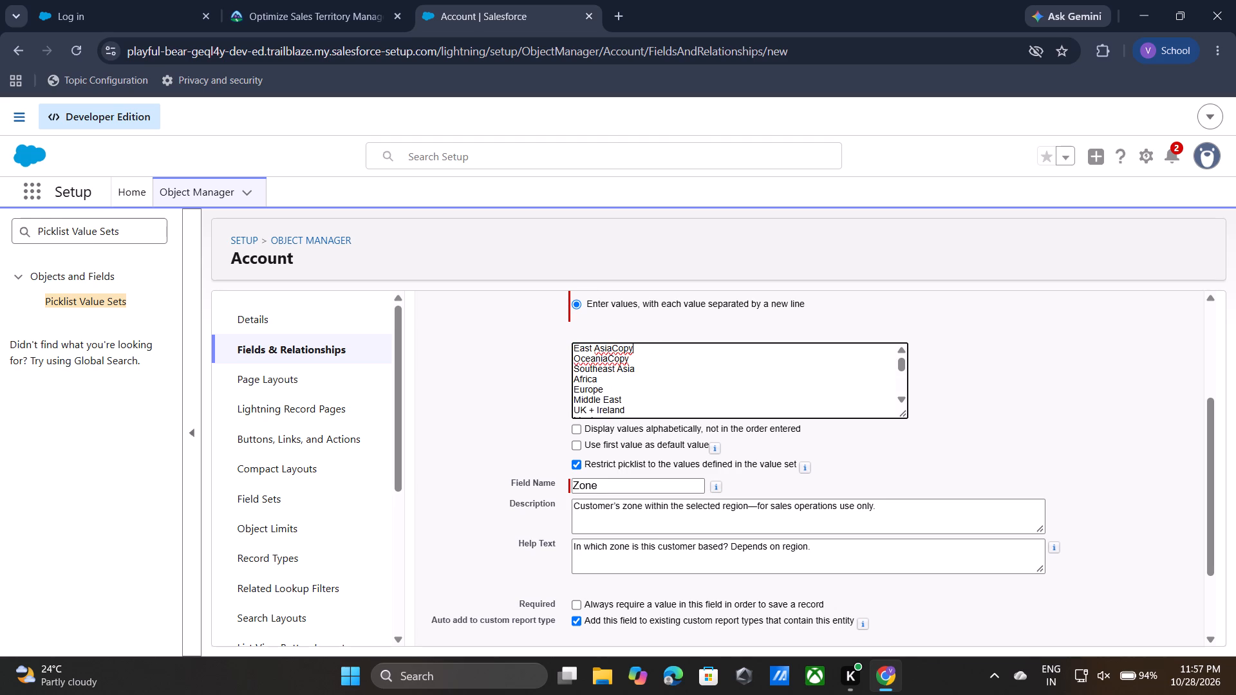
{"action": "key", "text": "BackSpace"}
{"action": "key", "text": "BackSpace"}
{"action": "key", "text": "BackSpace"}
{"action": "key", "text": "BackSpace"}
{"action": "key", "text": "Down"}
{"action": "key", "text": "BackSpace"}
{"action": "key", "text": "BackSpace"}
{"action": "key", "text": "BackSpace"}
{"action": "key", "text": "BackSpace"}
Check the cleaned zone list through East Coast and continue to the field-level security step.
{"action": "scroll", "coordinate": [667, 384], "scroll_direction": "up", "scroll_amount": 2}
{"action": "scroll", "coordinate": [667, 384], "scroll_direction": "down", "scroll_amount": 2}
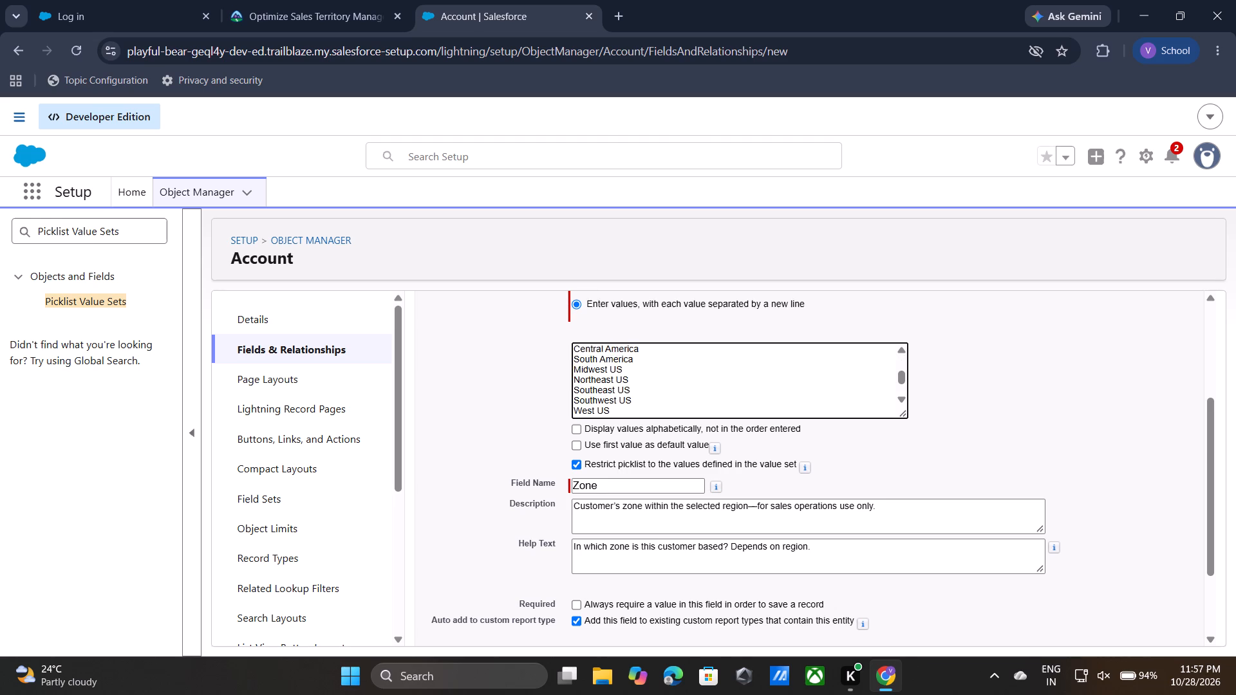
{"action": "scroll", "coordinate": [667, 384], "scroll_direction": "down", "scroll_amount": 3}
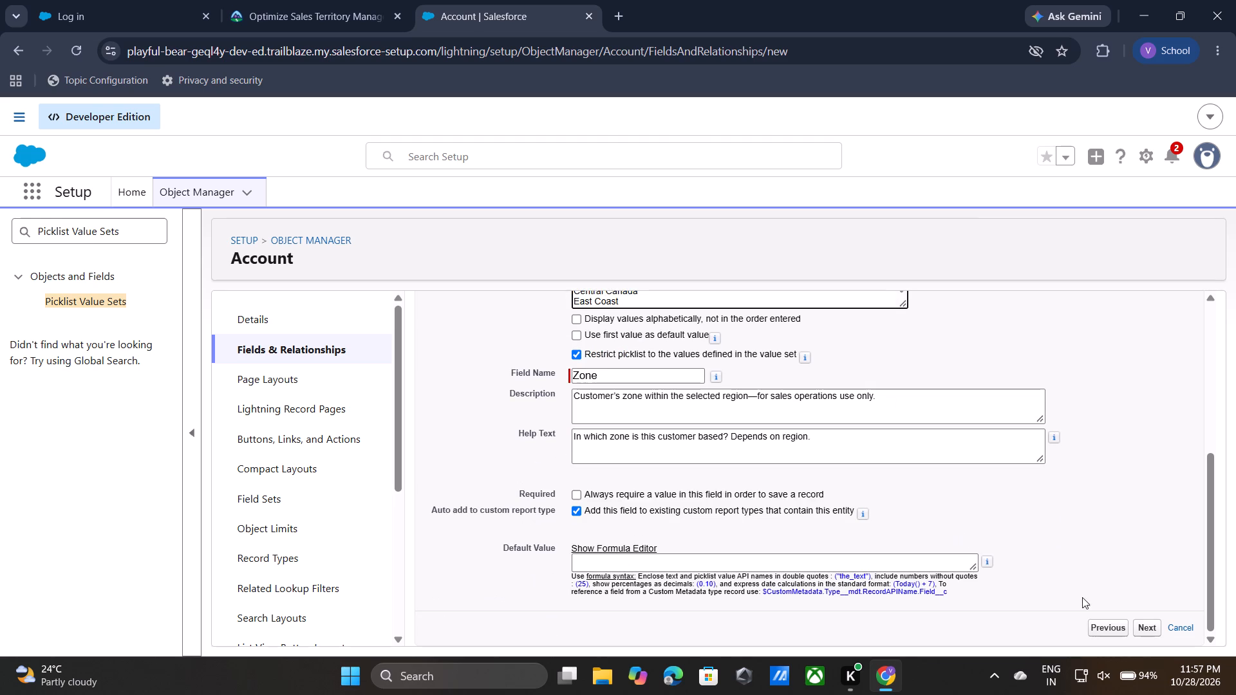
{"action": "left_click", "coordinate": [1148, 627]}
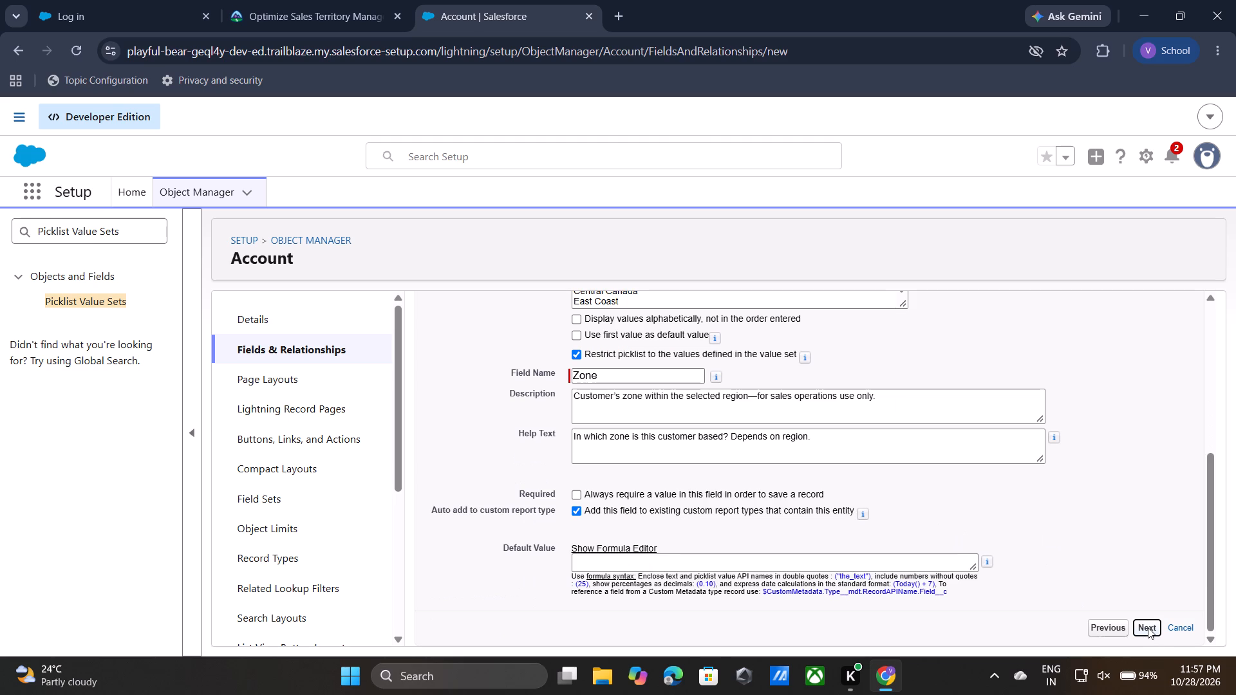
Make the Zone field read-only for all profiles except Sales User, and continue to the page layouts step.
{"action": "scroll", "coordinate": [1106, 537], "scroll_direction": "up", "scroll_amount": 4}
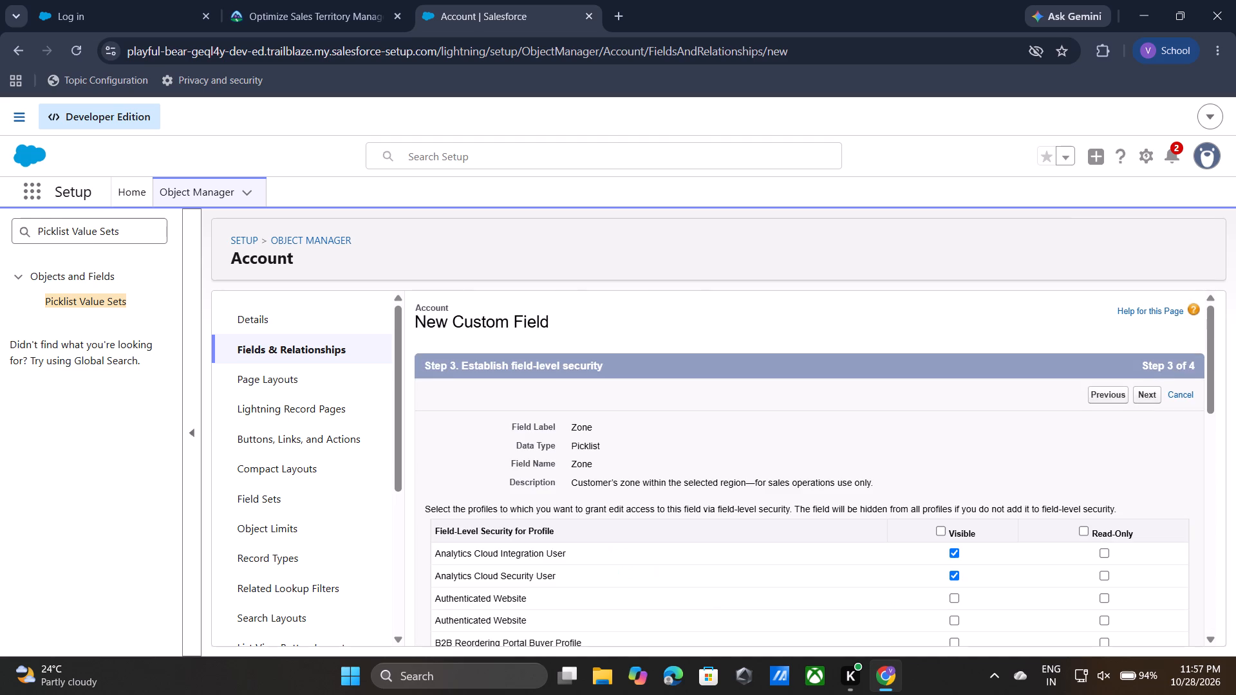
{"action": "scroll", "coordinate": [1085, 520], "scroll_direction": "down", "scroll_amount": 1}
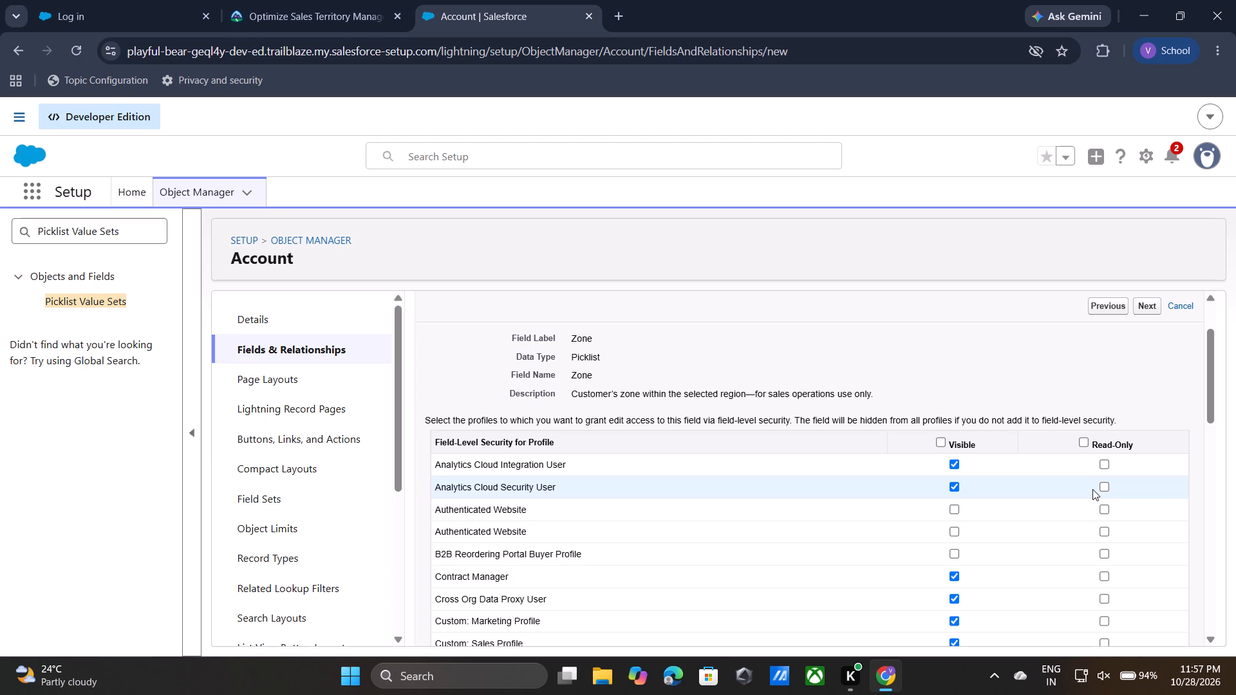
{"action": "left_click", "coordinate": [1078, 438]}
{"action": "scroll", "coordinate": [1078, 438], "scroll_direction": "down", "scroll_amount": 4}
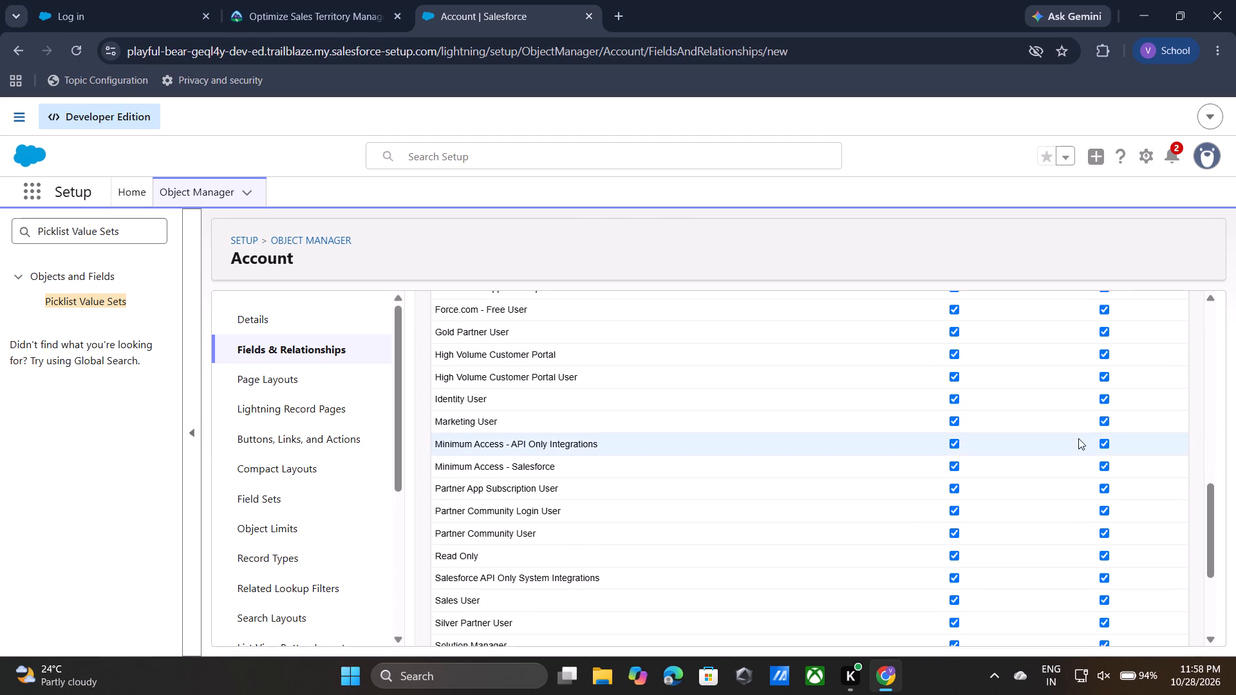
{"action": "scroll", "coordinate": [1078, 438], "scroll_direction": "down", "scroll_amount": 2}
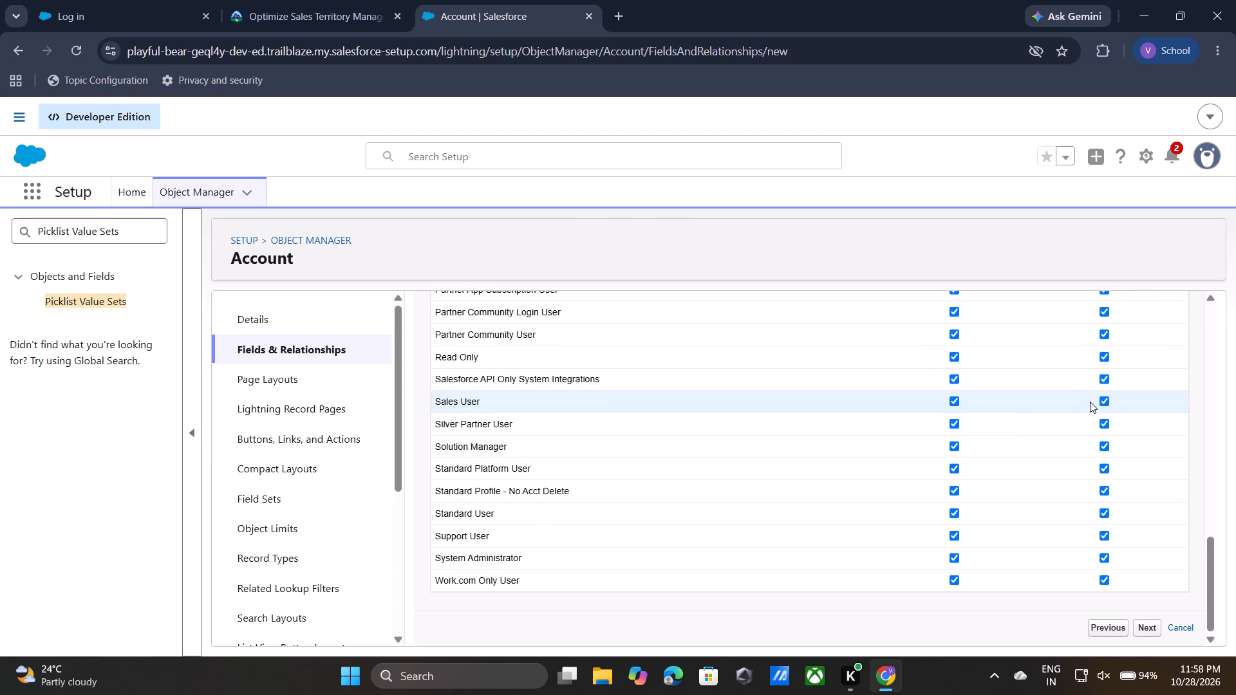
{"action": "left_click", "coordinate": [1102, 403]}
{"action": "scroll", "coordinate": [1102, 403], "scroll_direction": "down", "scroll_amount": 2}
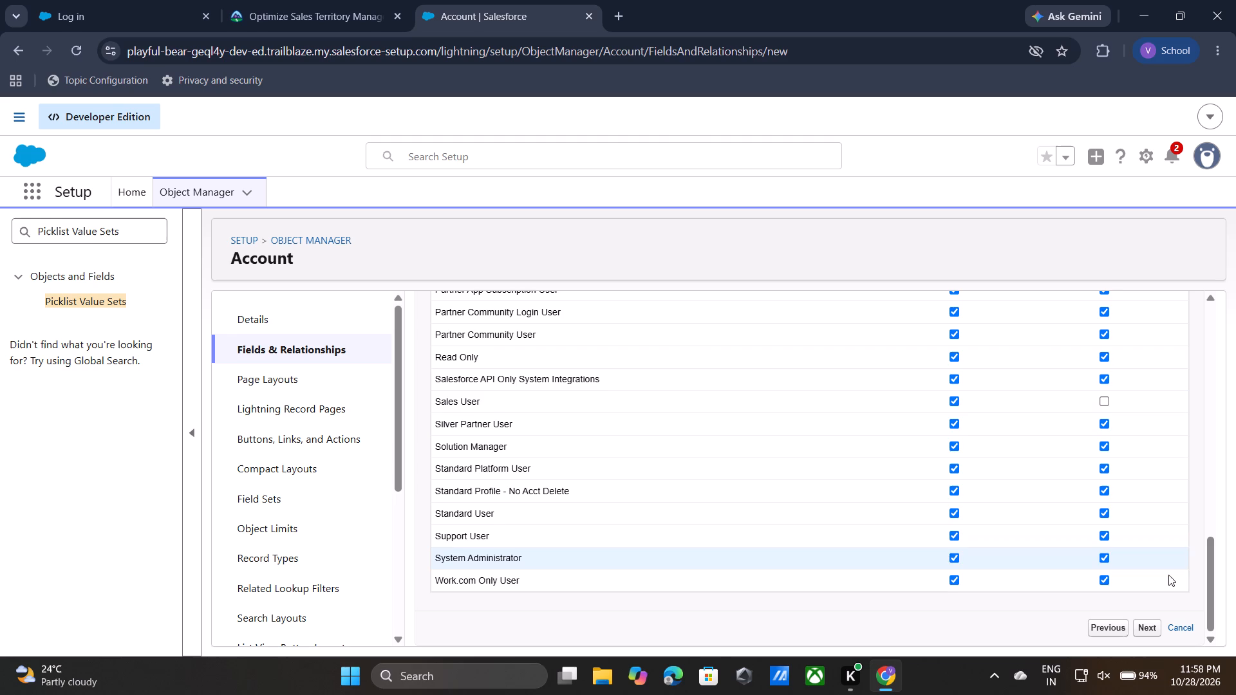
{"action": "left_click", "coordinate": [1142, 627]}
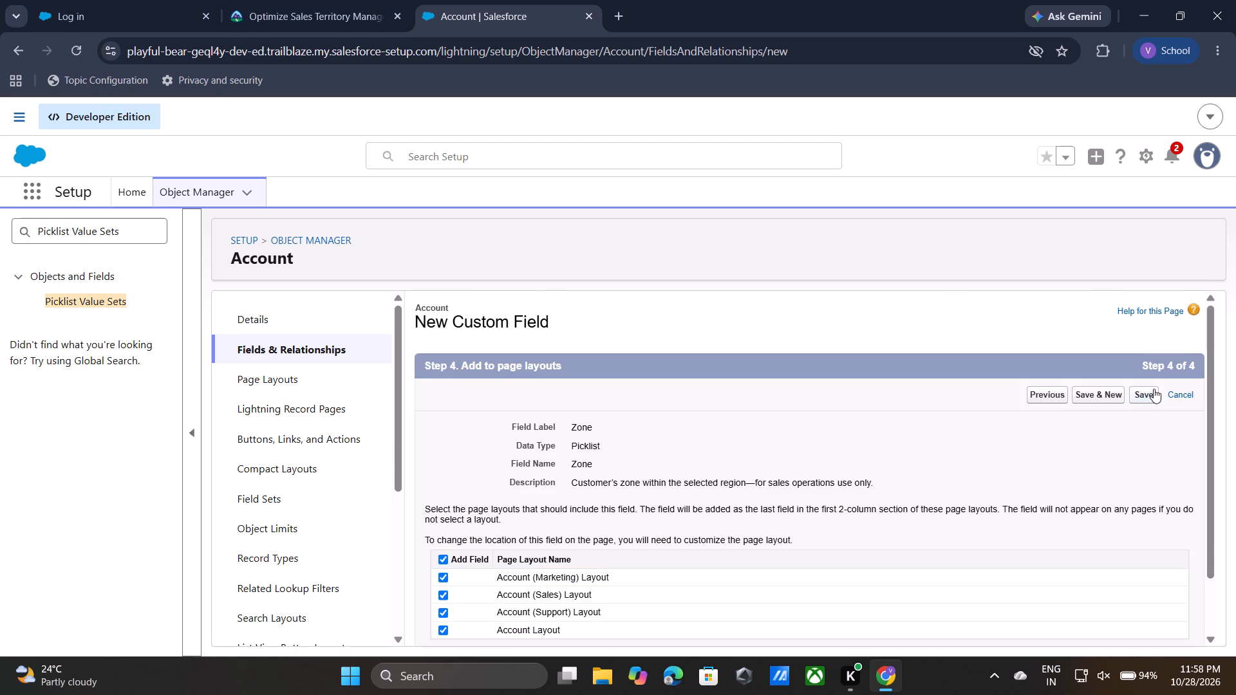
Save the new Zone field, keeping it on all the Account page layouts.
{"action": "left_click", "coordinate": [1154, 389]}
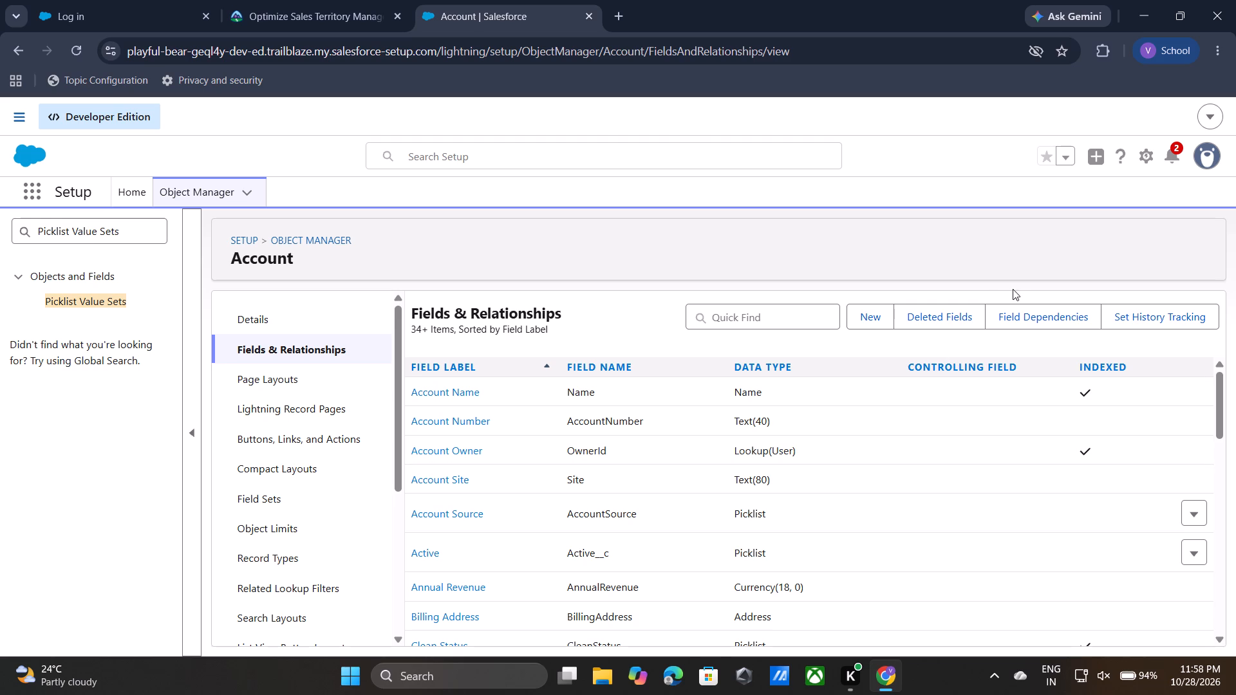
Open the field dependencies page for the Account object.
{"action": "left_click", "coordinate": [1012, 311]}
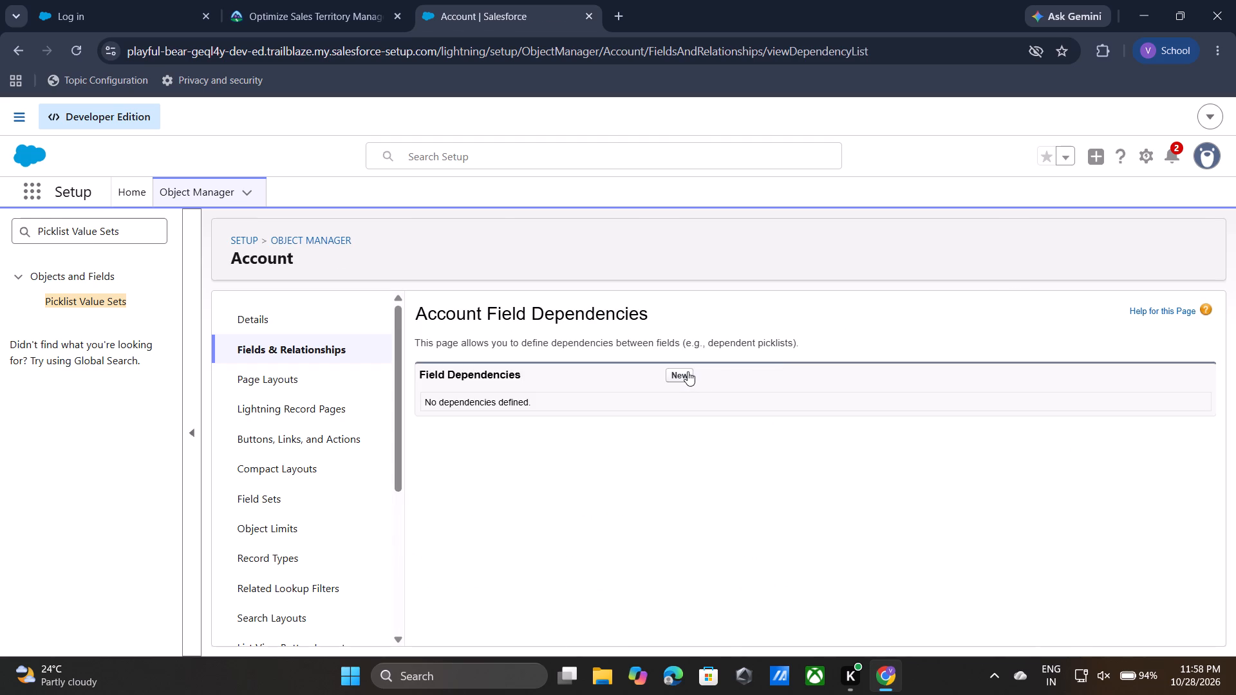
Create a new Account field dependency with Region as the controlling field and Zone as the dependent field, and continue to the value matrix.
{"action": "left_click", "coordinate": [688, 371]}
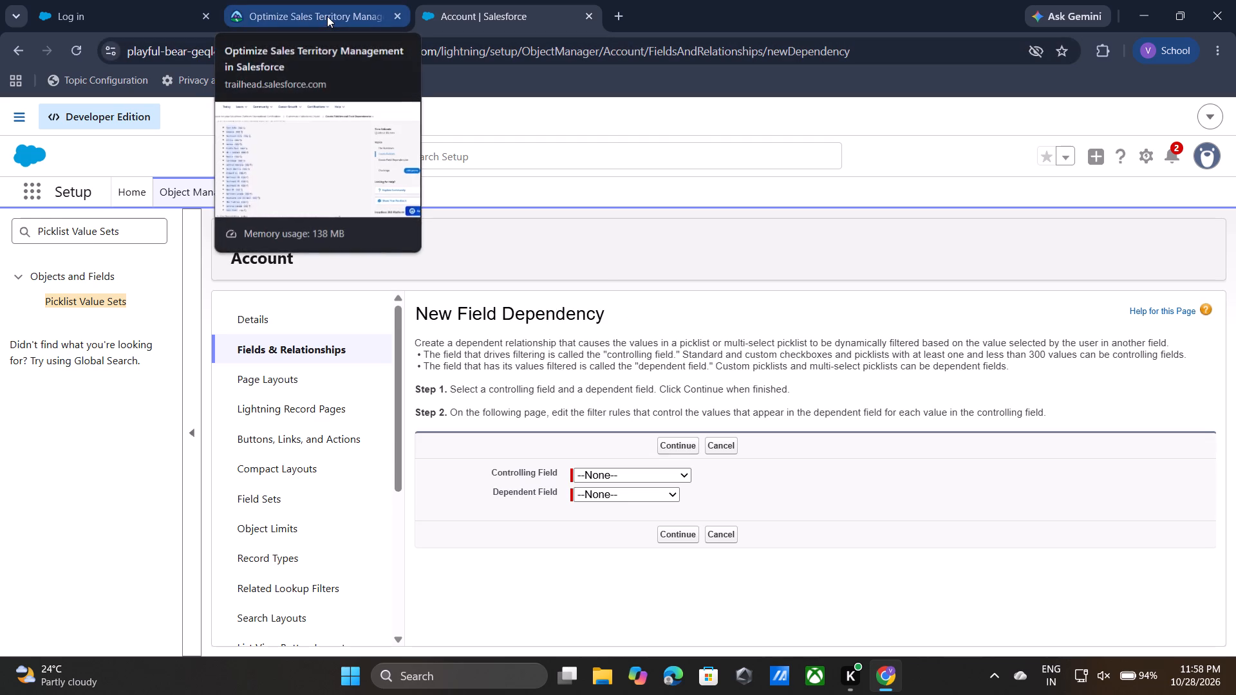
{"action": "left_click", "coordinate": [676, 473]}
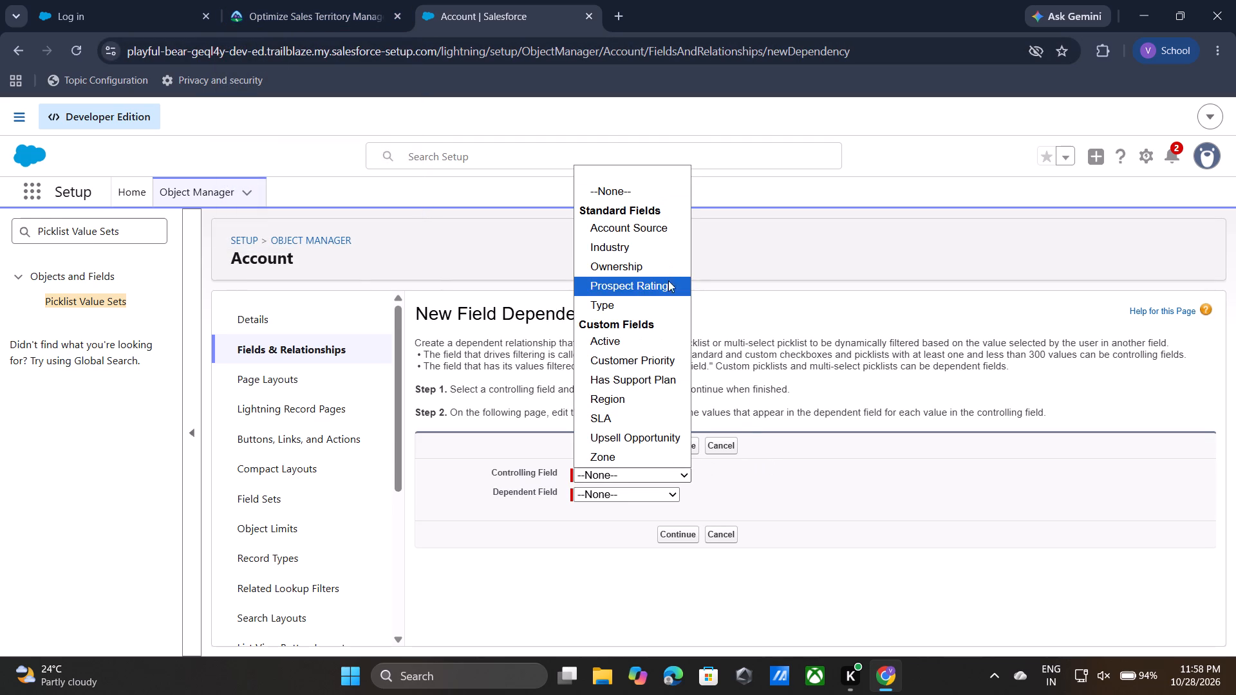
{"action": "scroll", "coordinate": [655, 328], "scroll_direction": "down", "scroll_amount": 3}
{"action": "scroll", "coordinate": [635, 452], "scroll_direction": "down", "scroll_amount": 1}
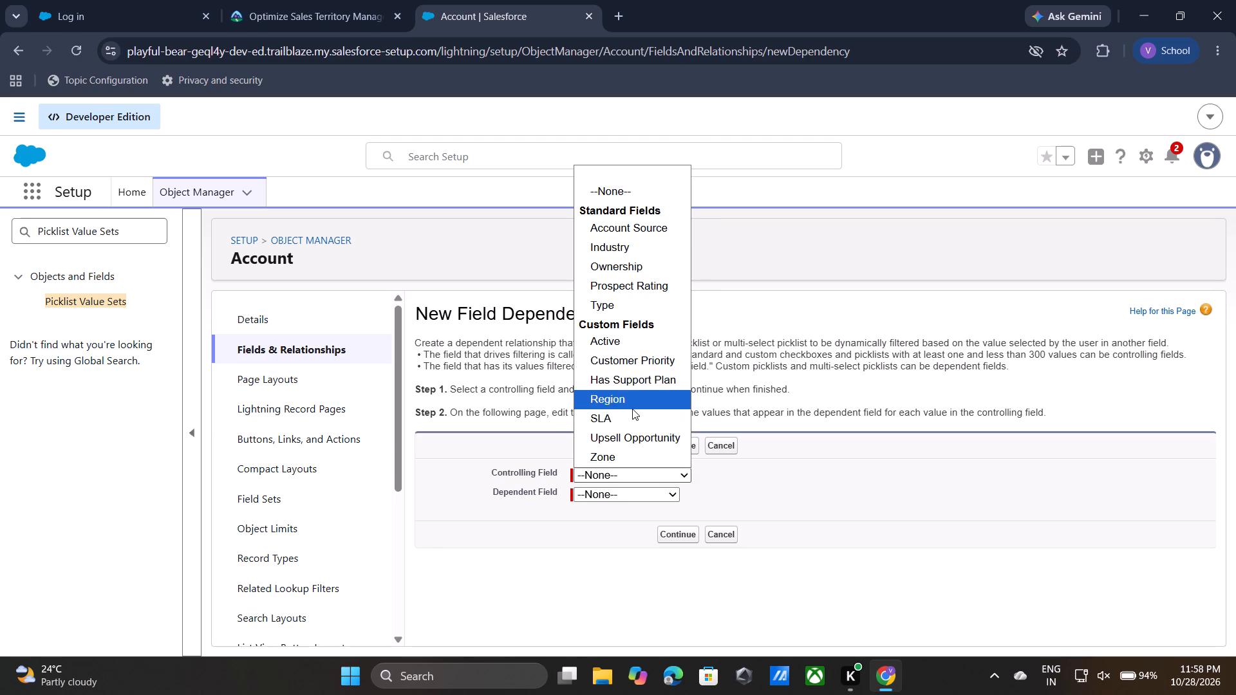
{"action": "double_click", "coordinate": [632, 409]}
{"action": "left_click", "coordinate": [620, 499]}
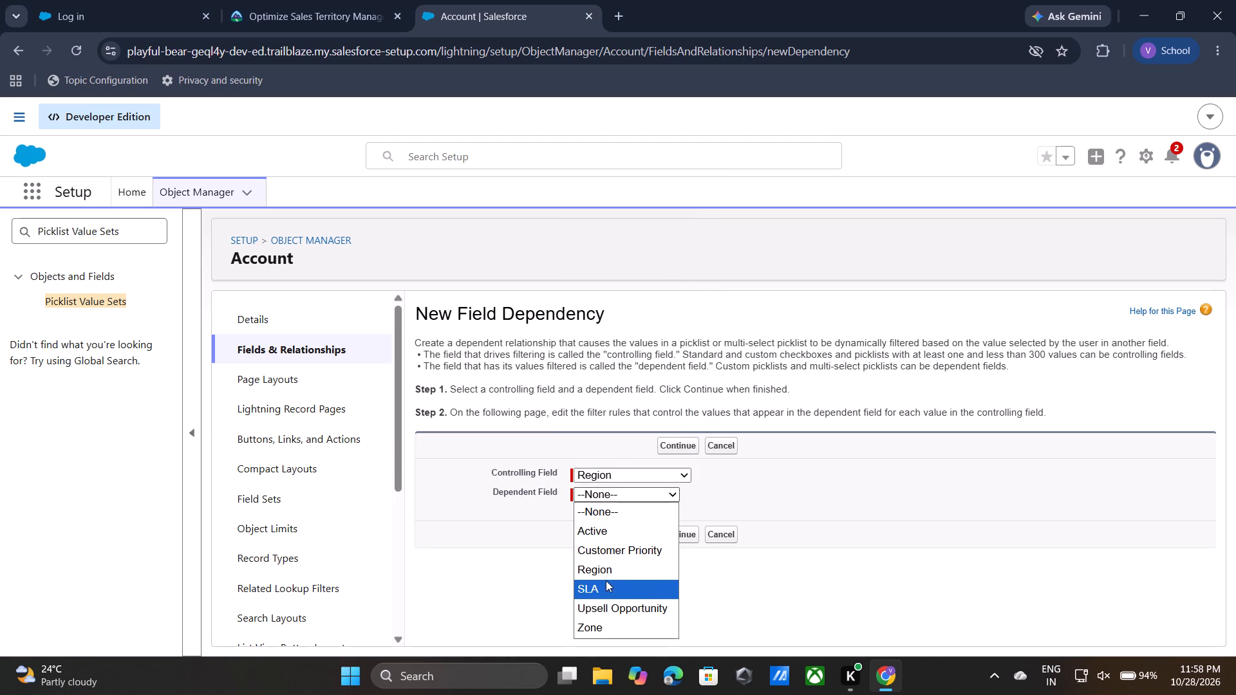
{"action": "left_click", "coordinate": [605, 629]}
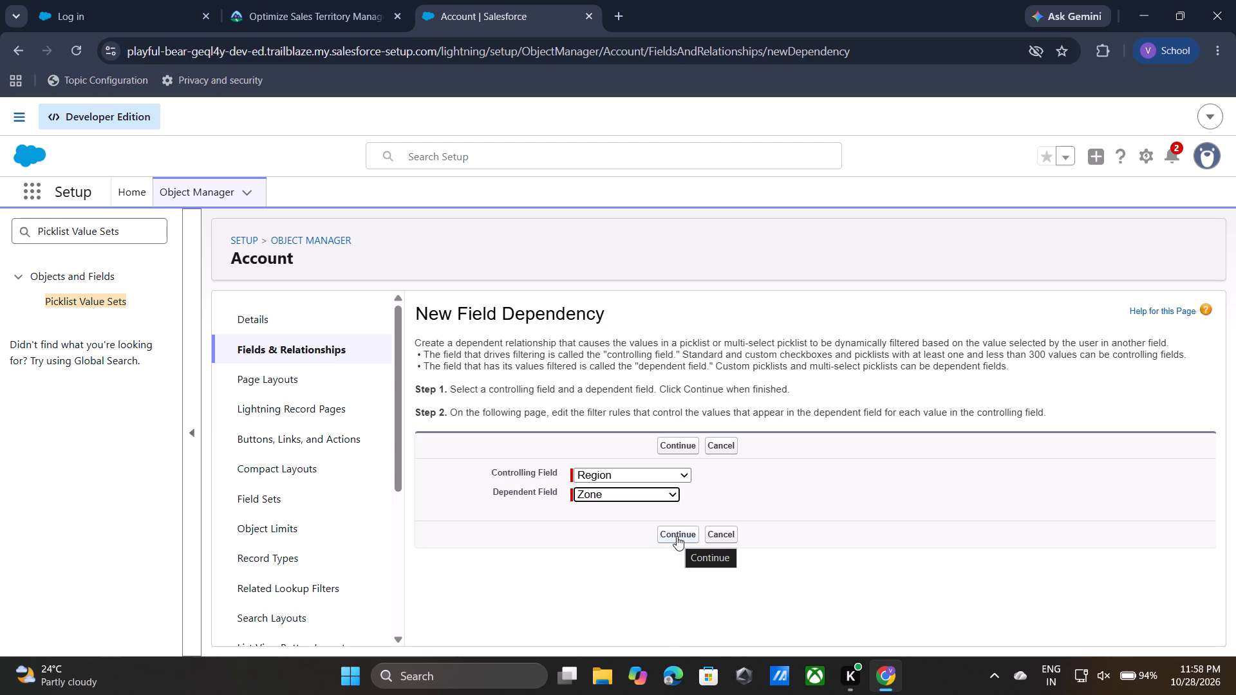
{"action": "left_click", "coordinate": [677, 536]}
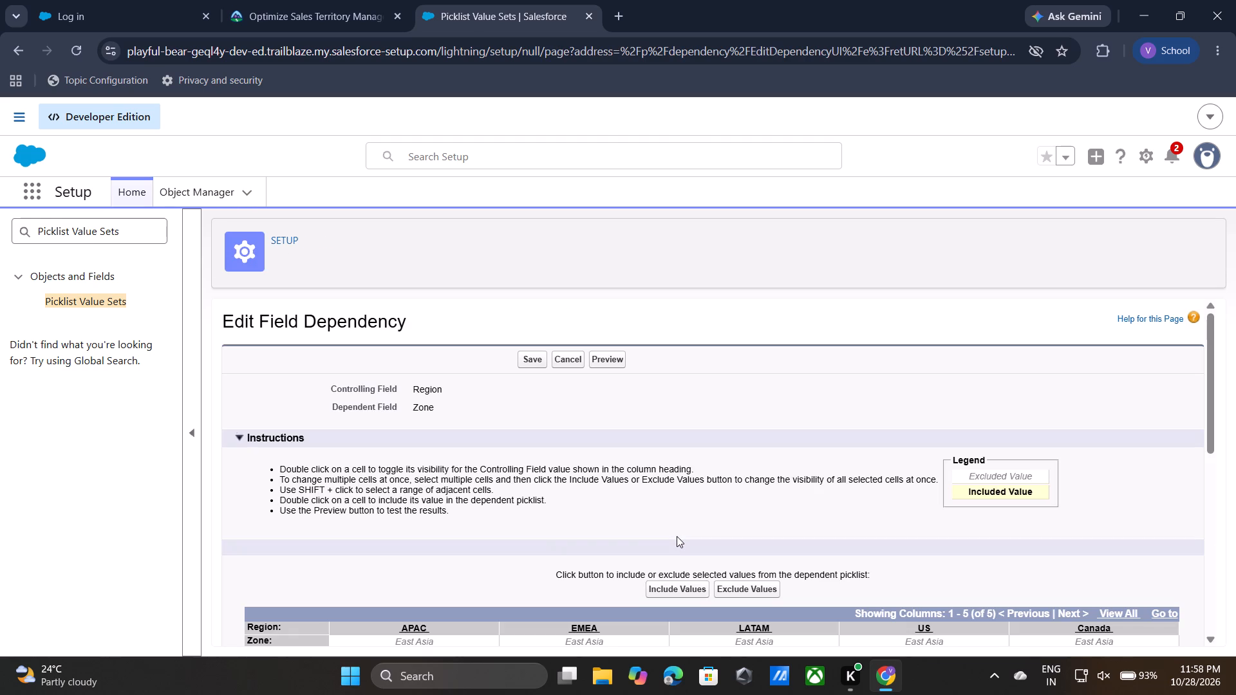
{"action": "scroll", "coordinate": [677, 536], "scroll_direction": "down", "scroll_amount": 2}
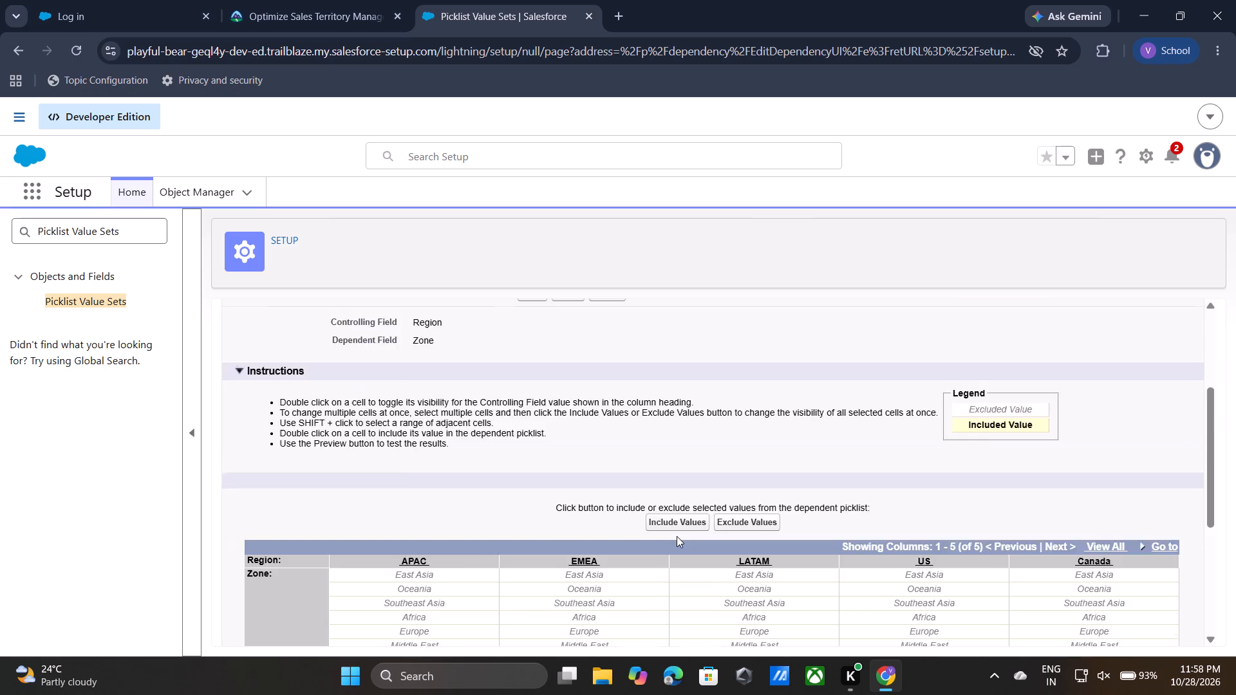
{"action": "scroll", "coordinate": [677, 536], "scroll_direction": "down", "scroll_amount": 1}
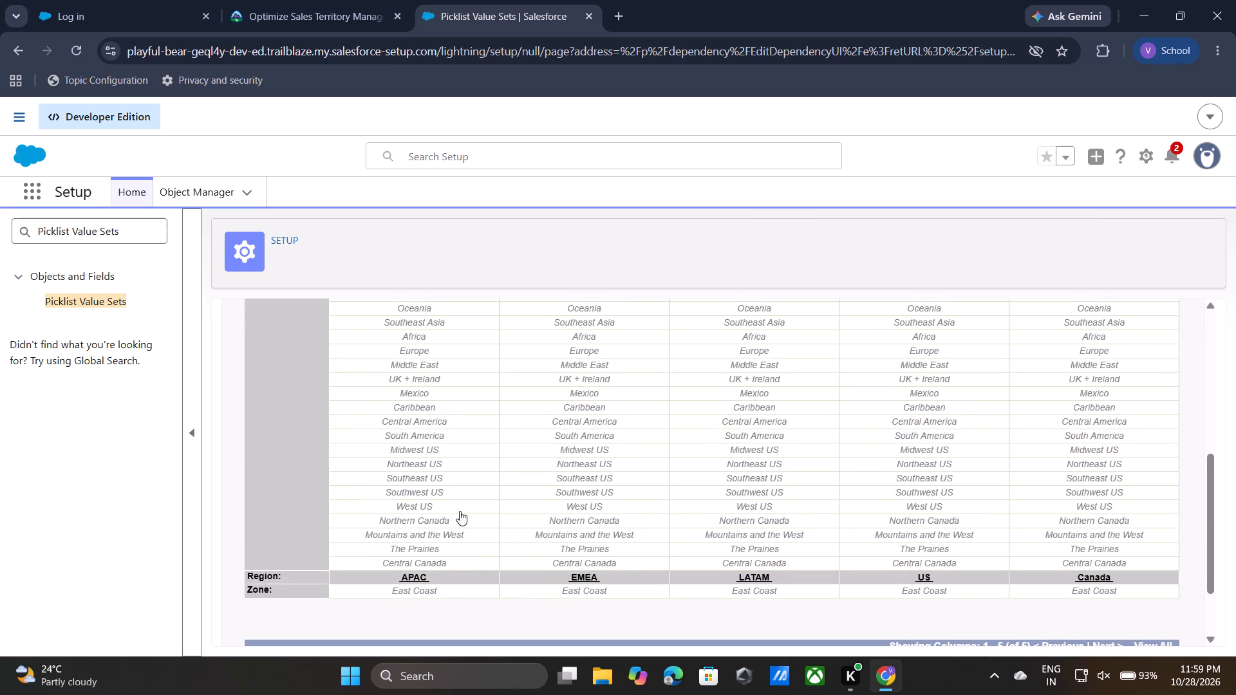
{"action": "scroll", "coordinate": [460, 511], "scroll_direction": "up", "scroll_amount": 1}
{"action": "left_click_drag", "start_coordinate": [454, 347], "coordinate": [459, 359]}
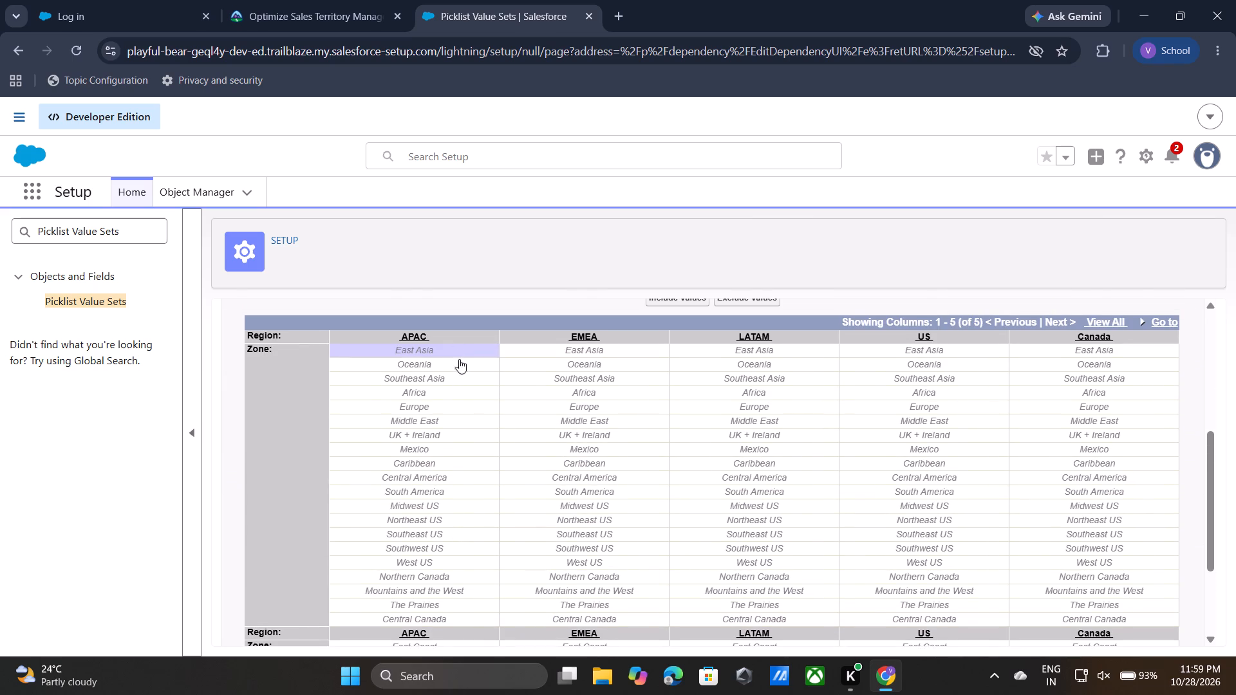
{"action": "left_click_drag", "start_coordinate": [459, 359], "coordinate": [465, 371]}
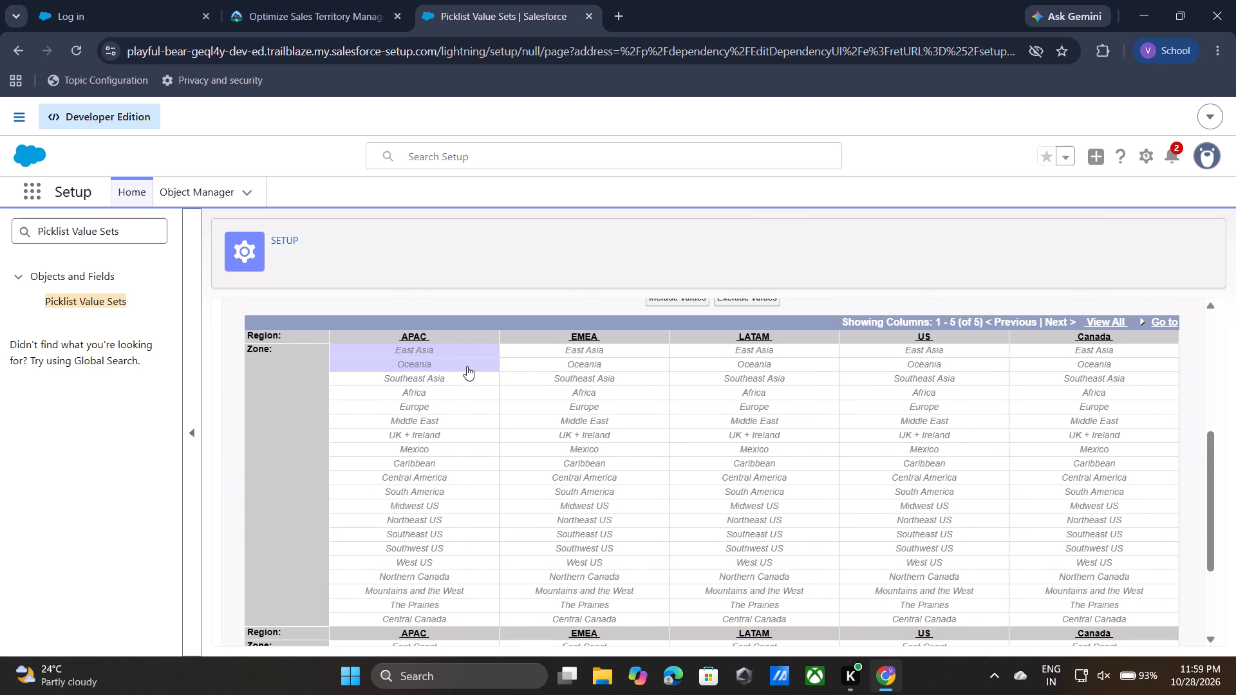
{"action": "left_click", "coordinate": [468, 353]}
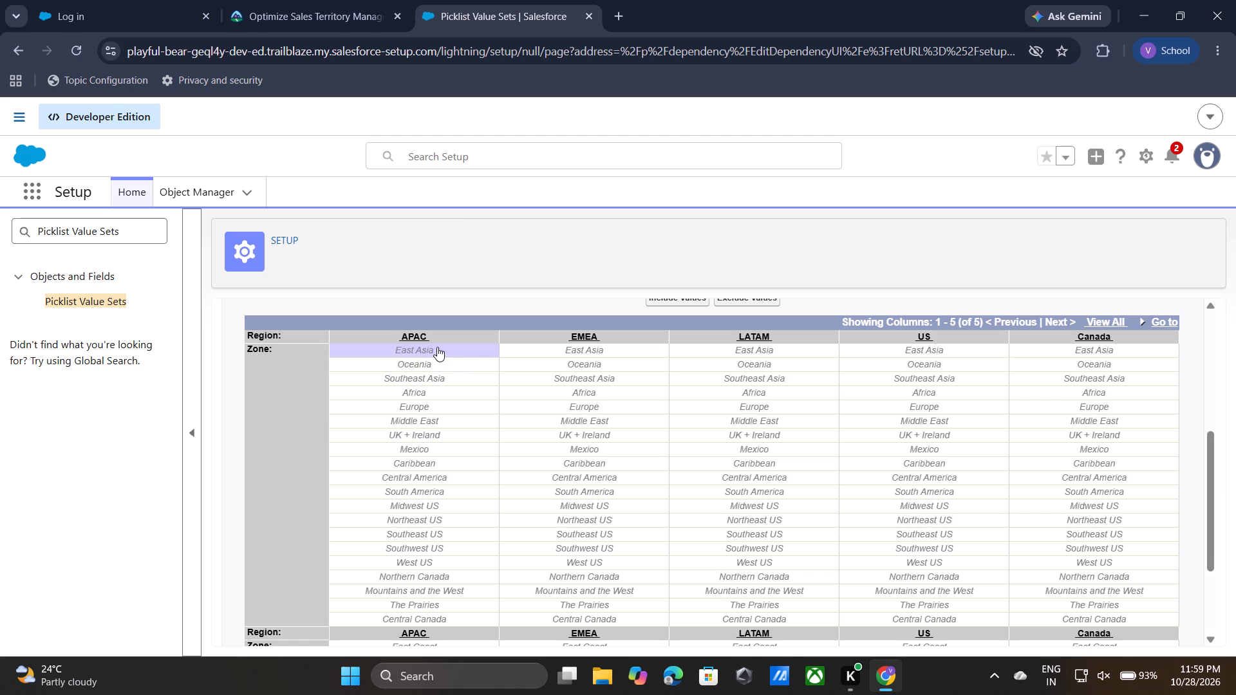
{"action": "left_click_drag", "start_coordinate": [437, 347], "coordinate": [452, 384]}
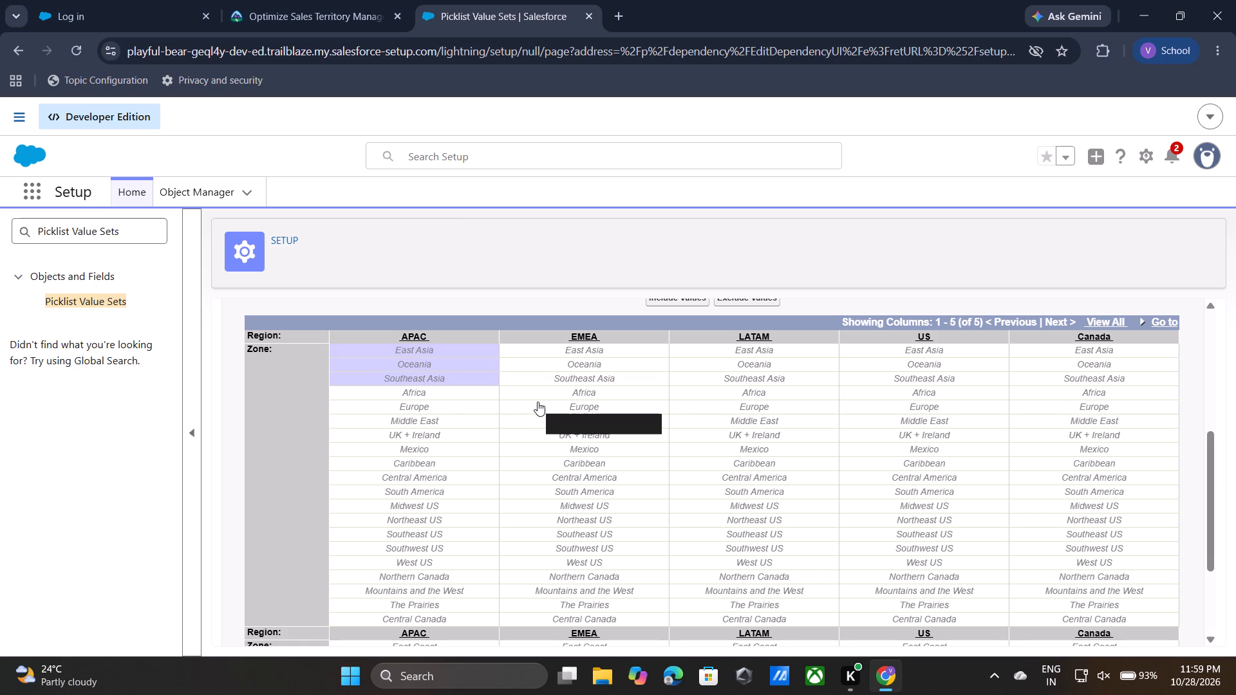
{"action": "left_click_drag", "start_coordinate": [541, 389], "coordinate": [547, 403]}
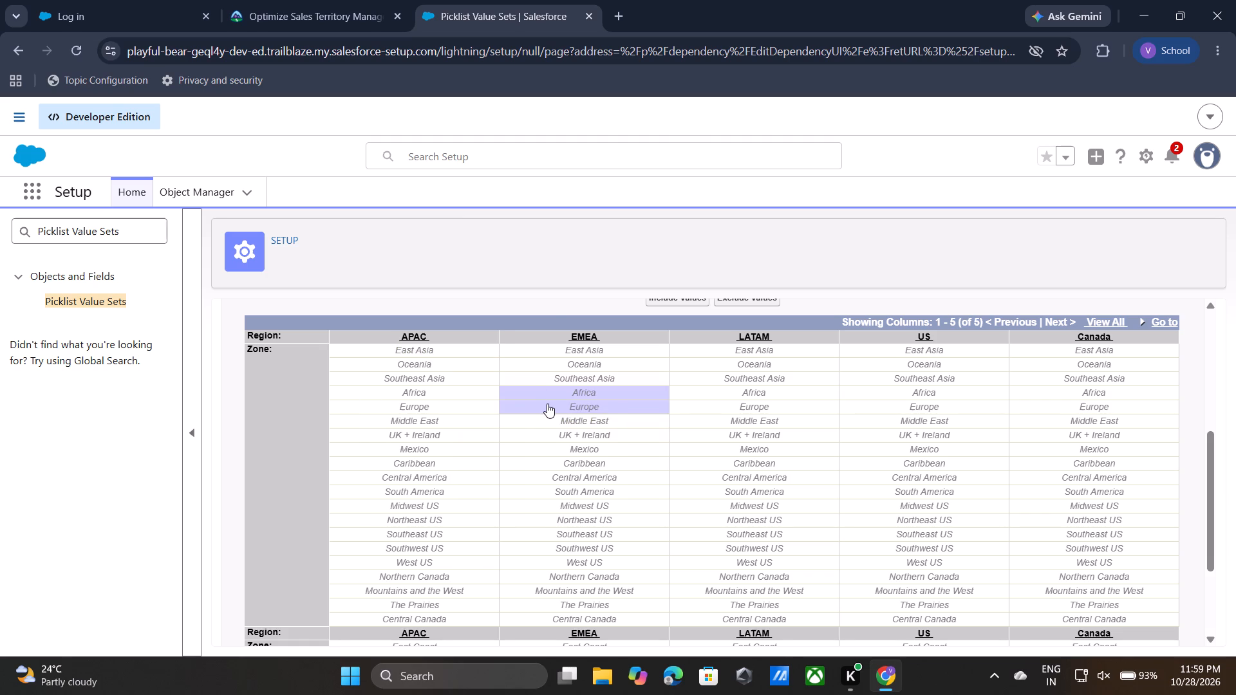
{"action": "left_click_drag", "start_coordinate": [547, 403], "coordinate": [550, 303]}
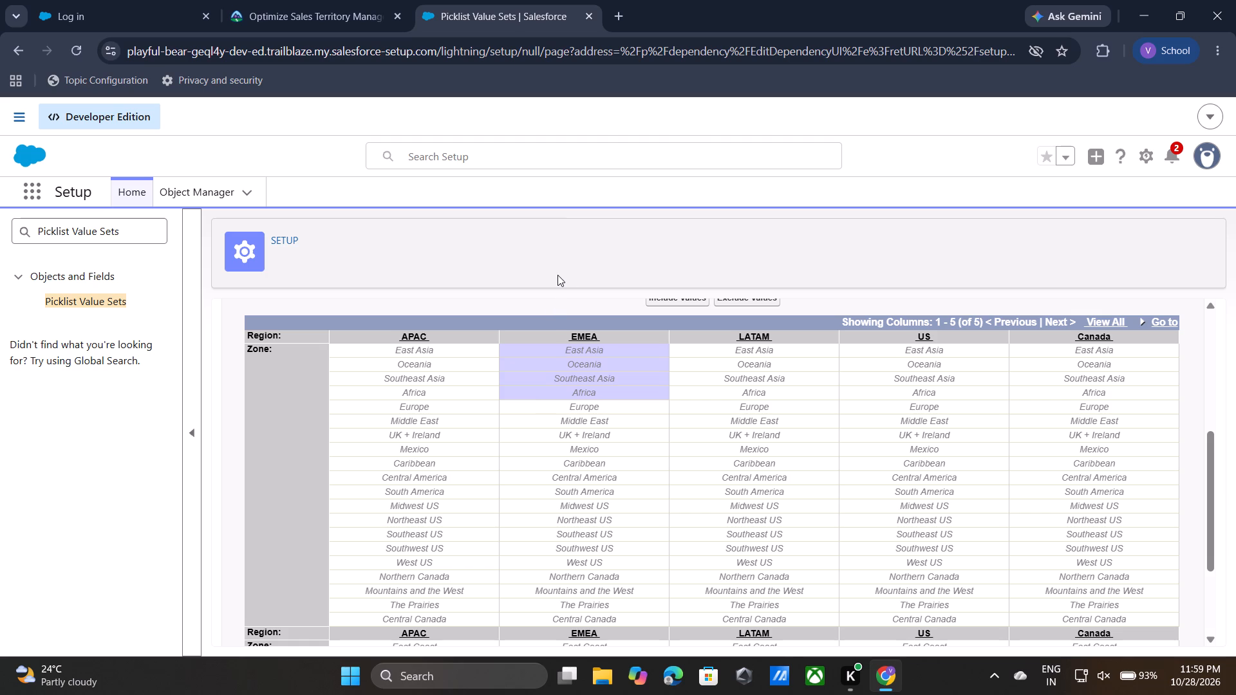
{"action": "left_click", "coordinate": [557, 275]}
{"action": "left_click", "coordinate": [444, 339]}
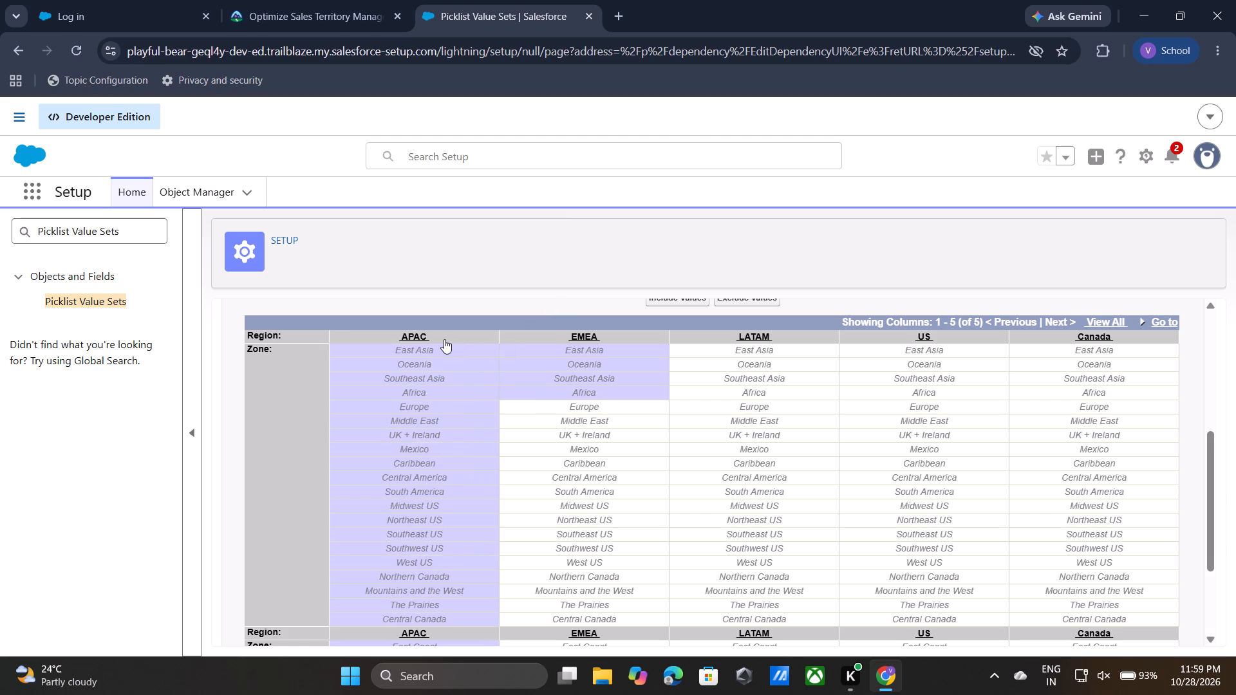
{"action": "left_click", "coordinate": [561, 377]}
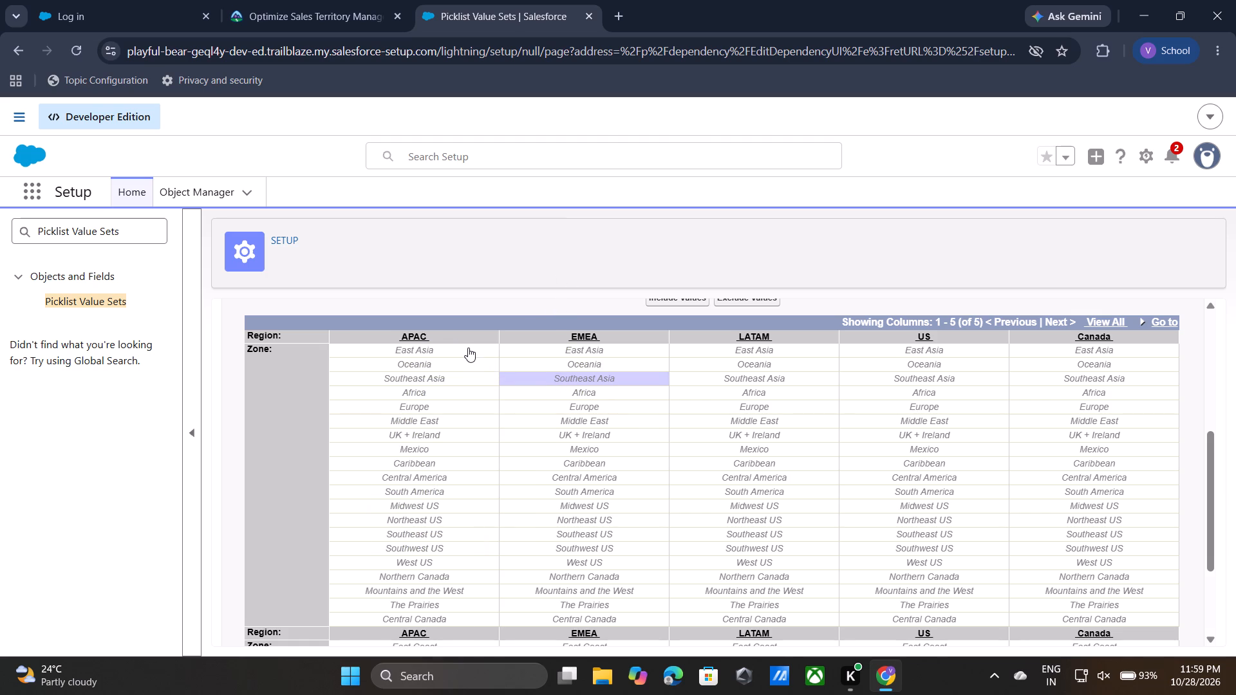
Include and save the zones per region: APAC East Asia–Southeast Asia, EMEA Africa–UK + Ireland, LATAM Mexico–South America, US Midwest US–West US, Canada Northern Canada–East Coast.
{"action": "left_click_drag", "start_coordinate": [468, 347], "coordinate": [480, 373]}
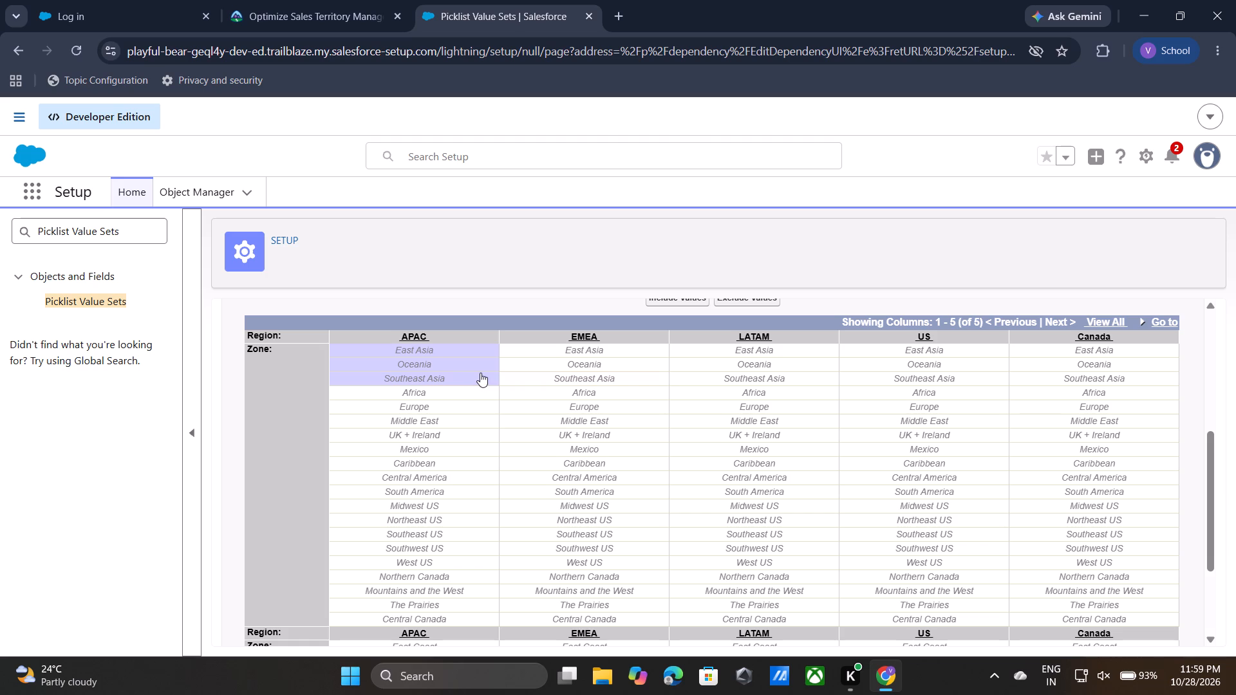
{"action": "left_click_drag", "start_coordinate": [527, 389], "coordinate": [536, 417], "text": "ctrl"}
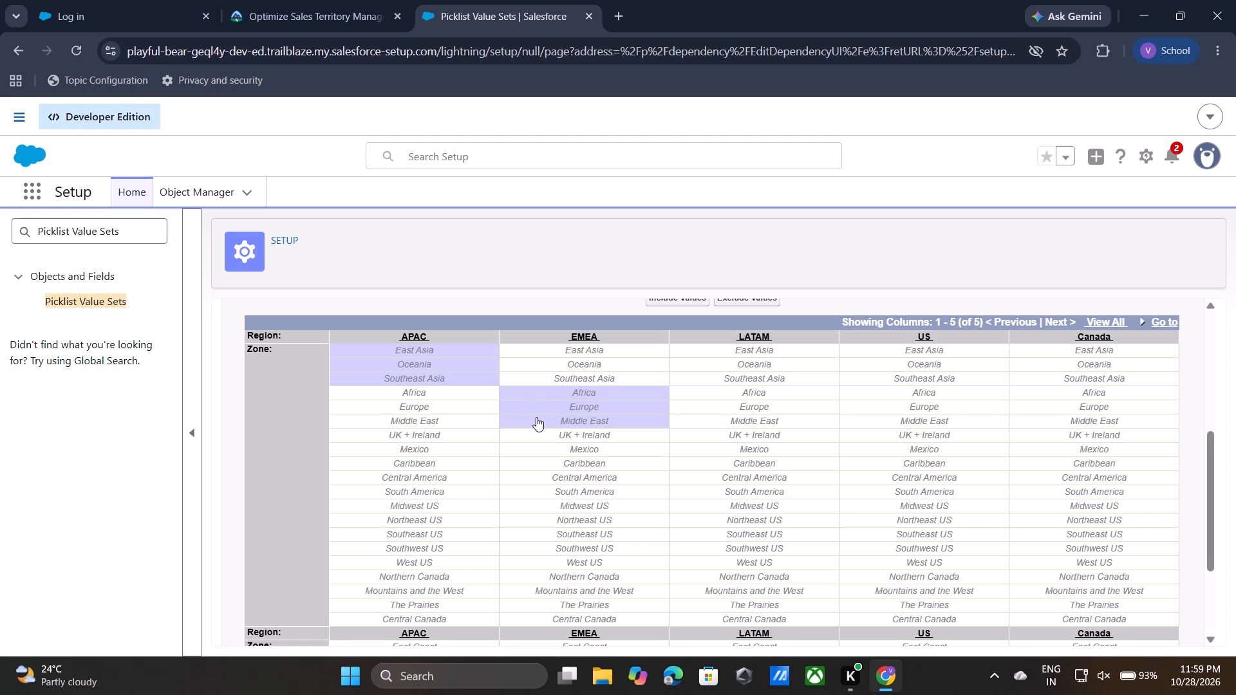
{"action": "left_click", "coordinate": [537, 436], "text": "ctrl"}
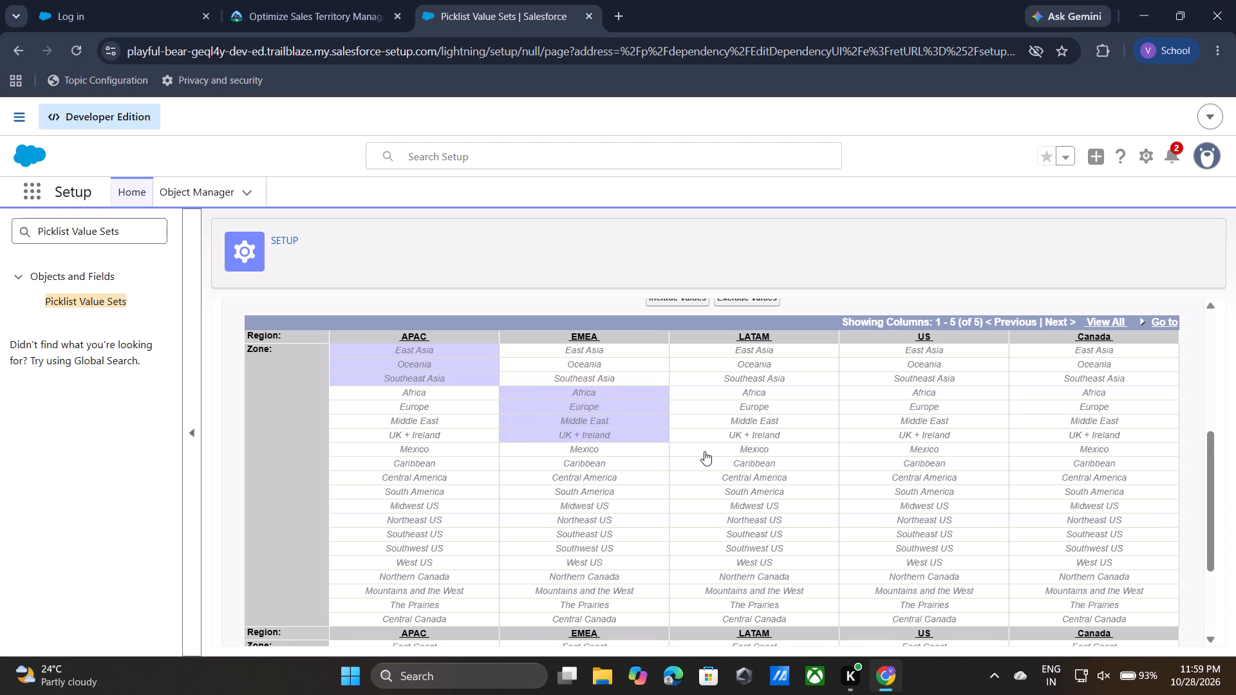
{"action": "left_click_drag", "start_coordinate": [704, 443], "coordinate": [710, 486], "text": "ctrl"}
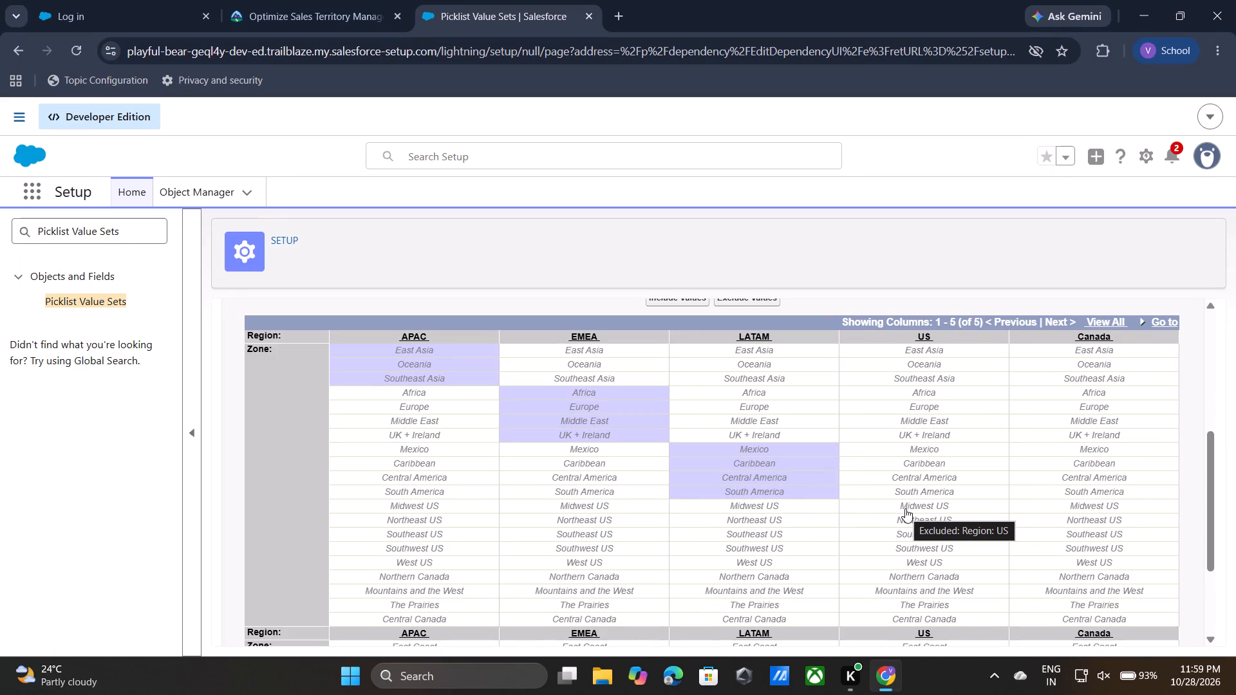
{"action": "left_click_drag", "start_coordinate": [905, 508], "coordinate": [913, 540], "text": "ctrl"}
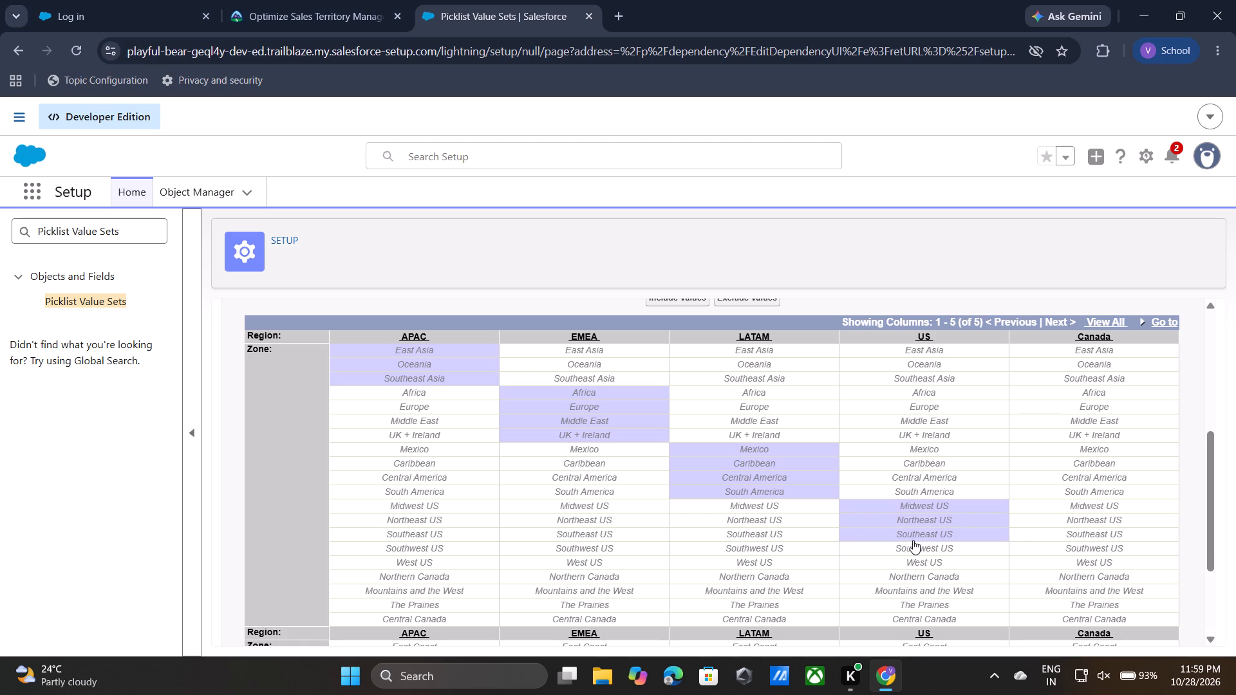
{"action": "left_click_drag", "start_coordinate": [913, 540], "coordinate": [915, 550], "text": "ctrl"}
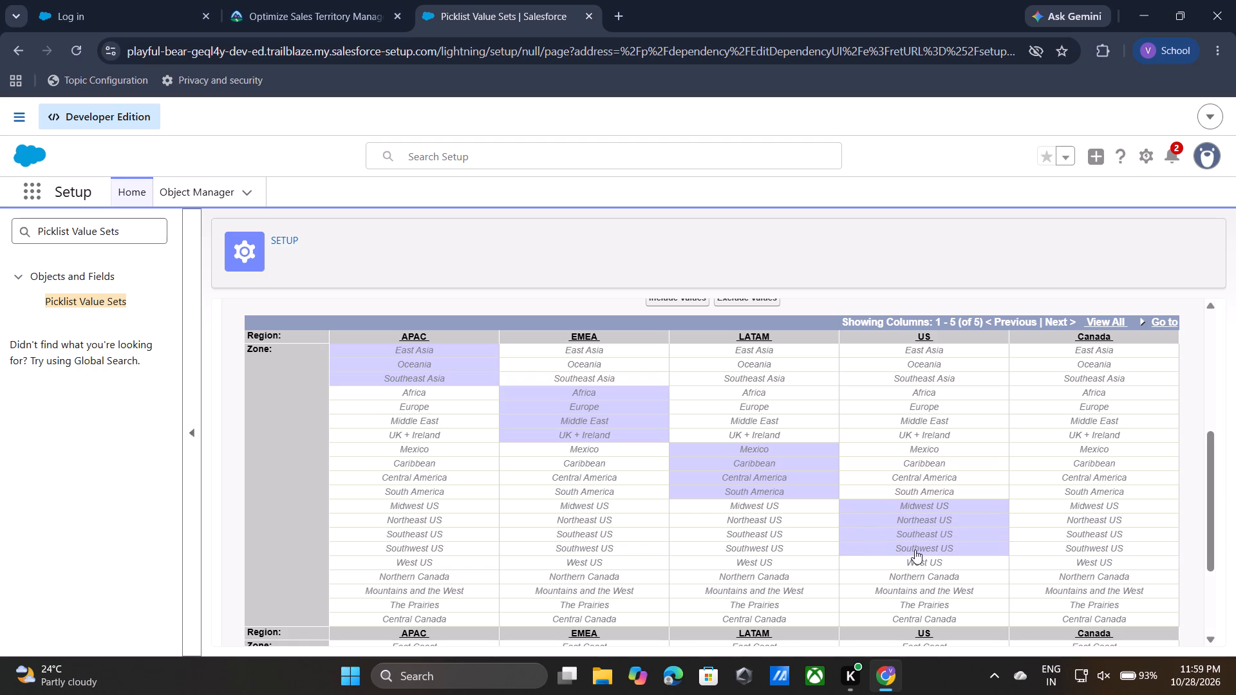
{"action": "left_click_drag", "start_coordinate": [915, 550], "coordinate": [914, 557], "text": "ctrl"}
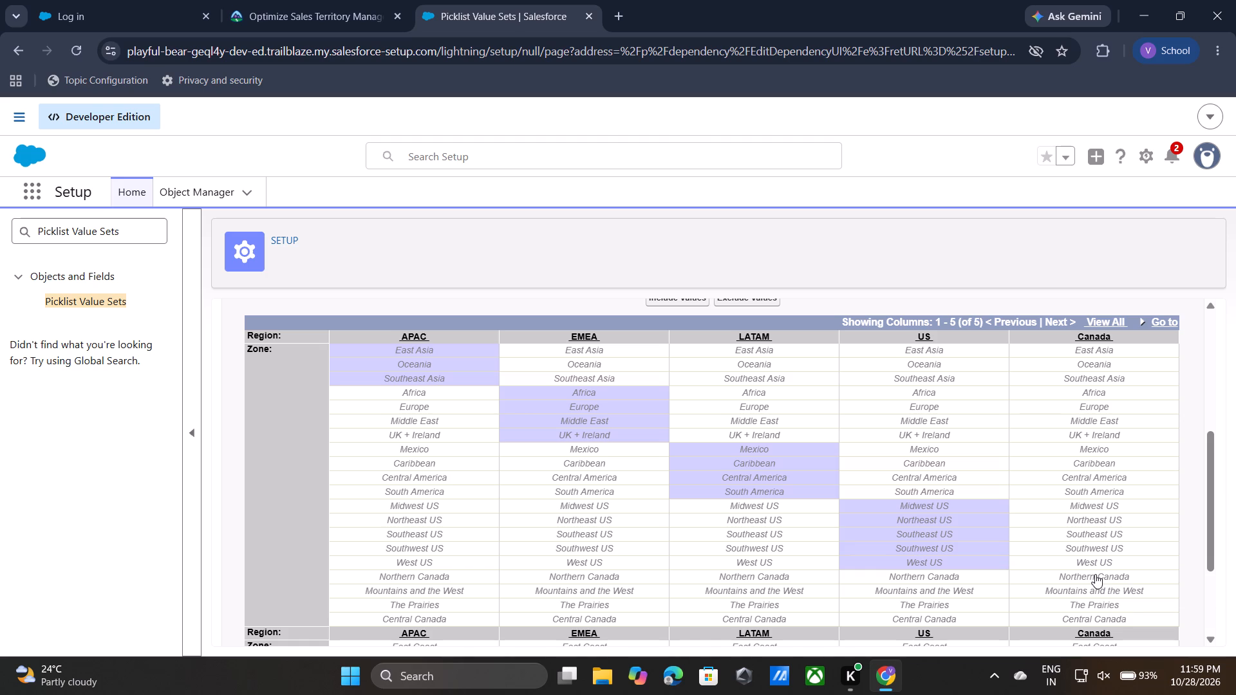
{"action": "left_click_drag", "start_coordinate": [1095, 574], "coordinate": [1105, 615], "text": "ctrl"}
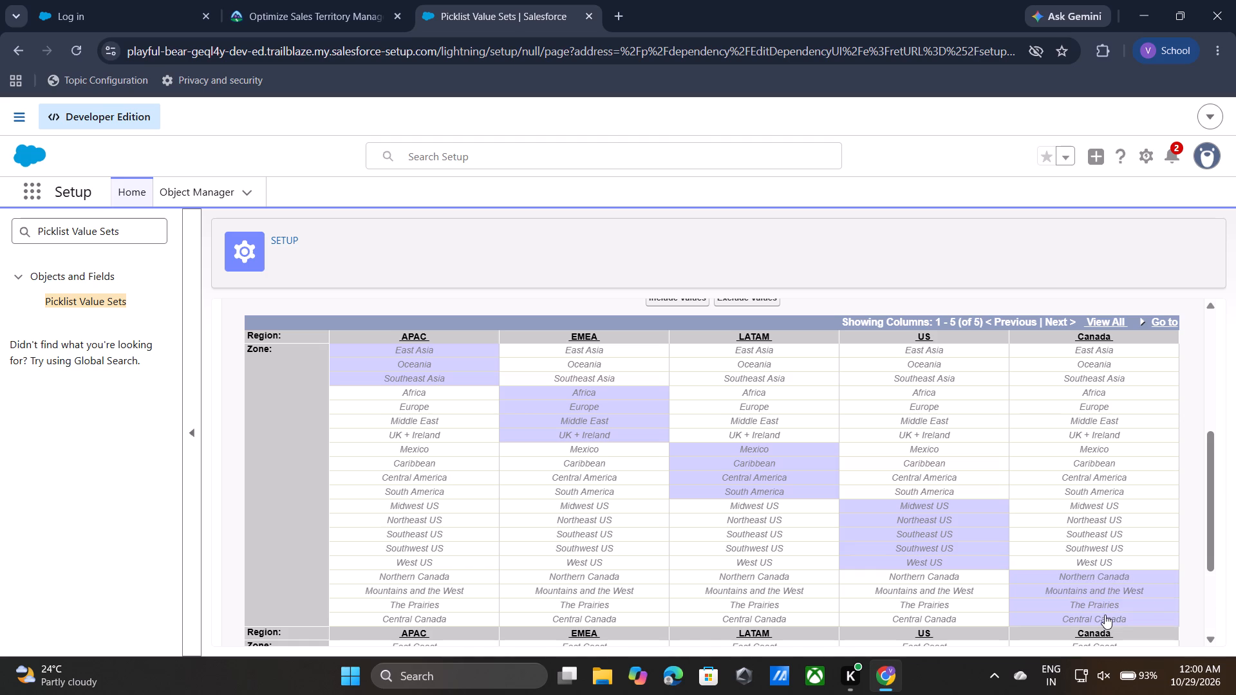
{"action": "scroll", "coordinate": [1112, 635], "scroll_direction": "down", "scroll_amount": 1}
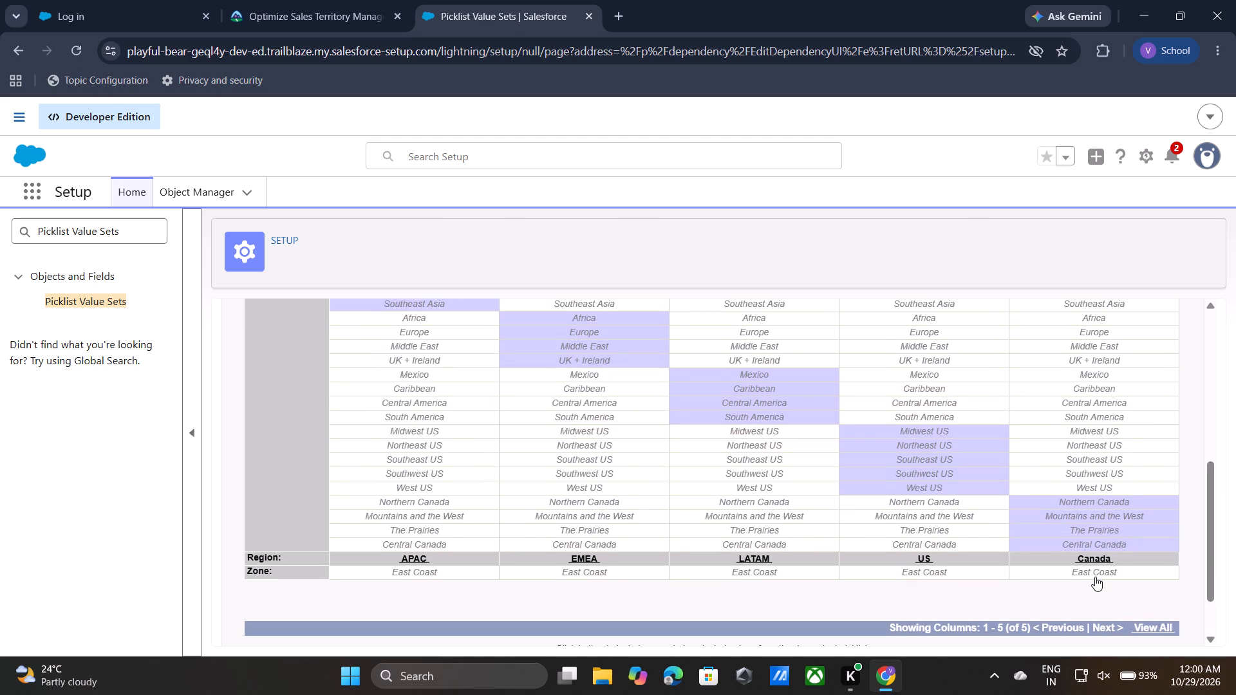
{"action": "left_click", "coordinate": [1092, 572], "text": "ctrl"}
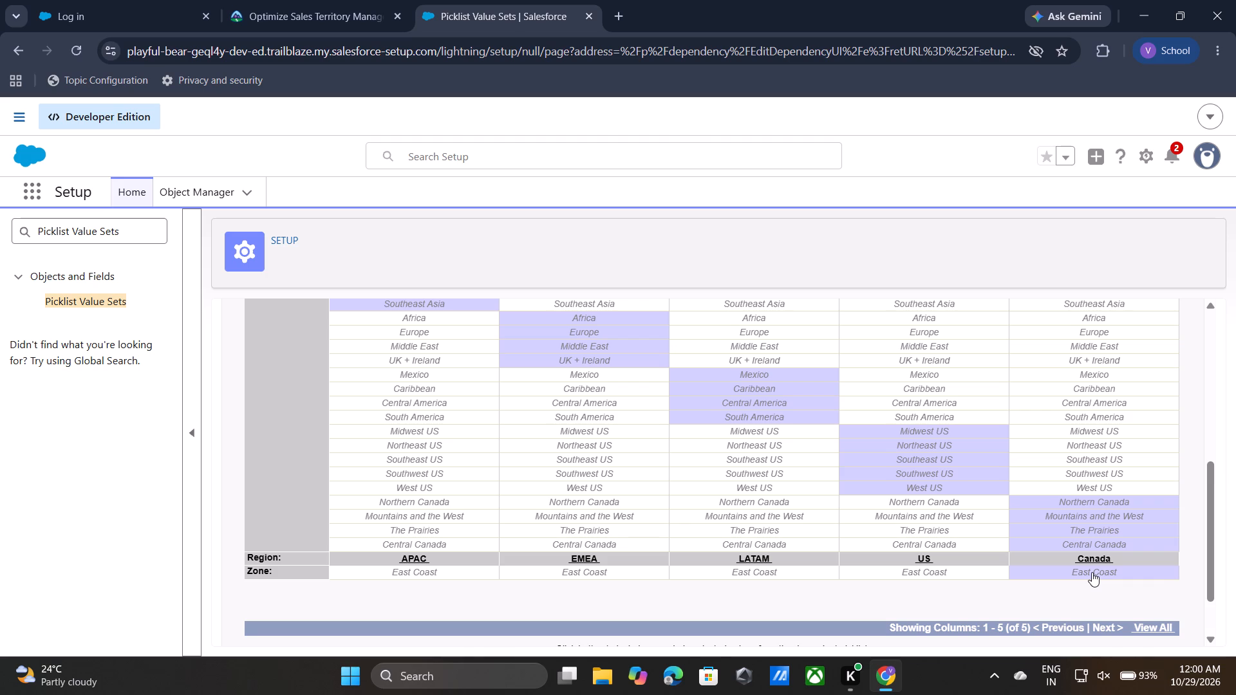
{"action": "scroll", "coordinate": [945, 533], "scroll_direction": "down", "scroll_amount": 1}
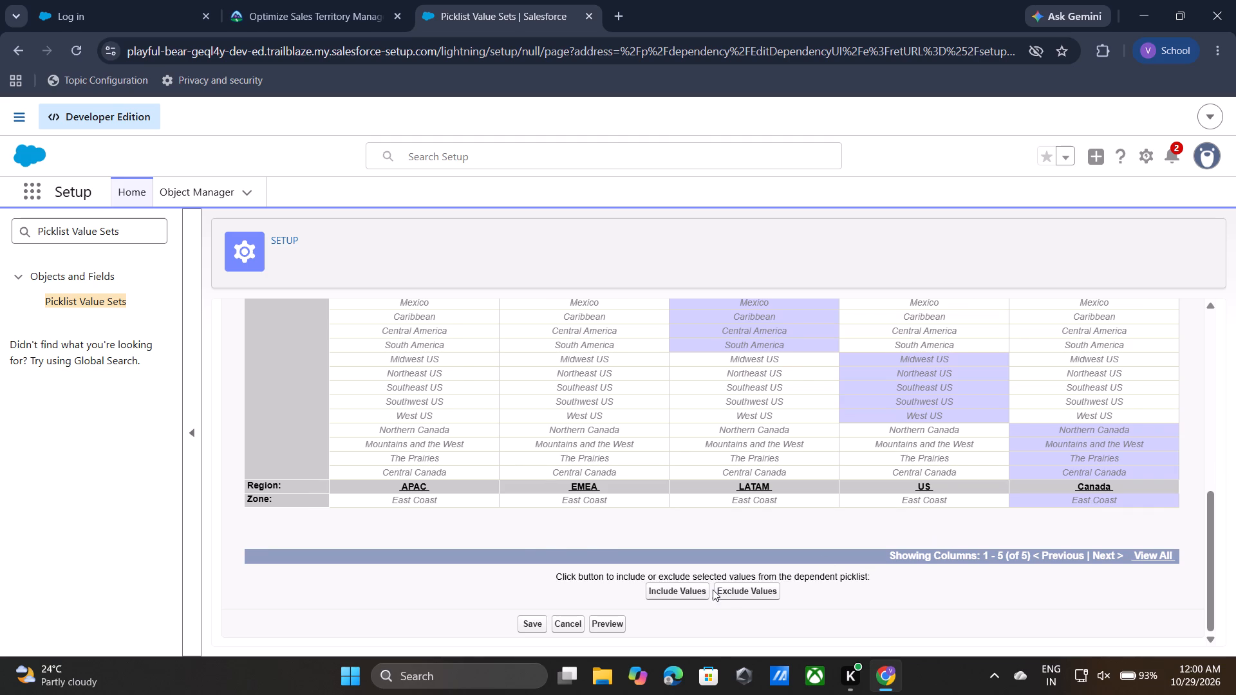
{"action": "left_click", "coordinate": [686, 585]}
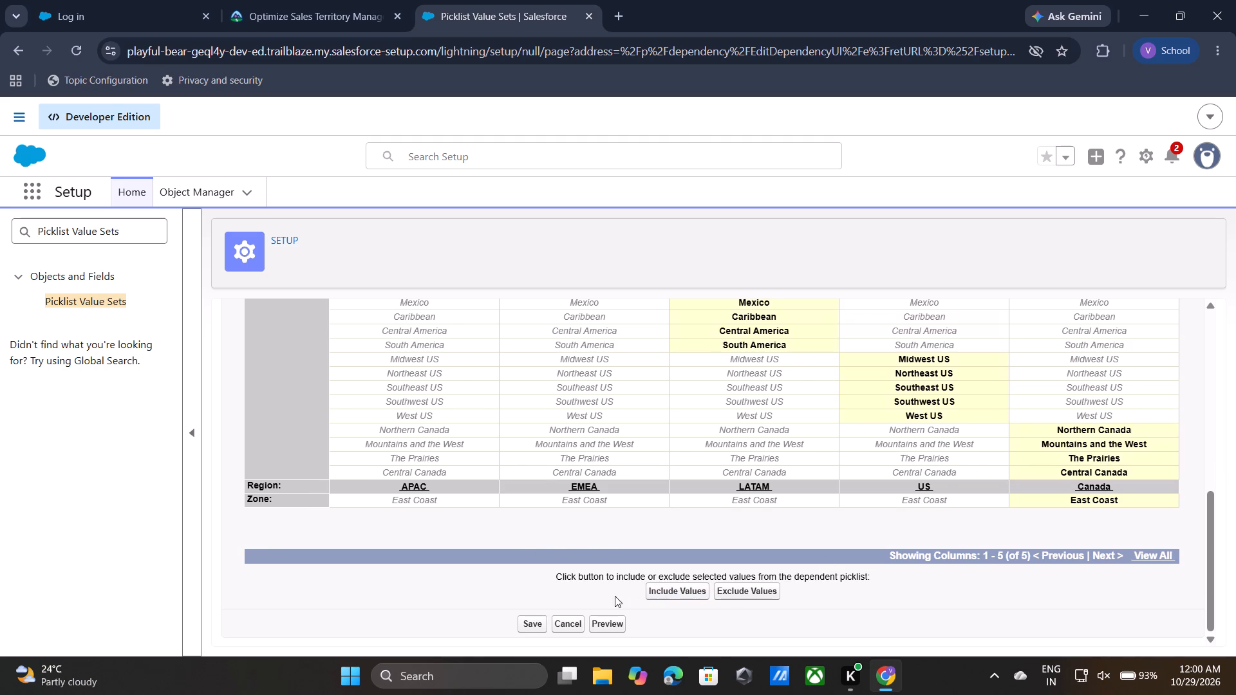
{"action": "left_click", "coordinate": [539, 625]}
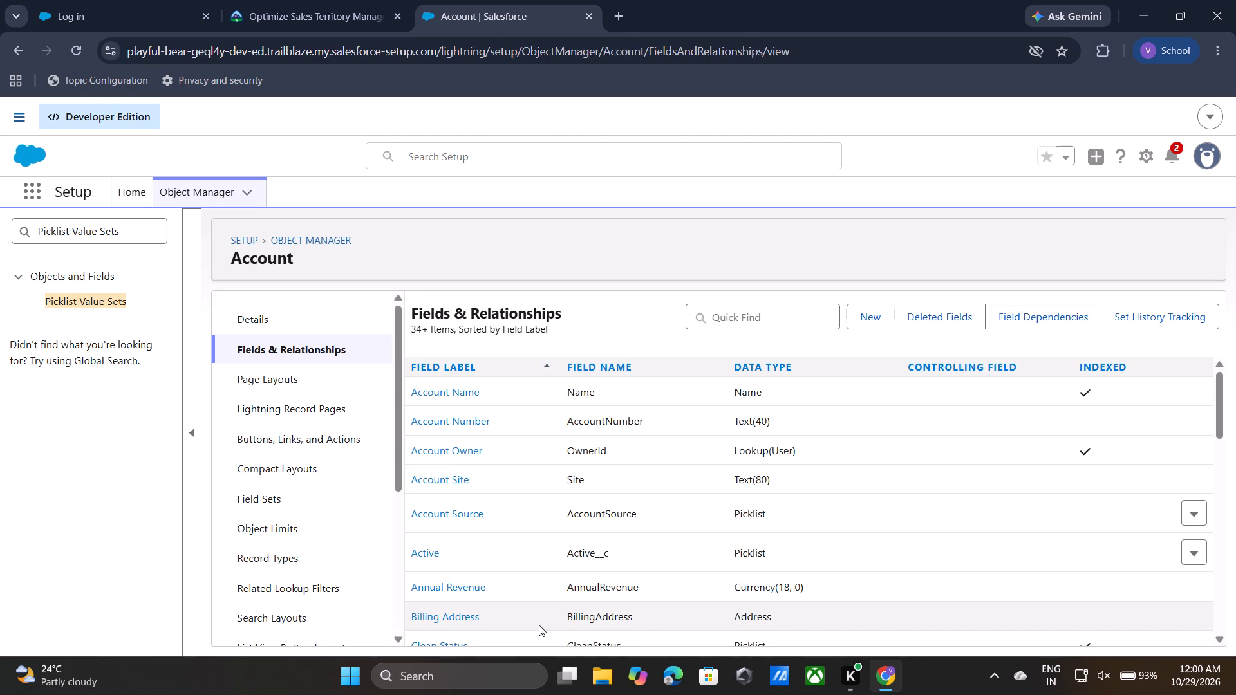
Find the Opportunity object in the Object Manager and open its fields and relationships.
{"action": "left_click", "coordinate": [331, 241]}
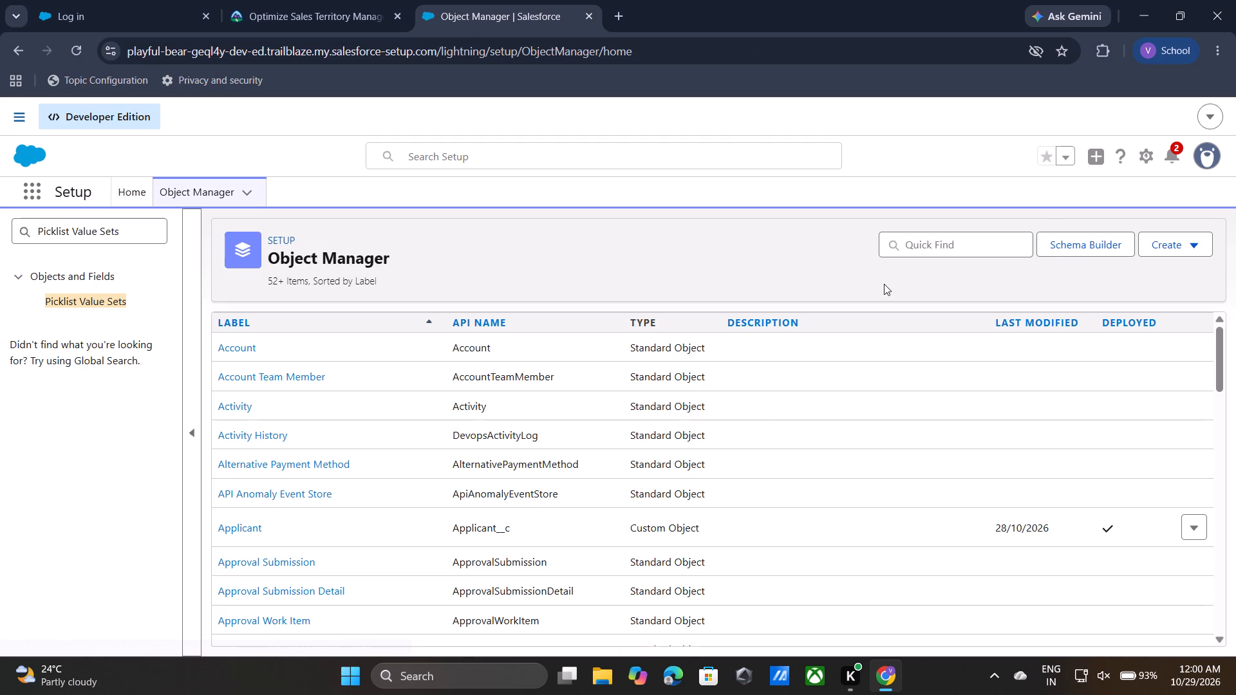
{"action": "left_click", "coordinate": [973, 236]}
{"action": "type", "text": "opp"}
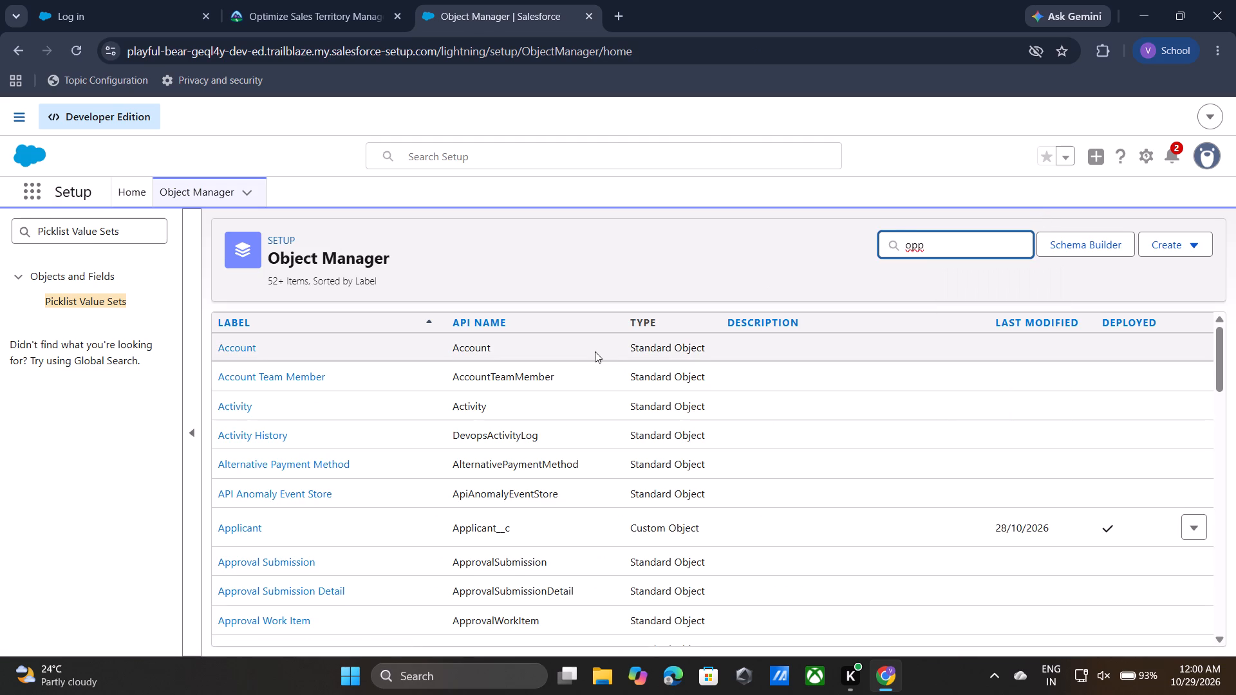
{"action": "type", "text": "ur"}
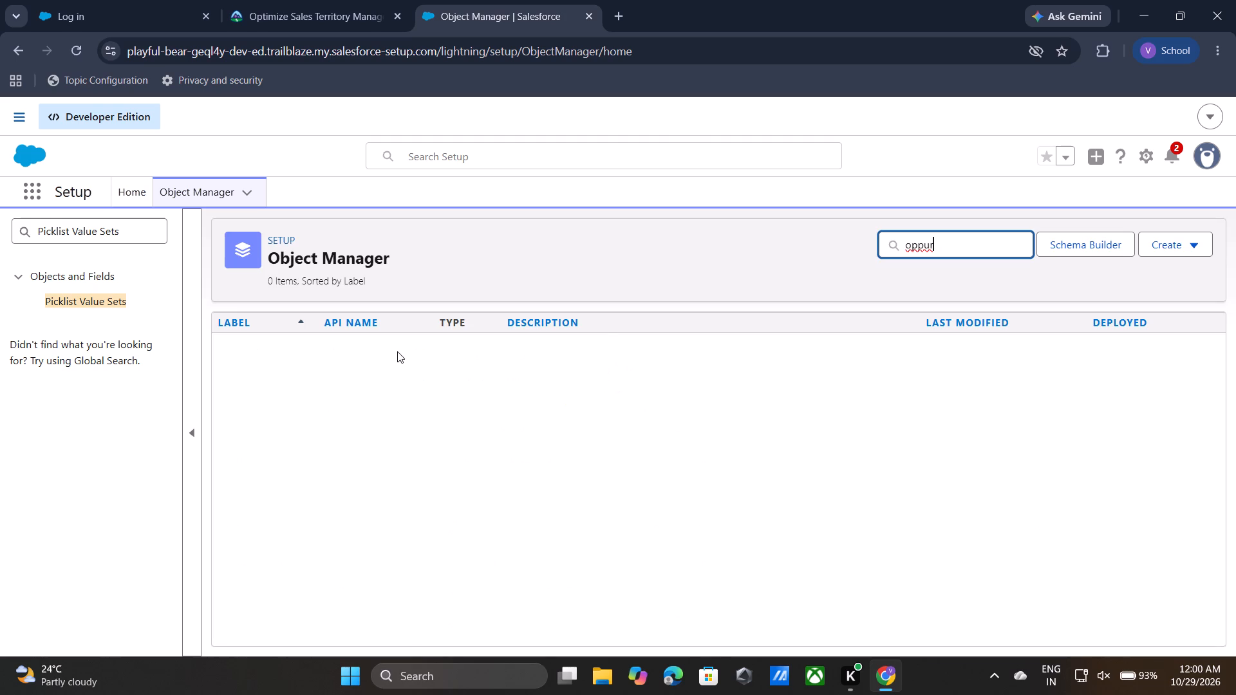
{"action": "key", "text": "BackSpace"}
{"action": "key", "text": "BackSpace"}
{"action": "key", "text": "backslash"}
{"action": "key", "text": "BackSpace"}
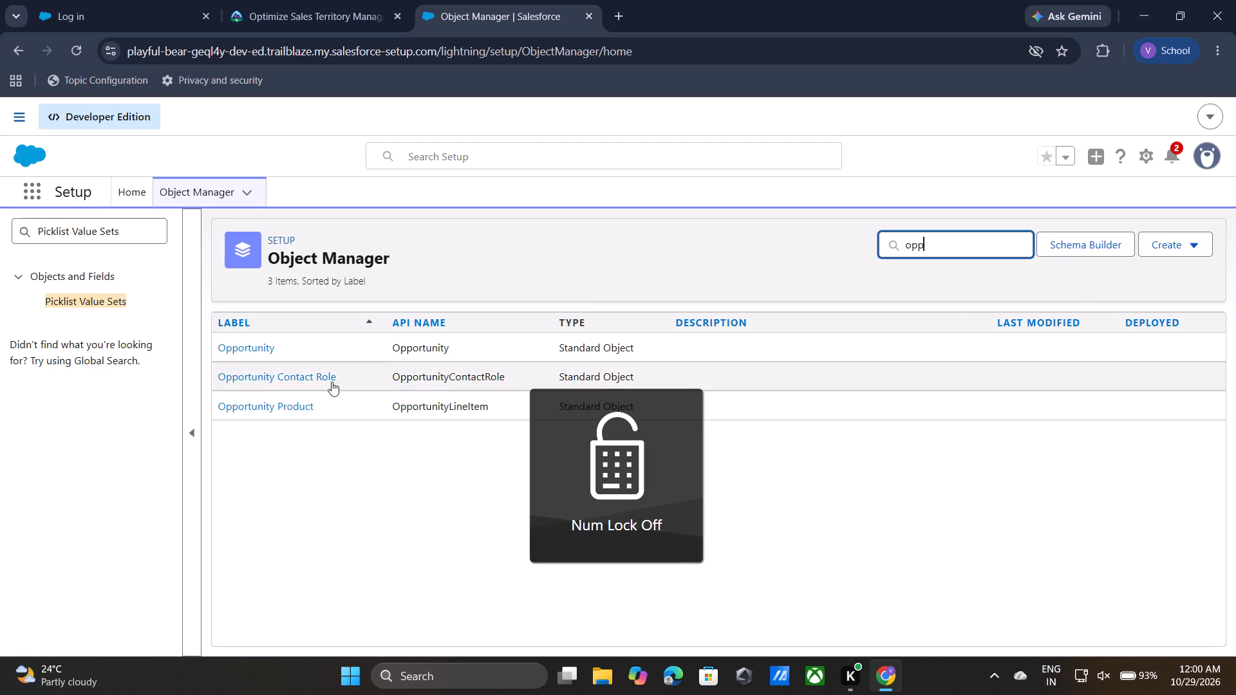
{"action": "left_click", "coordinate": [238, 346]}
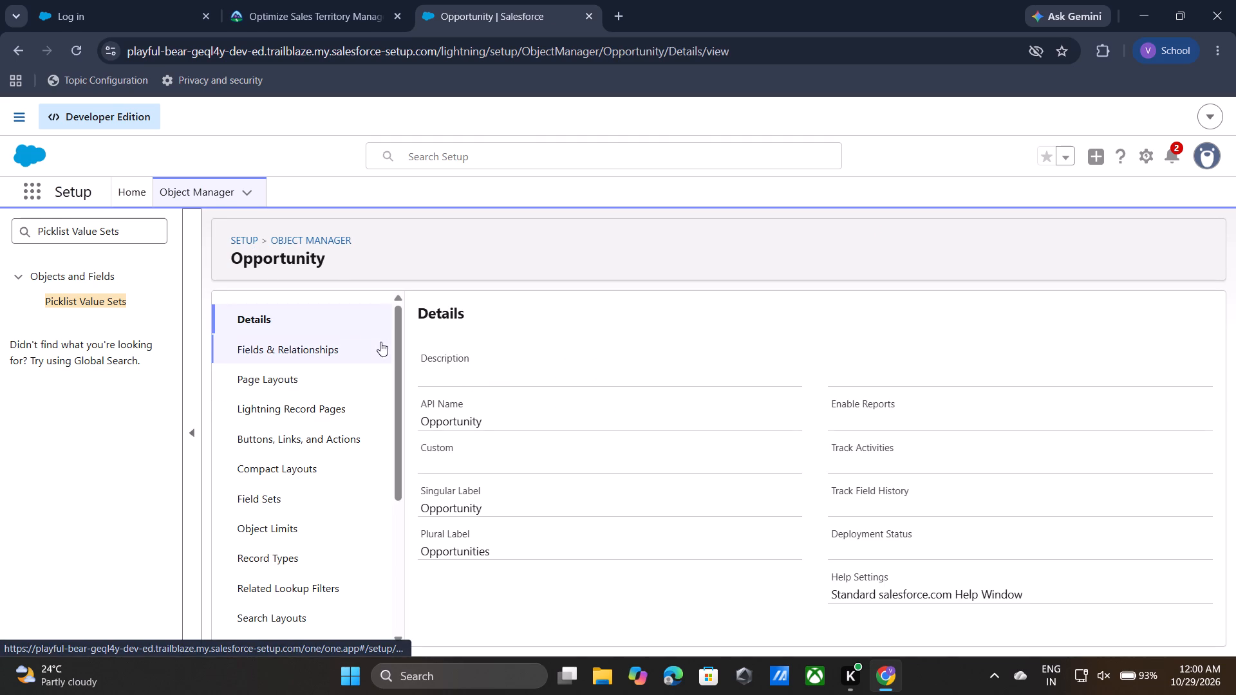
{"action": "left_click", "coordinate": [357, 346]}
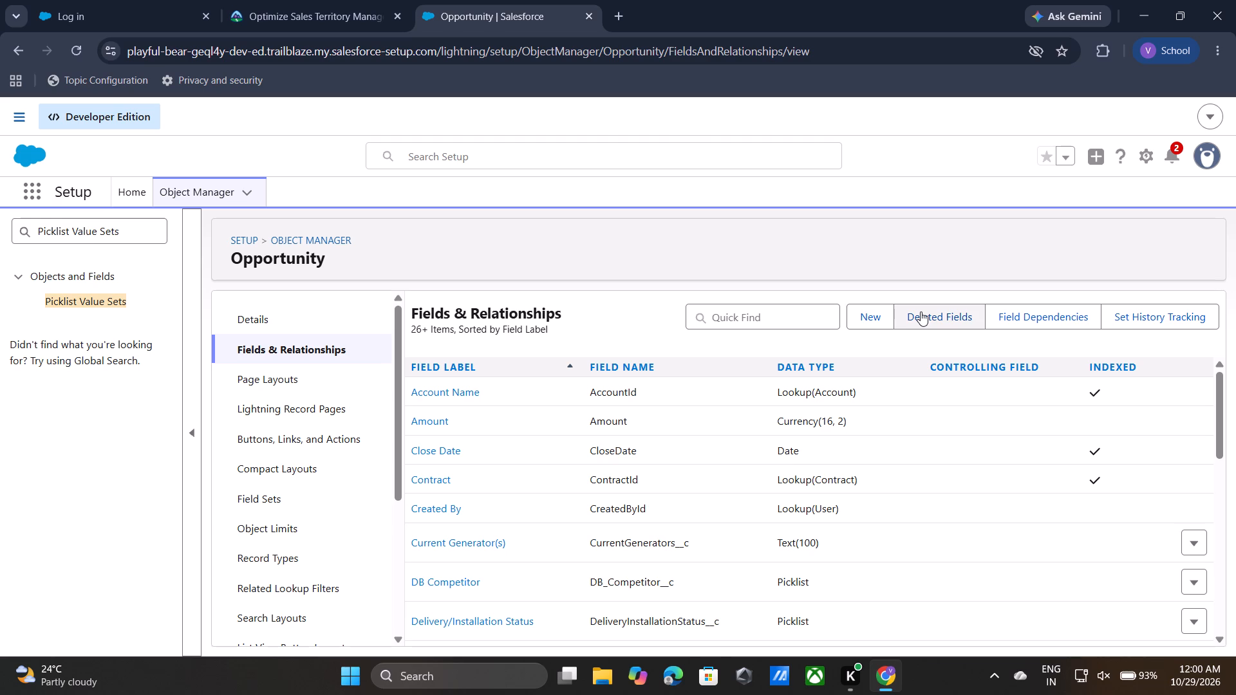
Start a new Opportunity custom field of type Picklist (Multi-Select), acknowledge the limitations notice, and continue to the field details.
{"action": "left_click", "coordinate": [888, 313]}
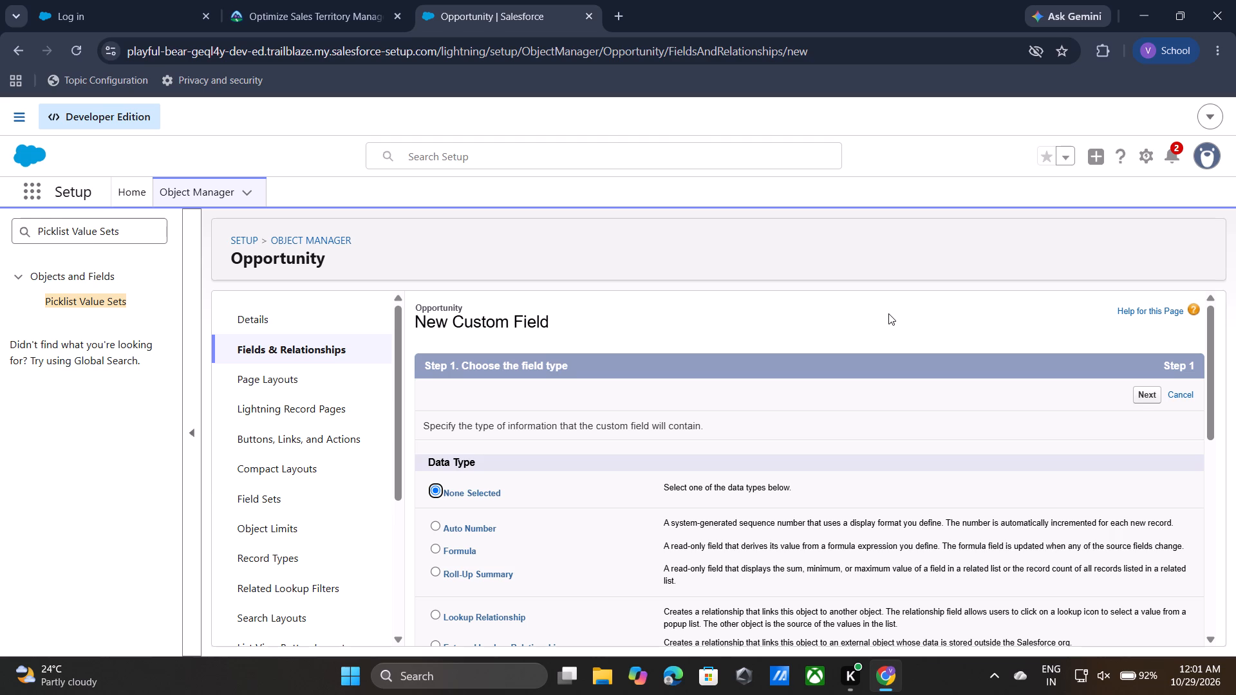
{"action": "scroll", "coordinate": [836, 394], "scroll_direction": "down", "scroll_amount": 3}
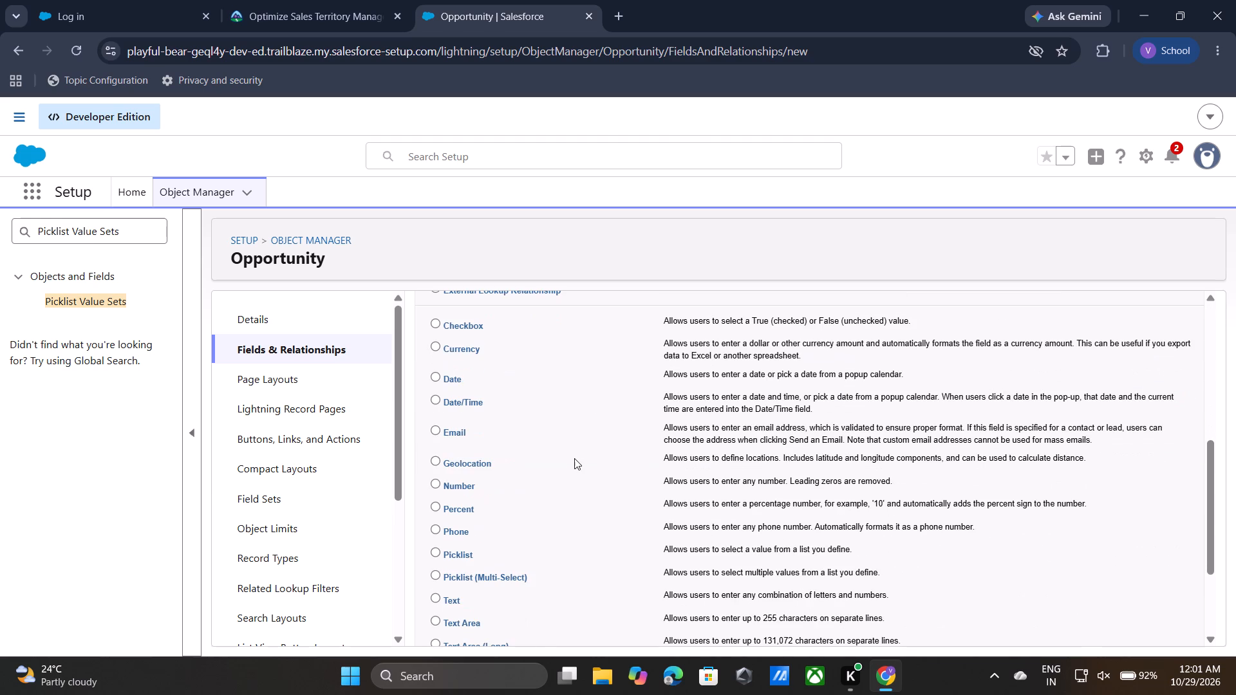
{"action": "scroll", "coordinate": [574, 458], "scroll_direction": "down", "scroll_amount": 1}
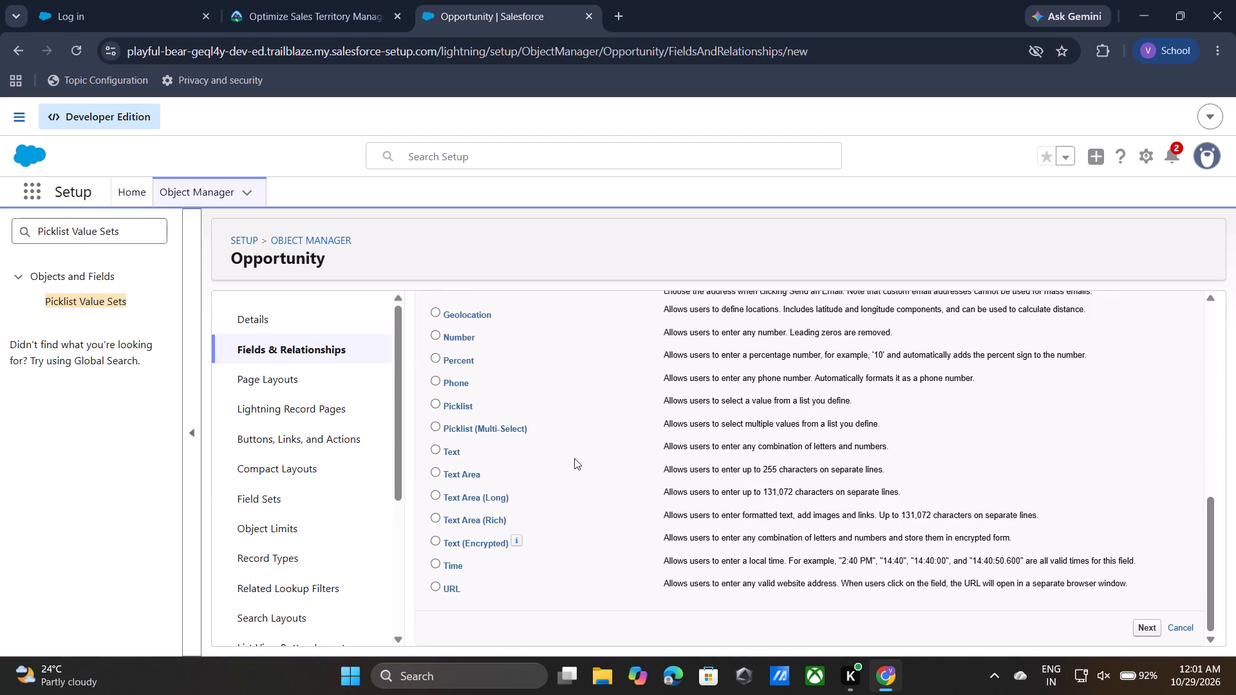
{"action": "scroll", "coordinate": [487, 404], "scroll_direction": "up", "scroll_amount": 2}
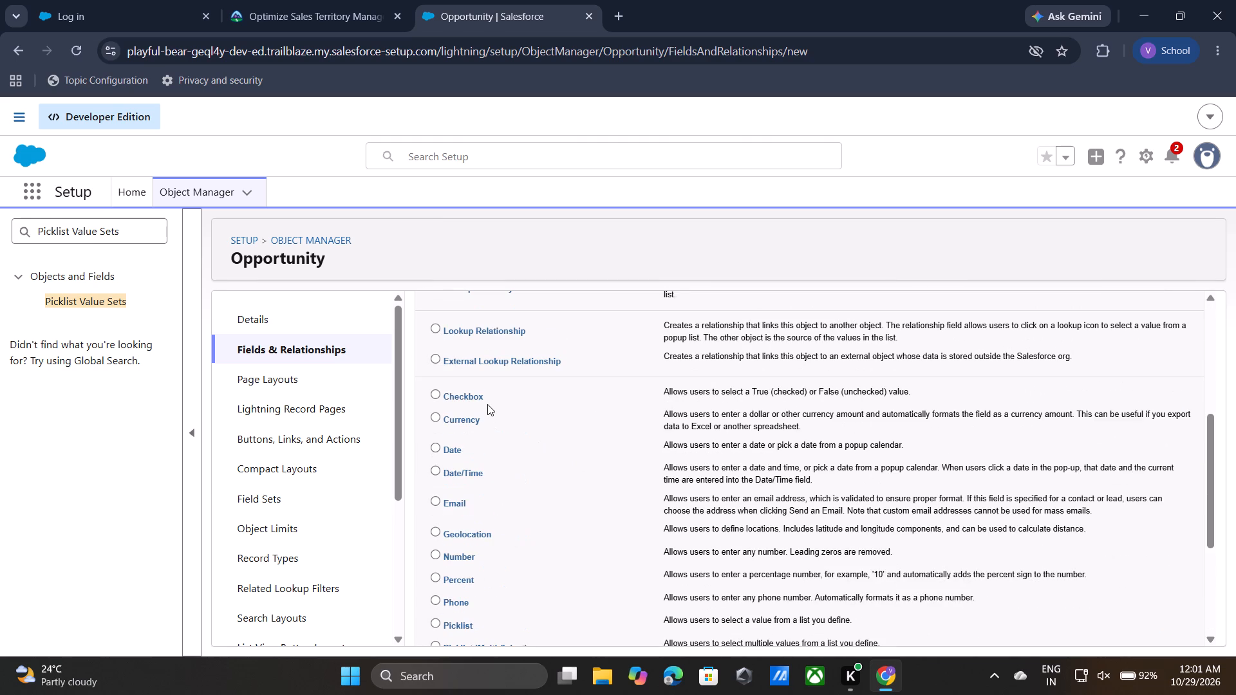
{"action": "scroll", "coordinate": [487, 404], "scroll_direction": "up", "scroll_amount": 2}
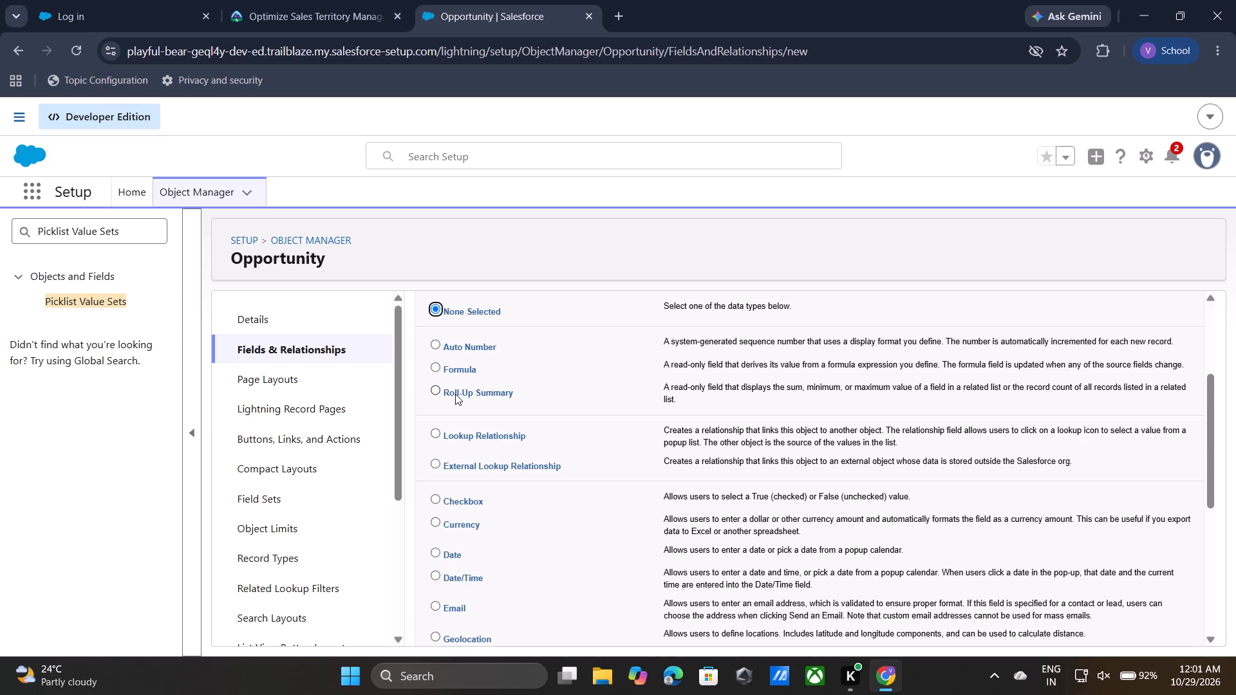
{"action": "scroll", "coordinate": [461, 450], "scroll_direction": "down", "scroll_amount": 1}
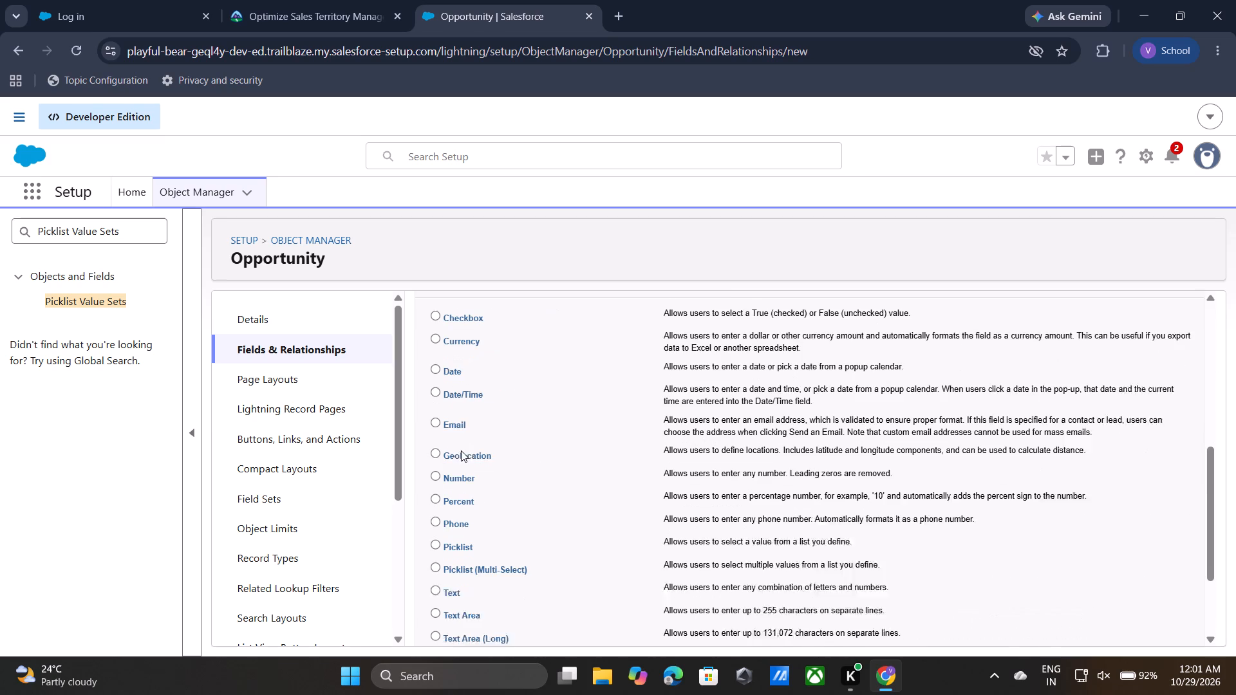
{"action": "scroll", "coordinate": [461, 450], "scroll_direction": "down", "scroll_amount": 1}
{"action": "left_click", "coordinate": [435, 560]}
{"action": "scroll", "coordinate": [930, 560], "scroll_direction": "down", "scroll_amount": 5}
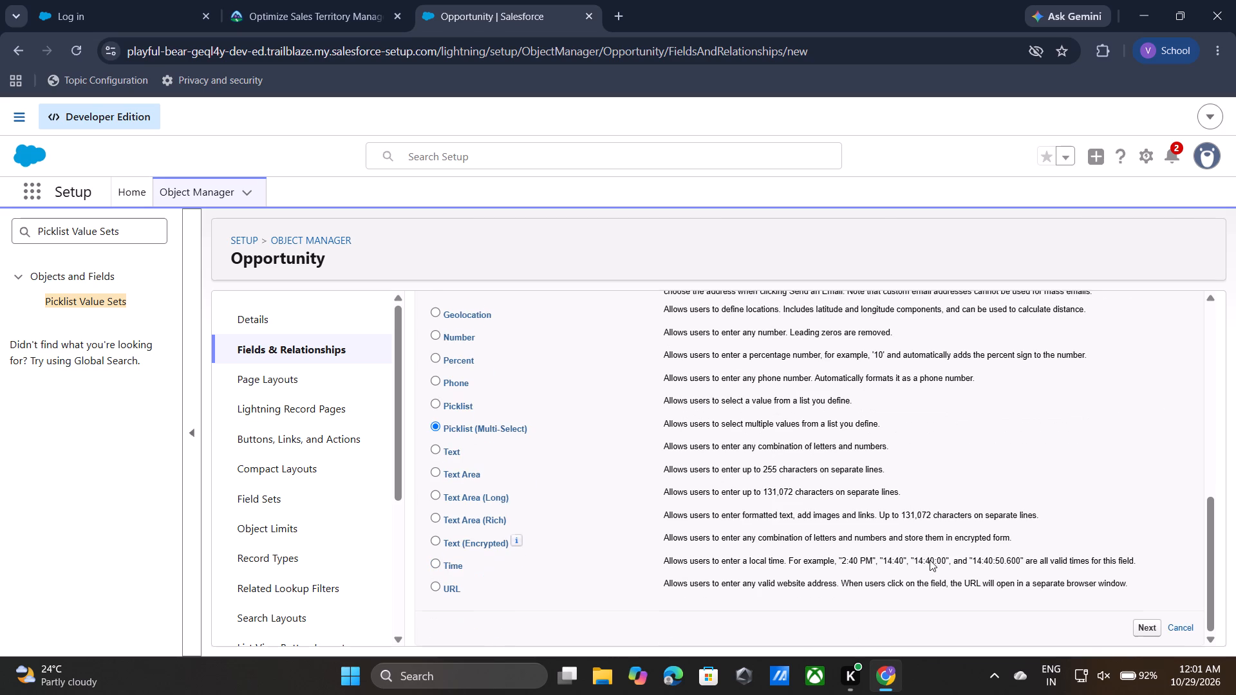
{"action": "scroll", "coordinate": [930, 560], "scroll_direction": "down", "scroll_amount": 2}
{"action": "left_click", "coordinate": [1142, 635]}
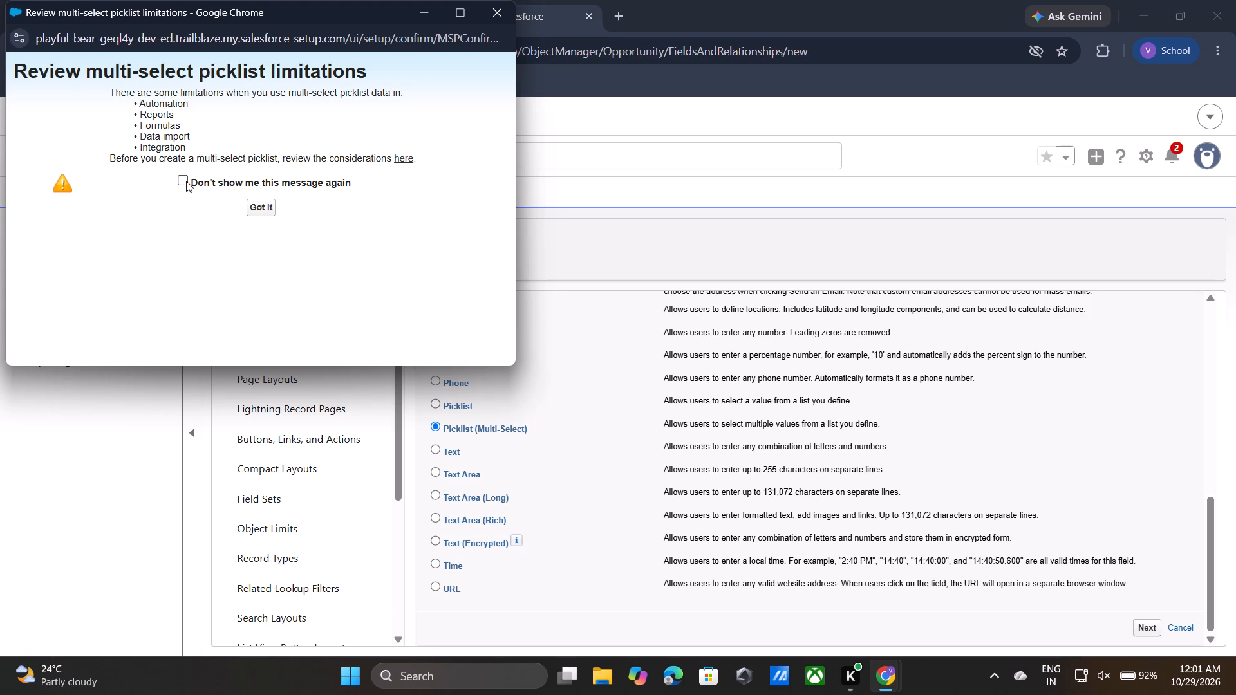
{"action": "left_click", "coordinate": [254, 205]}
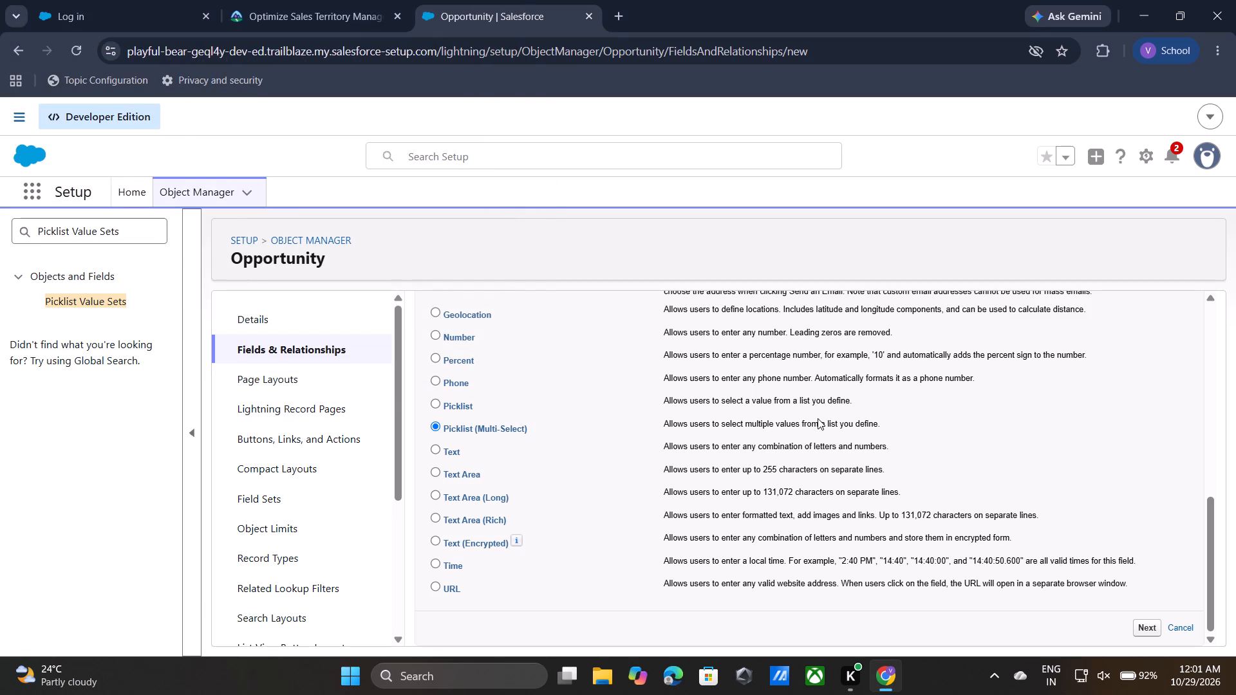
{"action": "left_click", "coordinate": [1140, 627]}
Copy Close Reason from the Trailhead instructions and enter it as the new field's label.
{"action": "left_click", "coordinate": [276, 0]}
{"action": "left_click", "coordinate": [627, 360]}
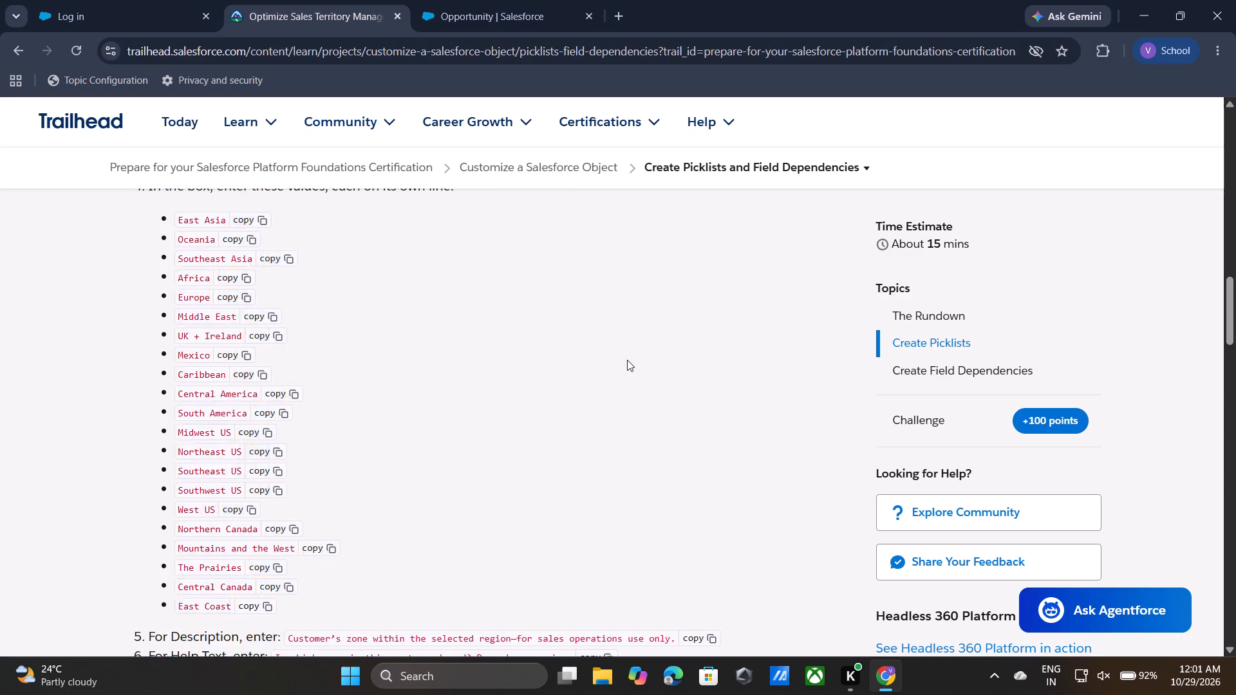
{"action": "scroll", "coordinate": [627, 360], "scroll_direction": "down", "scroll_amount": 3}
{"action": "scroll", "coordinate": [474, 375], "scroll_direction": "down", "scroll_amount": 2}
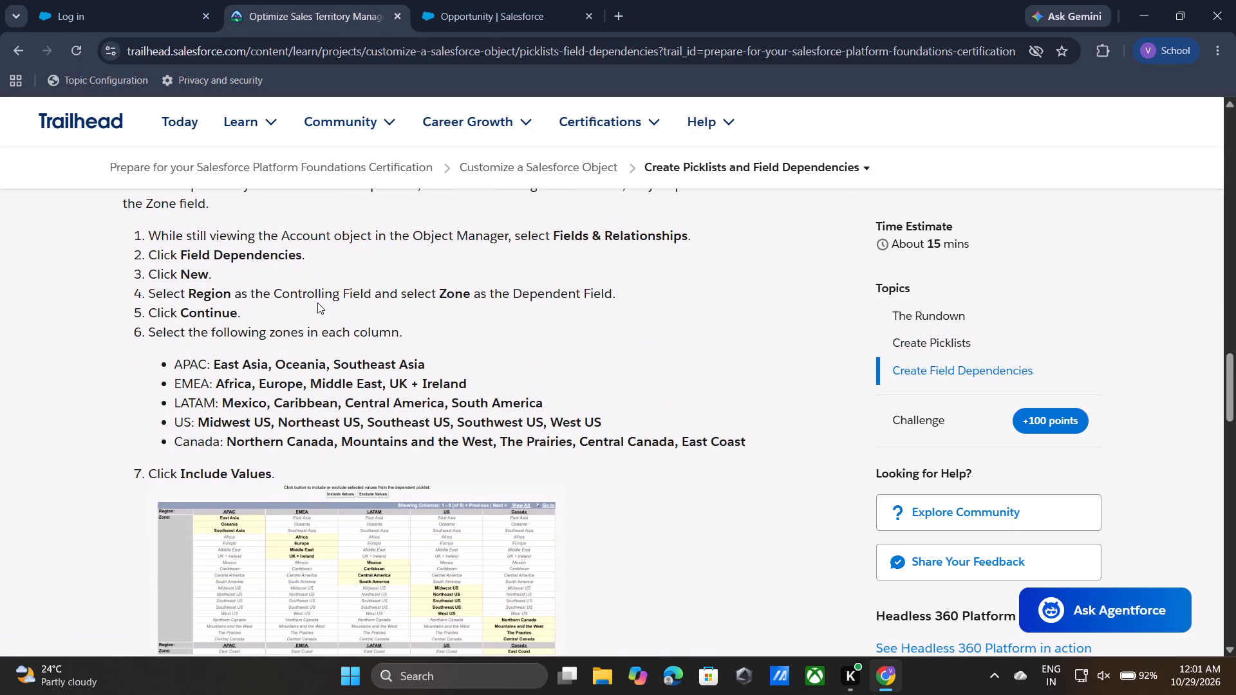
{"action": "scroll", "coordinate": [317, 302], "scroll_direction": "down", "scroll_amount": 3}
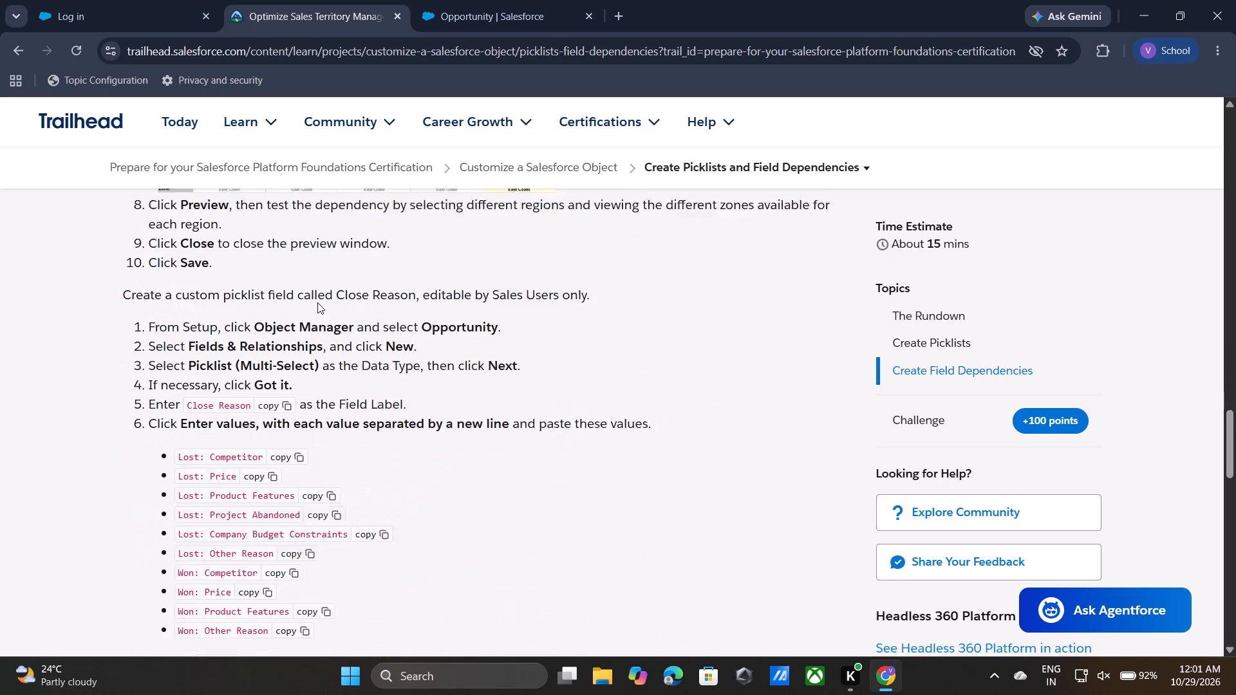
{"action": "scroll", "coordinate": [317, 302], "scroll_direction": "down", "scroll_amount": 1}
{"action": "left_click", "coordinate": [287, 377]}
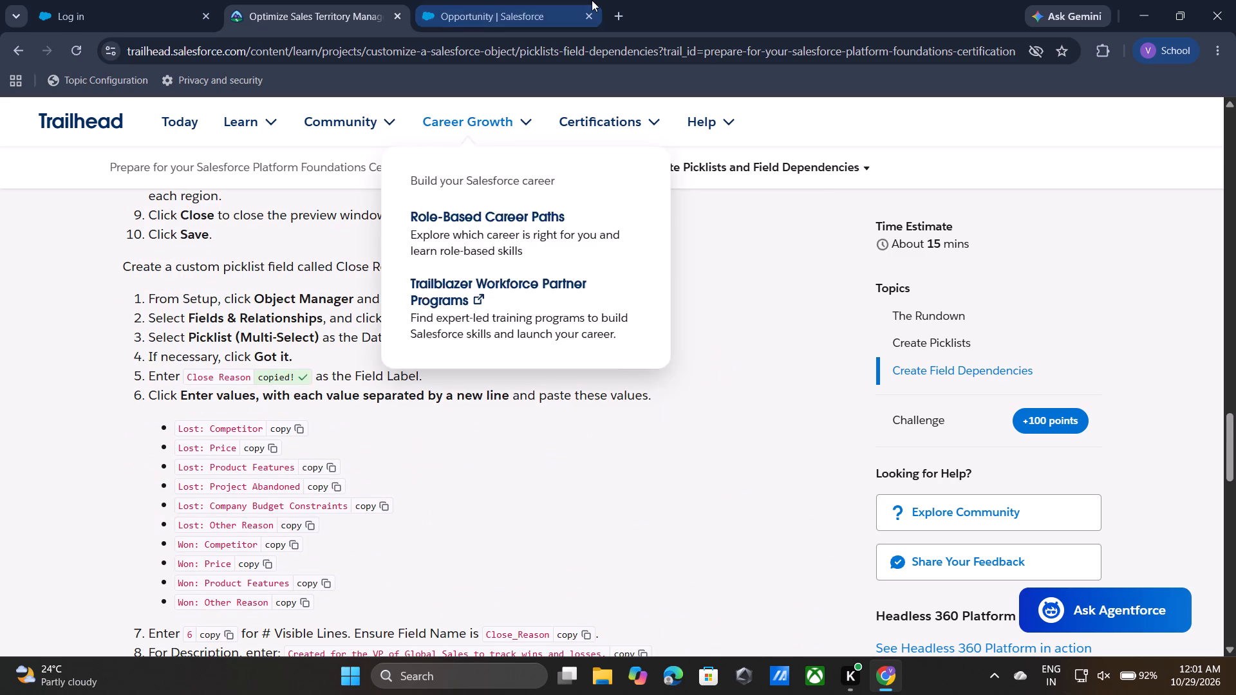
{"action": "left_click", "coordinate": [592, 0]}
{"action": "key", "text": "ctrl+space"}
{"action": "key", "text": "ctrl+v"}
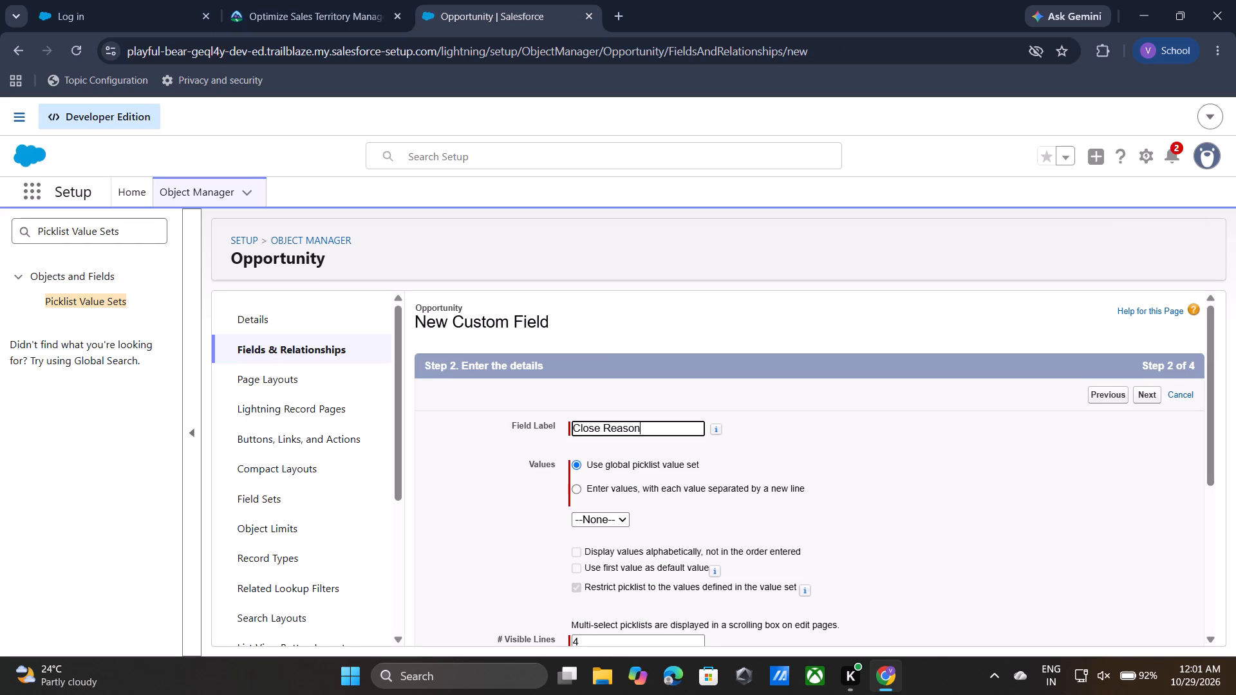
Set the field to use values entered on separate lines and paste in the Lost and Won reasons copied from the Trailhead instructions.
{"action": "left_click", "coordinate": [577, 491]}
{"action": "left_click", "coordinate": [348, 0]}
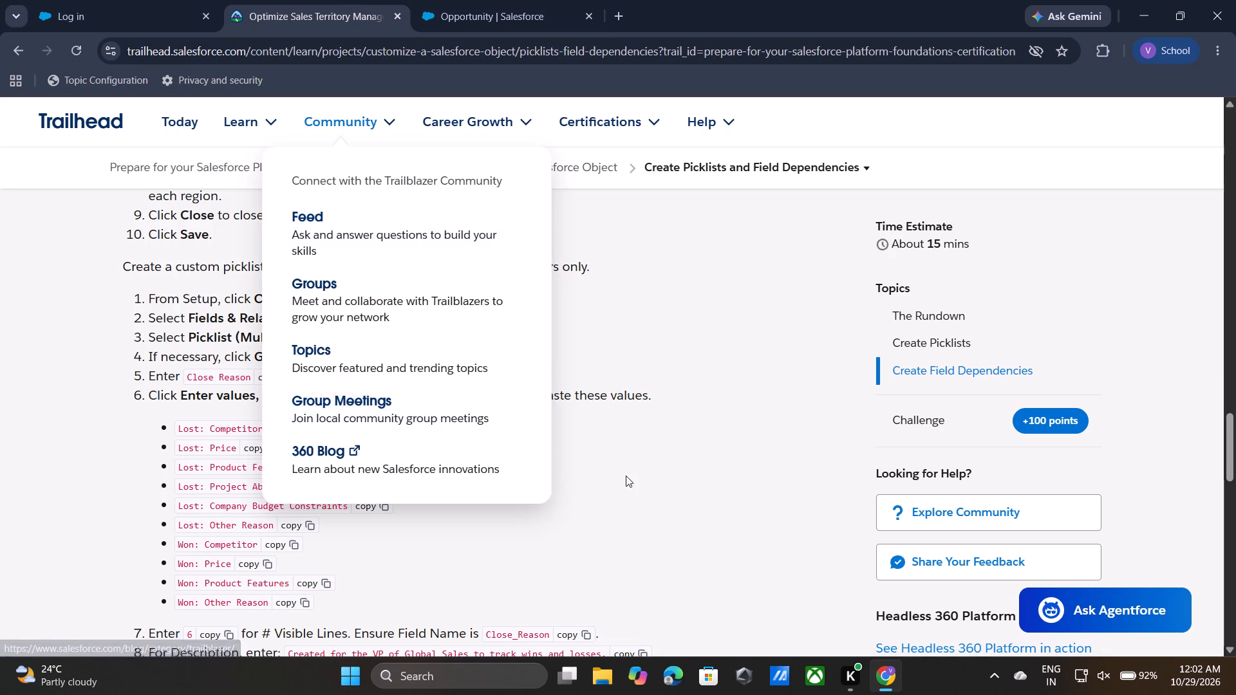
{"action": "left_click_drag", "start_coordinate": [626, 476], "coordinate": [132, 373]}
{"action": "left_click", "coordinate": [134, 403]}
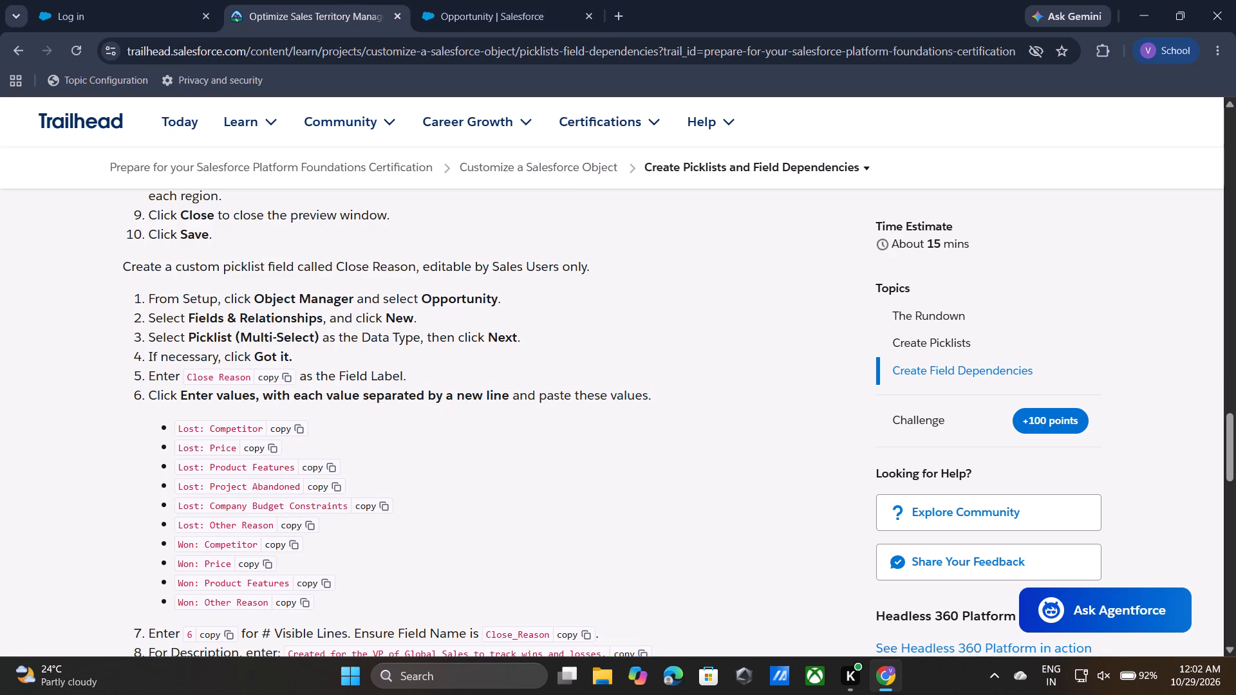
{"action": "left_click_drag", "start_coordinate": [178, 425], "coordinate": [273, 593]}
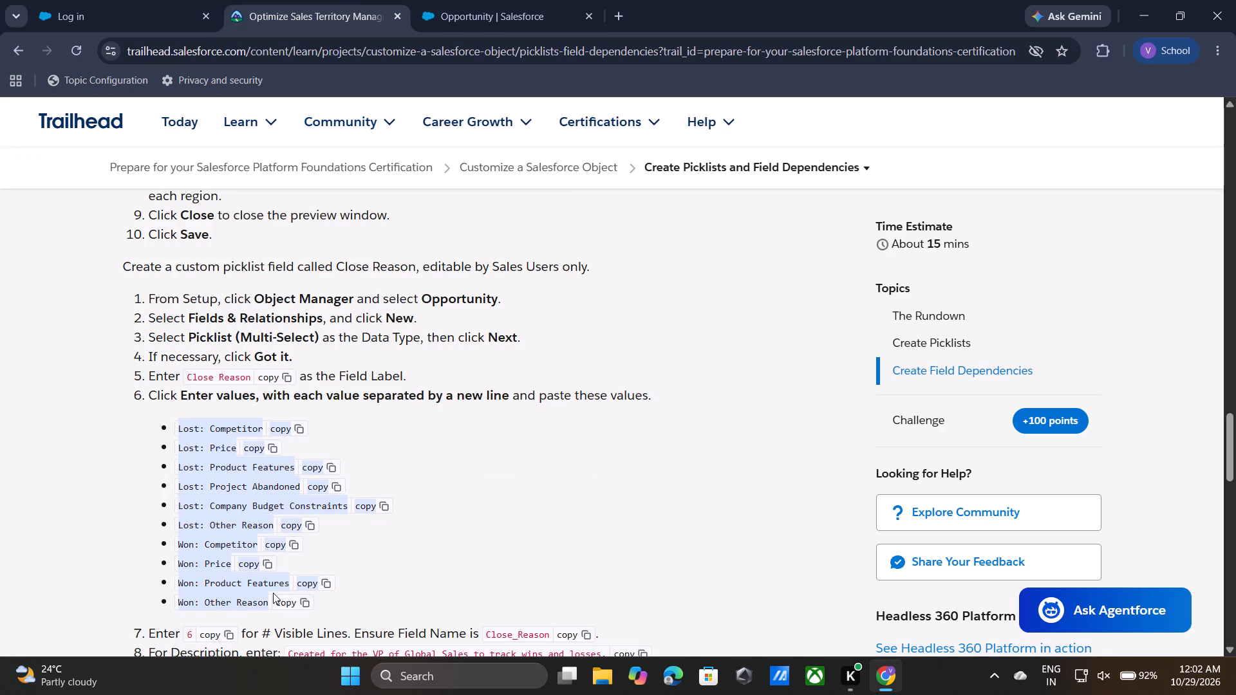
{"action": "left_click_drag", "start_coordinate": [273, 593], "coordinate": [268, 589]}
{"action": "key", "text": "ctrl+c"}
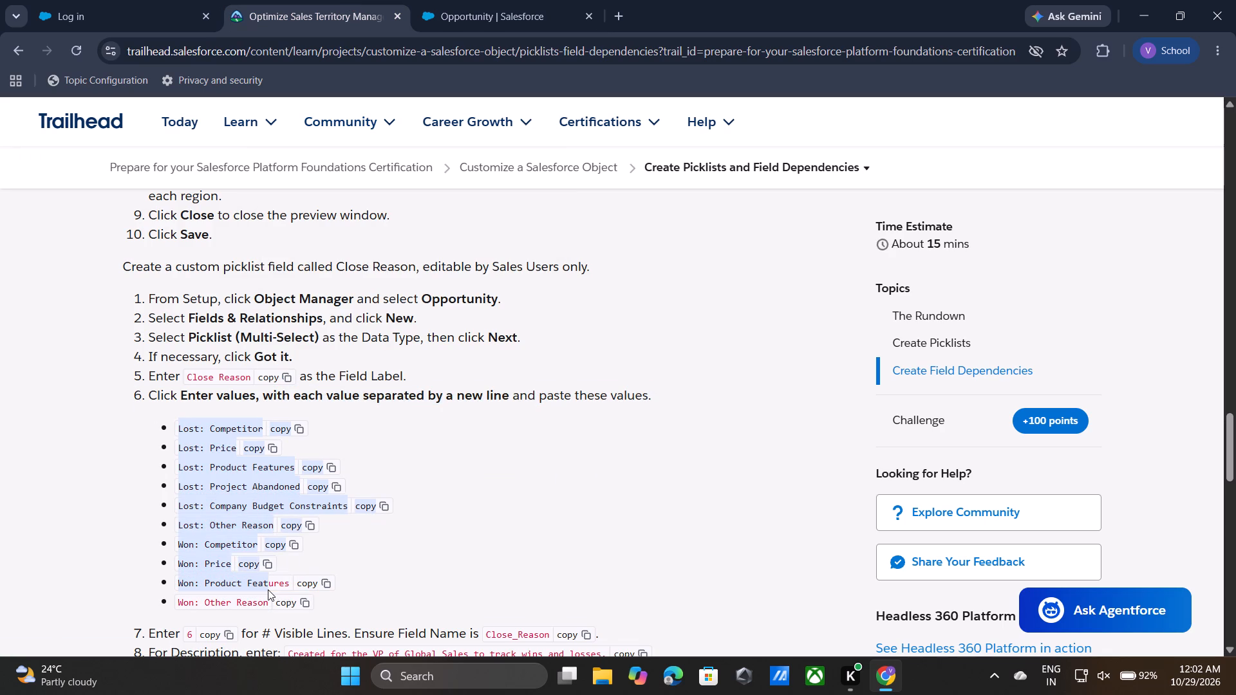
{"action": "left_click", "coordinate": [502, 0]}
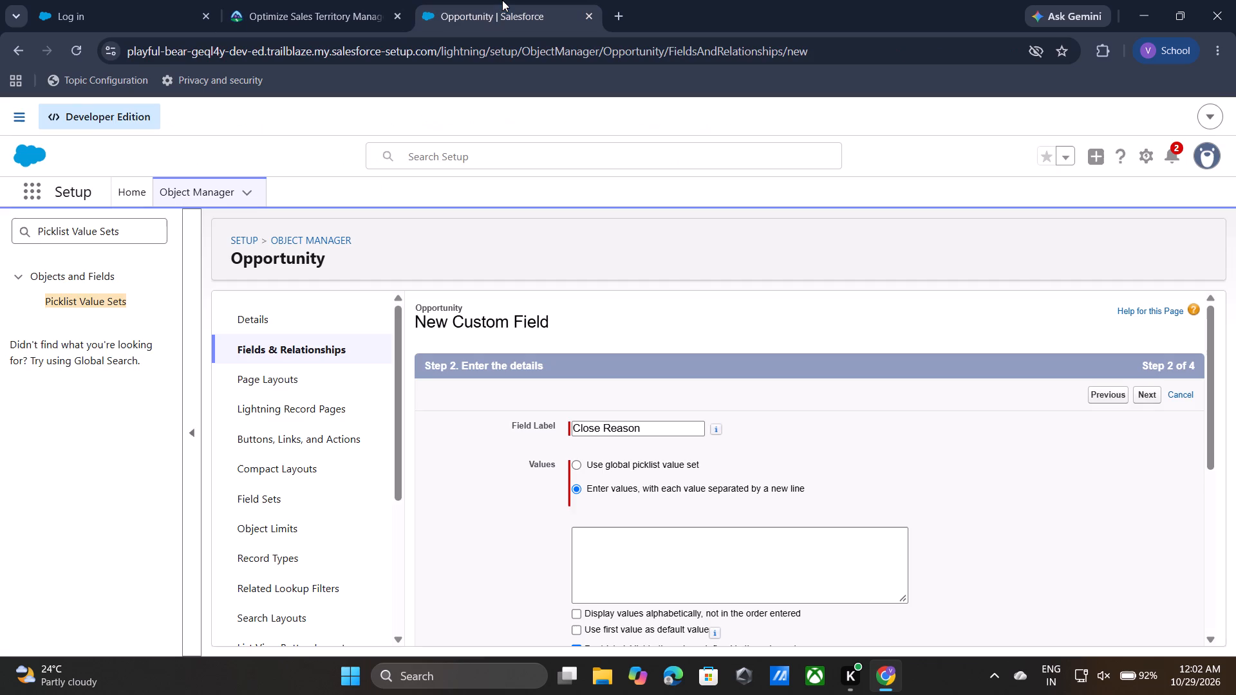
{"action": "left_click", "coordinate": [653, 548]}
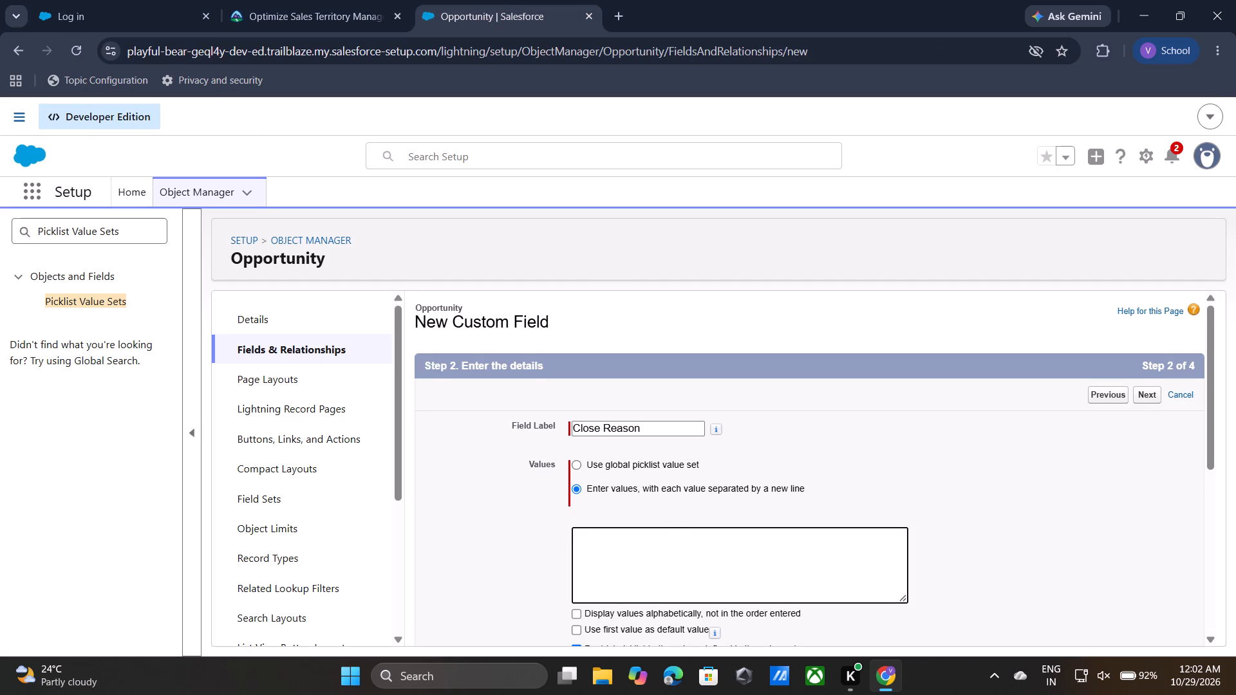
{"action": "key", "text": "ctrl+v"}
{"action": "scroll", "coordinate": [653, 556], "scroll_direction": "down", "scroll_amount": 1}
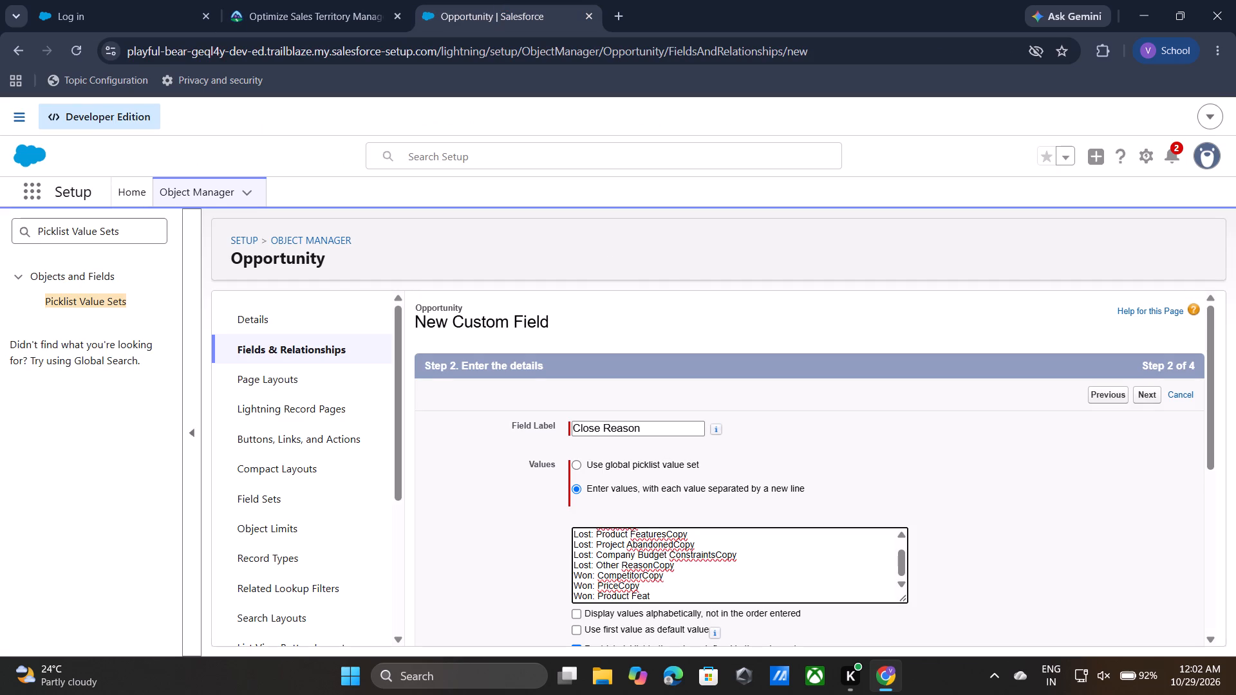
Remove the stray word Copy from the end of the Won: Price value.
{"action": "left_click", "coordinate": [642, 584]}
{"action": "key", "text": "BackSpace"}
{"action": "key", "text": "BackSpace"}
{"action": "key", "text": "BackSpace"}
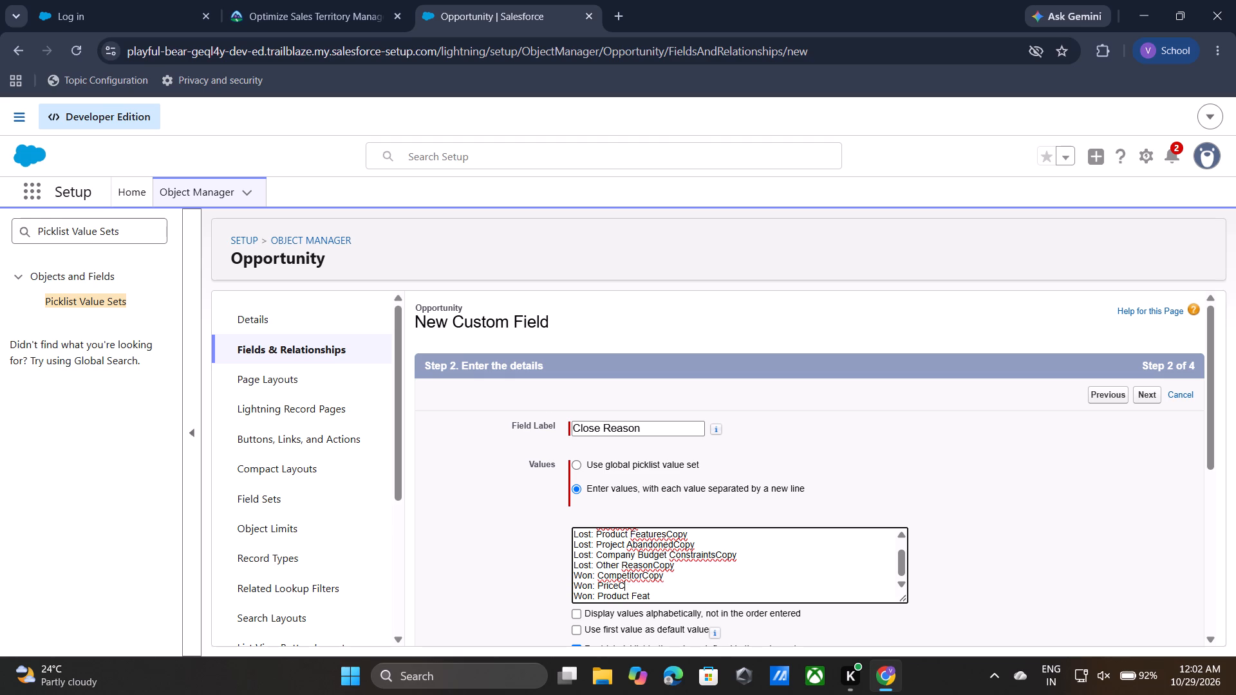
{"action": "key", "text": "BackSpace"}
Remove the stray word Copy from the end of the Won: Competitor value.
{"action": "key", "text": "Up"}
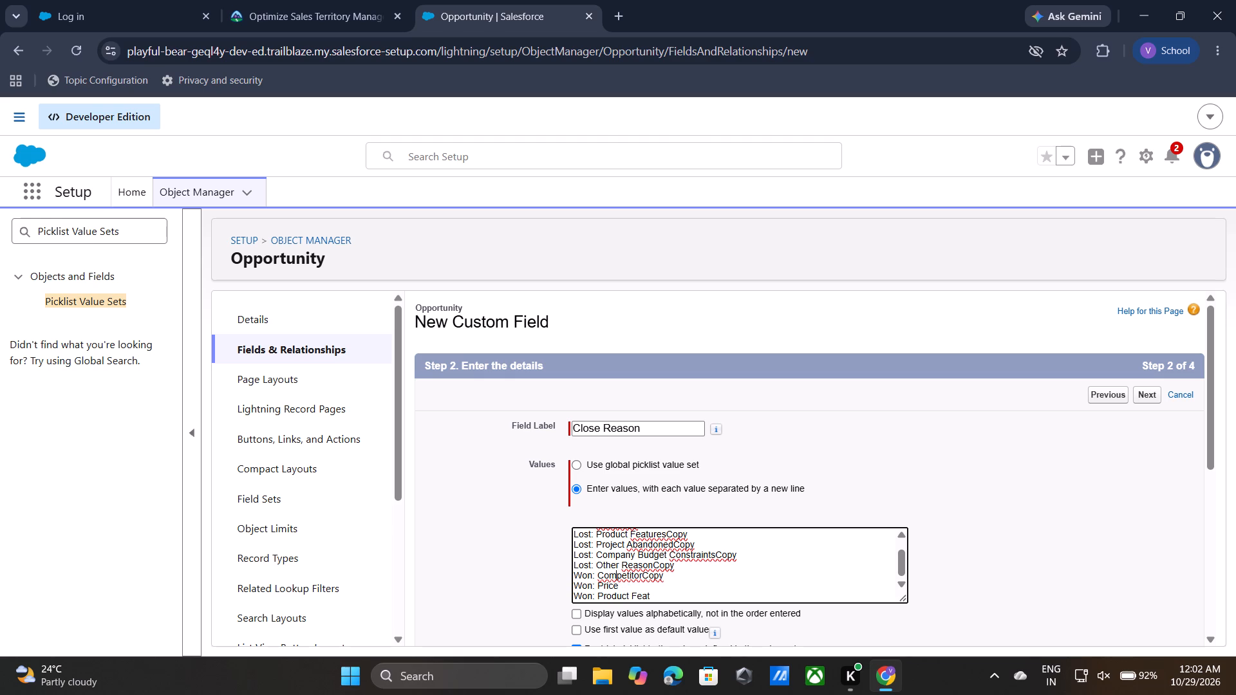
{"action": "key", "text": "Right"}
{"action": "key", "text": "Right"}
{"action": "key", "text": "Right"}
{"action": "key", "text": "Right"}
{"action": "key", "text": "Right"}
{"action": "key", "text": "Right"}
{"action": "key", "text": "Right"}
{"action": "left_click", "coordinate": [642, 584]}
{"action": "key", "text": "Right"}
{"action": "key", "text": "Right"}
{"action": "left_click", "coordinate": [642, 584]}
{"action": "key", "text": "Right"}
{"action": "key", "text": "Left"}
{"action": "key", "text": "Left"}
{"action": "key", "text": "Left"}
{"action": "key", "text": "Left"}
{"action": "key", "text": "Left"}
{"action": "key", "text": "Left"}
{"action": "key", "text": "Left"}
{"action": "key", "text": "Left"}
{"action": "key", "text": "Left"}
{"action": "key", "text": "Left"}
{"action": "key", "text": "Left"}
{"action": "key", "text": "Left"}
{"action": "scroll", "coordinate": [642, 584], "scroll_direction": "right", "scroll_amount": 1}
{"action": "key", "text": "BackSpace"}
{"action": "key", "text": "BackSpace"}
{"action": "key", "text": "BackSpace"}
{"action": "key", "text": "BackSpace"}
Remove the stray word Copy from the end of the Lost: Other Reason value.
{"action": "key", "text": "Up"}
{"action": "key", "text": "Right"}
{"action": "key", "text": "Right"}
{"action": "key", "text": "Right"}
{"action": "key", "text": "Right"}
{"action": "key", "text": "Right"}
{"action": "key", "text": "Right"}
{"action": "key", "text": "BackSpace"}
{"action": "key", "text": "BackSpace"}
{"action": "key", "text": "BackSpace"}
{"action": "key", "text": "BackSpace"}
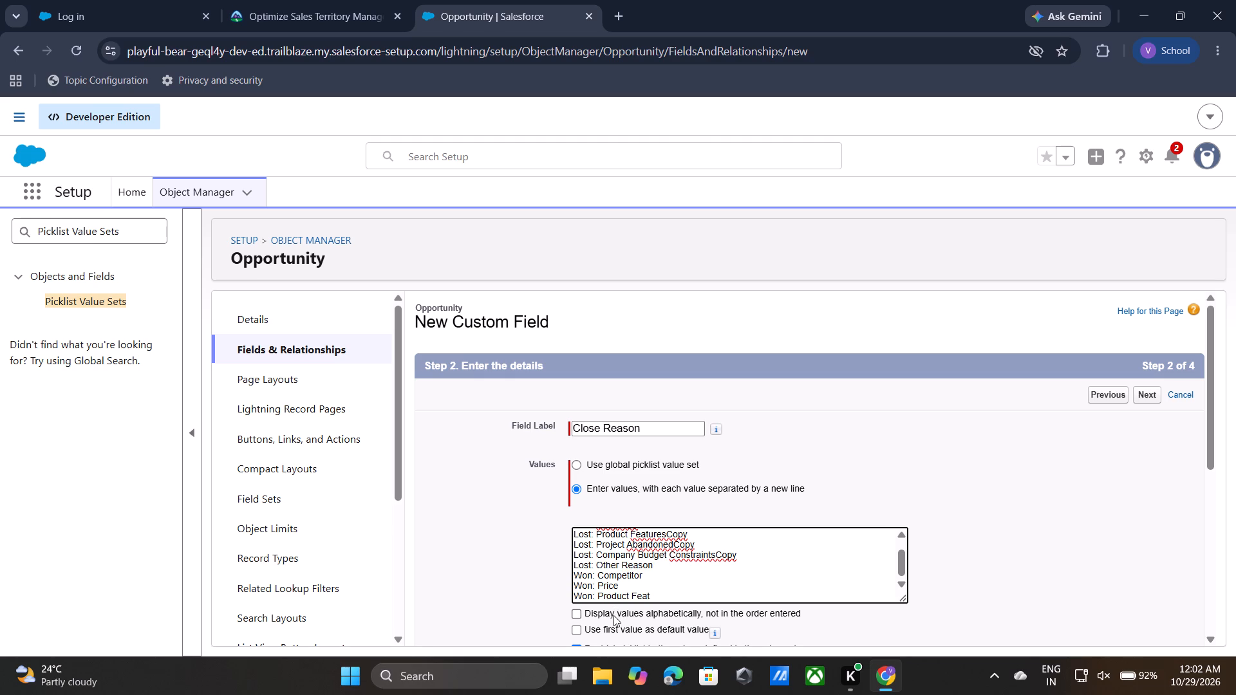
Remove the stray word Copy from the end of the Lost: Company Budget Constraints value.
{"action": "double_click", "coordinate": [613, 615]}
{"action": "key", "text": "shift+Right"}
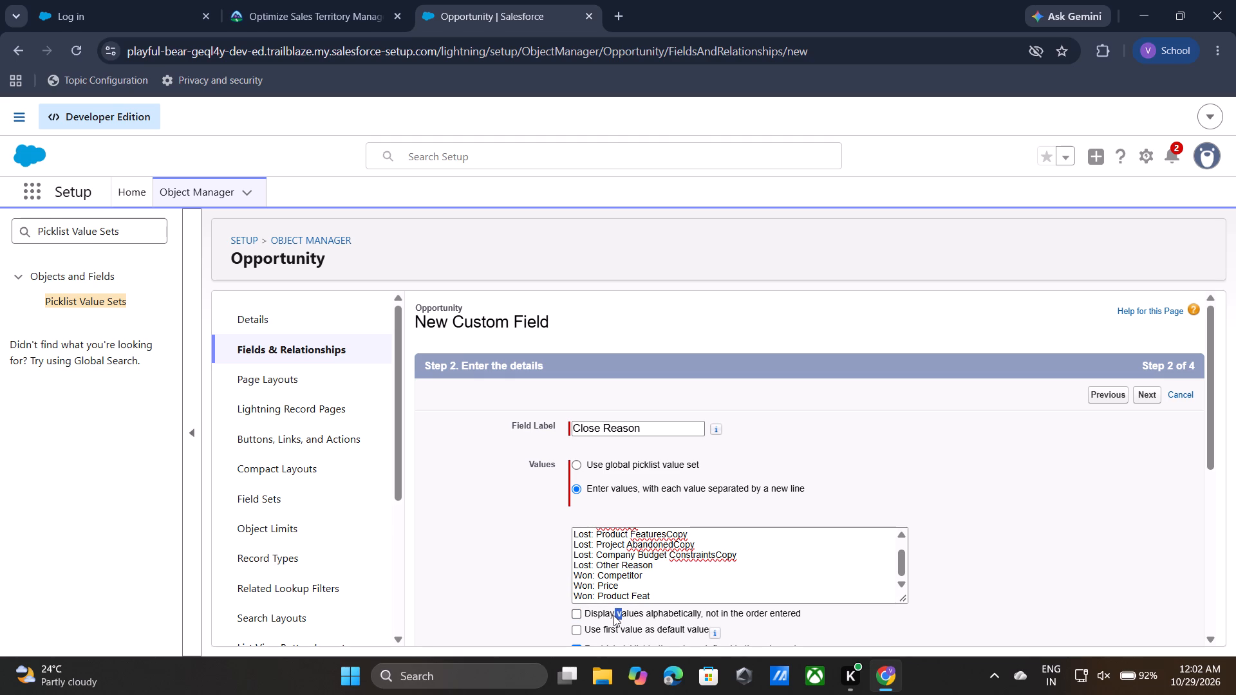
{"action": "left_click", "coordinate": [668, 576]}
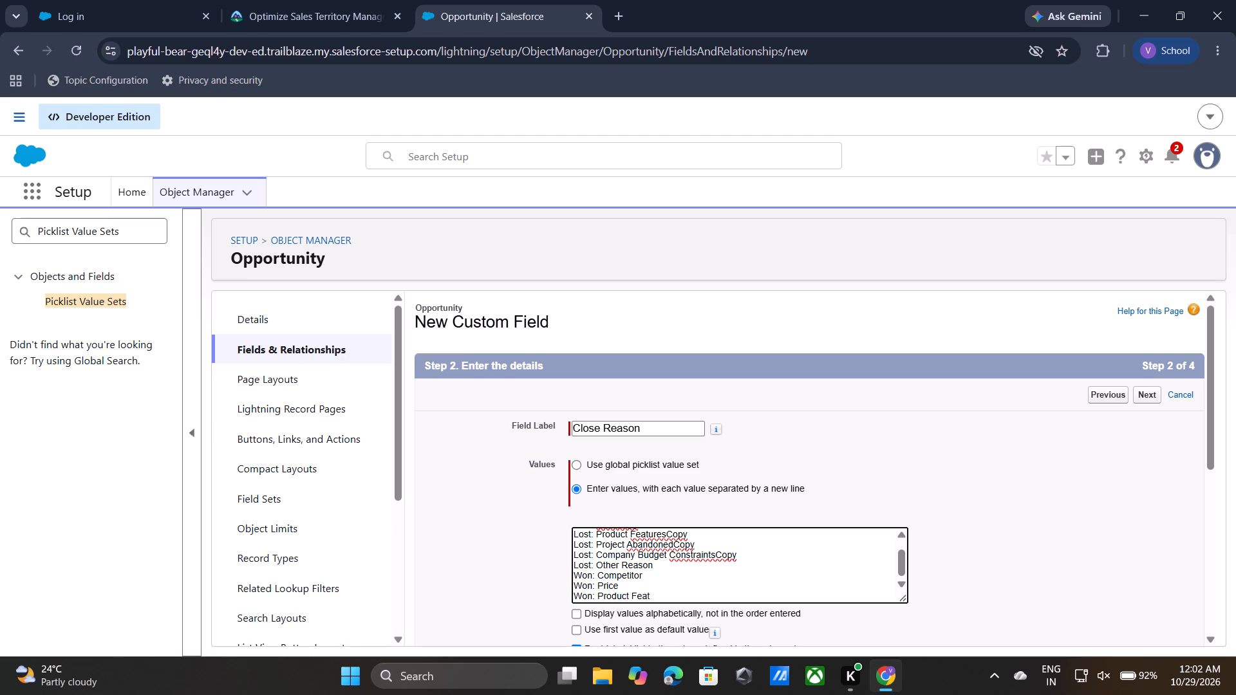
{"action": "key", "text": "ctrl+Up"}
{"action": "key", "text": "ctrl+Up"}
{"action": "key", "text": "ctrl+Right"}
{"action": "key", "text": "ctrl+Right"}
{"action": "key", "text": "ctrl+Right"}
{"action": "key", "text": "ctrl+Left"}
{"action": "key", "text": "ctrl+Left"}
{"action": "key", "text": "ctrl+Left"}
{"action": "key", "text": "ctrl+Right"}
{"action": "key", "text": "ctrl+Right"}
{"action": "key", "text": "ctrl+Right"}
{"action": "key", "text": "ctrl+Right"}
{"action": "key", "text": "ctrl+Right"}
{"action": "key", "text": "ctrl+Left"}
{"action": "key", "text": "ctrl+Up"}
{"action": "key", "text": "ctrl+Right"}
{"action": "key", "text": "ctrl+Up"}
{"action": "key", "text": "ctrl+Right"}
{"action": "key", "text": "ctrl+Right"}
{"action": "key", "text": "ctrl+Right"}
{"action": "key", "text": "ctrl+Right"}
{"action": "key", "text": "BackSpace"}
{"action": "key", "text": "BackSpace"}
{"action": "key", "text": "BackSpace"}
{"action": "key", "text": "BackSpace"}
Remove the stray word Copy from the Lost: Project Abandoned and Lost: Product Features values.
{"action": "key", "text": "ctrl+Up"}
{"action": "key", "text": "BackSpace"}
{"action": "key", "text": "BackSpace"}
{"action": "key", "text": "BackSpace"}
{"action": "key", "text": "BackSpace"}
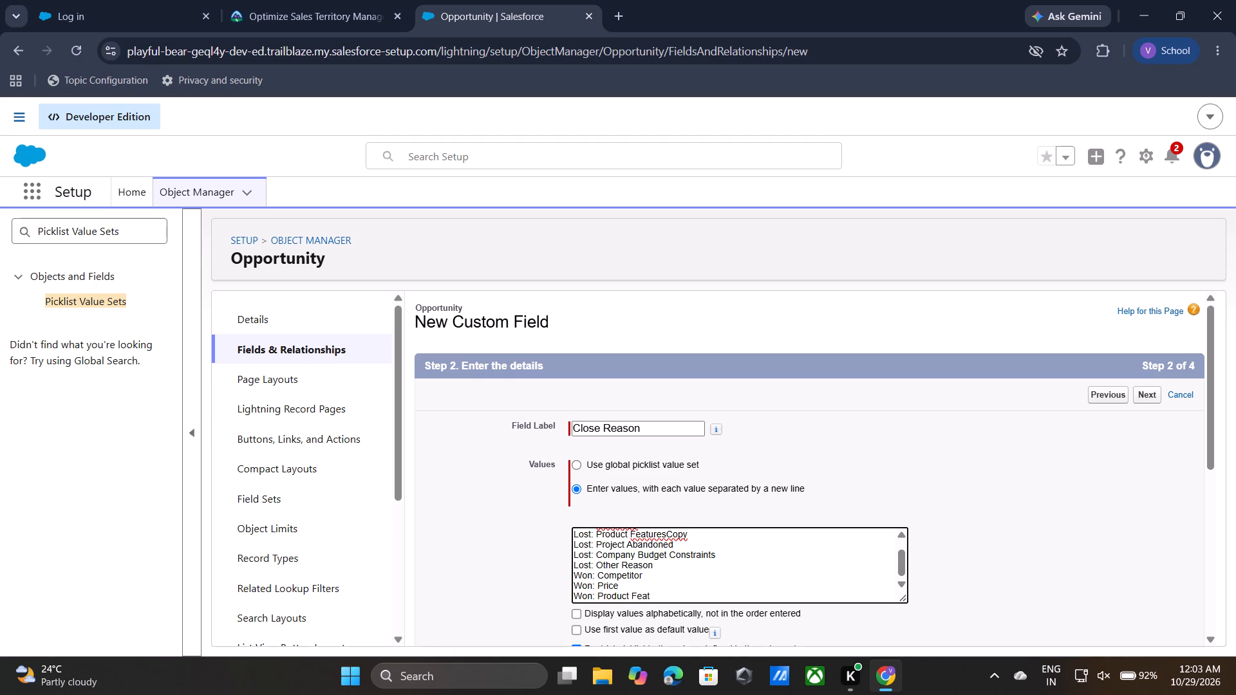
{"action": "key", "text": "ctrl+Up"}
{"action": "key", "text": "BackSpace"}
{"action": "key", "text": "BackSpace"}
{"action": "key", "text": "BackSpace"}
{"action": "key", "text": "BackSpace"}
Remove the stray word Copy from the Lost: Price and Lost: Competitor values.
{"action": "key", "text": "ctrl+Up"}
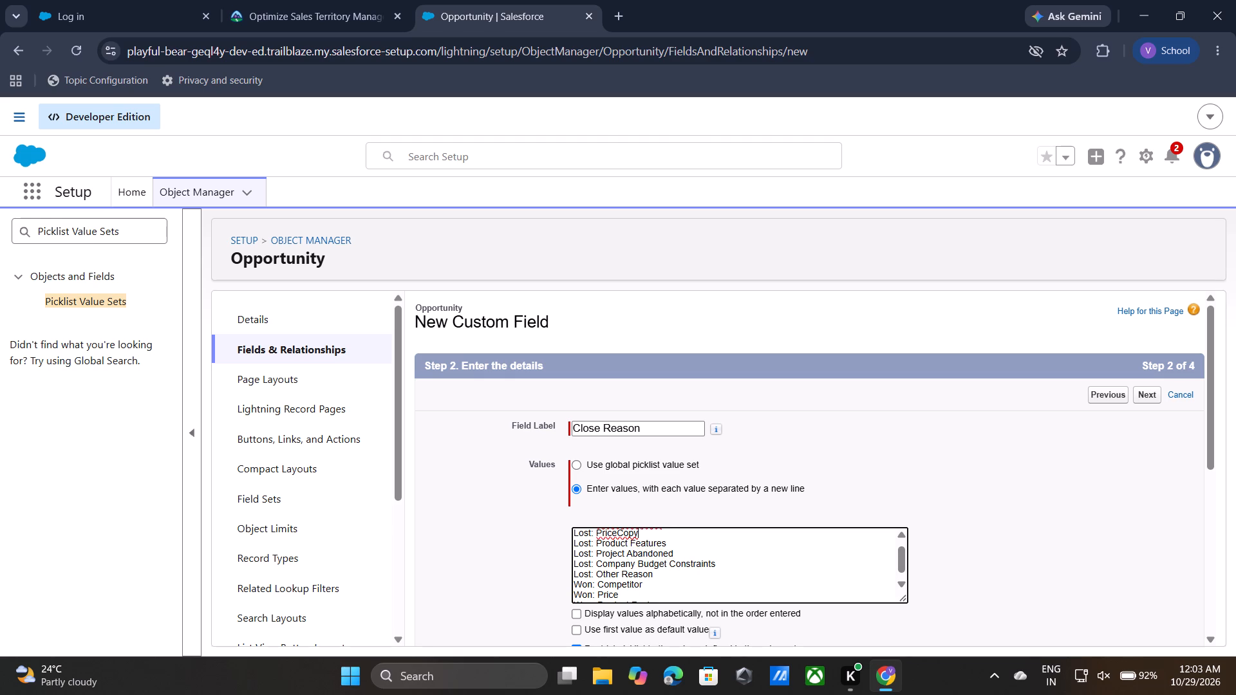
{"action": "key", "text": "BackSpace"}
{"action": "key", "text": "BackSpace"}
{"action": "key", "text": "BackSpace"}
{"action": "key", "text": "BackSpace"}
{"action": "key", "text": "ctrl+Up"}
{"action": "type", "text": "\\\\"}
{"action": "key", "text": "BackSpace"}
{"action": "key", "text": "BackSpace"}
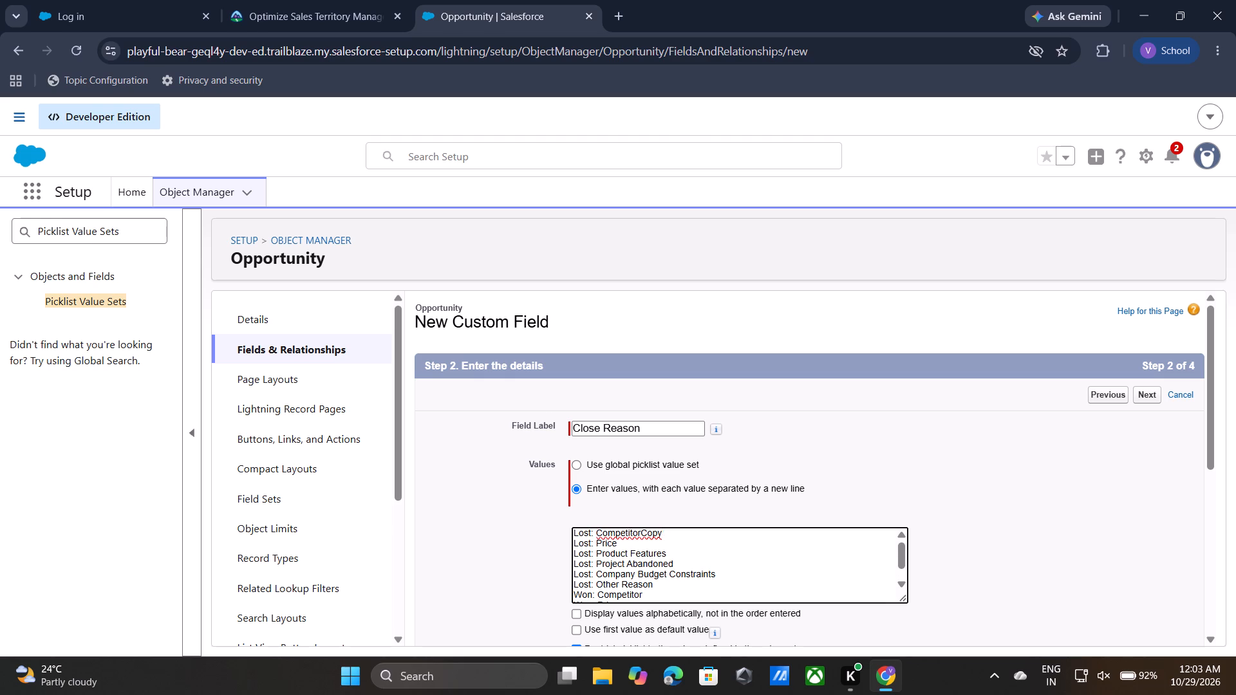
{"action": "key", "text": "BackSpace"}
{"action": "key", "text": "BackSpace"}
{"action": "key", "text": "BackSpace"}
{"action": "key", "text": "BackSpace"}
{"action": "key", "text": "Up"}
{"action": "key", "text": "ctrl+Up"}
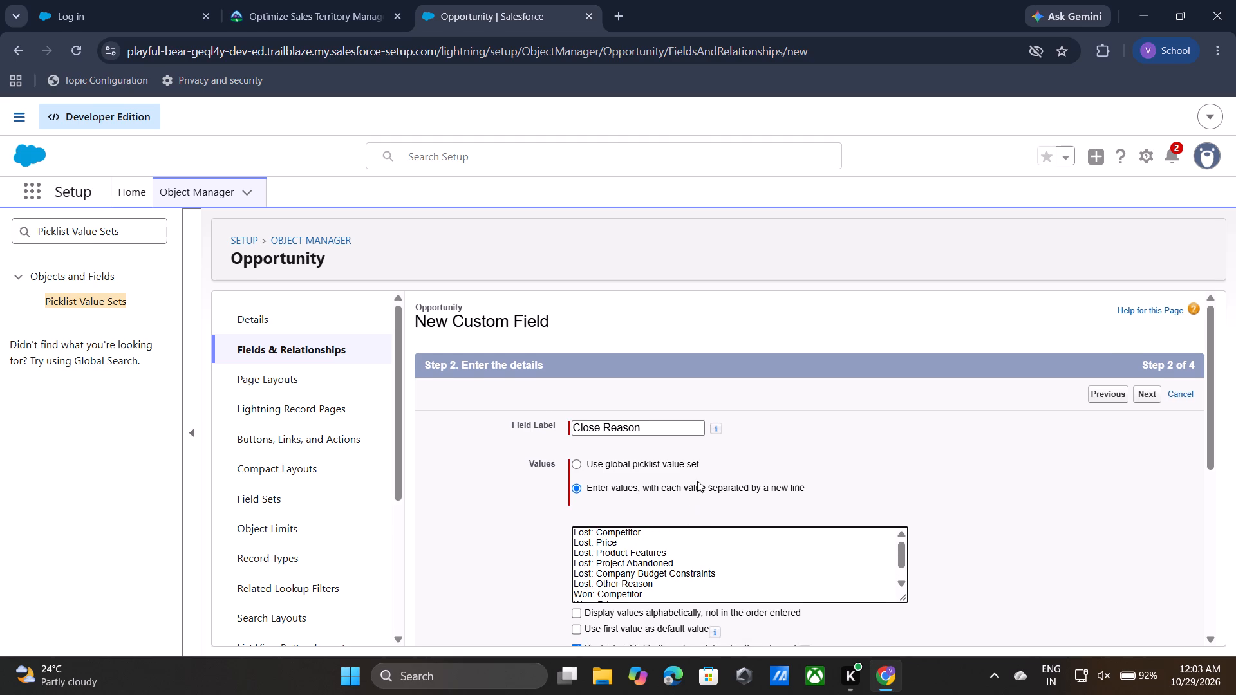
Set the Close Reason field's number of visible lines to 6.
{"action": "scroll", "coordinate": [697, 481], "scroll_direction": "down", "scroll_amount": 1}
{"action": "scroll", "coordinate": [666, 517], "scroll_direction": "up", "scroll_amount": 1}
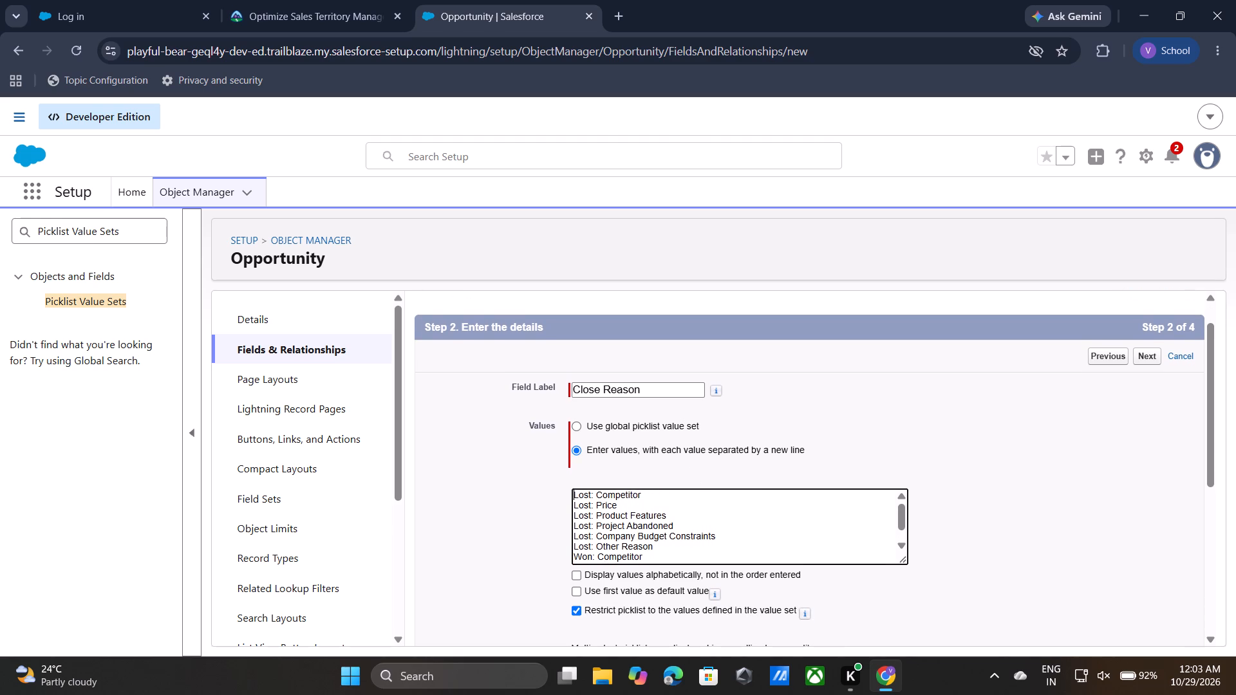
{"action": "scroll", "coordinate": [666, 517], "scroll_direction": "down", "scroll_amount": 6}
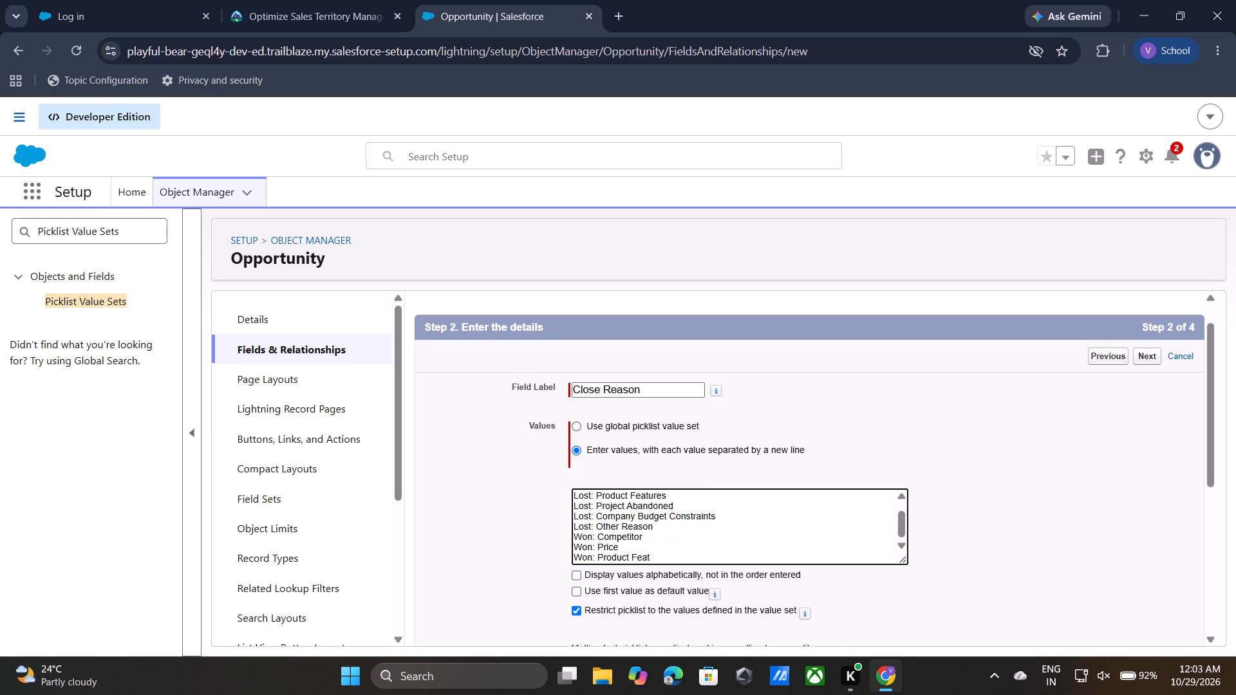
{"action": "scroll", "coordinate": [677, 606], "scroll_direction": "down", "scroll_amount": 1}
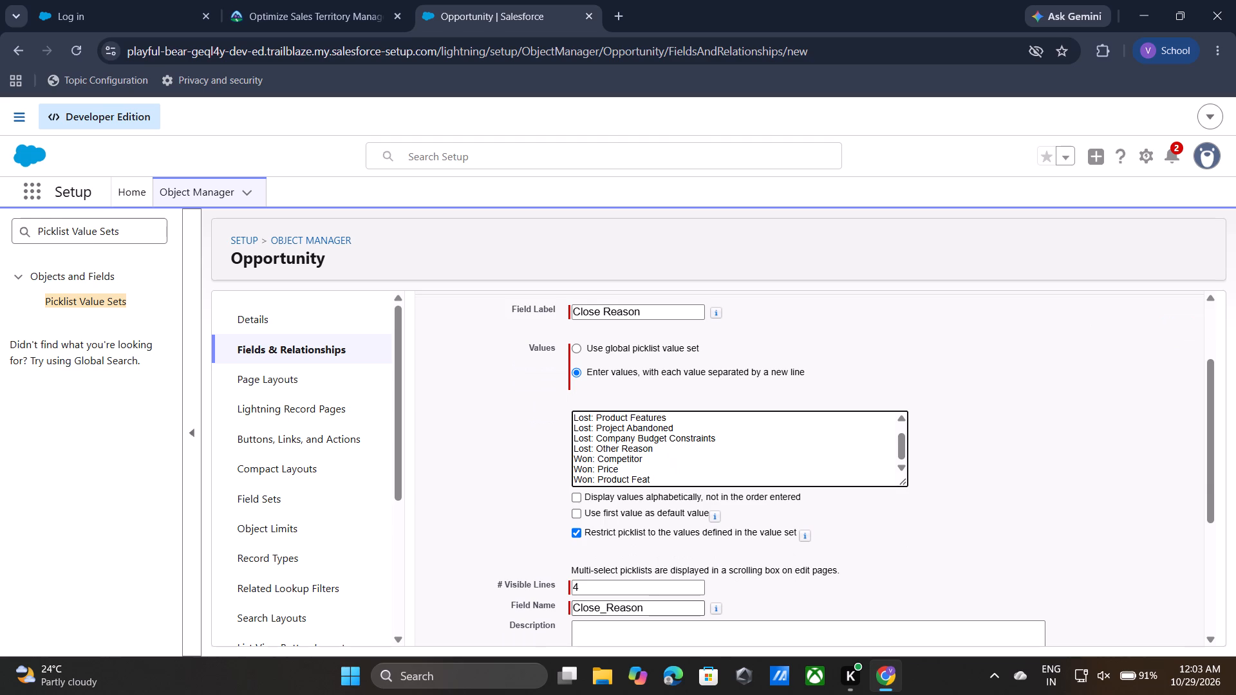
{"action": "left_click", "coordinate": [613, 586]}
{"action": "key", "text": "BackSpace"}
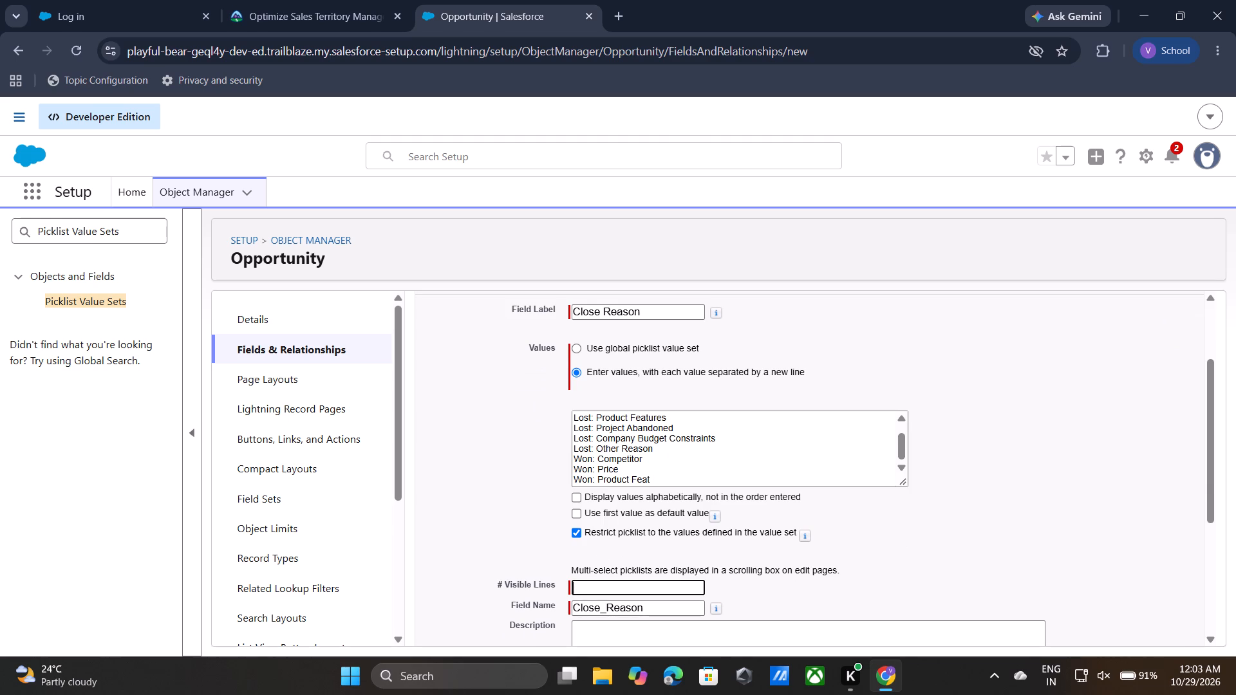
{"action": "key", "text": "6"}
Complete the truncated Won: Product Features value and add Won: Other Reason from the Trailhead instructions to the Close Reason values.
{"action": "scroll", "coordinate": [640, 609], "scroll_direction": "down", "scroll_amount": 2}
{"action": "left_click", "coordinate": [358, 0]}
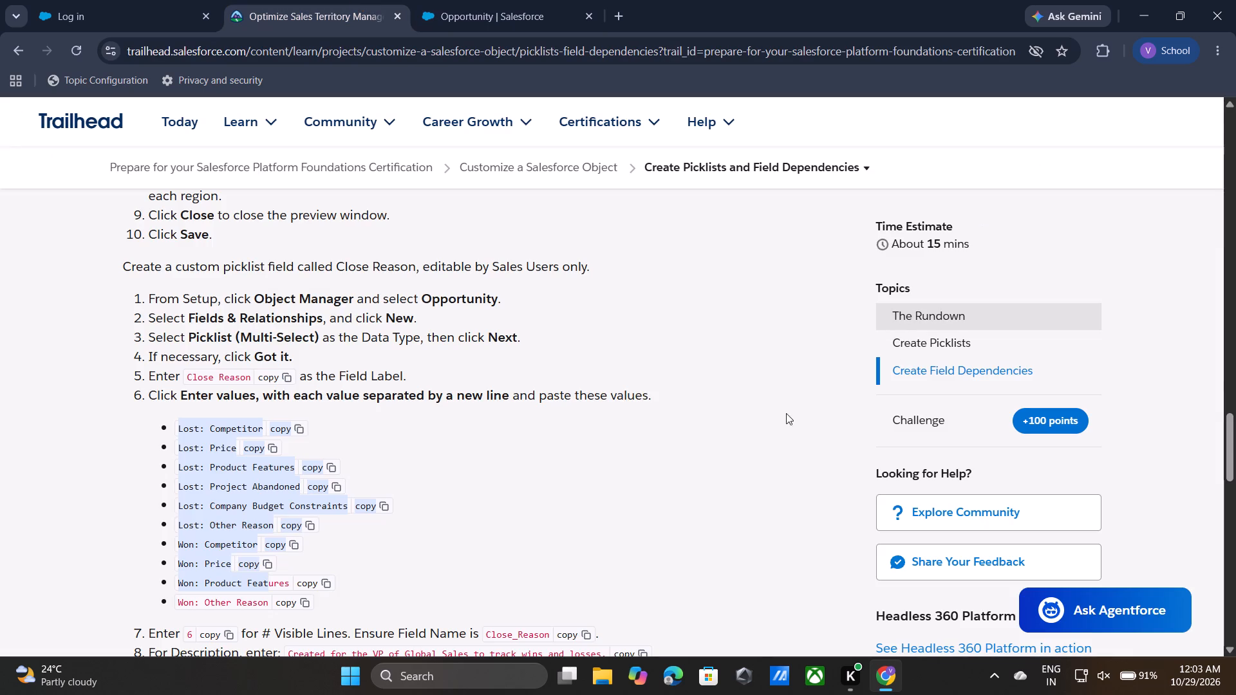
{"action": "left_click", "coordinate": [682, 441]}
{"action": "scroll", "coordinate": [682, 441], "scroll_direction": "down", "scroll_amount": 2}
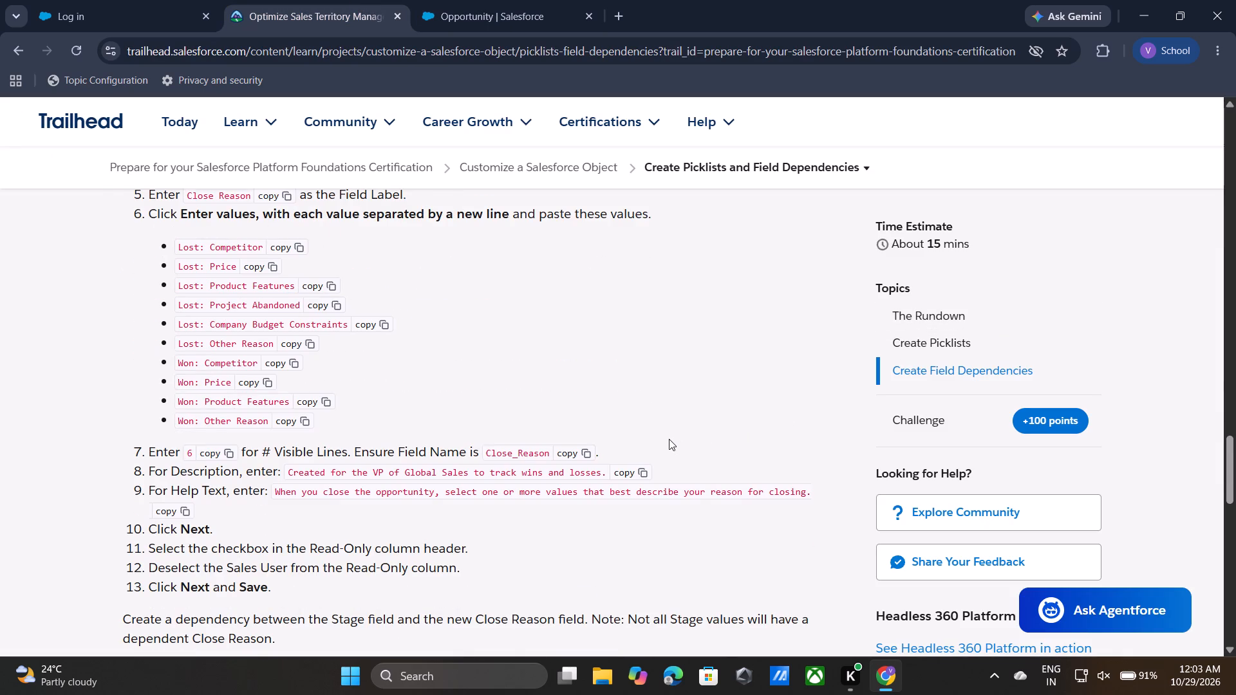
{"action": "left_click", "coordinate": [476, 7]}
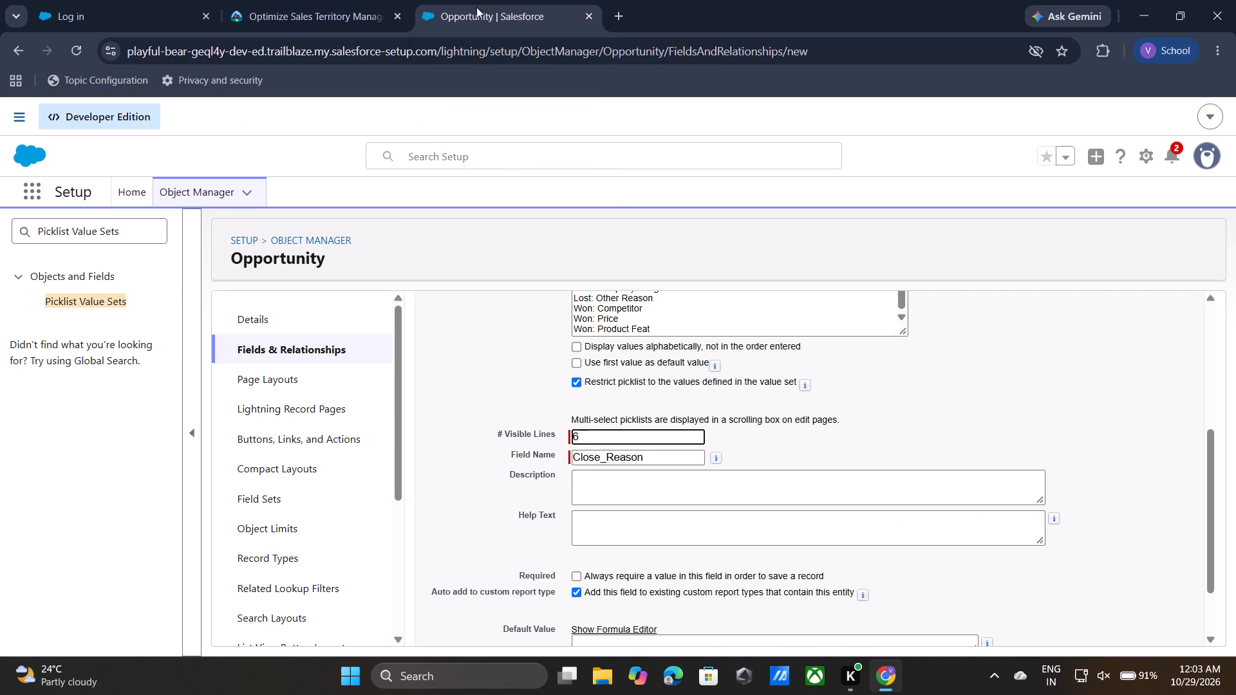
{"action": "scroll", "coordinate": [716, 326], "scroll_direction": "down", "scroll_amount": 1}
{"action": "scroll", "coordinate": [716, 327], "scroll_direction": "up", "scroll_amount": 1}
{"action": "left_click", "coordinate": [336, 0]}
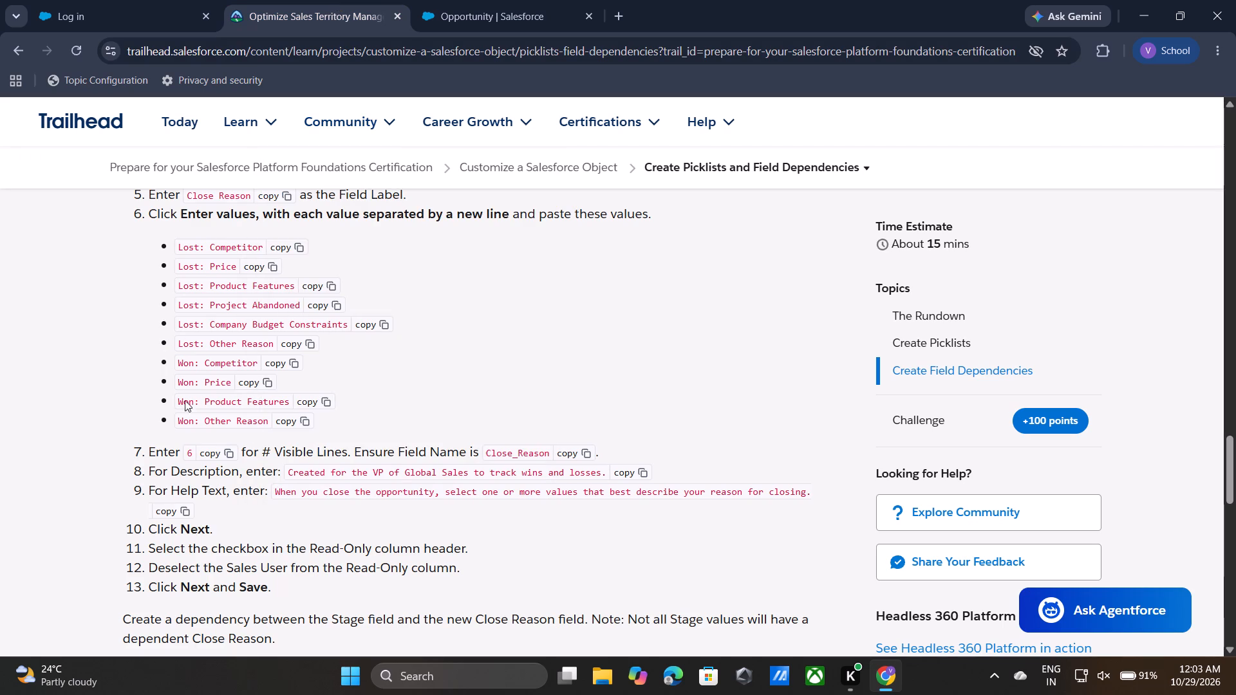
{"action": "left_click_drag", "start_coordinate": [207, 420], "coordinate": [255, 412]}
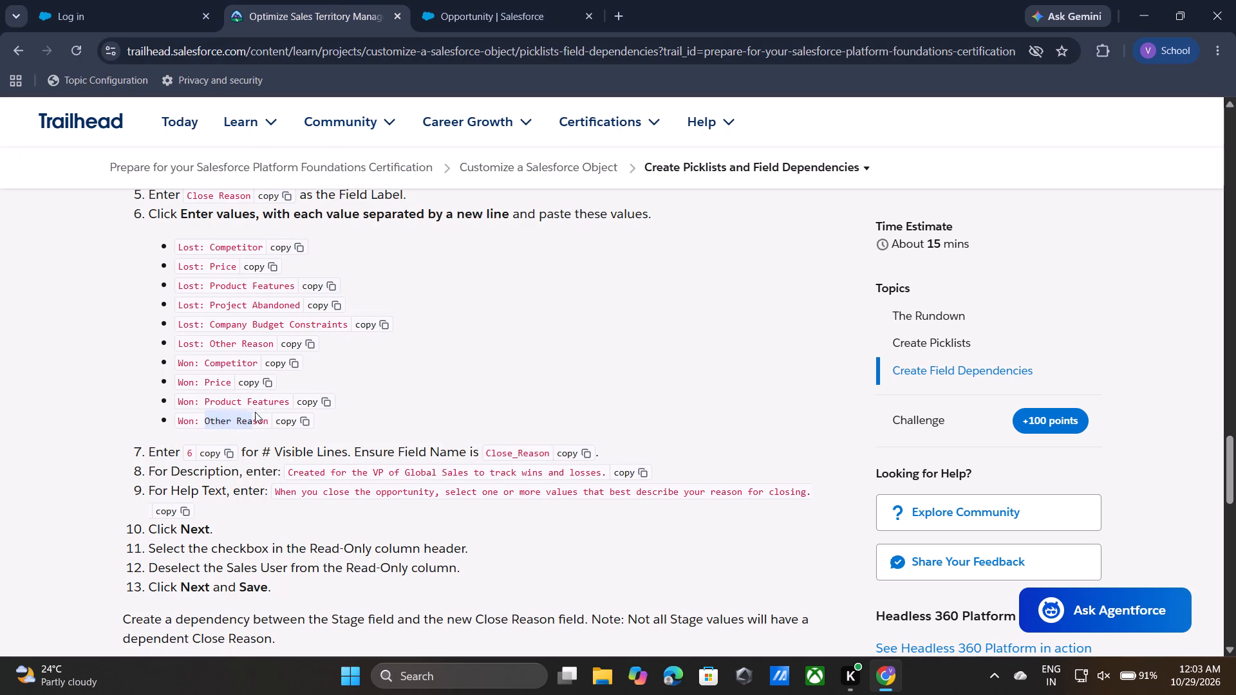
{"action": "left_click_drag", "start_coordinate": [255, 412], "coordinate": [270, 403]}
{"action": "left_click", "coordinate": [270, 403]}
{"action": "left_click_drag", "start_coordinate": [270, 403], "coordinate": [279, 427]}
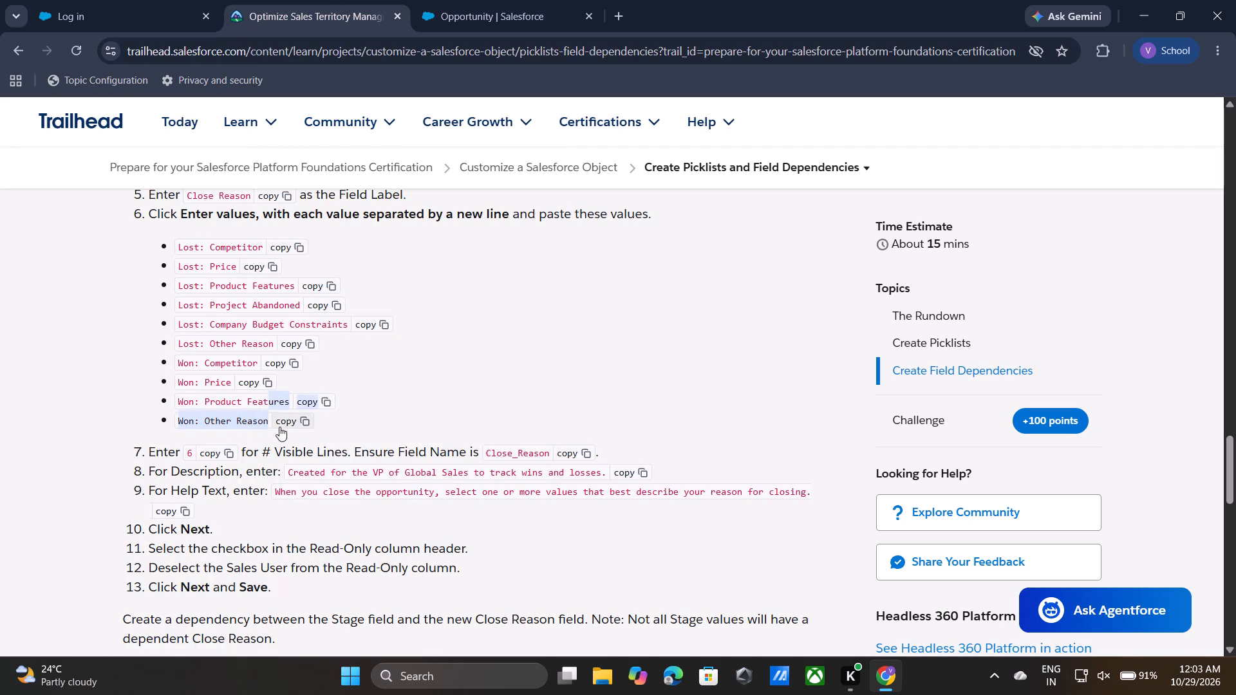
{"action": "left_click_drag", "start_coordinate": [279, 427], "coordinate": [270, 419]}
{"action": "key", "text": "ctrl+c"}
{"action": "left_click", "coordinate": [476, 0]}
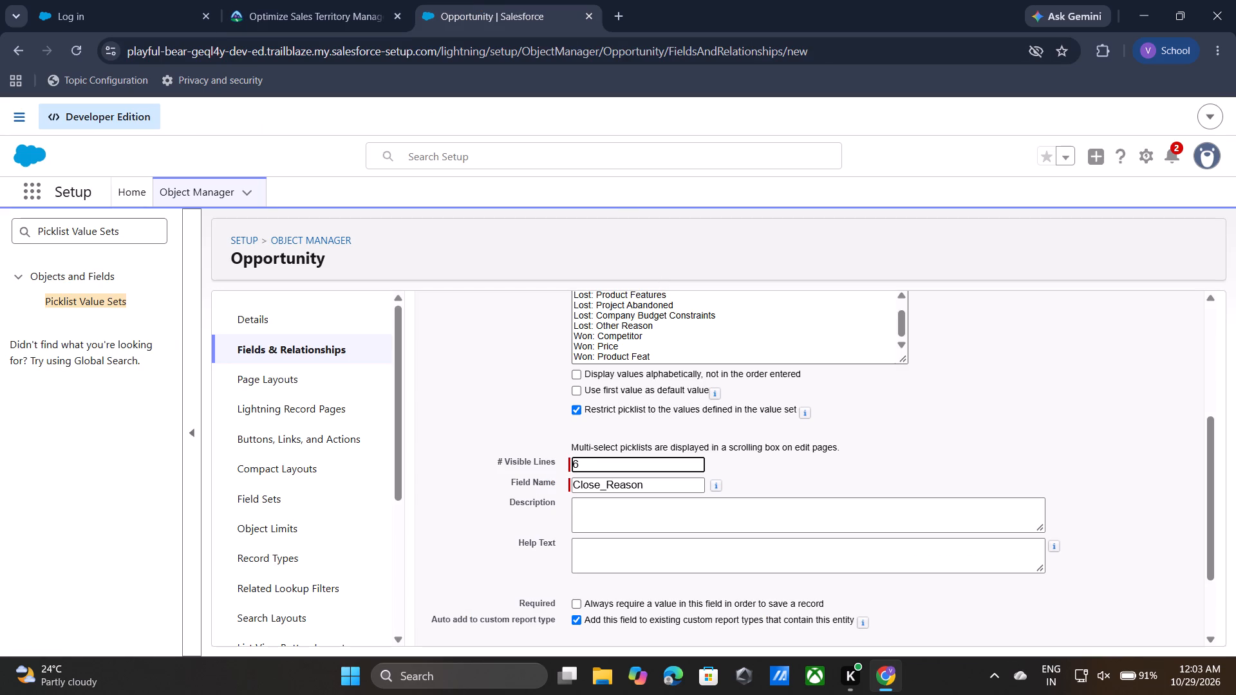
{"action": "left_click", "coordinate": [652, 354]}
{"action": "key", "text": "ctrl+v"}
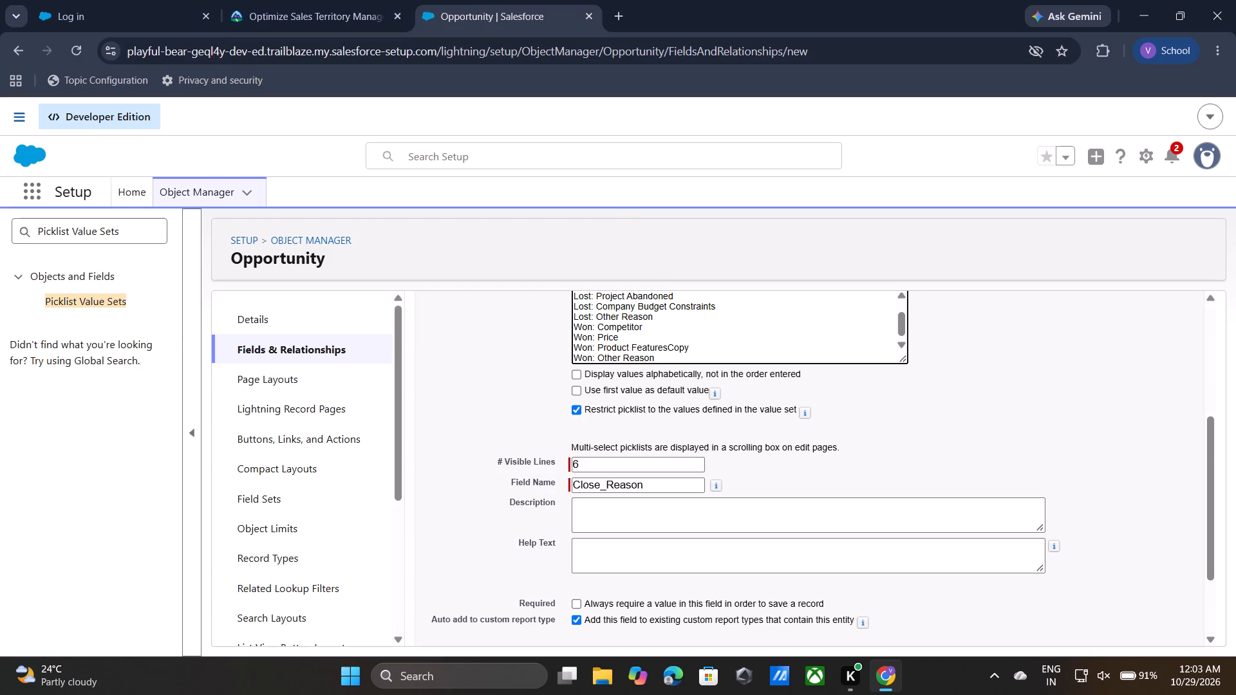
Remove the stray word Copy from the end of the Won: Product Features value.
{"action": "left_click", "coordinate": [705, 345]}
{"action": "key", "text": "BackSpace"}
{"action": "key", "text": "BackSpace"}
{"action": "key", "text": "BackSpace"}
{"action": "key", "text": "BackSpace"}
Copy the description from the Trailhead instructions into the field's Description: "Created for the VP of Global Sales to track wins and losses.".
{"action": "left_click", "coordinate": [357, 12]}
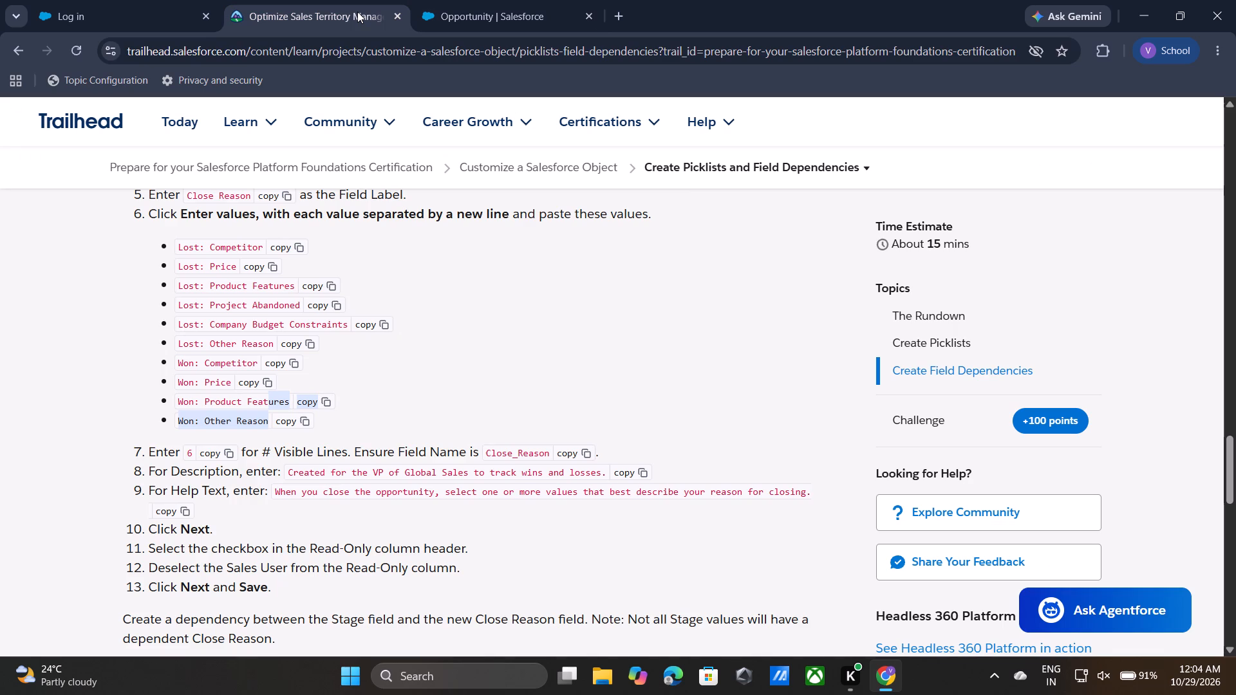
{"action": "left_click", "coordinate": [617, 470]}
{"action": "left_click", "coordinate": [489, 0]}
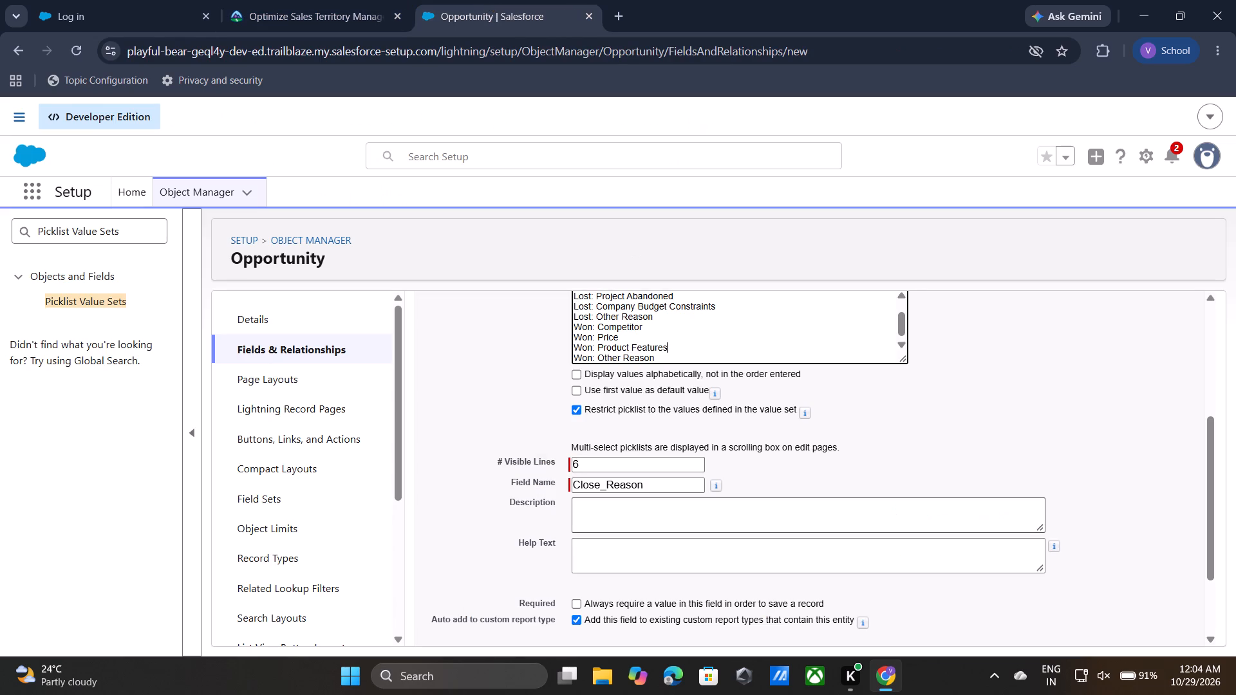
{"action": "left_click", "coordinate": [659, 510]}
{"action": "key", "text": "ctrl+v"}
Copy the Trailhead help text into Help Text: "When you close the opportunity, select one or more values that best describe your reason for closing.".
{"action": "left_click", "coordinate": [370, 0]}
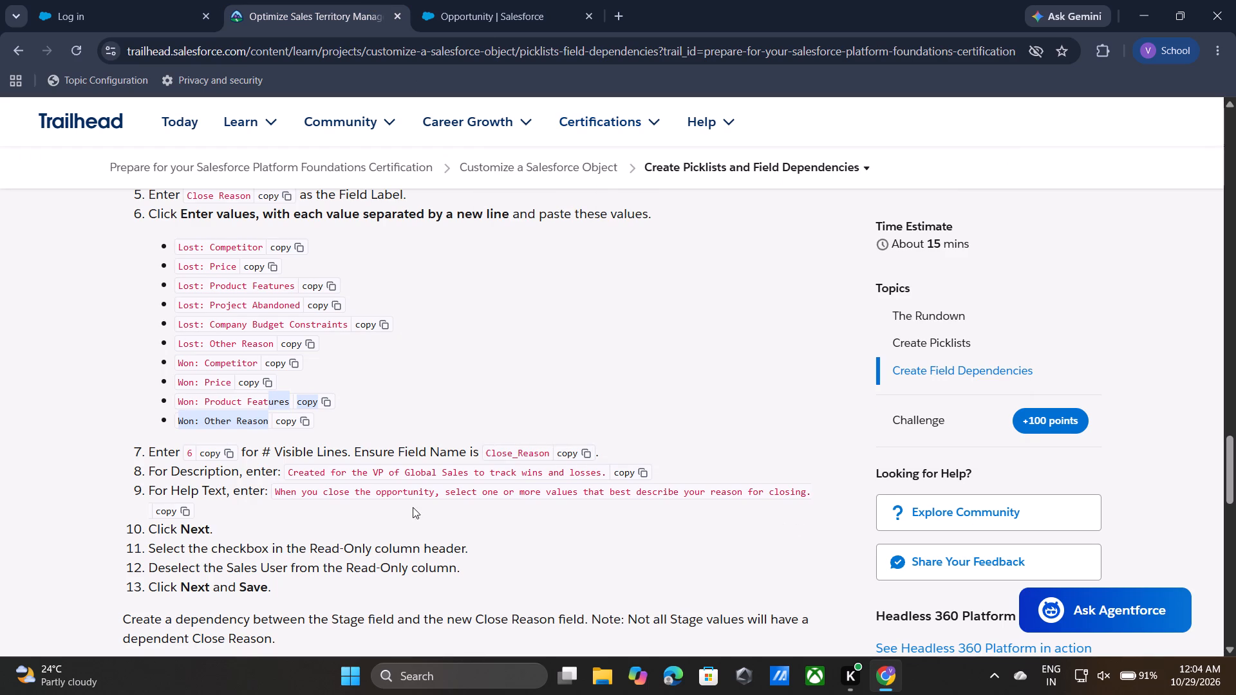
{"action": "left_click", "coordinate": [175, 509]}
{"action": "left_click", "coordinate": [487, 0]}
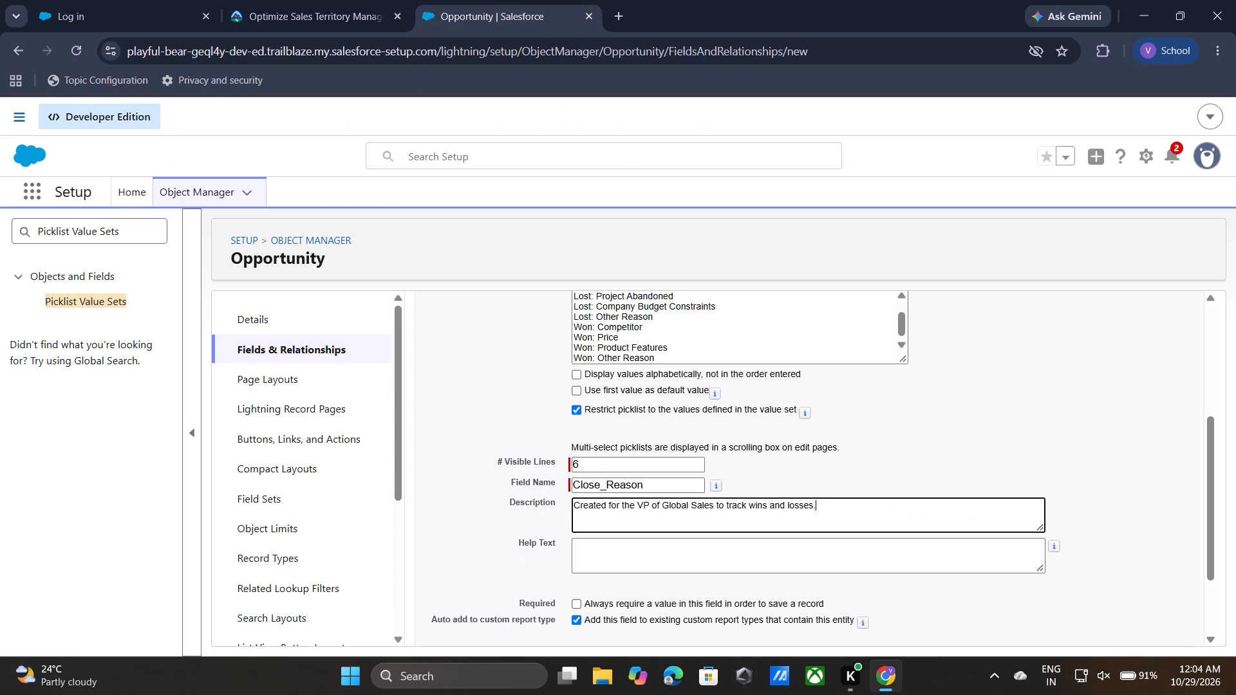
{"action": "left_click", "coordinate": [633, 540]}
{"action": "key", "text": "ctrl+v"}
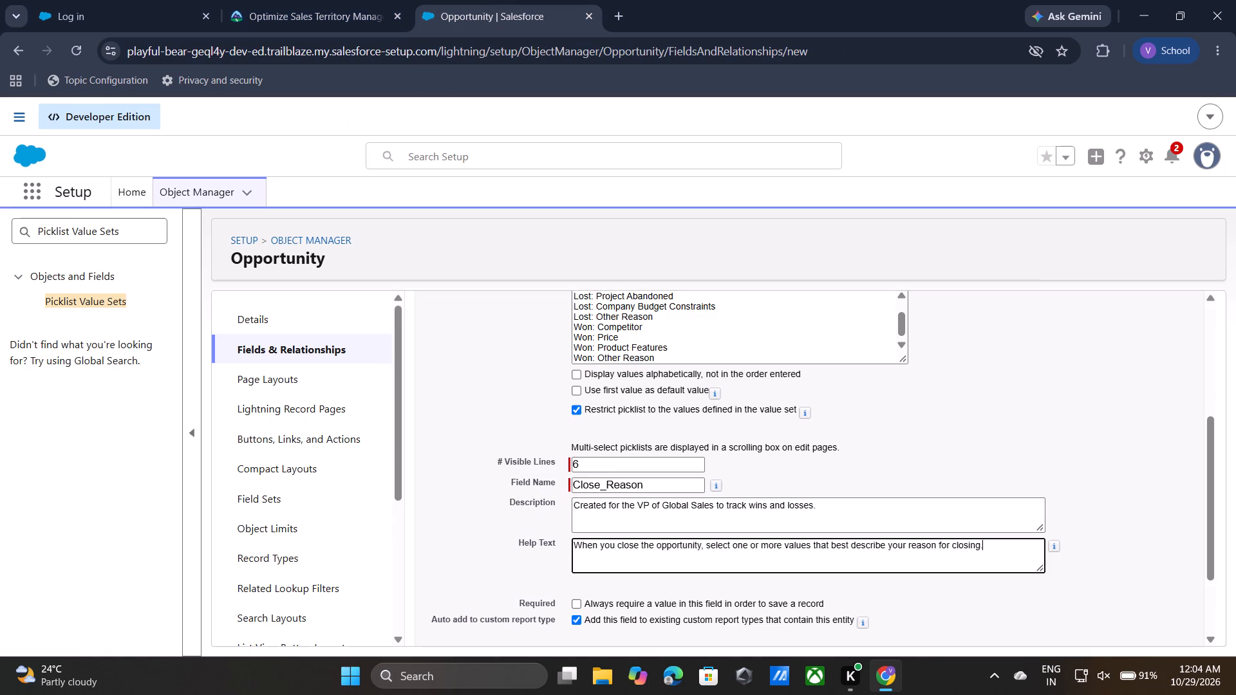
{"action": "left_click", "coordinate": [990, 337]}
Submit the Close Reason field details and advance to the field-level security step.
{"action": "scroll", "coordinate": [876, 405], "scroll_direction": "down", "scroll_amount": 1}
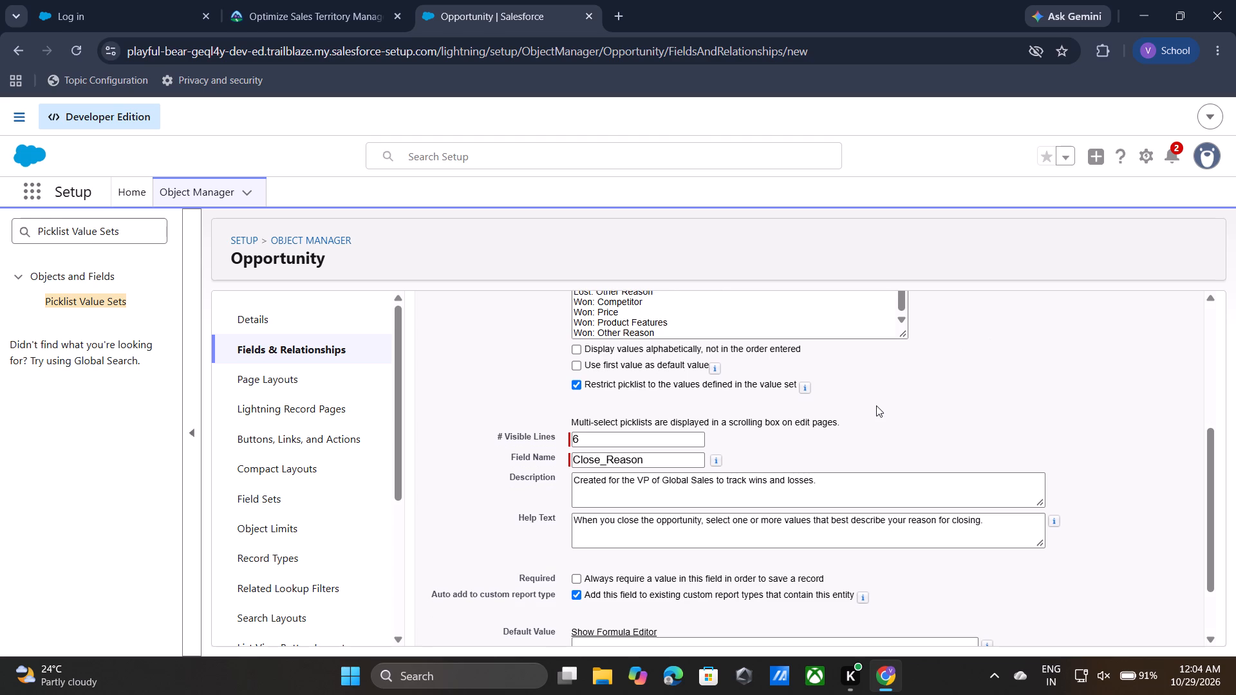
{"action": "scroll", "coordinate": [876, 405], "scroll_direction": "down", "scroll_amount": 2}
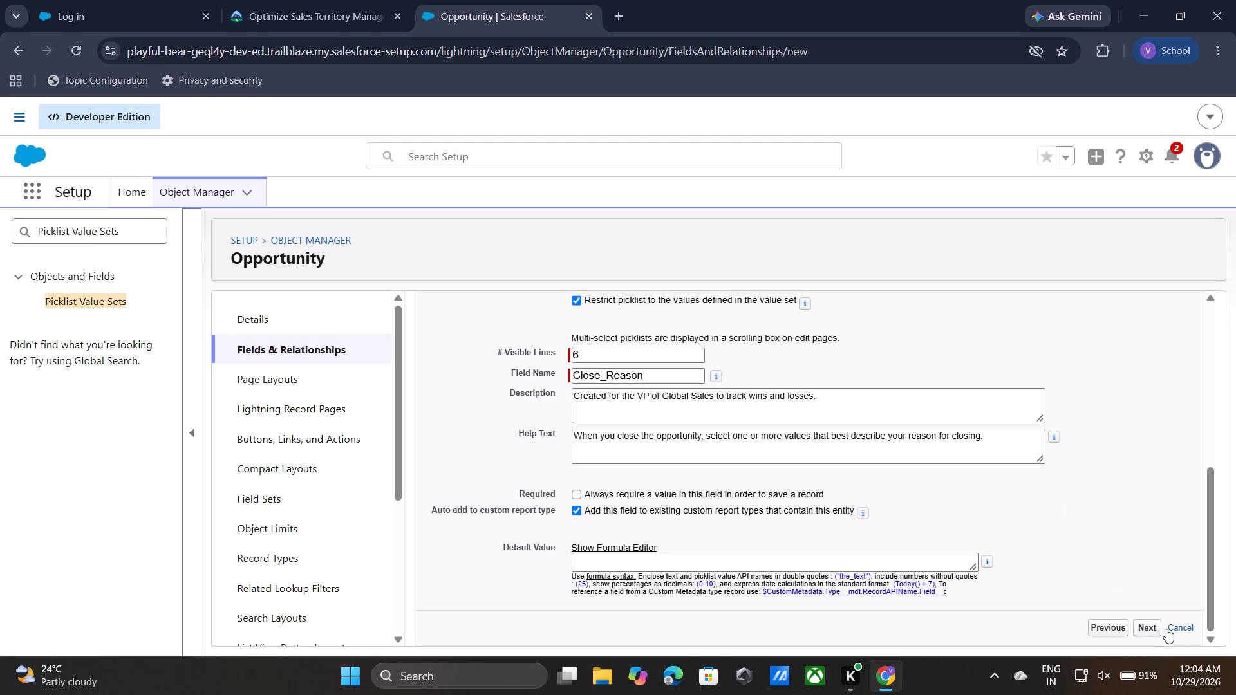
{"action": "left_click_drag", "start_coordinate": [1156, 631], "coordinate": [1156, 636]}
{"action": "left_click_drag", "start_coordinate": [1156, 636], "coordinate": [1141, 556]}
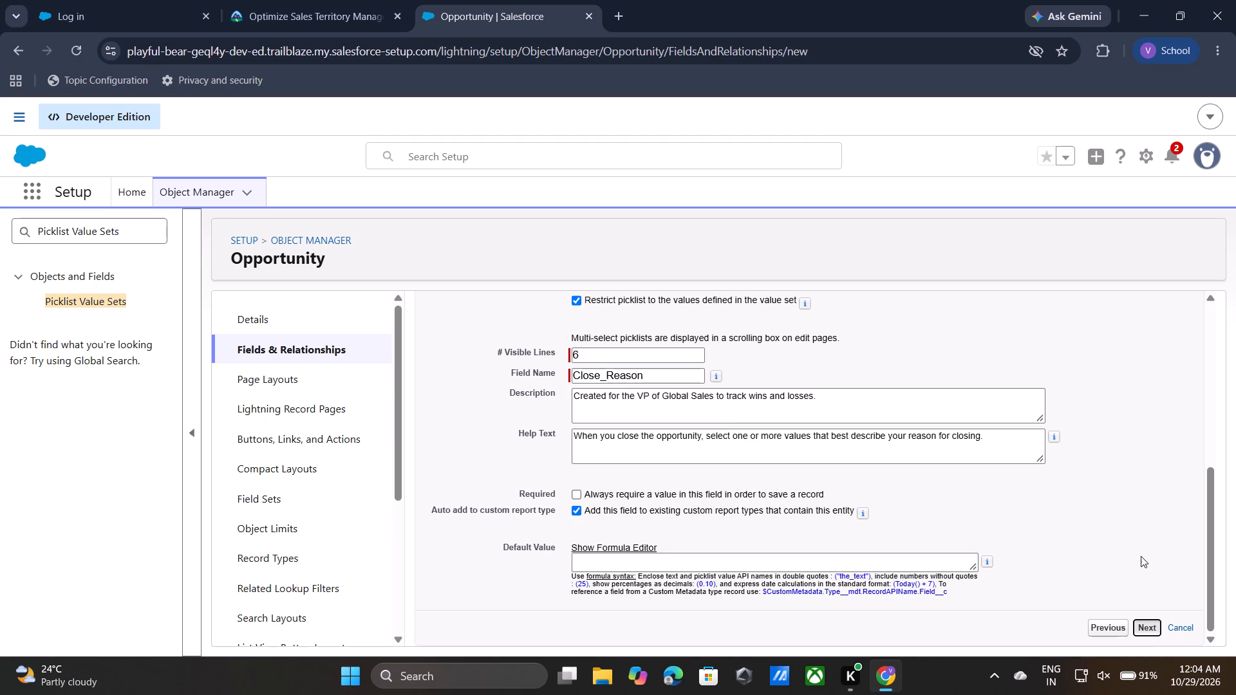
{"action": "left_click_drag", "start_coordinate": [1141, 556], "coordinate": [1139, 559]}
{"action": "left_click", "coordinate": [1139, 559]}
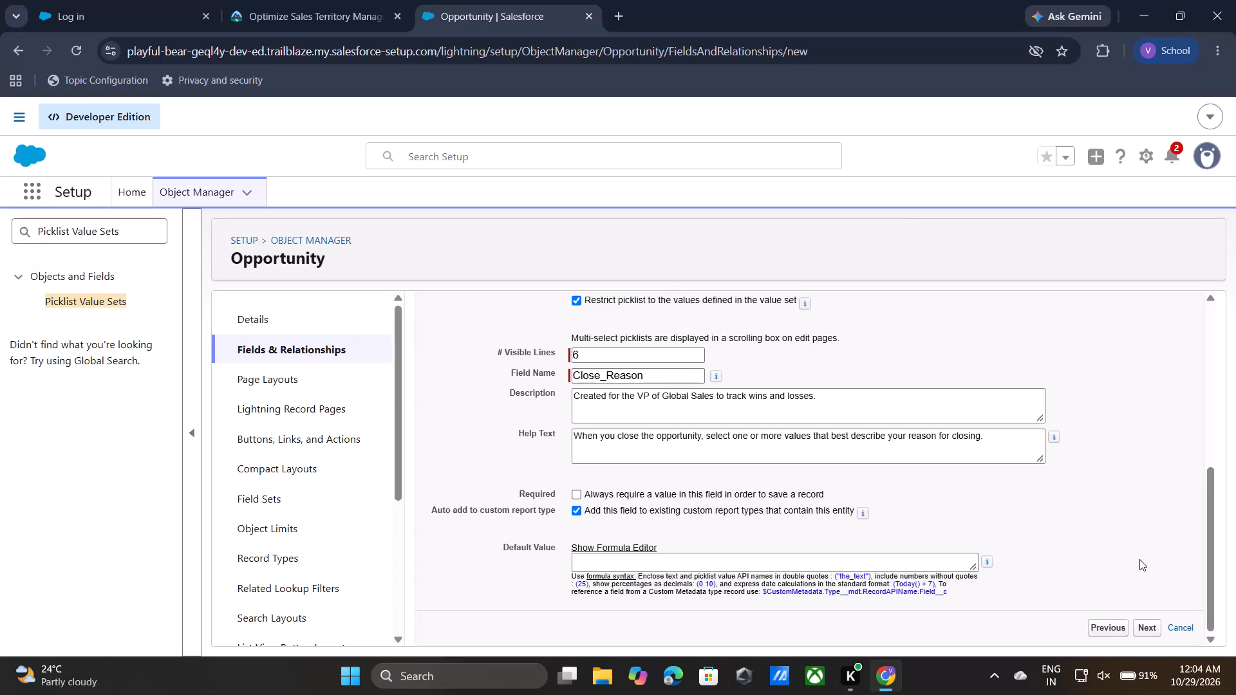
{"action": "scroll", "coordinate": [1139, 559], "scroll_direction": "up", "scroll_amount": 7}
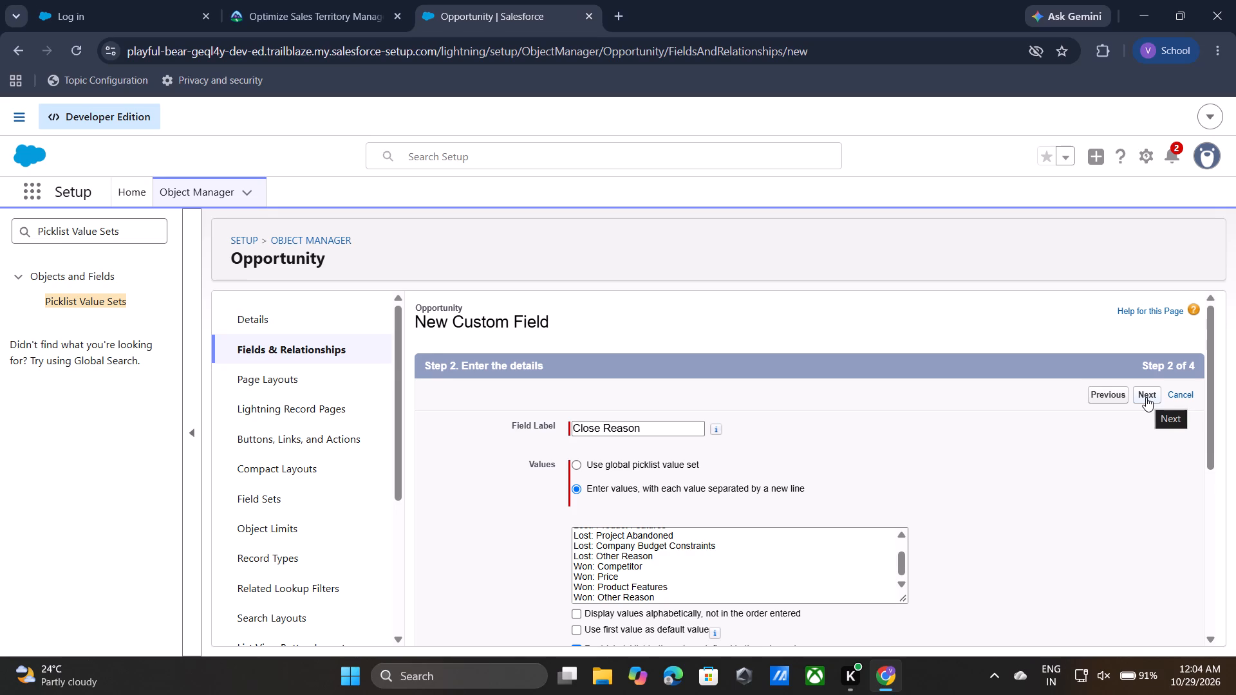
{"action": "left_click", "coordinate": [1146, 397]}
{"action": "scroll", "coordinate": [1036, 494], "scroll_direction": "down", "scroll_amount": 3}
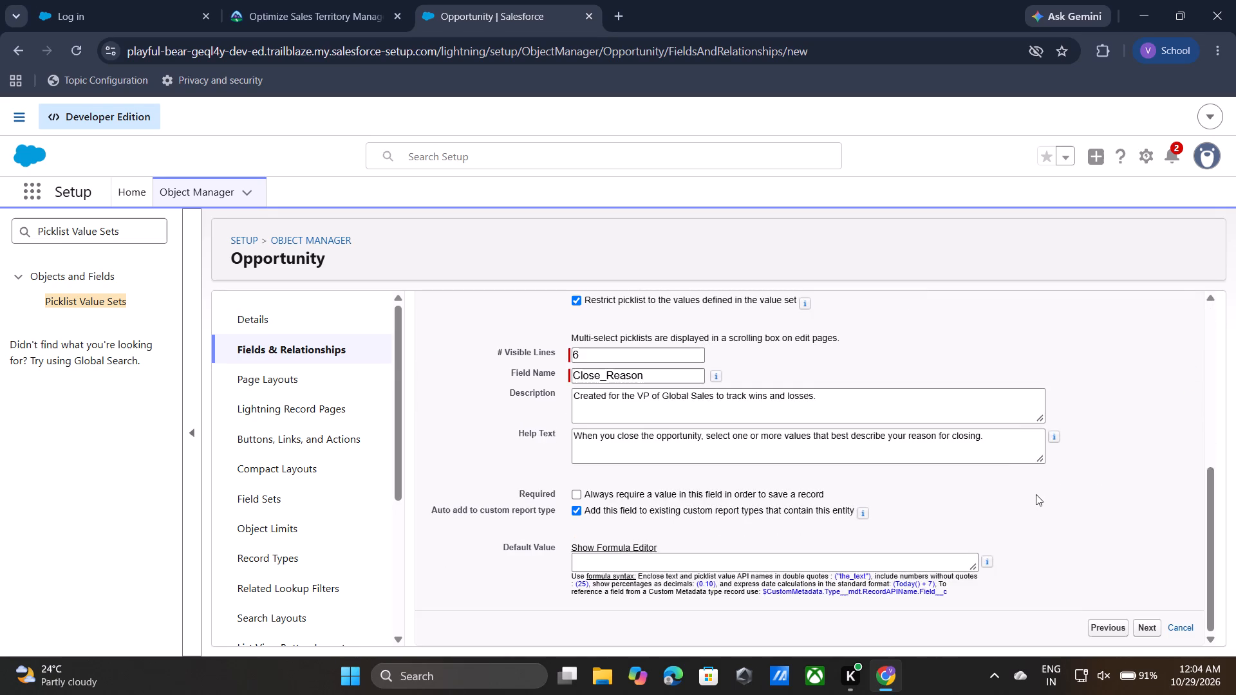
{"action": "scroll", "coordinate": [1036, 494], "scroll_direction": "down", "scroll_amount": 2}
{"action": "scroll", "coordinate": [1036, 494], "scroll_direction": "up", "scroll_amount": 5}
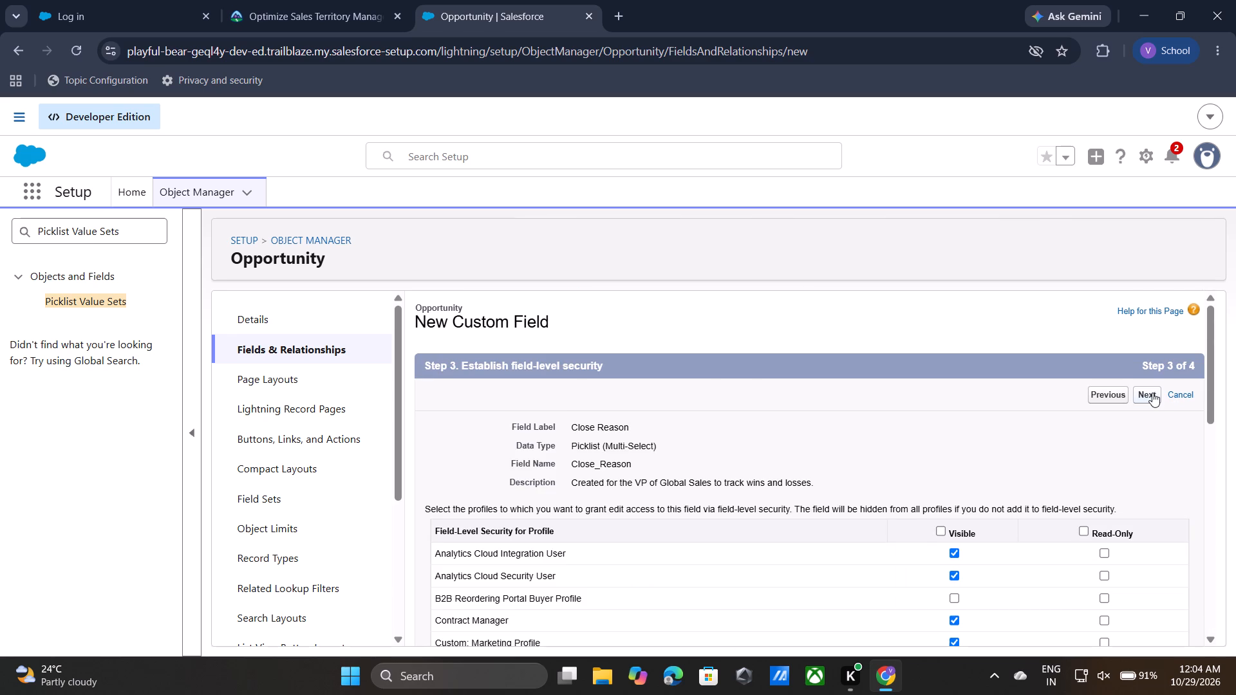
Make the Close Reason field read-only for all profiles except Sales User.
{"action": "left_click", "coordinate": [1082, 536]}
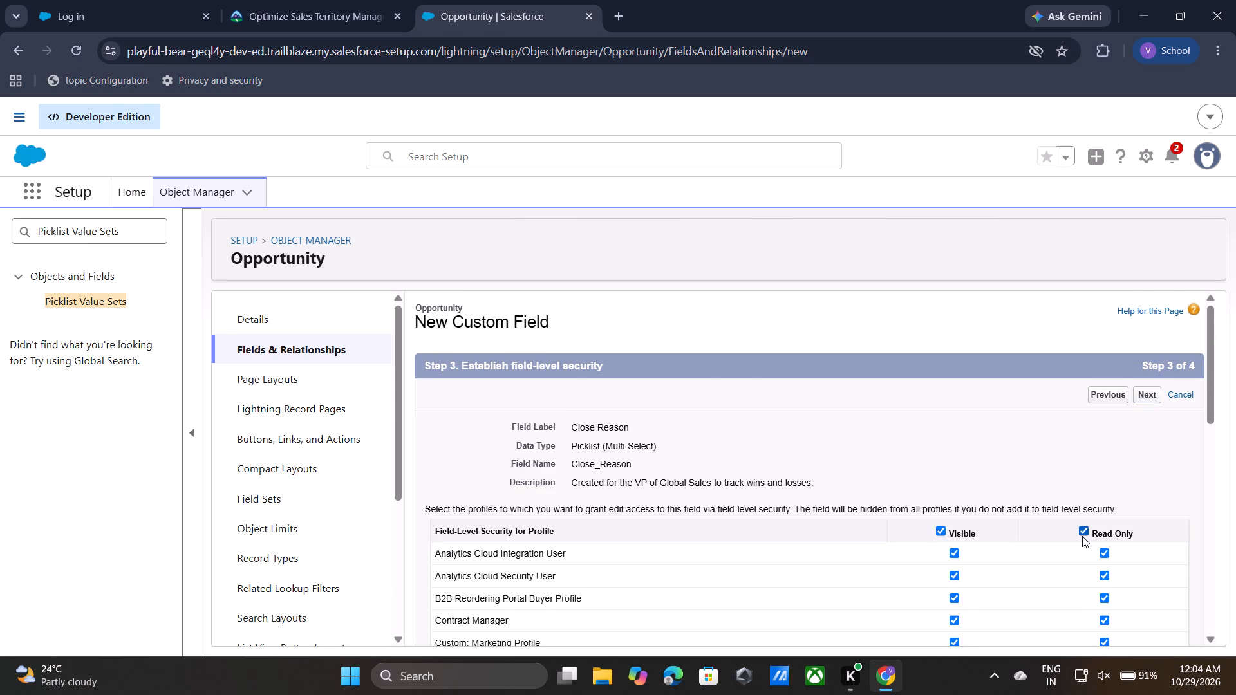
{"action": "scroll", "coordinate": [1101, 624], "scroll_direction": "down", "scroll_amount": 2}
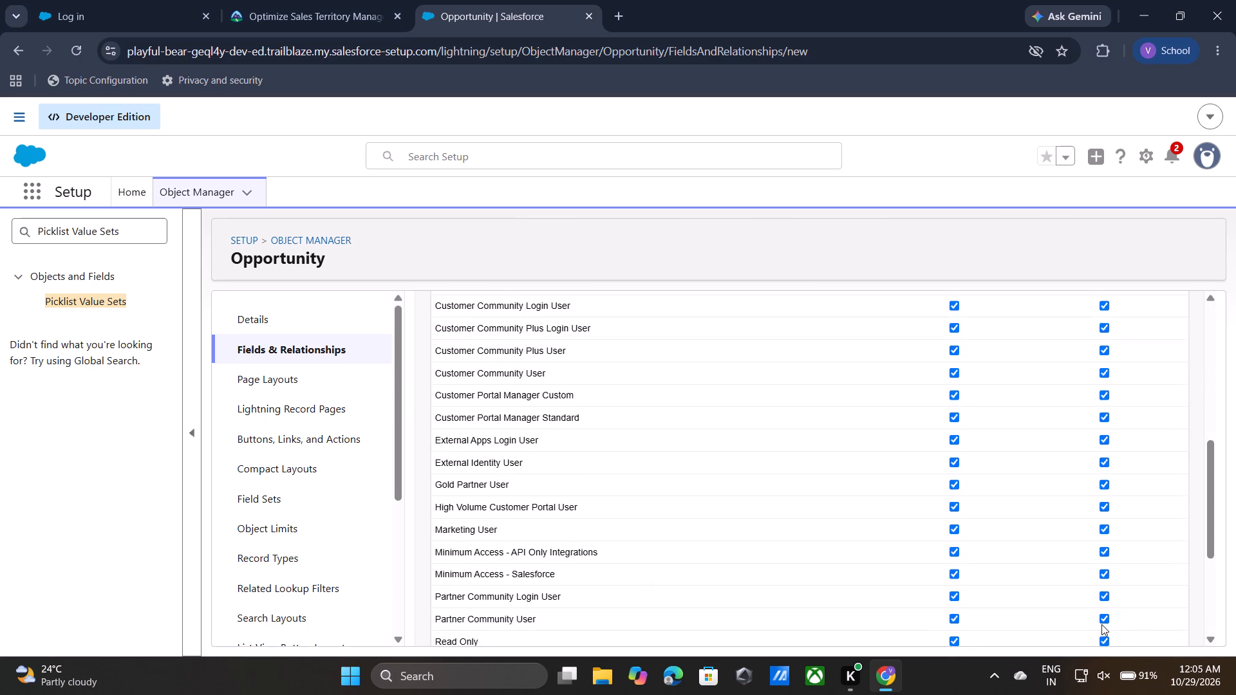
{"action": "scroll", "coordinate": [1101, 624], "scroll_direction": "down", "scroll_amount": 5}
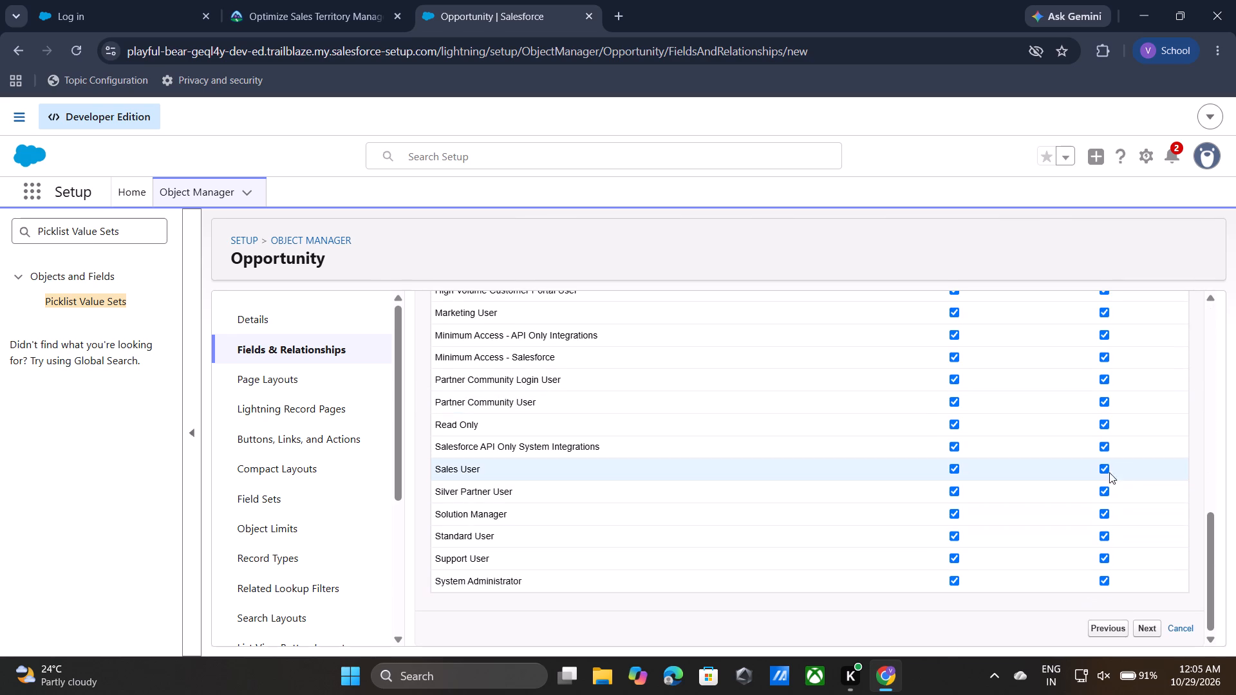
{"action": "left_click", "coordinate": [1103, 468]}
Accept the field-level security settings and save the Close Reason field, keeping it on all Opportunity page layouts.
{"action": "left_click", "coordinate": [1143, 625]}
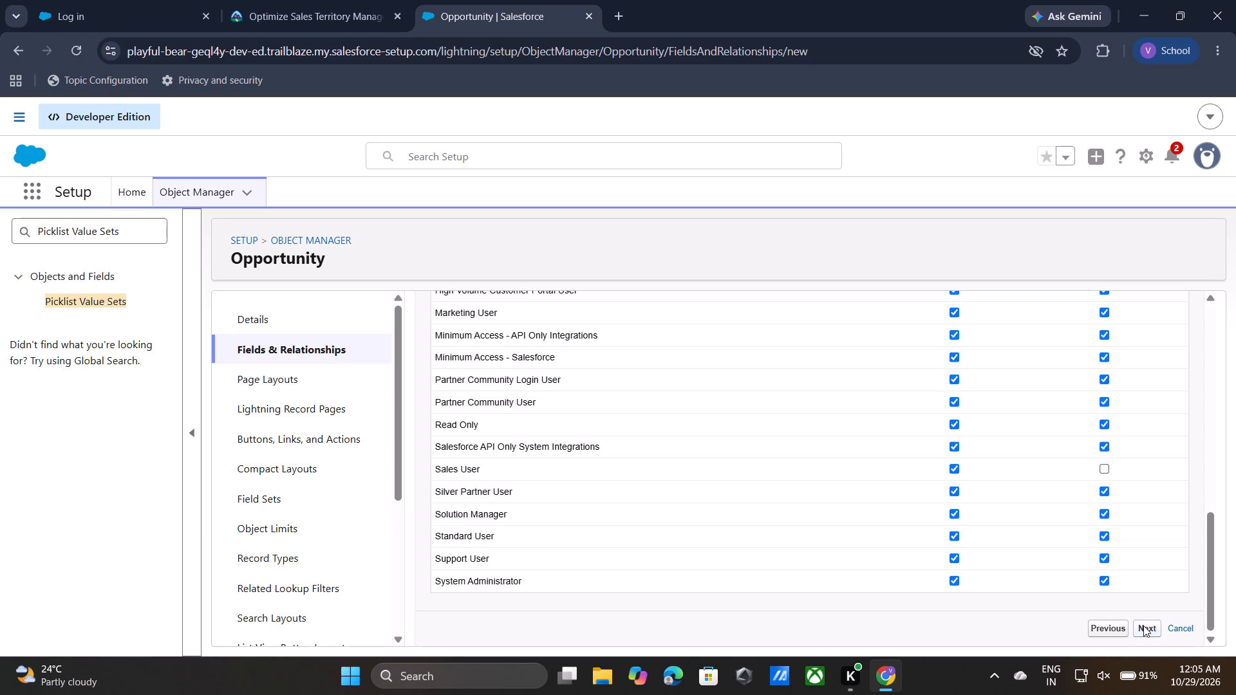
{"action": "left_click", "coordinate": [1143, 625]}
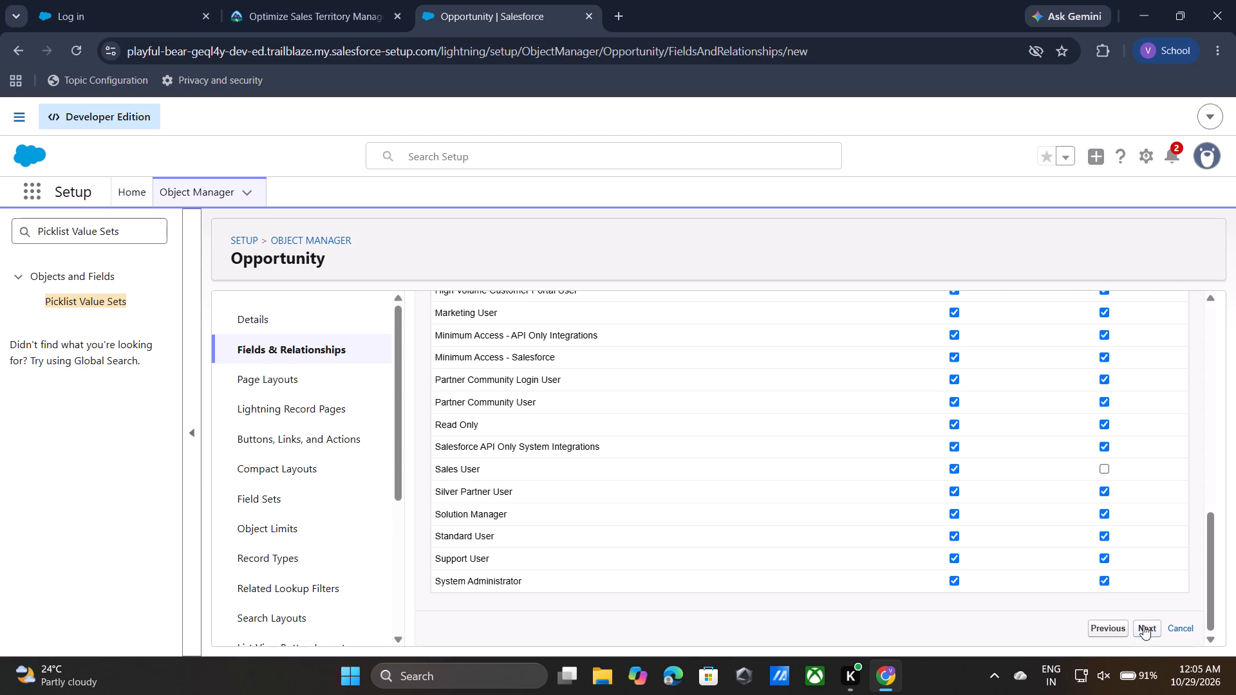
{"action": "double_click", "coordinate": [1143, 625]}
{"action": "scroll", "coordinate": [1040, 364], "scroll_direction": "up", "scroll_amount": 7}
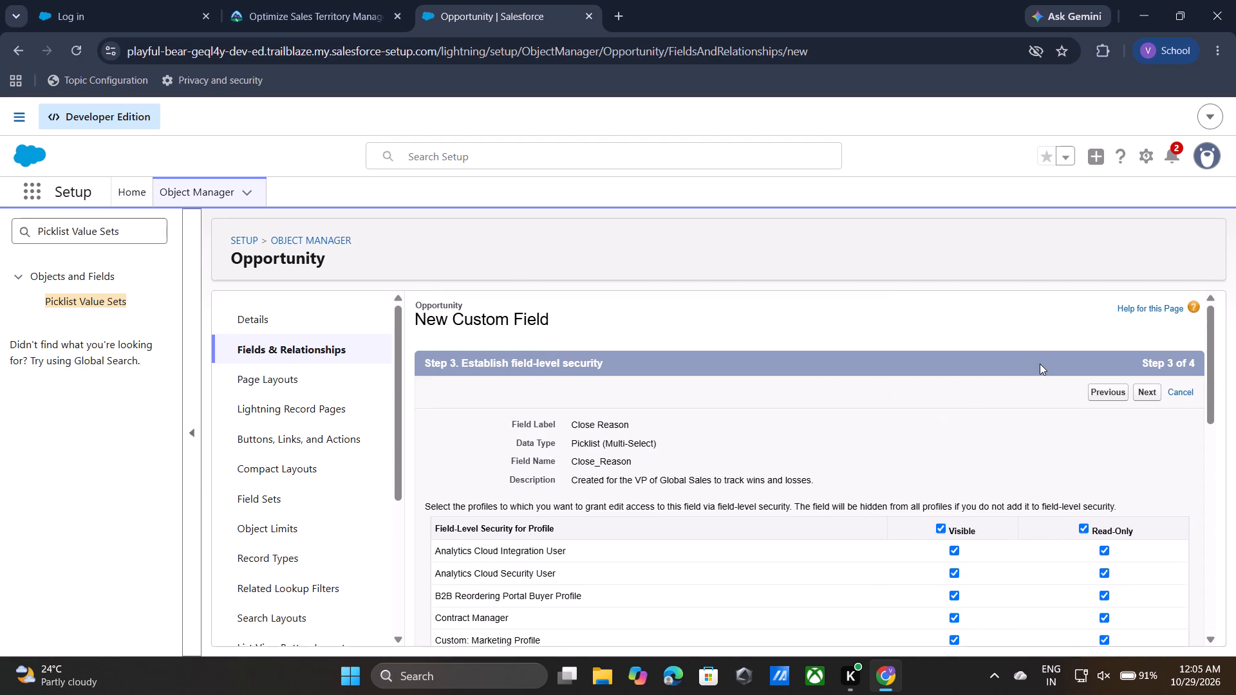
{"action": "scroll", "coordinate": [1040, 364], "scroll_direction": "up", "scroll_amount": 1}
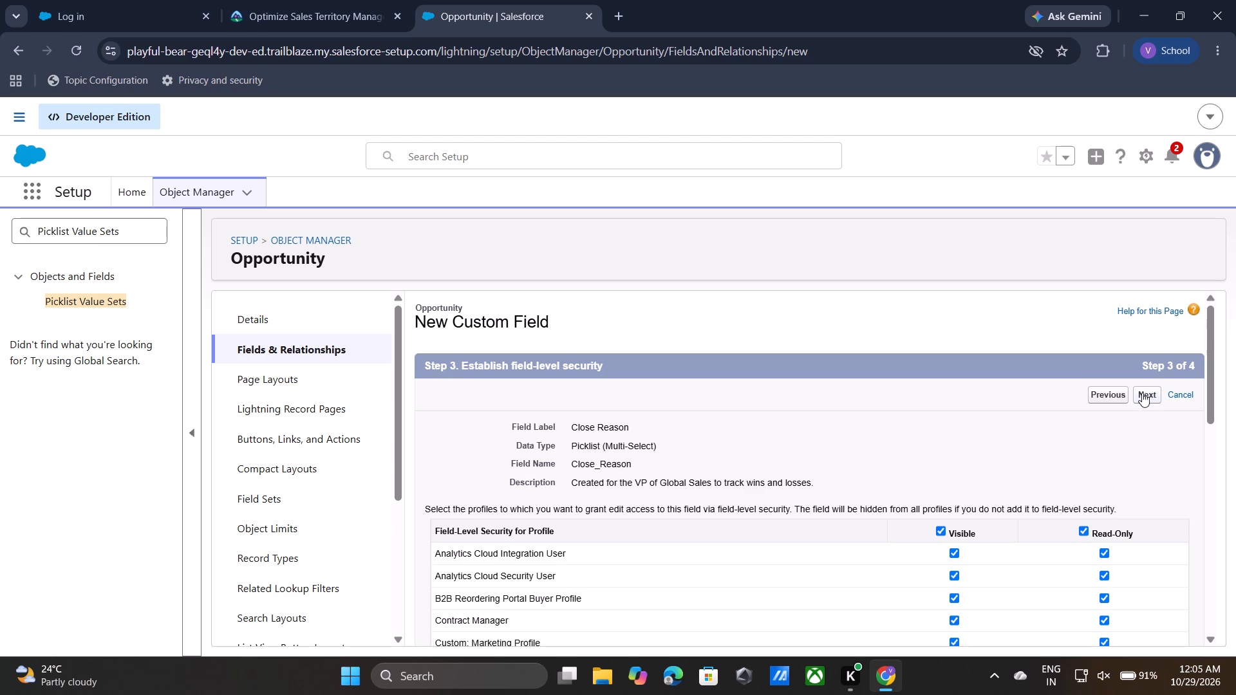
{"action": "left_click", "coordinate": [1139, 399]}
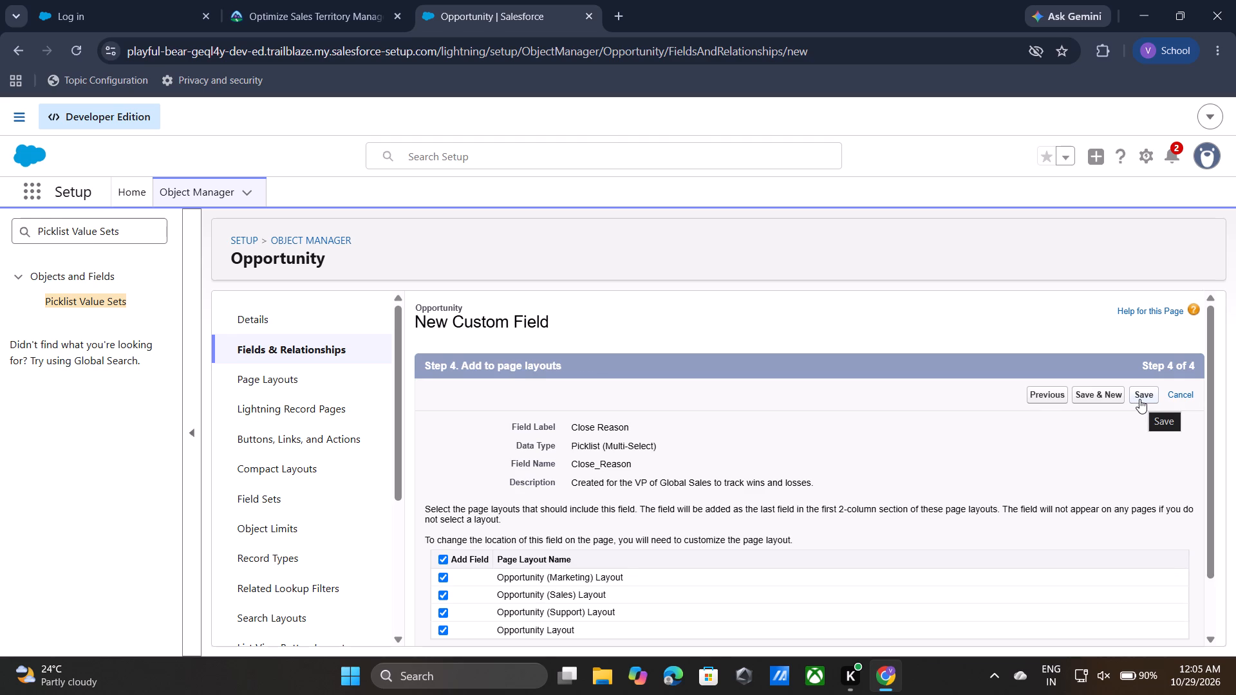
{"action": "left_click", "coordinate": [1145, 394]}
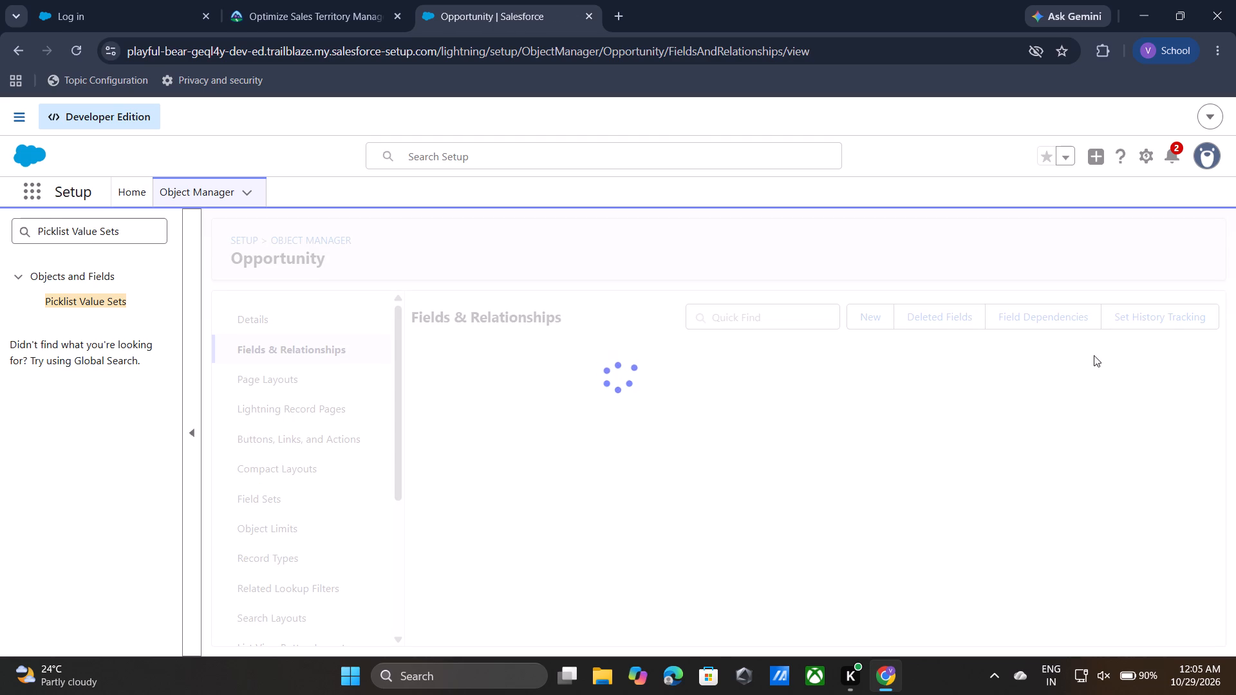
Start a new Opportunity field dependency with Stage as the controlling field and Close Reason as the dependent field.
{"action": "left_click", "coordinate": [1048, 322]}
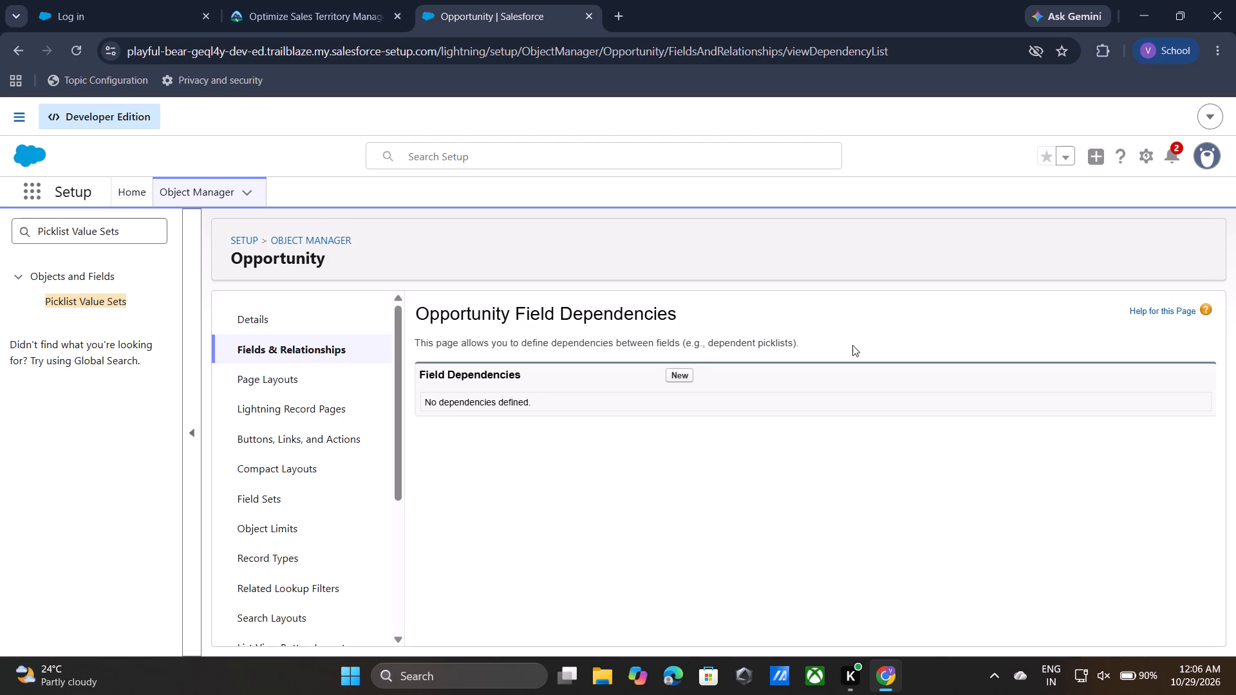
{"action": "left_click", "coordinate": [688, 372]}
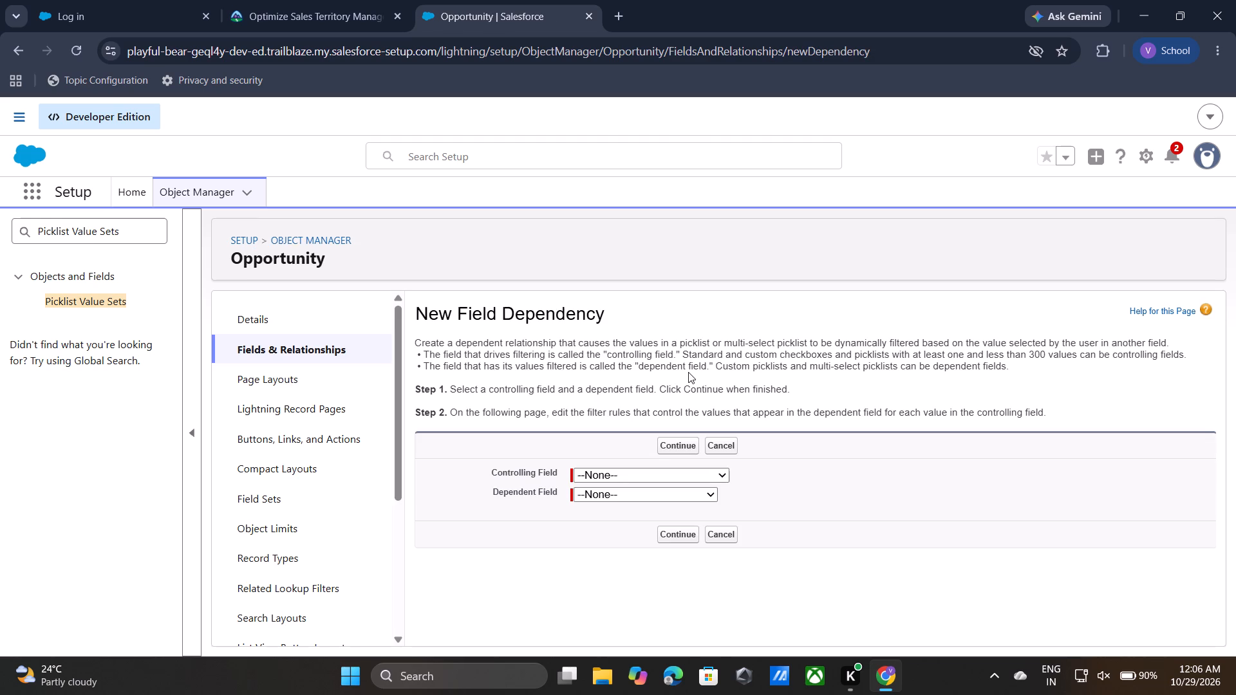
{"action": "left_click", "coordinate": [677, 476]}
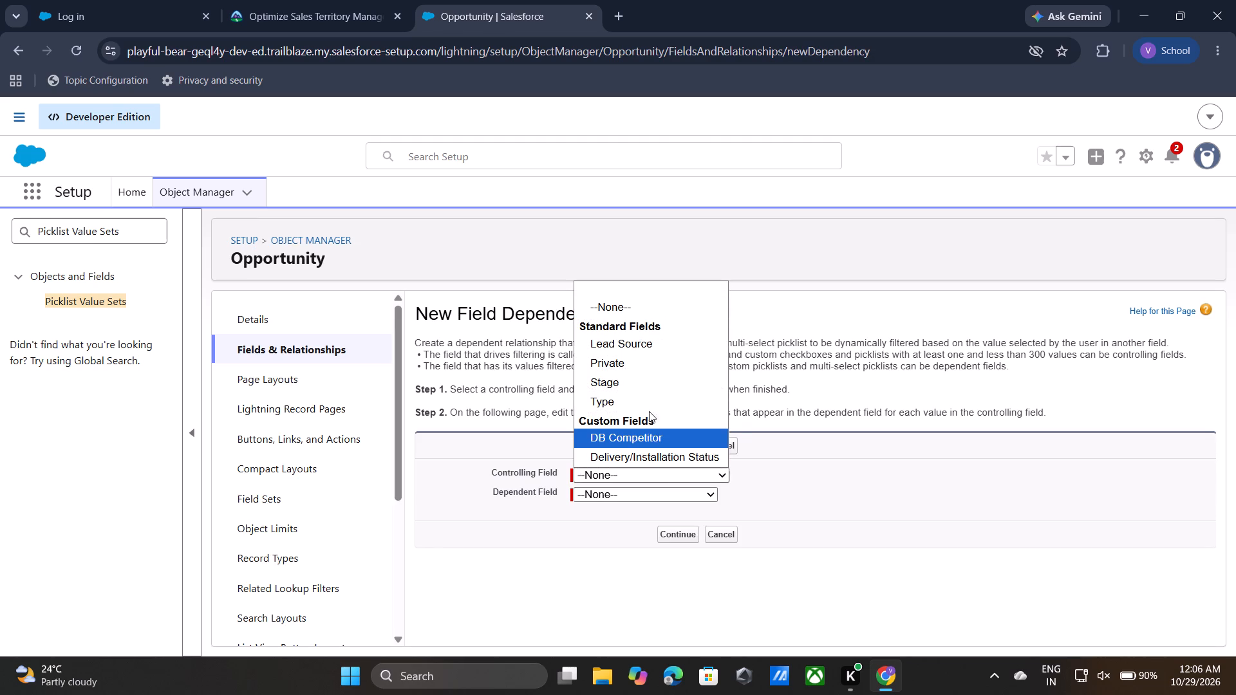
{"action": "left_click", "coordinate": [640, 389]}
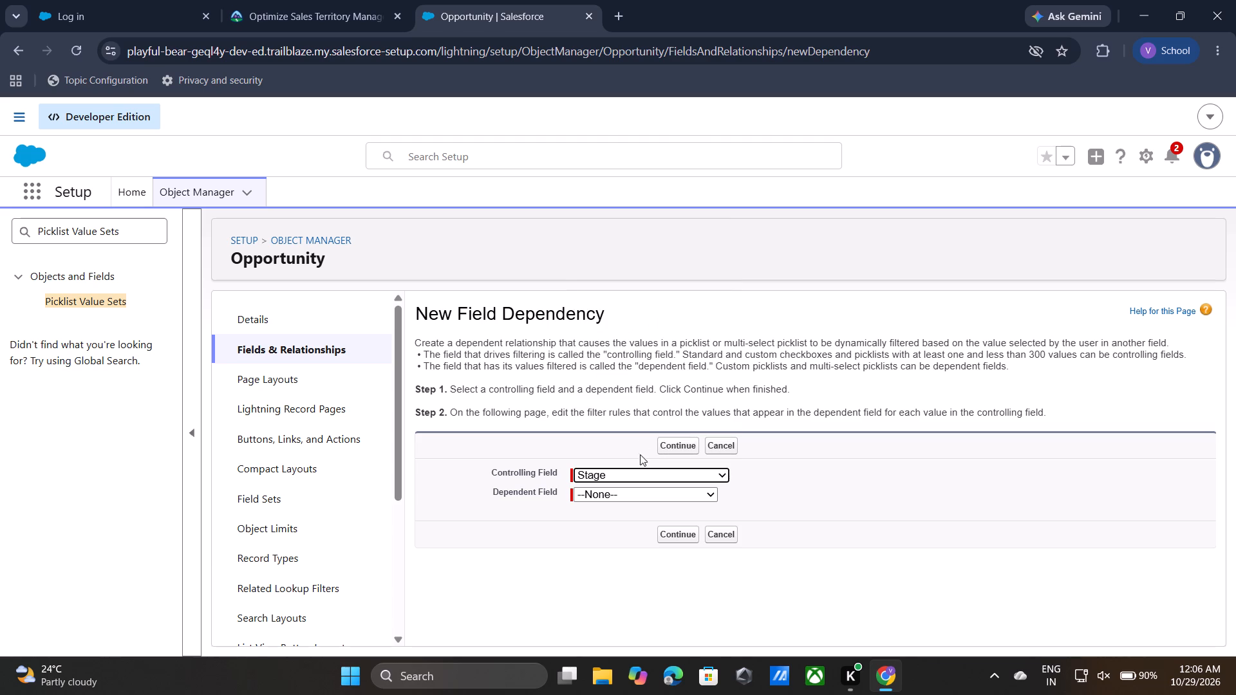
{"action": "left_click", "coordinate": [636, 494]}
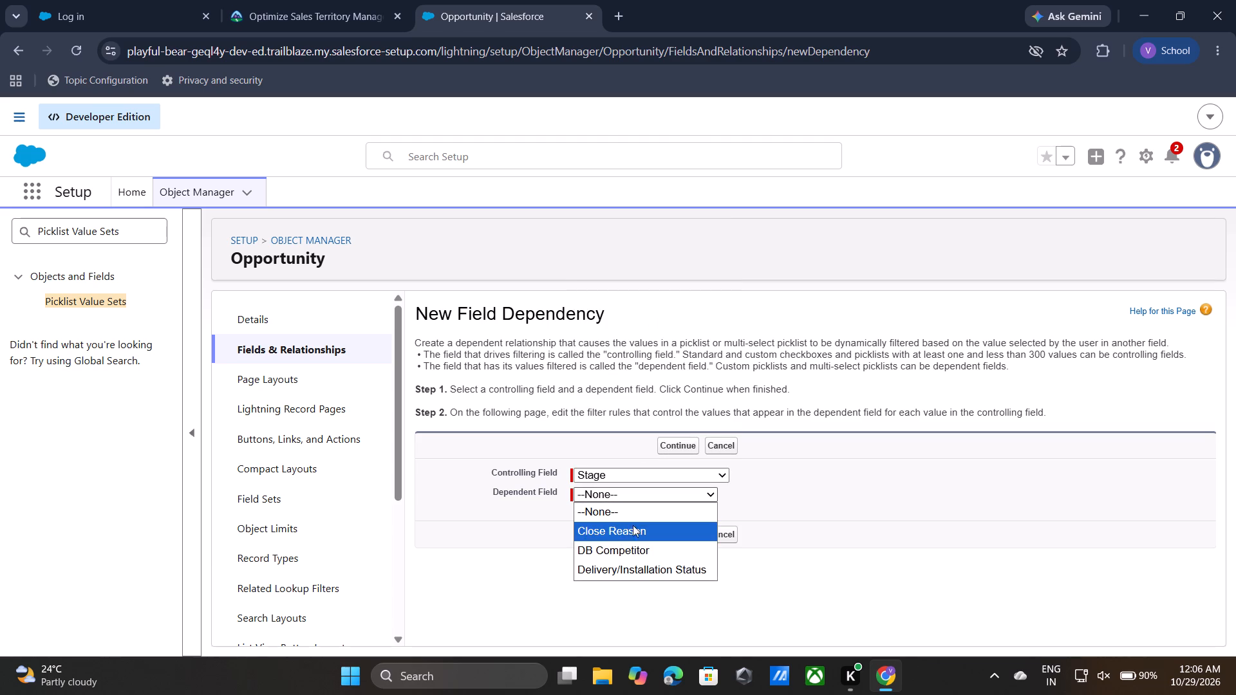
{"action": "left_click", "coordinate": [632, 530]}
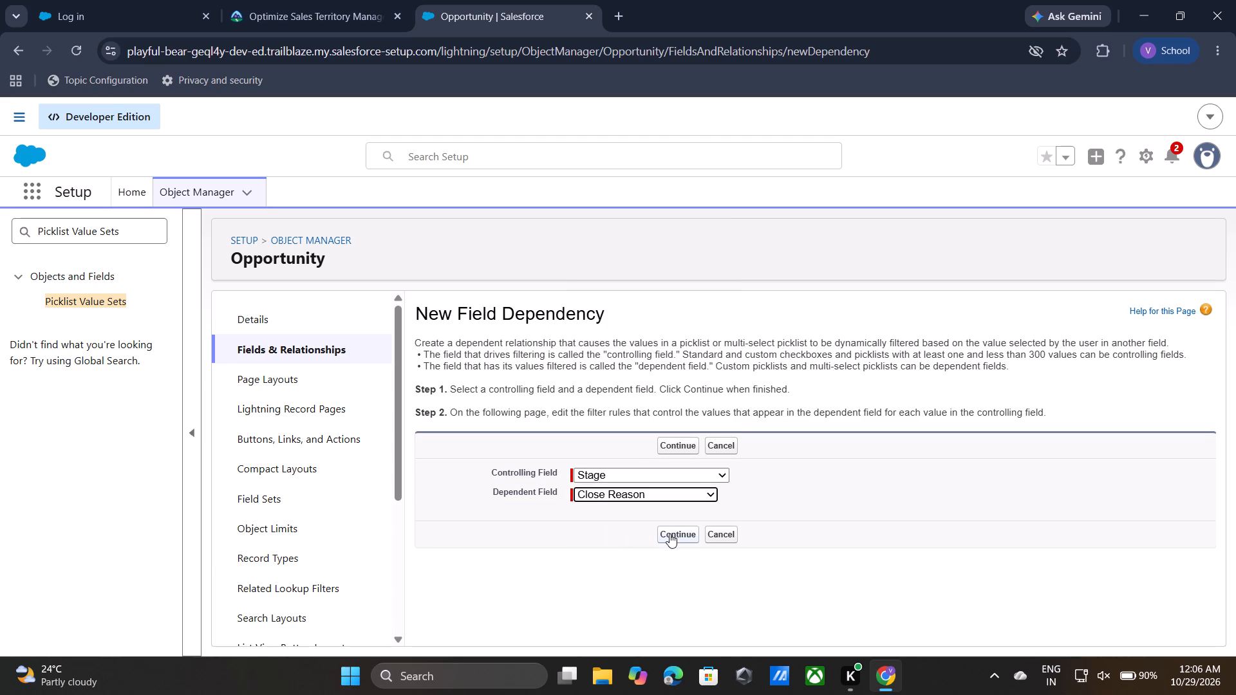
{"action": "left_click", "coordinate": [669, 533]}
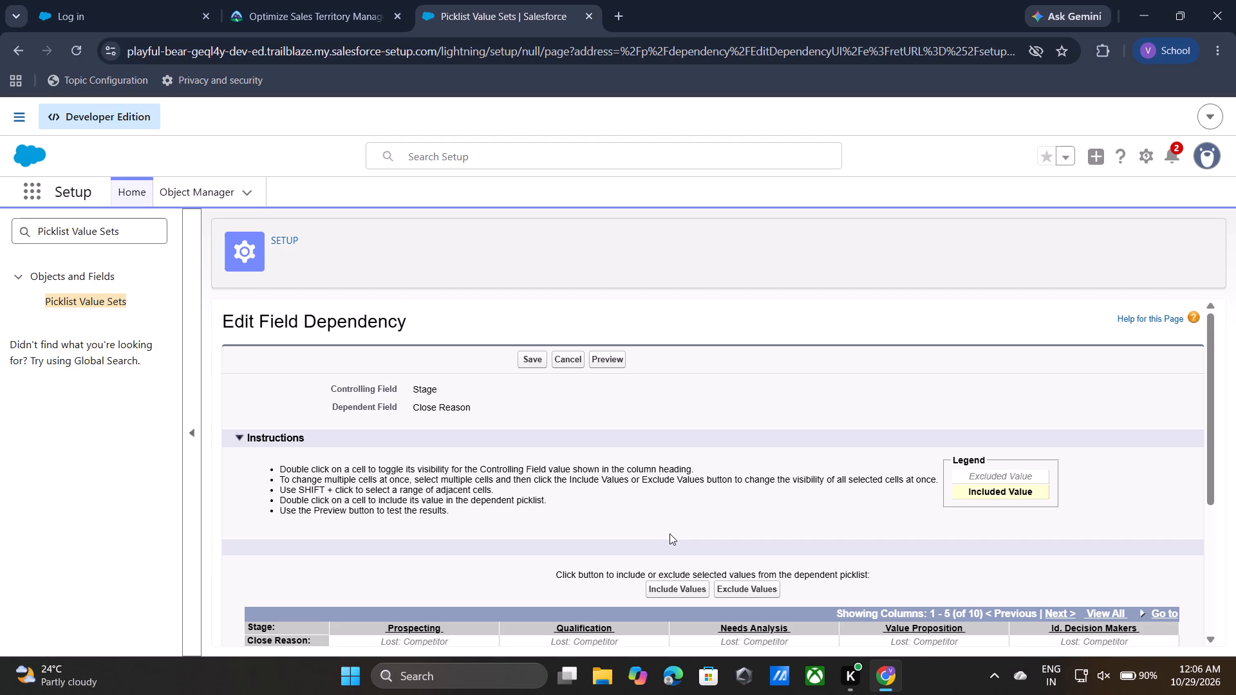
Include all "Won" reasons under Closed Won and all "Lost" reasons under Closed Lost, and save the dependency despite stages without values.
{"action": "scroll", "coordinate": [669, 533], "scroll_direction": "down", "scroll_amount": 3}
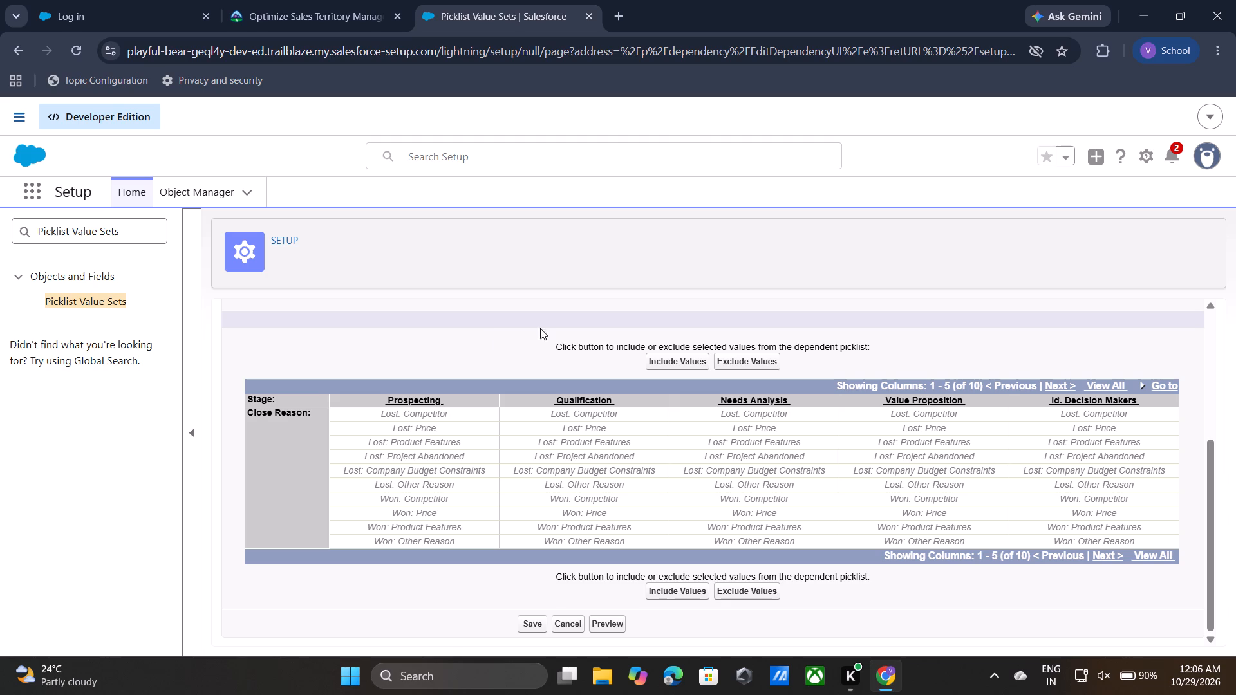
{"action": "left_click", "coordinate": [1058, 380]}
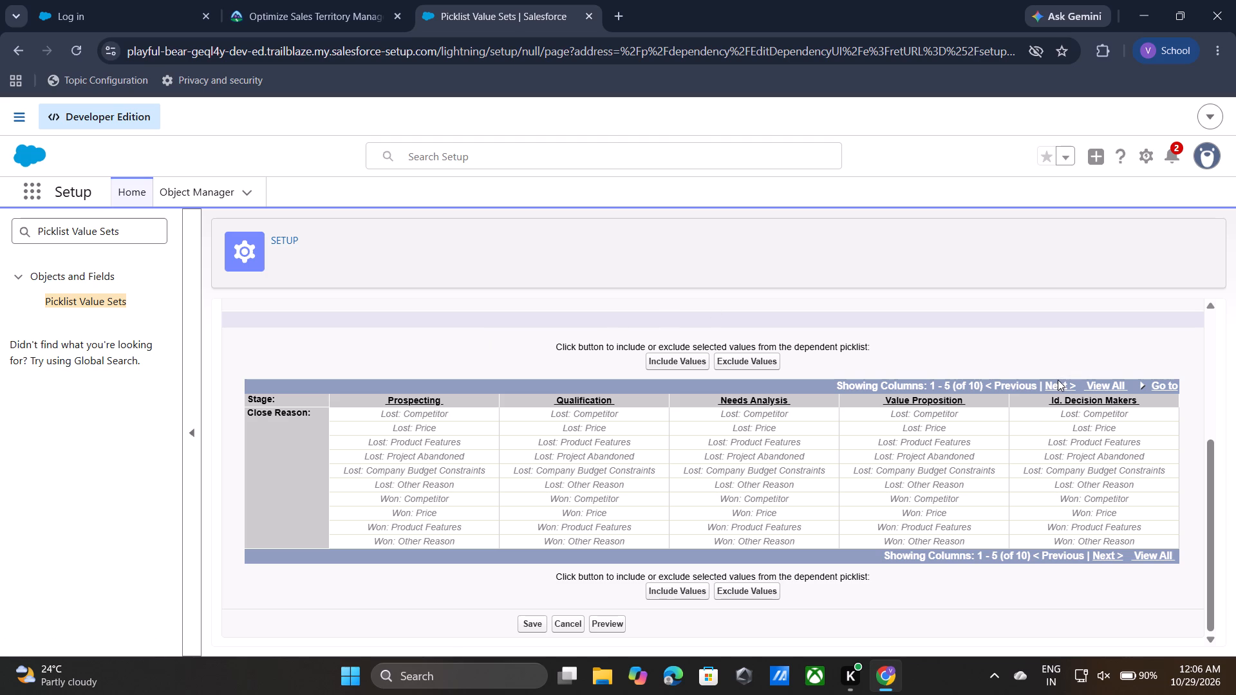
{"action": "left_click", "coordinate": [1060, 389]}
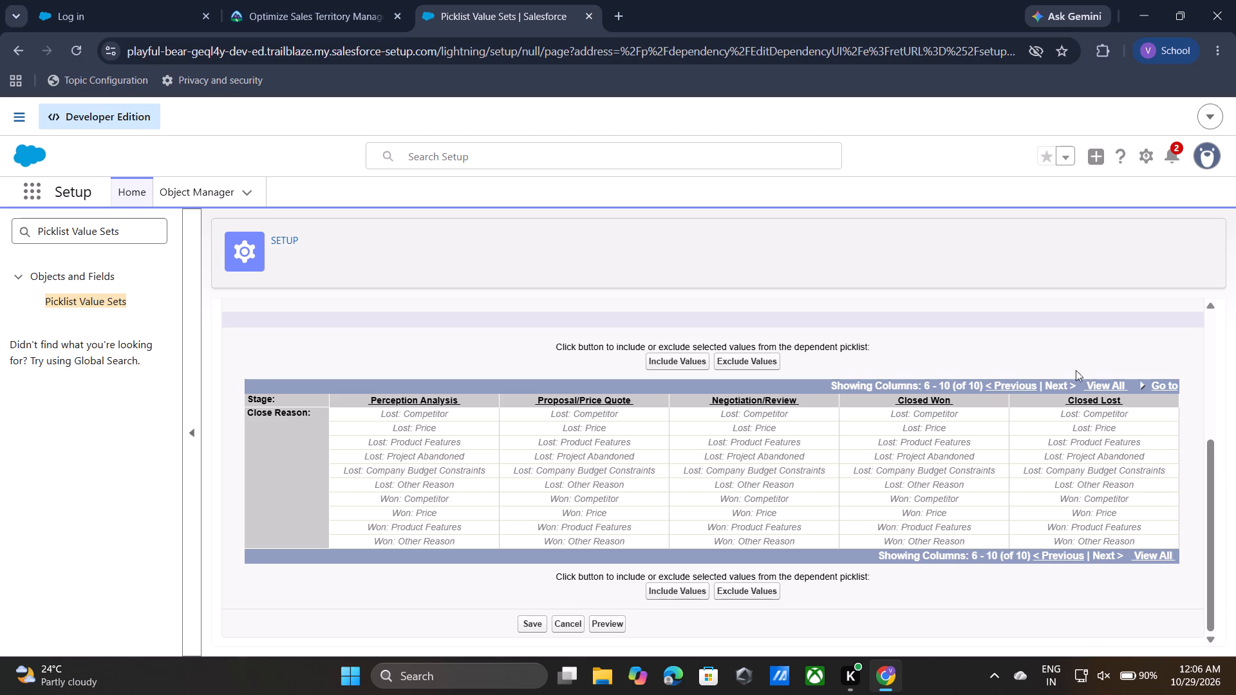
{"action": "left_click", "coordinate": [1042, 385]}
{"action": "left_click_drag", "start_coordinate": [884, 496], "coordinate": [948, 539], "text": "ctrl"}
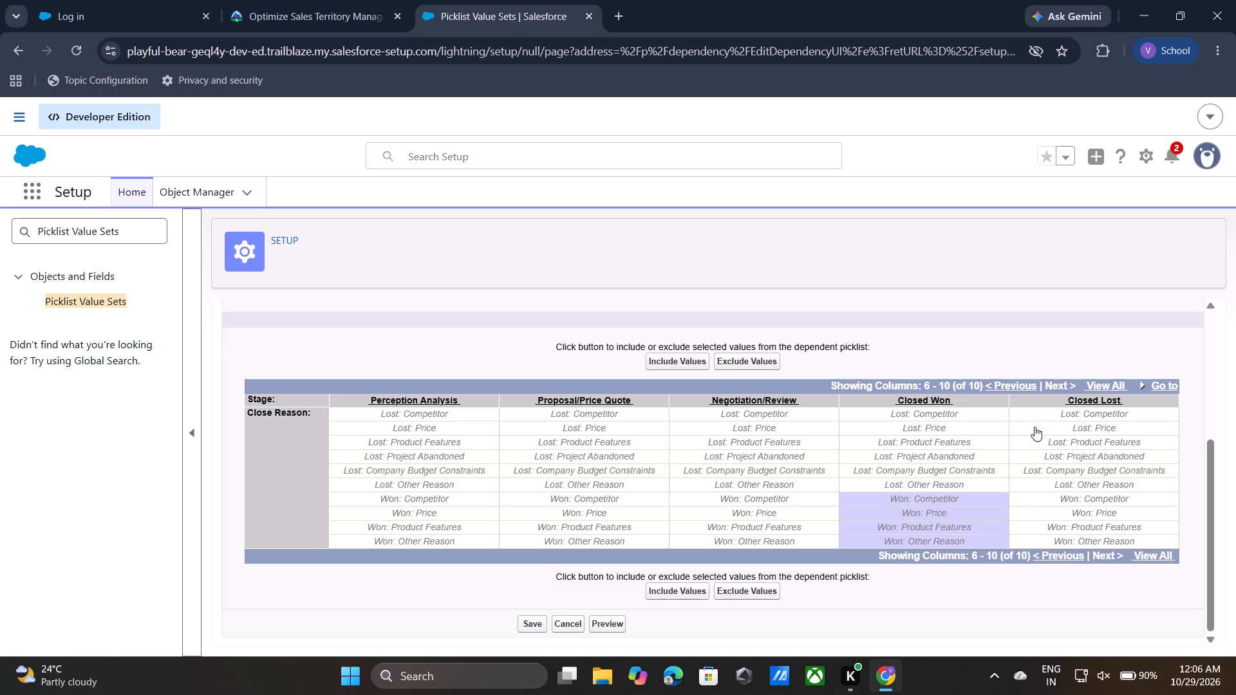
{"action": "left_click_drag", "start_coordinate": [1031, 411], "coordinate": [1071, 483]}
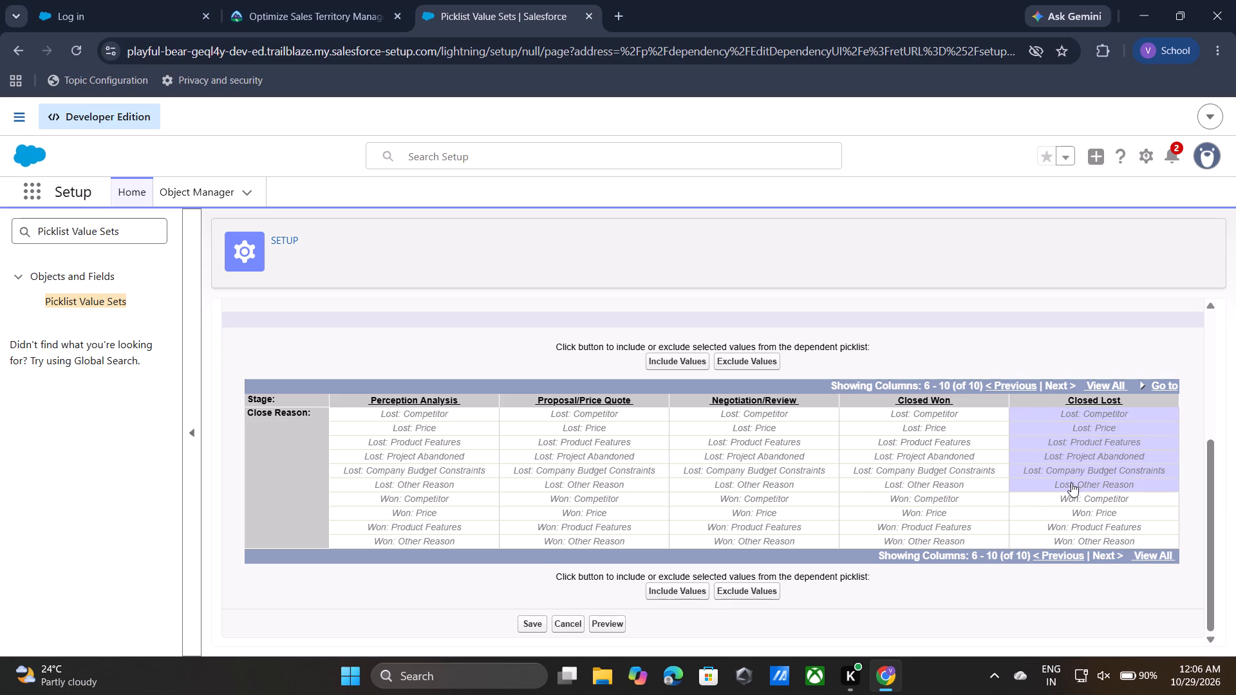
{"action": "left_click_drag", "start_coordinate": [1071, 483], "coordinate": [1067, 471]}
{"action": "left_click_drag", "start_coordinate": [889, 495], "coordinate": [924, 536], "text": "ctrl"}
{"action": "scroll", "coordinate": [987, 522], "scroll_direction": "down", "scroll_amount": 1}
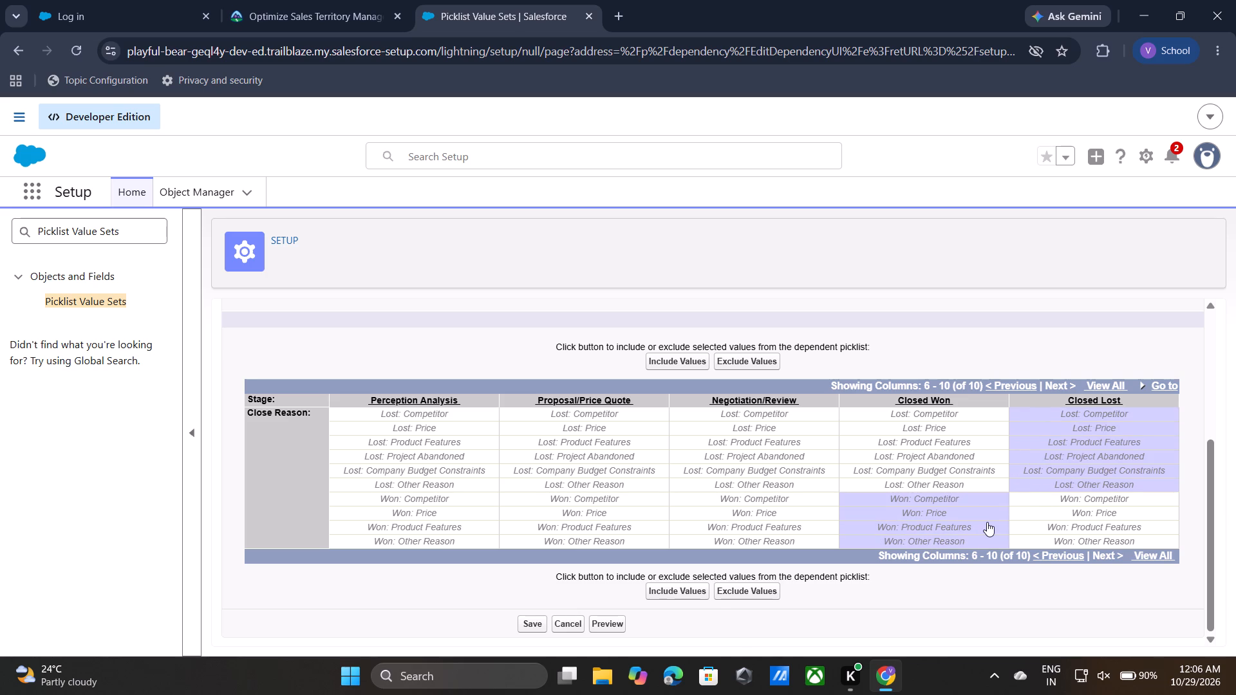
{"action": "scroll", "coordinate": [987, 522], "scroll_direction": "down", "scroll_amount": 1}
{"action": "left_click", "coordinate": [665, 592]}
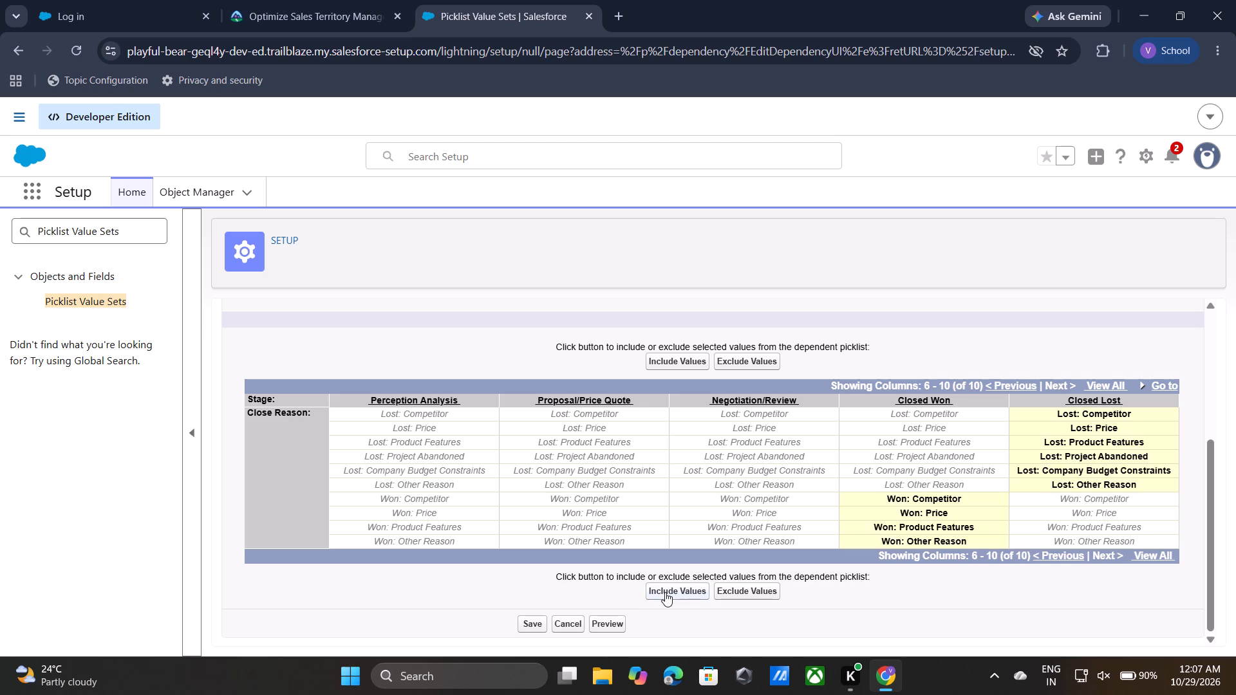
{"action": "left_click", "coordinate": [541, 627]}
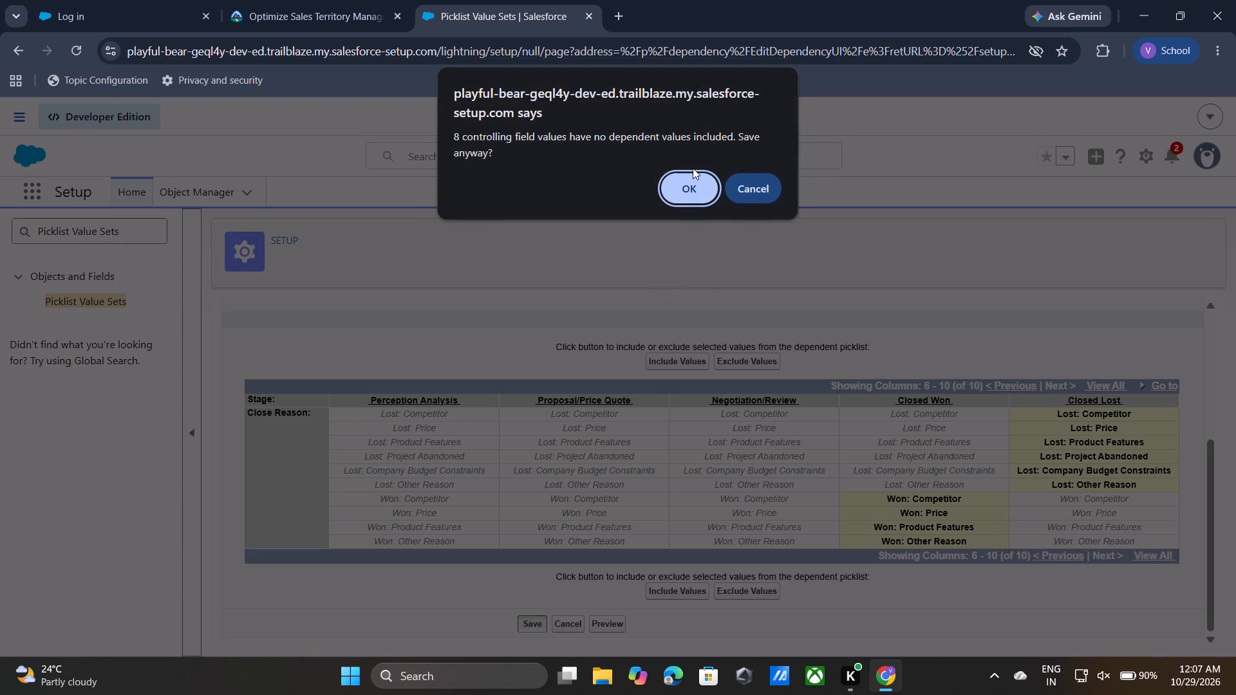
{"action": "left_click", "coordinate": [693, 187]}
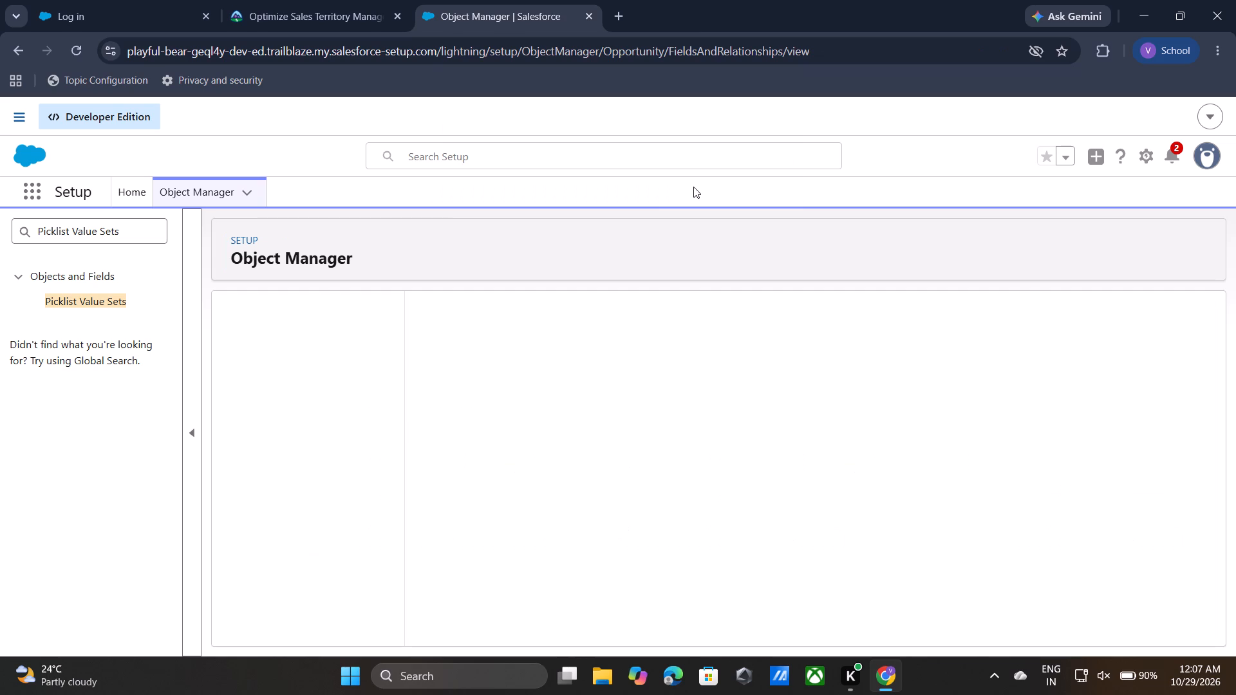
Return to the Trailhead project page and submit the Create Picklists and Field Dependencies step for verification.
{"action": "left_click", "coordinate": [358, 0]}
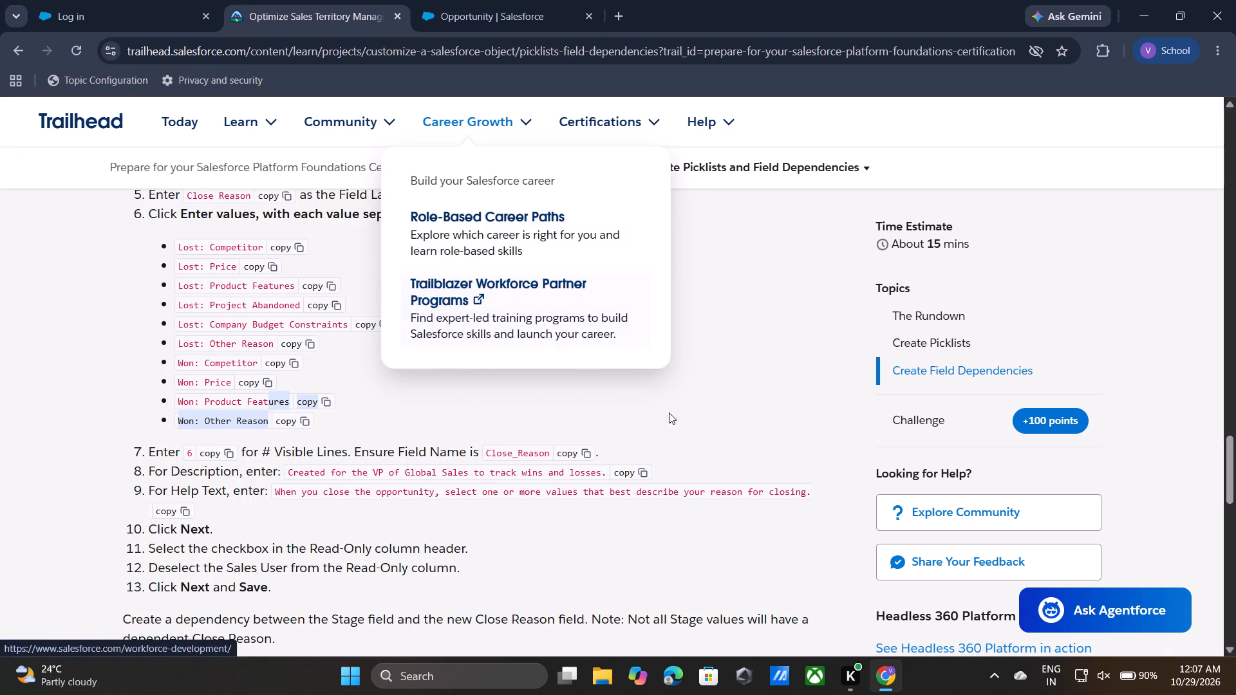
{"action": "scroll", "coordinate": [673, 418], "scroll_direction": "down", "scroll_amount": 3}
{"action": "scroll", "coordinate": [512, 468], "scroll_direction": "down", "scroll_amount": 3}
{"action": "left_click", "coordinate": [277, 485]}
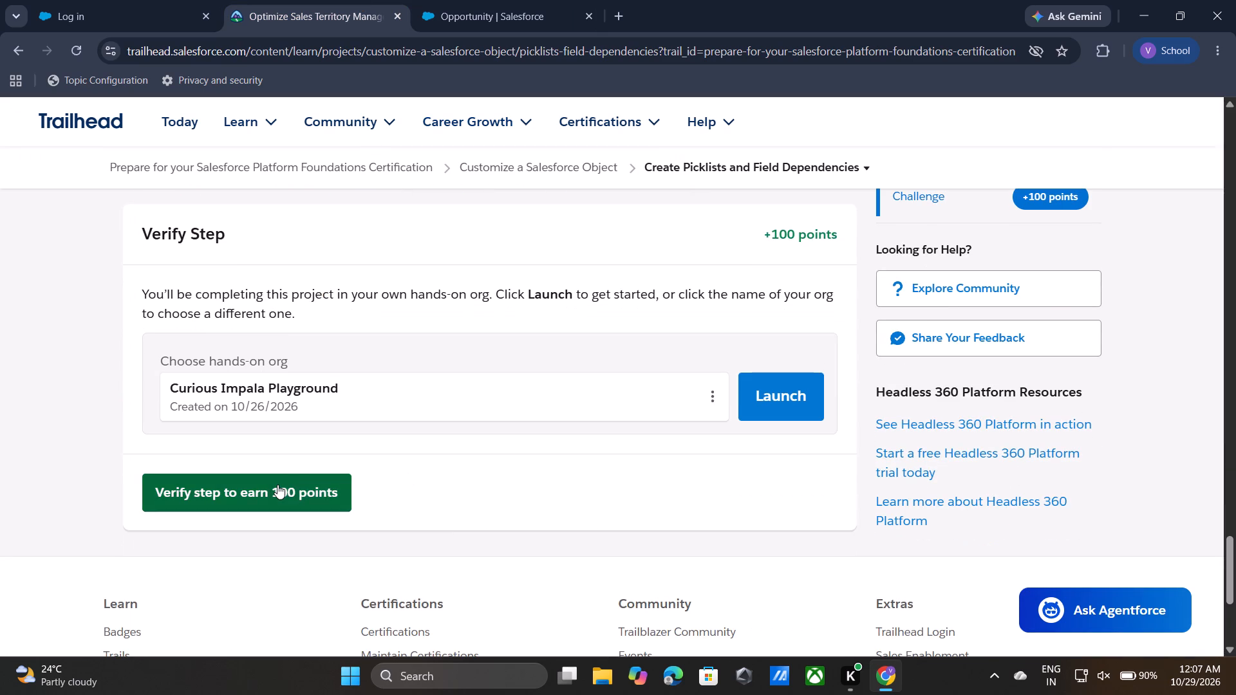
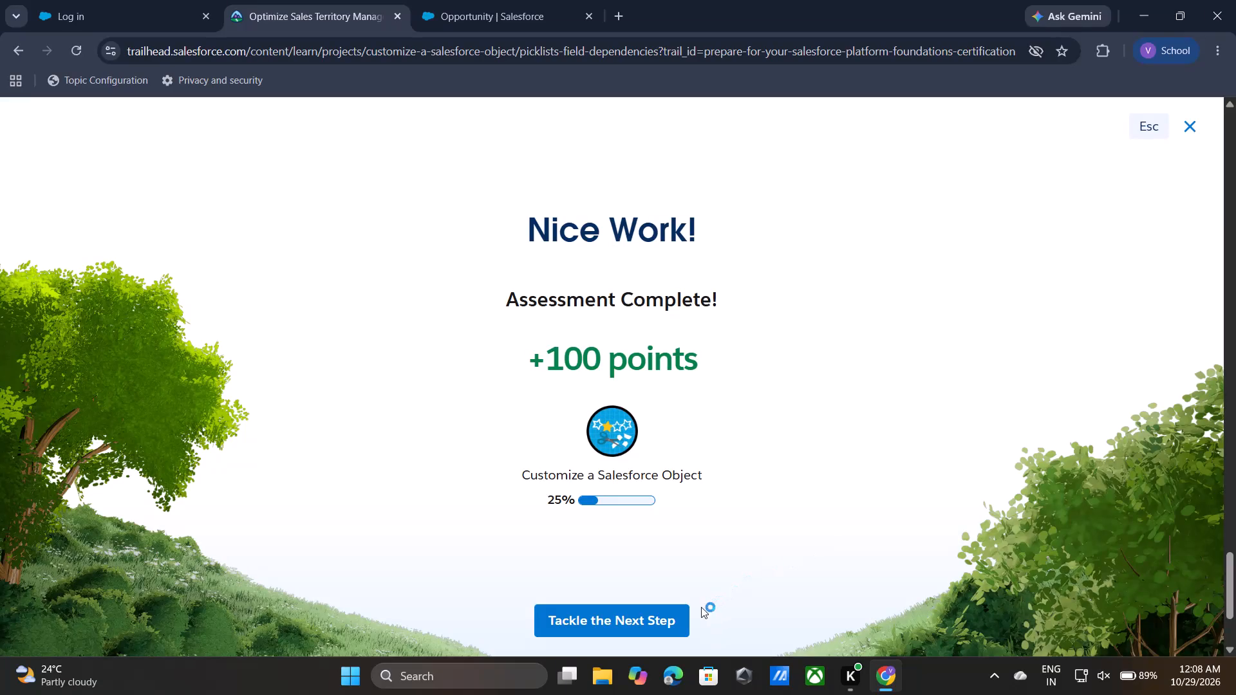
Continue from the completed assessment to the next step of the Customize a Salesforce Object project.
{"action": "left_click", "coordinate": [669, 615]}
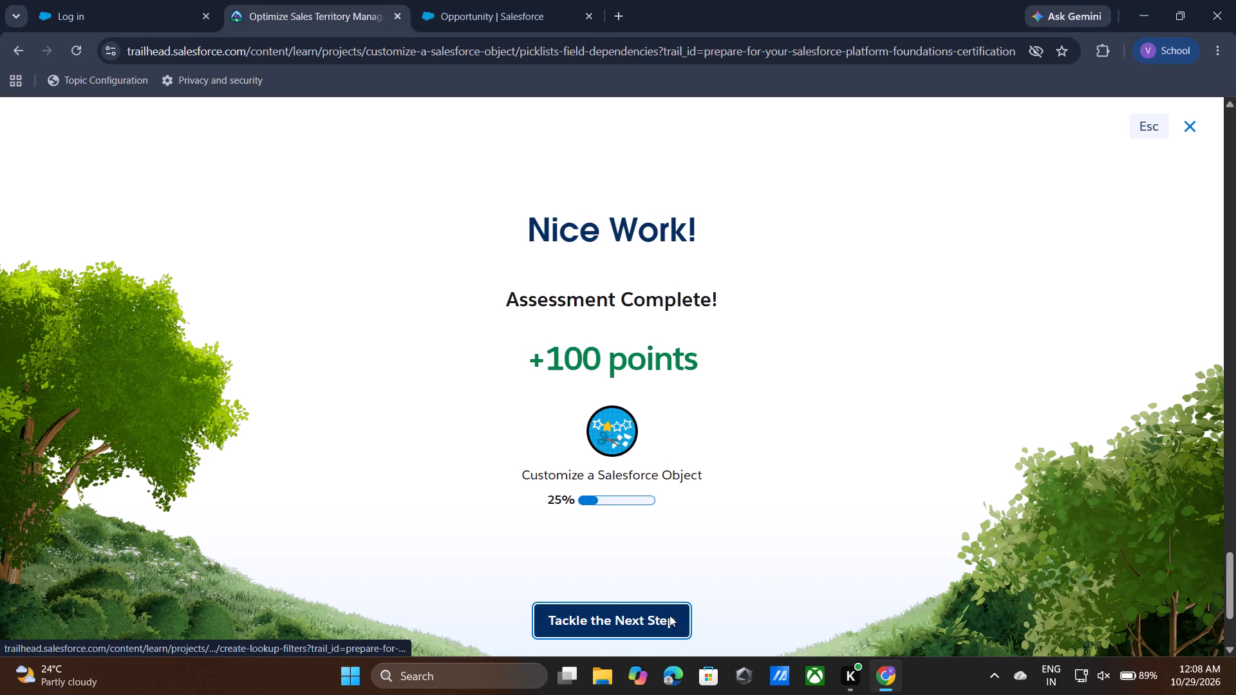
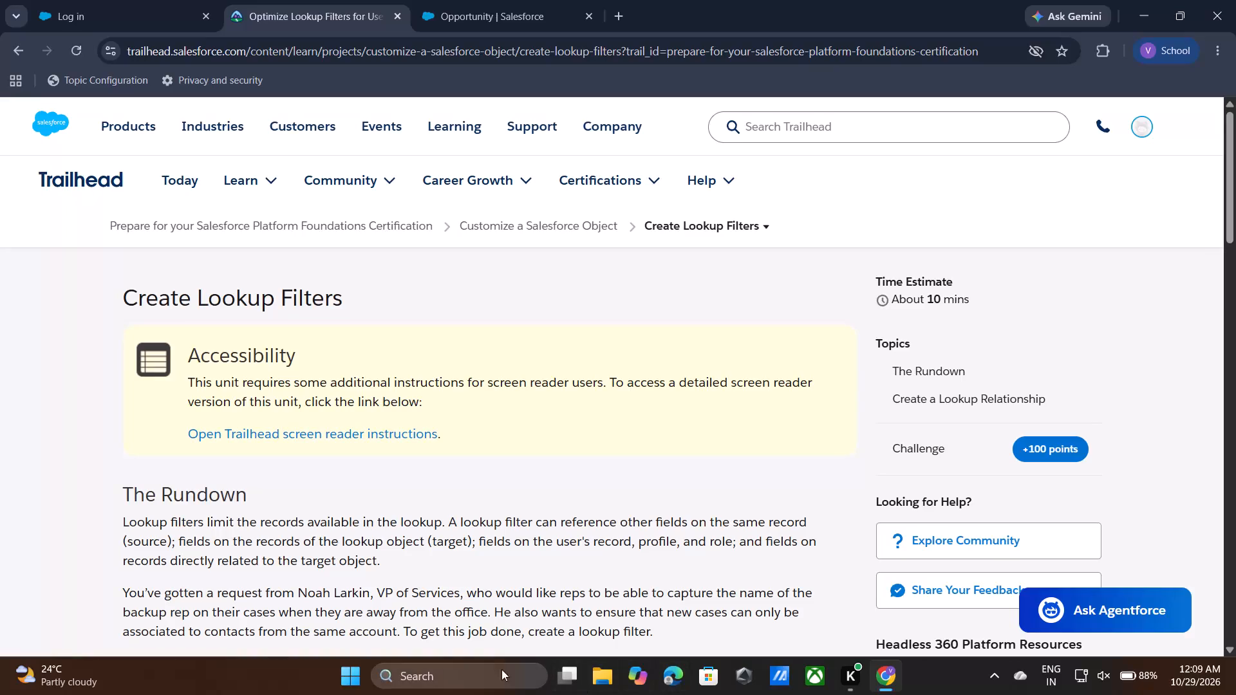
Review the Create Lookup Filters instructions, close the old Opportunity tab, and launch the hands-on org from the unit's challenge section.
{"action": "scroll", "coordinate": [612, 516], "scroll_direction": "down", "scroll_amount": 10}
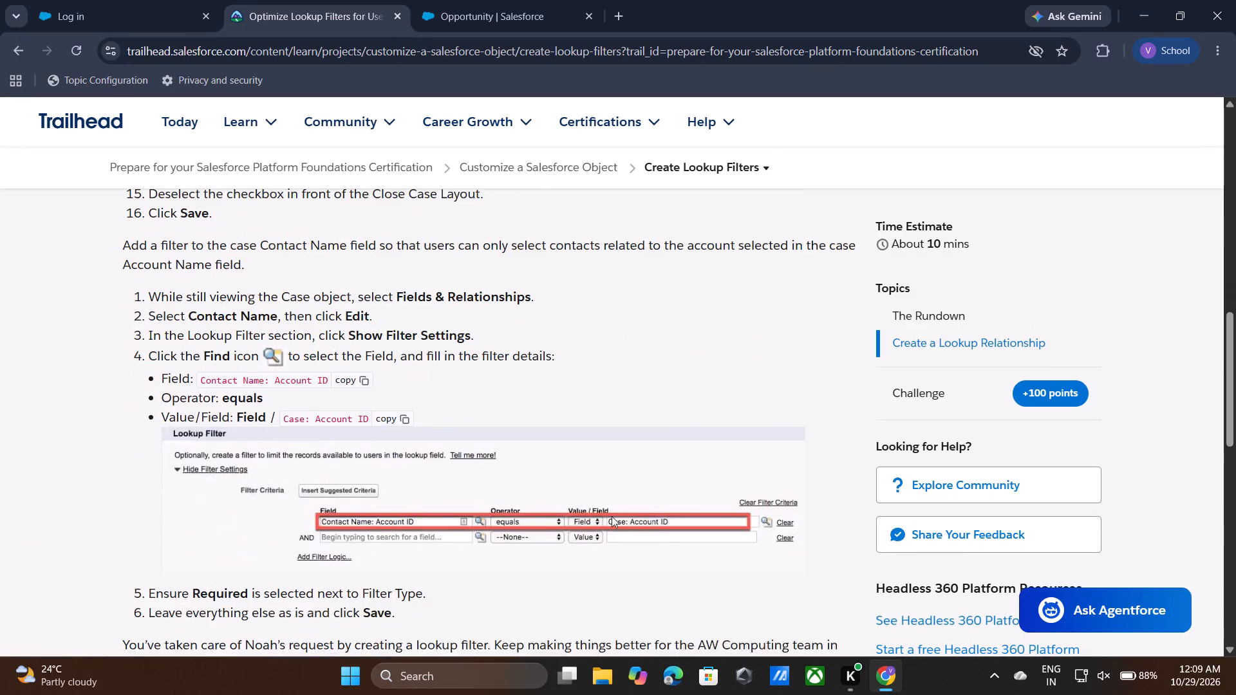
{"action": "scroll", "coordinate": [612, 516], "scroll_direction": "down", "scroll_amount": 5}
{"action": "scroll", "coordinate": [612, 516], "scroll_direction": "up", "scroll_amount": 6}
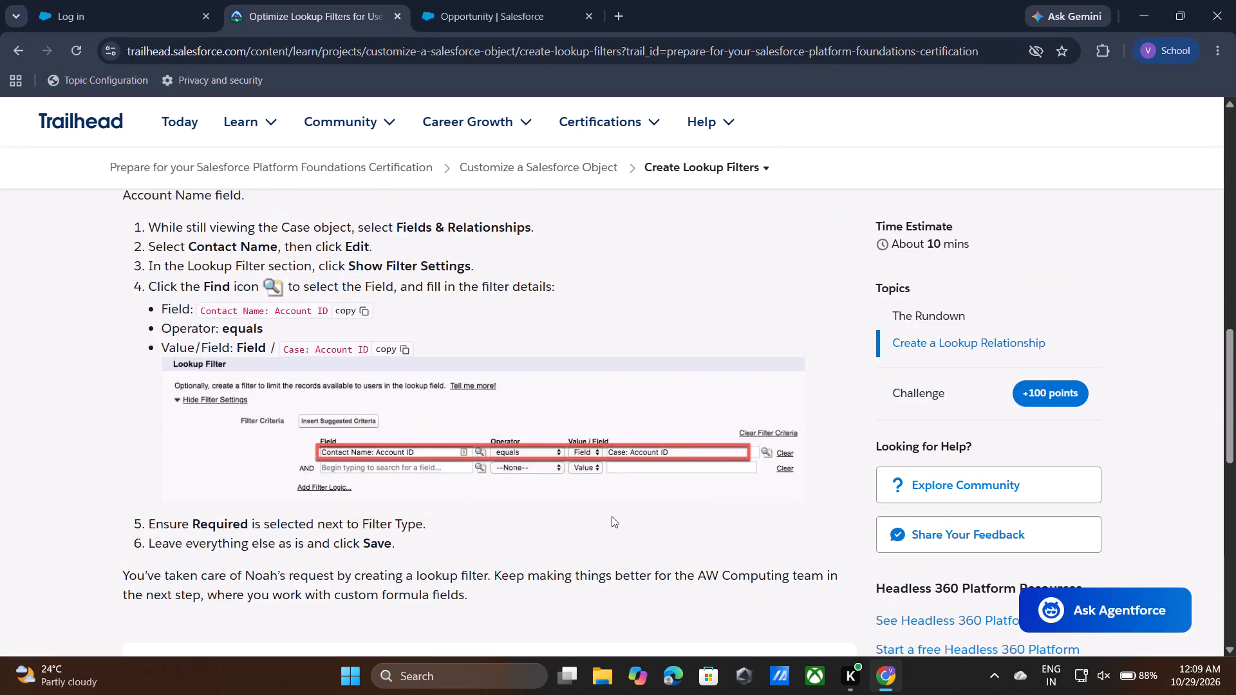
{"action": "scroll", "coordinate": [612, 516], "scroll_direction": "up", "scroll_amount": 7}
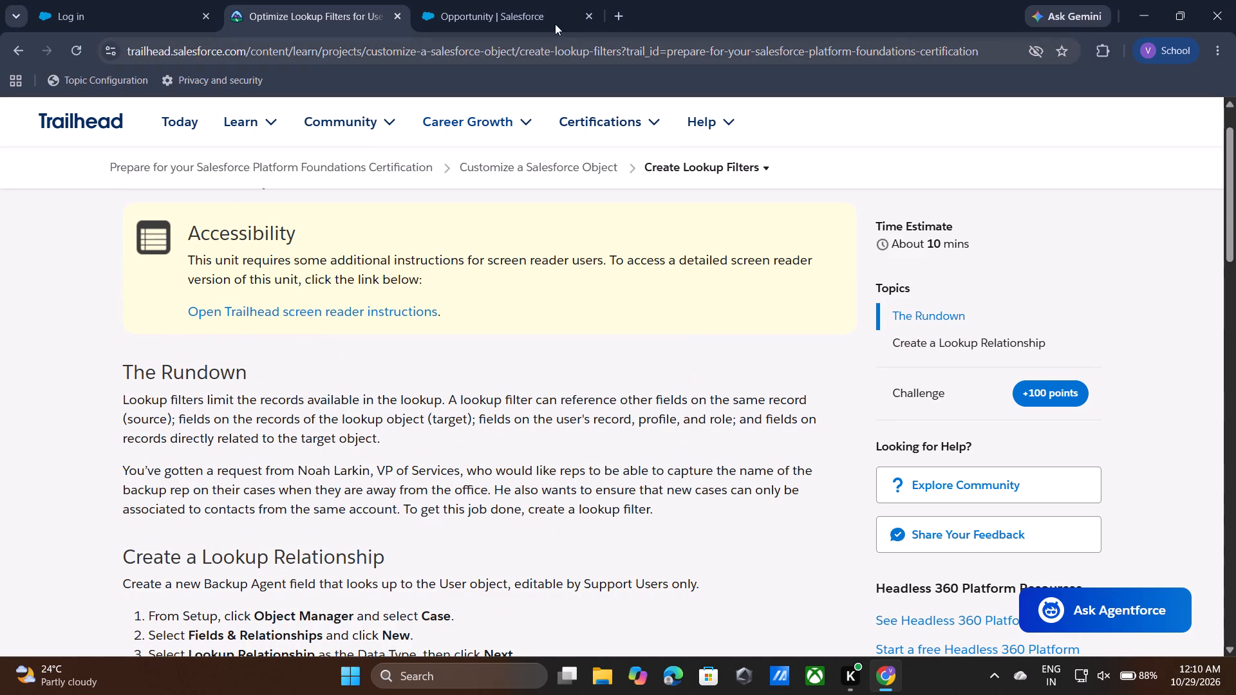
{"action": "left_click", "coordinate": [586, 17]}
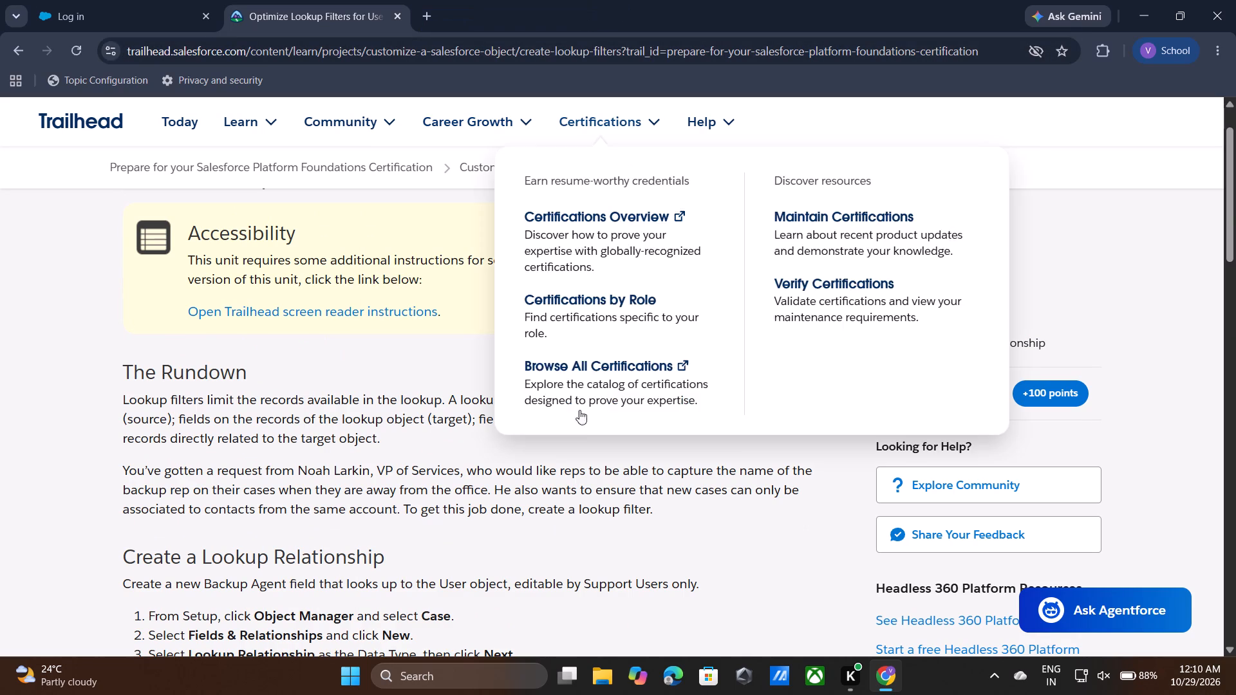
{"action": "left_click", "coordinate": [572, 504]}
{"action": "scroll", "coordinate": [572, 504], "scroll_direction": "down", "scroll_amount": 6}
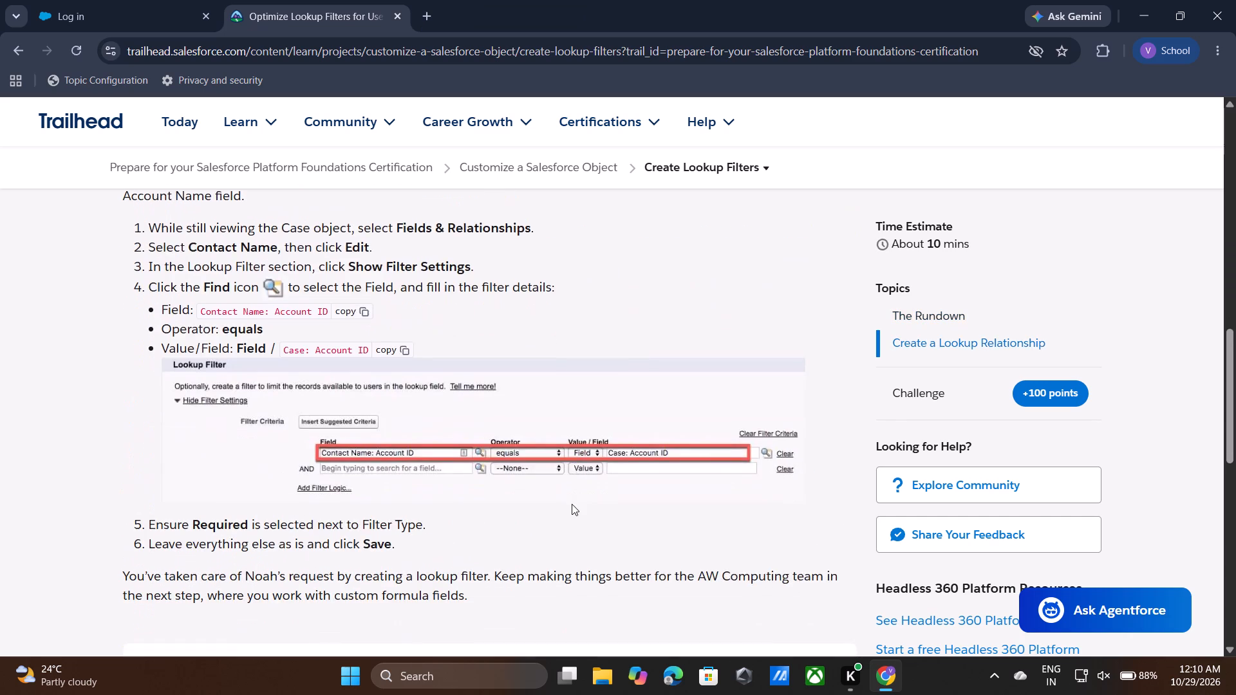
{"action": "scroll", "coordinate": [572, 504], "scroll_direction": "down", "scroll_amount": 3}
{"action": "left_click", "coordinate": [794, 533]}
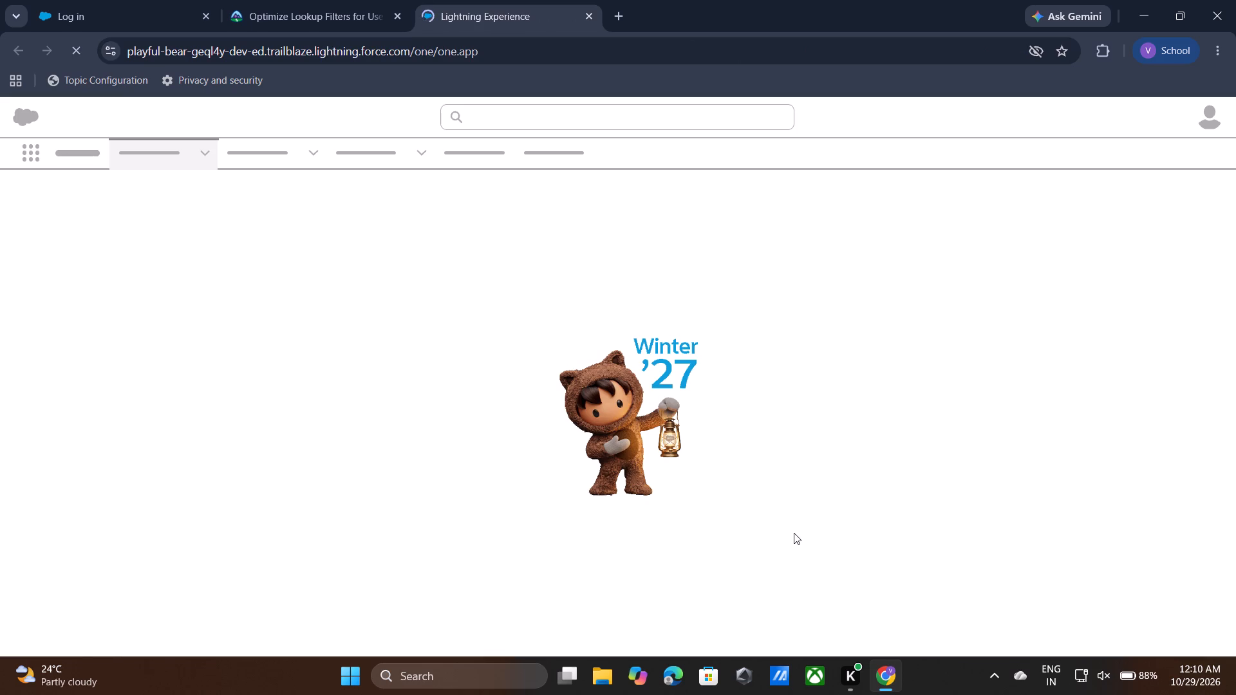
Copy the field label "Backup Agent" from the Create a Lookup Relationship instructions on the Trailhead page.
{"action": "left_click", "coordinate": [317, 0]}
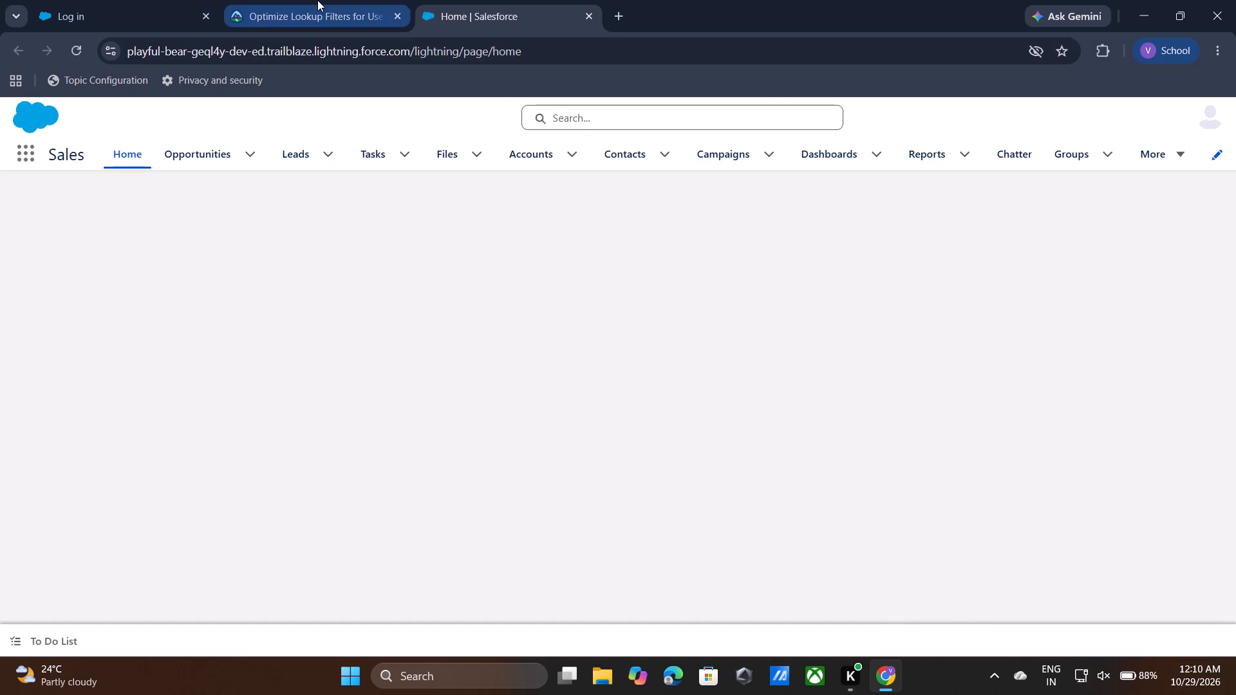
{"action": "left_click", "coordinate": [632, 352]}
{"action": "scroll", "coordinate": [632, 352], "scroll_direction": "up", "scroll_amount": 3}
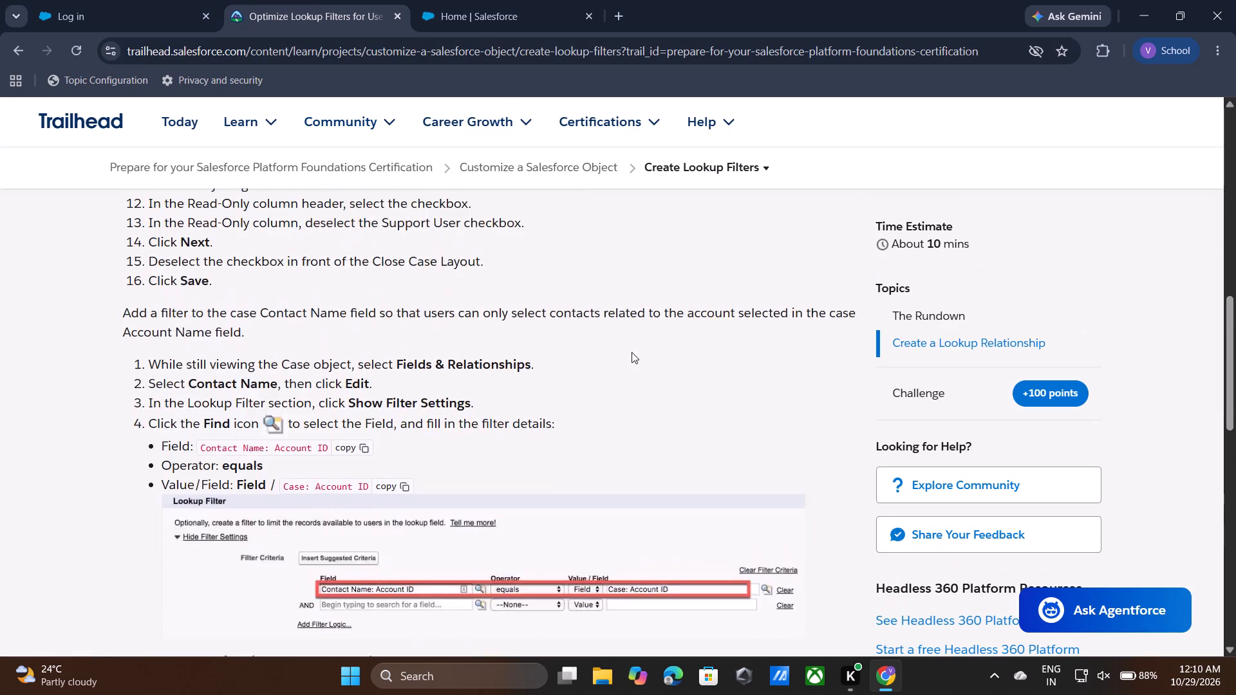
{"action": "scroll", "coordinate": [632, 352], "scroll_direction": "up", "scroll_amount": 7}
{"action": "scroll", "coordinate": [605, 588], "scroll_direction": "down", "scroll_amount": 2}
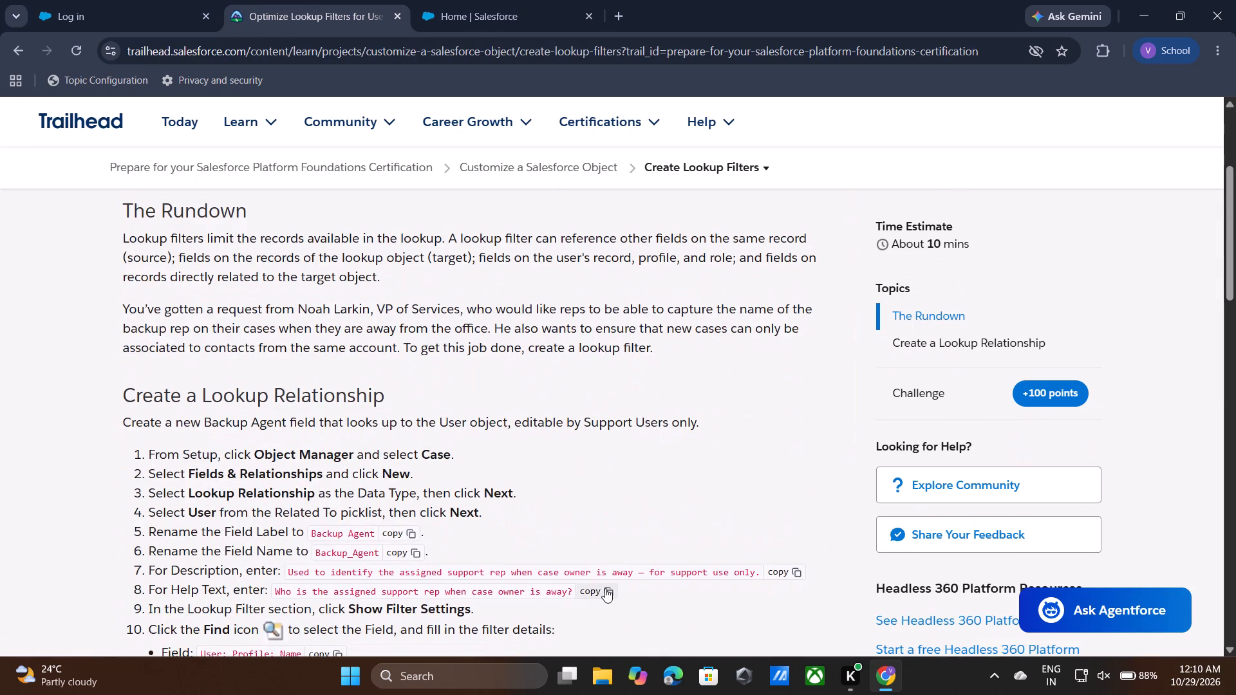
{"action": "scroll", "coordinate": [605, 588], "scroll_direction": "down", "scroll_amount": 1}
{"action": "left_click", "coordinate": [407, 406]}
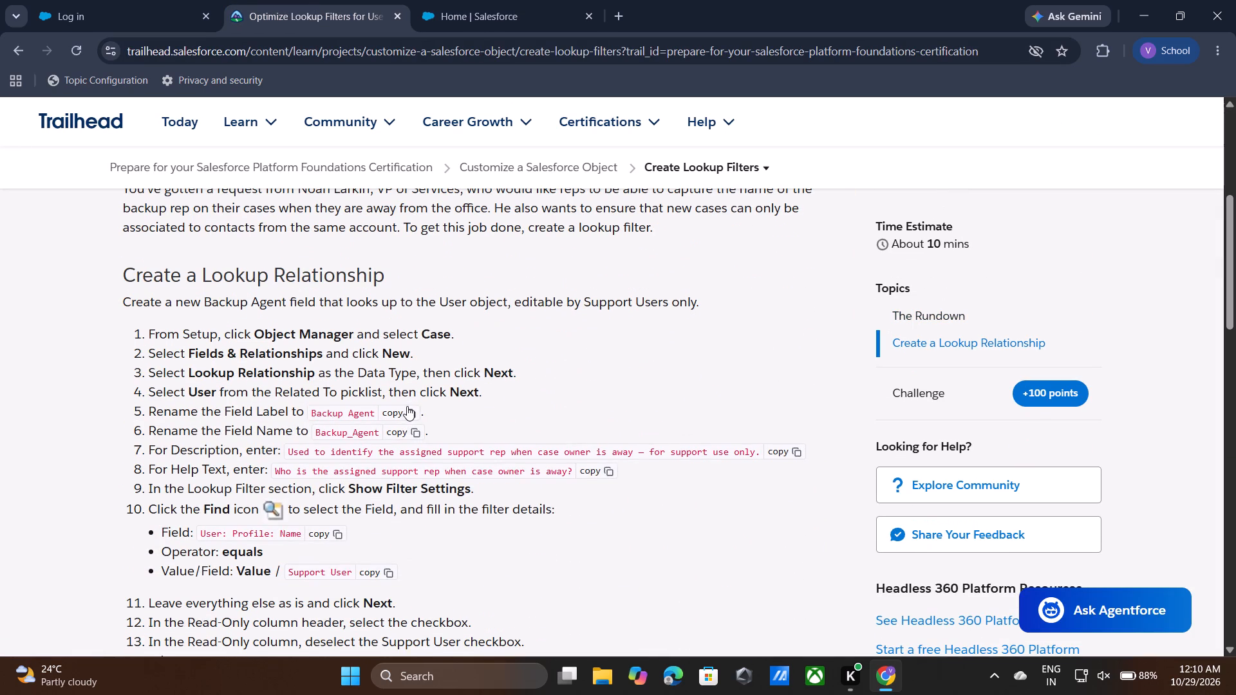
Open Setup from the org's Sales home page and close the leftover Home tab.
{"action": "left_click", "coordinate": [499, 0]}
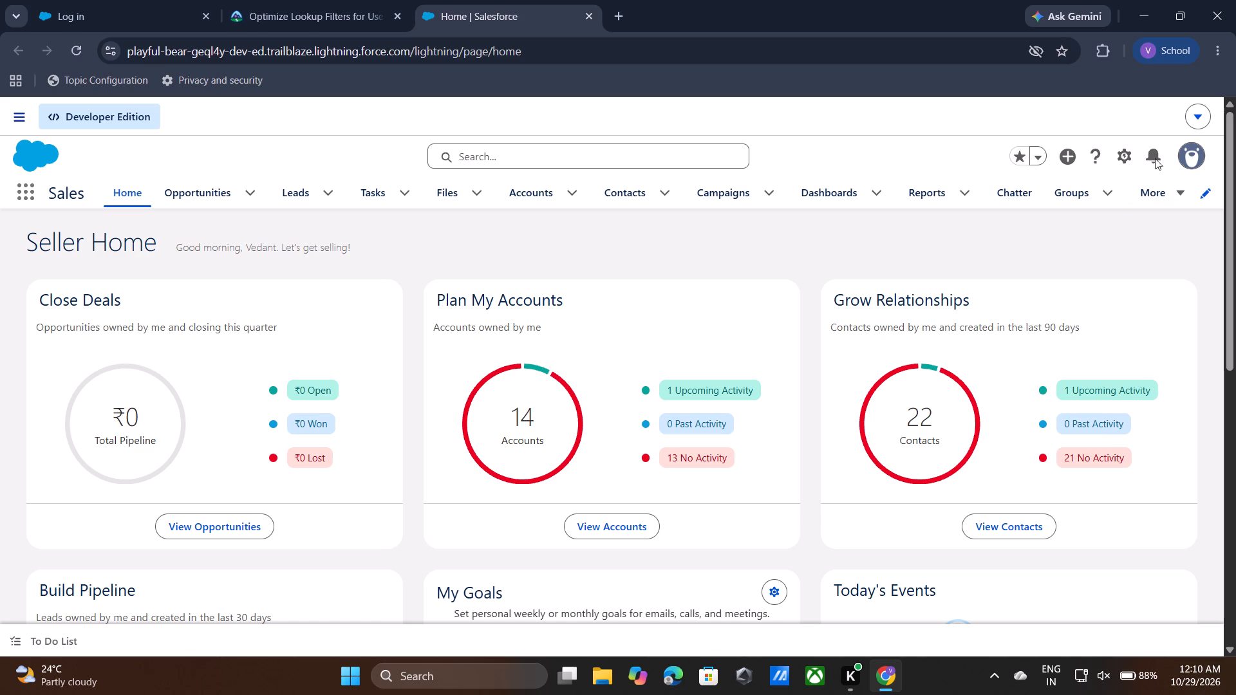
{"action": "left_click", "coordinate": [1123, 154]}
{"action": "left_click", "coordinate": [1058, 228]}
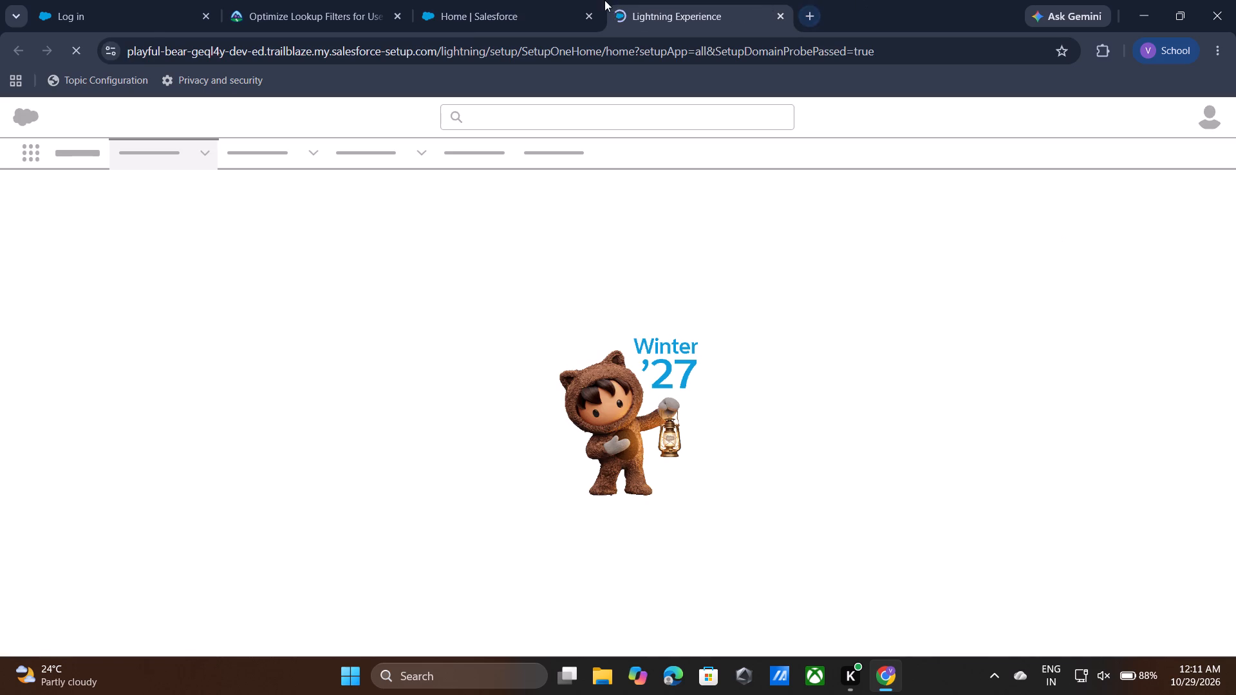
{"action": "left_click", "coordinate": [586, 10]}
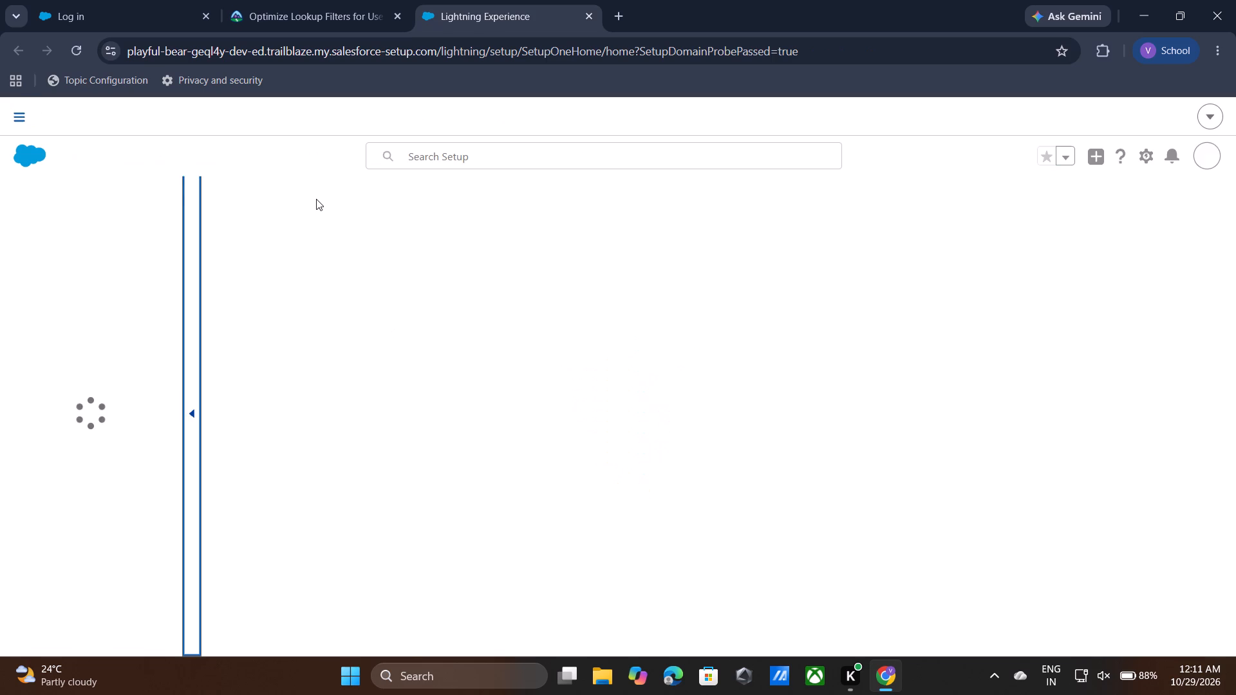
Search Object Manager for "Case" and open the Case object.
{"action": "left_click", "coordinate": [207, 198]}
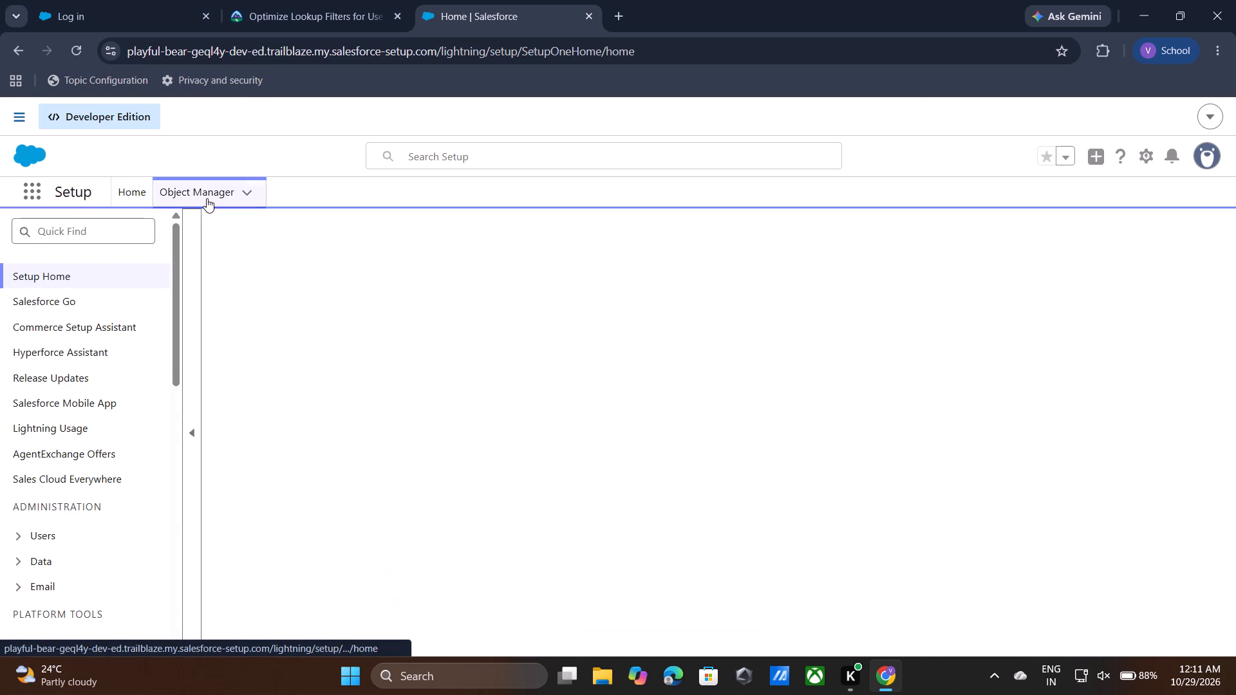
{"action": "left_click", "coordinate": [915, 250]}
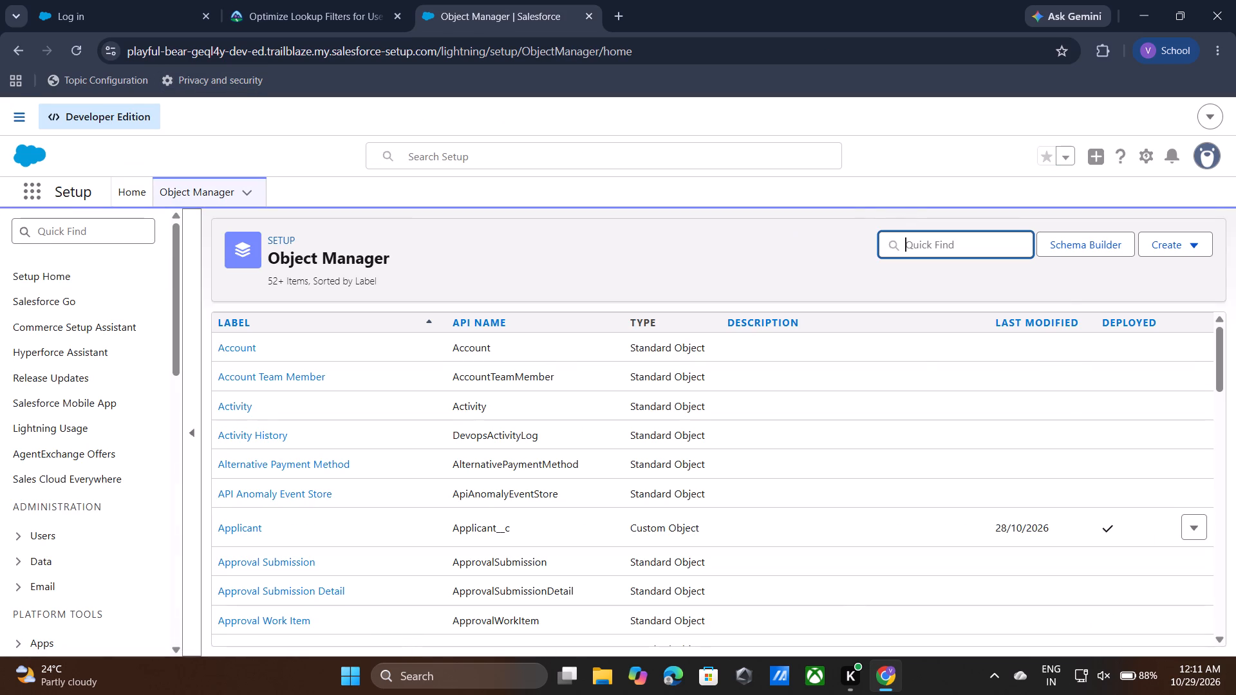
{"action": "type", "text": "Case"}
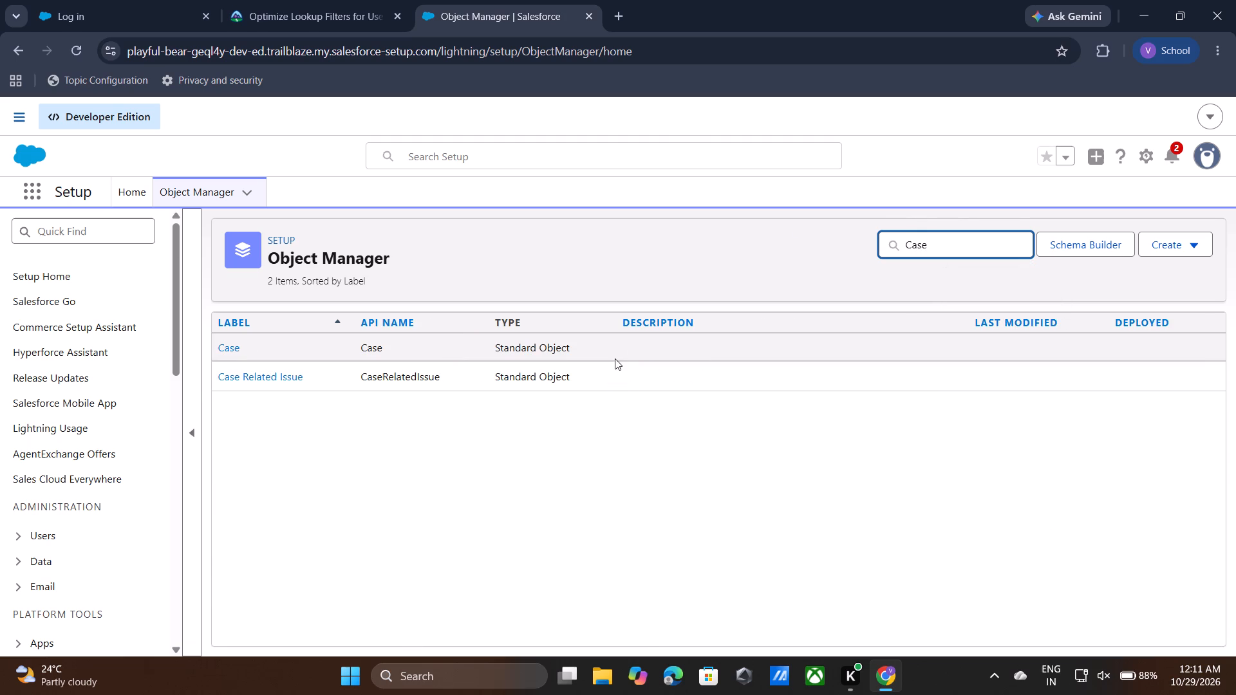
{"action": "left_click", "coordinate": [227, 353]}
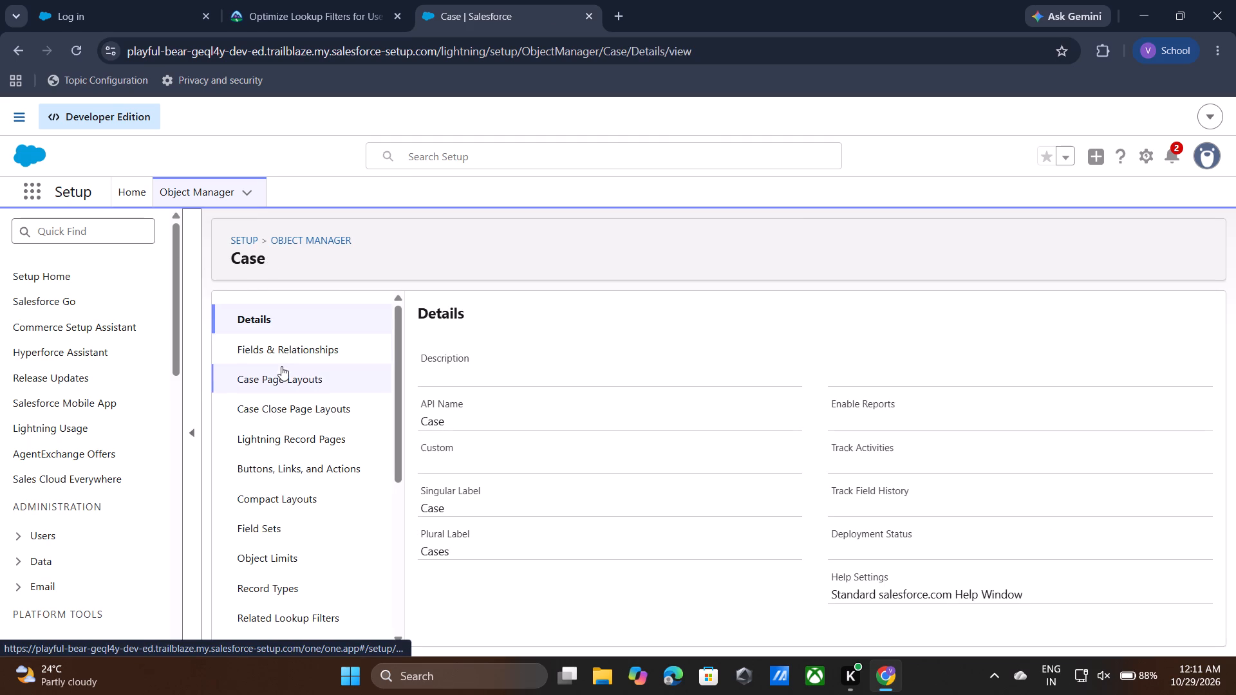
Start a new custom field in Case's Fields & Relationships with Lookup Relationship as the data type and proceed to step 2.
{"action": "left_click", "coordinate": [283, 360]}
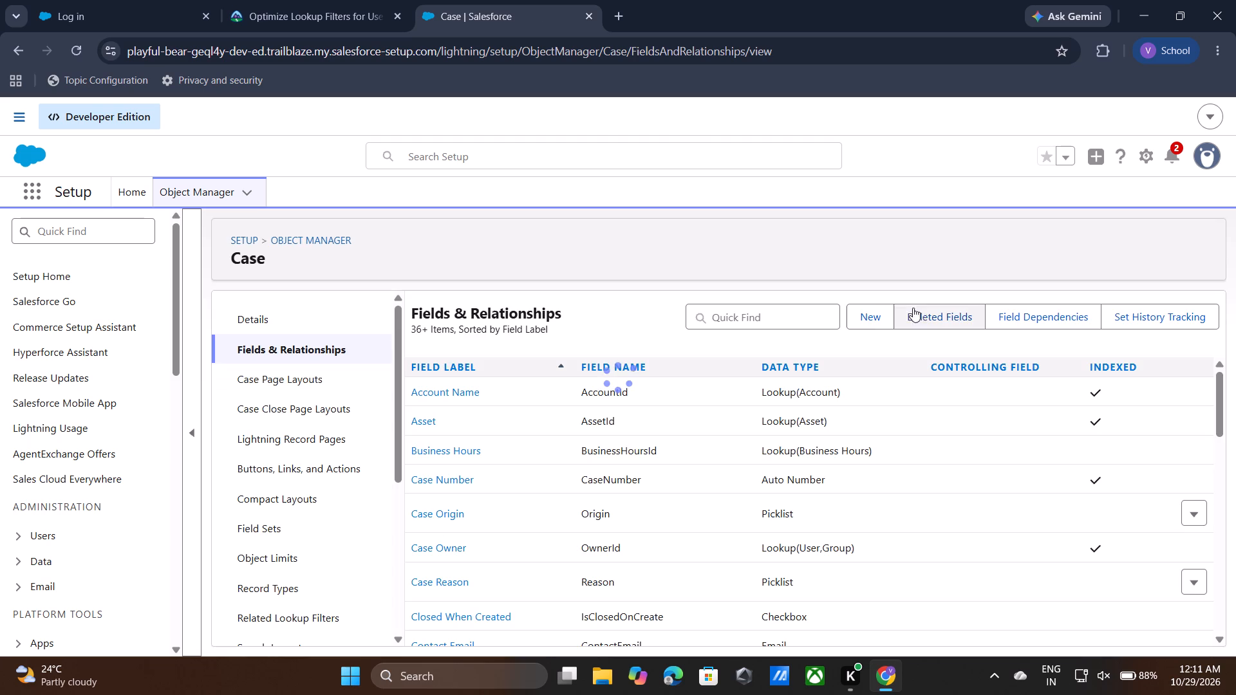
{"action": "left_click", "coordinate": [875, 319]}
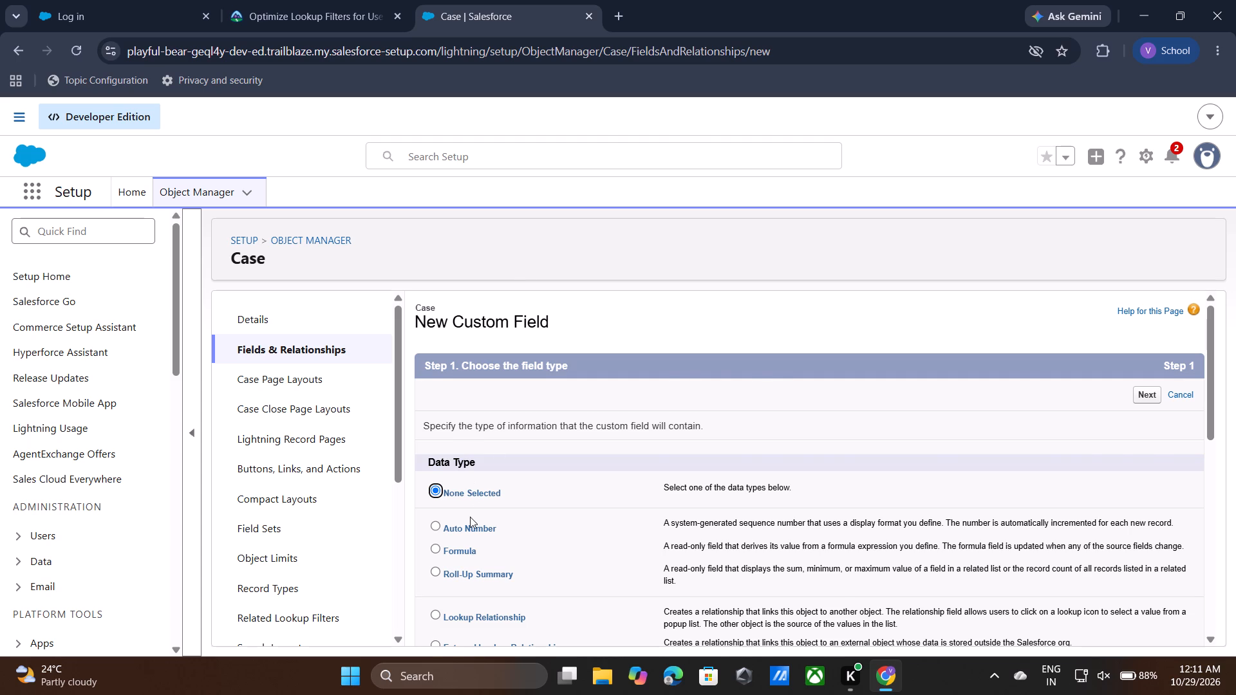
{"action": "scroll", "coordinate": [470, 517], "scroll_direction": "down", "scroll_amount": 1}
{"action": "left_click", "coordinate": [433, 493]}
{"action": "scroll", "coordinate": [742, 402], "scroll_direction": "up", "scroll_amount": 4}
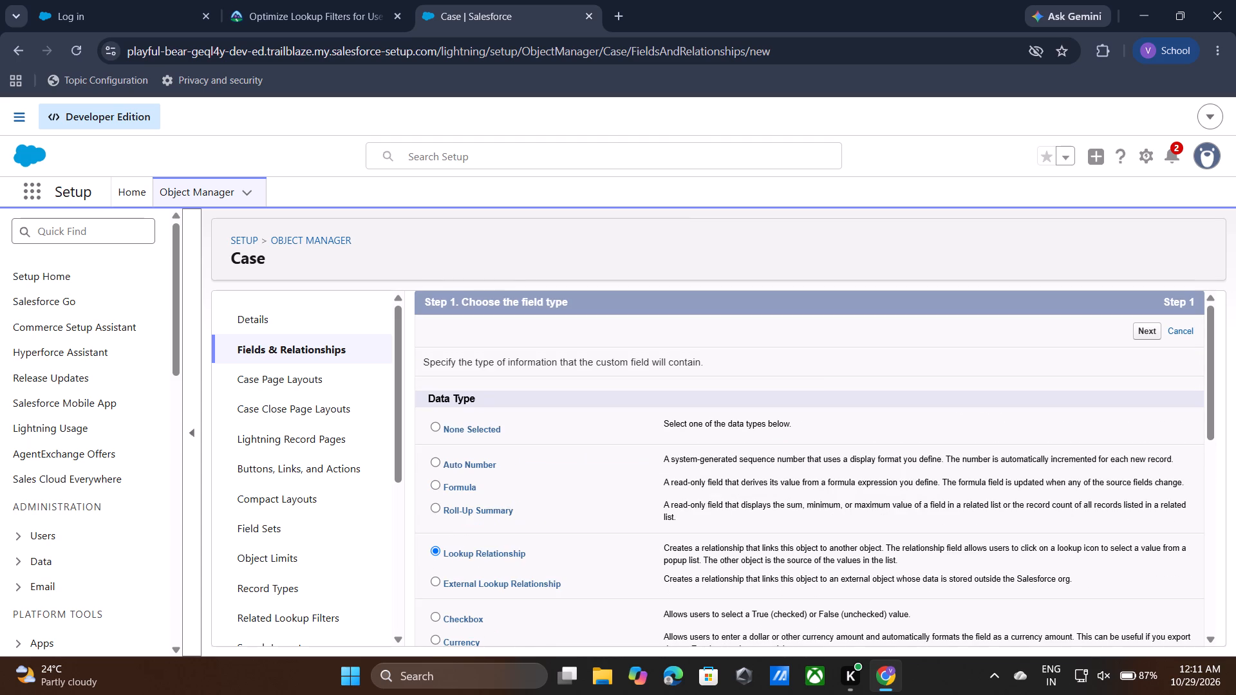
{"action": "left_click", "coordinate": [1146, 397]}
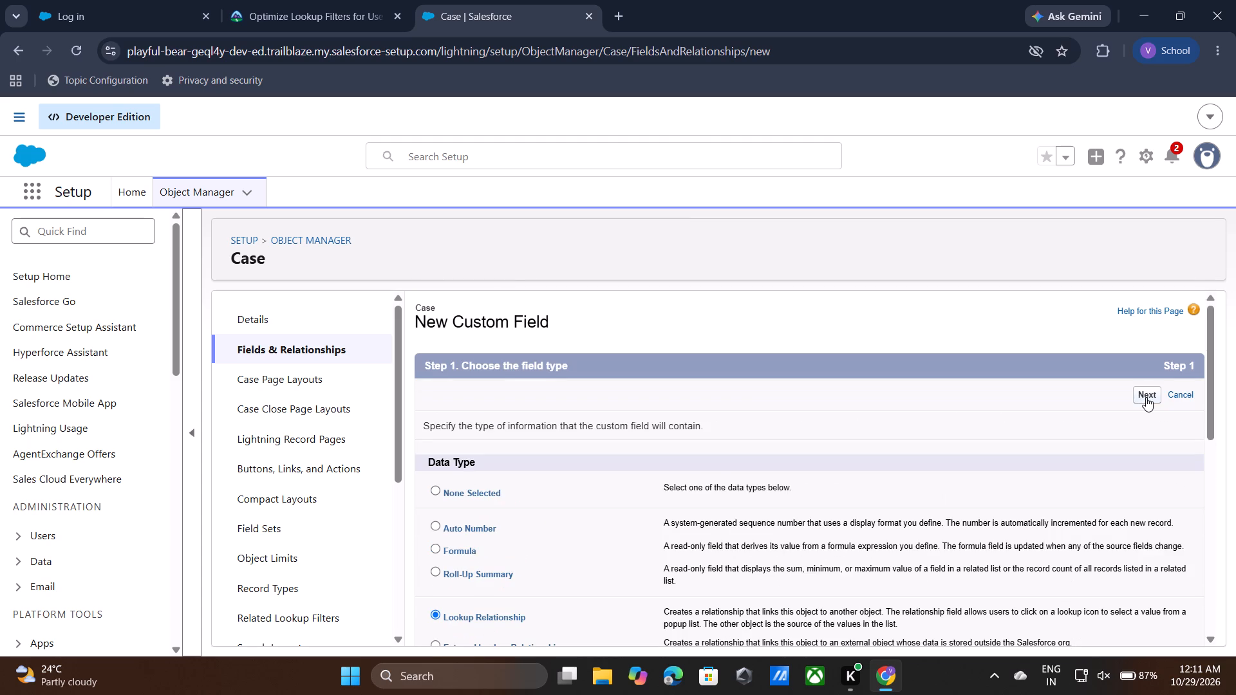
{"action": "left_click", "coordinate": [1146, 397]}
{"action": "double_click", "coordinate": [1146, 397]}
{"action": "scroll", "coordinate": [852, 417], "scroll_direction": "down", "scroll_amount": 1}
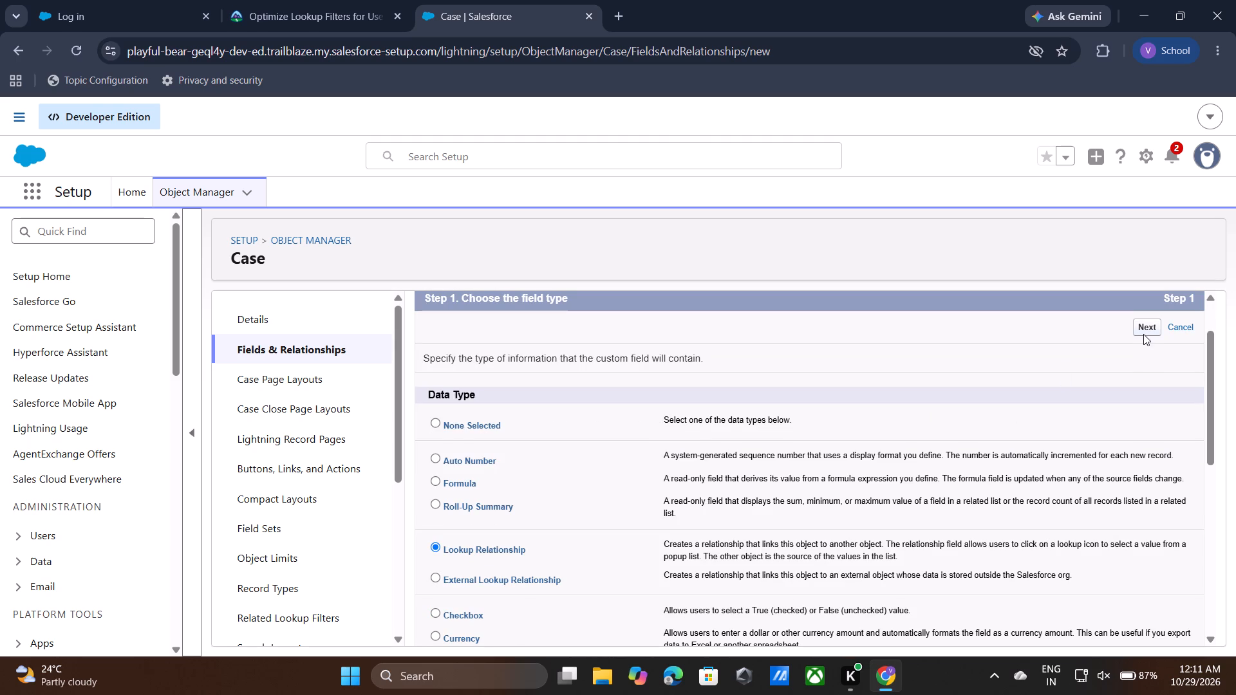
{"action": "left_click", "coordinate": [1145, 332]}
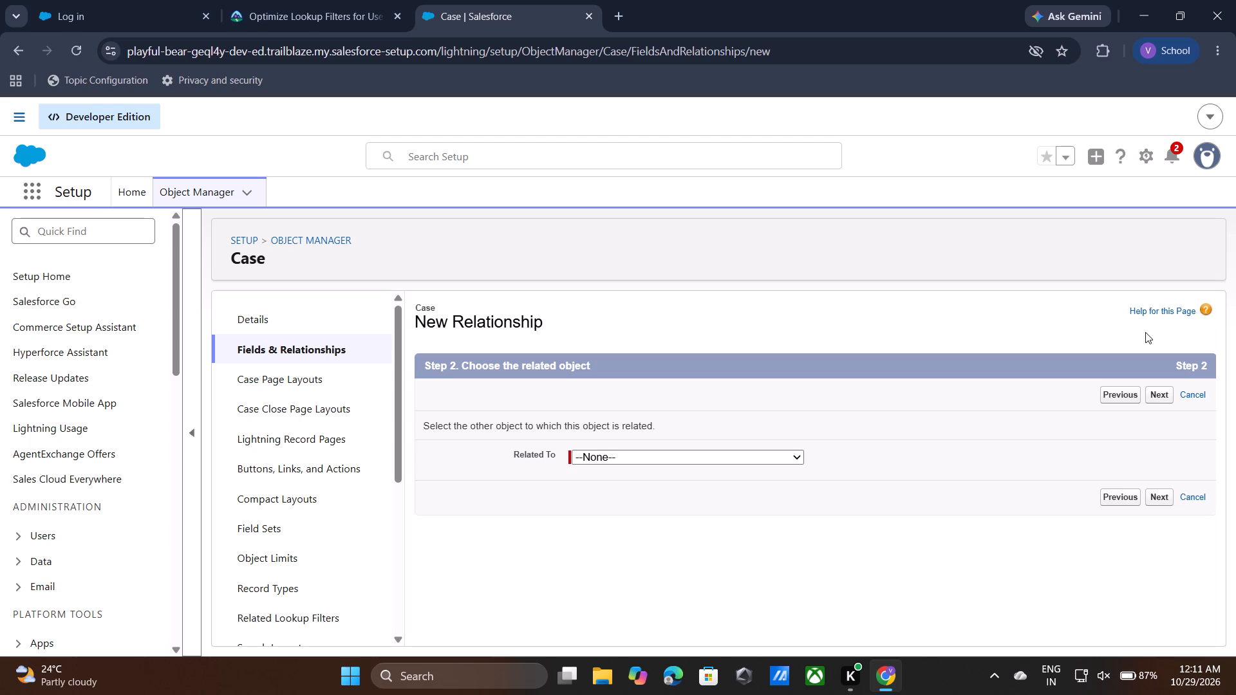
Relate the new lookup field to the User object and proceed to the label and name step.
{"action": "left_click", "coordinate": [794, 449]}
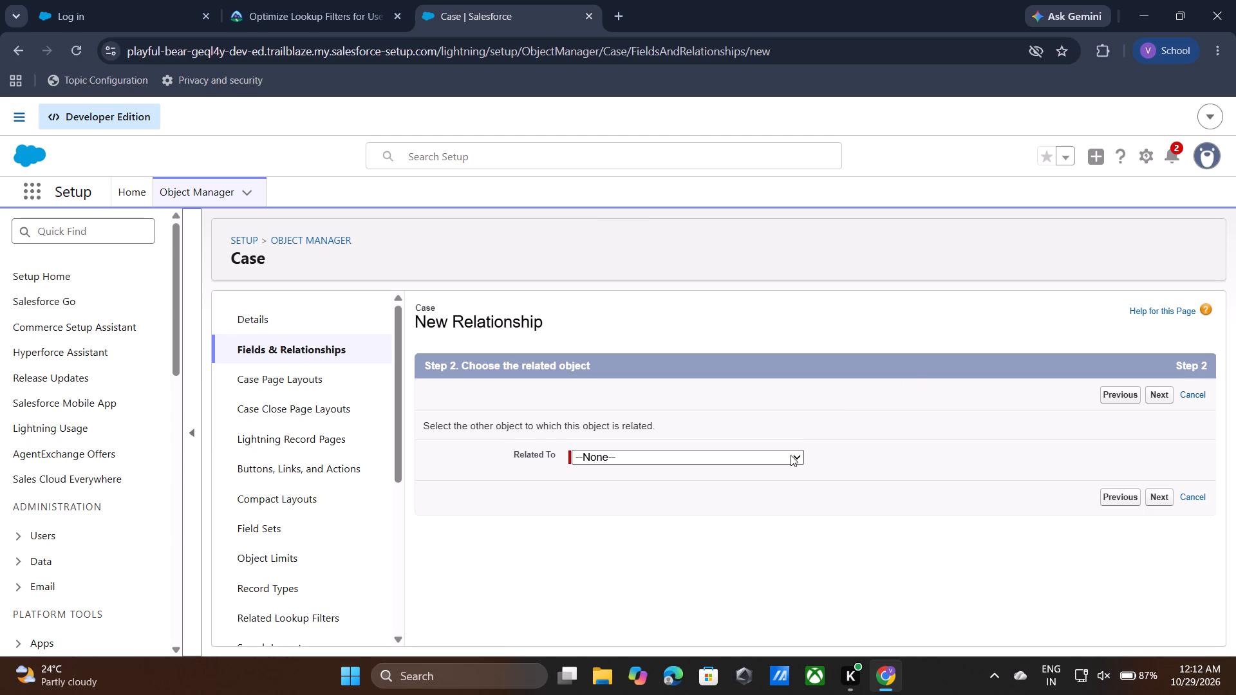
{"action": "left_click", "coordinate": [784, 461]}
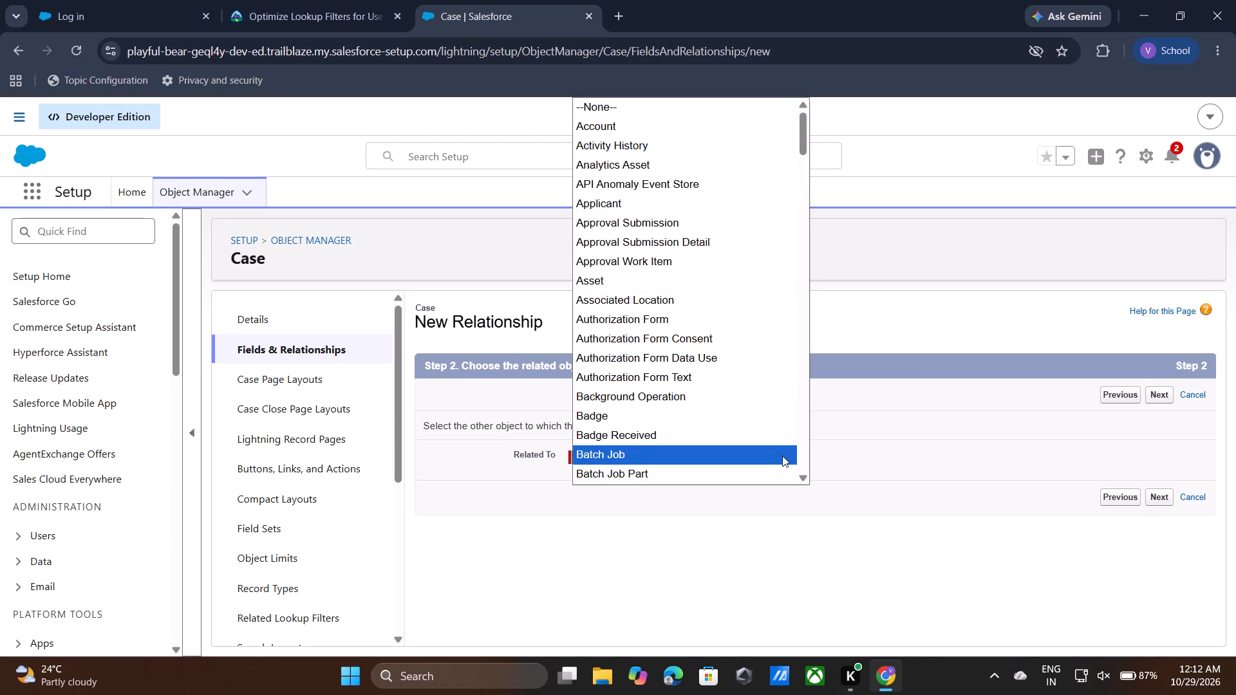
{"action": "left_click", "coordinate": [994, 446]}
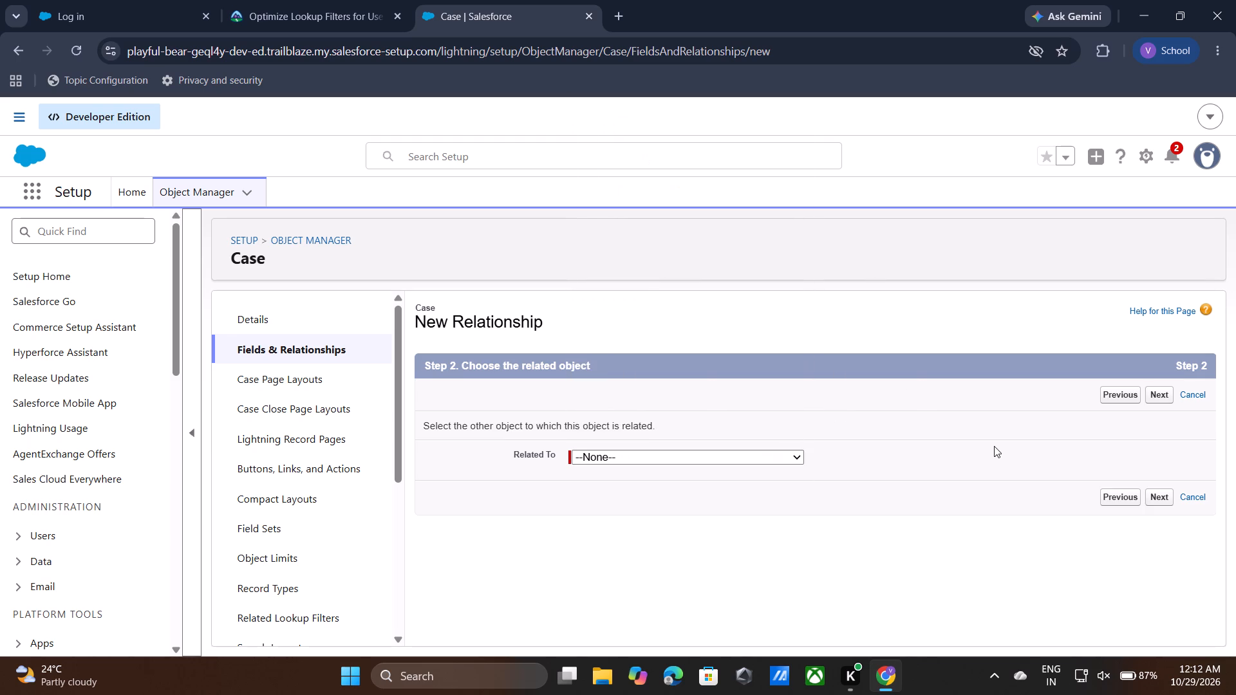
{"action": "left_click", "coordinate": [804, 458]}
{"action": "left_click", "coordinate": [790, 456]}
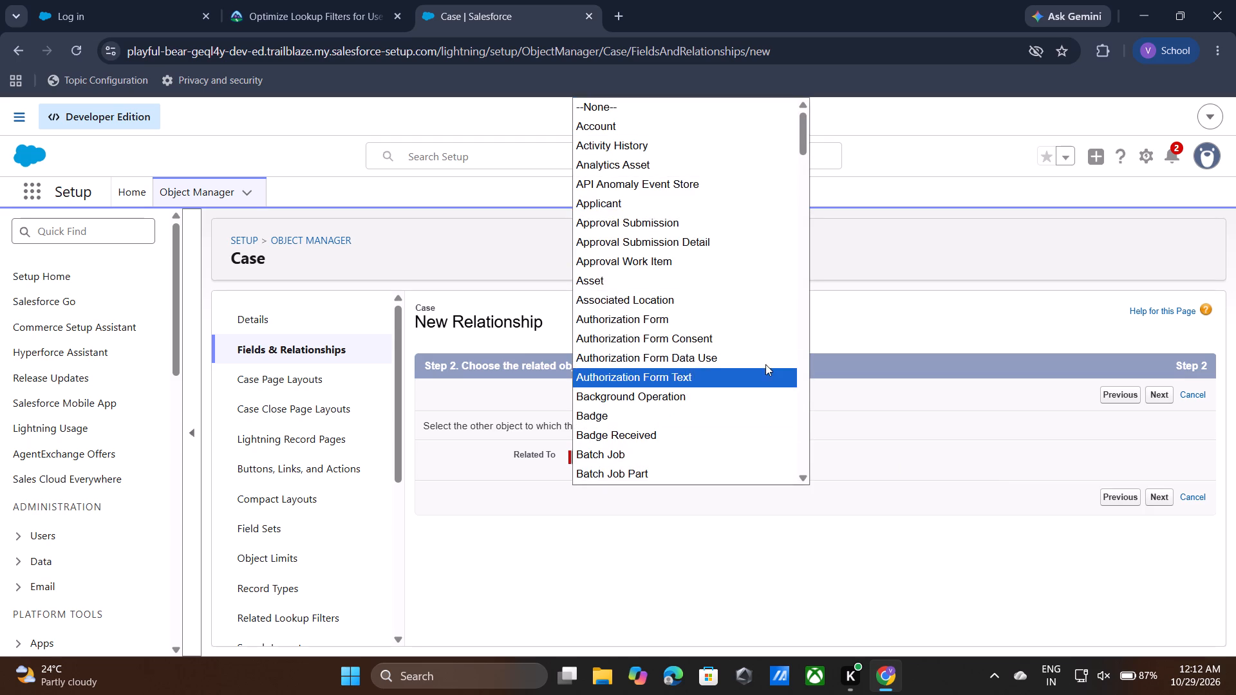
{"action": "scroll", "coordinate": [765, 364], "scroll_direction": "up", "scroll_amount": 3}
{"action": "scroll", "coordinate": [765, 364], "scroll_direction": "down", "scroll_amount": 2}
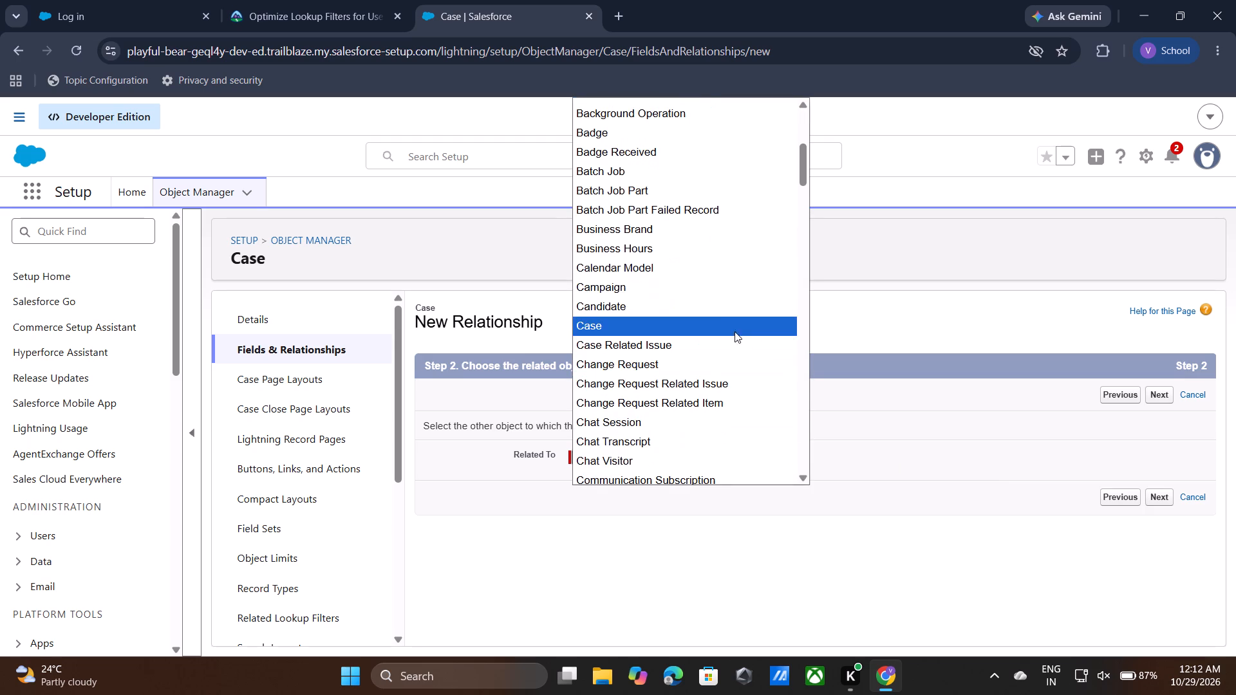
{"action": "scroll", "coordinate": [730, 325], "scroll_direction": "down", "scroll_amount": 18}
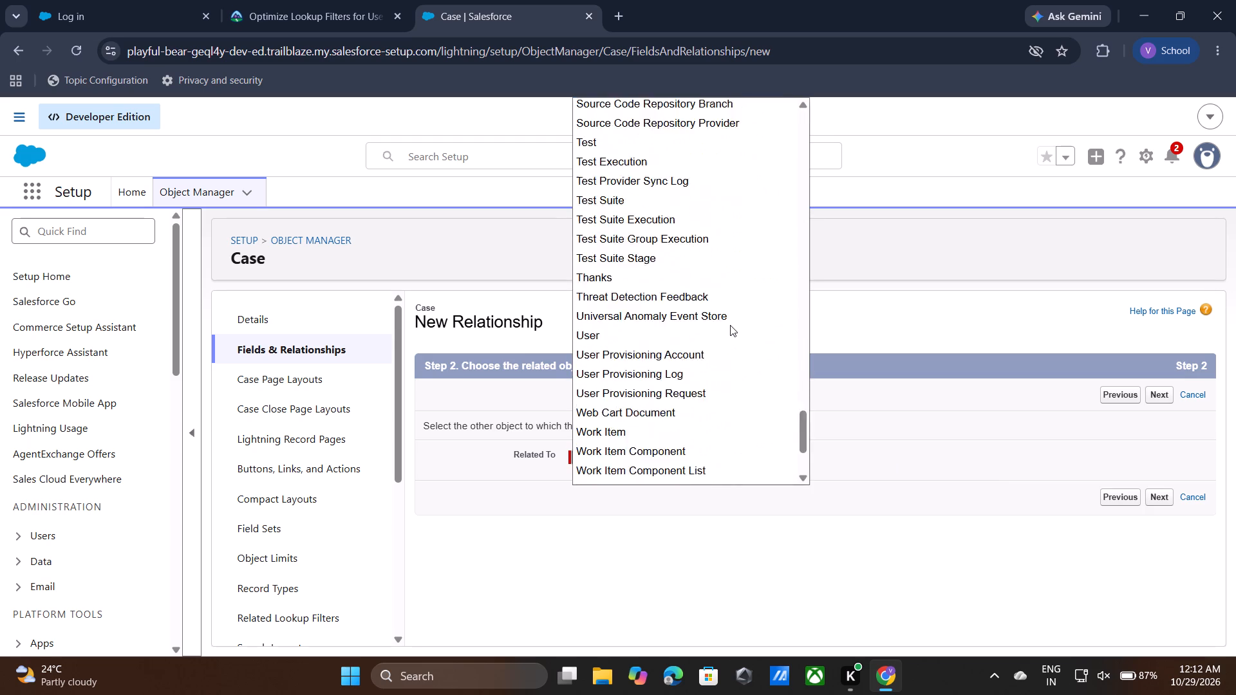
{"action": "scroll", "coordinate": [730, 325], "scroll_direction": "up", "scroll_amount": 2}
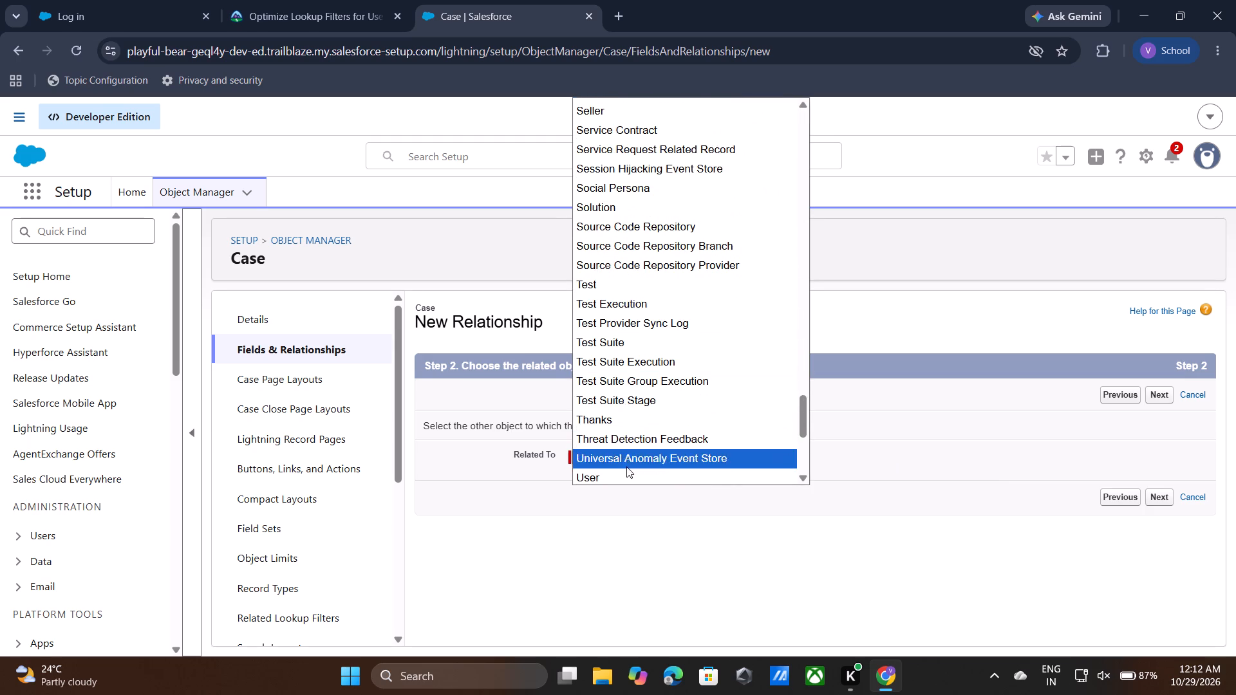
{"action": "left_click", "coordinate": [627, 472]}
{"action": "left_click", "coordinate": [1154, 499]}
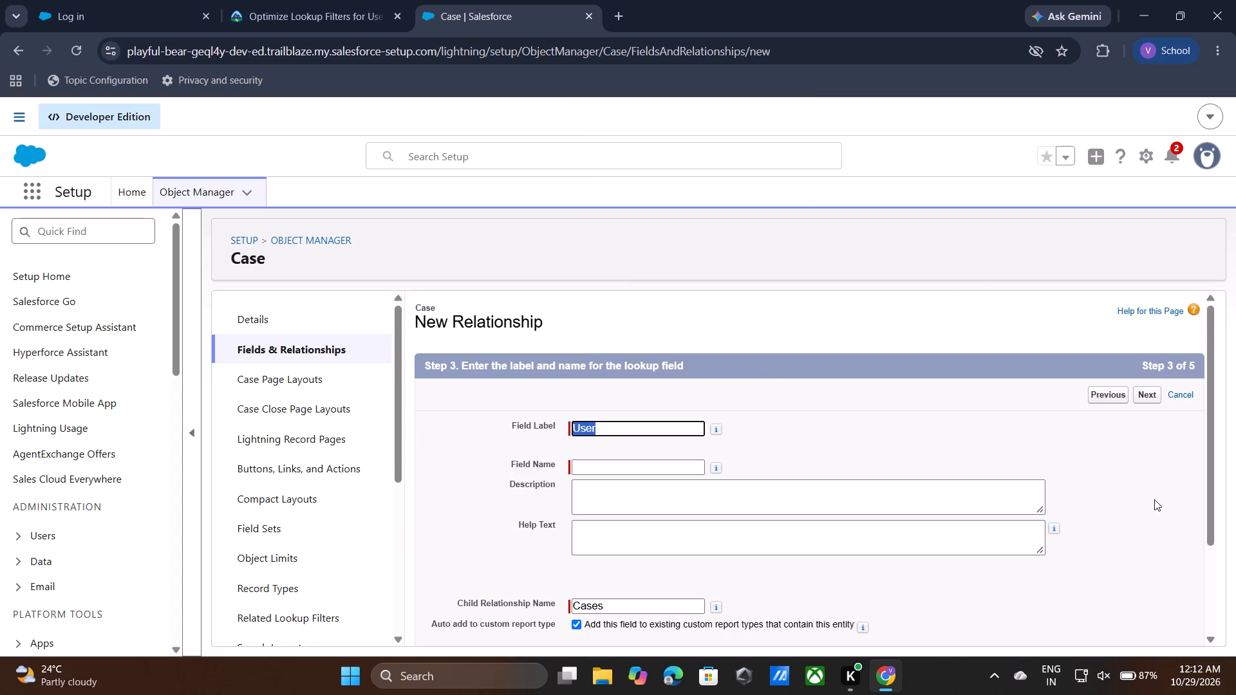
Set the lookup field's label to the copied text "Backup Agent".
{"action": "left_click", "coordinate": [932, 476]}
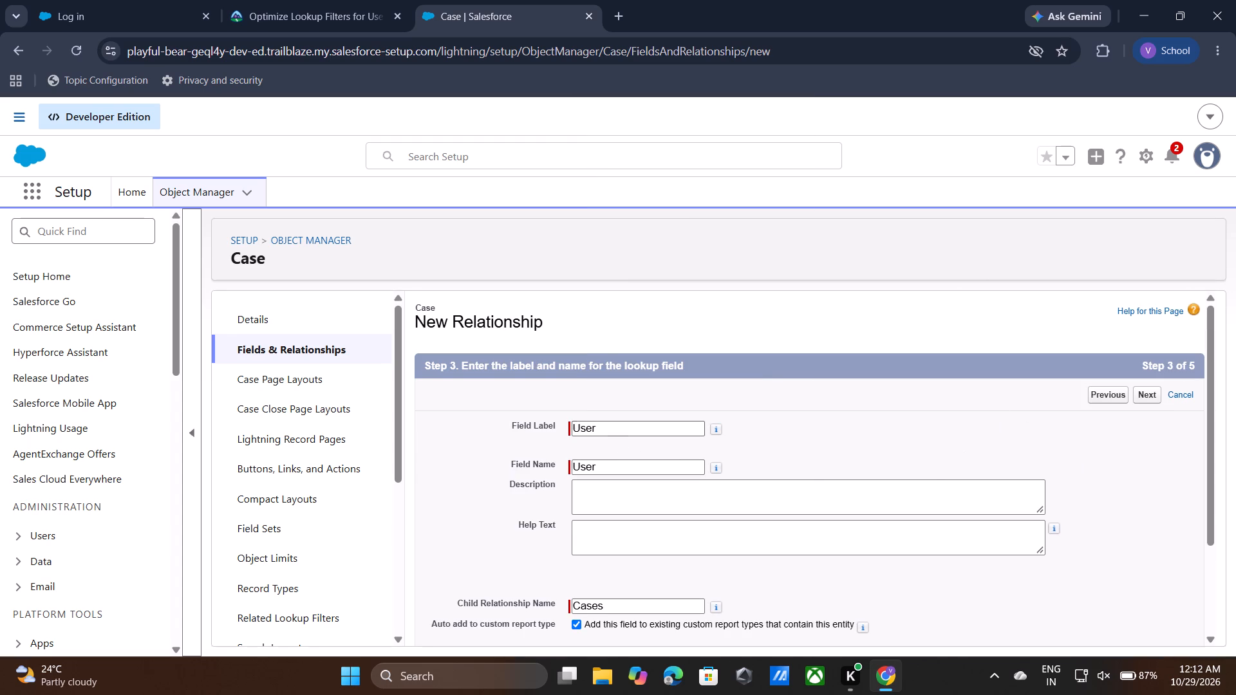
{"action": "triple_click", "coordinate": [607, 430]}
{"action": "key", "text": "ctrl+v"}
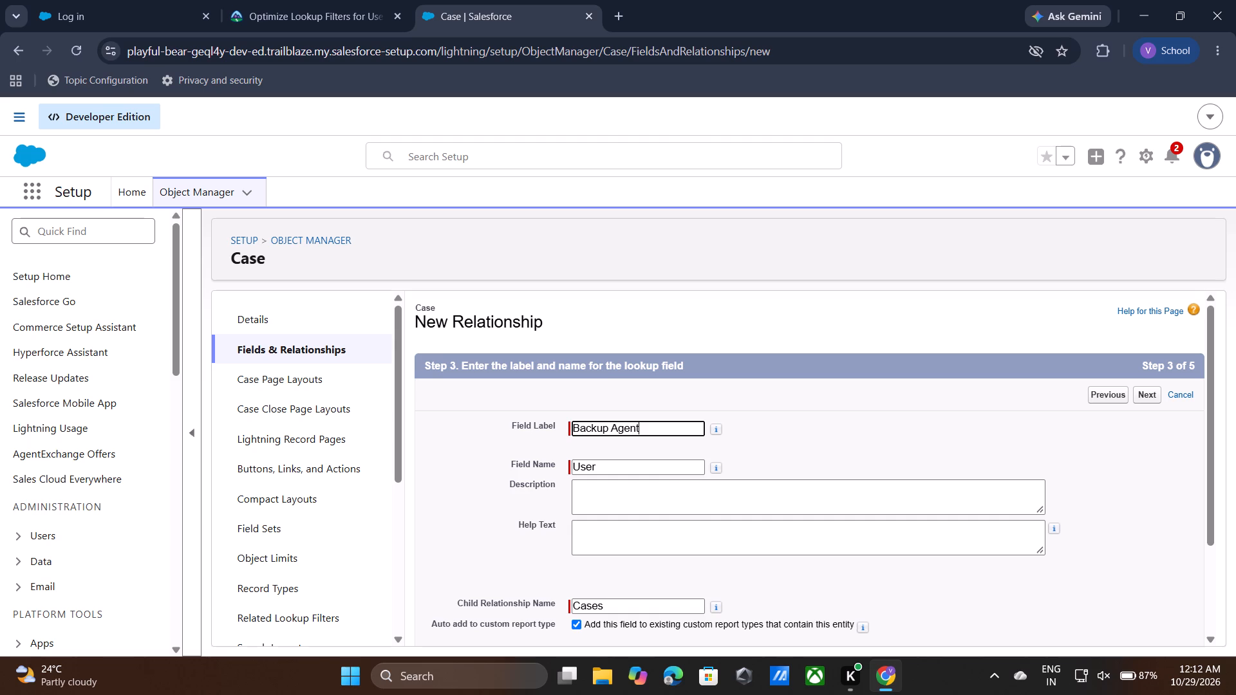
{"action": "left_click", "coordinate": [797, 458]}
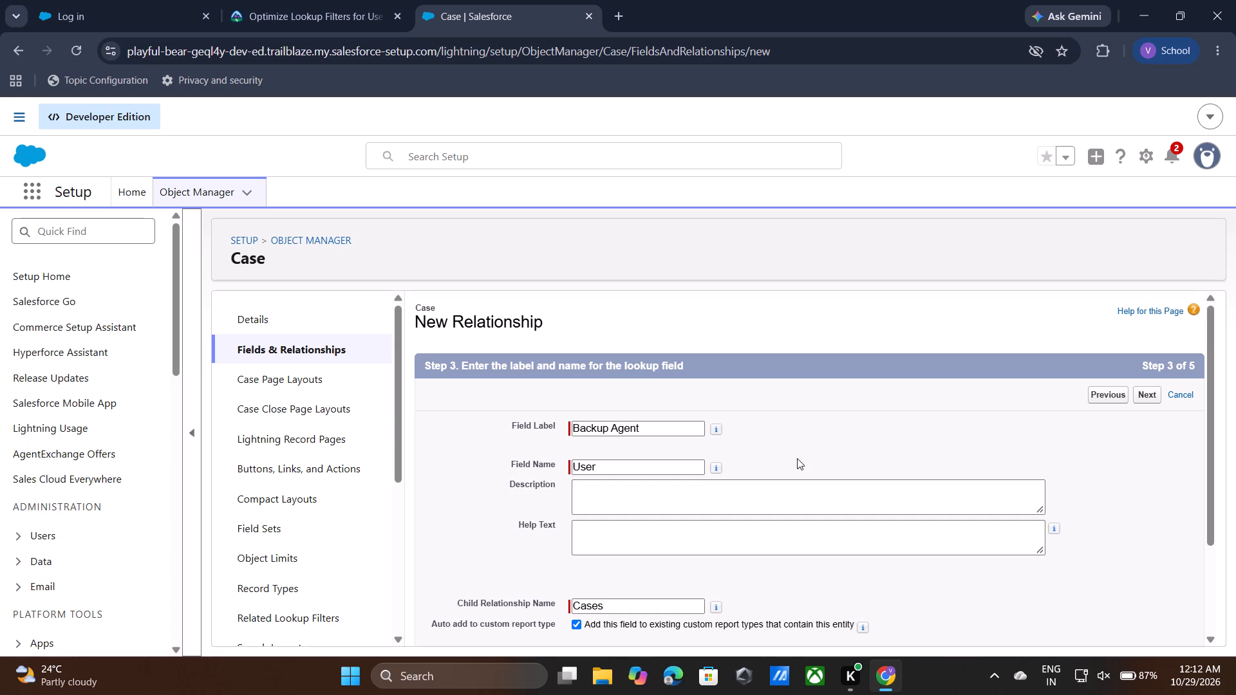
Set the lookup field's Description to Trailhead's copied text "Used to identify the assigned support rep when case owner is away — for support use only.".
{"action": "left_click", "coordinate": [797, 458]}
{"action": "left_click", "coordinate": [797, 458]}
{"action": "left_click", "coordinate": [290, 0]}
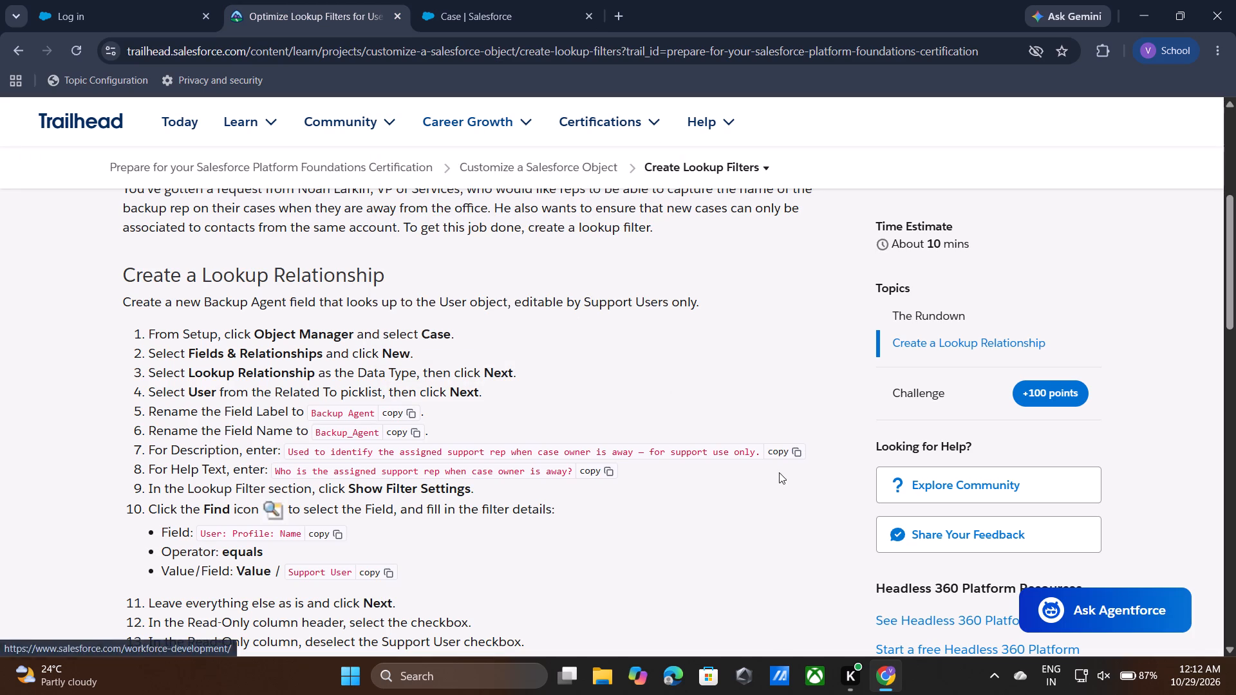
{"action": "left_click", "coordinate": [788, 454]}
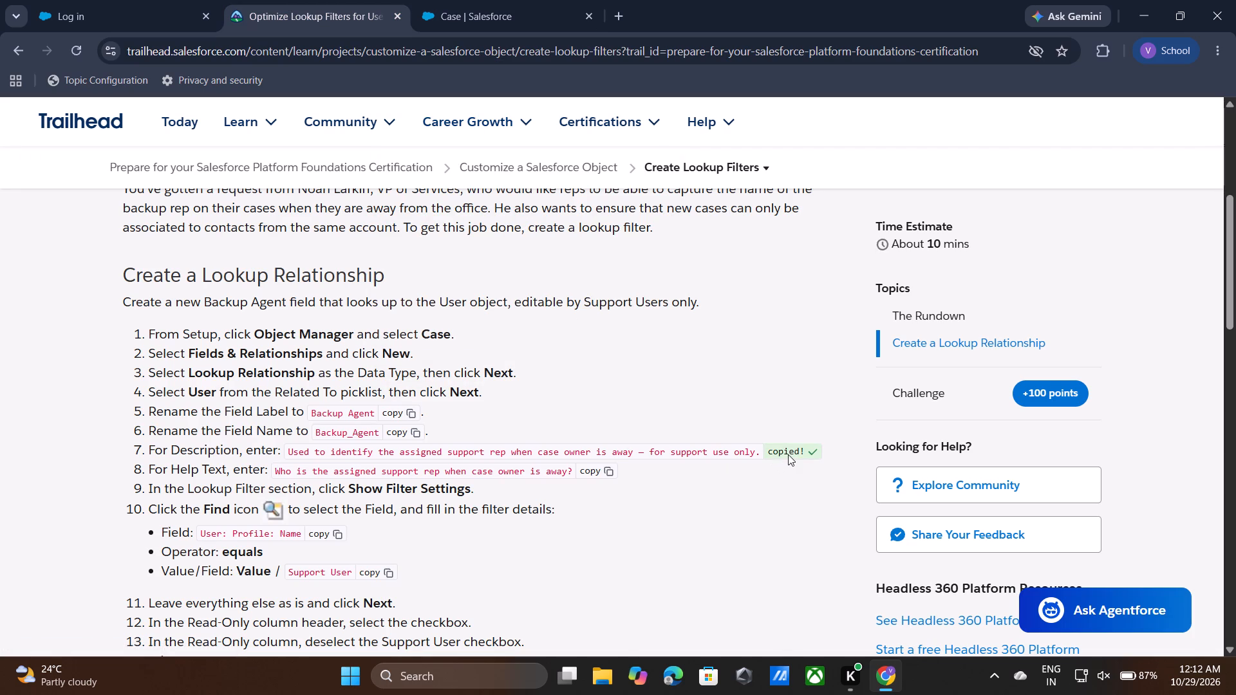
{"action": "left_click_drag", "start_coordinate": [400, 5], "coordinate": [441, 5]}
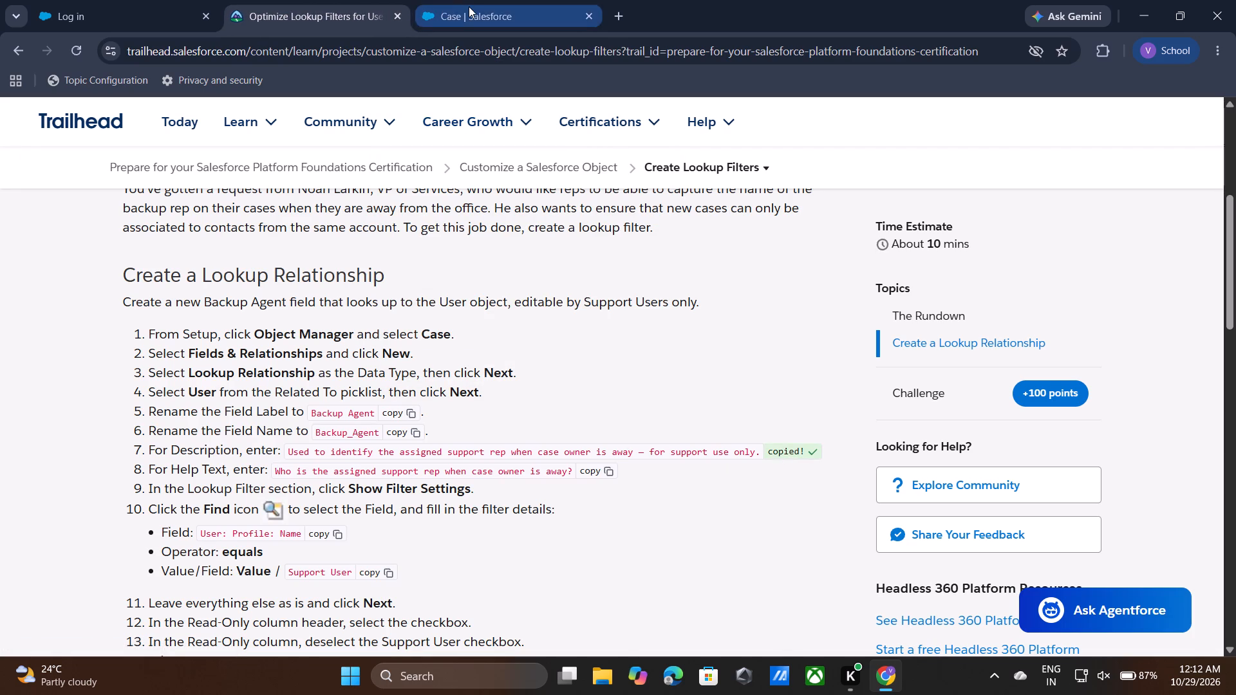
{"action": "left_click", "coordinate": [469, 6]}
{"action": "left_click", "coordinate": [653, 523]}
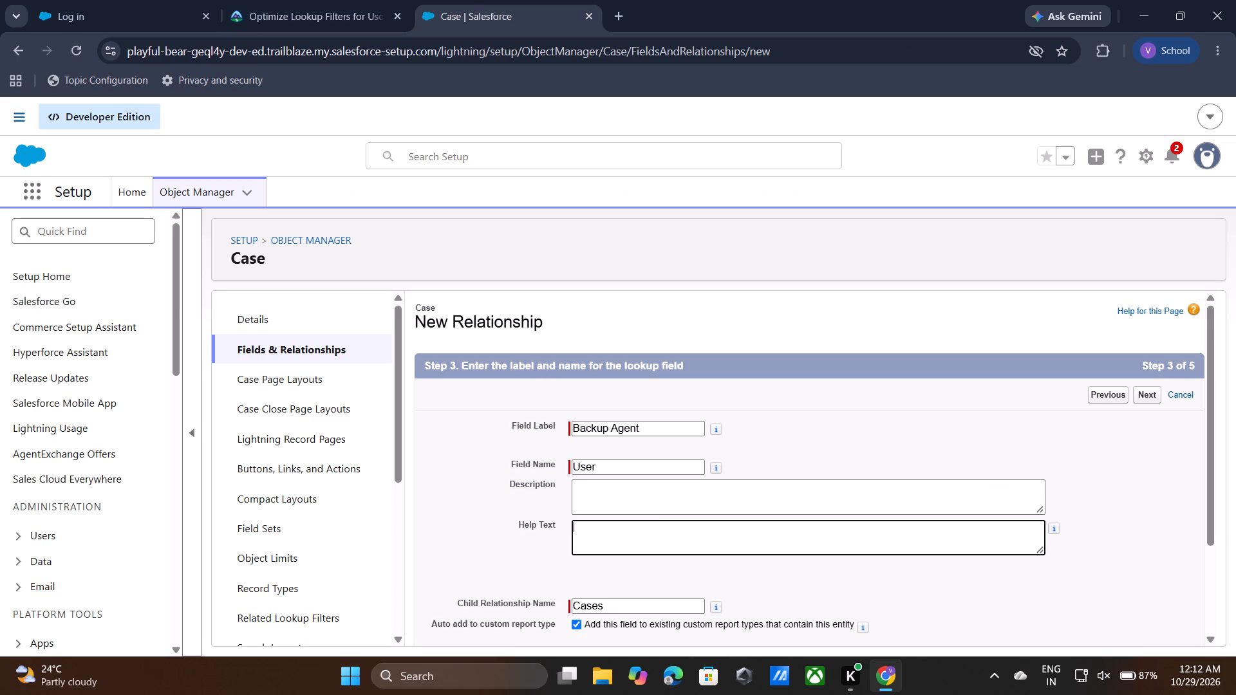
{"action": "left_click", "coordinate": [654, 498]}
{"action": "key", "text": "ctrl+v"}
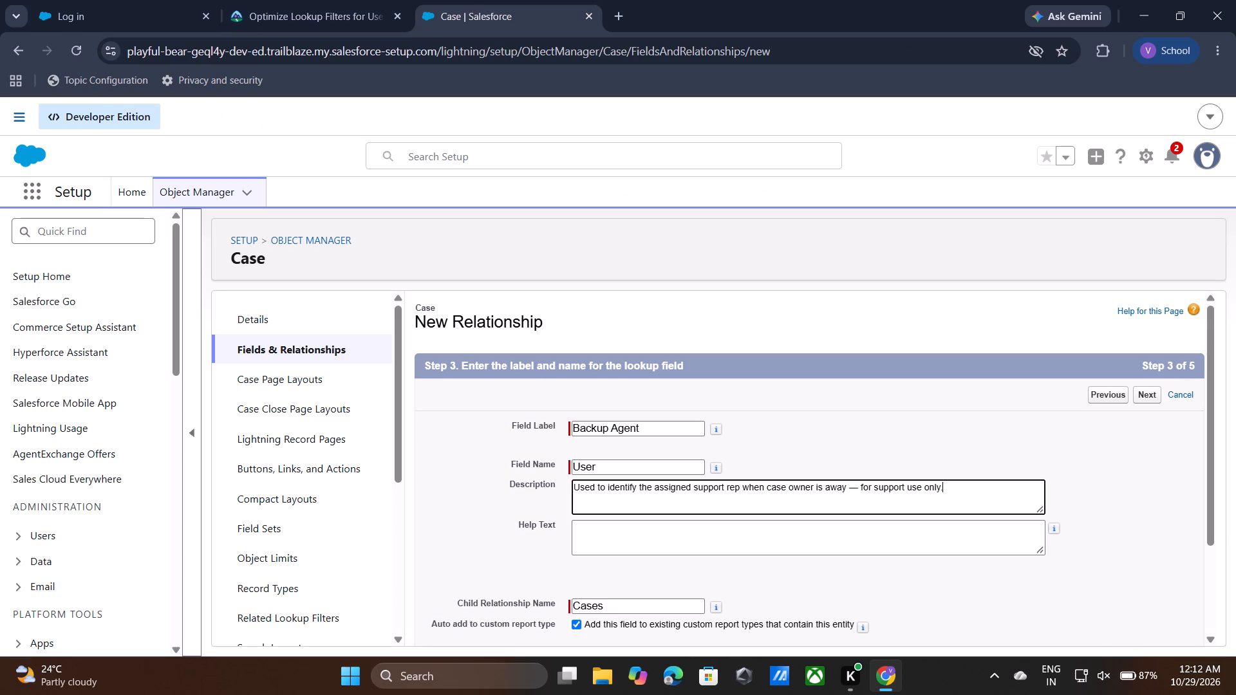
Clear the lookup field's prefilled Field Name and return to its Field Label.
{"action": "triple_click", "coordinate": [579, 470]}
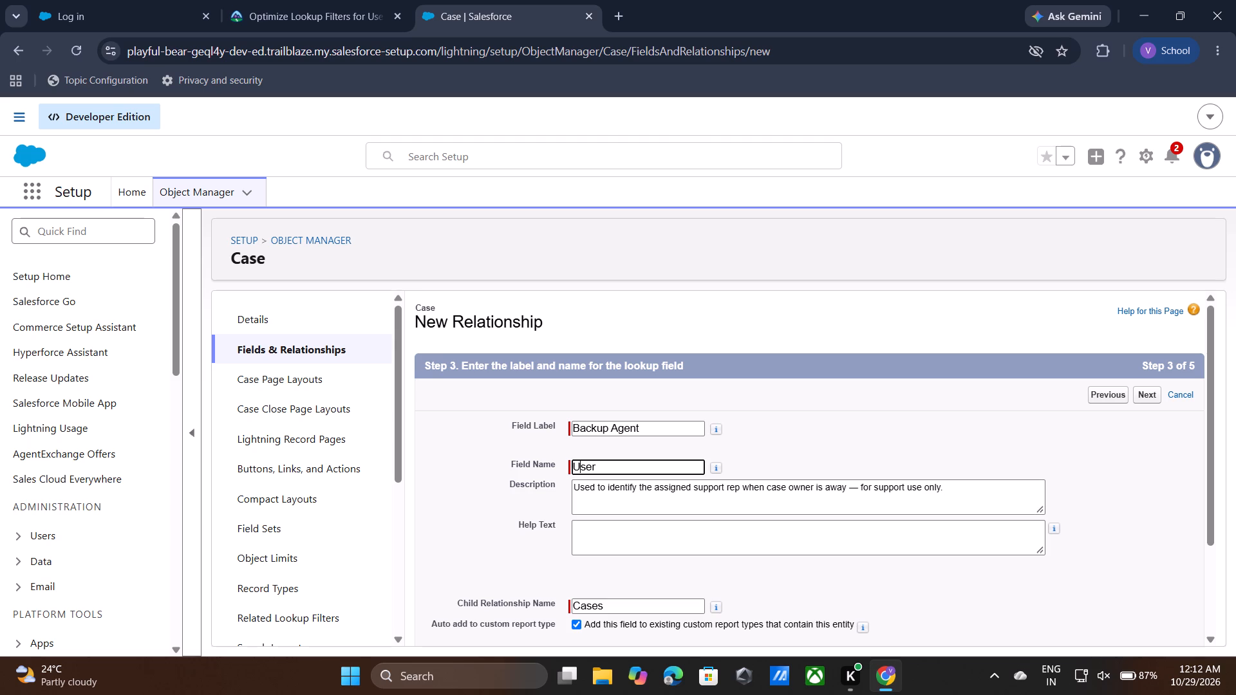
{"action": "key", "text": "BackSpace"}
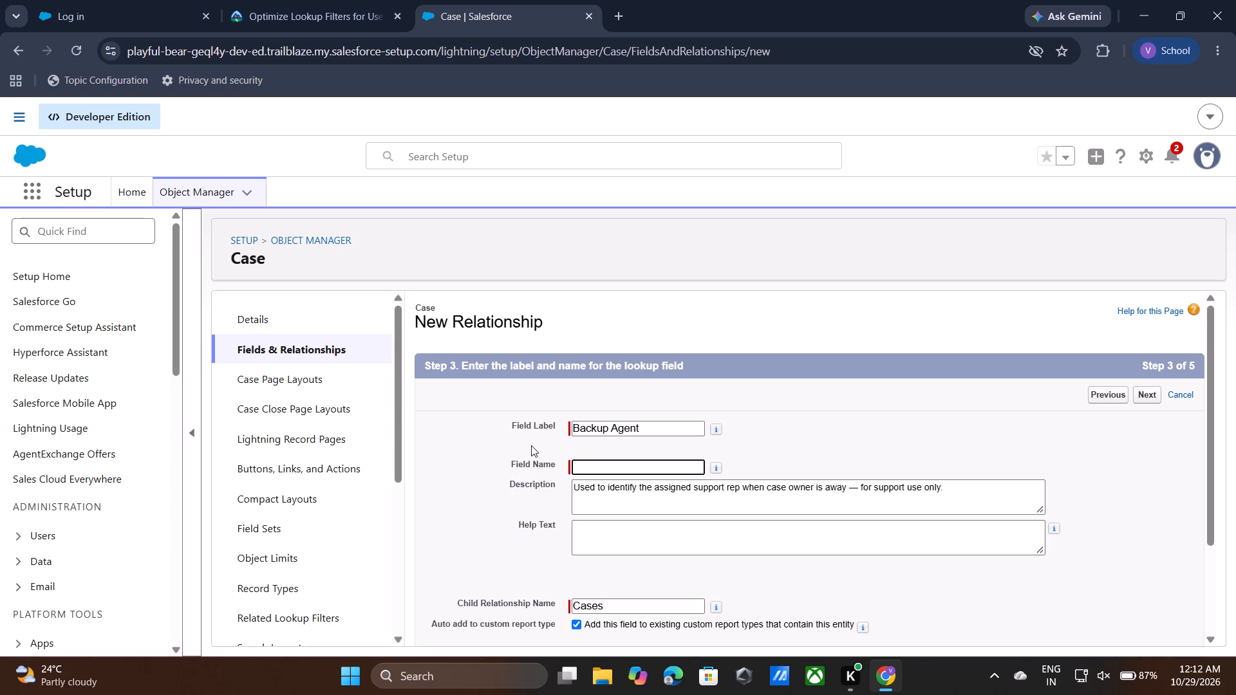
{"action": "left_click", "coordinate": [531, 445]}
{"action": "left_click", "coordinate": [531, 445]}
{"action": "left_click", "coordinate": [616, 421]}
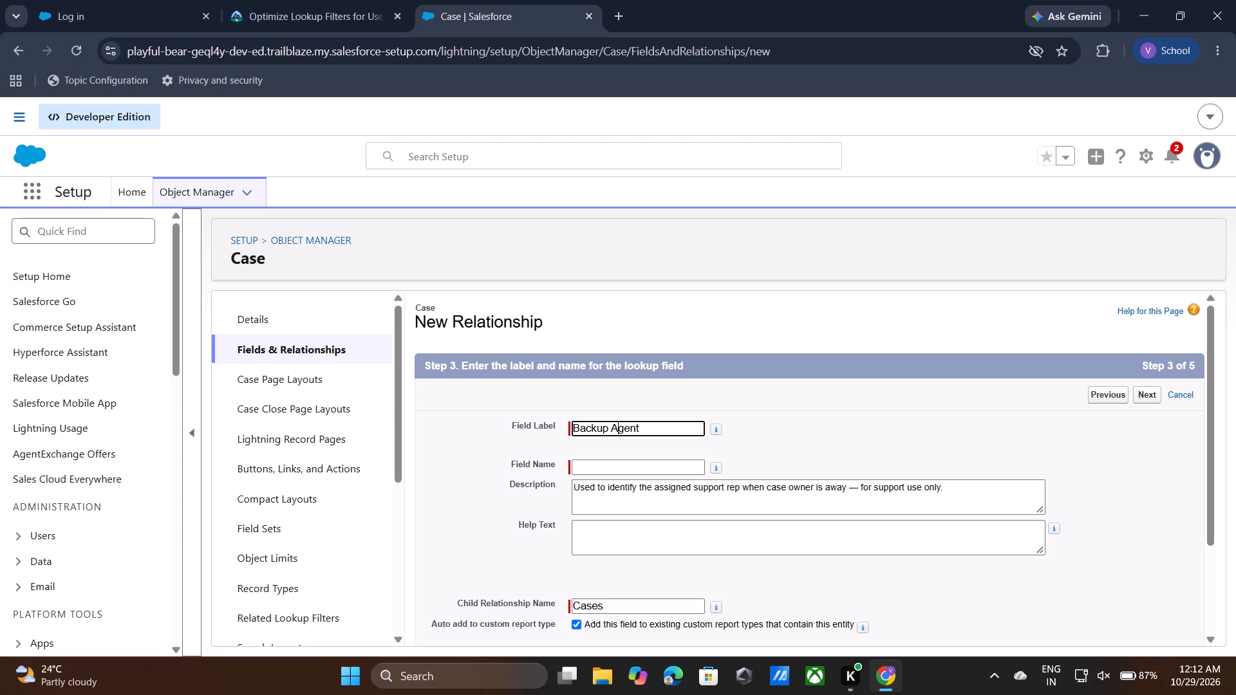
{"action": "left_click", "coordinate": [643, 425]}
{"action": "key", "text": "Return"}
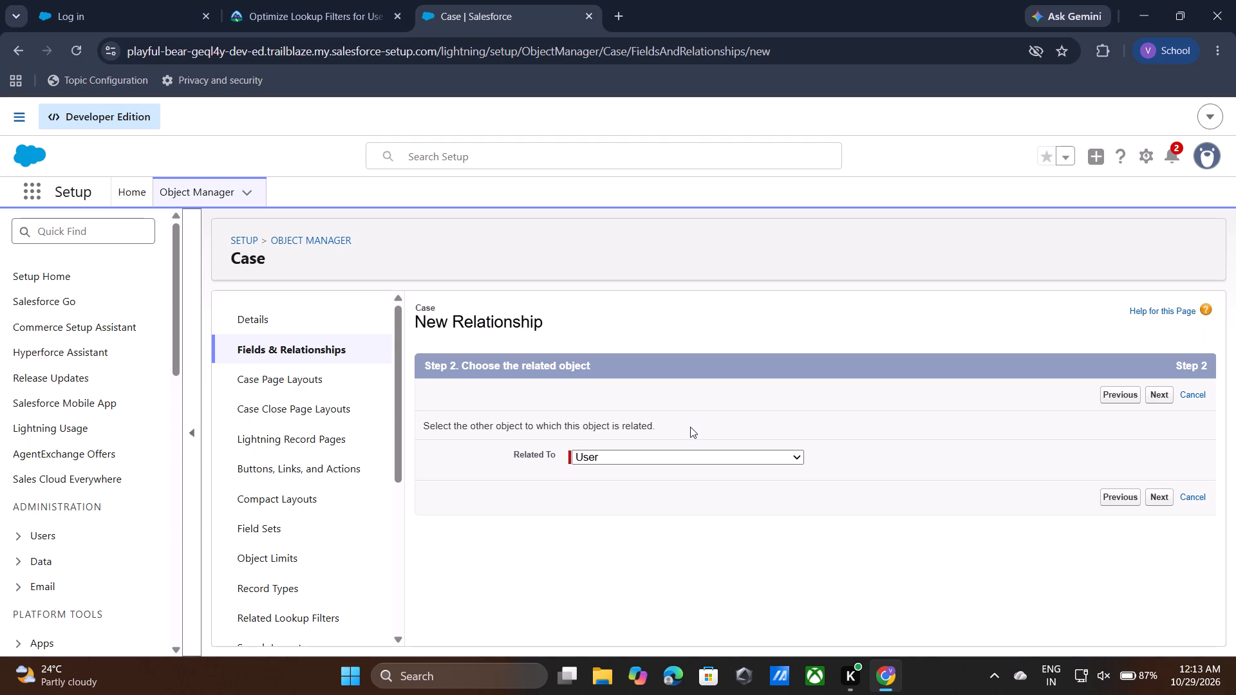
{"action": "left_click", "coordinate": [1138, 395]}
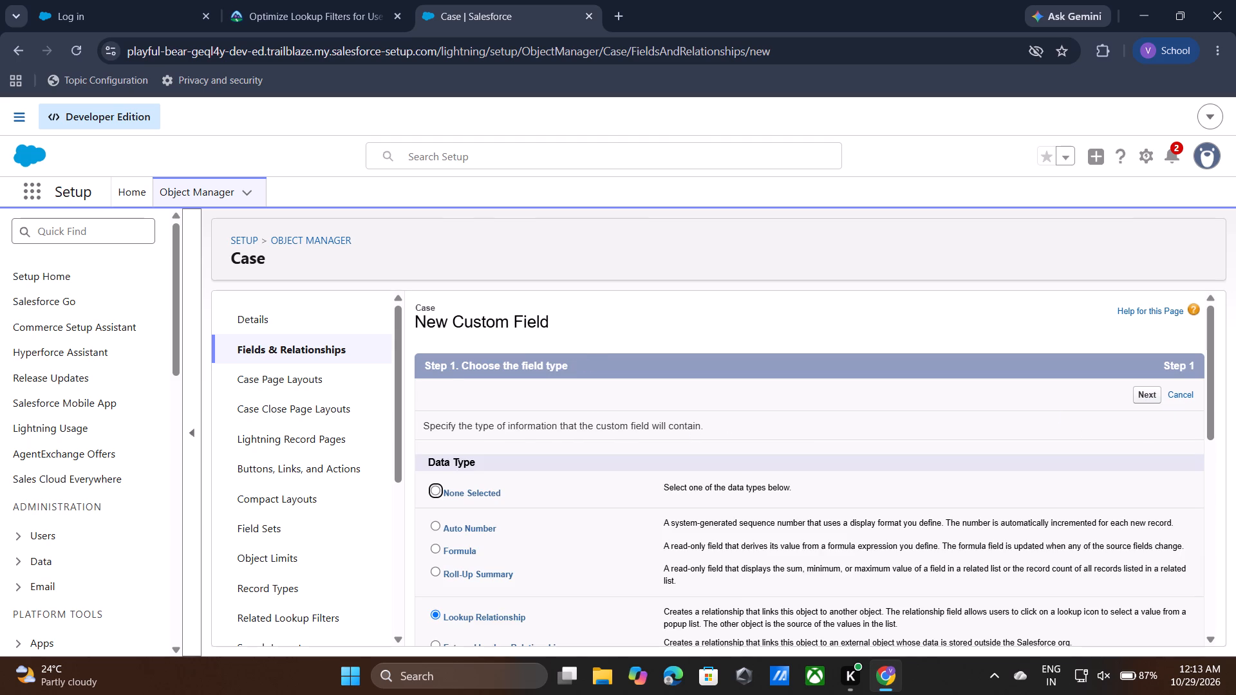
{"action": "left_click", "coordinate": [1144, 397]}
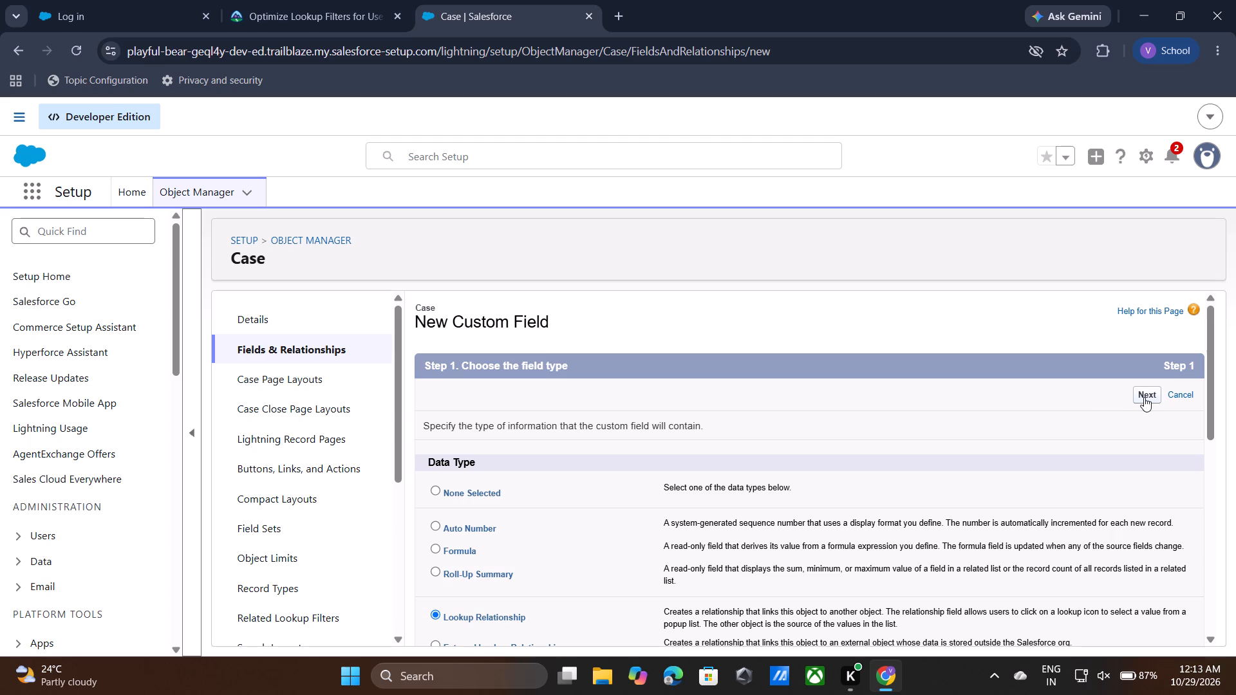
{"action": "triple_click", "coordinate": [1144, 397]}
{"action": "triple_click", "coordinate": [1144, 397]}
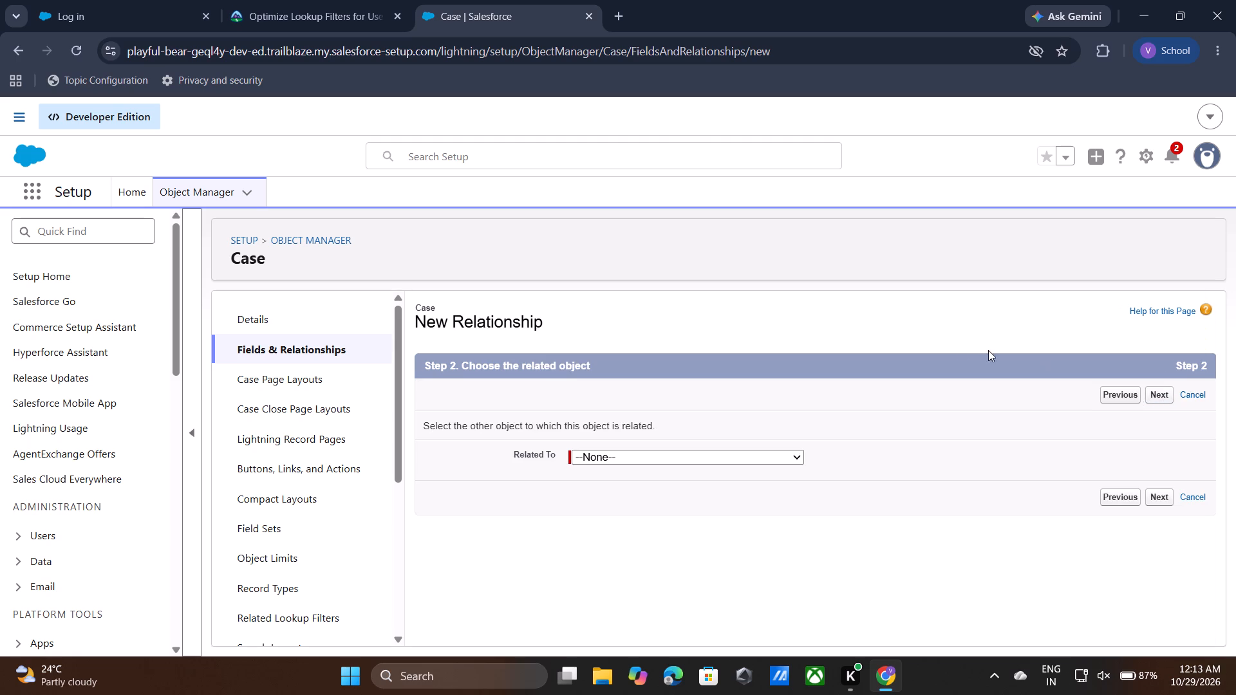
Relate the lookup field to the User object again and have its Field Name generated from the label as Backup_Agent.
{"action": "left_click", "coordinate": [792, 452]}
{"action": "scroll", "coordinate": [722, 362], "scroll_direction": "down", "scroll_amount": 9}
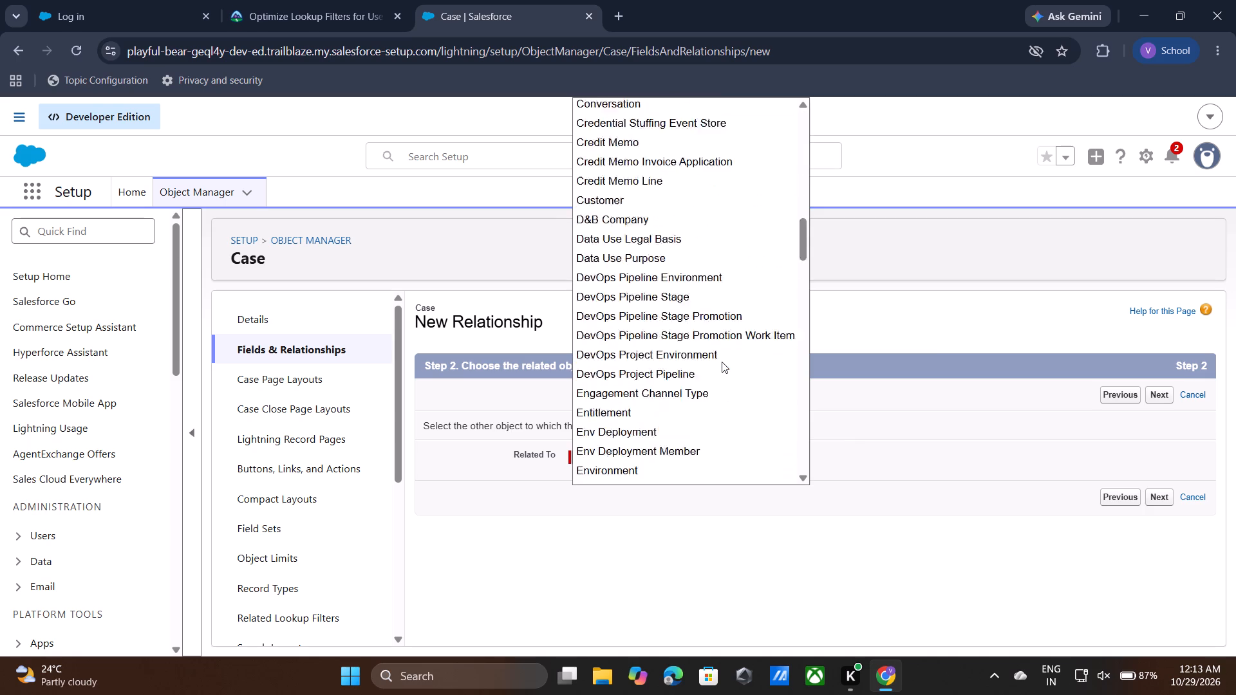
{"action": "scroll", "coordinate": [722, 362], "scroll_direction": "down", "scroll_amount": 7}
{"action": "scroll", "coordinate": [722, 362], "scroll_direction": "up", "scroll_amount": 1}
{"action": "left_click", "coordinate": [644, 346]}
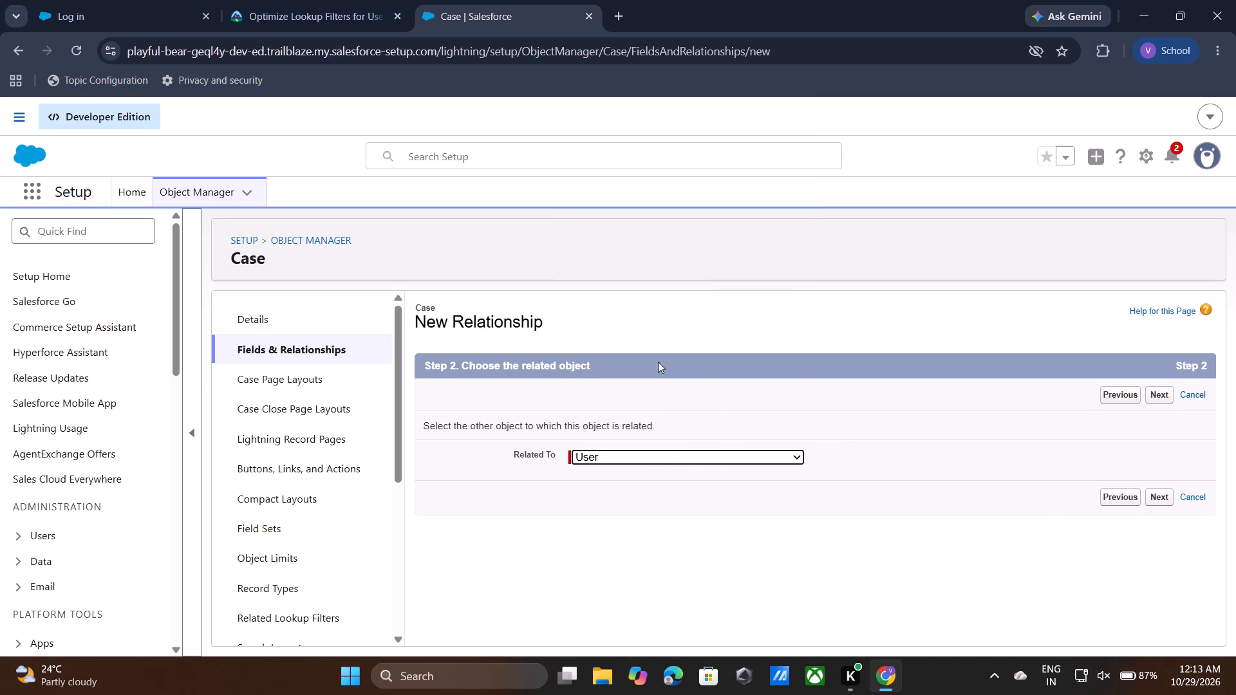
{"action": "left_click", "coordinate": [1166, 494]}
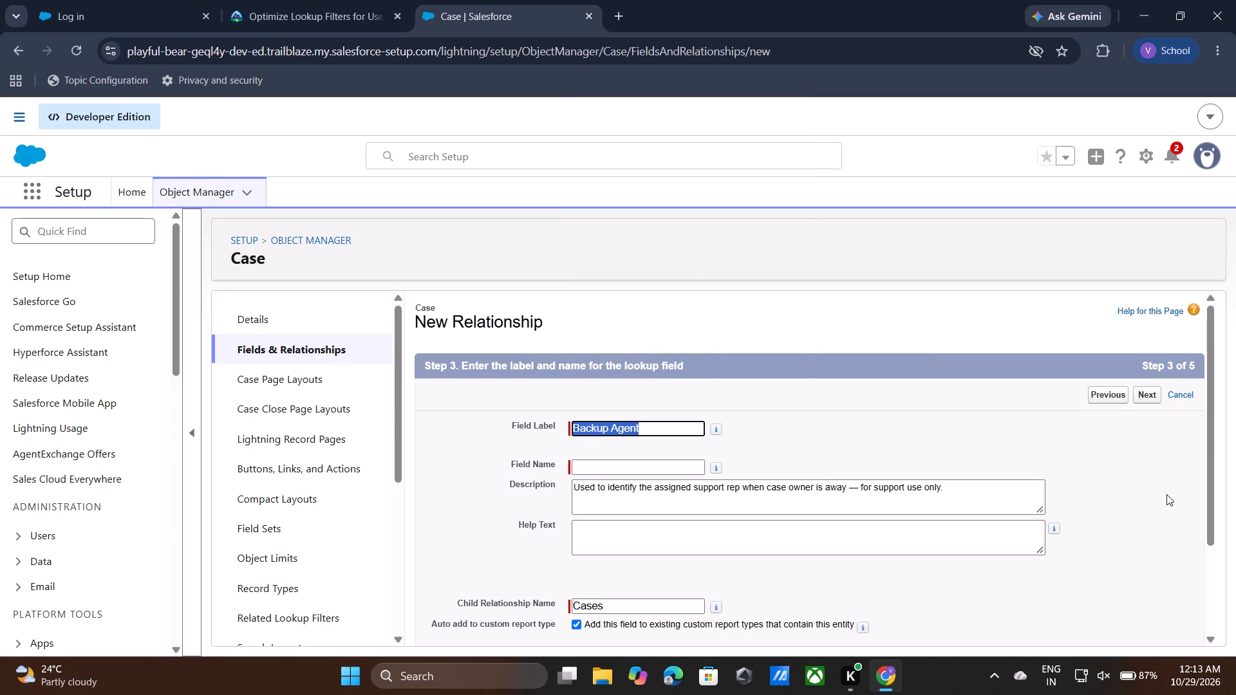
{"action": "left_click", "coordinate": [976, 442]}
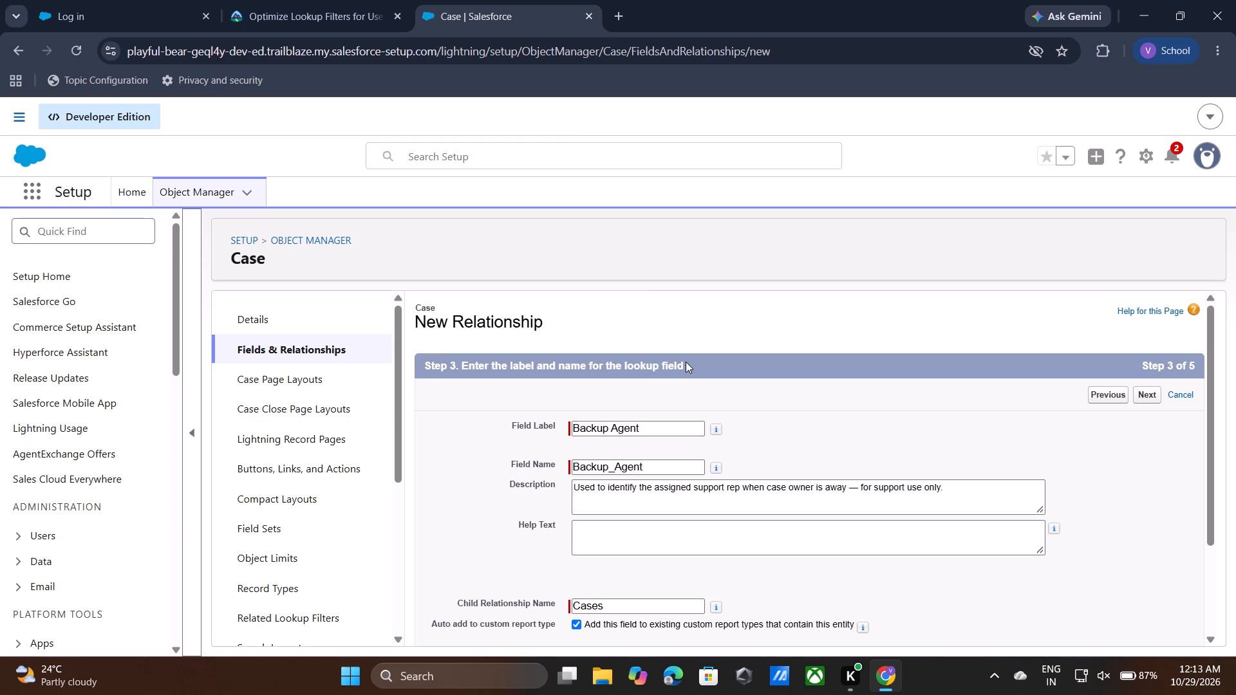
Set the lookup field's Help Text to Trailhead's copied text "Who is the assigned support rep when case owner is away?".
{"action": "left_click", "coordinate": [384, 1]}
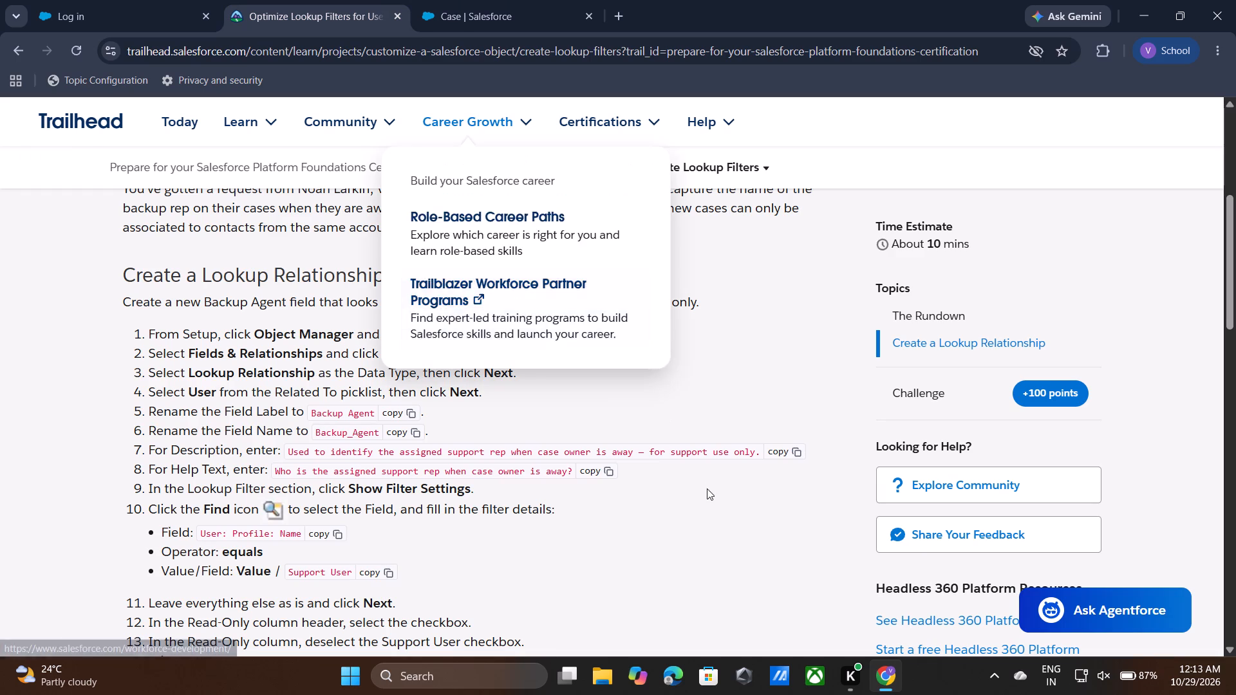
{"action": "left_click", "coordinate": [592, 460]}
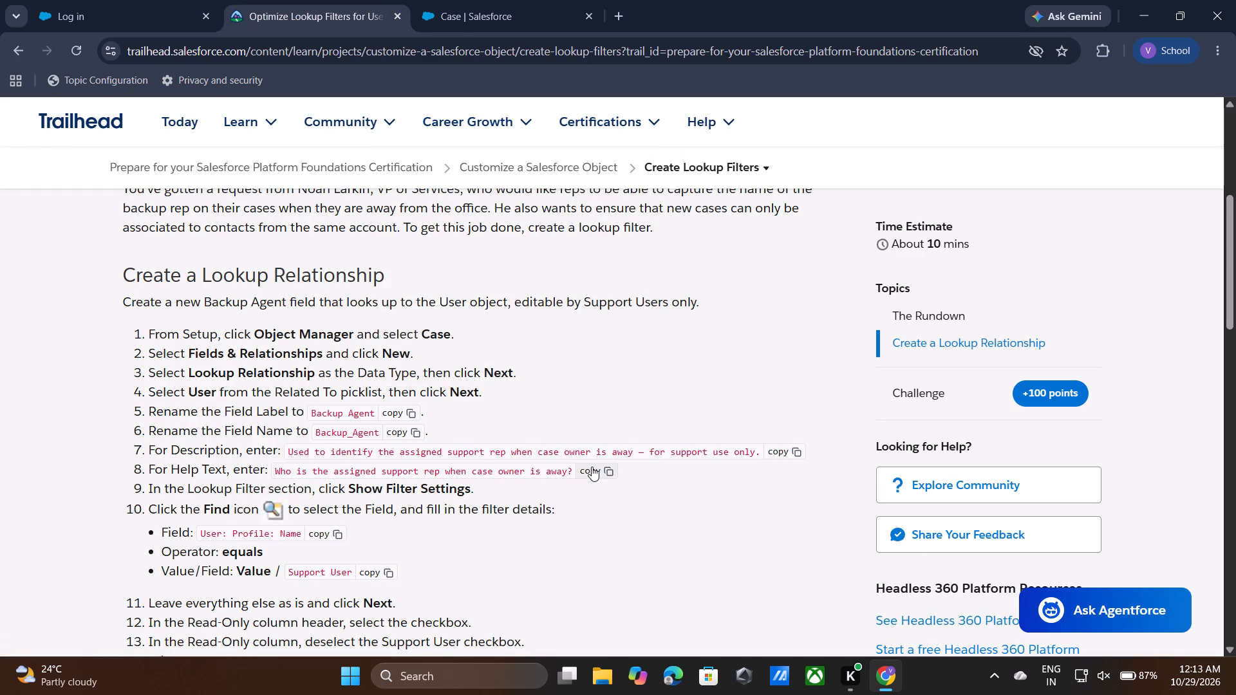
{"action": "left_click", "coordinate": [592, 467]}
{"action": "scroll", "coordinate": [592, 467], "scroll_direction": "down", "scroll_amount": 2}
{"action": "left_click", "coordinate": [497, 0]}
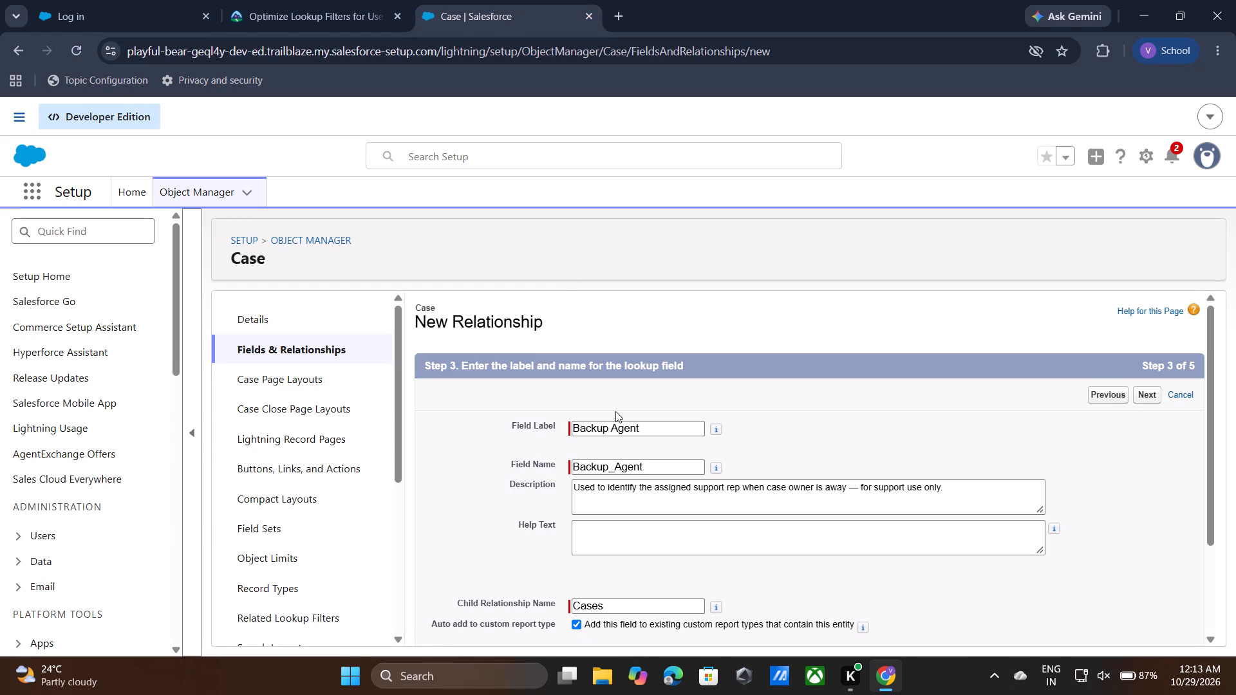
{"action": "left_click", "coordinate": [643, 546]}
{"action": "key", "text": "ctrl+v"}
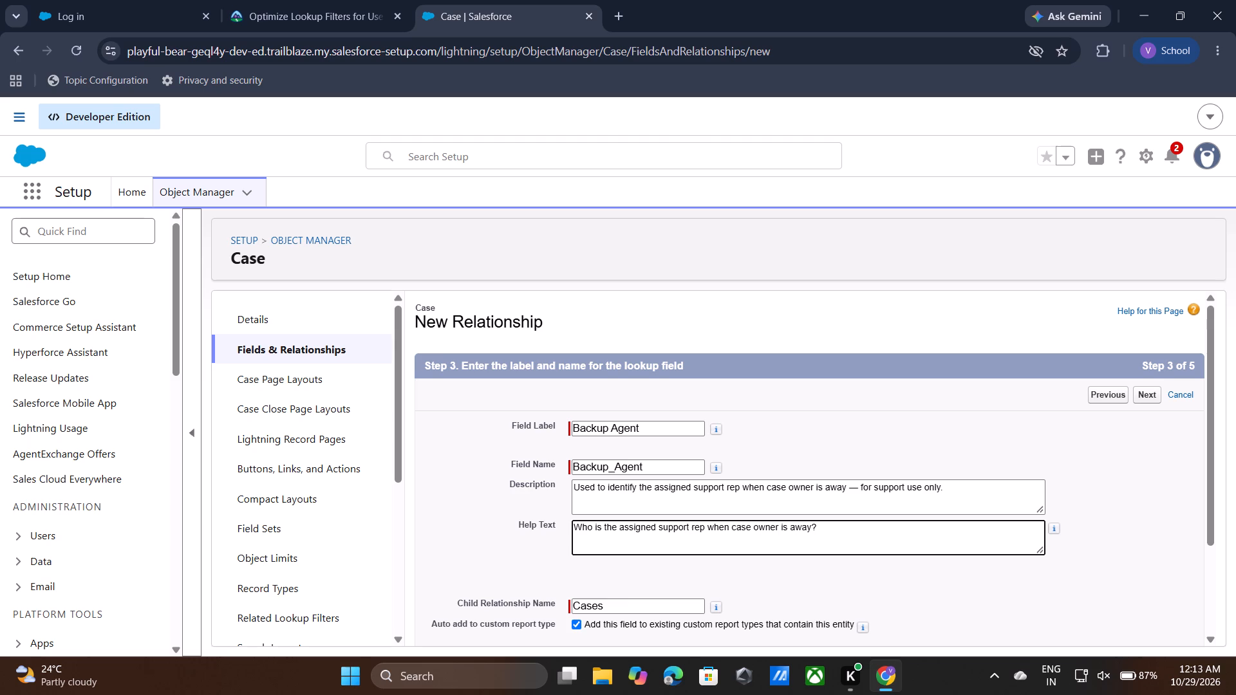
Show the lookup filter settings and insert User: Profile: Name as the field of the first filter criterion.
{"action": "scroll", "coordinate": [581, 602], "scroll_direction": "down", "scroll_amount": 1}
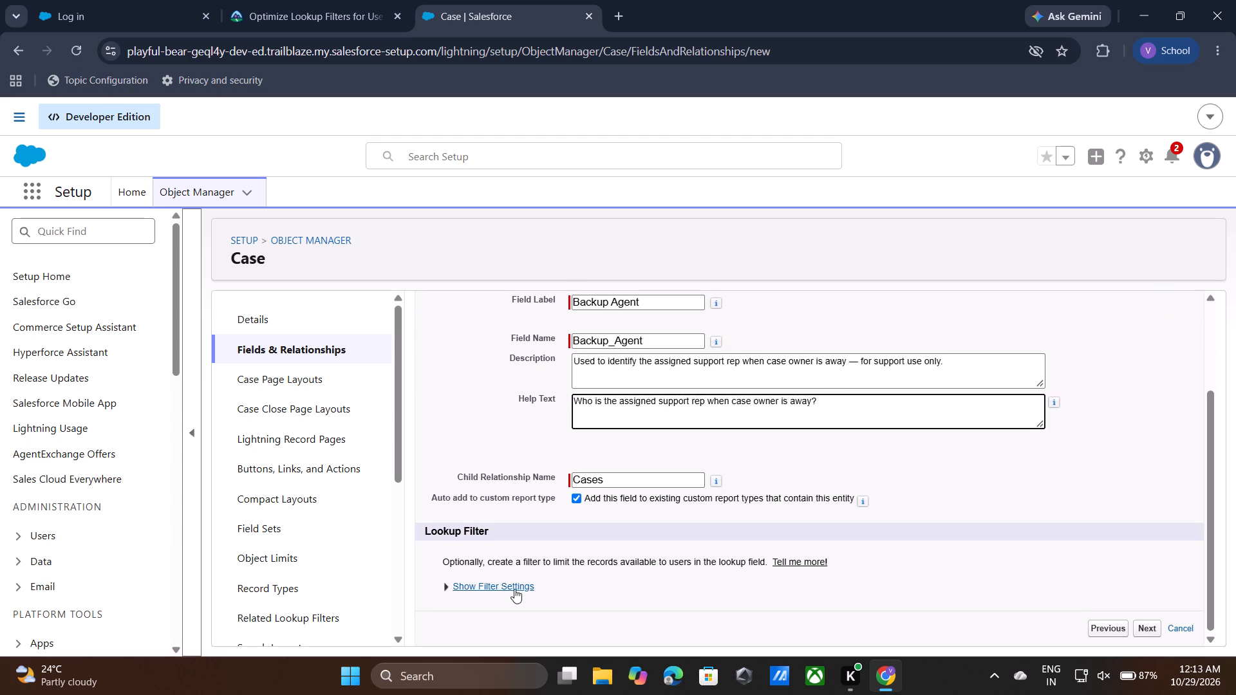
{"action": "left_click", "coordinate": [511, 589]}
{"action": "scroll", "coordinate": [511, 589], "scroll_direction": "down", "scroll_amount": 1}
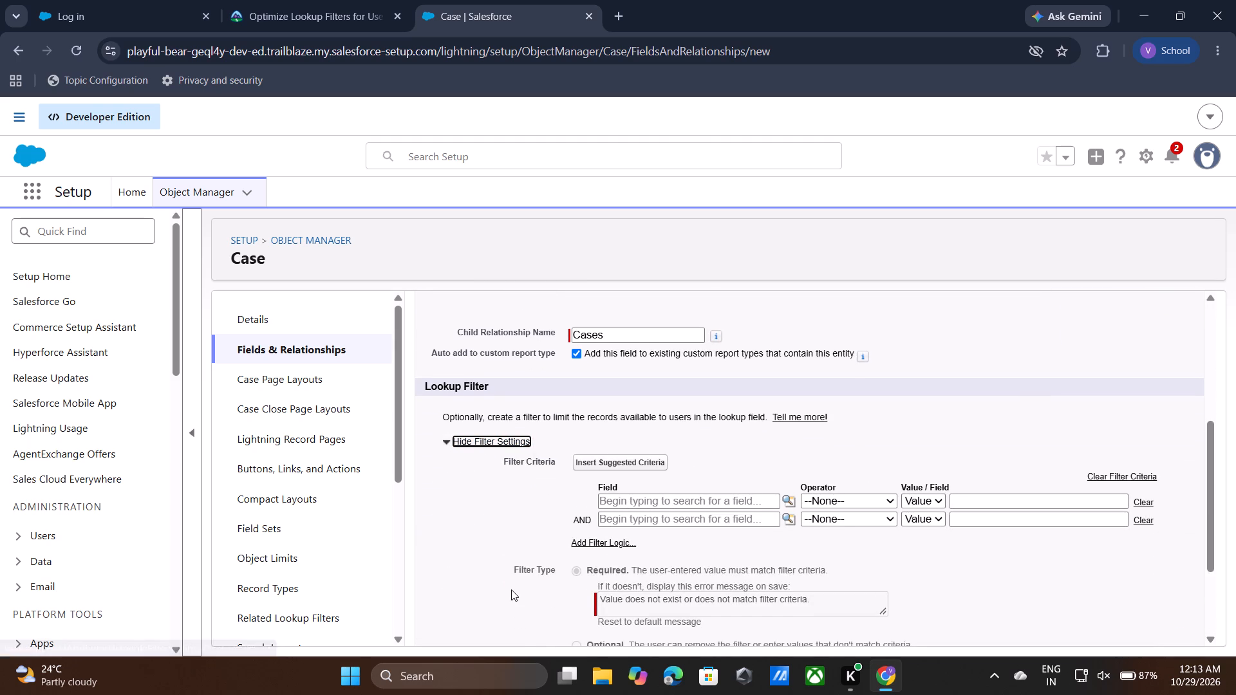
{"action": "left_click", "coordinate": [792, 506]}
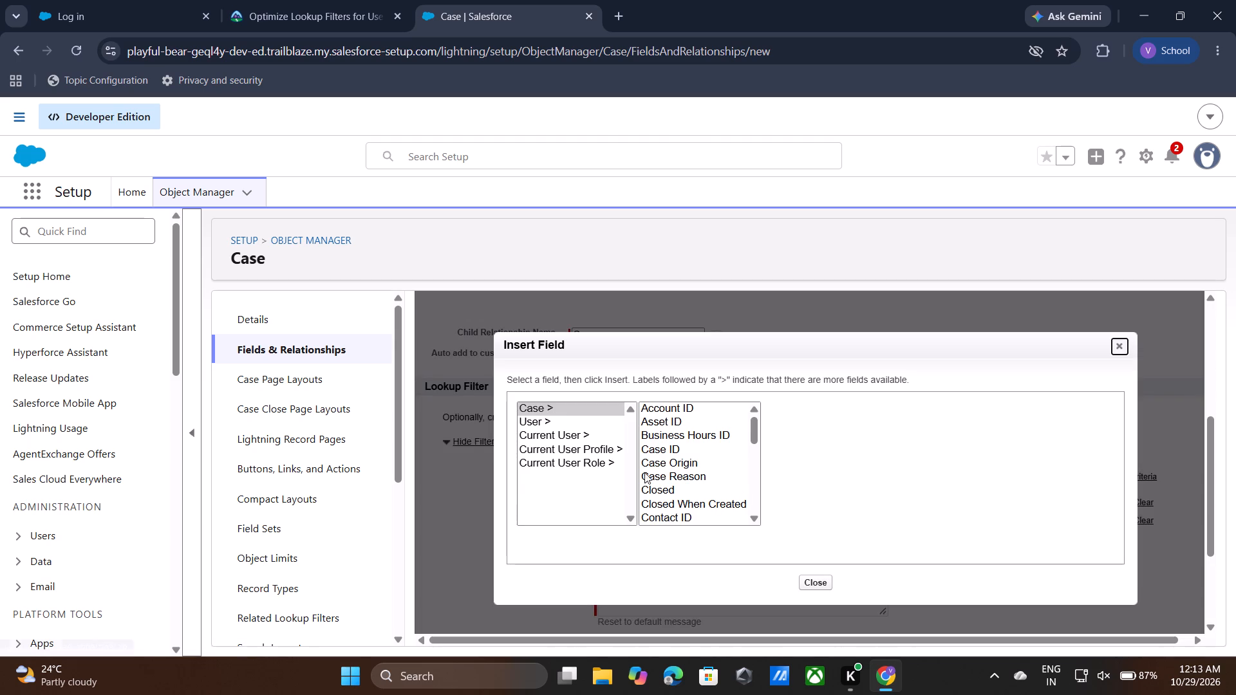
{"action": "left_click", "coordinate": [535, 422]}
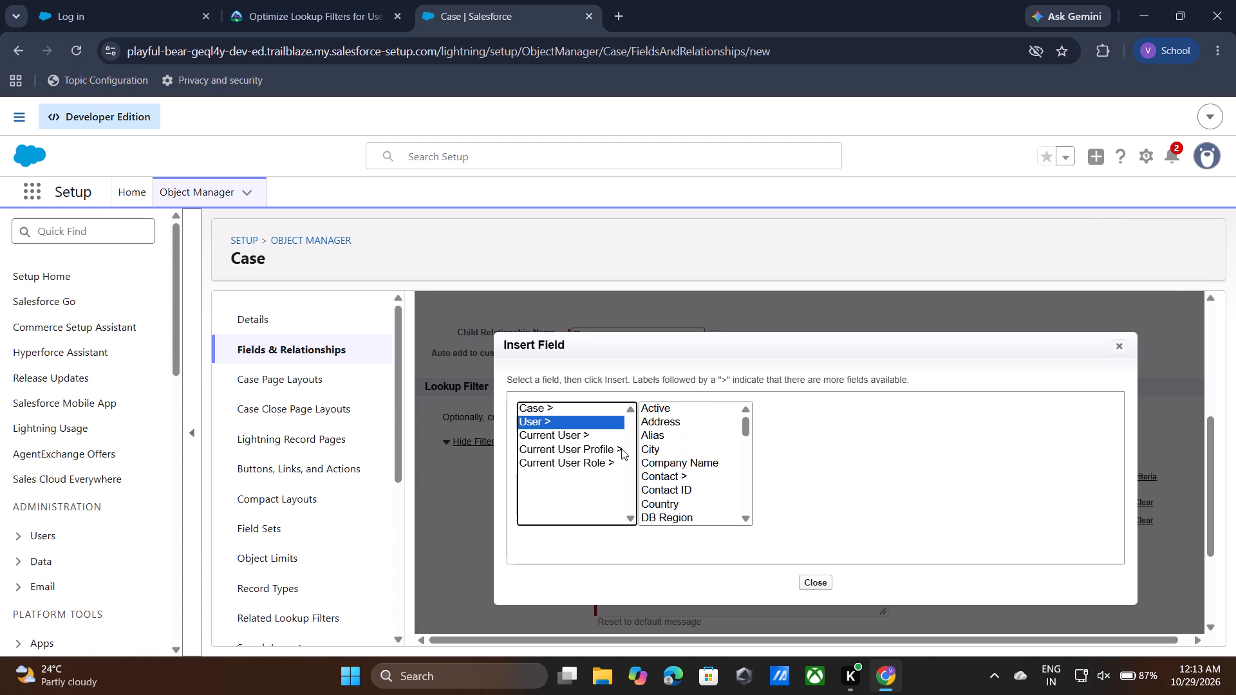
{"action": "scroll", "coordinate": [684, 485], "scroll_direction": "down", "scroll_amount": 2}
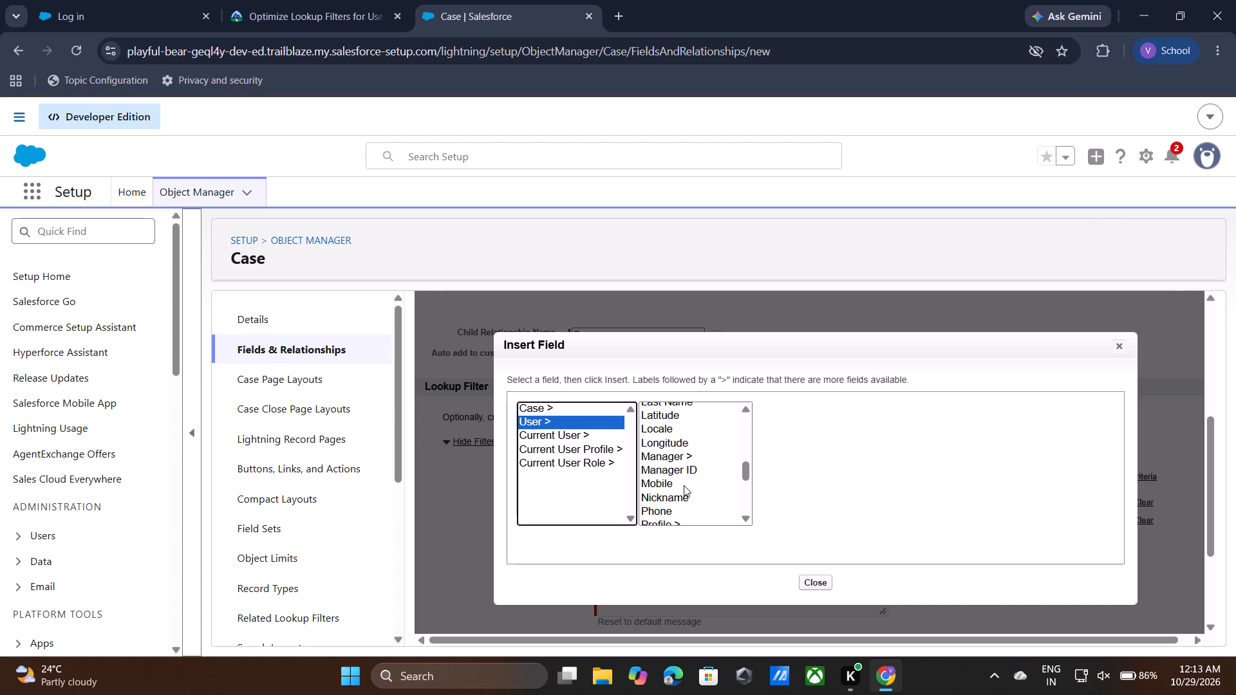
{"action": "scroll", "coordinate": [684, 485], "scroll_direction": "down", "scroll_amount": 2}
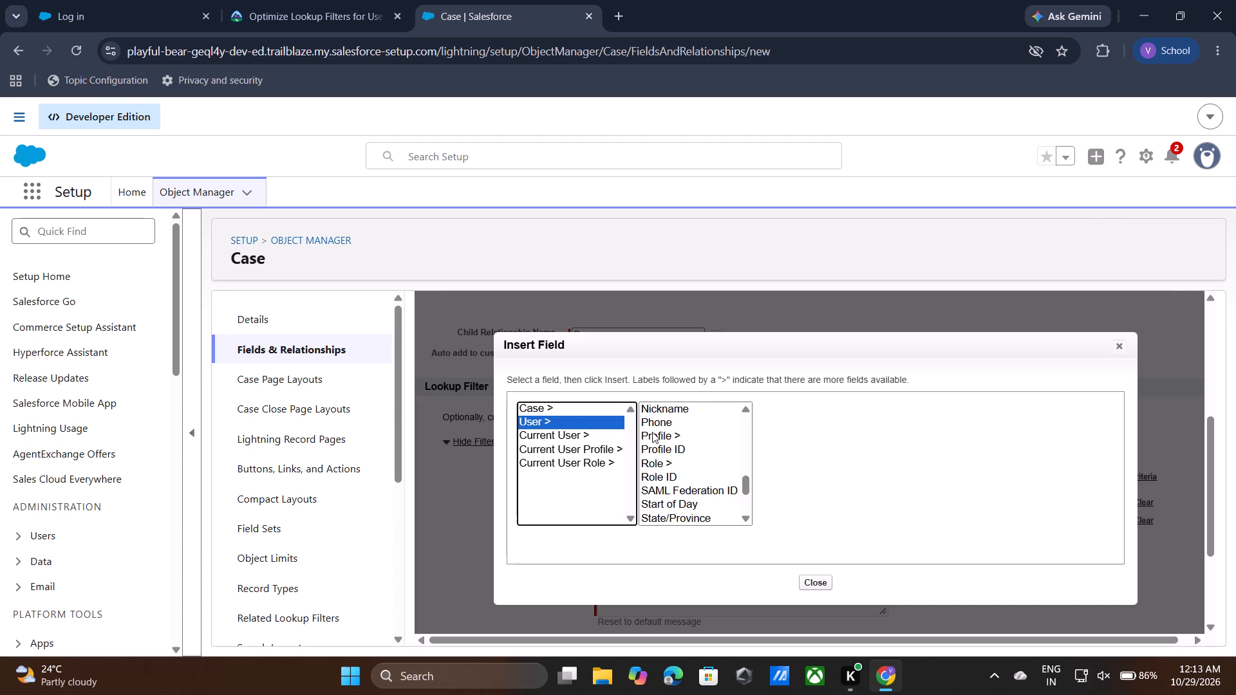
{"action": "left_click", "coordinate": [653, 435]}
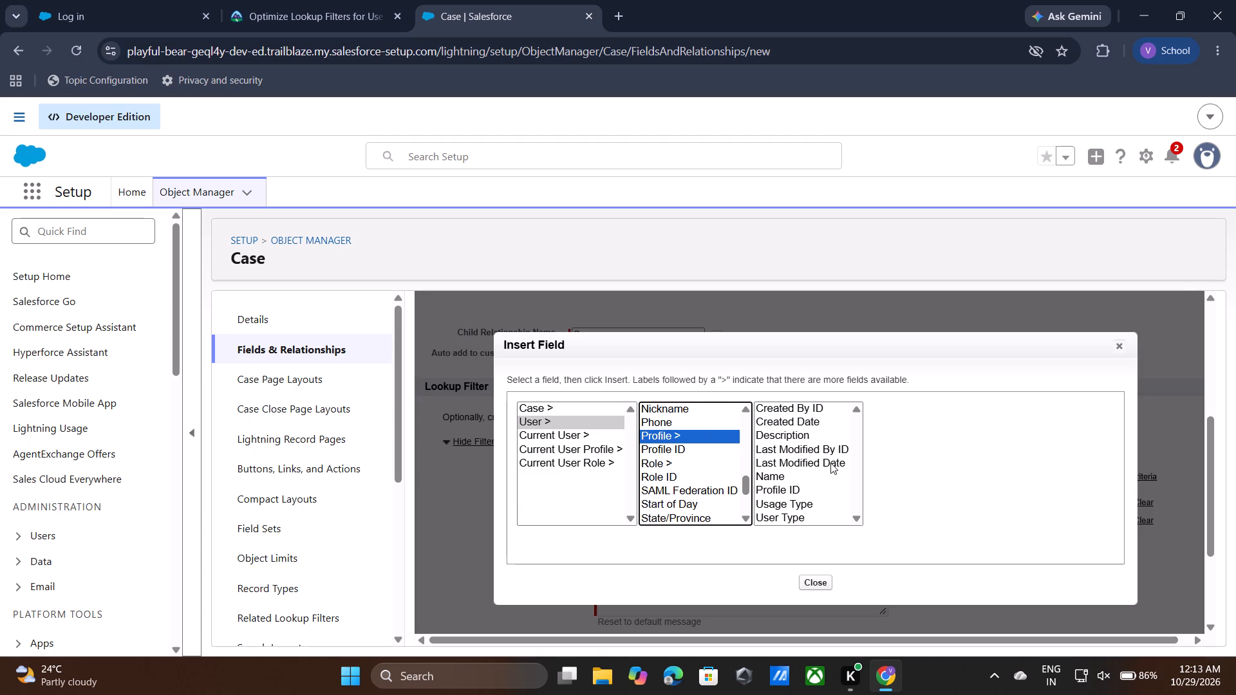
{"action": "left_click", "coordinate": [797, 476]}
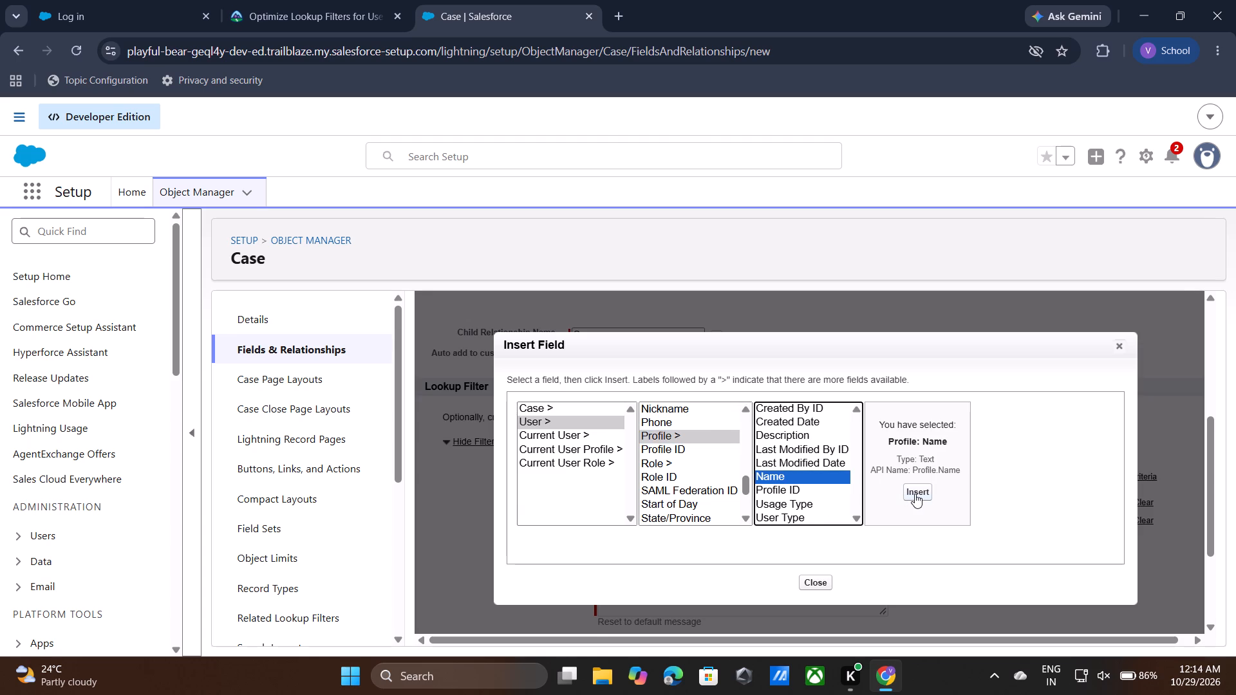
{"action": "left_click", "coordinate": [915, 494]}
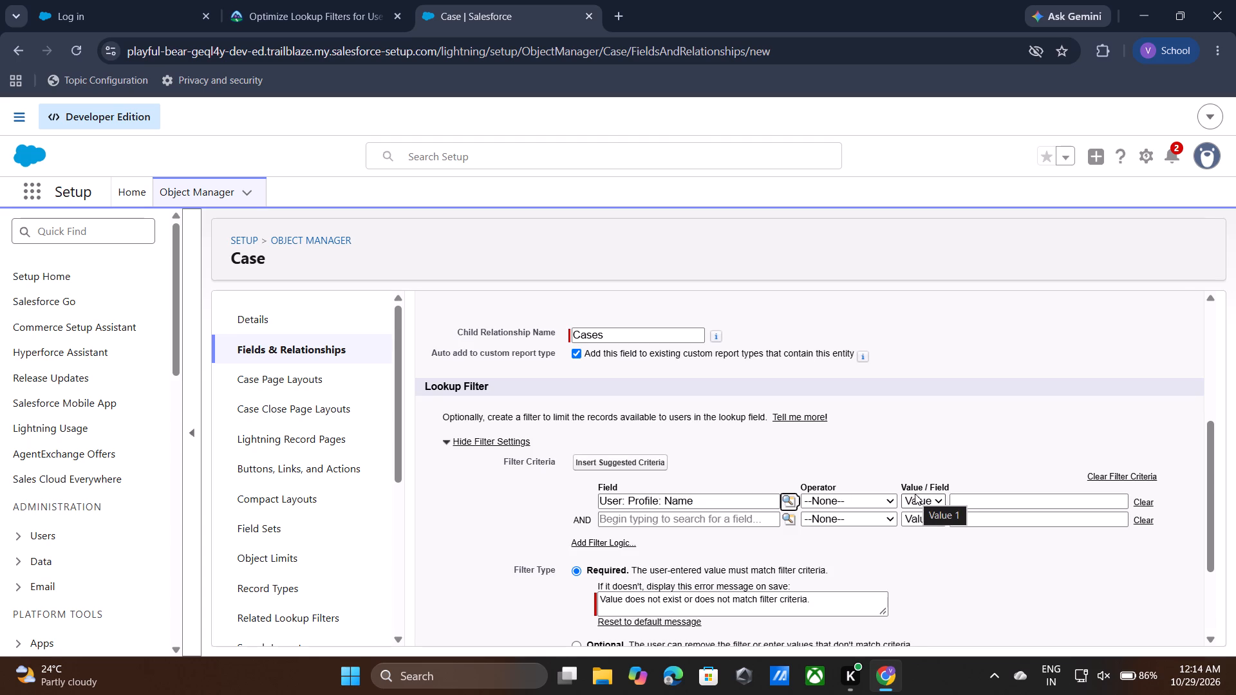
Set the first filter criterion's operator to equals, leaving its comparison type as Value.
{"action": "left_click", "coordinate": [872, 496]}
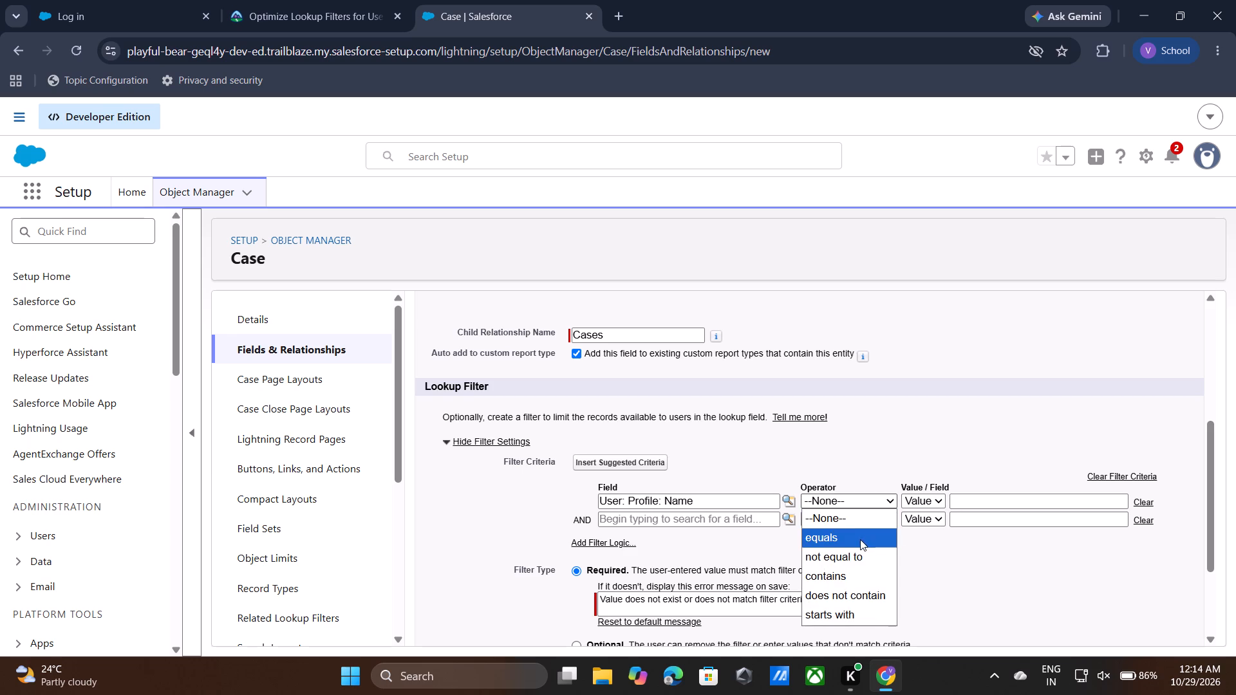
{"action": "left_click", "coordinate": [860, 539]}
{"action": "left_click", "coordinate": [915, 500]}
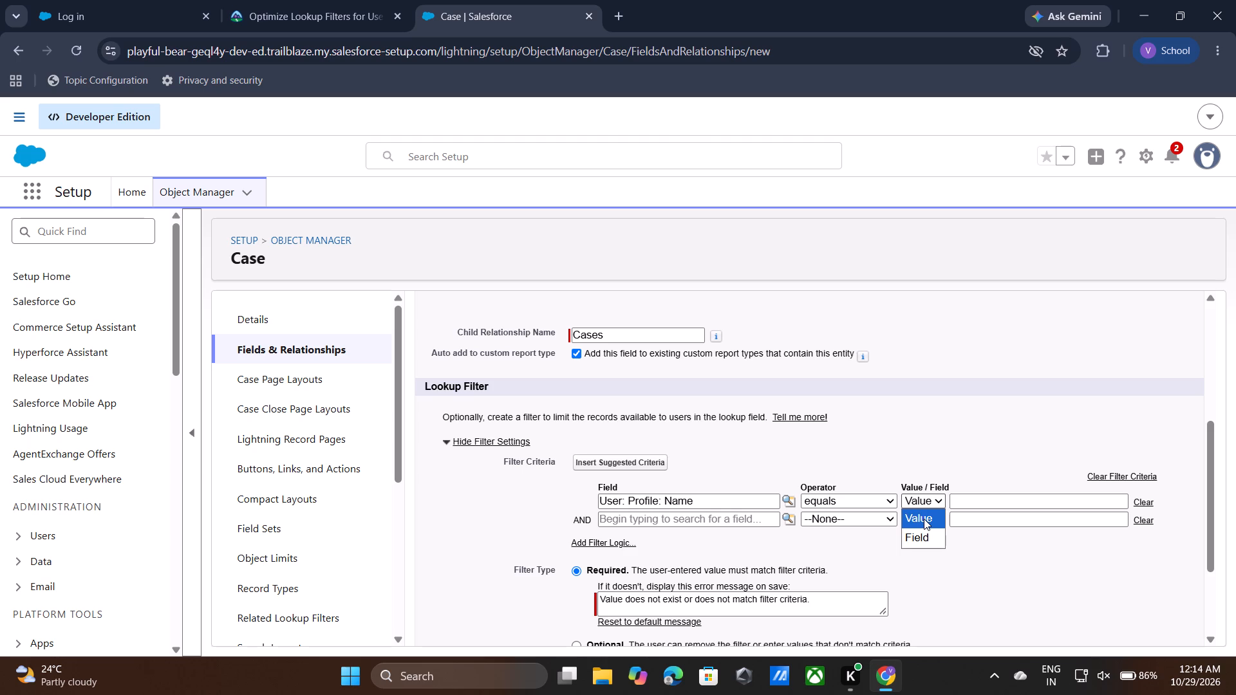
{"action": "left_click_drag", "start_coordinate": [977, 550], "coordinate": [942, 450]}
{"action": "left_click", "coordinate": [867, 295]}
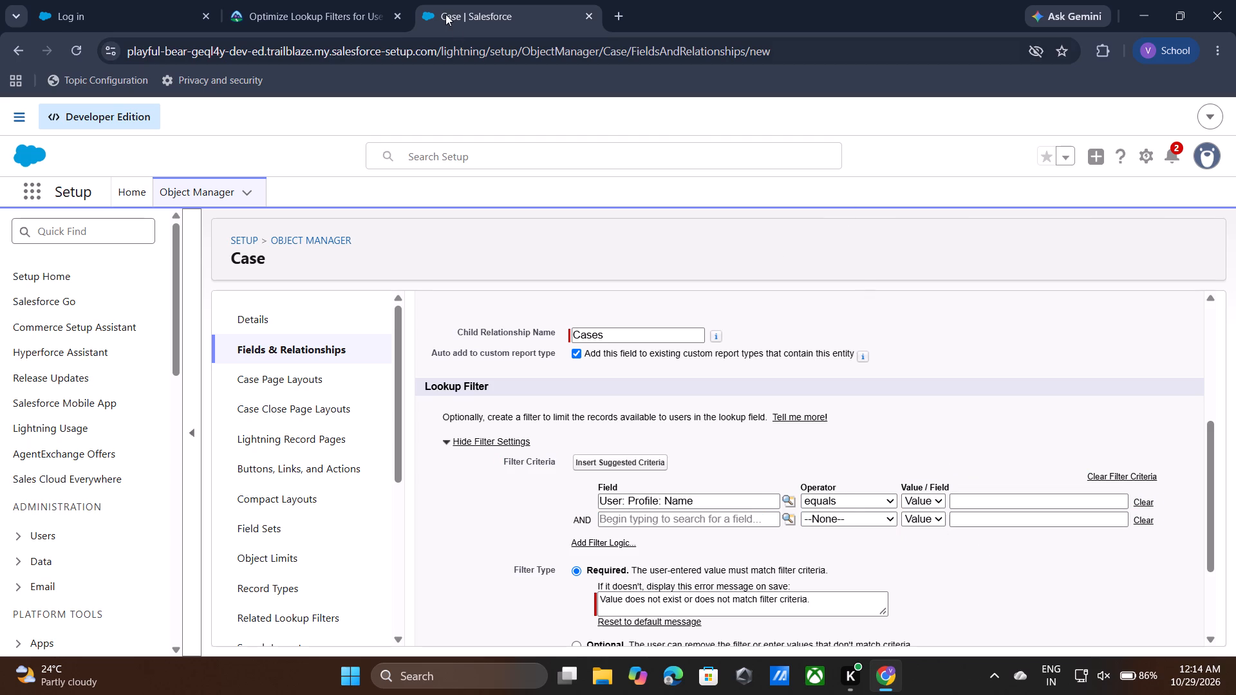
Return to the Trailhead instructions to get the comparison value for the first filter criterion.
{"action": "left_click", "coordinate": [376, 0]}
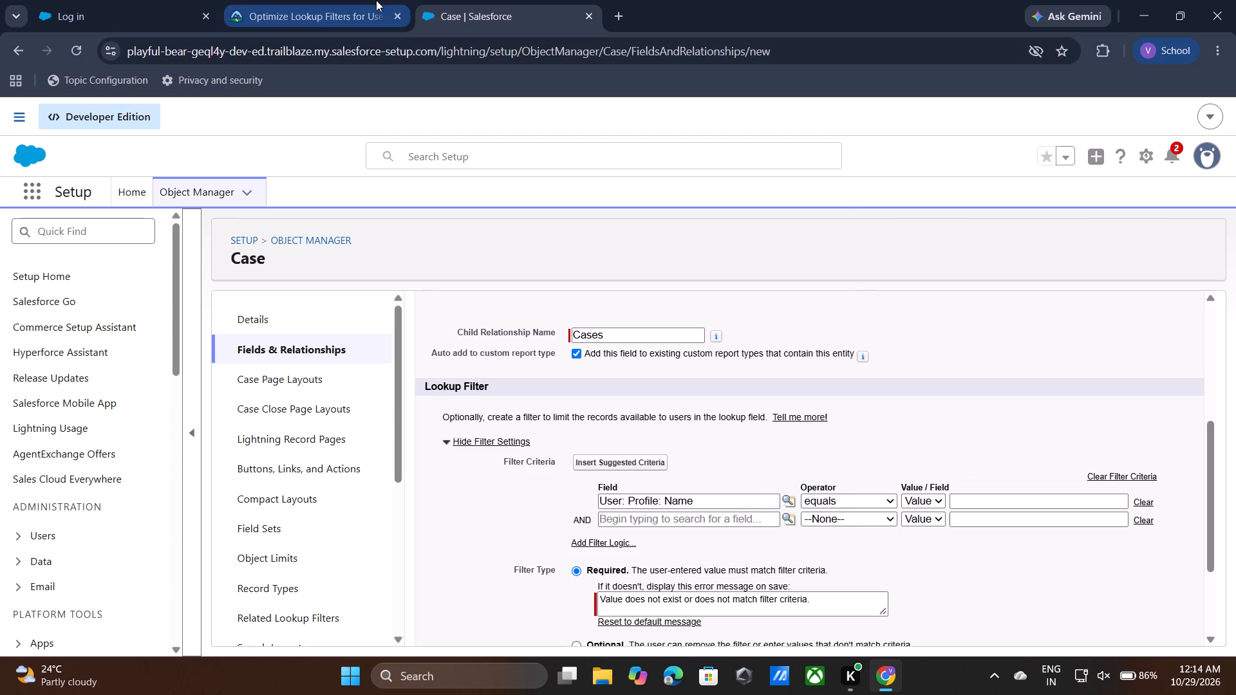
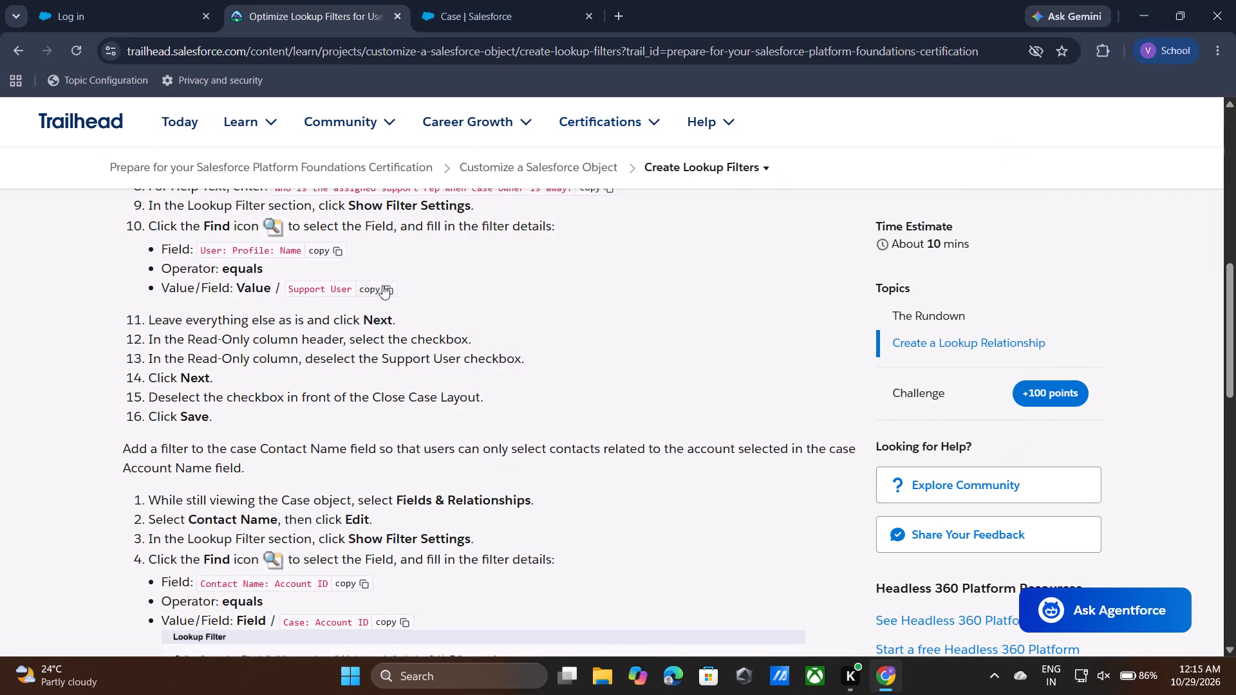
Set the first filter criterion's comparison value to Trailhead's copied text "Support User" and continue to field-level security.
{"action": "scroll", "coordinate": [503, 308], "scroll_direction": "up", "scroll_amount": 1}
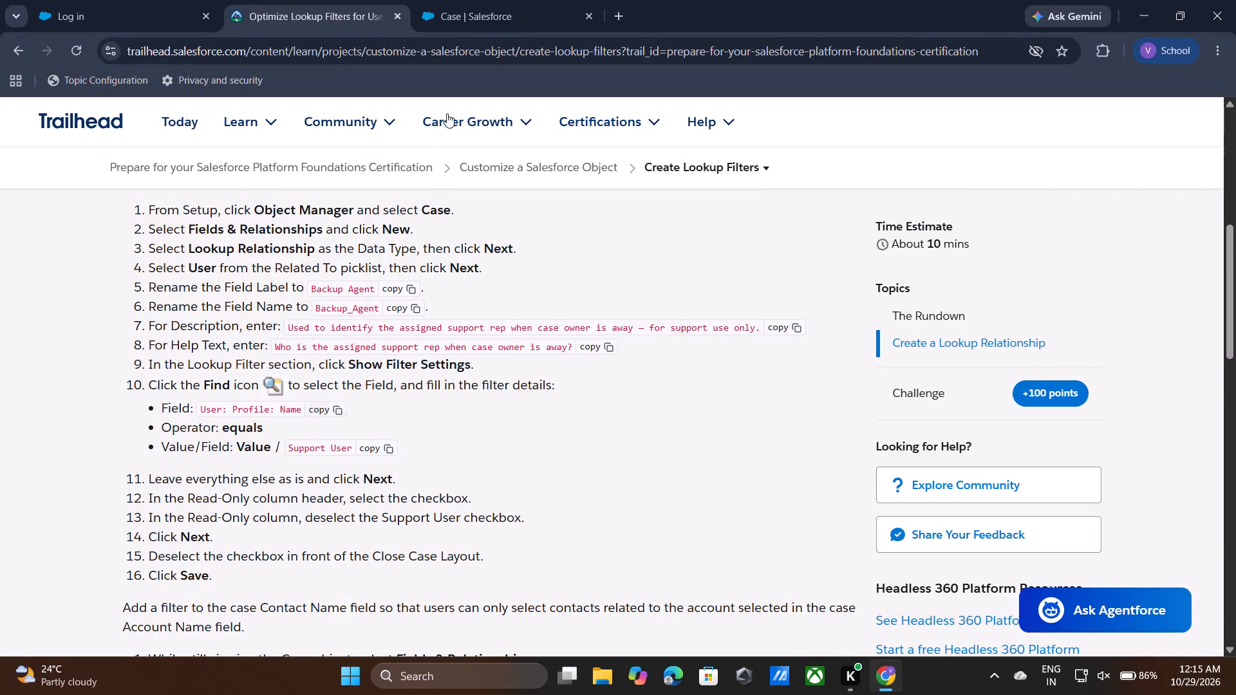
{"action": "left_click", "coordinate": [494, 7]}
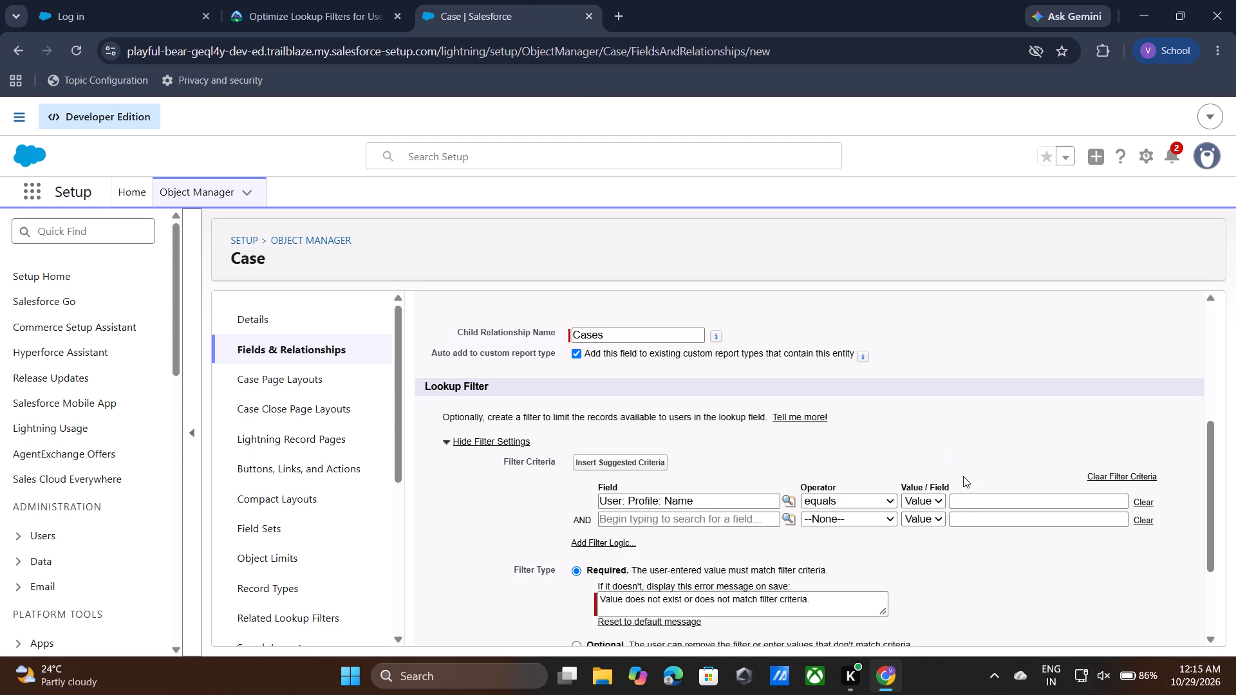
{"action": "left_click", "coordinate": [973, 497]}
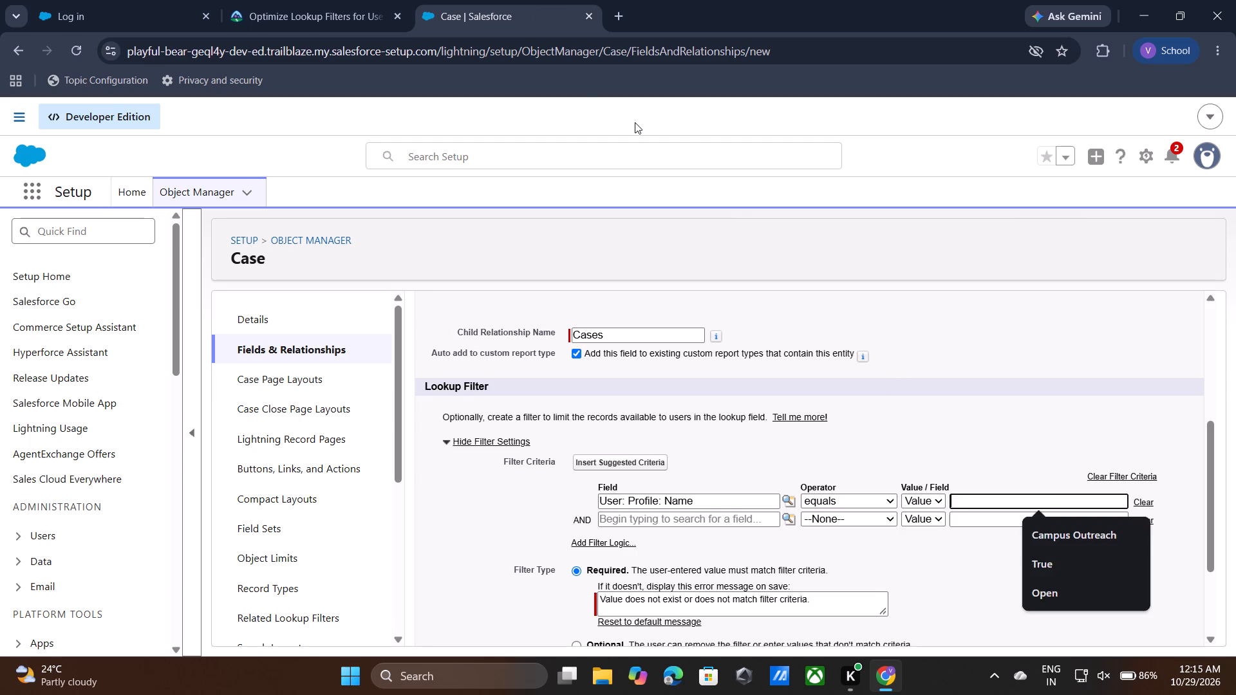
{"action": "left_click", "coordinate": [326, 1]}
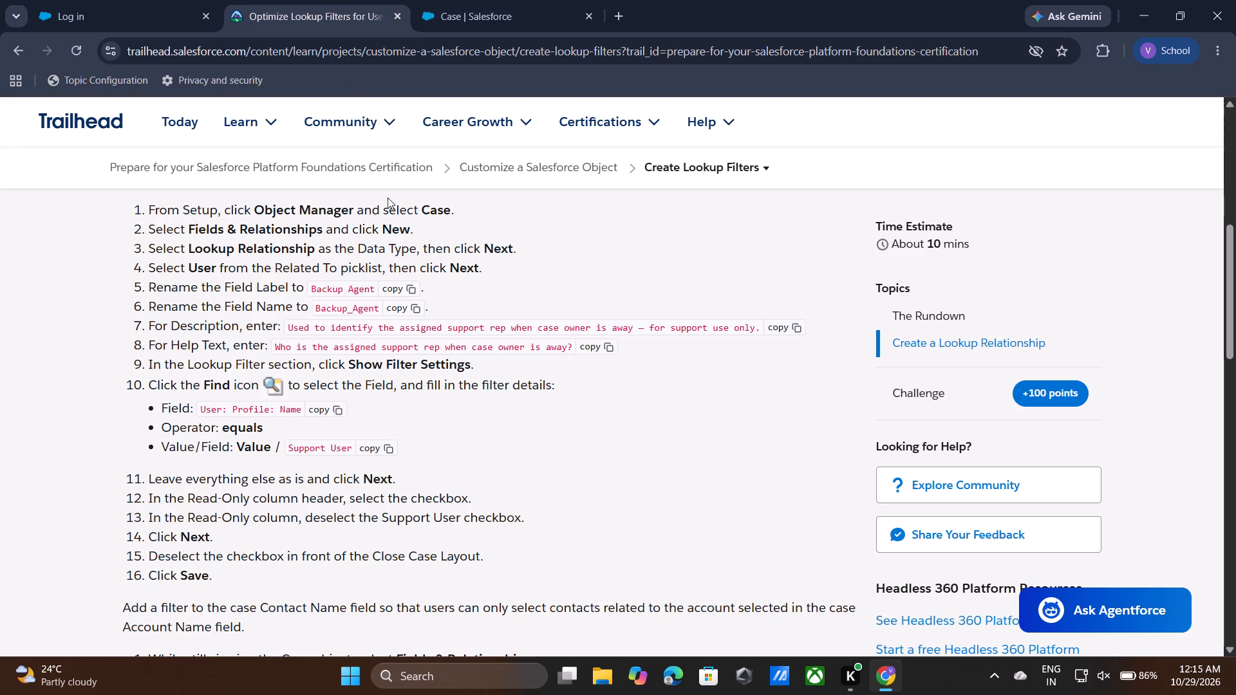
{"action": "left_click", "coordinate": [604, 384]}
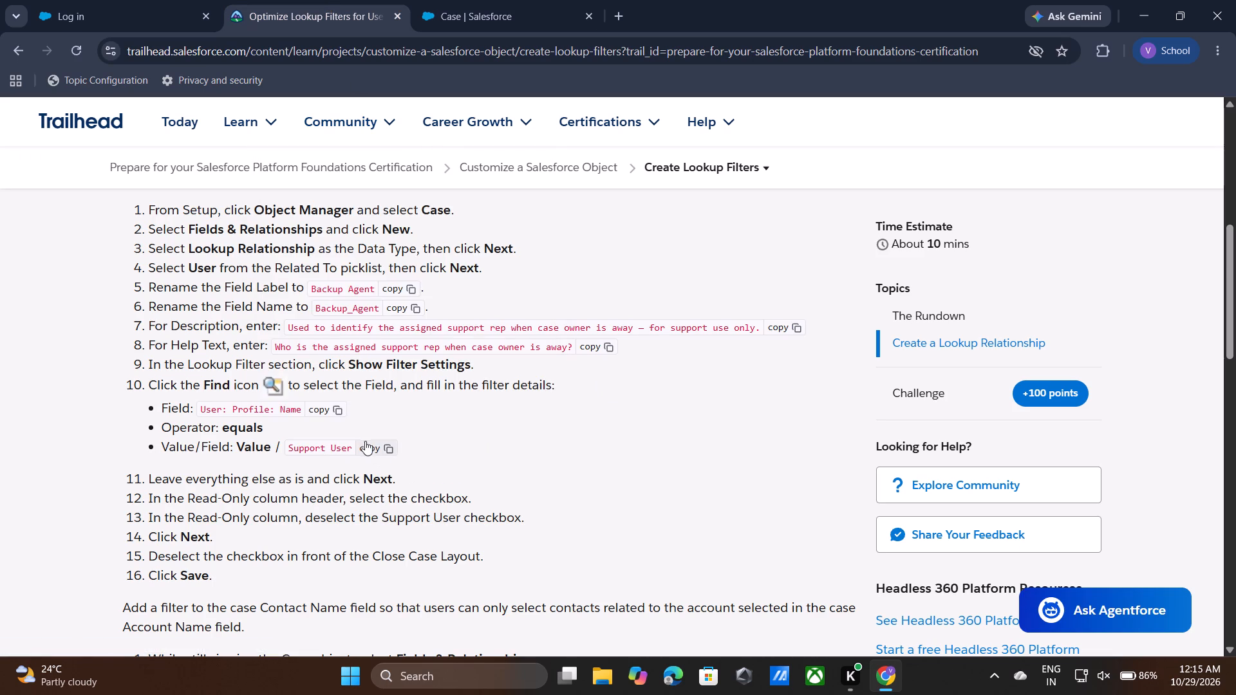
{"action": "left_click", "coordinate": [363, 440]}
{"action": "left_click", "coordinate": [478, 0]}
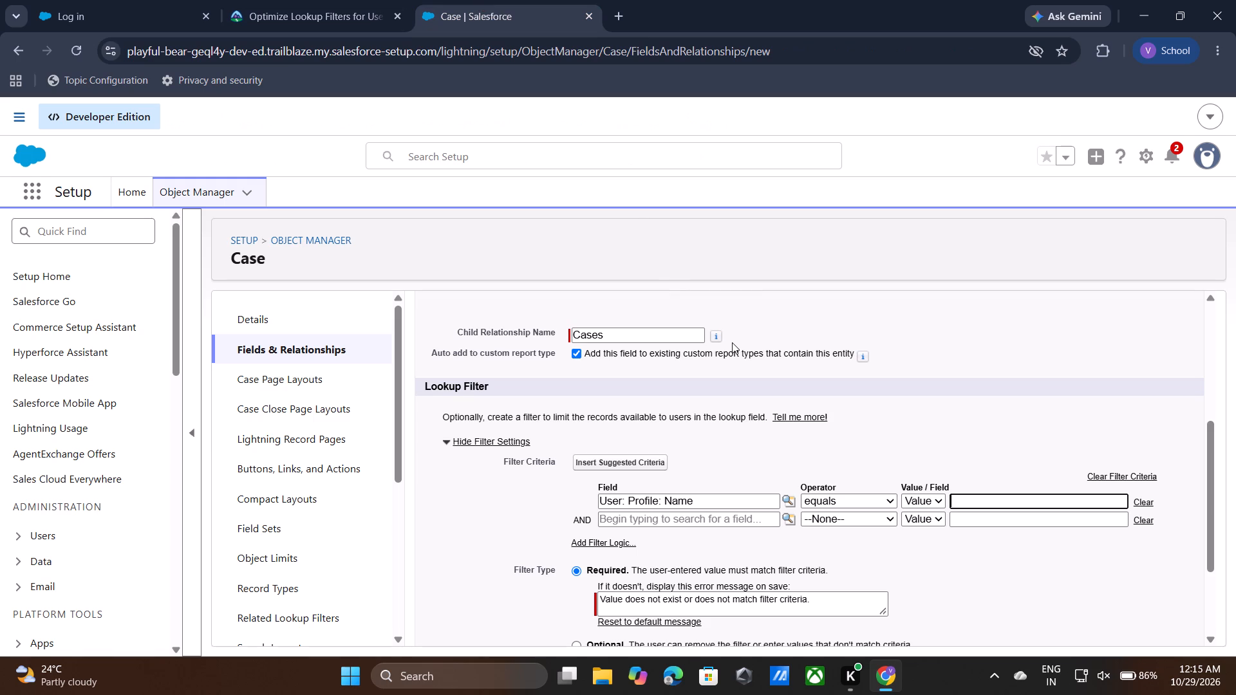
{"action": "left_click", "coordinate": [1061, 504]}
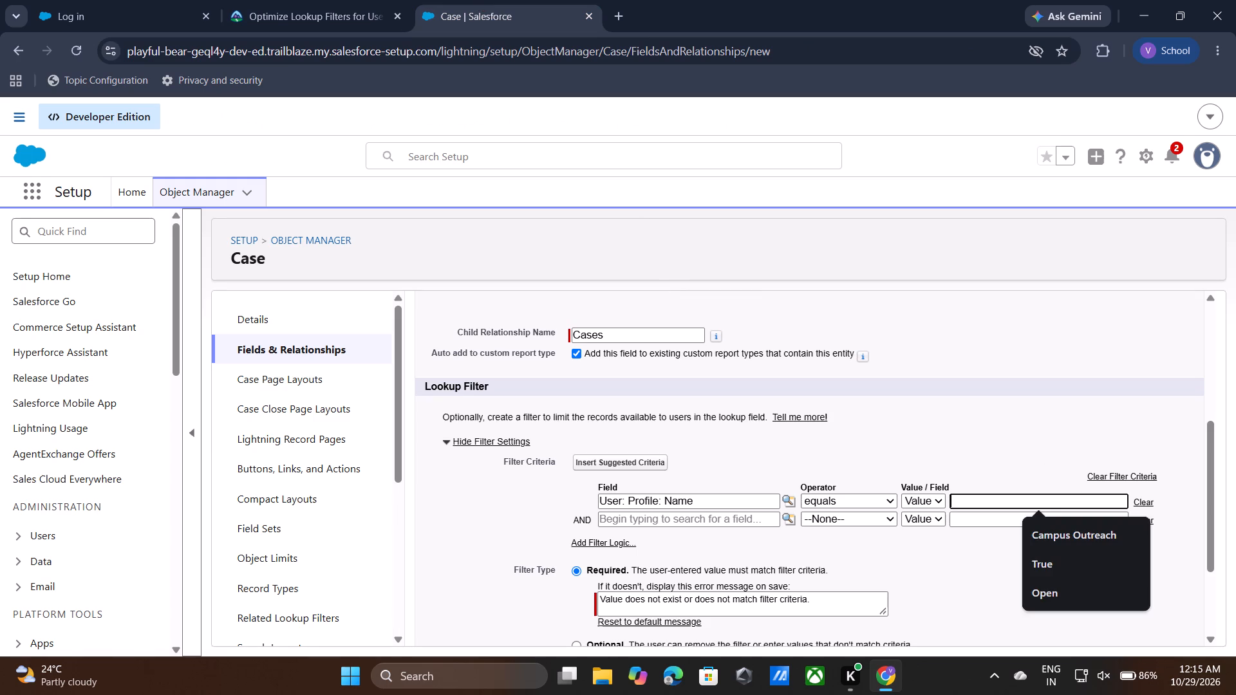
{"action": "key", "text": "ctrl+v"}
{"action": "left_click", "coordinate": [993, 385]}
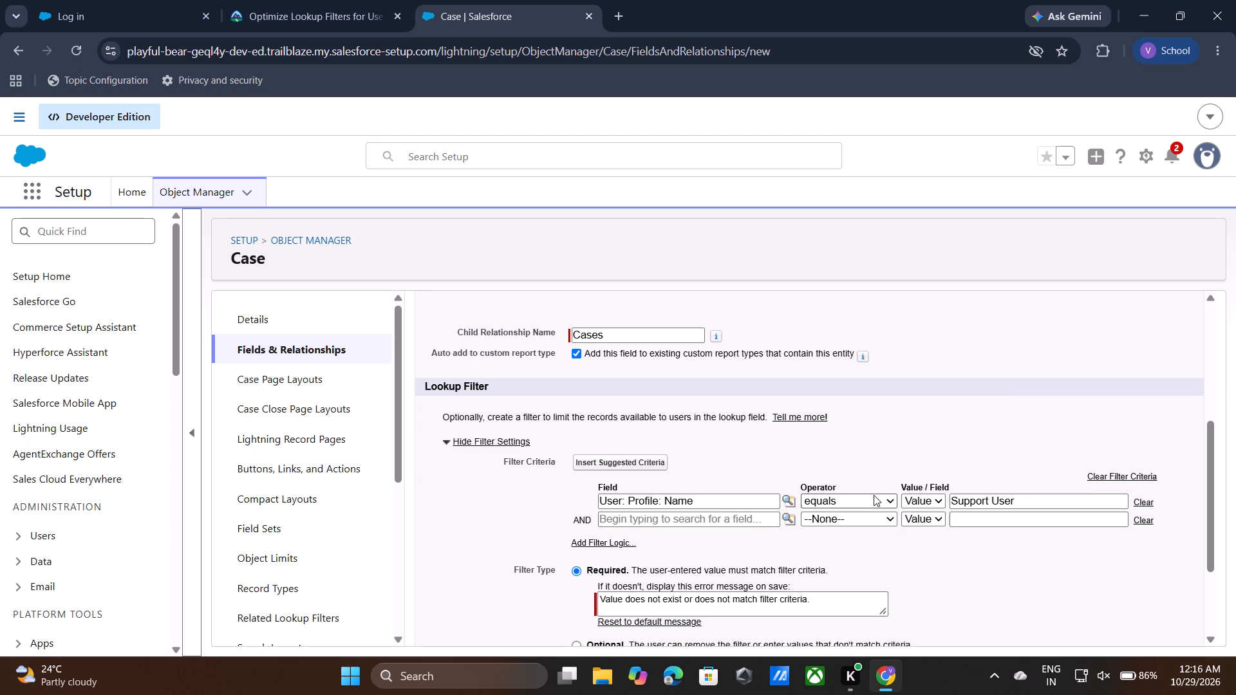
{"action": "scroll", "coordinate": [874, 495], "scroll_direction": "down", "scroll_amount": 3}
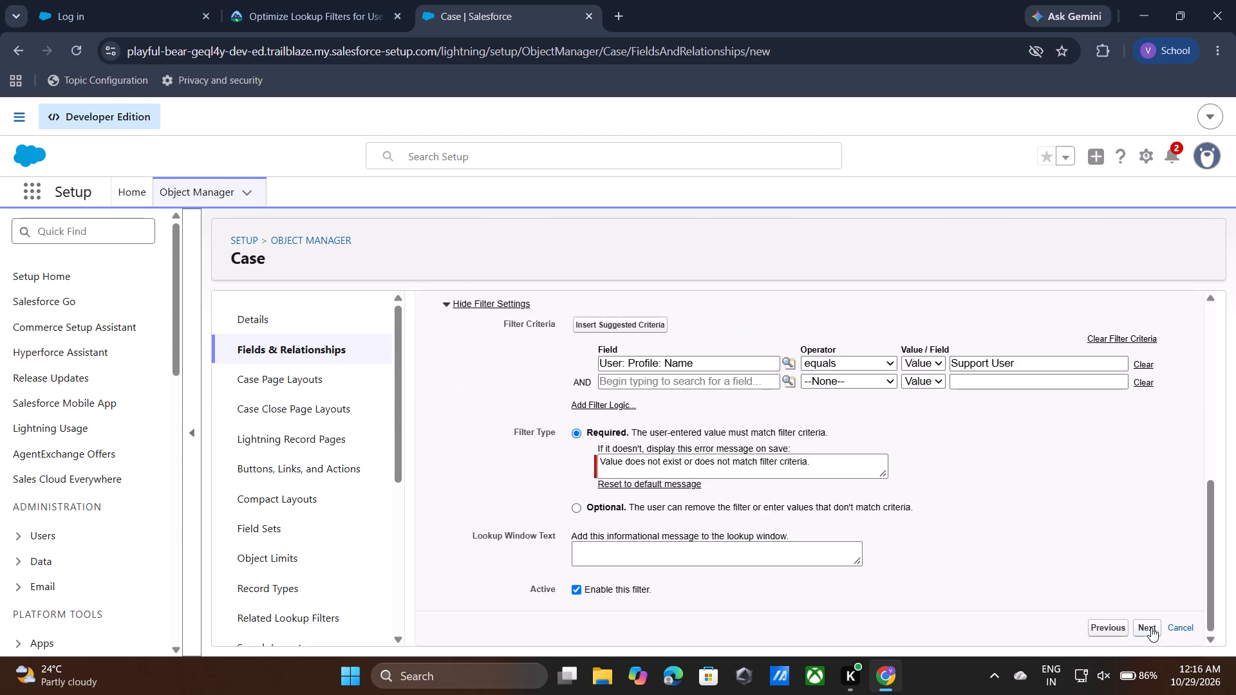
{"action": "left_click", "coordinate": [1151, 627]}
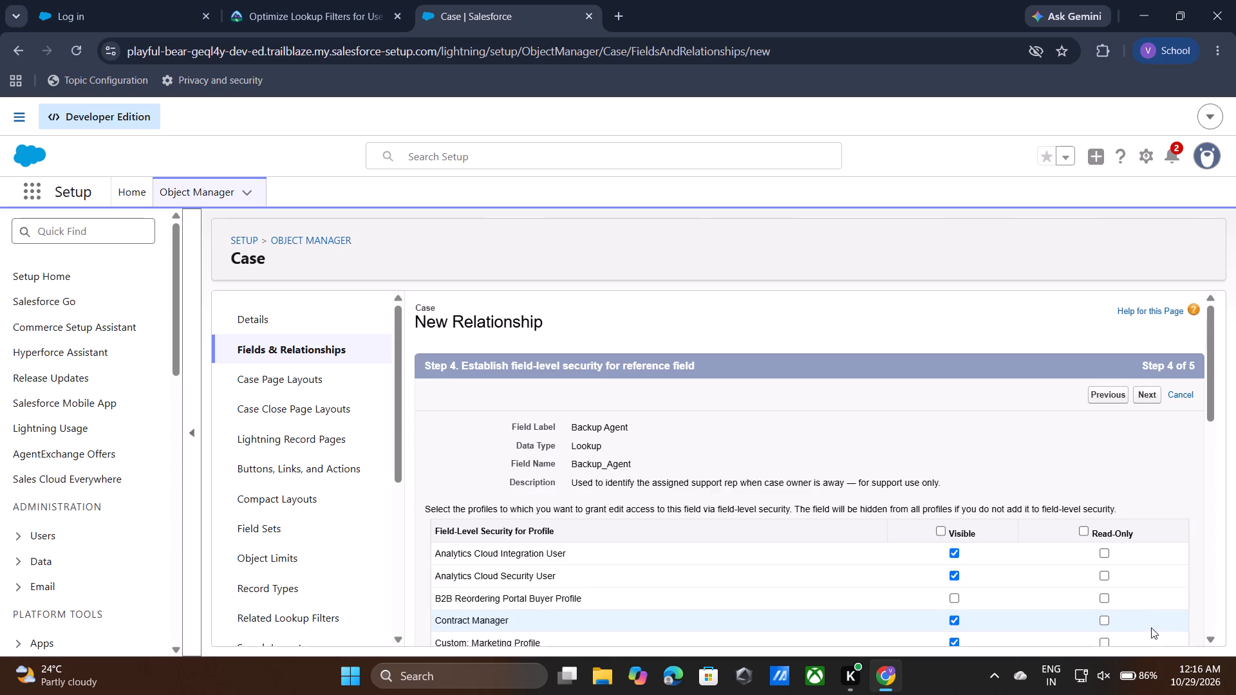
Make the Backup Agent field read-only for all profiles except Sales User, and continue to the page layout step.
{"action": "left_click", "coordinate": [1080, 529]}
{"action": "scroll", "coordinate": [1080, 529], "scroll_direction": "down", "scroll_amount": 1}
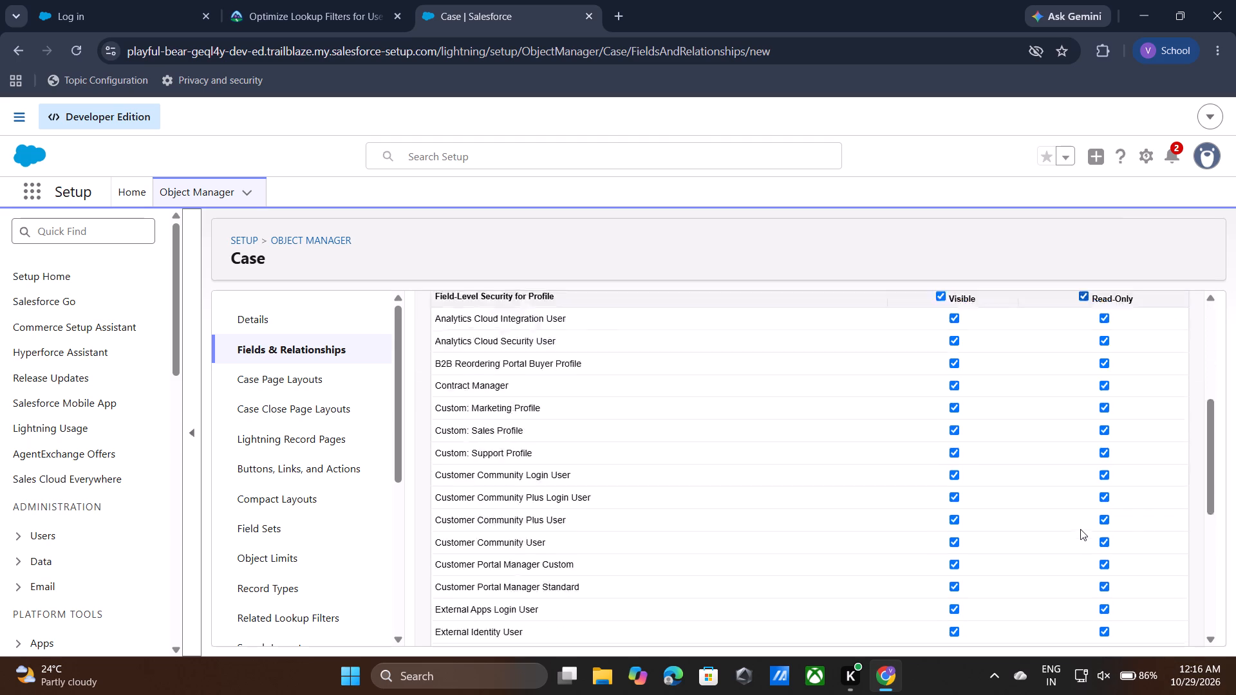
{"action": "scroll", "coordinate": [1080, 529], "scroll_direction": "down", "scroll_amount": 4}
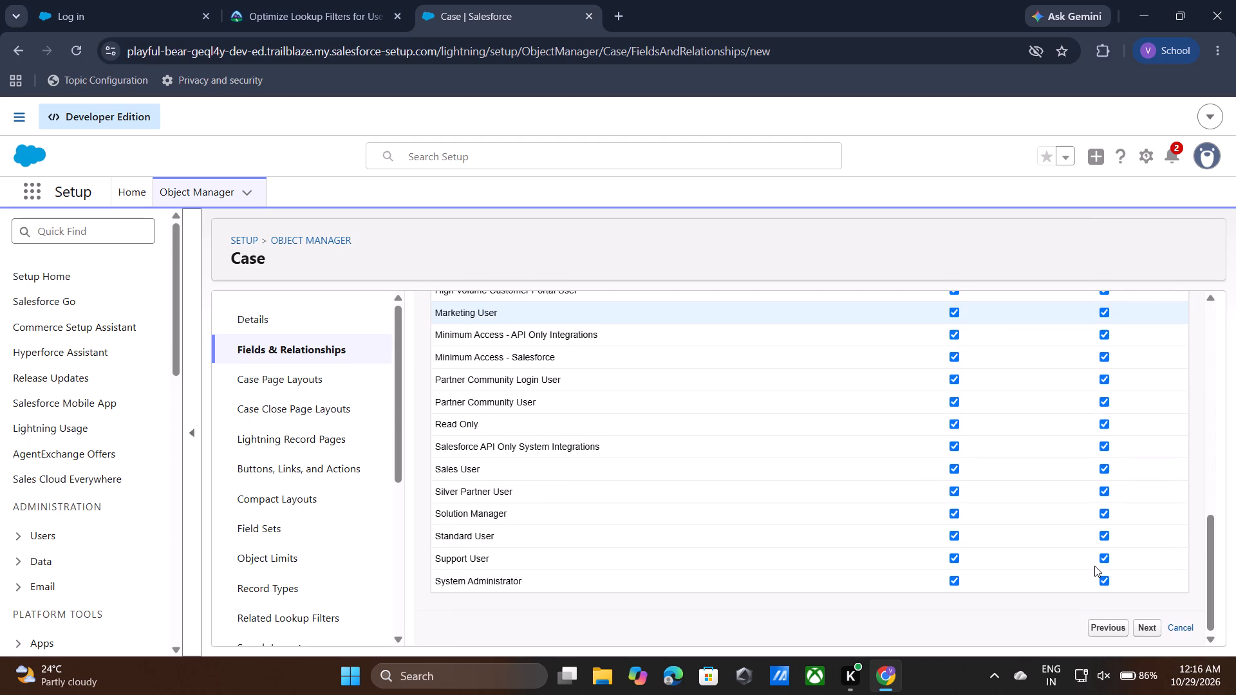
{"action": "left_click", "coordinate": [1100, 468]}
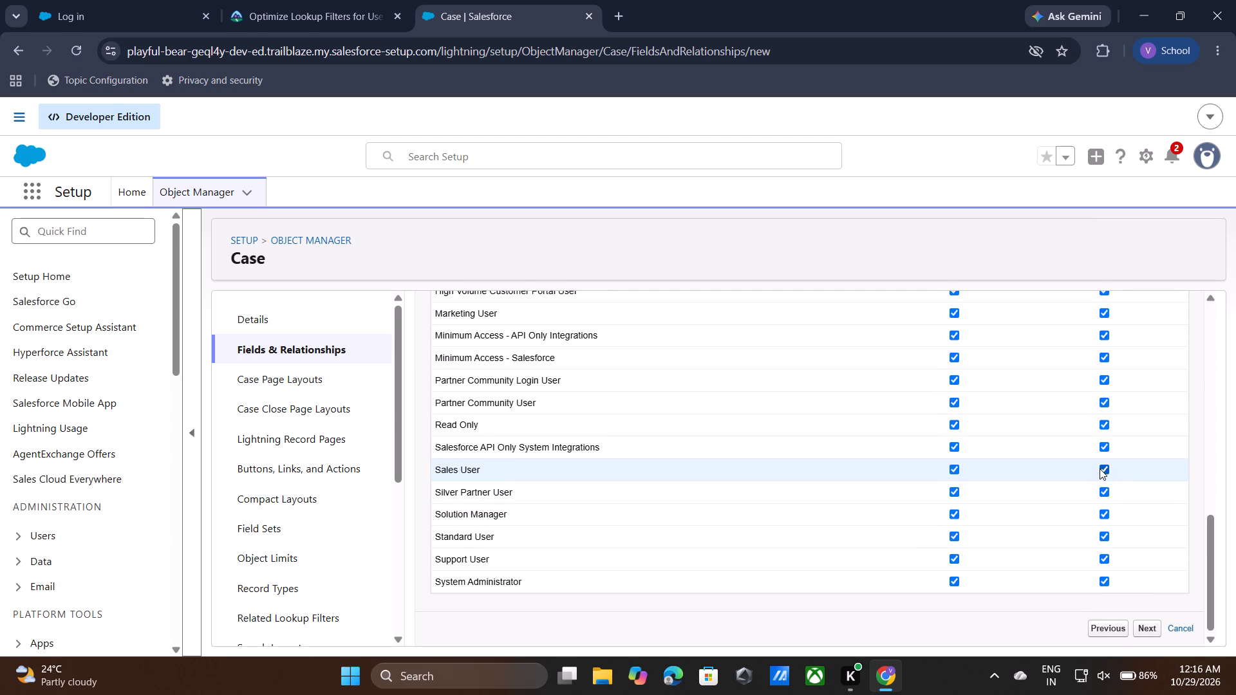
{"action": "left_click", "coordinate": [1151, 626]}
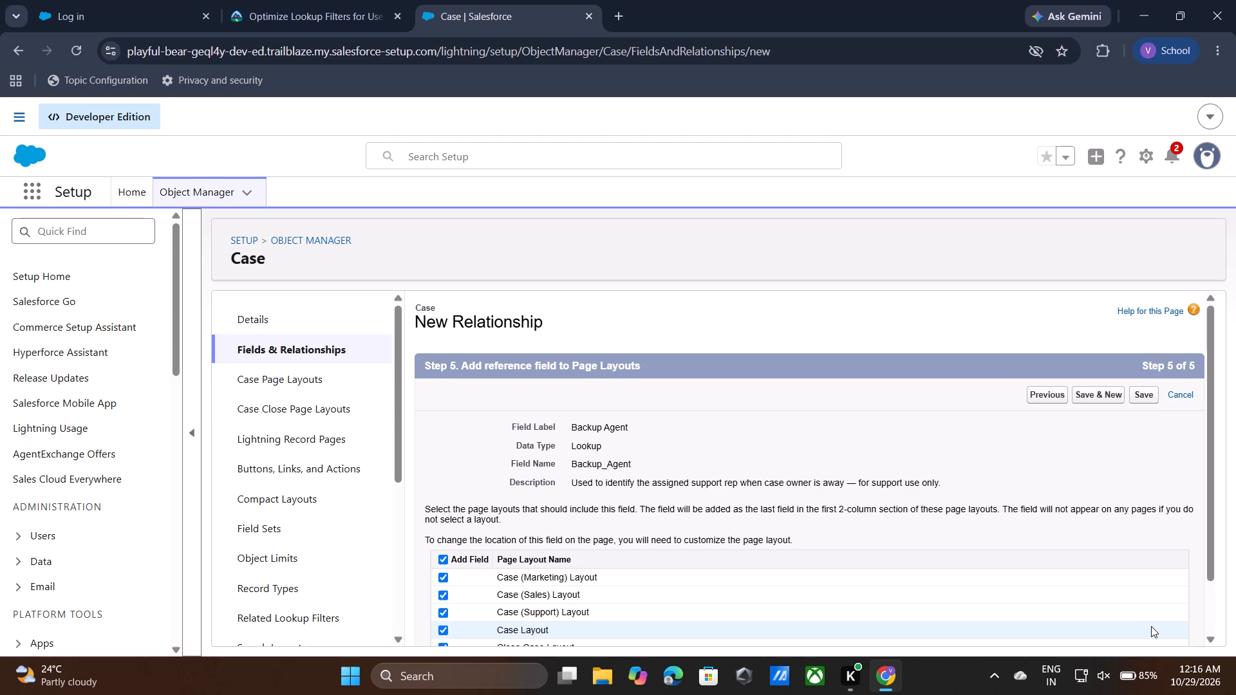
Exclude the Close Case Layout from the page layouts that receive the Backup Agent field.
{"action": "scroll", "coordinate": [1059, 487], "scroll_direction": "down", "scroll_amount": 3}
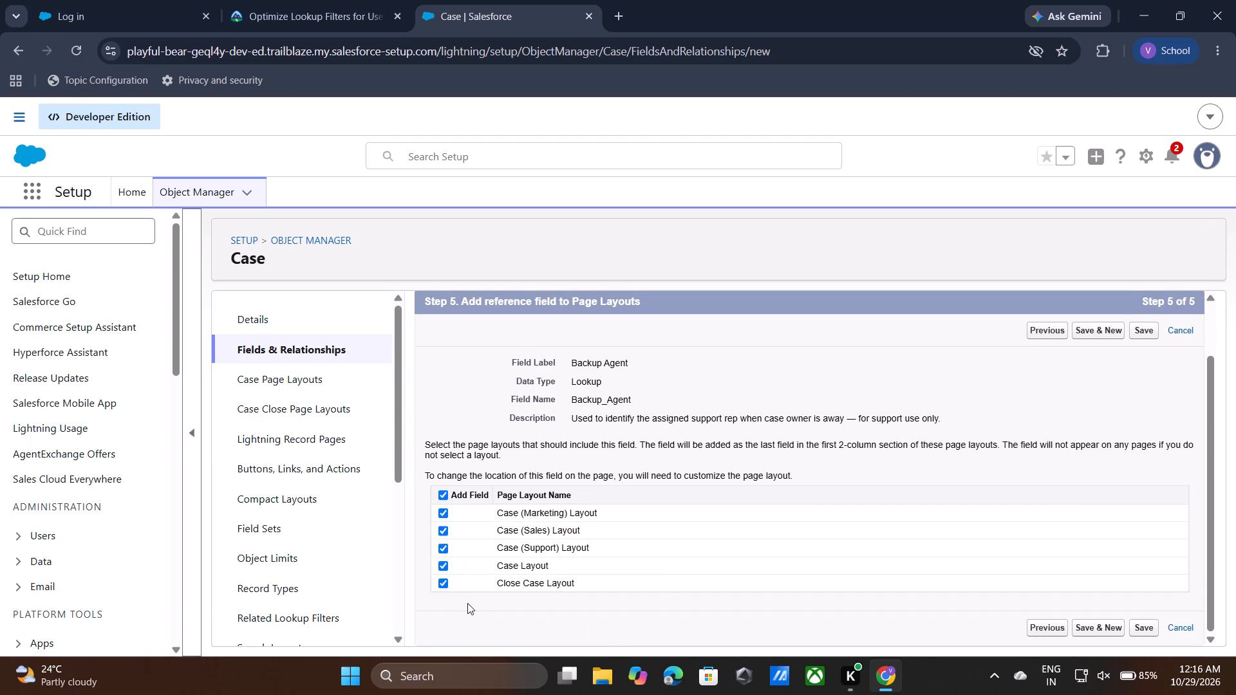
{"action": "left_click", "coordinate": [440, 578]}
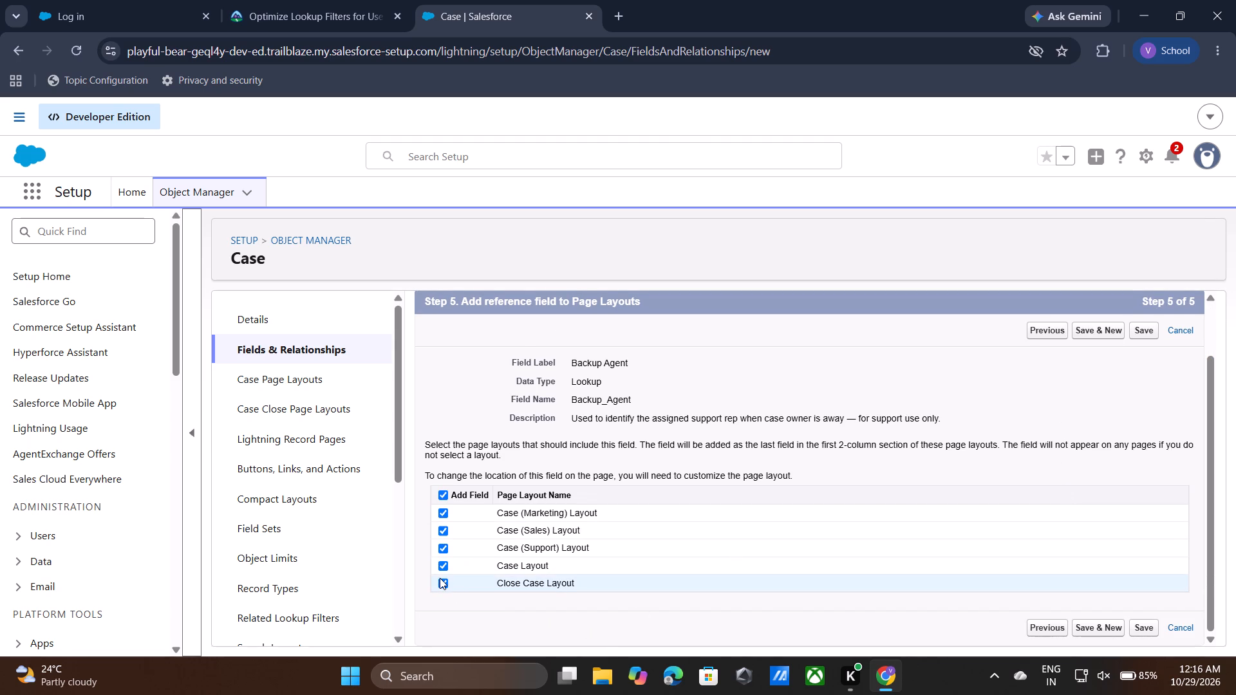
{"action": "left_click", "coordinate": [441, 579]}
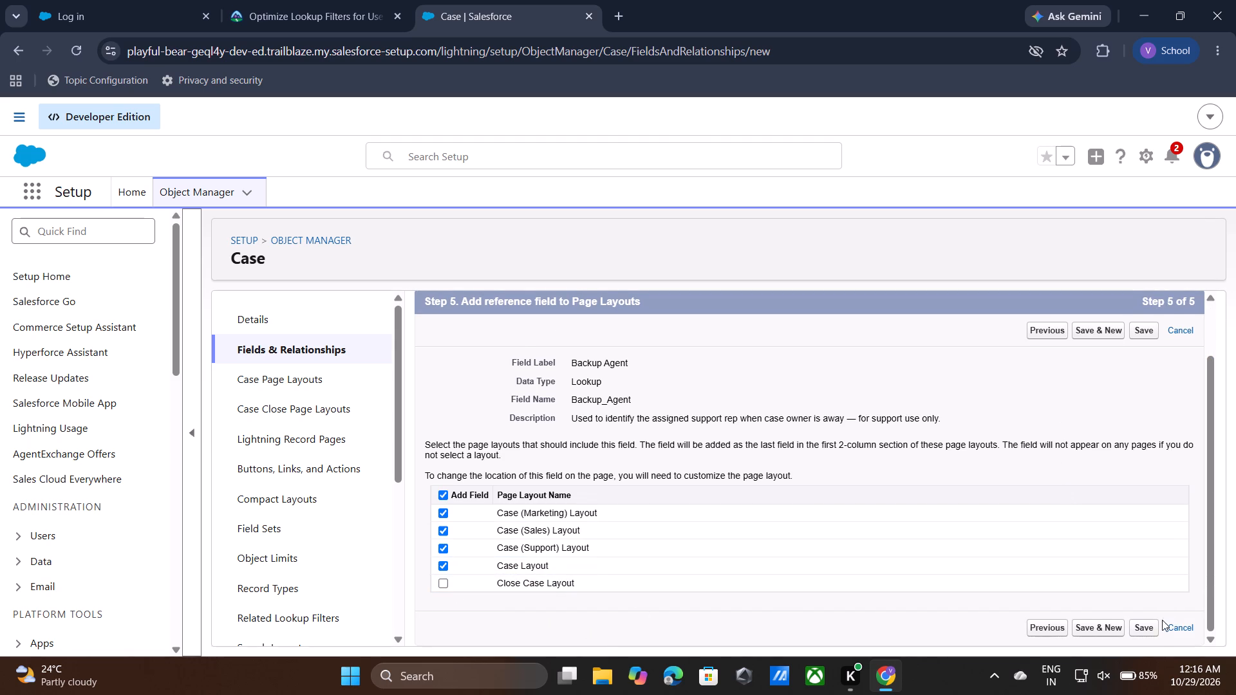
Try to save the new Backup Agent lookup field on the Case object.
{"action": "left_click", "coordinate": [1137, 627]}
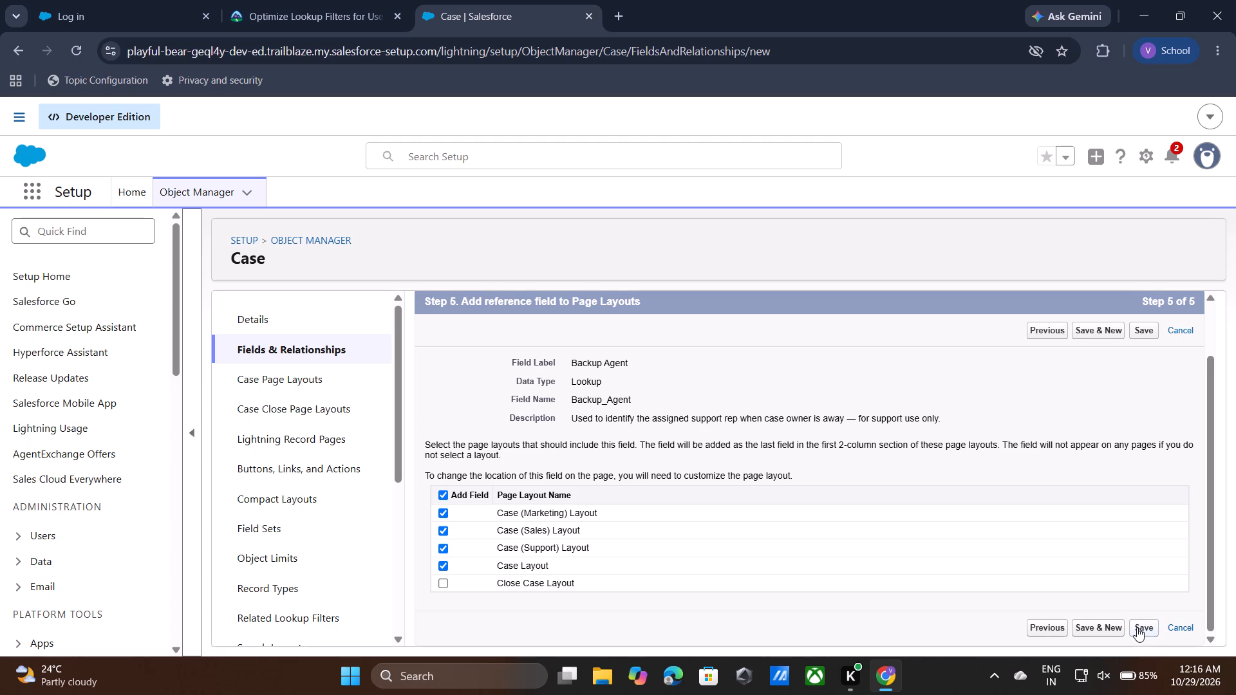
{"action": "double_click", "coordinate": [1137, 627]}
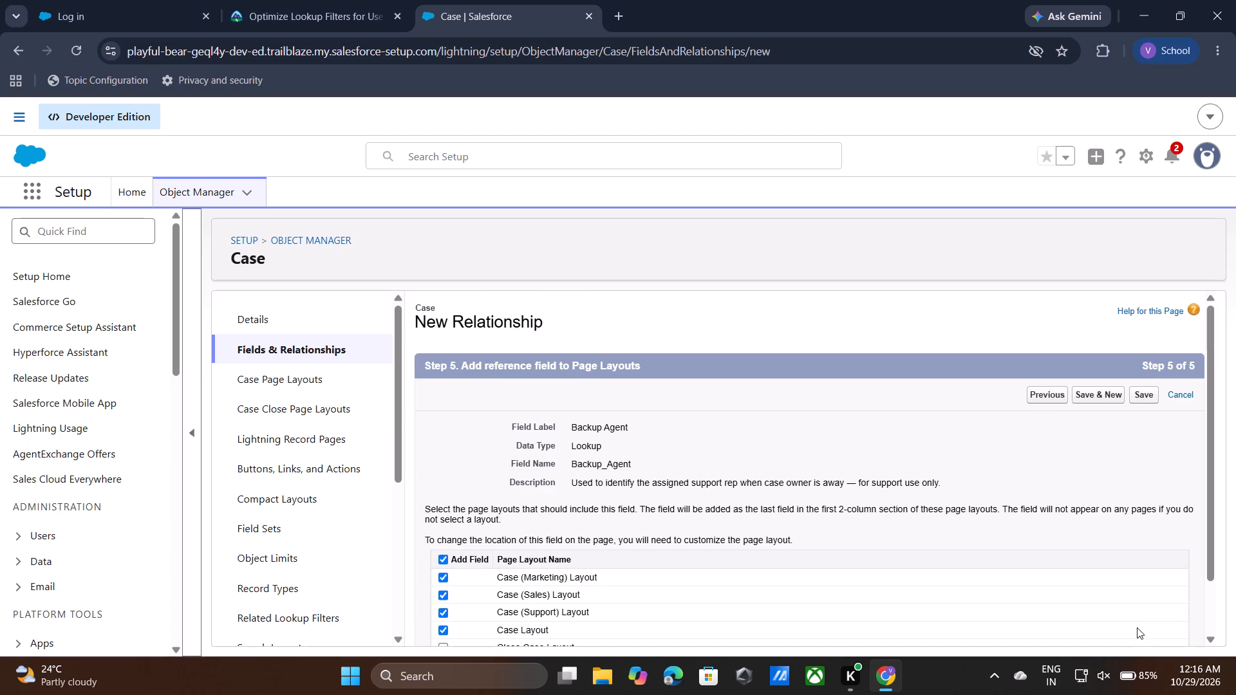
{"action": "scroll", "coordinate": [1156, 499], "scroll_direction": "down", "scroll_amount": 1}
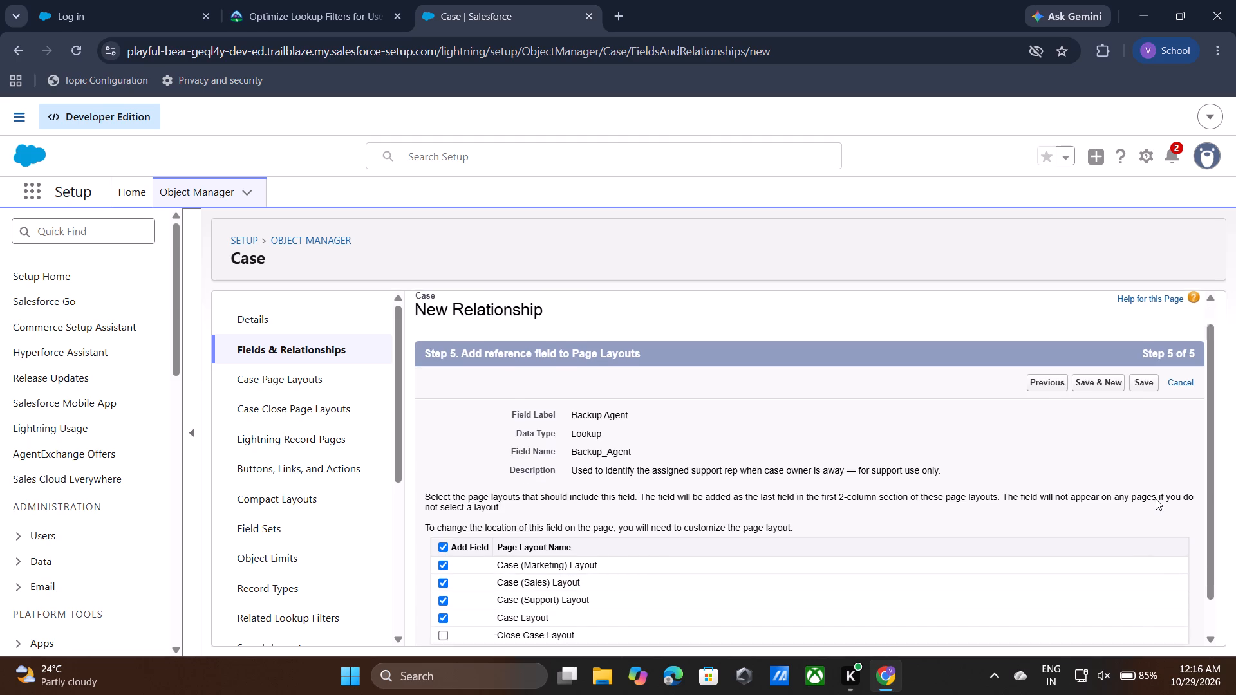
{"action": "scroll", "coordinate": [1156, 499], "scroll_direction": "down", "scroll_amount": 1}
{"action": "left_click", "coordinate": [1142, 330]}
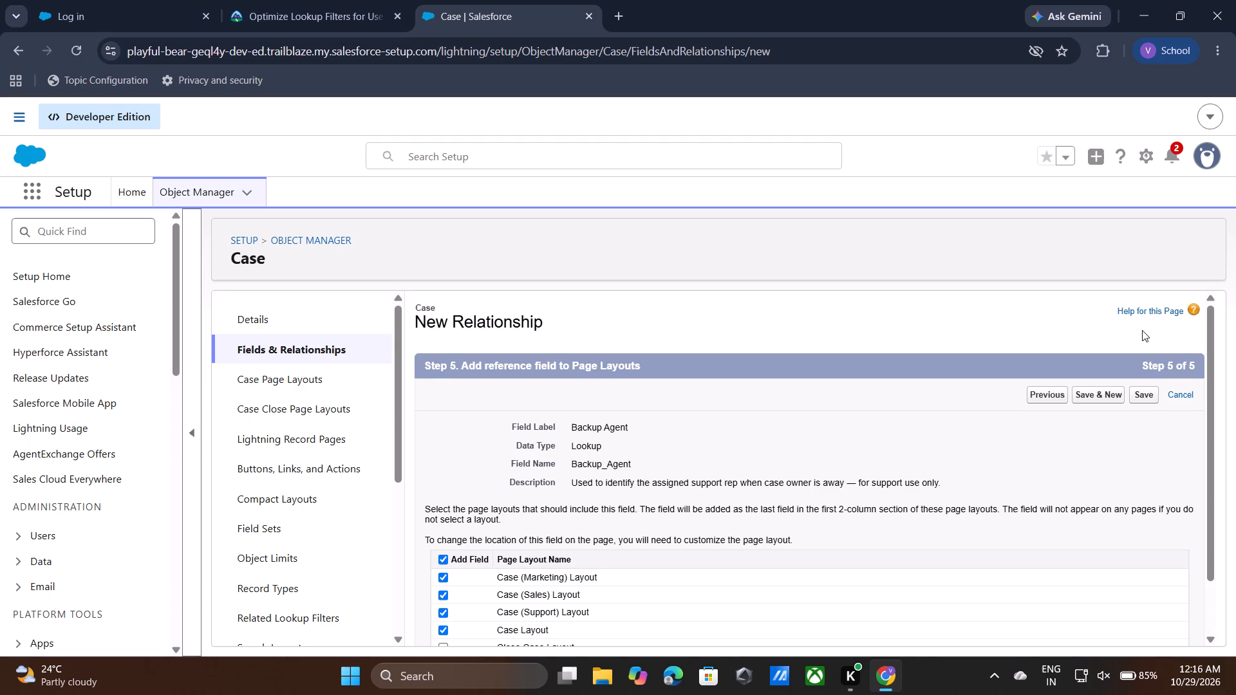
{"action": "scroll", "coordinate": [1144, 458], "scroll_direction": "down", "scroll_amount": 1}
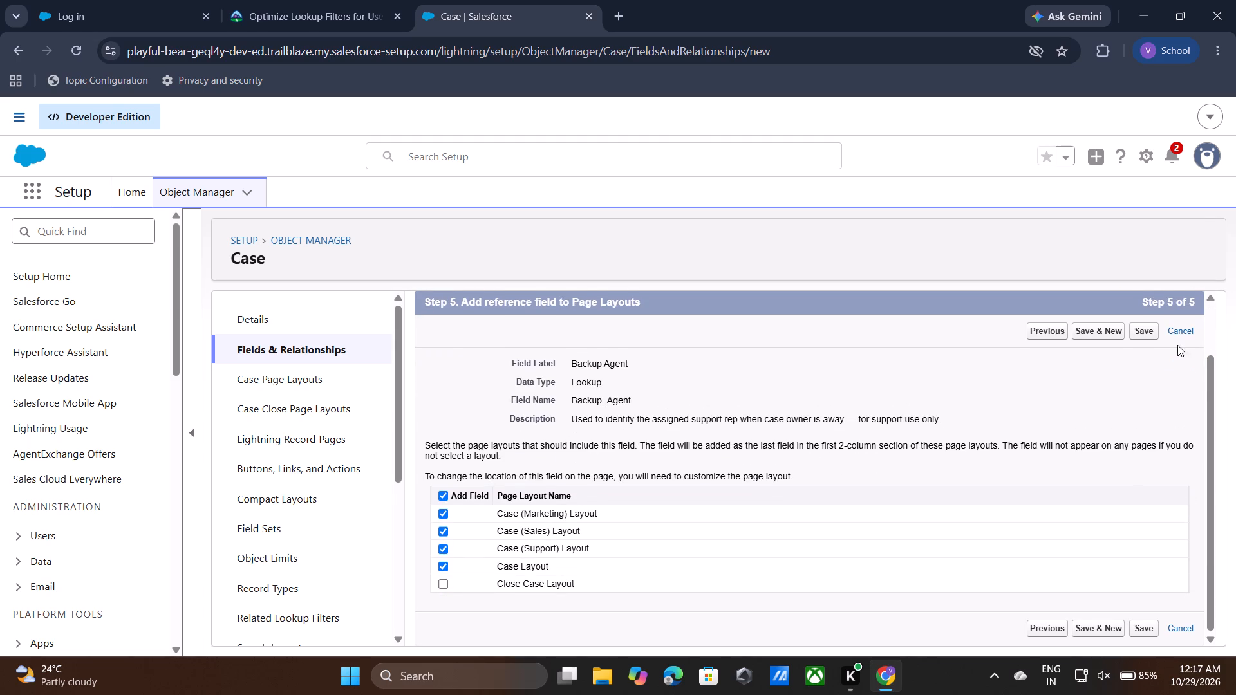
{"action": "left_click", "coordinate": [1144, 335]}
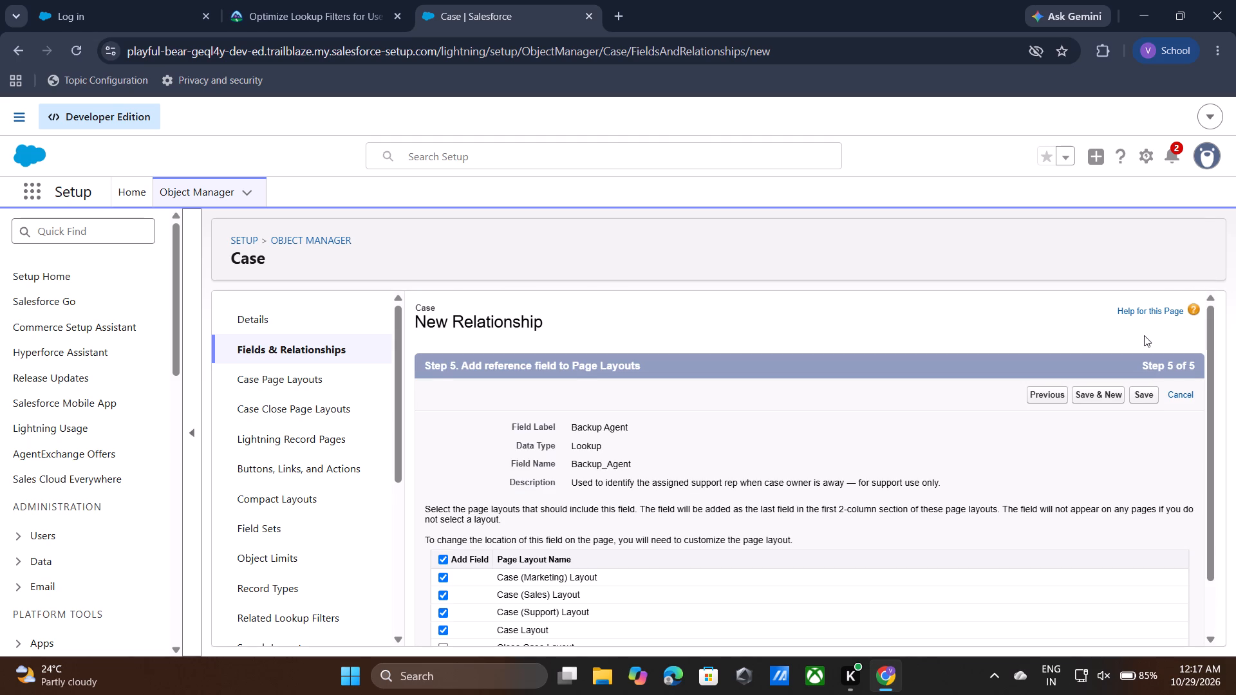
{"action": "scroll", "coordinate": [1132, 440], "scroll_direction": "down", "scroll_amount": 1}
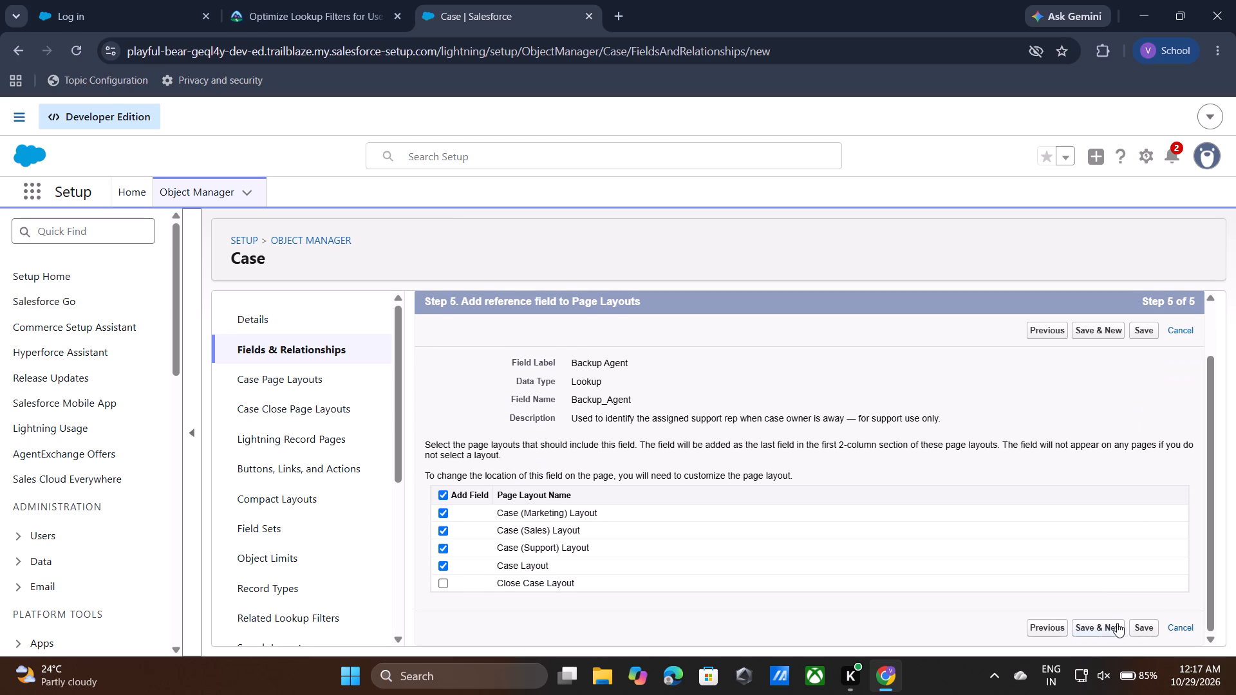
{"action": "left_click", "coordinate": [1141, 628]}
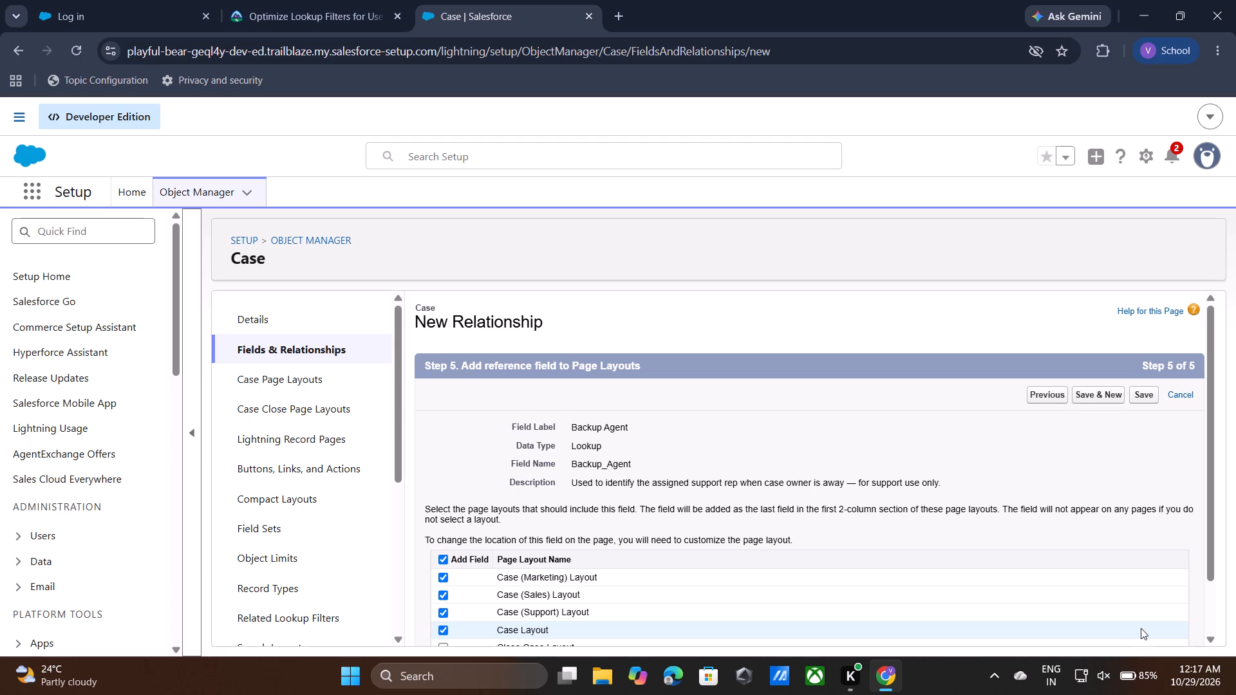
{"action": "triple_click", "coordinate": [1144, 389]}
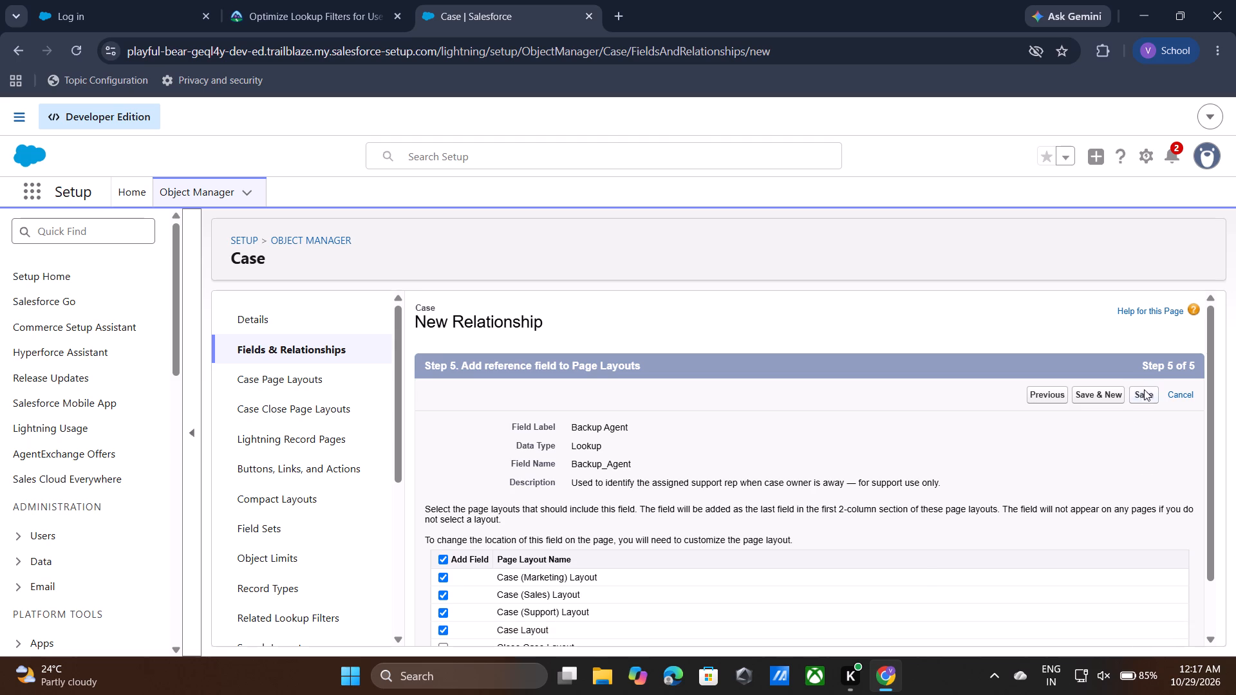
{"action": "left_click", "coordinate": [1144, 389]}
{"action": "scroll", "coordinate": [1133, 429], "scroll_direction": "down", "scroll_amount": 2}
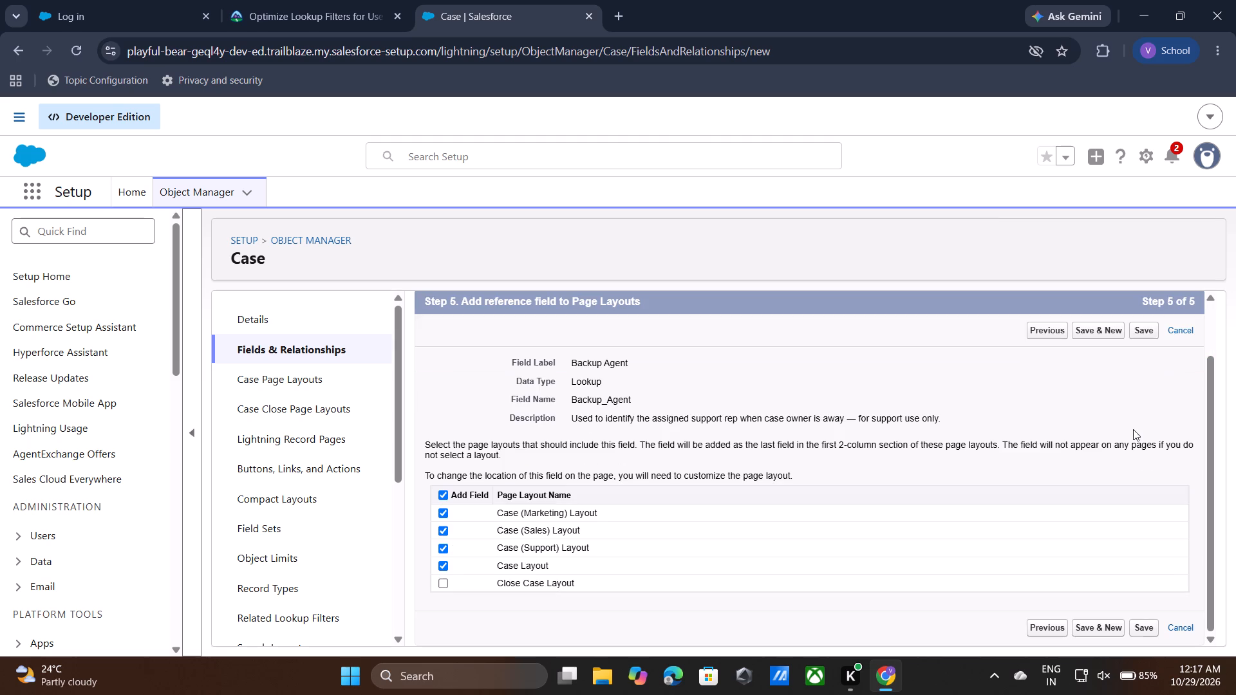
{"action": "left_click", "coordinate": [1115, 335]}
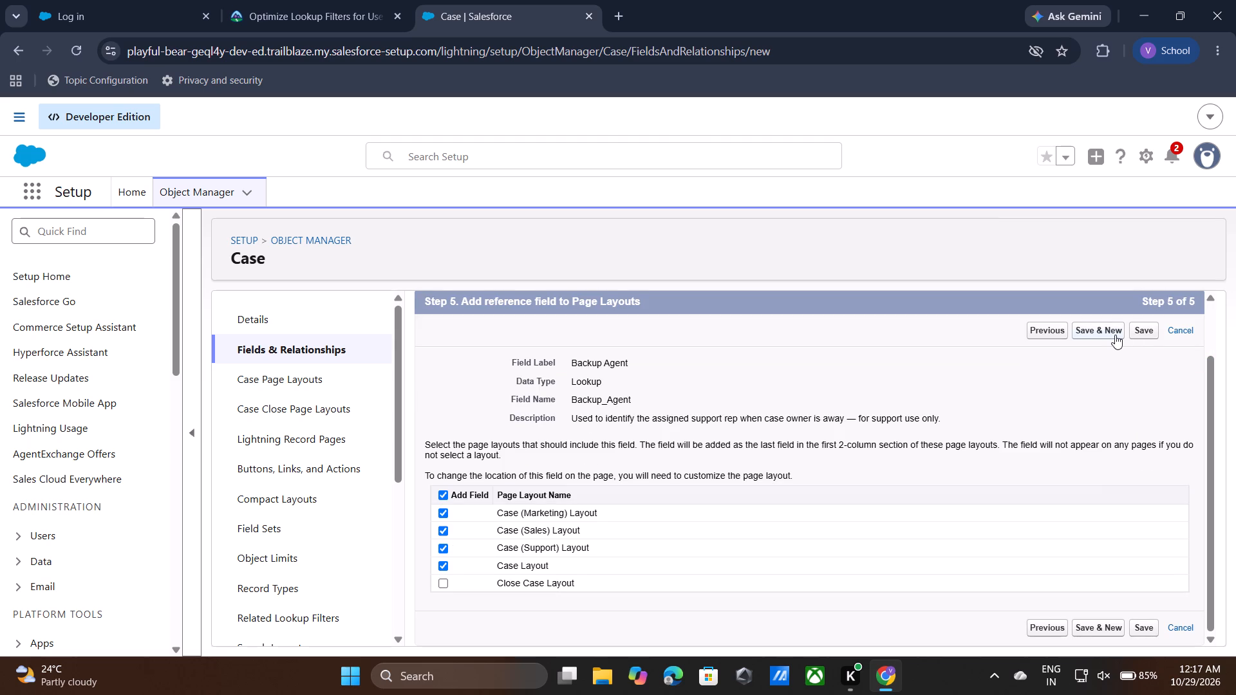
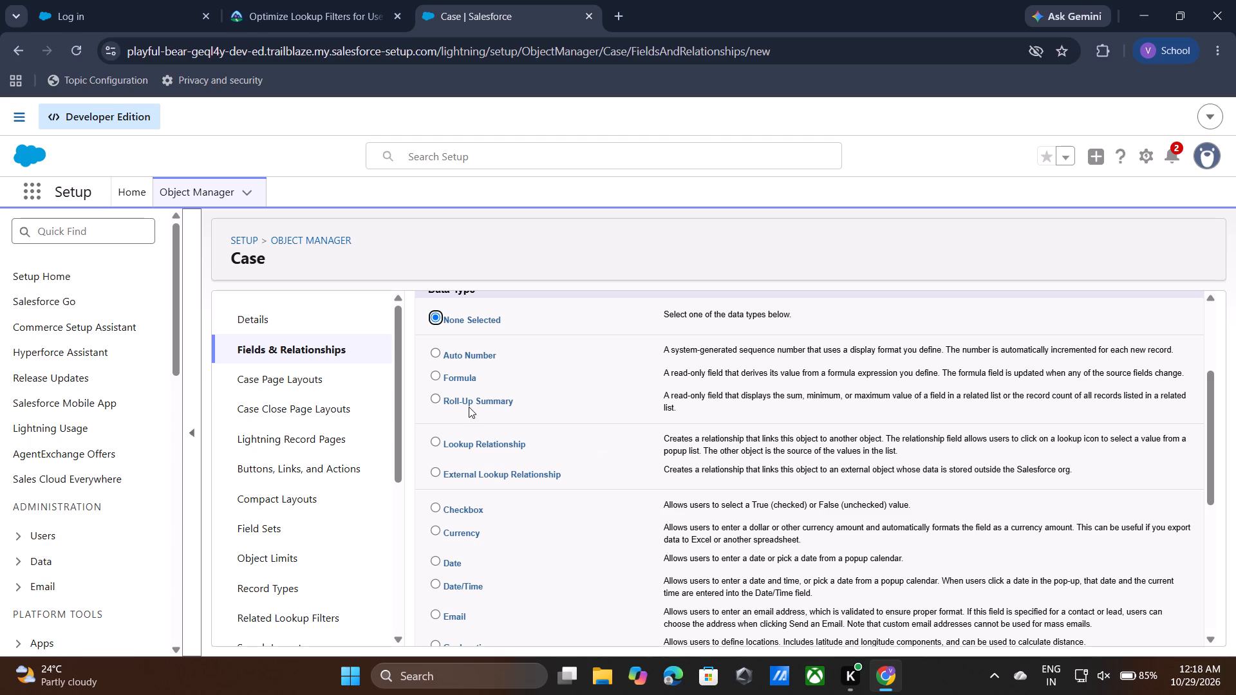
Choose Lookup Relationship as the data type for the new Case custom field and continue.
{"action": "left_click", "coordinate": [435, 437]}
{"action": "scroll", "coordinate": [833, 416], "scroll_direction": "up", "scroll_amount": 1}
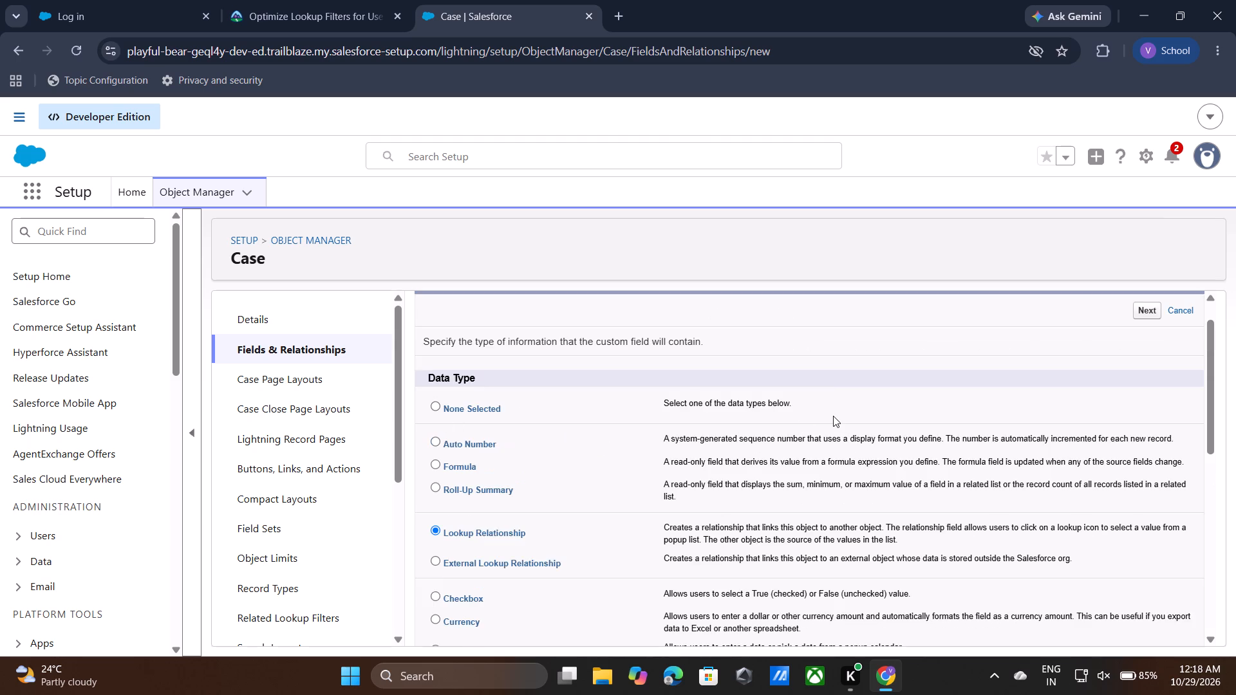
{"action": "scroll", "coordinate": [833, 416], "scroll_direction": "up", "scroll_amount": 1}
{"action": "left_click", "coordinate": [1154, 393]}
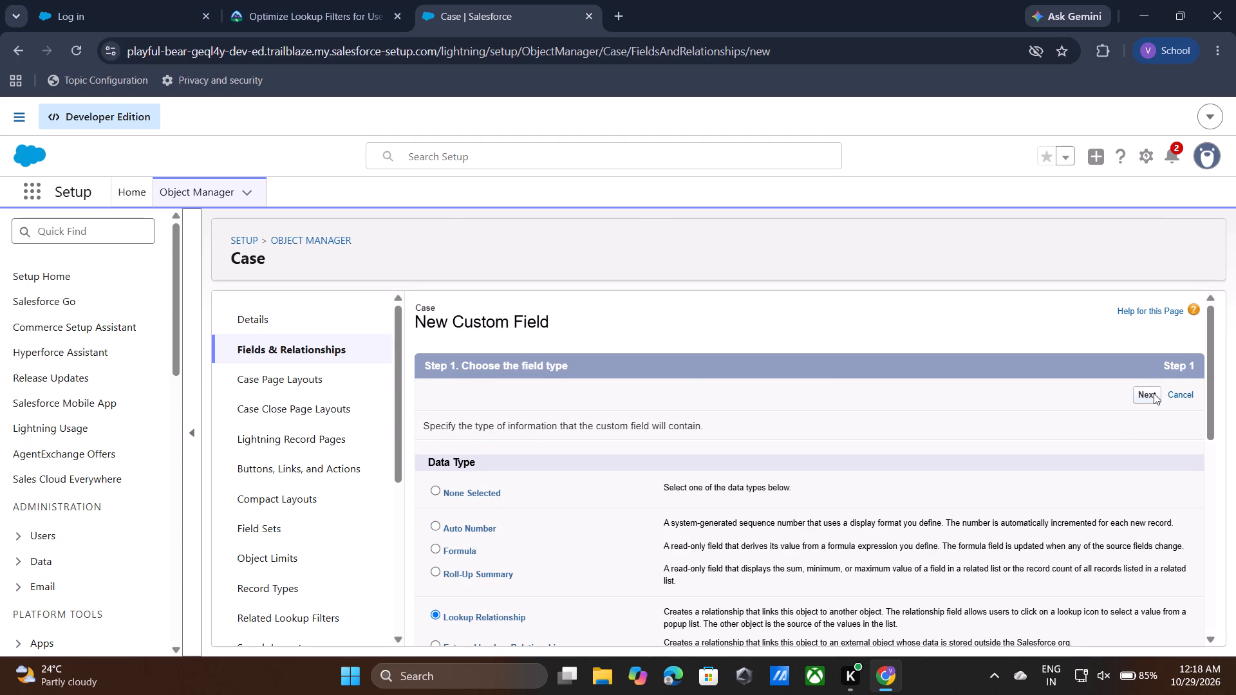
Relate the new lookup field to the User object and continue to the label and name step.
{"action": "left_click", "coordinate": [778, 447]}
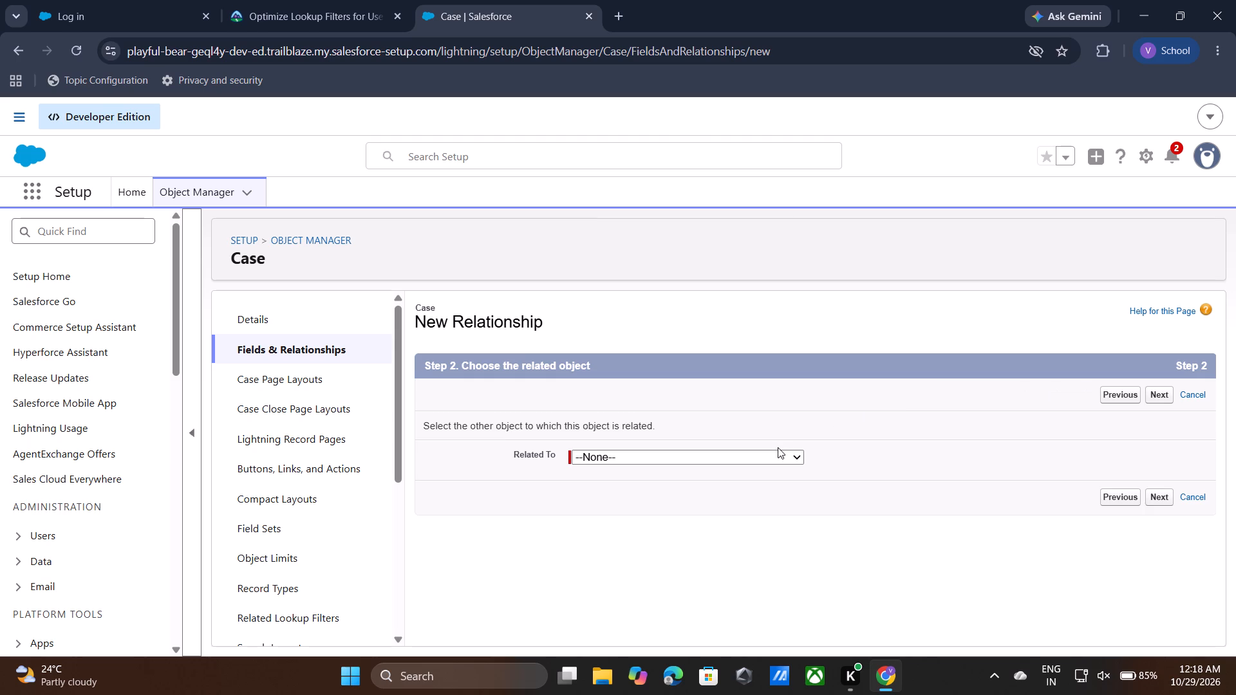
{"action": "left_click", "coordinate": [779, 451]}
{"action": "scroll", "coordinate": [736, 361], "scroll_direction": "down", "scroll_amount": 3}
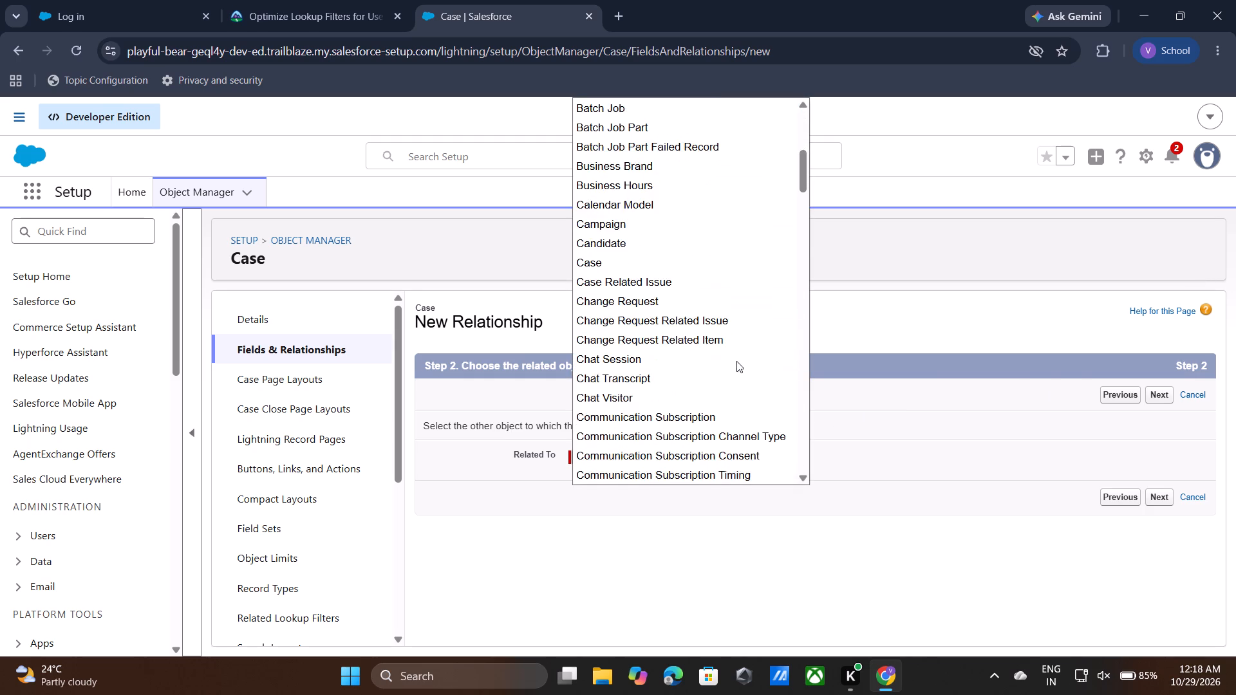
{"action": "scroll", "coordinate": [736, 361], "scroll_direction": "down", "scroll_amount": 8}
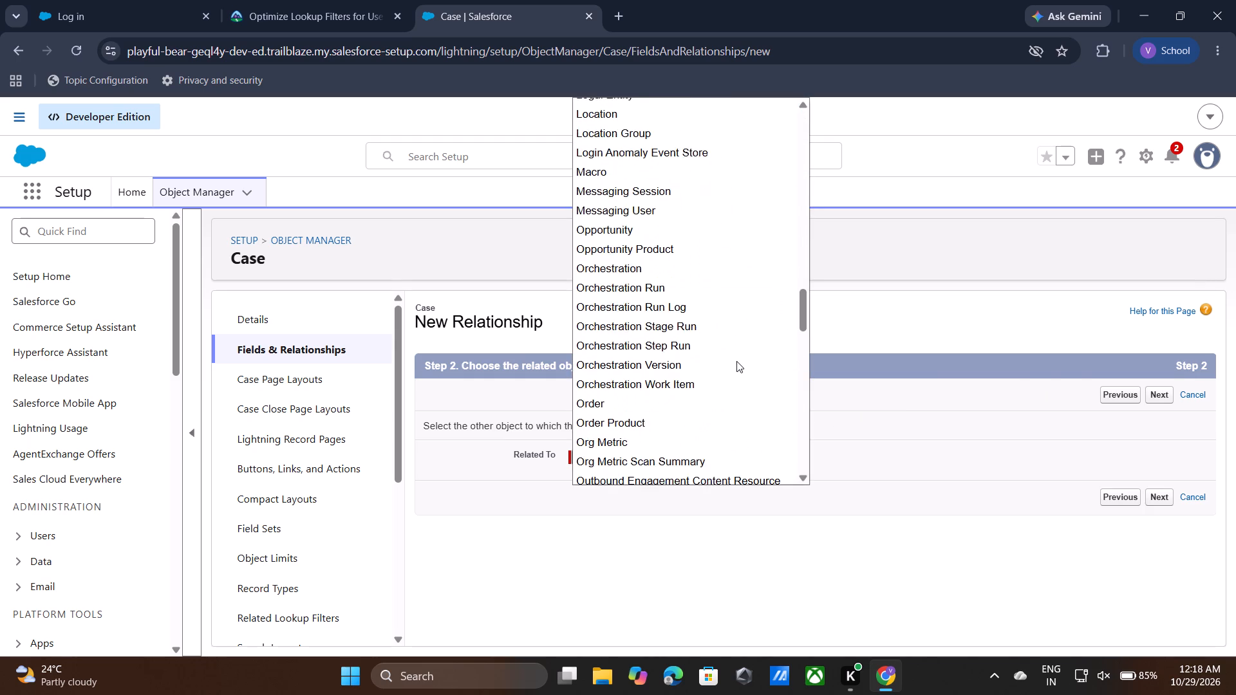
{"action": "scroll", "coordinate": [736, 361], "scroll_direction": "down", "scroll_amount": 8}
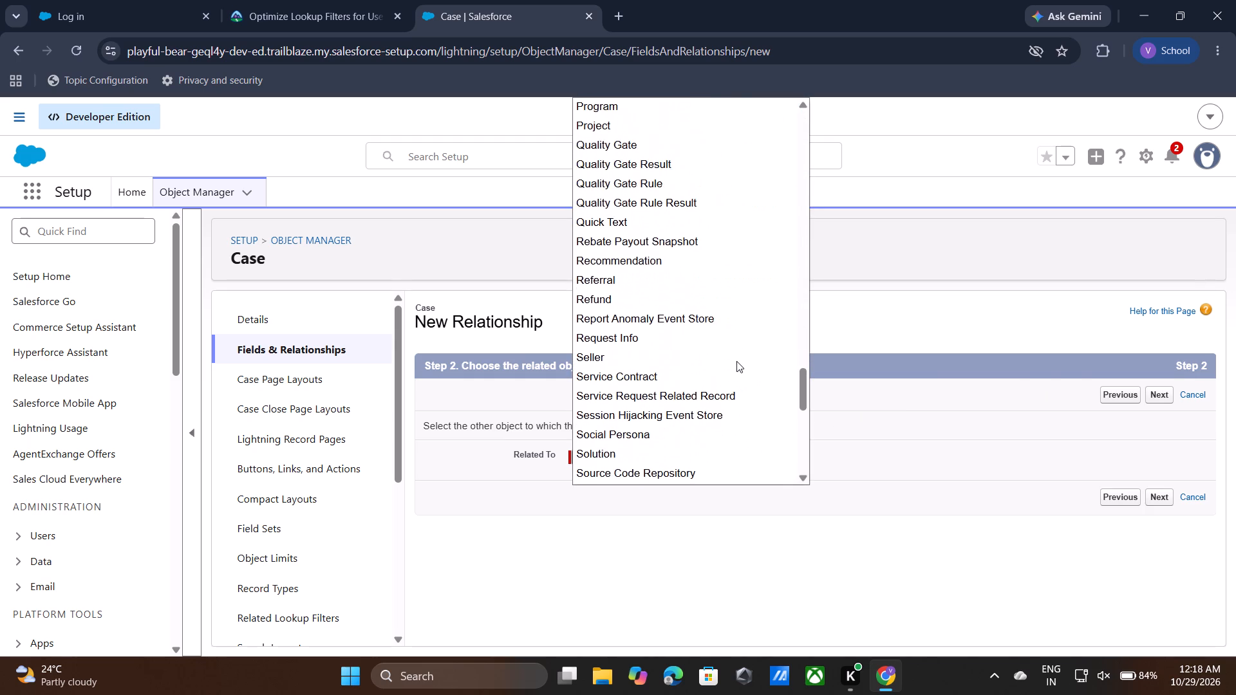
{"action": "scroll", "coordinate": [736, 361], "scroll_direction": "down", "scroll_amount": 3}
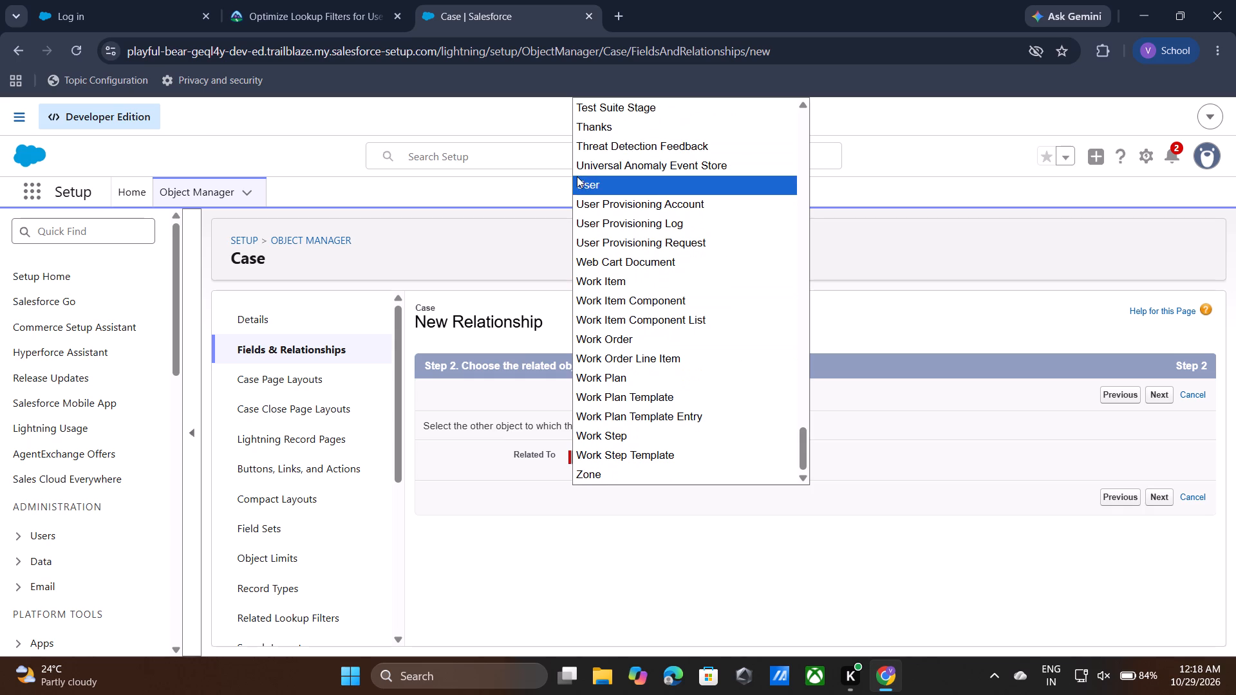
{"action": "left_click", "coordinate": [577, 176]}
{"action": "left_click", "coordinate": [1147, 499]}
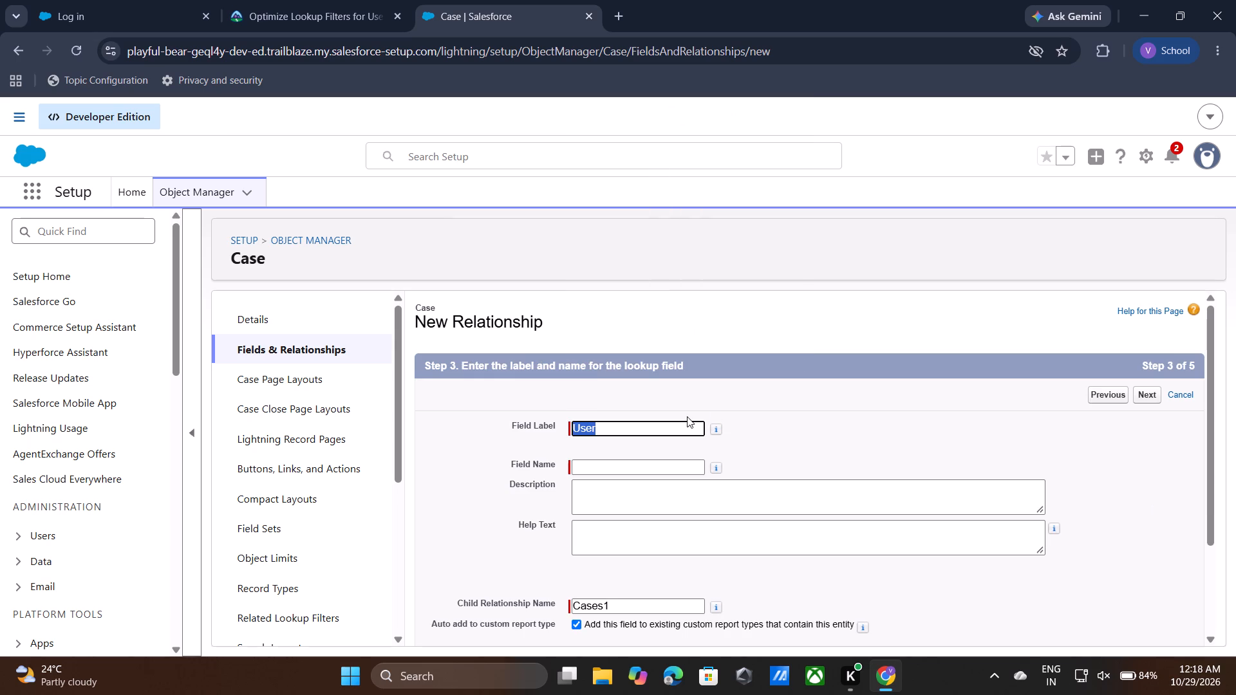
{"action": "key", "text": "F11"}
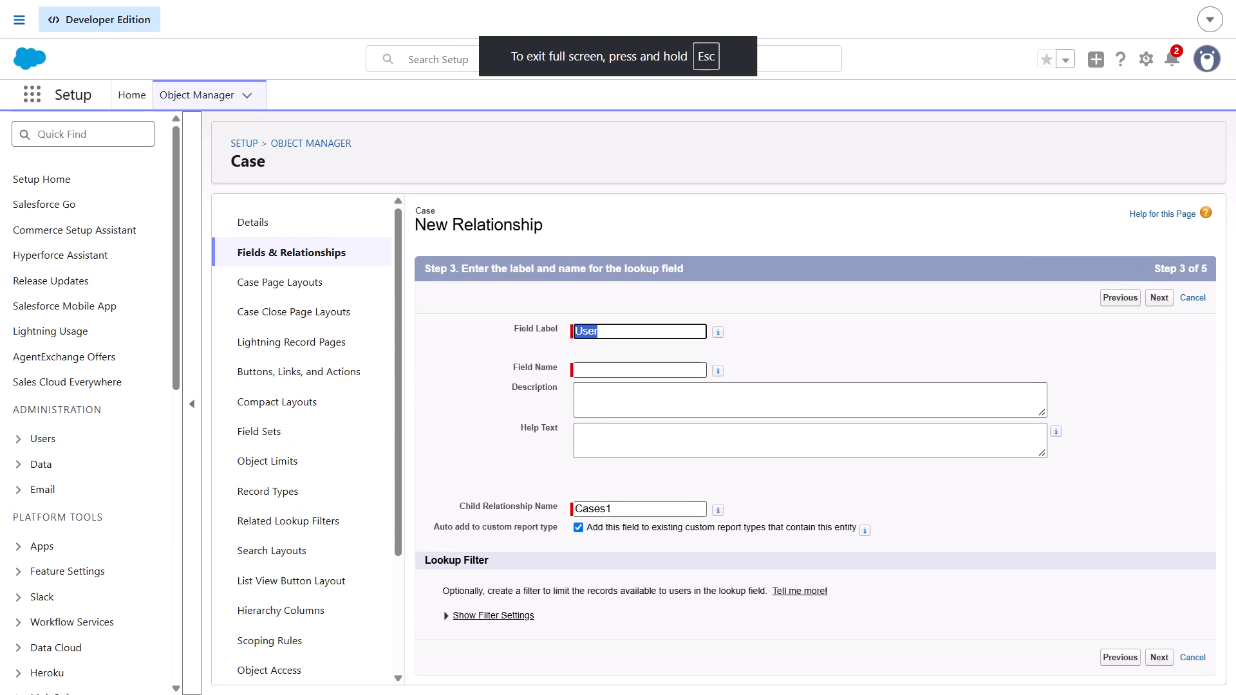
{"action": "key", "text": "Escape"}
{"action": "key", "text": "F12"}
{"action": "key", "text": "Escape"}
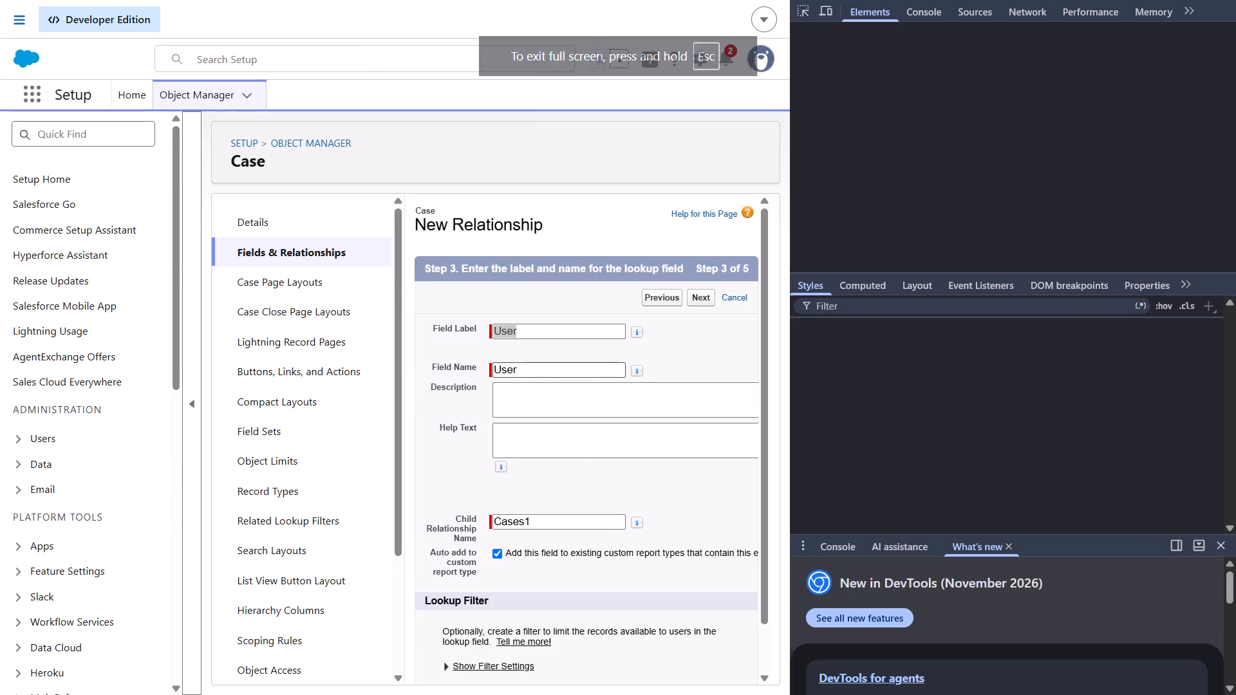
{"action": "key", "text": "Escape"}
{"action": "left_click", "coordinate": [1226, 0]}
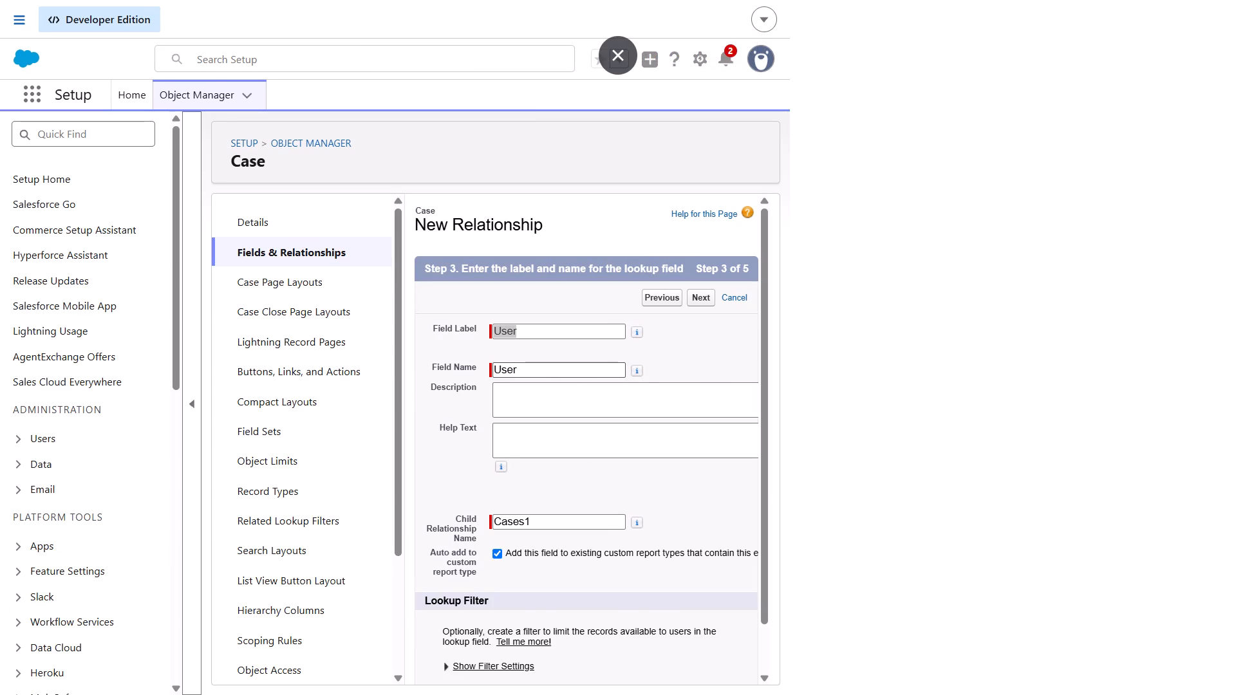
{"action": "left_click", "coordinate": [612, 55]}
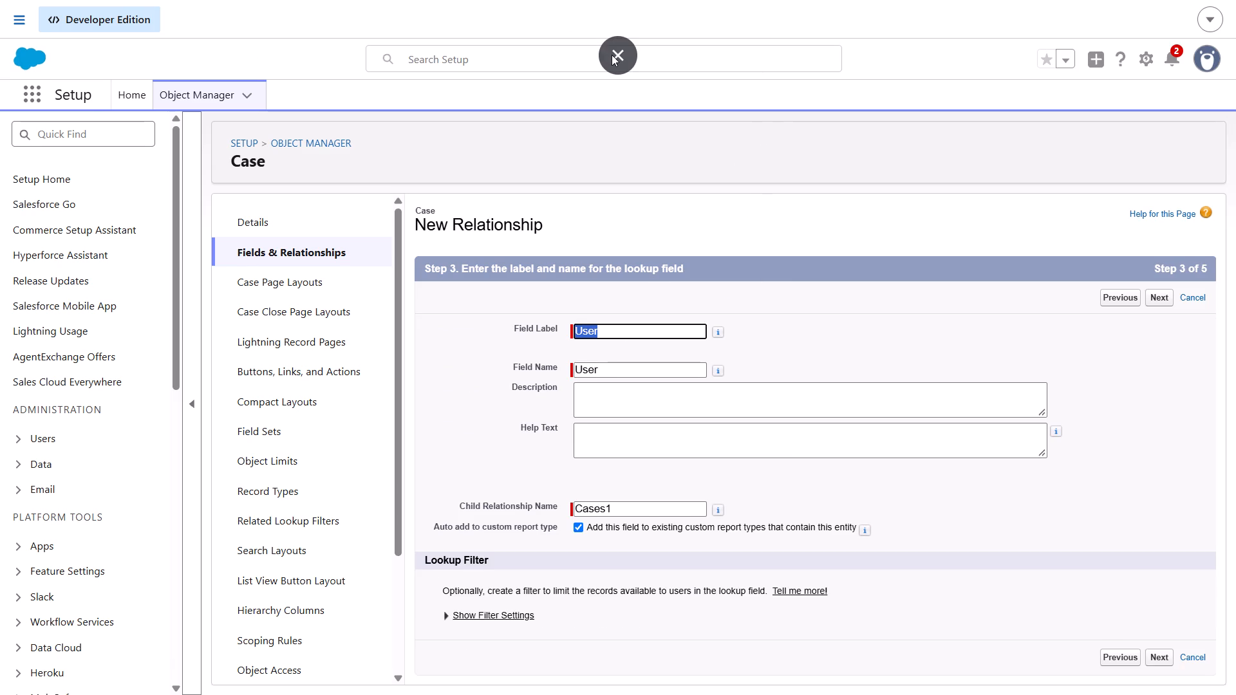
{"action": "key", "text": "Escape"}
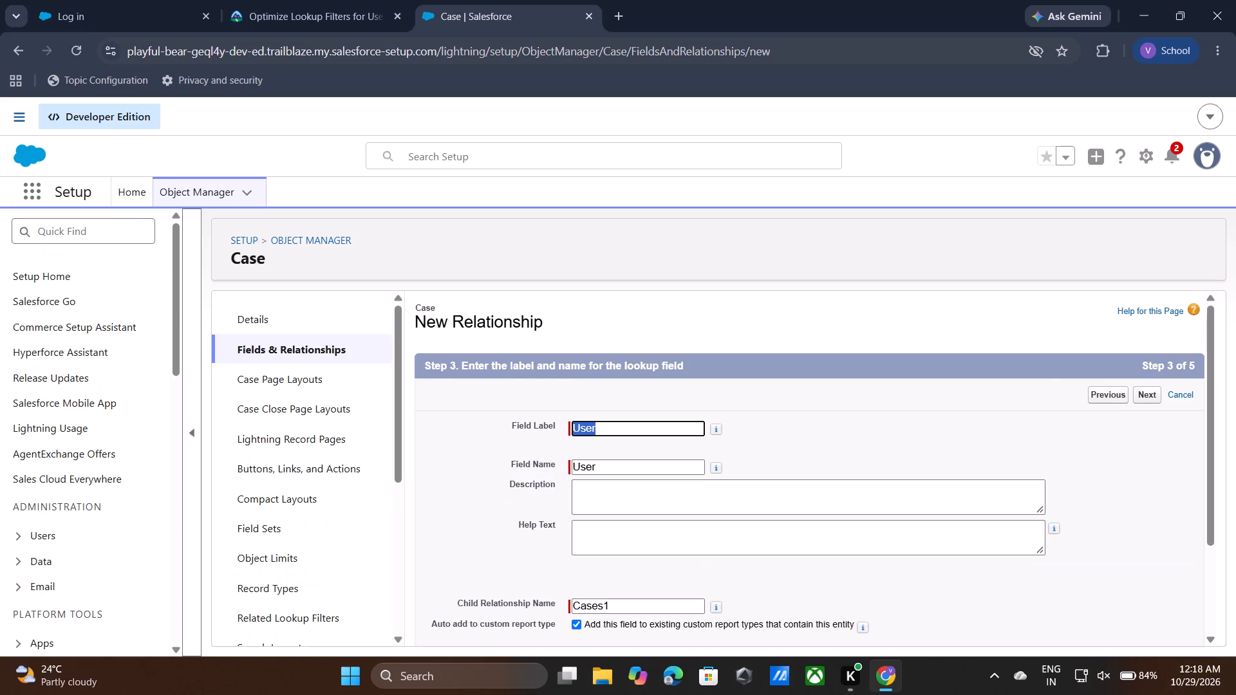
Set the lookup field's label to Trailhead's copied text "Backup Agent".
{"action": "left_click", "coordinate": [323, 8]}
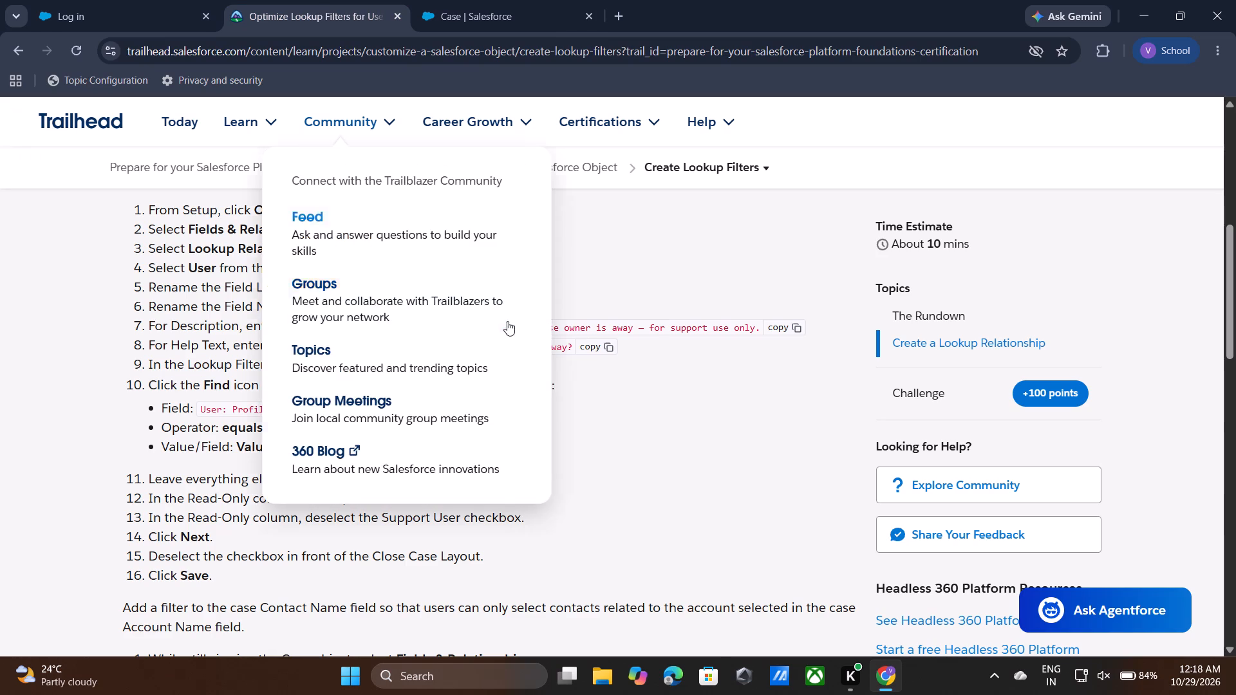
{"action": "left_click_drag", "start_coordinate": [662, 330], "coordinate": [404, 279]}
{"action": "left_click_drag", "start_coordinate": [447, 283], "coordinate": [405, 291]}
{"action": "left_click", "coordinate": [405, 291]}
{"action": "left_click", "coordinate": [502, 0]}
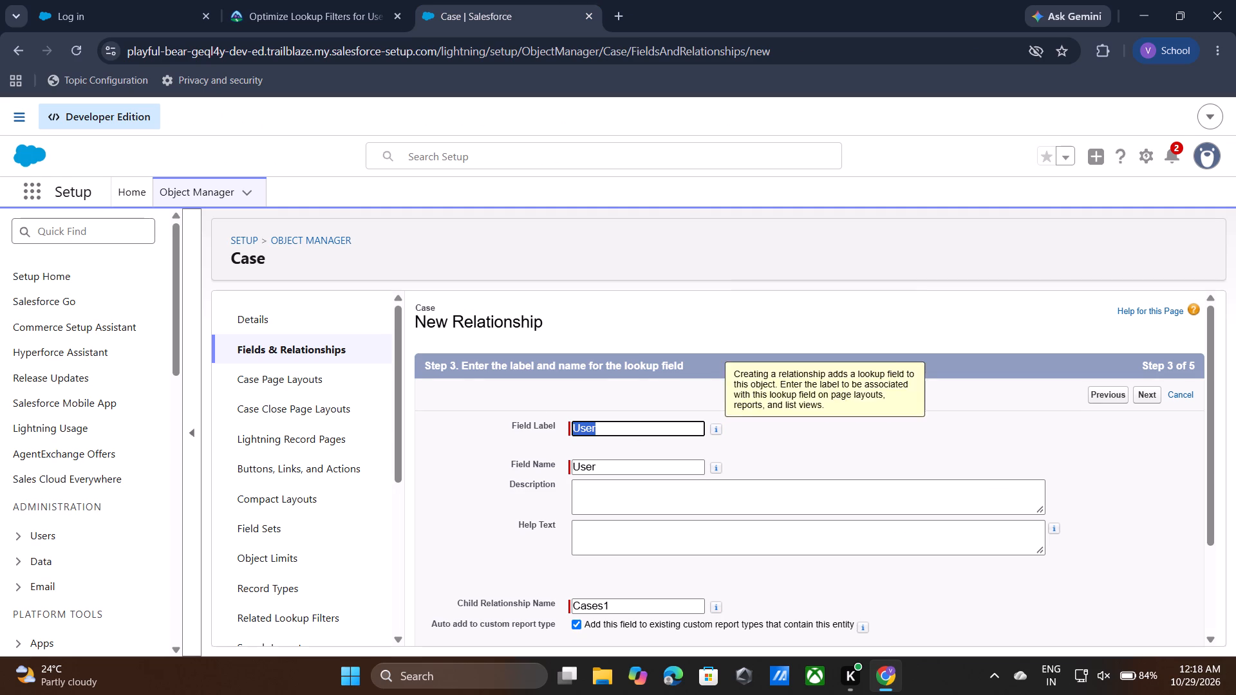
{"action": "double_click", "coordinate": [647, 419]}
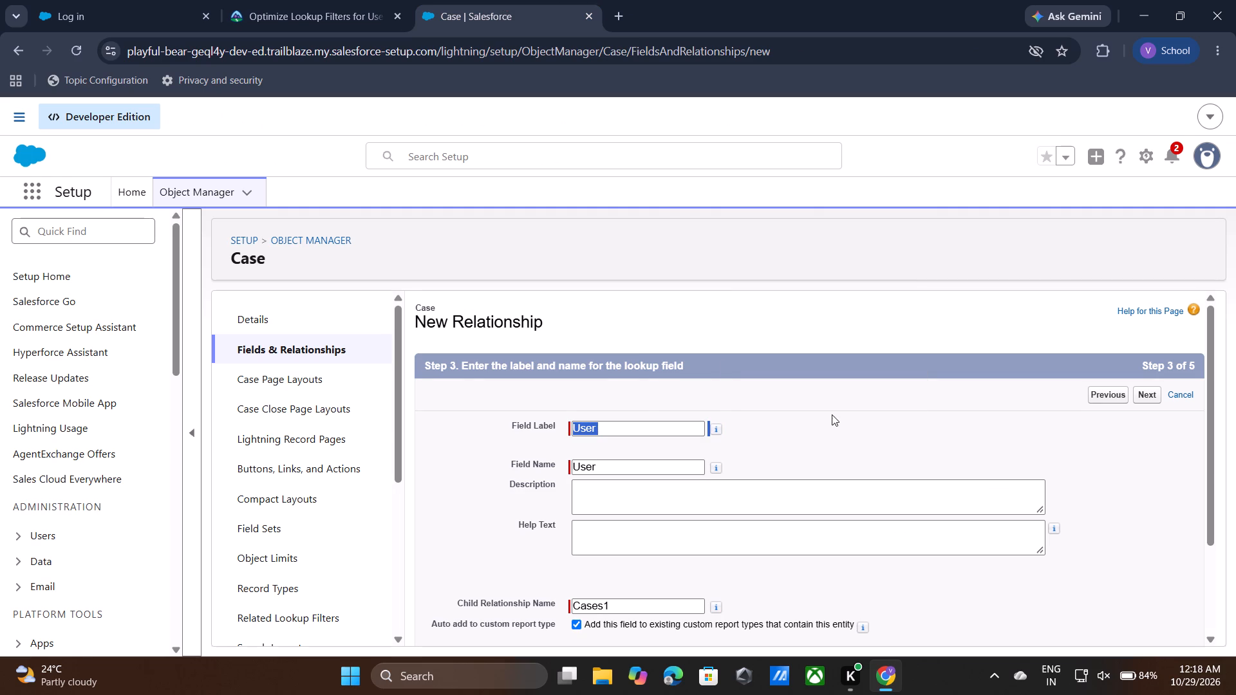
{"action": "key", "text": "ctrl+v"}
{"action": "double_click", "coordinate": [589, 425]}
{"action": "key", "text": "ctrl+v"}
Clear the old field name so it is regenerated from the label as Backup_Agent, ending on the label and name step.
{"action": "triple_click", "coordinate": [592, 463]}
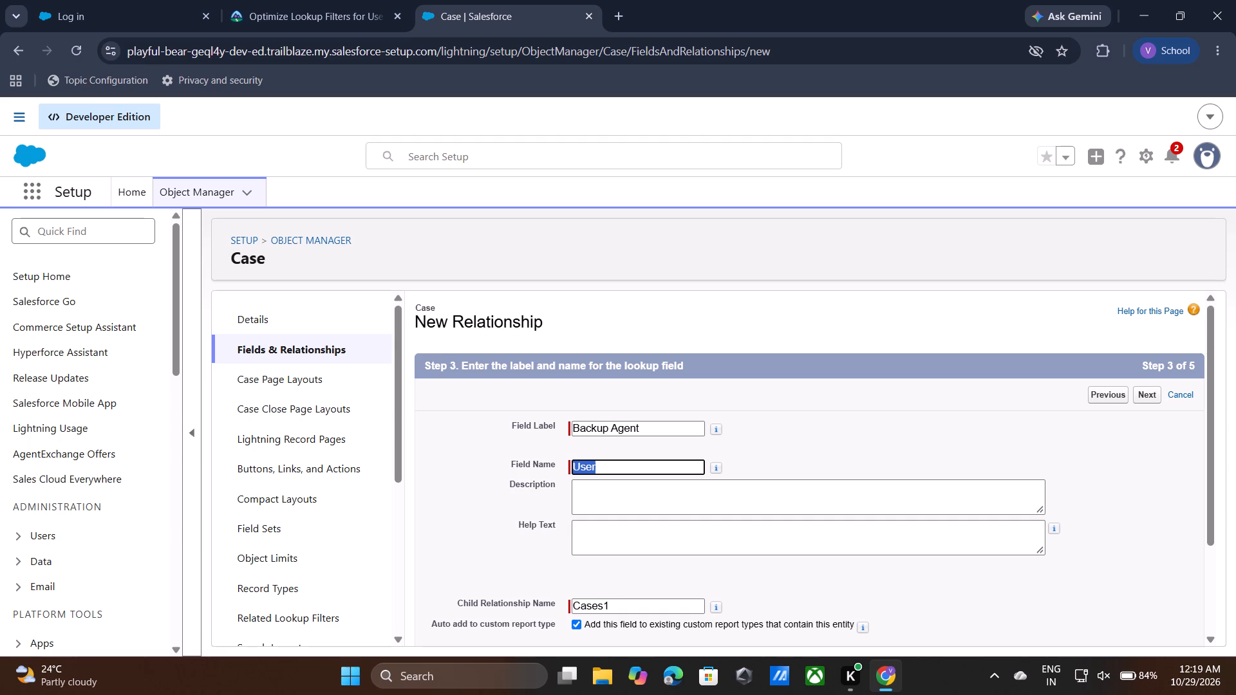
{"action": "left_click", "coordinate": [592, 463], "text": "ctrl"}
{"action": "key", "text": "ctrl+F12"}
{"action": "key", "text": "ctrl+BackSpace"}
{"action": "key", "text": "Right"}
{"action": "key", "text": "BackSpace"}
{"action": "left_click", "coordinate": [745, 440]}
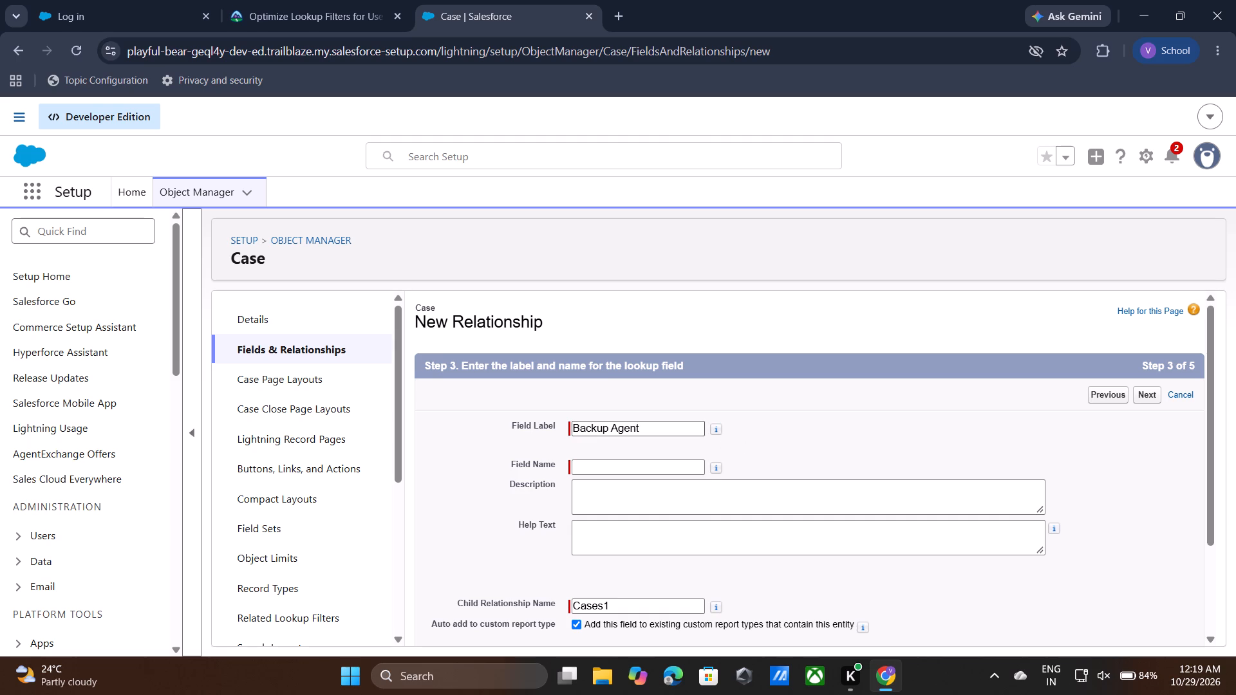
{"action": "left_click", "coordinate": [635, 427]}
{"action": "left_click", "coordinate": [650, 427]}
{"action": "key", "text": "Return"}
{"action": "left_click", "coordinate": [725, 449]}
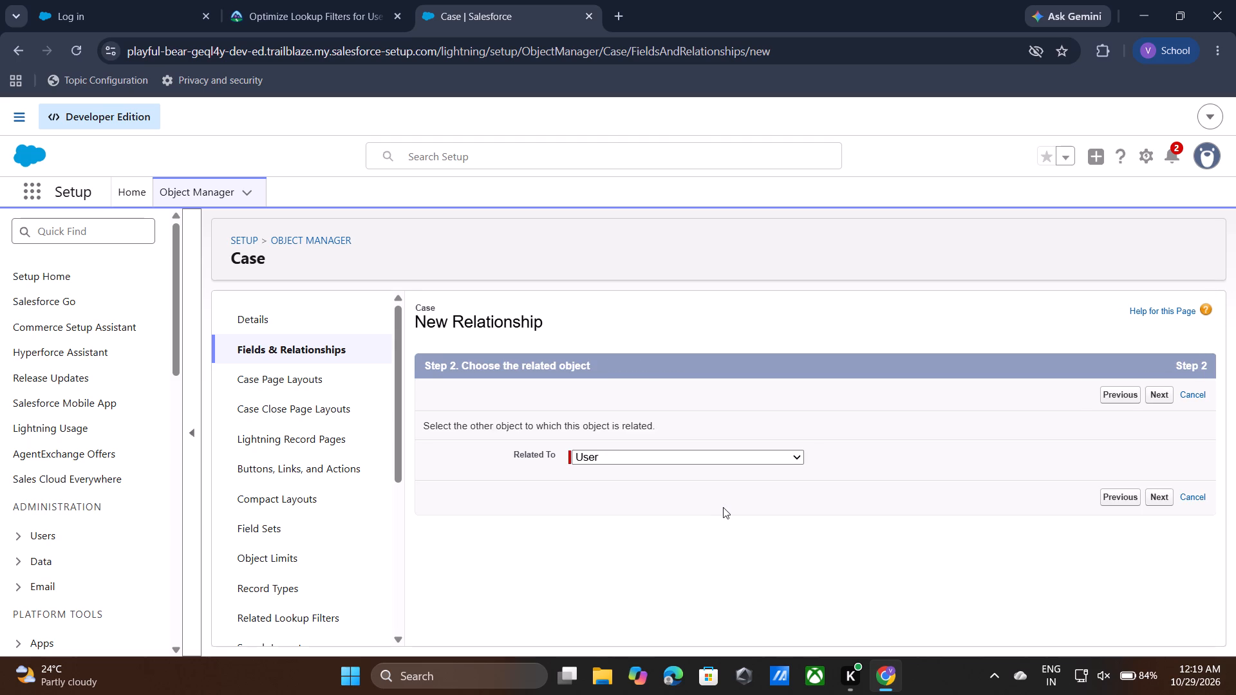
{"action": "left_click", "coordinate": [1156, 494]}
Set the description to Trailhead's copied text "Used to identify the assigned support rep when case owner is away — for support use only.".
{"action": "left_click", "coordinate": [285, 0]}
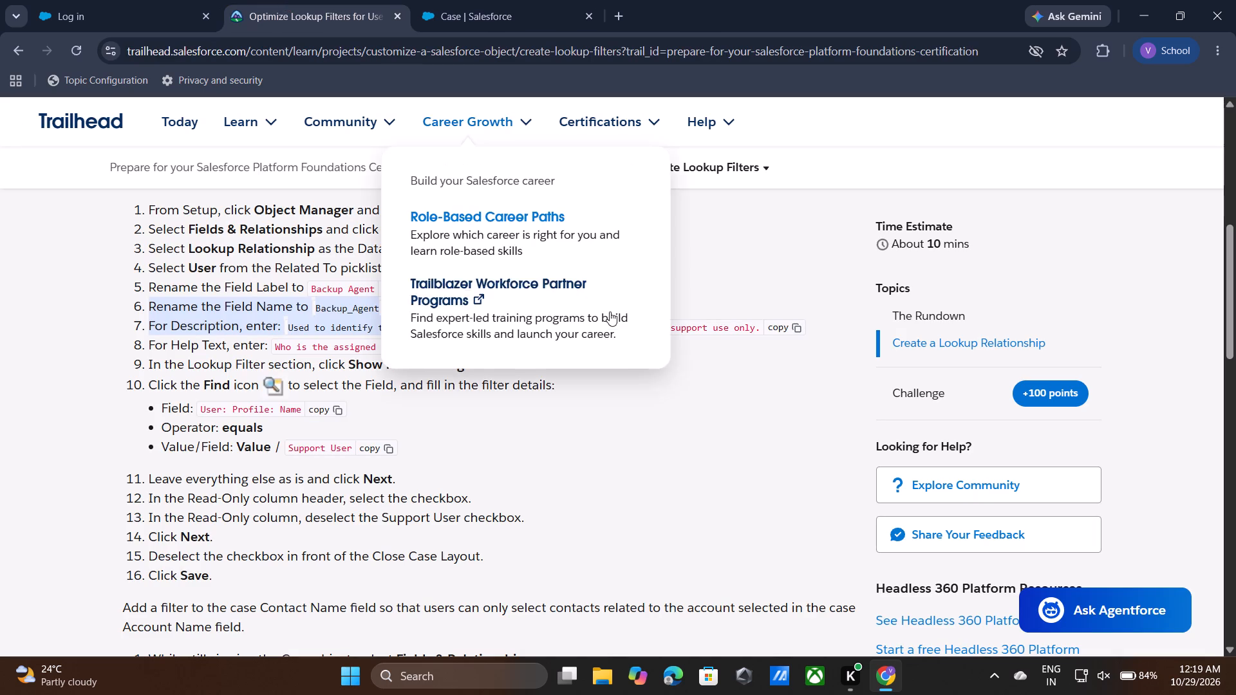
{"action": "left_click", "coordinate": [687, 474]}
{"action": "left_click", "coordinate": [792, 319]}
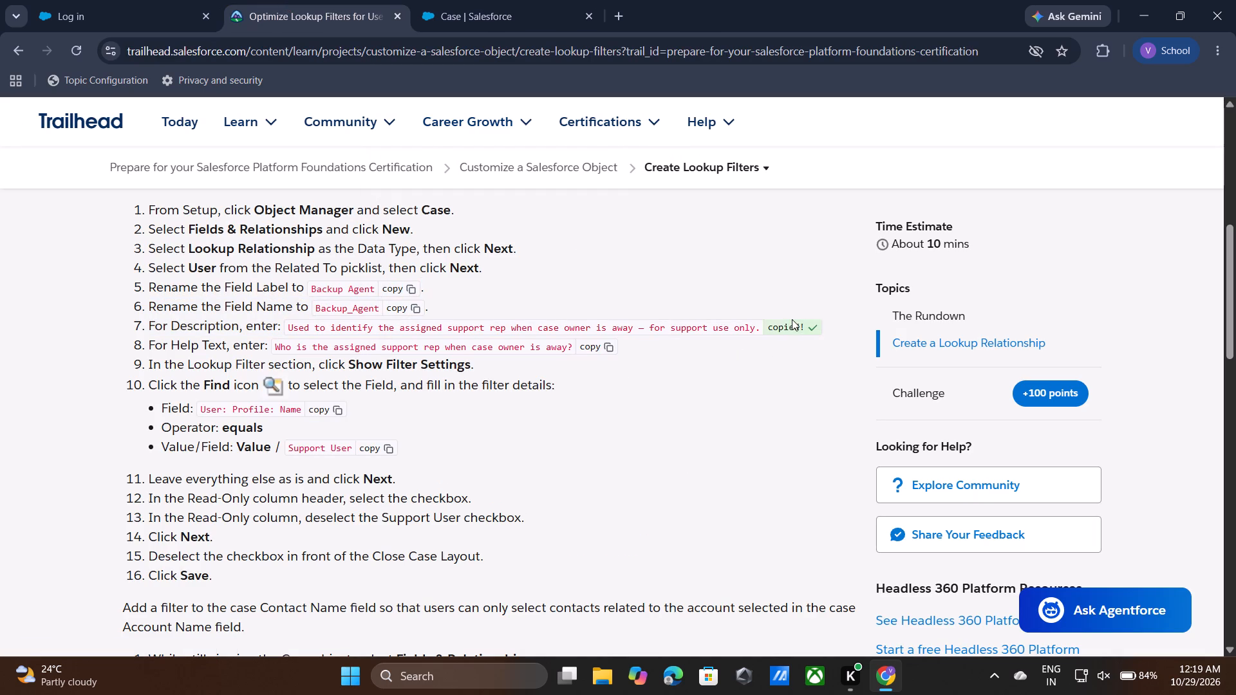
{"action": "left_click", "coordinate": [462, 0]}
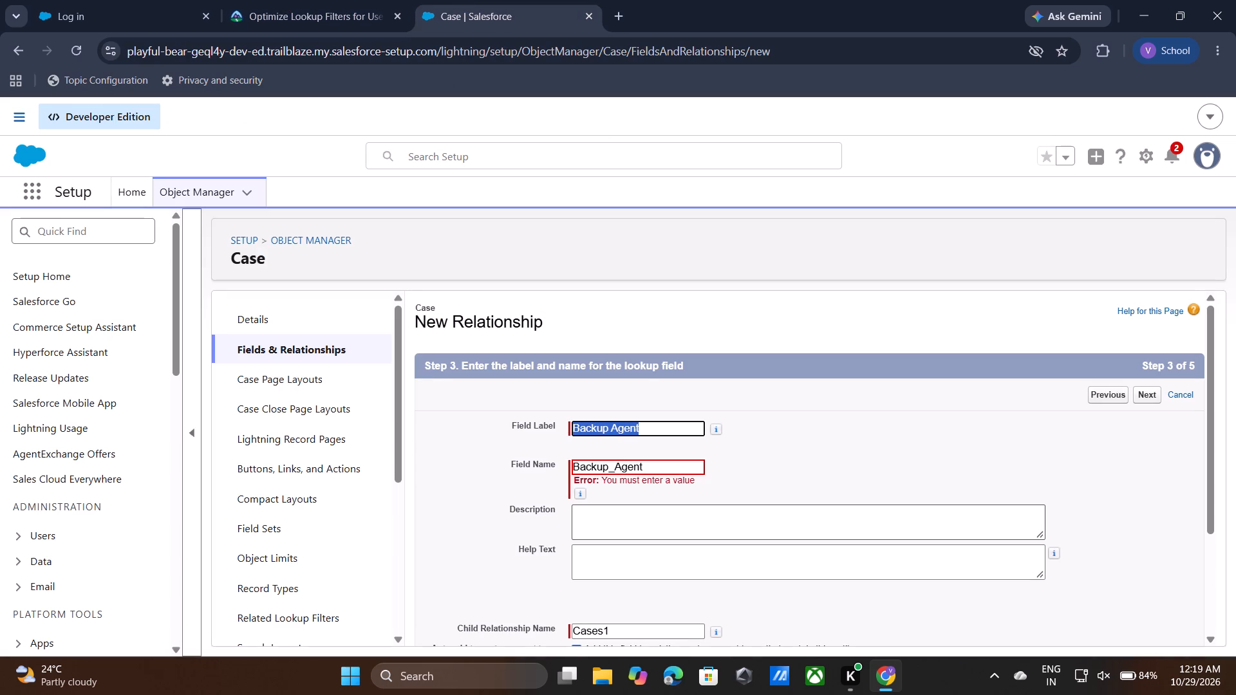
{"action": "left_click", "coordinate": [752, 460]}
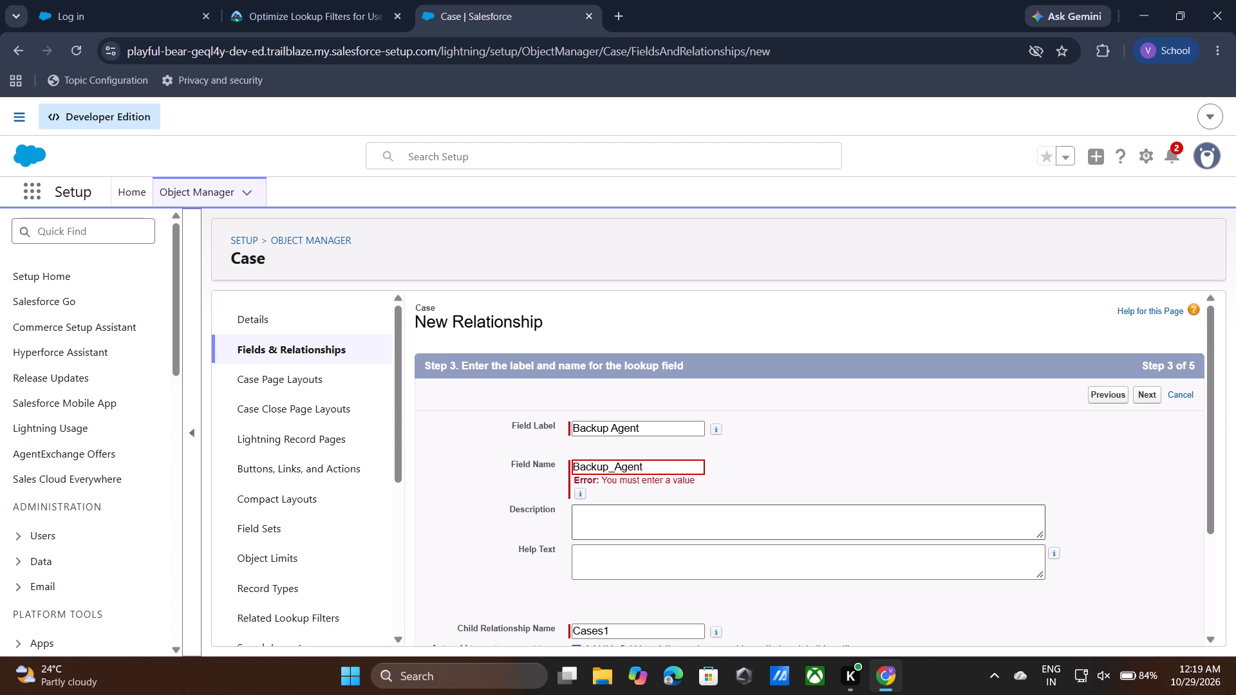
{"action": "left_click", "coordinate": [720, 514]}
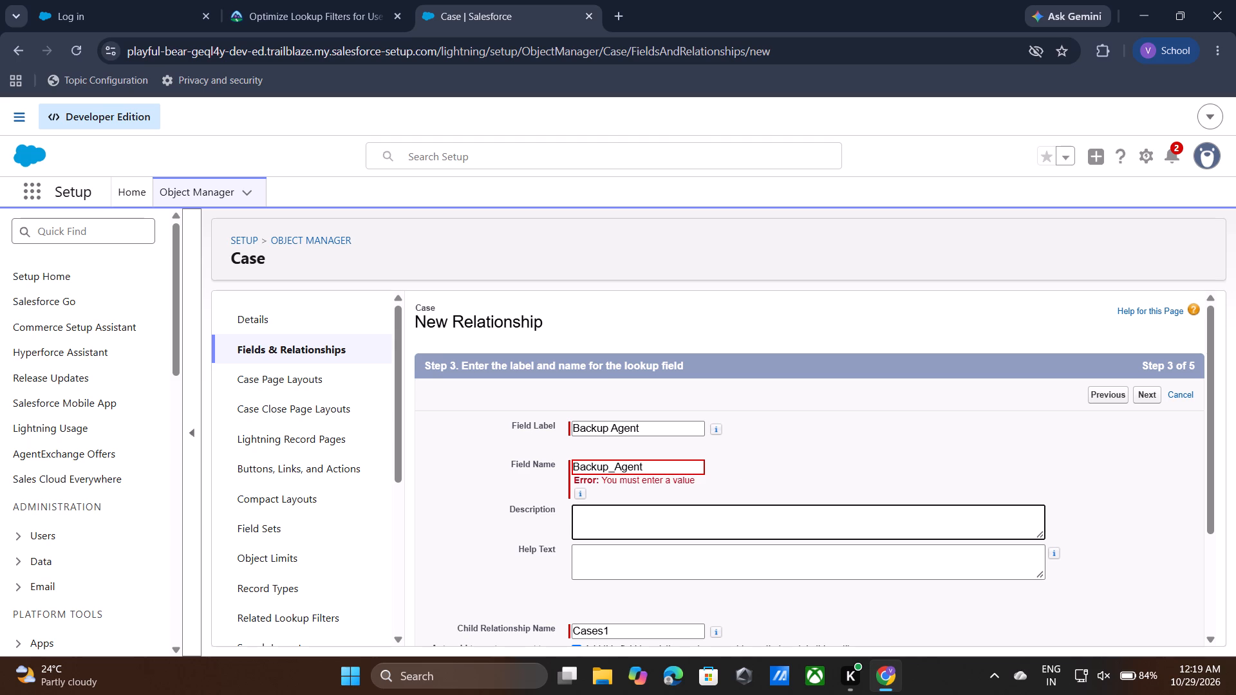
{"action": "key", "text": "ctrl+v"}
{"action": "left_click", "coordinate": [844, 422]}
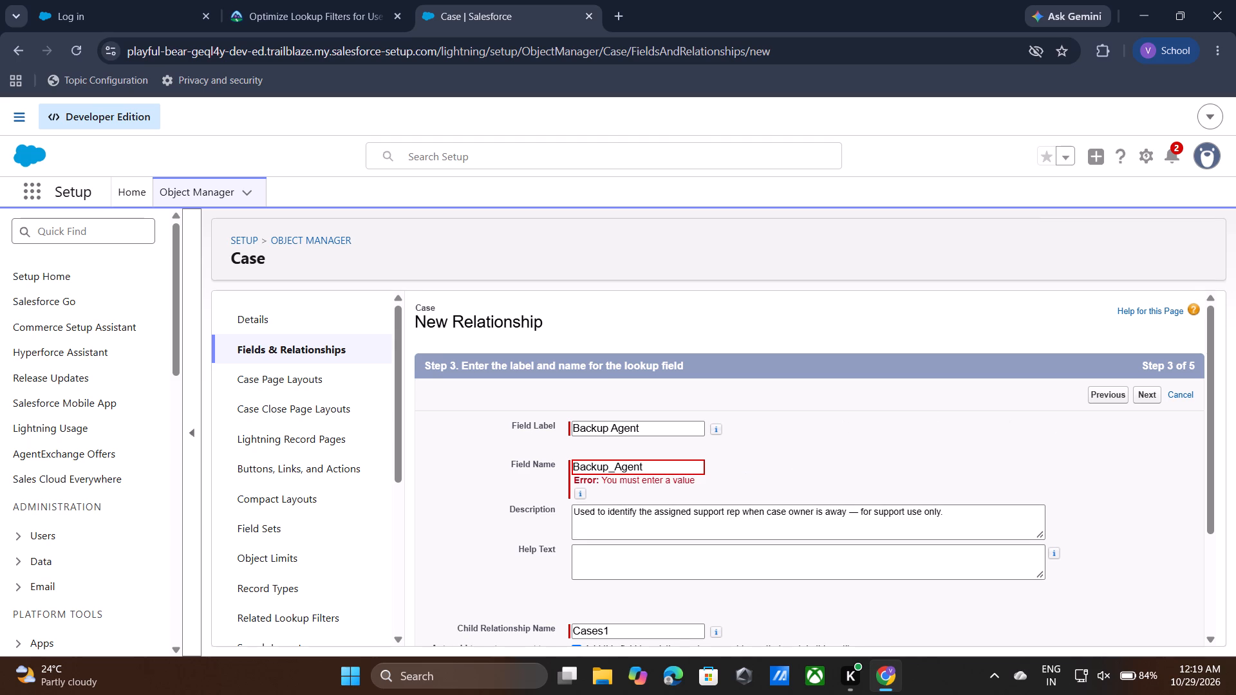
Set the help text to Trailhead's copied text "Who is the assigned support rep when case owner is away?".
{"action": "left_click", "coordinate": [734, 478]}
{"action": "scroll", "coordinate": [734, 478], "scroll_direction": "down", "scroll_amount": 1}
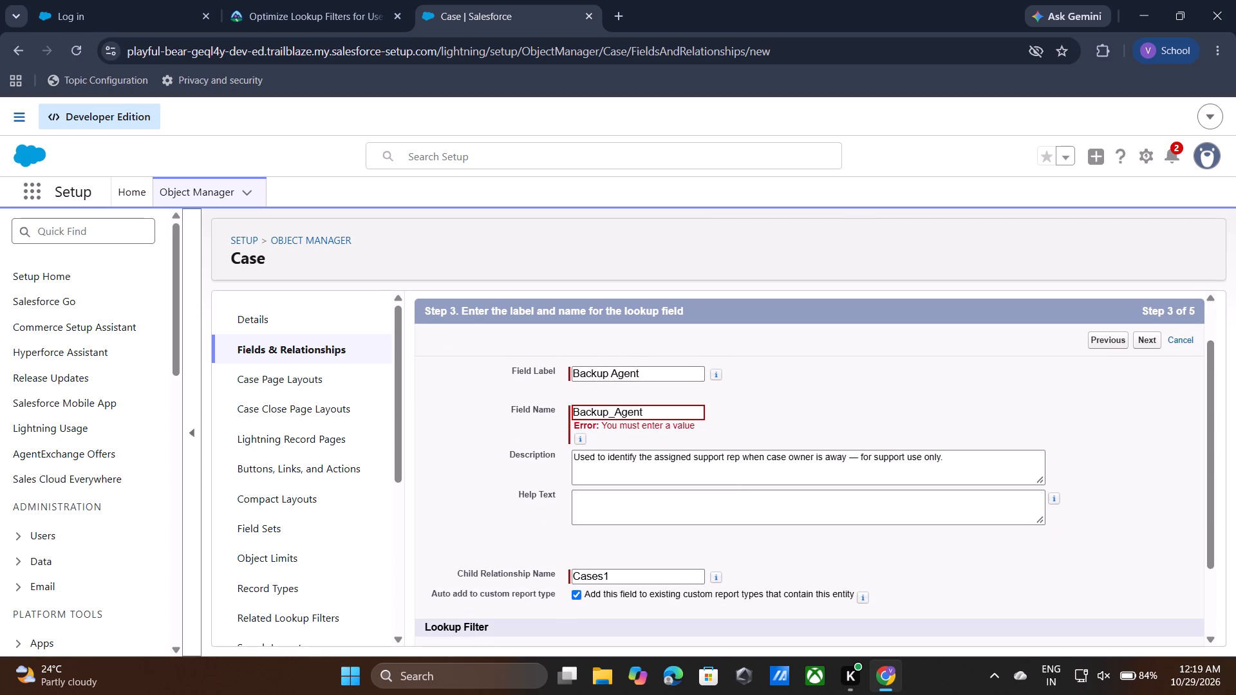
{"action": "left_click", "coordinate": [714, 494]}
{"action": "left_click", "coordinate": [381, 0]}
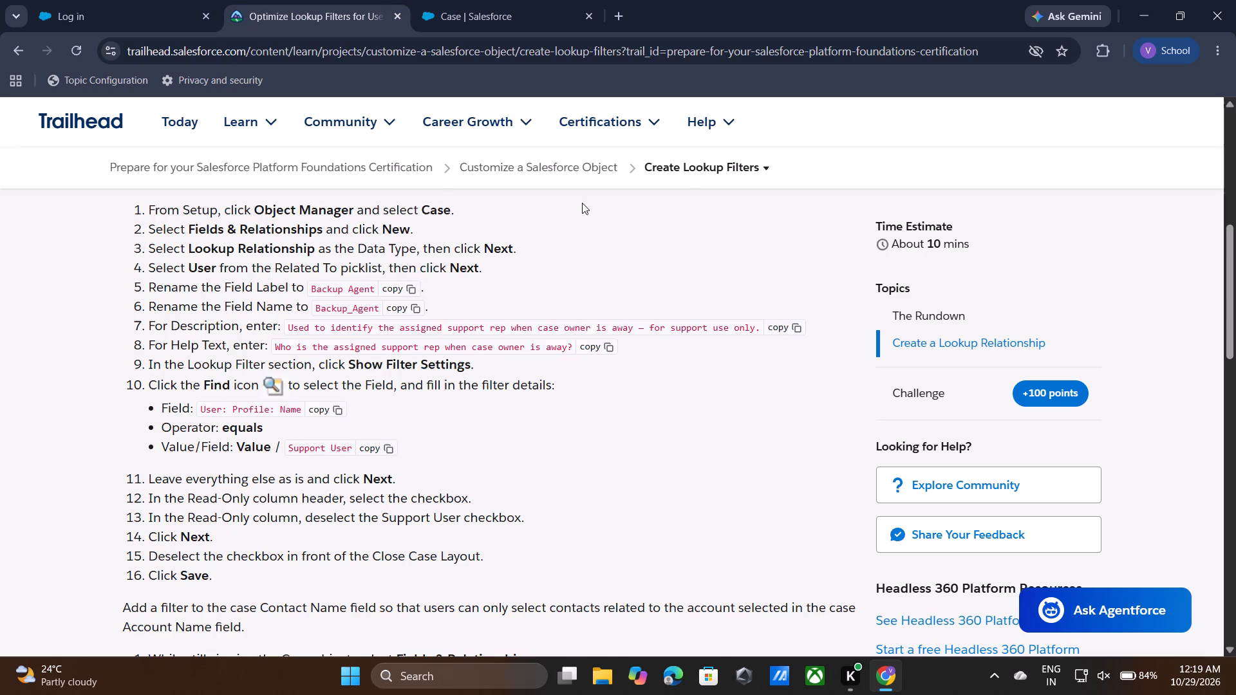
{"action": "left_click", "coordinate": [794, 320]}
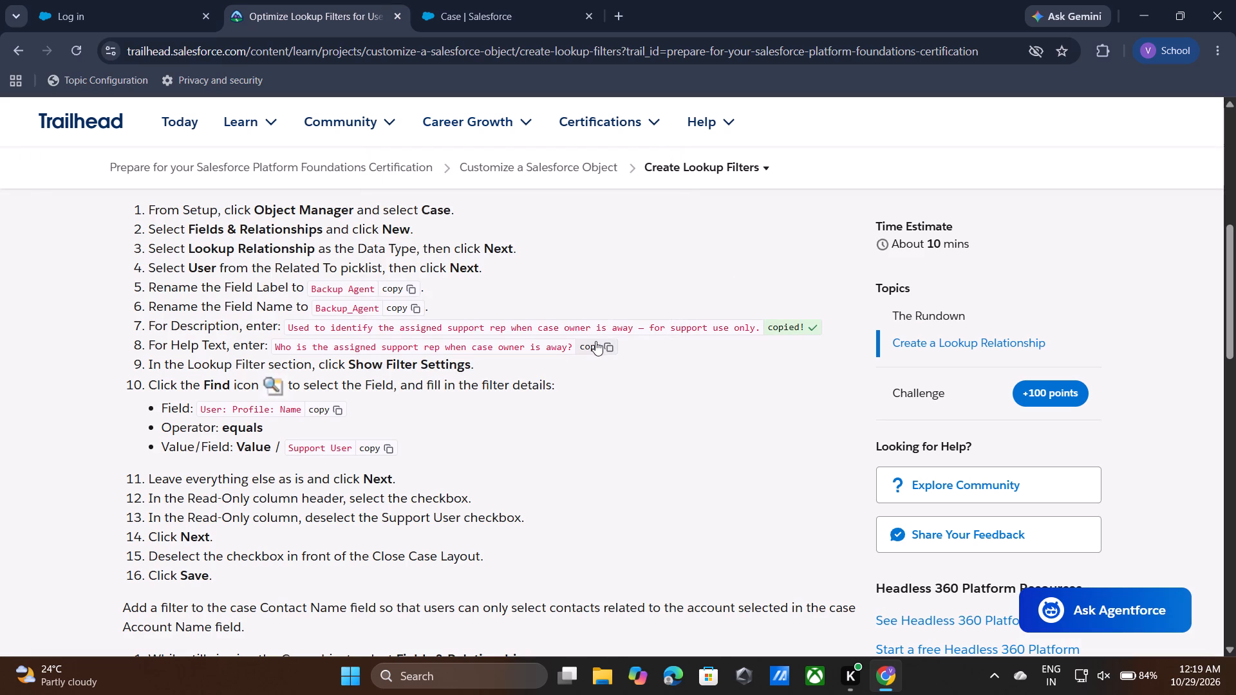
{"action": "left_click", "coordinate": [595, 341]}
{"action": "left_click", "coordinate": [574, 0]}
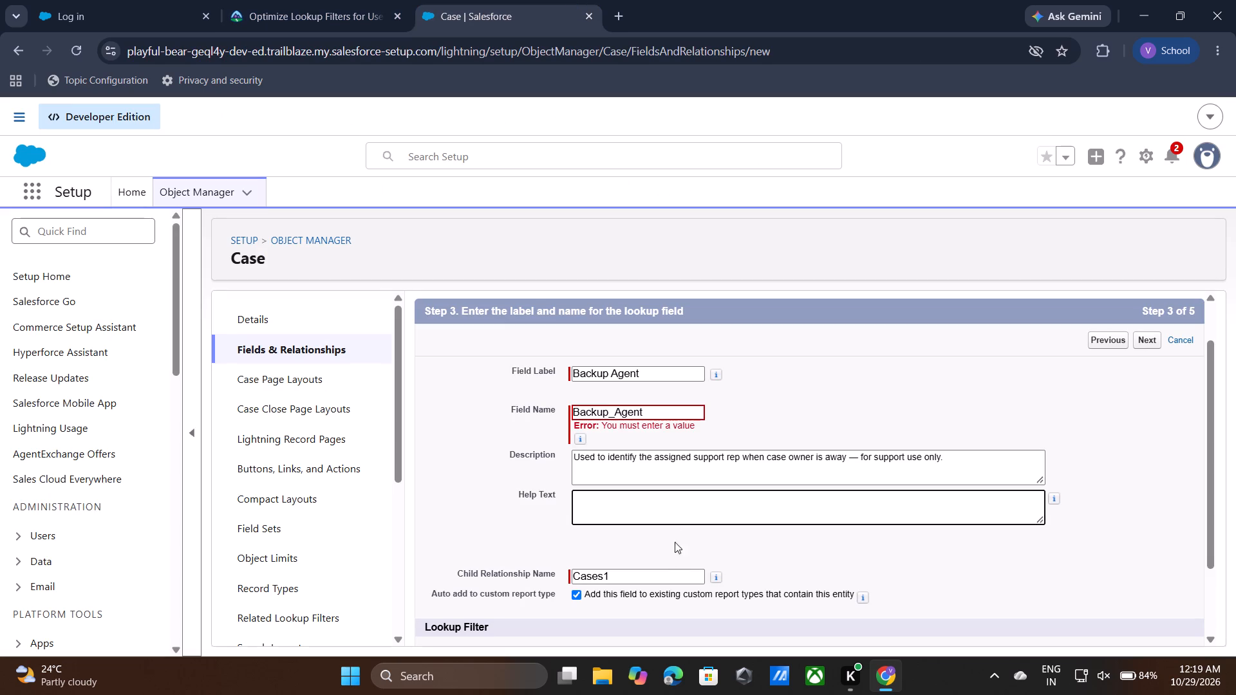
{"action": "left_click", "coordinate": [671, 498]}
{"action": "key", "text": "ctrl+v"}
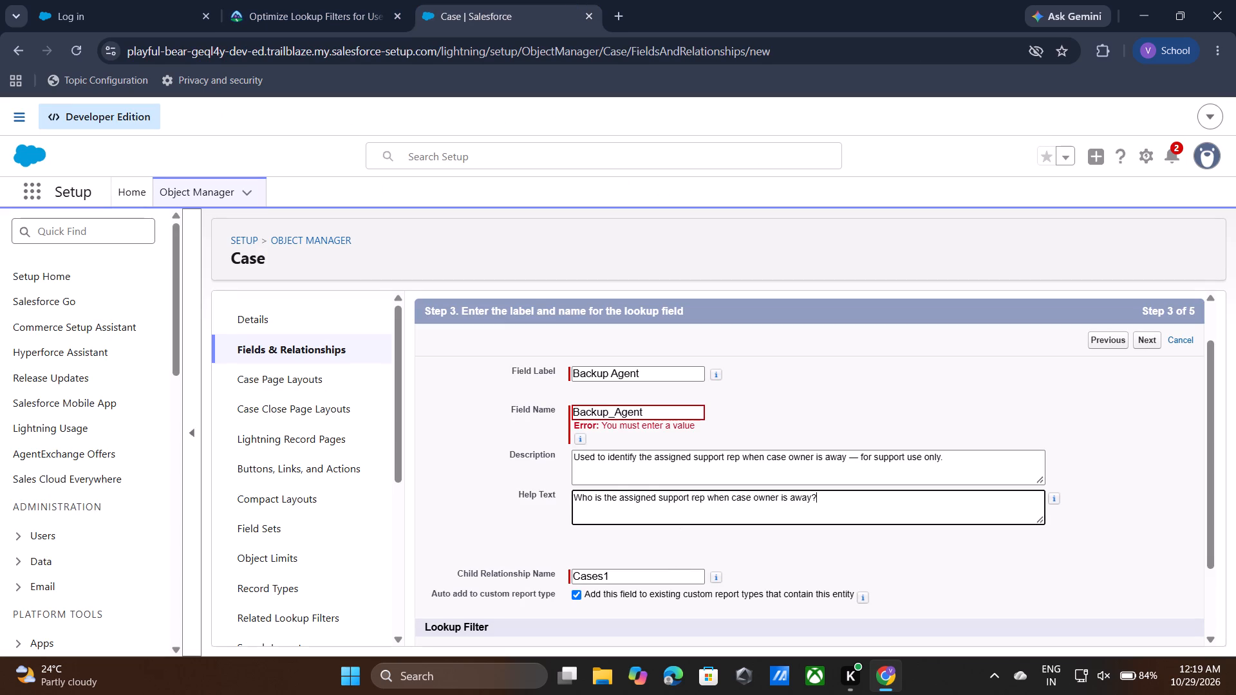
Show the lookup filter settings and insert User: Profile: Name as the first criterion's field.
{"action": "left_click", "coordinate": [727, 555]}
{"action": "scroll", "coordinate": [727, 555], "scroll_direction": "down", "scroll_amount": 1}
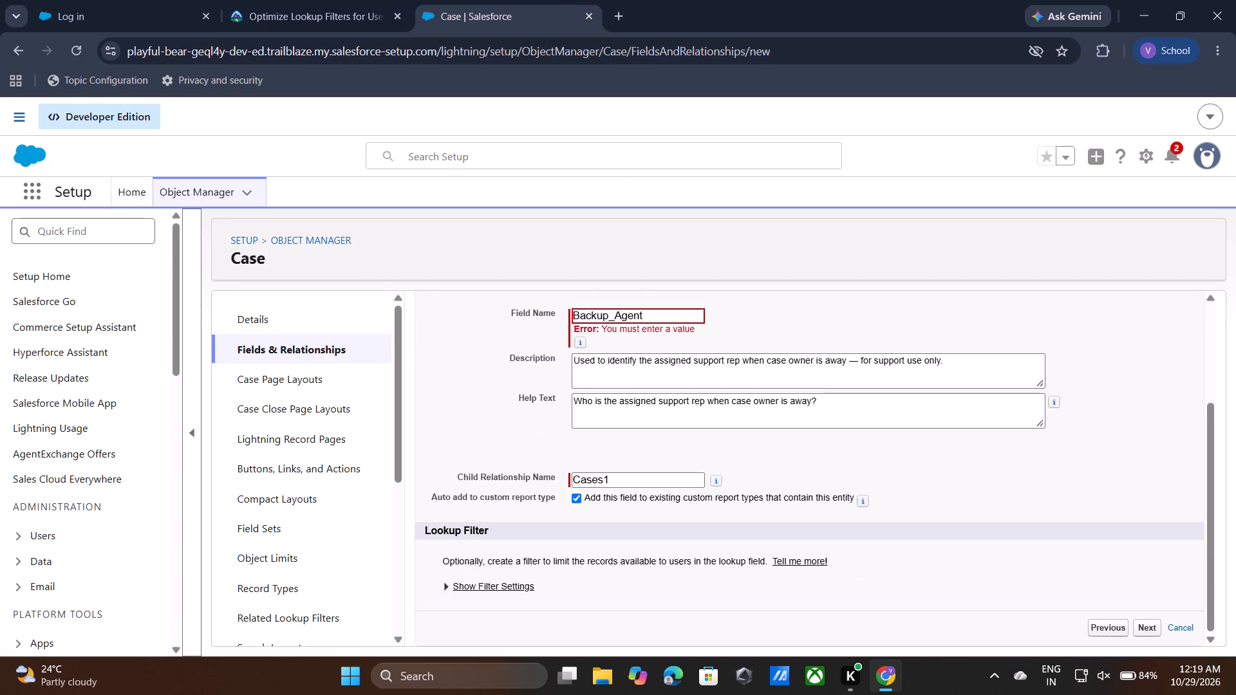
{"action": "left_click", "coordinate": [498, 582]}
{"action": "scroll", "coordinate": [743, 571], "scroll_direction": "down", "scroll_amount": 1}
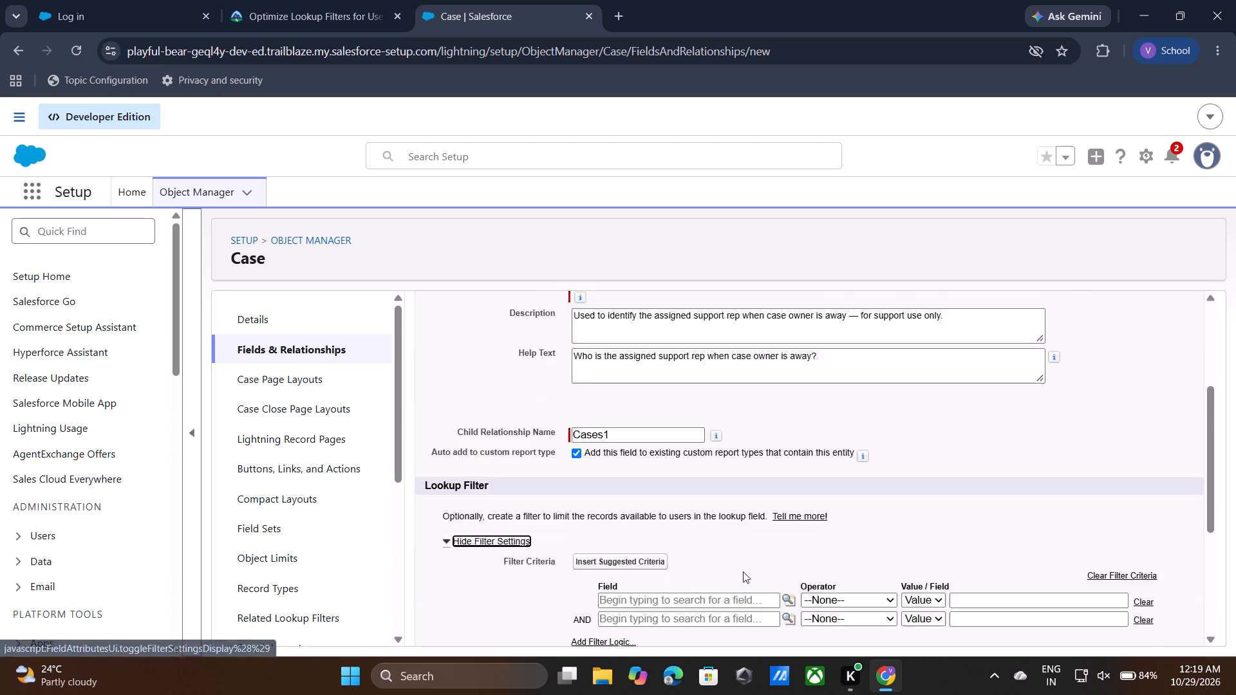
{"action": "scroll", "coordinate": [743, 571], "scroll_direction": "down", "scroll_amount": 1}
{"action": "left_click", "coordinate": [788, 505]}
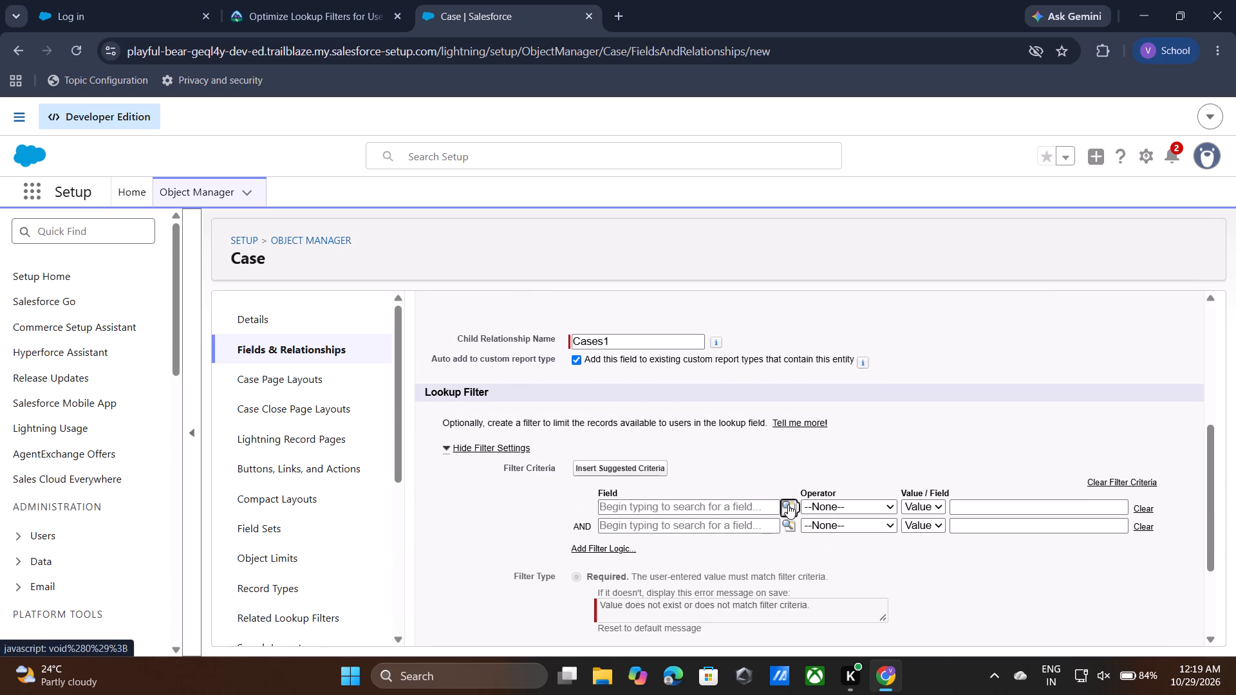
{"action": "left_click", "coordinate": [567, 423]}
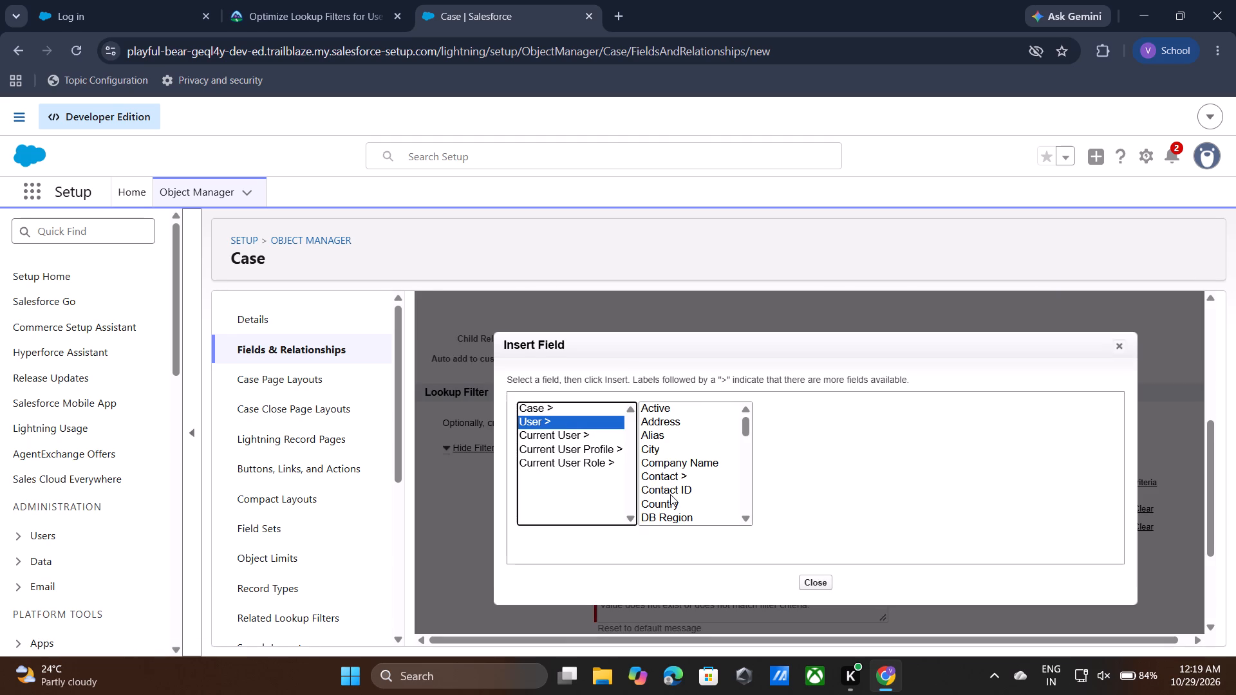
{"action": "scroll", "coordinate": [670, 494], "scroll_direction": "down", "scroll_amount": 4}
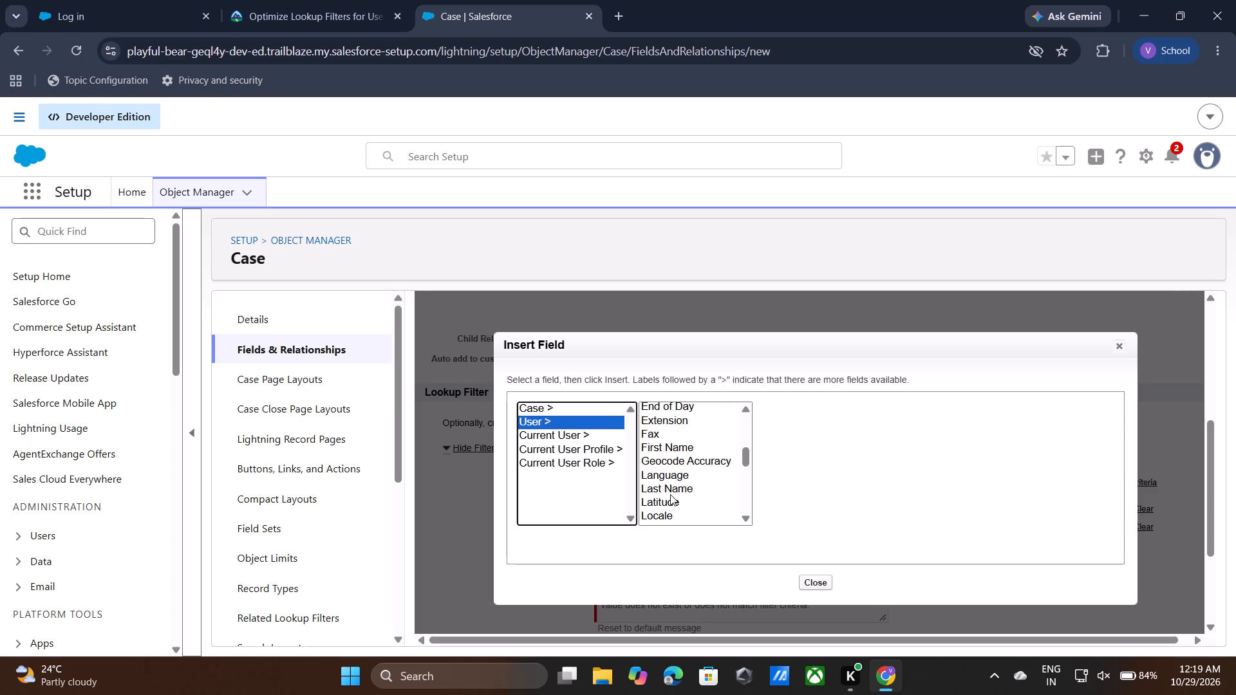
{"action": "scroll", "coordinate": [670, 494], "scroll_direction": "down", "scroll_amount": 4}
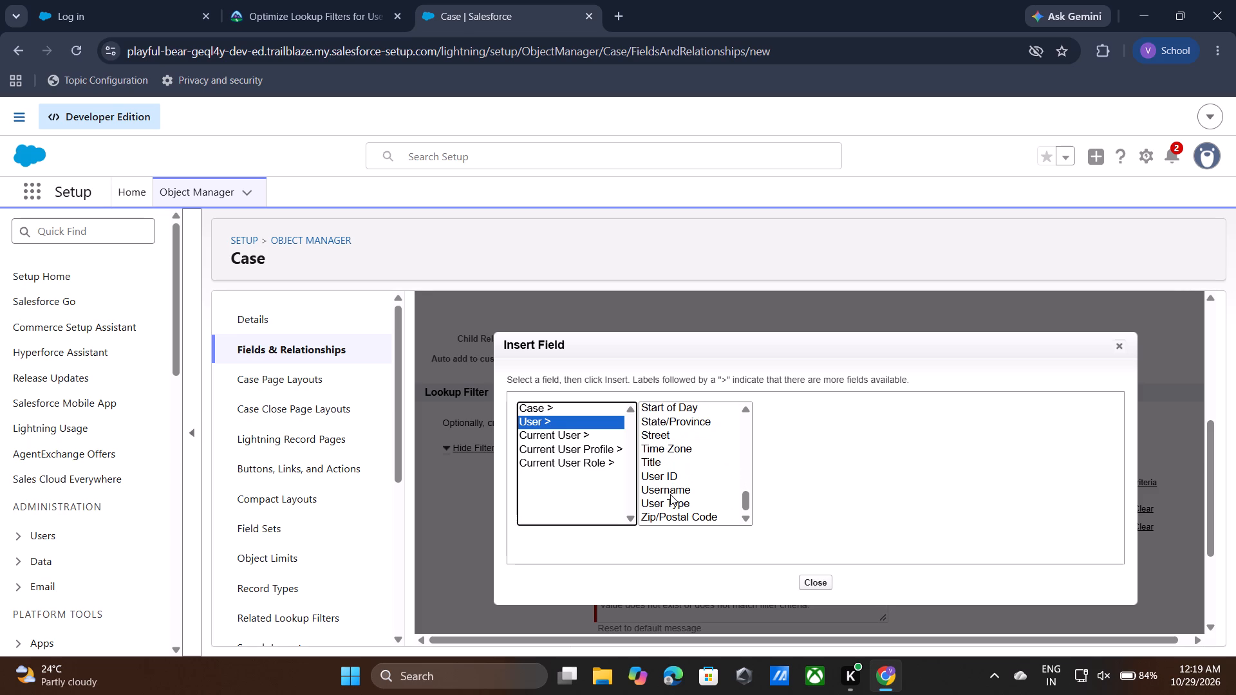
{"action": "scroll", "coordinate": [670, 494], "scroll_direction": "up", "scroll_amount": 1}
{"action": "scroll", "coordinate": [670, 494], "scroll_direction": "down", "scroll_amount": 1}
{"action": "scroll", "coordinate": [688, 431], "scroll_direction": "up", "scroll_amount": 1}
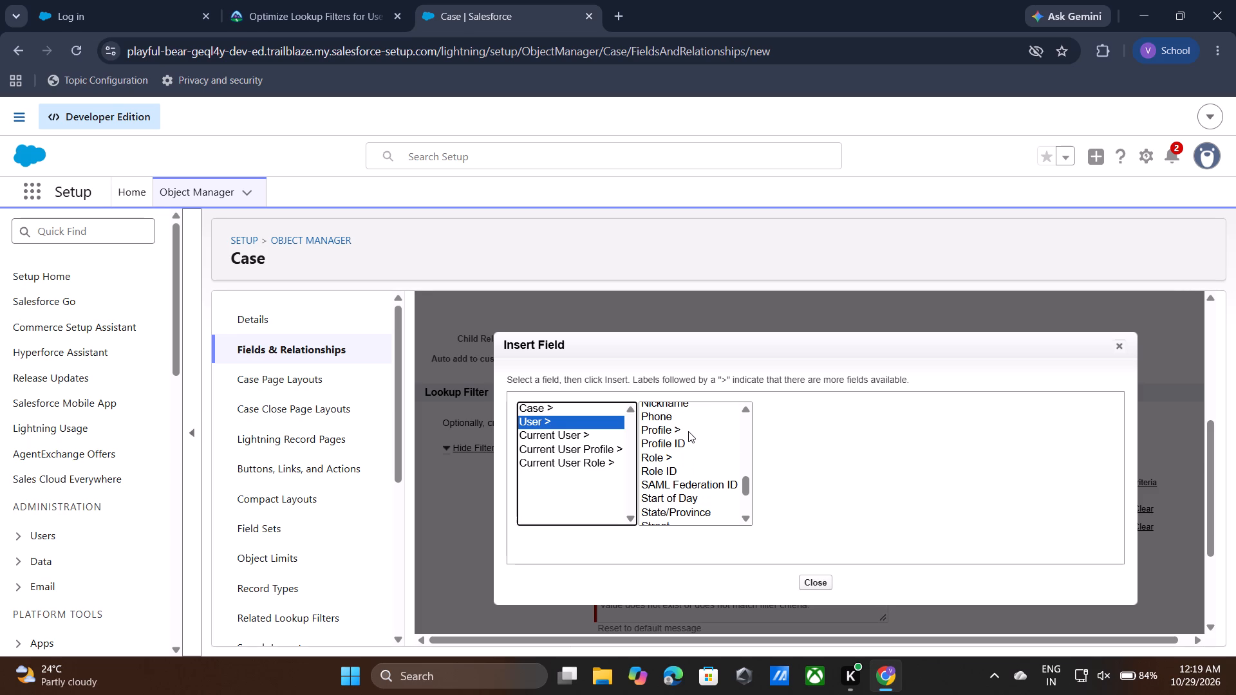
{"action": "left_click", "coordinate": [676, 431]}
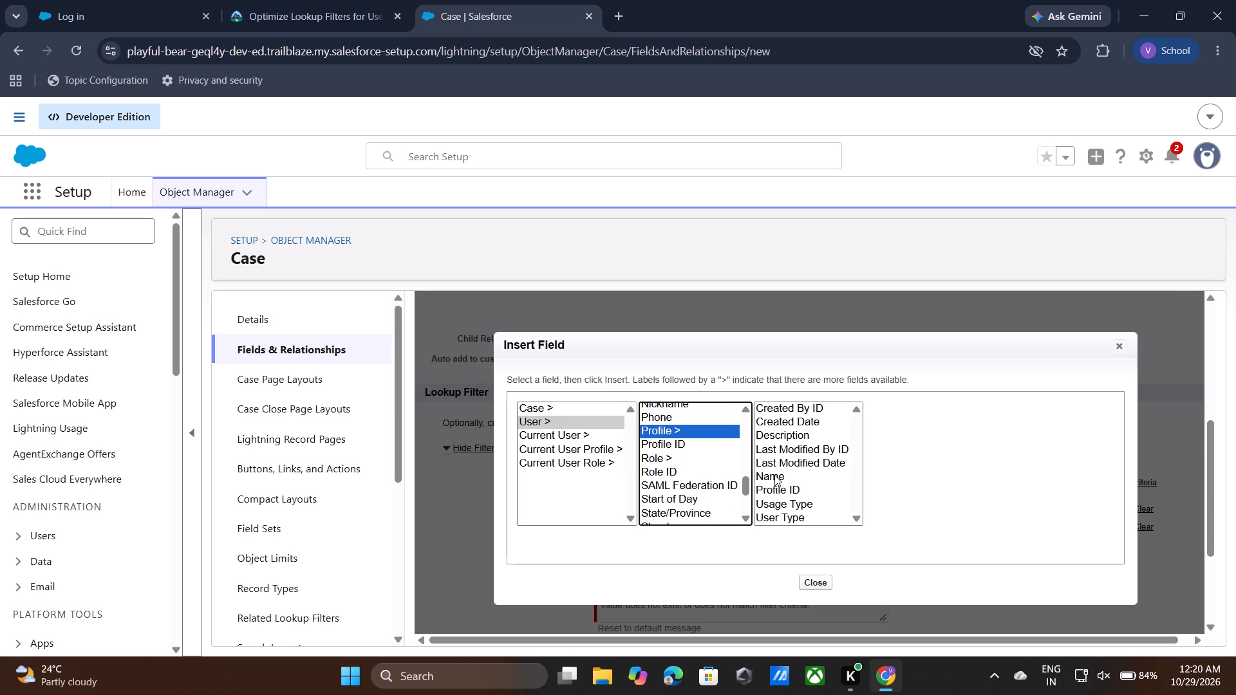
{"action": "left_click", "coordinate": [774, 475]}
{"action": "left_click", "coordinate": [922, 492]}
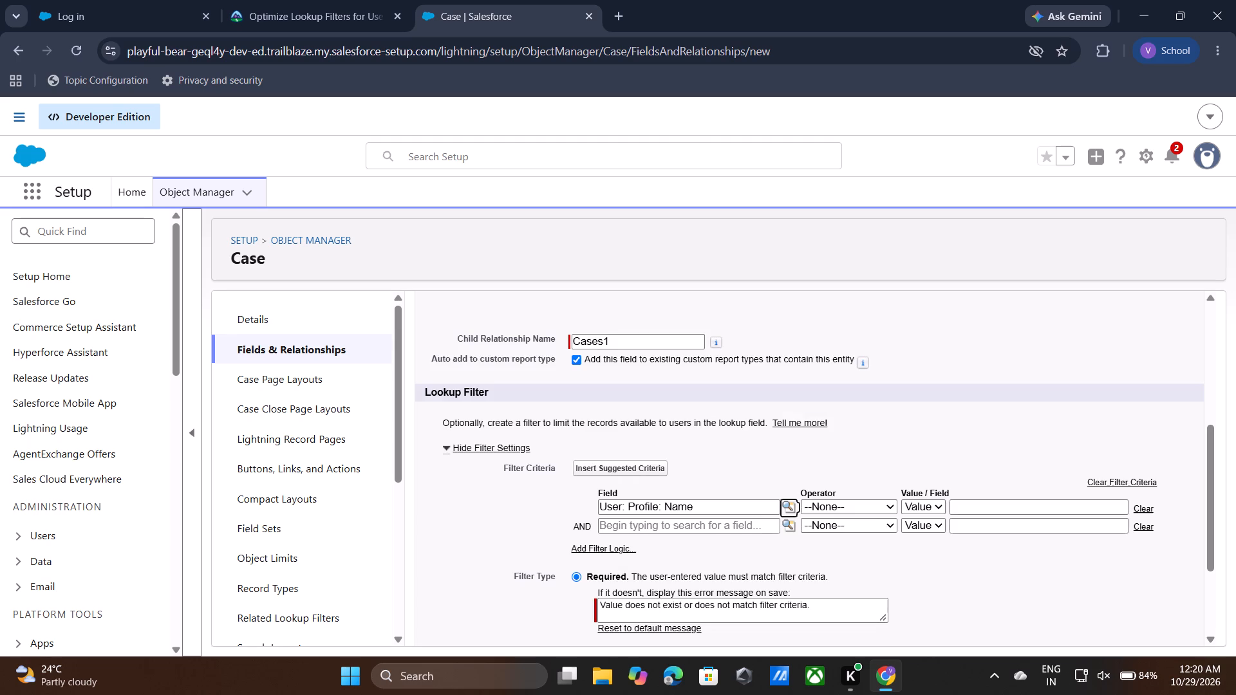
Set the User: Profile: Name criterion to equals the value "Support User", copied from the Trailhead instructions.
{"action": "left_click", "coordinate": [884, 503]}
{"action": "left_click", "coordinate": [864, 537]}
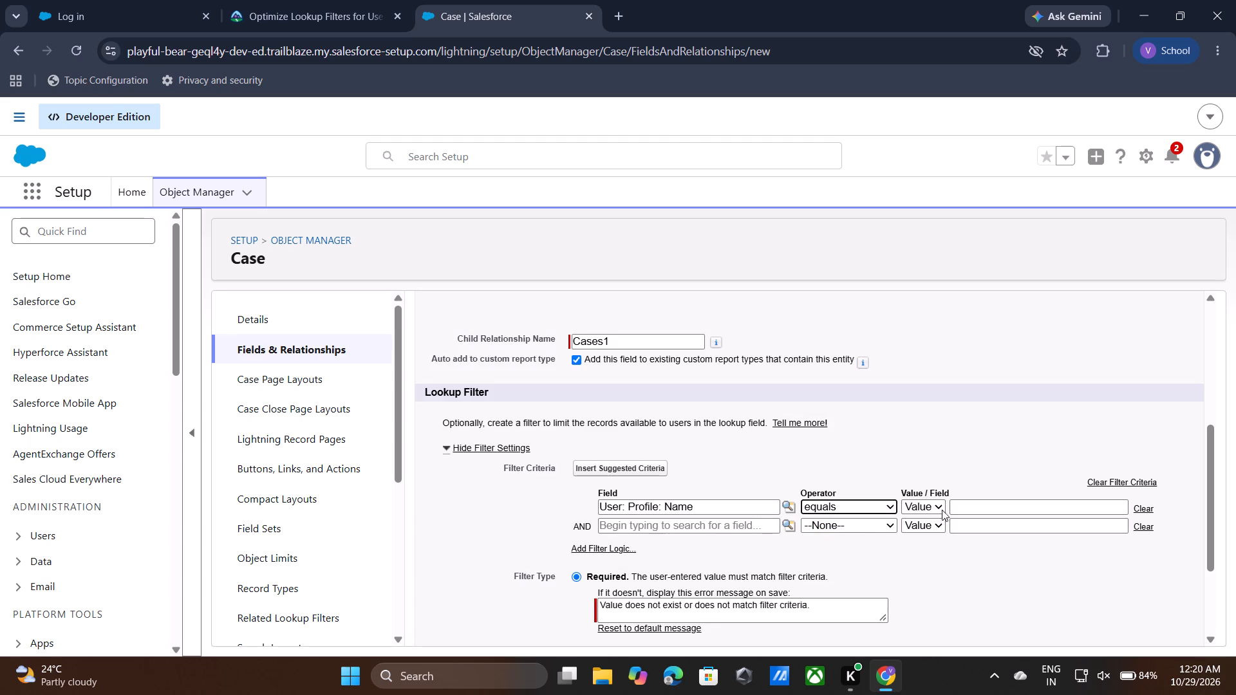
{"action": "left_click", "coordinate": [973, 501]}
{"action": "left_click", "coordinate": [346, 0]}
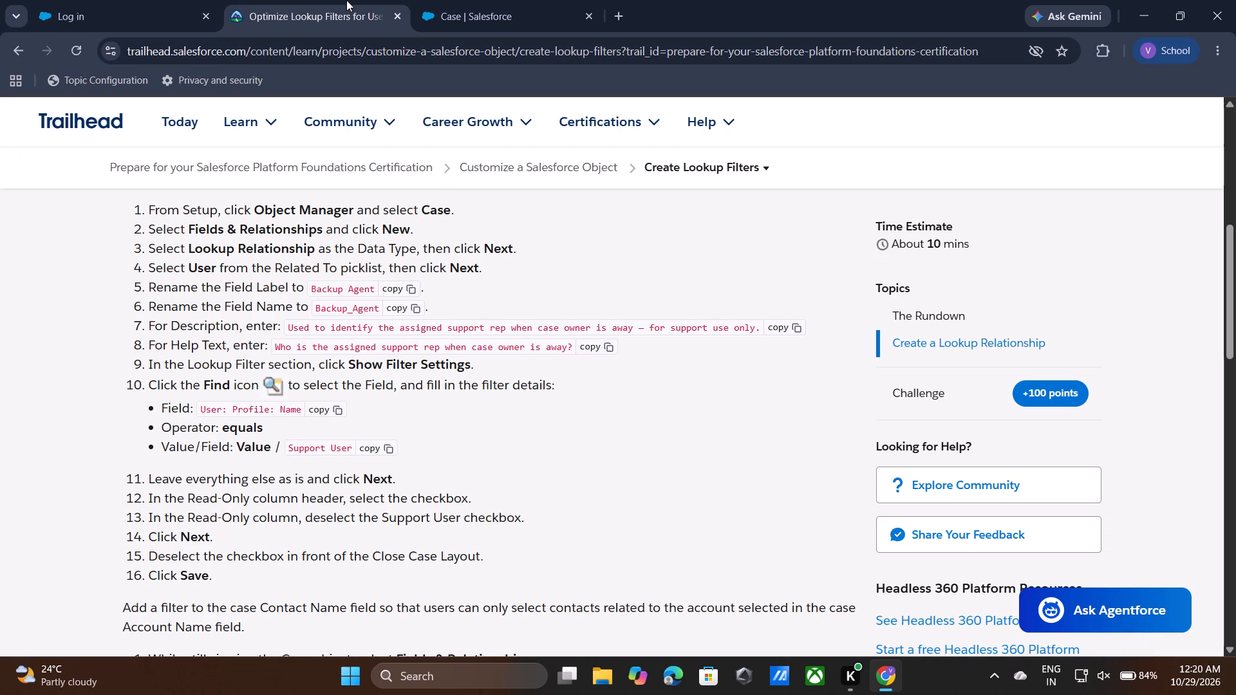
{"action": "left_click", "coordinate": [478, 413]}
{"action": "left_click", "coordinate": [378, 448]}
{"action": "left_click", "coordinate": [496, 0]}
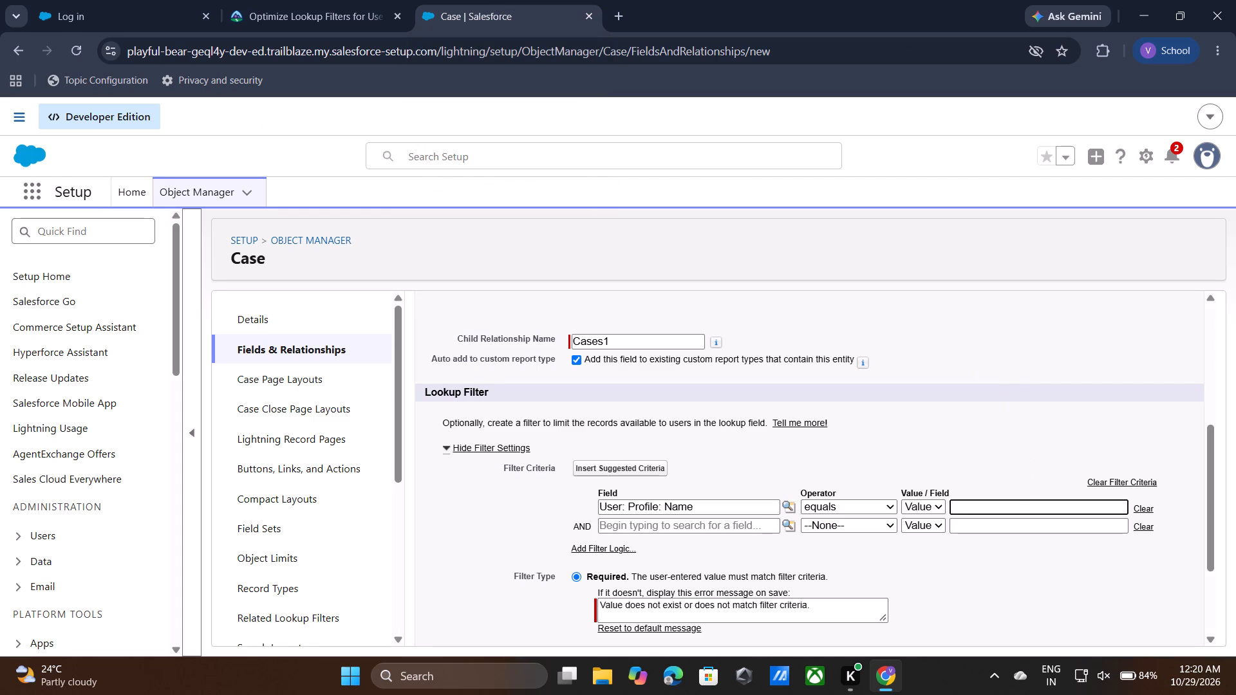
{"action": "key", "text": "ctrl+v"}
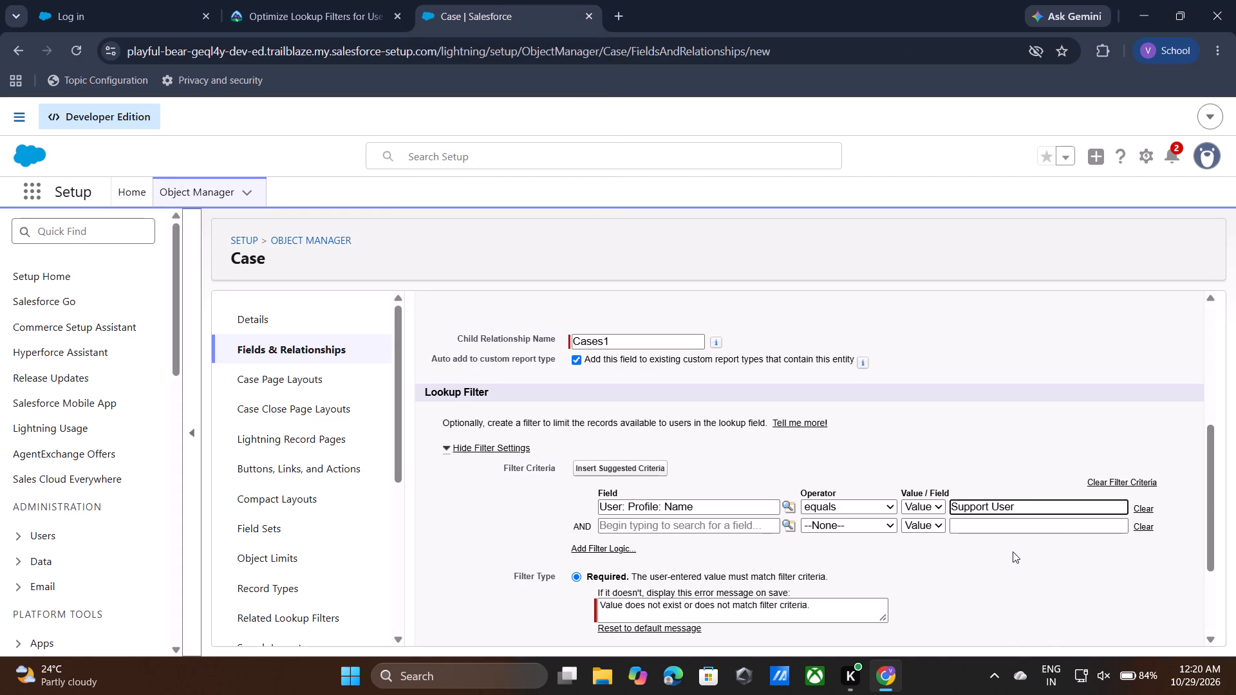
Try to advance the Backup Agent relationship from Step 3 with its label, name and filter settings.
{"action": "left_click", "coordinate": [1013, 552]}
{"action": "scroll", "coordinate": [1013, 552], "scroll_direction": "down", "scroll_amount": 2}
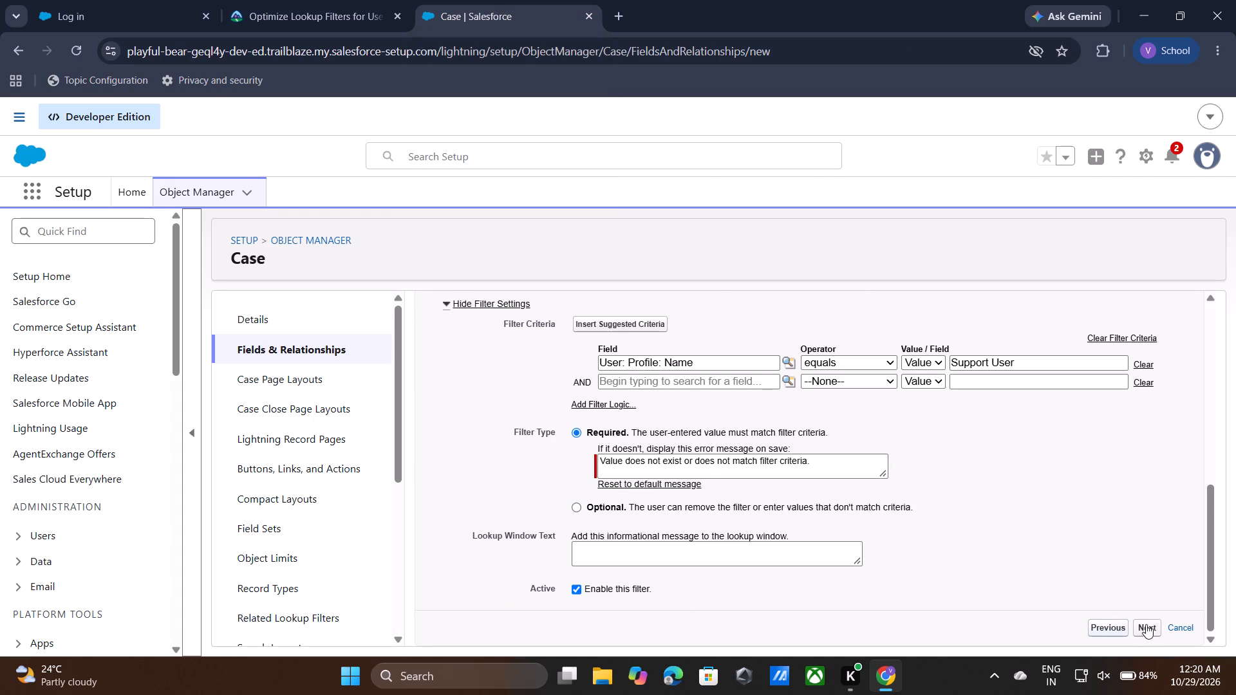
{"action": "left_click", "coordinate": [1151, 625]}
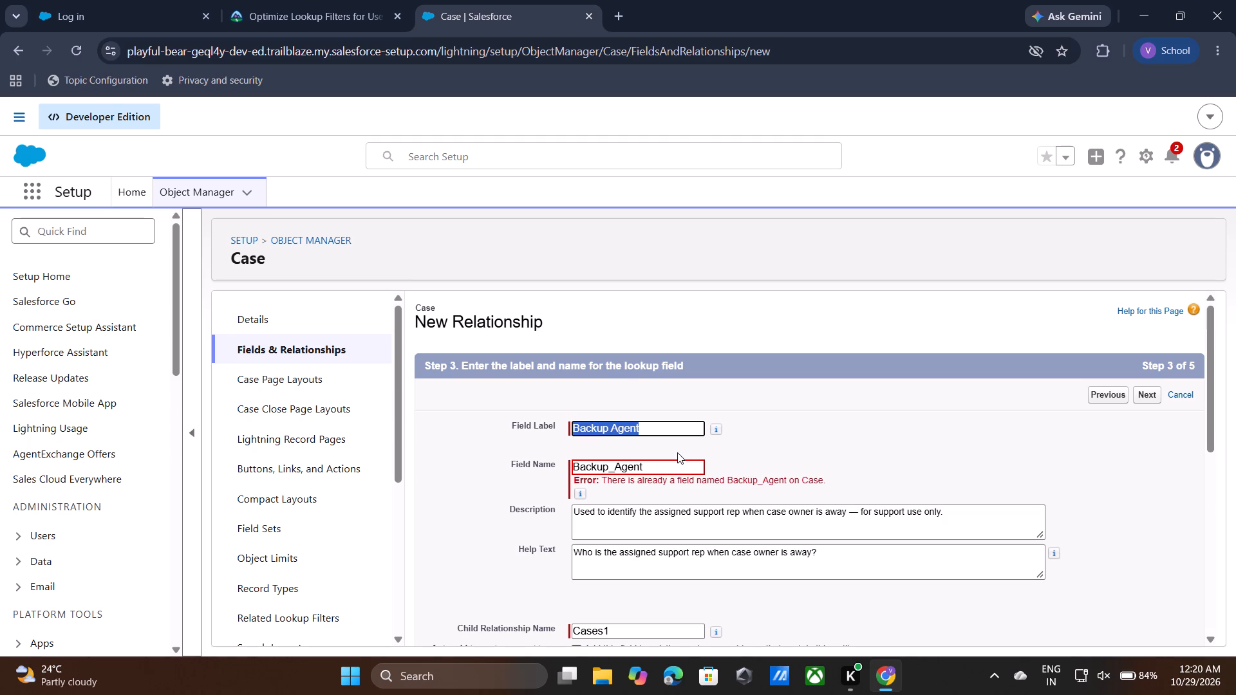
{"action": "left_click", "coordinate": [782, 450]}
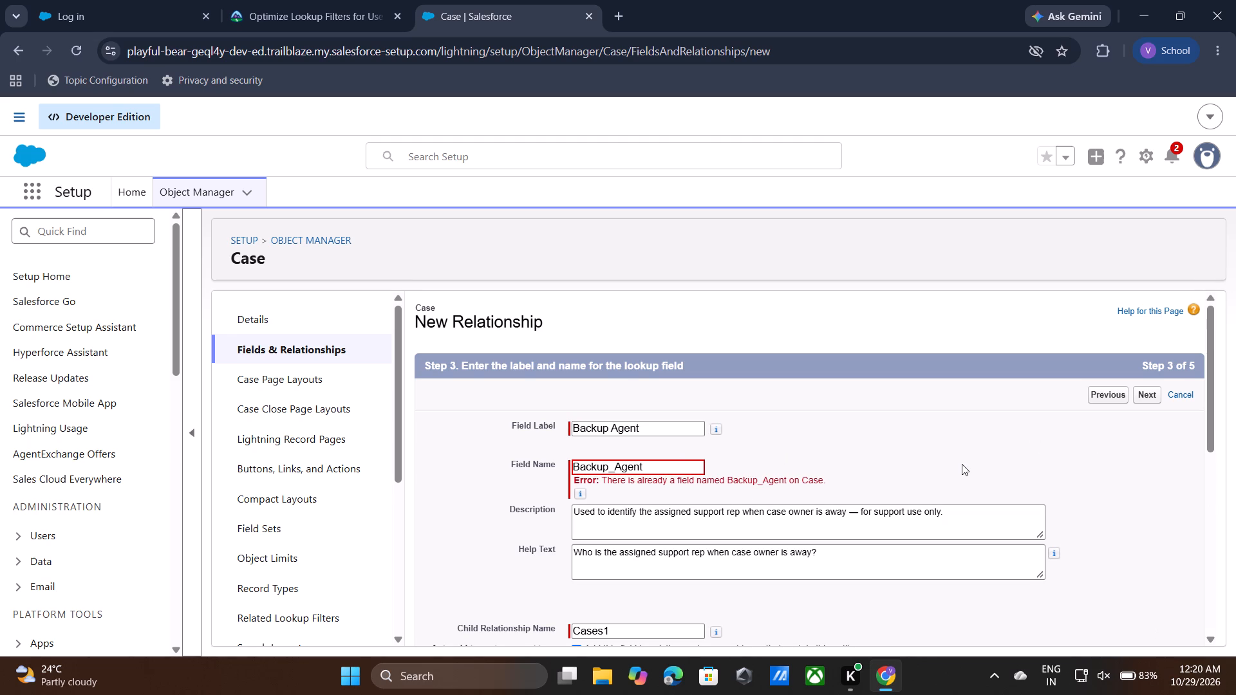
Leave the unfinished relationship for Case's Fields & Relationships list, find the Contact Name field and open it for editing.
{"action": "double_click", "coordinate": [353, 346]}
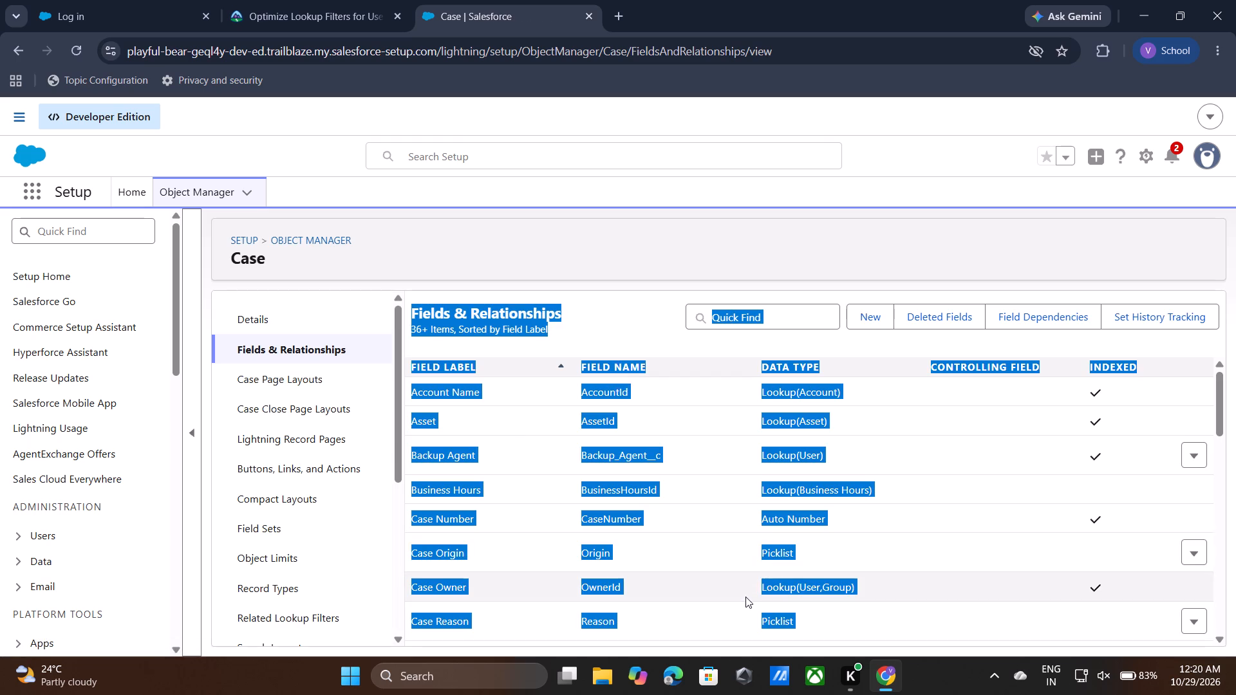
{"action": "left_click", "coordinate": [1189, 492]}
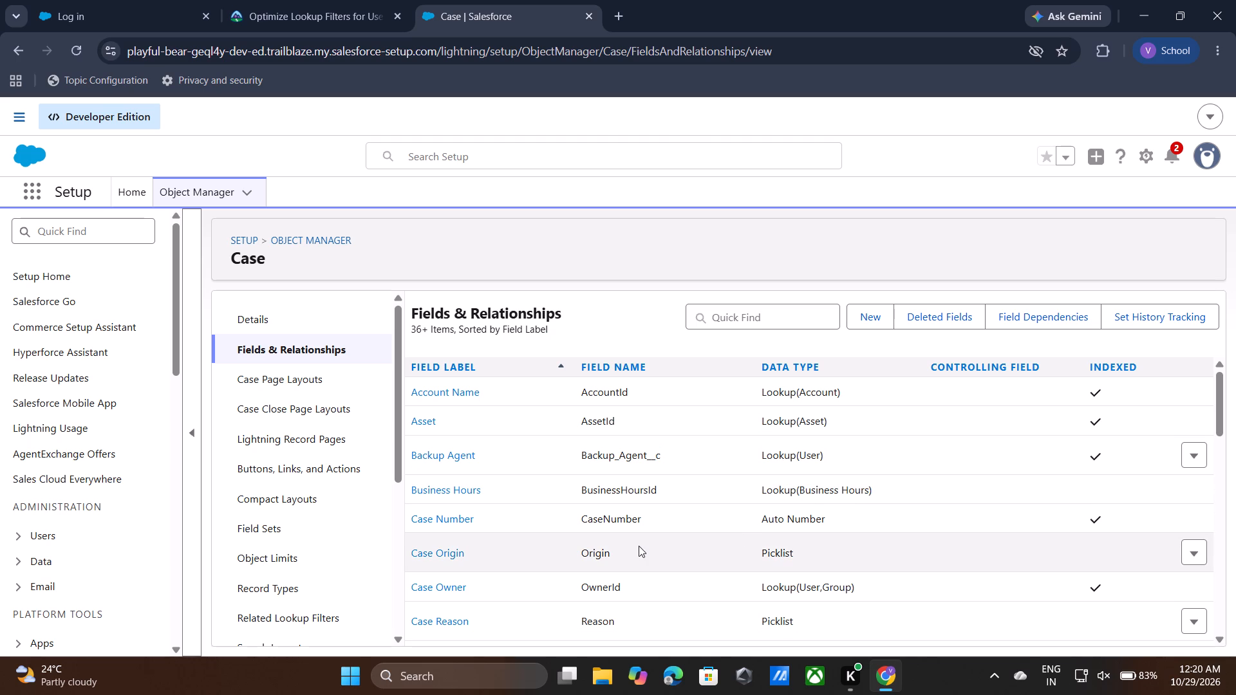
{"action": "scroll", "coordinate": [635, 546], "scroll_direction": "down", "scroll_amount": 1}
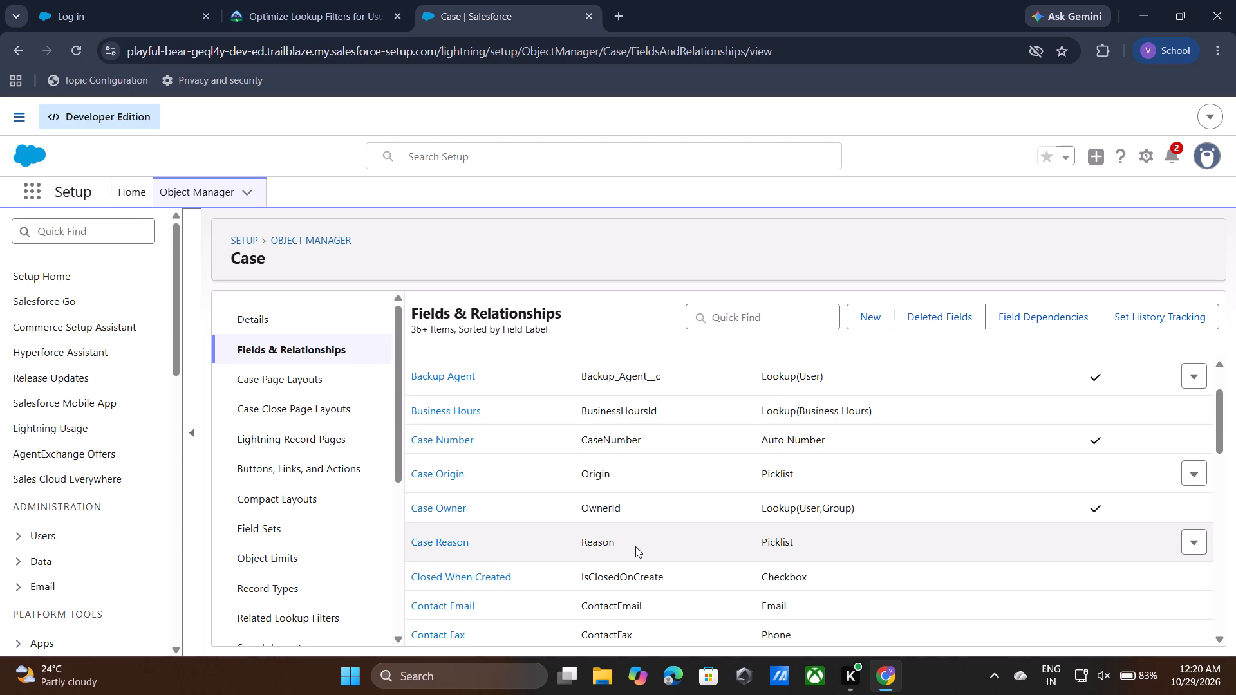
{"action": "left_click", "coordinate": [718, 322]}
{"action": "key", "text": "c"}
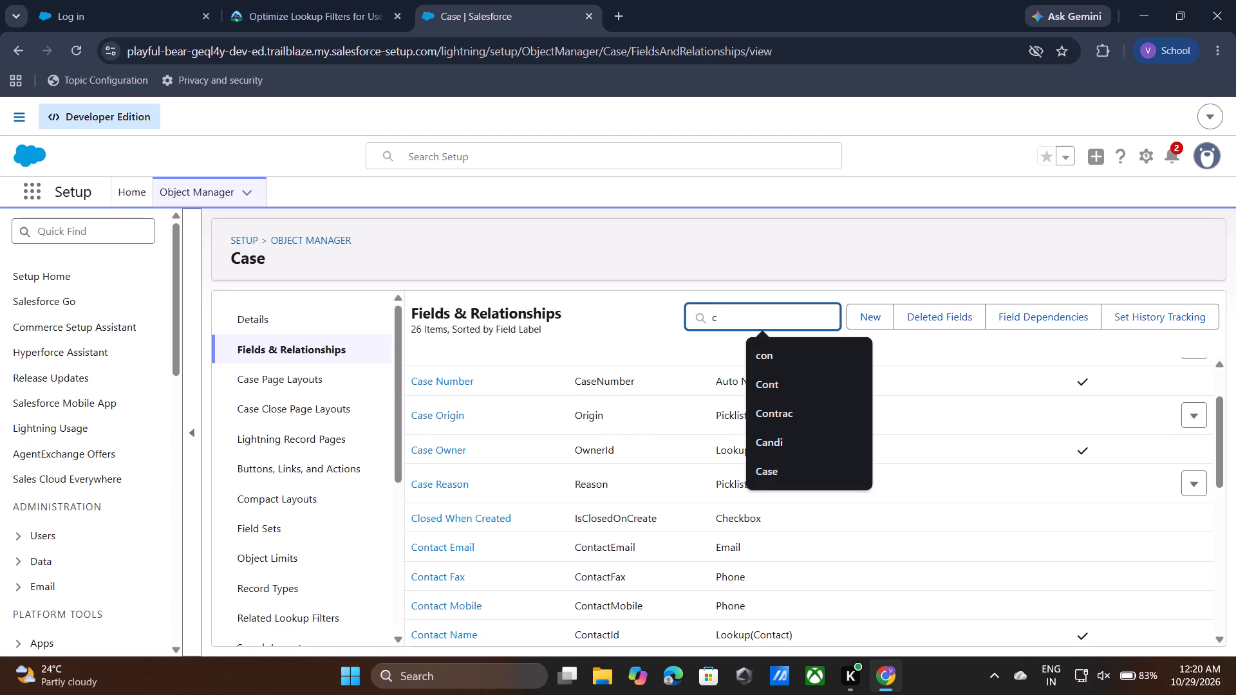
{"action": "left_click", "coordinate": [473, 631]}
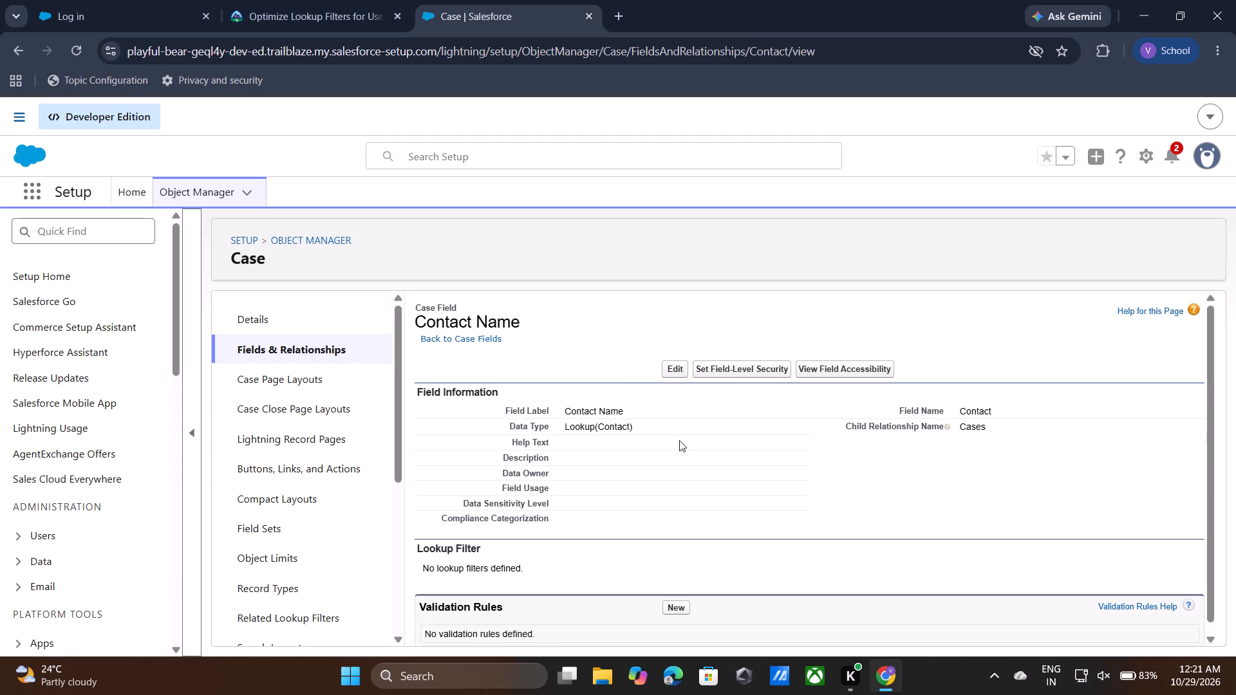
{"action": "scroll", "coordinate": [763, 527], "scroll_direction": "down", "scroll_amount": 2}
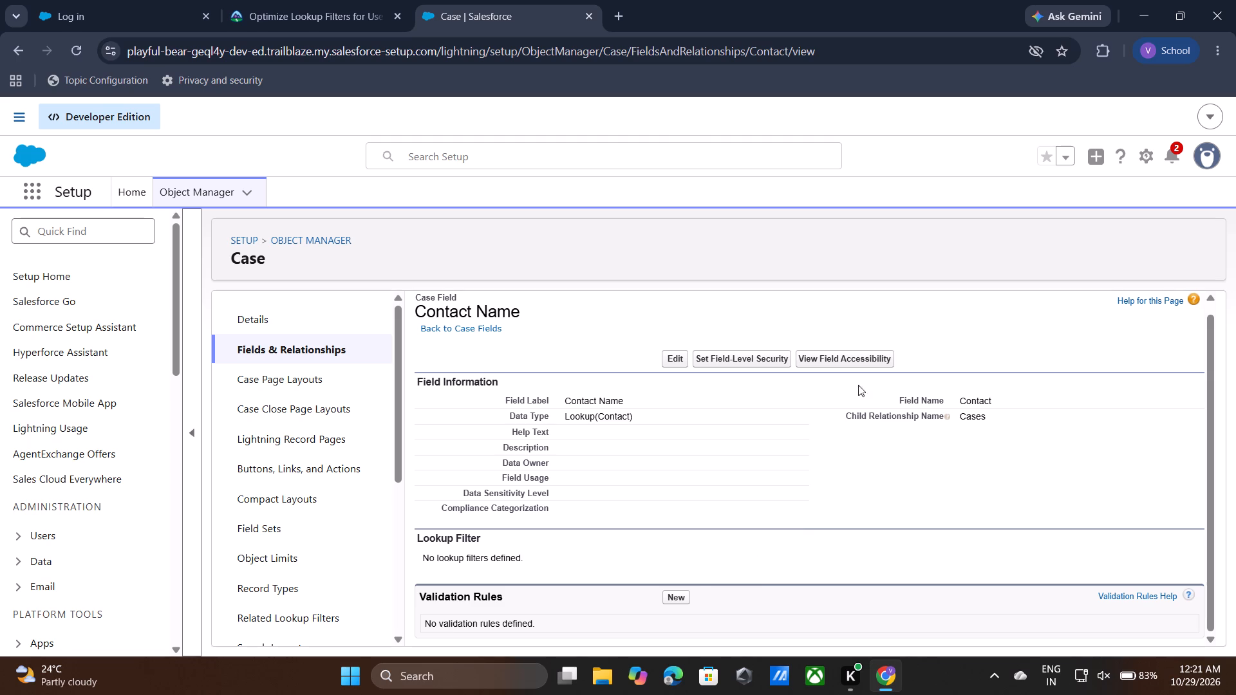
{"action": "left_click", "coordinate": [668, 355]}
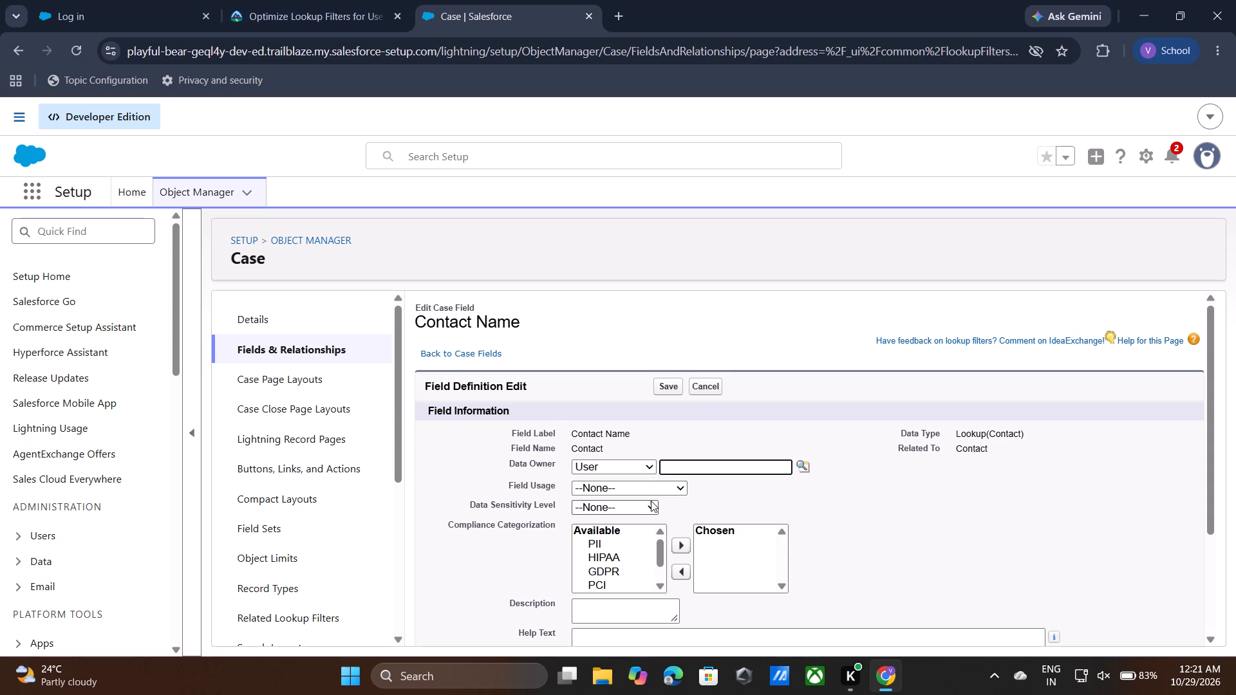
Show Contact Name's lookup filter settings and insert Contact Name: Account ID as the first criterion's field.
{"action": "scroll", "coordinate": [651, 501], "scroll_direction": "down", "scroll_amount": 3}
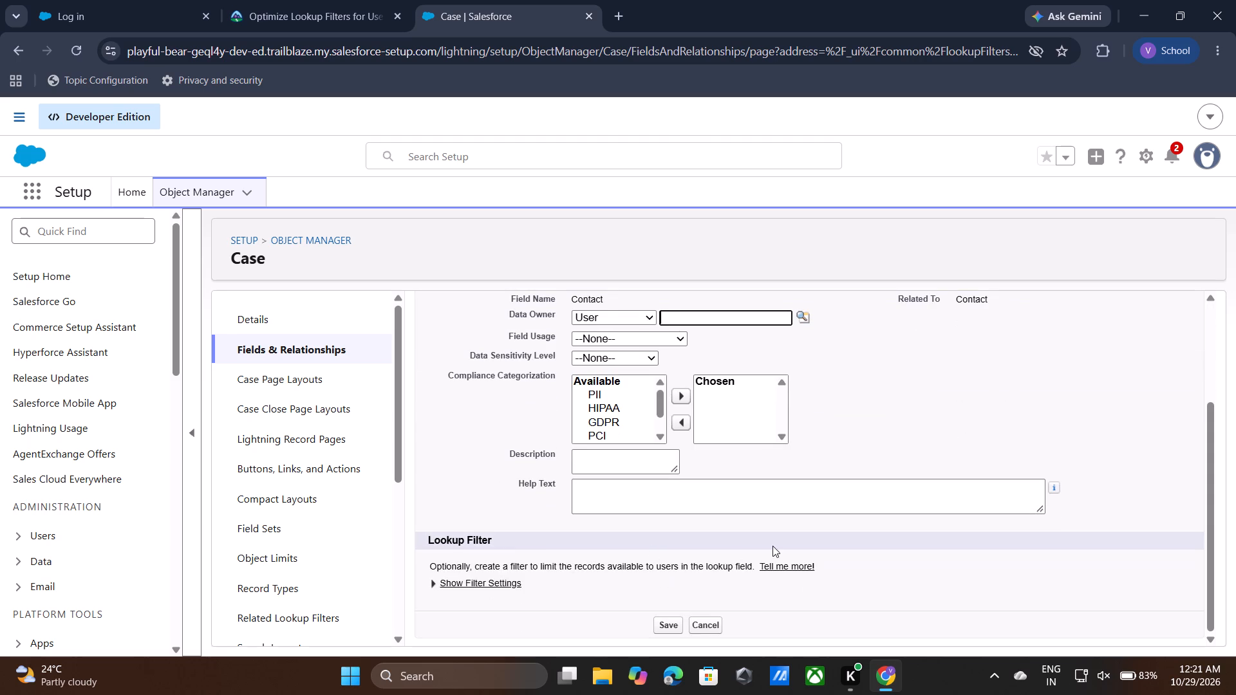
{"action": "left_click", "coordinate": [438, 582]}
{"action": "left_click", "coordinate": [447, 582]}
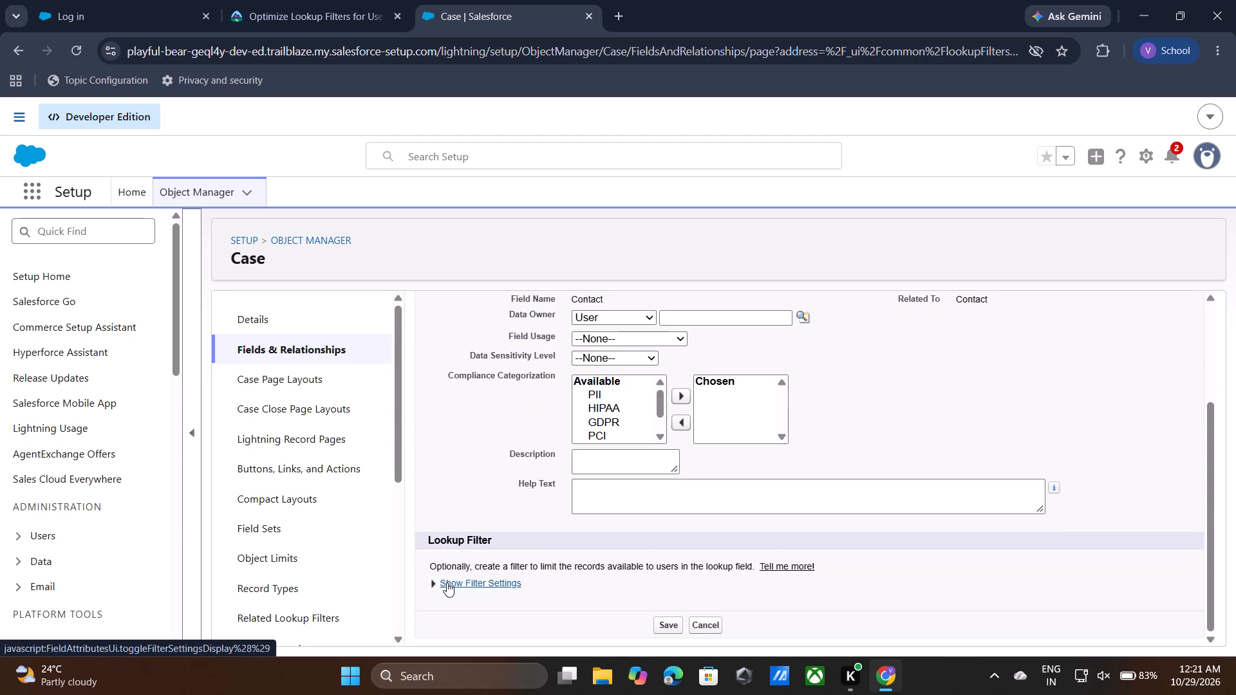
{"action": "scroll", "coordinate": [669, 571], "scroll_direction": "down", "scroll_amount": 2}
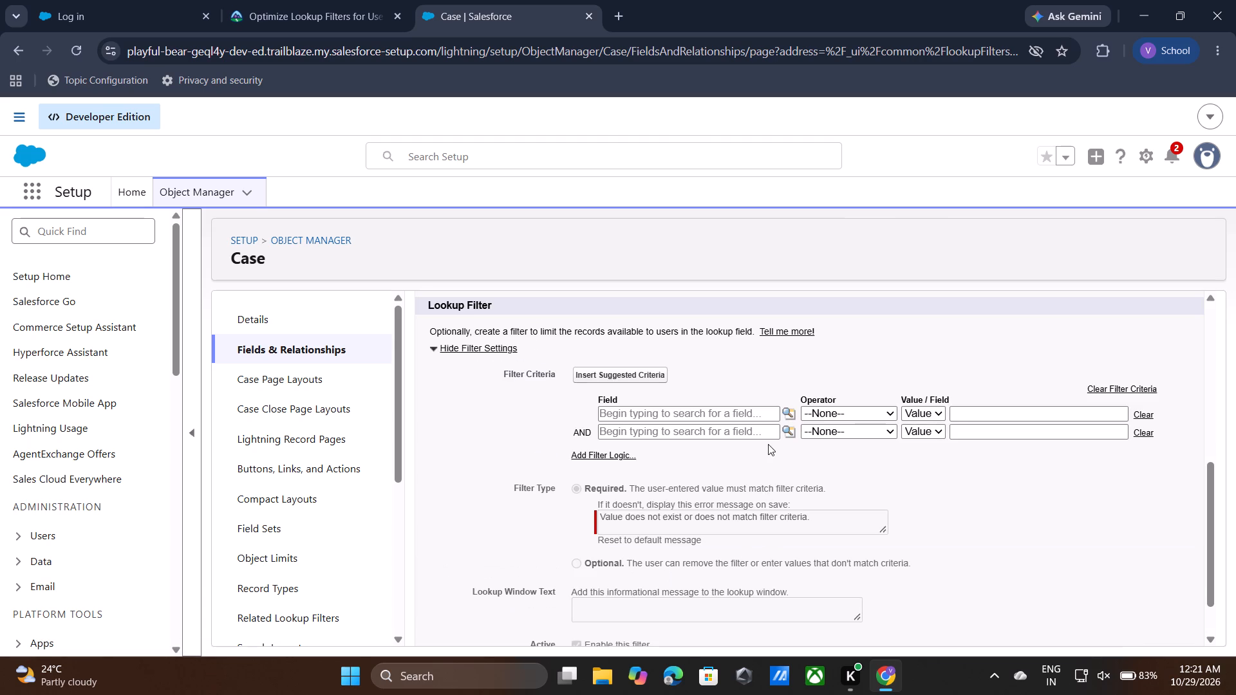
{"action": "scroll", "coordinate": [768, 444], "scroll_direction": "up", "scroll_amount": 1}
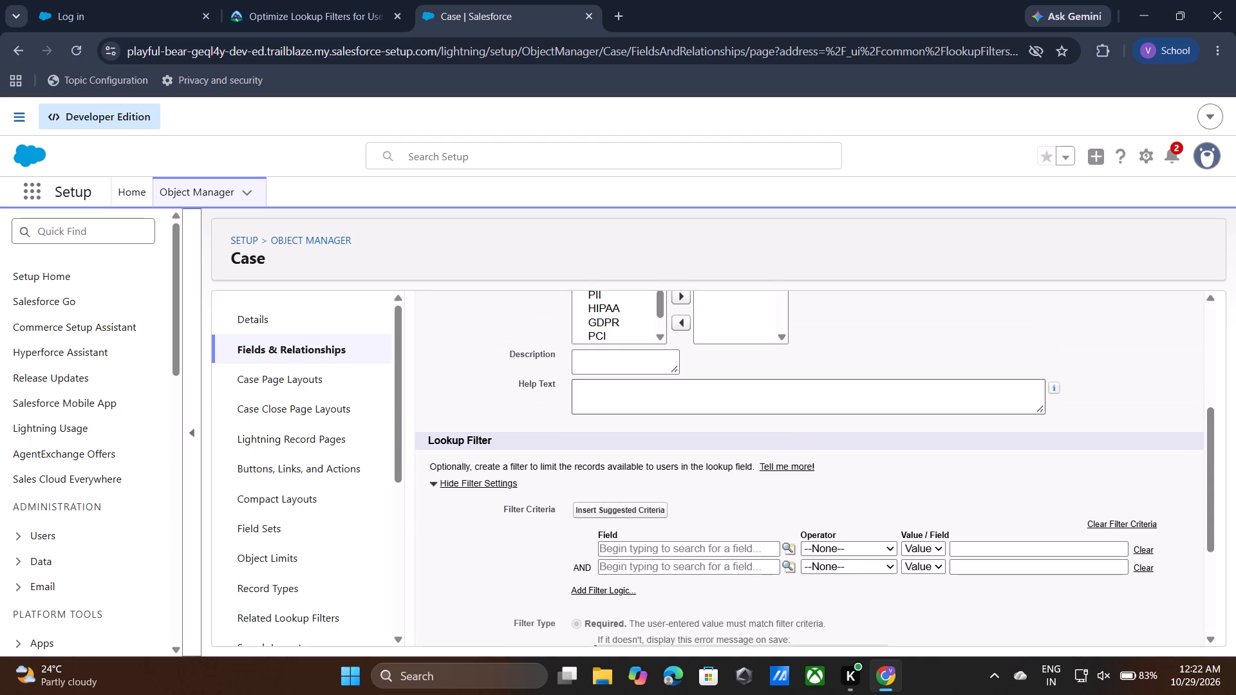
{"action": "scroll", "coordinate": [927, 487], "scroll_direction": "down", "scroll_amount": 1}
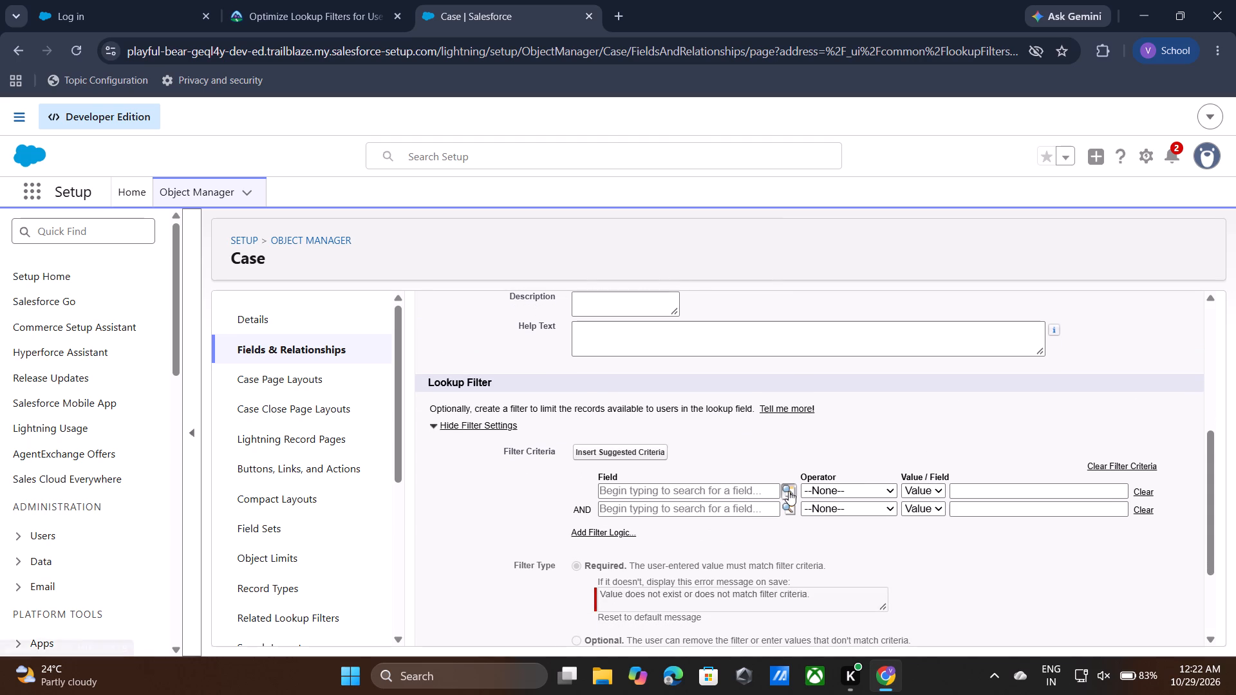
{"action": "left_click", "coordinate": [789, 491]}
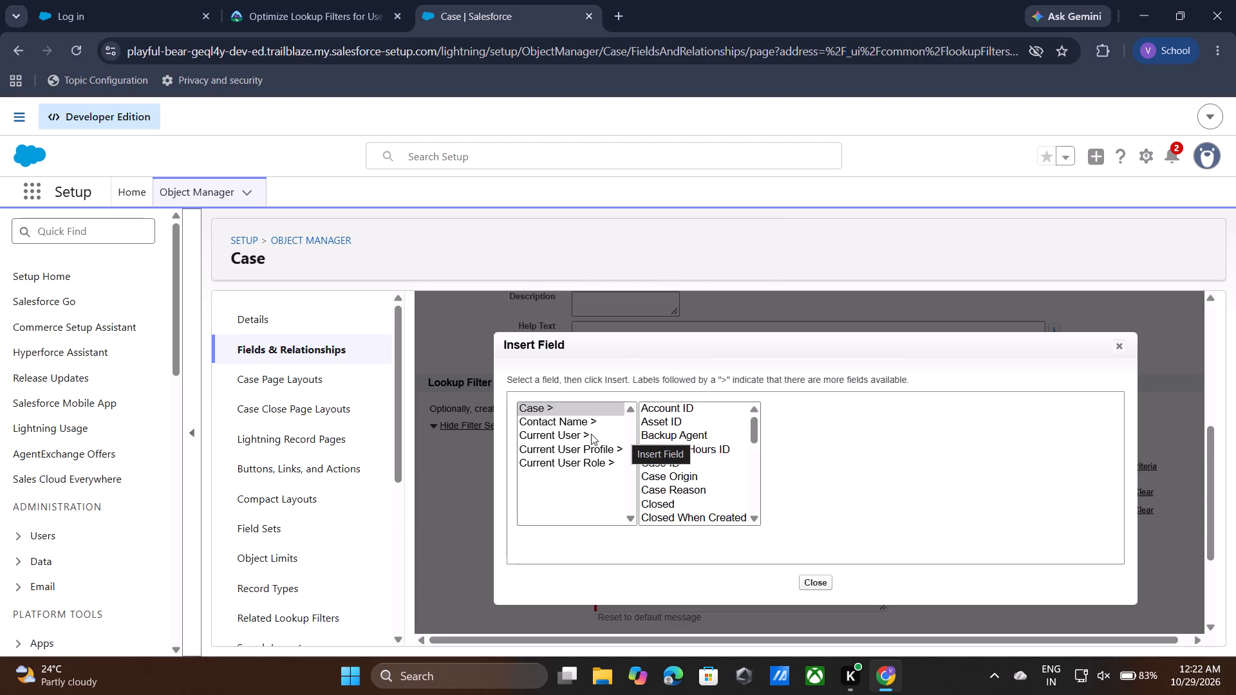
{"action": "left_click", "coordinate": [572, 421]}
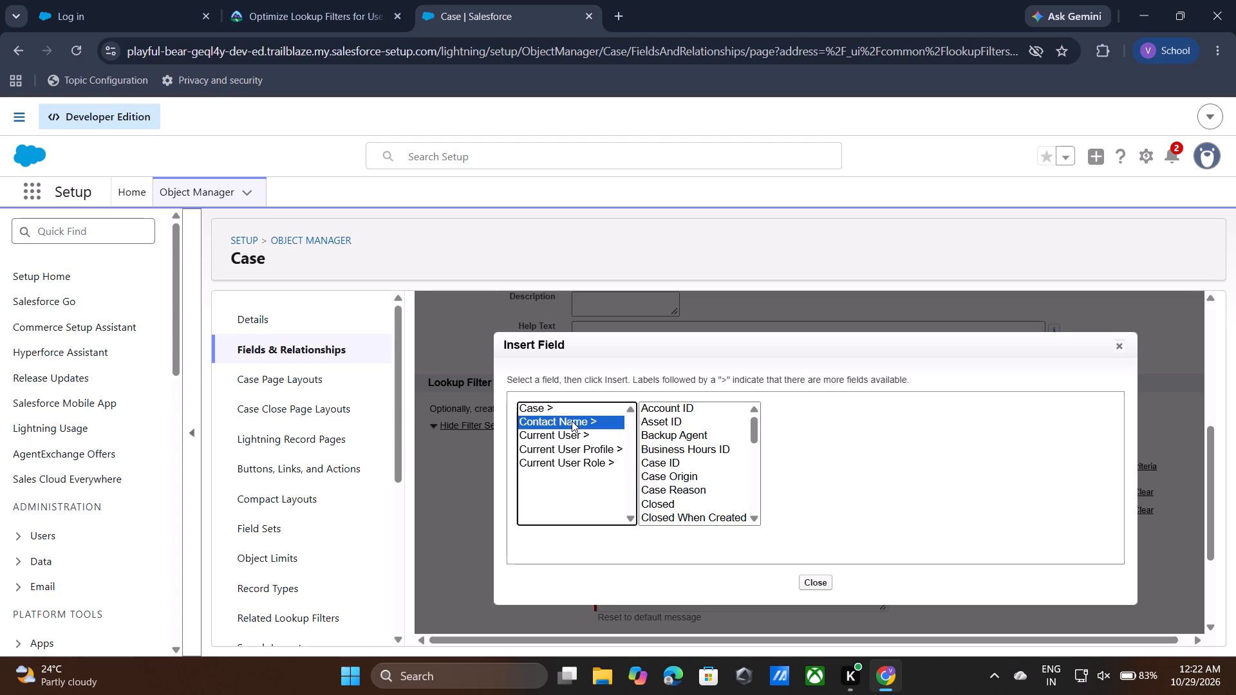
{"action": "scroll", "coordinate": [673, 471], "scroll_direction": "down", "scroll_amount": 1}
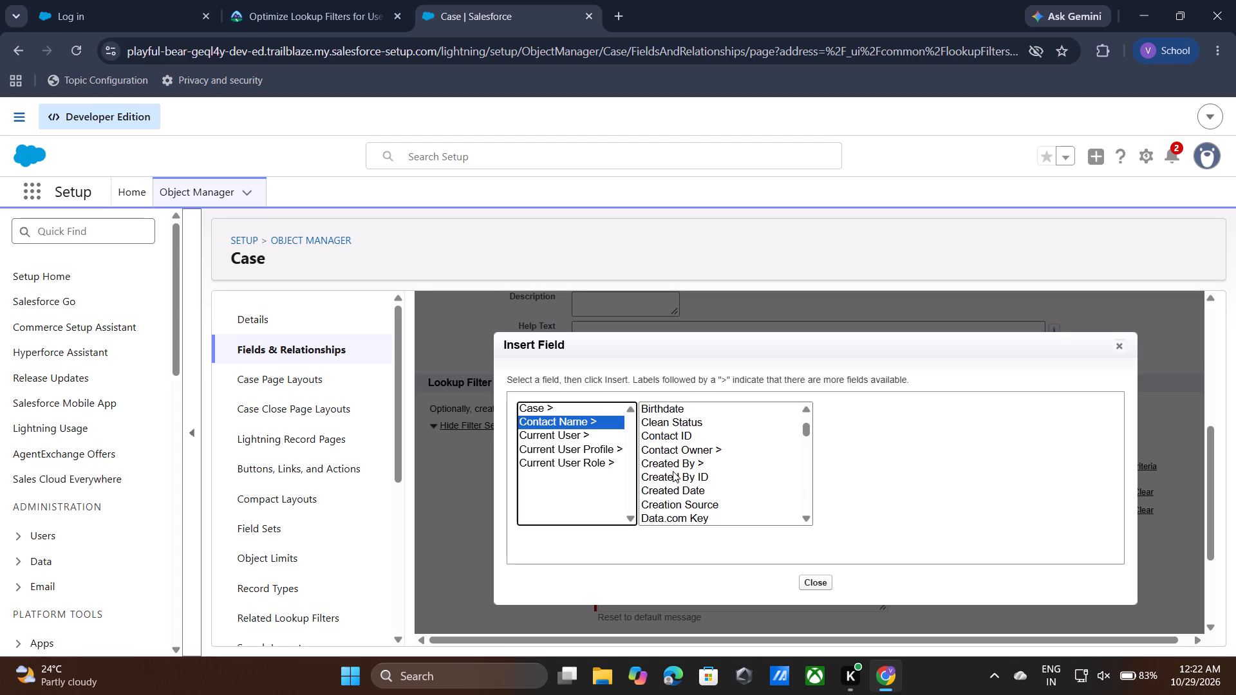
{"action": "scroll", "coordinate": [673, 471], "scroll_direction": "up", "scroll_amount": 2}
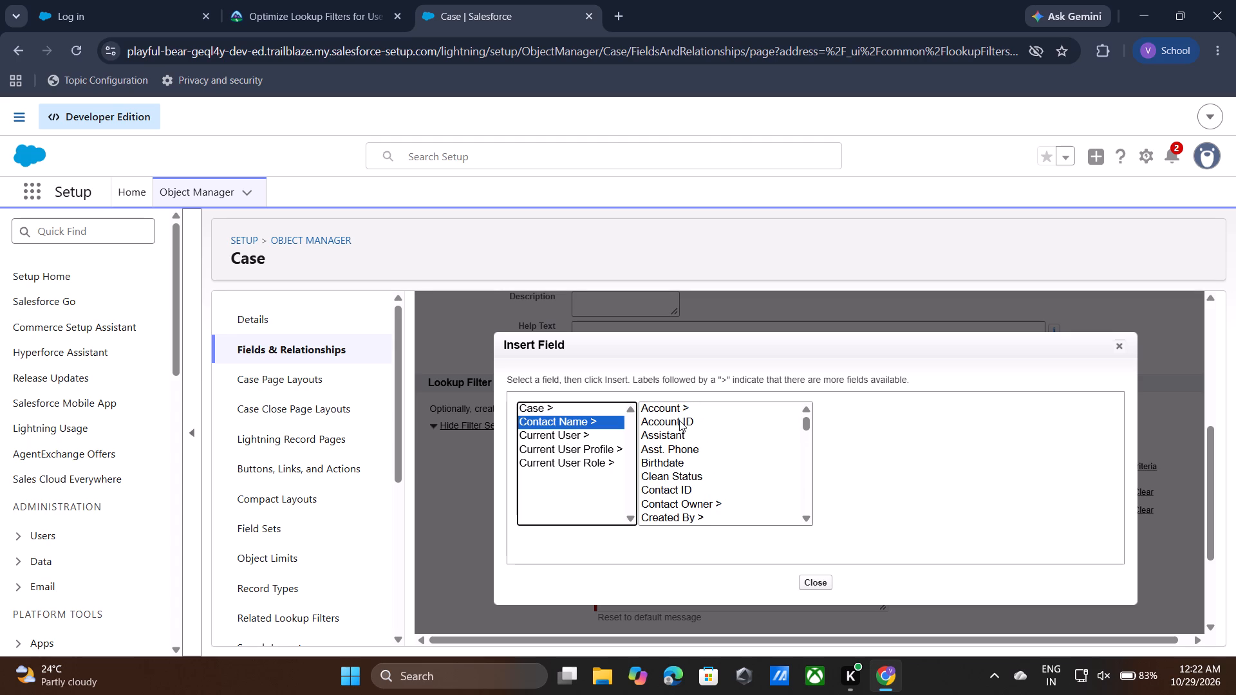
{"action": "left_click", "coordinate": [679, 422]}
{"action": "left_click", "coordinate": [867, 492]}
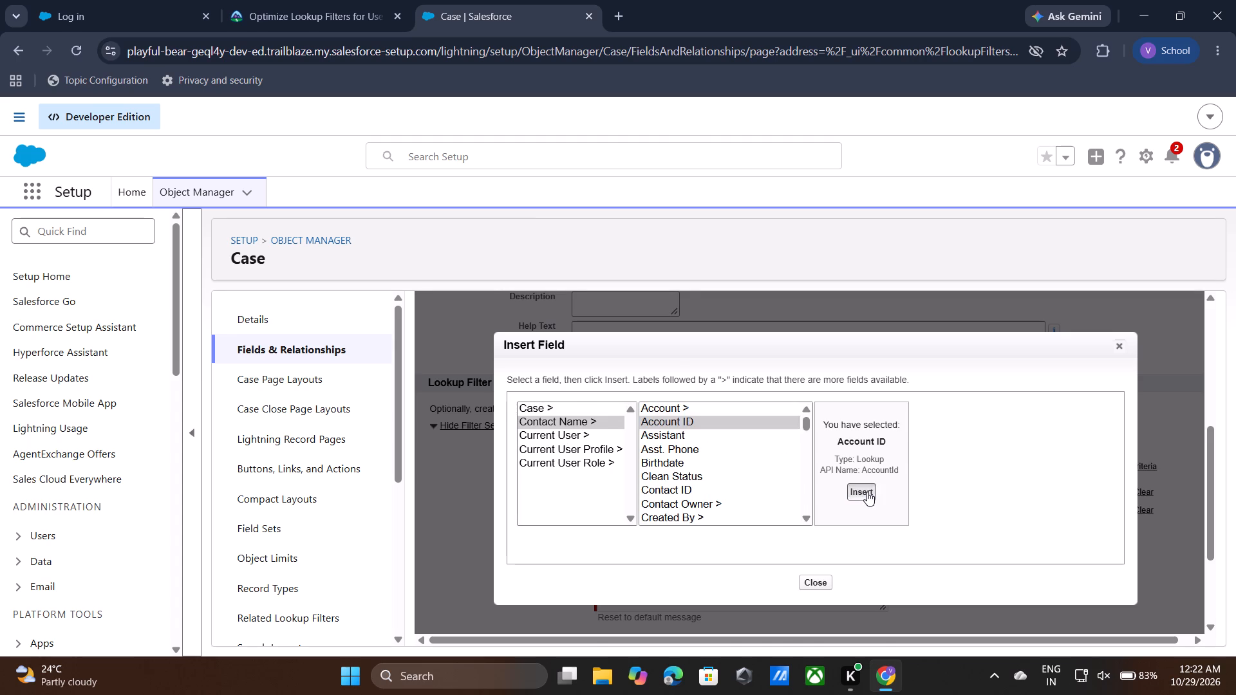
Complete the Contact Name: Account ID criterion with operator equals and the field Case: Account ID, checking Trailhead's instructions as needed.
{"action": "left_click", "coordinate": [876, 492]}
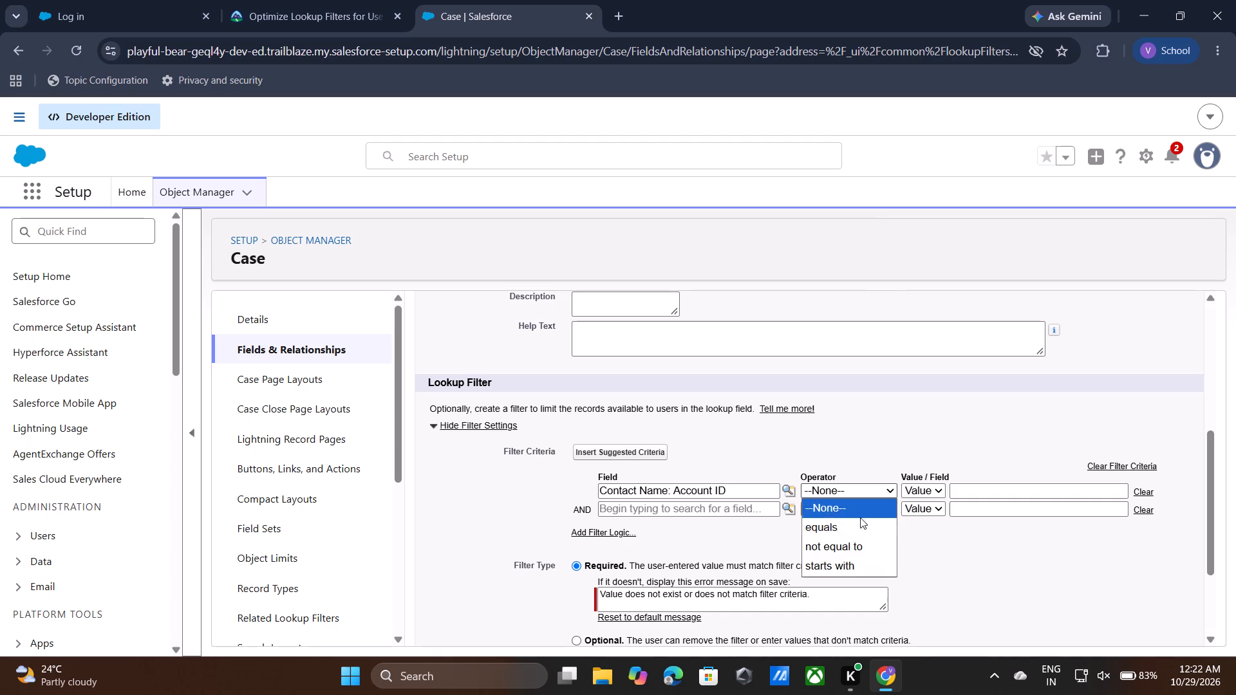
{"action": "left_click", "coordinate": [854, 527]}
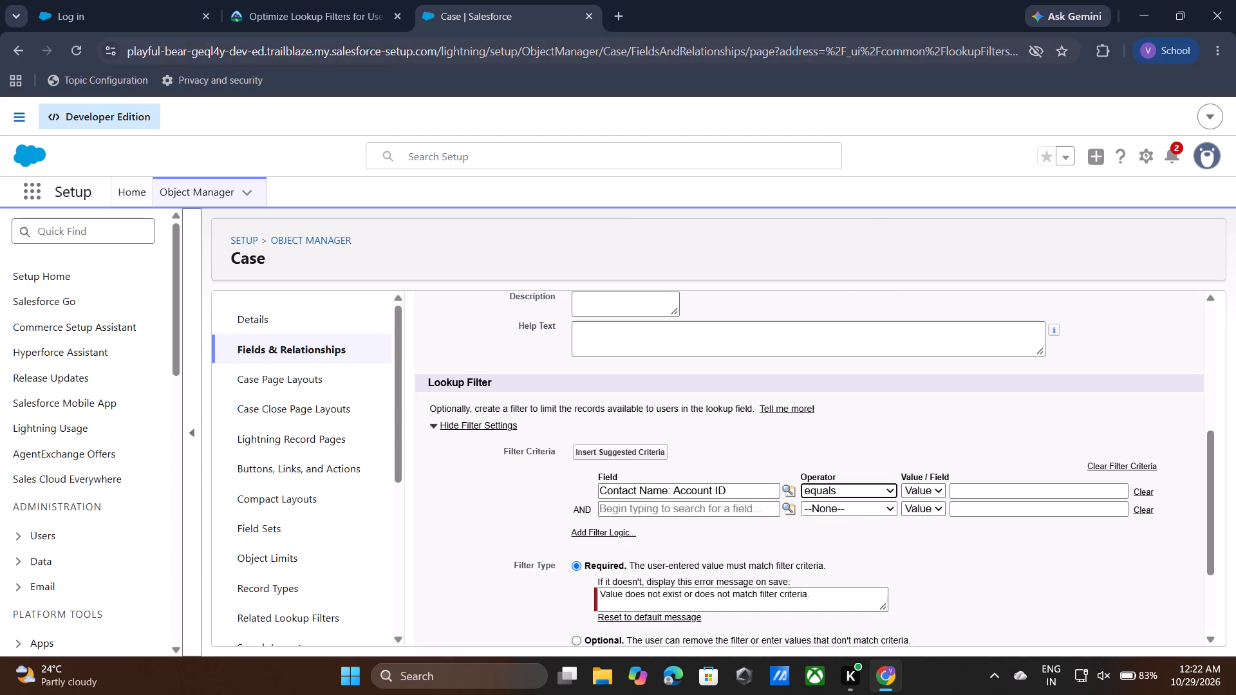
{"action": "left_click", "coordinate": [320, 17]}
{"action": "left_click", "coordinate": [597, 472]}
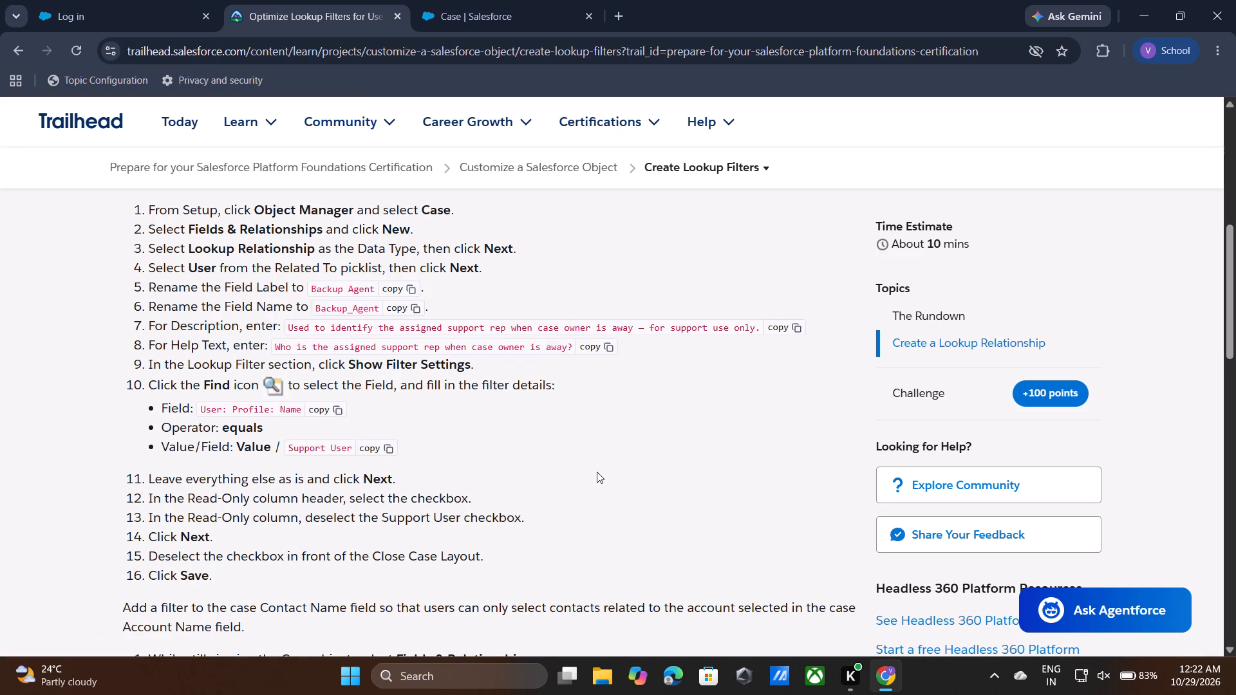
{"action": "scroll", "coordinate": [597, 472], "scroll_direction": "down", "scroll_amount": 1}
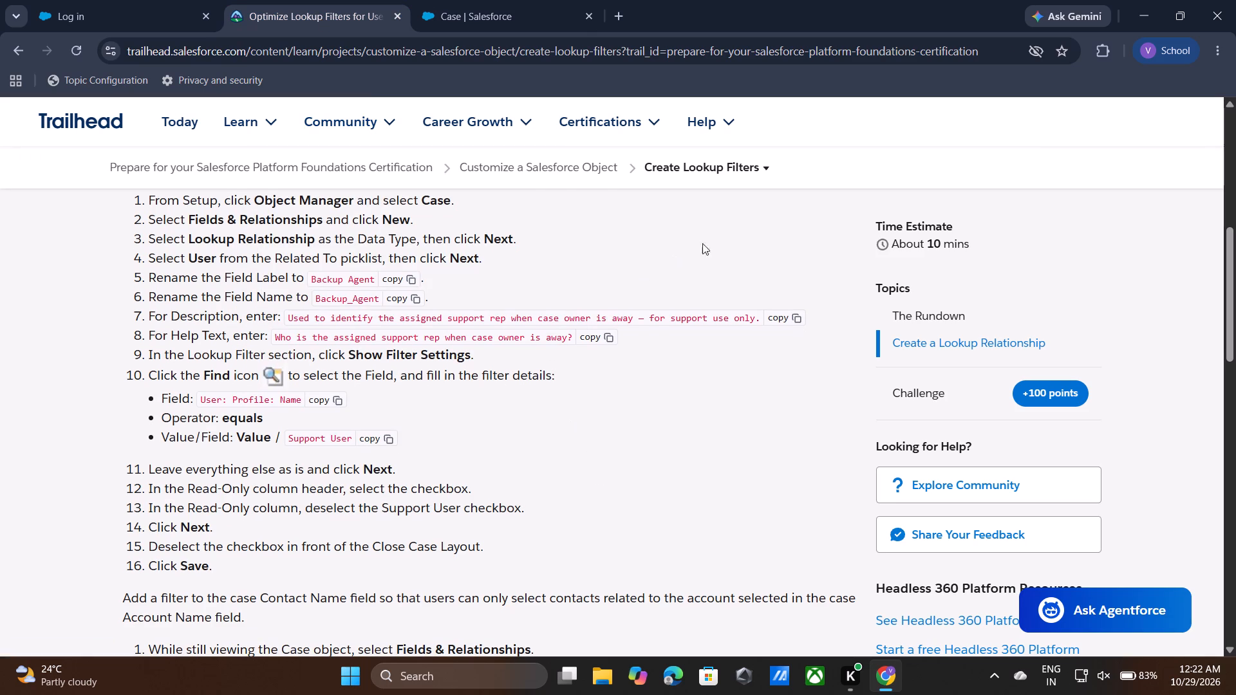
{"action": "left_click", "coordinate": [538, 0]}
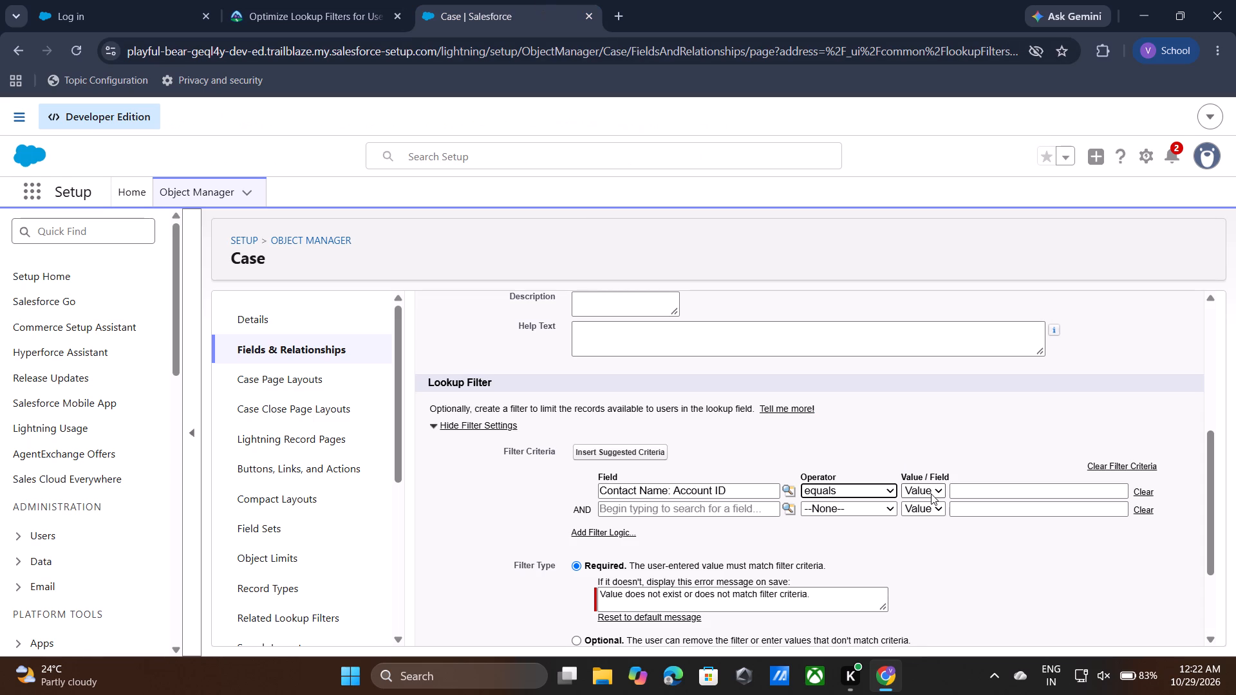
{"action": "left_click", "coordinate": [931, 494]}
{"action": "left_click", "coordinate": [924, 524]}
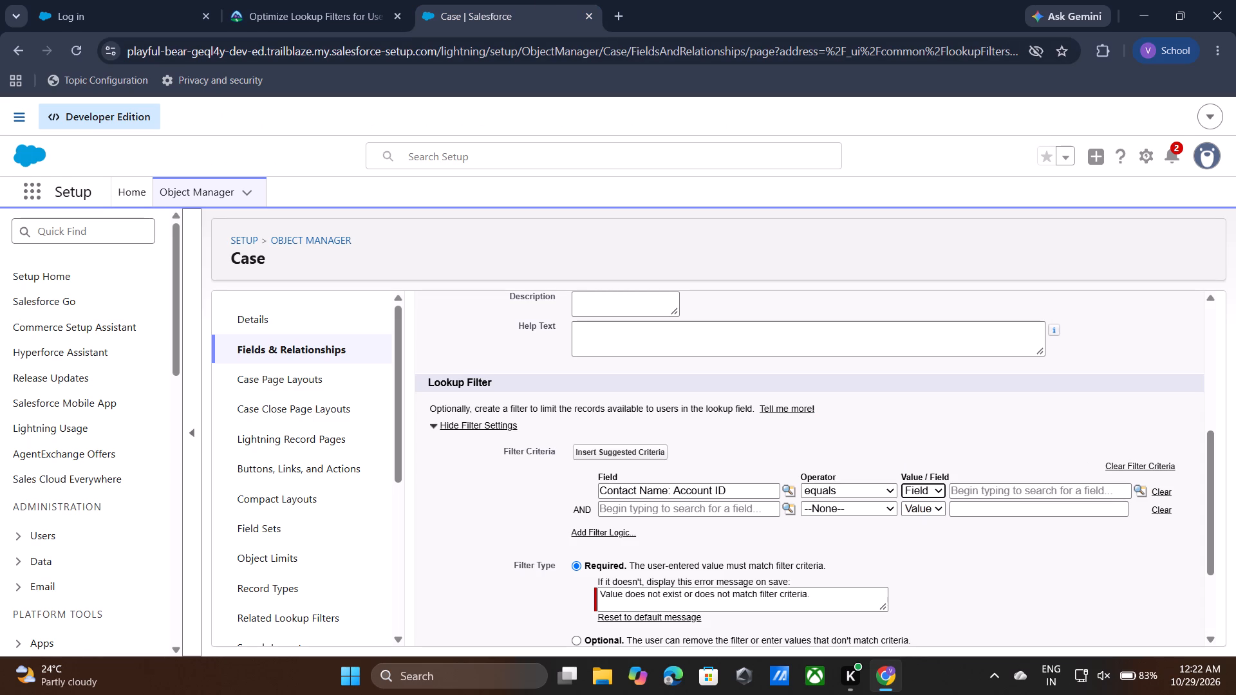
{"action": "left_click", "coordinate": [1145, 488]}
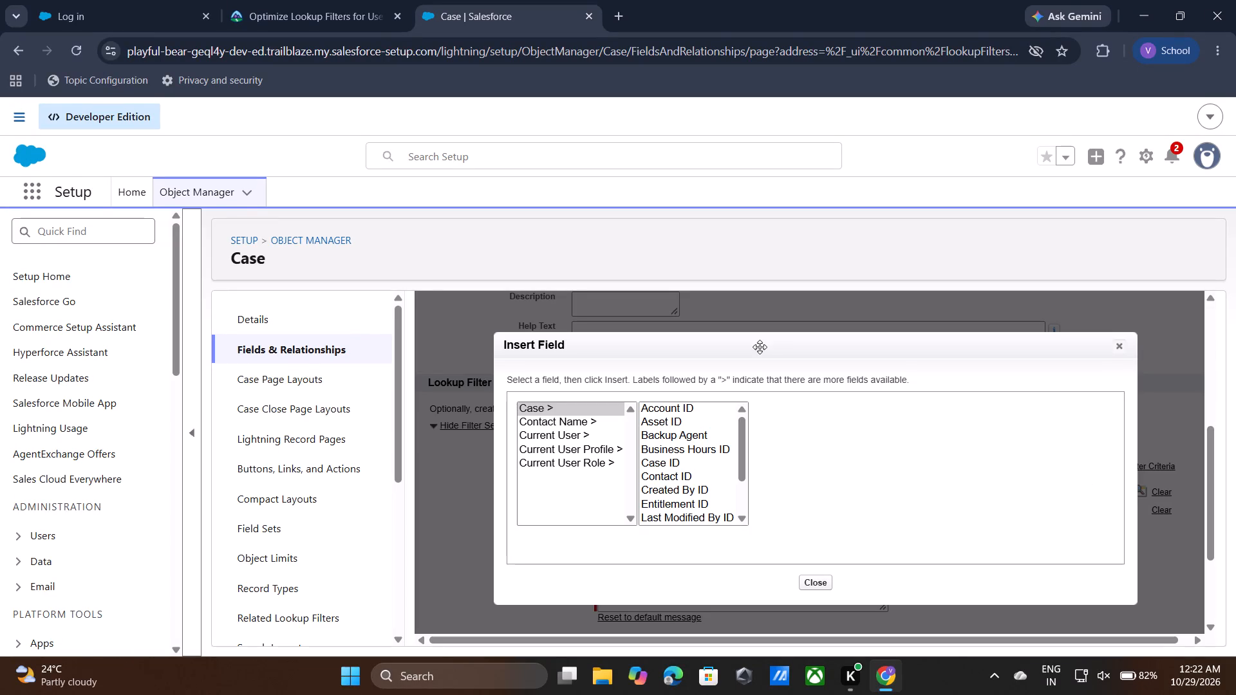
{"action": "left_click", "coordinate": [548, 405]}
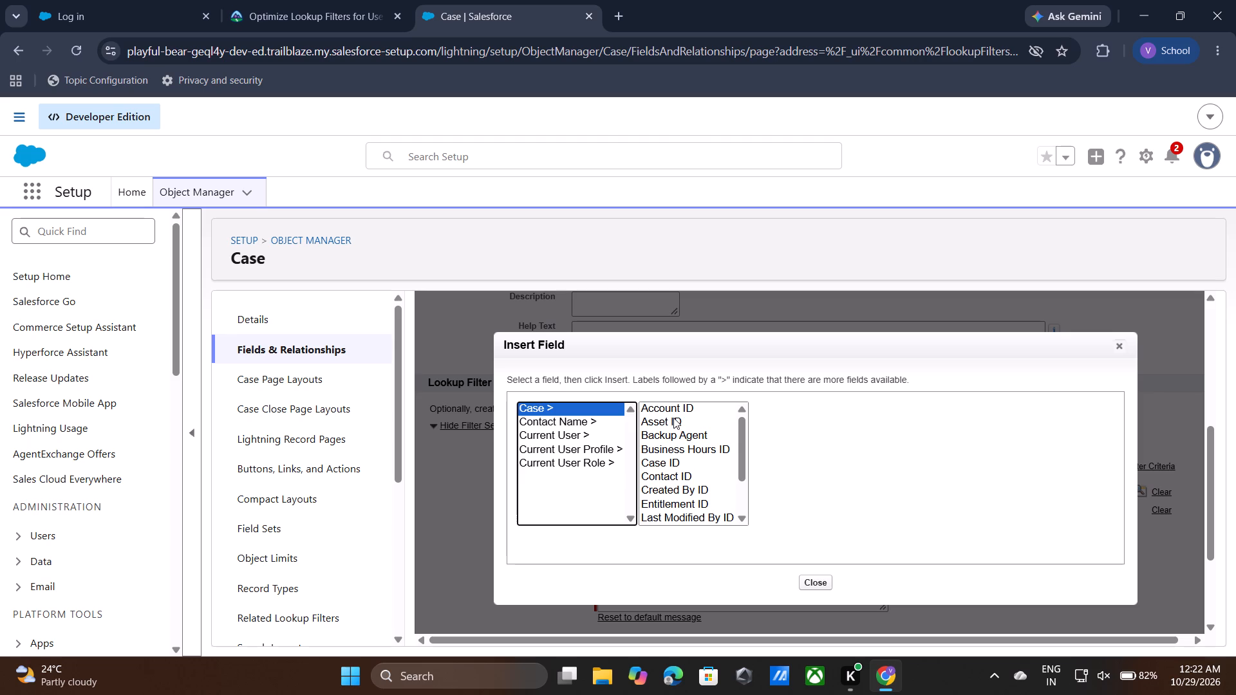
{"action": "left_click", "coordinate": [674, 411]}
{"action": "left_click", "coordinate": [820, 493]}
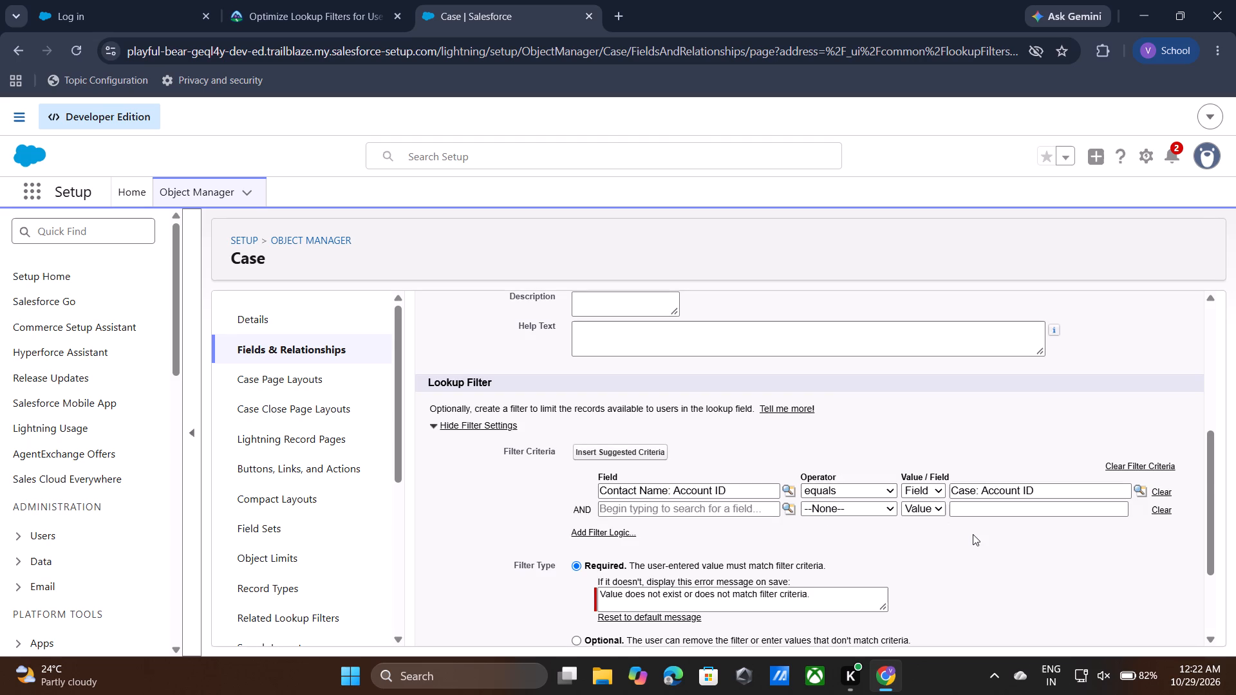
Save the Contact Name field with its lookup filter, leaving the filter type Required and the filter active.
{"action": "scroll", "coordinate": [973, 534], "scroll_direction": "down", "scroll_amount": 3}
{"action": "left_click", "coordinate": [664, 627]}
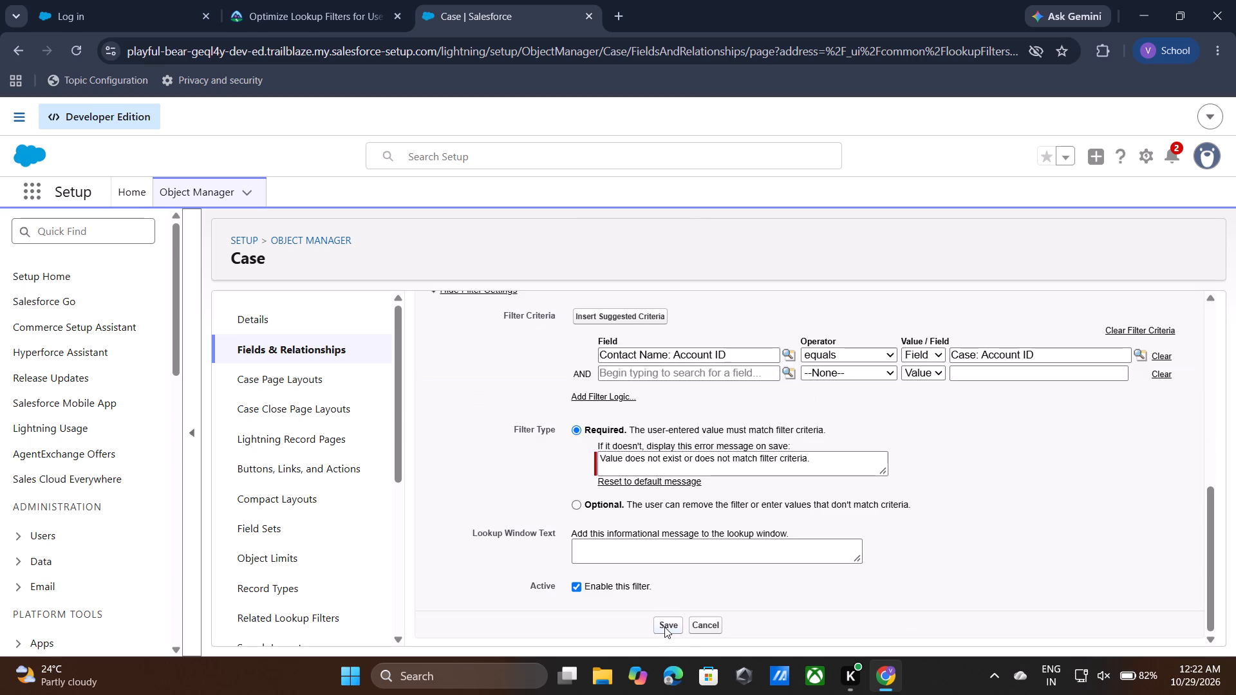
{"action": "left_click", "coordinate": [664, 627]}
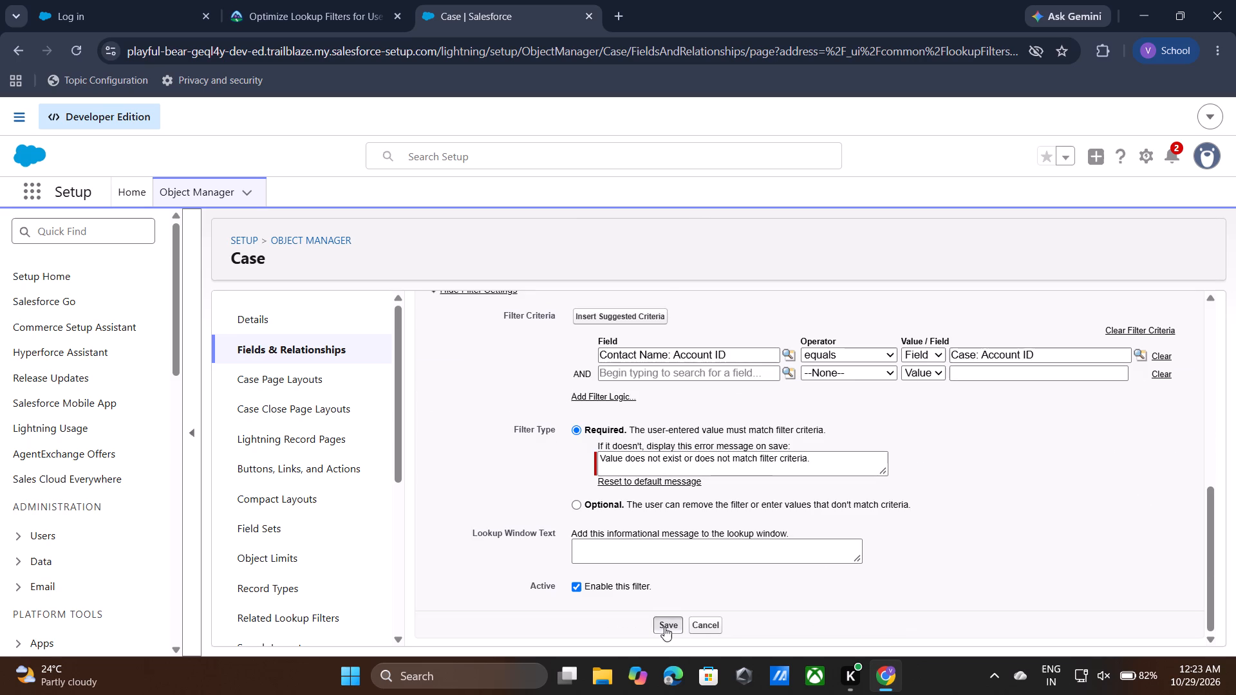
{"action": "triple_click", "coordinate": [664, 627]}
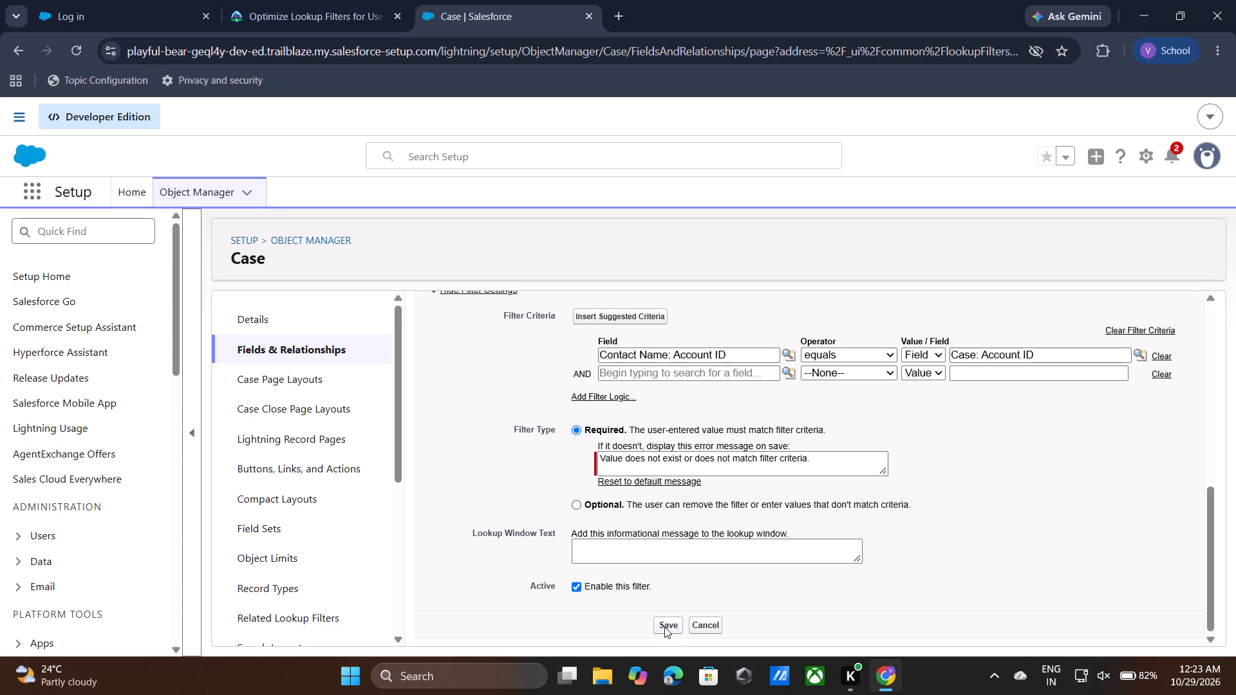
{"action": "double_click", "coordinate": [664, 627]}
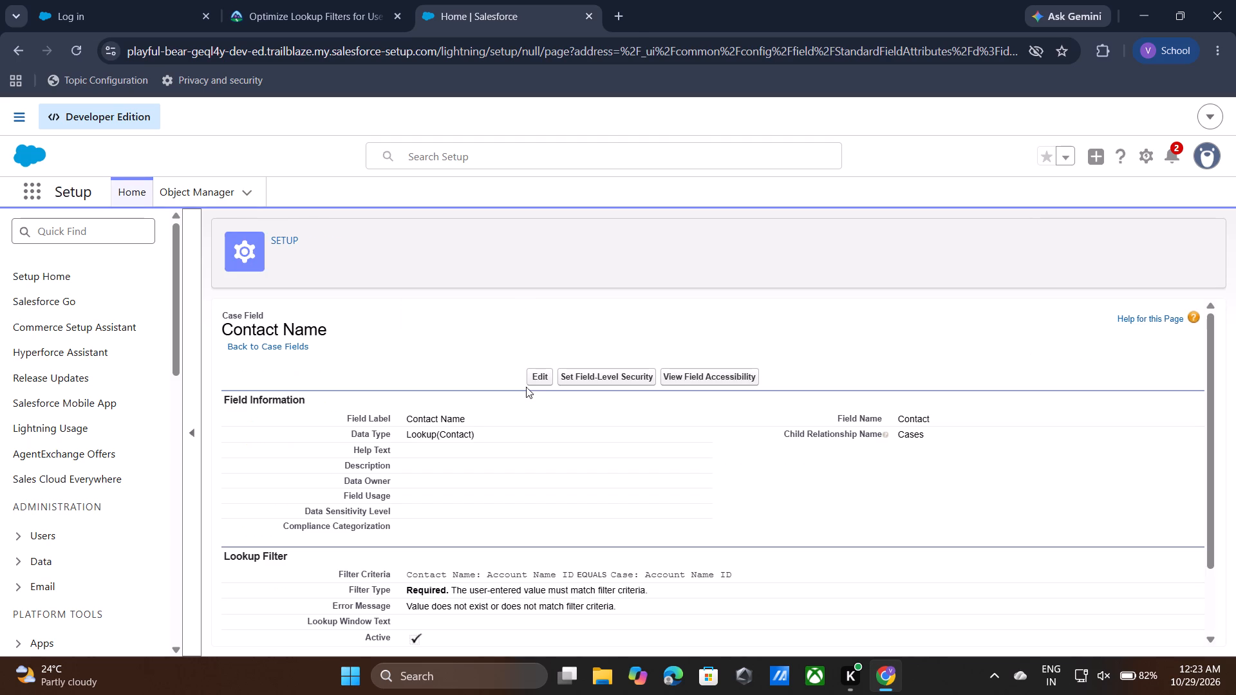
Return to Trailhead's Create Lookup Filters page and submit the step for verification to earn 100 points.
{"action": "scroll", "coordinate": [535, 477], "scroll_direction": "down", "scroll_amount": 6}
{"action": "left_click", "coordinate": [338, 0]}
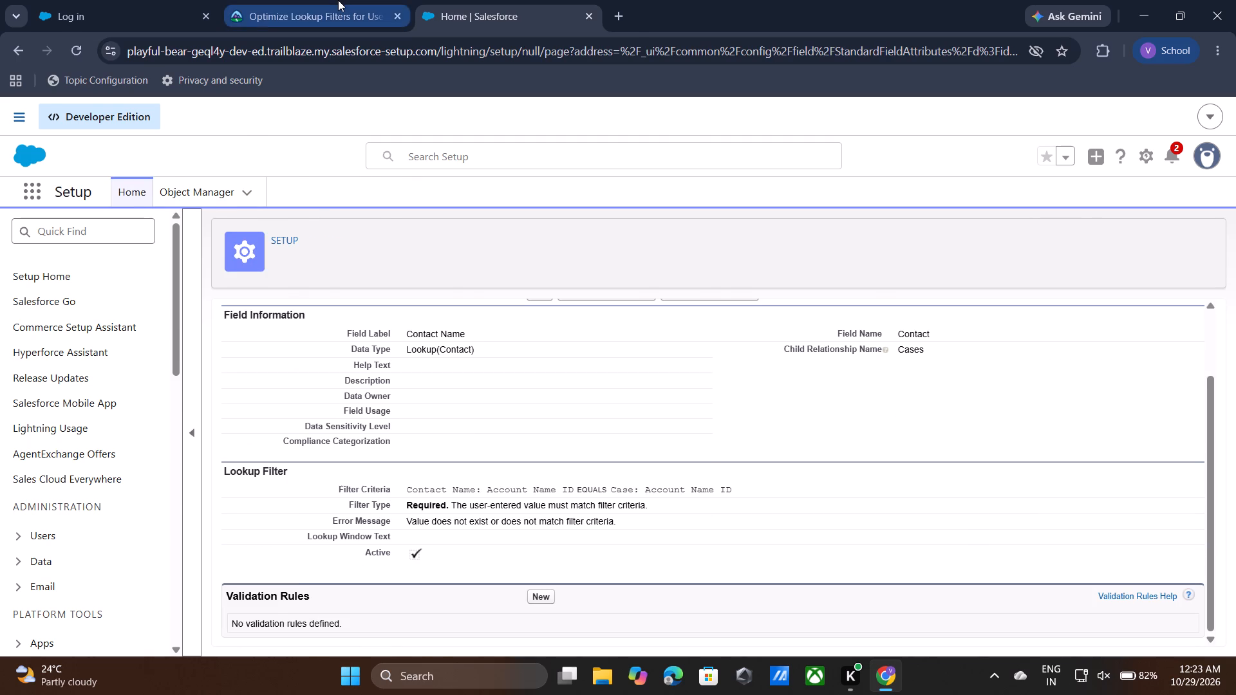
{"action": "left_click", "coordinate": [581, 441]}
{"action": "scroll", "coordinate": [581, 441], "scroll_direction": "down", "scroll_amount": 7}
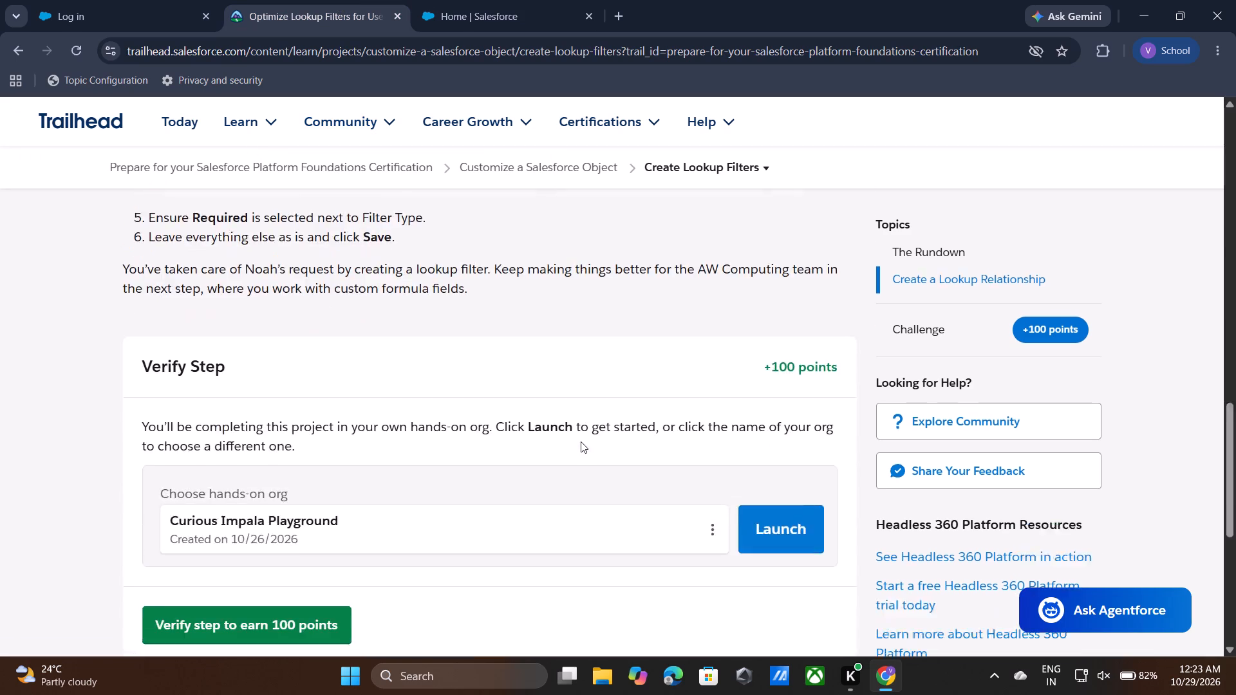
{"action": "scroll", "coordinate": [581, 441], "scroll_direction": "down", "scroll_amount": 5}
{"action": "scroll", "coordinate": [423, 330], "scroll_direction": "up", "scroll_amount": 2}
{"action": "left_click", "coordinate": [290, 432]}
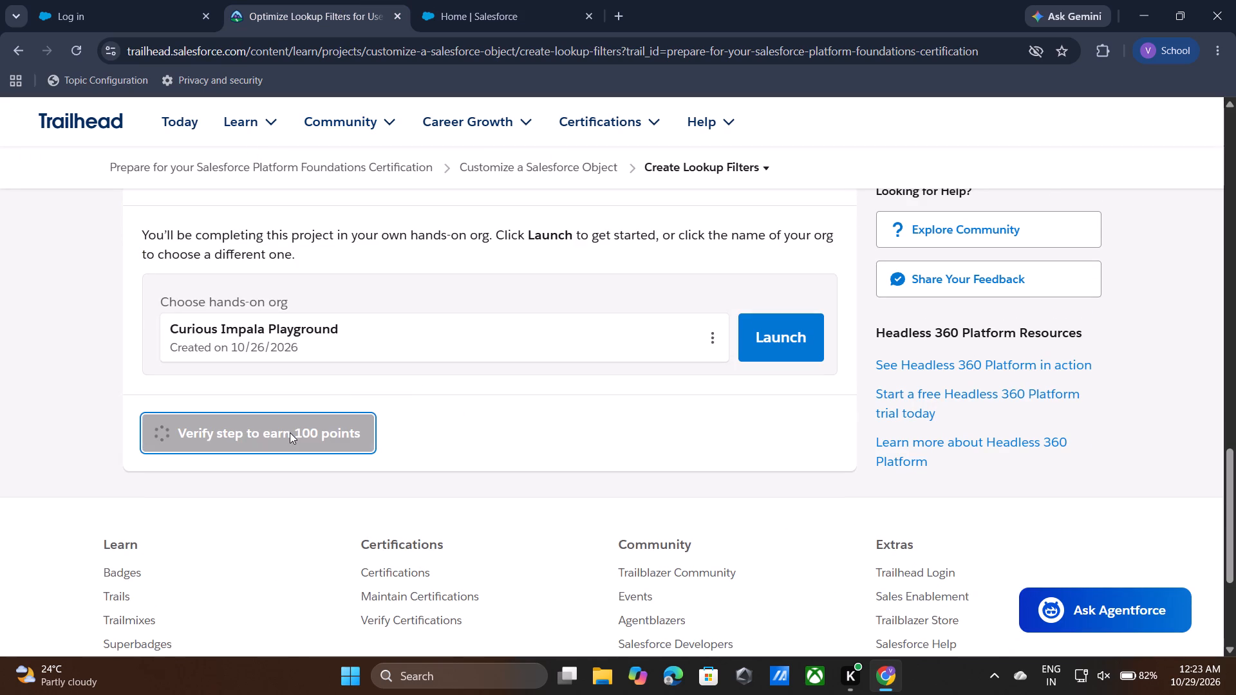